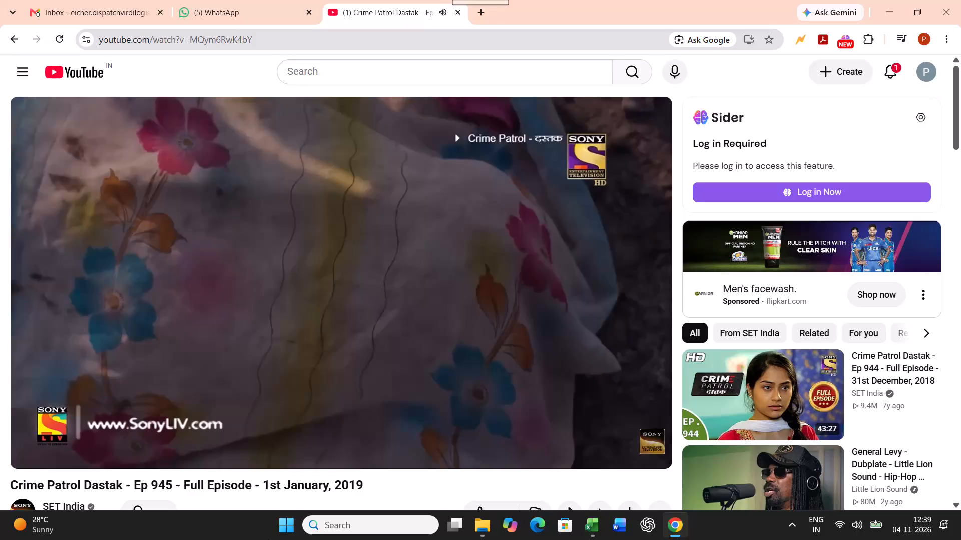
Switch to File Explorer and open the 201 TO 300 folder of PDF bills inside YEAR-26-27 > BILL-PDF-2627.
left_click(490, 528)
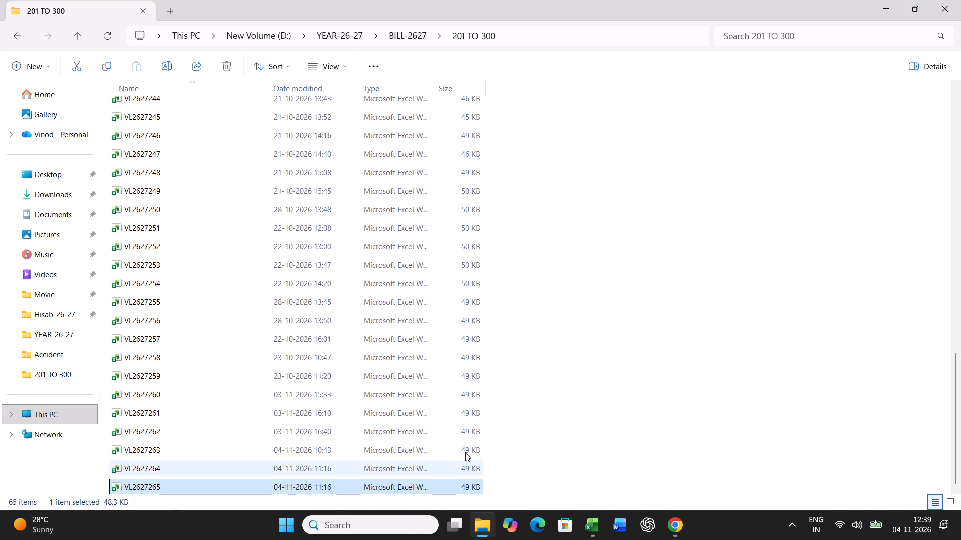
scroll(420, 428, "down", 6)
double_click(11, 34)
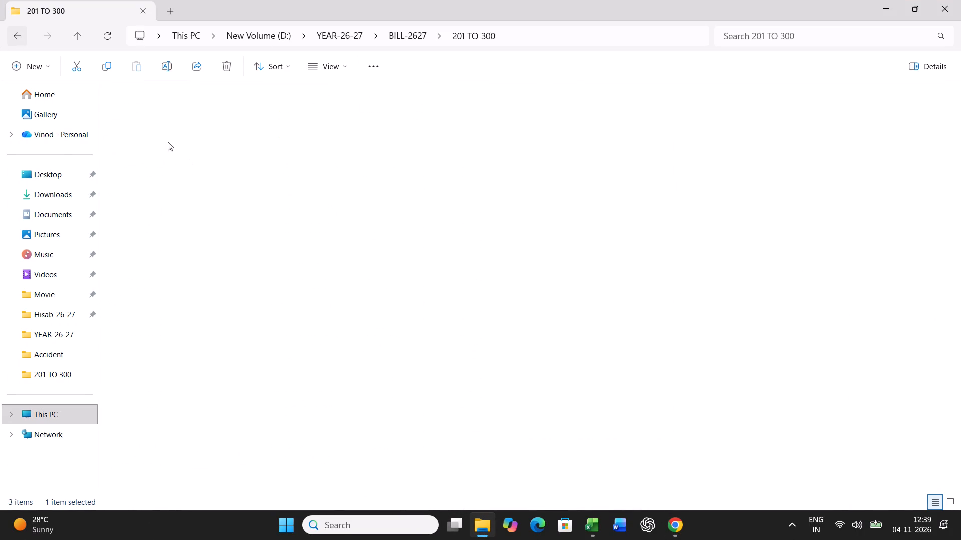
double_click(156, 128)
double_click(156, 141)
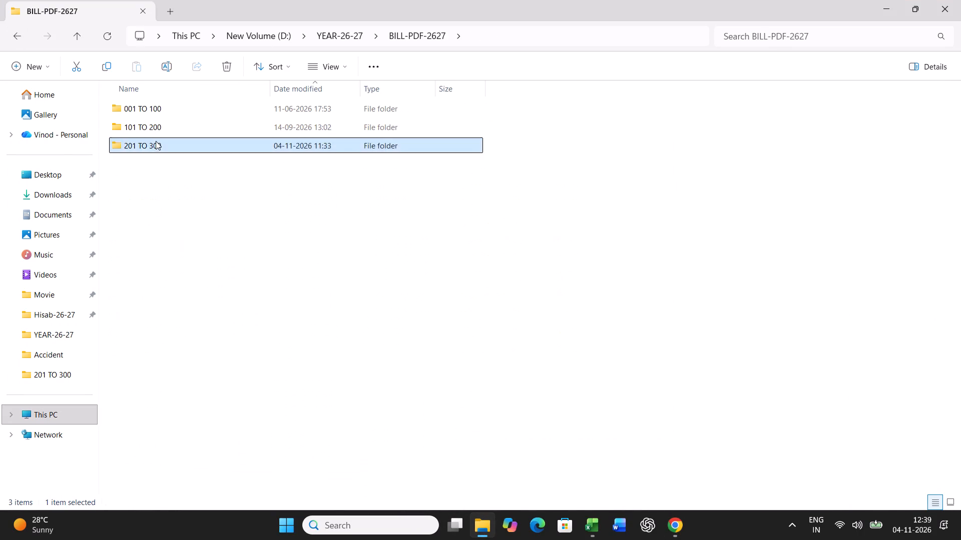
scroll(458, 296, "down", 20)
scroll(458, 296, "down", 7)
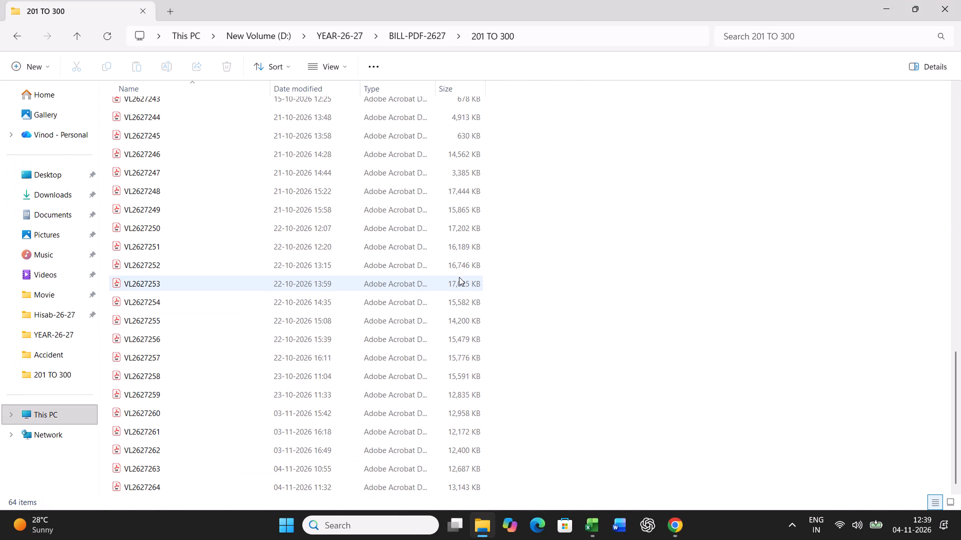
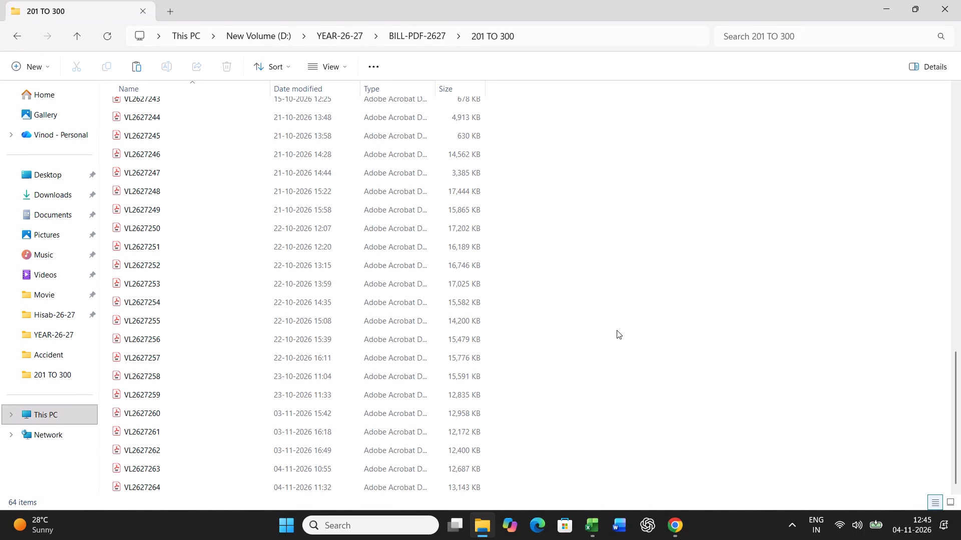
Rename the newly added PDF after VL2627264 in the 201 TO 300 folder, starting its name with VL2627.
key("F2")
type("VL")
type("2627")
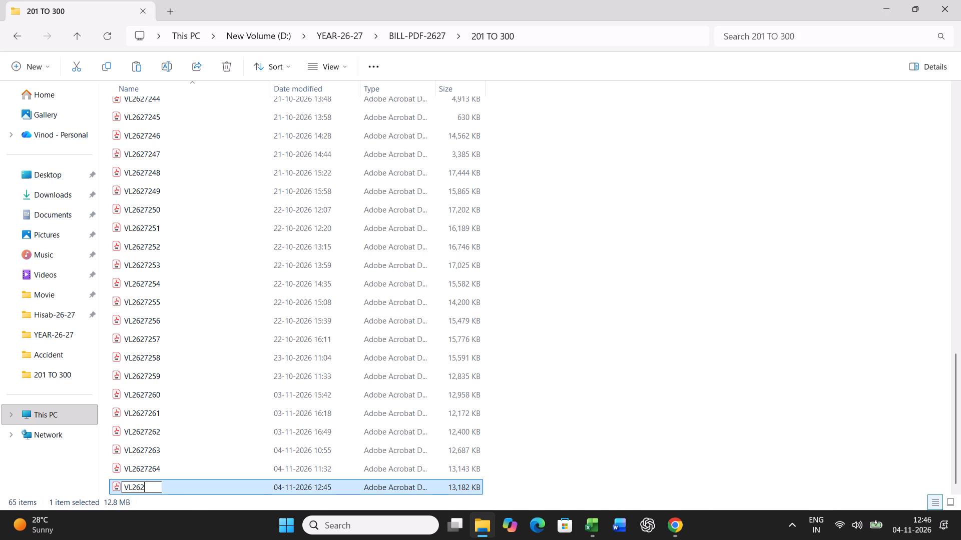
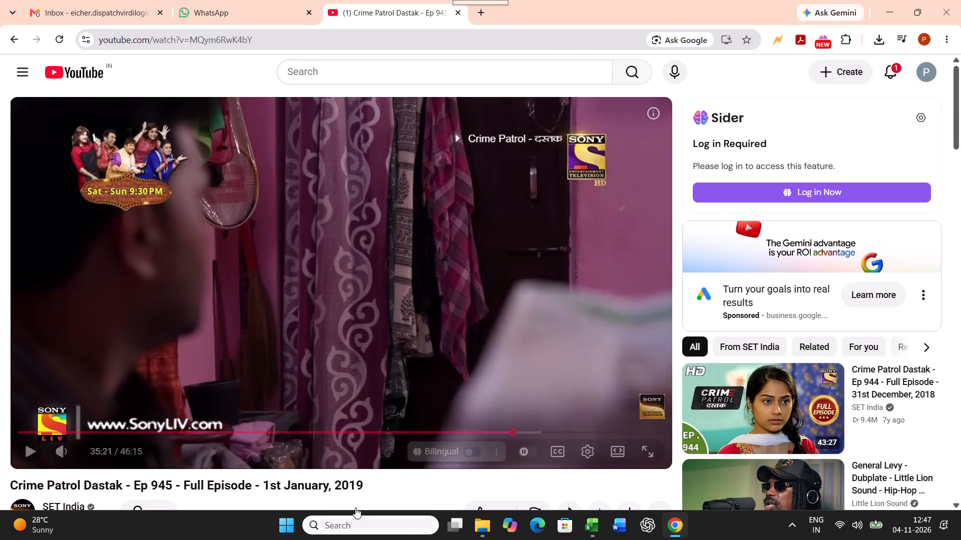
Get Google Maps directions from Pithampur, Madhya Pradesh to Hazaribagh, Jharkhand in a new browser tab.
left_click(483, 16)
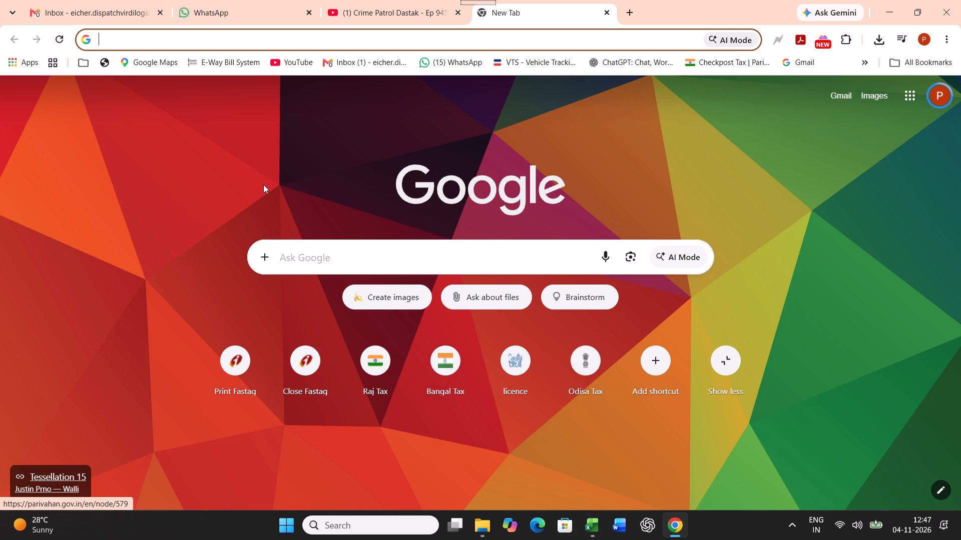
left_click(162, 60)
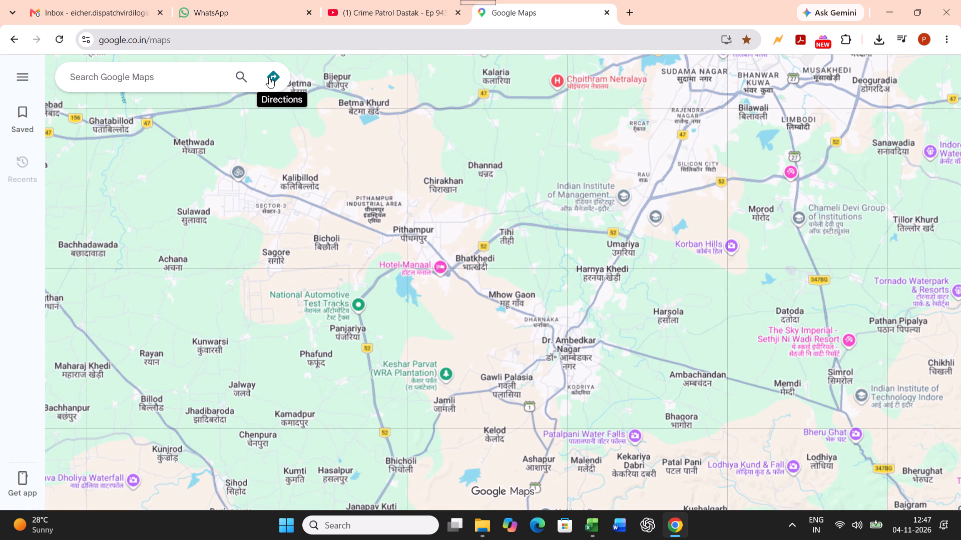
left_click(270, 77)
left_click(131, 121)
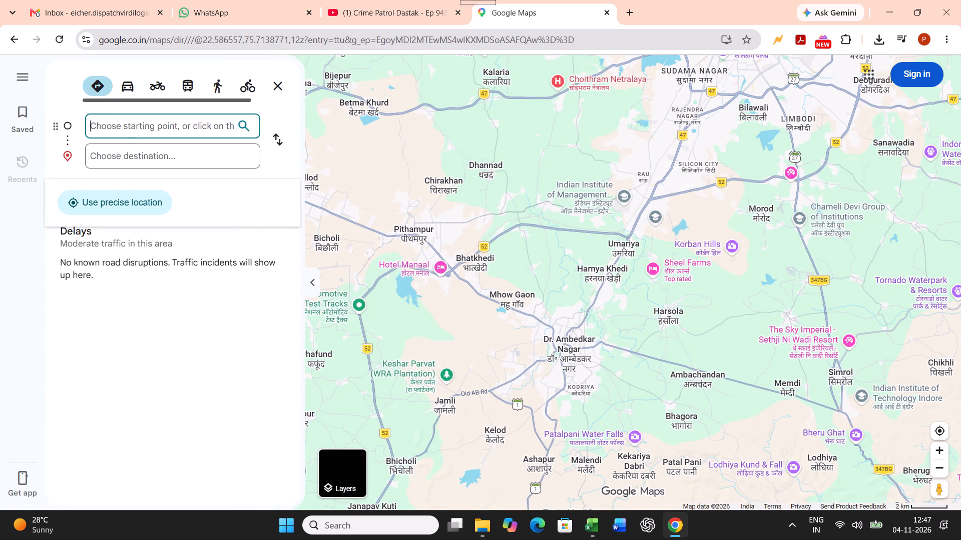
type("PI")
left_click(150, 201)
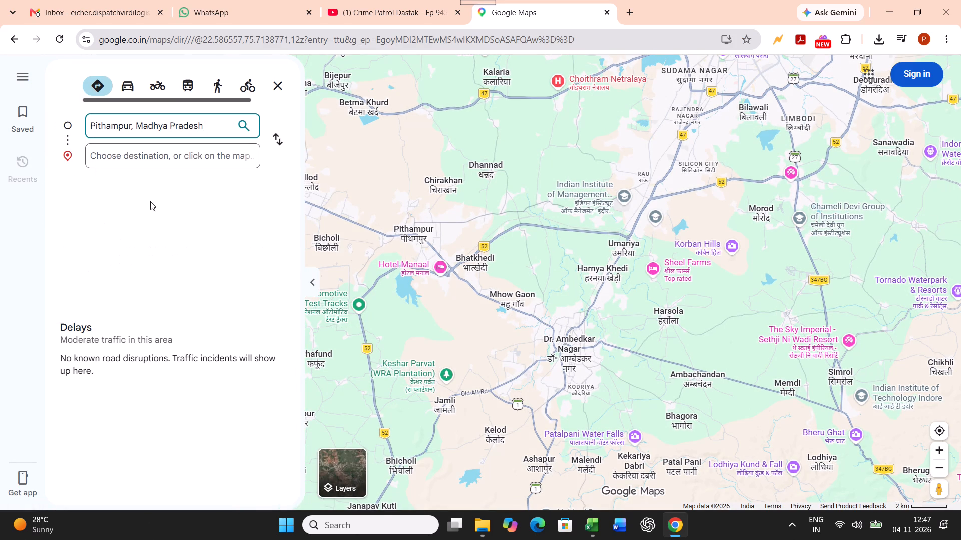
left_click(132, 158)
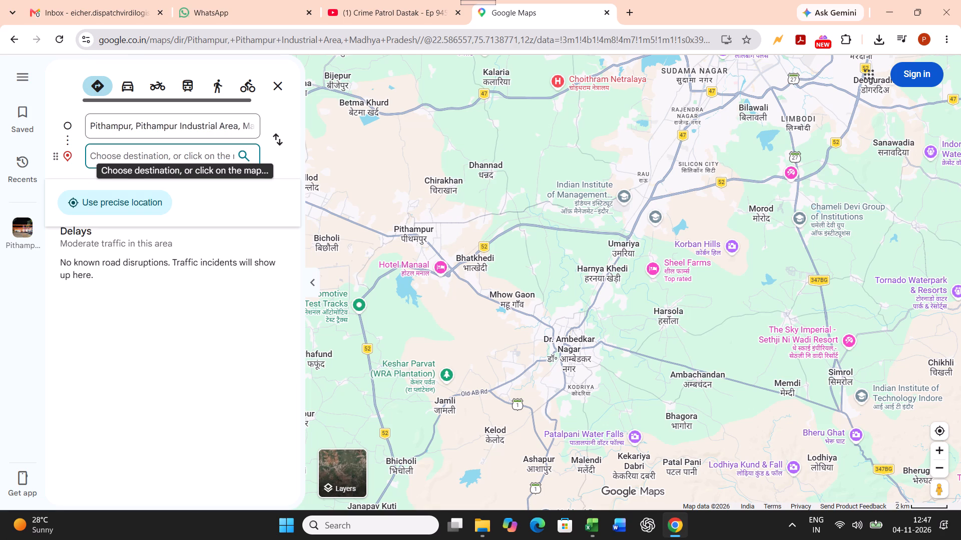
type("HA")
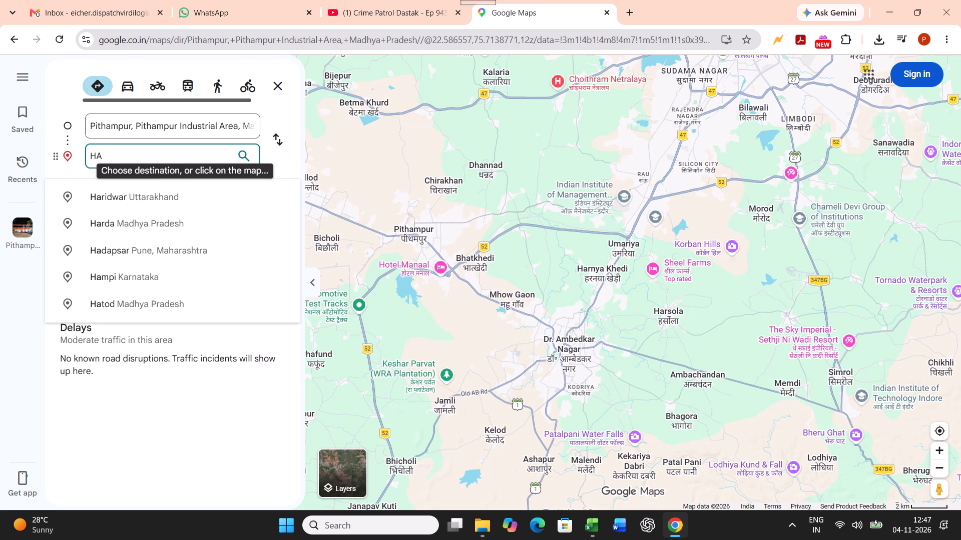
type("ZARI")
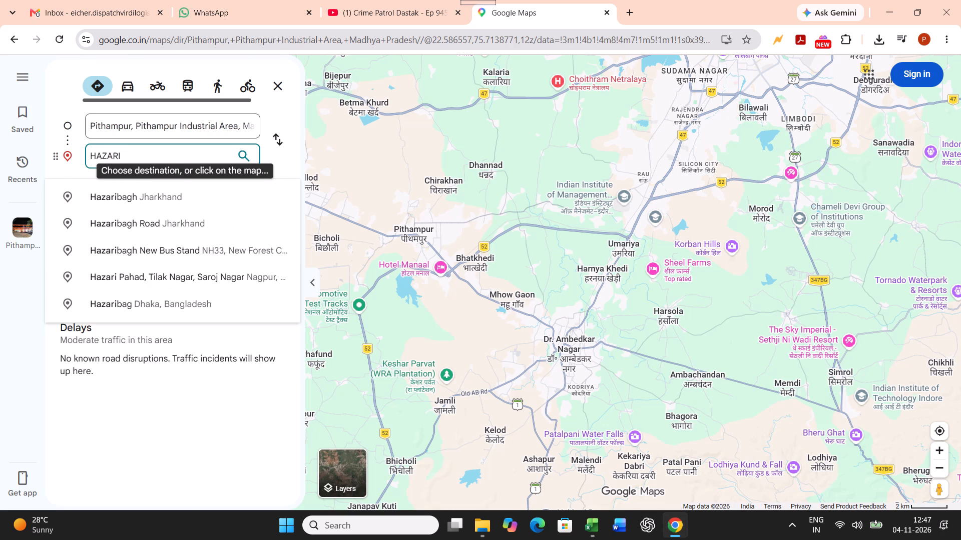
left_click(133, 197)
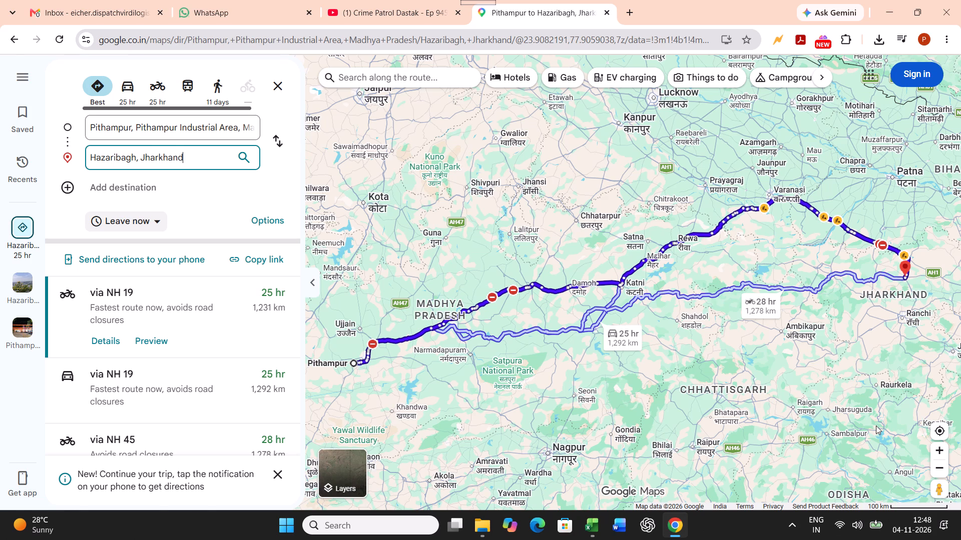
Examine the Pithampur to Hazaribagh route on the map, close the map tab and return to the video.
scroll(867, 322, "up", 3)
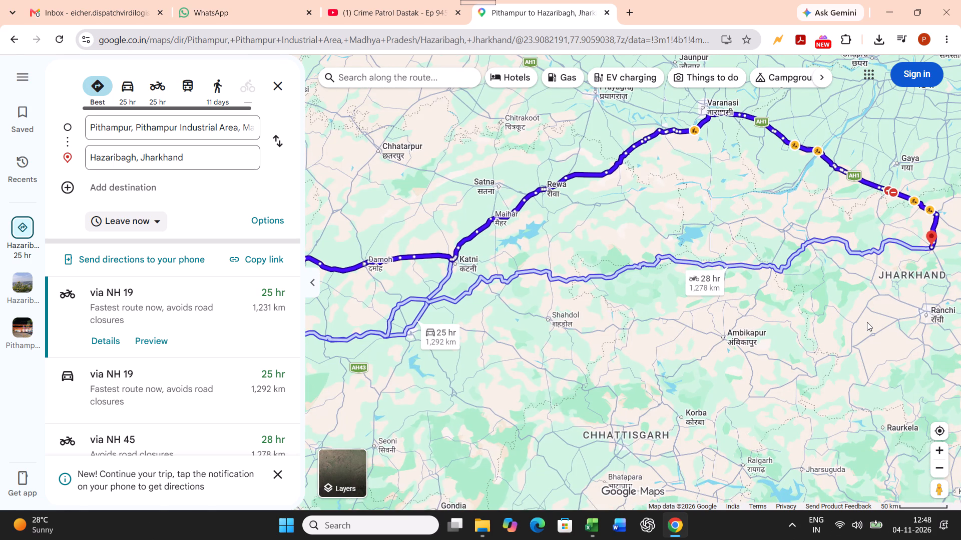
left_click_drag(801, 204, 725, 280)
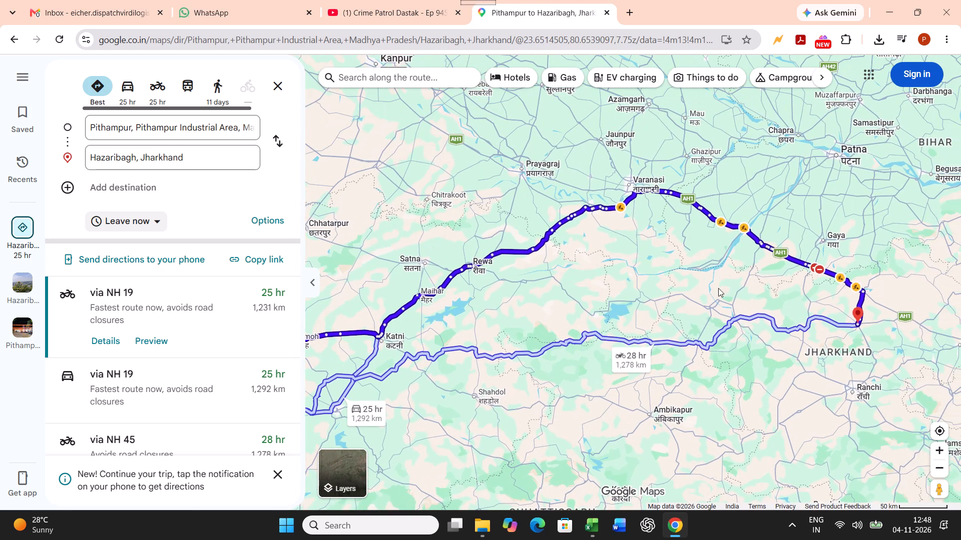
scroll(721, 286, "up", 1)
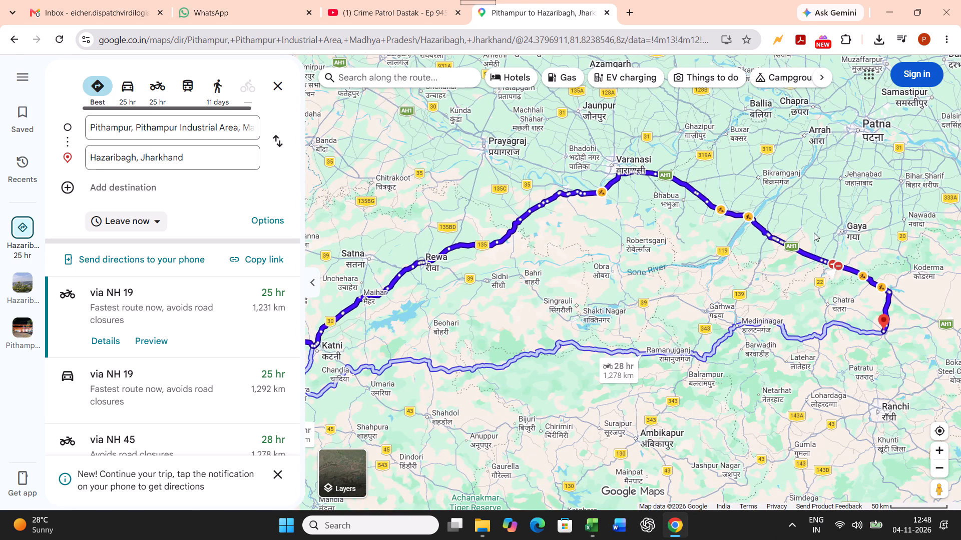
left_click_drag(704, 230, 660, 272)
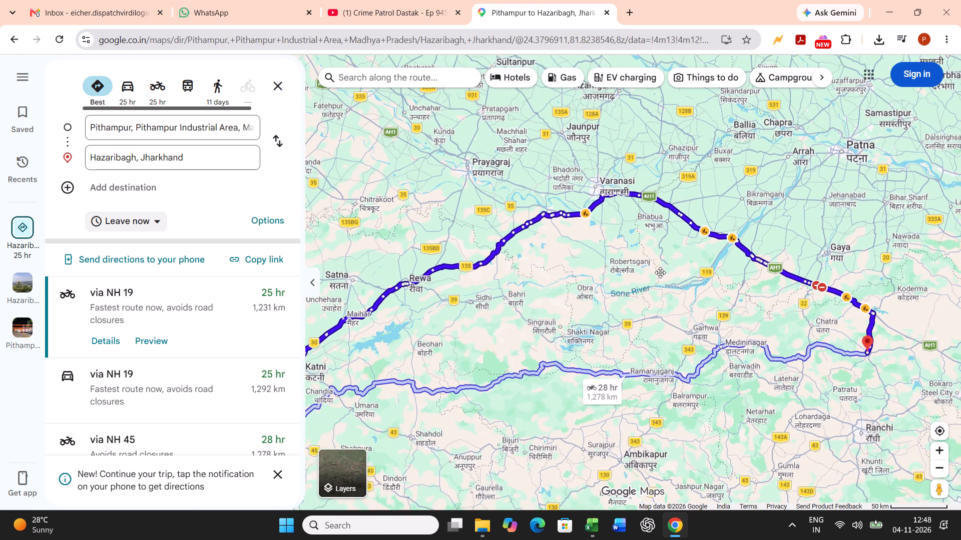
left_click_drag(660, 272, 634, 288)
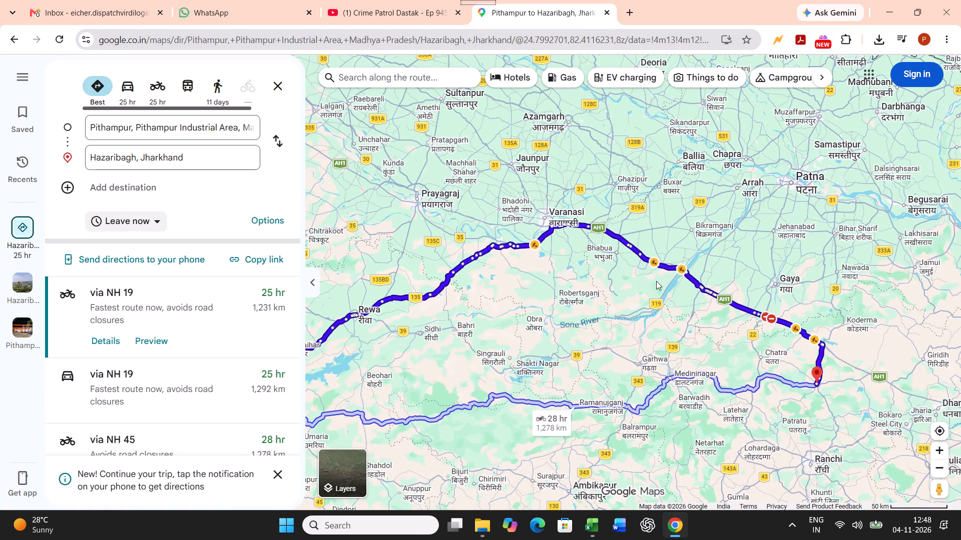
scroll(656, 281, "down", 7)
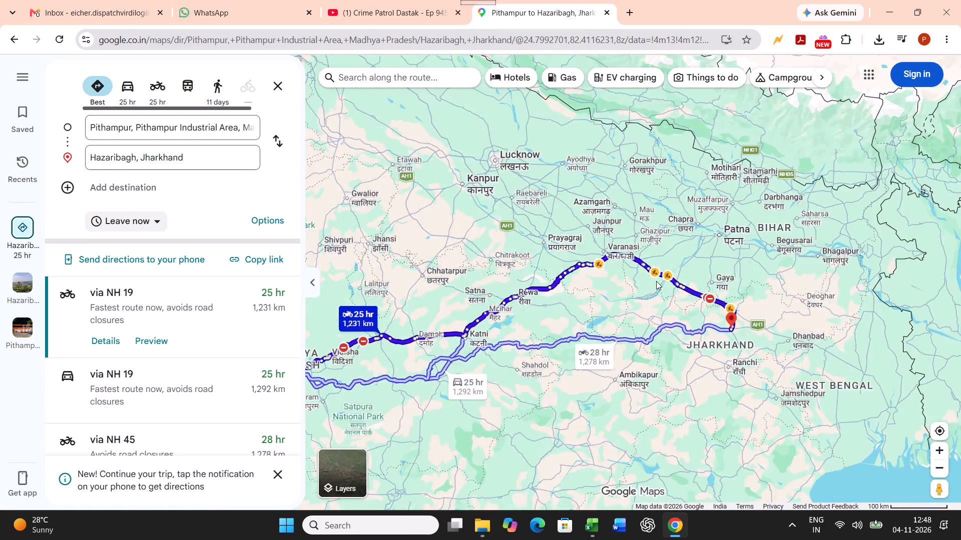
scroll(656, 281, "up", 3)
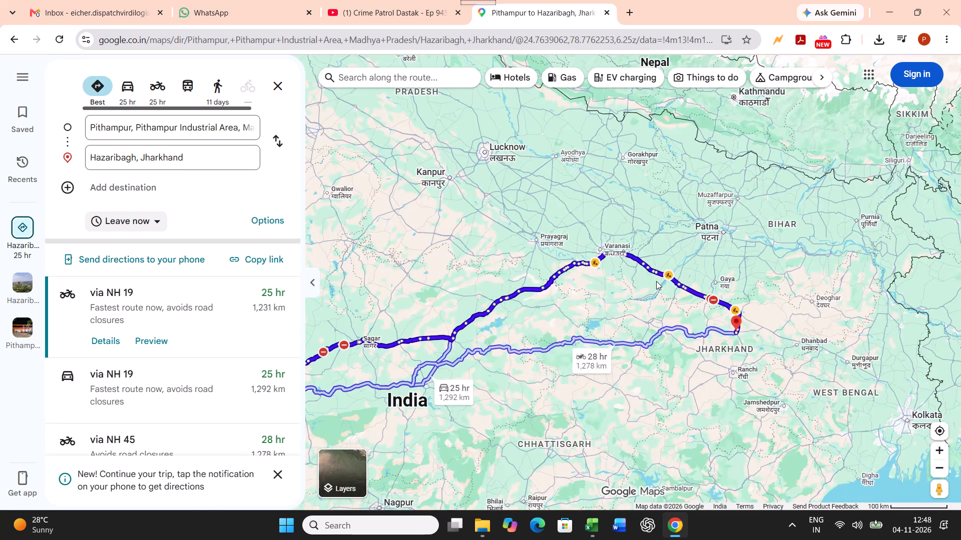
scroll(656, 281, "up", 3)
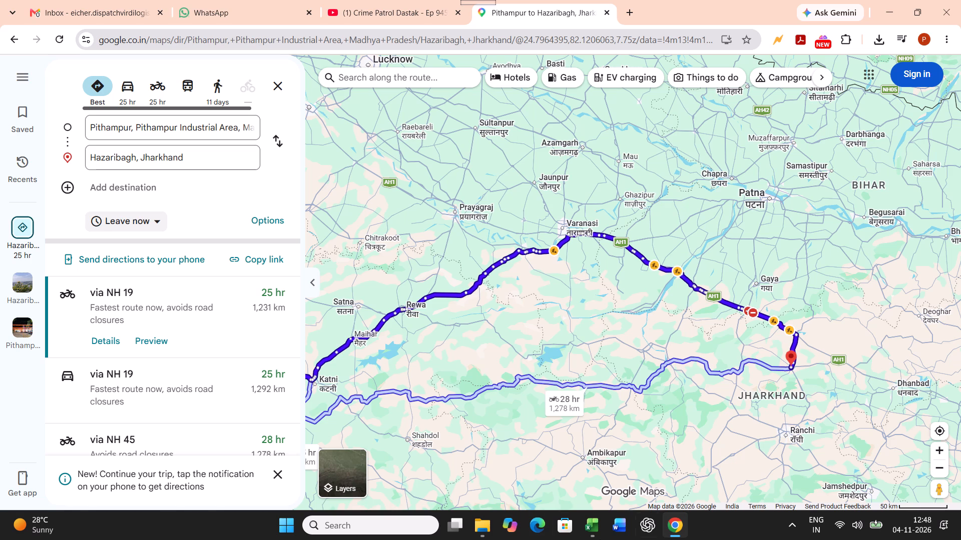
left_click(602, 13)
left_click(603, 13)
left_click(470, 229)
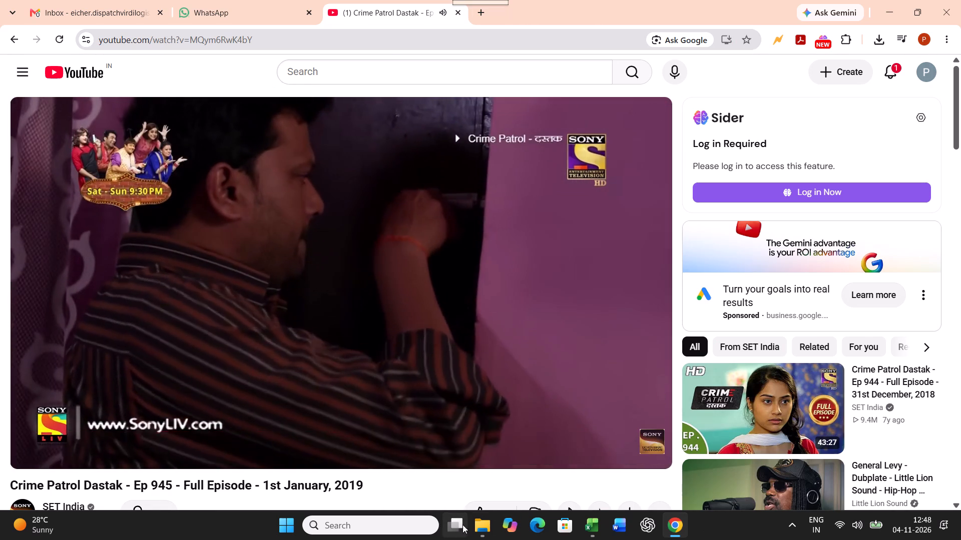
In File Explorer, open the 201 TO 300 folder of BILL-2627 and check the last bill workbook in the series.
left_click(486, 526)
scroll(577, 419, "down", 5)
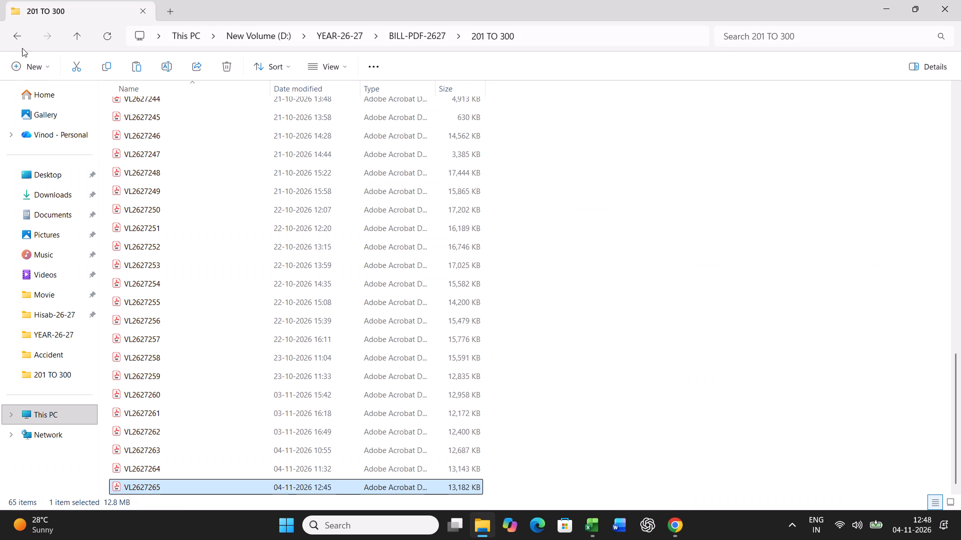
double_click(17, 34)
double_click(142, 113)
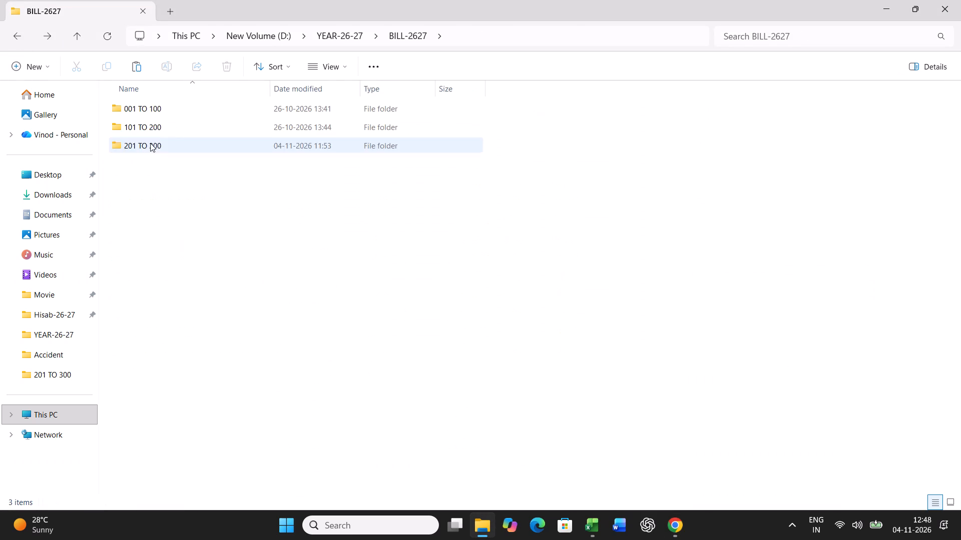
double_click(150, 143)
scroll(368, 333, "down", 20)
scroll(368, 333, "down", 10)
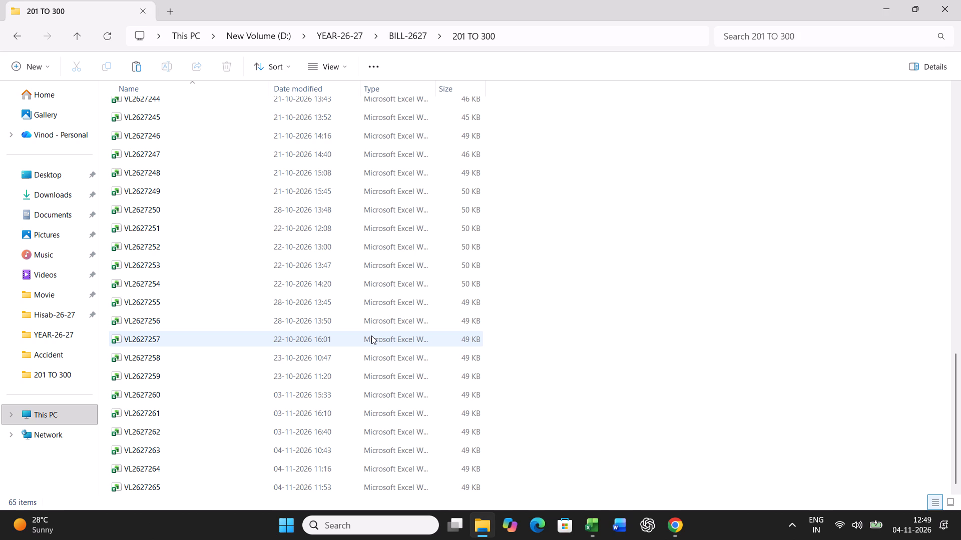
scroll(852, 384, "down", 4)
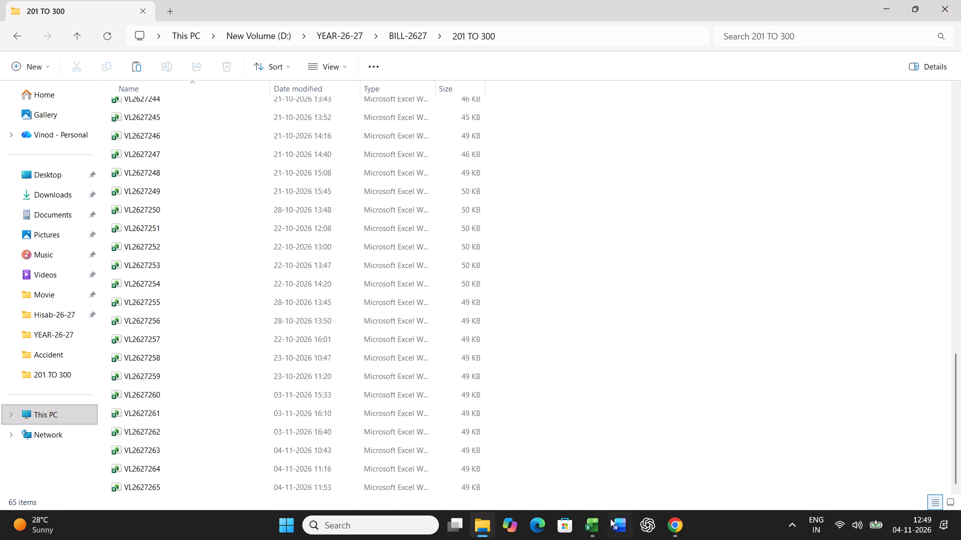
In the BILING FILE workbook's PANDING PPR sheet, find chassis number 147729 and fill its cell green.
left_click(602, 524)
left_click(213, 490)
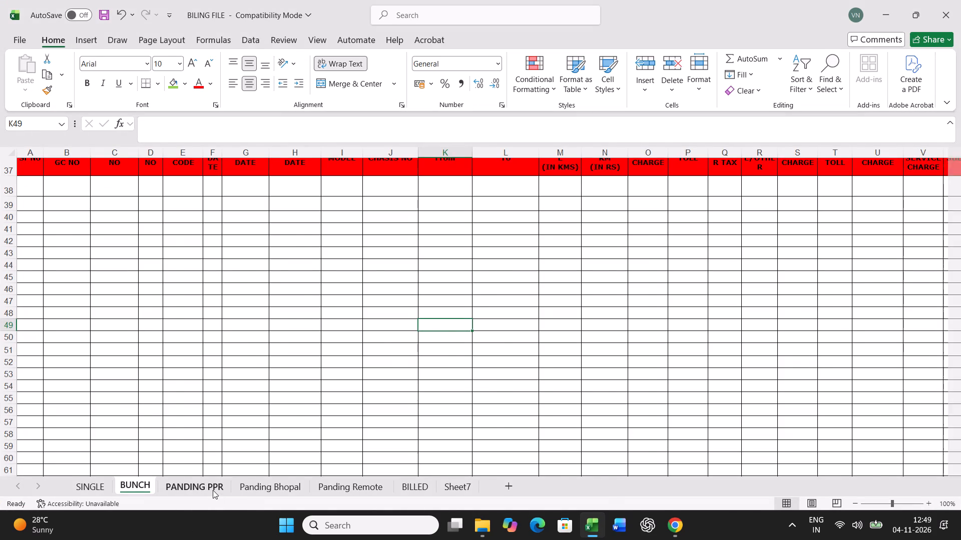
left_click(477, 381)
key("ctrl+f")
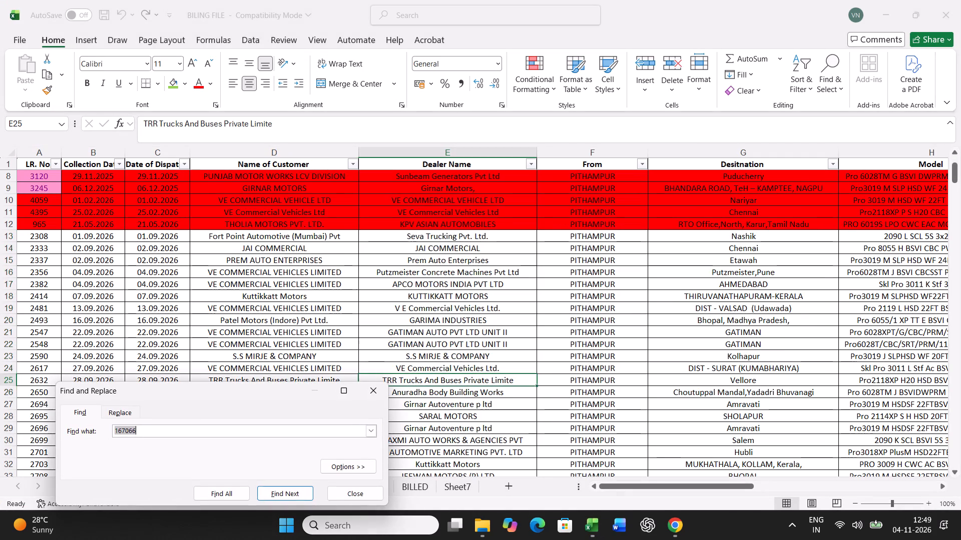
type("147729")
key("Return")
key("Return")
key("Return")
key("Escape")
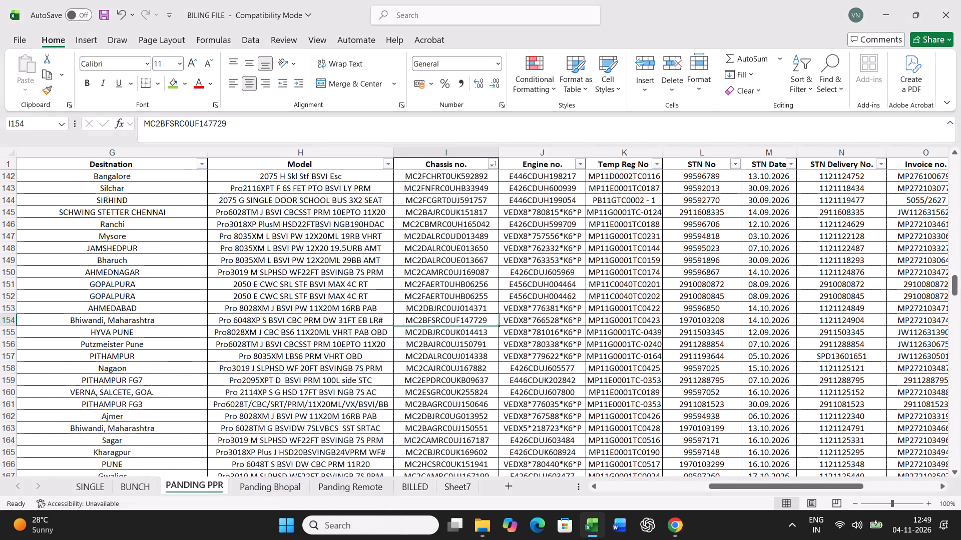
left_click(178, 89)
Copy the full record of the highlighted chassis into the BUNCH sheet's data row, starting at cell A21.
key("Left")
key("Left")
key("Left")
key("Left")
key("Left")
key("Left")
key("Left")
key("Left")
key("Left")
key("Left")
key("Left")
key("Left")
key("Left")
key("Left")
key("Left")
key("Left")
key("Left")
key("Left")
key("Left")
key("Left")
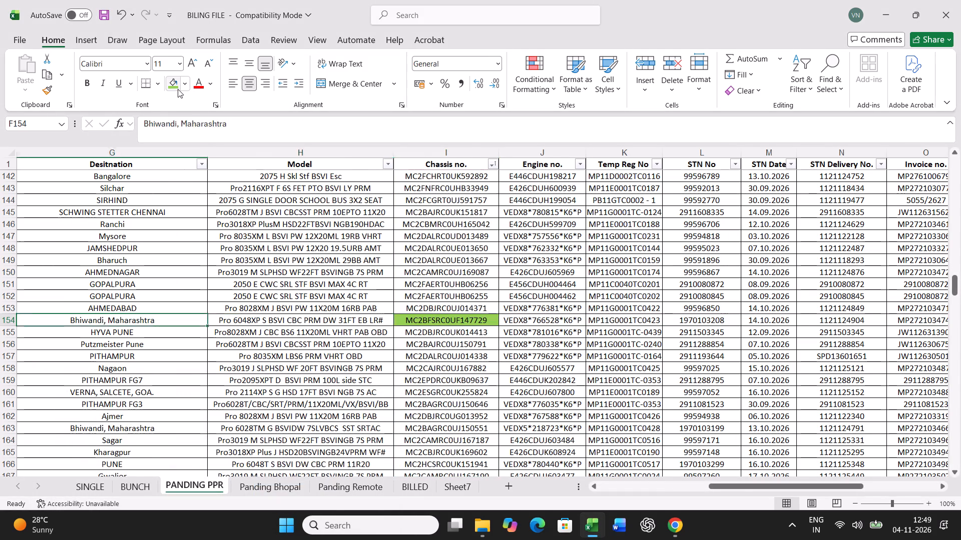
key("ctrl+shift+Right")
key("ctrl+c")
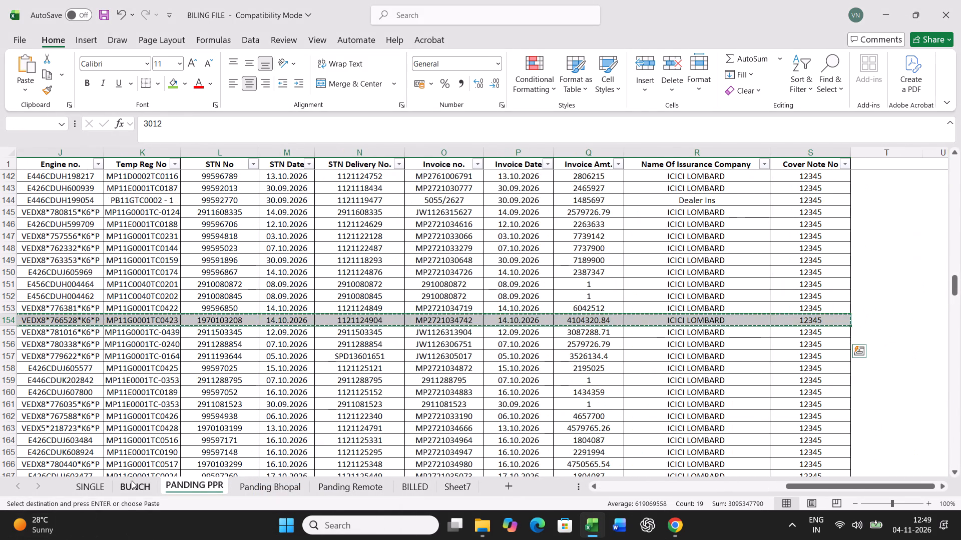
left_click(132, 480)
scroll(196, 374, "up", 15)
left_click(25, 442)
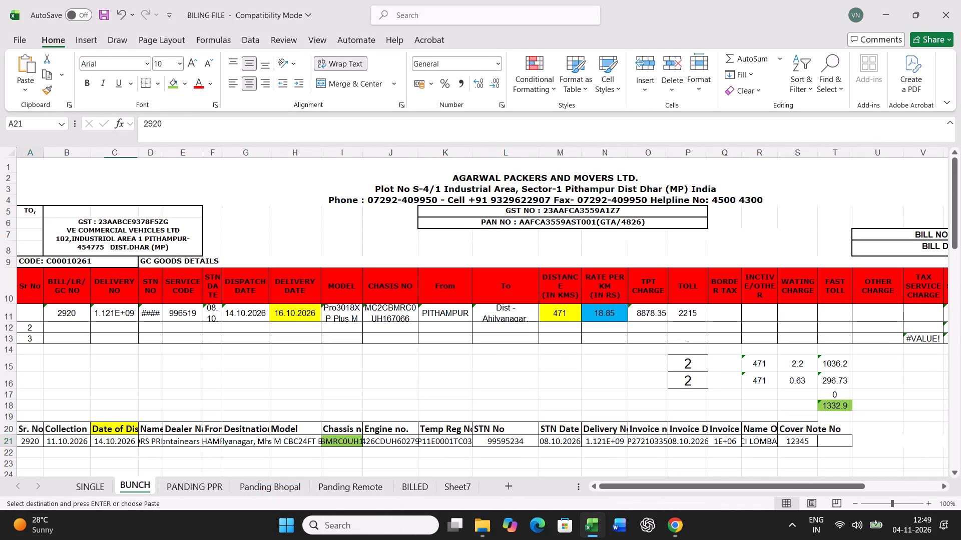
key("ctrl+v")
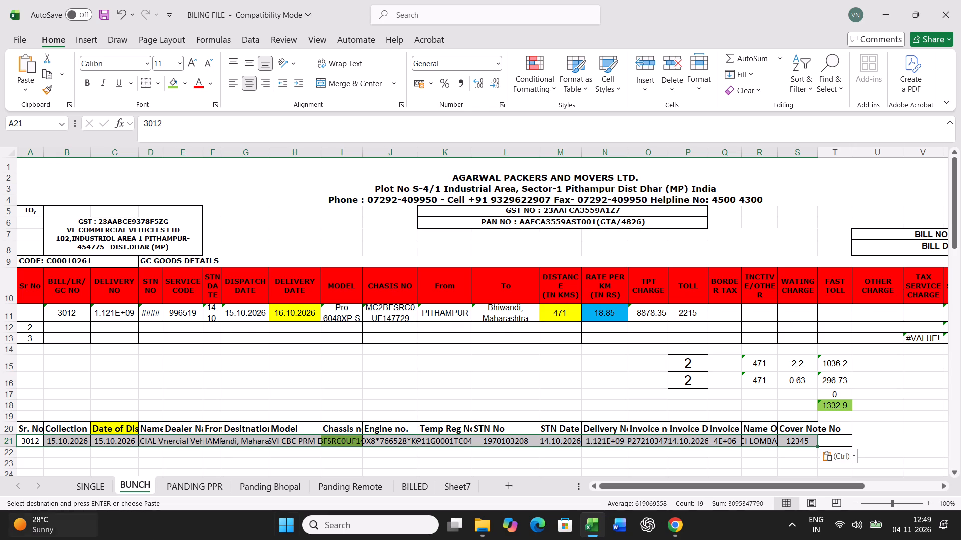
Set the record's dispatch date to 18.10.2026 and the bill line's delivery date to 21.10.2026.
left_click(117, 439)
type("18.10.2026")
key("Return")
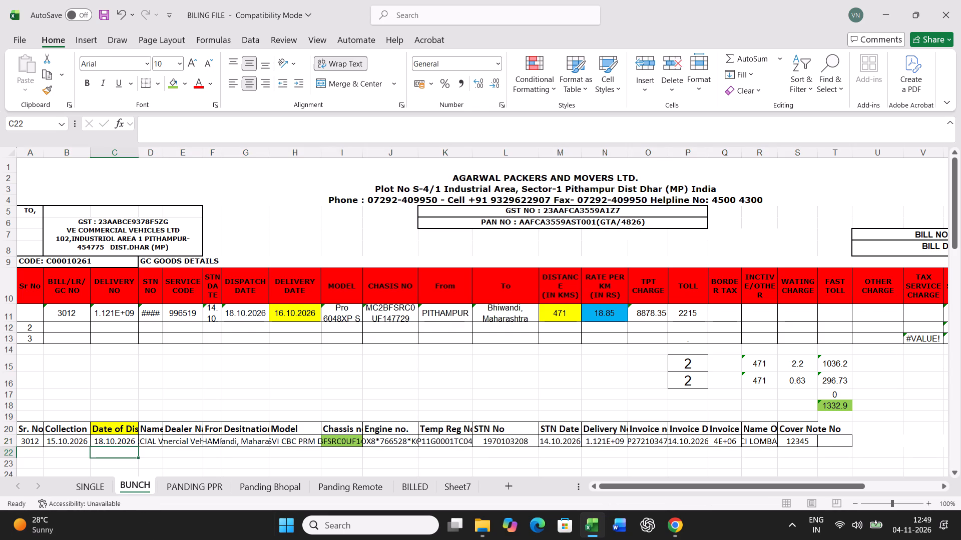
left_click(309, 315)
type("21.10.2026")
key("Right")
Set the bill line's distance to 546 km and its rate per km to 23.29.
key("Right")
key("Right")
key("Right")
key("Right")
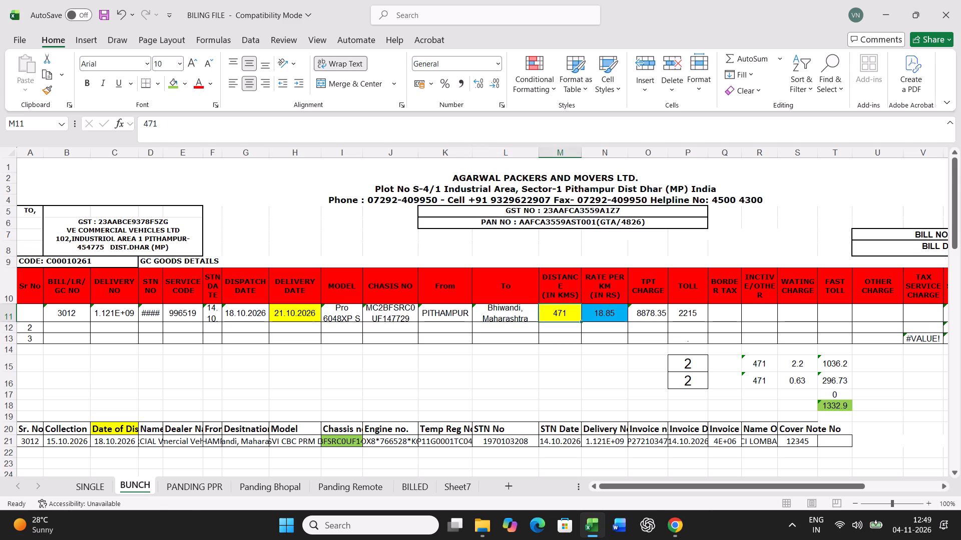
type("546")
key("Right")
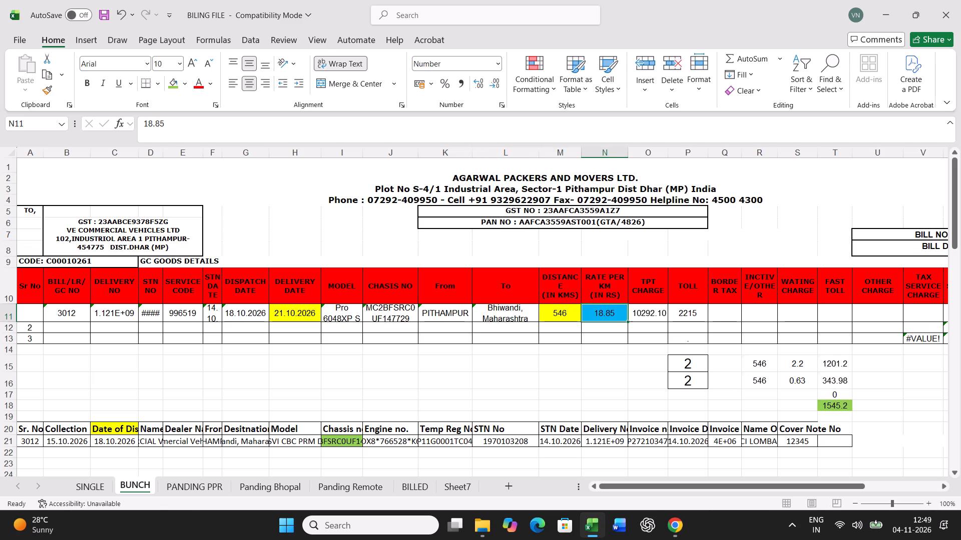
type("23.29")
key("Return")
Set the bill line's toll to 5405 and the actual transit time in cell P16 to 3.
key("Up")
key("Right")
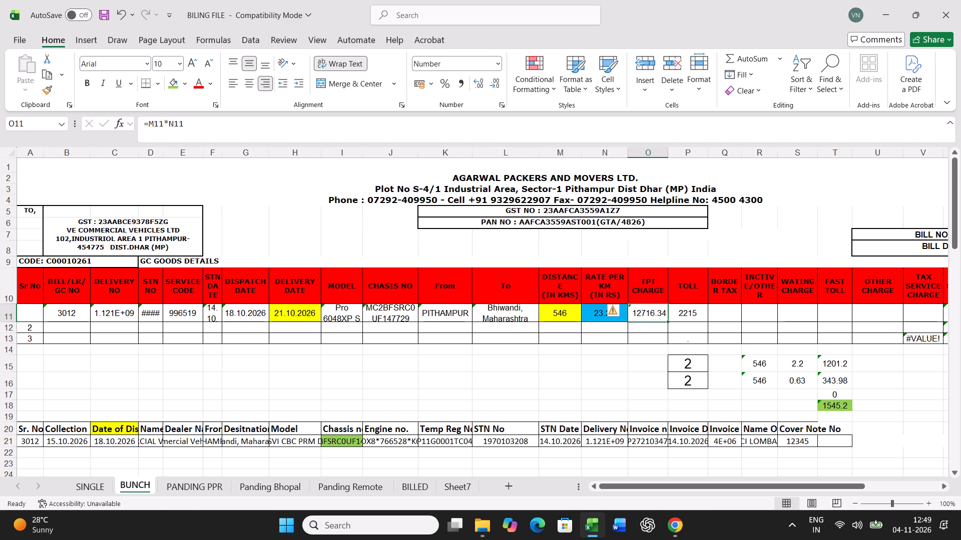
key("Right")
key("Left")
key("Right")
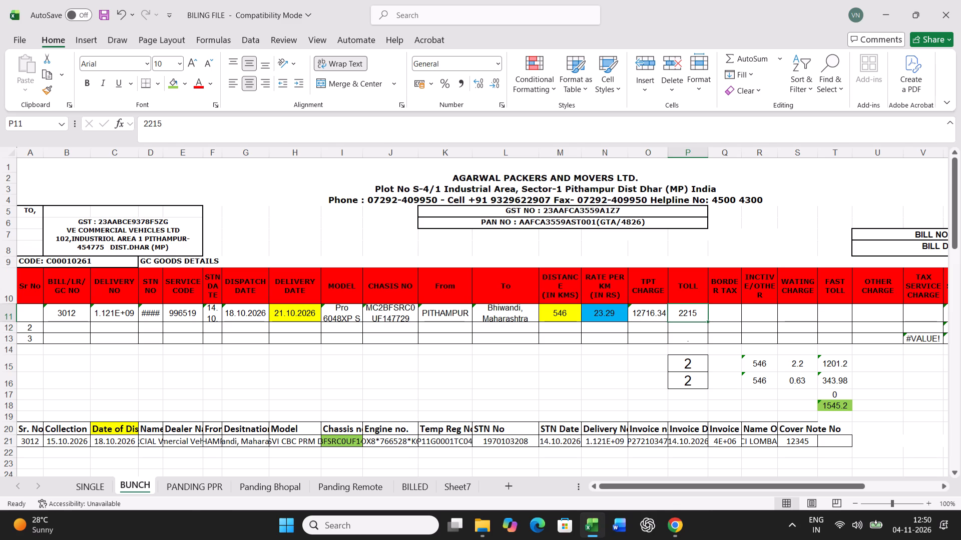
type("5405")
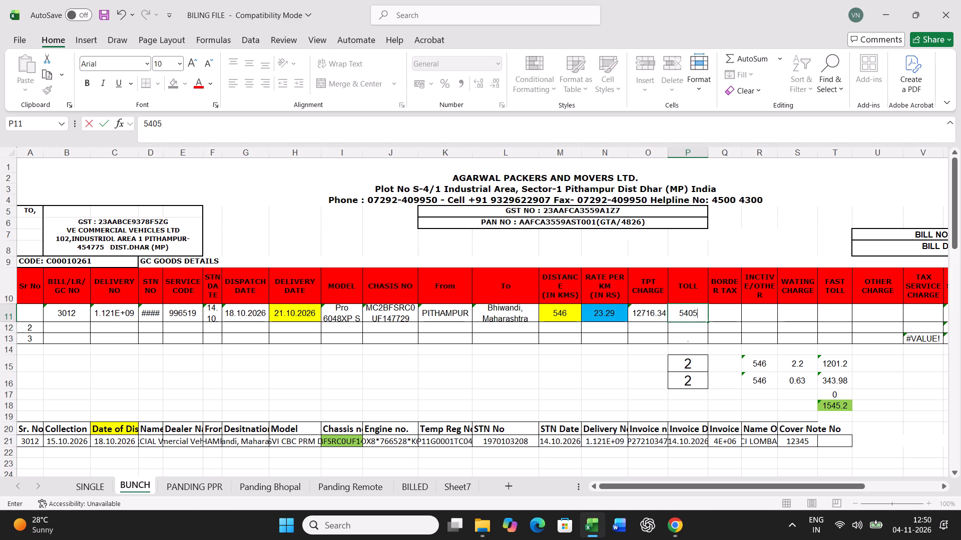
key("Return")
key("Return")
key("Return")
key("Return")
key("Return")
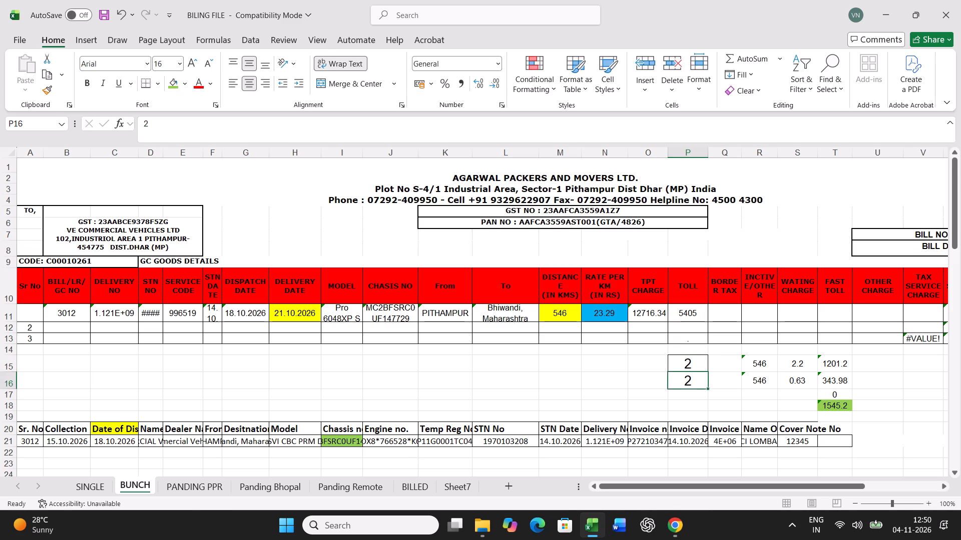
key("3")
key("Return")
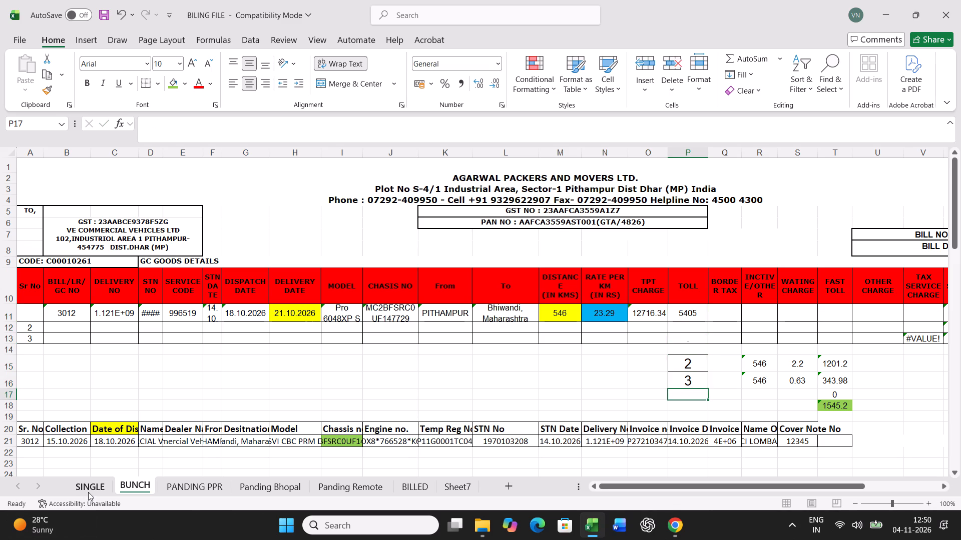
Print the freight bill on the SINGLE sheet for chassis 147729.
left_click(89, 491)
key("ctrl+p")
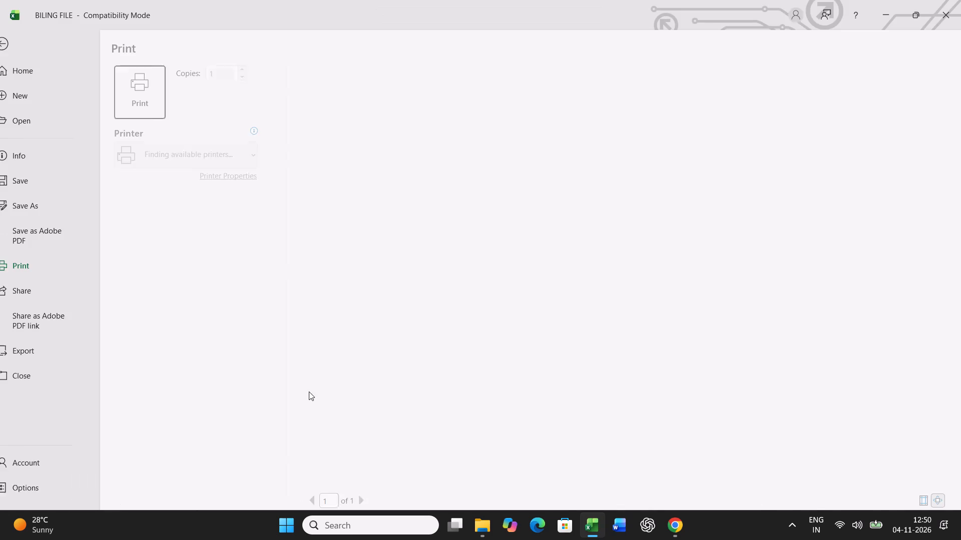
left_click(163, 93)
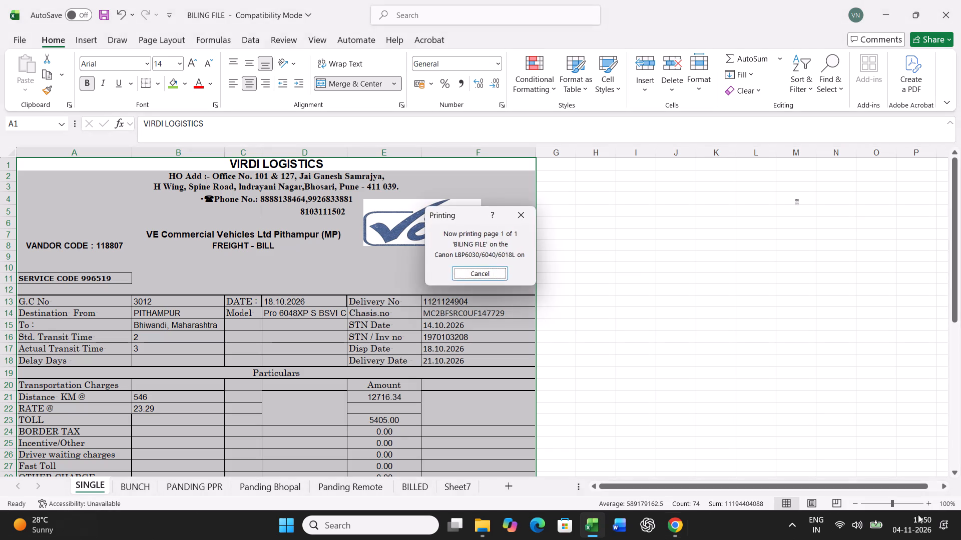
Copy the BUNCH sheet's bill line in row 11 and paste it as values only into the lower table's row 38.
left_click(137, 483)
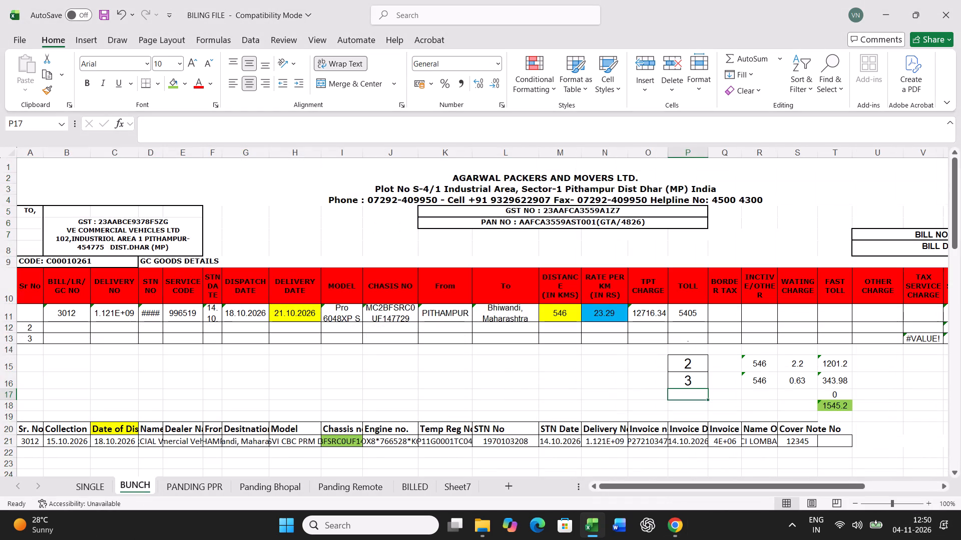
left_click(3, 311)
key("ctrl+c")
scroll(282, 341, "down", 11)
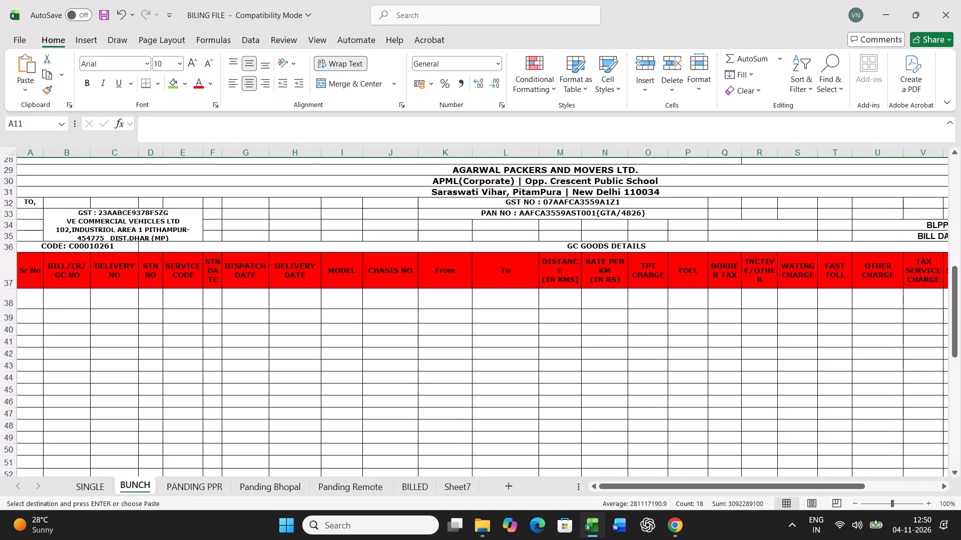
right_click(34, 293)
left_click(86, 239)
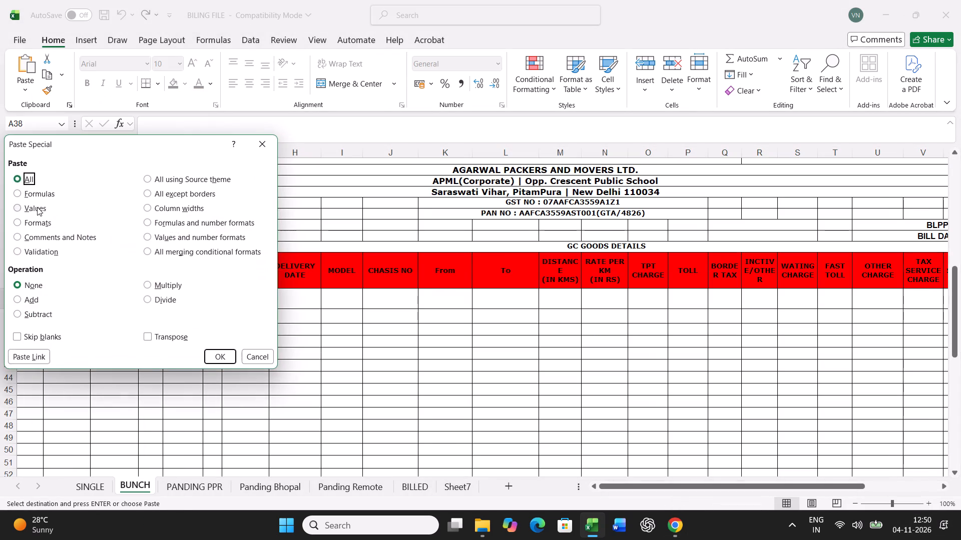
left_click(37, 207)
left_click(216, 362)
left_click(207, 494)
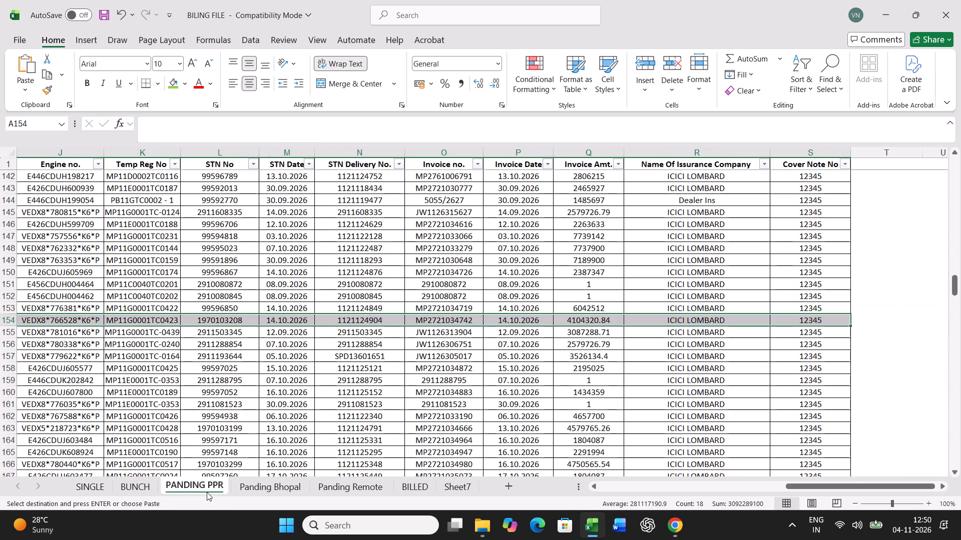
left_click(460, 364)
key("ctrl+f")
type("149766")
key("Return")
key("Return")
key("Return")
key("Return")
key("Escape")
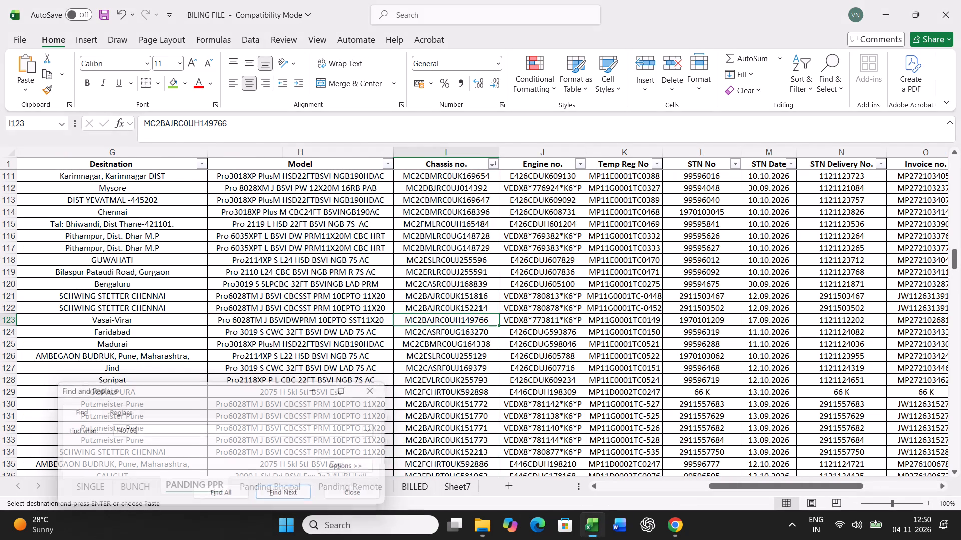
left_click(170, 82)
Copy the full record of chassis 149766 into the BUNCH sheet's data row, starting at cell A21.
key("Left")
key("Left")
key("Left")
key("Left")
key("Left")
key("Left")
key("Left")
key("Left")
key("Left")
key("Left")
key("Left")
key("Left")
key("Left")
key("Left")
key("Left")
key("Left")
key("Left")
key("Left")
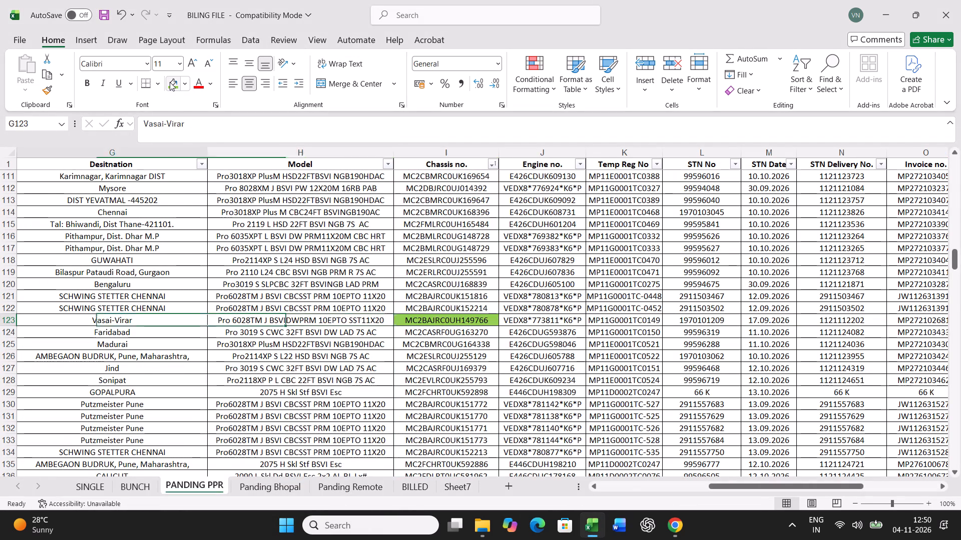
key("ctrl+shift+Right")
key("ctrl+c")
left_click(136, 486)
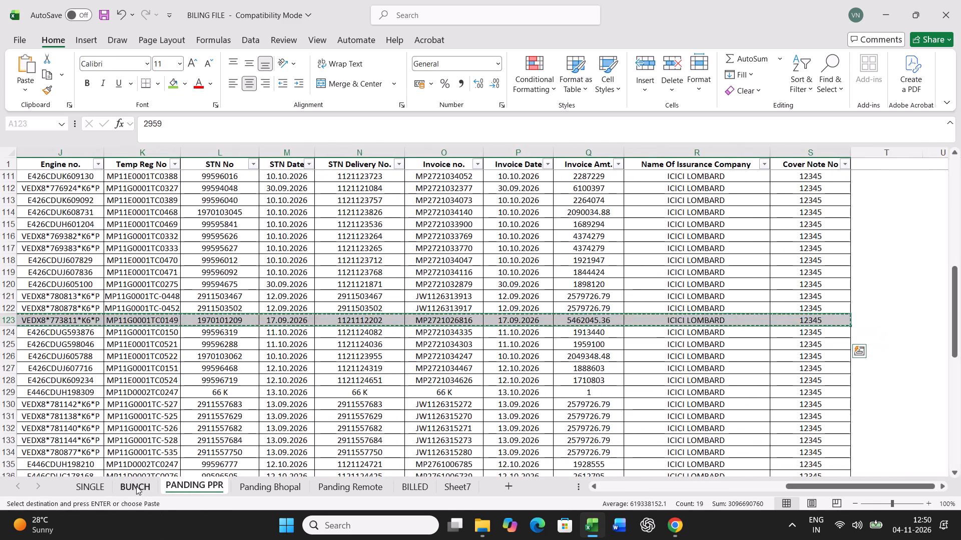
scroll(135, 432, "up", 13)
left_click(28, 439)
key("ctrl+v")
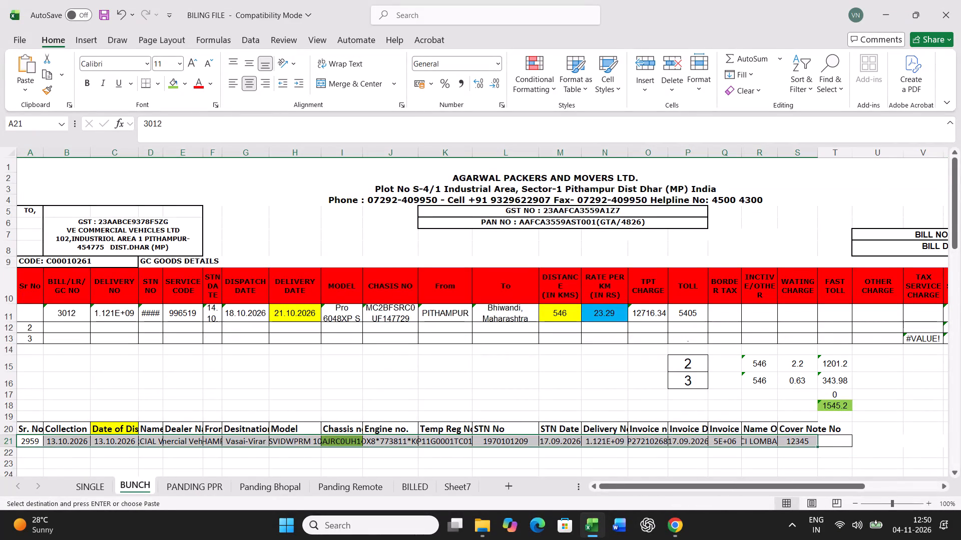
Set the bill line's delivery date to 16.10.2026 and its distance to 565 km.
left_click(300, 310)
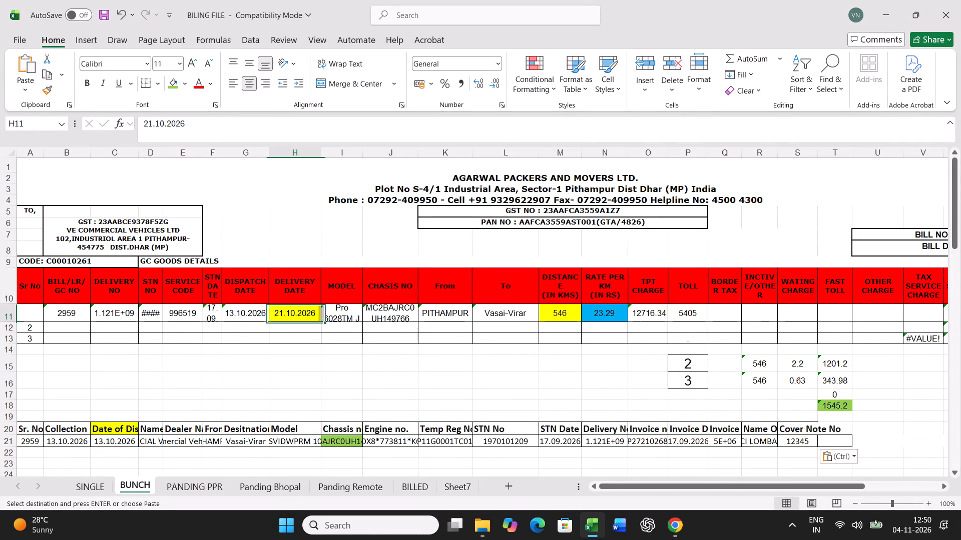
type("16.10.2026")
key("Right")
key("Right")
key("Right")
key("Right")
key("Right")
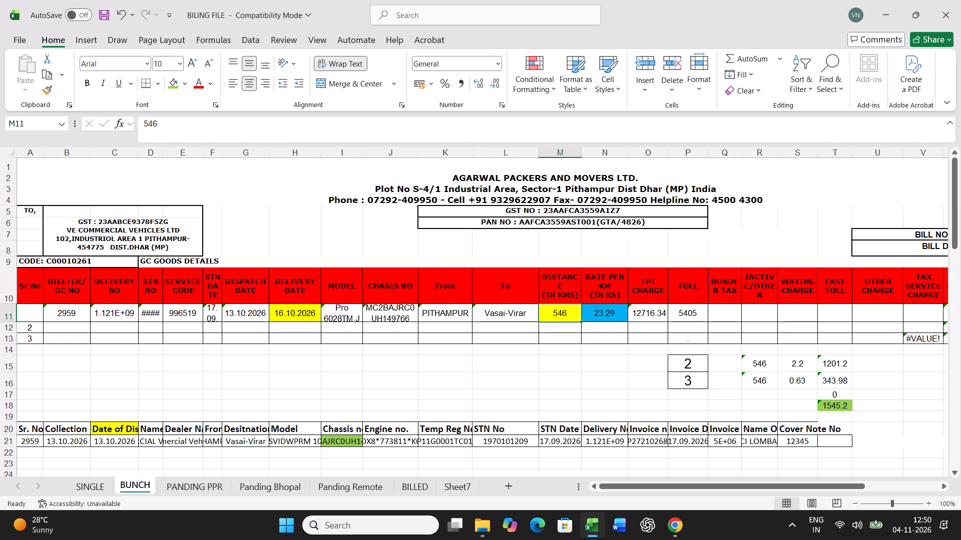
type("565")
key("Right")
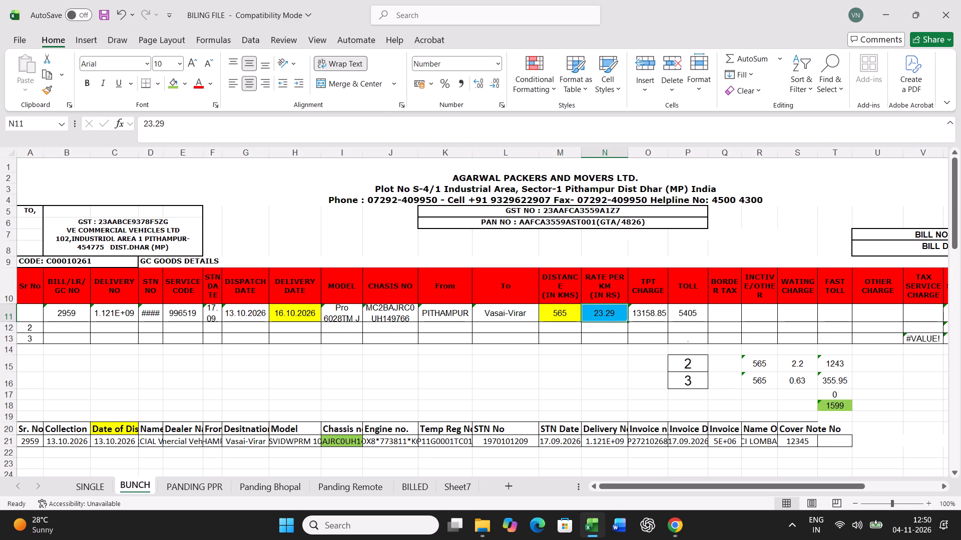
Set the bill line's rate per km to 30.34 and its toll to 4300.
type("30.34")
key("Right")
key("Right")
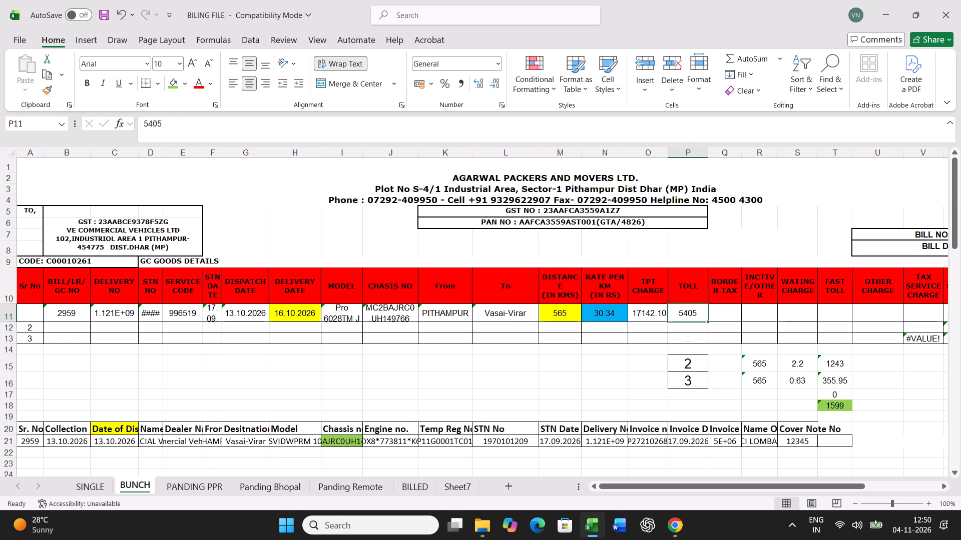
type("4300")
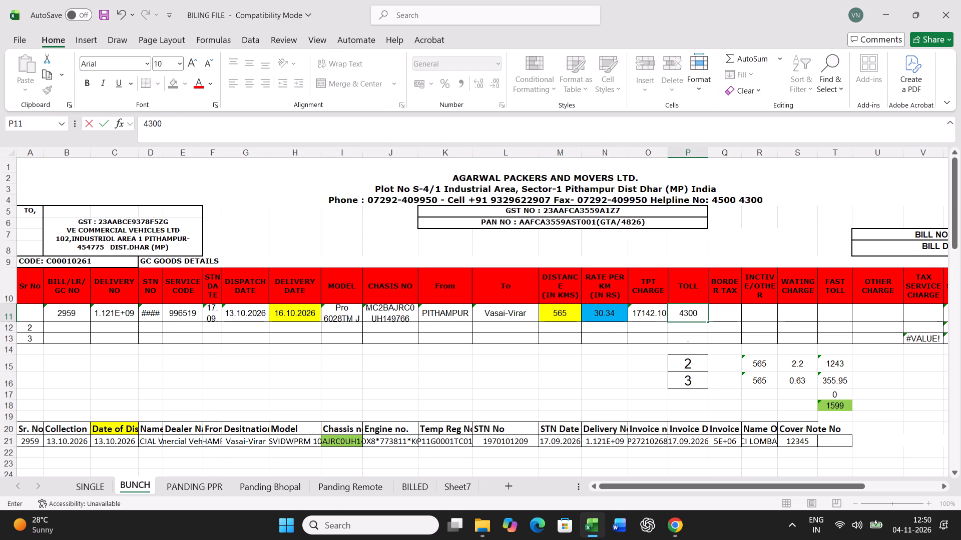
key("Return")
key("Return")
key("Return")
key("Return")
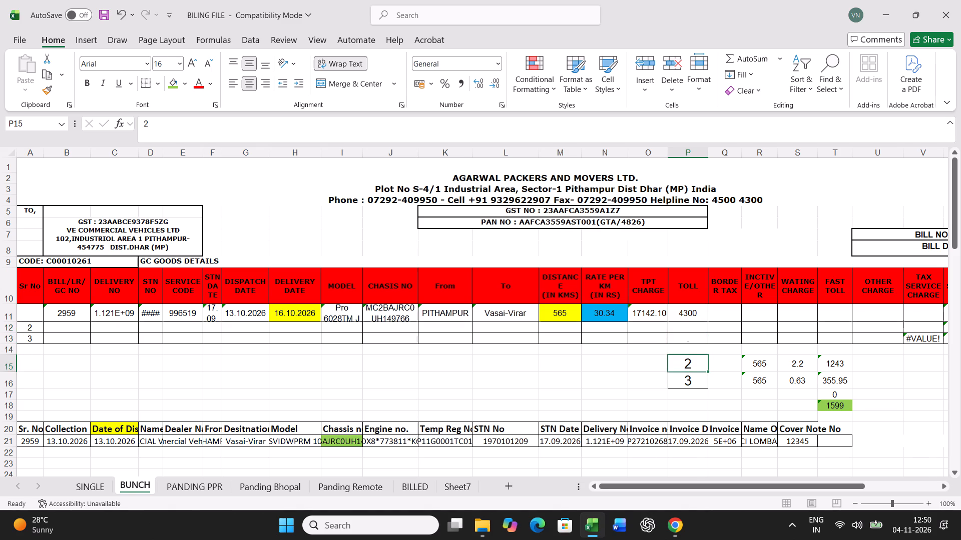
Print the freight bill on the SINGLE sheet for chassis 149766.
left_click(105, 483)
key("ctrl+p")
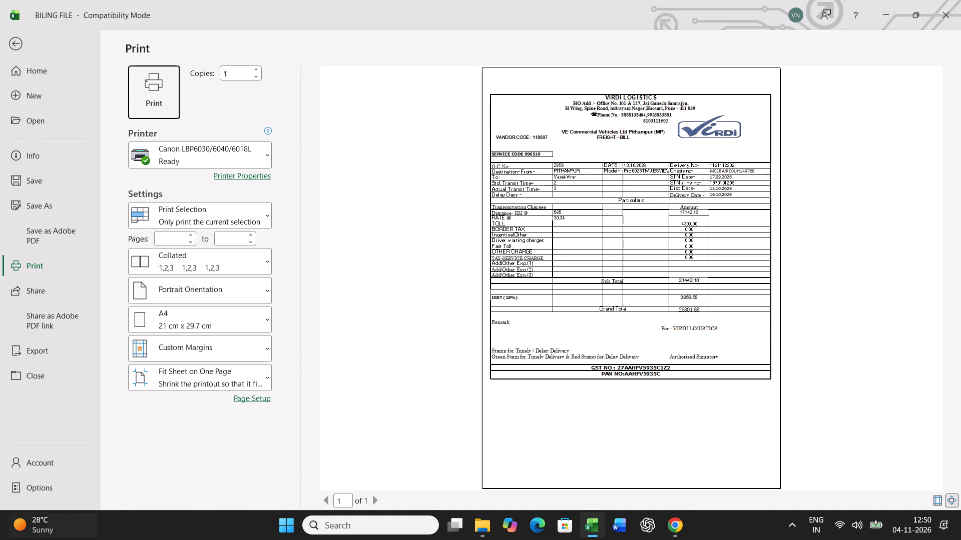
left_click(160, 96)
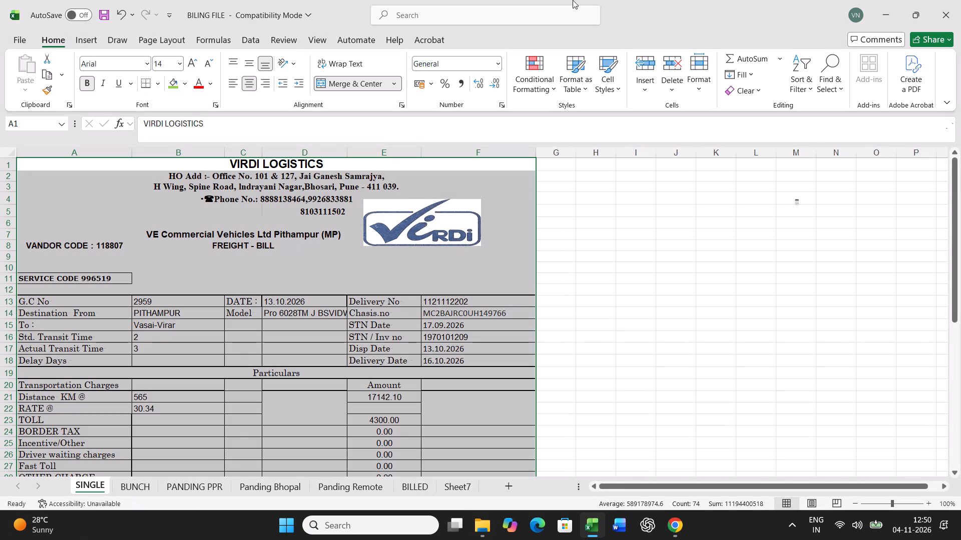
Copy the BUNCH sheet's bill line in row 11 and paste it as values only into the lower table's row 39.
left_click(137, 481)
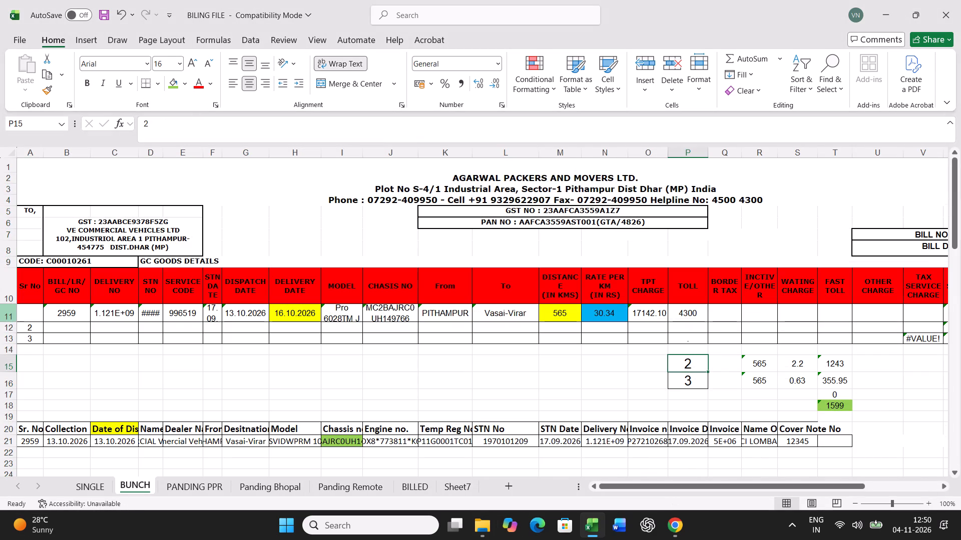
left_click(5, 315)
key("ctrl+c")
scroll(428, 321, "down", 11)
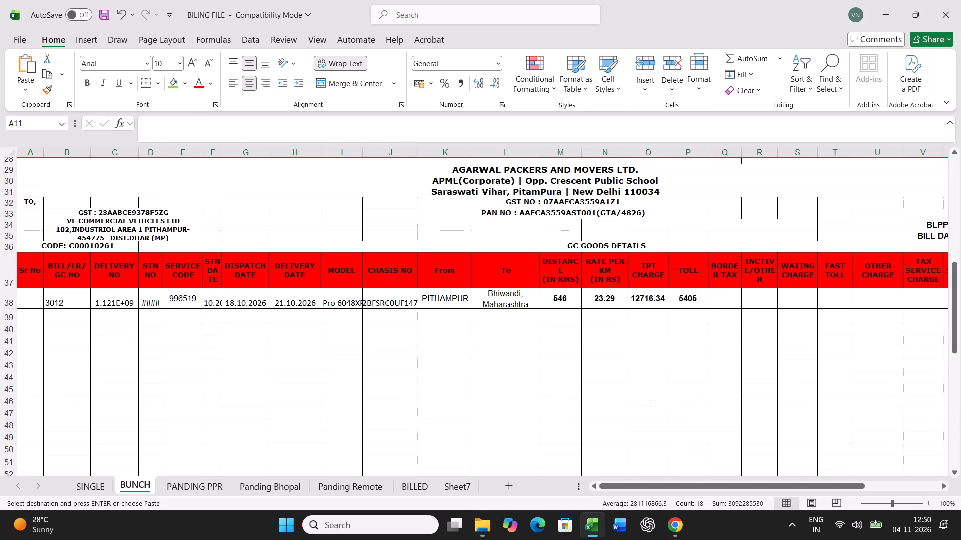
right_click(35, 316)
left_click(90, 236)
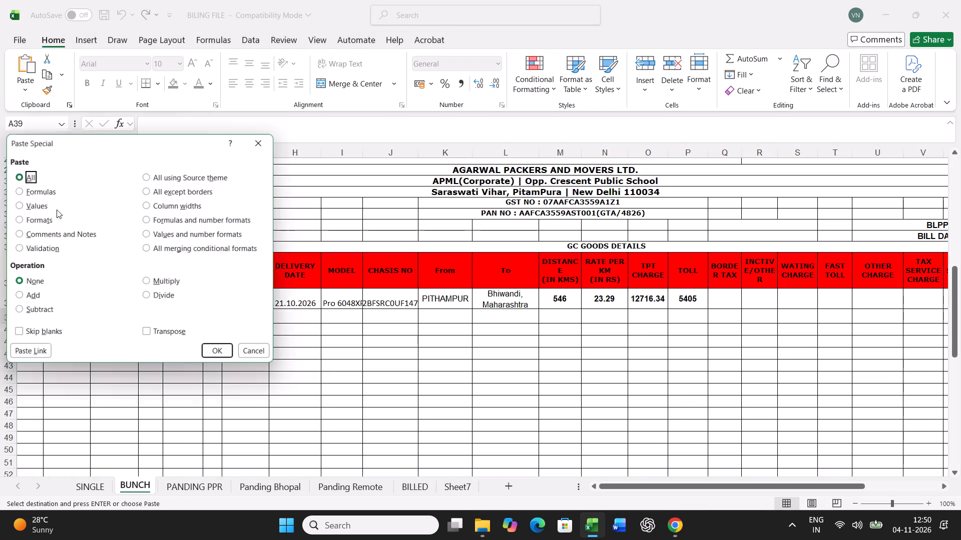
left_click(44, 204)
left_click(220, 354)
In the PANDING PPR sheet, find chassis number 161607 and fill its cell green.
left_click(187, 485)
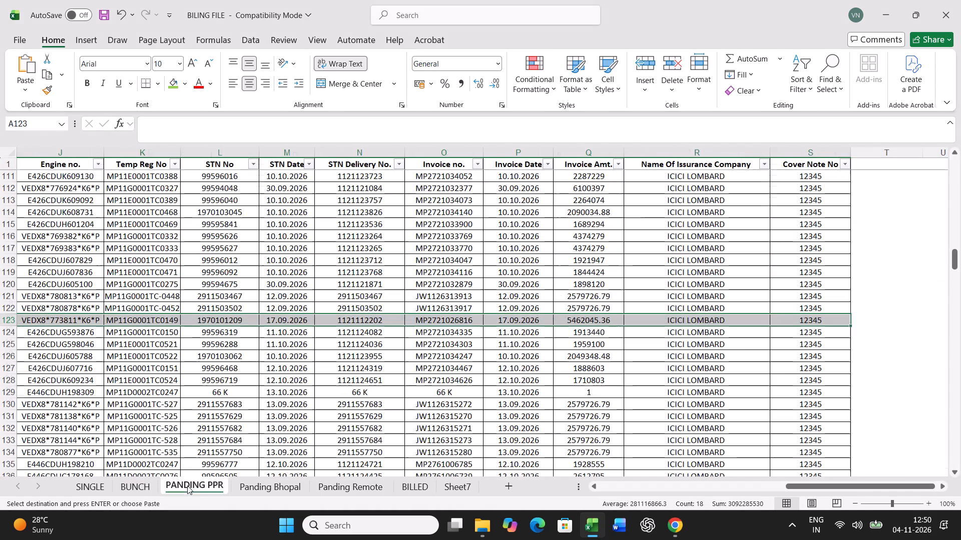
left_click(441, 353)
key("ctrl+f")
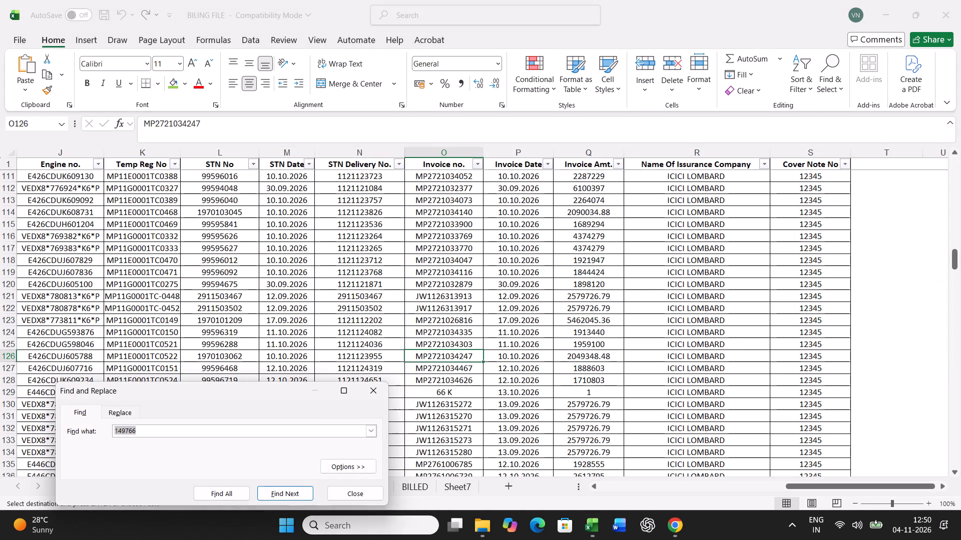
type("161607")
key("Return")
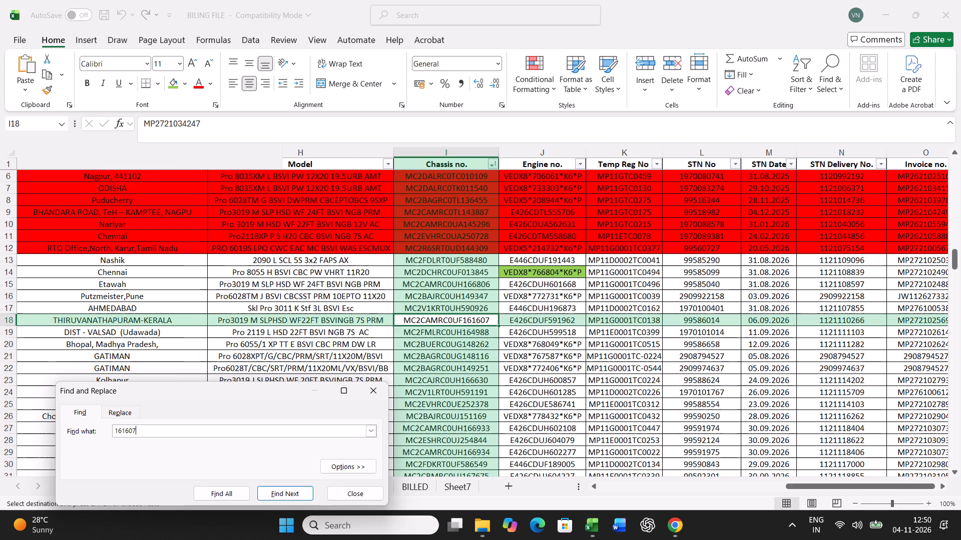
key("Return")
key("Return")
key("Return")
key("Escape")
left_click(169, 82)
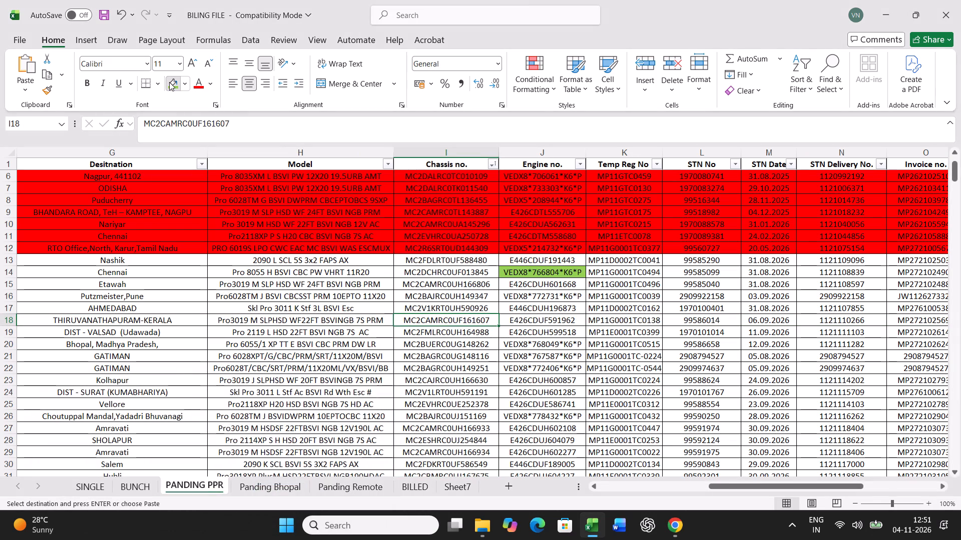
Copy the full record of chassis 161607 into the BUNCH sheet's data row, starting at cell A21.
key("Left")
key("Left")
key("Left")
key("Left")
key("Left")
key("Left")
key("Left")
key("Left")
key("Left")
key("Left")
key("Left")
key("Left")
key("Left")
key("Left")
key("Left")
key("Left")
key("Left")
key("Left")
key("Left")
key("Left")
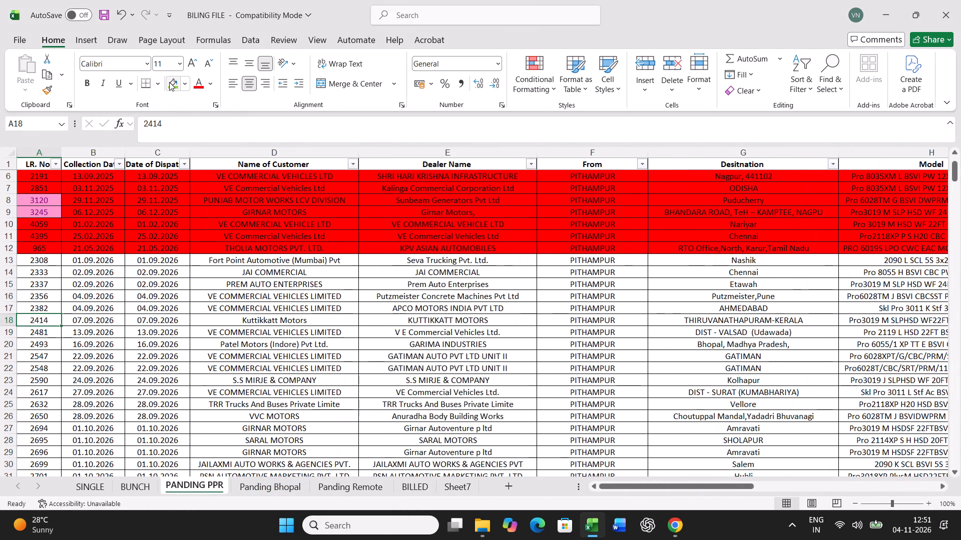
key("ctrl+shift+Right")
key("ctrl+c")
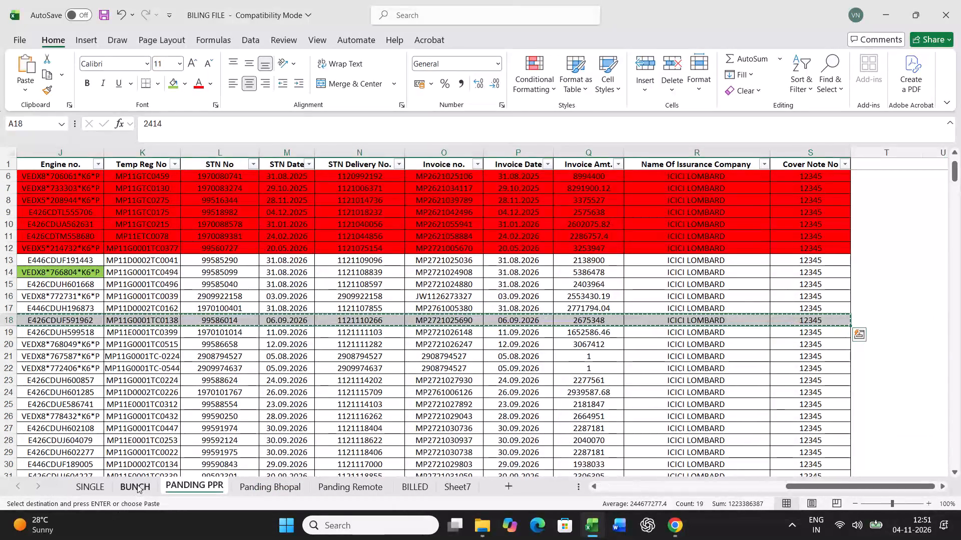
left_click(137, 484)
scroll(162, 404, "up", 12)
left_click(39, 440)
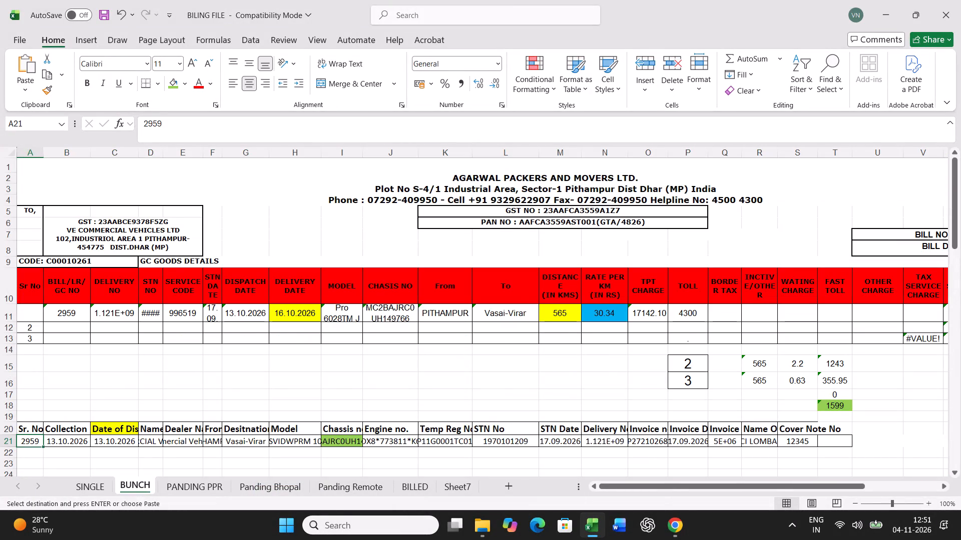
key("ctrl+v")
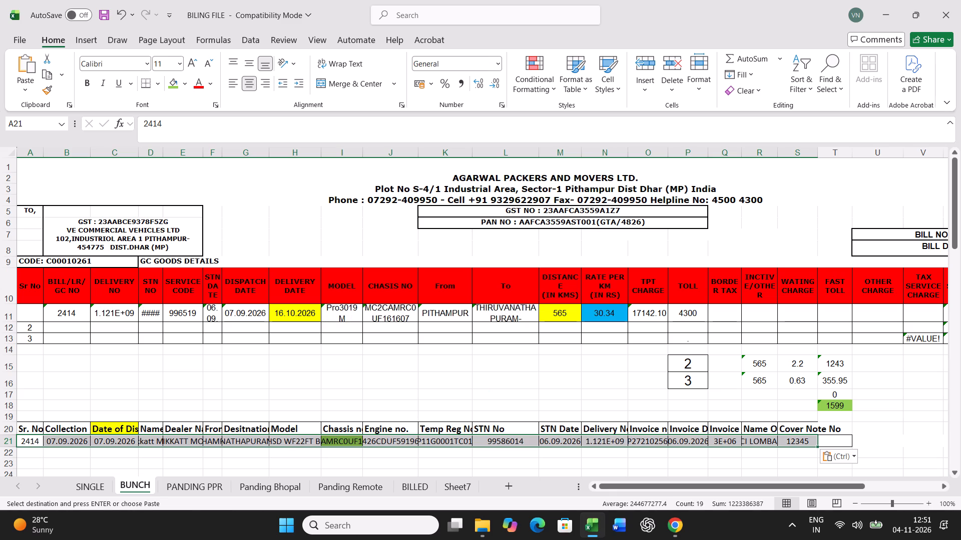
Set the date of dispatch in the BUNCH sheet's data row to 10.09.2026.
left_click(114, 441)
type("10.09.2026")
key("Return")
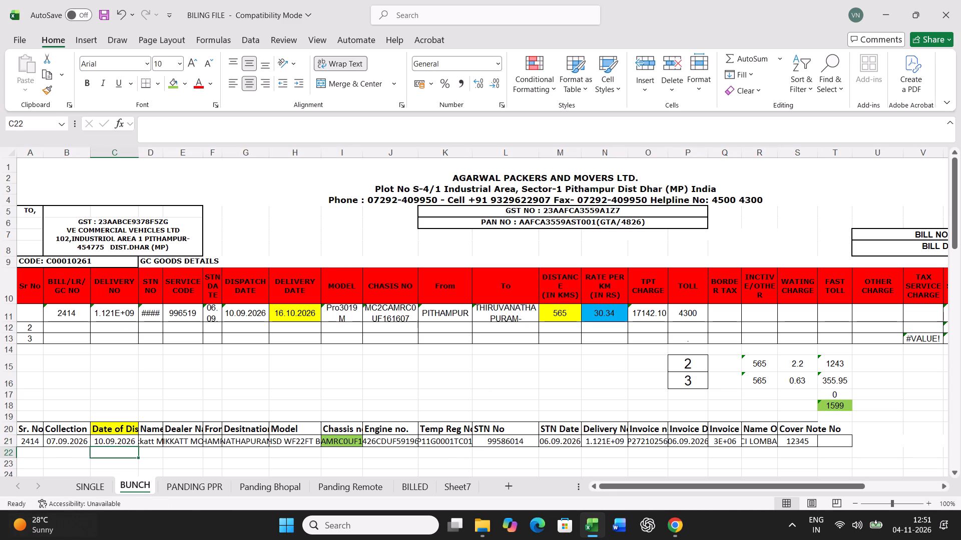
In the BUNCH sheet's row 11, set delivery date 14.09.2026, distance 1913 km, rate 18.95 and toll 6895.
left_click(300, 313)
type("14.09.2026")
key("Right")
key("Right")
key("Right")
key("Right")
key("Right")
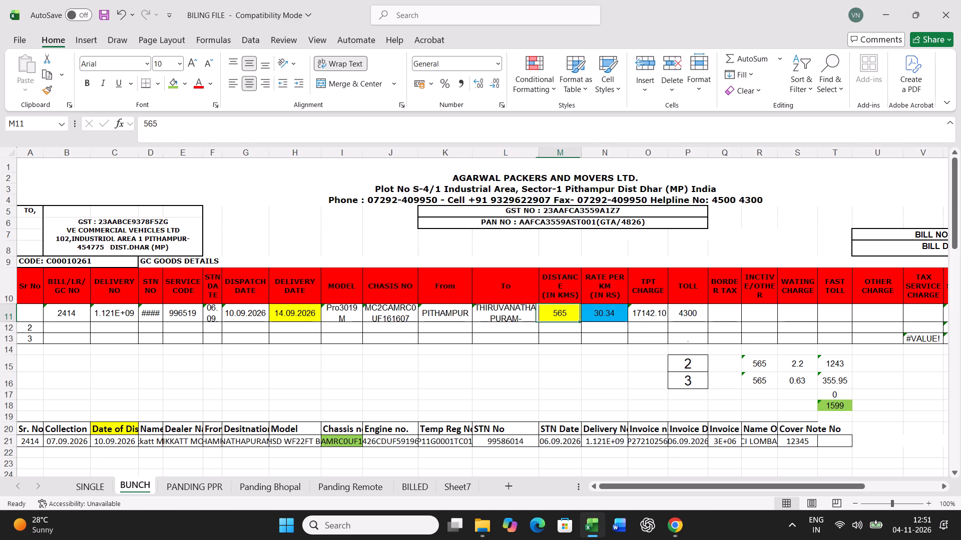
type("1913")
key("Right")
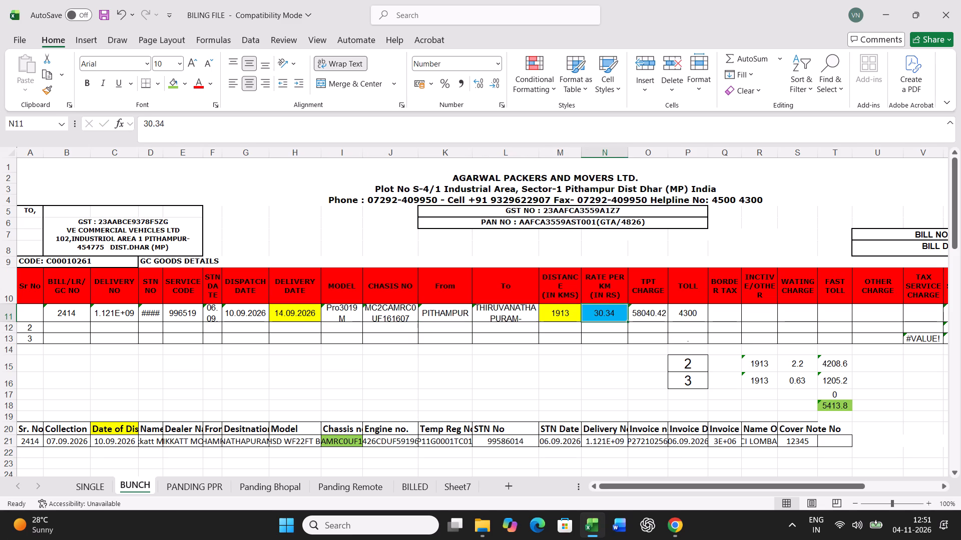
type("18.95")
key("Right")
key("Right")
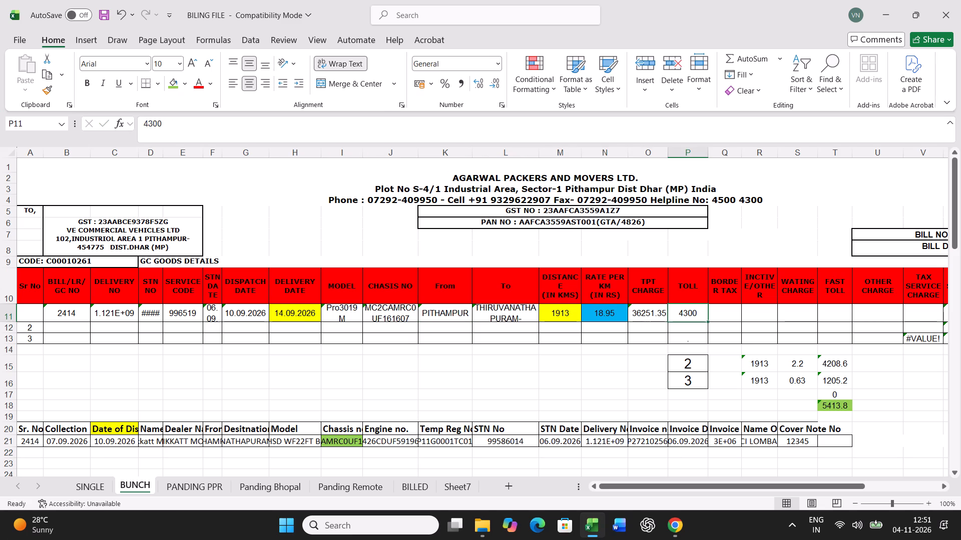
type("6895")
key("Return")
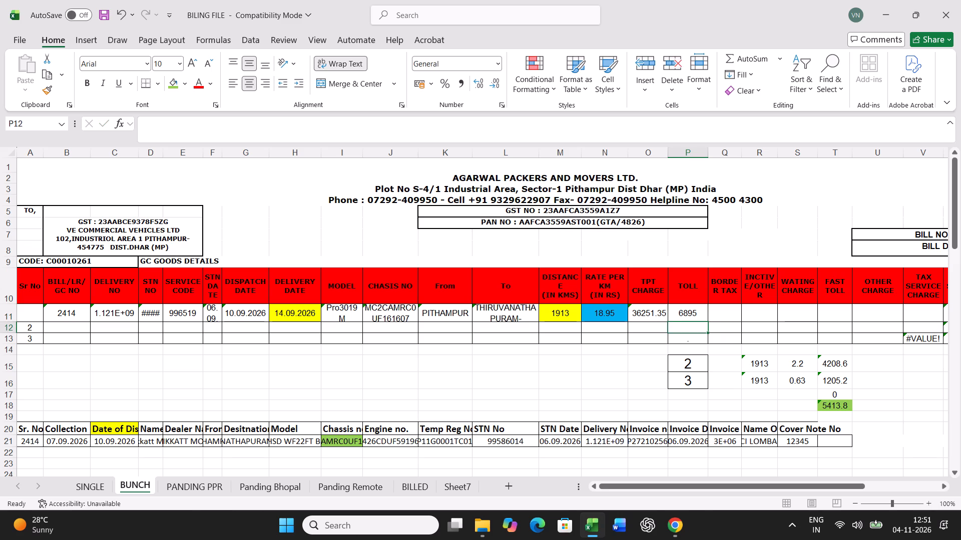
Set the standard transit time to 5 in cell P15 and the actual transit time to 4 in P16.
key("Return")
key("Return")
key("Return")
key("5")
key("Return")
key("4")
key("Return")
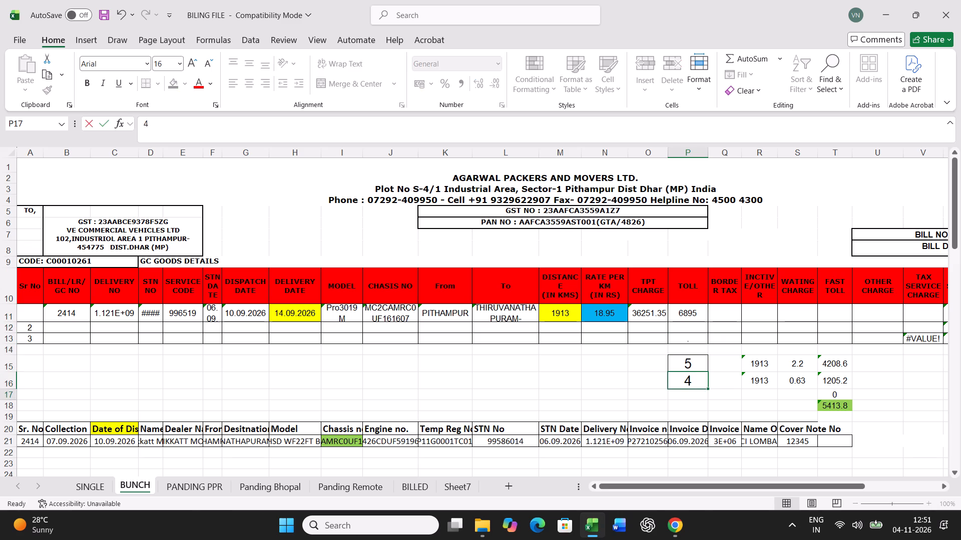
Print one copy of the SINGLE sheet's freight bill for chassis 161607.
left_click(98, 487)
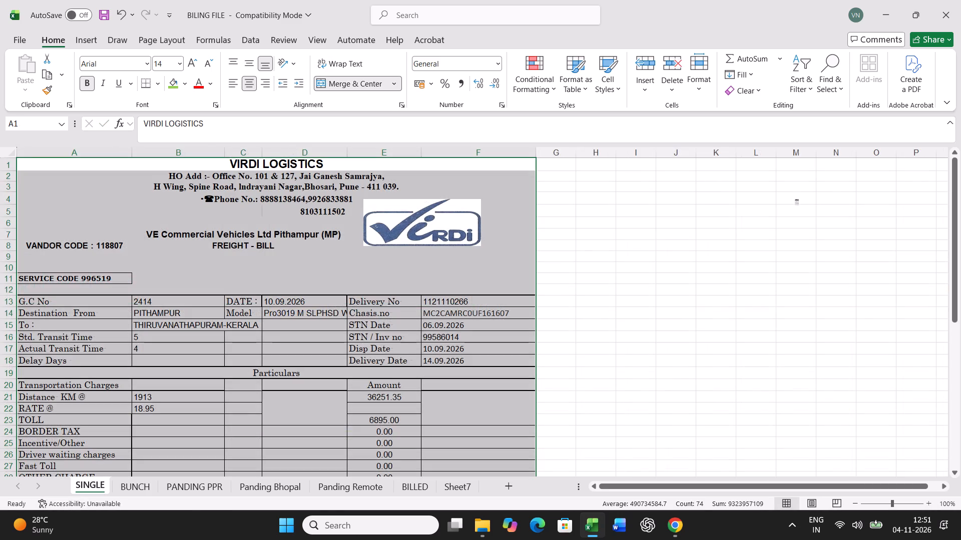
key("ctrl+p")
left_click(161, 89)
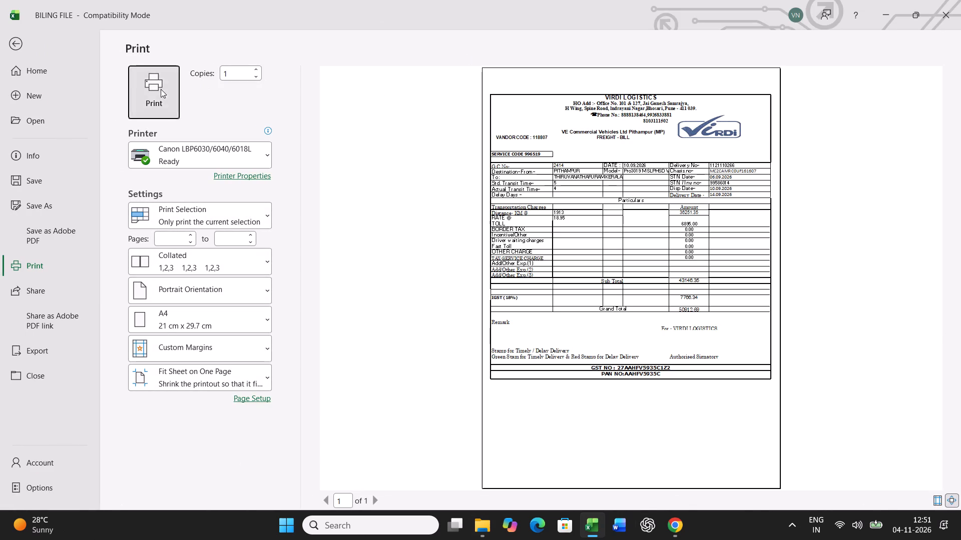
Copy the BUNCH sheet's bill line in row 11 and paste it as values only into the lower table's row 40.
left_click(135, 485)
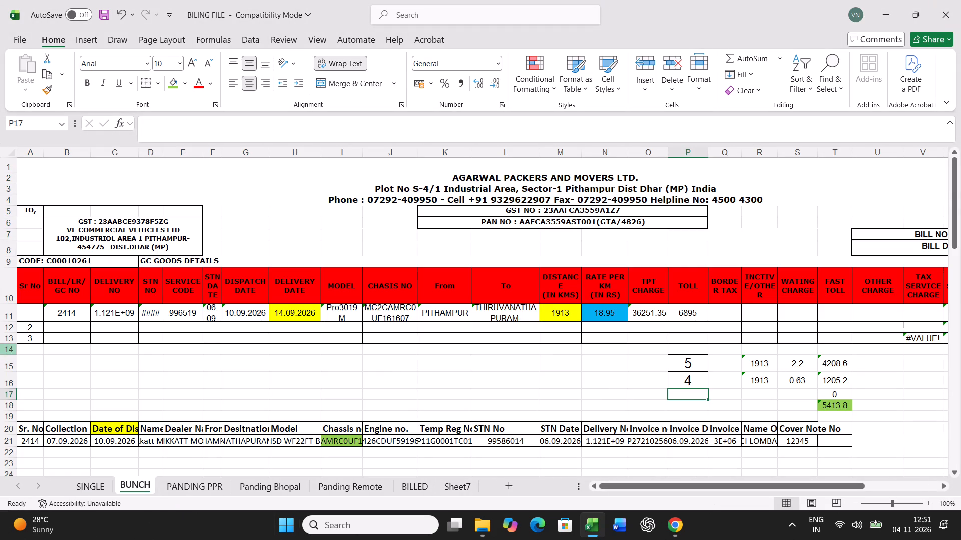
left_click(6, 317)
key("ctrl+c")
scroll(334, 347, "down", 11)
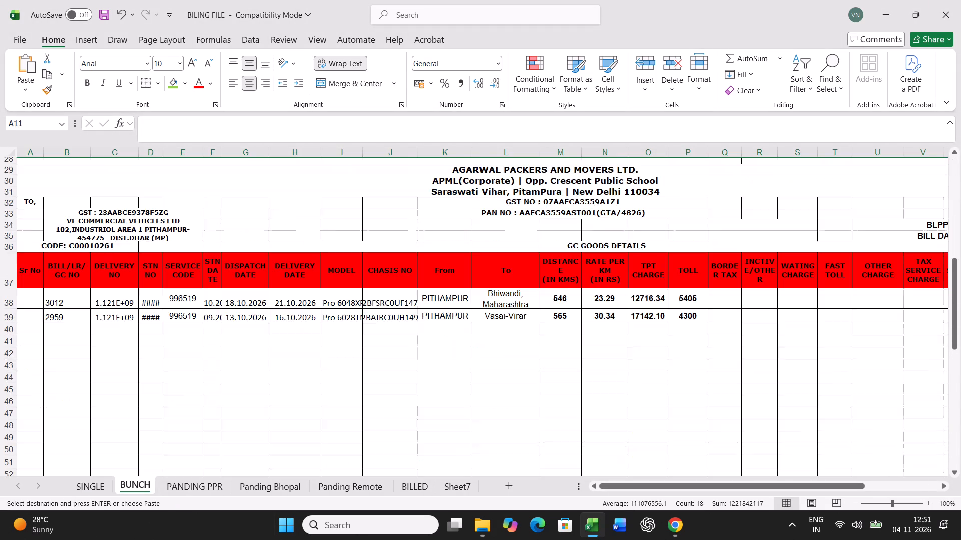
scroll(334, 347, "down", 4)
right_click(34, 197)
left_click(81, 236)
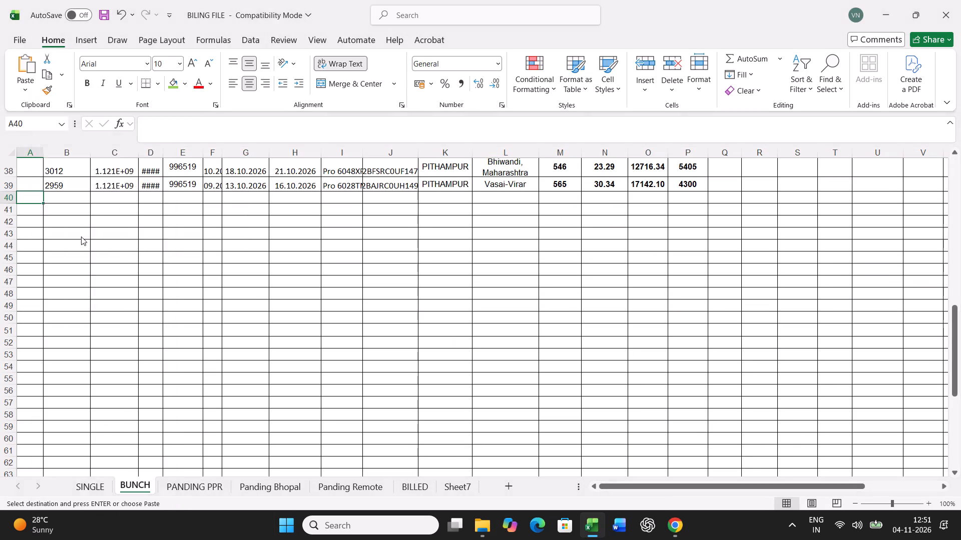
left_click(27, 205)
left_click(235, 354)
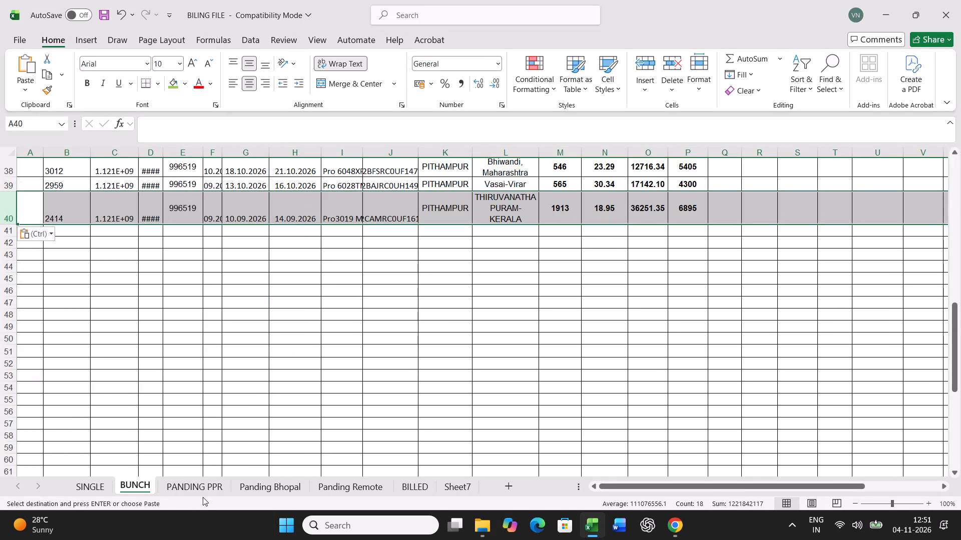
In the PANDING PPR sheet, find chassis number 167190 and fill its cell green.
left_click(203, 497)
left_click(201, 490)
left_click(510, 370)
key("ctrl+f")
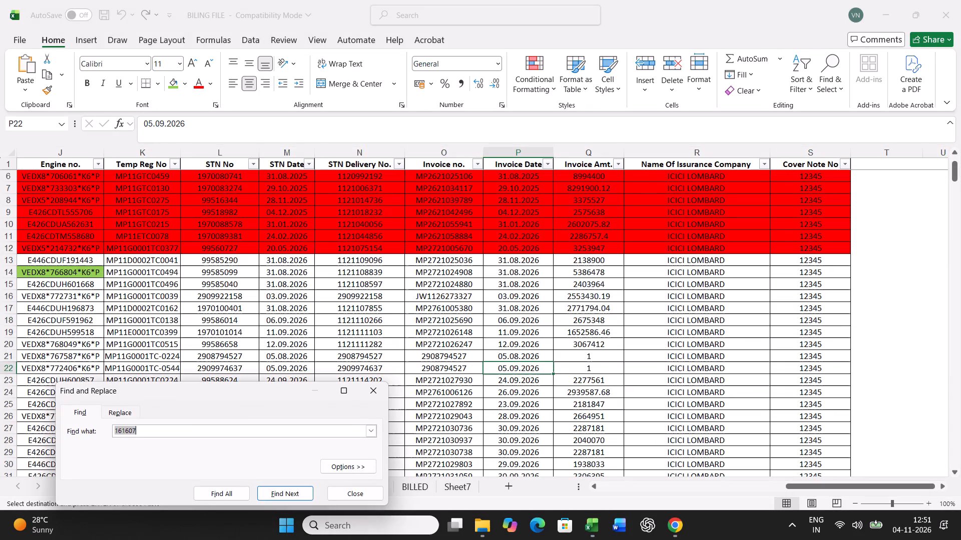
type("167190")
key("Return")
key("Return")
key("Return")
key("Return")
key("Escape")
left_click(179, 81)
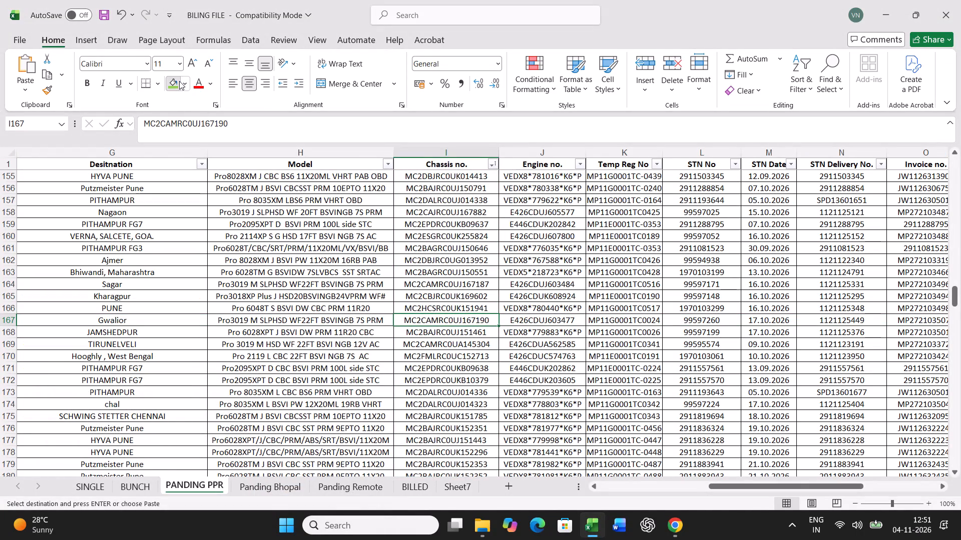
key("Left")
key("Left")
key("Left")
key("Left")
key("Left")
key("Left")
key("Left")
key("Left")
key("Left")
key("Left")
key("Left")
key("Left")
key("Left")
key("Left")
key("Left")
key("Left")
key("Left")
key("ctrl+shift+Right")
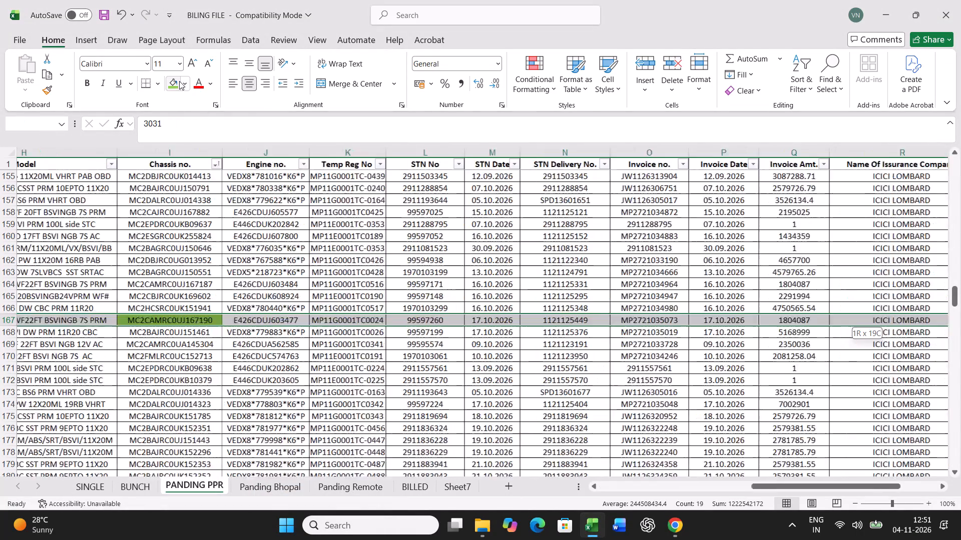
key("ctrl+c")
left_click(125, 488)
scroll(158, 442, "up", 12)
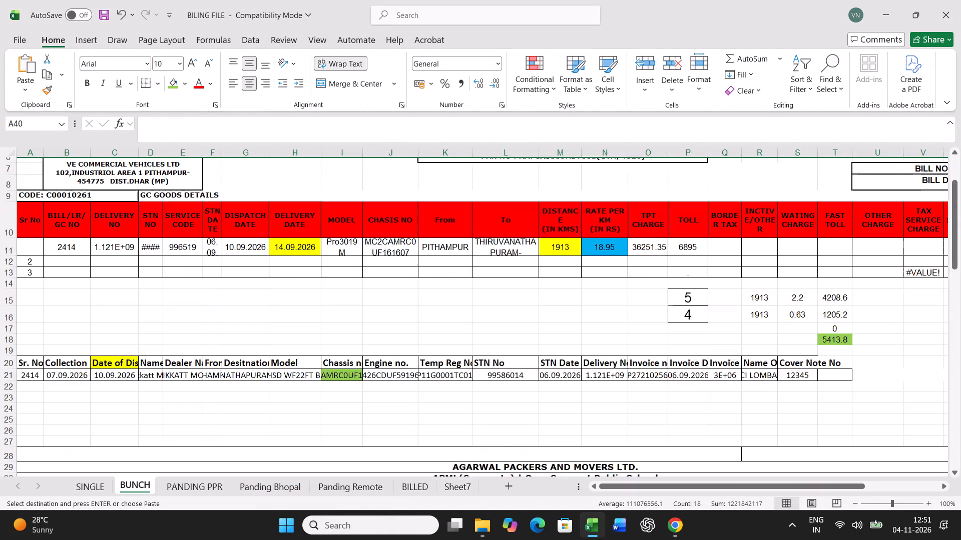
scroll(158, 442, "up", 4)
left_click(33, 440)
key("ctrl+v")
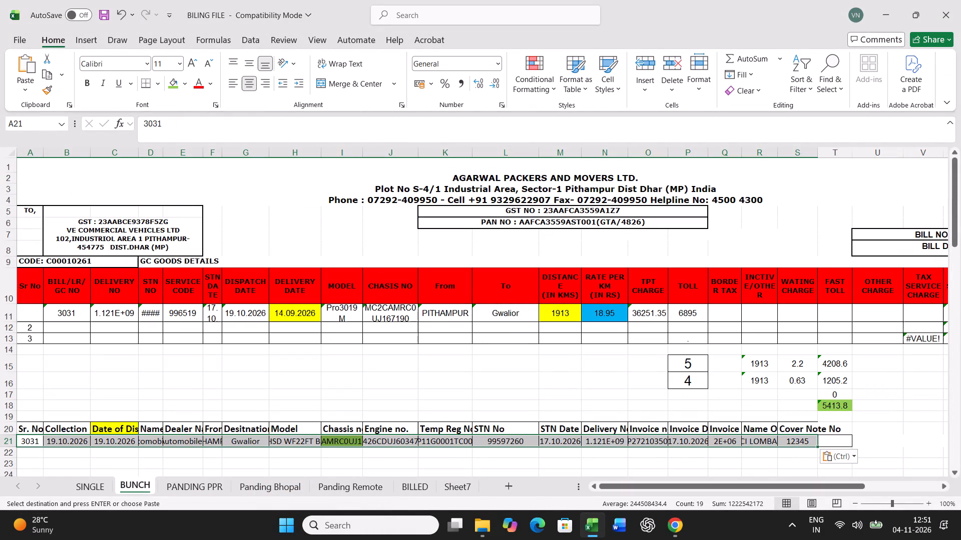
In the BUNCH sheet's row 11, set delivery date 21.10.2026, distance 540 km, rate 18.95 and toll 3475.
left_click(299, 310)
type("21.10.2026")
key("Return")
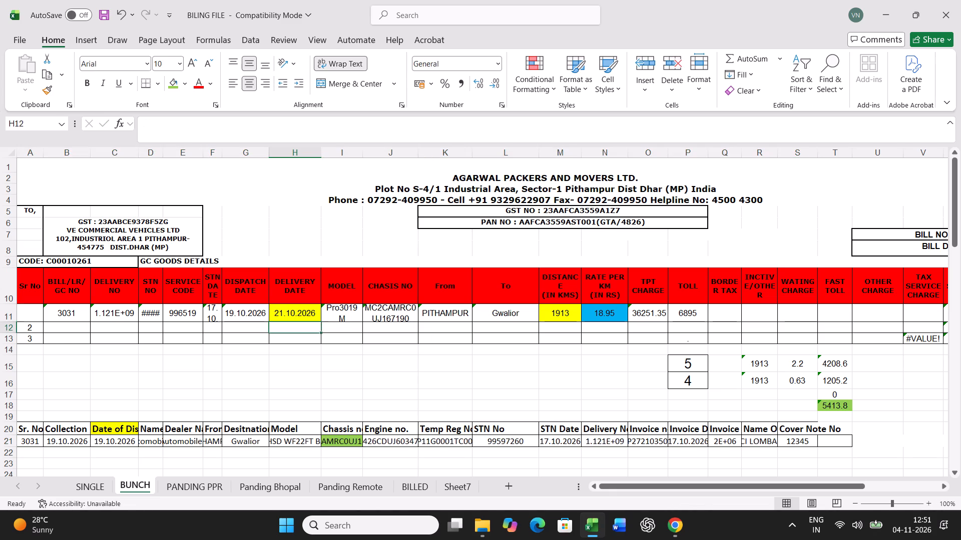
key("Up")
key("Right")
key("Right")
key("Right")
key("Right")
key("Right")
type("540")
key("Right")
type("18.95")
key("Right")
key("Right")
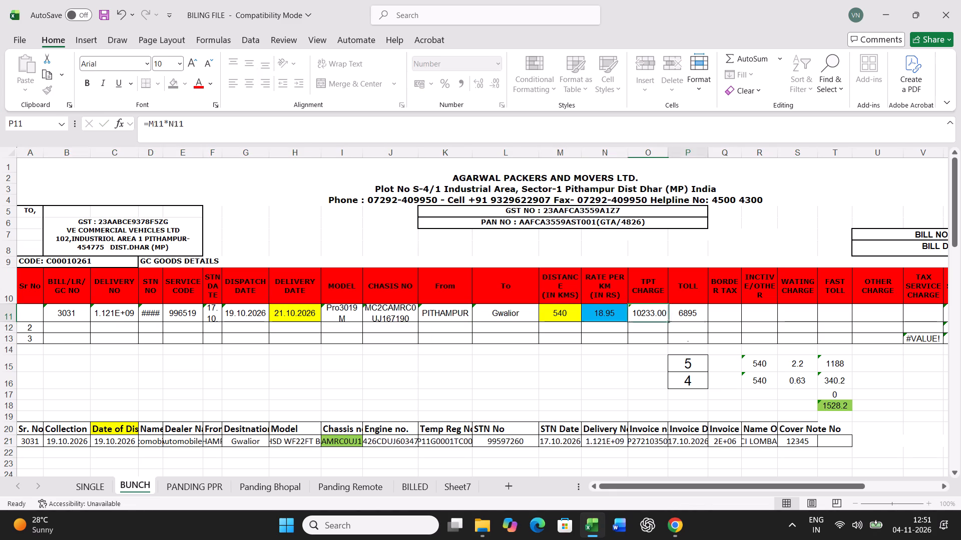
type("3475")
key("Return")
Set both the standard transit time in cell P15 and the actual transit time in P16 to 2.
key("Return")
key("Return")
key("Return")
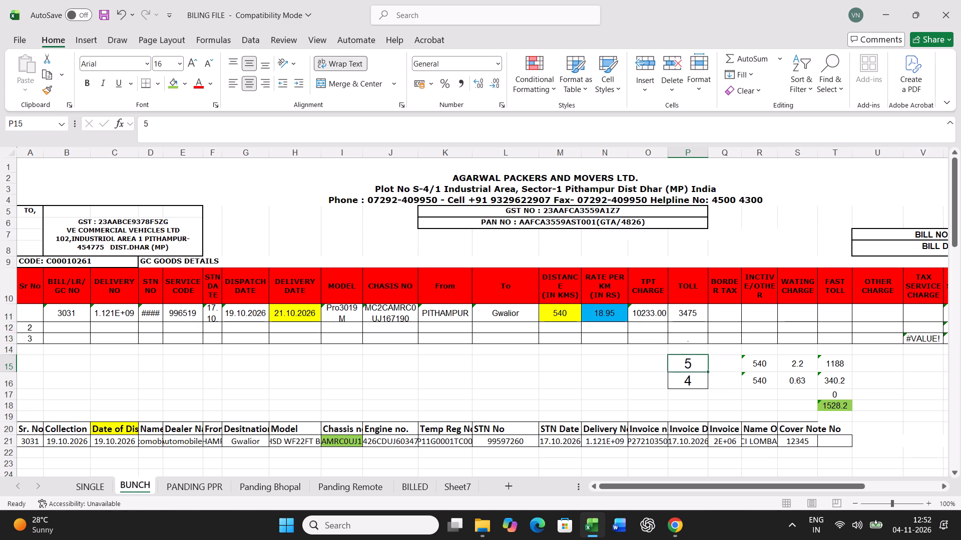
key("2")
key("Return")
key("2")
key("Return")
Print one copy of the SINGLE sheet's freight bill for chassis 167190.
left_click(86, 481)
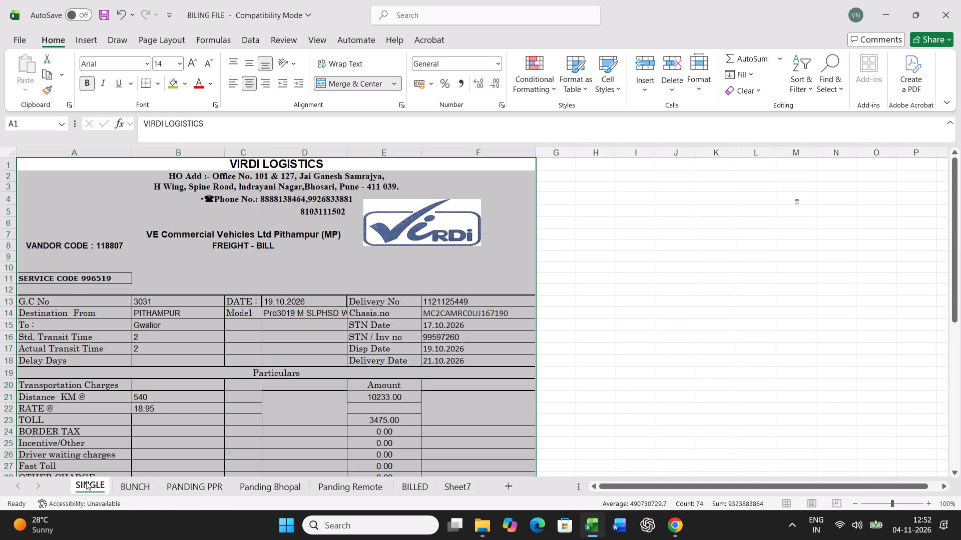
key("ctrl+p")
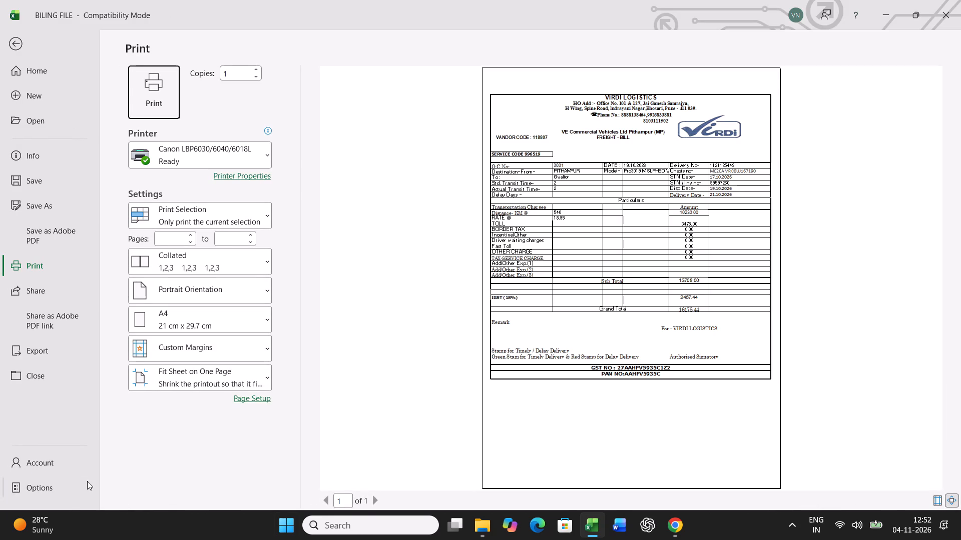
left_click(158, 92)
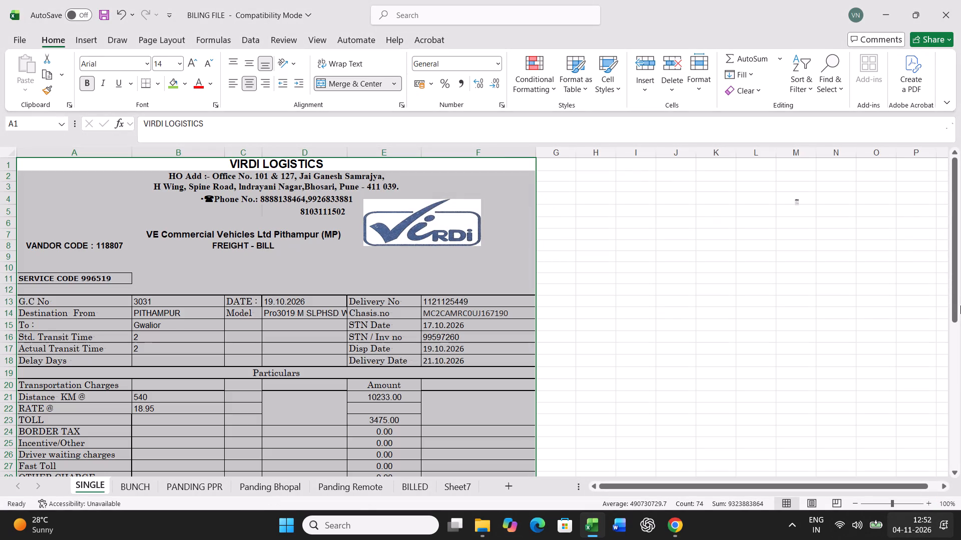
Copy the BUNCH sheet's bill line in row 11 and paste it as values only into the lower table's row 41.
left_click(133, 489)
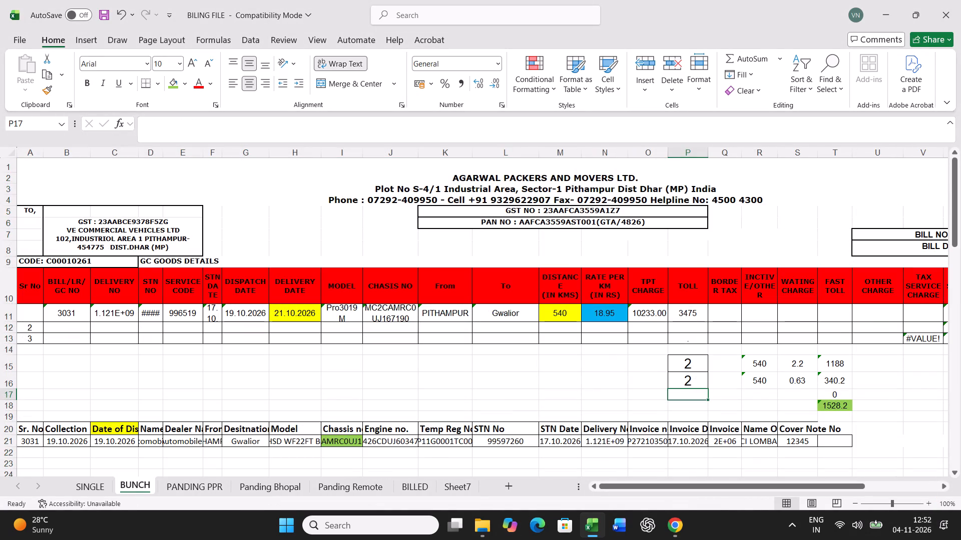
left_click(5, 312)
key("ctrl+c")
scroll(331, 346, "down", 12)
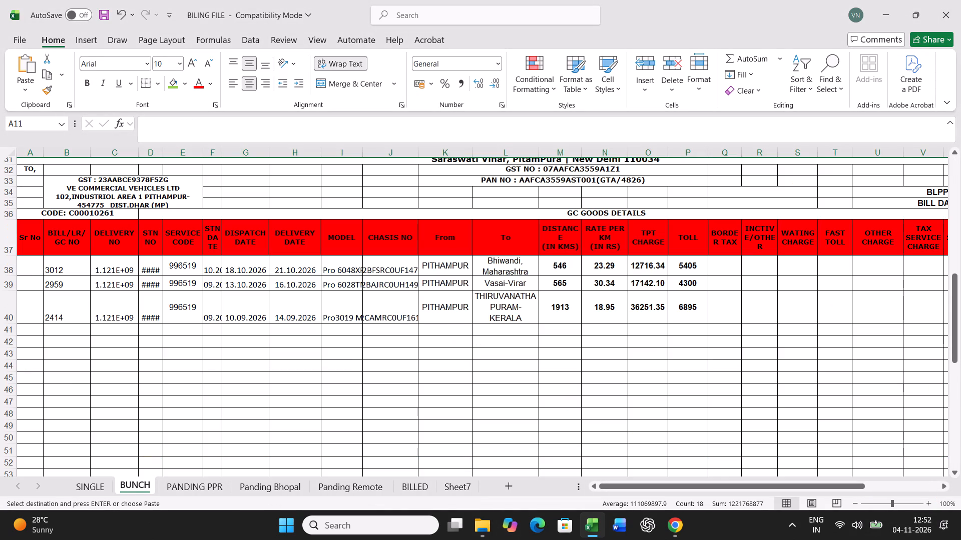
right_click(26, 329)
left_click(83, 236)
left_click(38, 211)
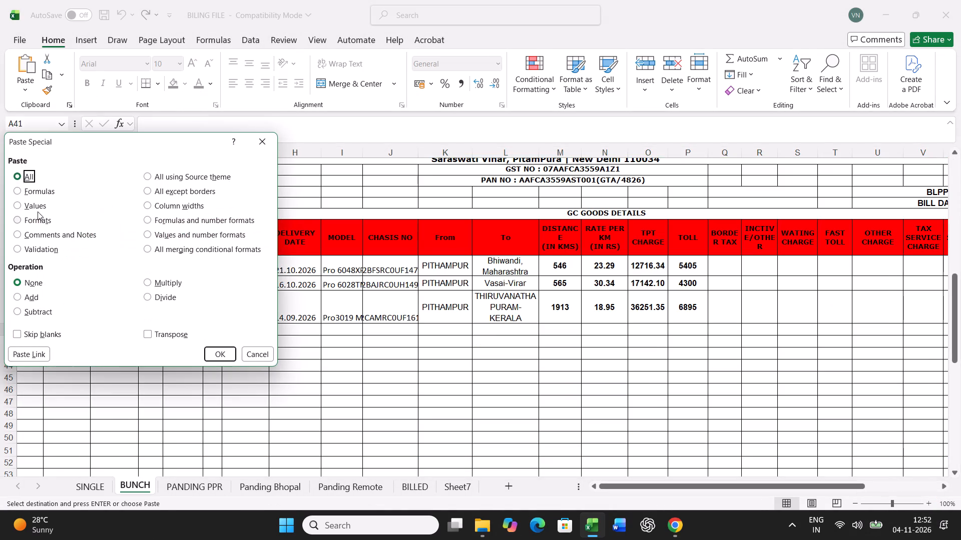
left_click(37, 205)
left_click(217, 353)
In the PANDING PPR sheet, find chassis number 013952 and fill its cell green.
left_click(187, 493)
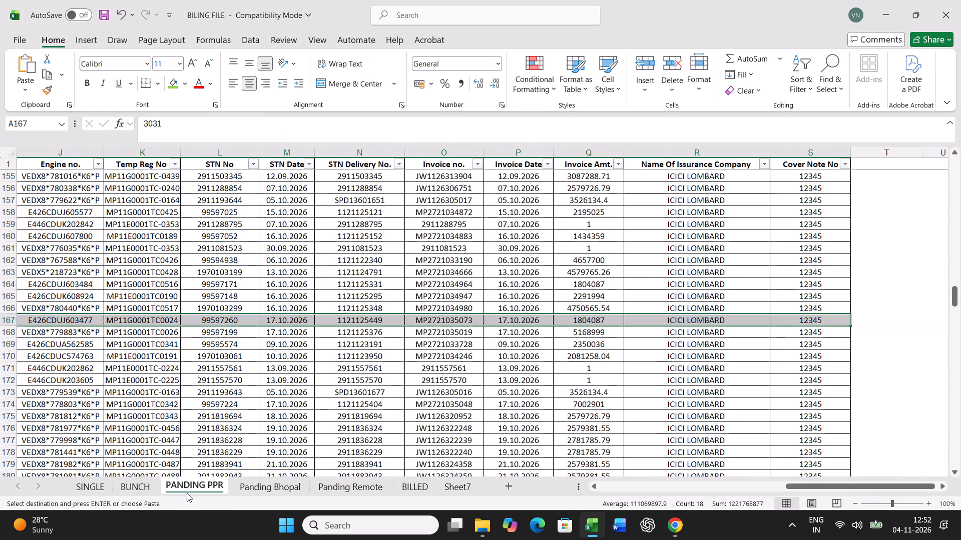
left_click(415, 402)
key("ctrl+f")
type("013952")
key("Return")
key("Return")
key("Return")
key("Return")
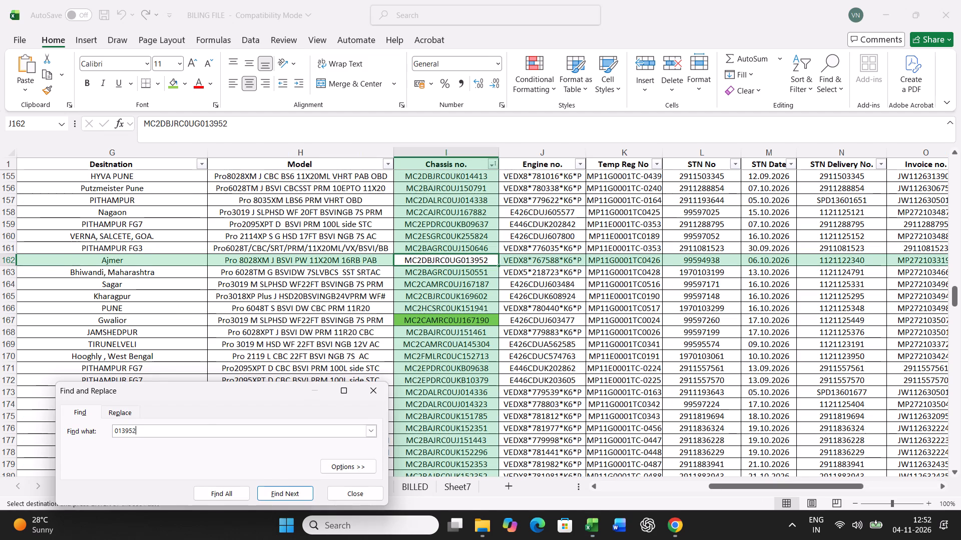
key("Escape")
left_click(177, 82)
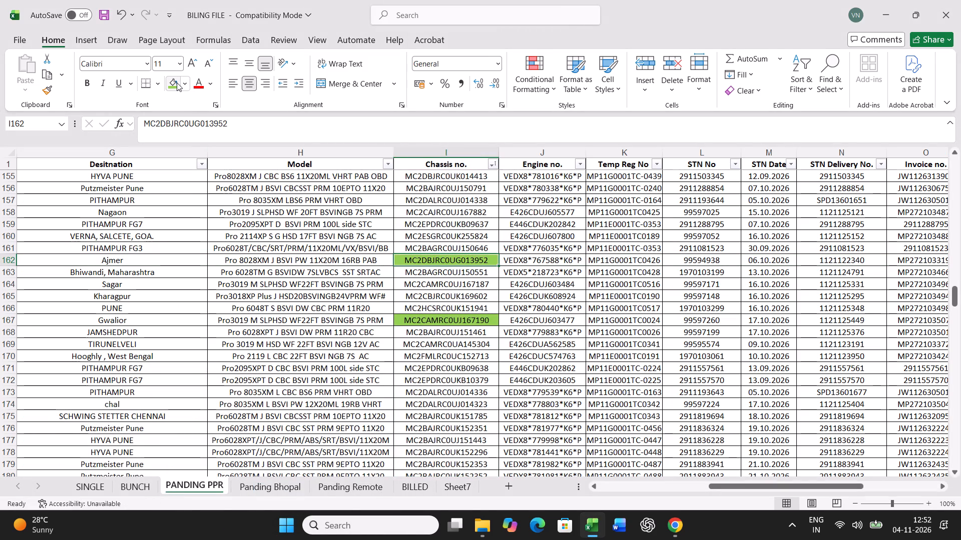
key("Left")
key("Left")
key("Left")
key("Left")
key("Left")
key("Left")
key("Left")
key("Left")
key("Left")
key("Left")
key("Left")
key("Left")
key("Left")
key("Left")
key("Left")
key("Left")
key("Left")
key("Left")
key("Left")
key("Left")
key("ctrl+shift+Right")
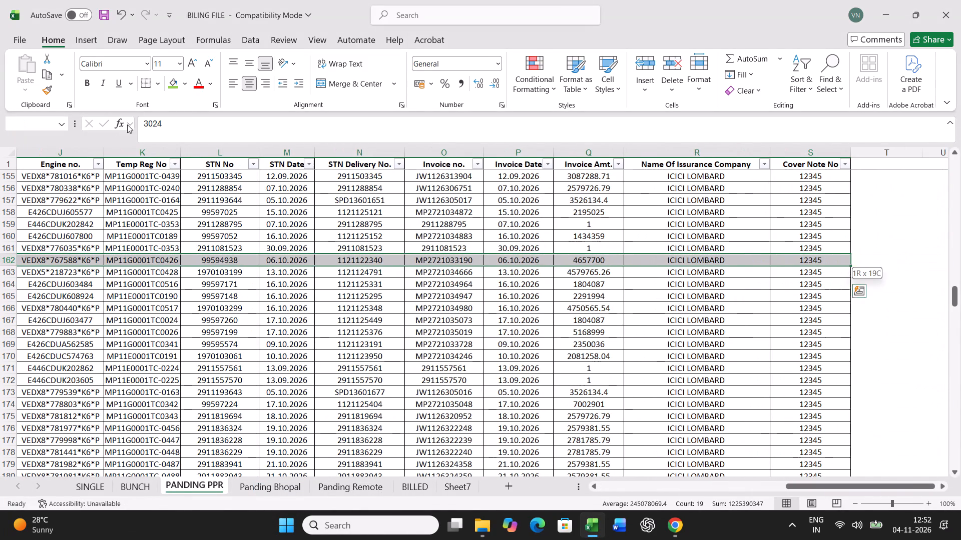
key("ctrl+c")
left_click(142, 490)
scroll(157, 409, "up", 12)
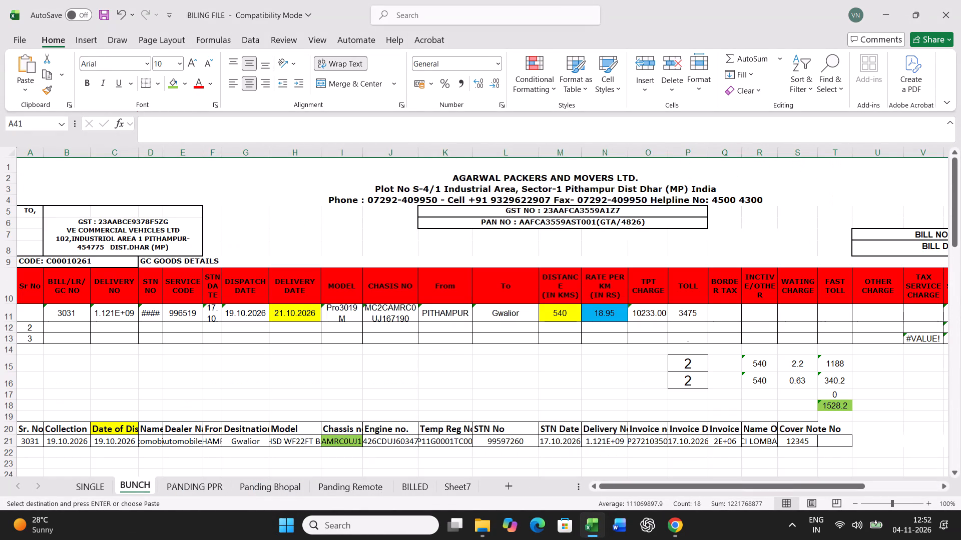
left_click(29, 440)
key("ctrl+v")
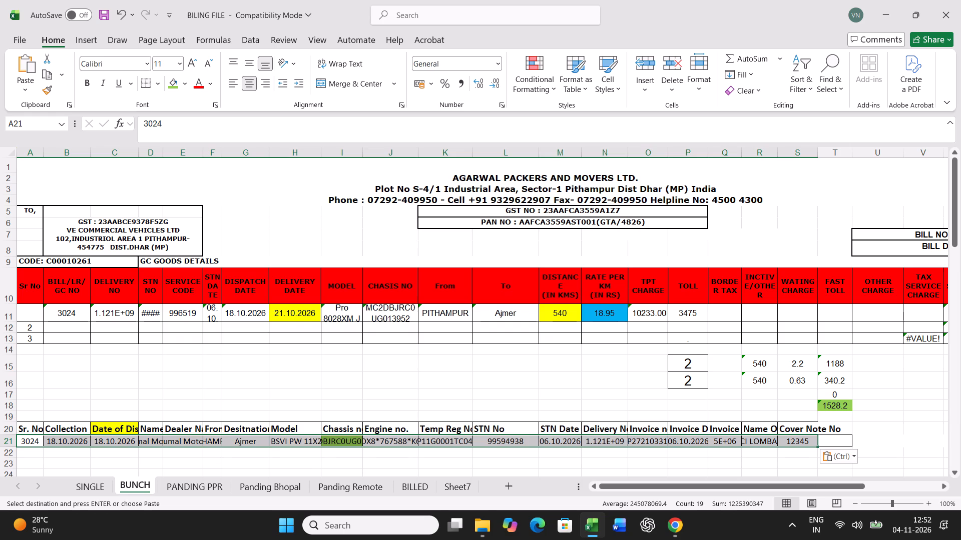
In the BUNCH sheet's row 11, set delivery date 19.10.2026, distance 523 km, rate 31.02 and toll 6927.
left_click(307, 312)
type("19.10.2026")
key("Right")
key("Right")
key("Right")
key("Right")
key("Right")
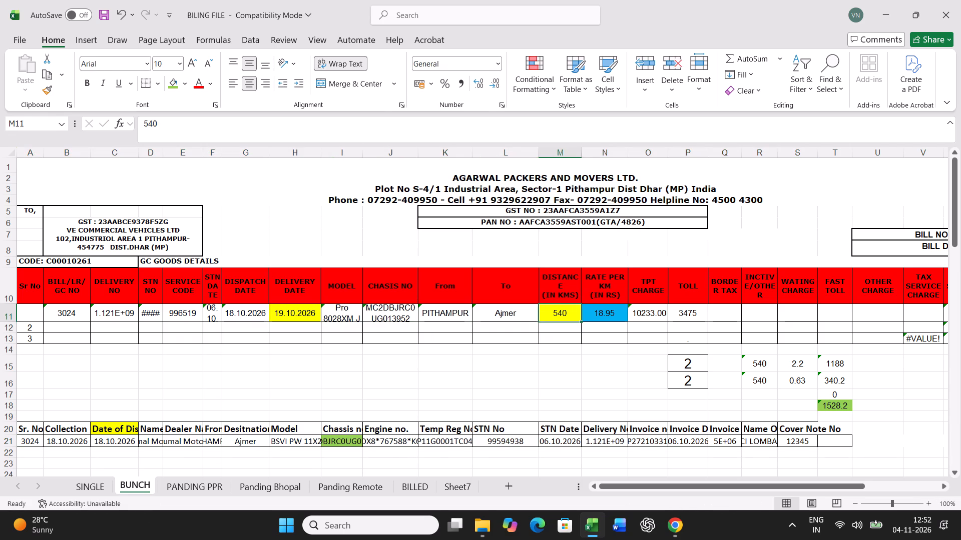
type("523")
key("Right")
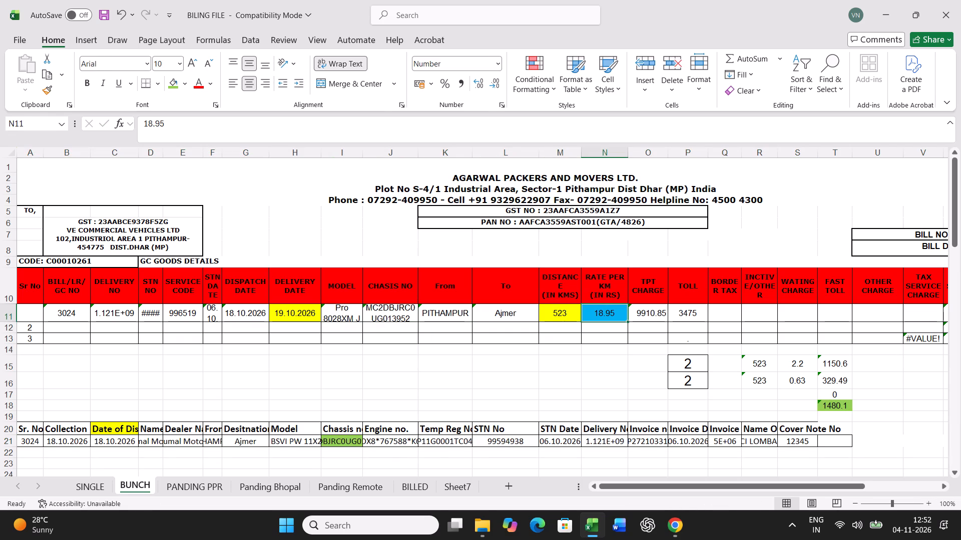
type("31.02")
key("Right")
key("Right")
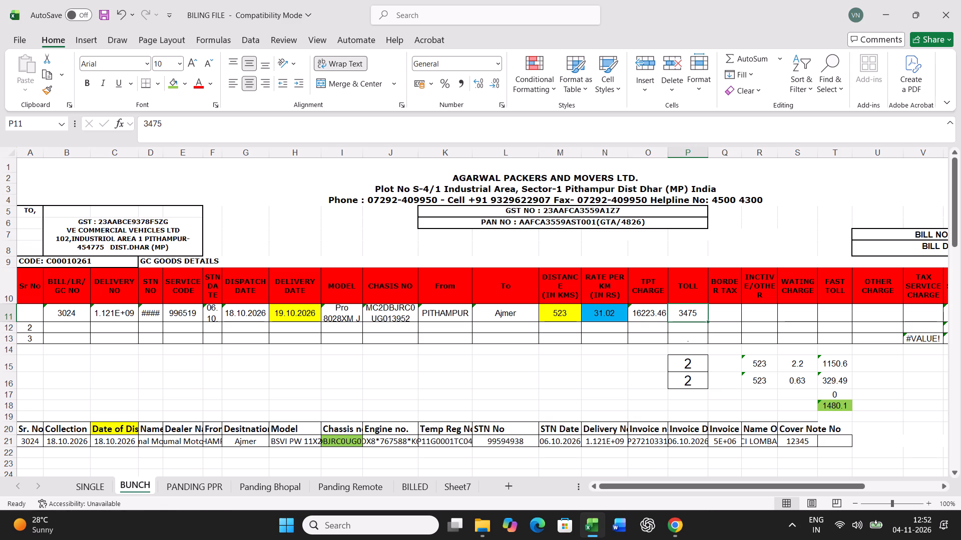
type("6927")
key("Return")
key("Return")
key("Return")
key("Return")
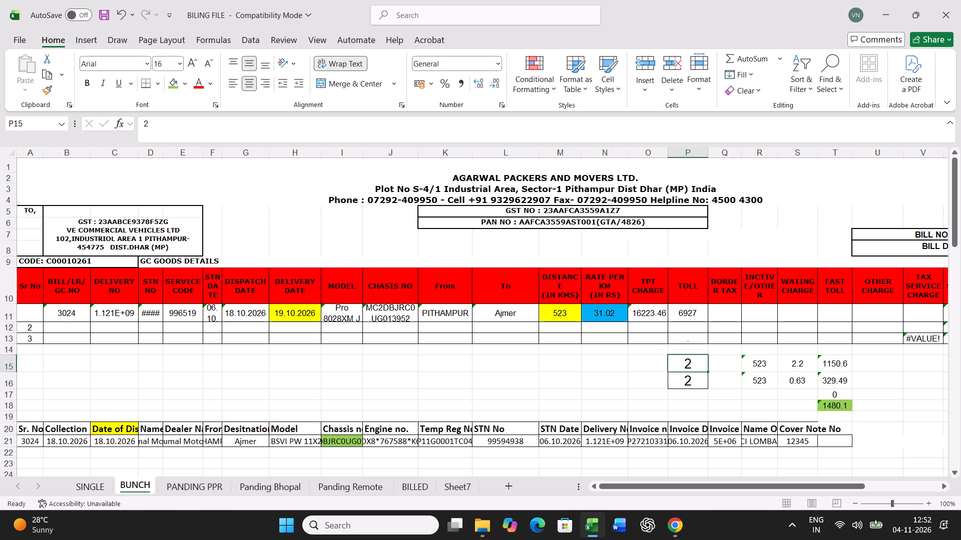
Set the actual transit time in cell P16 of the BUNCH sheet to 1.
key("Return")
key("1")
key("Return")
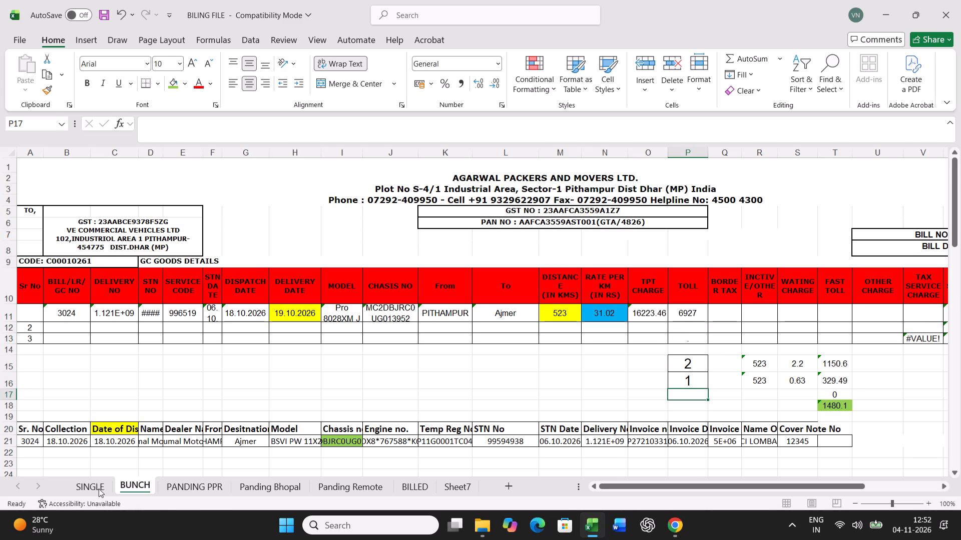
Print the freight bill on the SINGLE sheet for chassis 013952.
left_click(99, 488)
key("ctrl+p")
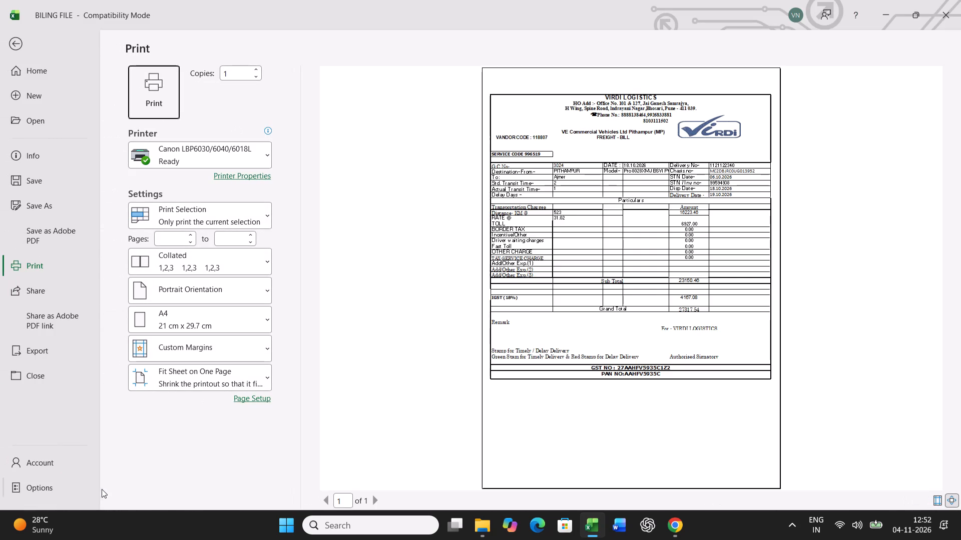
left_click(151, 95)
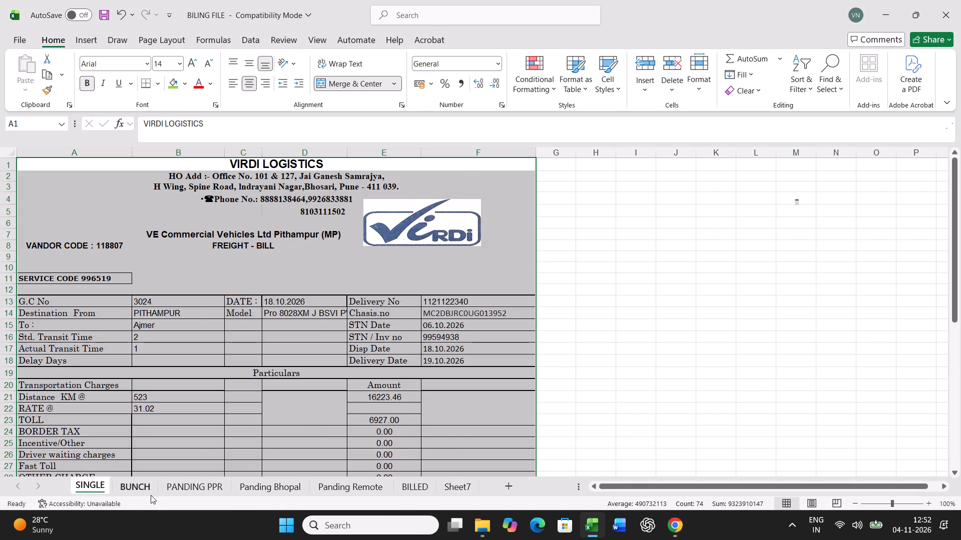
Copy the BUNCH sheet's bill line in row 11 and paste it as values only into the lower table's row 42.
left_click(142, 487)
left_click(1, 312)
key("ctrl+c")
scroll(198, 362, "down", 2)
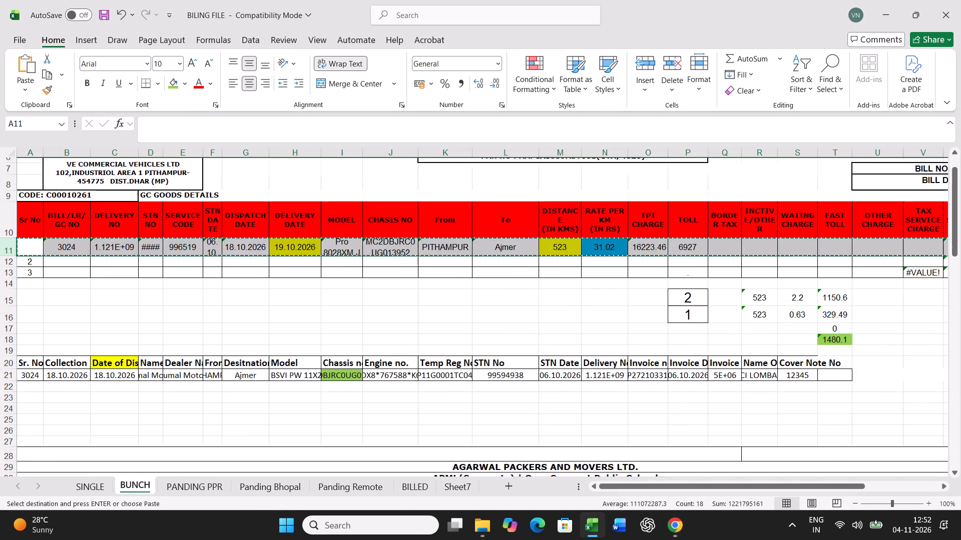
scroll(198, 362, "down", 11)
right_click(27, 307)
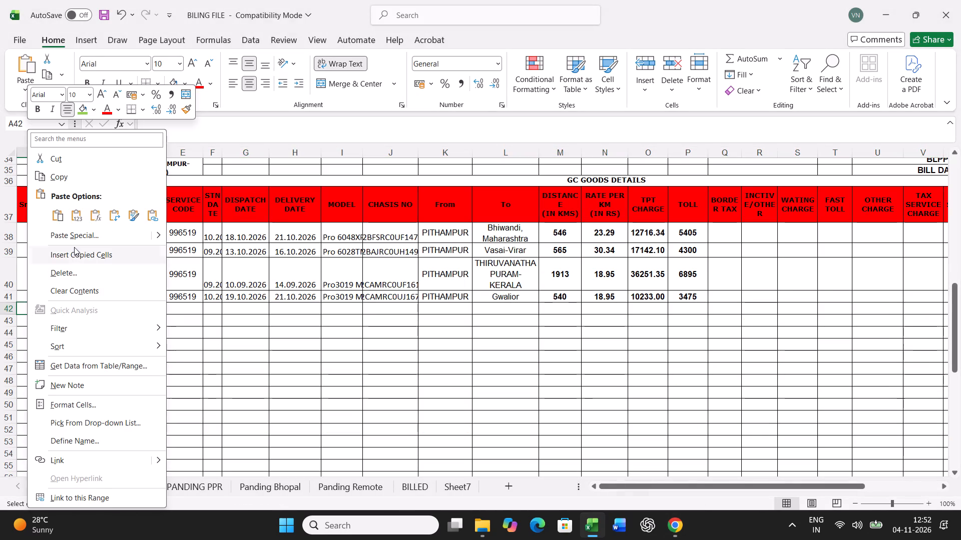
left_click(78, 236)
left_click(30, 204)
left_click(224, 357)
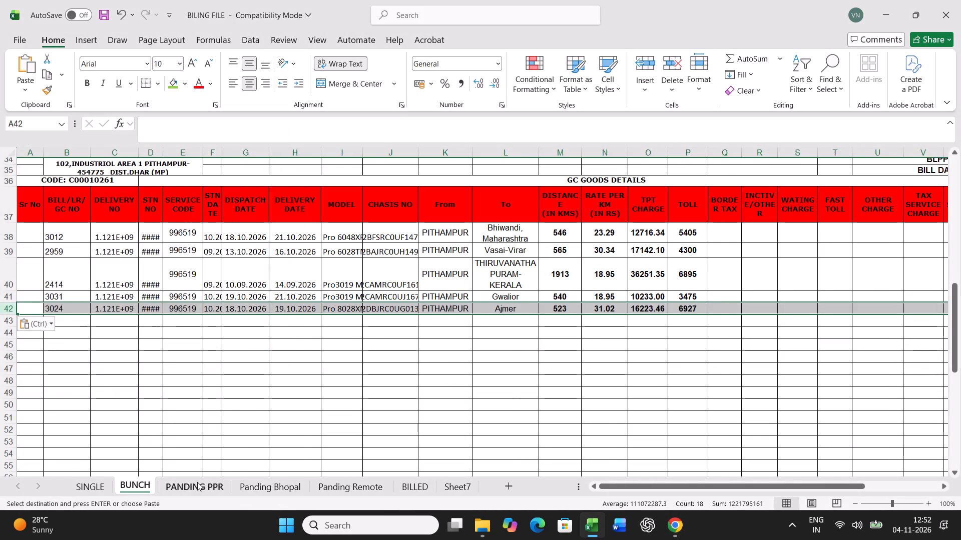
left_click(197, 482)
left_click(410, 381)
key("ctrl+f")
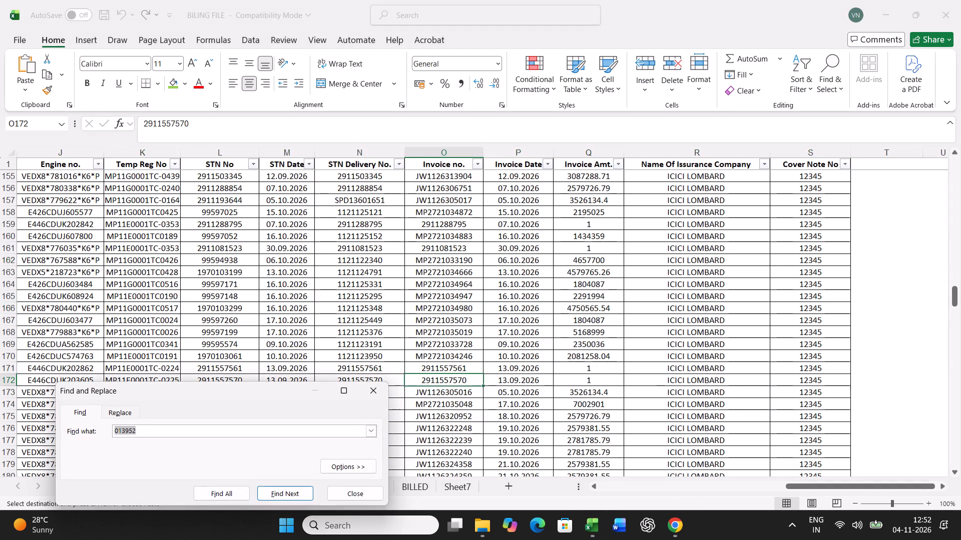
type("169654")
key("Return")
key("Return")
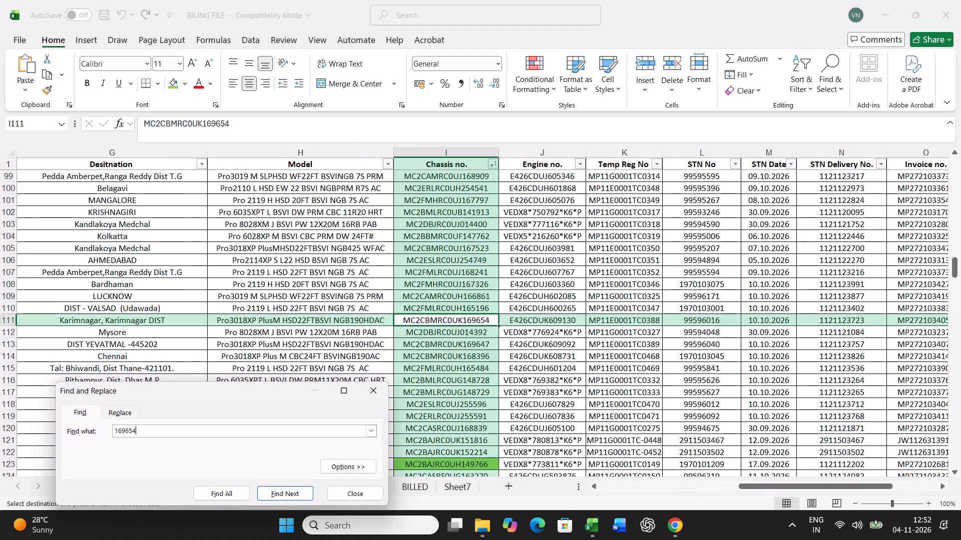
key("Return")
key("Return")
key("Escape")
left_click(175, 77)
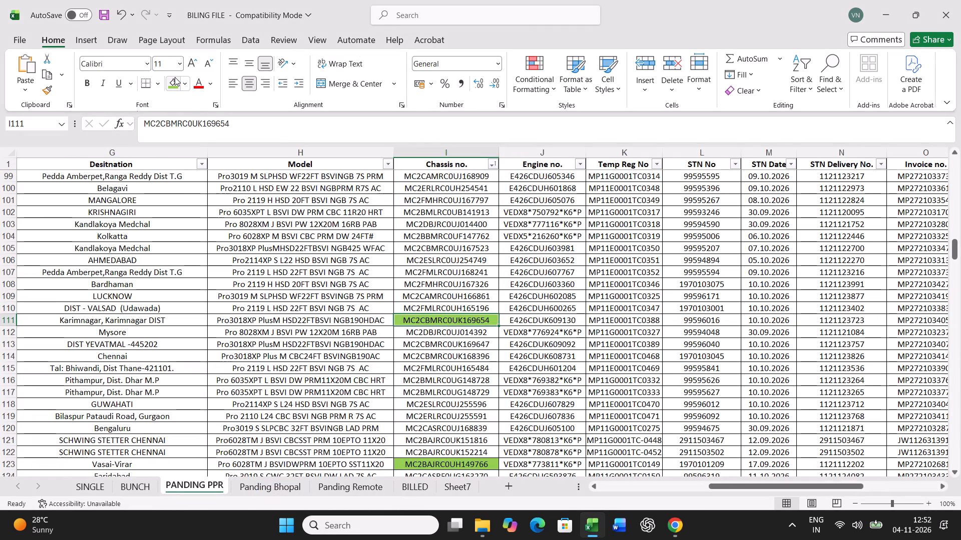
Copy the full record of chassis 169654 into the BUNCH sheet's data row, starting at cell A21.
key("Left")
key("Left")
key("Left")
key("Left")
key("Left")
key("Left")
key("Left")
key("Left")
key("Left")
key("Left")
key("Left")
key("Left")
key("Left")
key("Left")
key("Left")
key("Left")
key("Left")
key("Left")
key("Left")
key("ctrl+shift+Right")
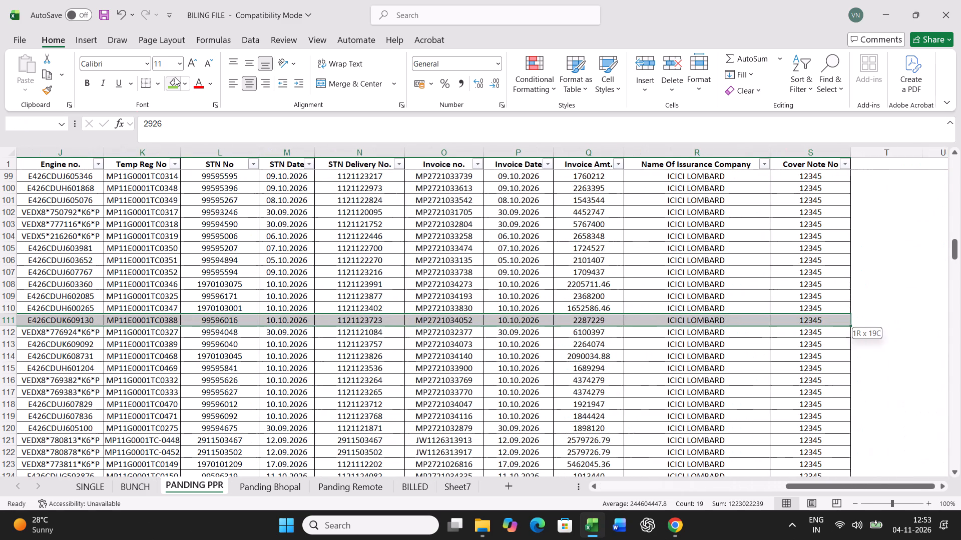
key("ctrl+c")
left_click(134, 487)
scroll(148, 406, "up", 14)
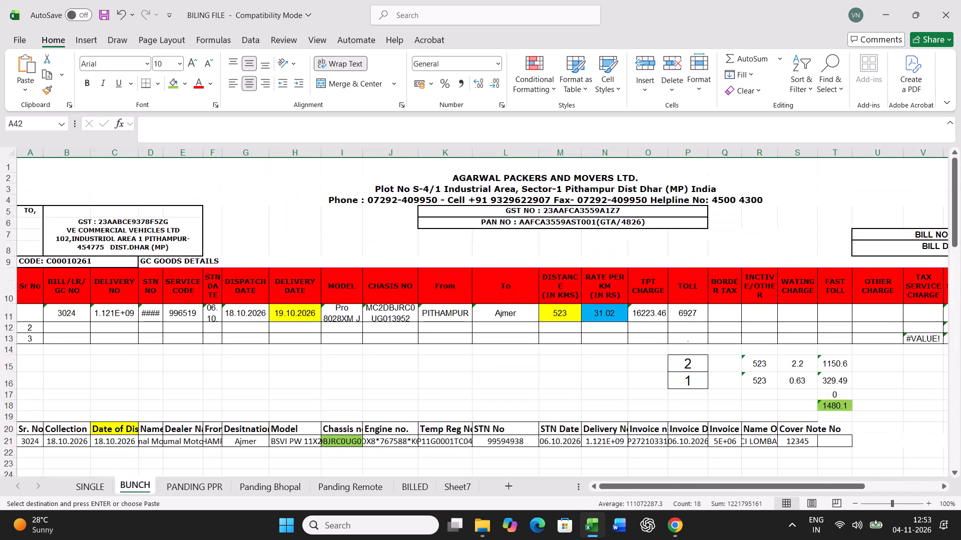
left_click(28, 438)
key("ctrl+v")
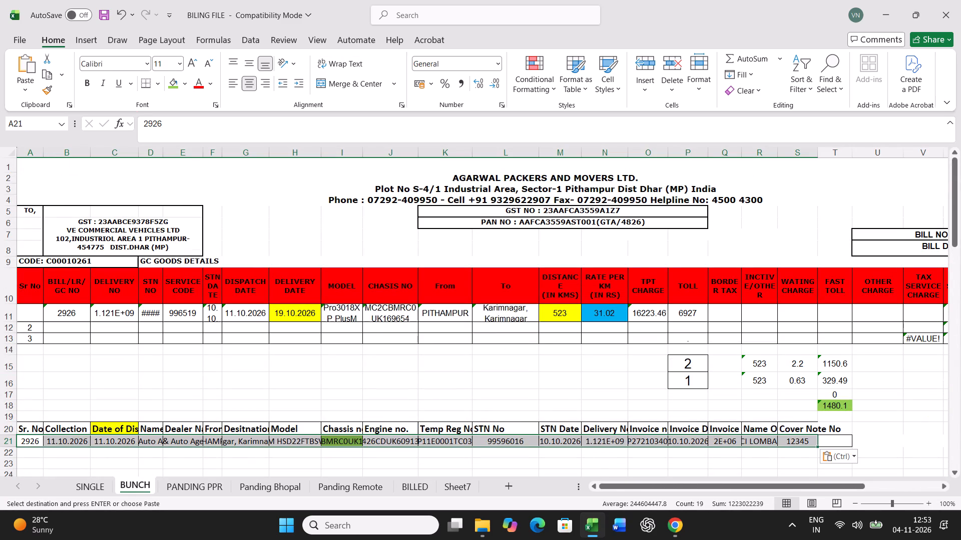
Set the dispatch date in cell C21 of the BUNCH sheet to 14.10.2026.
left_click(107, 441)
type("14.10.2026")
key("Return")
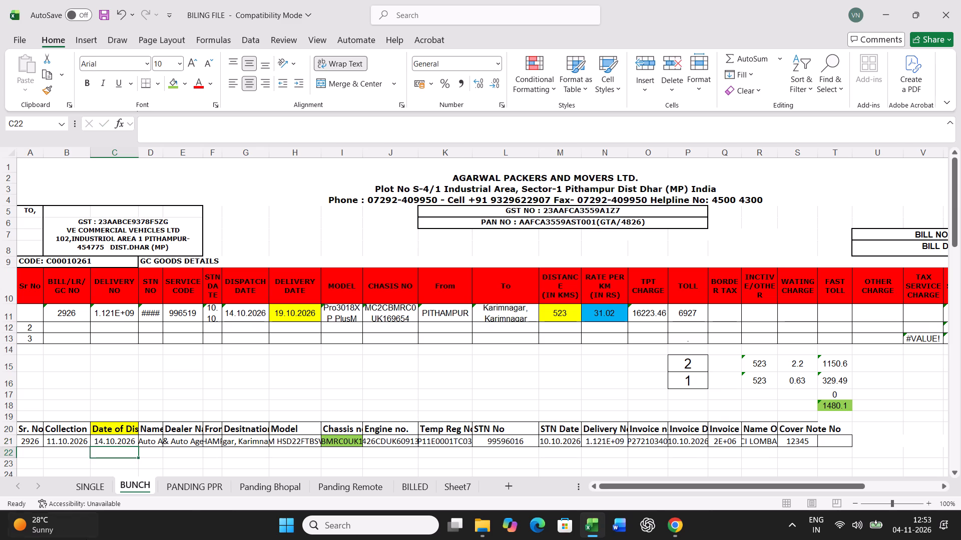
In the BUNCH sheet's row 11, set delivery date 17.10.2026, distance 809 km, rate 18.95, toll 3613 and incentive/other 500.
left_click(309, 307)
type("17.10.2026")
key("Right")
key("Right")
key("Right")
key("Right")
key("Right")
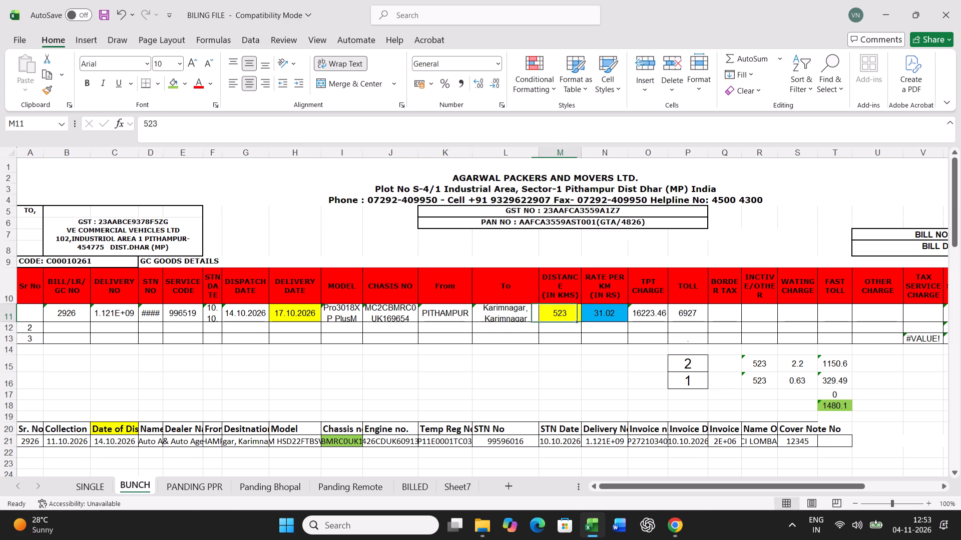
type("809")
key("Right")
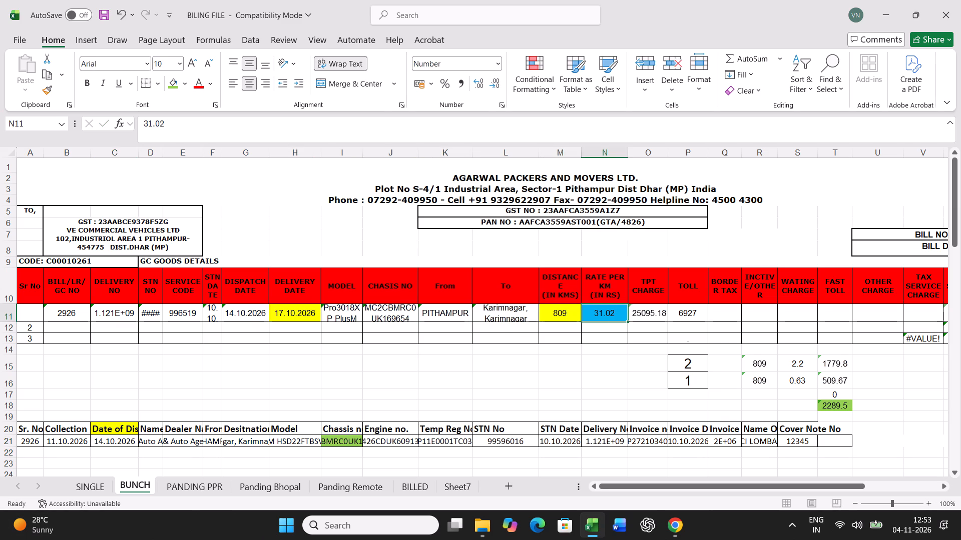
type("18.95")
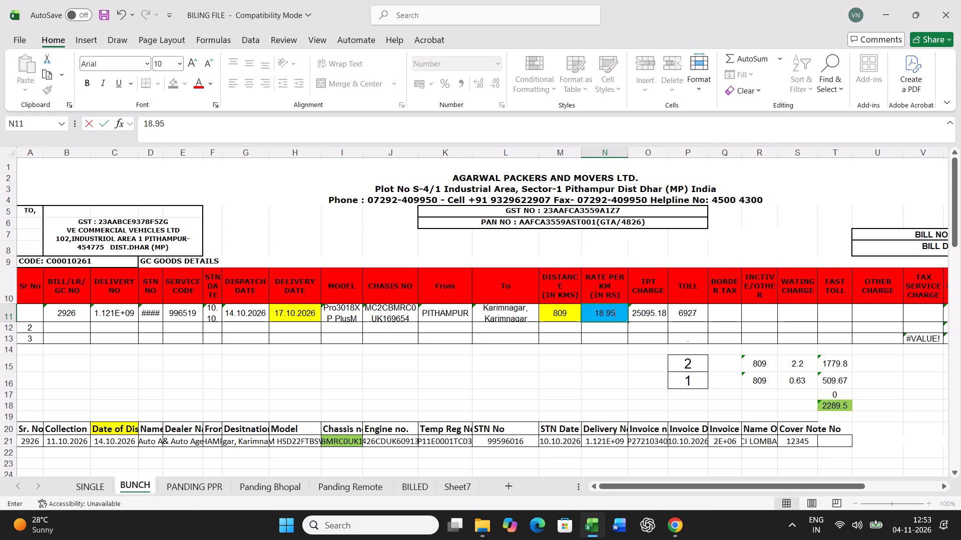
key("Right")
key("Right")
type("3613")
key("Right")
key("Right")
type("300")
key("Up")
key("Down")
type("500")
key("Return")
Set both the standard and actual transit times in cells P15 and P16 to 3.
left_click(691, 359)
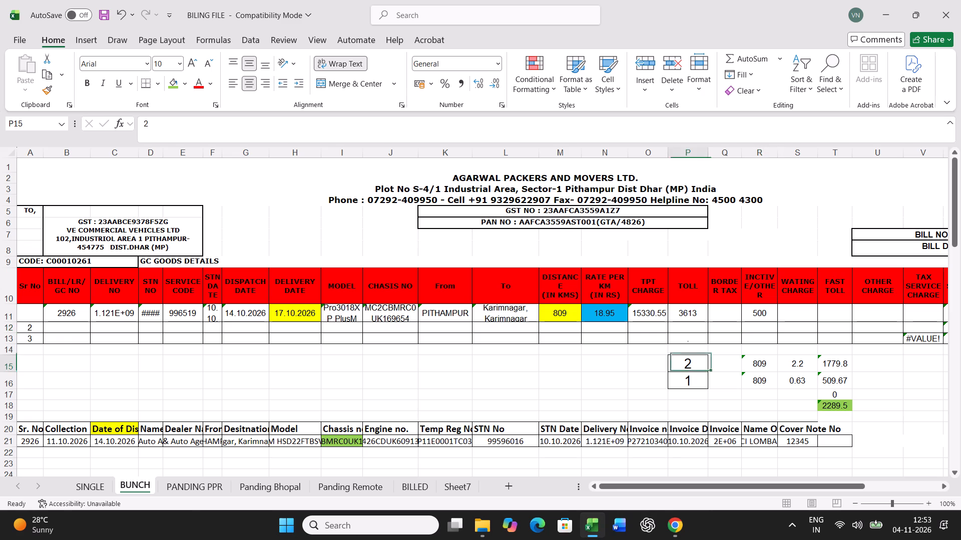
key("3")
key("Return")
key("3")
key("Return")
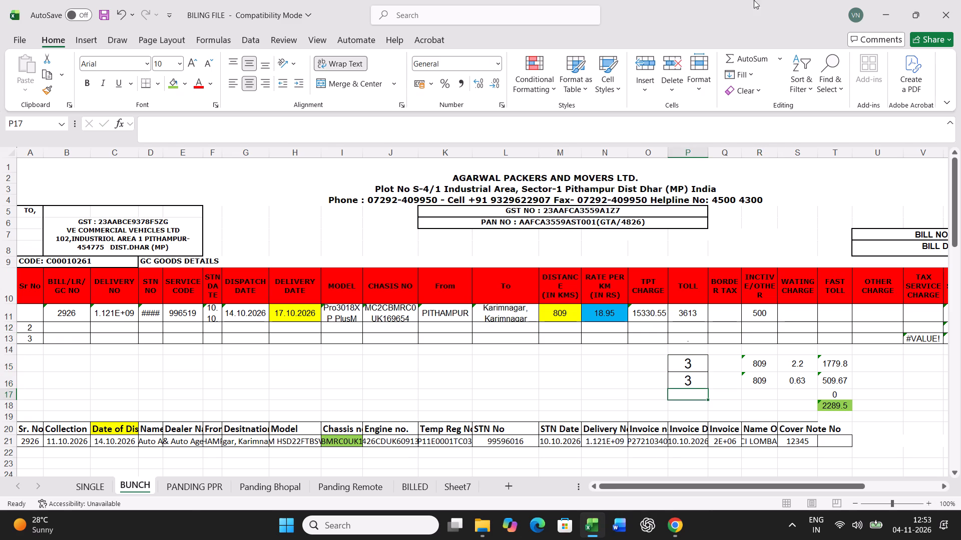
left_click(107, 488)
key("ctrl+p")
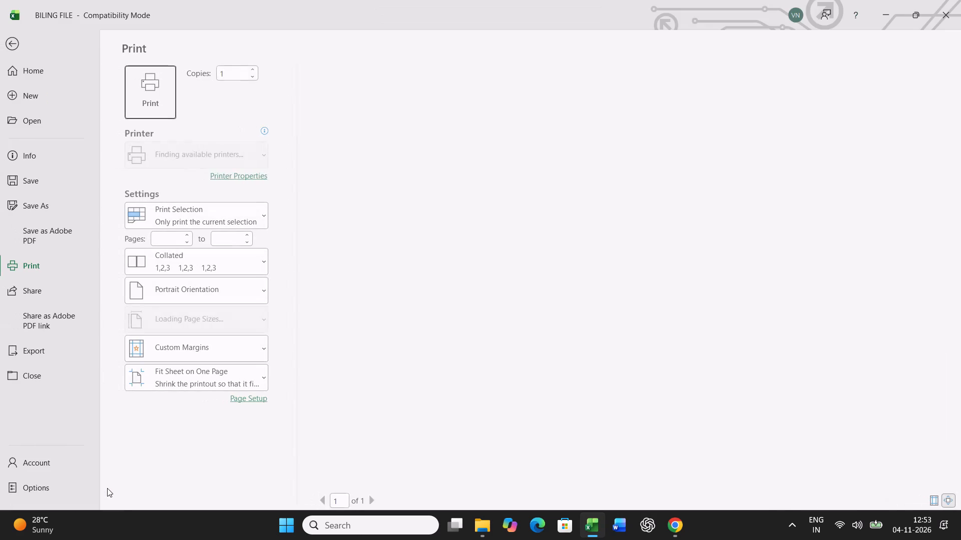
left_click(162, 87)
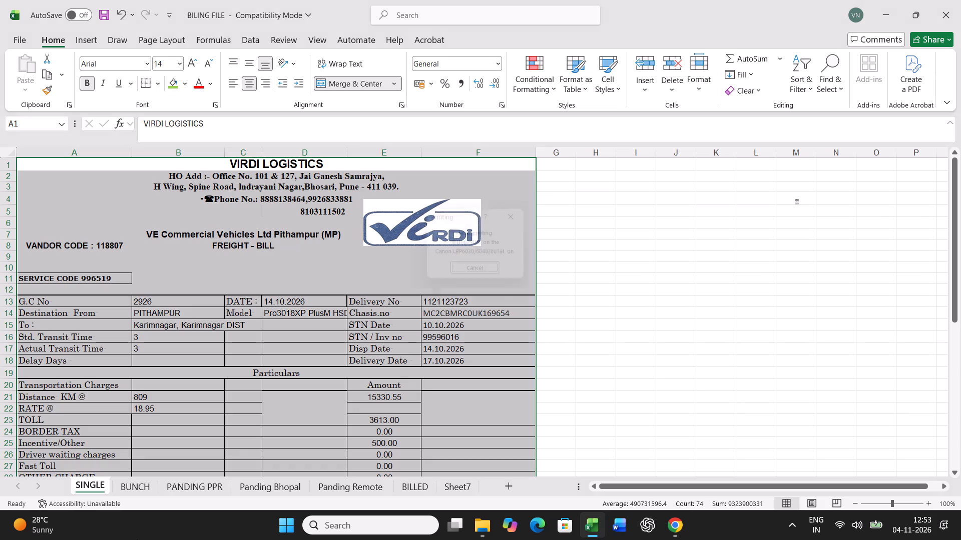
Copy the BUNCH sheet's bill line in row 11 and paste it as values only into the lower table's row 43.
left_click(141, 488)
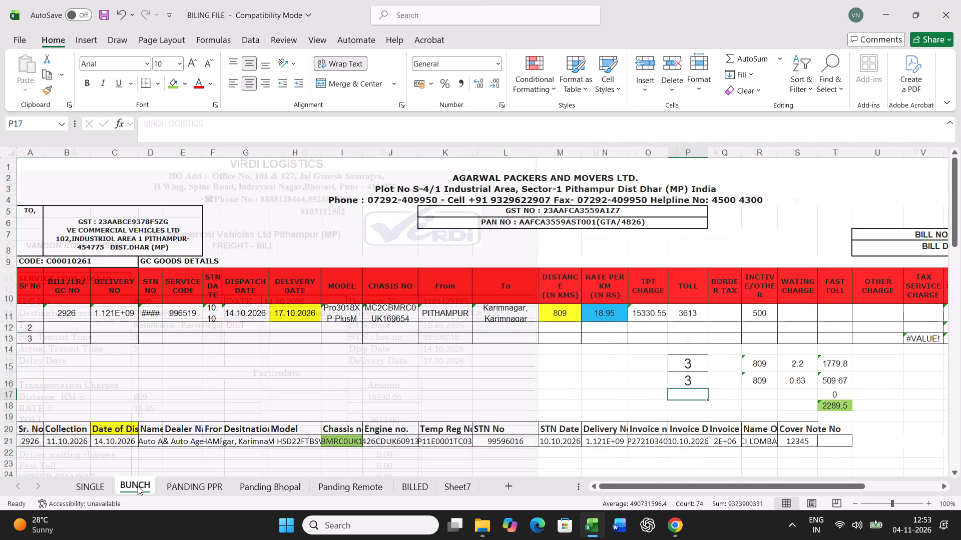
left_click(9, 315)
key("ctrl+c")
scroll(389, 409, "down", 8)
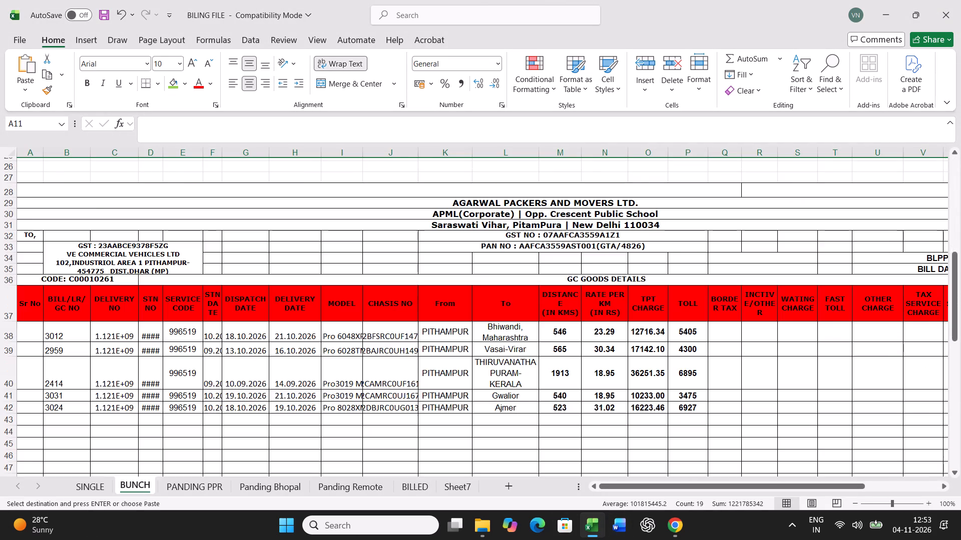
scroll(389, 409, "down", 4)
right_click(30, 352)
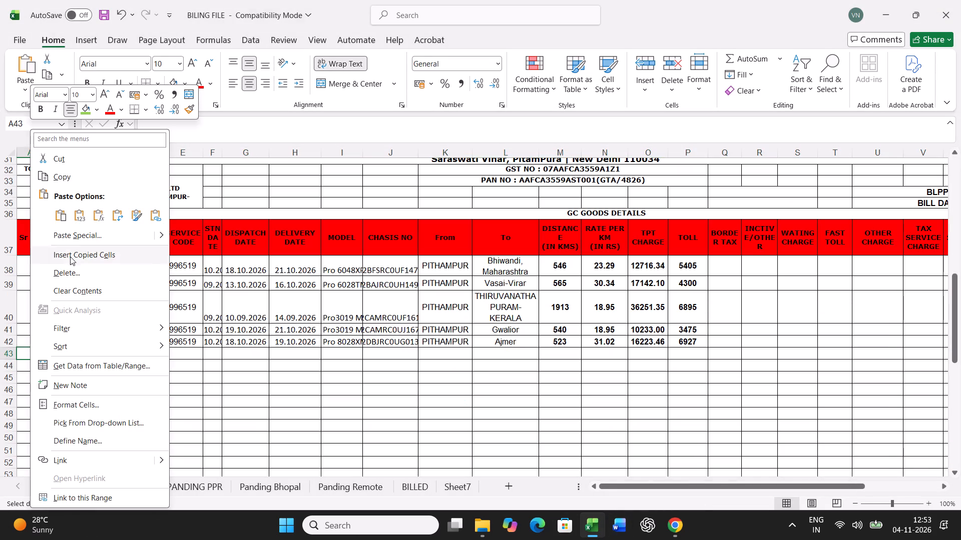
left_click(83, 238)
left_click(37, 206)
left_click(215, 359)
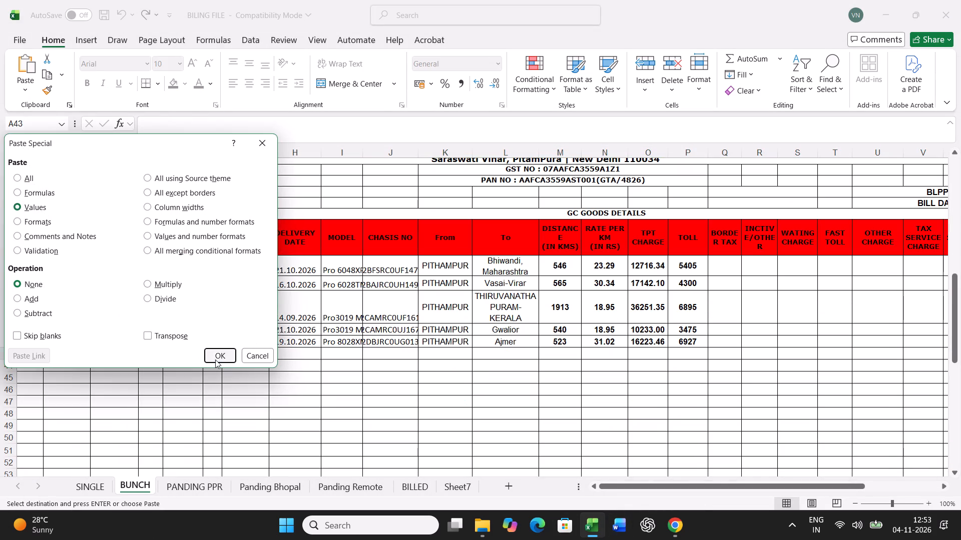
left_click(198, 490)
left_click(414, 378)
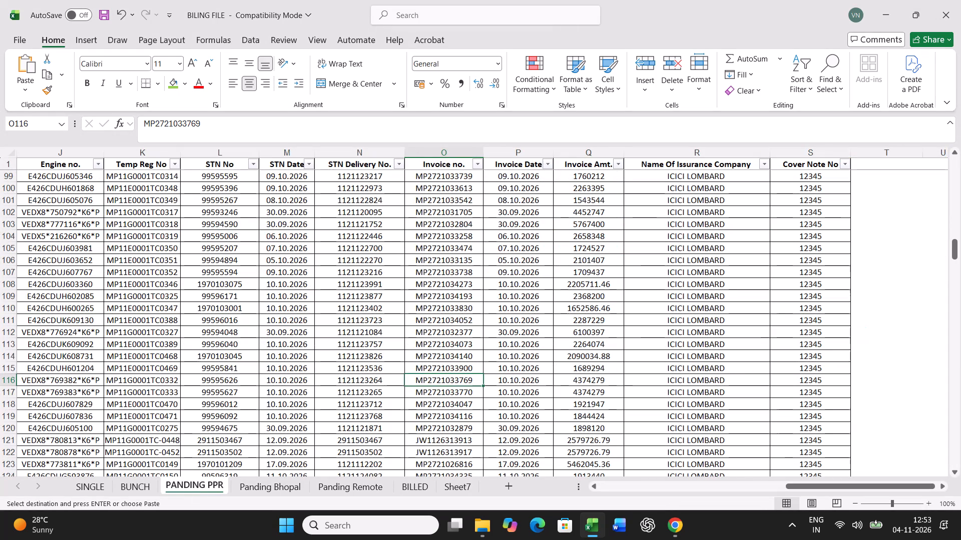
key("ctrl+f")
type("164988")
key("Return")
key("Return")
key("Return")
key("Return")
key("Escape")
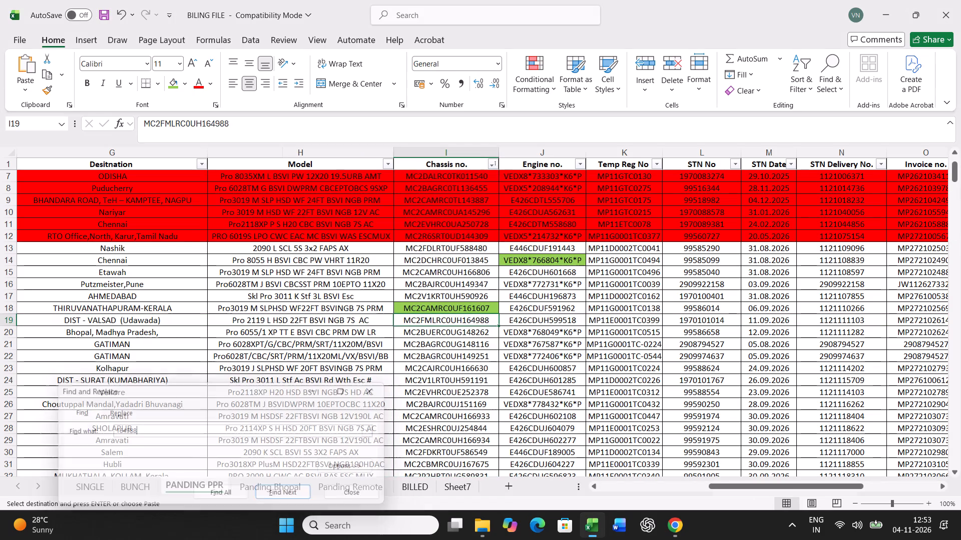
left_click(172, 88)
Copy the full record of chassis 164988 into the BUNCH sheet's data row, starting at cell A21.
key("Left")
key("Left")
key("Left")
key("Left")
key("Left")
key("Left")
key("Left")
key("Left")
key("Left")
key("Left")
key("Left")
key("Left")
key("Left")
key("Left")
key("Left")
key("Left")
key("Left")
key("Left")
key("Left")
key("Left")
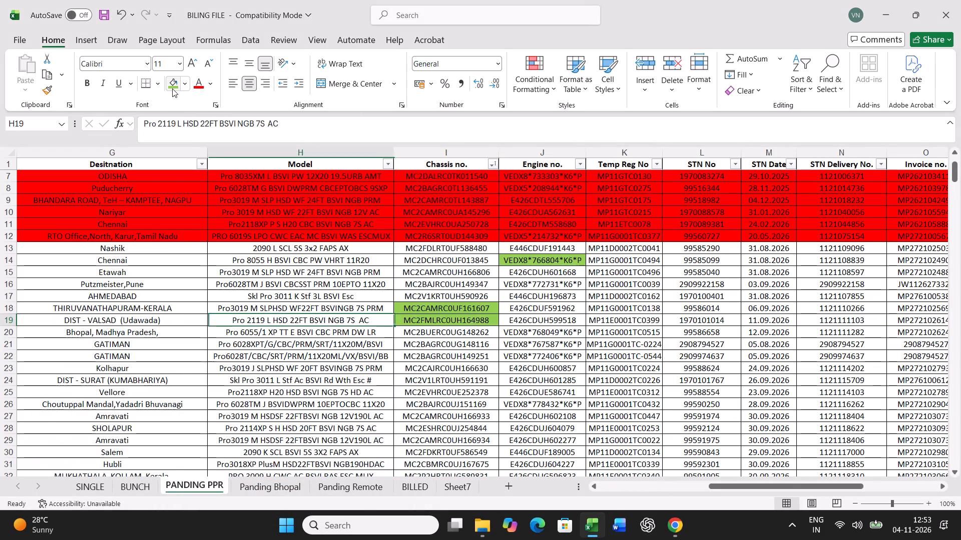
key("ctrl+shift+Right")
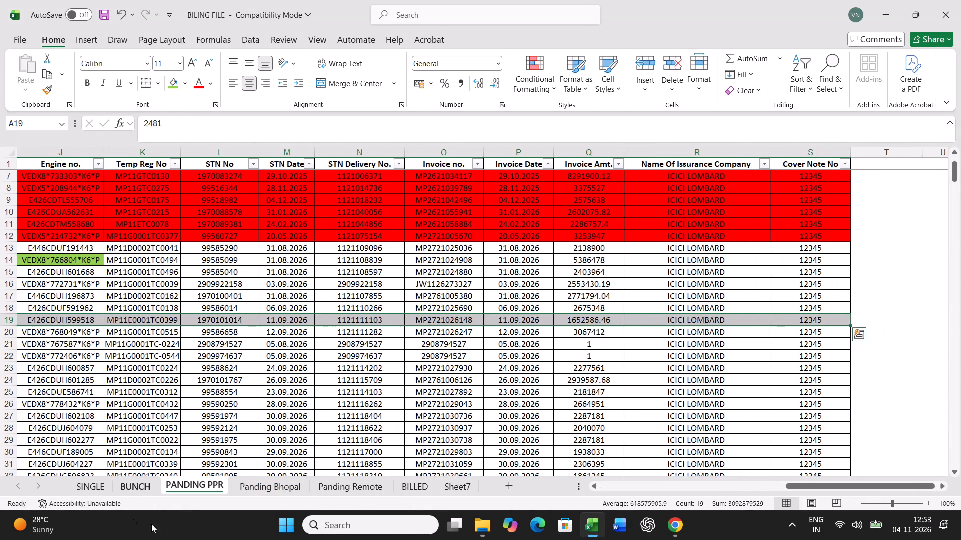
key("ctrl+c")
left_click(139, 490)
scroll(164, 409, "up", 16)
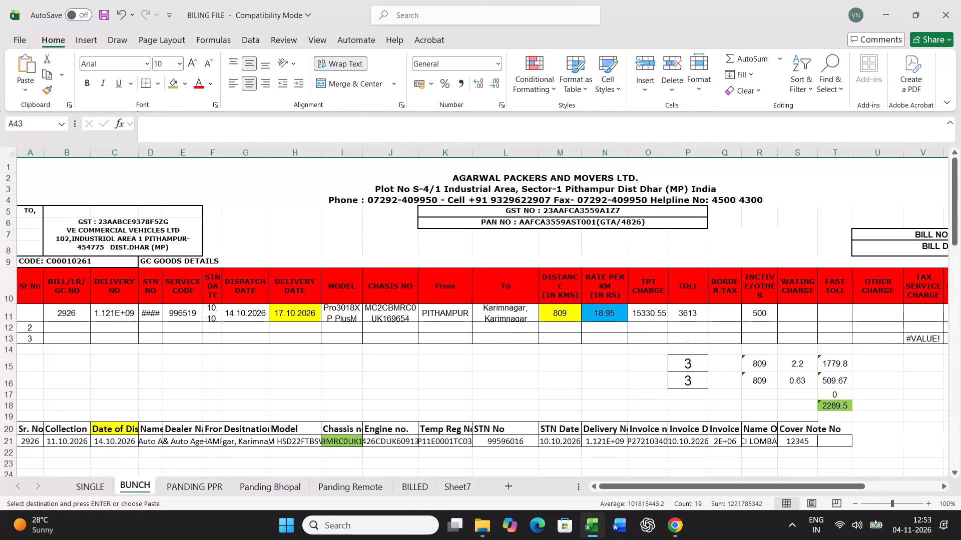
left_click(36, 445)
key("ctrl+v")
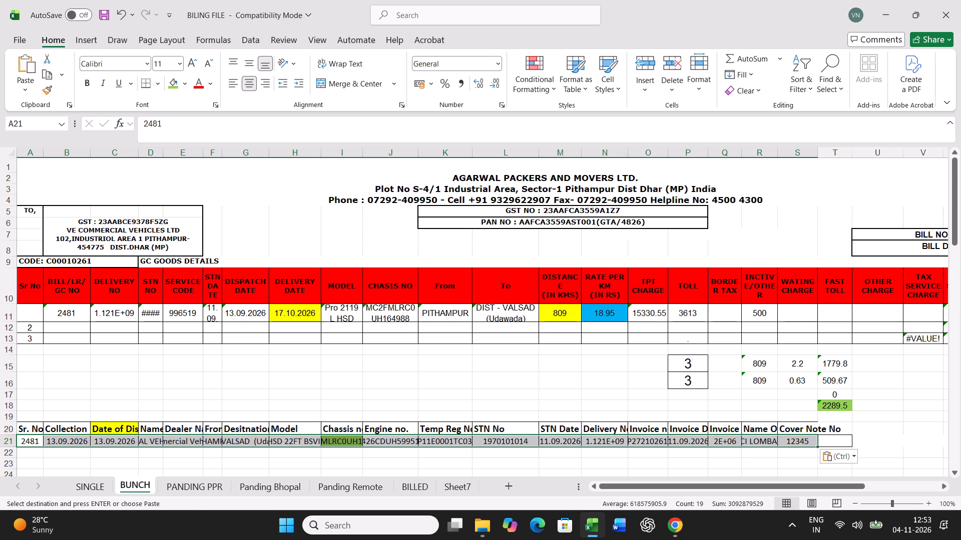
In the BUNCH sheet's row 11, set delivery date 15.09.2026, distance 543 km and toll 2910, and clear the incentive/other amount.
left_click(291, 312)
type("15.09.2026")
key("Right")
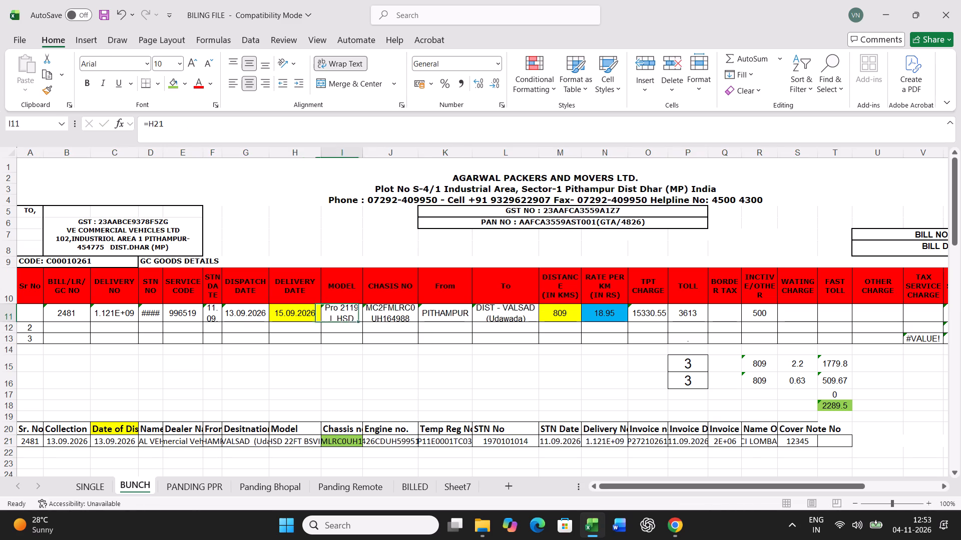
key("Right")
key("Right")
key("Right")
key("Right")
type("543")
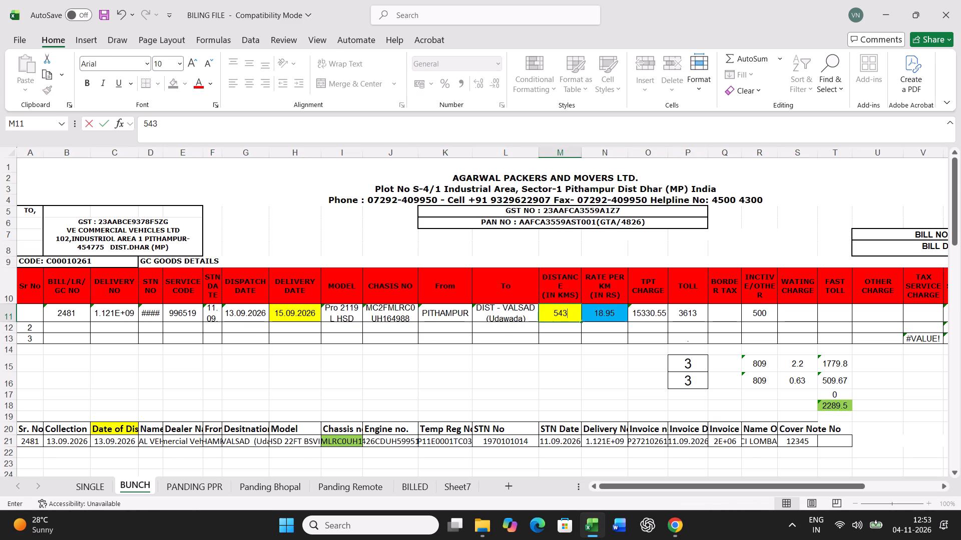
key("Right")
key("Right")
key("Right")
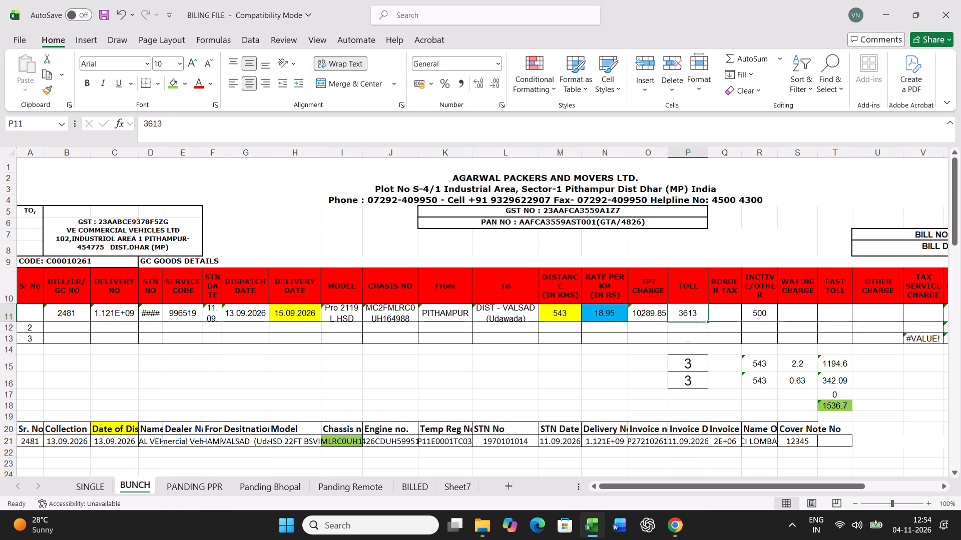
type("2910")
key("Right")
key("Right")
key("Delete")
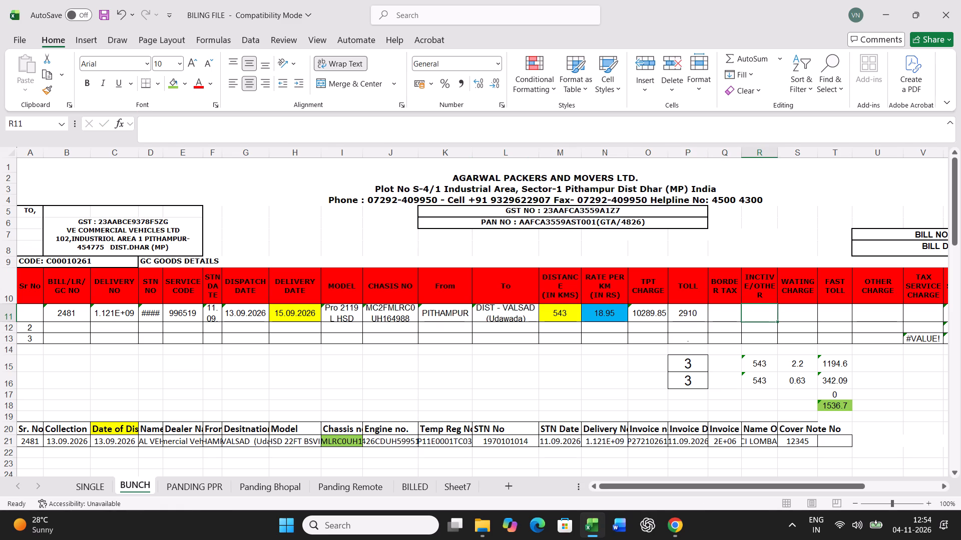
Set both the standard and actual transit times in cells P15 and P16 to 2.
left_click(671, 365)
key("2")
key("Return")
key("2")
key("Return")
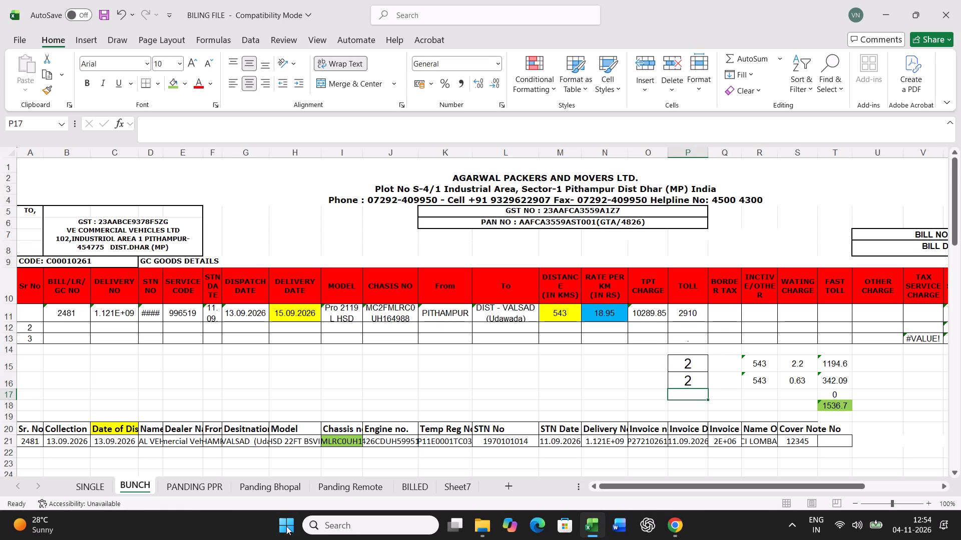
Print one copy of the freight bill in the SINGLE sheet.
left_click(82, 486)
key("ctrl+p")
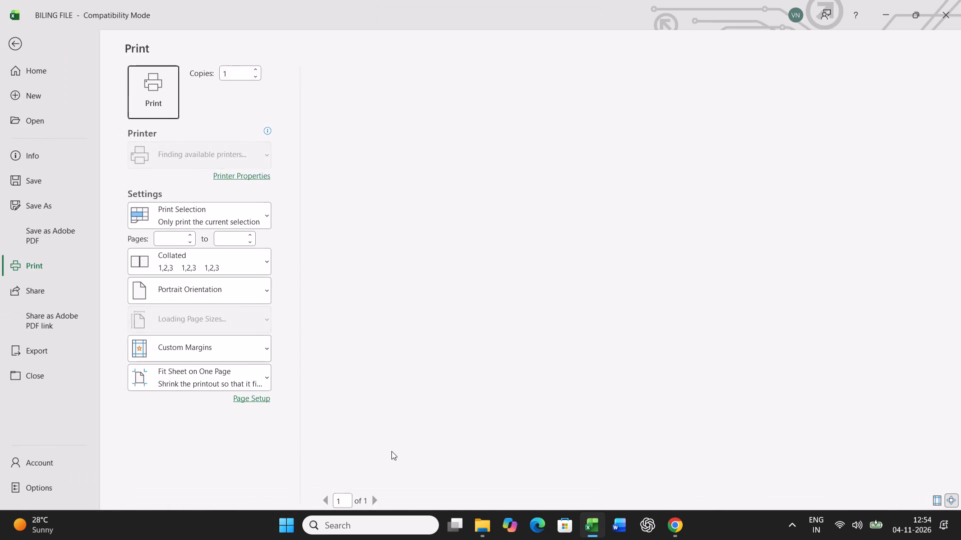
left_click(170, 75)
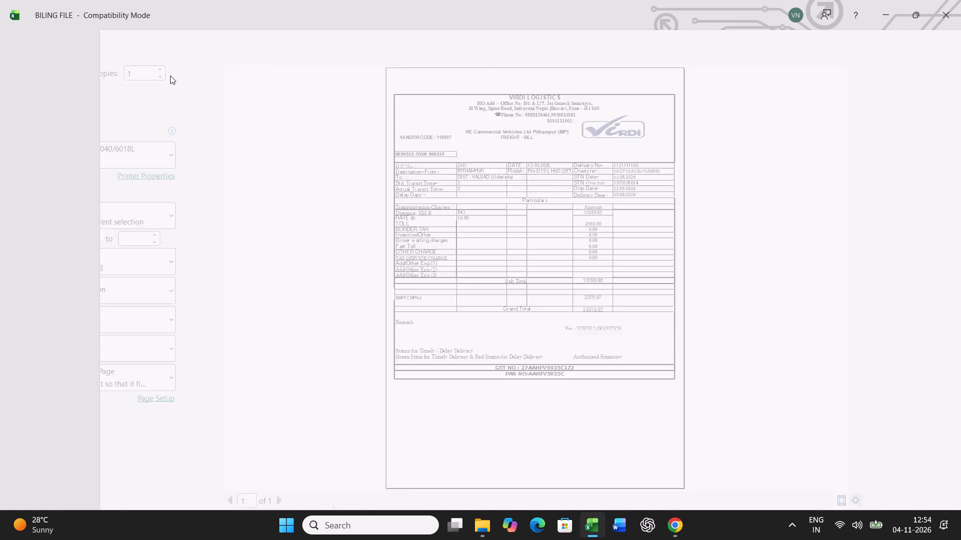
Copy the whole bill row 11 in the BUNCH sheet and paste it as values only into row 44.
left_click(140, 482)
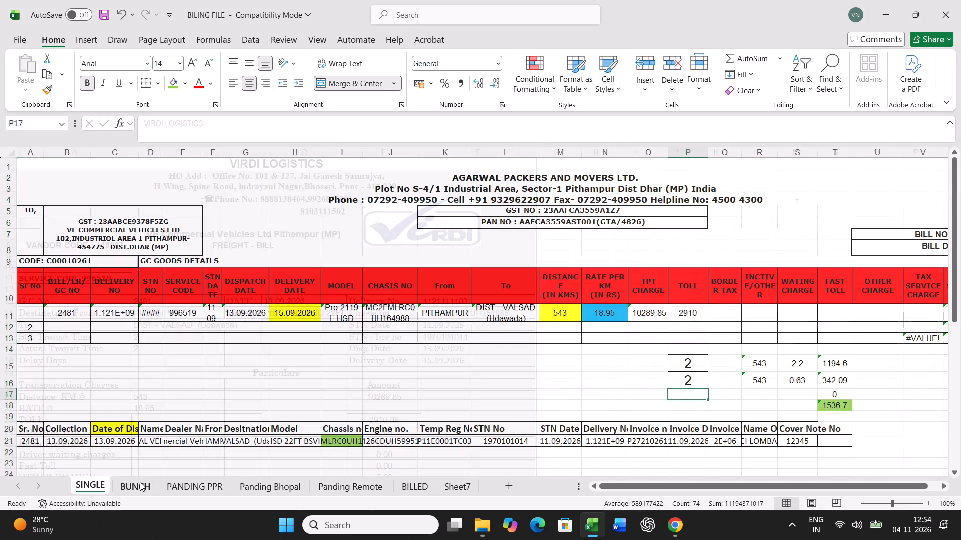
left_click(8, 311)
key("ctrl+c")
scroll(252, 342, "down", 9)
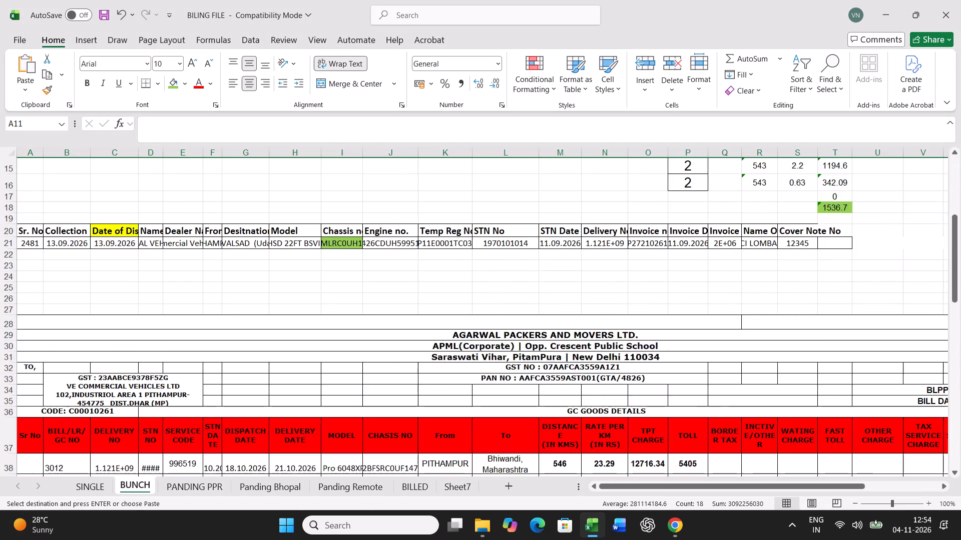
scroll(252, 342, "down", 3)
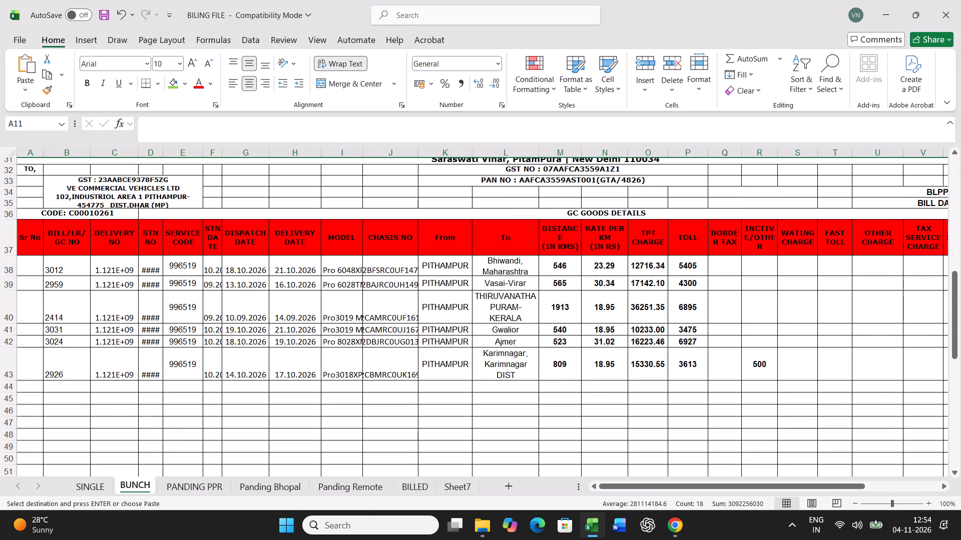
right_click(31, 388)
left_click(88, 118)
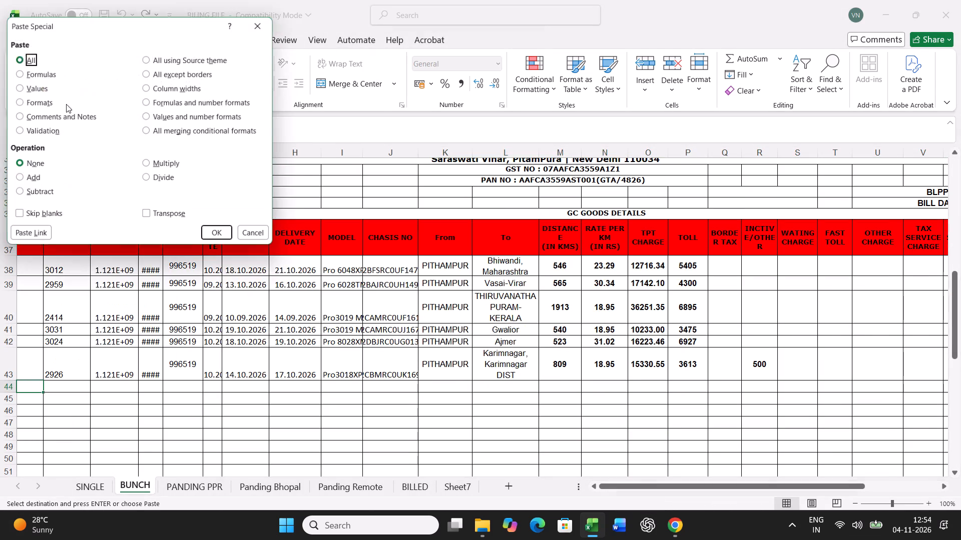
left_click(42, 91)
left_click(219, 234)
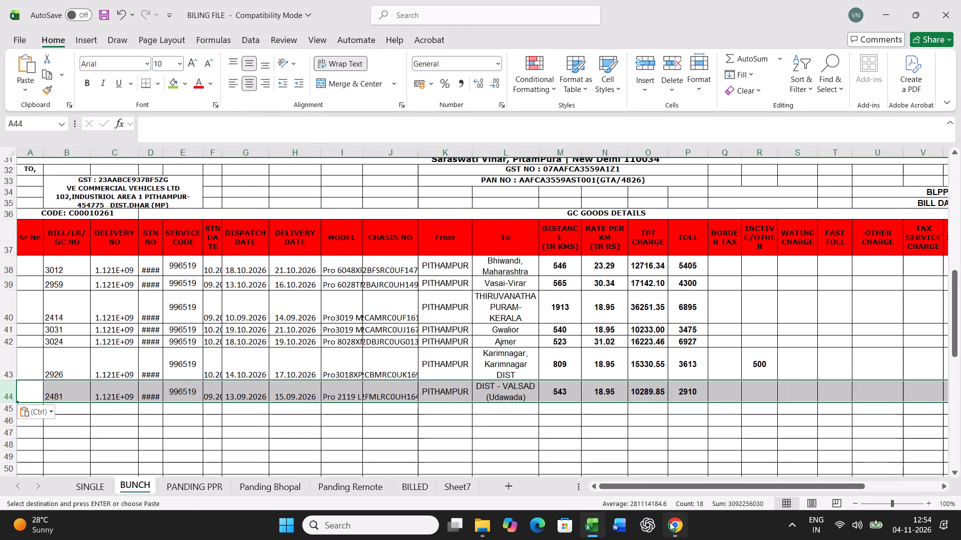
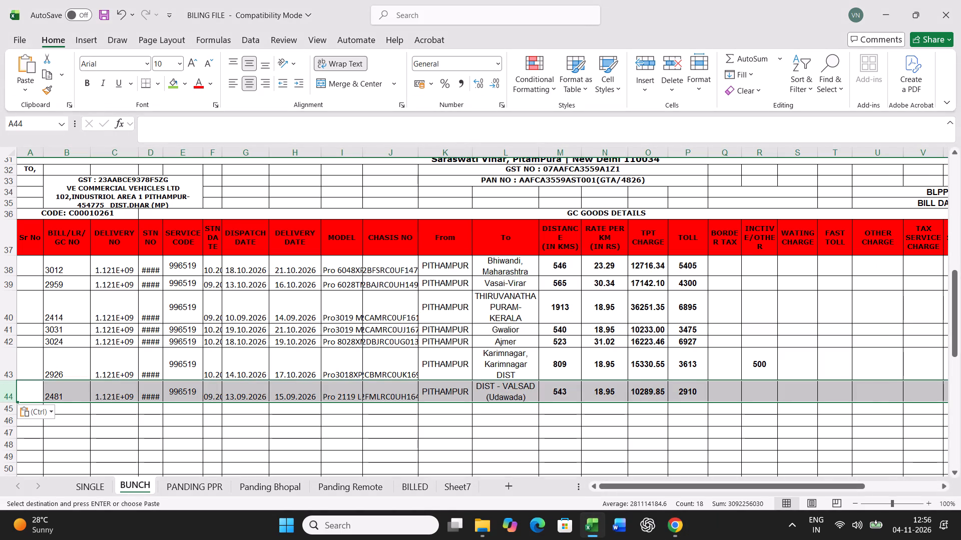
Find chassis 255596 in the PANDING PPR sheet and fill its chassis number cell green.
left_click(201, 487)
left_click(464, 371)
key("ctrl+f")
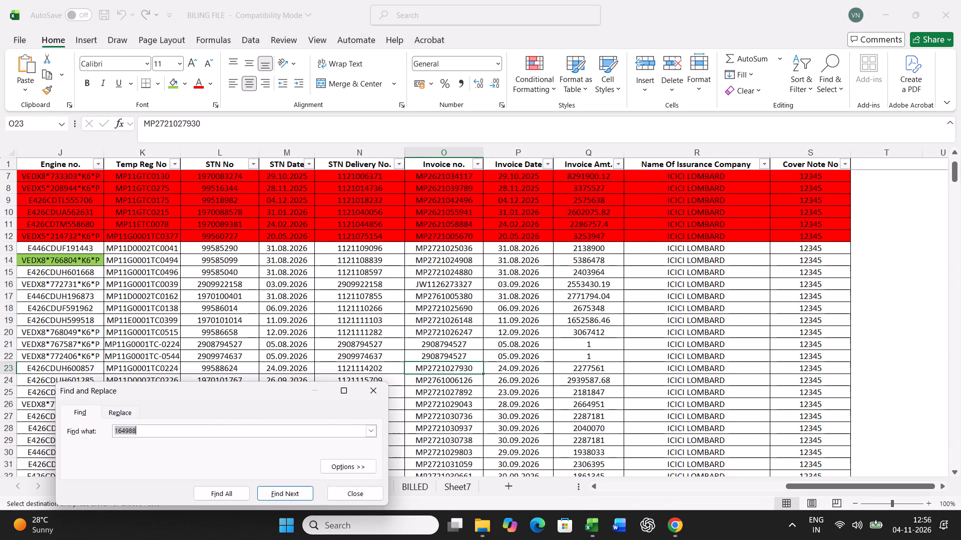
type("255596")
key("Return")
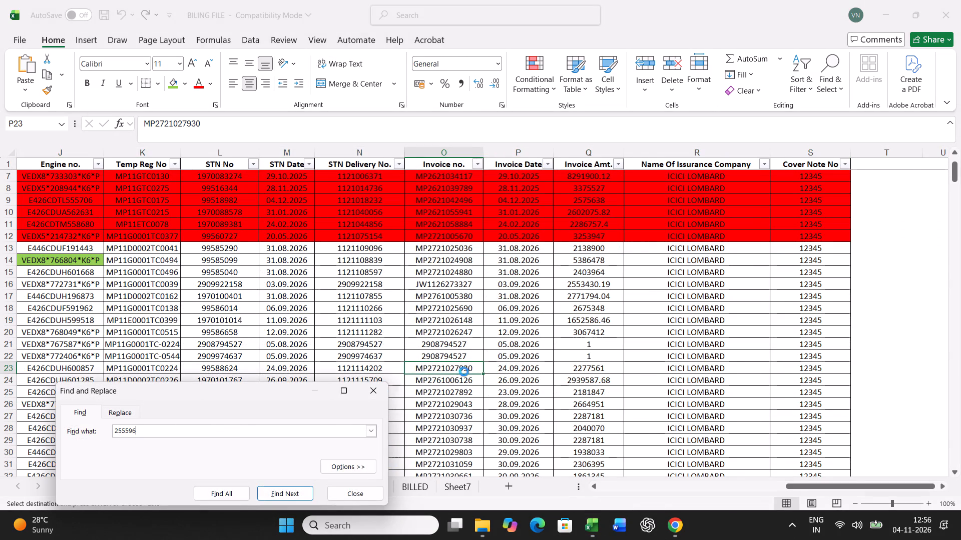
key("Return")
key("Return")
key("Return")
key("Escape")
left_click(174, 87)
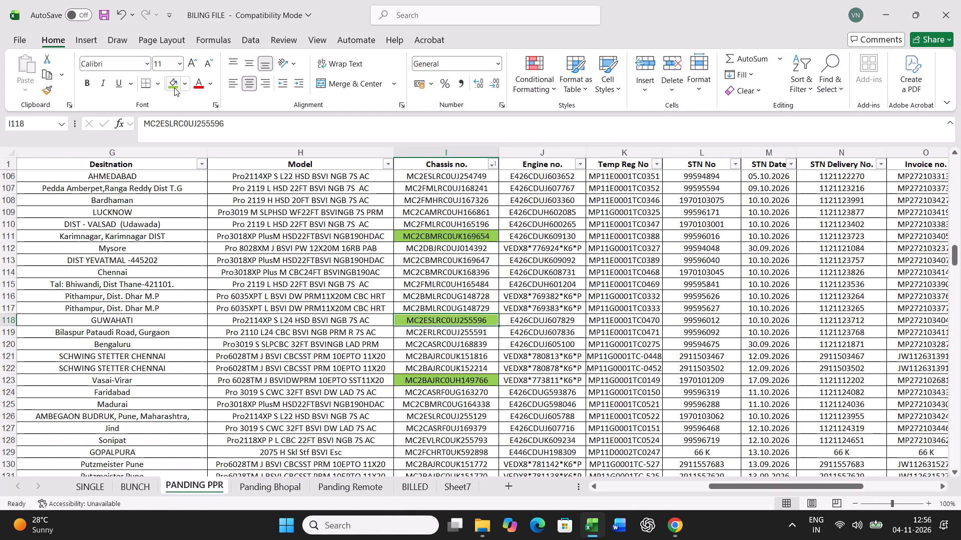
Copy the full record of chassis 255596 from the PANDING PPR sheet and paste it into the BUNCH sheet starting at A21.
key("Left")
key("Left")
key("Left")
key("Left")
key("Left")
key("Left")
key("Left")
key("Left")
key("Left")
key("Left")
key("Left")
key("Left")
key("Left")
key("Left")
key("Left")
key("Left")
key("ctrl+shift+Right")
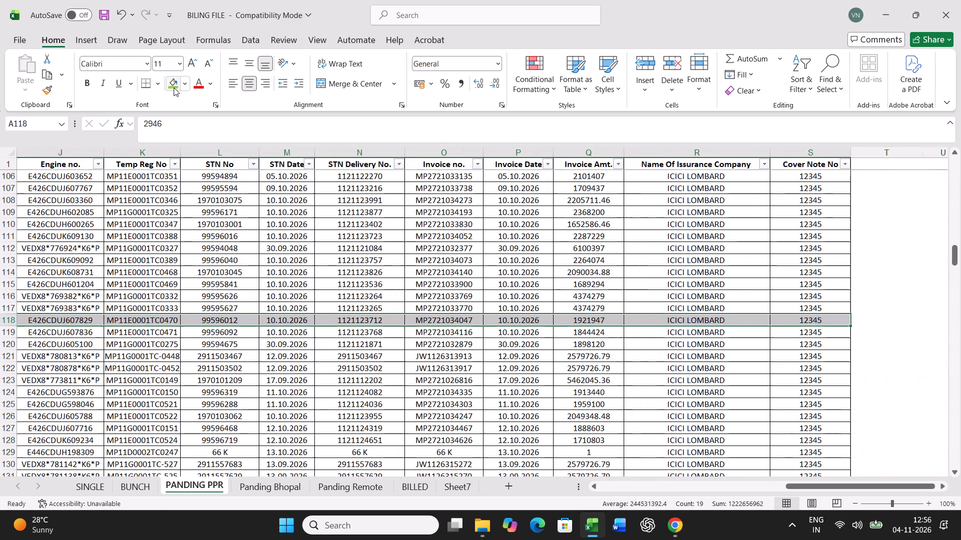
key("ctrl+c")
left_click(123, 487)
scroll(191, 368, "up", 12)
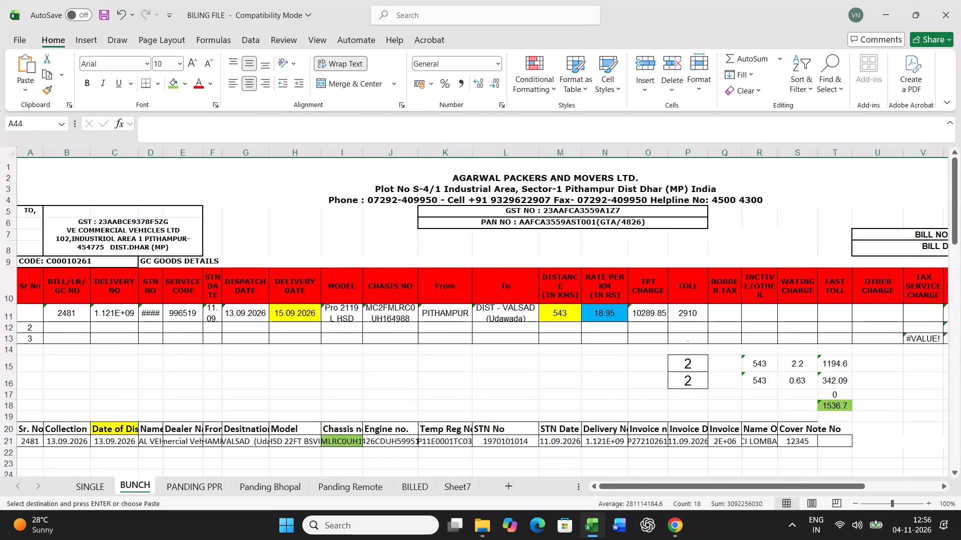
left_click(34, 443)
key("ctrl+v")
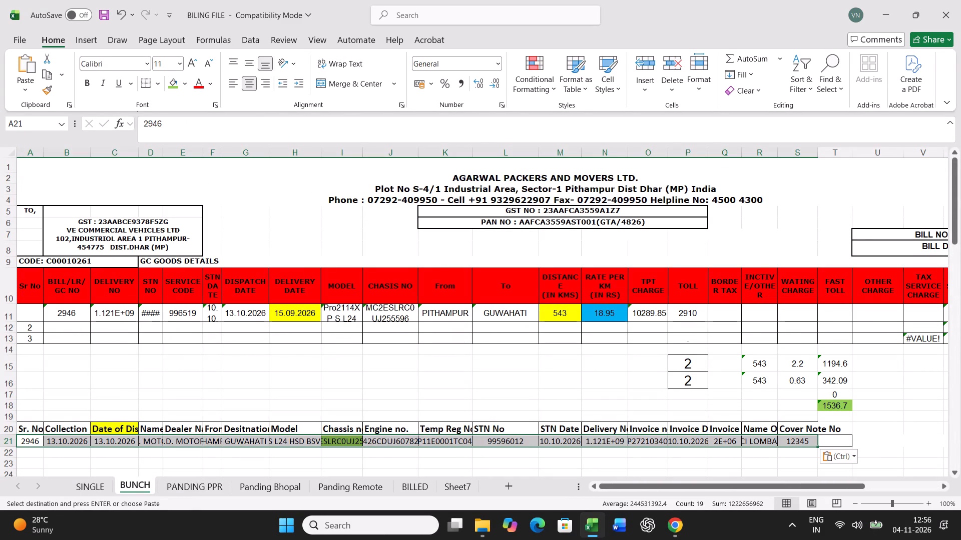
Set the date of dispatch in C21 to 14.10.2026 and the delivery date in H11 to 20.10.2026.
left_click(118, 442)
type("14.10.2026")
key("Return")
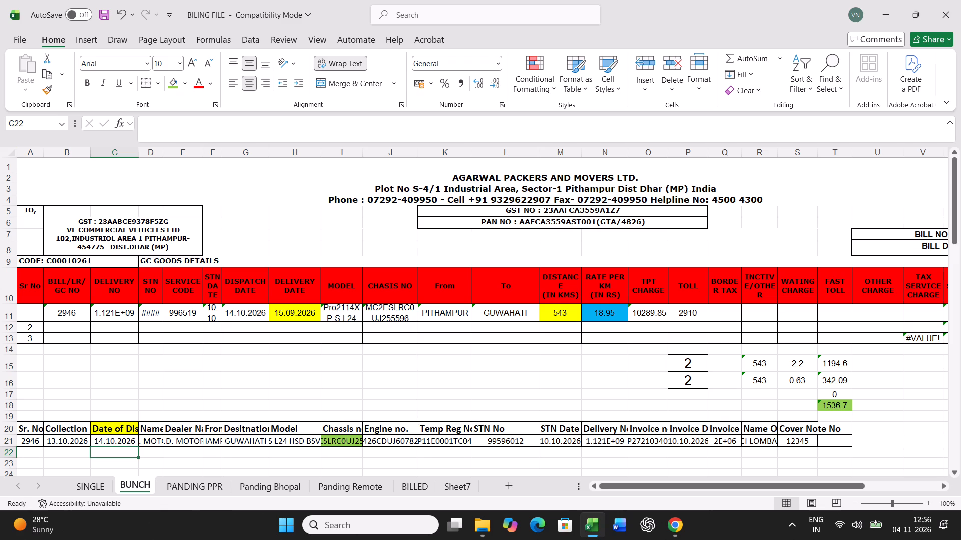
left_click(293, 310)
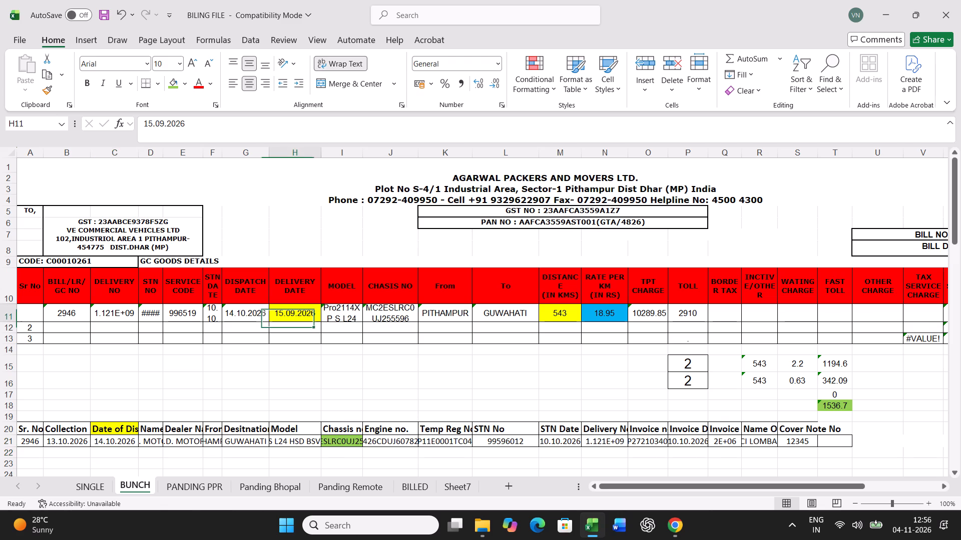
type("20.10.2026")
key("Return")
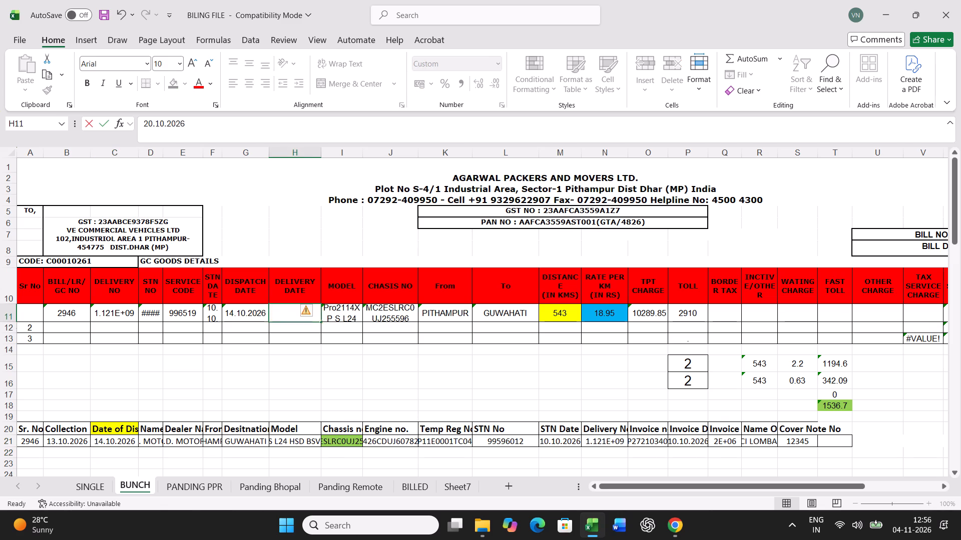
In bill row 11, set distance 2200 km, rate per km 17.89, toll 13410 and border tax 1200.
key("Up")
key("Right")
key("Right")
key("Right")
key("Right")
key("Right")
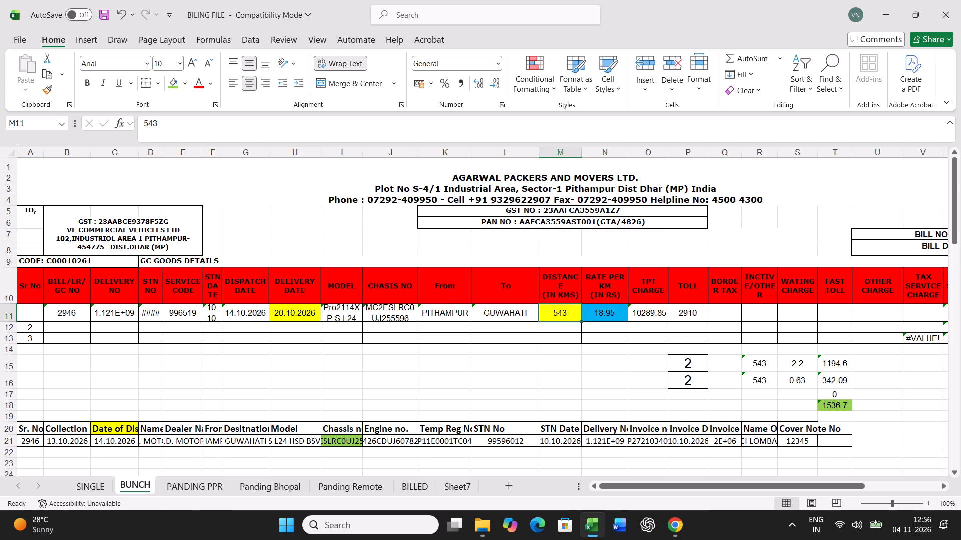
type("2200")
key("Right")
type("17.89")
key("Right")
key("Right")
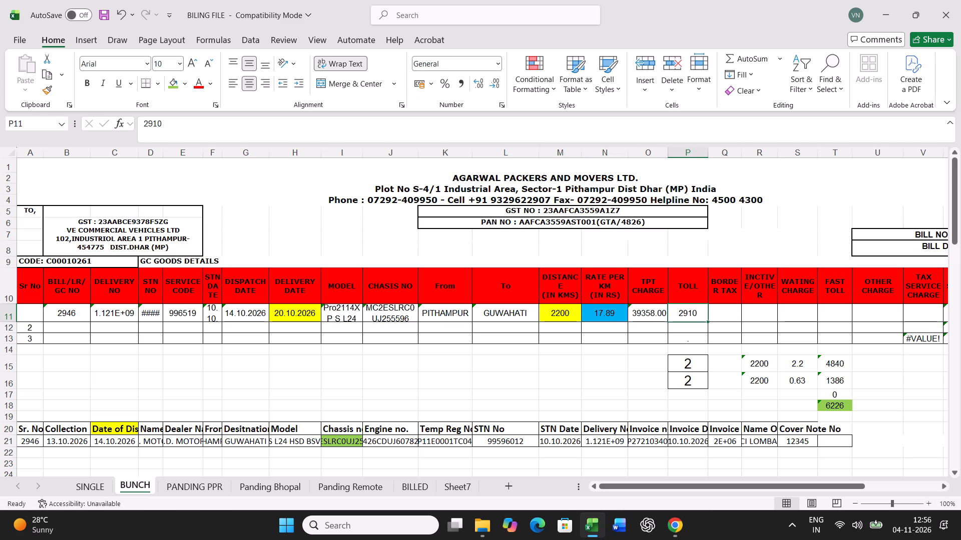
type("13410")
key("Right")
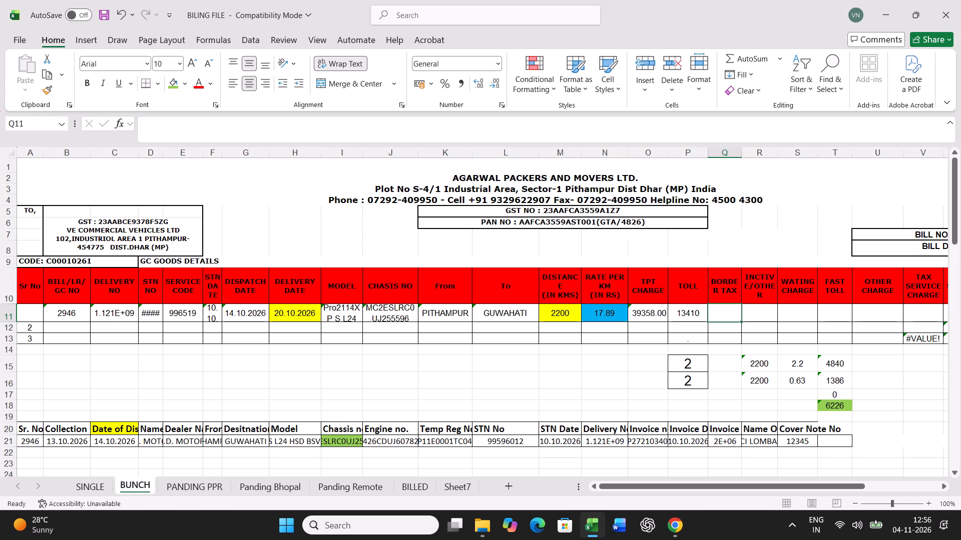
type("1200")
key("Return")
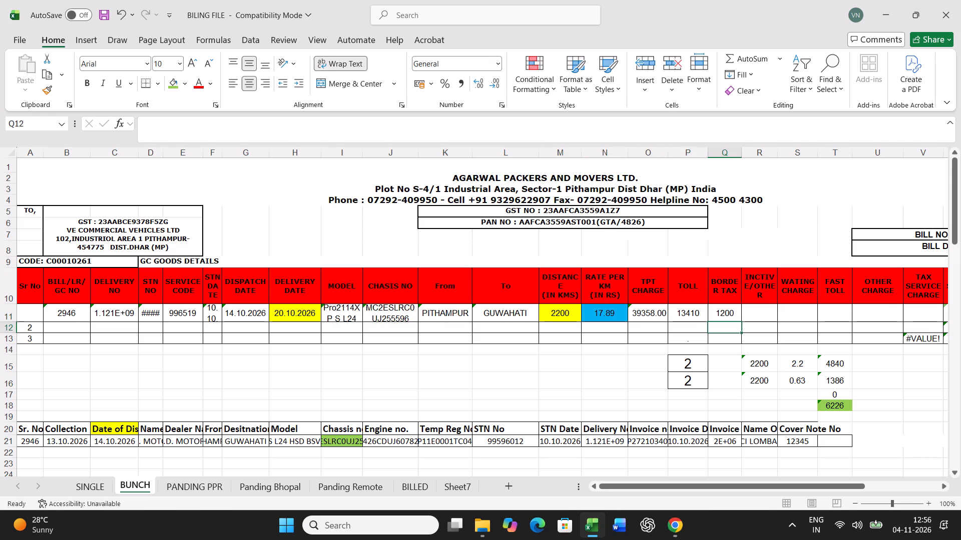
Set both the standard and actual transit times in cells P15 and P16 to 6.
left_click(689, 365)
key("6")
key("Return")
key("6")
key("Return")
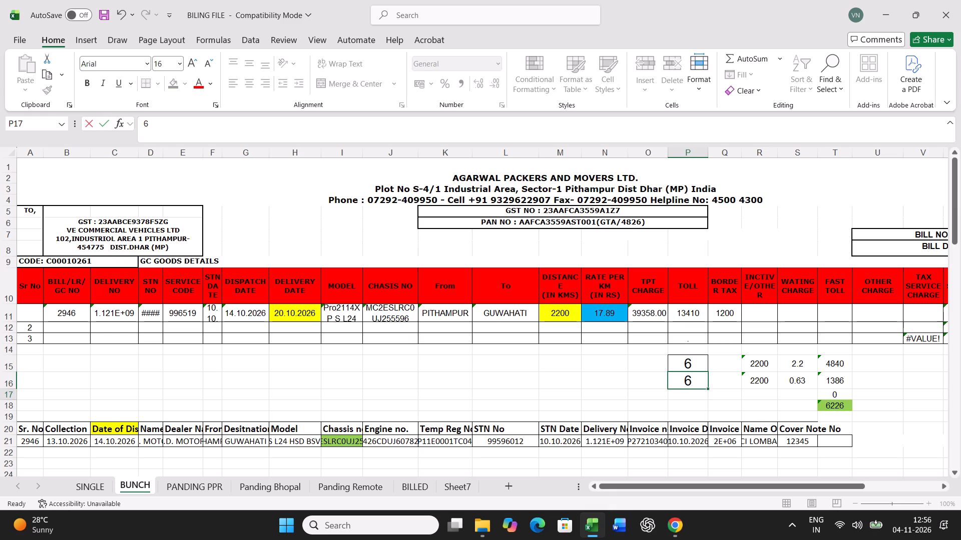
Print one copy of the freight bill in the SINGLE sheet.
left_click(94, 487)
key("ctrl+p")
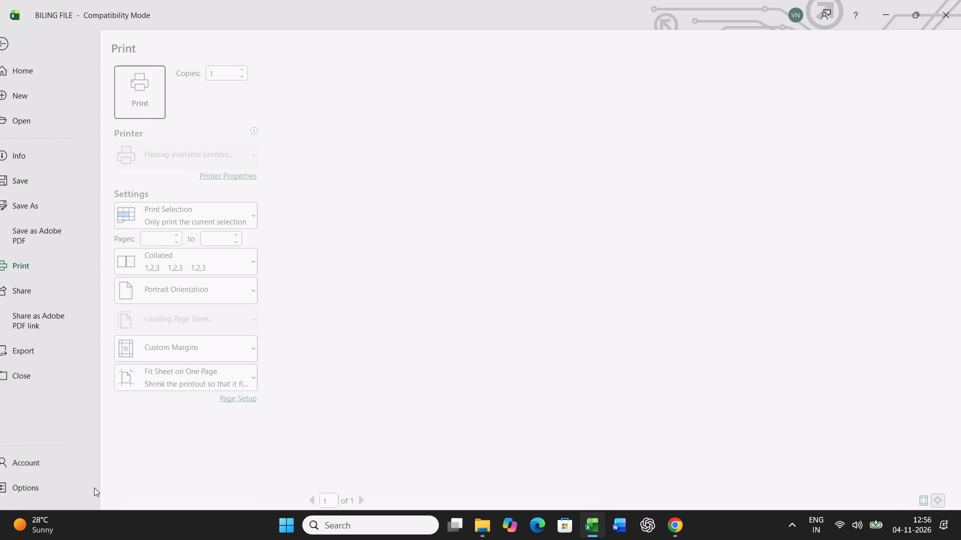
left_click(135, 100)
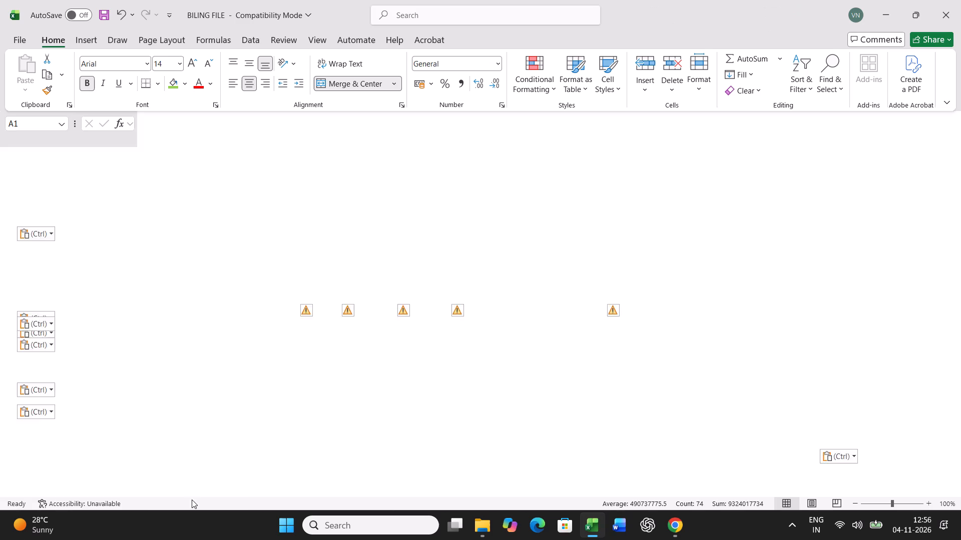
Copy the whole bill row 11 in the BUNCH sheet and paste it as values only into row 45.
left_click(131, 488)
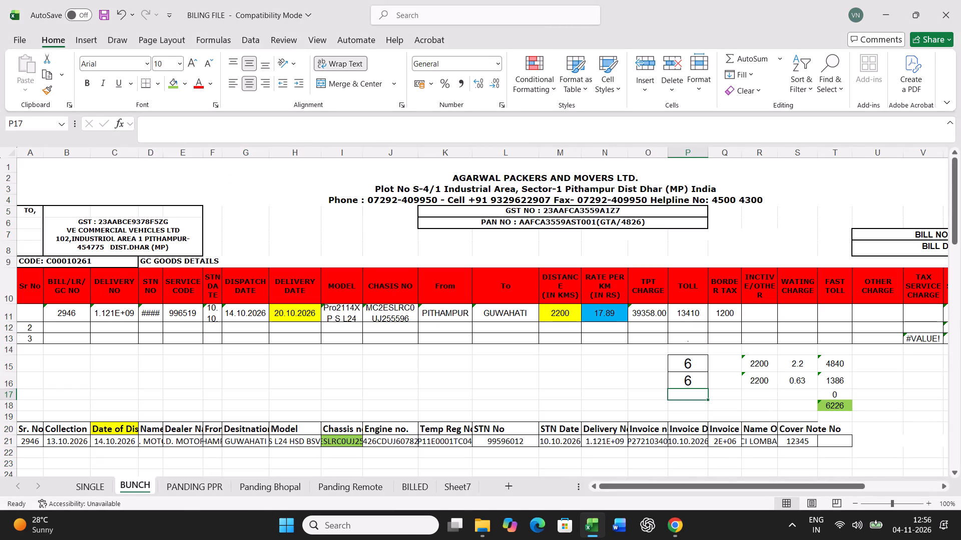
left_click(8, 314)
key("ctrl+c")
scroll(251, 310, "down", 12)
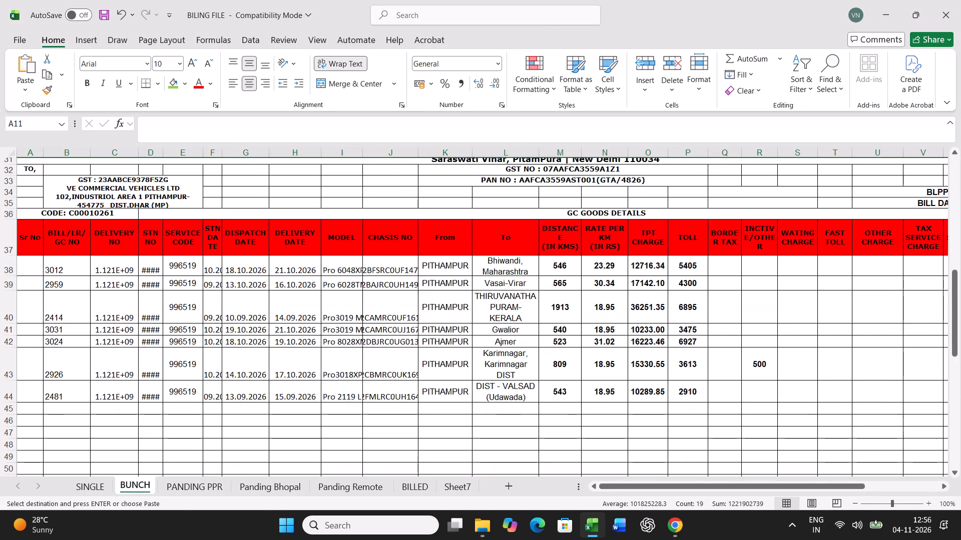
scroll(251, 310, "down", 3)
right_click(36, 307)
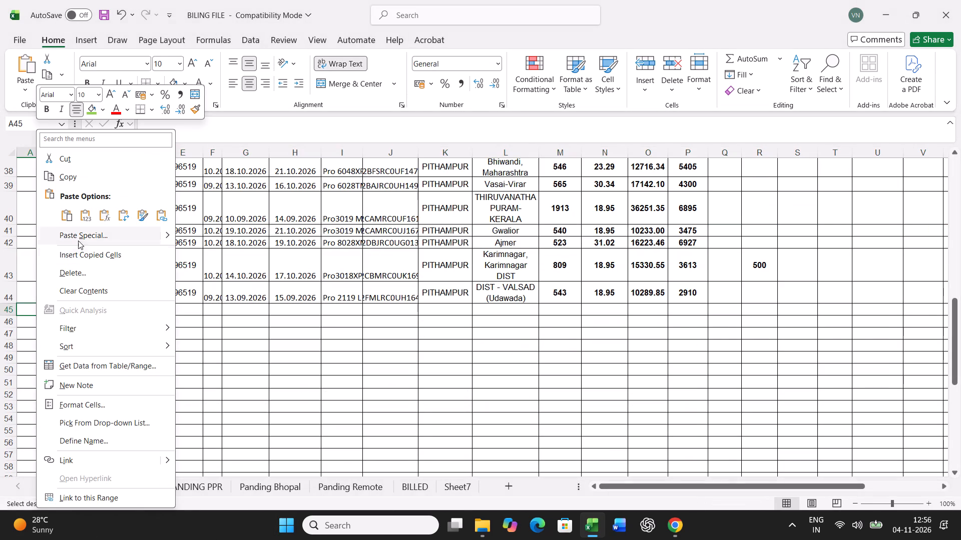
left_click(85, 235)
left_click(43, 207)
left_click(228, 355)
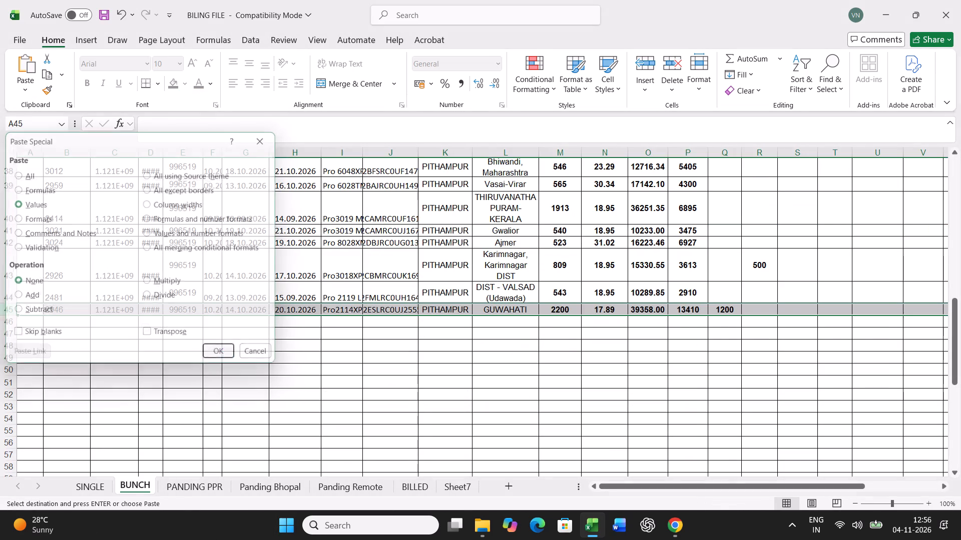
left_click(198, 484)
left_click(419, 382)
key("ctrl+f")
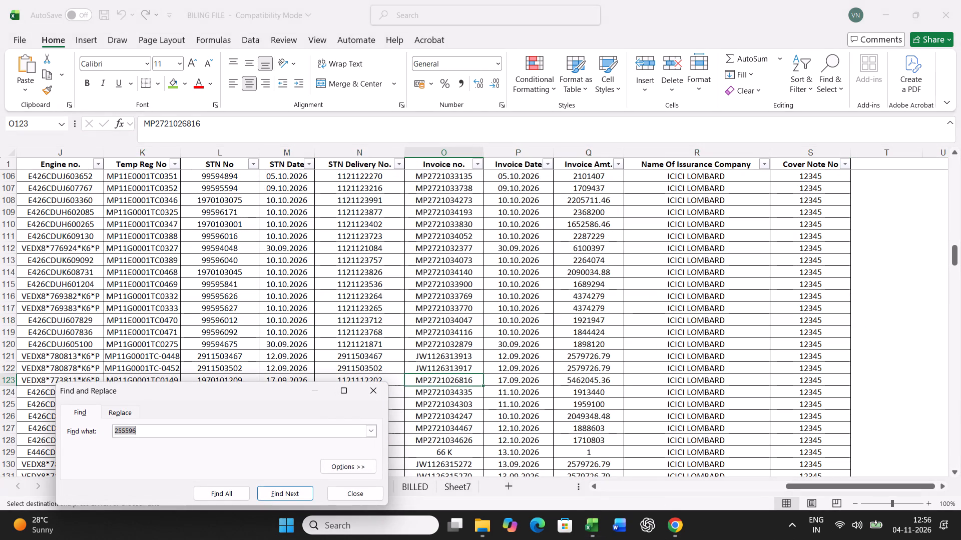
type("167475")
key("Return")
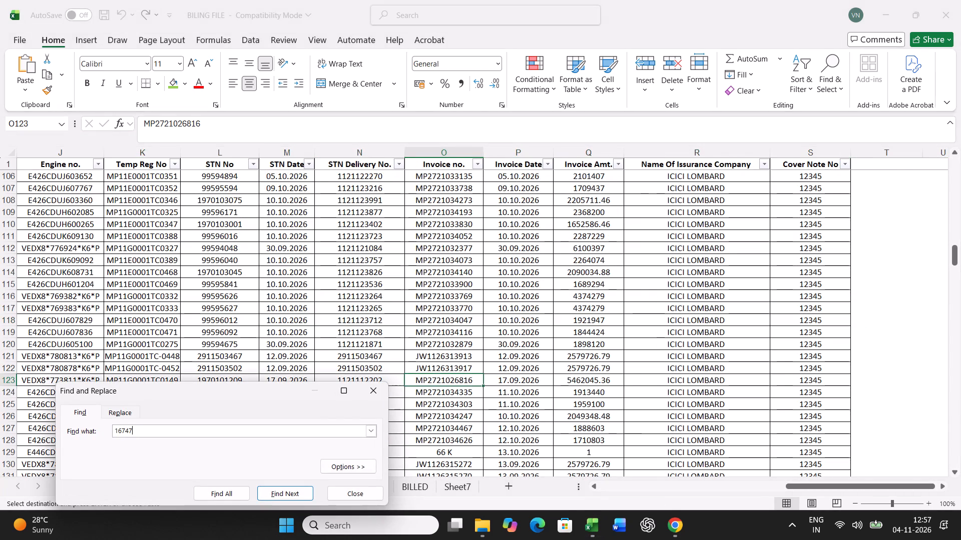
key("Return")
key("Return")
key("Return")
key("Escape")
left_click(176, 87)
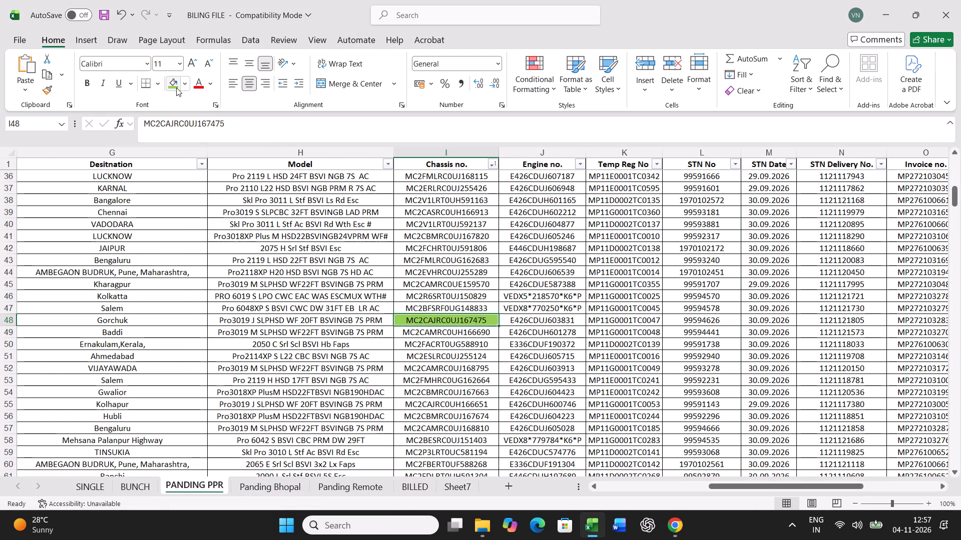
Copy the full record of chassis 167475 from the PANDING PPR sheet and paste it into the BUNCH sheet starting at A21.
key("Left")
key("Left")
key("Left")
key("Left")
key("Left")
key("Left")
key("Left")
key("Left")
key("Left")
key("Left")
key("Left")
key("Left")
key("Left")
key("Left")
key("Left")
key("Left")
key("Left")
key("Left")
key("ctrl+shift+Right")
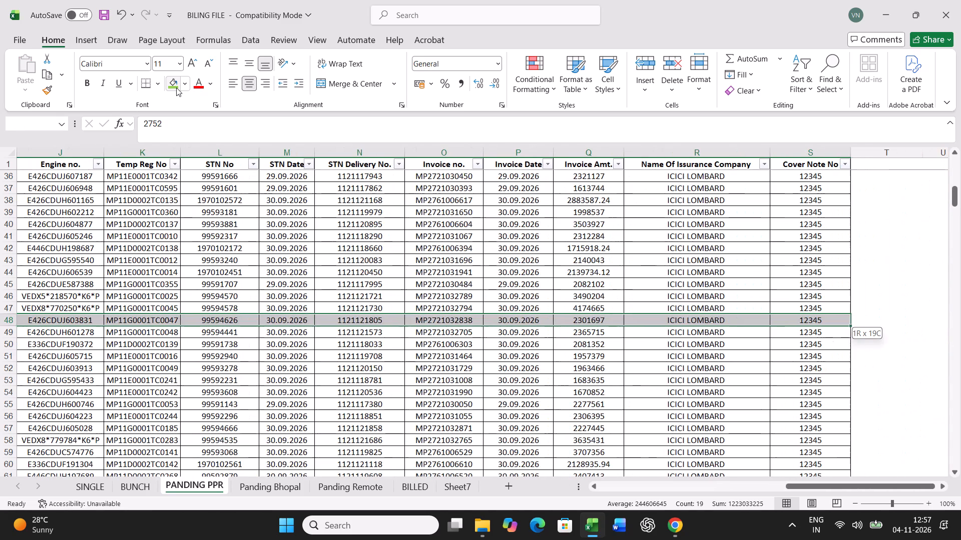
key("ctrl+c")
left_click(138, 483)
scroll(167, 406, "up", 13)
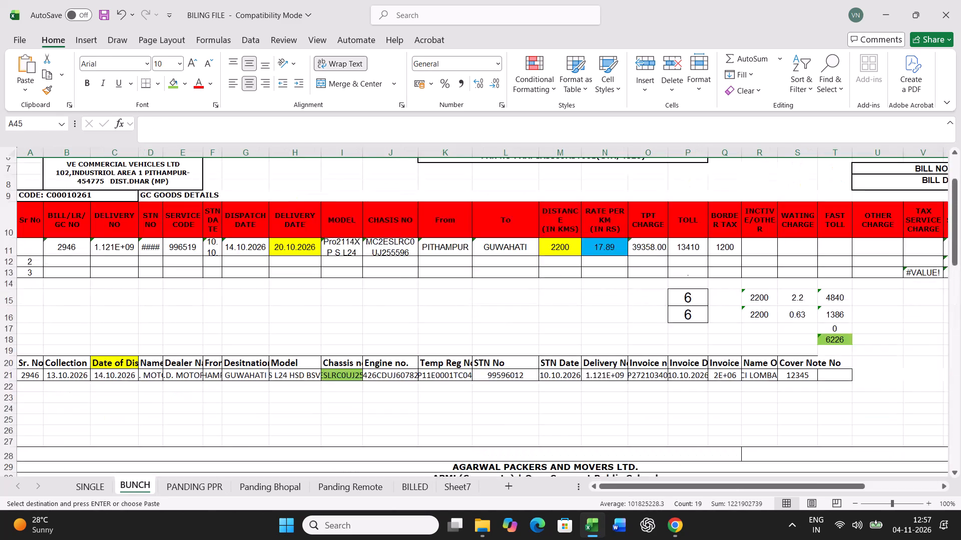
scroll(167, 406, "up", 4)
left_click(28, 443)
key("ctrl+v")
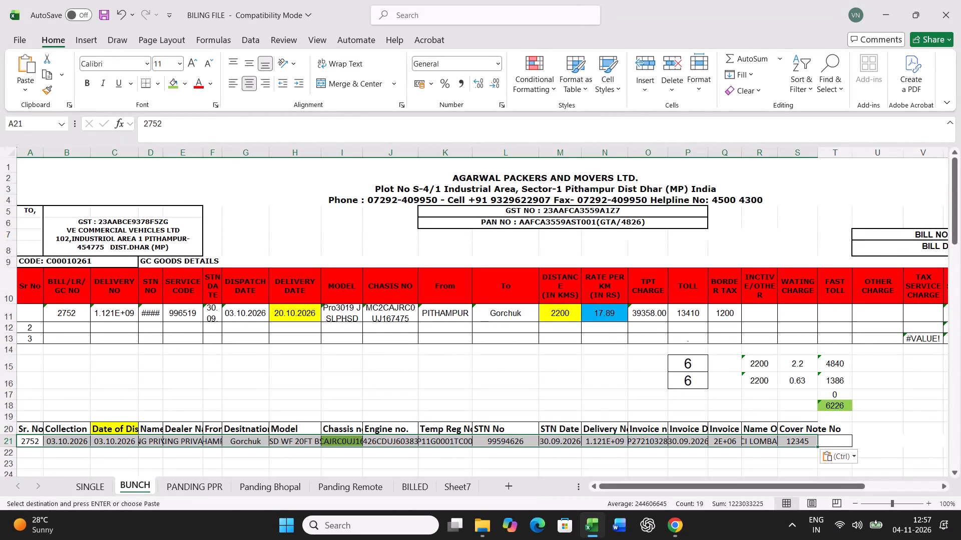
Set the date of dispatch in C21 to 05.10.2026 and the delivery date in H11 to 10.10.2026.
left_click(120, 444)
type("05.10.2026")
key("Return")
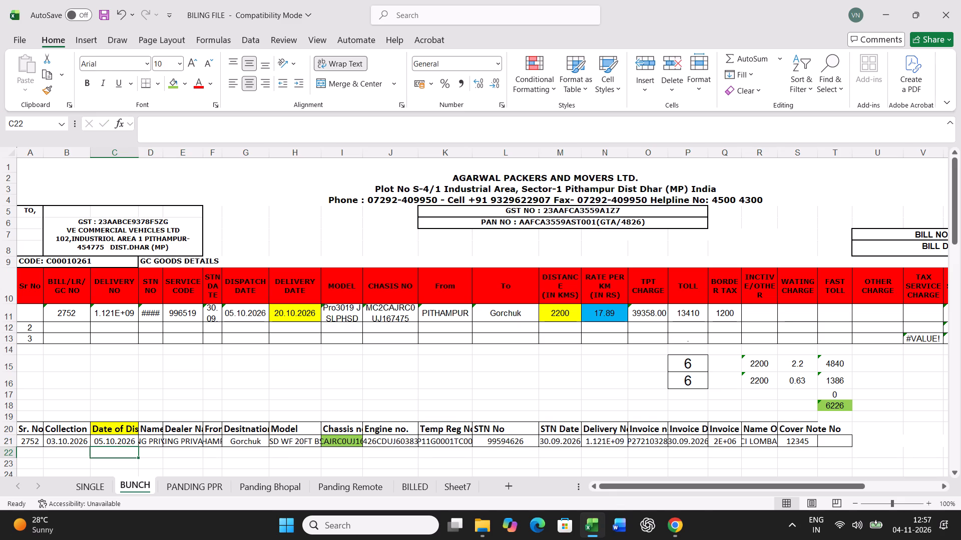
left_click(300, 313)
type("10.10.2026")
In bill row 11, set the rate per km to 18.95, toll to 13800 and border tax to 1990.
key("Right")
key("Right")
key("Right")
key("Right")
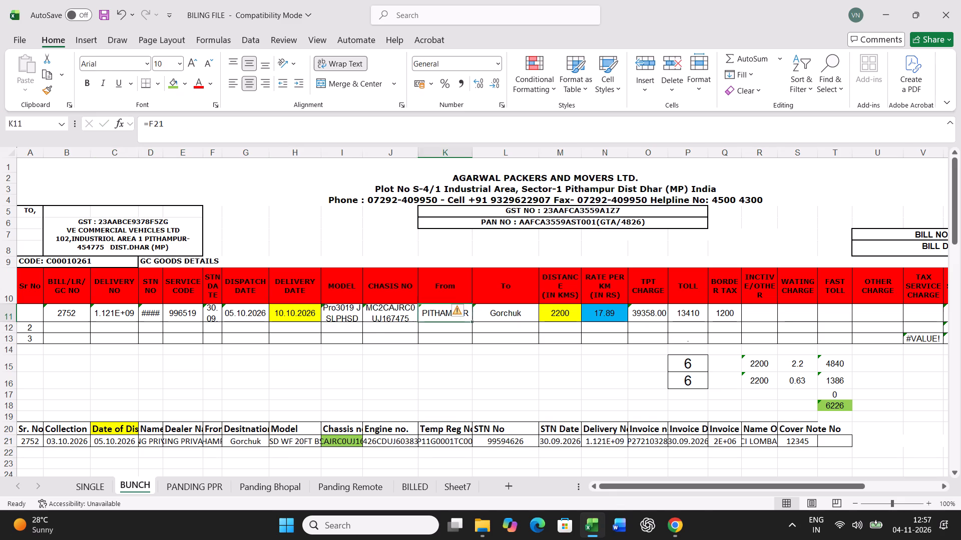
key("Right")
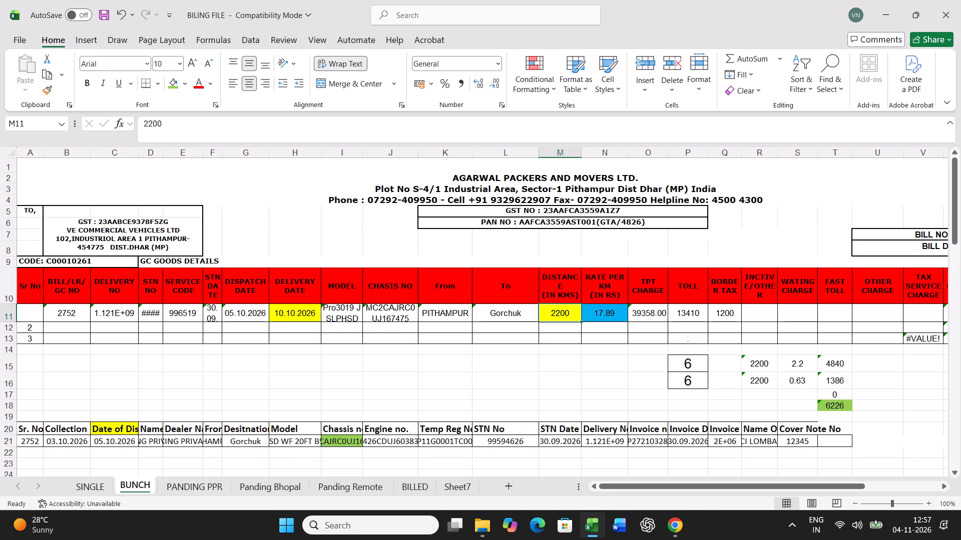
key("Right")
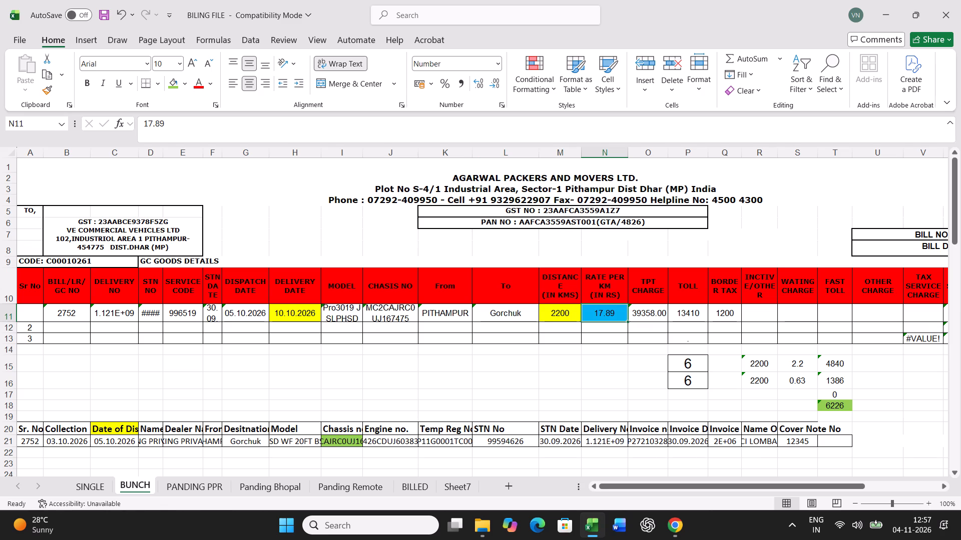
type("18.95")
key("Right")
key("Right")
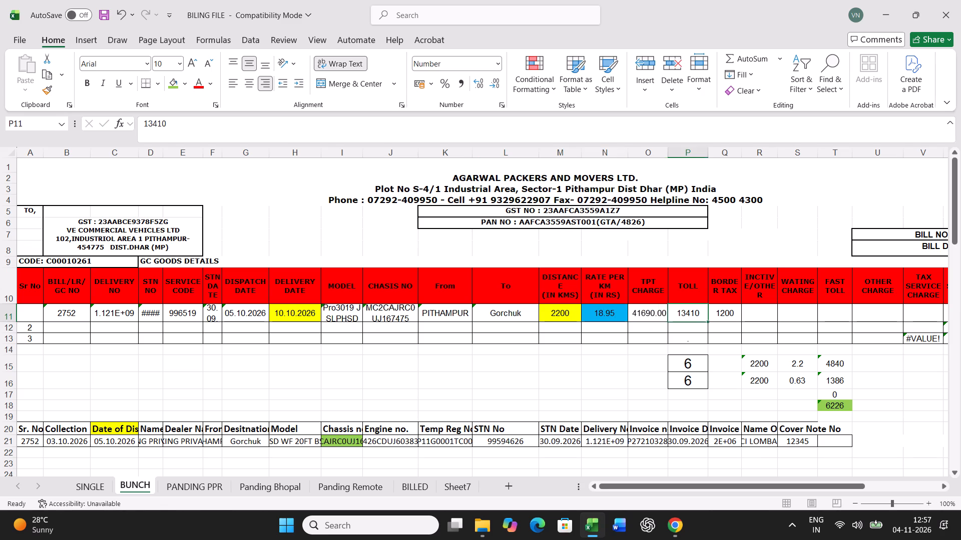
type("13800")
key("Right")
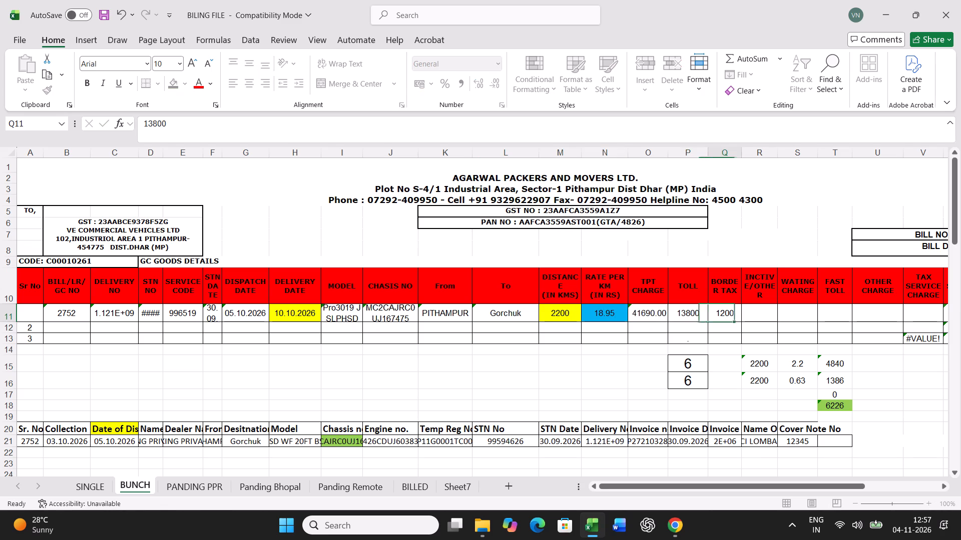
type("1990")
key("Return")
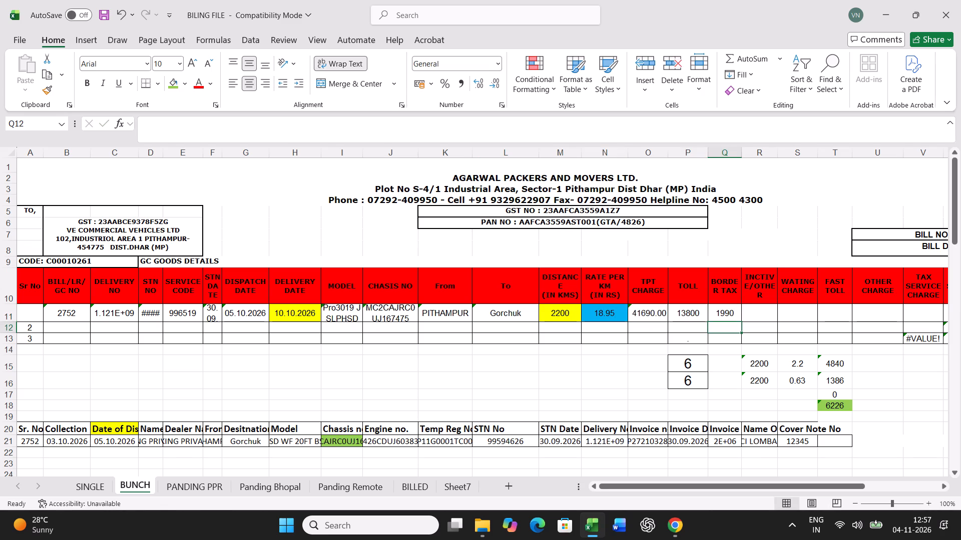
Set the actual transit time in cell P16 to 5.
left_click(688, 386)
key("5")
key("Return")
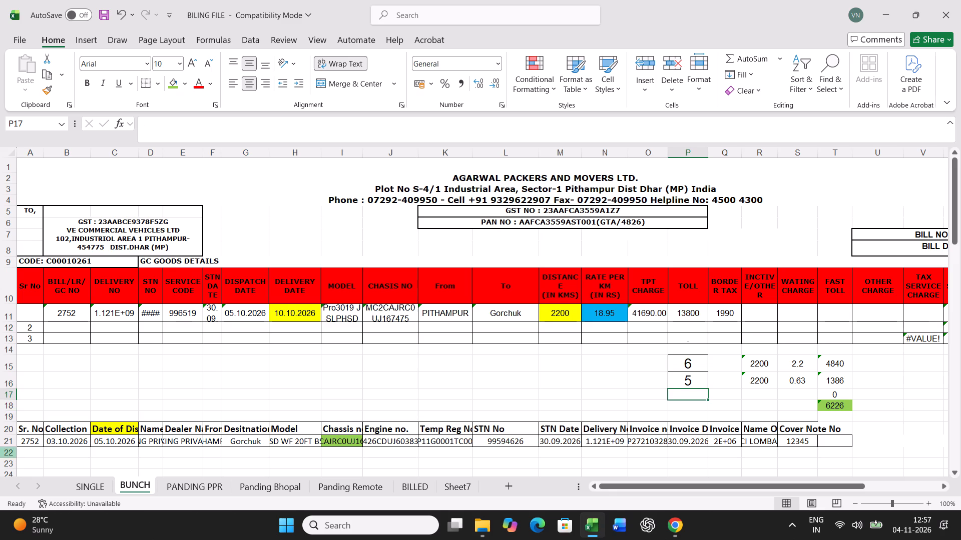
left_click(99, 482)
key("ctrl+p")
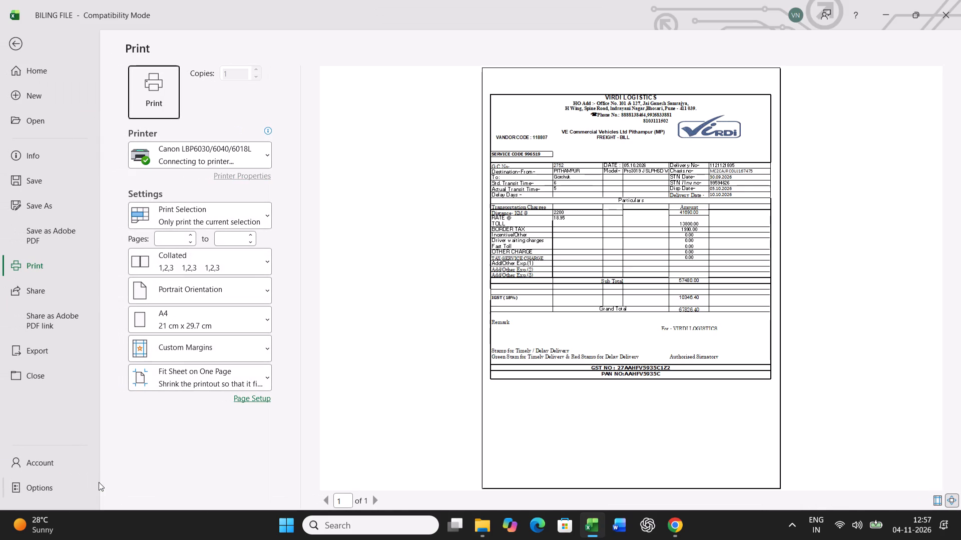
left_click(161, 88)
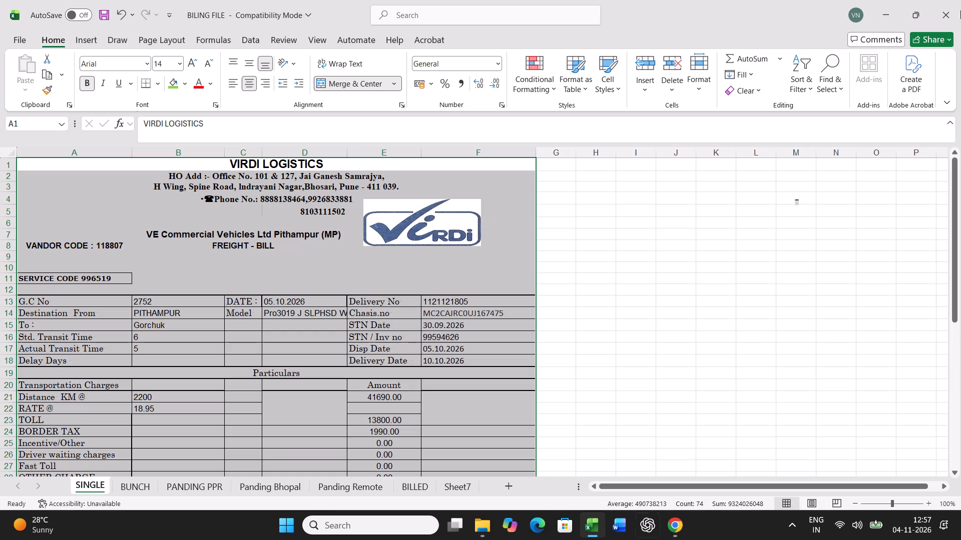
Copy bill row 11 of the BUNCH sheet and paste it as values only into row 46.
left_click(145, 490)
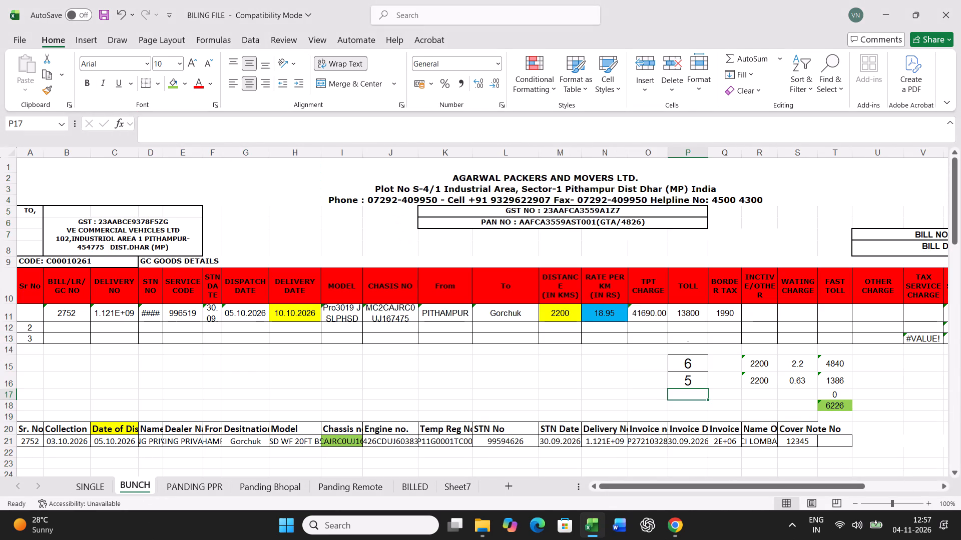
left_click(5, 316)
key("ctrl+c")
scroll(477, 377, "down", 16)
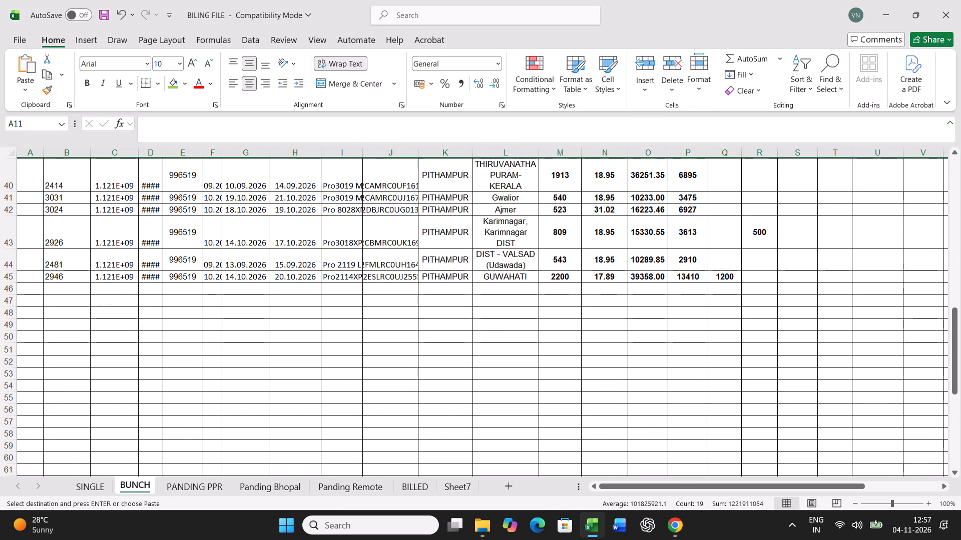
right_click(29, 289)
left_click(95, 228)
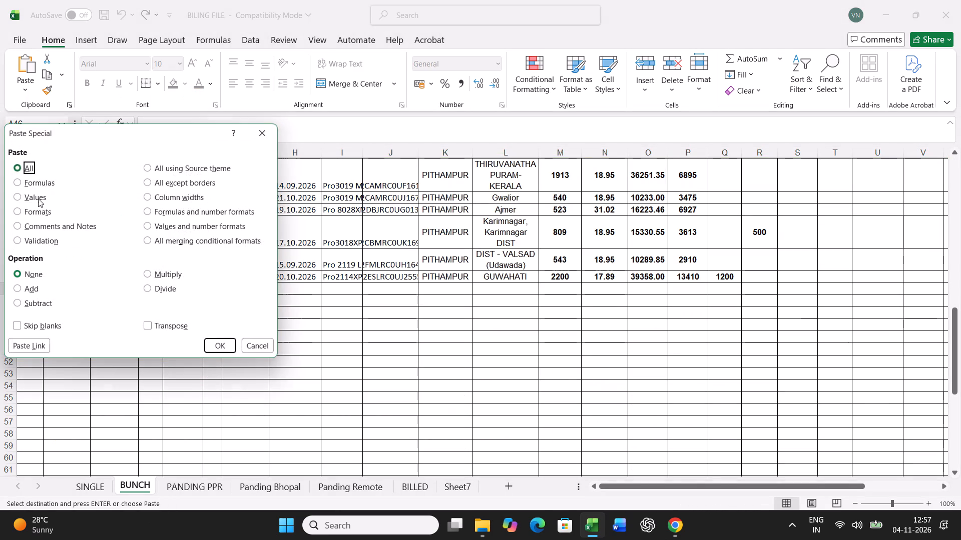
left_click(38, 198)
left_click(228, 343)
Find chassis 166861 in the PANDING PPR sheet and fill its chassis cell green.
left_click(207, 482)
left_click(349, 389)
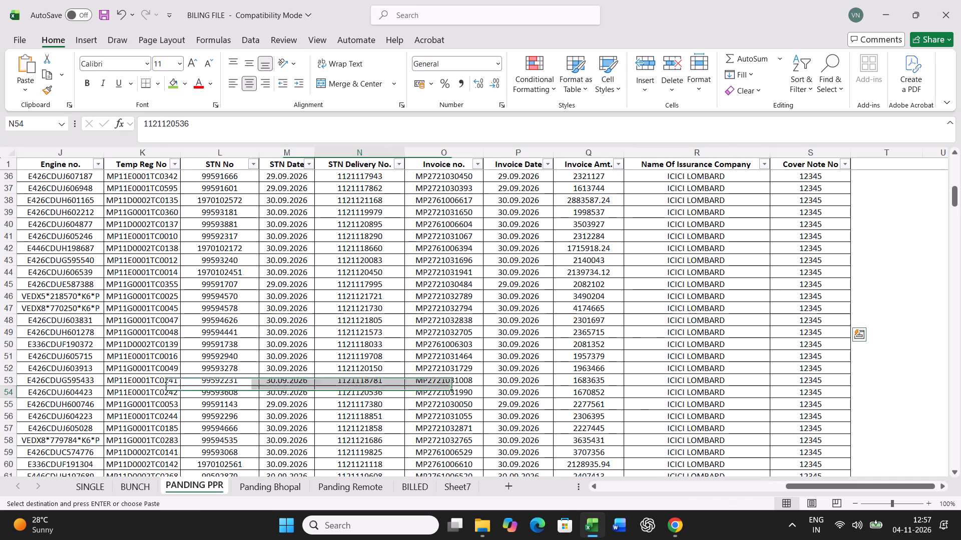
key("ctrl+f")
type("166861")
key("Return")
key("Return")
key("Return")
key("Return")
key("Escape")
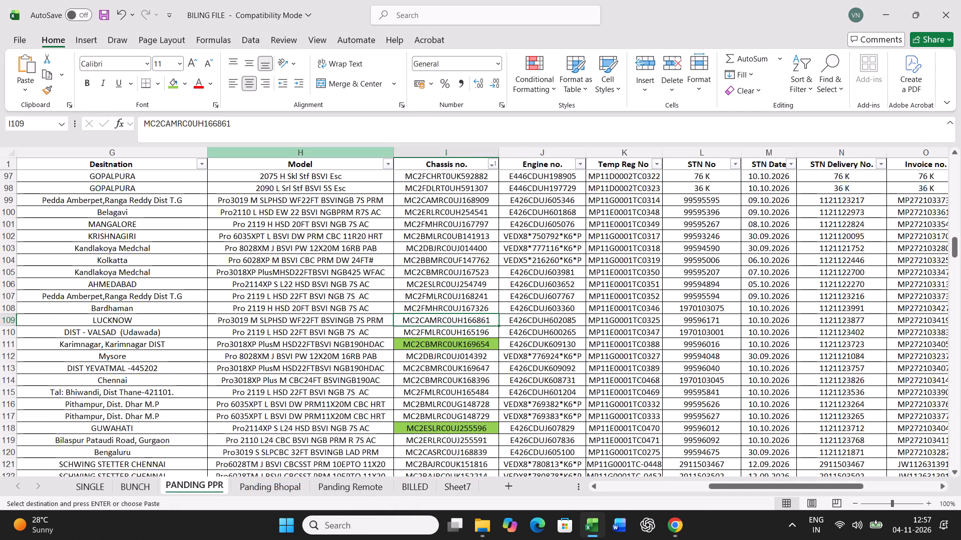
left_click(175, 80)
Copy the full record of chassis 166861 from the PANDING PPR sheet and paste it into the BUNCH sheet starting at A21.
key("Left")
key("Left")
key("Left")
key("Left")
key("Left")
key("Left")
key("Left")
key("Left")
key("Left")
key("Left")
key("Left")
key("Left")
key("Left")
key("Left")
key("Left")
key("Left")
key("Left")
key("Left")
key("Left")
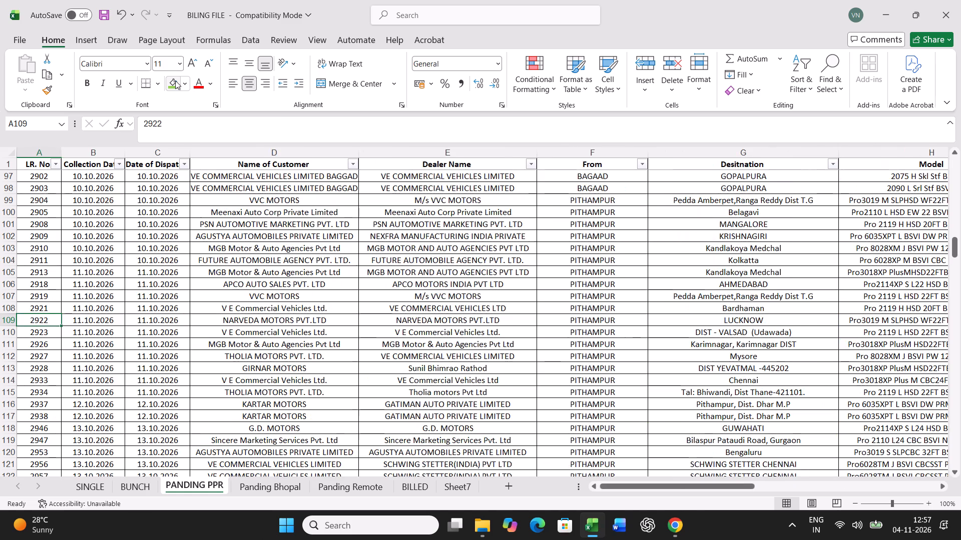
key("ctrl+shift+Right")
key("ctrl+c")
left_click(141, 484)
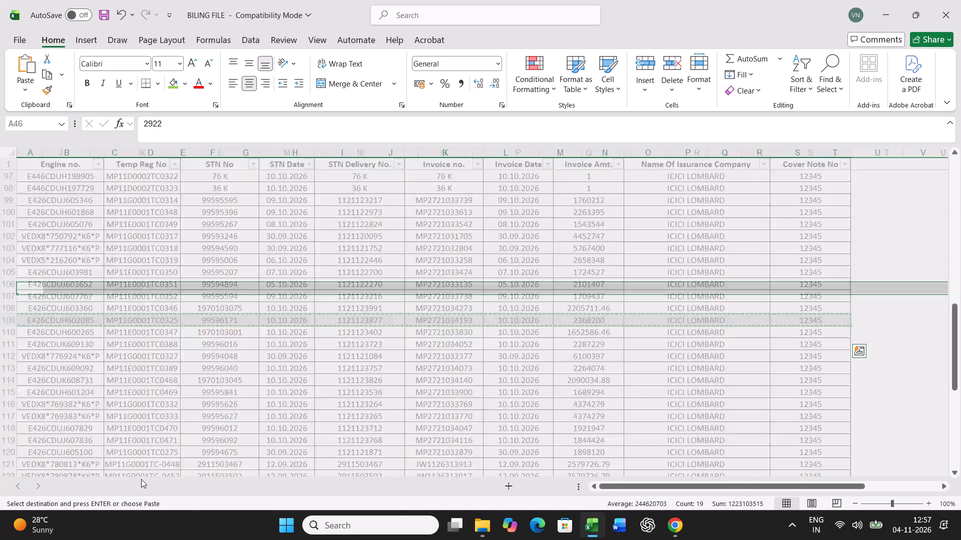
scroll(160, 365, "up", 13)
left_click(39, 341)
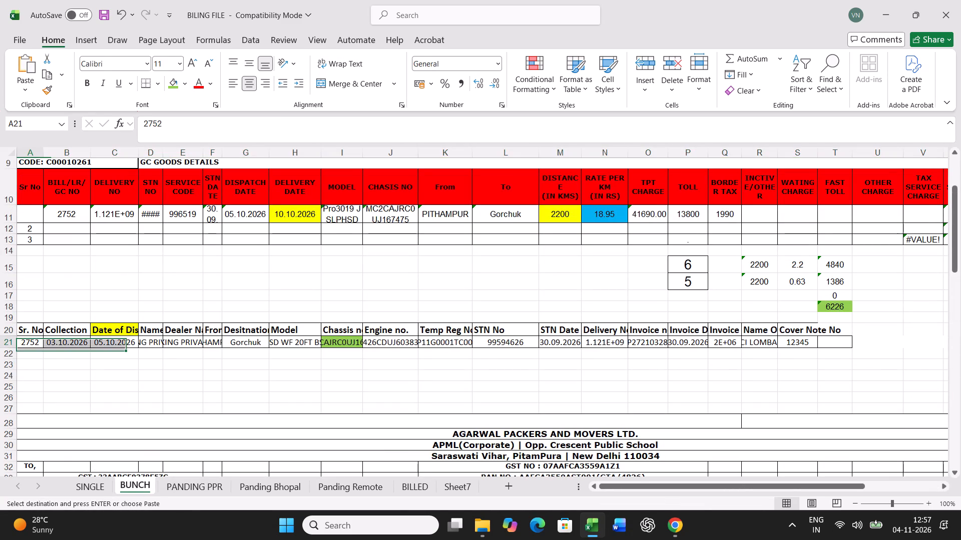
key("ctrl+v")
Set the date of dispatch in C21 to 15.10.2026 and the delivery date in H11 to 19.10.2026.
scroll(124, 435, "up", 2)
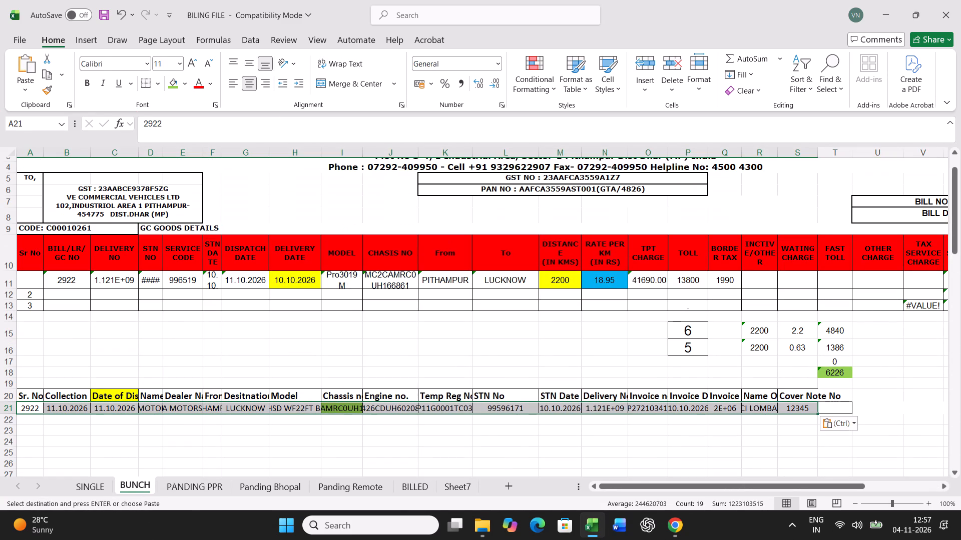
left_click(125, 410)
type("15.10.2026")
key("Return")
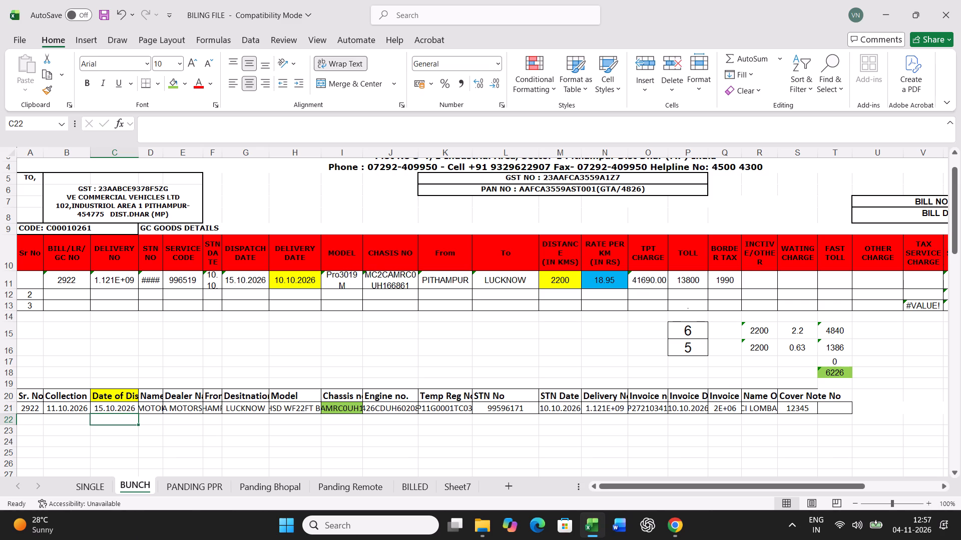
left_click(291, 277)
type("19.10.2026")
key("Right")
In bill row 11, set the distance to 860 km and toll to 4175, and clear the border tax.
key("Right")
key("Right")
key("Right")
key("Right")
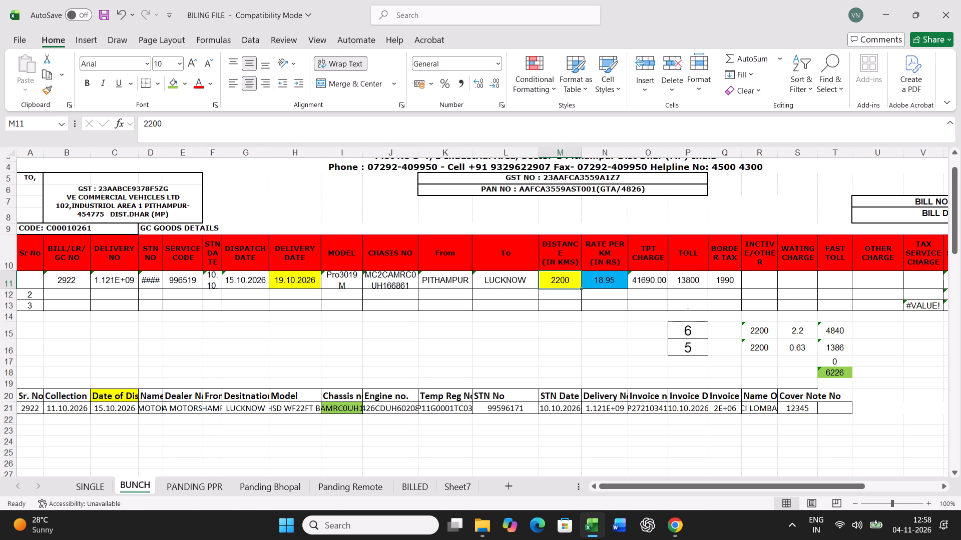
type("860")
key("Right")
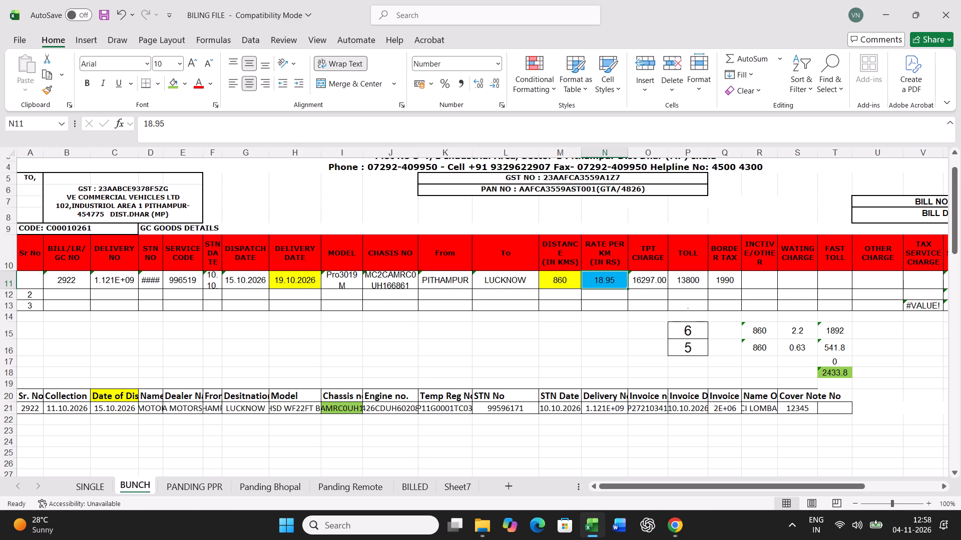
key("Right")
key("Right")
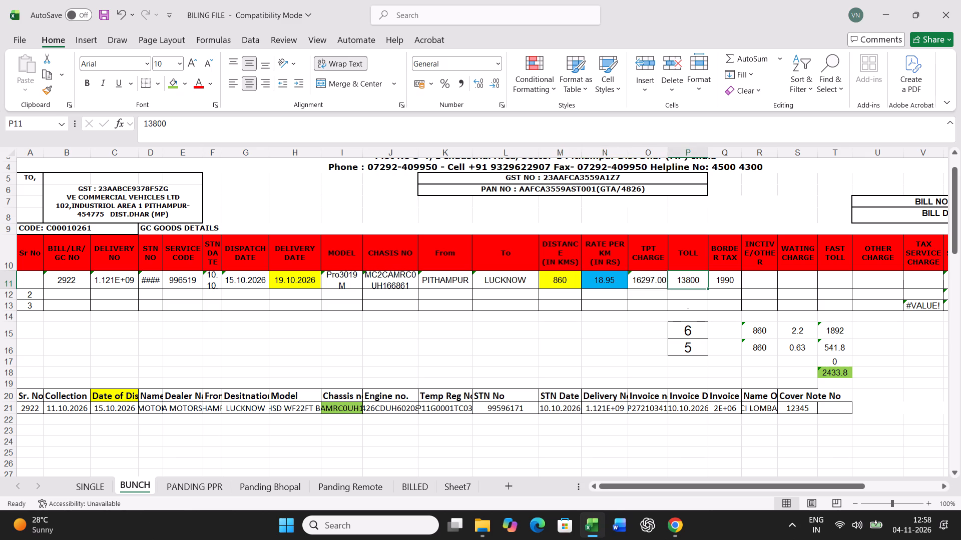
type("4175")
key("Right")
key("Delete")
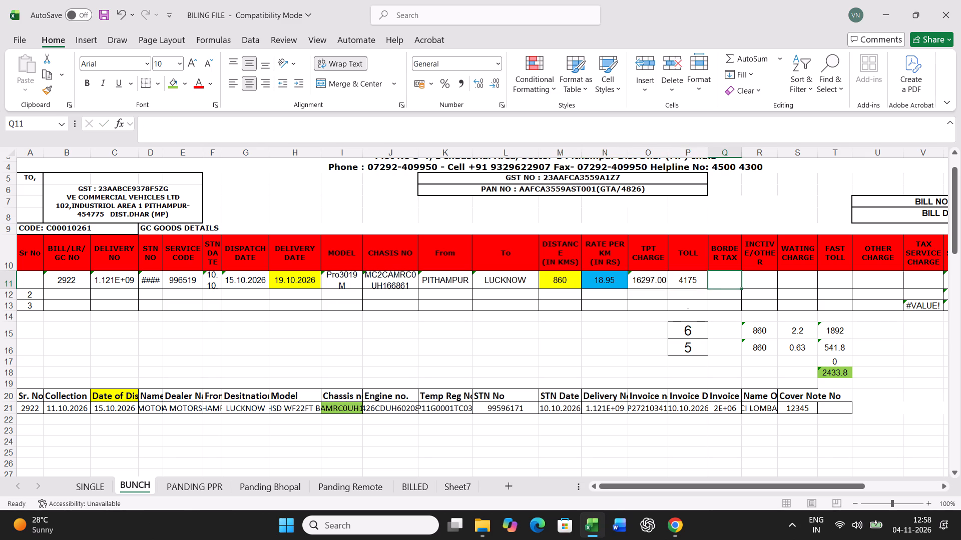
Set the standard transit time in P15 to 3 and the actual transit time in P16 to 4.
left_click(688, 332)
key("3")
key("Return")
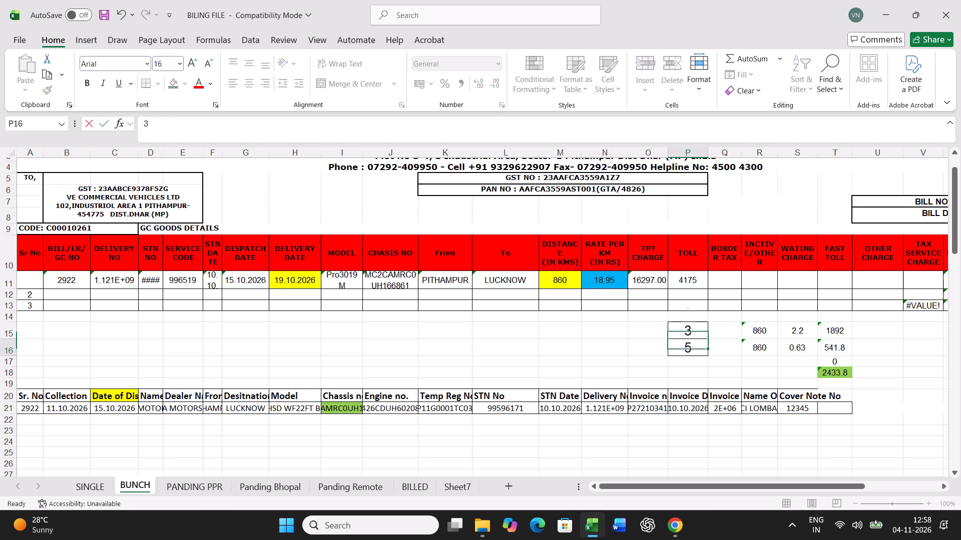
key("4")
key("Return")
Print the freight bill for chassis 166861 from the SINGLE sheet.
left_click(101, 487)
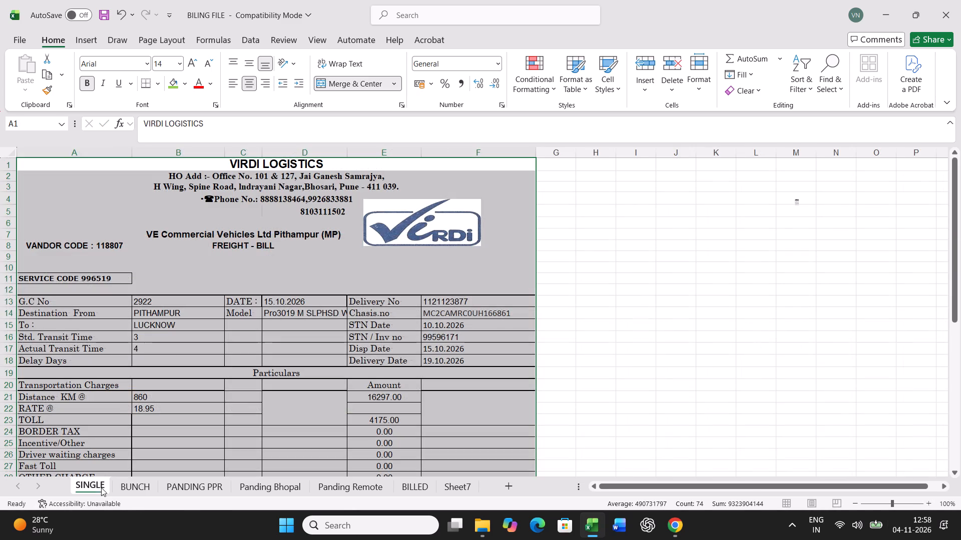
key("ctrl+p")
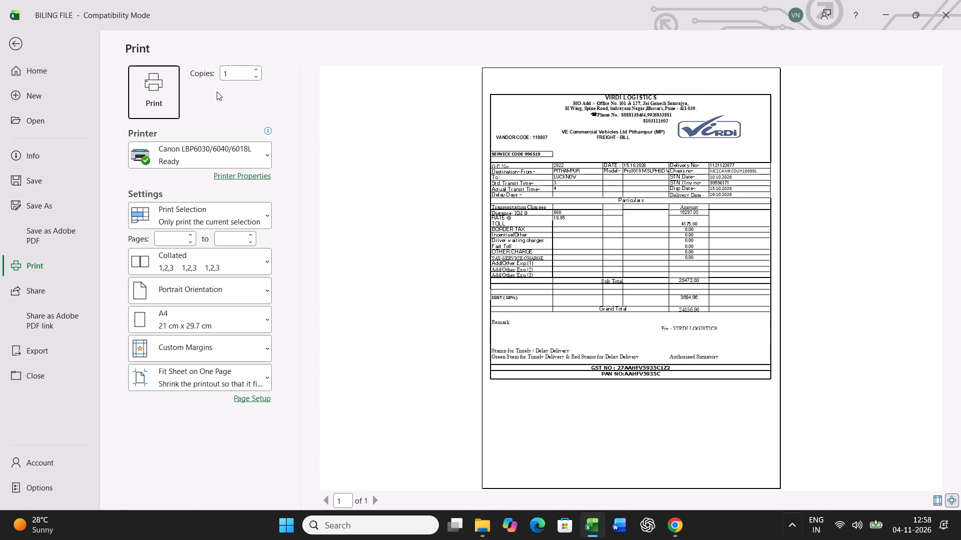
left_click(161, 88)
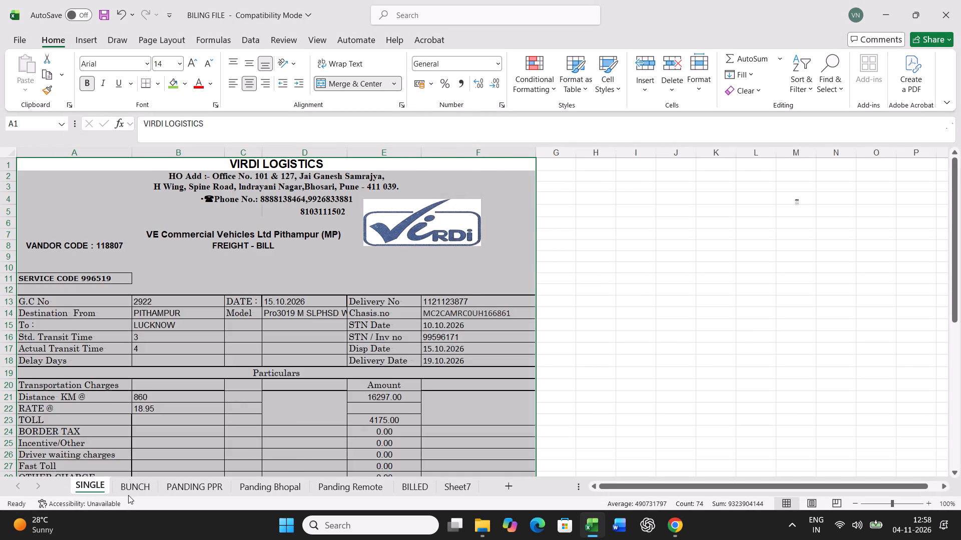
Copy bill row 11 of the BUNCH sheet and paste it as values only into row 47.
left_click(128, 495)
left_click(7, 282)
key("ctrl+c")
scroll(212, 314, "down", 8)
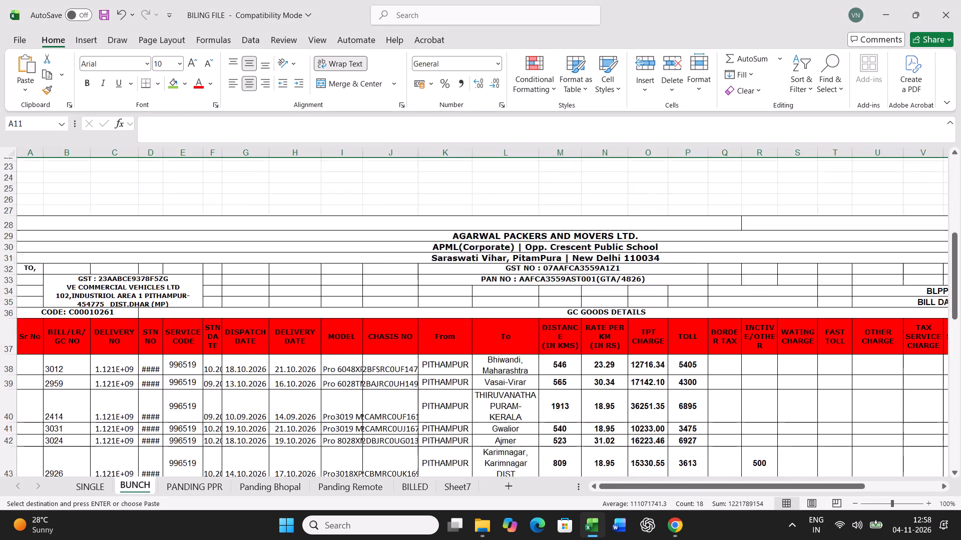
scroll(212, 314, "down", 8)
right_click(29, 267)
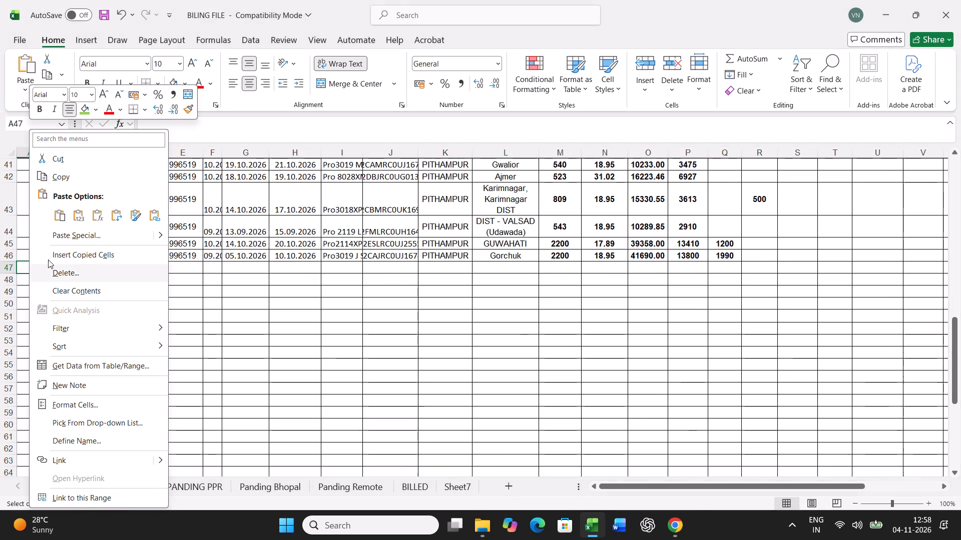
left_click(73, 243)
left_click(45, 215)
left_click(224, 363)
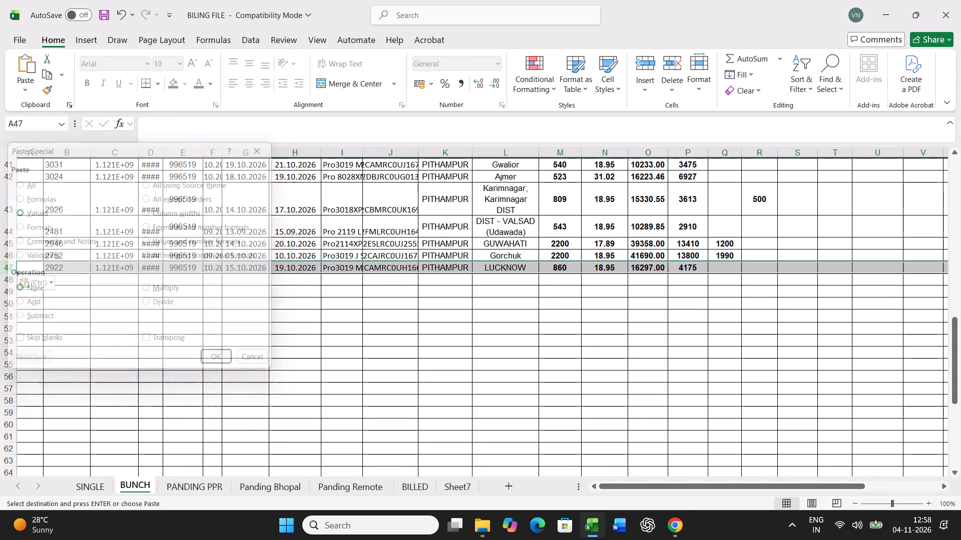
Find chassis 254749 in the PANDING PPR sheet and fill its chassis cell green.
left_click(213, 479)
left_click(403, 401)
key("ctrl+f")
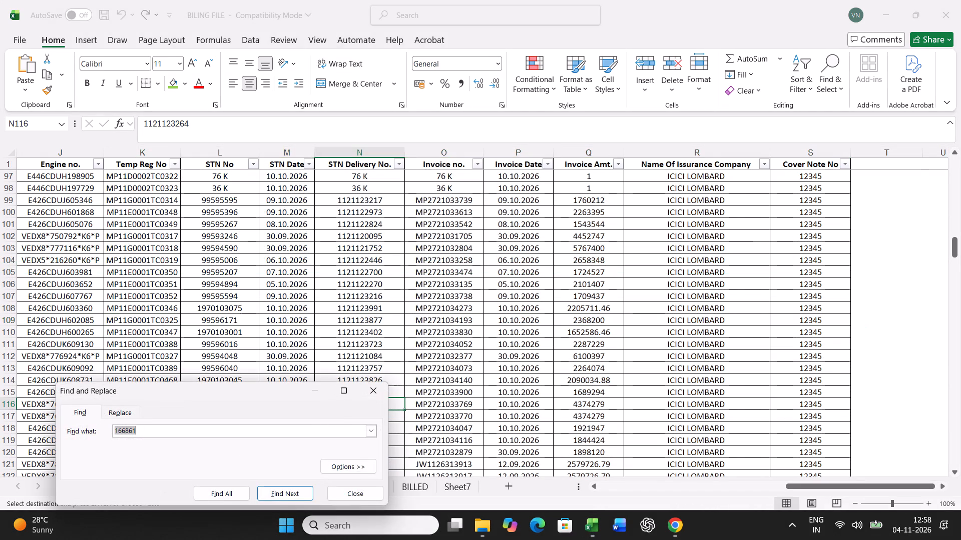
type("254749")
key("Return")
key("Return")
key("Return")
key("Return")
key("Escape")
left_click(171, 90)
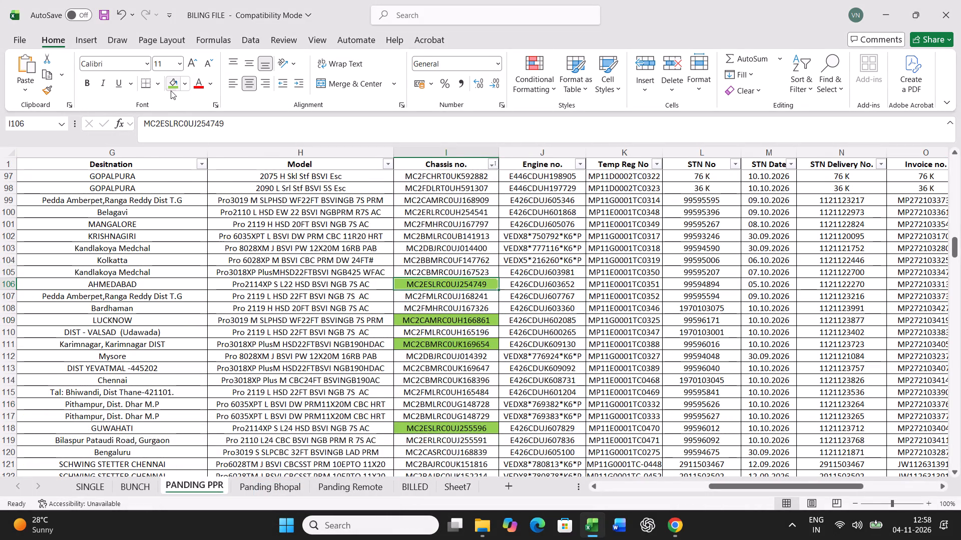
Copy the full record of chassis 254749 from the PANDING PPR sheet and paste it into the BUNCH sheet starting at A21.
key("Left")
key("Left")
key("Left")
key("Left")
key("Left")
key("Left")
key("Left")
key("Left")
key("Left")
key("Left")
key("Left")
key("Left")
key("Left")
key("Left")
key("Left")
key("Left")
key("Left")
key("Left")
key("Left")
key("Left")
key("ctrl+shift+Right")
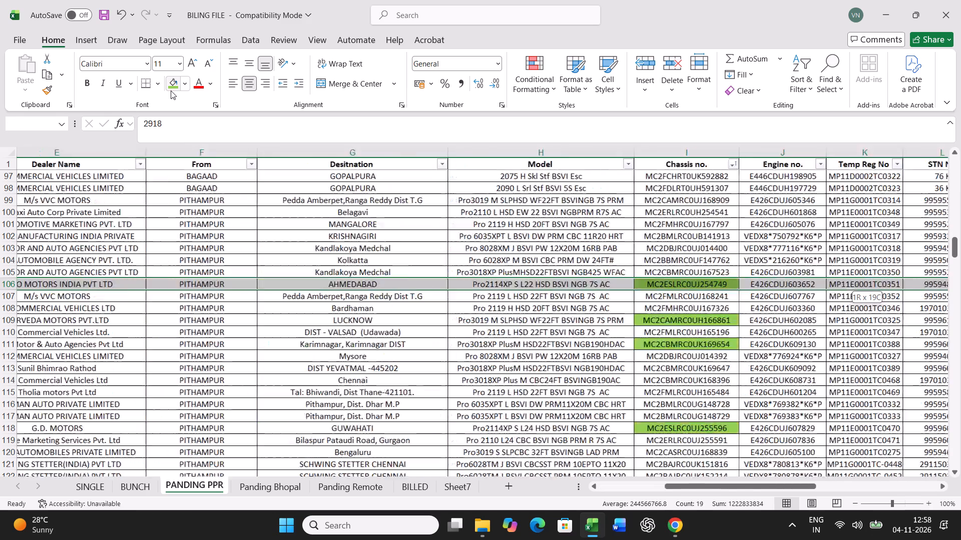
key("ctrl+c")
left_click(139, 489)
scroll(164, 393, "up", 17)
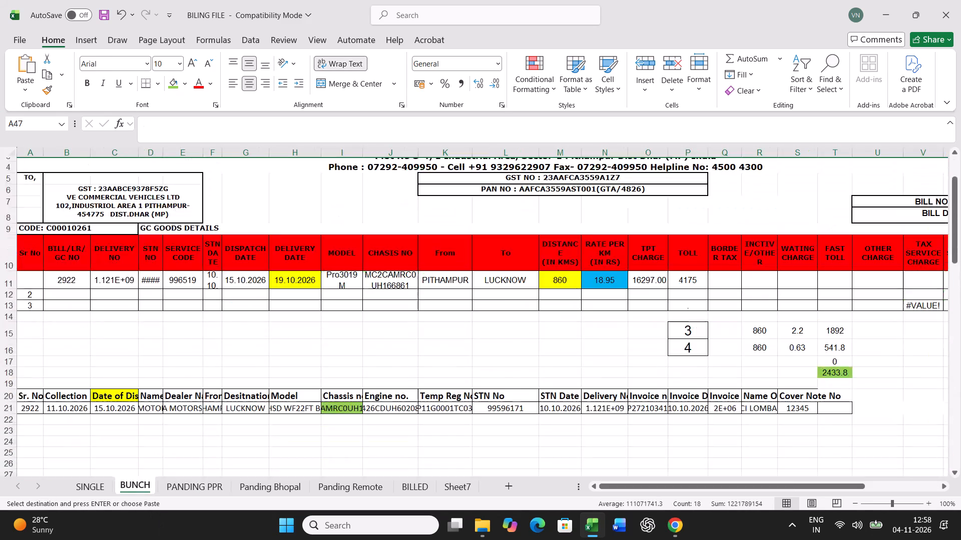
scroll(164, 393, "up", 1)
left_click(31, 439)
key("ctrl+v")
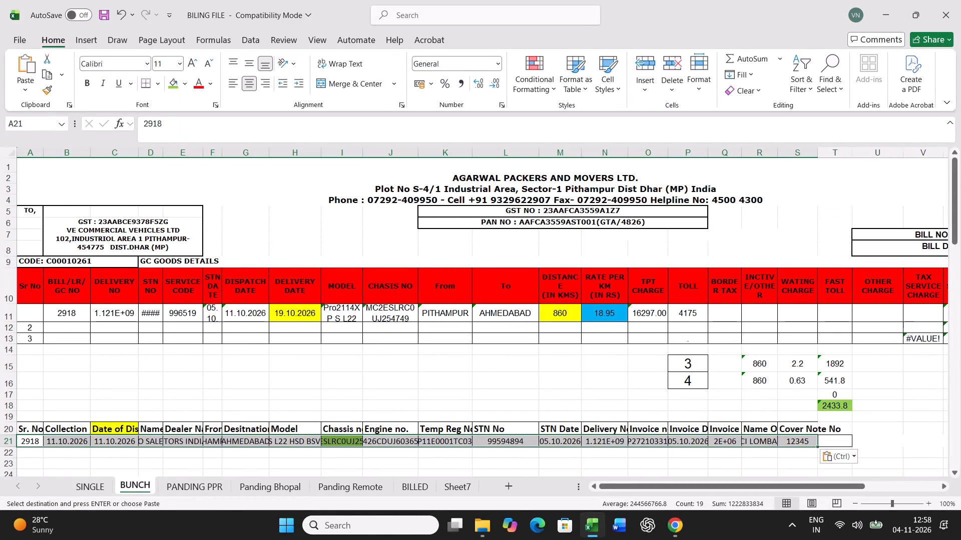
Set the delivery date in H11 to 14.10.2026.
left_click(307, 315)
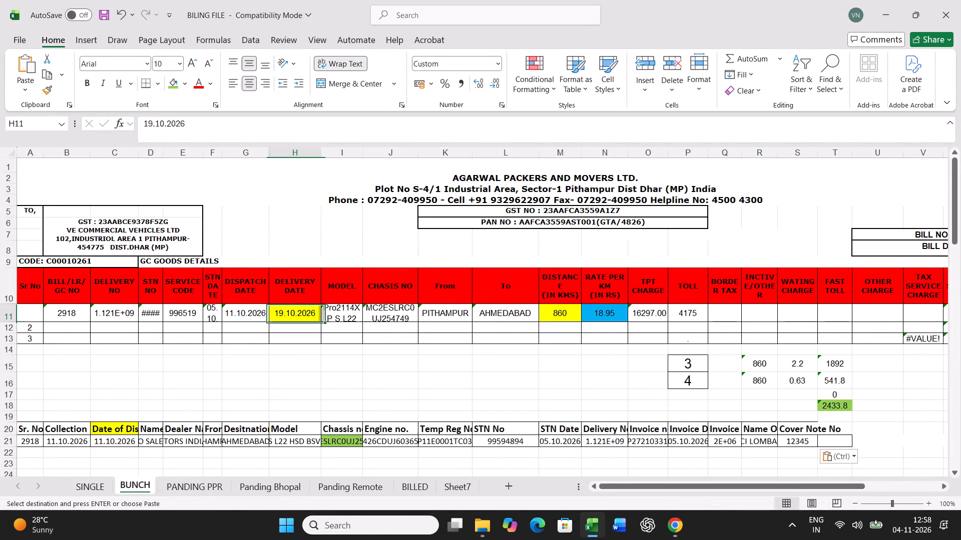
type("14.10.2026")
key("Return")
In bill row 11, set the distance to 378 km, the rate per km to 17.89 and toll to 1815.
key("Up")
key("Right")
key("Right")
key("Right")
key("Right")
key("Right")
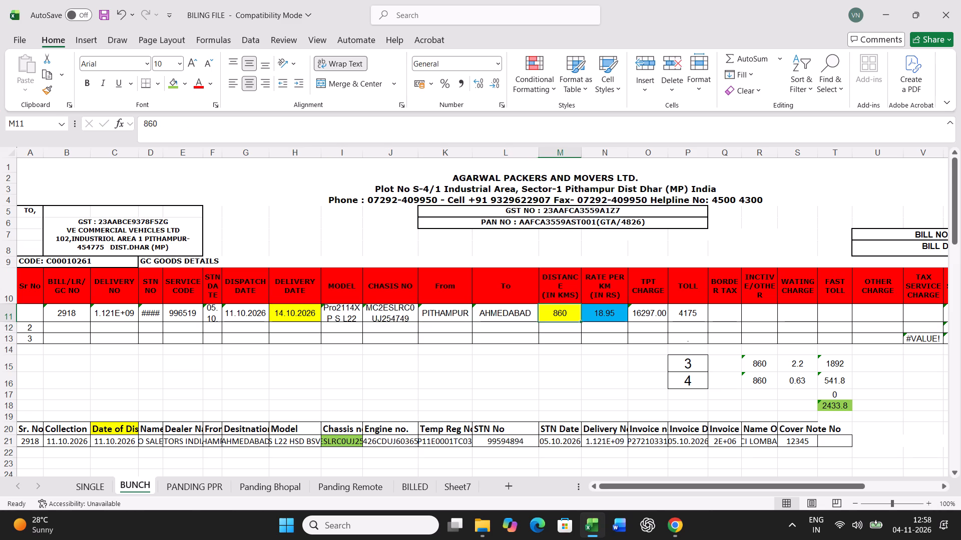
type("378")
key("Right")
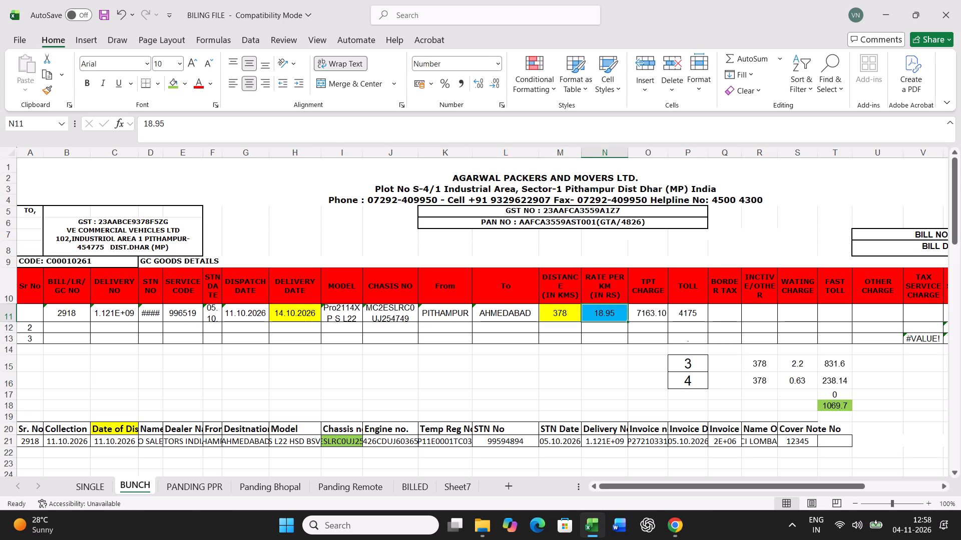
type("17.89")
key("Right")
key("Right")
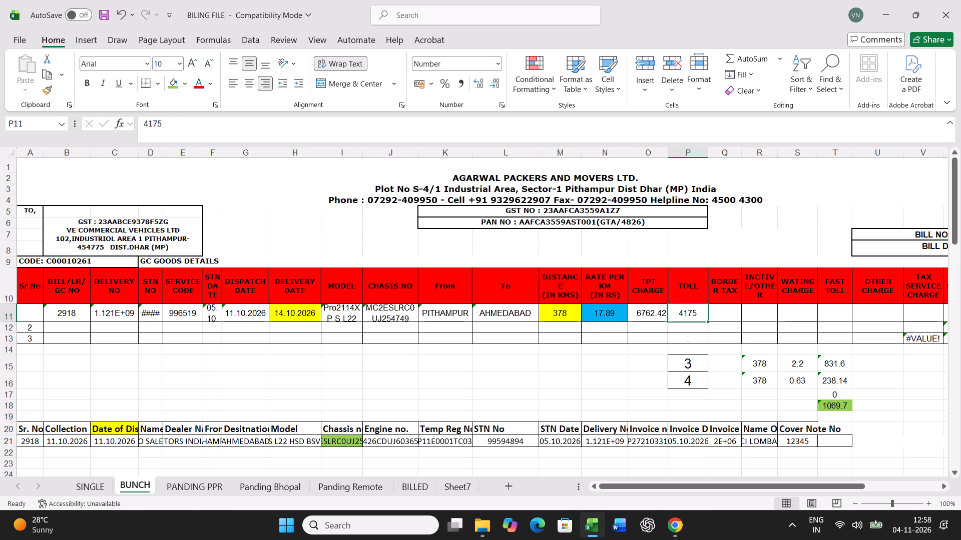
type("1815")
key("Return")
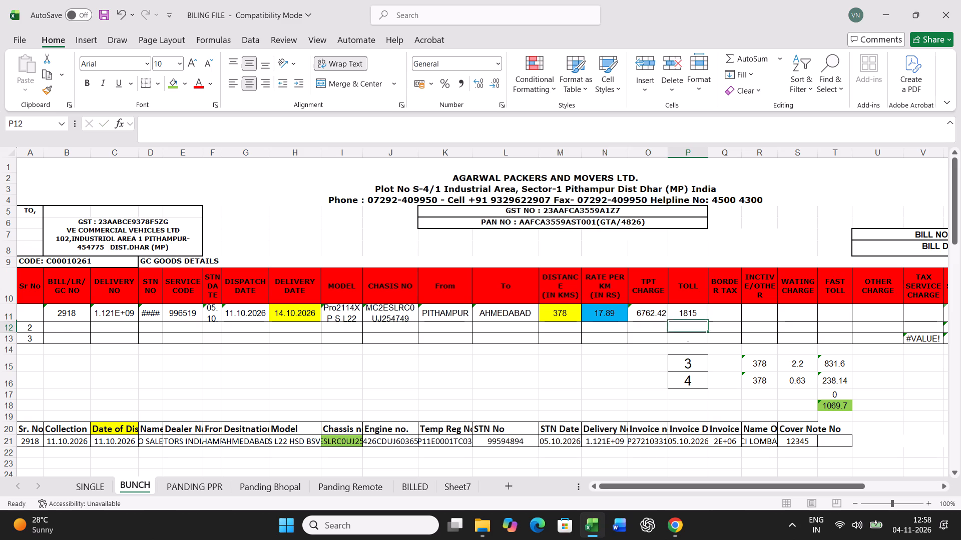
Set the standard transit time in P15 to 2 and the actual transit time in P16 to 3.
key("Return")
key("Return")
key("Return")
key("2")
key("Return")
key("3")
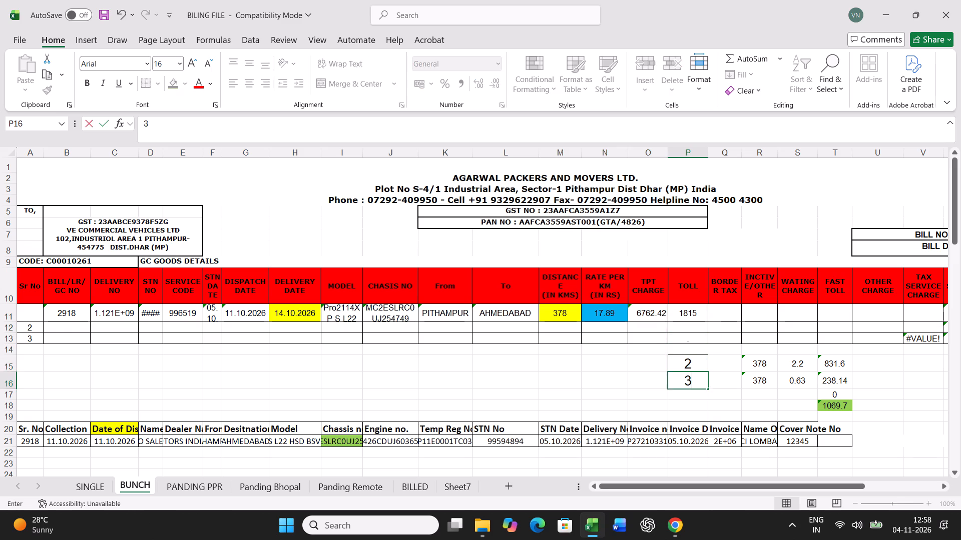
key("Return")
Print the freight bill for chassis 254749 from the SINGLE sheet.
left_click(94, 489)
key("ctrl+p")
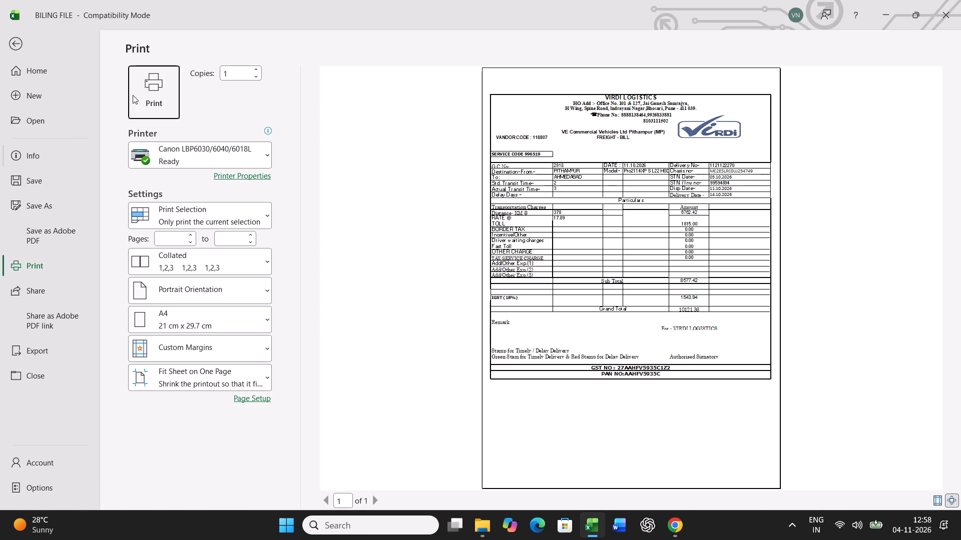
left_click(141, 92)
Copy bill row 11 in the BUNCH sheet and paste it as values into the first empty row, 48.
left_click(134, 488)
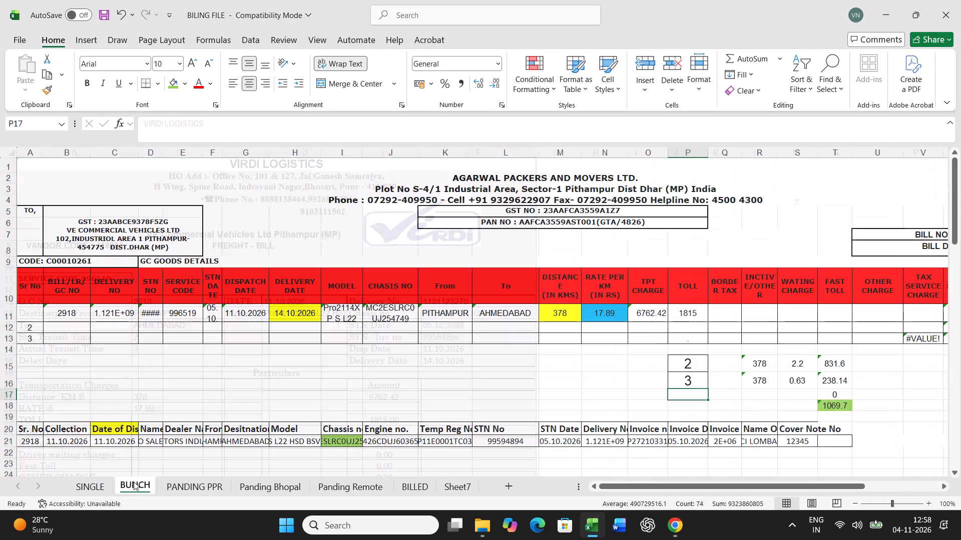
left_click(6, 310)
key("ctrl+c")
scroll(314, 354, "down", 12)
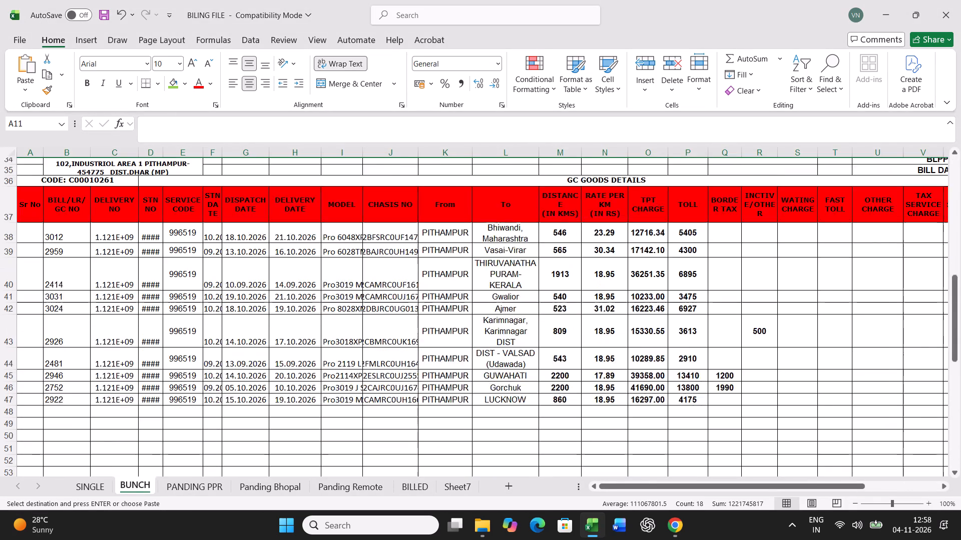
scroll(315, 355, "down", 4)
right_click(28, 315)
left_click(82, 243)
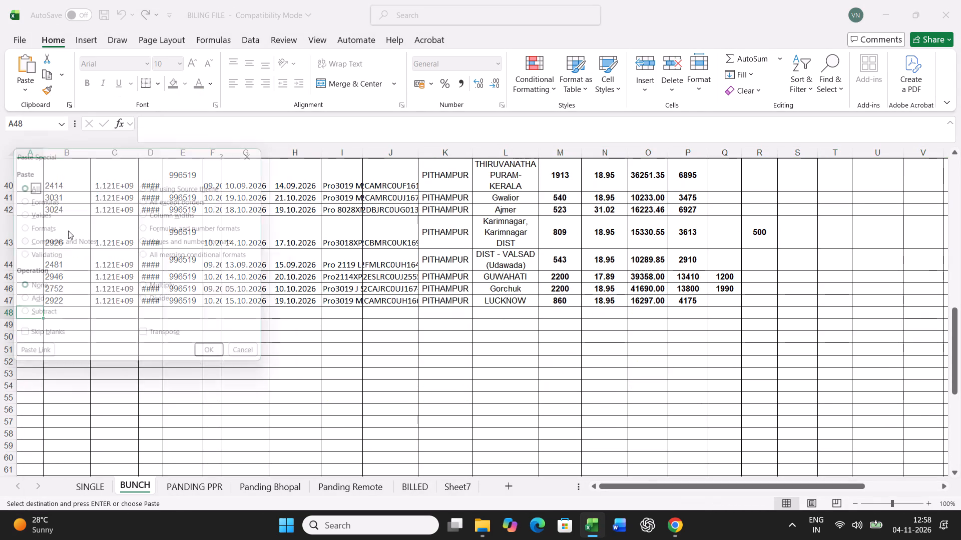
left_click(36, 213)
left_click(220, 361)
left_click(197, 487)
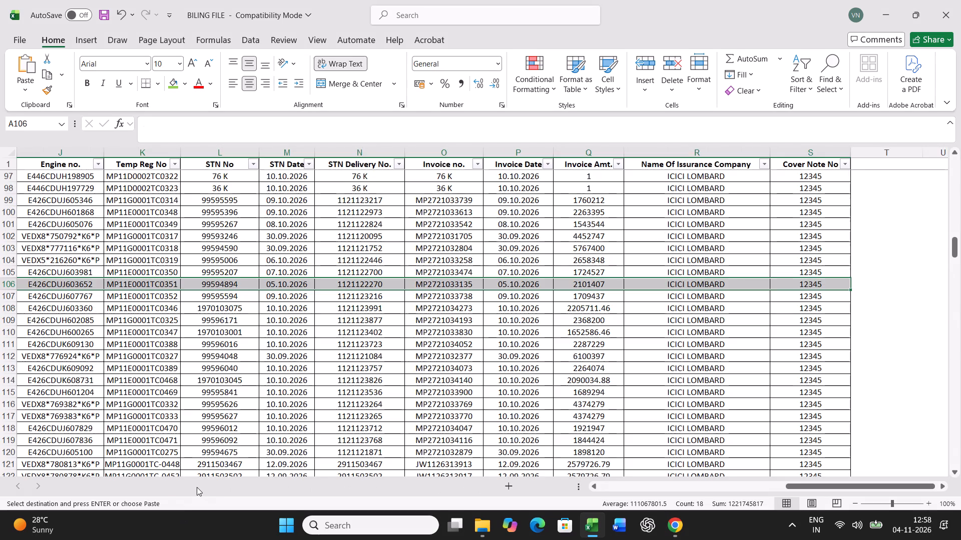
left_click(425, 385)
key("ctrl+f")
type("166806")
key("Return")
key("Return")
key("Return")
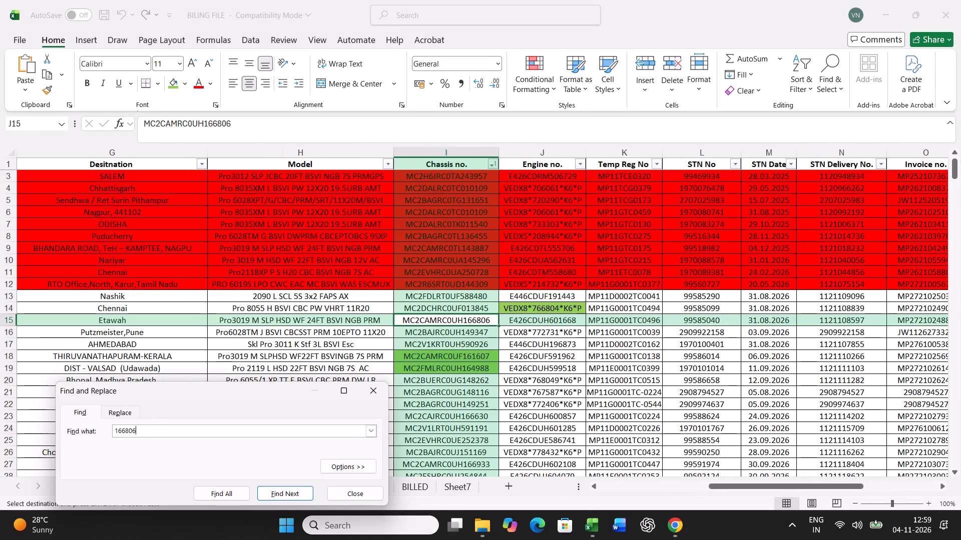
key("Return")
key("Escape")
left_click(176, 84)
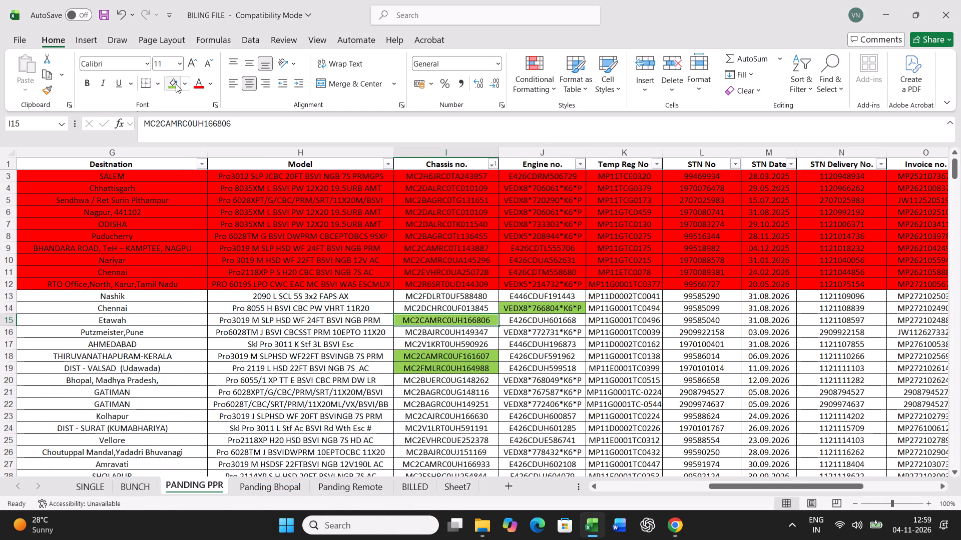
key("Left")
key("Left")
key("Left")
key("Left")
key("Left")
key("Left")
key("Left")
key("Left")
key("Left")
key("Left")
key("Left")
key("Left")
key("Left")
key("Left")
key("Left")
key("Left")
key("Left")
key("Left")
key("Left")
key("Left")
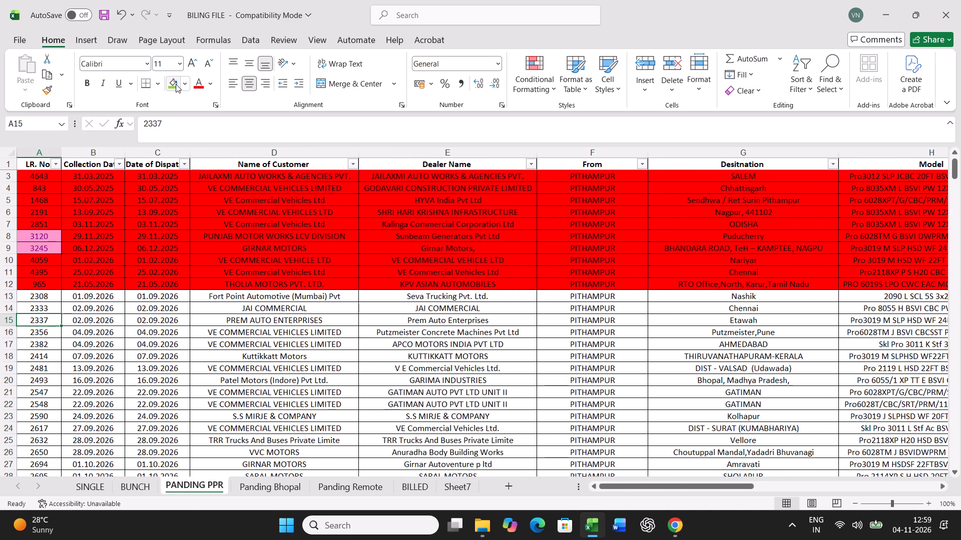
key("ctrl+shift+Right")
key("ctrl+c")
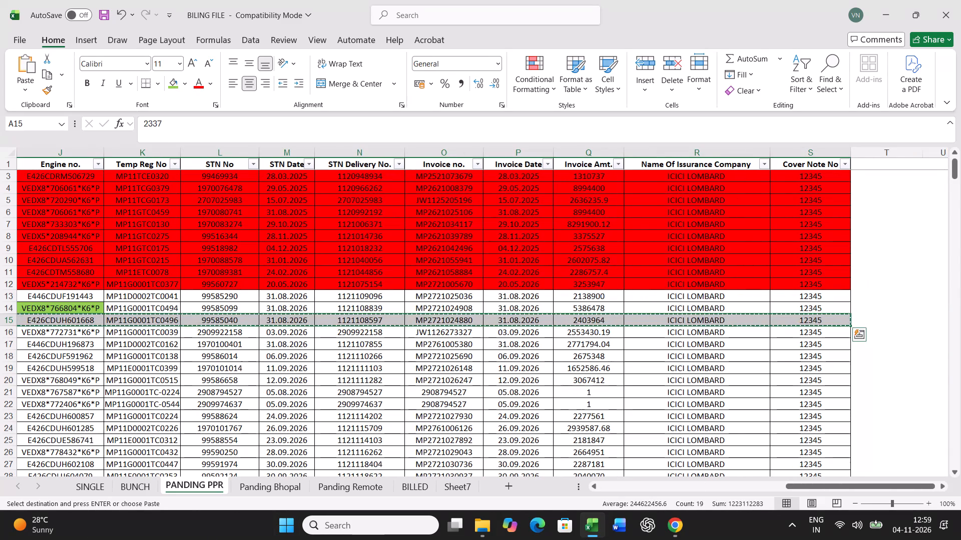
left_click(141, 489)
scroll(192, 379, "up", 11)
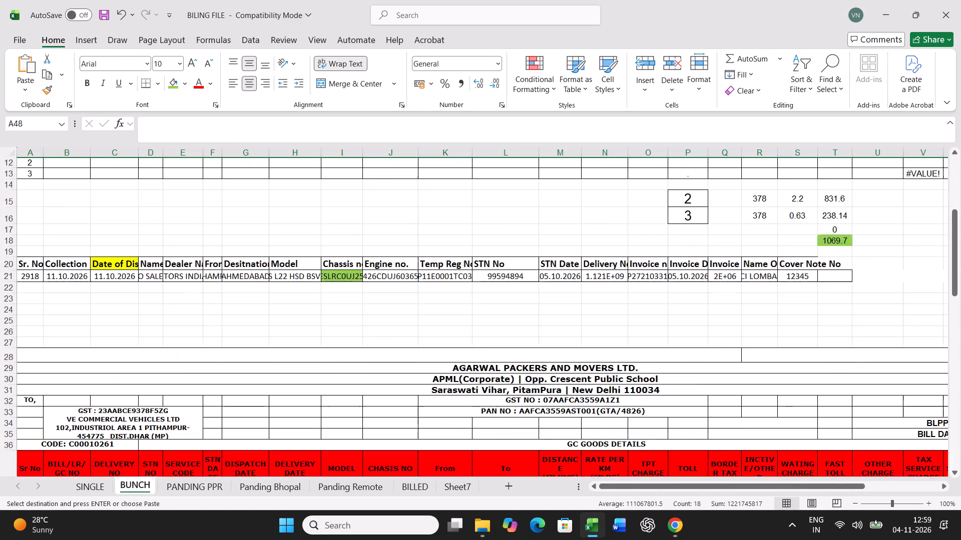
scroll(192, 379, "up", 7)
left_click(32, 439)
key("ctrl+v")
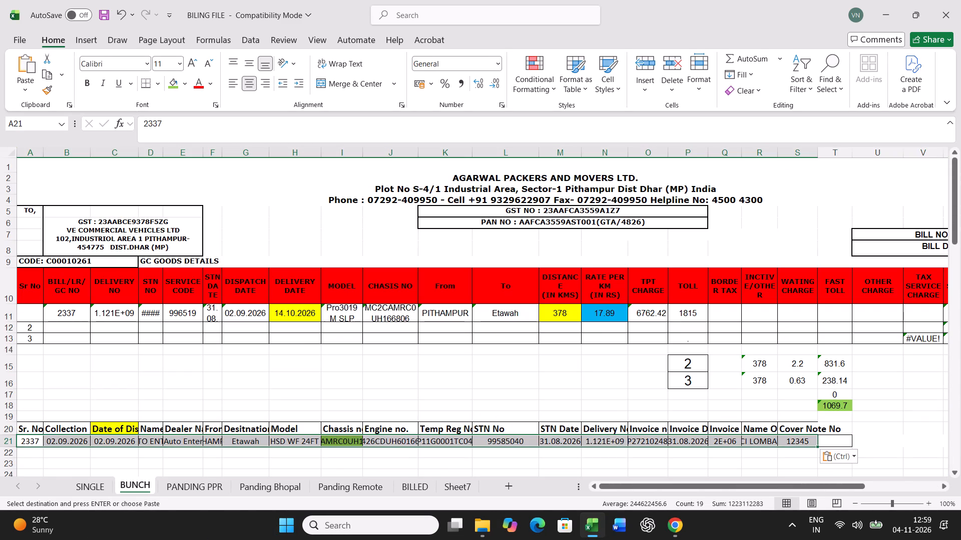
Set the delivery date in H11 to 05.09.2026.
left_click(303, 311)
type("05.09.2026")
In bill row 11, set the distance to 659 km, the rate per km to 18.95 and toll to 3125.
key("Right")
key("Right")
key("Right")
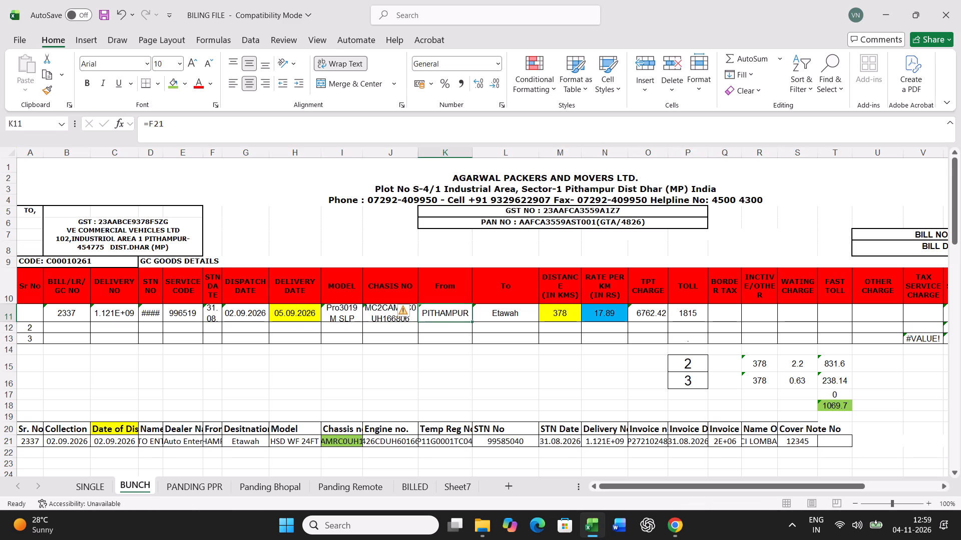
key("Right")
key("Right")
type("659")
key("Right")
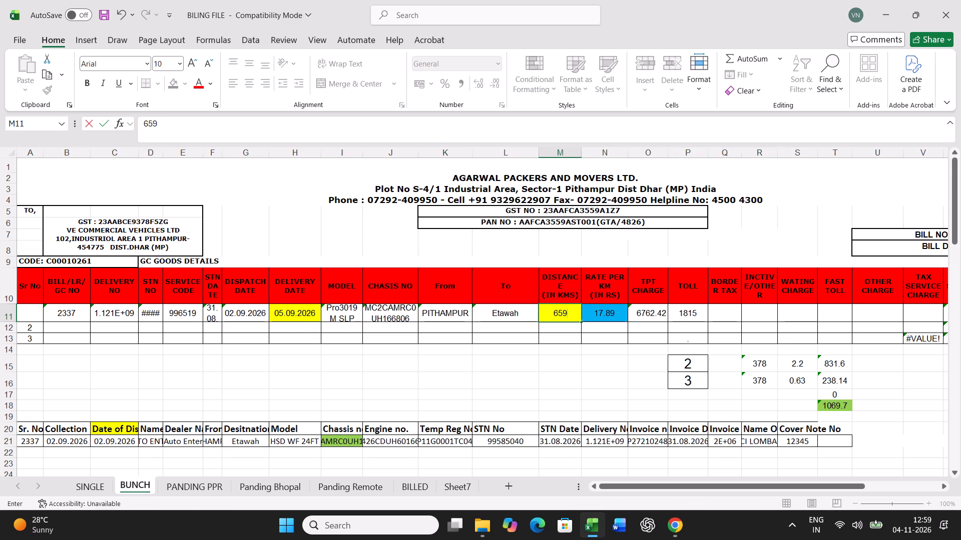
type("18.95")
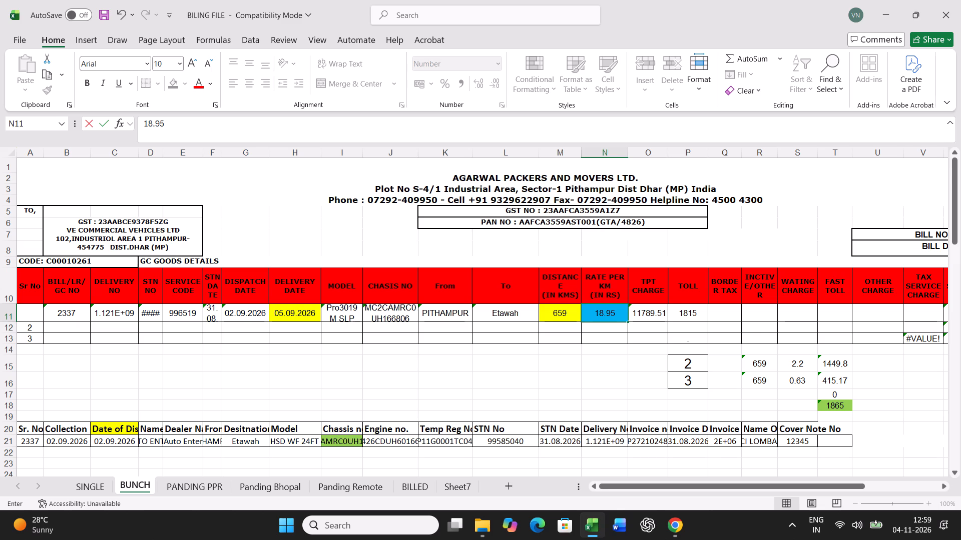
key("Right")
key("Right")
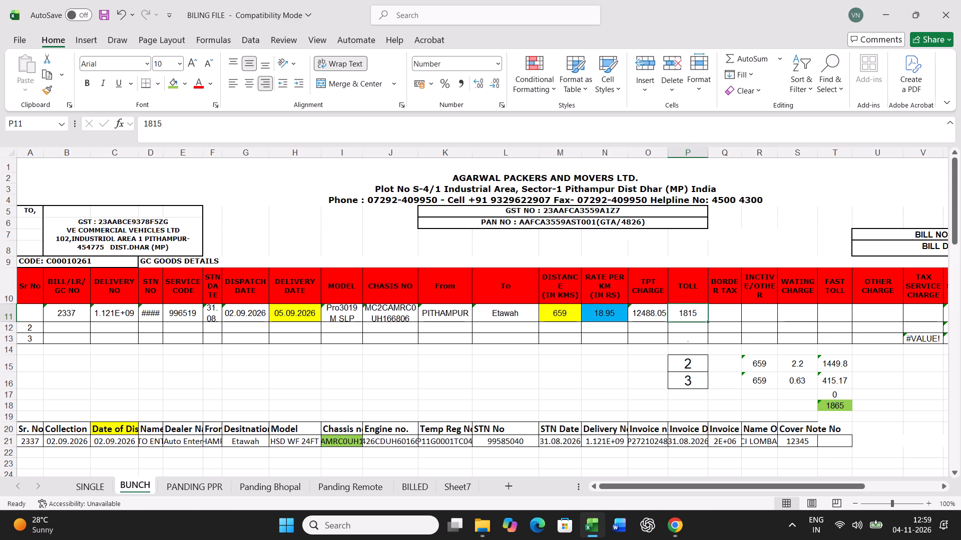
type("3125")
key("Return")
key("Return")
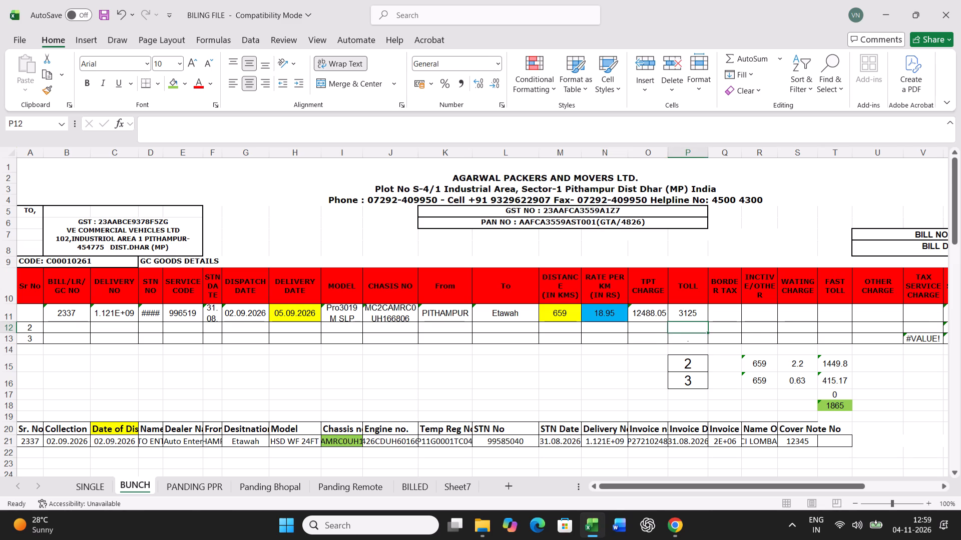
key("Return")
key("Return")
key("Return")
Print the freight bill for chassis 166806 from the SINGLE sheet.
left_click(101, 487)
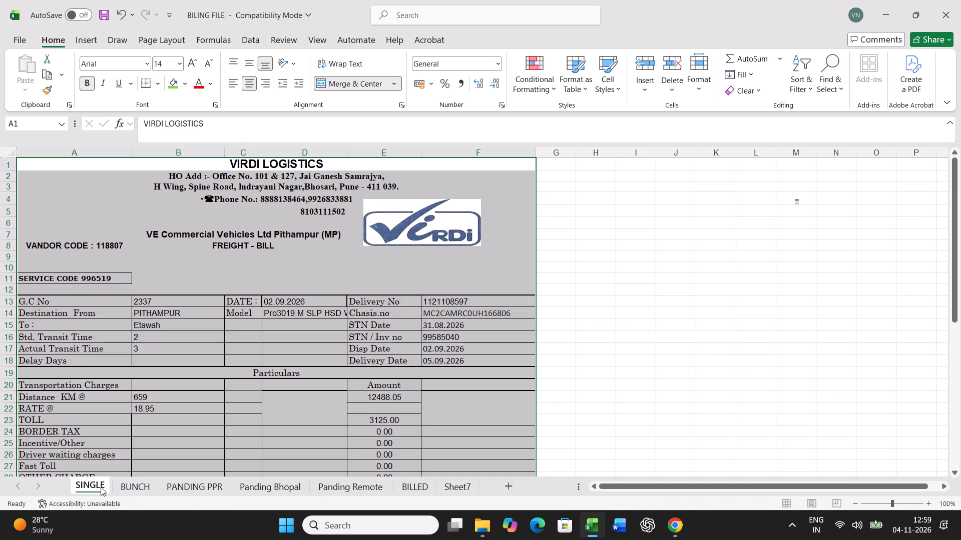
key("ctrl+p")
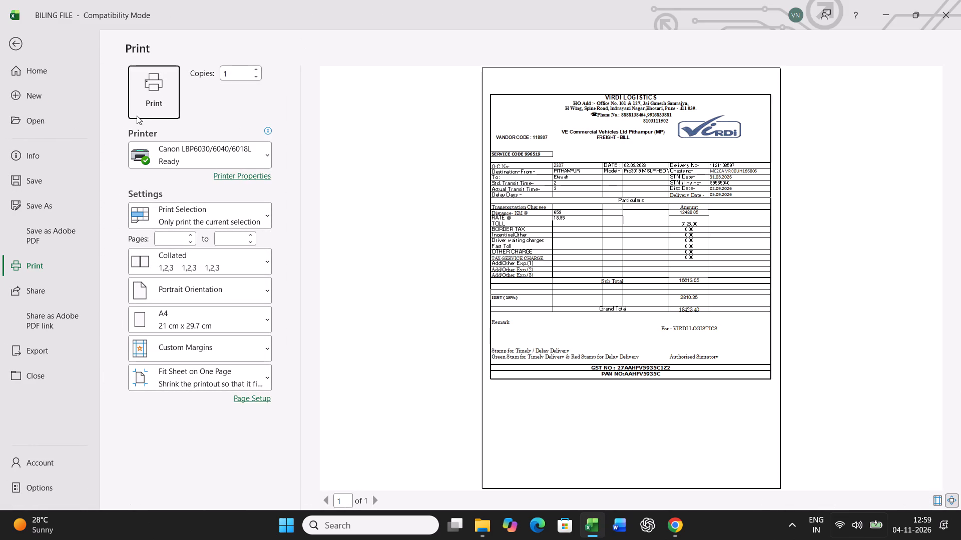
left_click(147, 99)
Copy bill row 11 in the BUNCH sheet and paste it as values into the first empty row, 49.
left_click(138, 484)
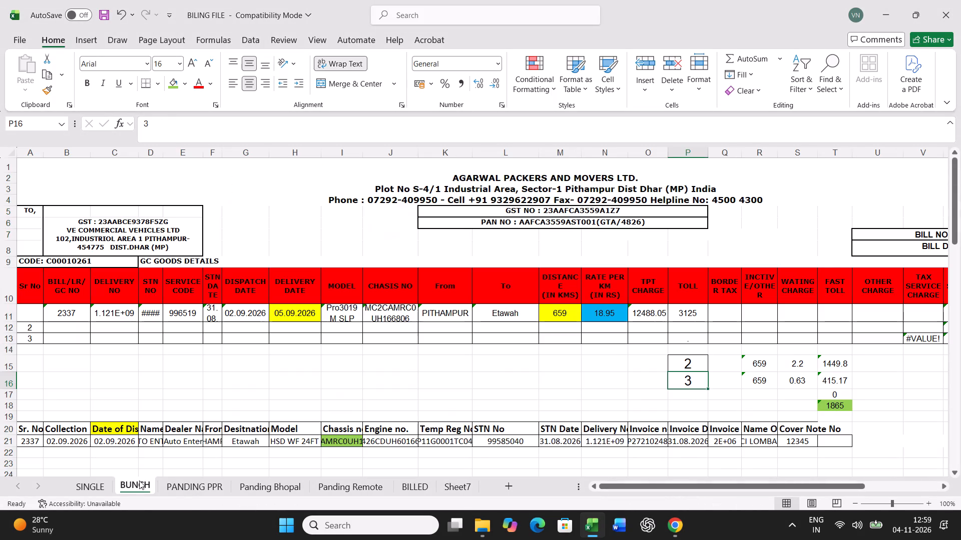
left_click(6, 309)
key("ctrl+c")
scroll(344, 364, "down", 17)
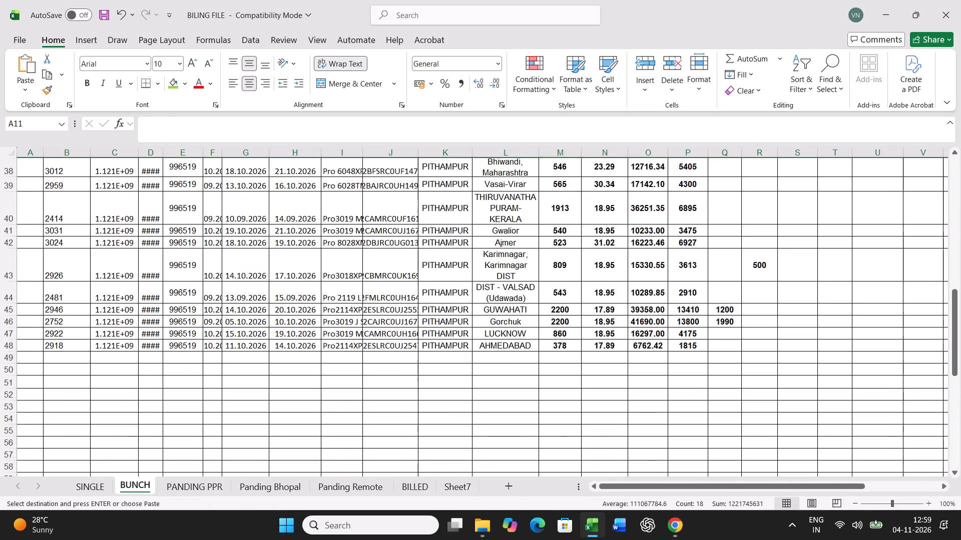
right_click(27, 289)
left_click(71, 236)
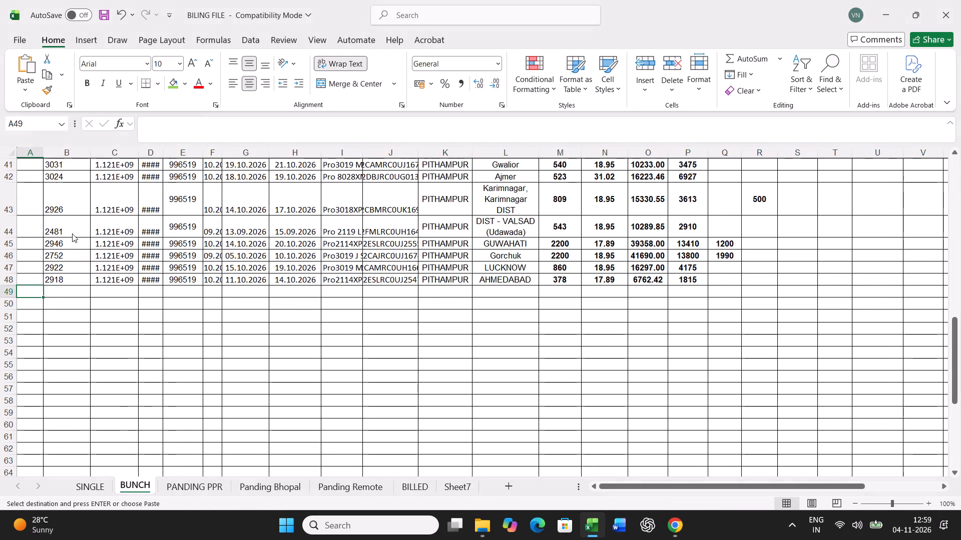
left_click(28, 204)
left_click(223, 355)
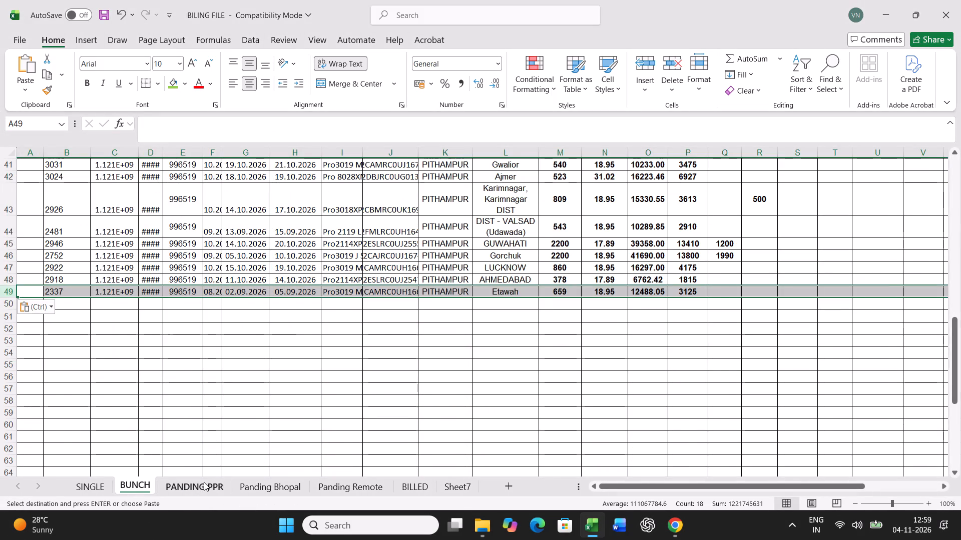
Find chassis 591806 in the PANDING PPR sheet and fill its chassis number cell green.
left_click(204, 482)
left_click(368, 410)
key("ctrl+f")
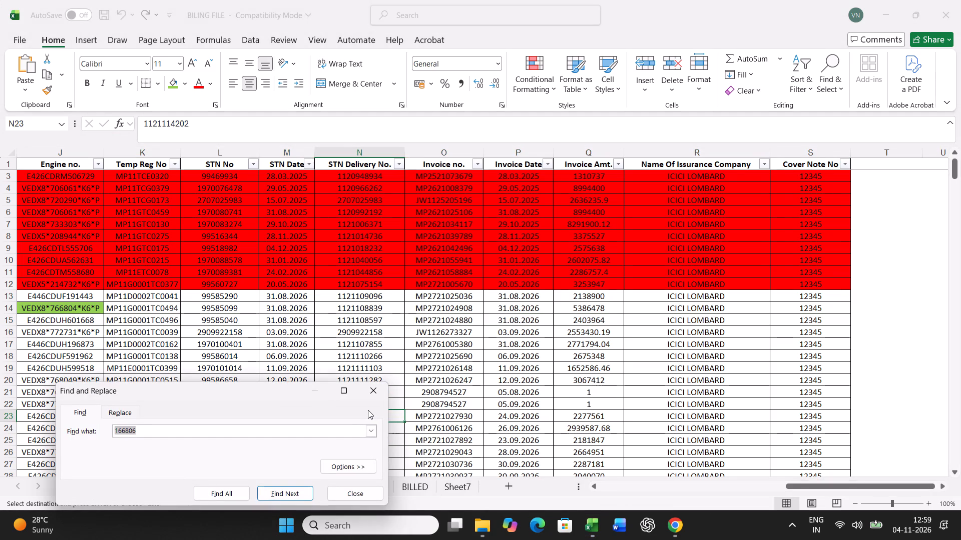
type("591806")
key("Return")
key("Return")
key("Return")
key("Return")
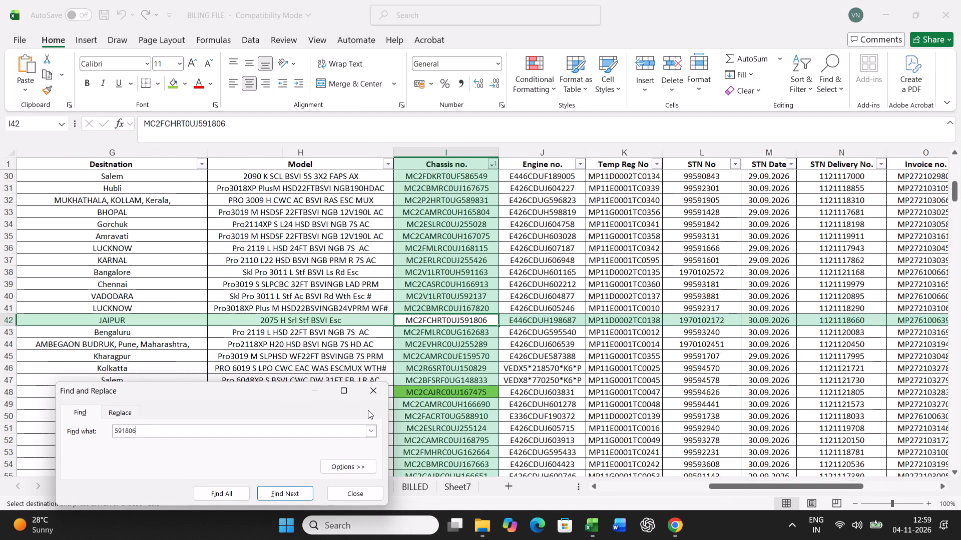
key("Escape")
left_click(175, 86)
Copy the full record of chassis 591806 from the PANDING PPR sheet and paste it into the BUNCH sheet starting at A21.
key("Left")
key("Left")
key("Left")
key("Left")
key("Left")
key("Left")
key("Left")
key("Left")
key("Left")
key("Left")
key("Left")
key("Left")
key("Left")
key("Left")
key("Left")
key("Left")
key("Left")
key("Left")
key("Left")
key("Left")
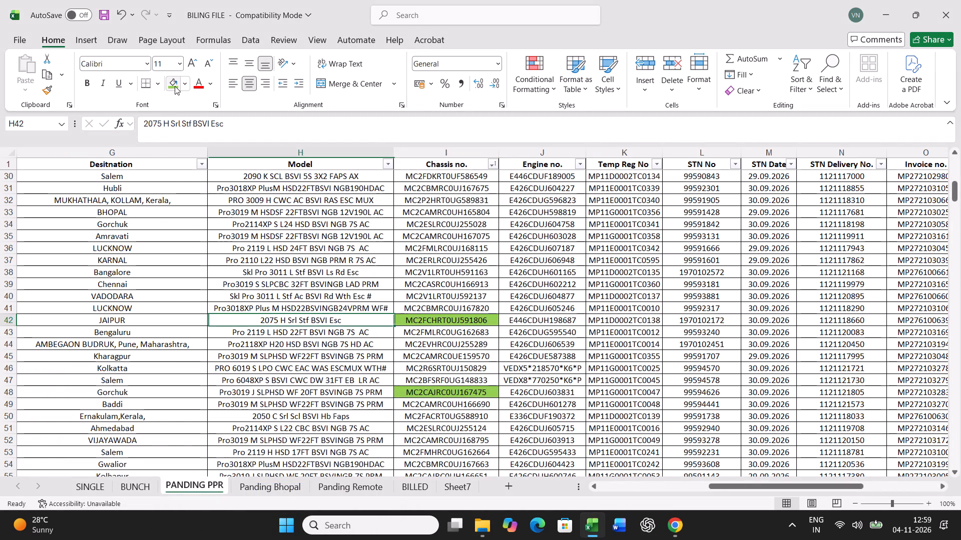
key("ctrl+shift+Right")
key("ctrl+c")
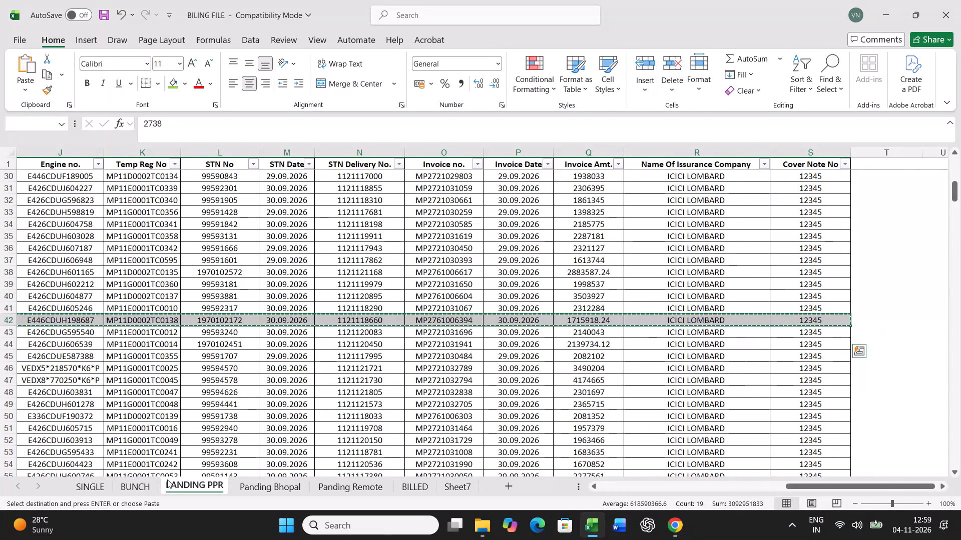
left_click(147, 480)
scroll(174, 376, "up", 15)
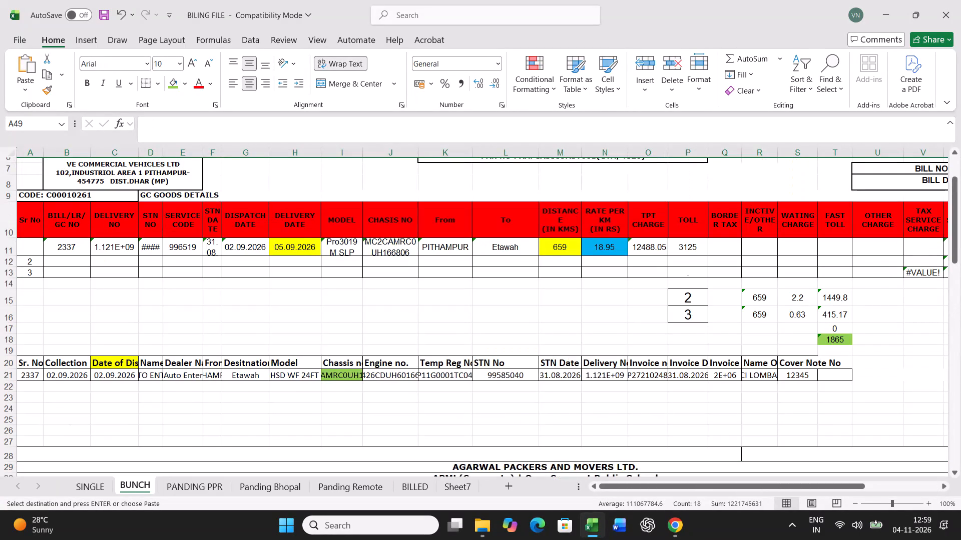
left_click(36, 376)
key("ctrl+v")
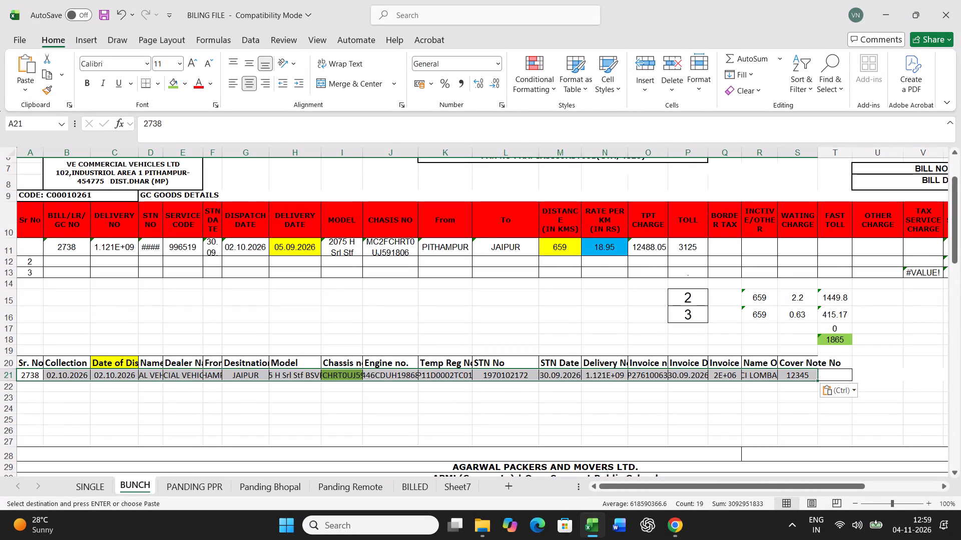
Set the date of dispatch in C21 to 03.10.2026 and the delivery date in H11 to 05.10.2026.
left_click(120, 378)
type("03.10.2026")
key("Return")
scroll(202, 315, "up", 5)
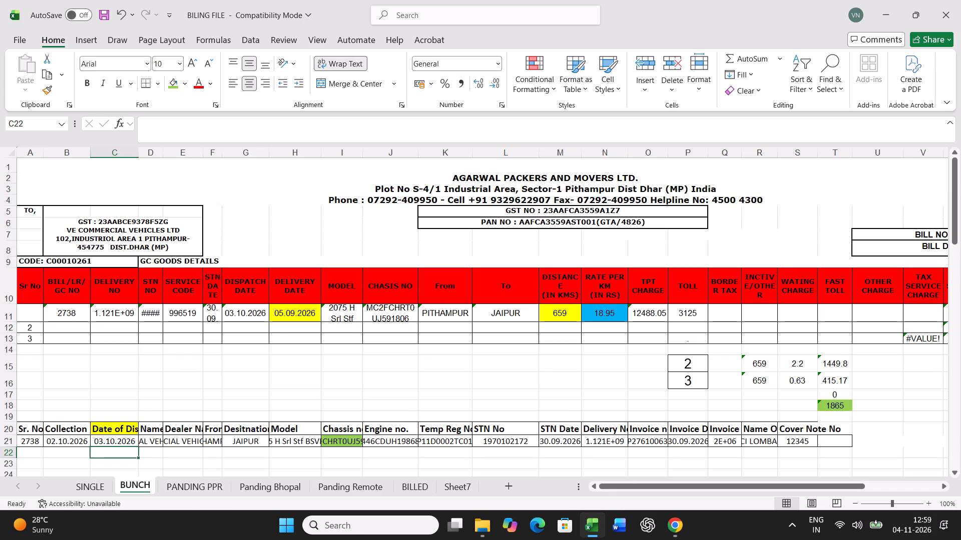
left_click(297, 307)
type("05.10.2026")
In bill row 11, set the distance to 649 km, the rate per km to 15.73 and toll to 1696.
key("Right")
key("Right")
key("Right")
key("Right")
key("Right")
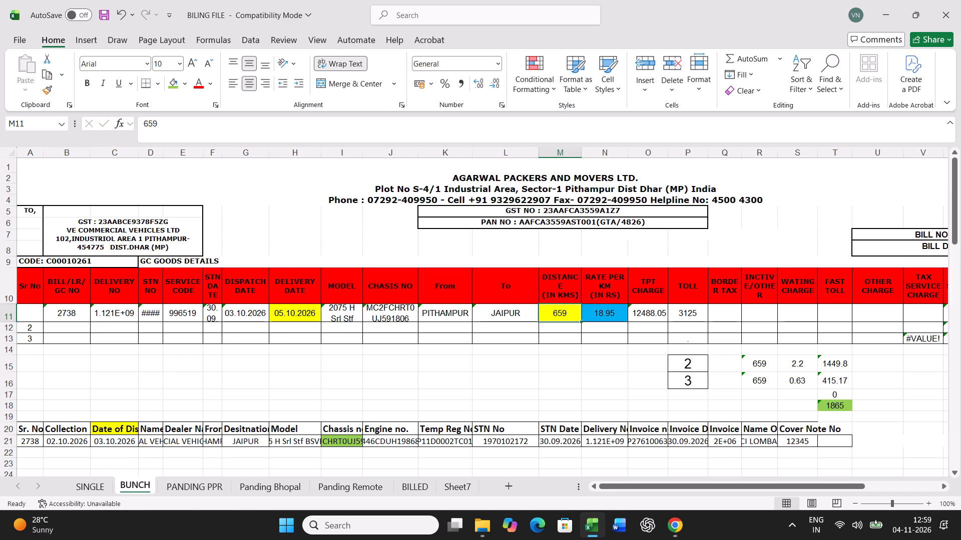
type("649")
key("Right")
type("15.73")
key("Right")
key("Right")
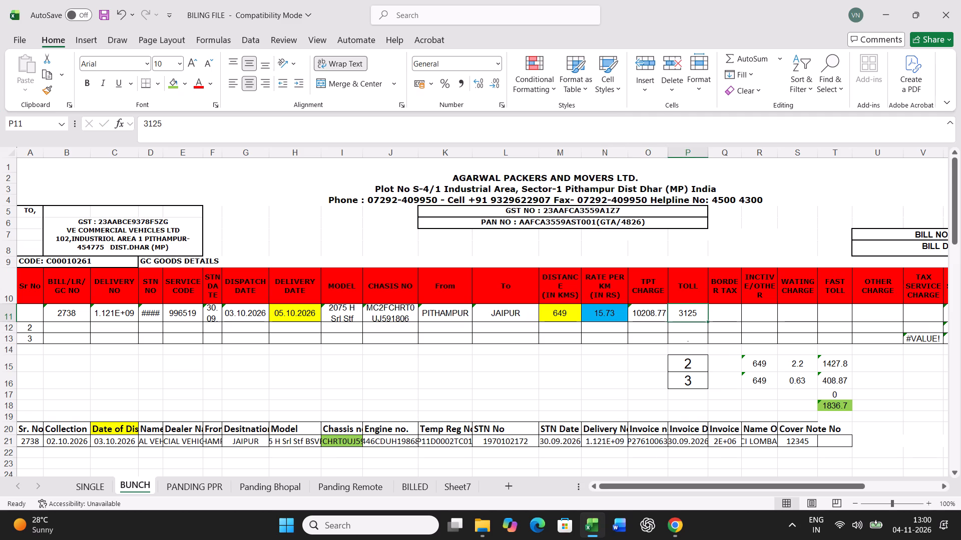
type("1696")
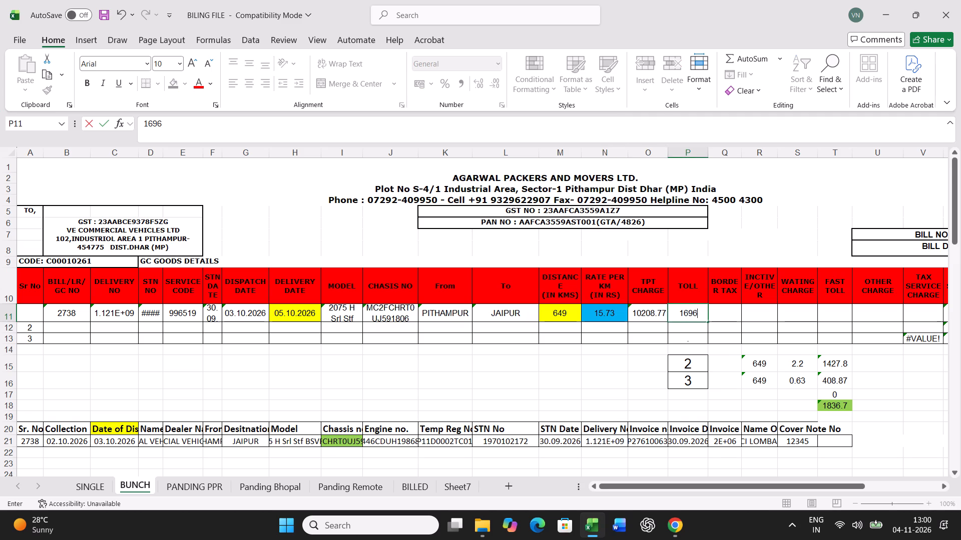
key("Return")
Set the actual transit time in P16 to 2.
key("Return")
key("Return")
key("Return")
key("Return")
key("2")
key("Return")
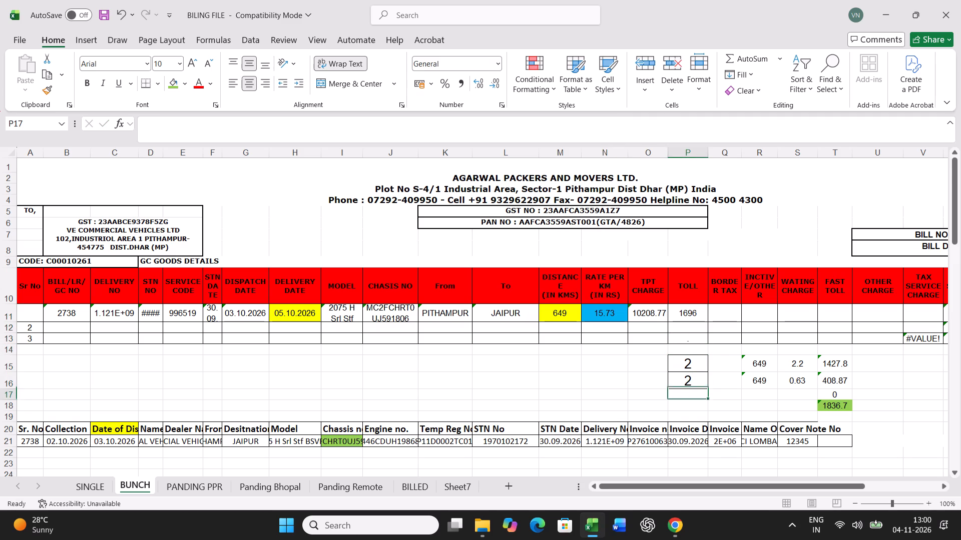
Print the freight bill for chassis 591806 from the SINGLE sheet.
left_click(100, 482)
key("ctrl+p")
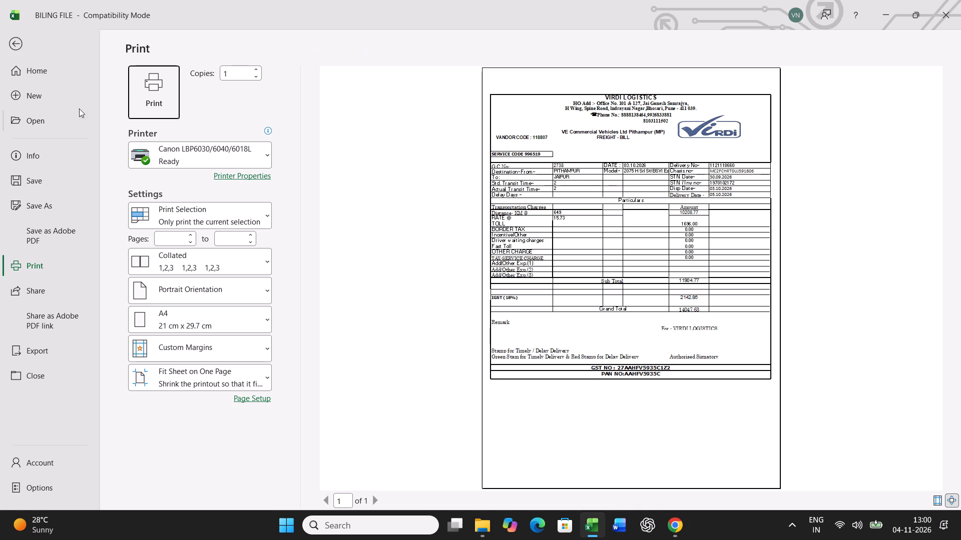
left_click(146, 75)
Record bill row 11 of the BUNCH sheet as values in row 50 of the goods details table.
left_click(141, 483)
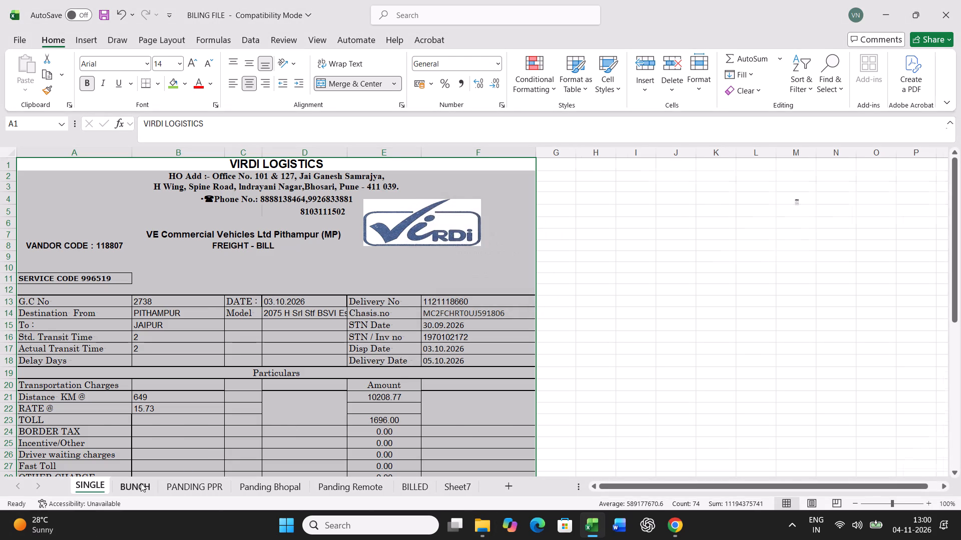
left_click(5, 316)
key("ctrl+c")
scroll(202, 344, "down", 15)
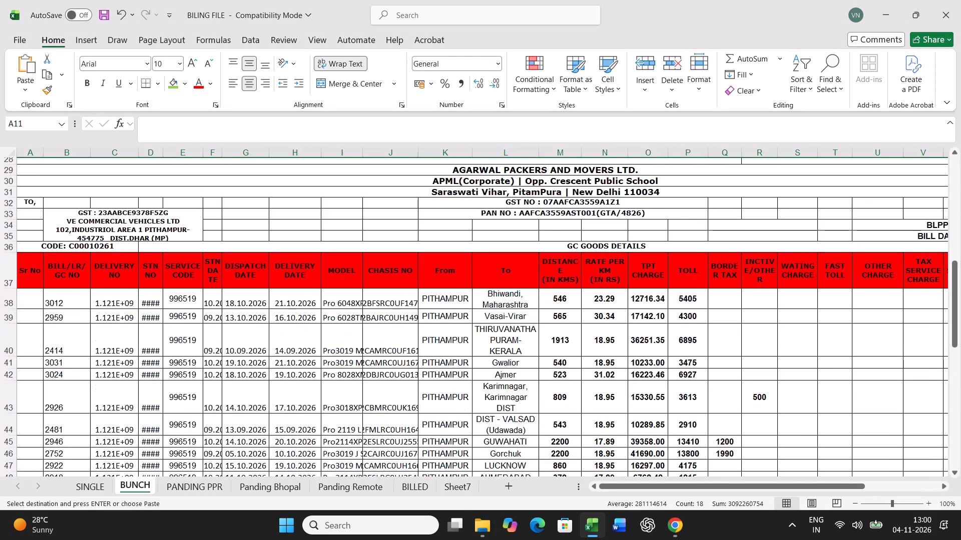
scroll(202, 344, "down", 1)
right_click(25, 336)
left_click(97, 233)
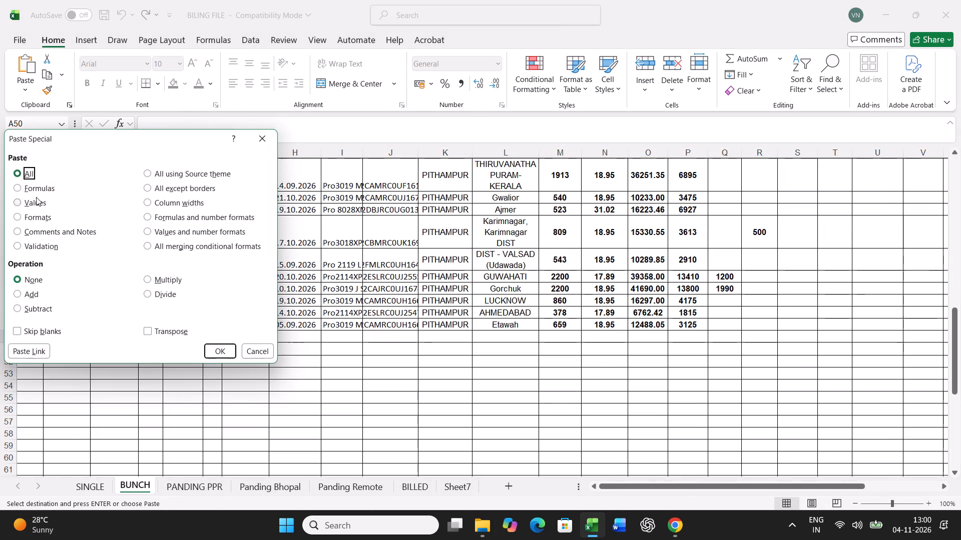
left_click(36, 197)
left_click(208, 354)
Find chassis 150545 in the PANDING PPR sheet and fill its chassis number cell green.
left_click(175, 478)
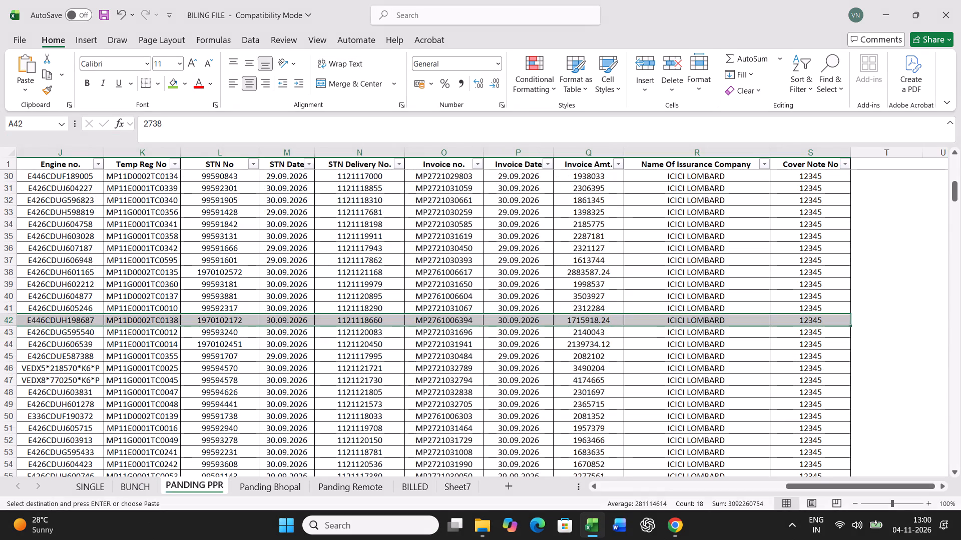
left_click(424, 365)
key("ctrl+f")
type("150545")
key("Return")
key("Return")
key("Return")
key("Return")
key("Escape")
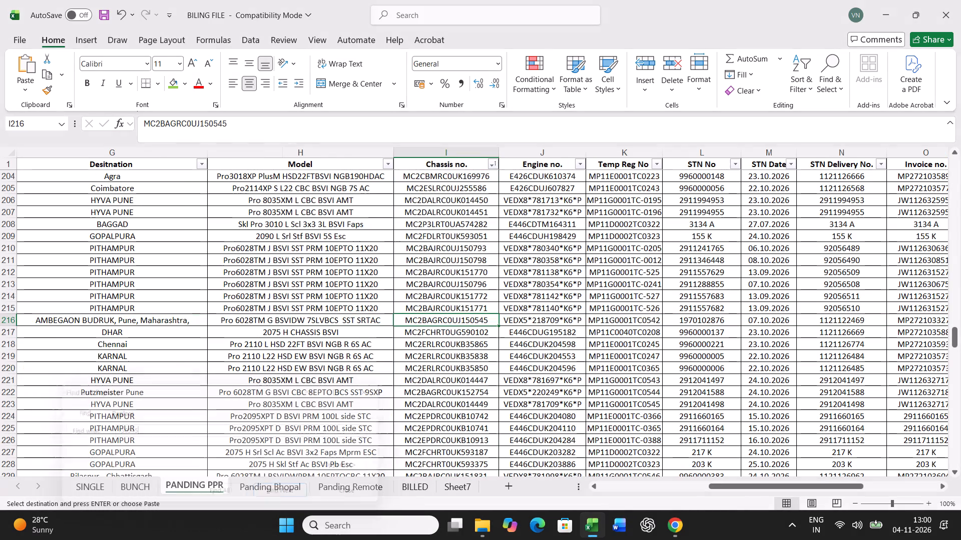
left_click(175, 85)
Copy the full PANDING PPR record for chassis 150545 into row 21 of the BUNCH sheet, starting at A21.
key("Left")
key("Left")
key("Left")
key("Left")
key("Left")
key("Left")
key("Left")
key("Left")
key("Left")
key("Left")
key("Left")
key("Left")
key("Left")
key("Left")
key("Left")
key("Left")
key("Left")
key("Left")
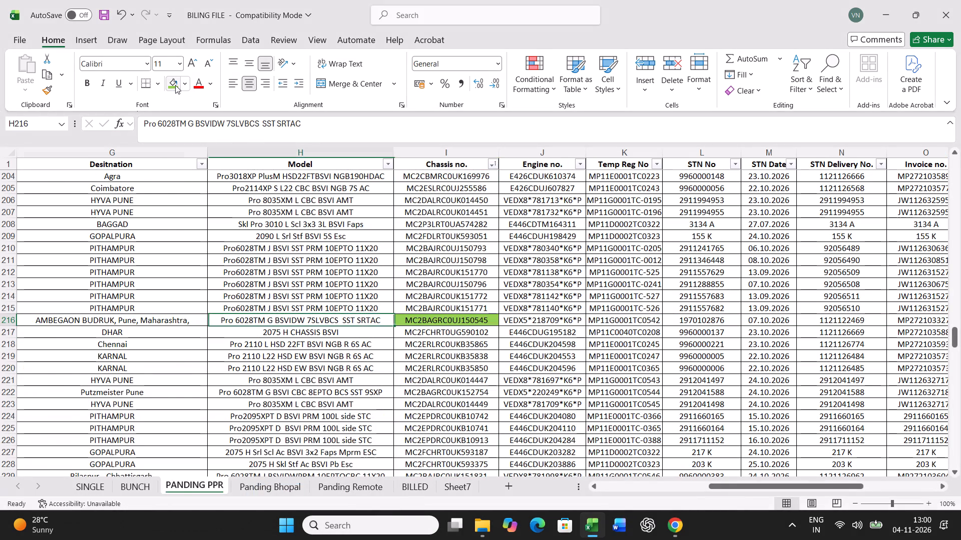
key("ctrl+shift+Right")
key("ctrl+c")
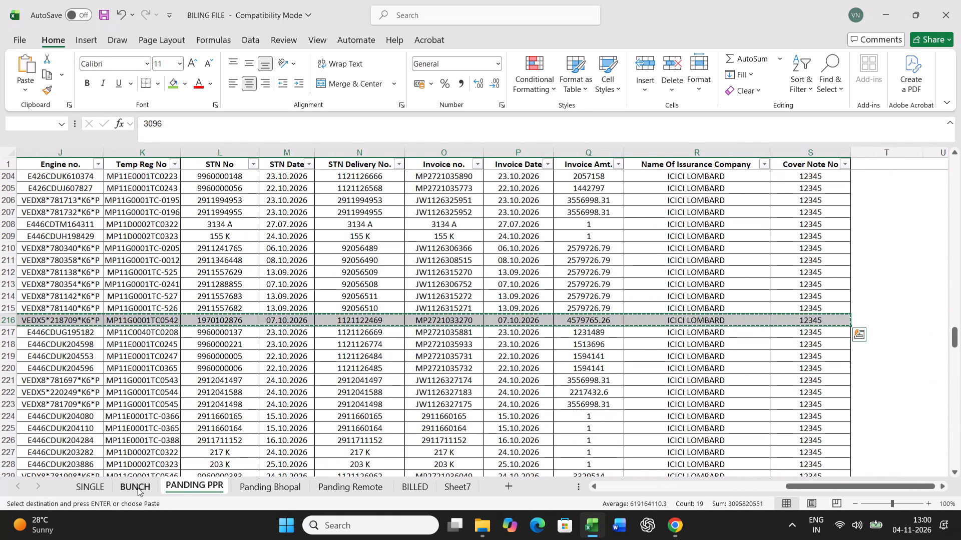
left_click(134, 487)
scroll(160, 425, "up", 17)
left_click(29, 446)
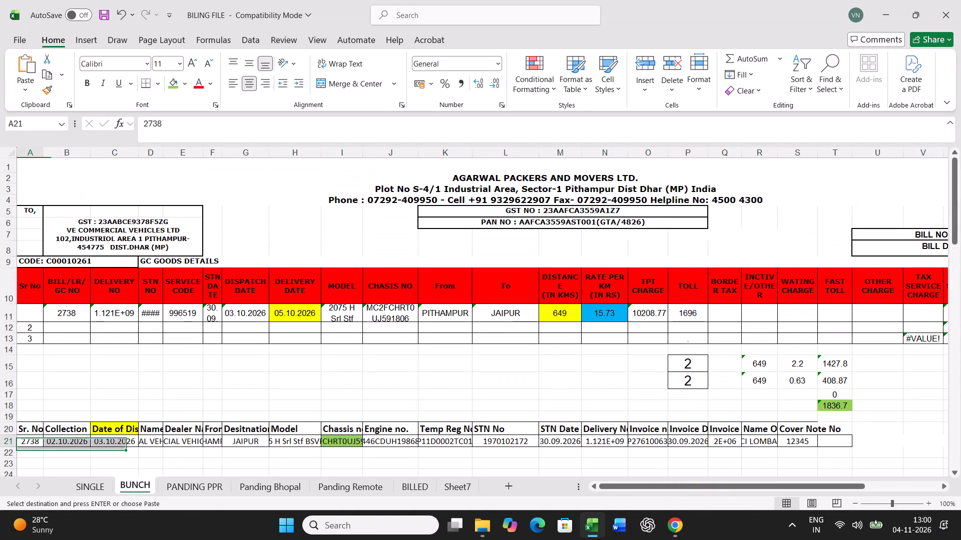
key("ctrl+v")
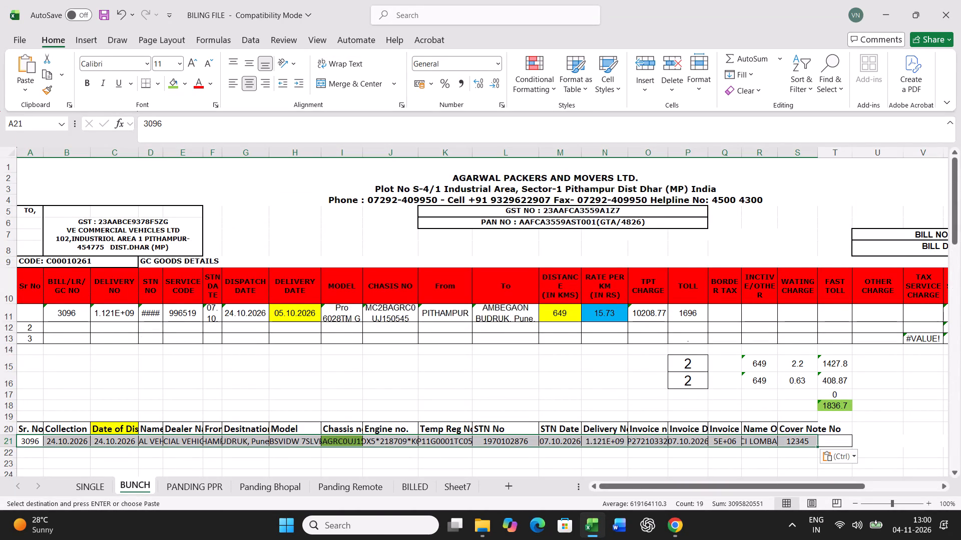
In bill row 11, set the delivery date to 27.10.2026, distance to 589 km, rate per km to 27.12 and toll to 3460.
left_click(298, 319)
type("27.10.2026")
key("Right")
key("Right")
key("Right")
key("Right")
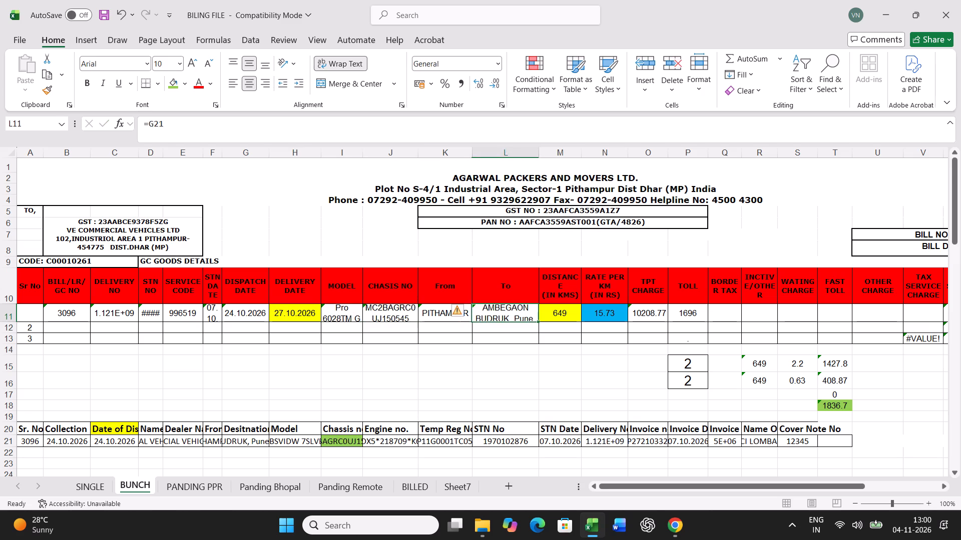
key("Right")
type("589")
key("Right")
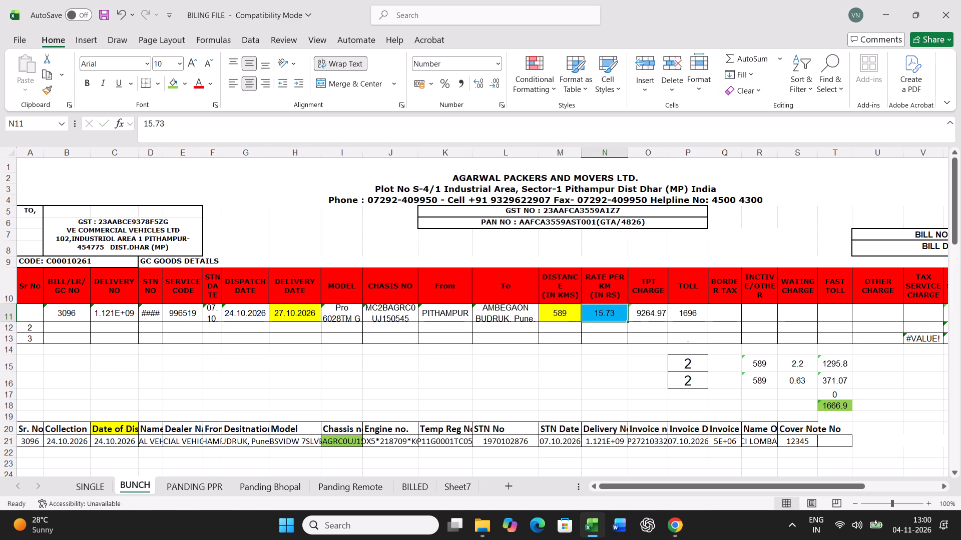
type("27.12")
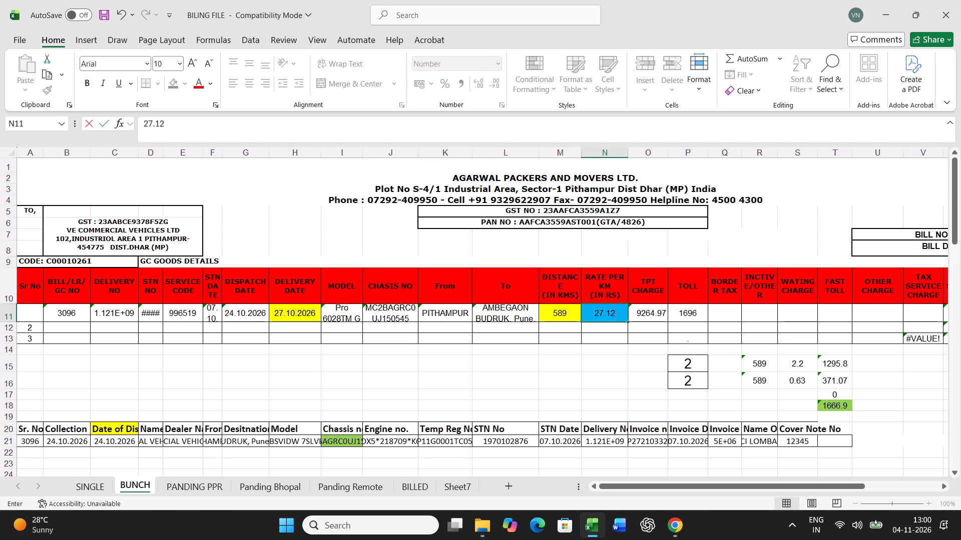
key("Right")
key("Right")
type("3460")
key("Return")
Set the actual transit time in P16 to 3.
key("Return")
key("Return")
key("Return")
key("Return")
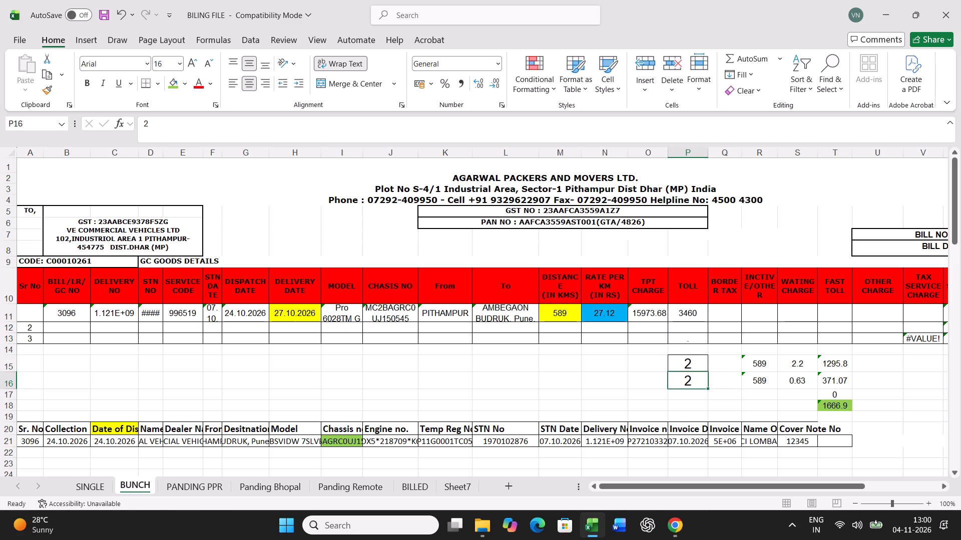
key("3")
key("Return")
Print the freight bill for chassis 150545 from the SINGLE sheet.
left_click(99, 486)
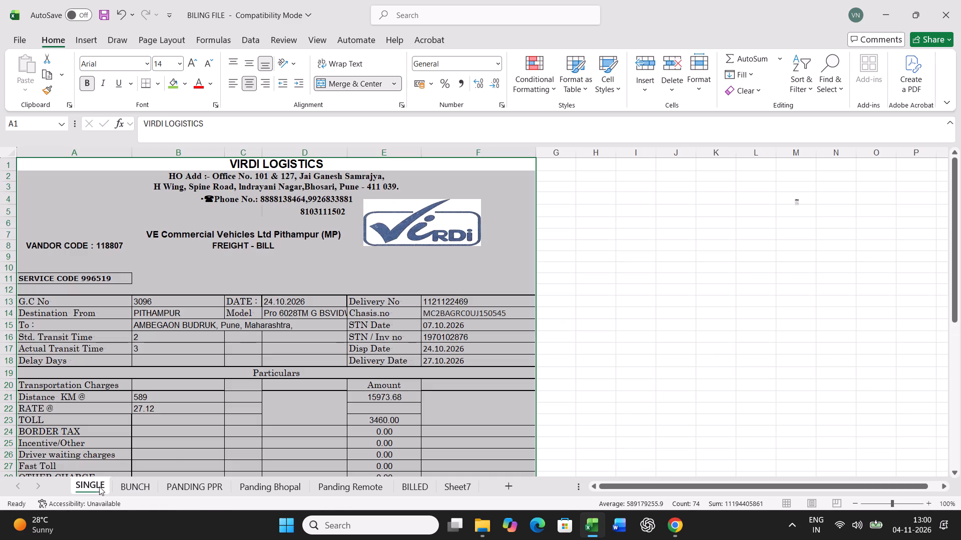
key("ctrl+p")
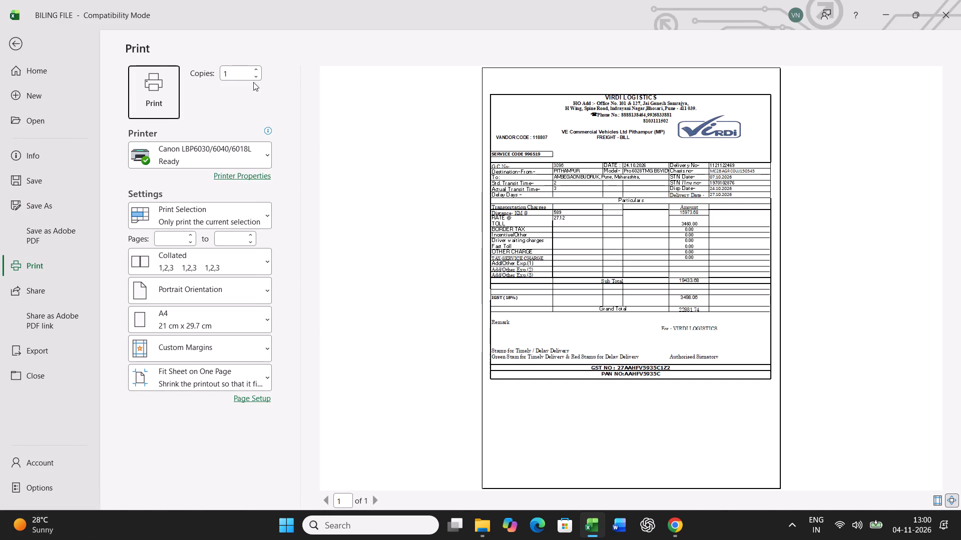
left_click(164, 89)
Record bill row 11 of the BUNCH sheet as values in row 51 of the goods details table.
left_click(145, 489)
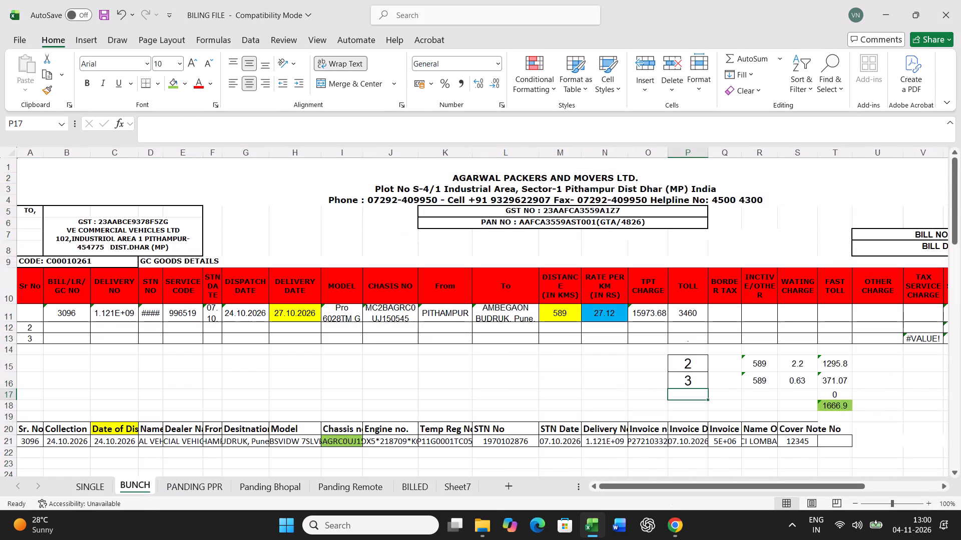
left_click(10, 314)
key("ctrl+c")
scroll(473, 371, "down", 7)
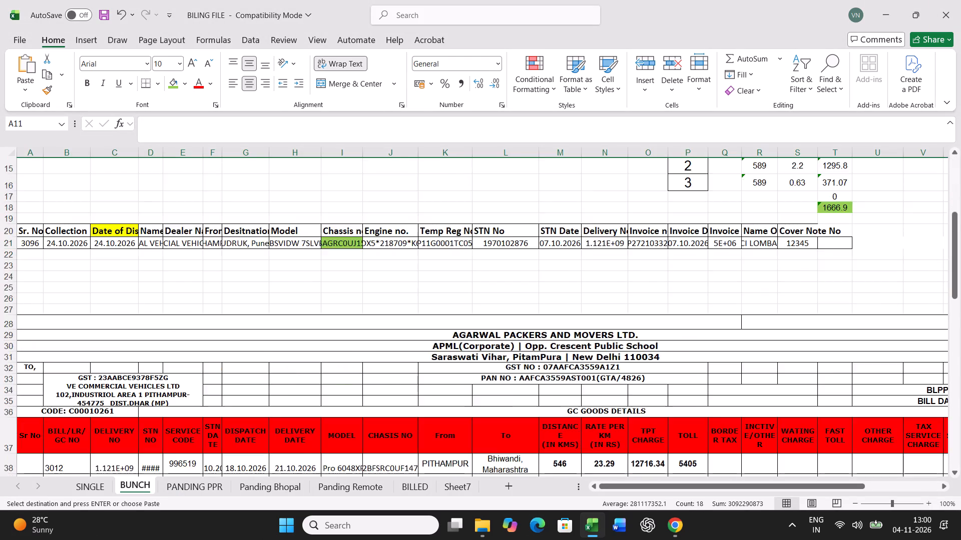
scroll(473, 371, "down", 11)
right_click(27, 285)
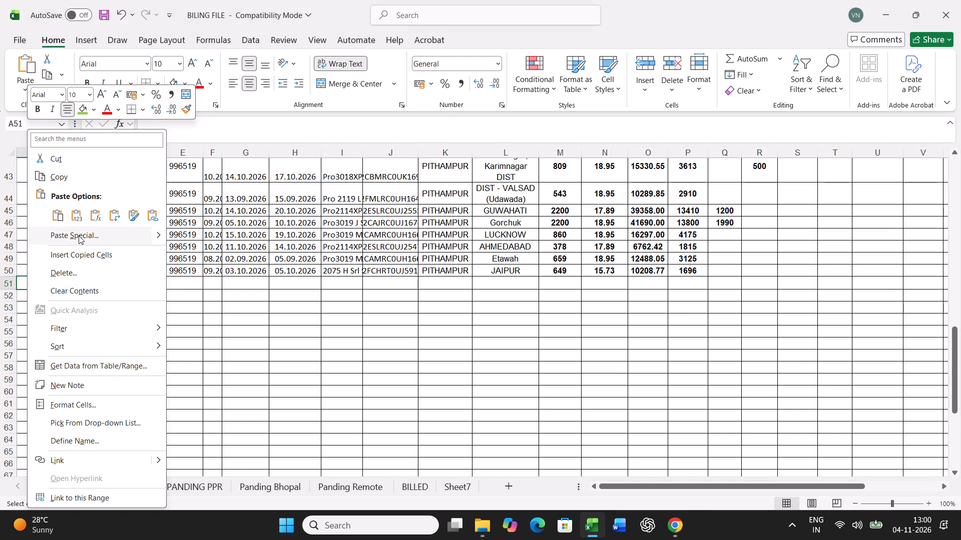
left_click(79, 235)
left_click(44, 212)
left_click(41, 207)
left_click(215, 356)
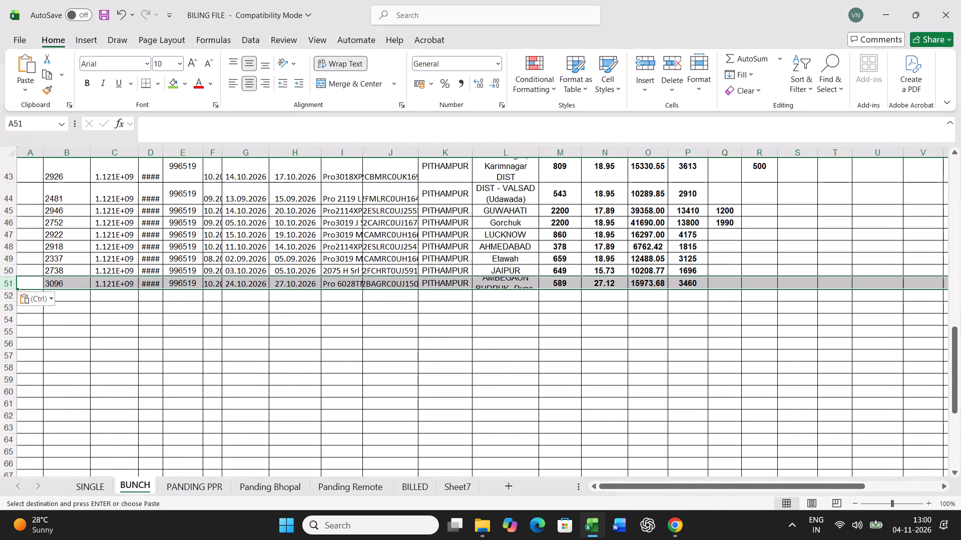
Find chassis B35850 in the PANDING PPR sheet and fill its chassis number cell green.
left_click(196, 482)
left_click(471, 333)
key("ctrl+f")
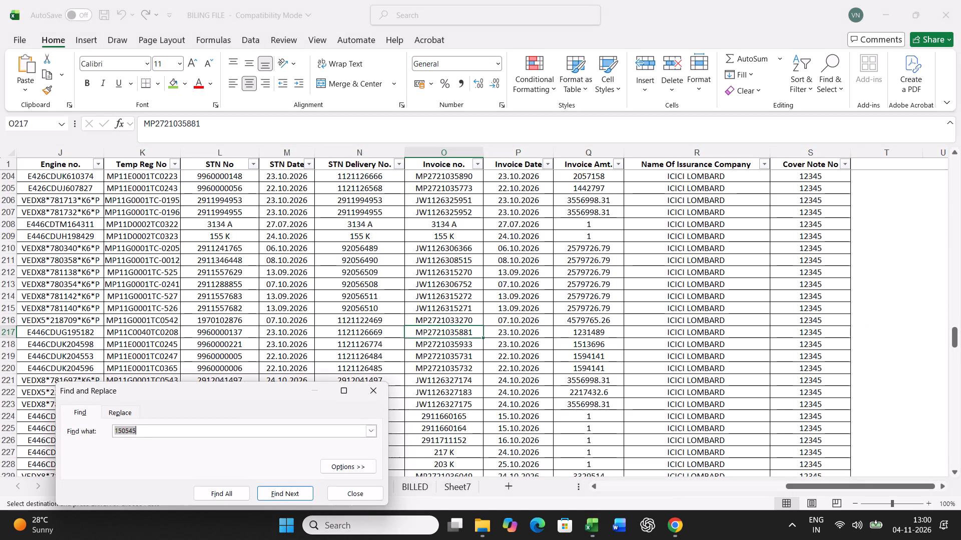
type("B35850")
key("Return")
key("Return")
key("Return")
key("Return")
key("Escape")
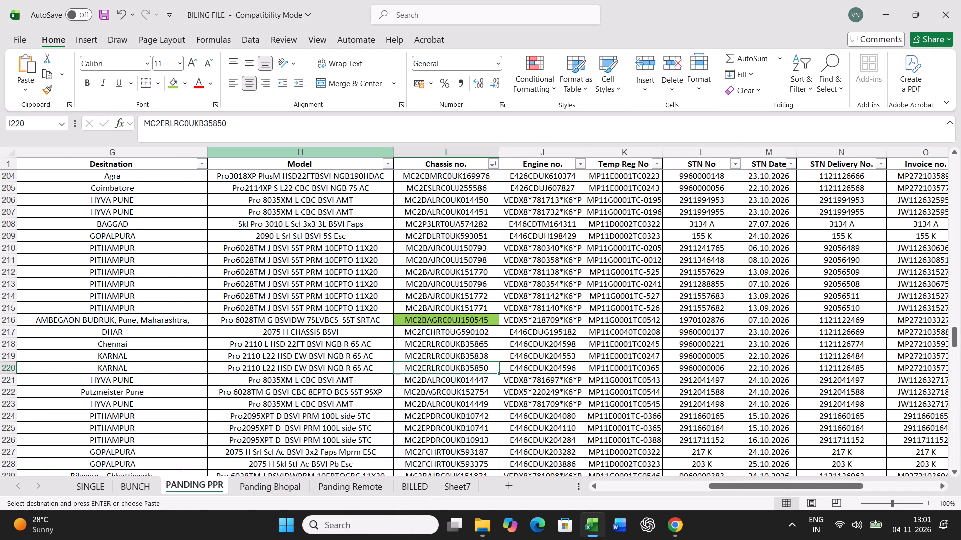
left_click(181, 84)
left_click(174, 83)
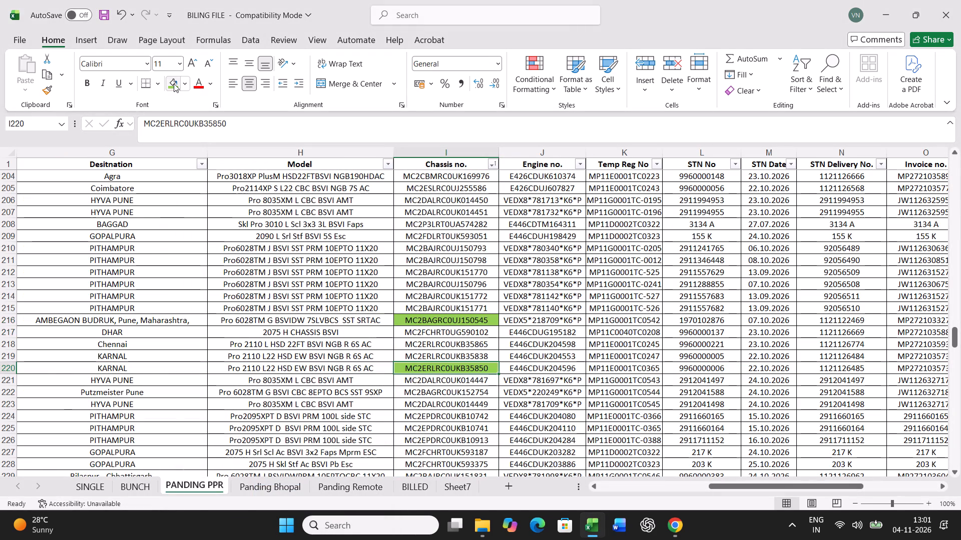
key("Left")
key("Left")
key("Left")
key("Left")
key("Left")
key("Left")
key("Left")
key("Left")
key("Left")
key("Left")
key("Left")
key("Left")
key("Left")
key("Left")
key("Left")
key("Left")
key("Left")
key("Left")
key("Left")
key("ctrl+shift+Right")
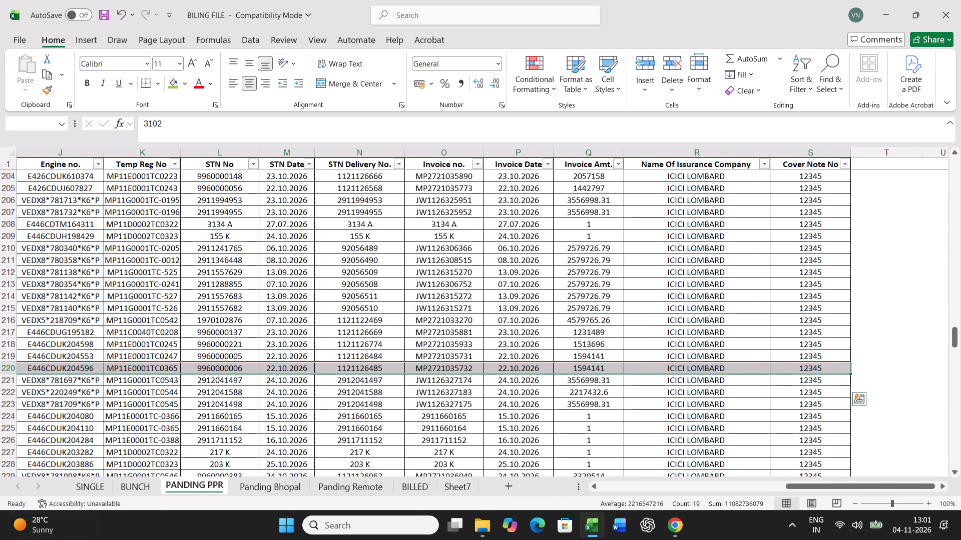
key("ctrl+c")
left_click(131, 487)
scroll(189, 426, "up", 17)
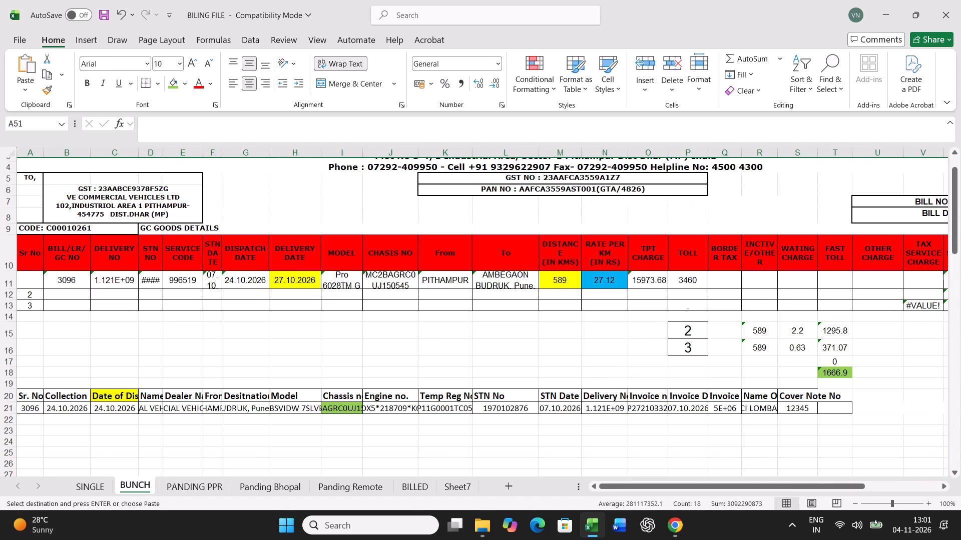
left_click(28, 409)
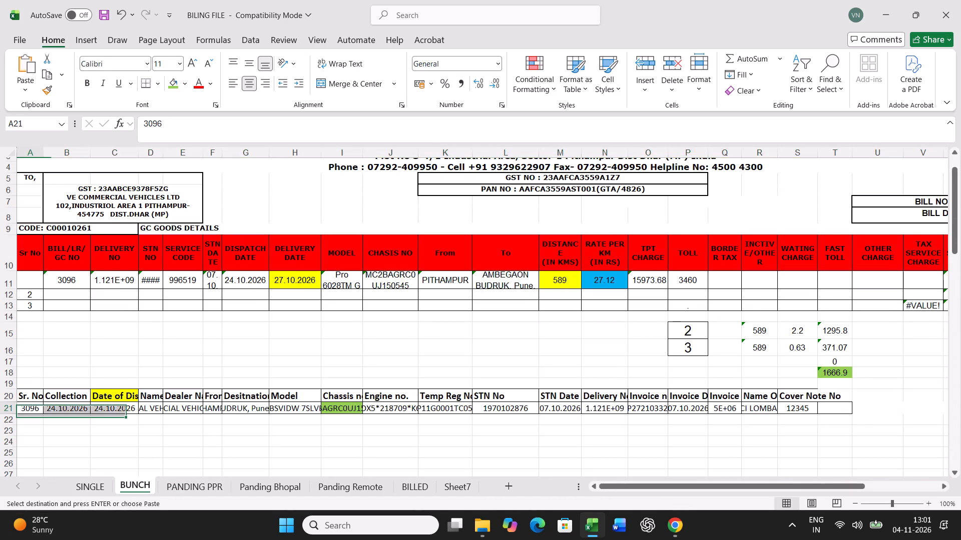
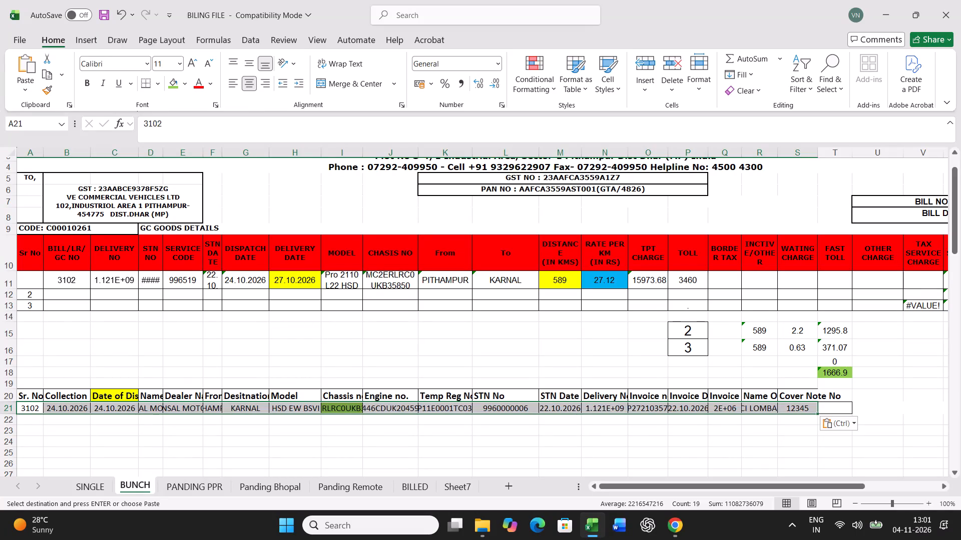
In row 11 of the BUNCH sheet, enter delivery date 26.10.2026, distance 1019, rate 15.60, toll 6200 and border tax 1594.
left_click(294, 283)
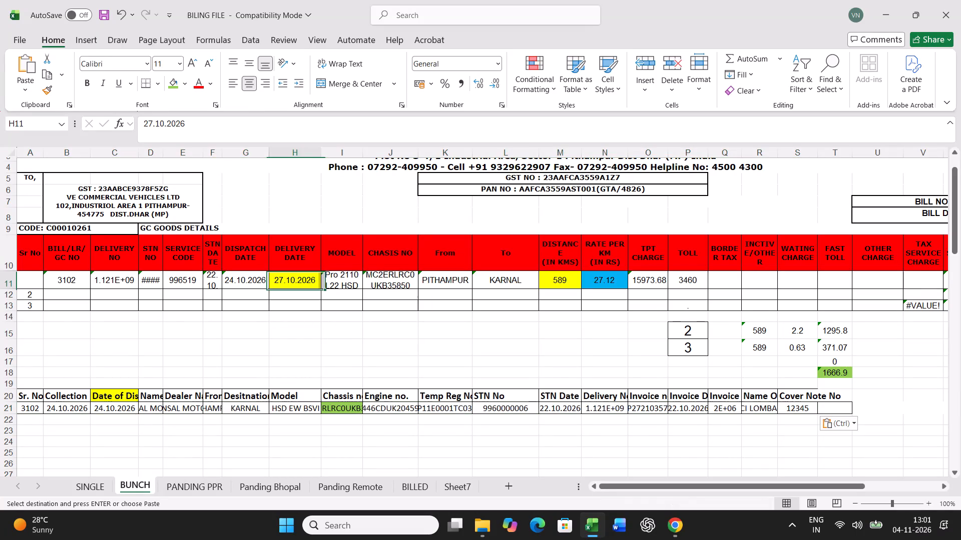
type("26.10.2026")
key("Right")
key("Right")
key("Right")
key("Right")
key("Right")
type("1019")
key("Right")
type("15.60")
key("Right")
key("Right")
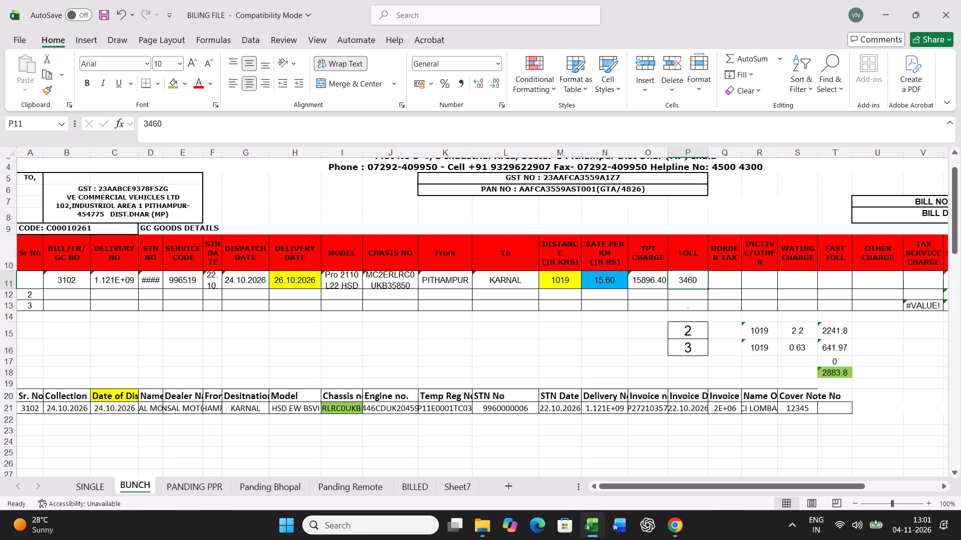
type("6200")
key("Right")
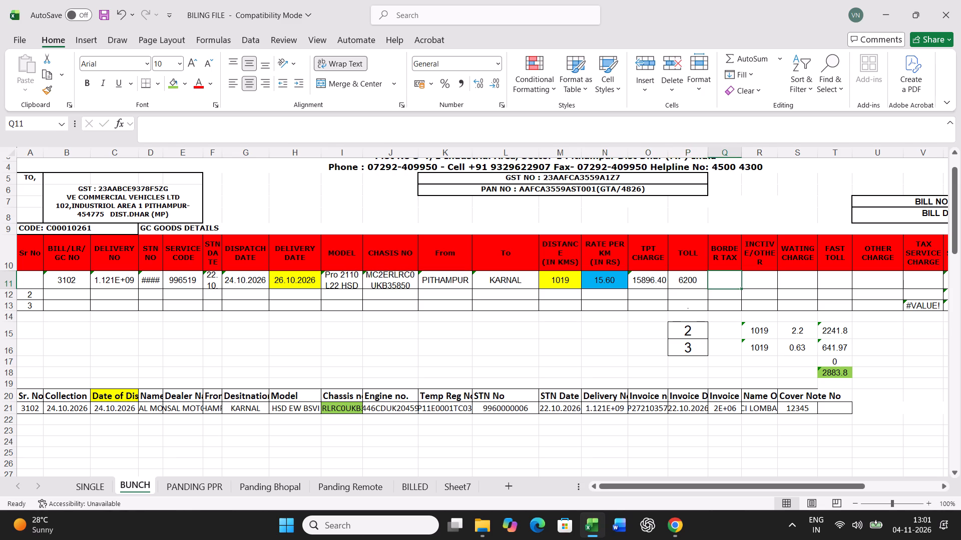
type("1594")
key("Return")
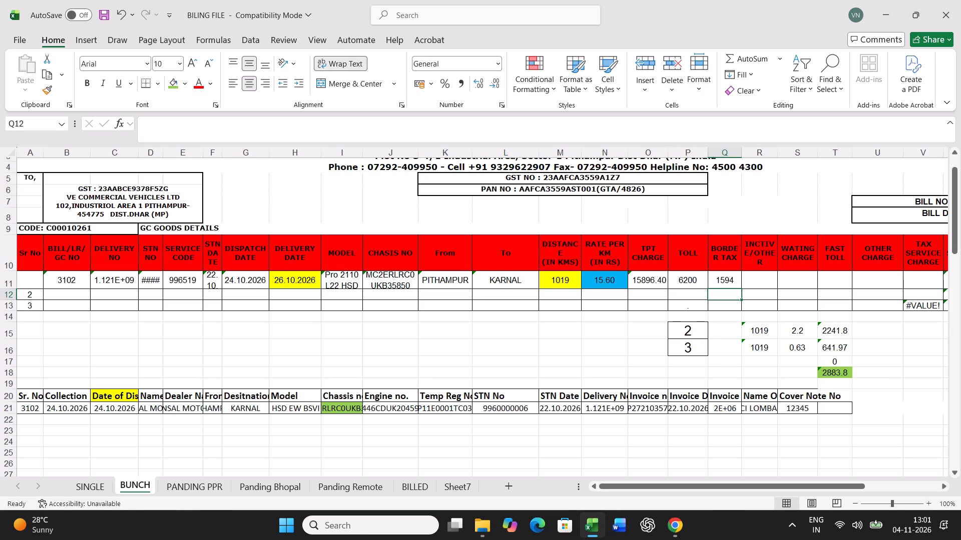
Set the standard transit time in P15 to 3 and the actual transit time in P16 to 2.
left_click(683, 336)
key("3")
key("Return")
key("2")
key("Return")
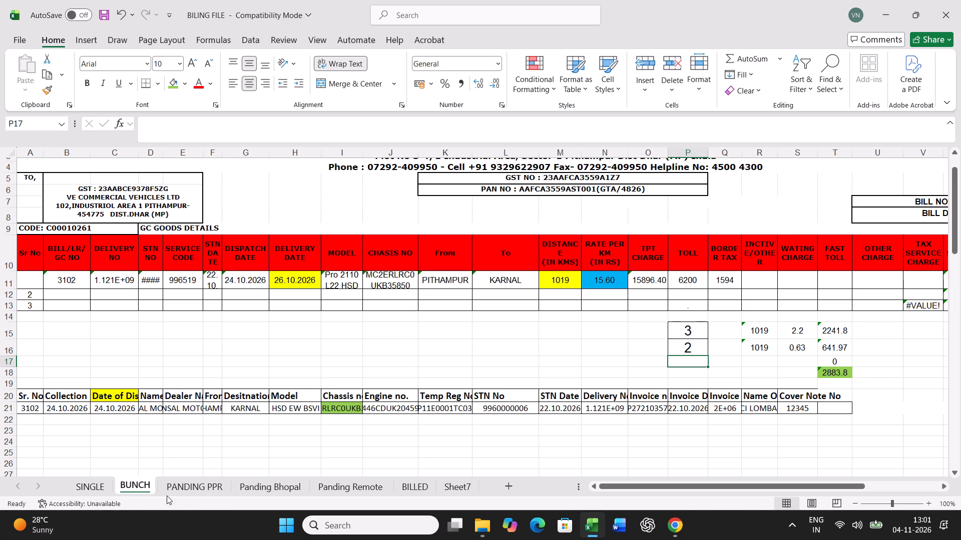
Print the freight bill for chassis B35850 from the SINGLE sheet.
left_click(100, 484)
key("ctrl+p")
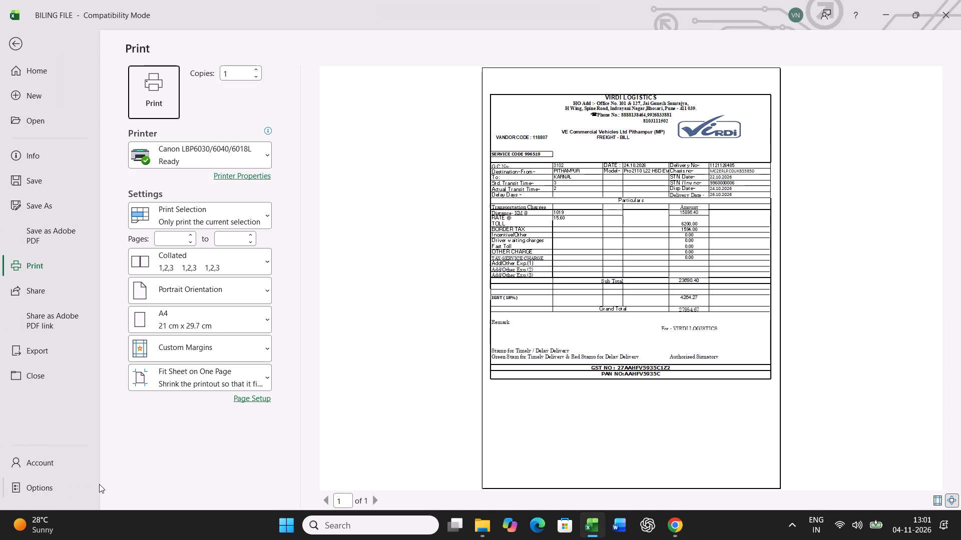
left_click(156, 94)
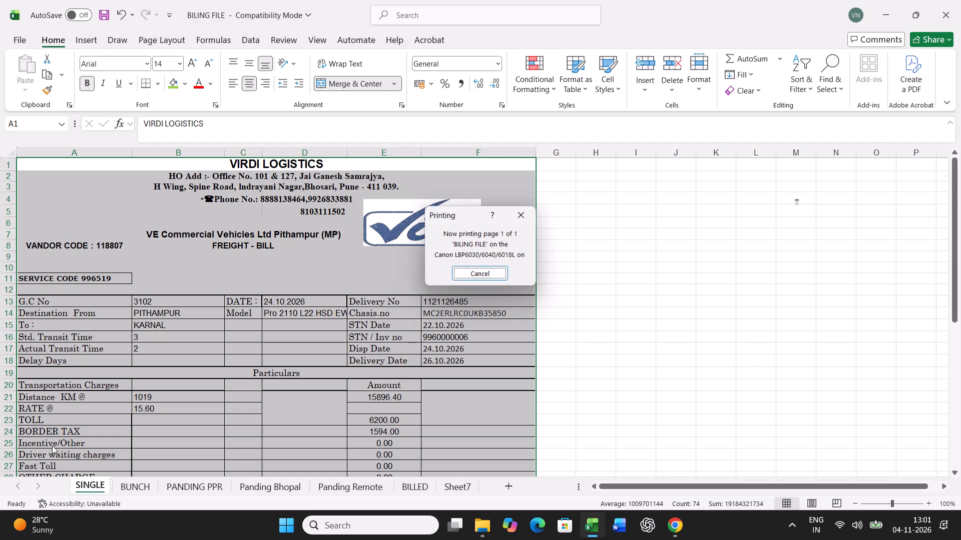
Record bill row 11 of the BUNCH sheet as values in row 52 of the goods details table.
left_click(137, 489)
left_click(7, 276)
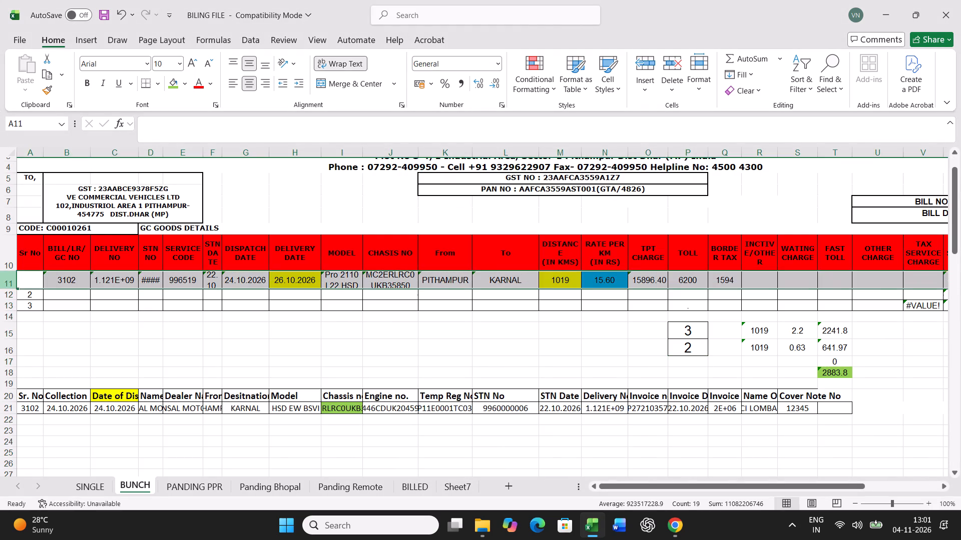
key("ctrl+c")
scroll(213, 322, "down", 18)
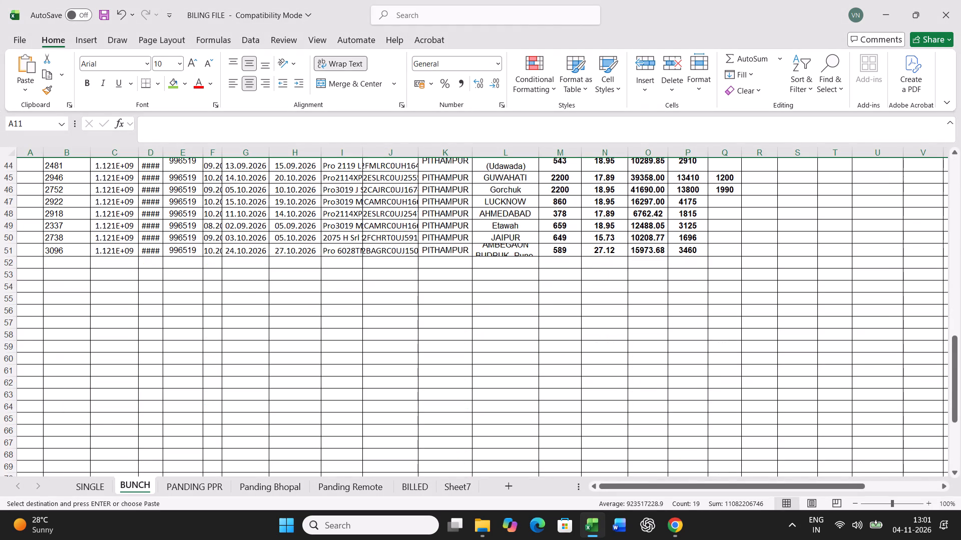
right_click(34, 265)
left_click(90, 240)
left_click(28, 210)
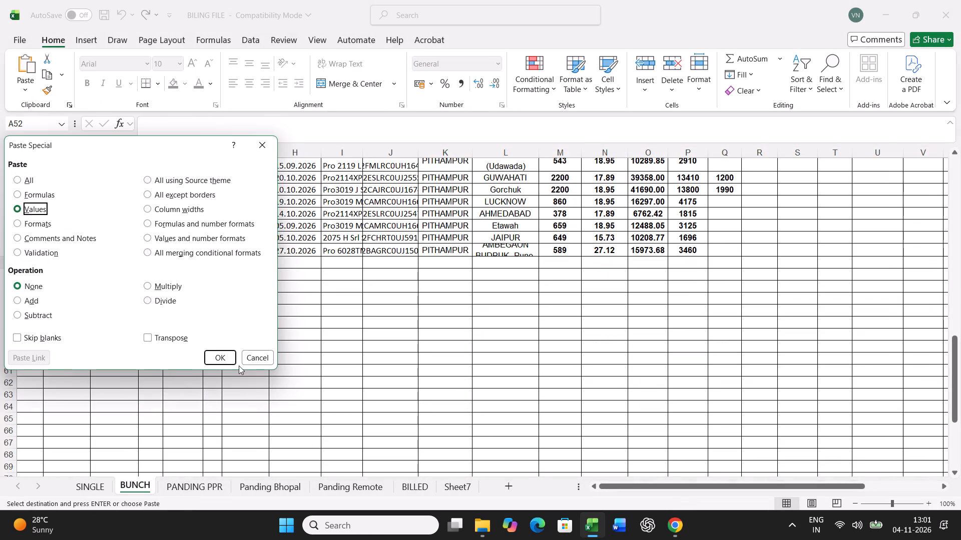
left_click(239, 365)
left_click(217, 355)
Find chassis 163270 in the PANDING PPR sheet and fill its chassis number cell green.
left_click(202, 491)
left_click(314, 416)
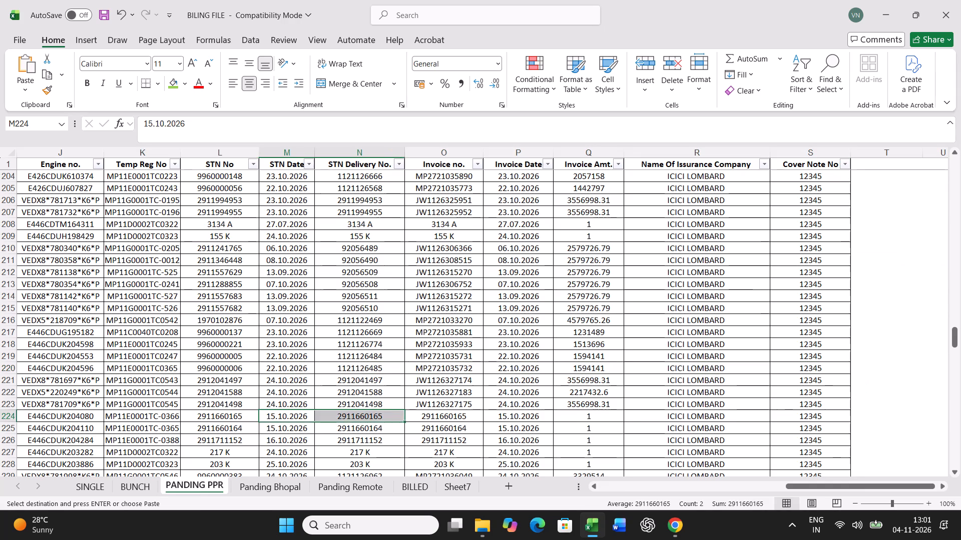
left_click(383, 310)
key("Escape")
key("Escape")
left_click(373, 278)
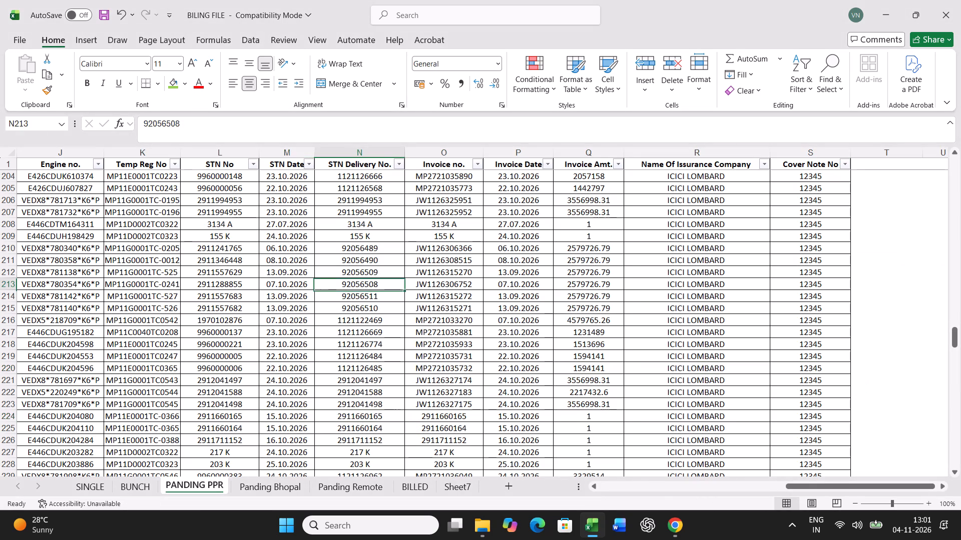
key("ctrl+f")
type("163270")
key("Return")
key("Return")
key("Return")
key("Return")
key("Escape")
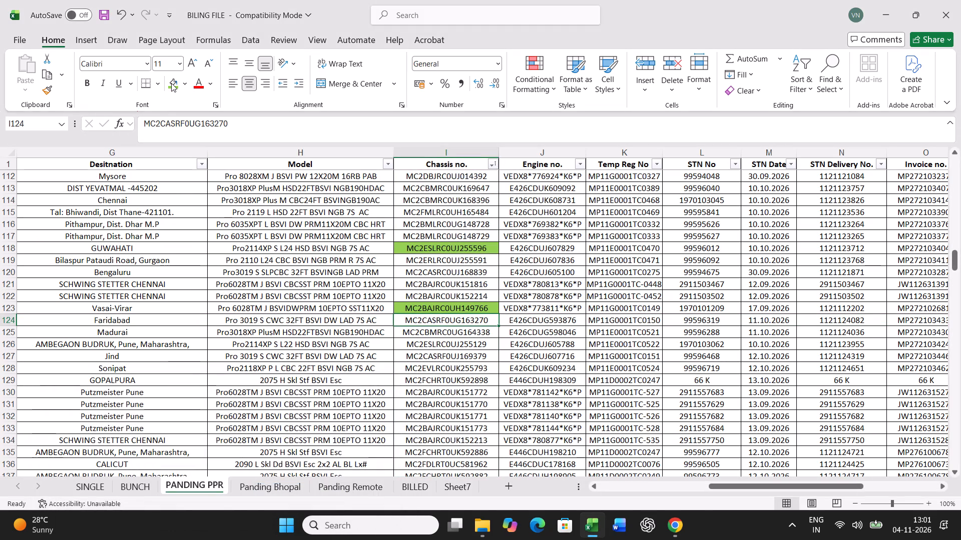
left_click(171, 83)
Copy the full PANDING PPR record for chassis 163270 into row 21 of the BUNCH sheet, starting at A21.
key("Left")
key("Left")
key("Left")
key("Left")
key("Left")
key("Left")
key("Left")
key("Left")
key("Left")
key("Left")
key("Left")
key("Left")
key("Left")
key("Left")
key("Left")
key("Left")
key("Left")
key("Left")
key("Left")
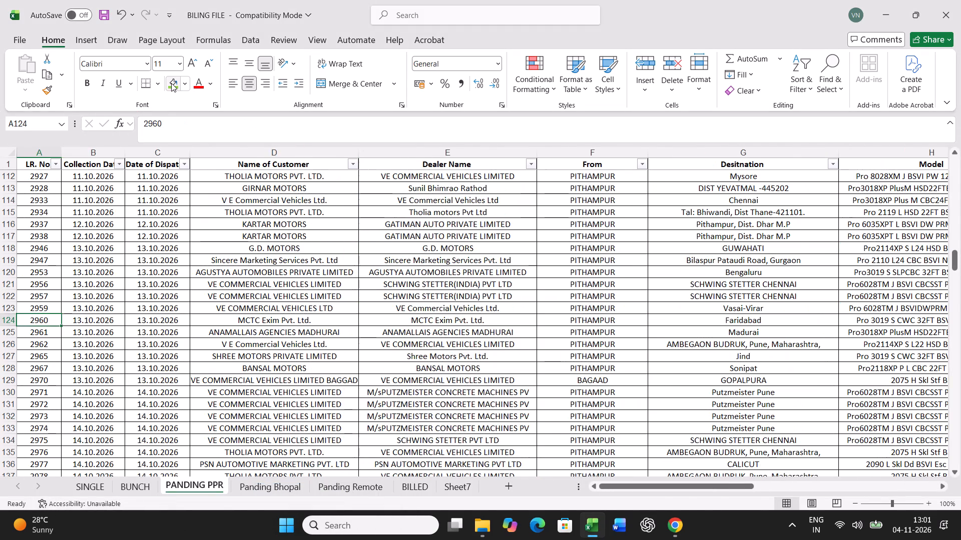
key("ctrl+shift+Right")
key("ctrl+c")
left_click(142, 485)
scroll(162, 418, "up", 8)
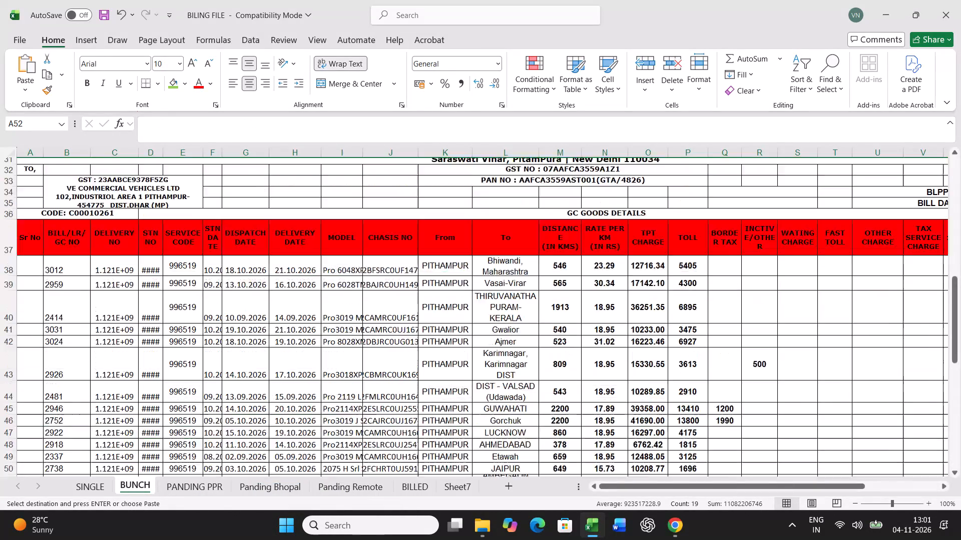
scroll(162, 418, "up", 10)
left_click(34, 409)
key("ctrl+v")
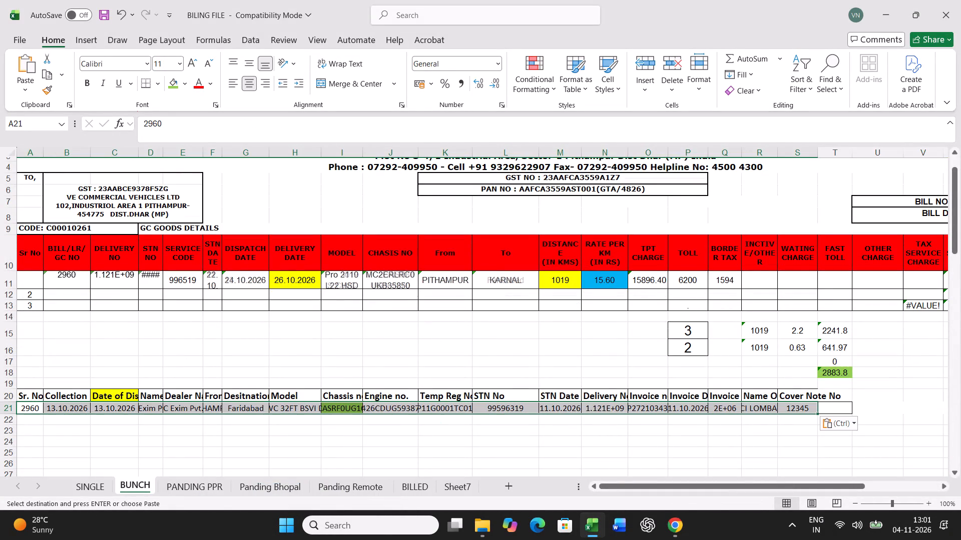
In BUNCH row 11, enter delivery date 14.10.2026, distance 907, rate 18.85, toll 5035, border tax 1063 and incentive/other 300.
left_click(302, 284)
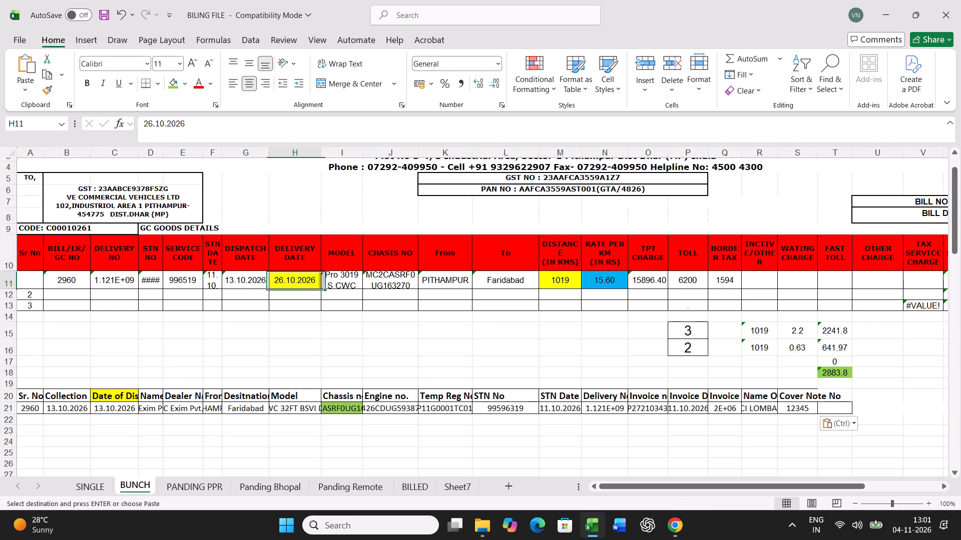
type("14.10.2026")
key("Right")
key("Right")
key("Right")
key("Right")
key("Right")
type("907")
key("Right")
type("18.85")
key("Right")
key("Right")
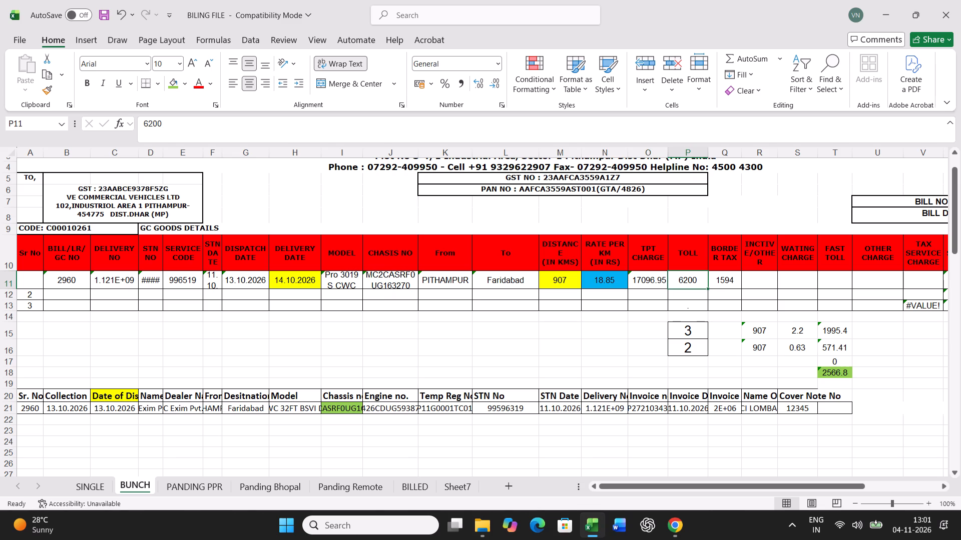
type("5035")
key("Right")
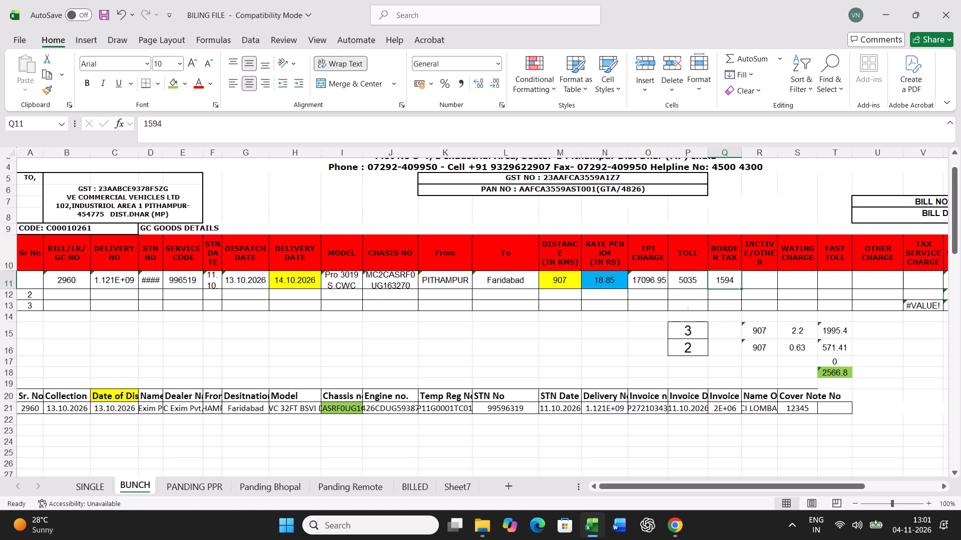
type("1063")
key("Right")
type("300")
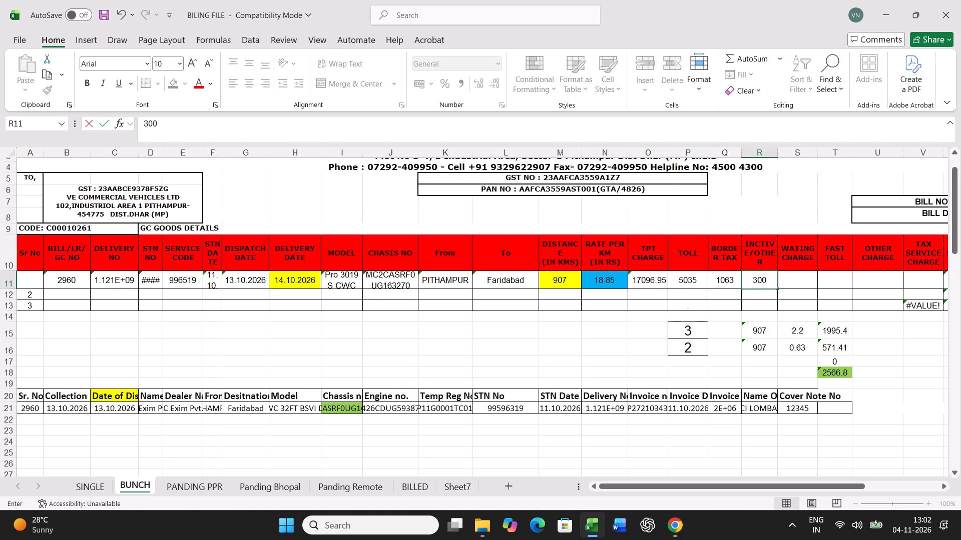
key("Return")
Set the actual transit time in P16 of the BUNCH sheet to 1.
left_click(697, 348)
key("1")
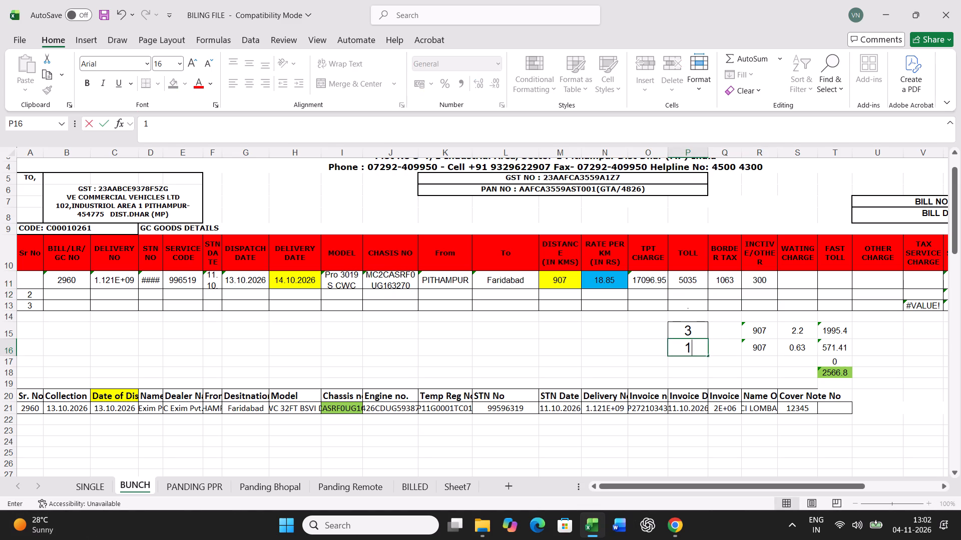
key("Return")
Print the freight bill for chassis 163270 from the SINGLE sheet.
left_click(102, 485)
key("ctrl+p")
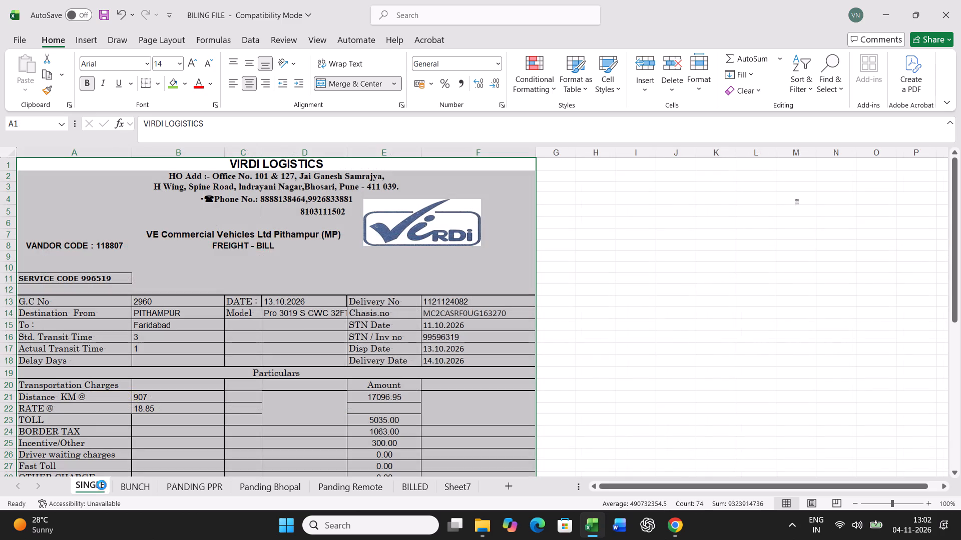
left_click(143, 98)
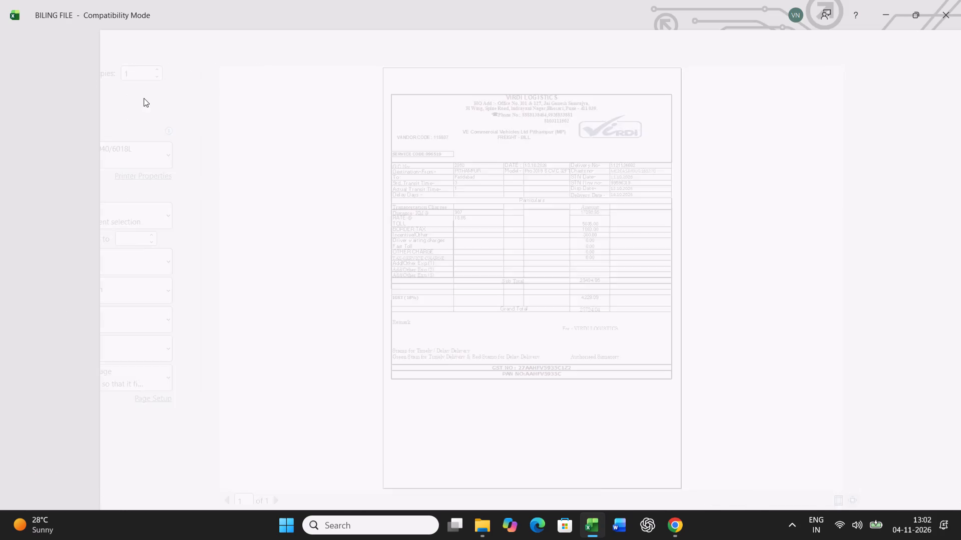
Record bill row 11 of the BUNCH sheet as values in row 53 of the goods details table.
left_click(133, 486)
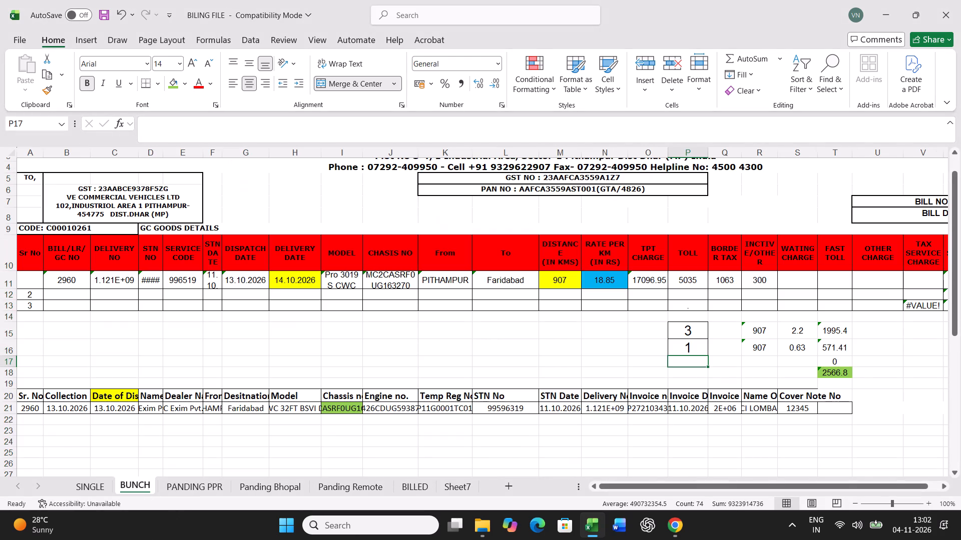
left_click(9, 280)
key("ctrl+c")
scroll(302, 336, "down", 15)
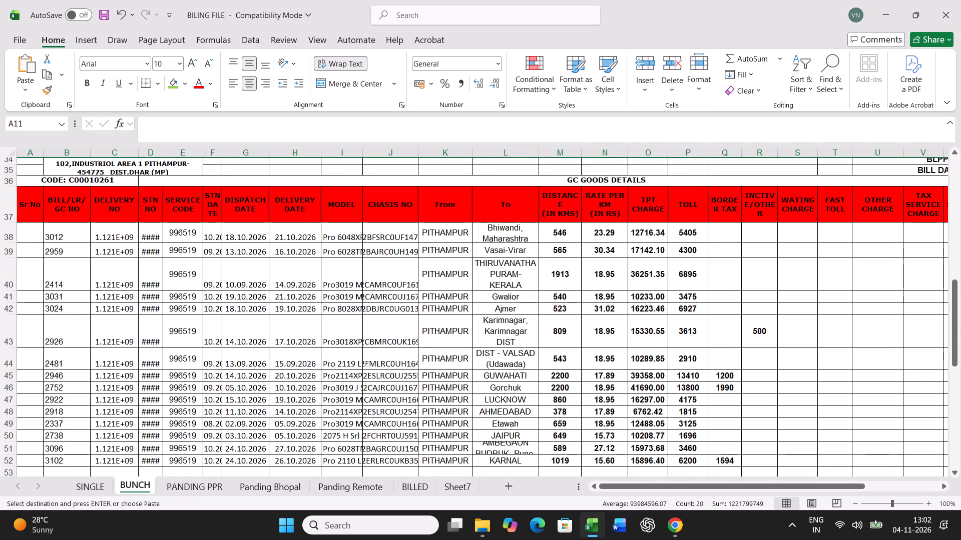
scroll(302, 336, "down", 2)
right_click(28, 308)
left_click(95, 238)
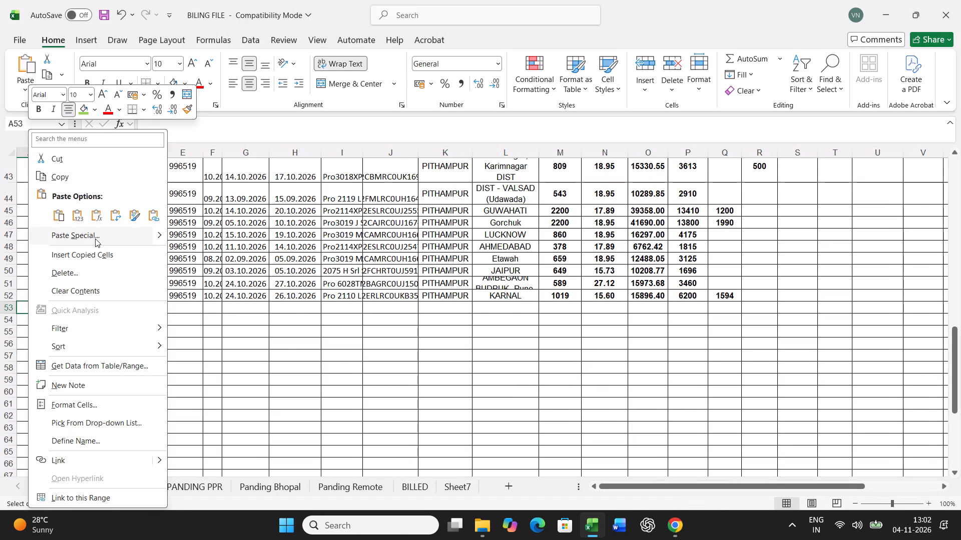
left_click(25, 208)
left_click(216, 359)
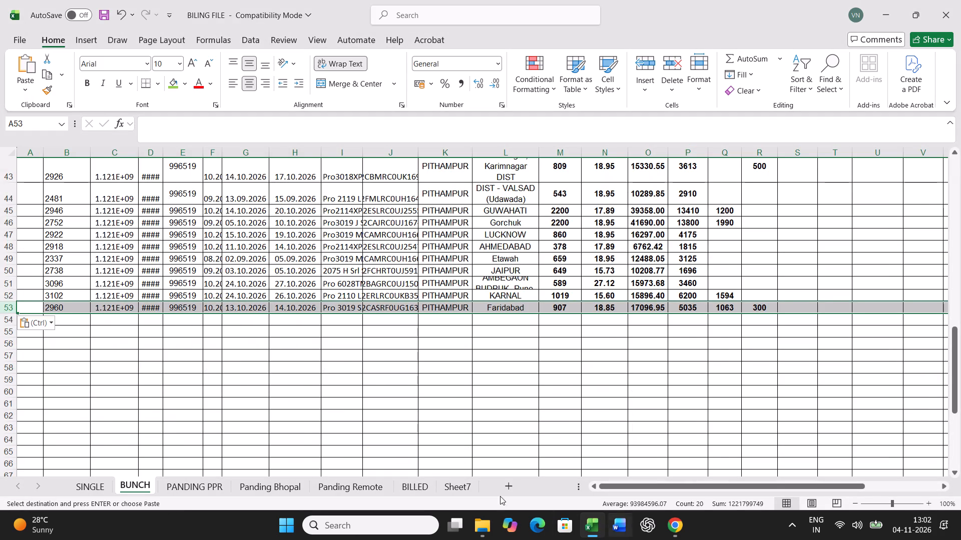
Find chassis B35838 in the PANDING PPR sheet and fill its chassis number cell green.
left_click(181, 486)
left_click(478, 398)
key("ctrl+f")
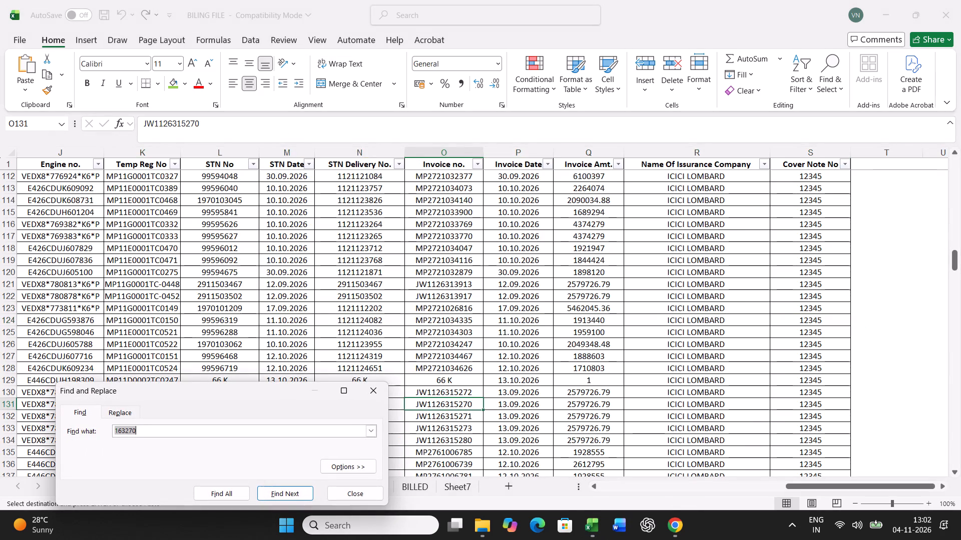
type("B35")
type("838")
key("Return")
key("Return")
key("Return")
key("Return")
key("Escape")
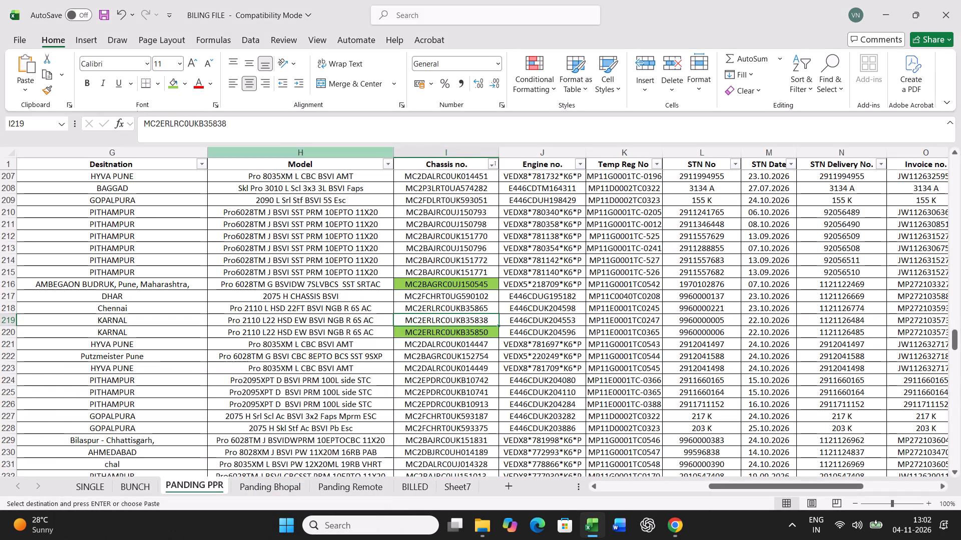
left_click(170, 85)
Copy the full PANDING PPR record for chassis B35838 into row 21 of the BUNCH sheet, starting at A21.
key("Left")
key("Left")
key("Left")
key("Left")
key("Left")
key("Left")
key("Left")
key("Left")
key("Left")
key("Left")
key("Left")
key("Left")
key("Left")
key("Left")
key("Left")
key("Left")
key("Left")
key("Left")
key("Left")
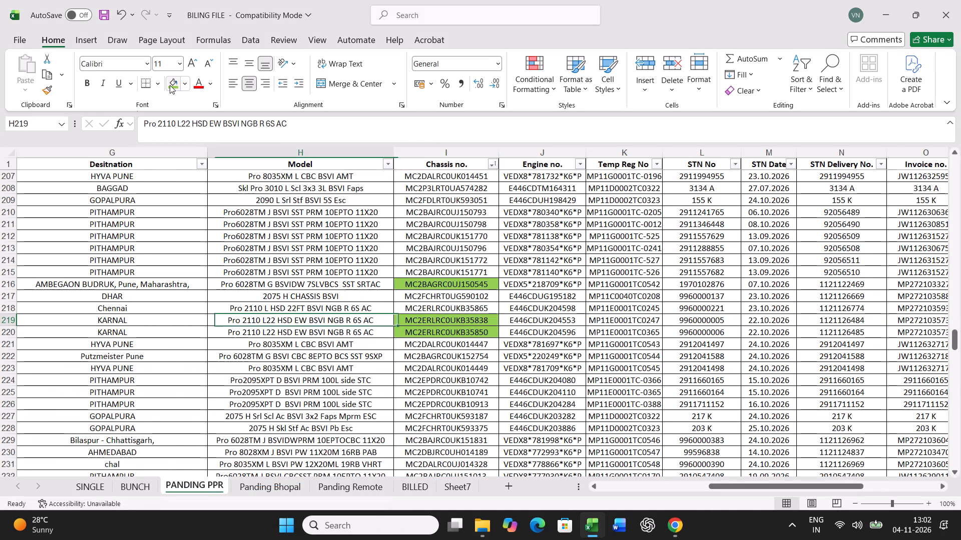
key("ctrl+shift+Right")
key("ctrl+c")
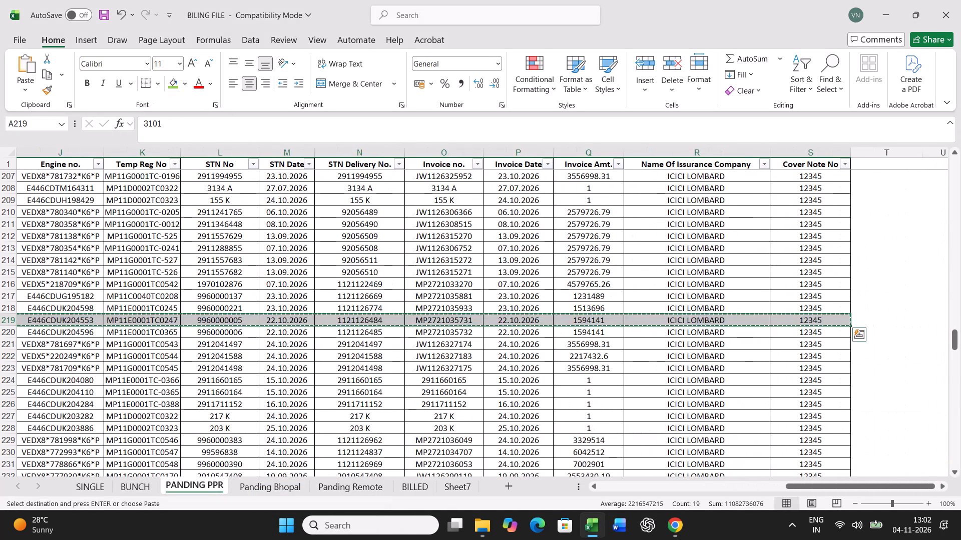
left_click(128, 484)
scroll(149, 413, "up", 18)
left_click(21, 442)
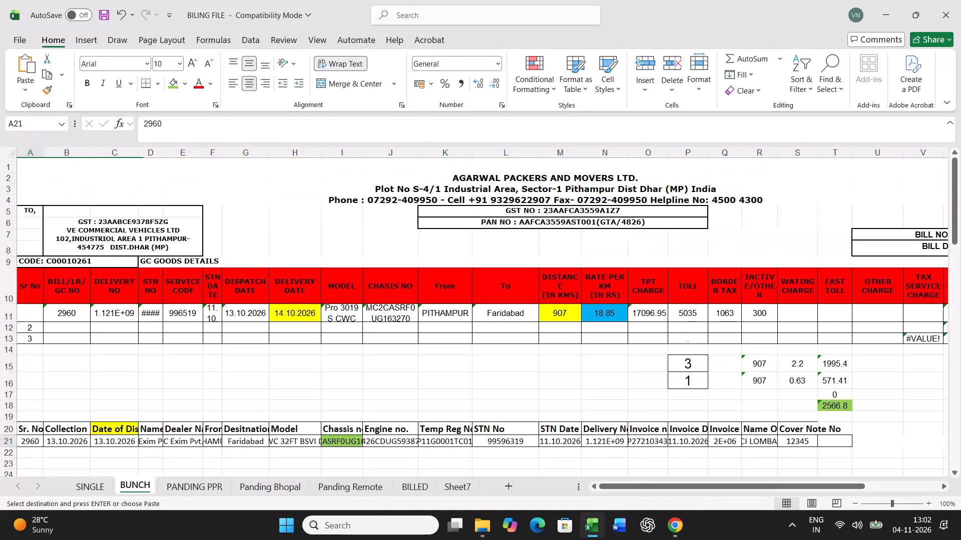
key("ctrl+v")
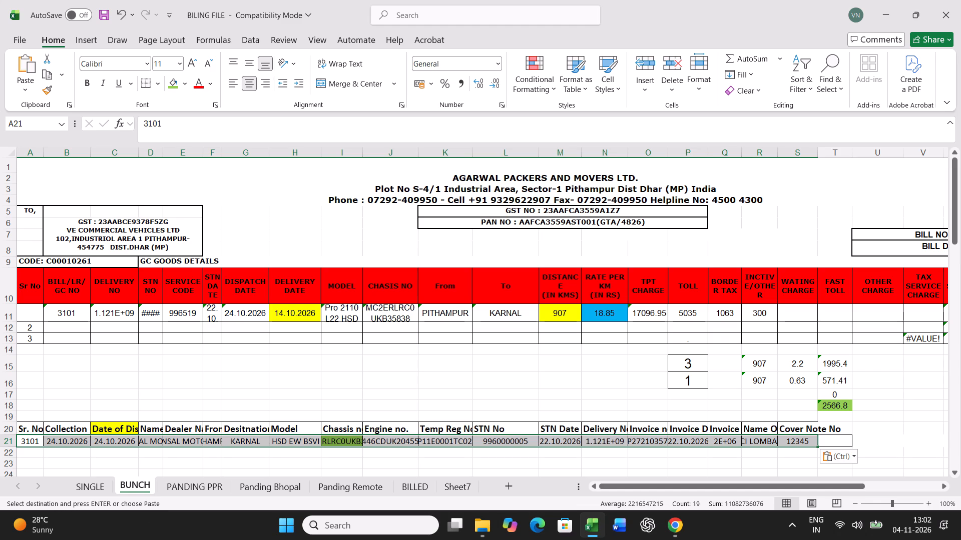
In row 11 of the BUNCH sheet, set the delivery date to 26.10.2026, distance to 1019 km and rate per km to 15.60.
left_click(319, 314)
type("26.10.2026")
key("Right")
key("Right")
key("Right")
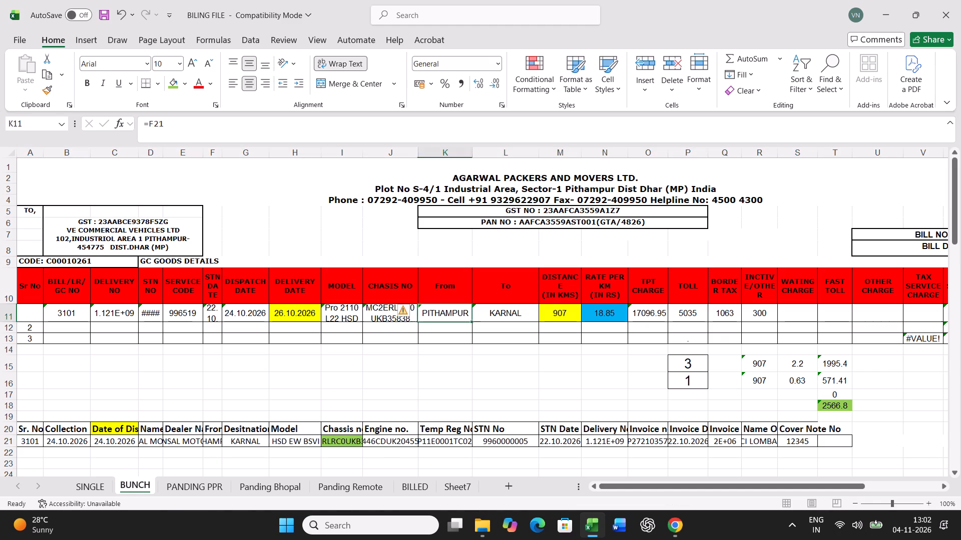
key("Right")
key("Right")
type("1019")
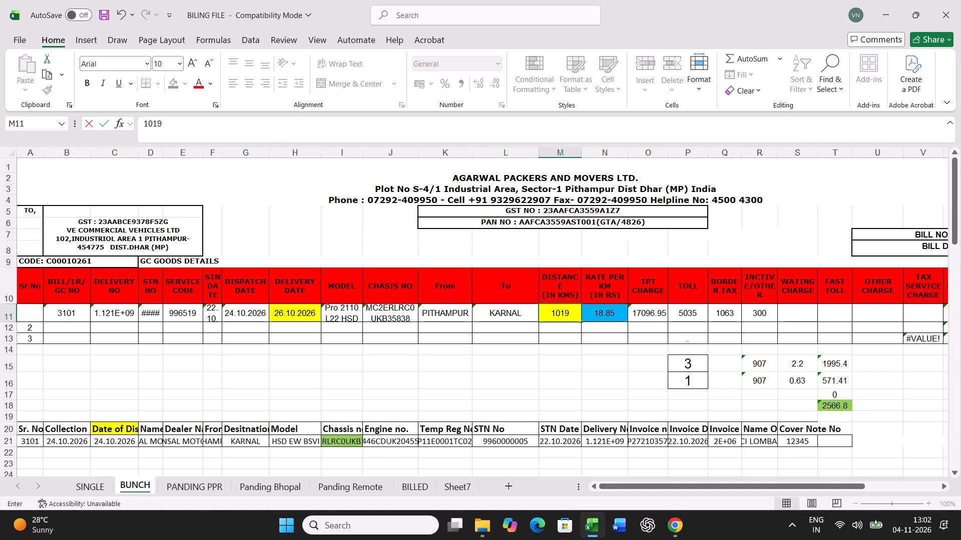
key("Right")
type("15.60")
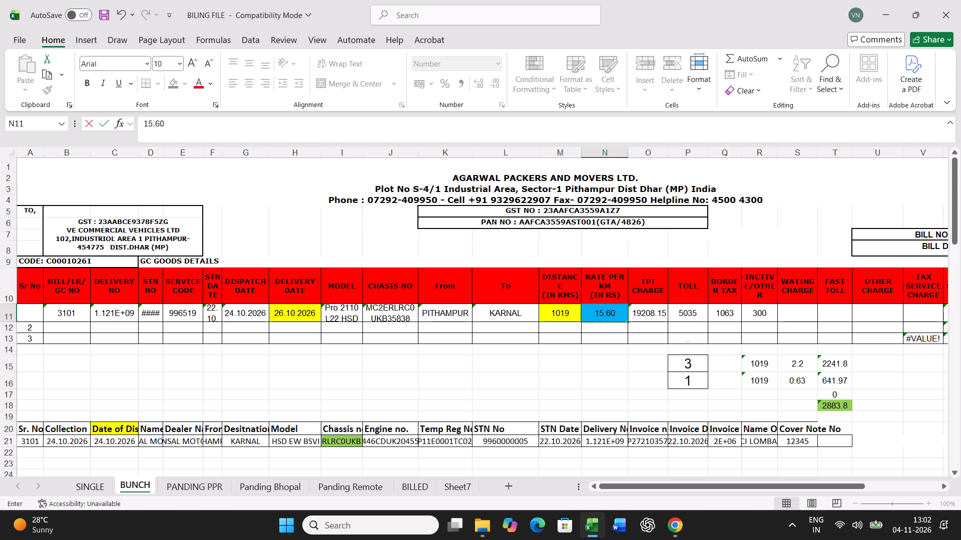
Set the row 11 toll to 6200 and border tax to 1594, and clear the incentive/other charge.
key("Right")
key("Right")
type("6200")
key("Right")
type("1594")
key("Right")
key("Delete")
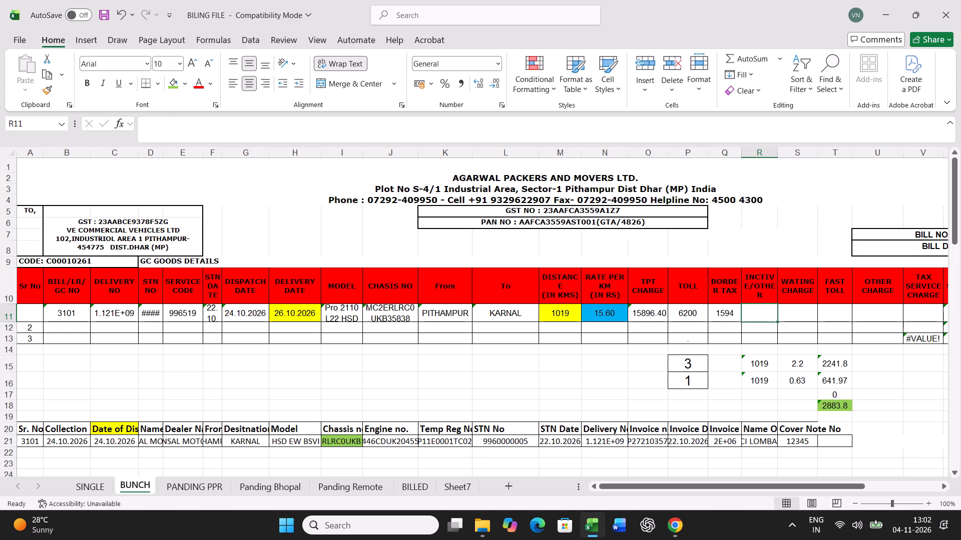
Set the actual transit time in cell P16 of the BUNCH sheet to 2.
left_click(683, 389)
key("Up")
key("2")
key("Return")
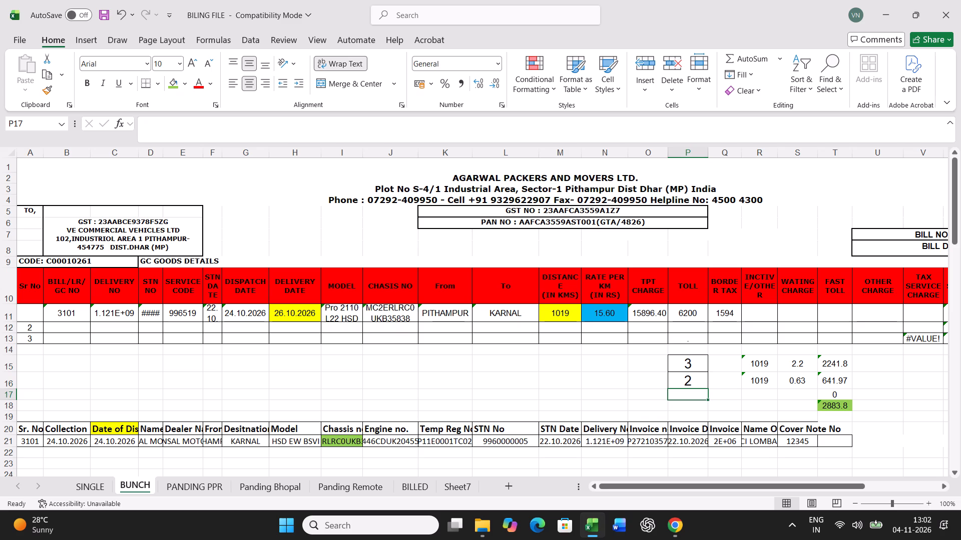
Print the freight bill for chassis B35838 from the SINGLE sheet.
left_click(101, 486)
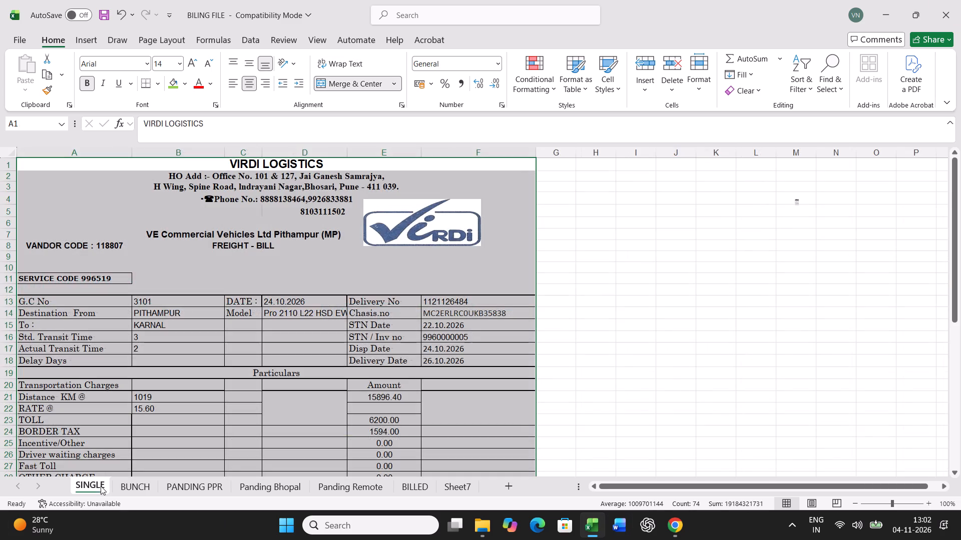
key("ctrl+p")
left_click(138, 83)
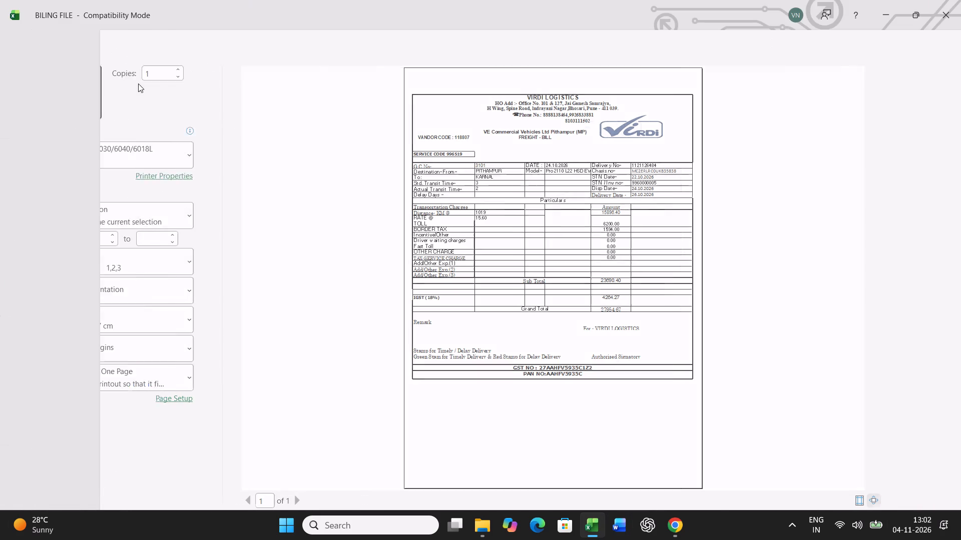
Record bill row 11 of the BUNCH sheet as values in row 54 of the goods details table.
left_click(133, 485)
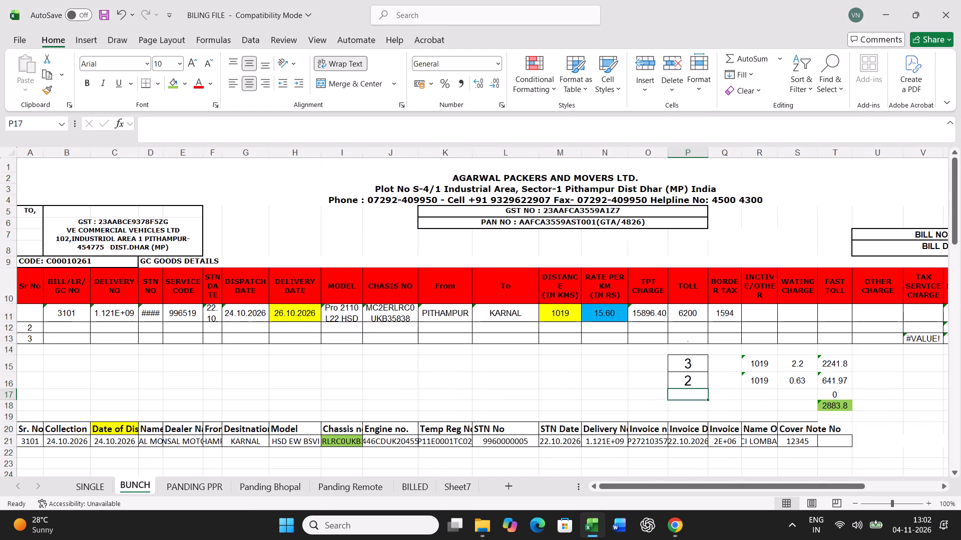
left_click(4, 310)
key("ctrl+c")
scroll(289, 332, "down", 15)
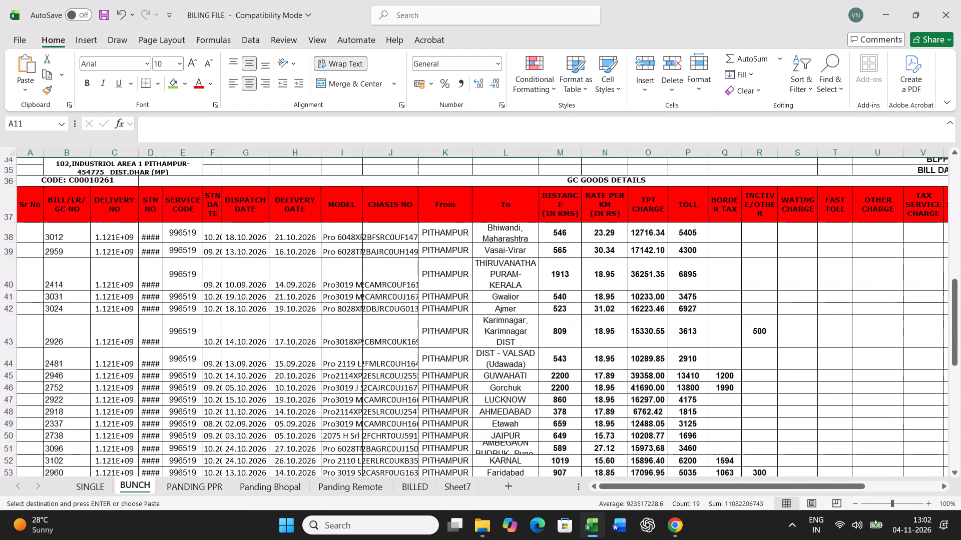
scroll(289, 332, "down", 3)
right_click(31, 321)
left_click(96, 229)
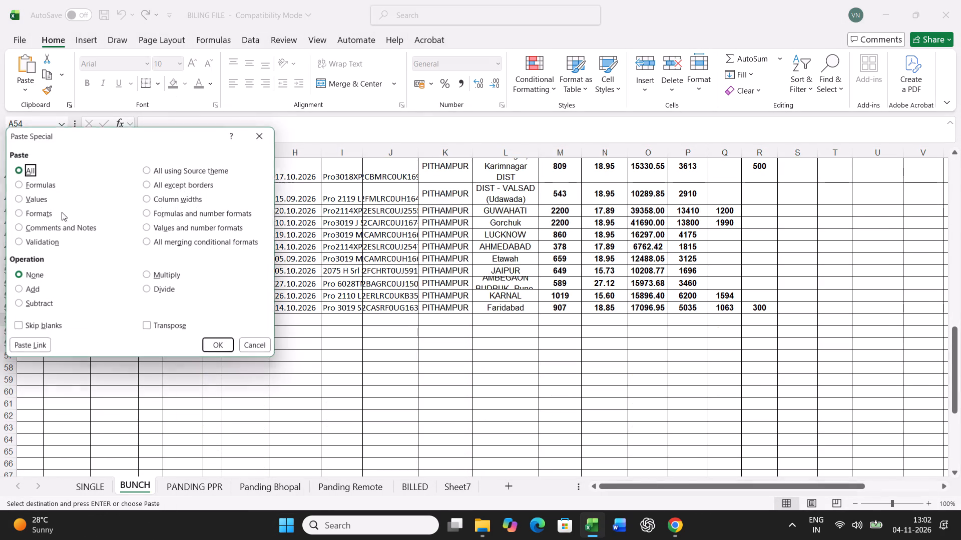
left_click(38, 199)
left_click(224, 345)
Find chassis 166630 in the PANDING PPR sheet and fill its chassis number cell green.
left_click(193, 489)
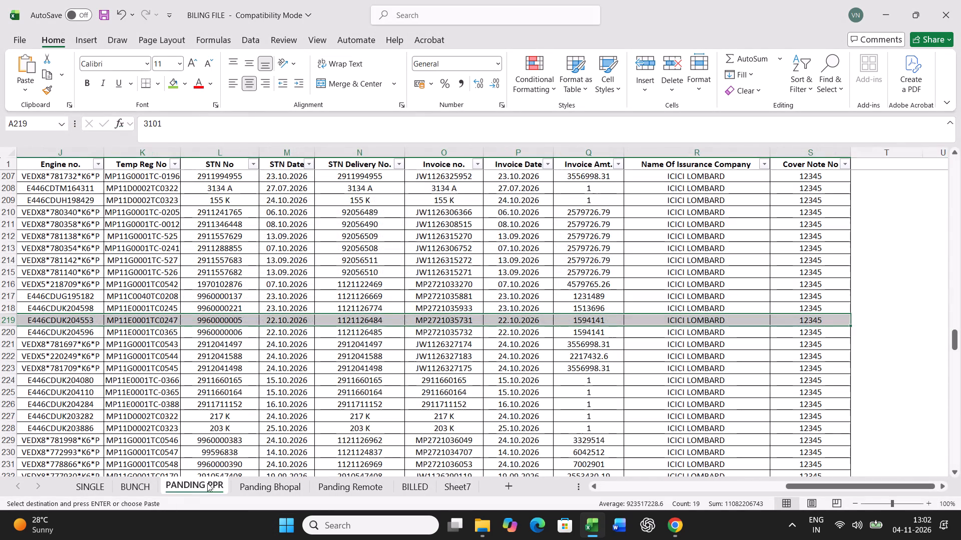
left_click(319, 405)
key("ctrl+f")
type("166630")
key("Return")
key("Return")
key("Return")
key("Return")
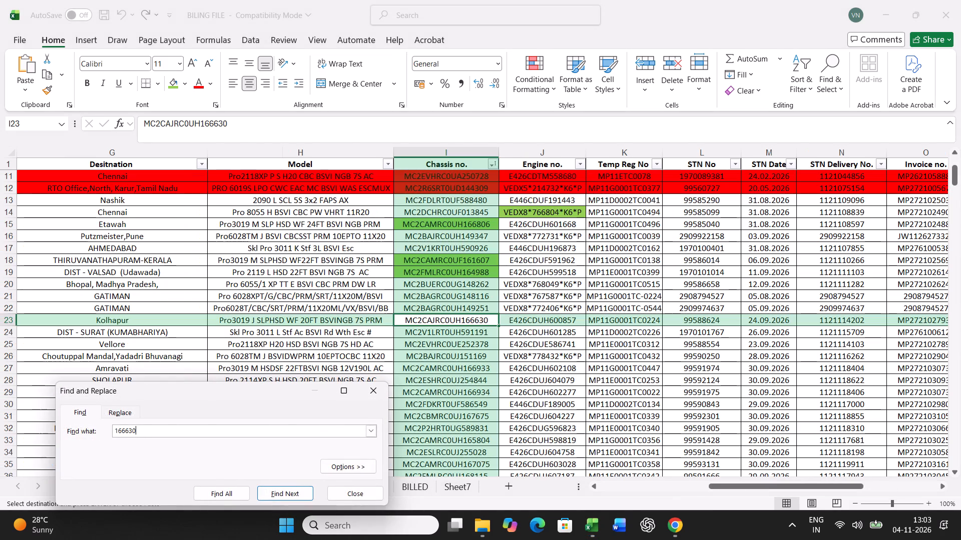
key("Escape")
left_click(175, 78)
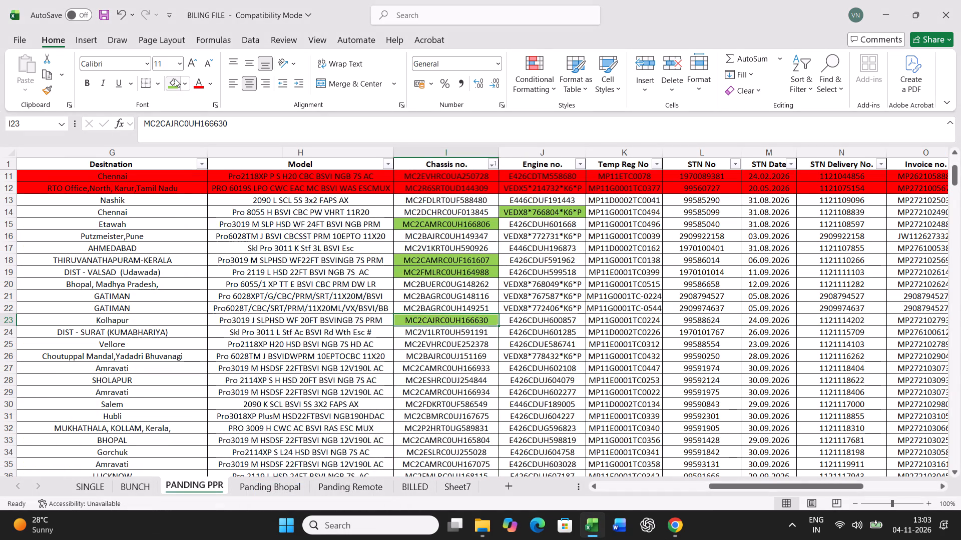
Copy the full PANDING PPR record for chassis 166630 into row 21 of the BUNCH sheet, starting at A21.
key("Left")
key("Left")
key("Left")
key("Left")
key("Left")
key("Left")
key("Left")
key("Left")
key("Left")
key("Left")
key("Left")
key("Left")
key("Left")
key("Left")
key("Left")
key("Left")
key("Left")
key("Left")
key("Left")
key("Left")
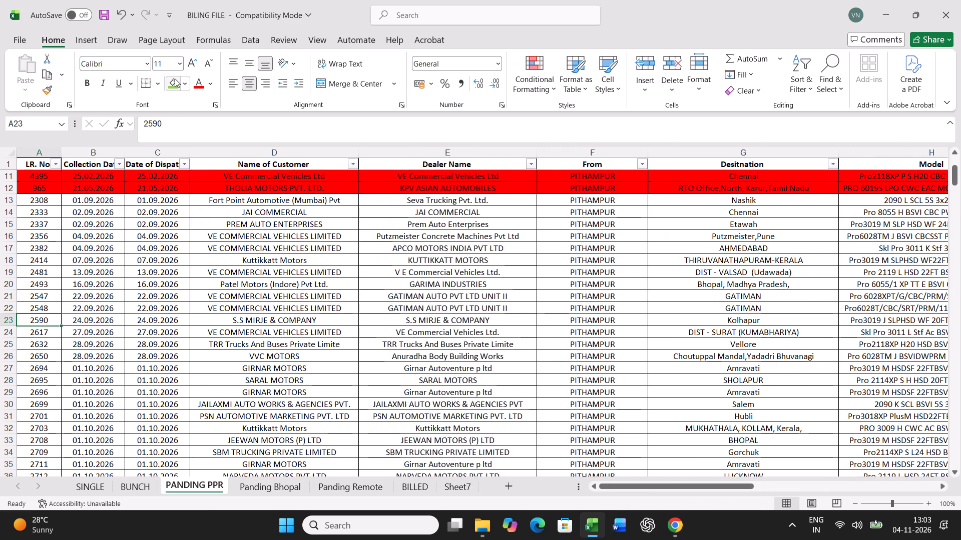
key("ctrl+shift+Right")
key("ctrl+c")
left_click(135, 488)
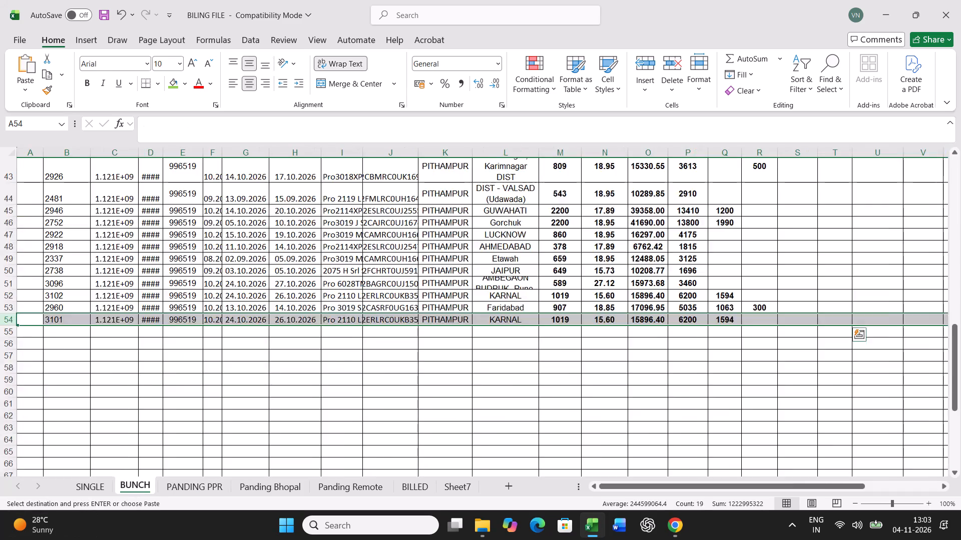
scroll(237, 352, "up", 18)
left_click(28, 444)
key("ctrl+v")
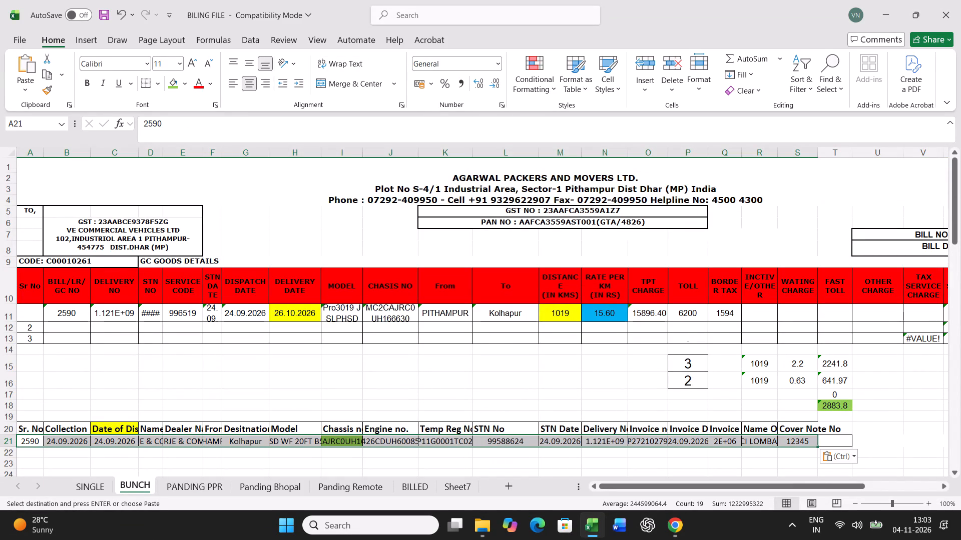
In row 11 of the BUNCH sheet, set the delivery date to 28.09.2026, distance to 810 km and rate per km to 18.95.
left_click(299, 311)
type("29")
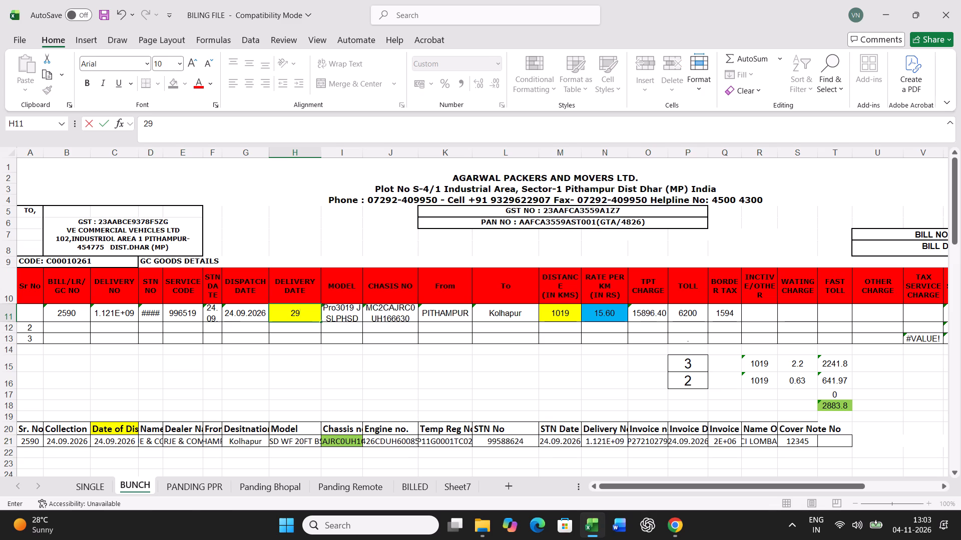
key("BackSpace")
type("8.09.2026")
key("Right")
key("Right")
key("Right")
key("Right")
key("Right")
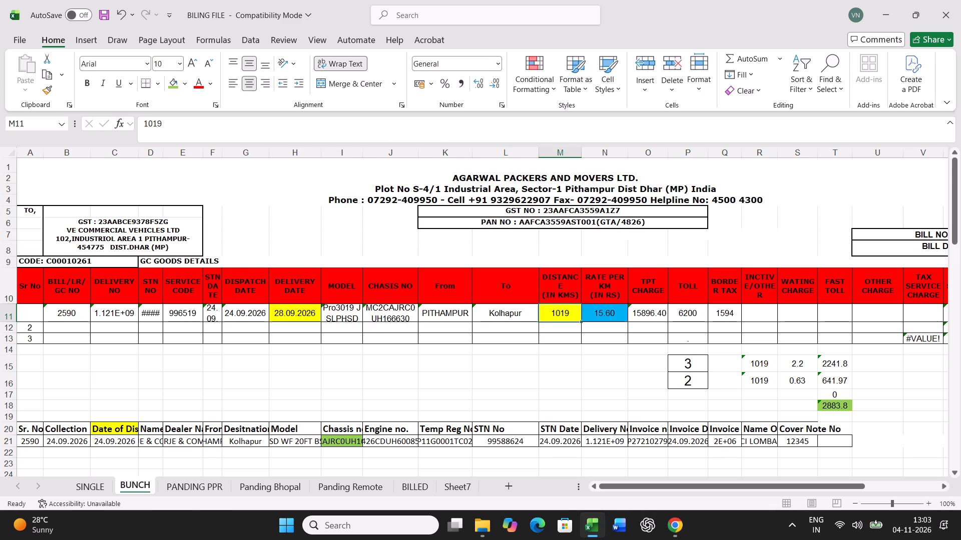
type("810")
key("Right")
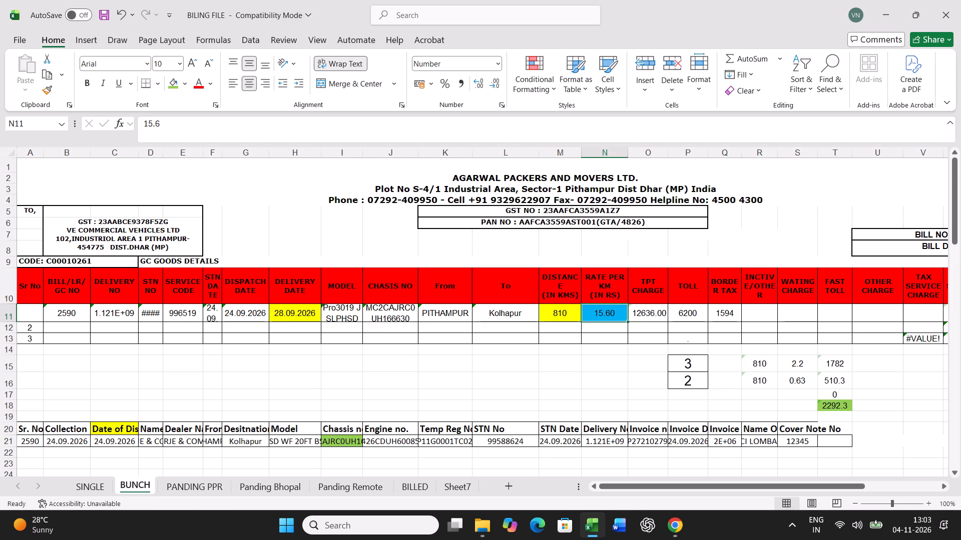
type("18.95")
Set the row 11 toll to 2935 and clear the border tax.
key("Right")
key("Right")
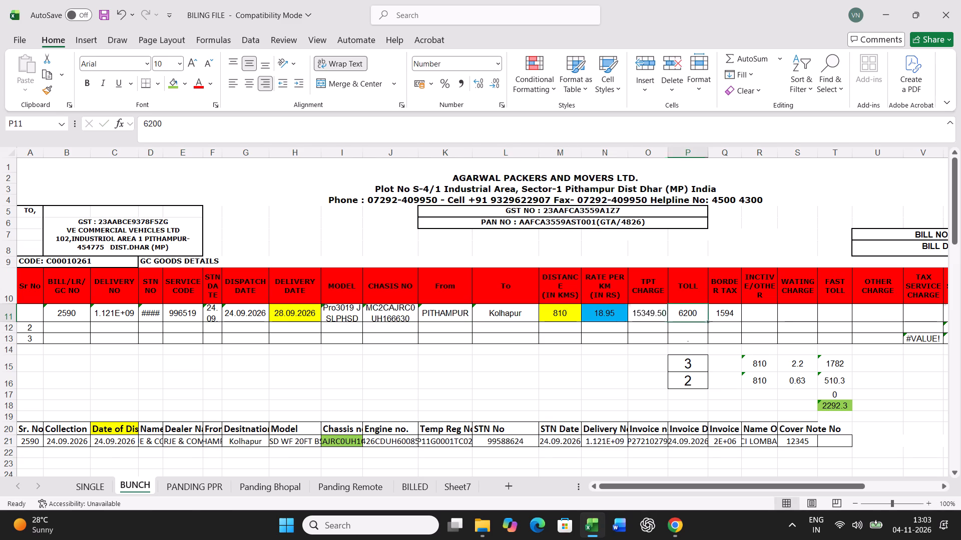
type("2935")
key("Right")
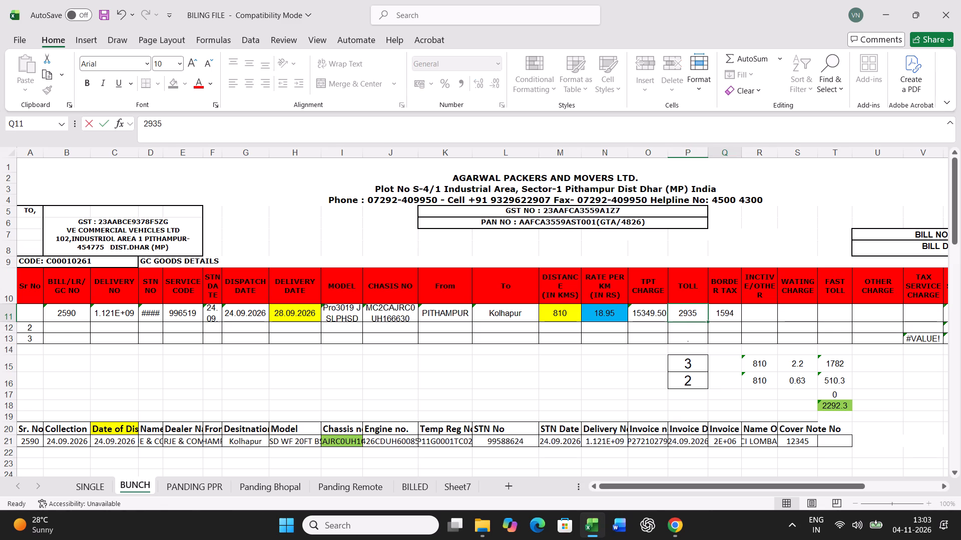
key("Delete")
Set the actual transit time in cell P16 of the BUNCH sheet to 3.
left_click(697, 377)
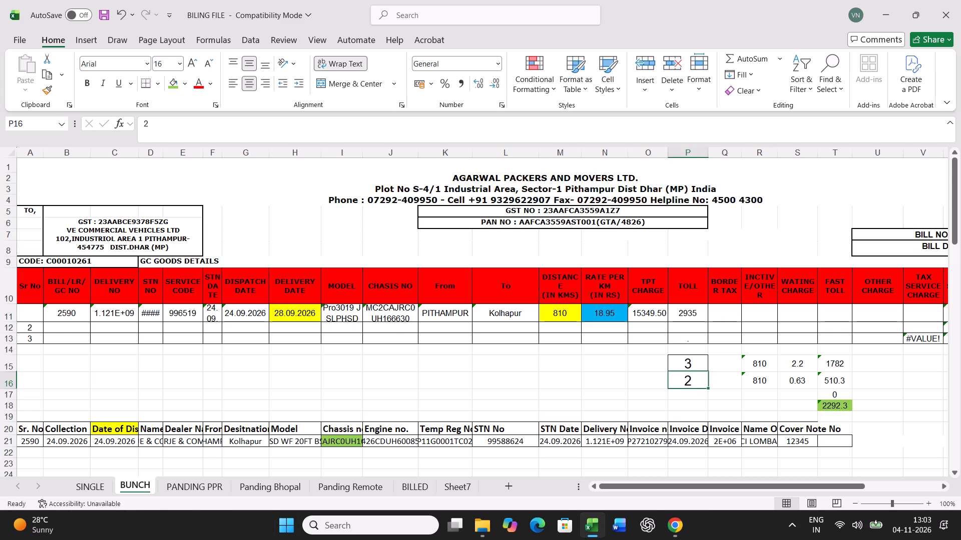
key("3")
key("Return")
Print the freight bill for chassis 166630 from the SINGLE sheet.
left_click(98, 488)
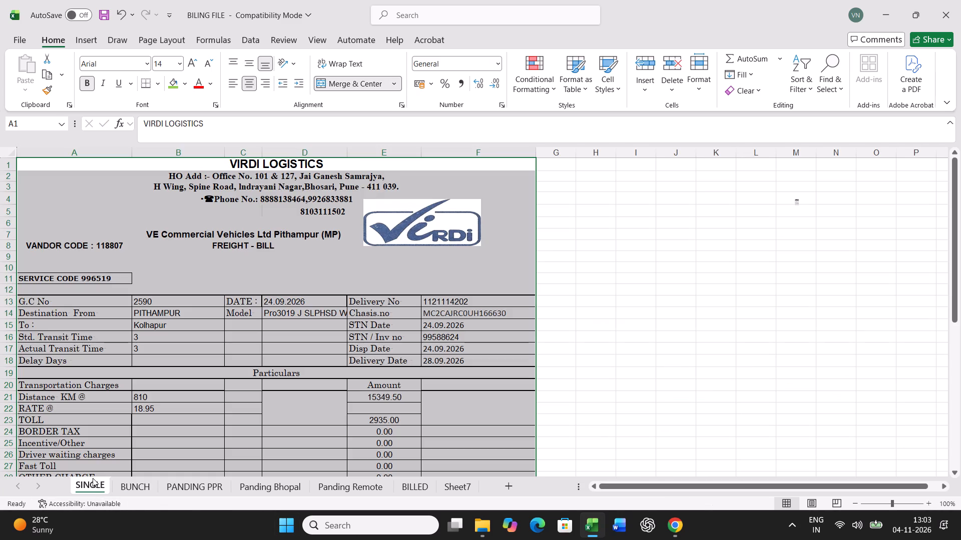
key("ctrl+p")
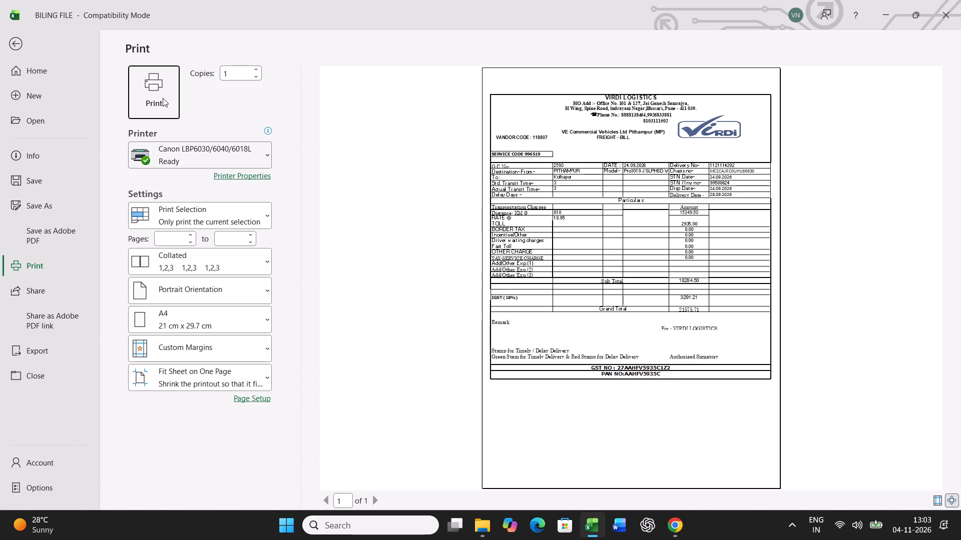
left_click(163, 98)
Record bill row 11 of the BUNCH sheet as values in row 55 of the goods details table.
left_click(133, 481)
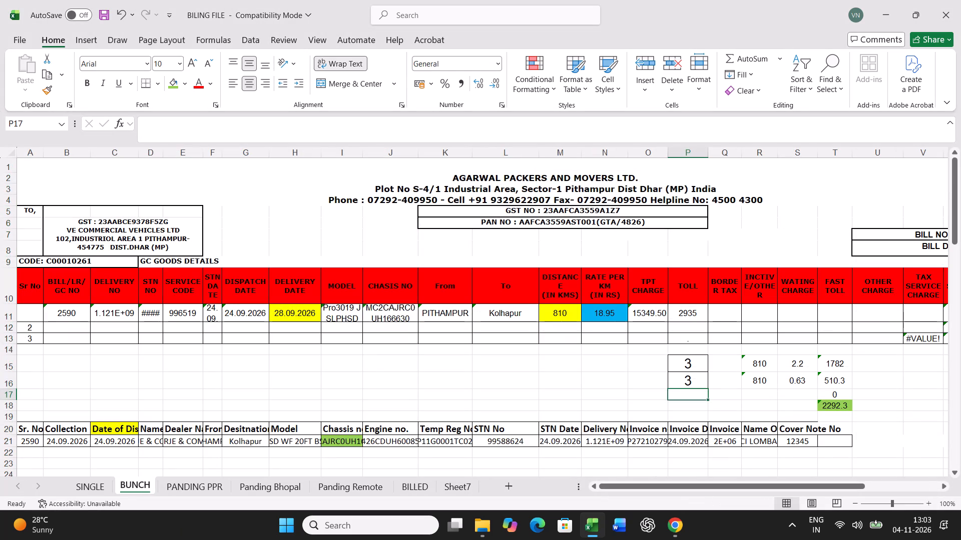
left_click(6, 317)
key("ctrl+c")
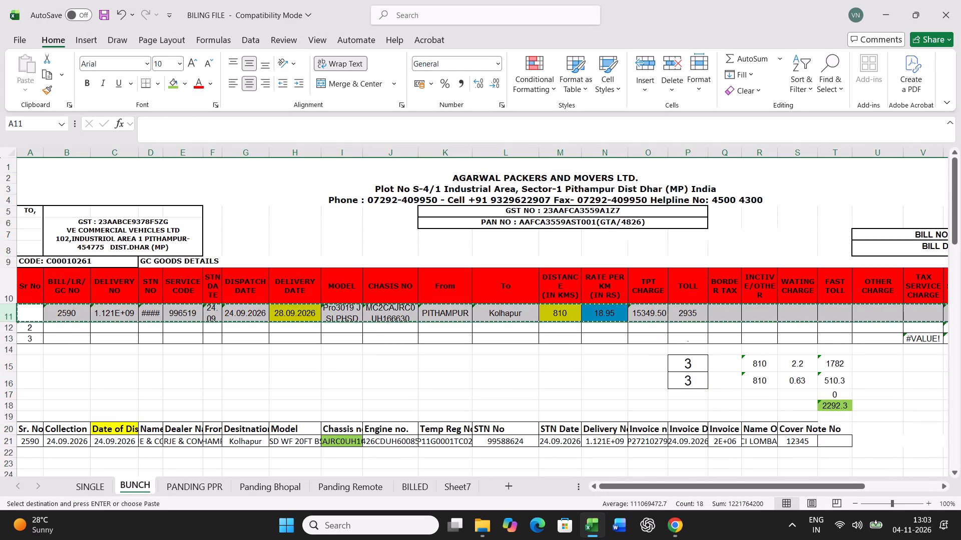
scroll(382, 385, "down", 18)
right_click(26, 332)
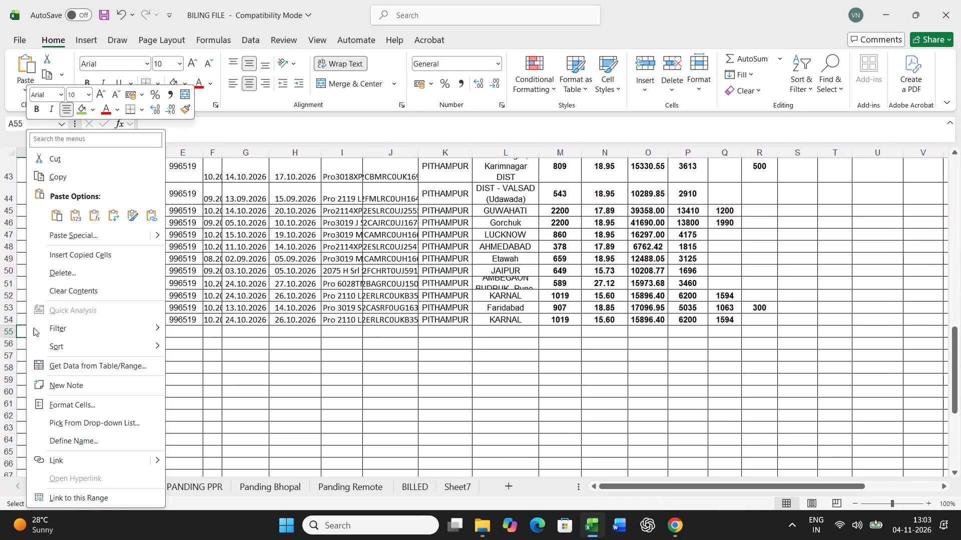
left_click(87, 237)
left_click(38, 207)
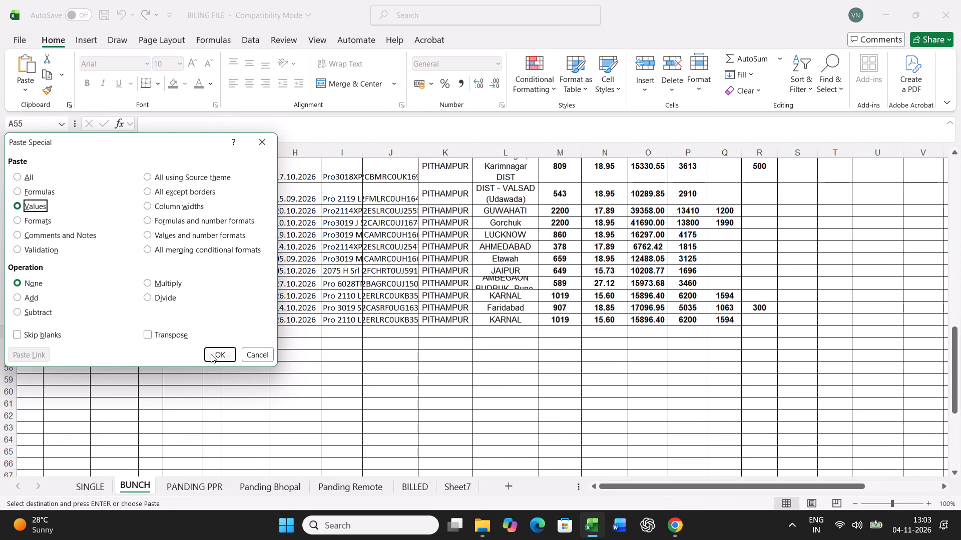
left_click(223, 362)
left_click(223, 356)
Find chassis 166690 in the PANDING PPR sheet and fill its chassis number cell green.
left_click(171, 488)
left_click(320, 407)
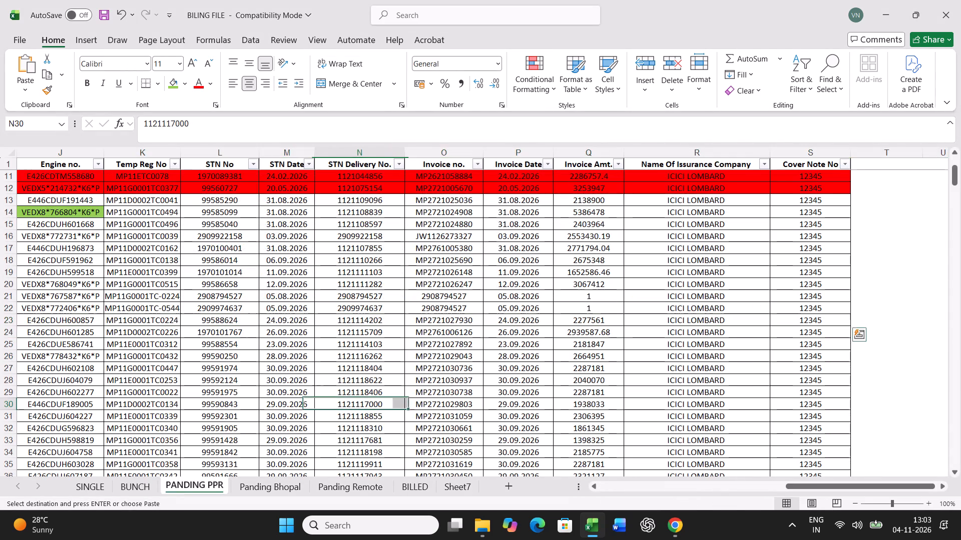
key("ctrl+f")
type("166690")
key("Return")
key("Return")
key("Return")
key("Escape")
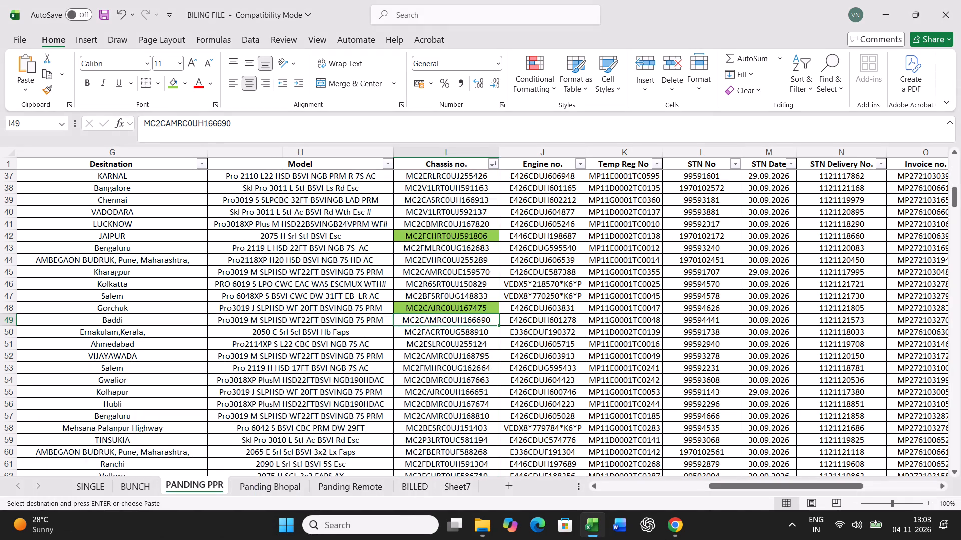
left_click(176, 87)
key("Left")
key("Left")
key("Left")
key("Left")
key("Left")
key("Left")
key("Left")
key("Left")
key("Left")
key("Left")
key("Left")
key("Left")
key("Left")
key("Left")
key("Left")
key("Left")
key("Left")
key("Left")
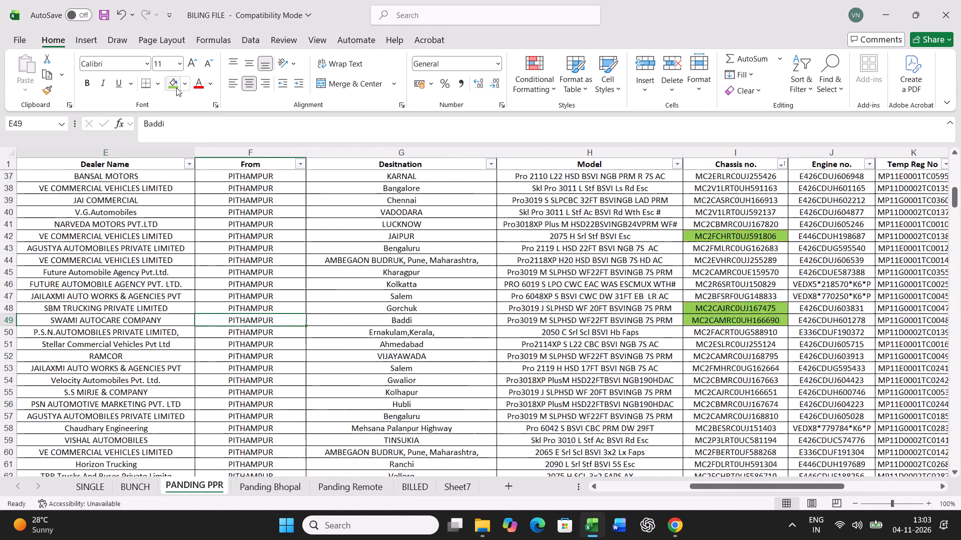
key("ctrl+shift+Right")
key("ctrl+c")
left_click(120, 490)
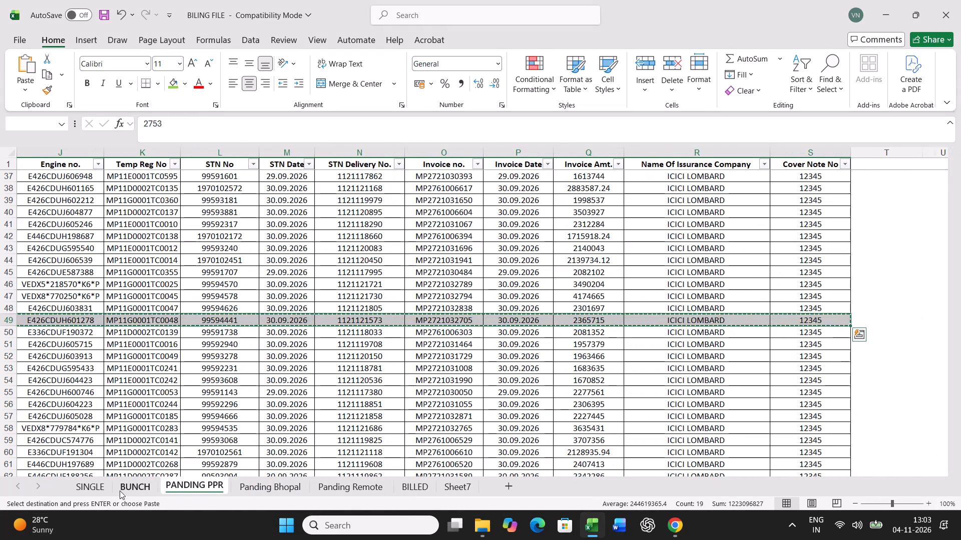
scroll(161, 405, "up", 18)
left_click(21, 435)
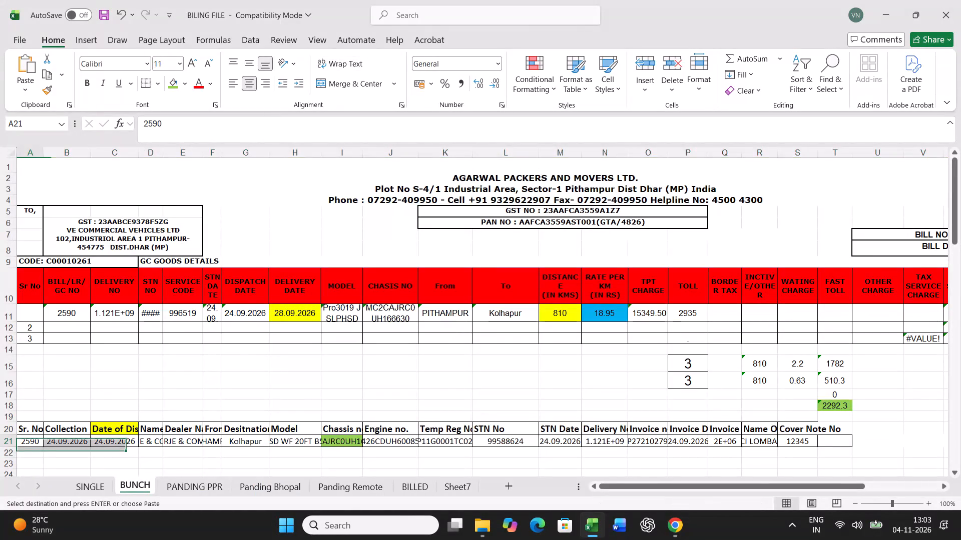
key("ctrl+v")
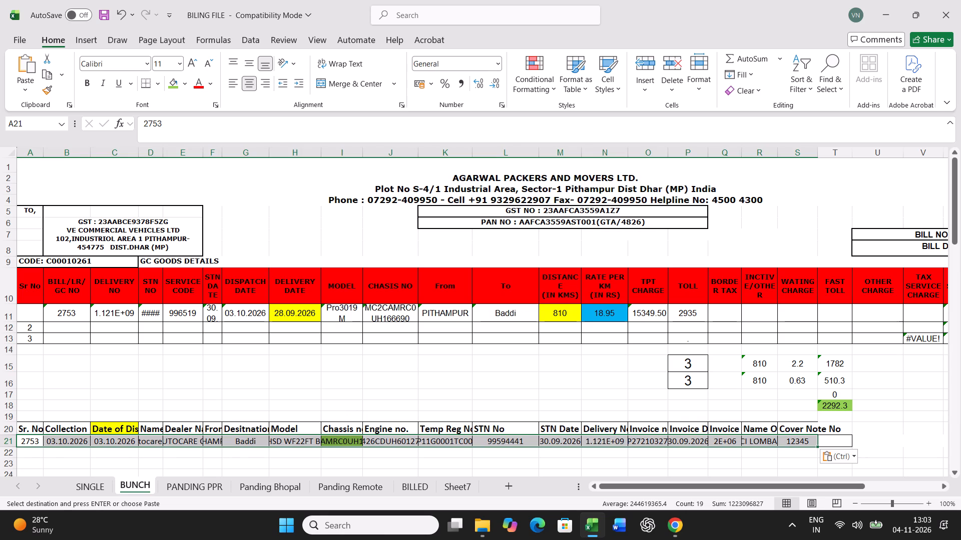
Set the date of dispatch in row 21 of the BUNCH sheet to 04.10.2026.
left_click(104, 442)
type("04.10.2026")
key("Return")
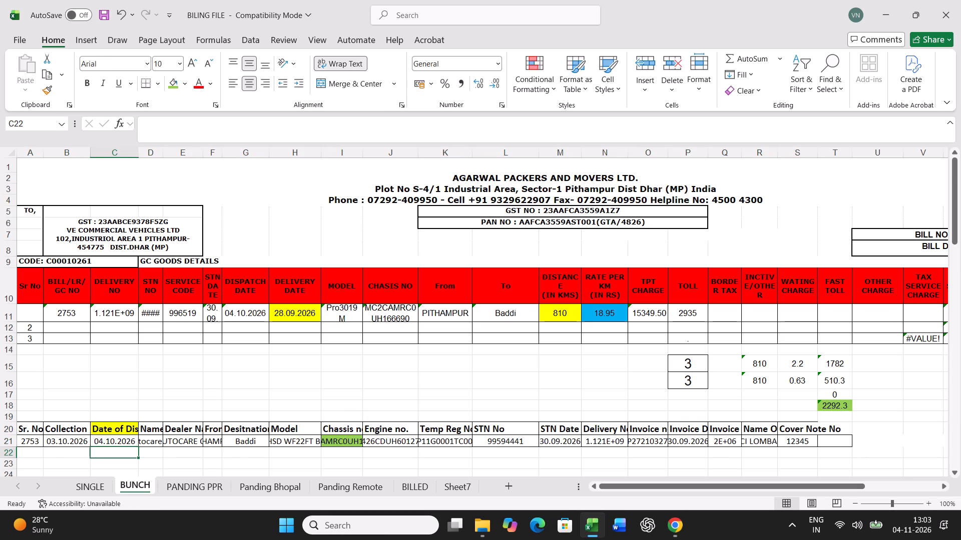
In bill row 11 of the BUNCH sheet, set delivery date 09.10.2026, distance 1156, toll 7010 and border tax 1594.
left_click(301, 308)
type("09.10.2026")
key("Right")
key("Right")
key("Right")
key("Right")
key("Right")
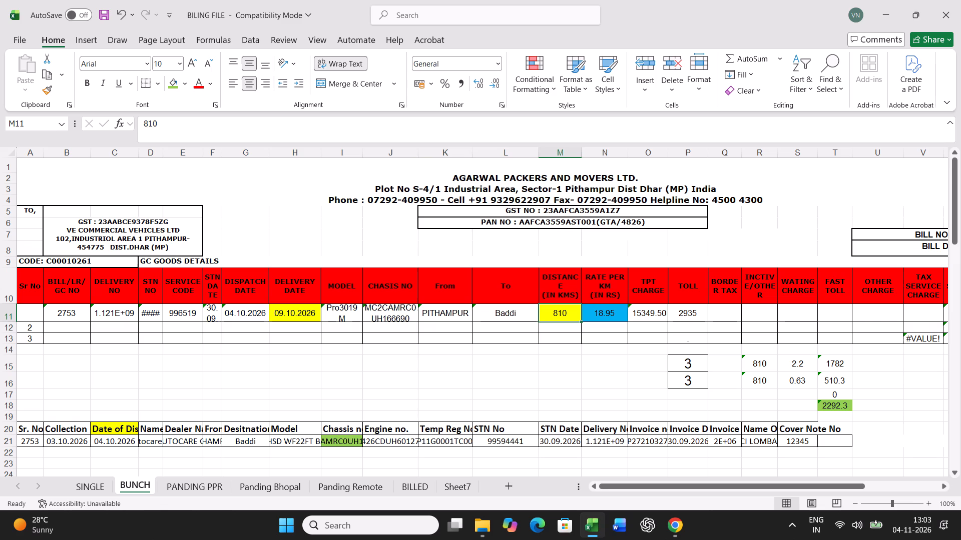
type("1156")
key("Right")
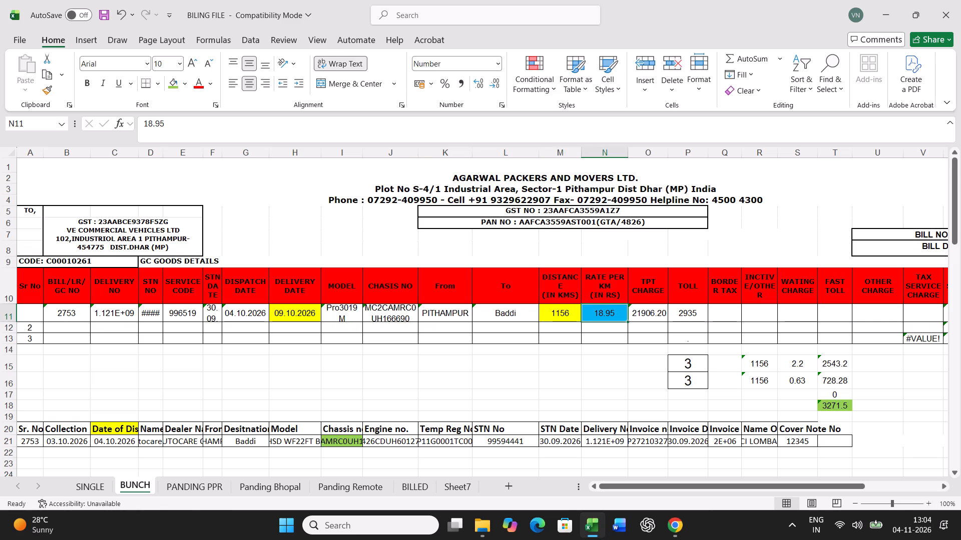
key("Right")
key("Right")
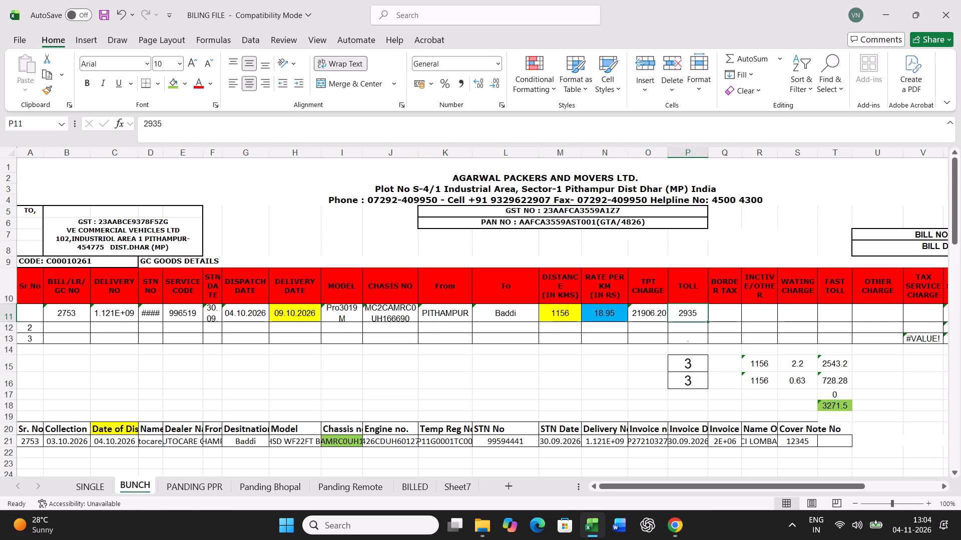
type("7010")
key("Right")
type("1594")
key("Return")
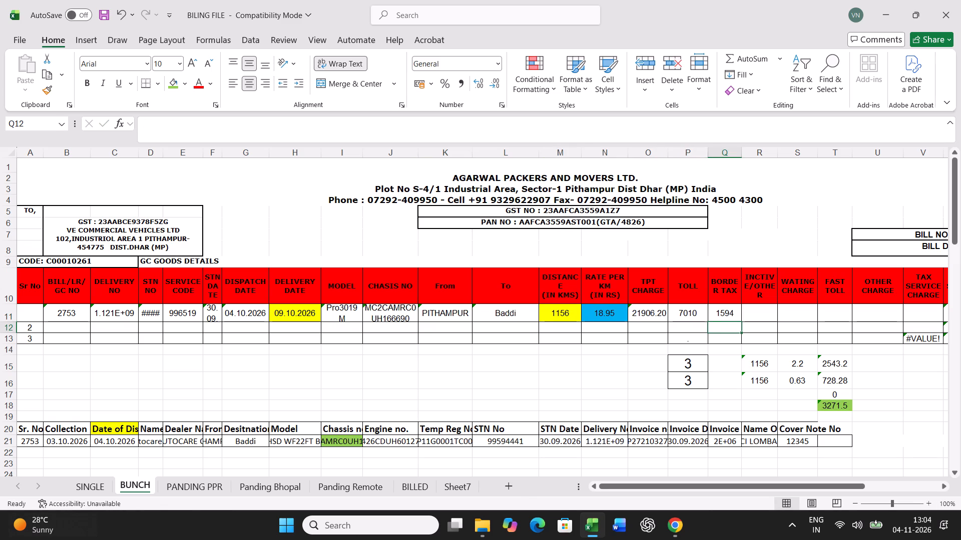
Set the transit time cells P15 and P16 of the BUNCH sheet to 4 and 5.
left_click(685, 364)
key("4")
key("Return")
key("5")
key("Return")
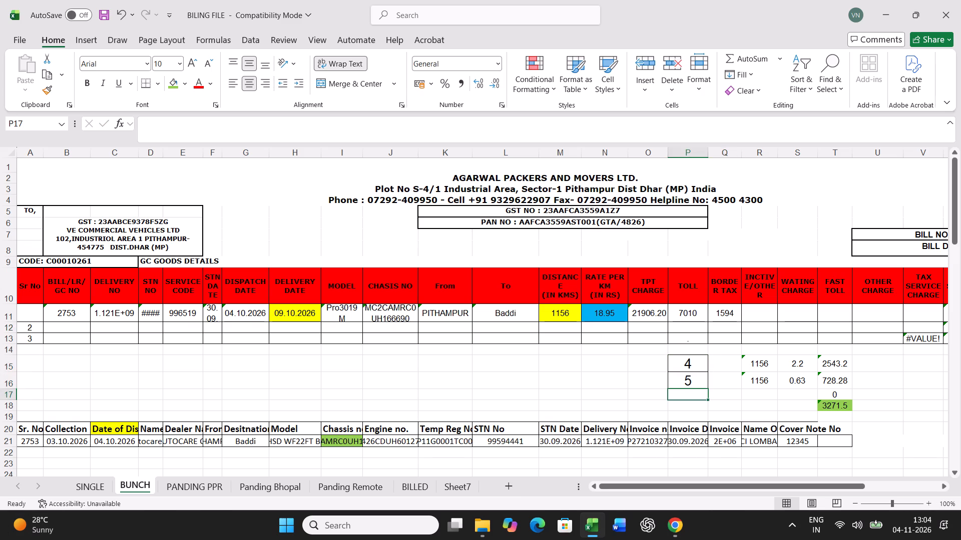
Print the freight bill for chassis 166690 from the SINGLE sheet.
left_click(91, 481)
key("ctrl+p")
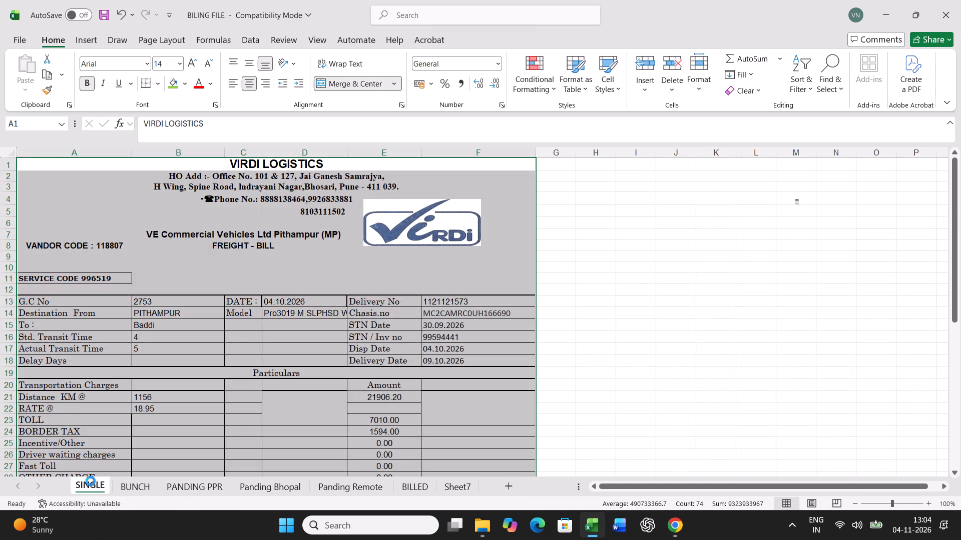
left_click(167, 98)
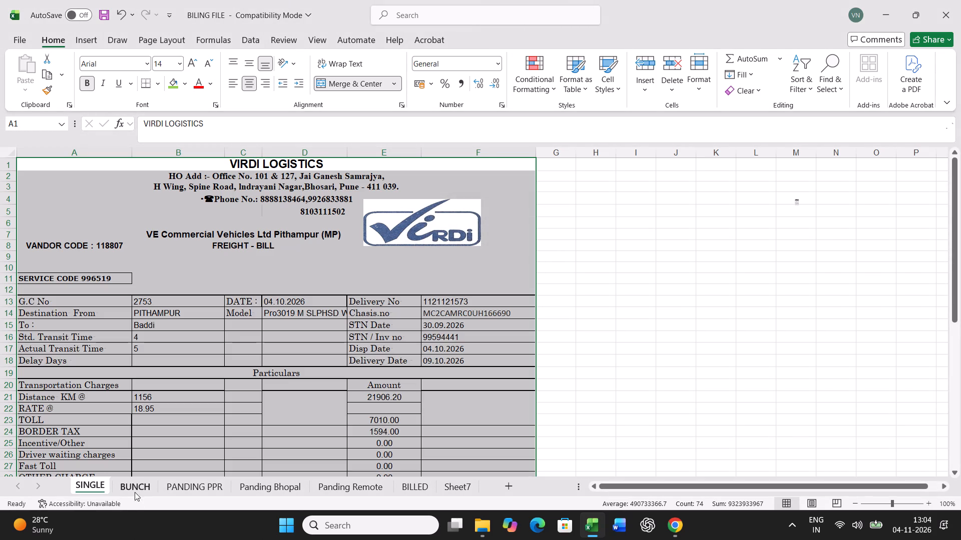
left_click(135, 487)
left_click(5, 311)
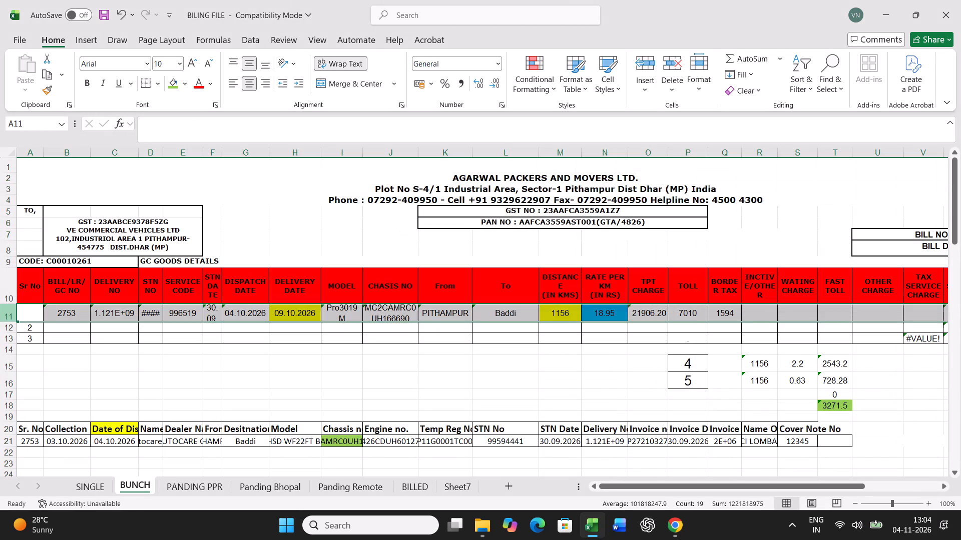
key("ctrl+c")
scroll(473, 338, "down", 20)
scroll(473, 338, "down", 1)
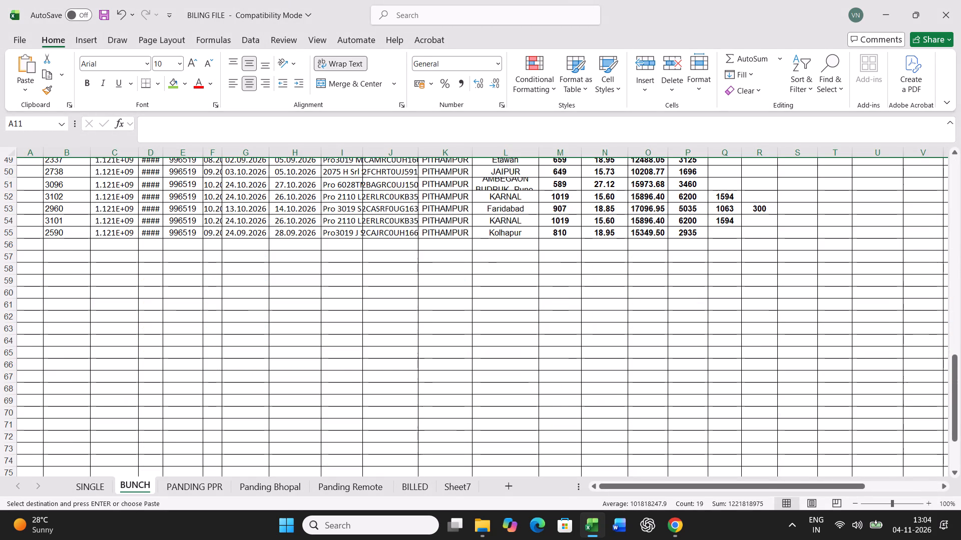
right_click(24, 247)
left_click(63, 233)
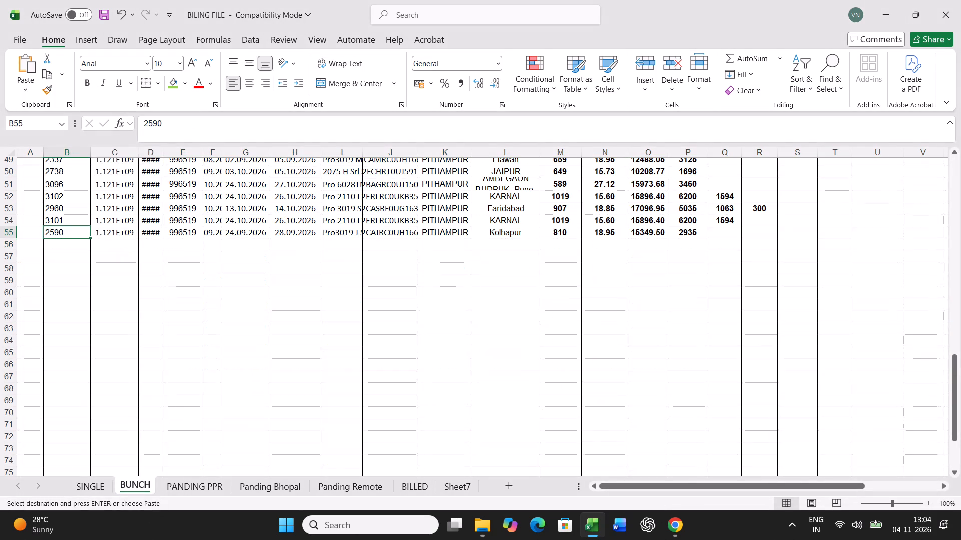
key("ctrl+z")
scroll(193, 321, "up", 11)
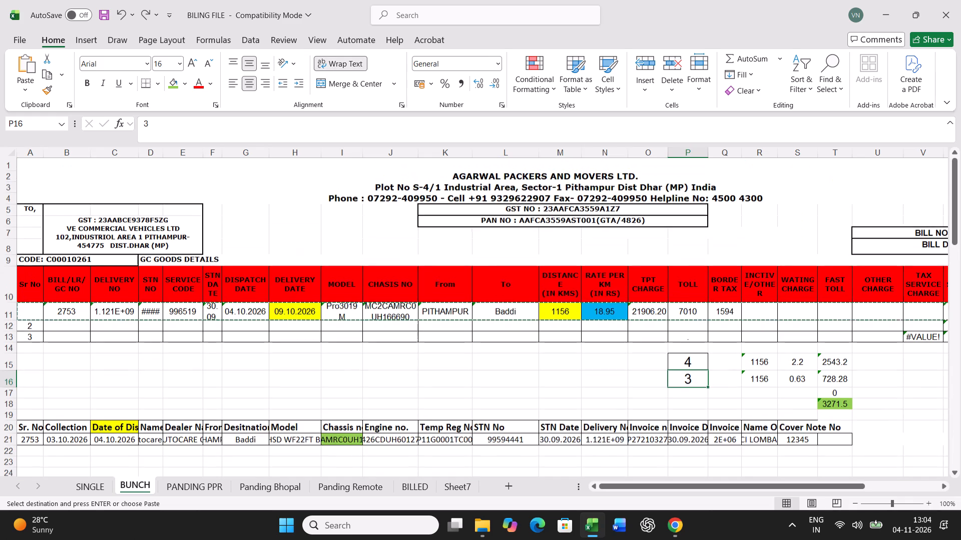
Record bill row 11 of the BUNCH sheet as values in row 56 of the goods details table.
left_click(8, 313)
key("ctrl+c")
scroll(169, 336, "down", 3)
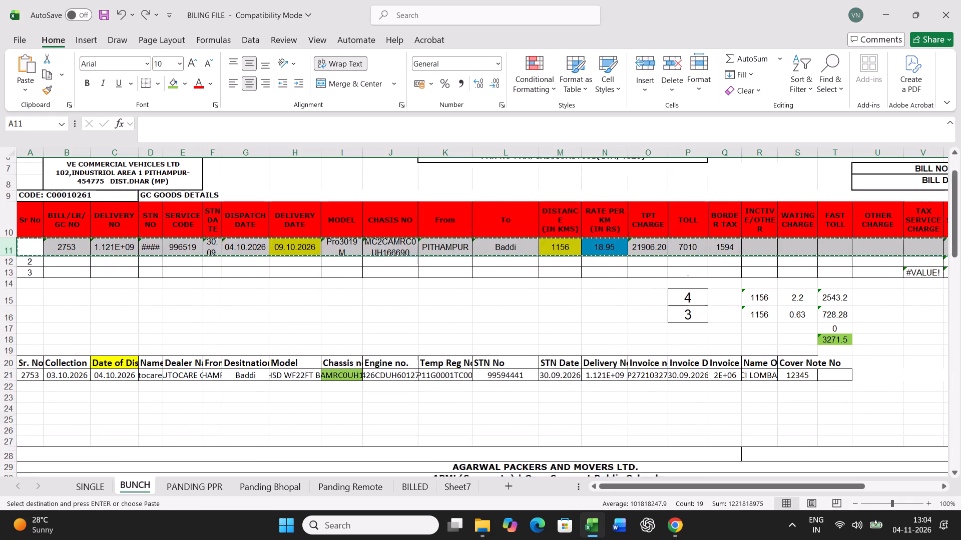
scroll(169, 336, "down", 18)
right_click(28, 245)
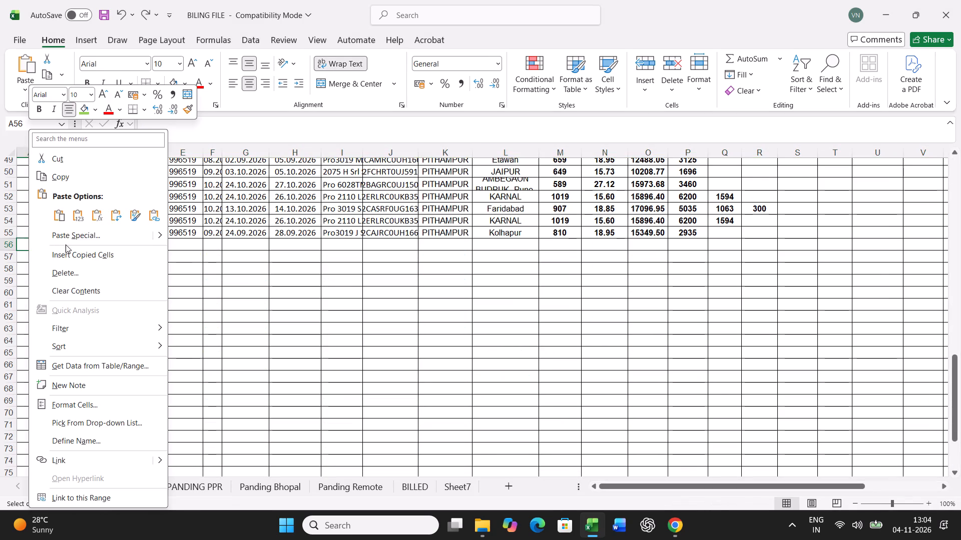
left_click(84, 234)
left_click(36, 209)
left_click(37, 203)
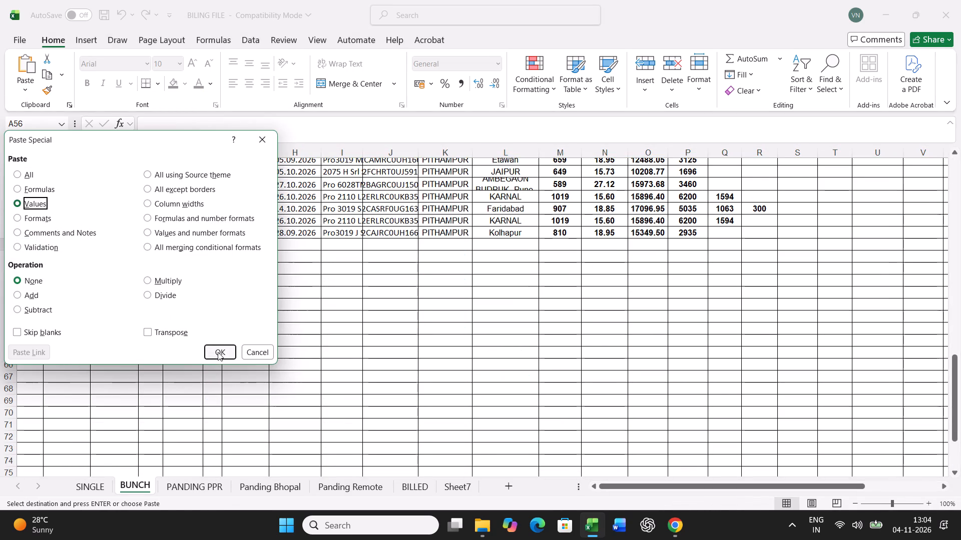
left_click(218, 352)
Find chassis 256075 in the PANDING PPR sheet and fill its chassis number cell green.
left_click(201, 482)
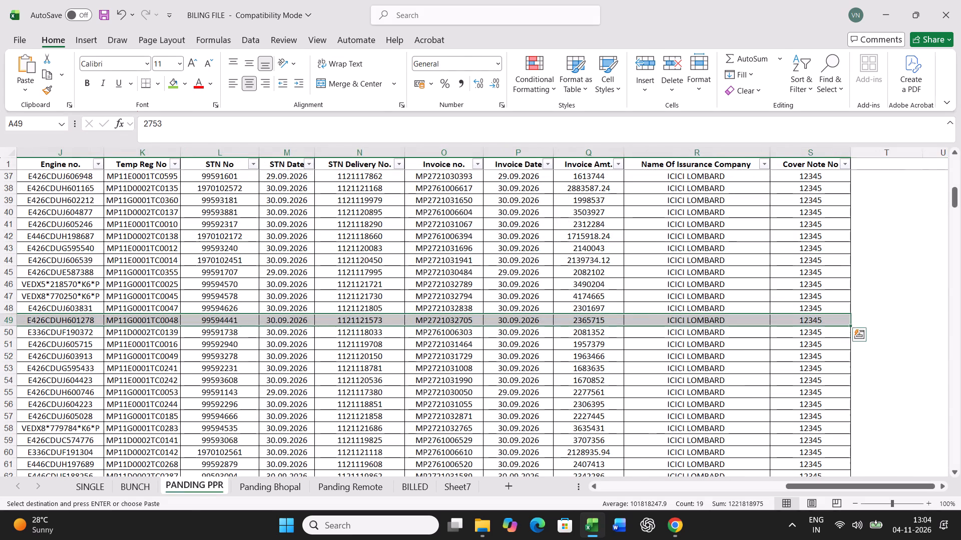
left_click(398, 400)
key("ctrl+f")
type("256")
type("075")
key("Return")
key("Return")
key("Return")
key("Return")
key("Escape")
left_click(173, 85)
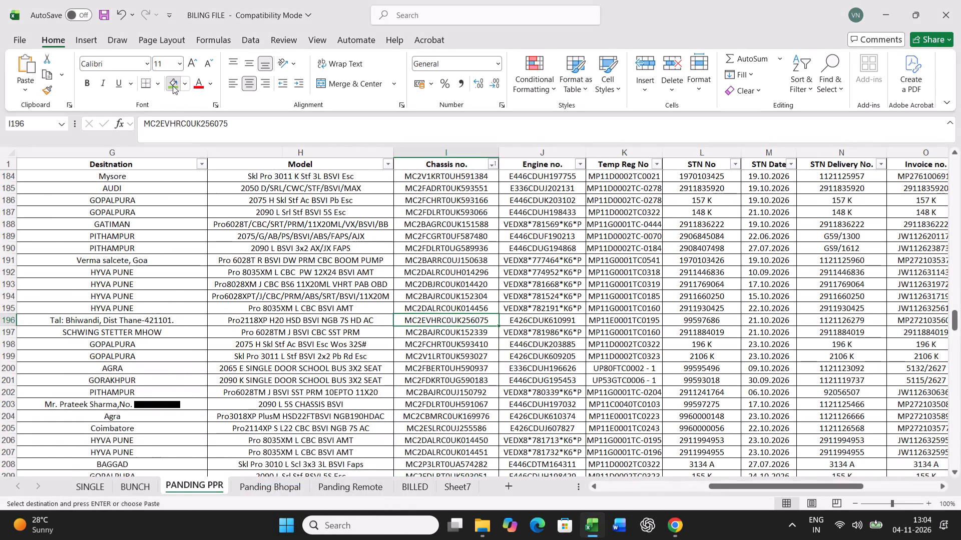
key("Left")
key("Left")
key("Left")
key("Left")
key("Left")
key("Left")
key("Left")
key("Left")
key("Left")
key("Left")
key("Left")
key("Left")
key("Left")
key("Left")
key("Left")
key("Left")
key("Left")
key("Left")
key("Left")
key("ctrl+shift+Right")
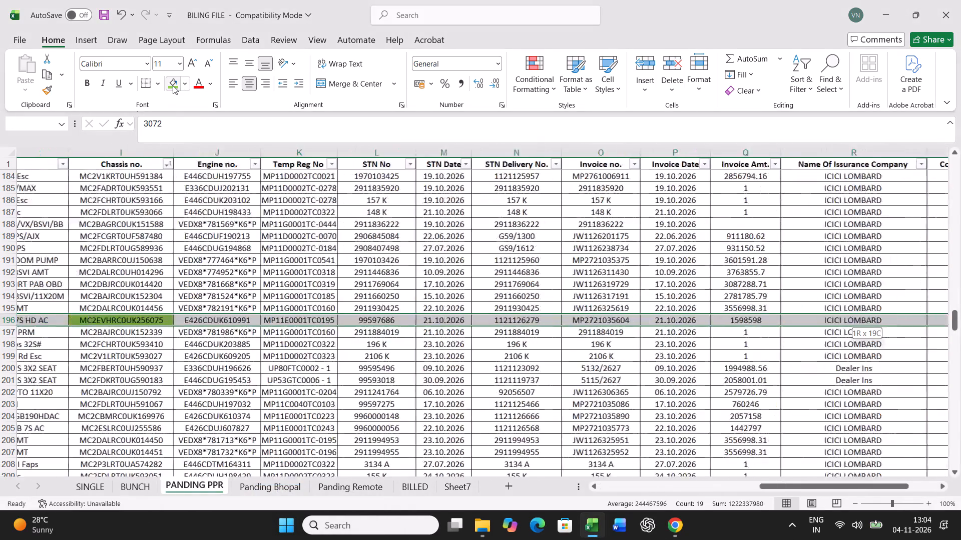
key("ctrl+c")
left_click(129, 493)
scroll(103, 311, "up", 16)
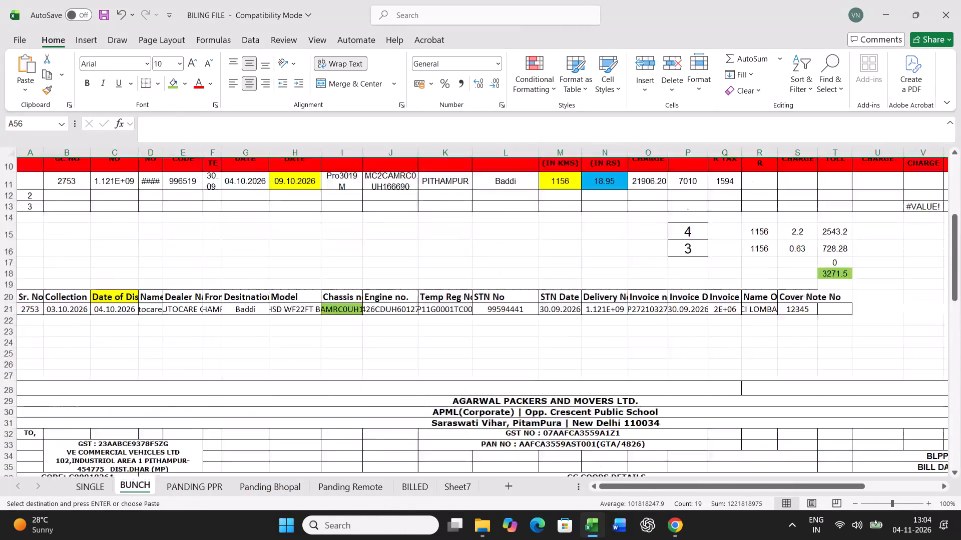
scroll(103, 311, "up", 6)
left_click(33, 438)
key("ctrl+v")
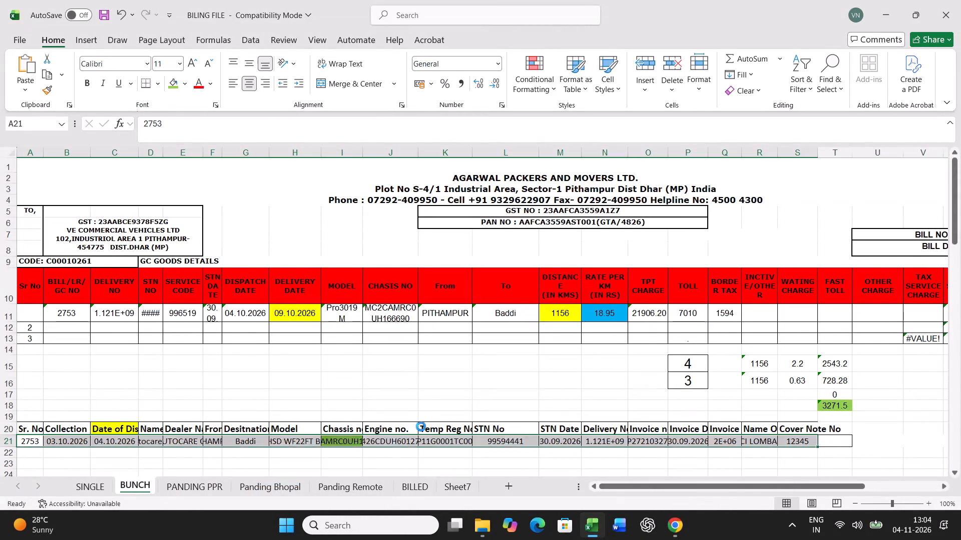
Set the date of dispatch in row 21 of the BUNCH sheet to 23.10.2026.
left_click(111, 439)
type("23.10.2026")
key("Return")
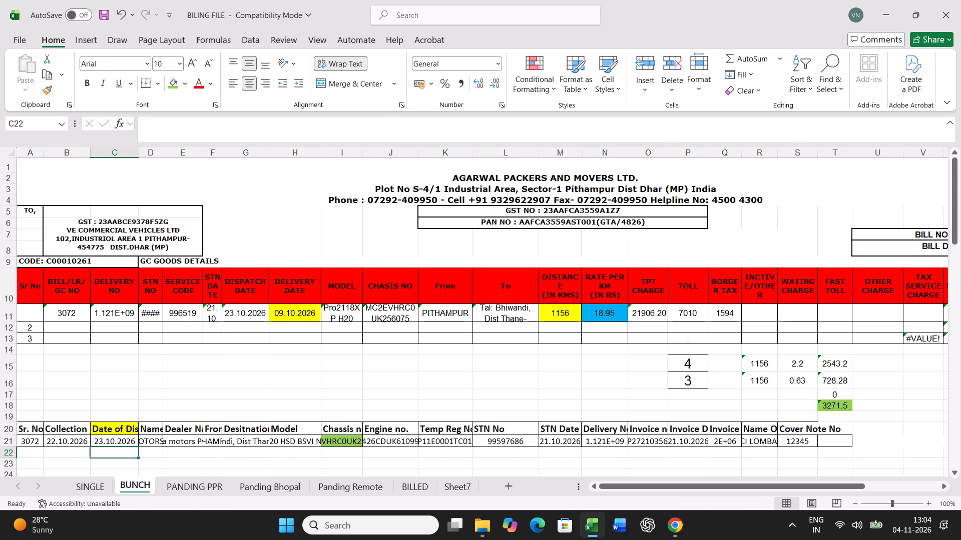
In bill row 11, set delivery date 24.10.2026, distance 520, rate 18.95 and toll 3455, and clear the border tax.
left_click(289, 311)
type("24.10.2026")
key("Right")
key("Right")
key("Right")
key("Right")
key("Right")
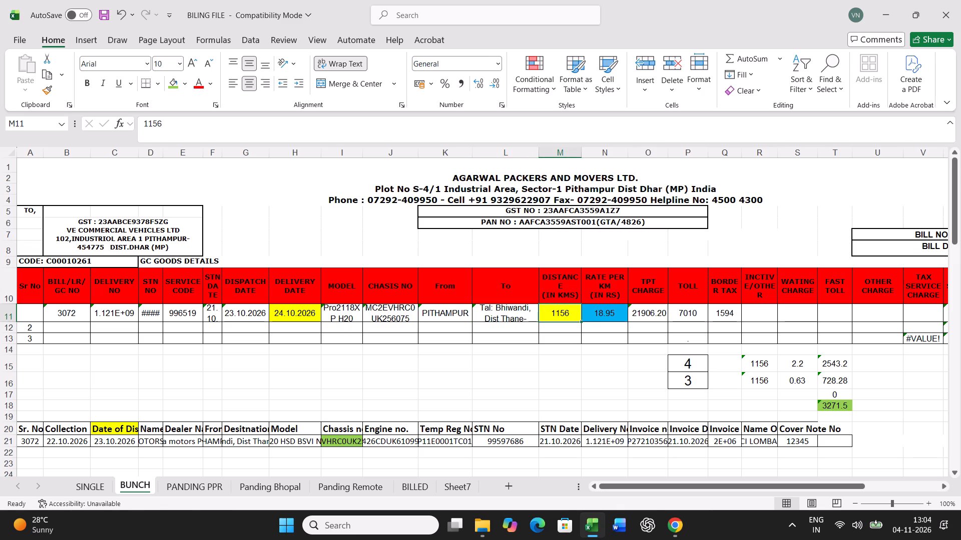
type("520")
key("Right")
type("18.95")
key("Right")
key("Right")
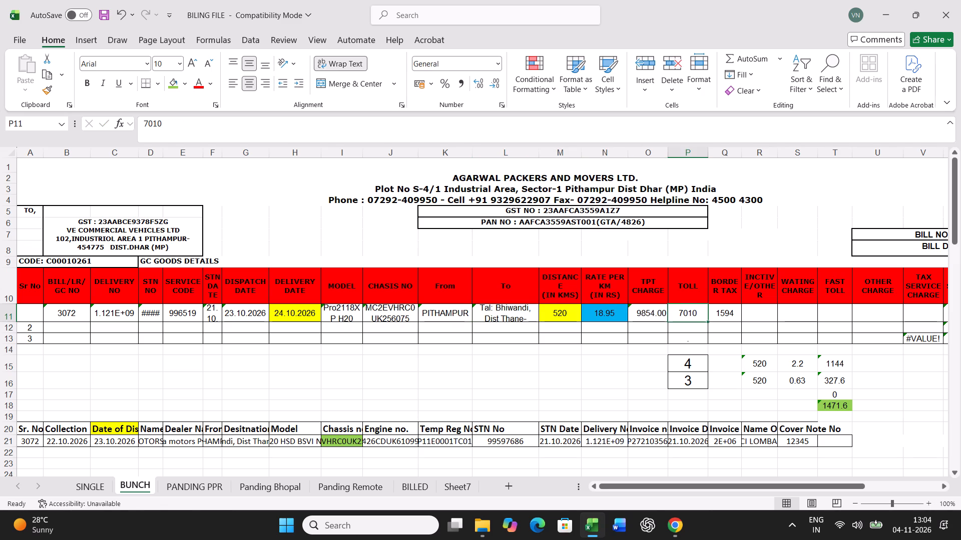
type("3455")
key("Right")
key("Delete")
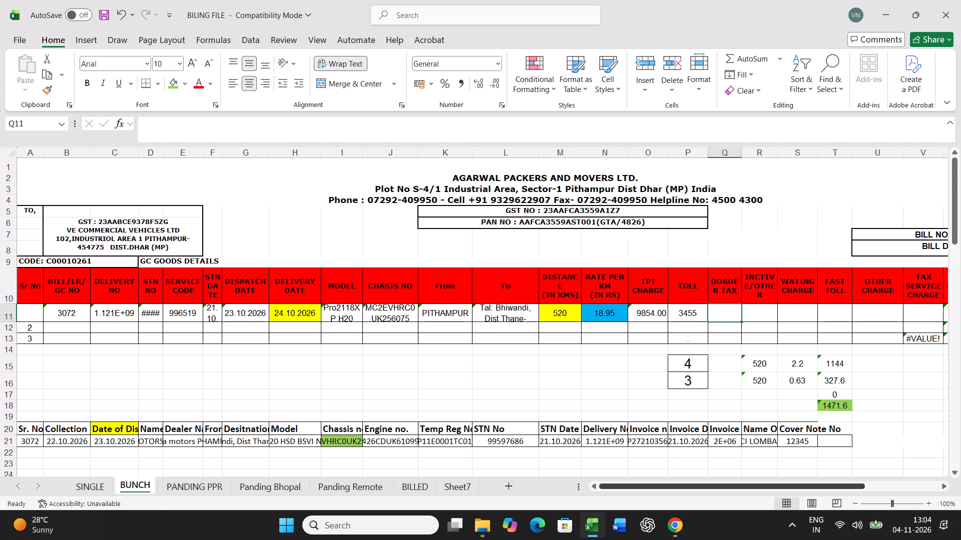
Set the transit time cells P15 and P16 of the BUNCH sheet to 2 and 1.
left_click(699, 363)
key("2")
key("Return")
key("1")
key("Return")
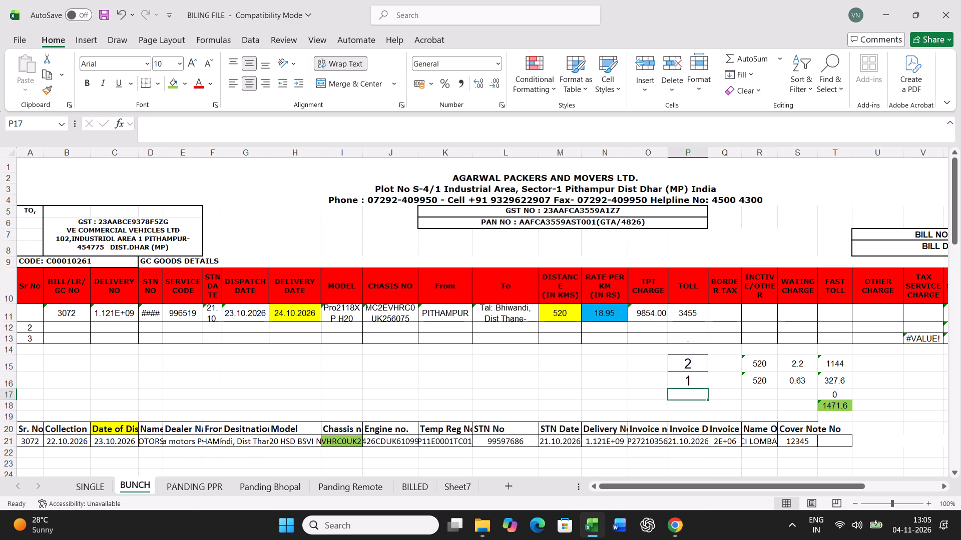
Print the freight bill for chassis 256075 from the SINGLE sheet.
left_click(94, 484)
key("ctrl+p")
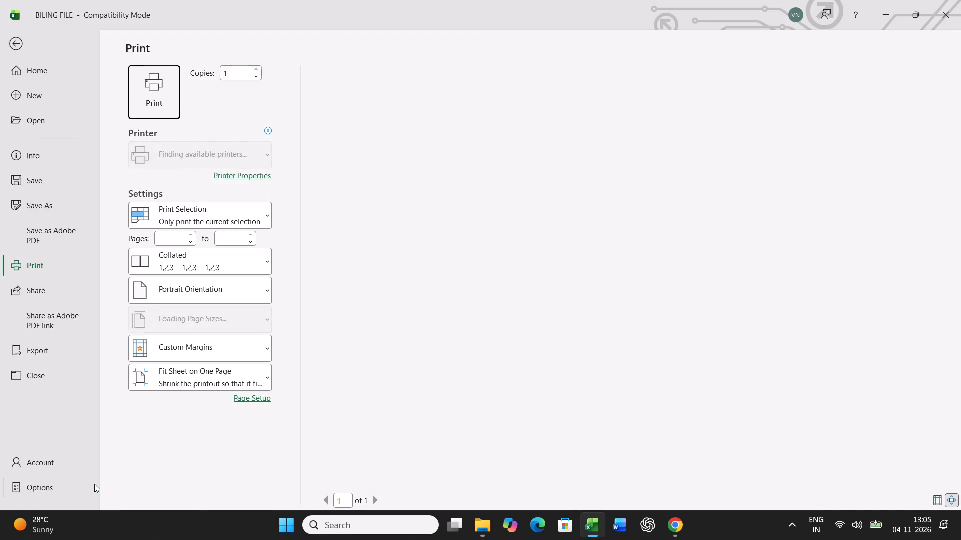
left_click(163, 97)
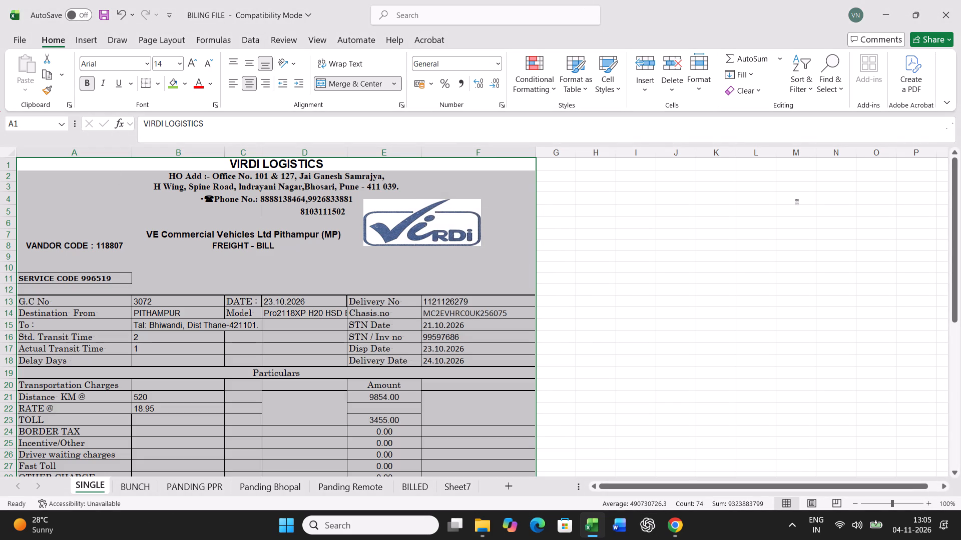
Record bill row 11 of the BUNCH sheet as values in row 57 of the goods details table and save the workbook.
left_click(143, 485)
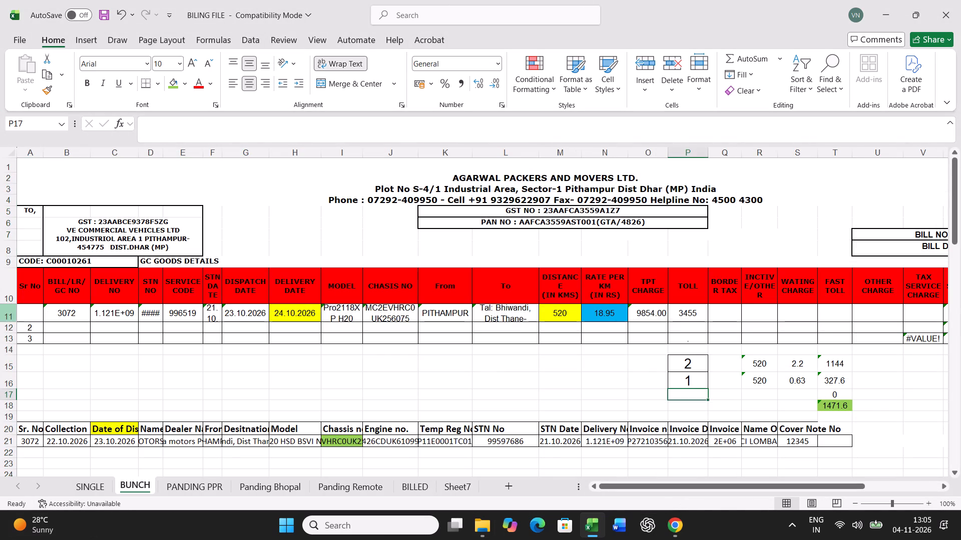
left_click(6, 310)
key("ctrl+c")
scroll(418, 377, "down", 12)
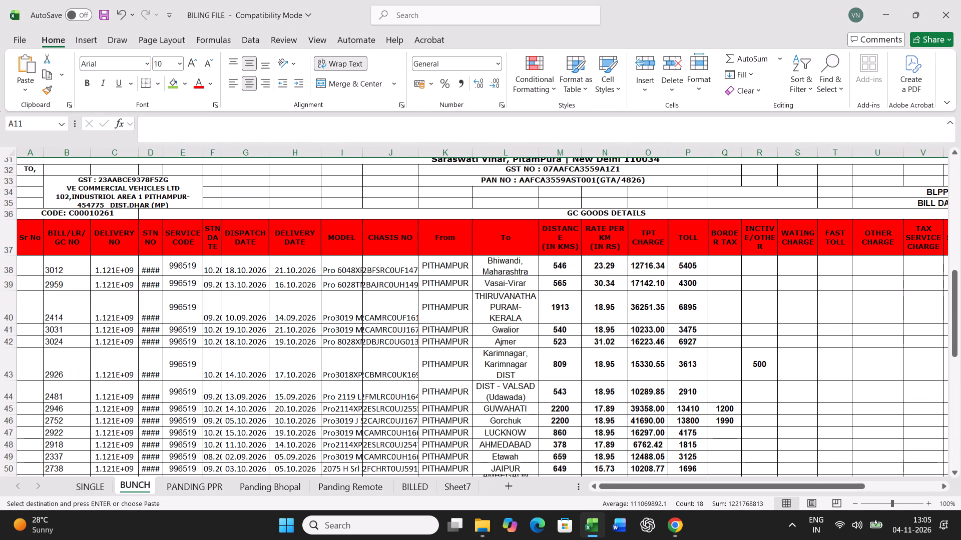
scroll(260, 333, "down", 11)
scroll(214, 337, "up", 4)
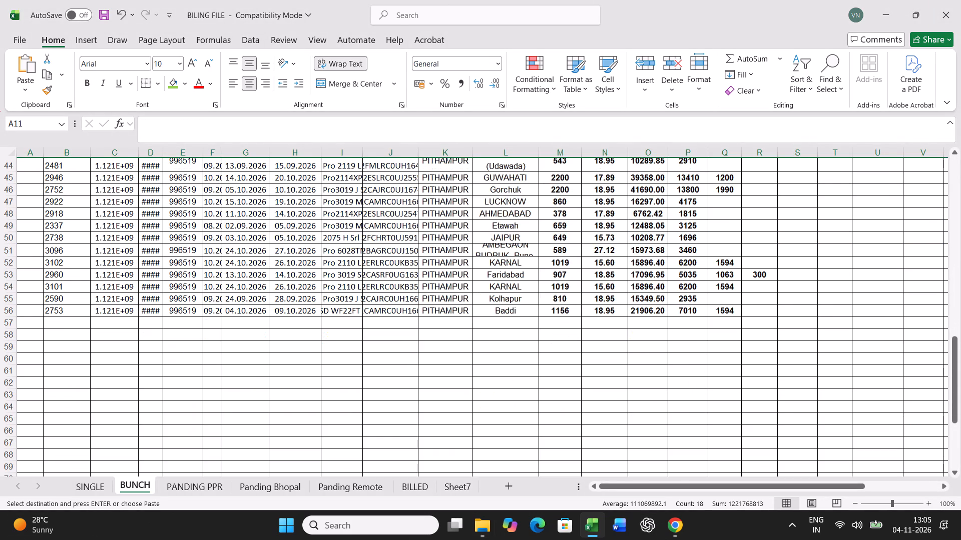
right_click(38, 324)
left_click(101, 236)
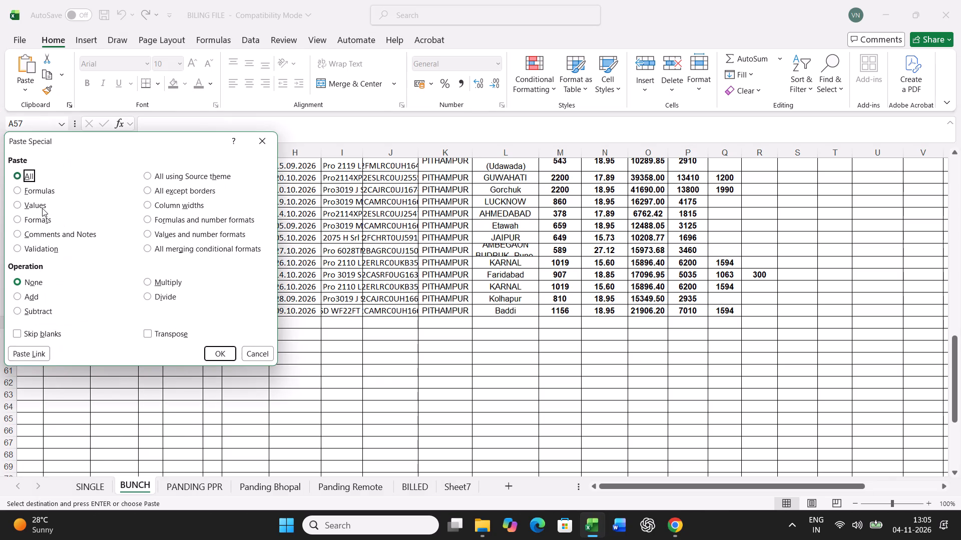
left_click(41, 208)
left_click(223, 355)
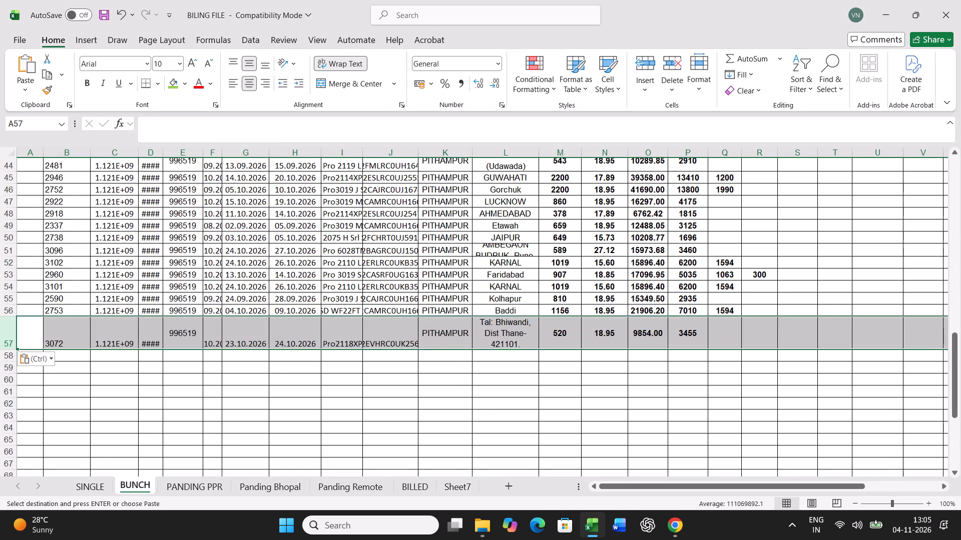
key("ctrl+s")
Check the count of recorded bill numbers in the BUNCH goods details table, from row 38 to row 57.
scroll(222, 439, "up", 6)
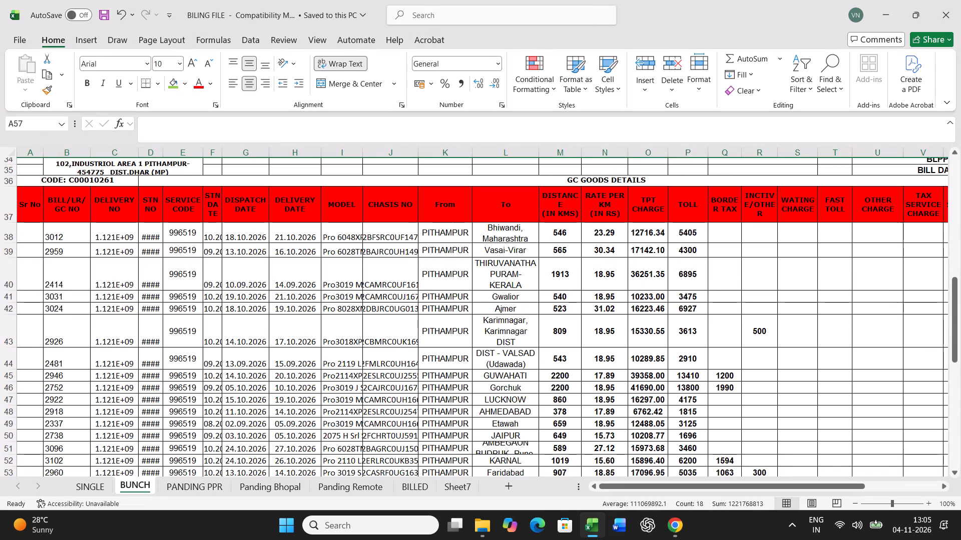
left_click_drag(69, 238, 69, 462)
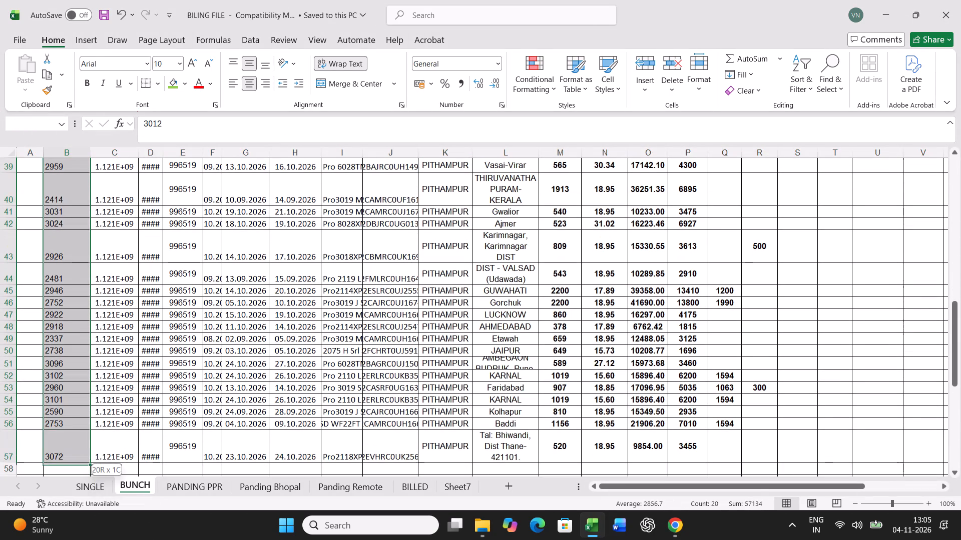
left_click_drag(69, 462, 69, 461)
Sort the PANDING PPR sheet by the green cell colour of the Chassis no. column.
left_click(206, 486)
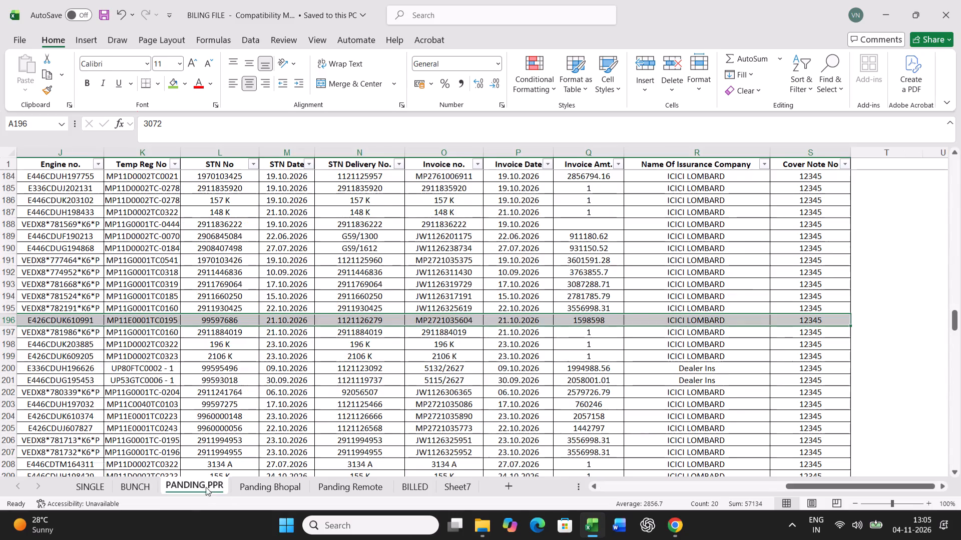
left_click_drag(802, 487, 703, 487)
left_click(560, 278)
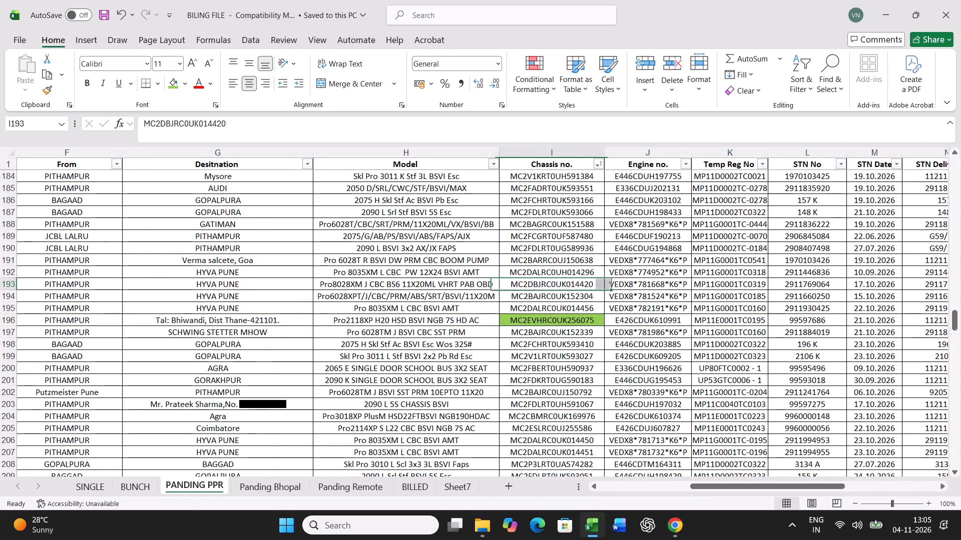
left_click(581, 162)
left_click(599, 167)
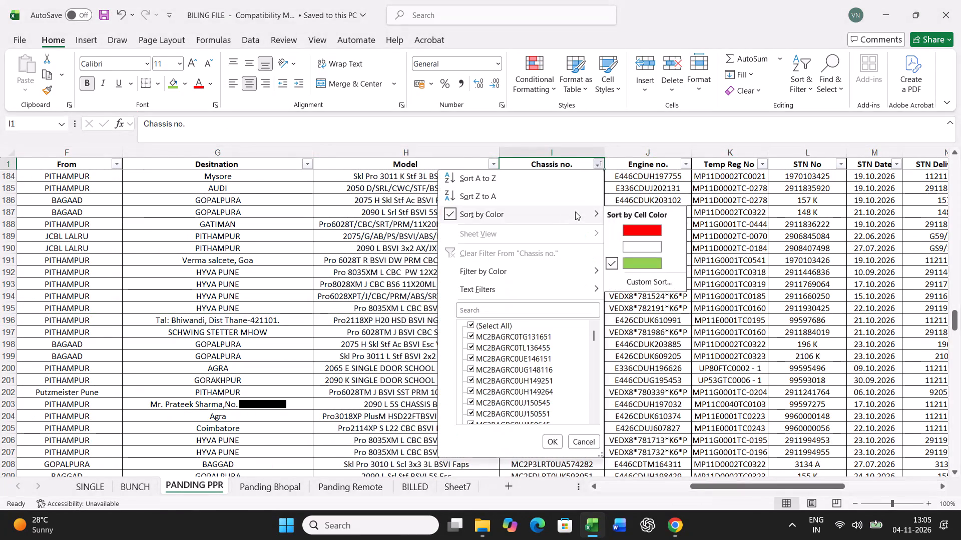
left_click(638, 261)
Cut the green-marked rows 2 to 21 of PANDING PPR and paste them into the BILLED sheet from row 3544.
left_click_drag(588, 178, 588, 346)
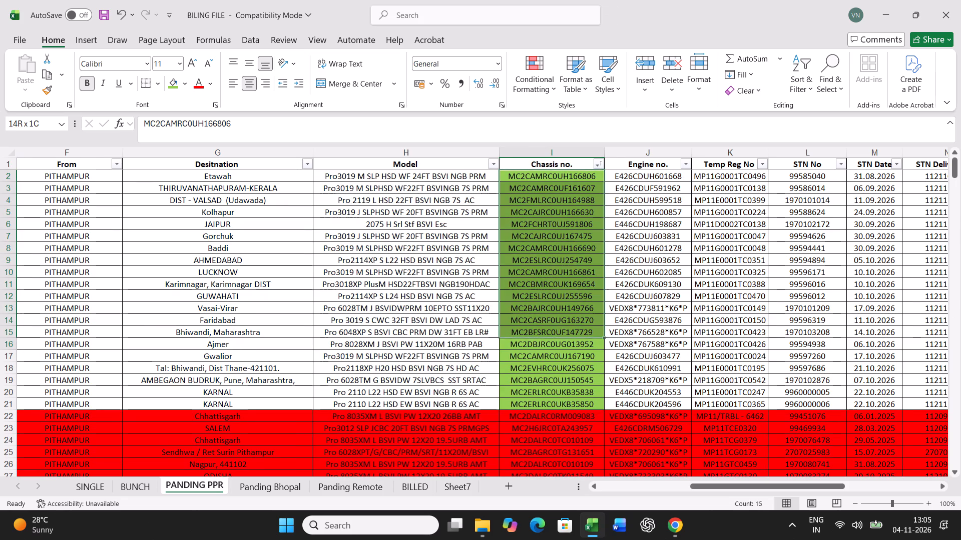
left_click_drag(588, 346, 580, 400)
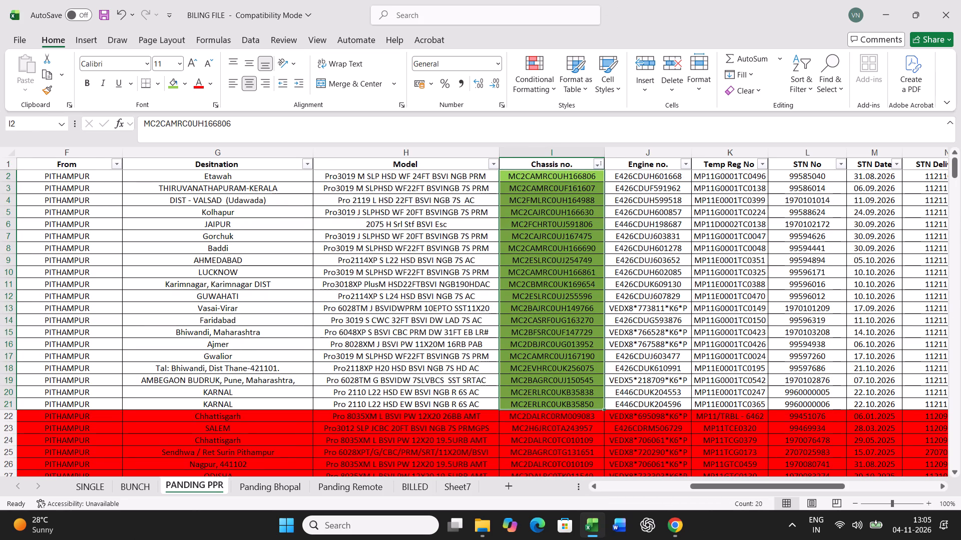
left_click_drag(5, 175, 0, 401)
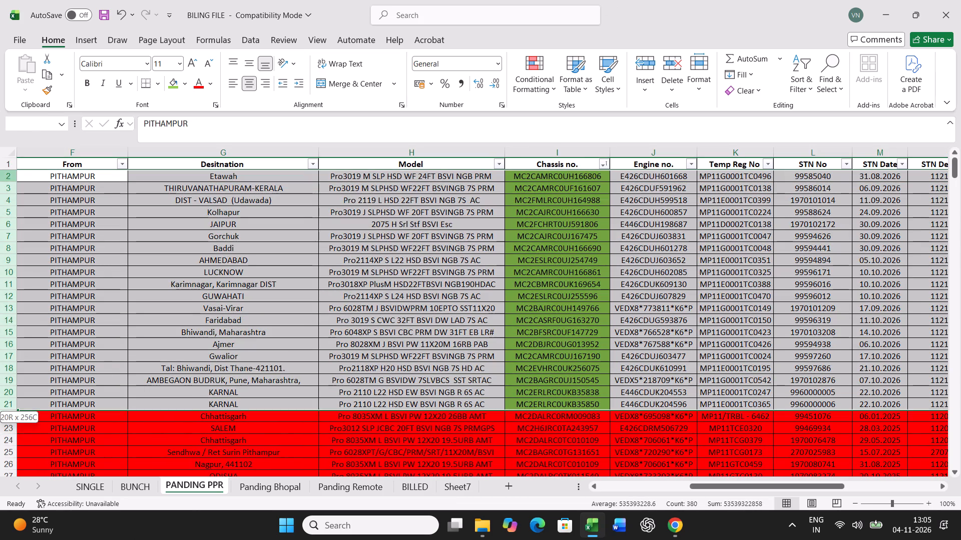
left_click_drag(0, 401, 0, 400)
key("ctrl+x")
left_click(403, 481)
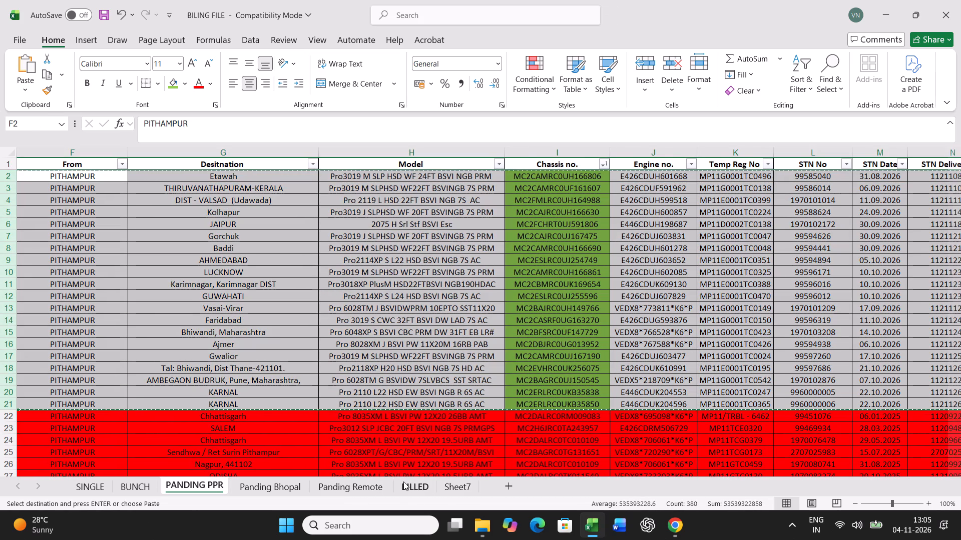
left_click(9, 210)
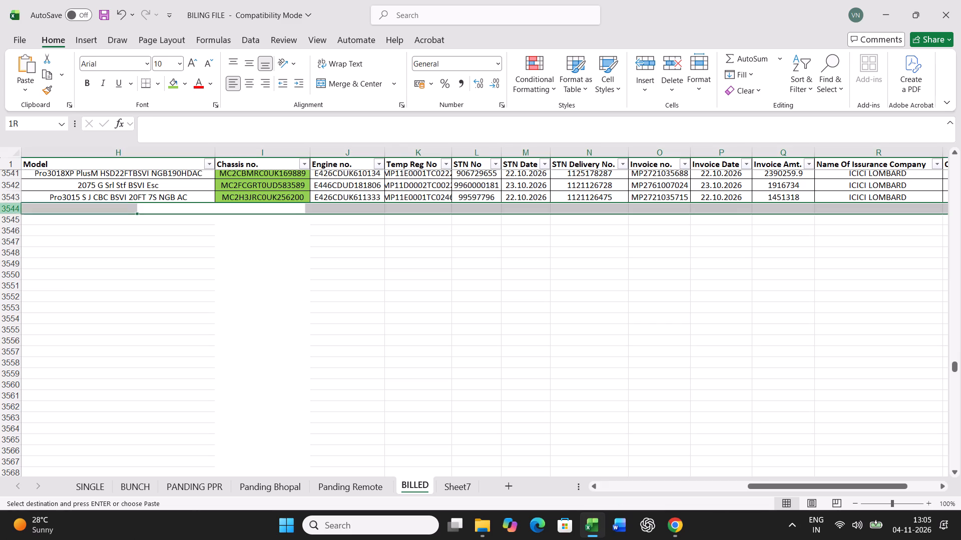
key("ctrl+v")
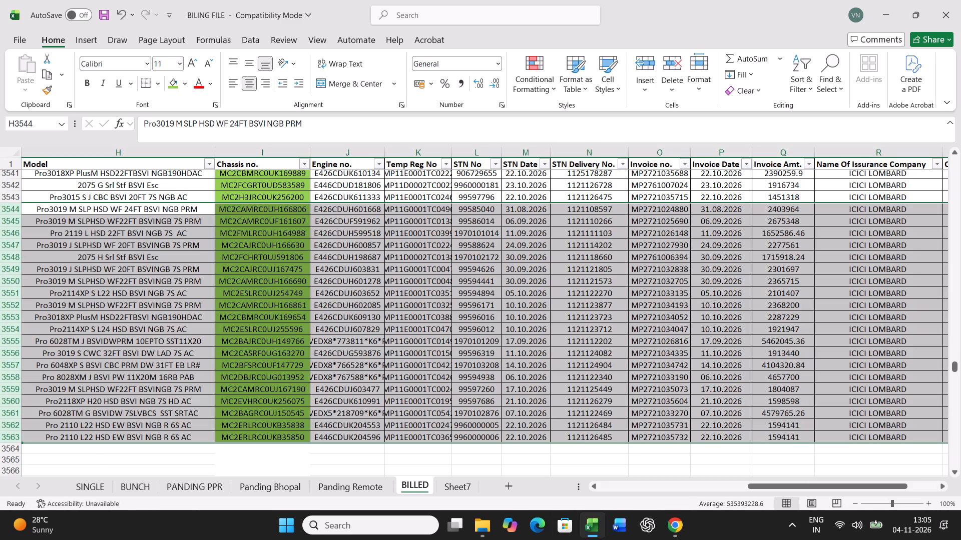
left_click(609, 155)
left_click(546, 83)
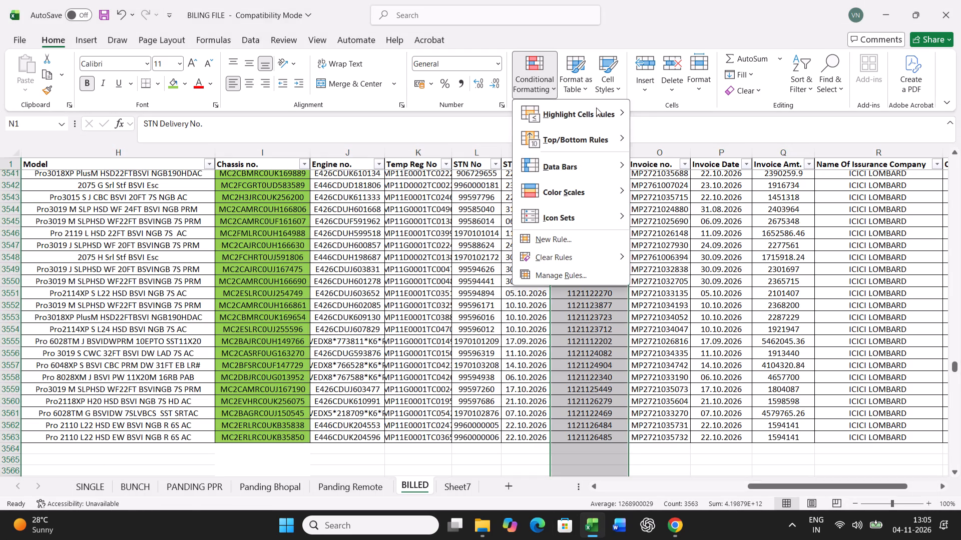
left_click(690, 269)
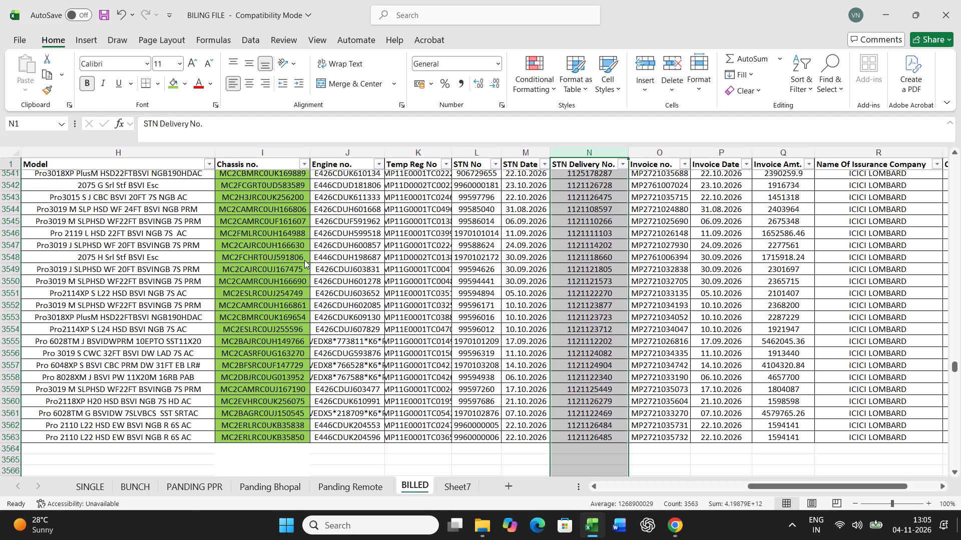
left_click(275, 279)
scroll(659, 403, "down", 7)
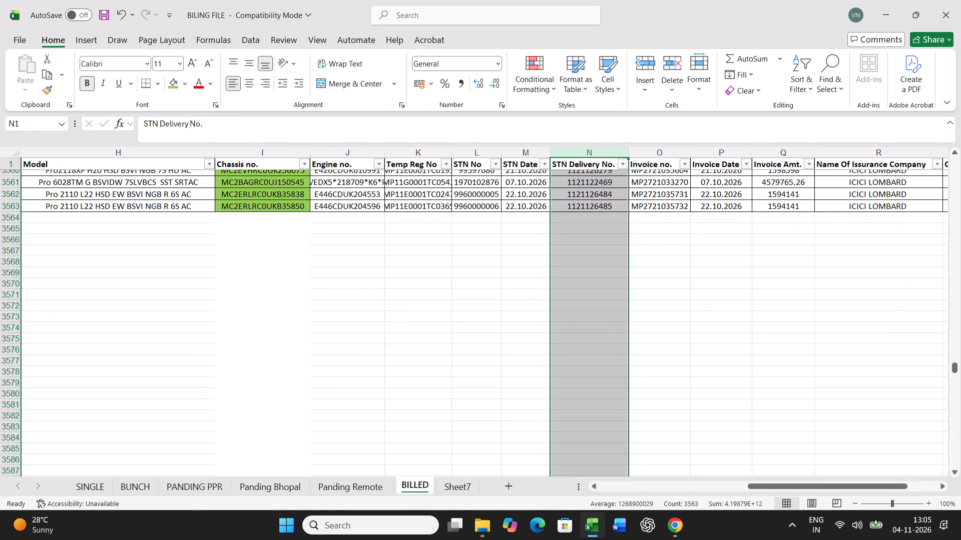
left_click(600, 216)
Delete the emptied rows 2 to 21 from the PANDING PPR sheet.
left_click(190, 482)
right_click(321, 278)
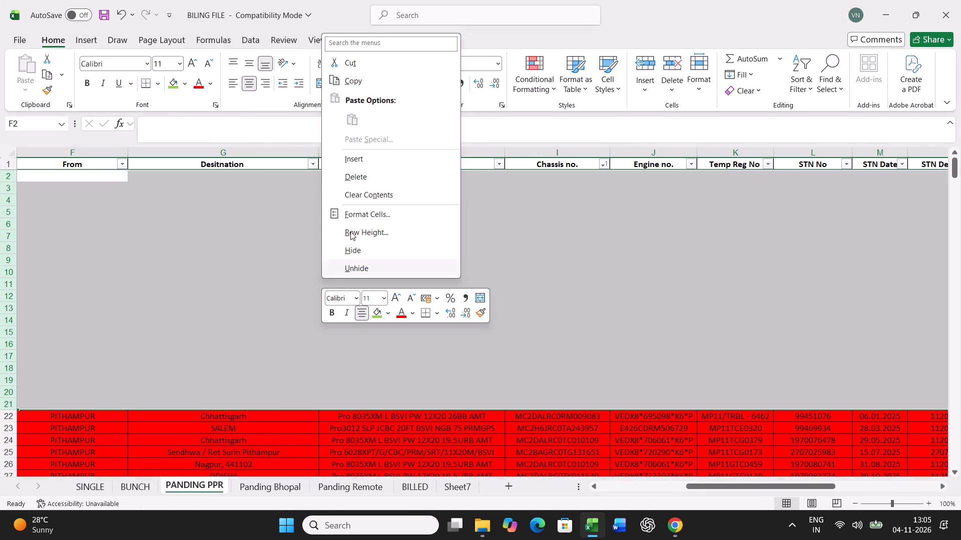
left_click(380, 174)
left_click(636, 485)
left_click(474, 333)
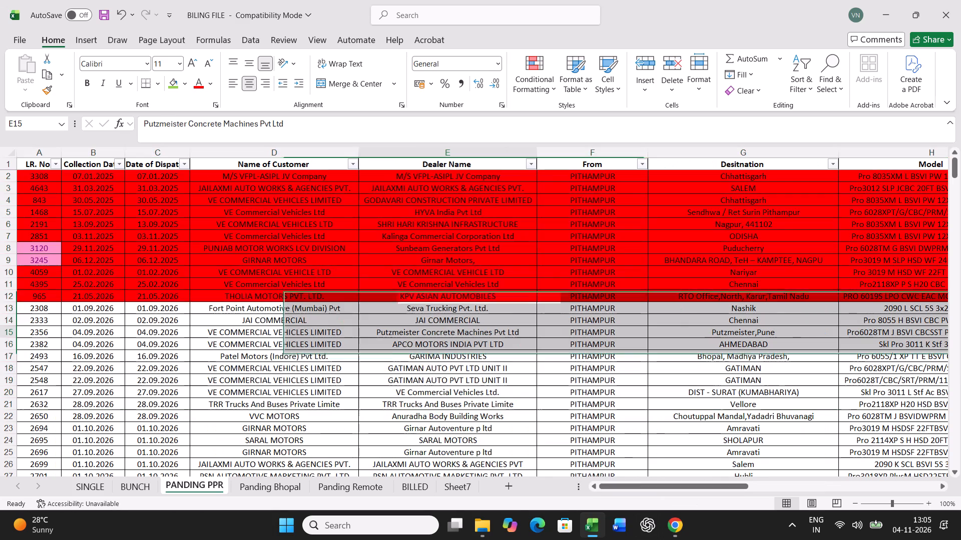
Set the destination in cell L38 of the BUNCH goods details table to BHIWANDI.
left_click(143, 483)
scroll(611, 376, "up", 4)
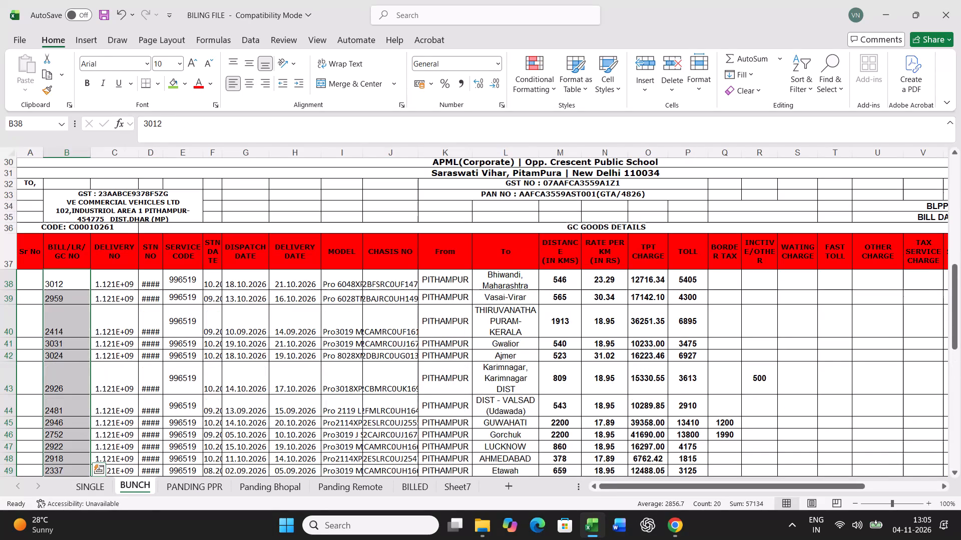
left_click(515, 280)
type("BHIWANDI")
key("Return")
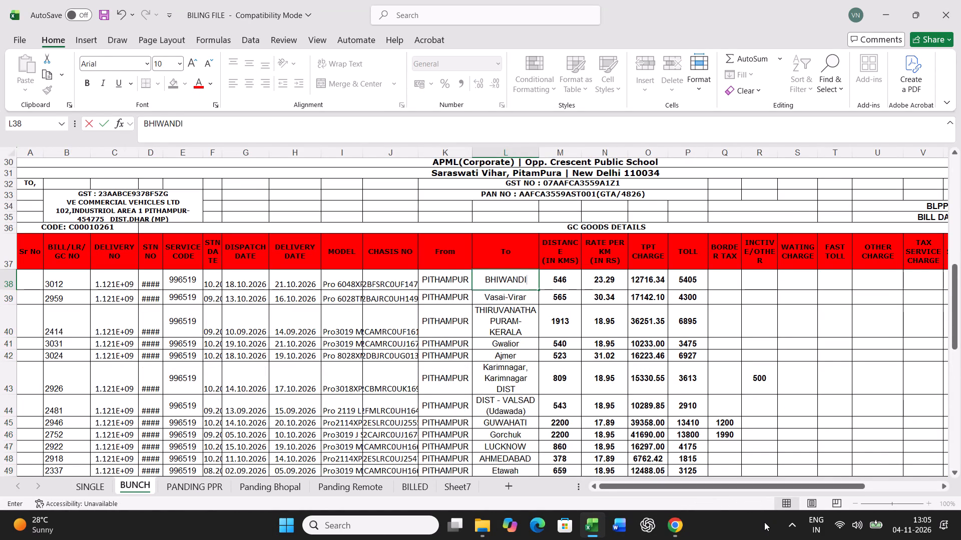
Shorten the destination in cell L39 of the BUNCH sheet to Vasai.
key("F2")
key("BackSpace")
key("BackSpace")
key("BackSpace")
key("BackSpace")
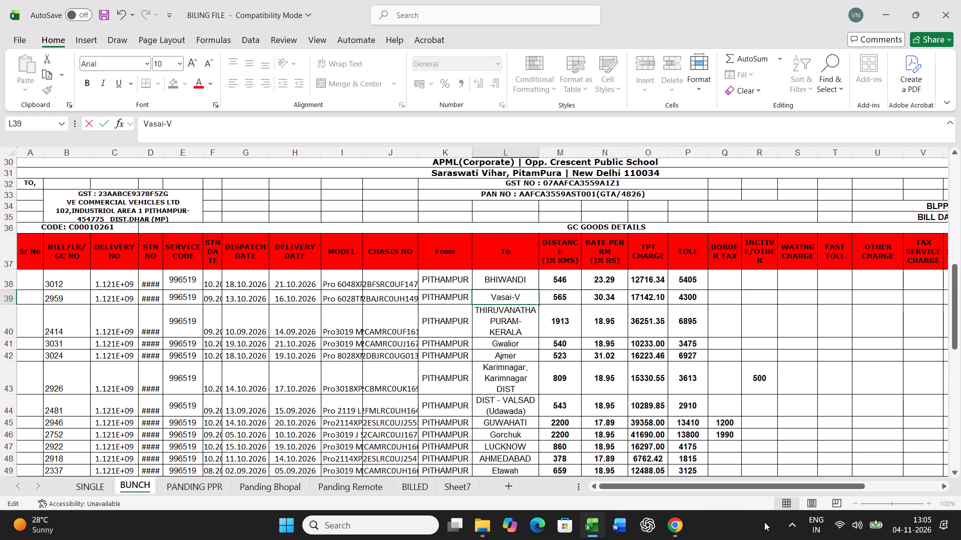
key("BackSpace")
key("BackSpace")
key("Return")
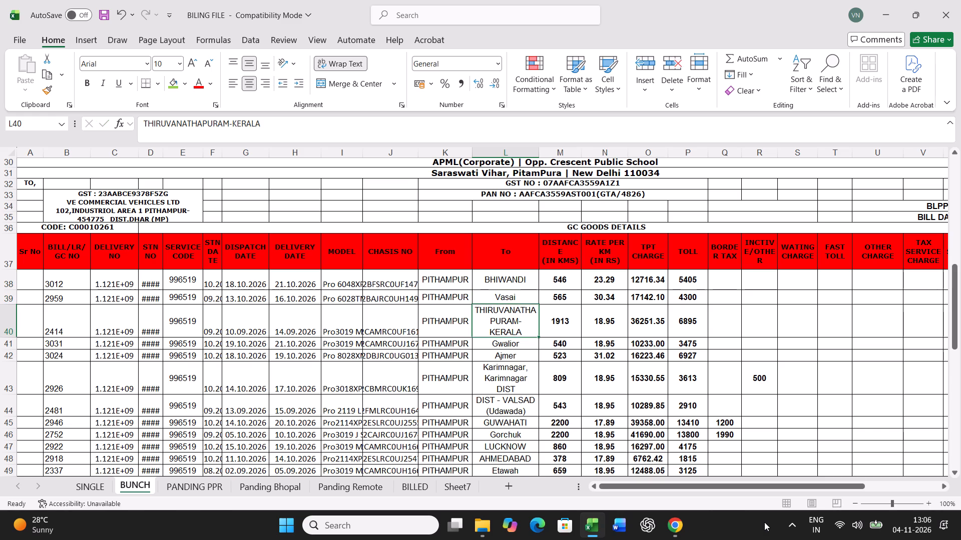
Shorten the destination in cell L40 of the BUNCH sheet to THIRUVANATHAPURAM, removing the state name.
key("F2")
key("BackSpace")
key("BackSpace")
key("BackSpace")
key("BackSpace")
key("BackSpace")
key("BackSpace")
key("BackSpace")
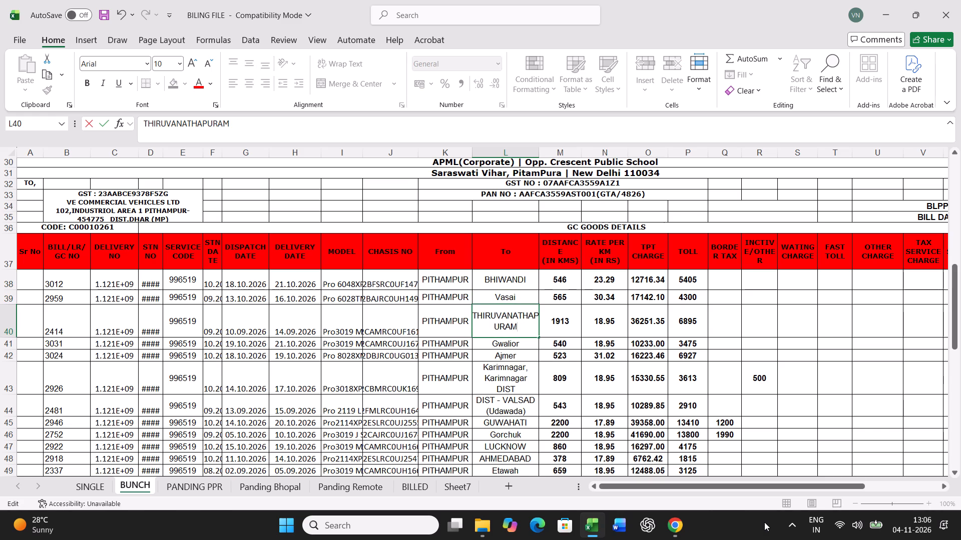
key("Return")
Shorten the destination in cell L43 of the BUNCH sheet to Karimnagar.
key("Return")
key("Return")
key("F2")
key("BackSpace")
key("BackSpace")
key("BackSpace")
key("BackSpace")
key("BackSpace")
key("BackSpace")
key("BackSpace")
key("BackSpace")
key("BackSpace")
key("BackSpace")
key("BackSpace")
key("BackSpace")
key("BackSpace")
key("BackSpace")
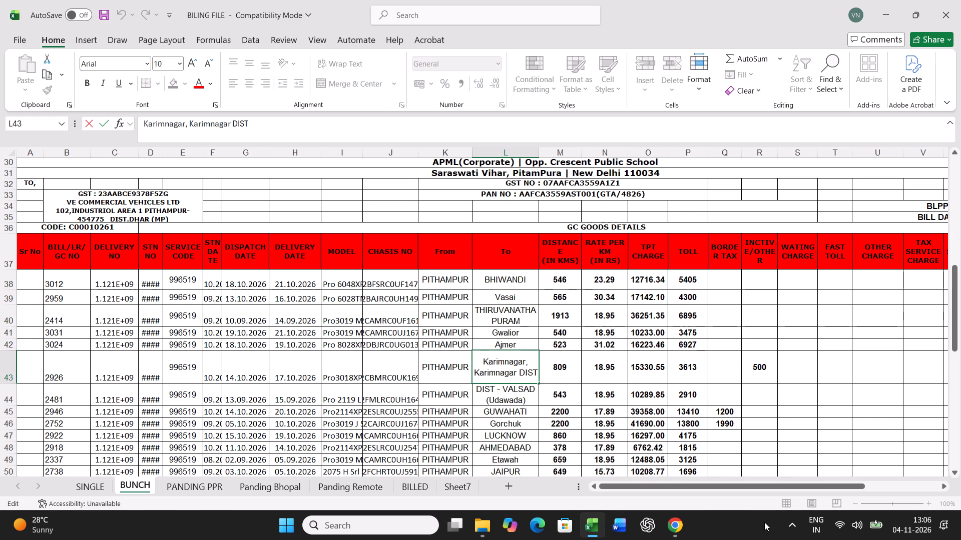
key("BackSpace")
key("BackSpace")
key("BackSpace")
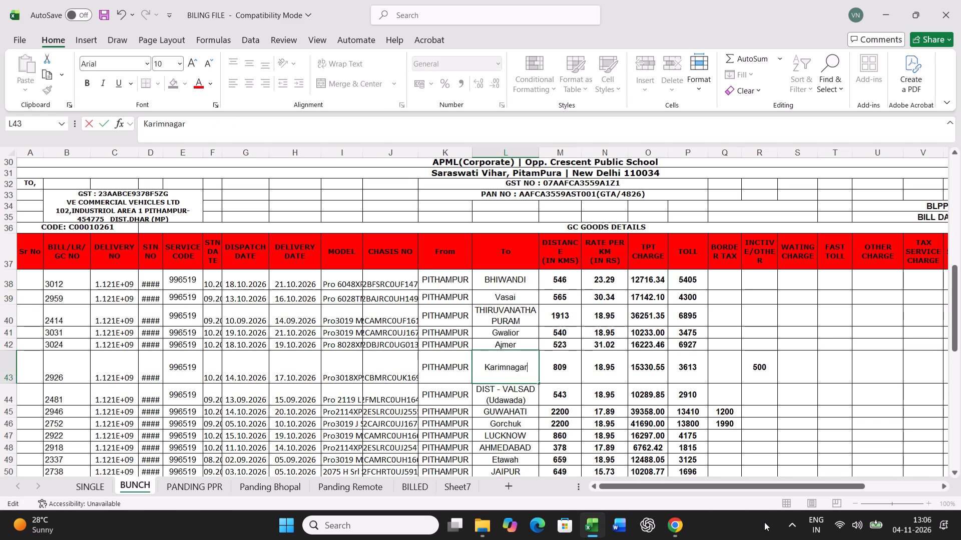
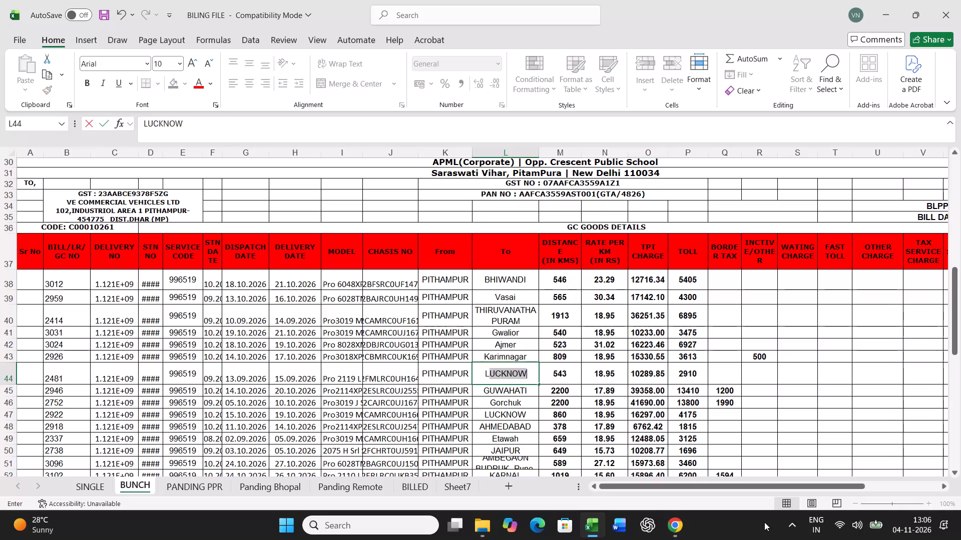
Set the destination in cell L44 of the BUNCH goods details table to VALSAD.
key("BackSpace")
type("VALSAD")
key("Return")
Replace the long destination address in cell L51 of the BUNCH sheet with PUNE.
key("Return")
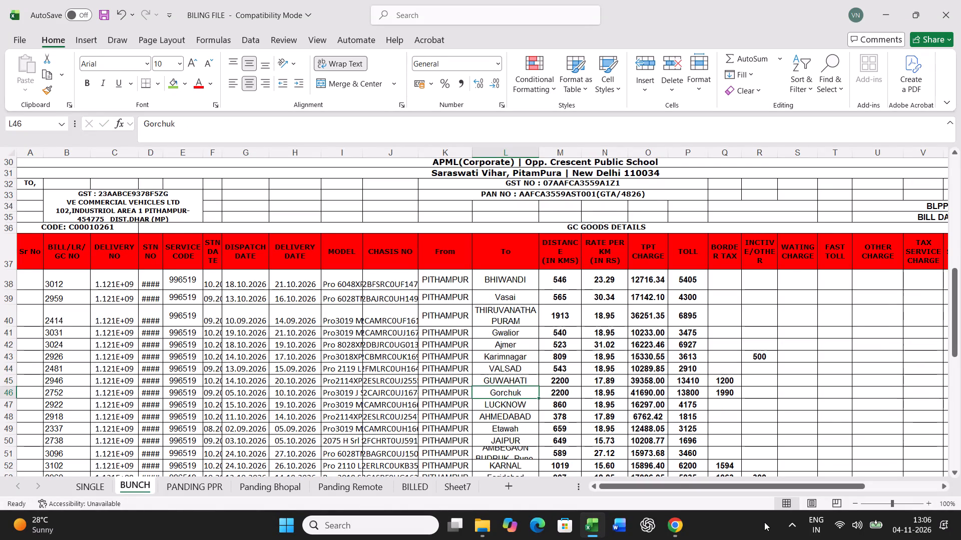
key("Return")
scroll(499, 285, "down", 4)
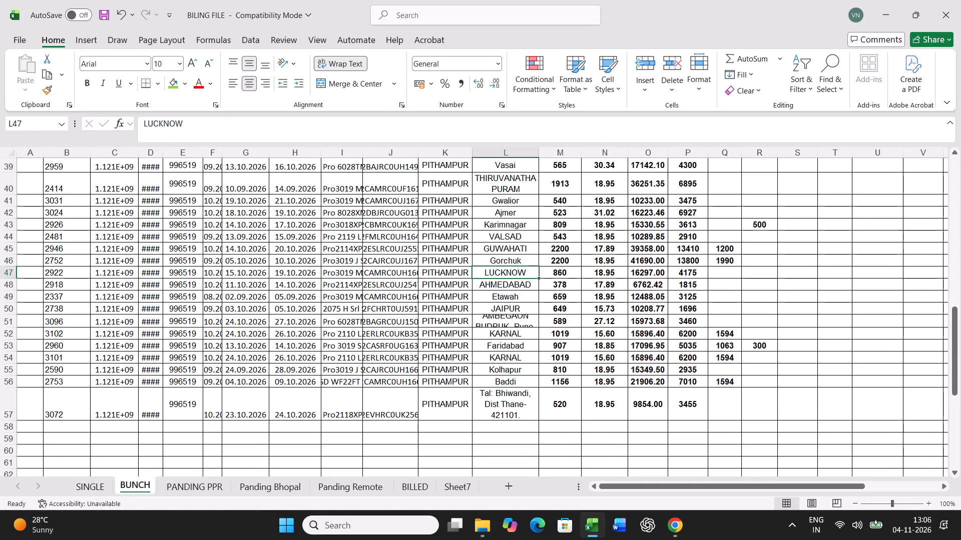
key("Return")
key("Return")
key("Return")
key("Return")
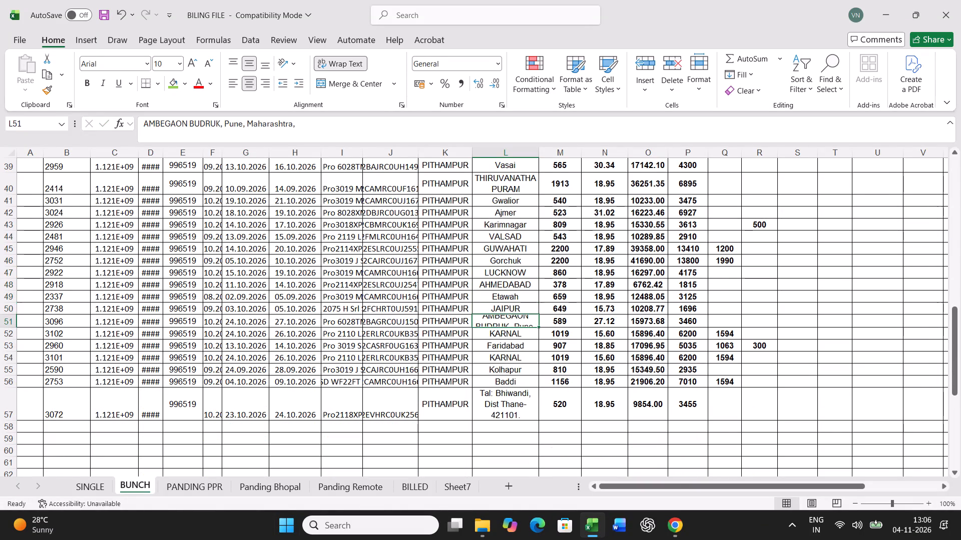
type("PUNE")
key("Return")
Replace the destination address in cell L57, the last filled row of the BUNCH table, with BHIWANDI.
key("Return")
key("Return")
key("Return")
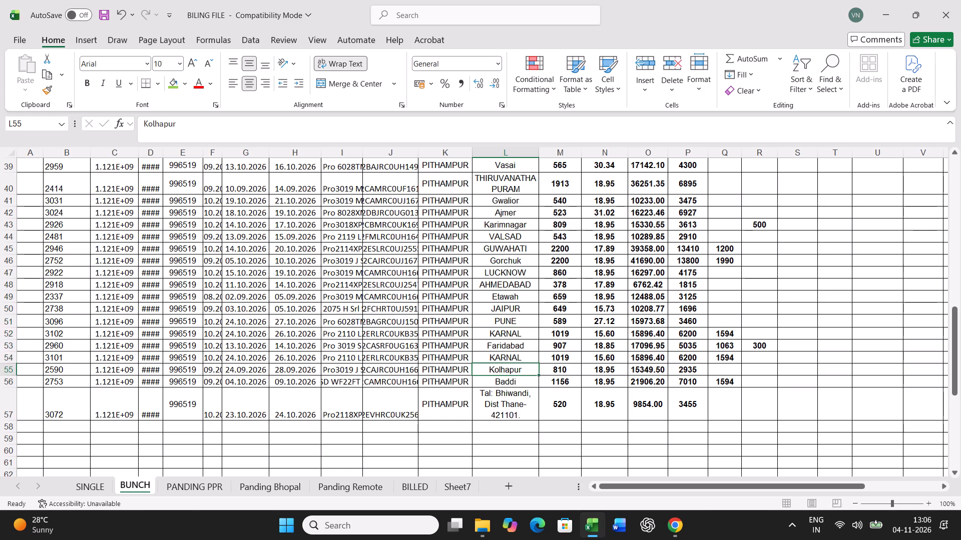
key("Return")
key("Return")
type("BH")
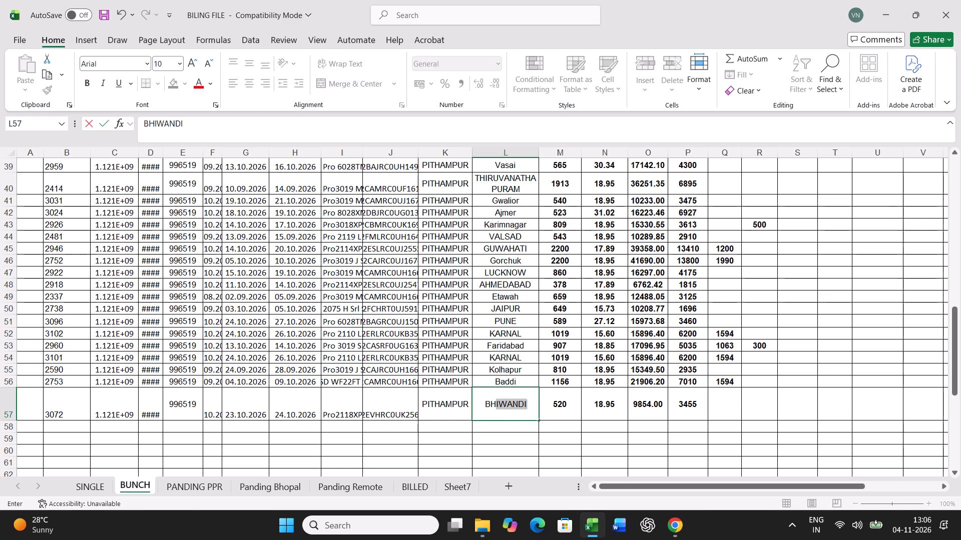
key("Return")
Save the BILING FILE workbook.
key("ctrl+s")
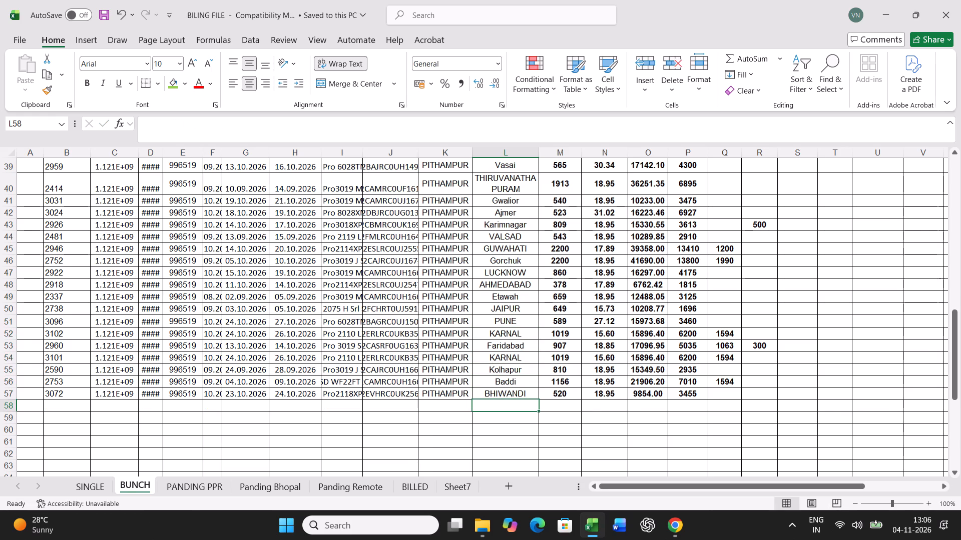
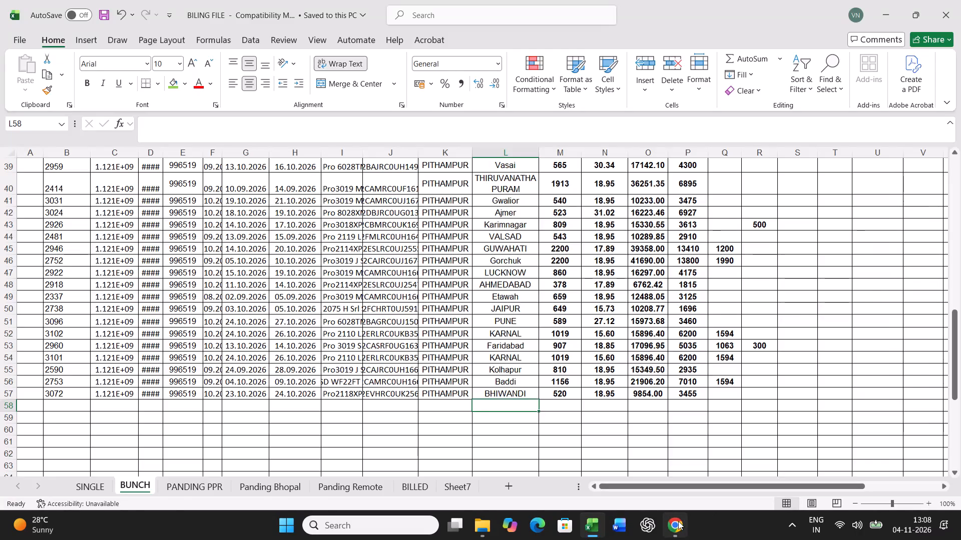
Switch to Chrome and look through the comments under the Crime Patrol Dastak Ep 945 video on YouTube.
left_click(678, 521)
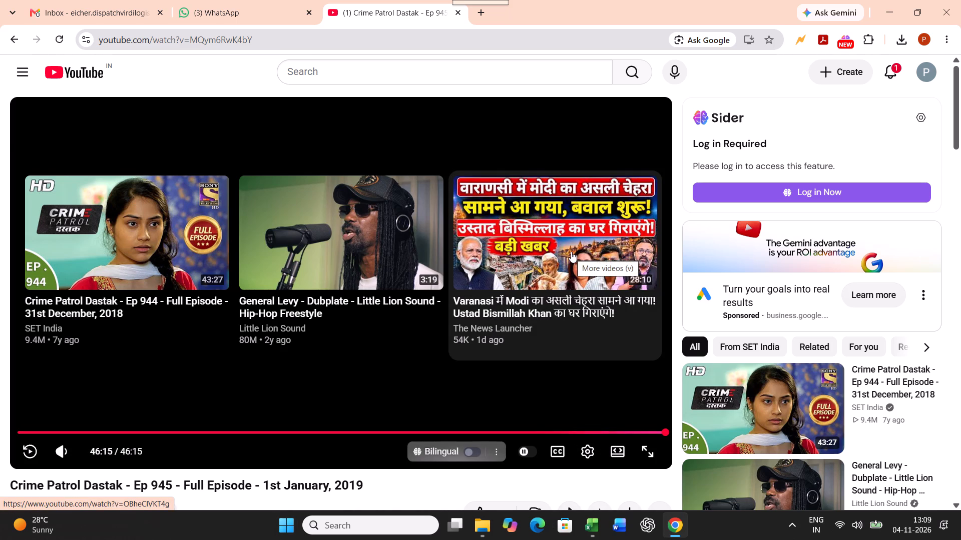
scroll(571, 251, "down", 5)
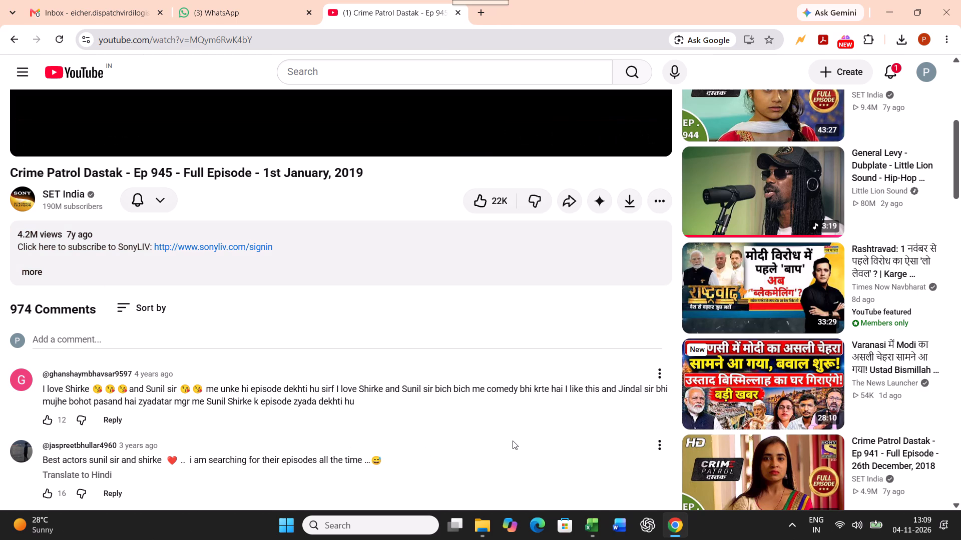
scroll(513, 440, "down", 2)
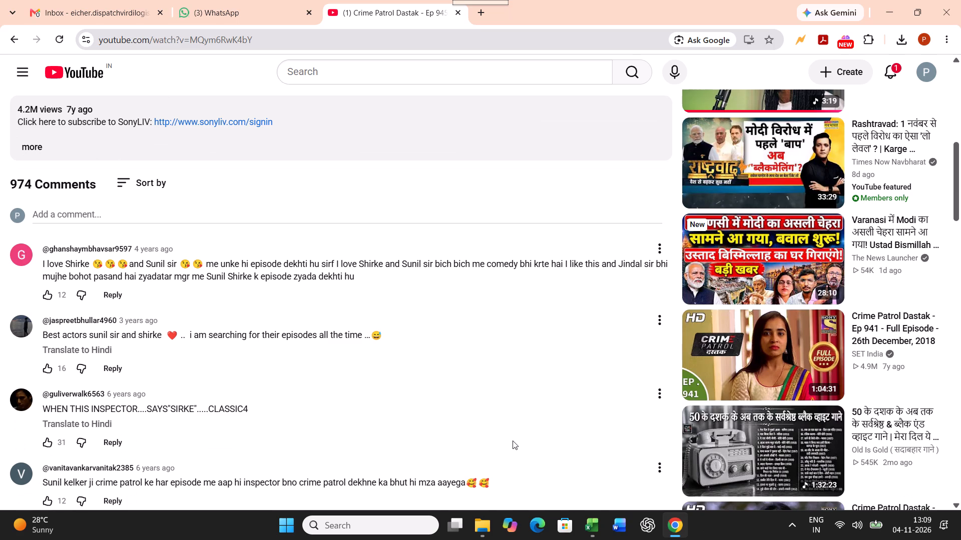
scroll(513, 440, "down", 6)
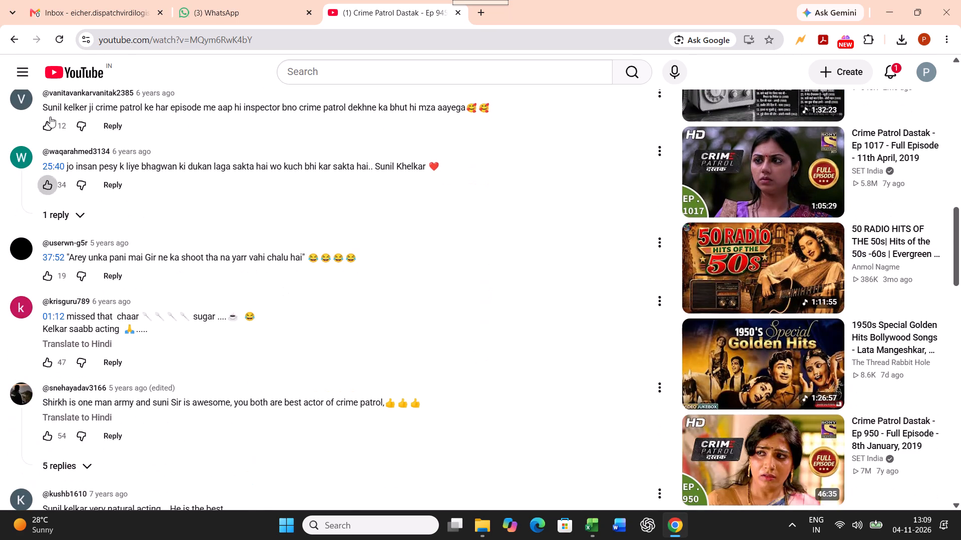
Go to the YouTube home page and browse the recommended videos and Shorts.
left_click(83, 74)
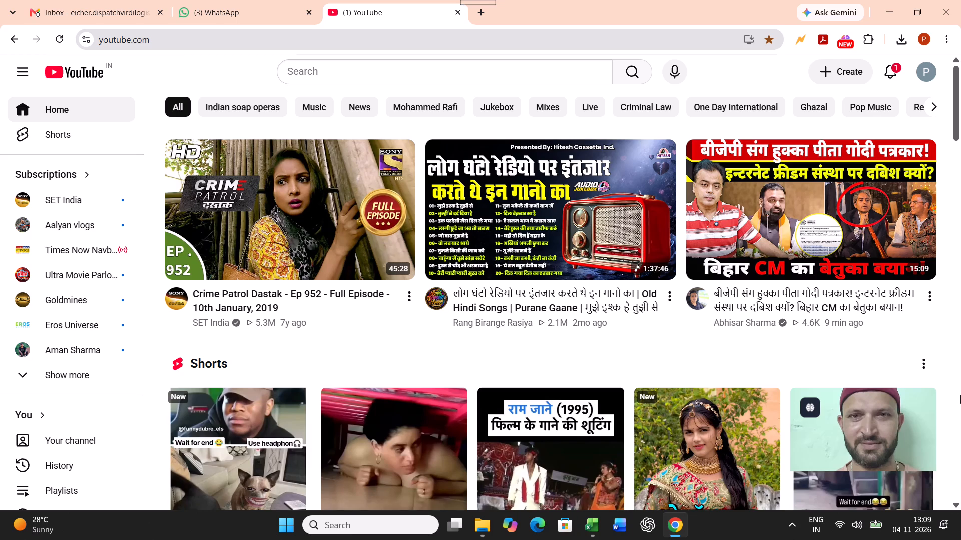
scroll(951, 367, "down", 5)
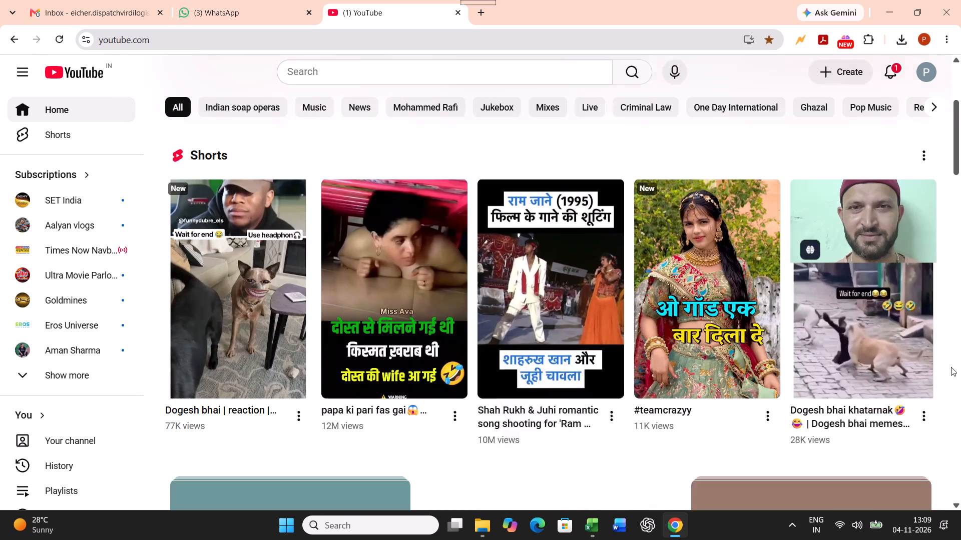
scroll(951, 367, "up", 1)
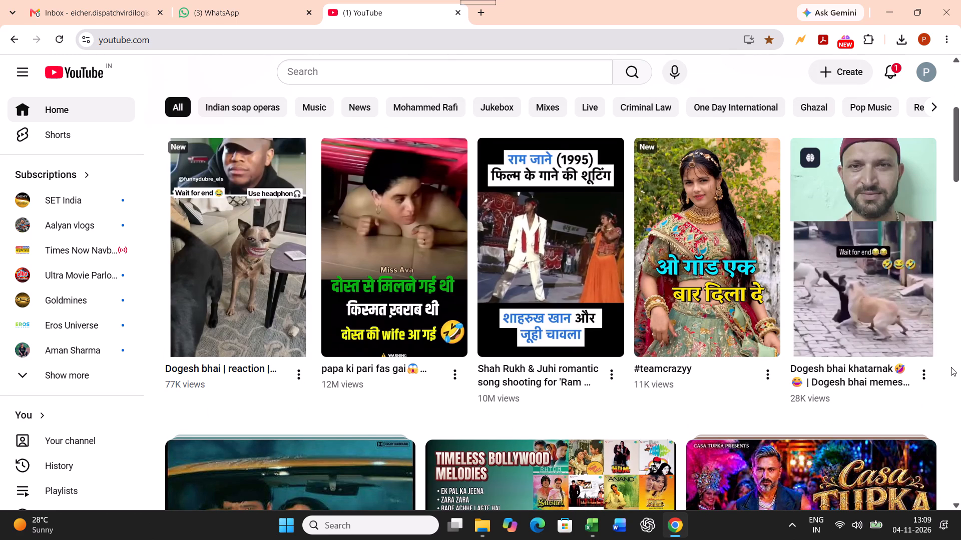
Browse further through the recommended videos on the YouTube home page, including the Top news section and the videos below it.
scroll(951, 367, "down", 5)
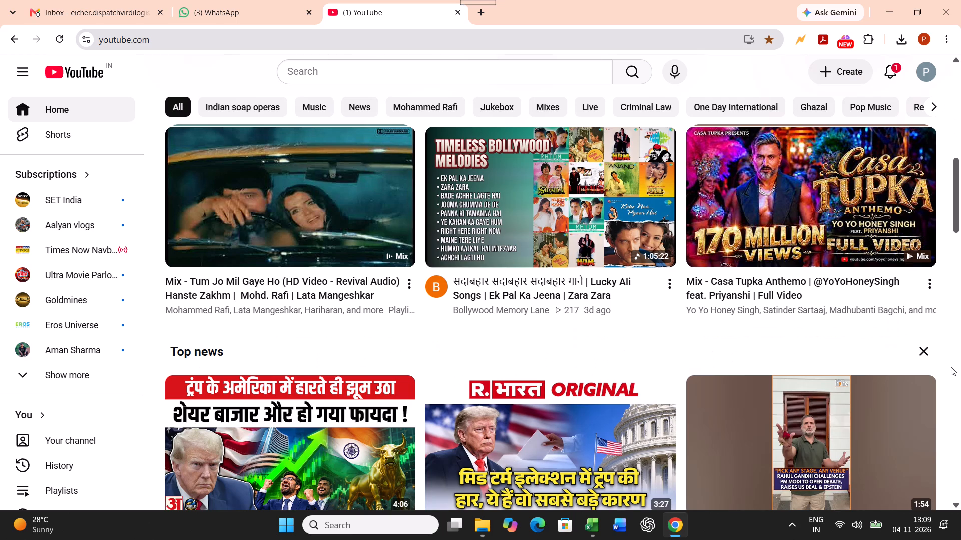
scroll(604, 391, "down", 4)
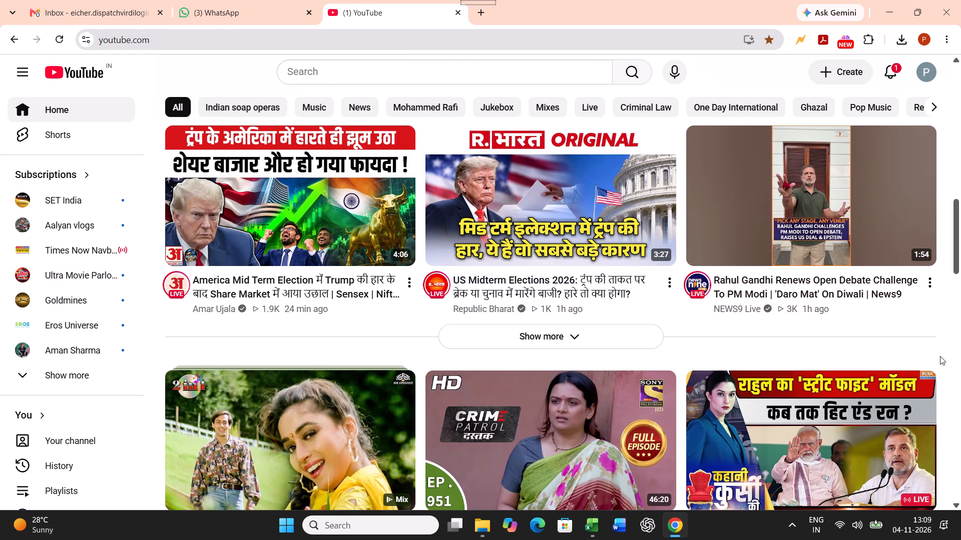
scroll(940, 356, "down", 4)
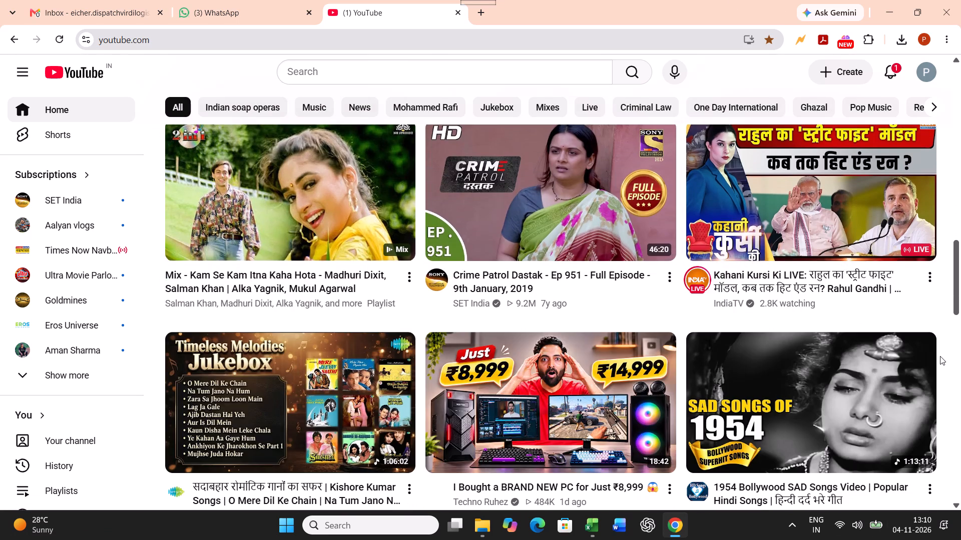
scroll(960, 381, "up", 1)
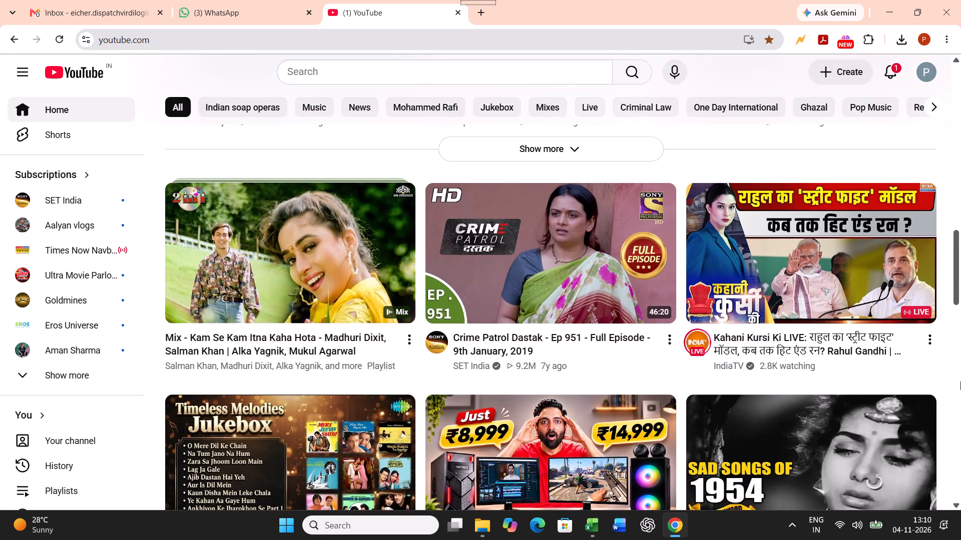
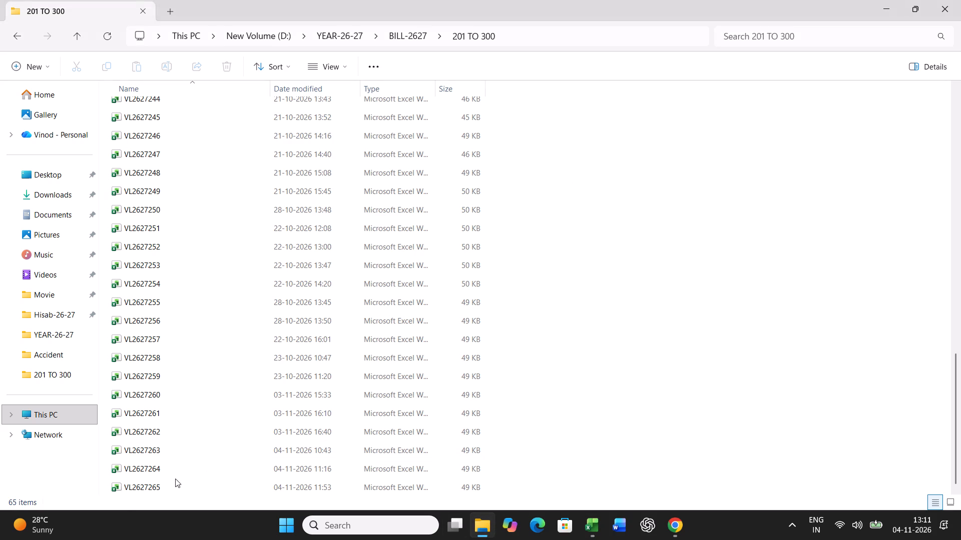
Duplicate the VL2627265 bill workbook within the 201 TO 300 folder.
right_click(151, 490)
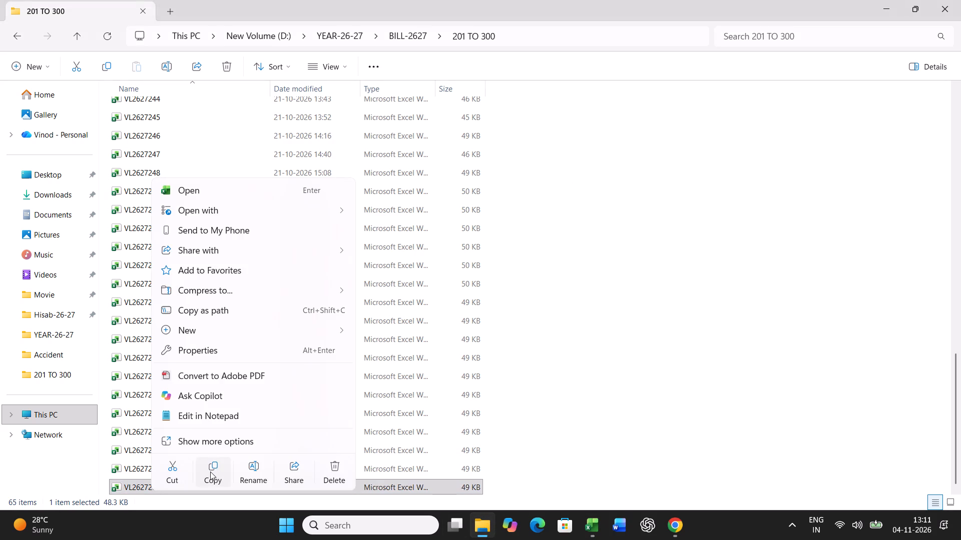
left_click(210, 471)
right_click(669, 189)
left_click(691, 201)
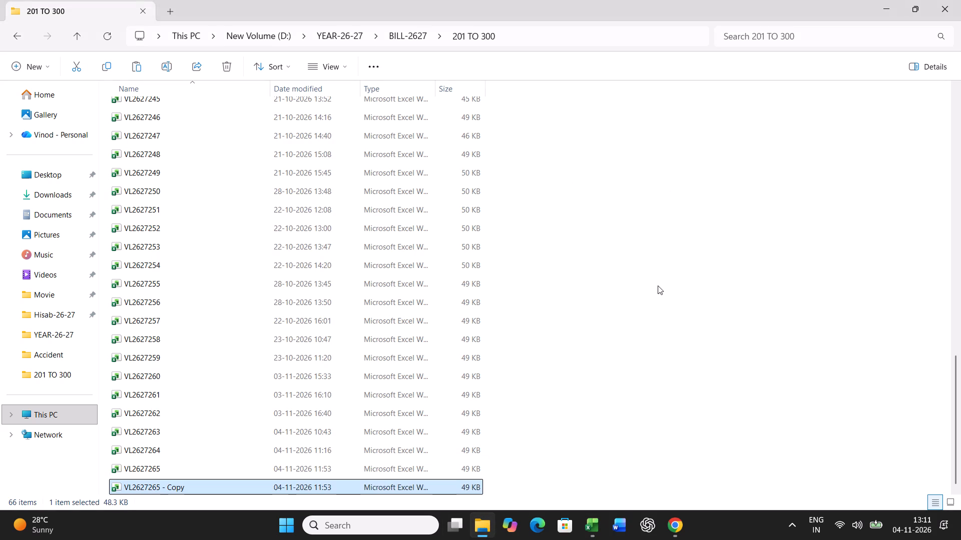
left_click(681, 524)
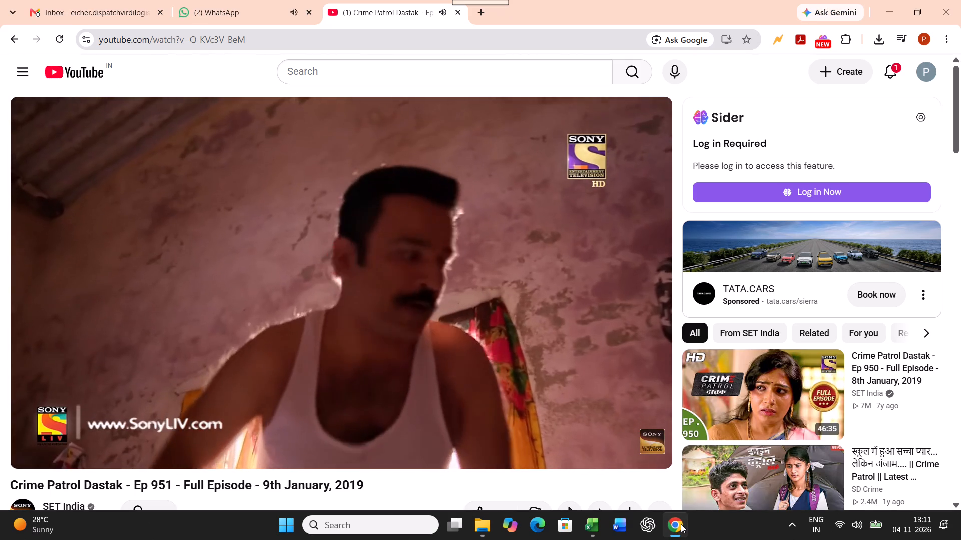
left_click(681, 524)
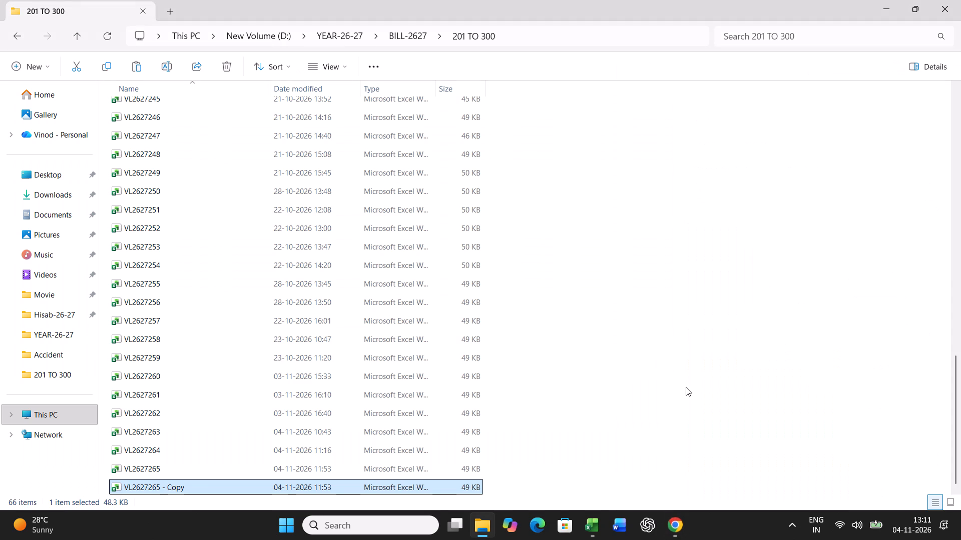
Rename the copied bill workbook as VL2627266.
key("F2")
key("Right")
key("BackSpace")
key("BackSpace")
key("BackSpace")
key("BackSpace")
key("BackSpace")
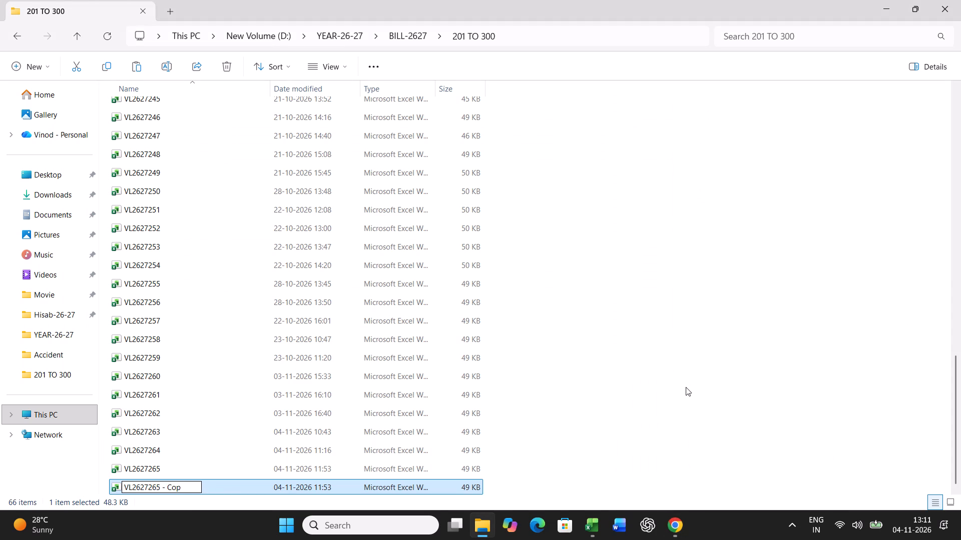
key("BackSpace")
key("BackSpace")
key("BackSpace")
key("6")
key("Return")
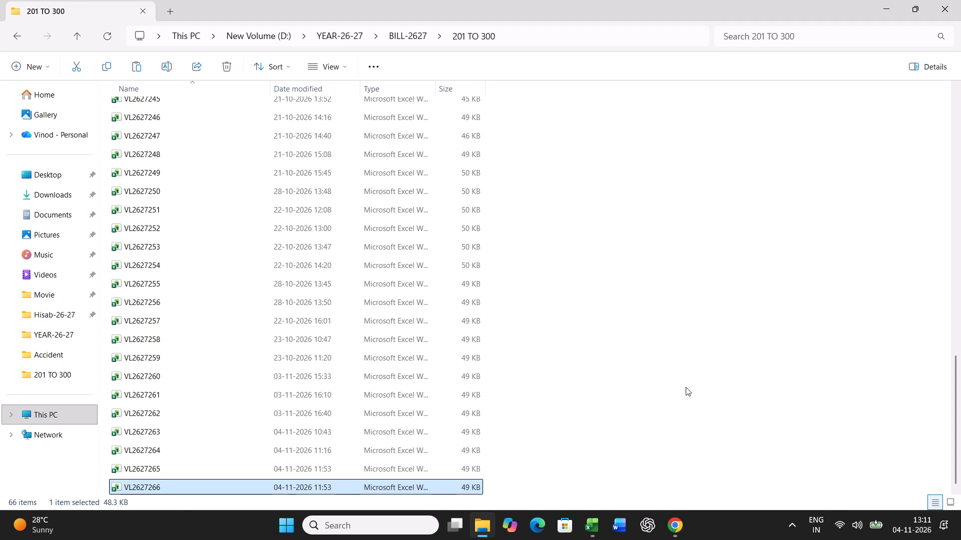
Open the VL2627266 workbook, enable editing, and set its bill number to VL2627266.
key("Return")
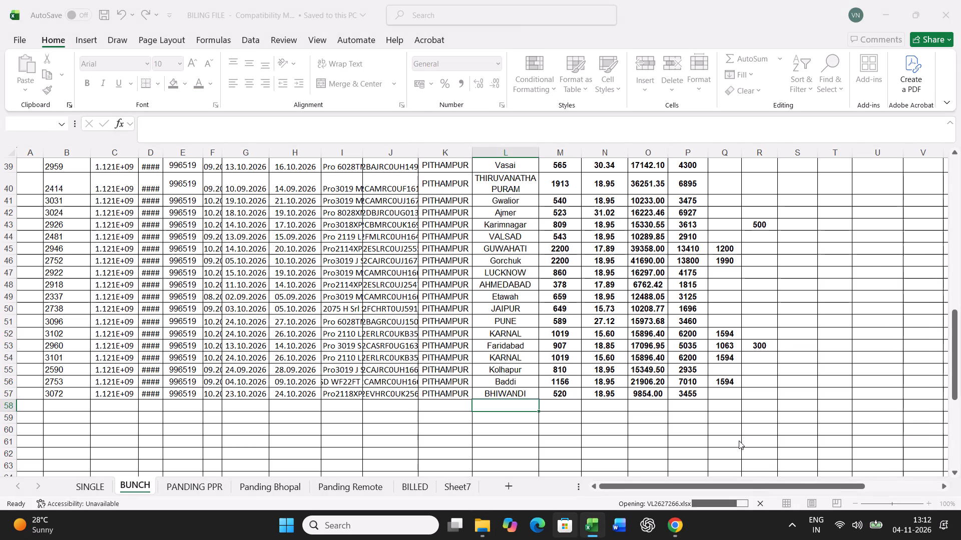
left_click(507, 57)
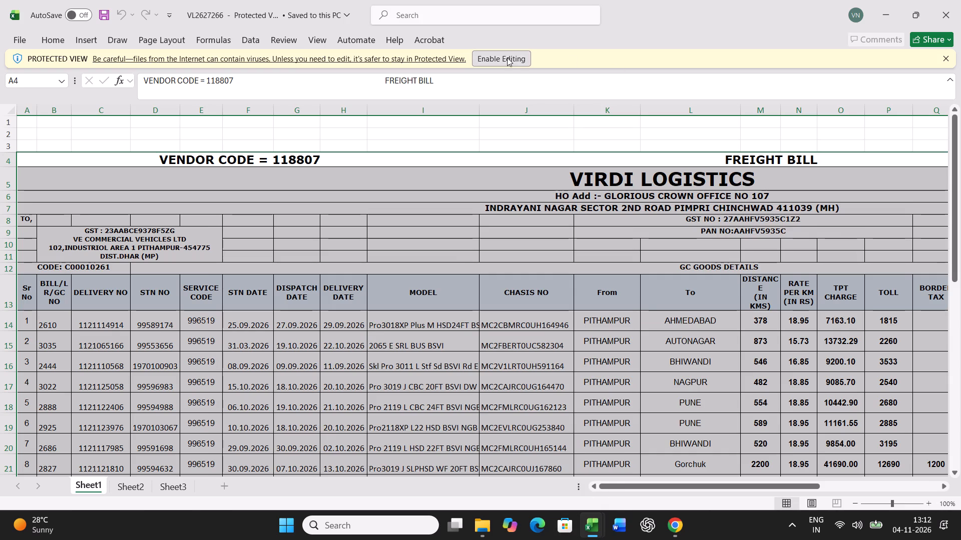
left_click_drag(752, 488, 881, 499)
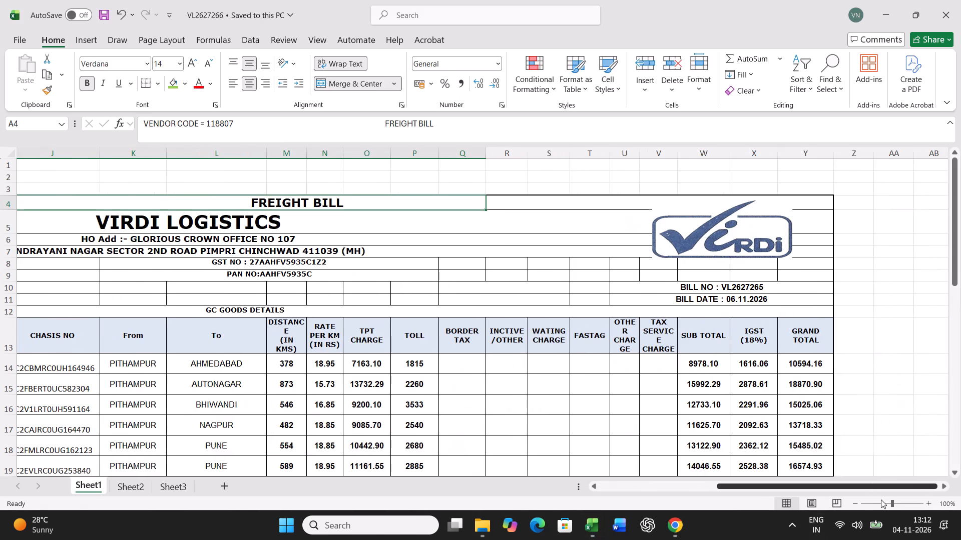
left_click_drag(881, 499, 890, 500)
left_click(776, 287)
key("F2")
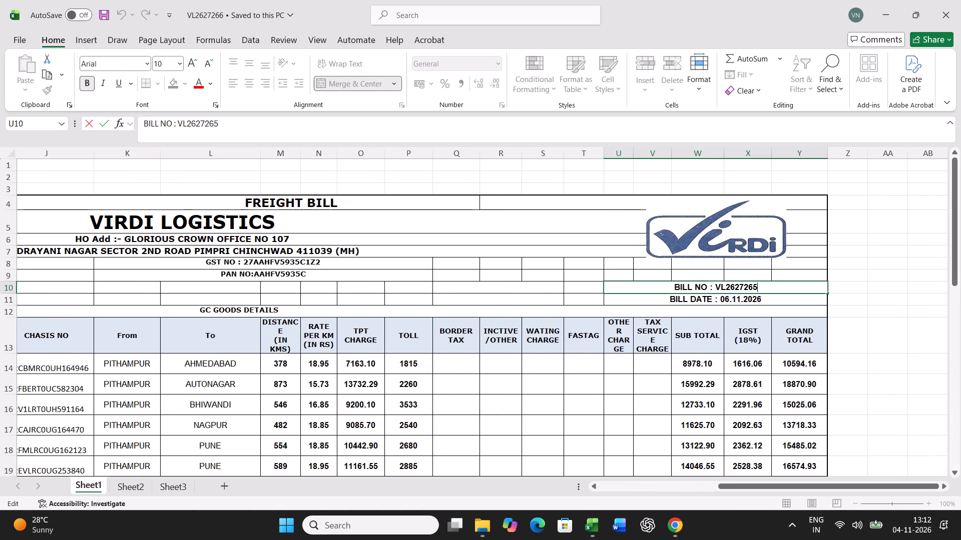
key("BackSpace")
key("6")
key("Return")
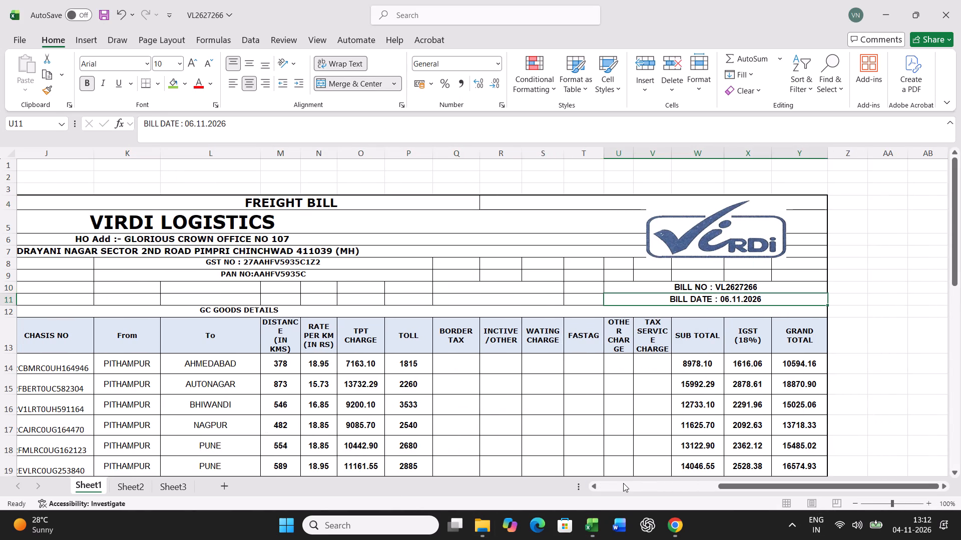
Clear the contents of the old trip rows 14 to 33 in the bill, keeping the totals row.
left_click(622, 483)
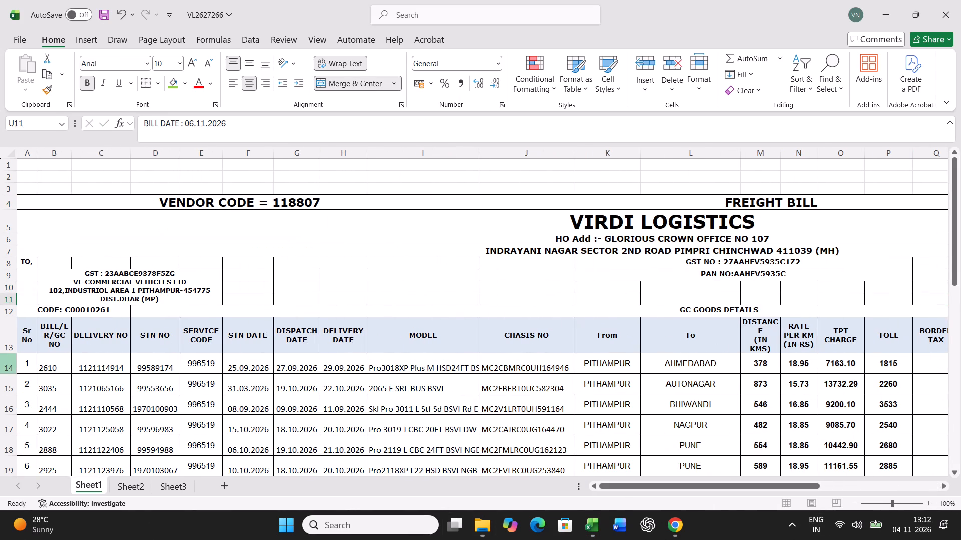
left_click_drag(1, 364, 5, 449)
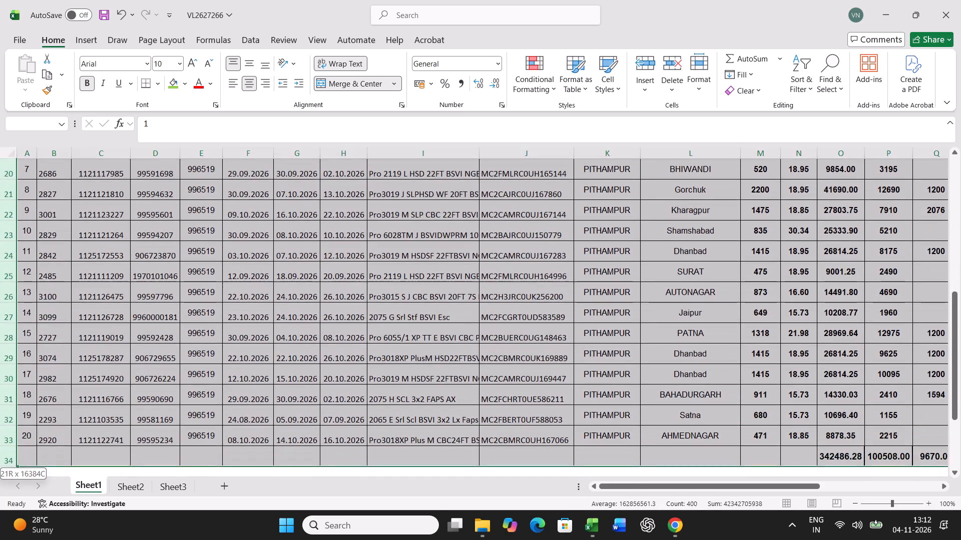
left_click_drag(5, 449, 5, 435)
key("Delete")
left_click(669, 521)
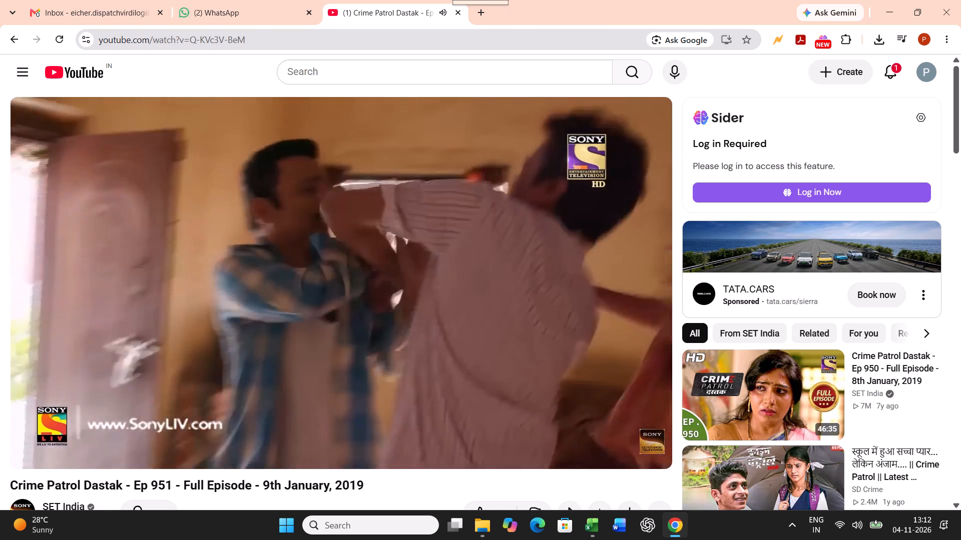
Copy rows 38 to 57 from the BUNCH sheet of BILING FILE and paste them as values into VL2627266 starting at A14.
left_click(590, 525)
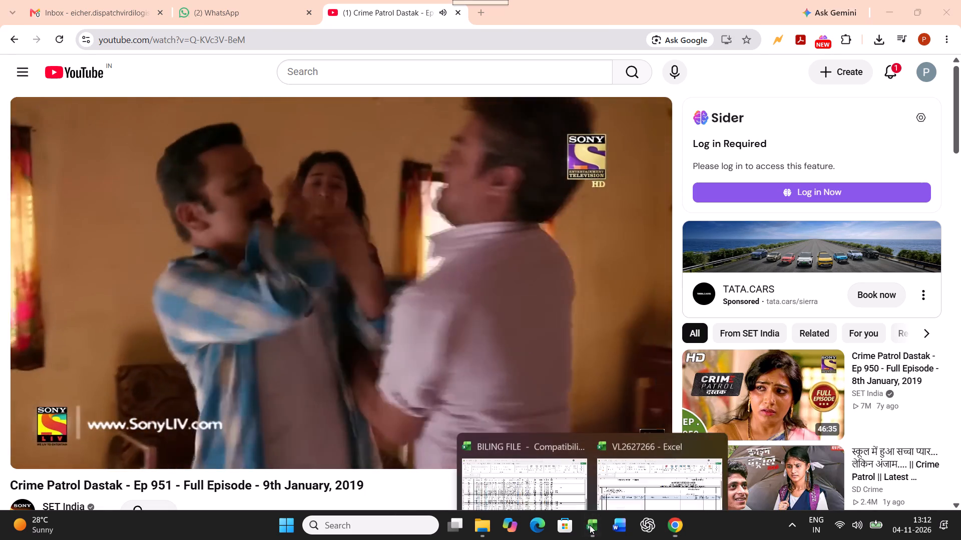
left_click(544, 481)
scroll(116, 311, "up", 2)
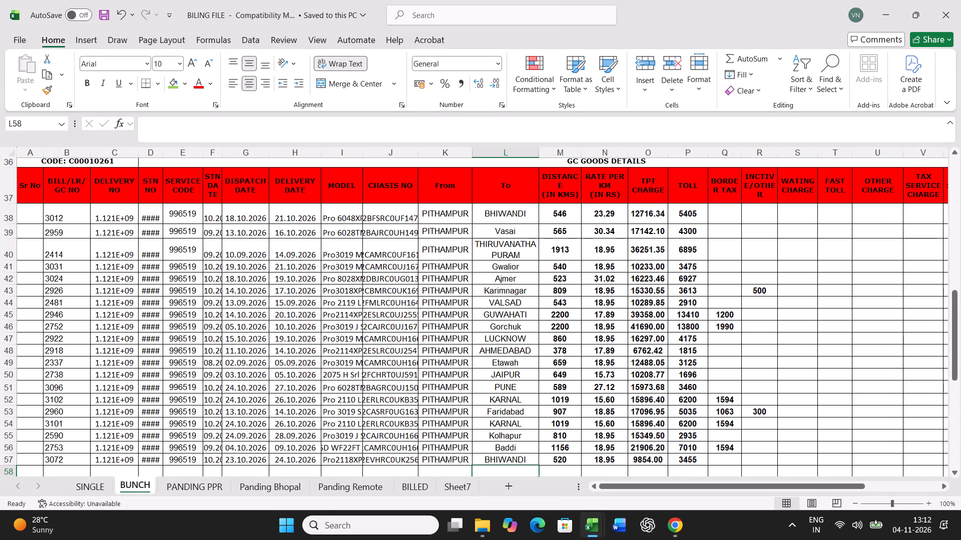
left_click_drag(6, 212, 0, 447)
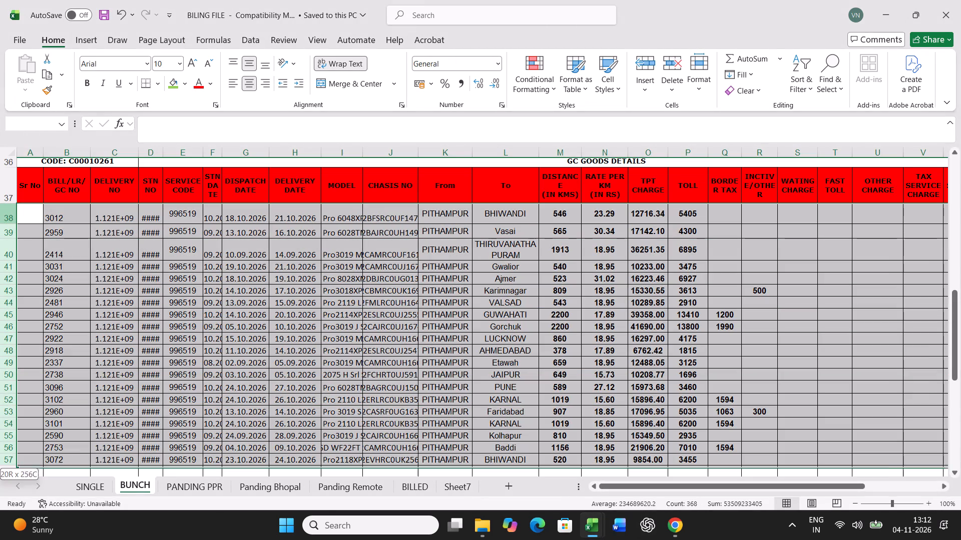
left_click_drag(0, 447, 0, 457)
key("ctrl+c")
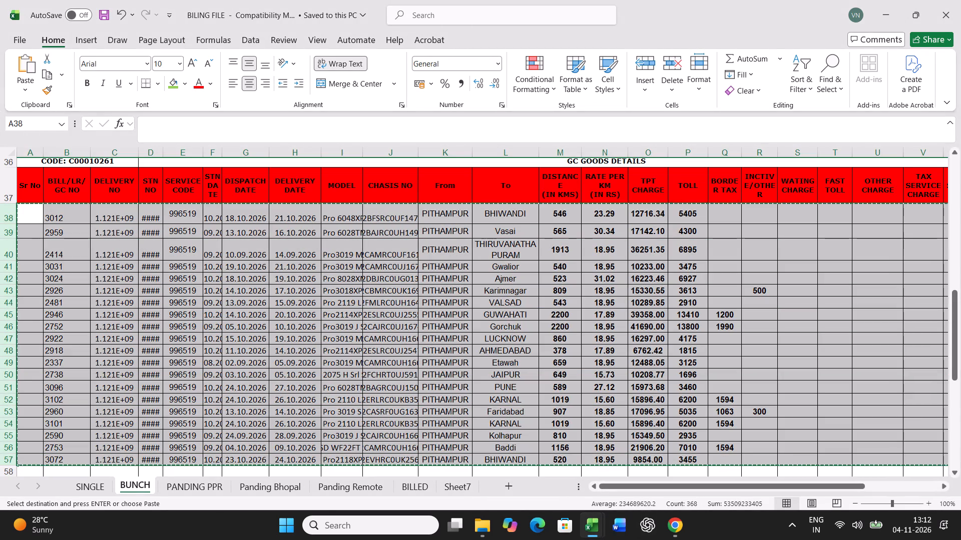
left_click(591, 515)
left_click(639, 463)
scroll(102, 361, "down", 3)
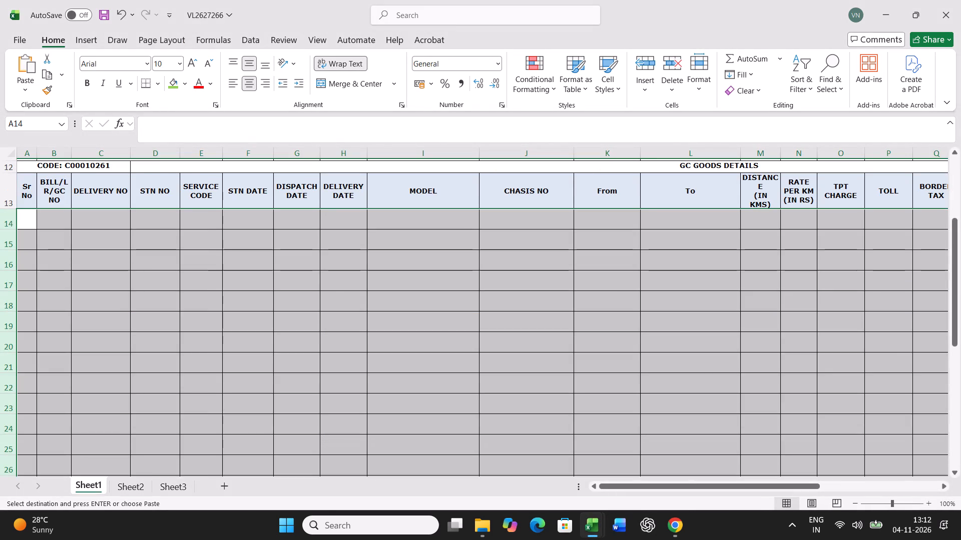
left_click(29, 221)
right_click(29, 221)
left_click(83, 218)
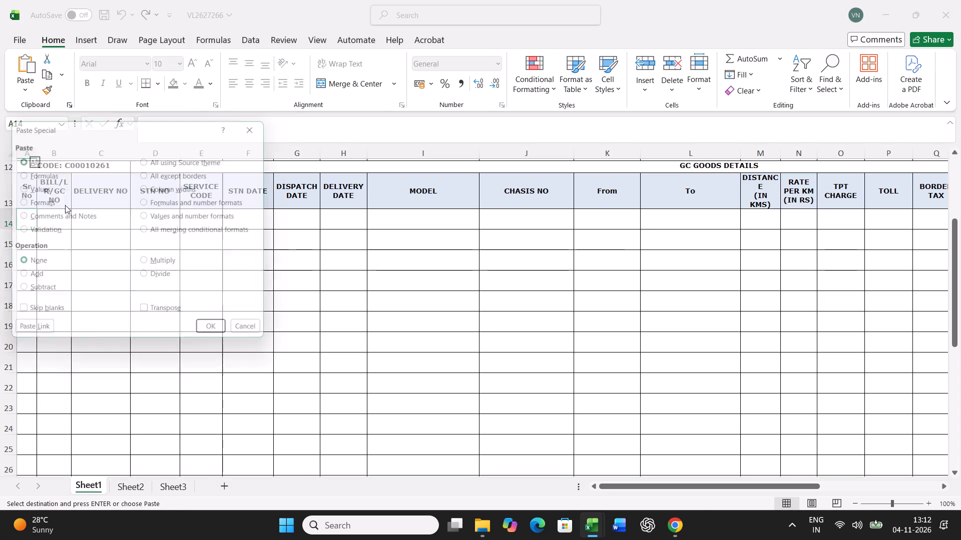
left_click(31, 193)
left_click(35, 190)
left_click(215, 339)
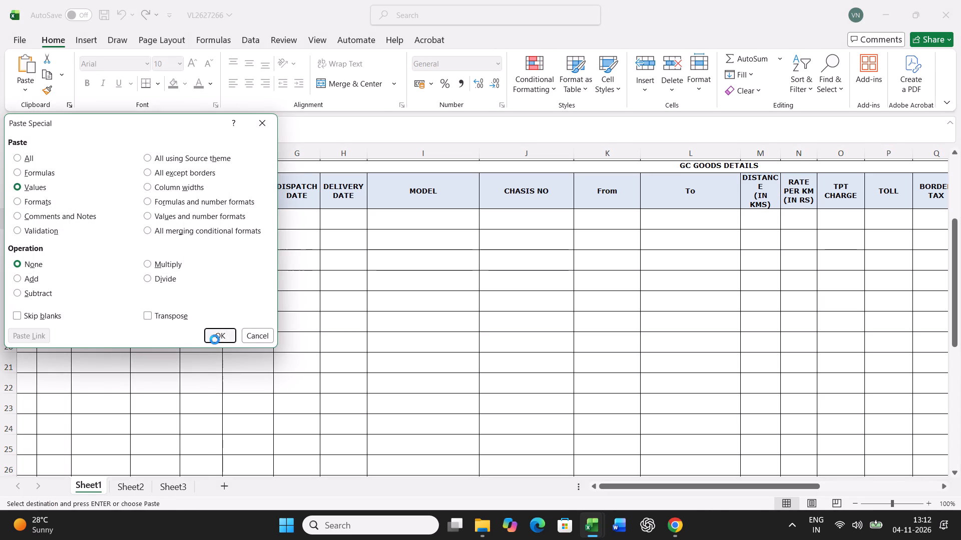
Number the pasted trip rows from 1 to 20 in the Sr No column.
left_click(26, 220)
key("1")
key("Return")
key("2")
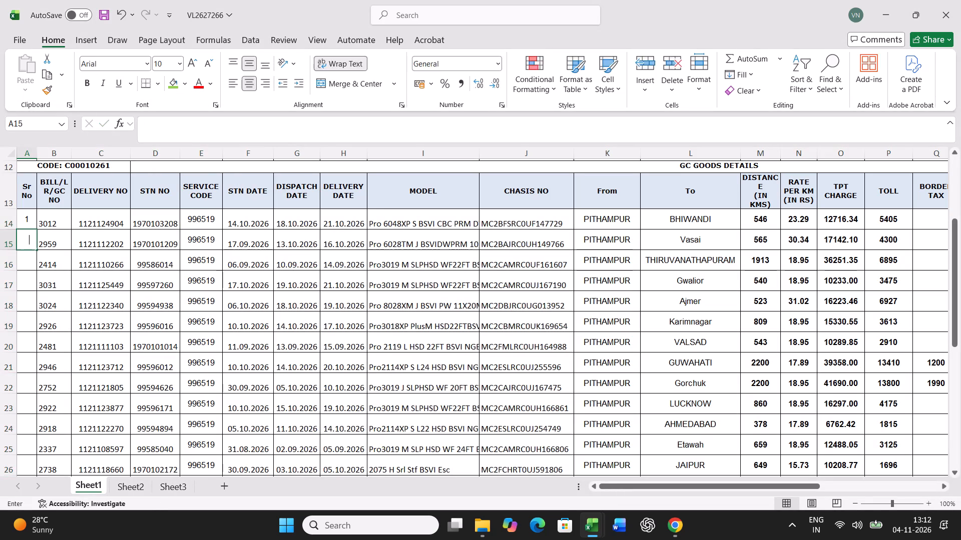
key("Return")
left_click_drag(26, 220, 26, 235)
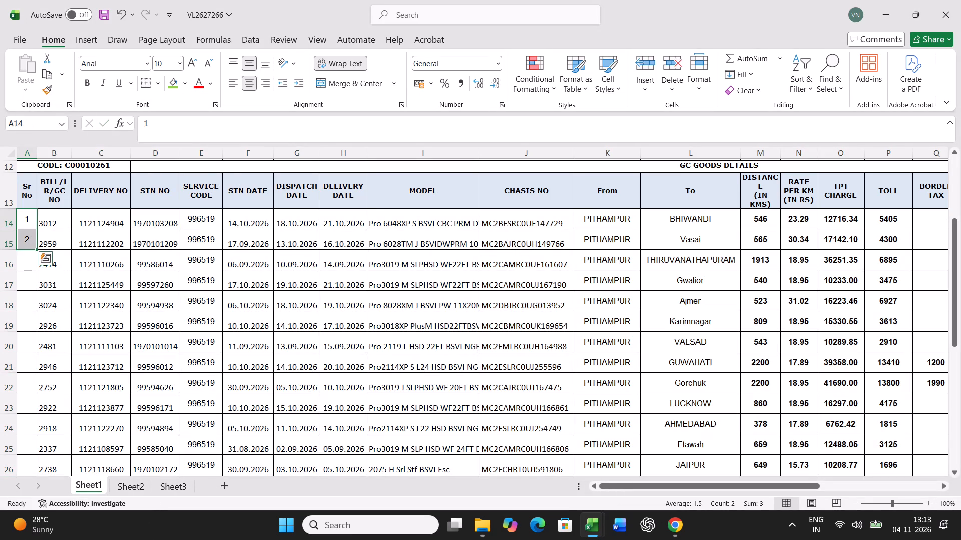
double_click(38, 249)
scroll(302, 332, "down", 6)
Save VL2627266, print only the selection from the vendor code heading through the declaration note, and close the workbook.
scroll(310, 333, "up", 3)
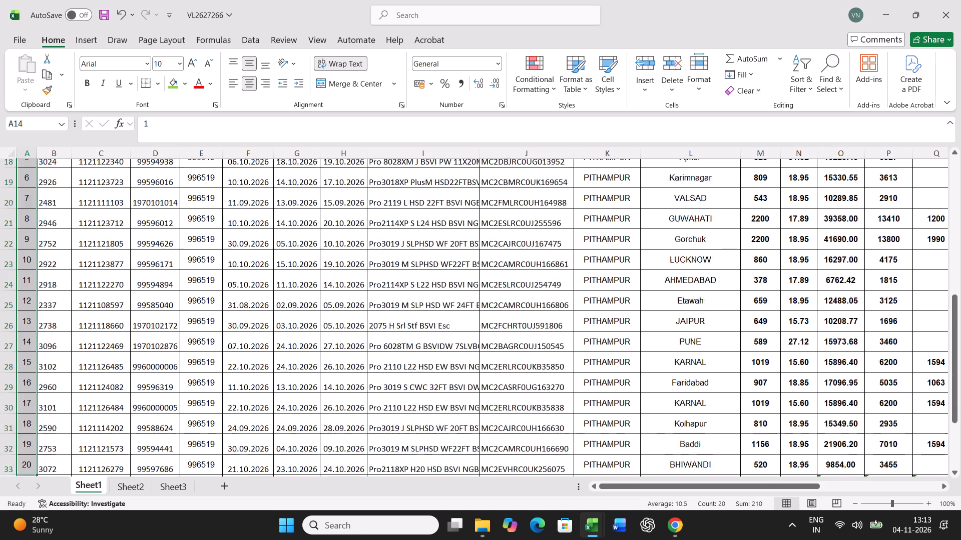
scroll(310, 333, "up", 9)
left_click_drag(106, 205, 101, 478)
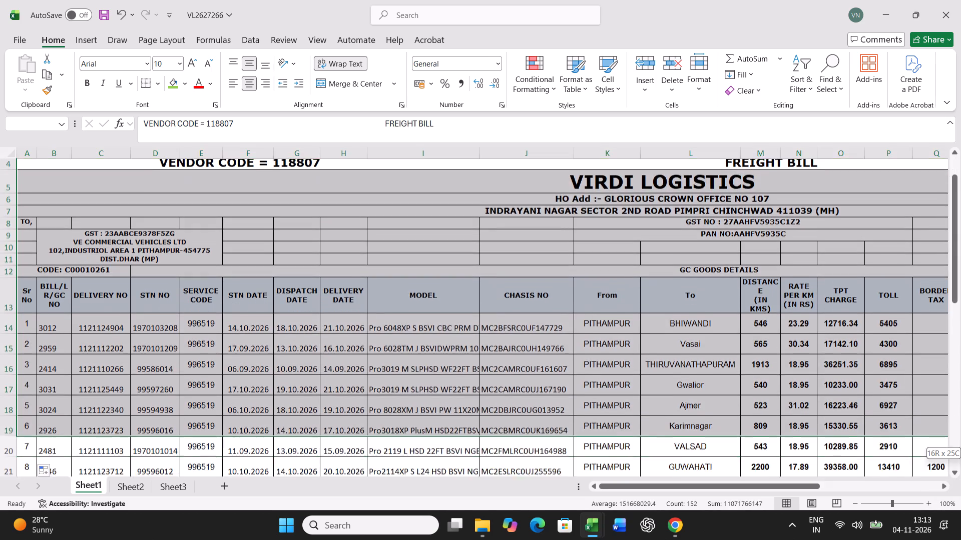
left_click_drag(101, 478, 99, 523)
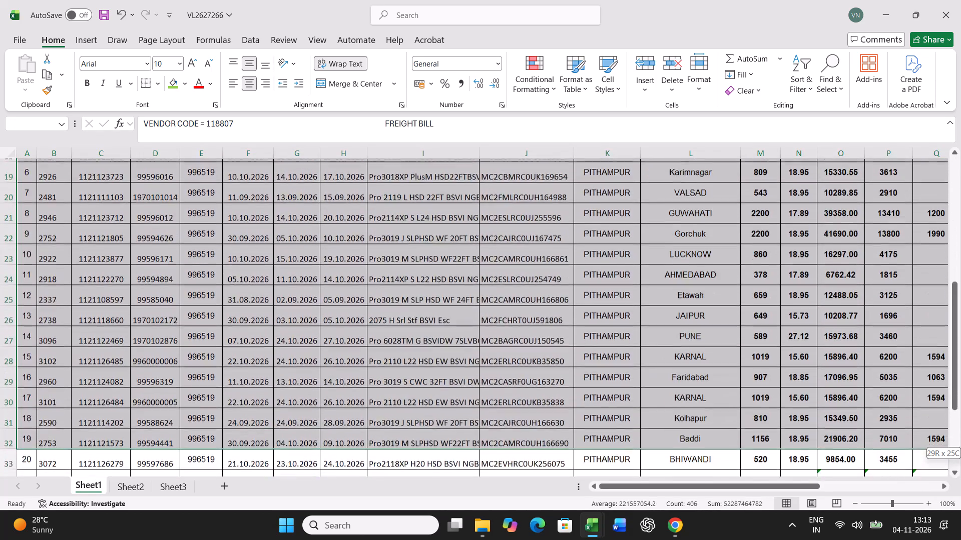
left_click_drag(99, 523, 138, 441)
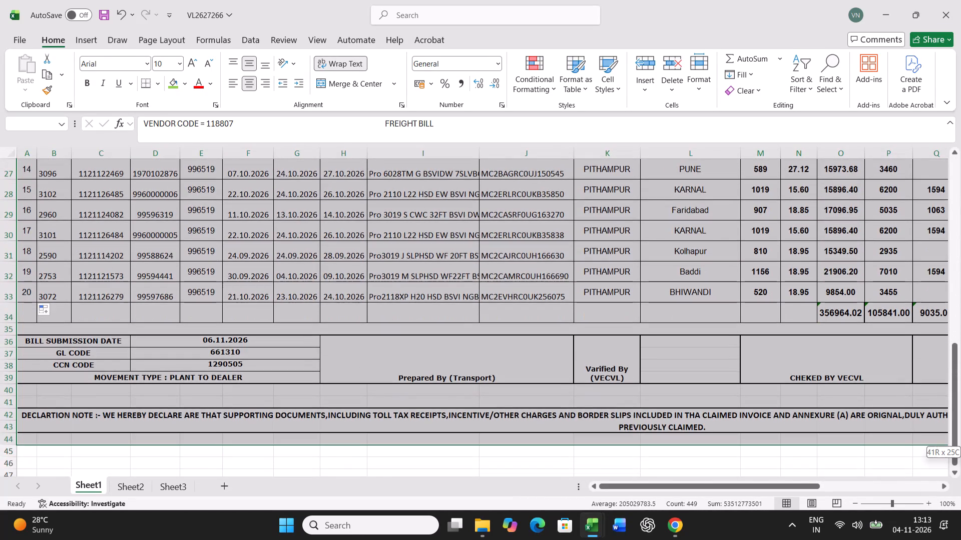
left_click_drag(138, 441, 140, 431)
scroll(559, 336, "up", 16)
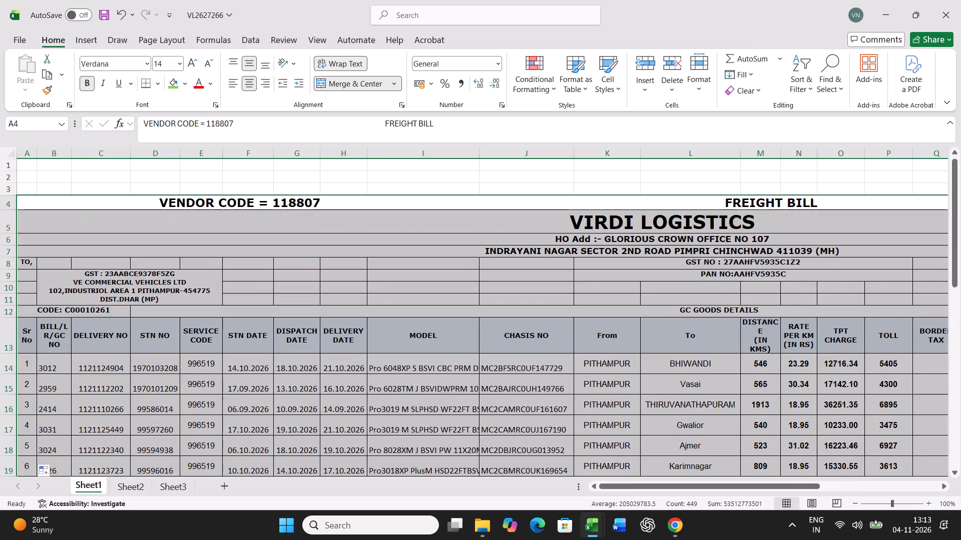
scroll(559, 336, "up", 3)
key("ctrl+s")
key("ctrl+p")
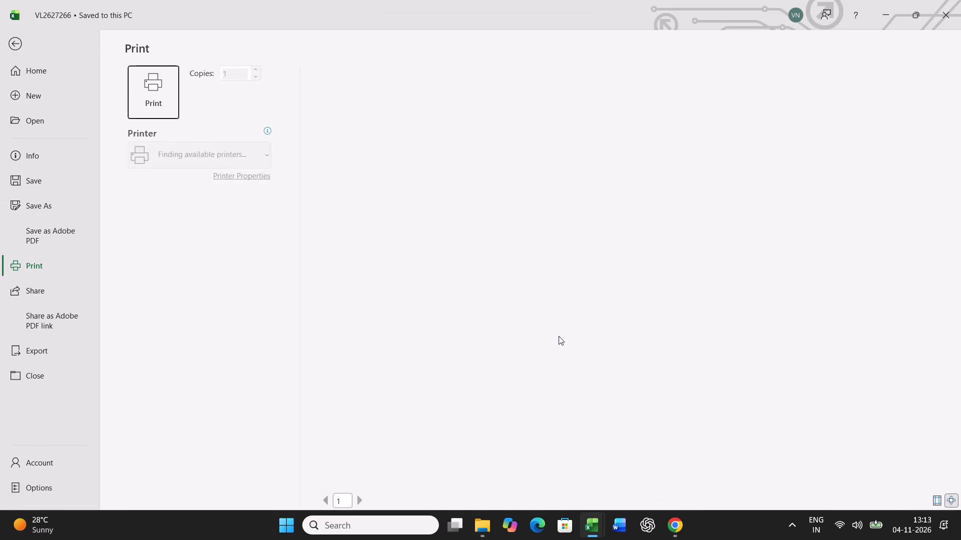
left_click(185, 218)
left_click(195, 308)
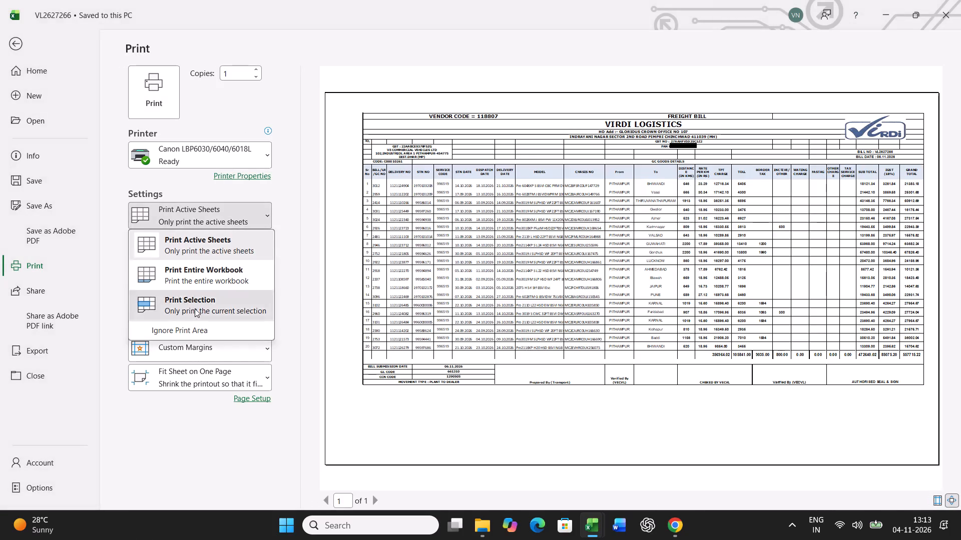
left_click(678, 523)
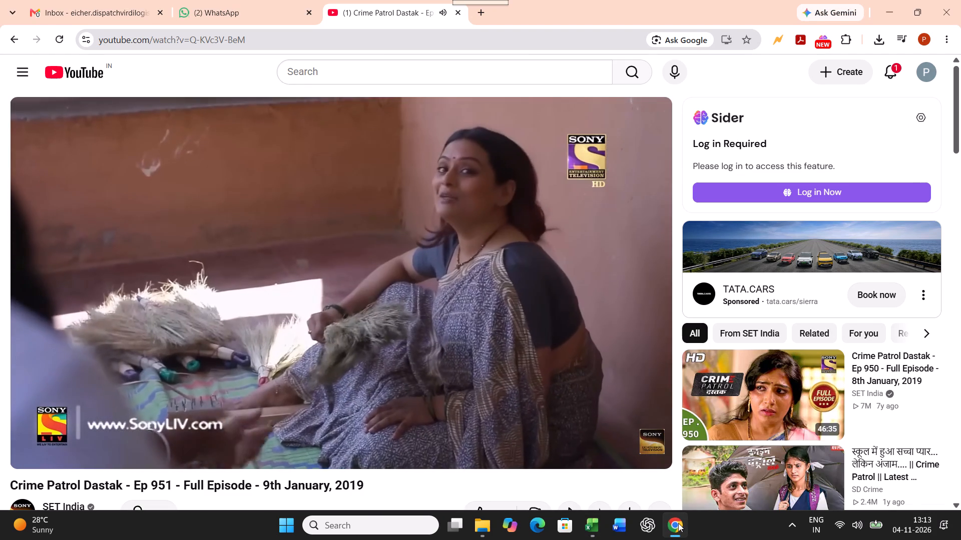
left_click(678, 523)
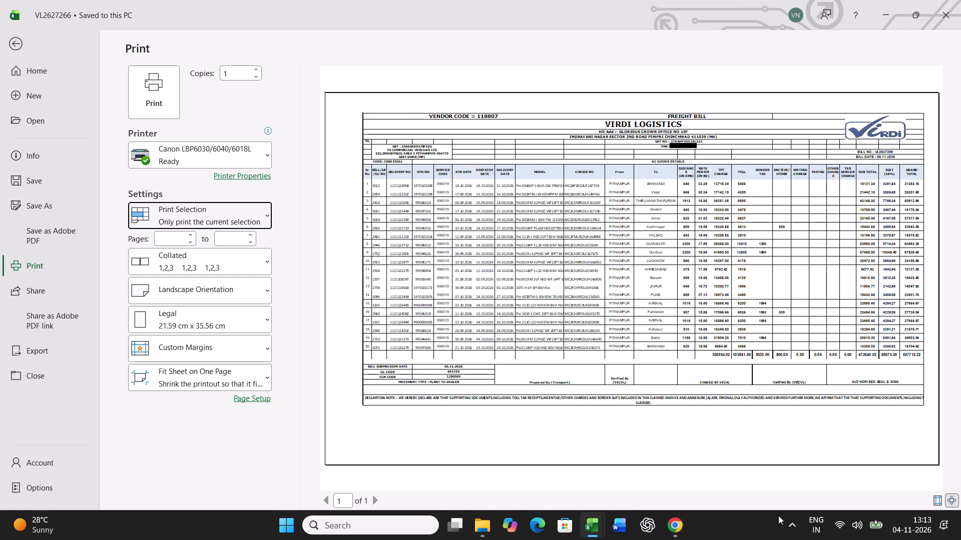
left_click(168, 95)
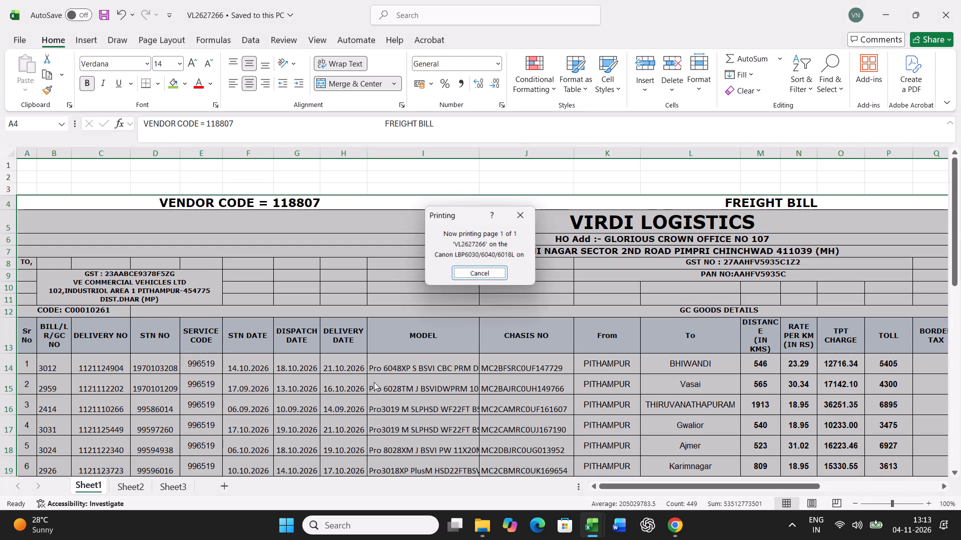
left_click(957, 4)
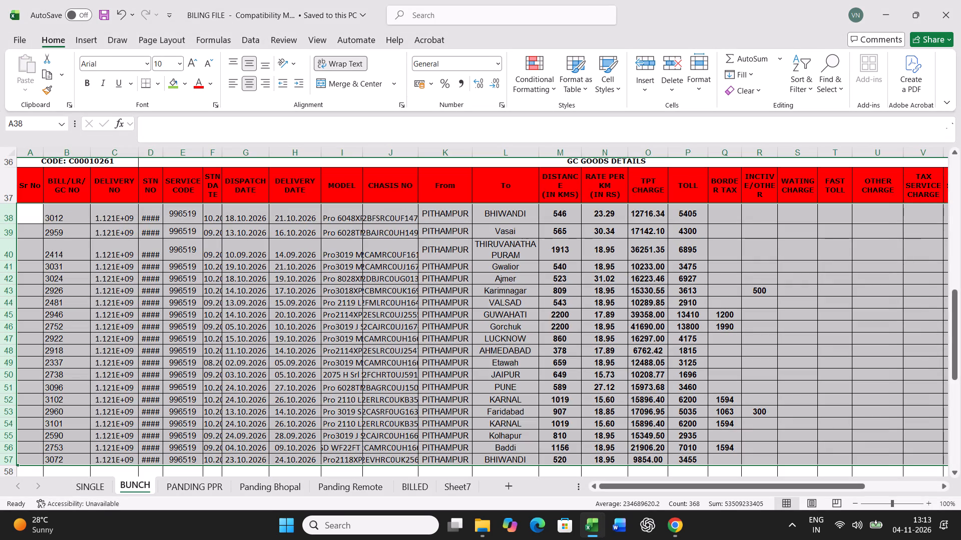
Clear the contents of the billed rows 38 to 57 on the BUNCH sheet.
key("Delete")
Switch to Chrome and adjust the volume of the Crime Patrol Dastak Ep 951 video.
left_click(682, 525)
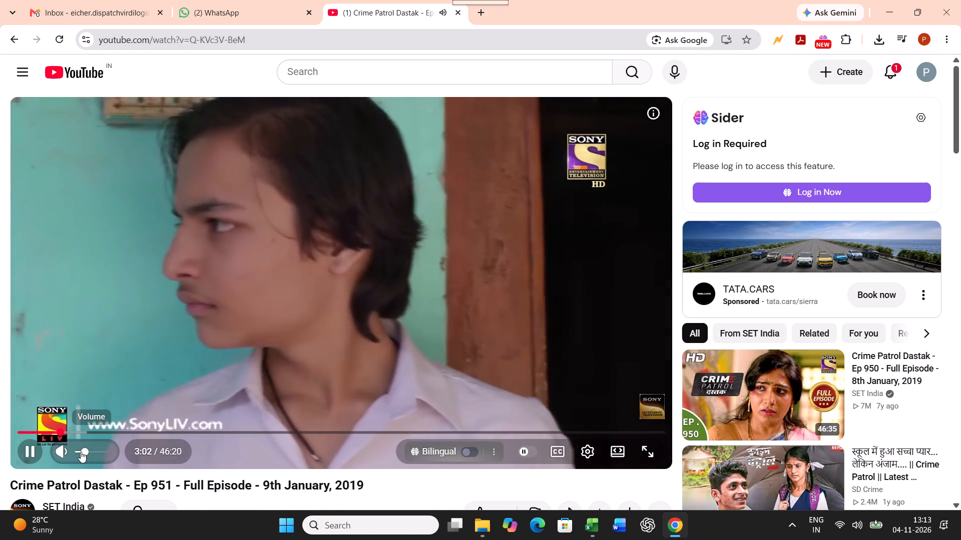
left_click(82, 451)
left_click(227, 73)
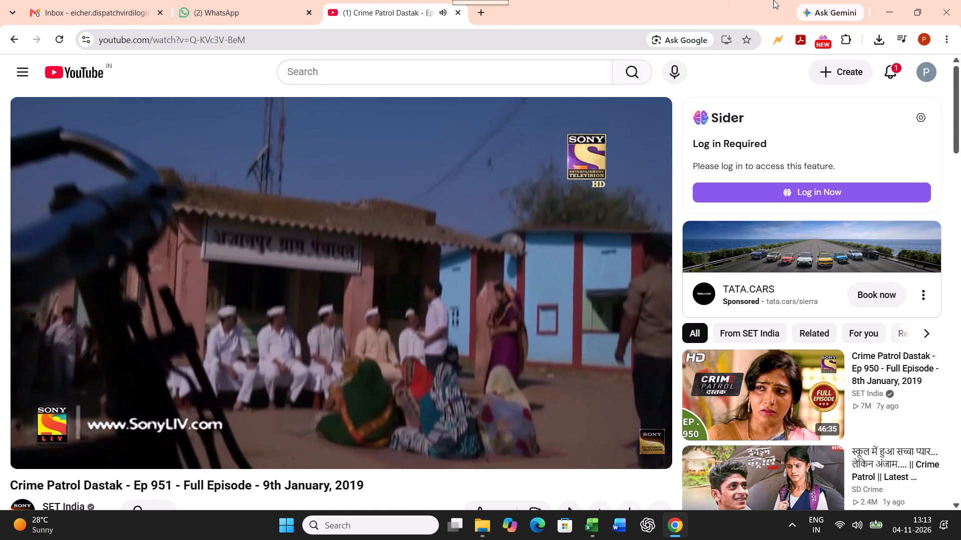
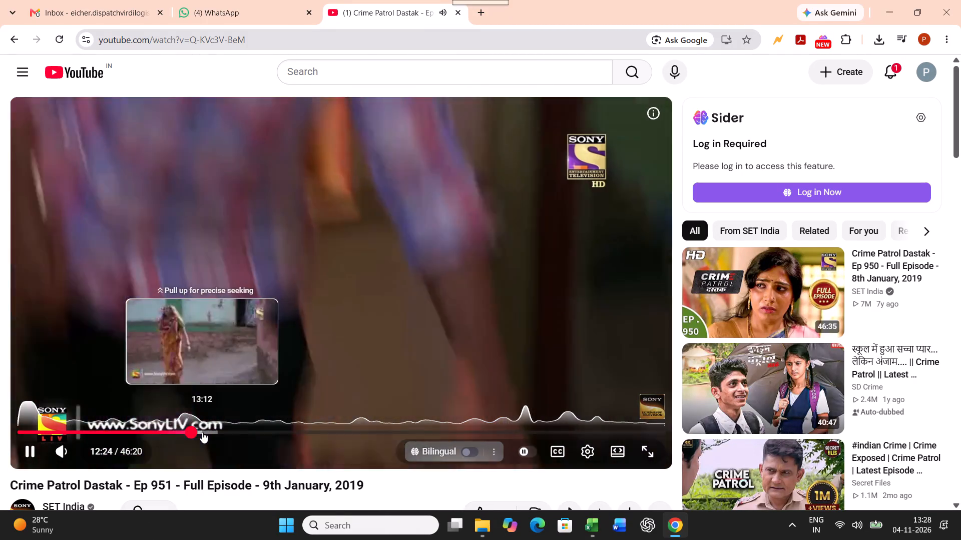
left_click(591, 523)
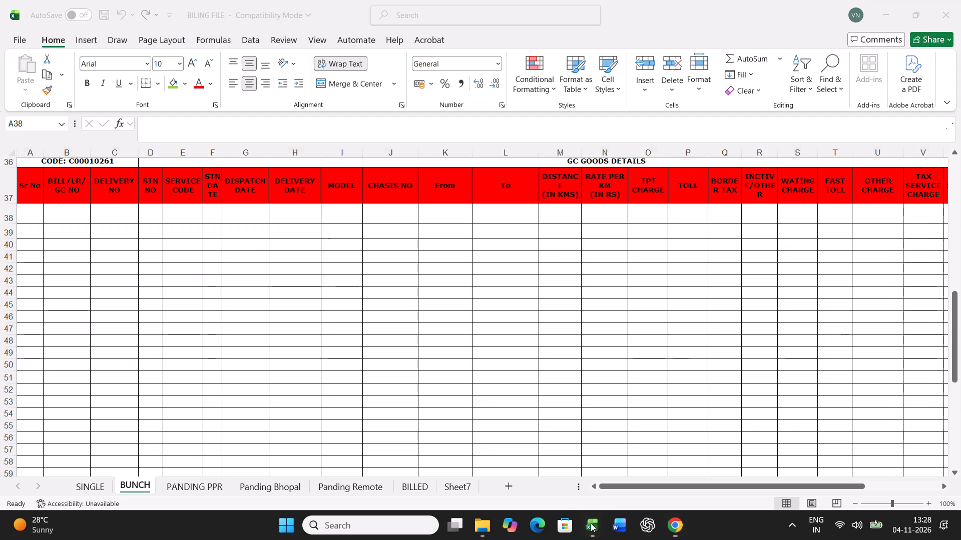
left_click(483, 350)
left_click(218, 481)
left_click(428, 355)
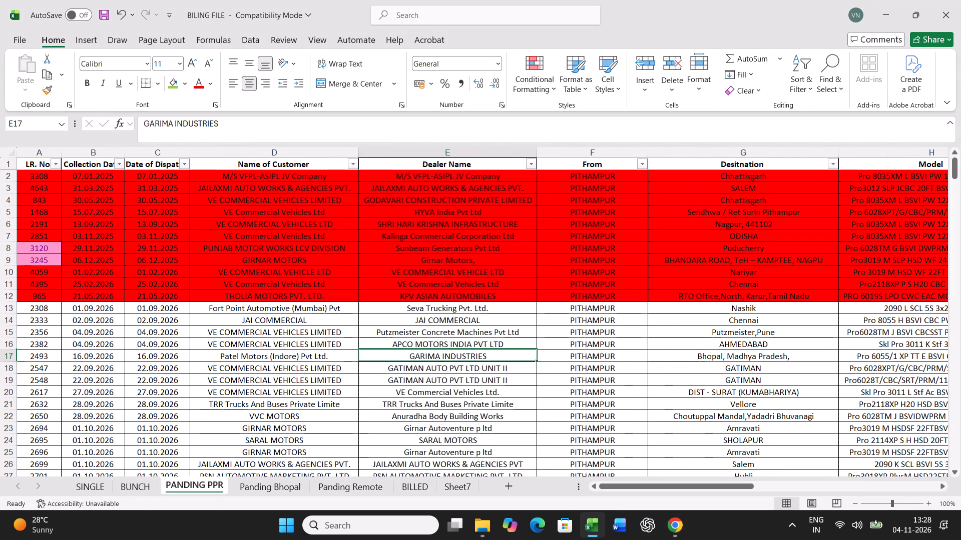
key("ctrl+f")
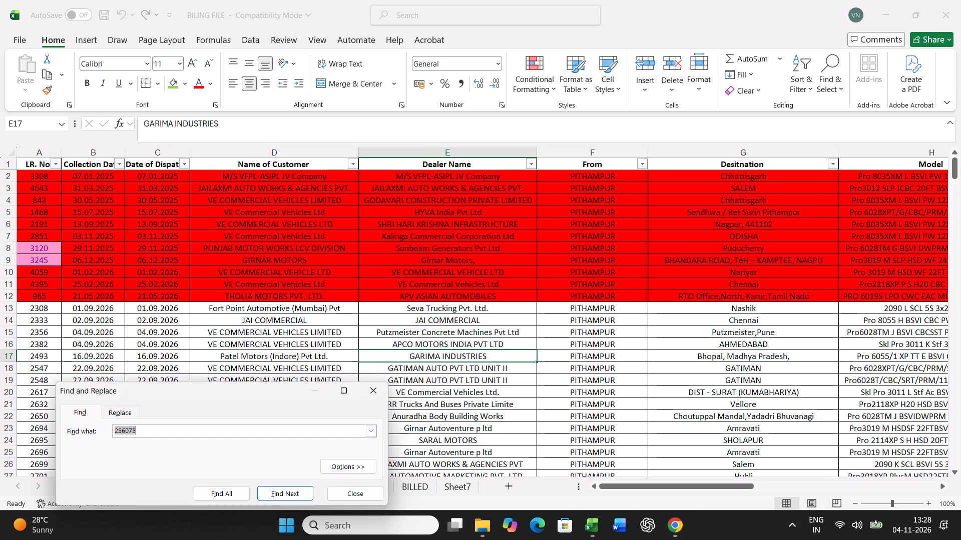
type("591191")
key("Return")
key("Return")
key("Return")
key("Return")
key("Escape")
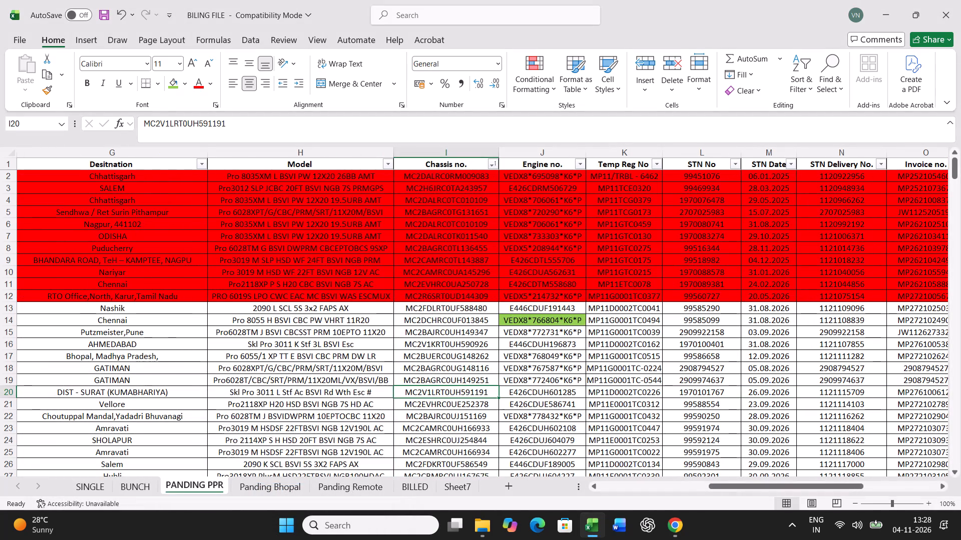
left_click(174, 85)
Copy the full LR 2617 record from PANDING PPR and paste it over the source record in row 21 of BUNCH.
key("Left")
key("Left")
key("Left")
key("Left")
key("Left")
key("Left")
key("Left")
key("Left")
key("Left")
key("Left")
key("Left")
key("Left")
key("Left")
key("Left")
key("Left")
key("Left")
key("Left")
key("Left")
key("Left")
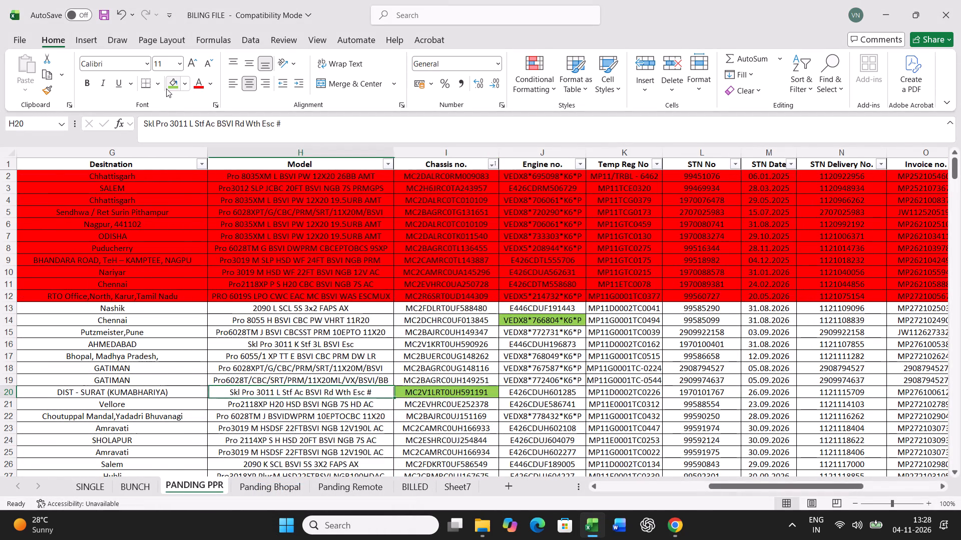
key("ctrl+shift+Right")
key("ctrl+c")
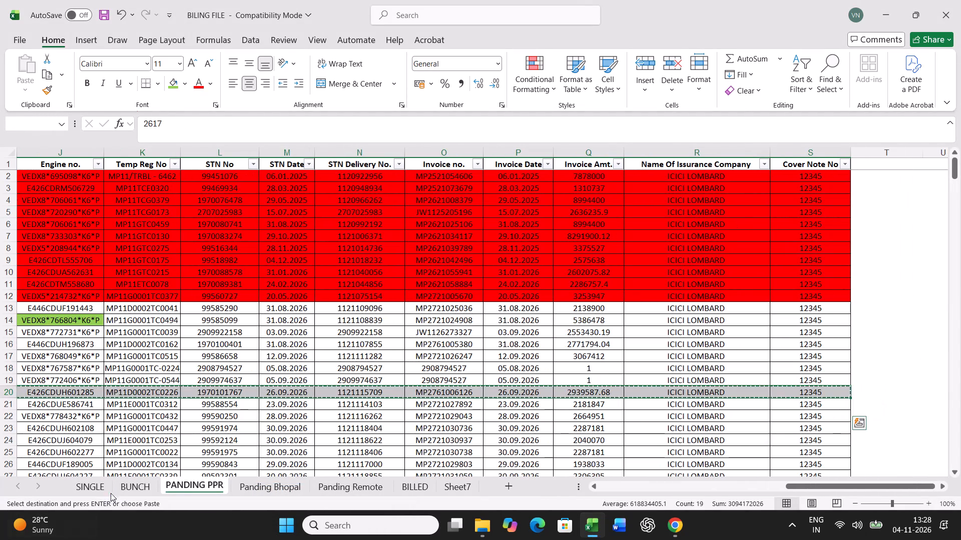
left_click(135, 492)
scroll(134, 445, "up", 11)
left_click(30, 360)
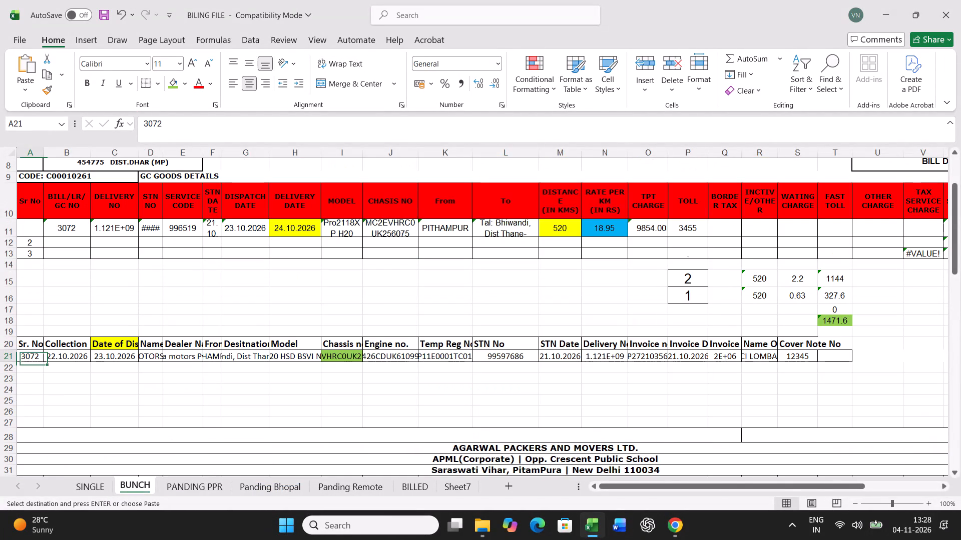
key("ctrl+v")
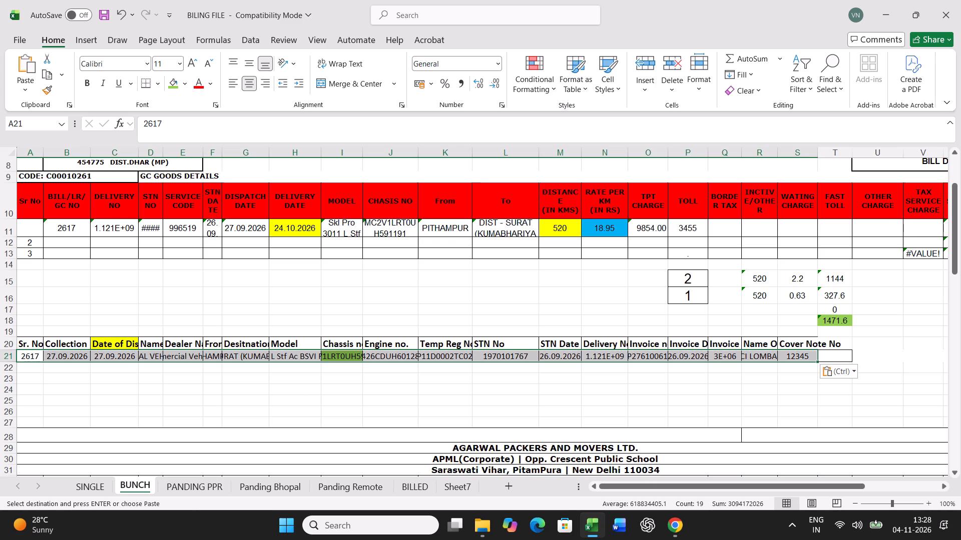
Set the record's dispatch date in row 21 to 28.09.2026 and the delivery date in row 11 to 30.09.2026.
left_click(98, 355)
type("28.09.2026")
key("Return")
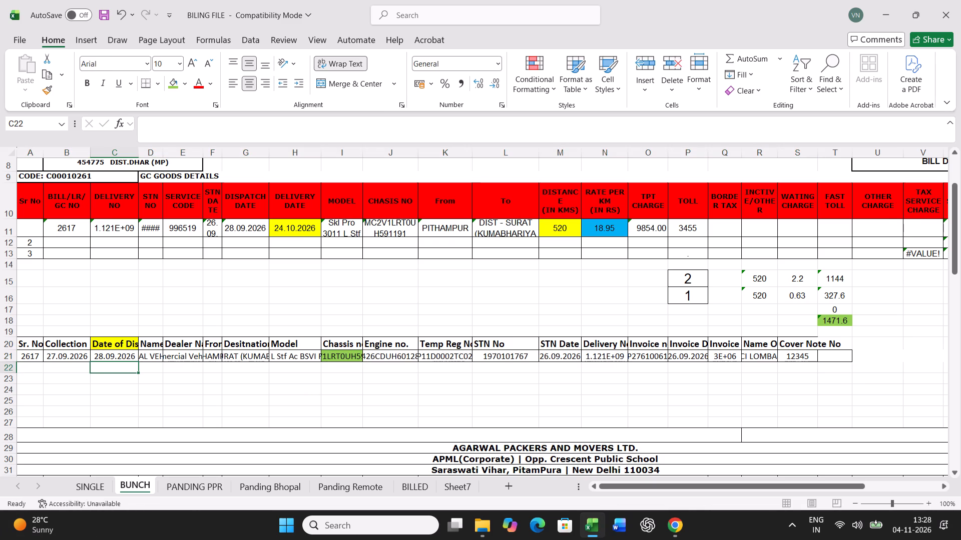
left_click(298, 229)
scroll(356, 404, "up", 3)
type("30.09.2026")
key("Right")
In row 11, set the distance to 475 km, the rate per km to 16.85 and the toll to 2490.
key("Right")
key("Right")
key("Right")
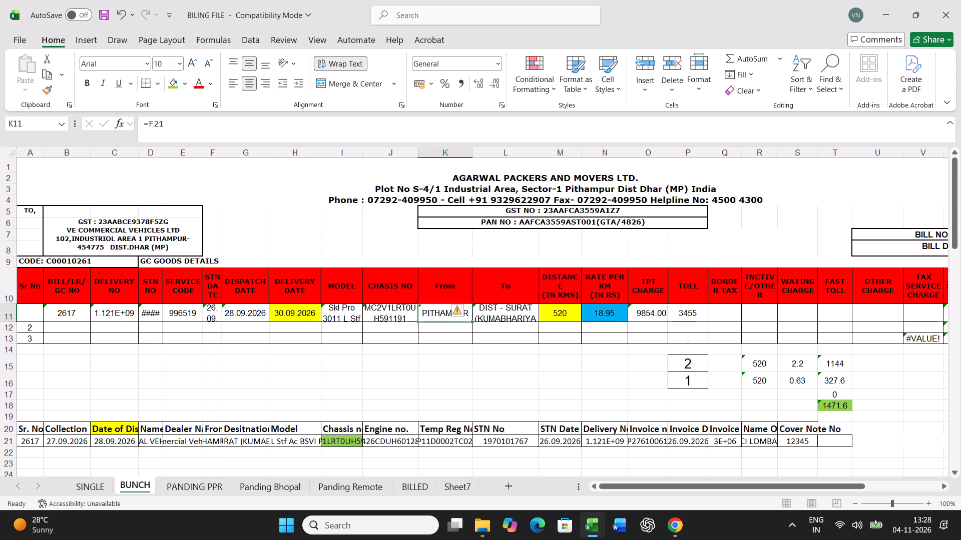
key("Right")
type("475")
key("Right")
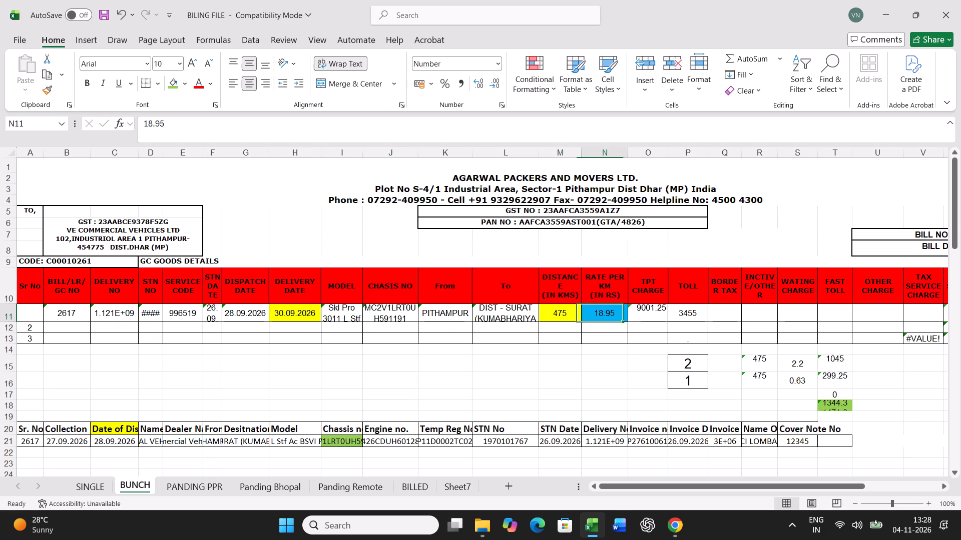
type("16.85")
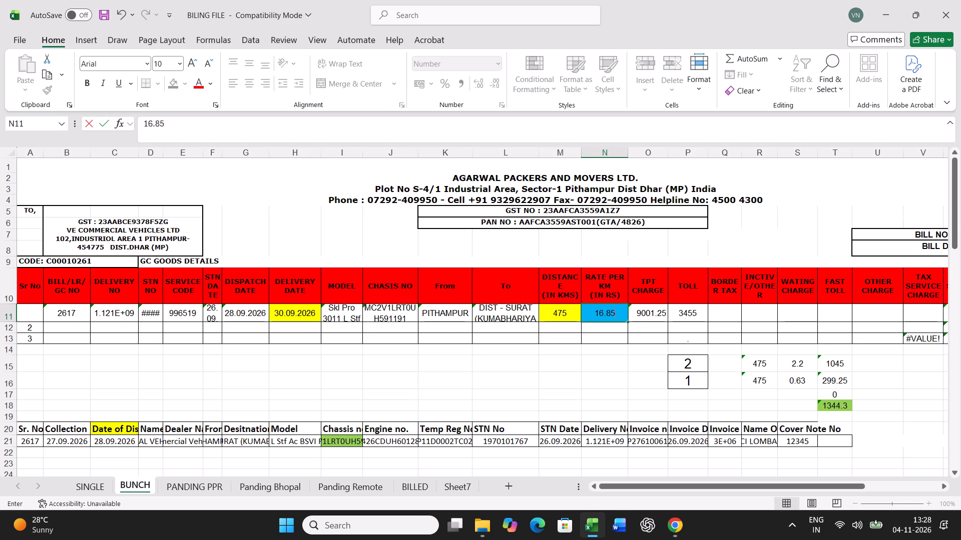
key("Right")
key("Right")
type("2490")
key("Right")
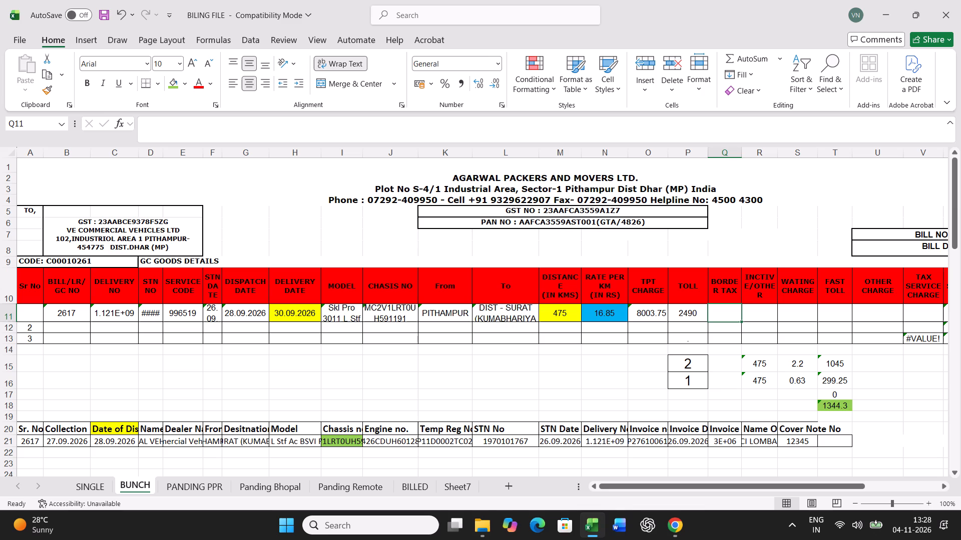
Set the lower boxed value beneath the Toll column, in P16, to 2.
left_click(681, 383)
key("2")
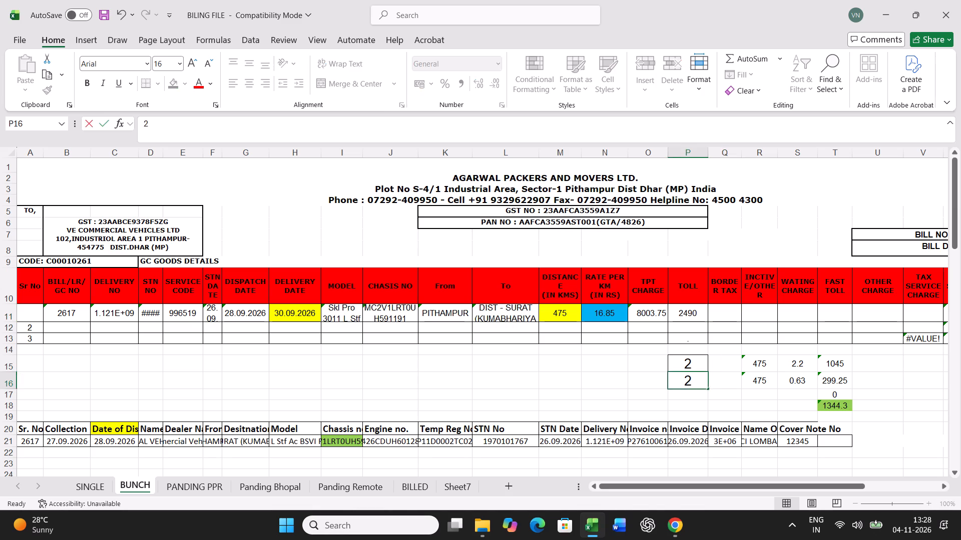
key("Return")
Print the freight bill for G.C. No 2617 from the SINGLE sheet.
left_click(95, 484)
key("ctrl+p")
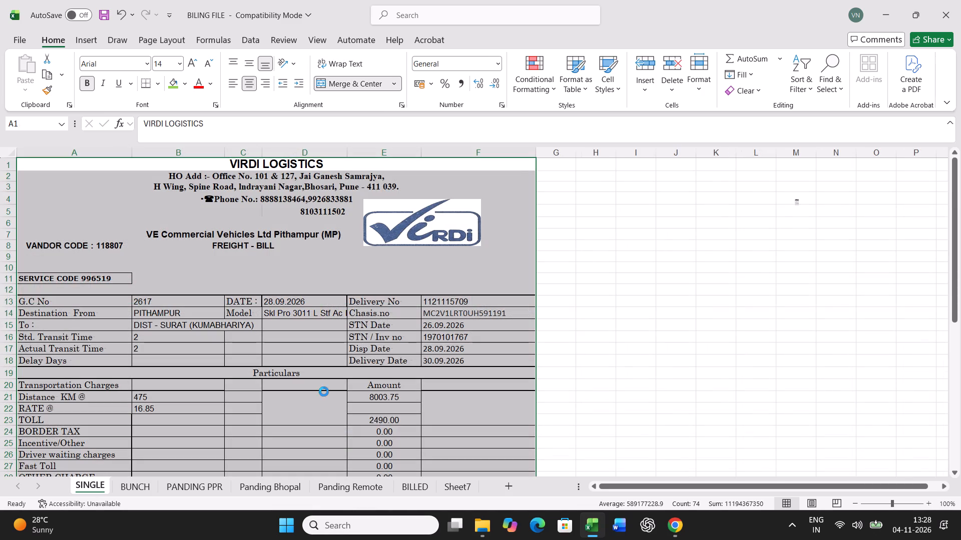
left_click(142, 85)
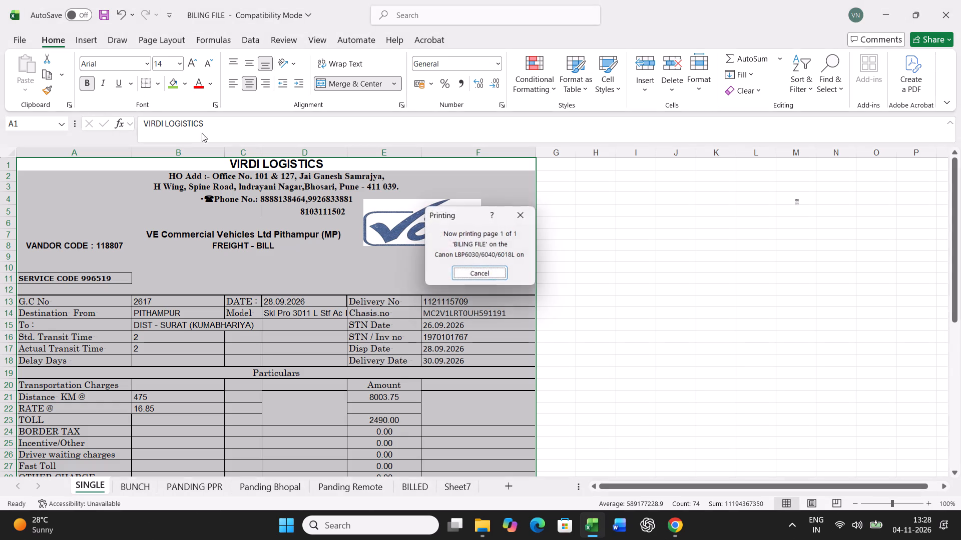
Copy row 11 of BUNCH and paste it as values only into row 38, the first empty row of the lower bill table.
left_click(130, 483)
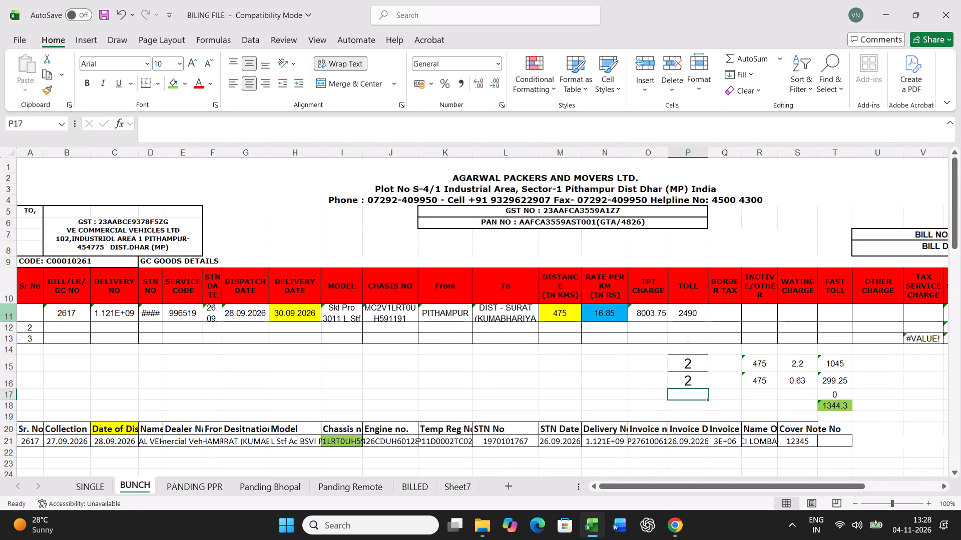
left_click(8, 314)
key("ctrl+c")
scroll(256, 335, "down", 9)
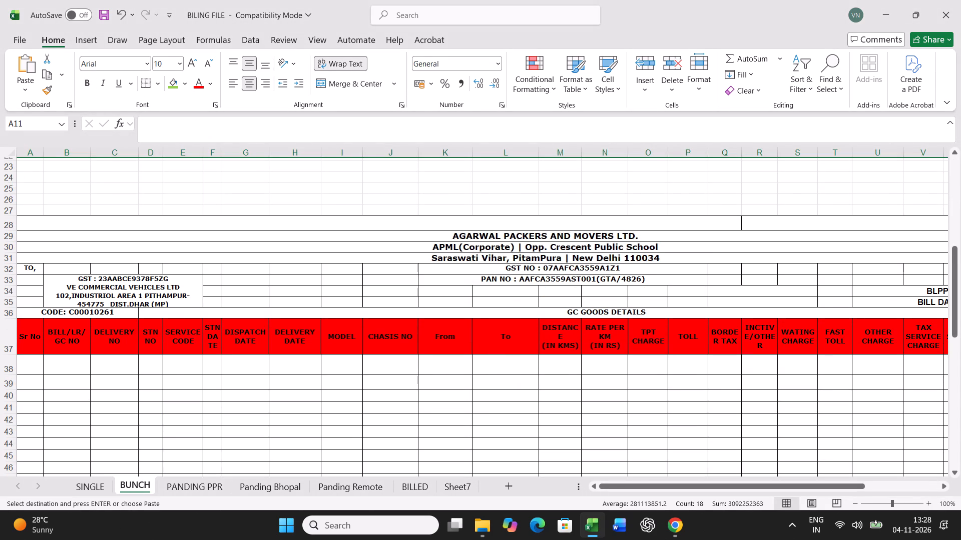
right_click(34, 364)
left_click(97, 242)
left_click(44, 204)
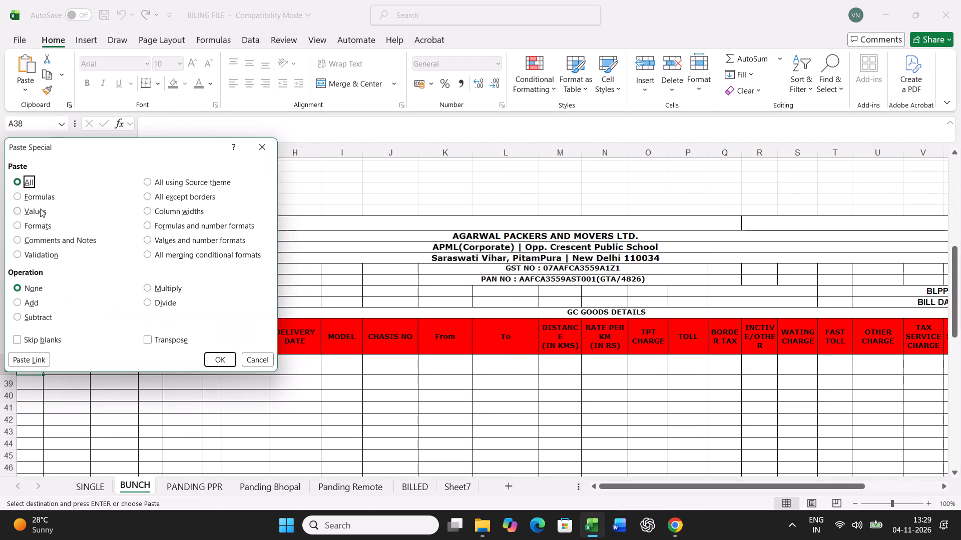
left_click(40, 208)
left_click(210, 356)
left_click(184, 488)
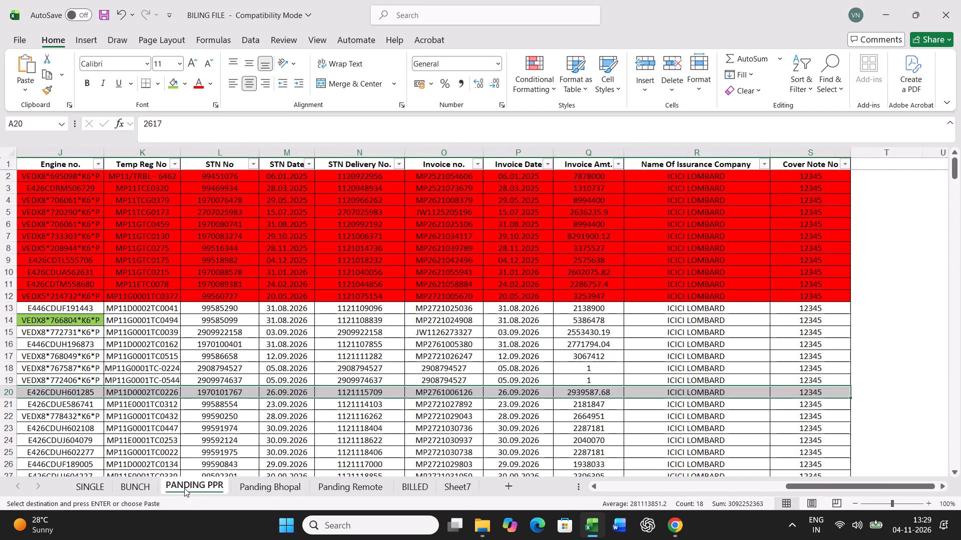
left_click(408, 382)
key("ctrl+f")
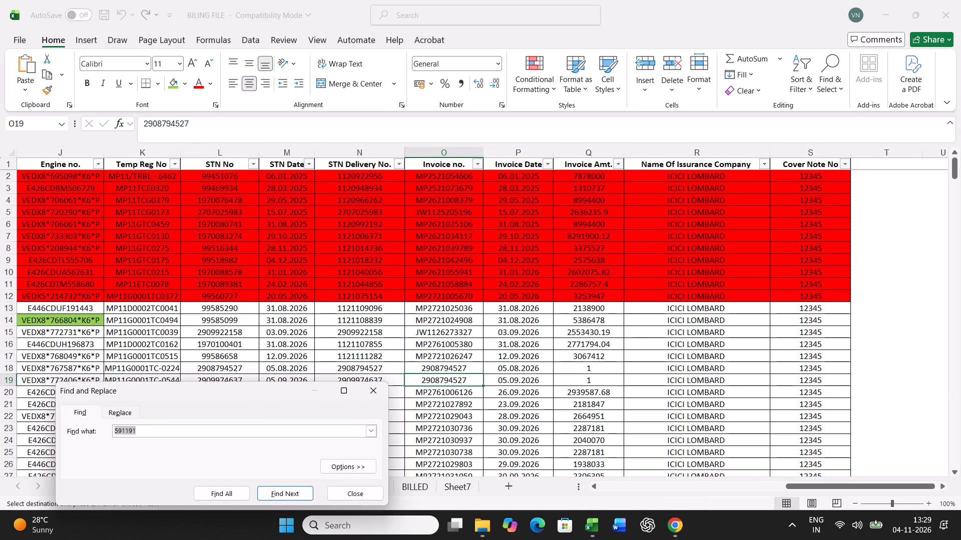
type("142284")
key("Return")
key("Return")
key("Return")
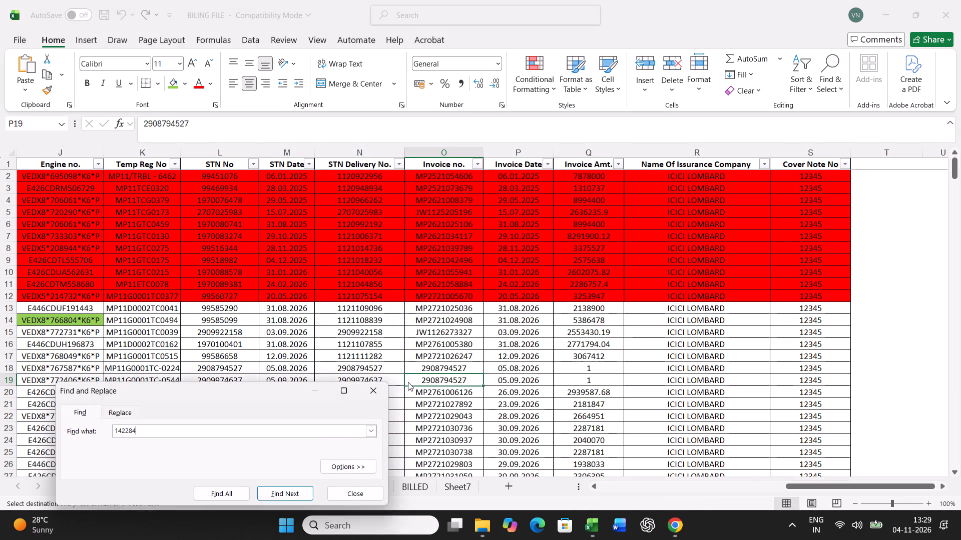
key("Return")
Find chassis number 014284 on the PANDING PPR sheet and fill its cell green.
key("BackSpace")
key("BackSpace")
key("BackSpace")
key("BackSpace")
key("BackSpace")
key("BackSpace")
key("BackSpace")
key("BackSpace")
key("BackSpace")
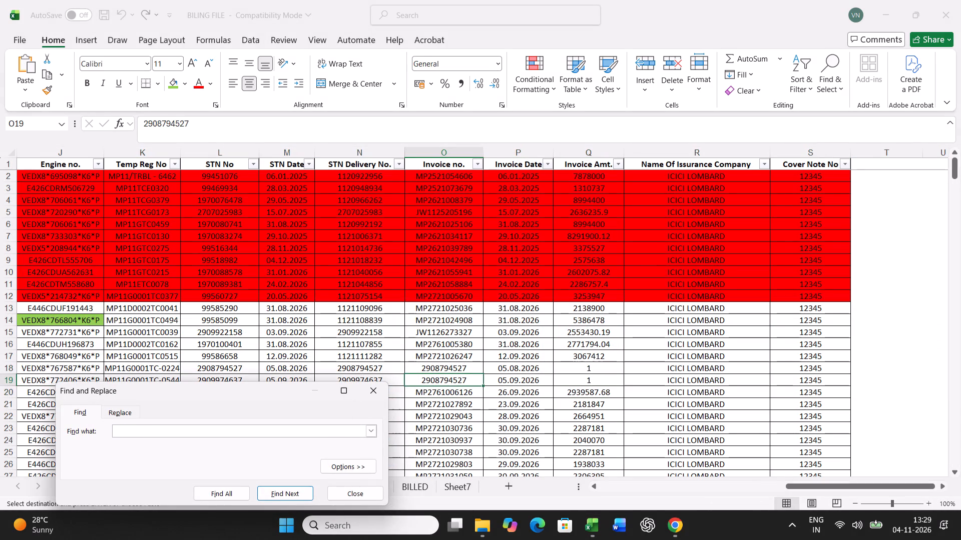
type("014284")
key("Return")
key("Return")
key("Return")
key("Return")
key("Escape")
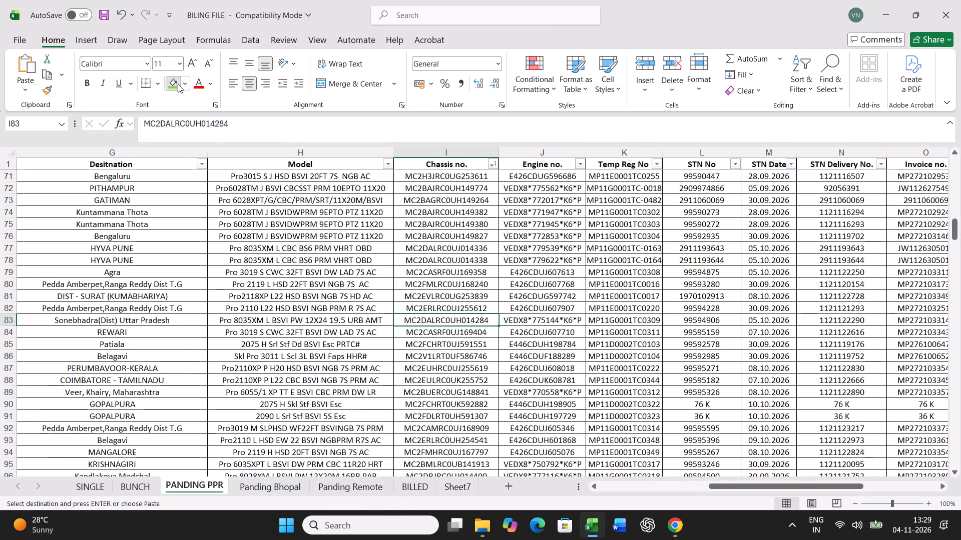
left_click(178, 84)
Copy the full LR 2891 record from PANDING PPR and paste it over the source record in row 21 of BUNCH.
key("Left")
key("Left")
key("Left")
key("Left")
key("Left")
key("Left")
key("Left")
key("Left")
key("Left")
key("Left")
key("Left")
key("Left")
key("Left")
key("Left")
key("Left")
key("Left")
key("Left")
key("Left")
key("Left")
key("Left")
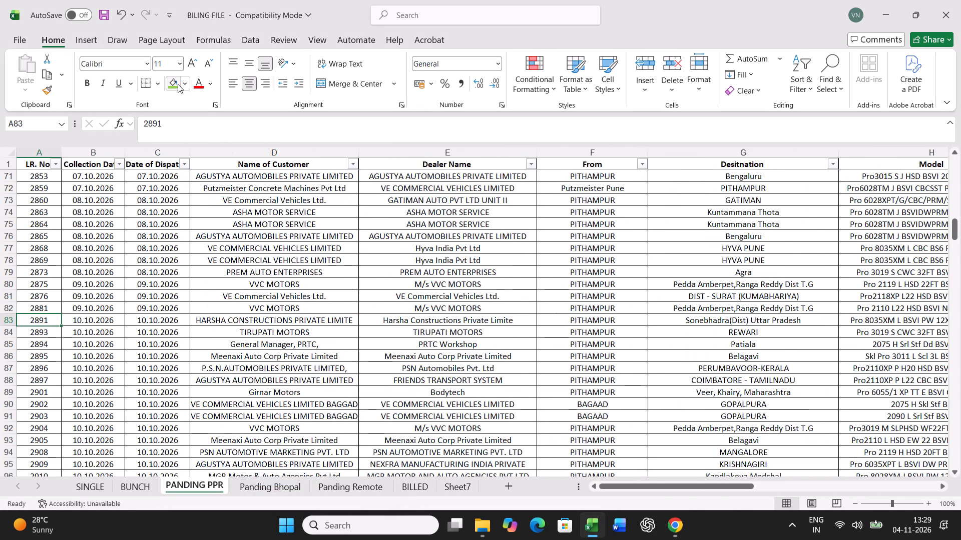
key("ctrl+shift+Right")
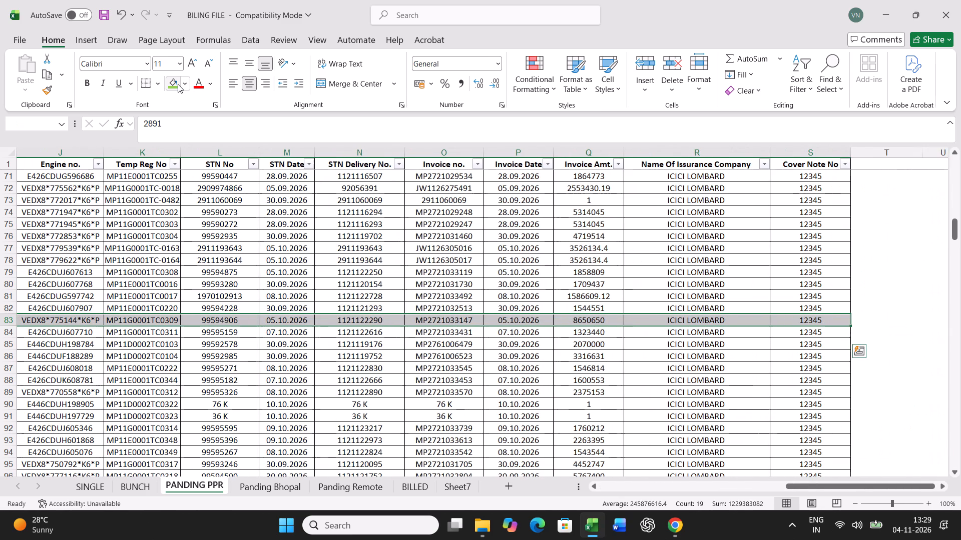
key("ctrl+c")
left_click(156, 482)
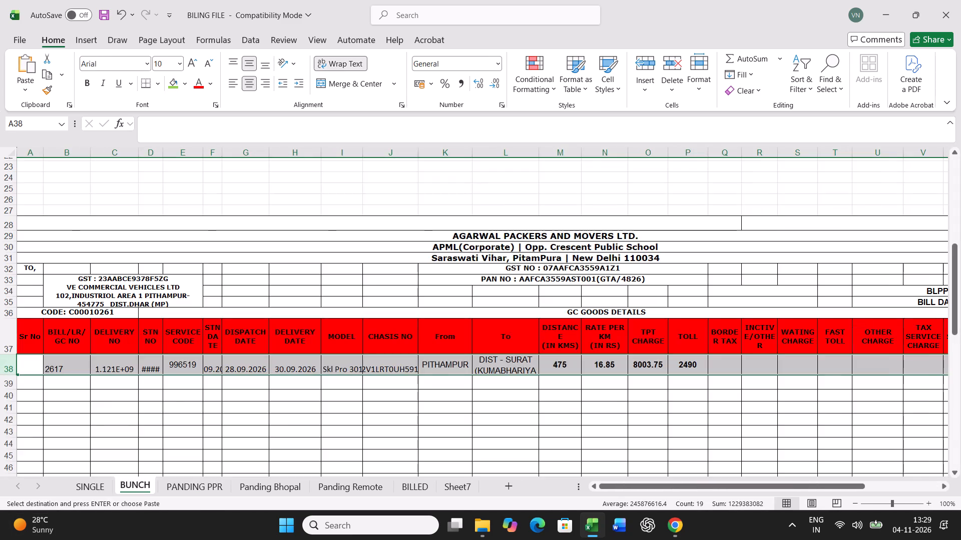
scroll(157, 420, "up", 11)
left_click(36, 439)
key("ctrl+v")
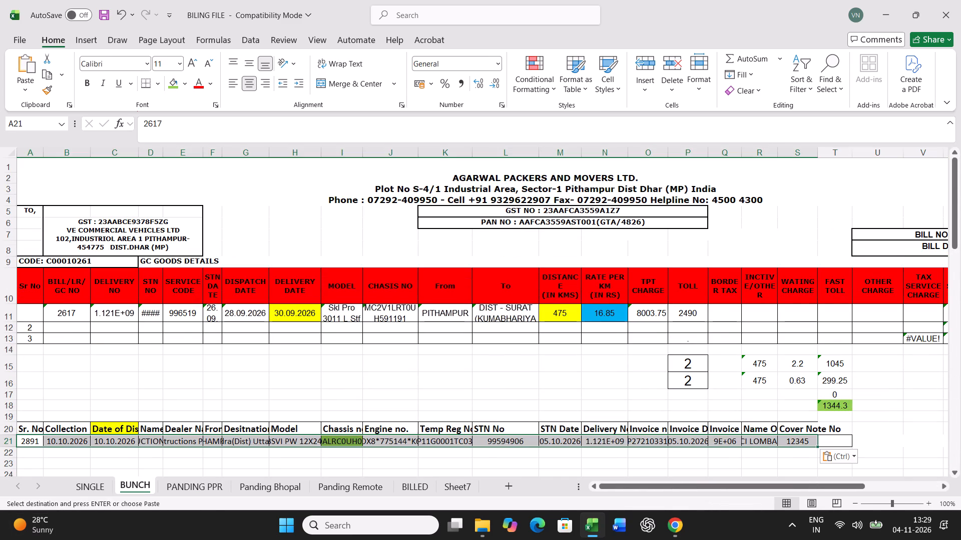
Set the record's dispatch date in row 21 to 18.10.2026 and the delivery date in row 11 to 21.10.2026.
left_click(115, 444)
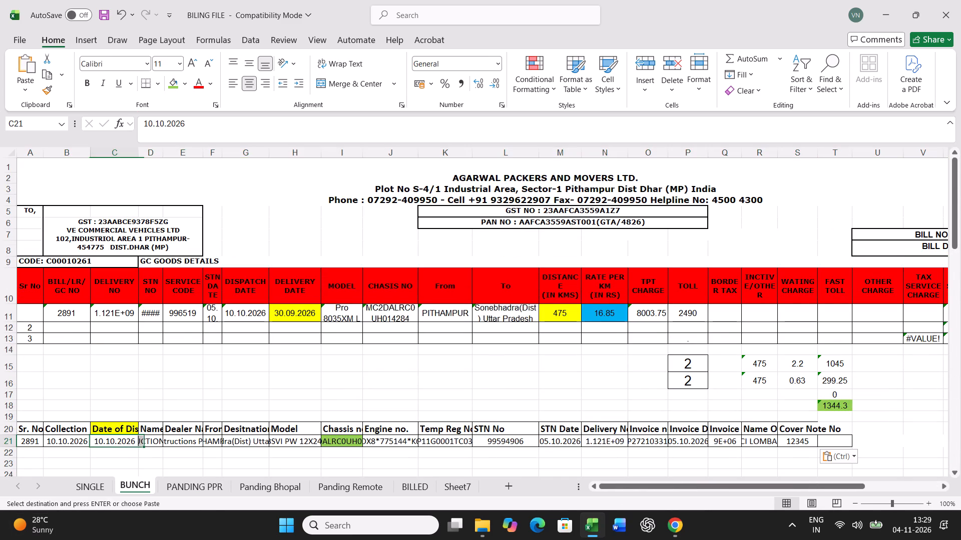
type("18.10.2026")
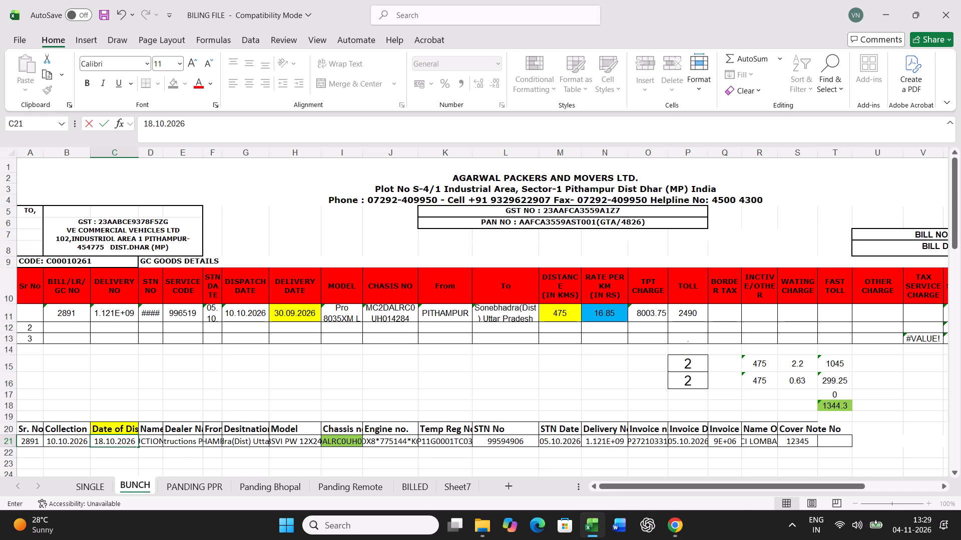
key("Return")
left_click(291, 317)
type("21.10.2026")
key("Right")
In row 11, set the distance to 1121 km, the rate per km to 31.02 and the toll to 8801.
key("Right")
key("Right")
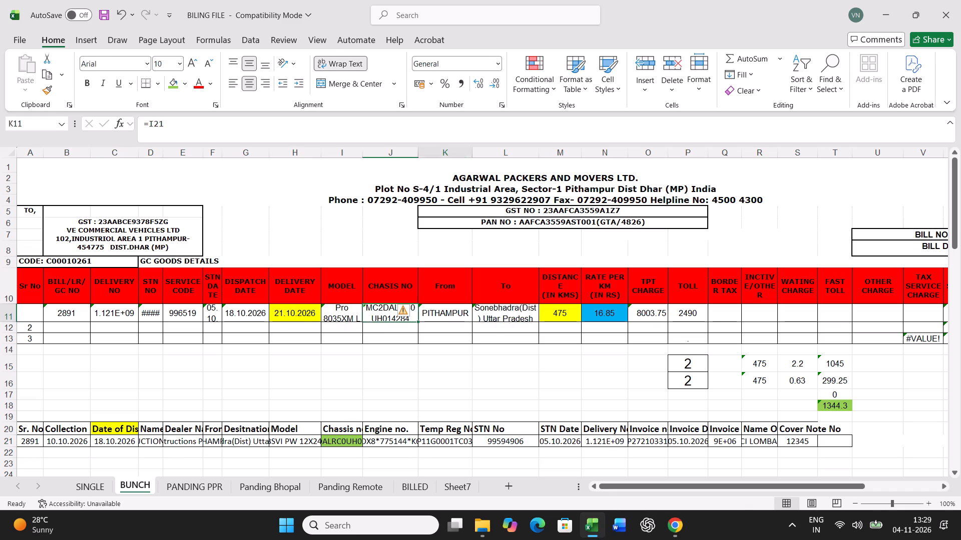
key("Right")
key("Right")
type("1121")
key("Right")
type("31.02")
key("Right")
key("Right")
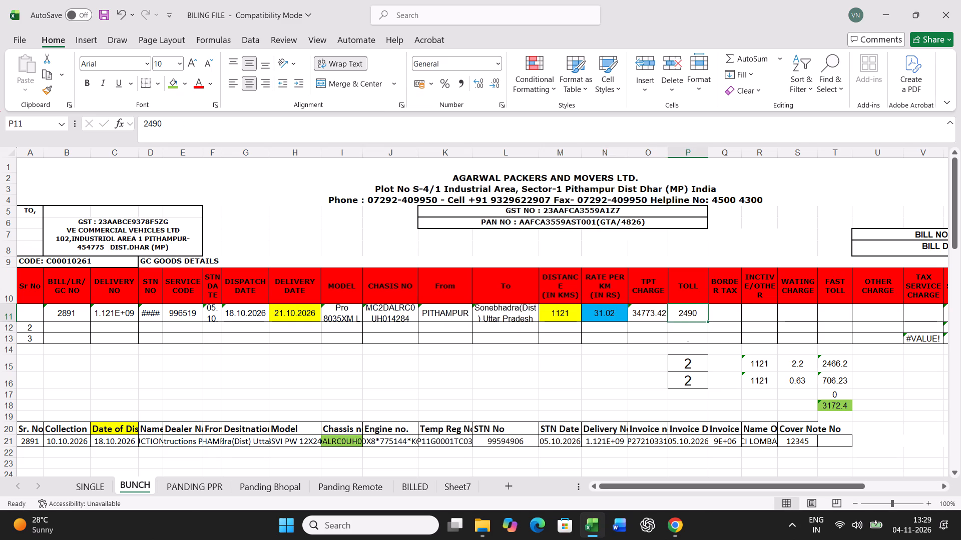
type("8801")
key("Return")
Set both boxed values beneath the Toll column, in P15 and P16, to 3.
key("Return")
key("Return")
key("Return")
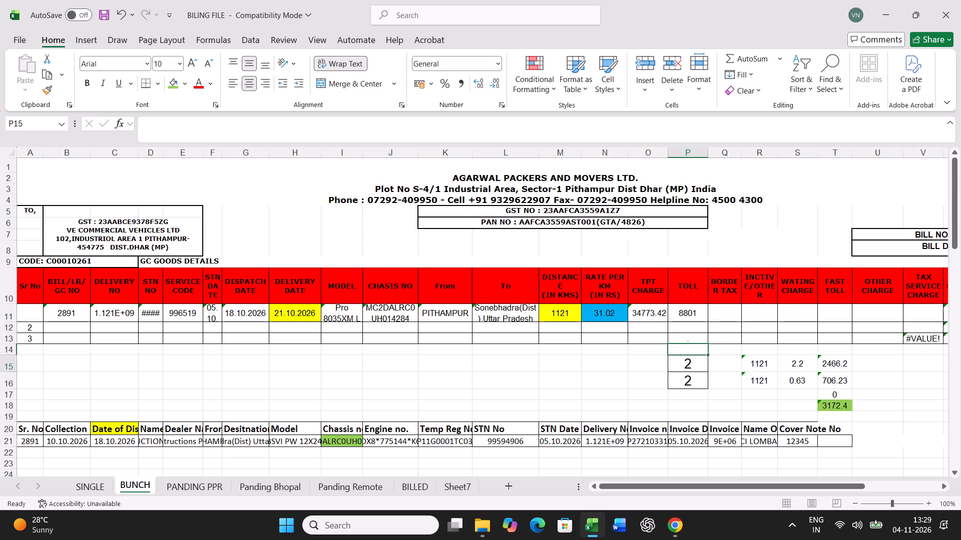
key("Return")
key("Up")
key("3")
key("Return")
key("3")
key("Return")
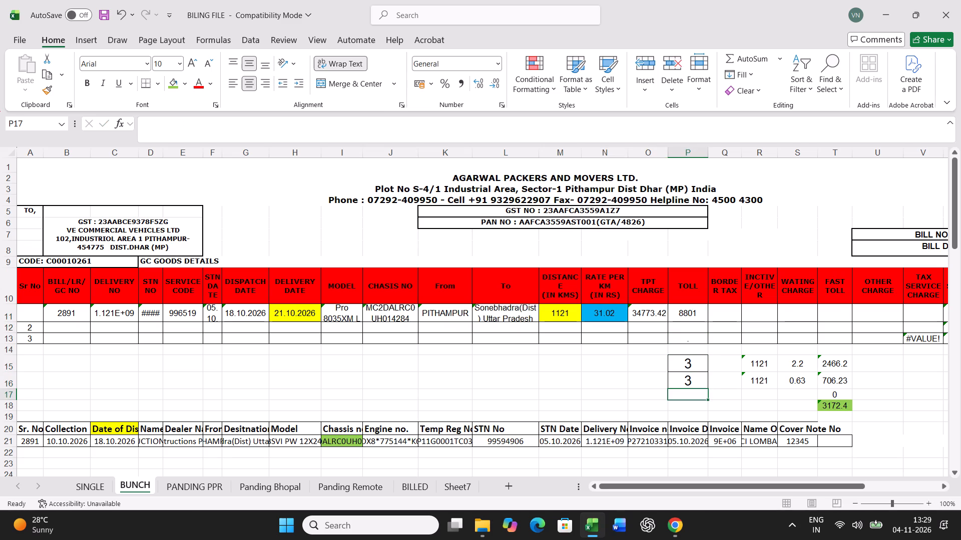
Print the LR 2891 freight bill from the SINGLE sheet twice.
left_click(83, 482)
key("ctrl+p")
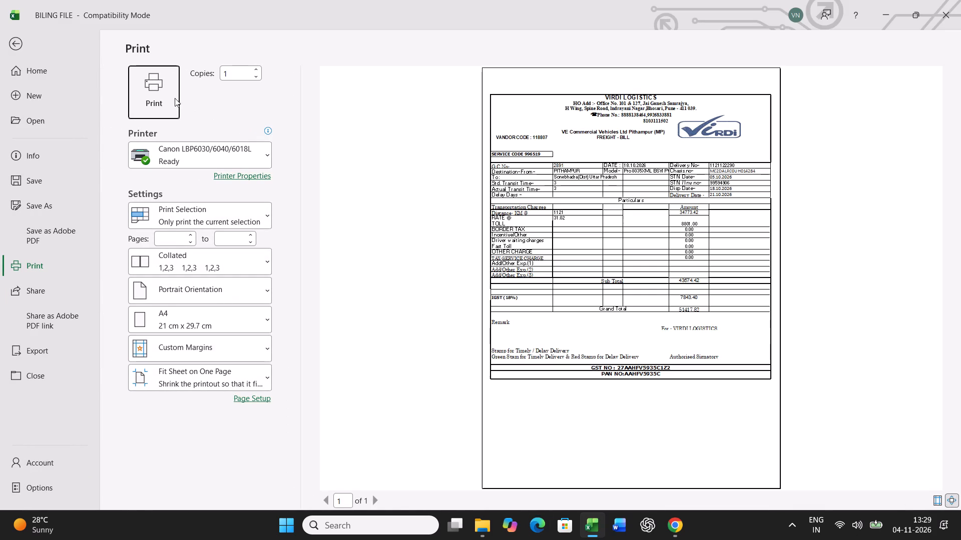
left_click(157, 88)
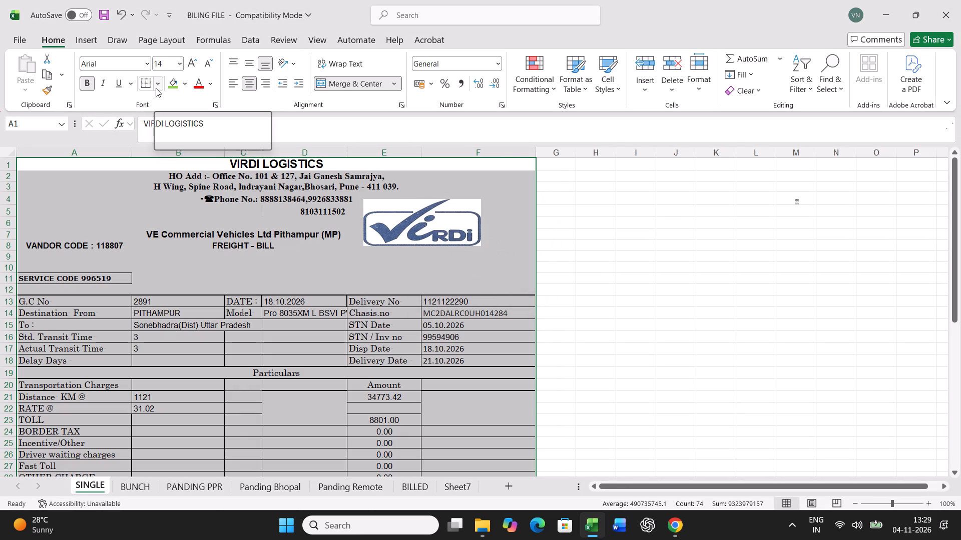
key("ctrl+p")
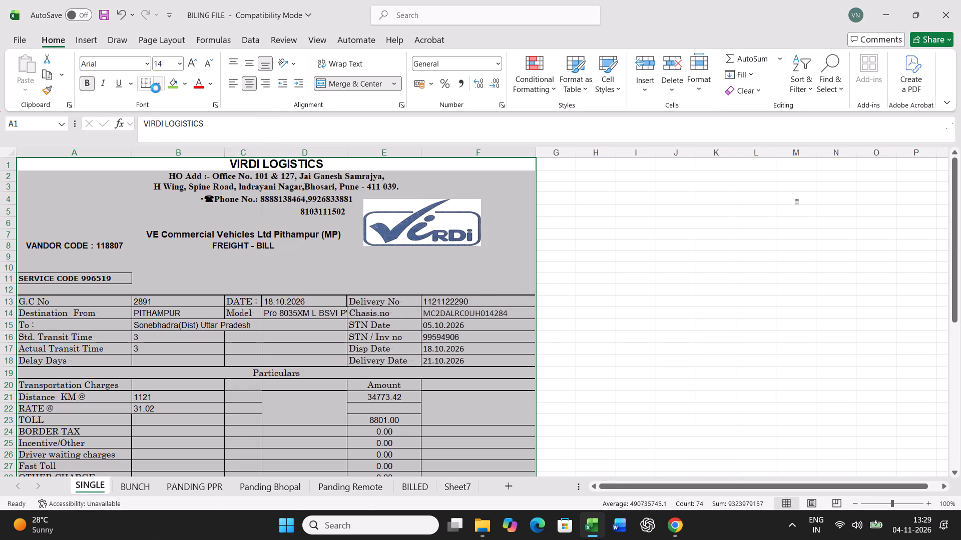
left_click(146, 97)
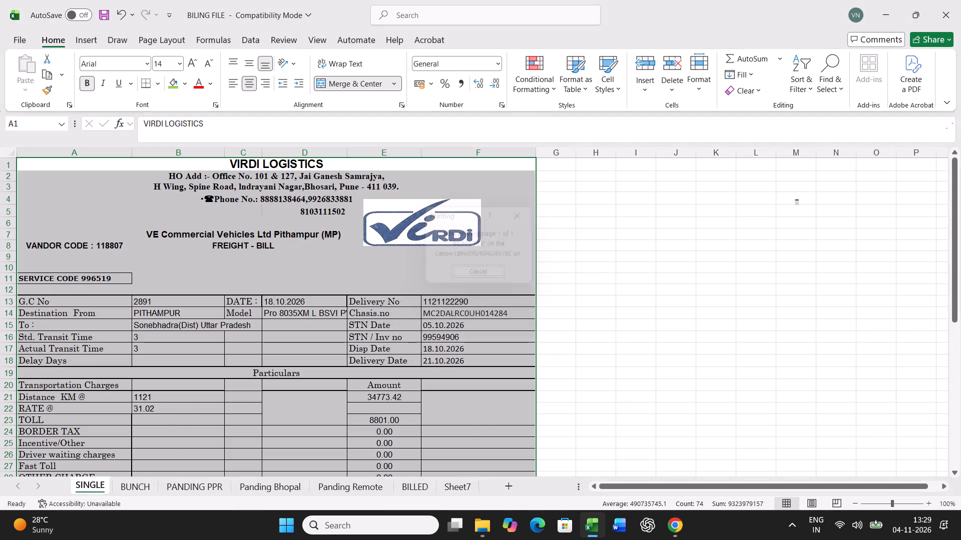
Copy the LR 2891 trip in row 11 of BUNCH and paste it as values into row 39 of the lower bill table.
left_click(147, 485)
left_click(4, 313)
key("ctrl+c")
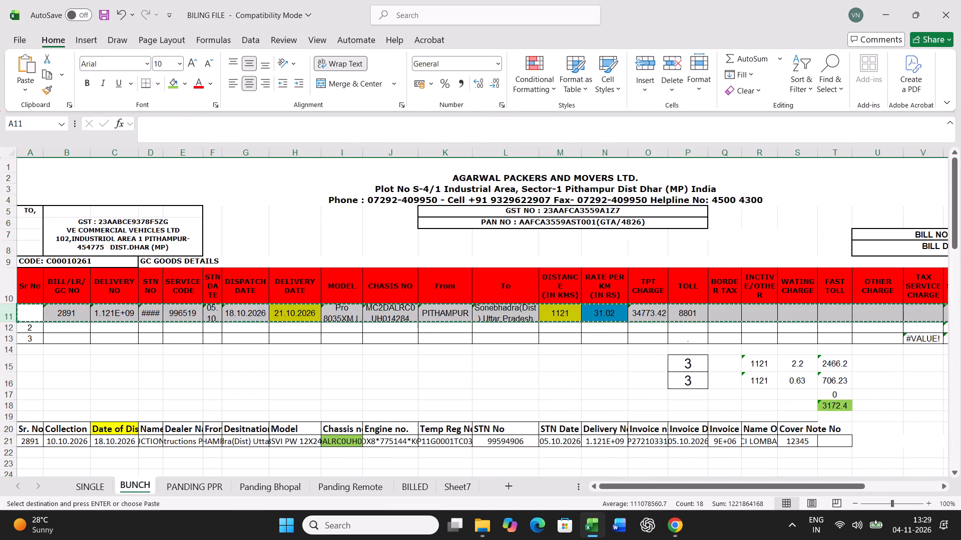
scroll(370, 361, "down", 10)
right_click(30, 345)
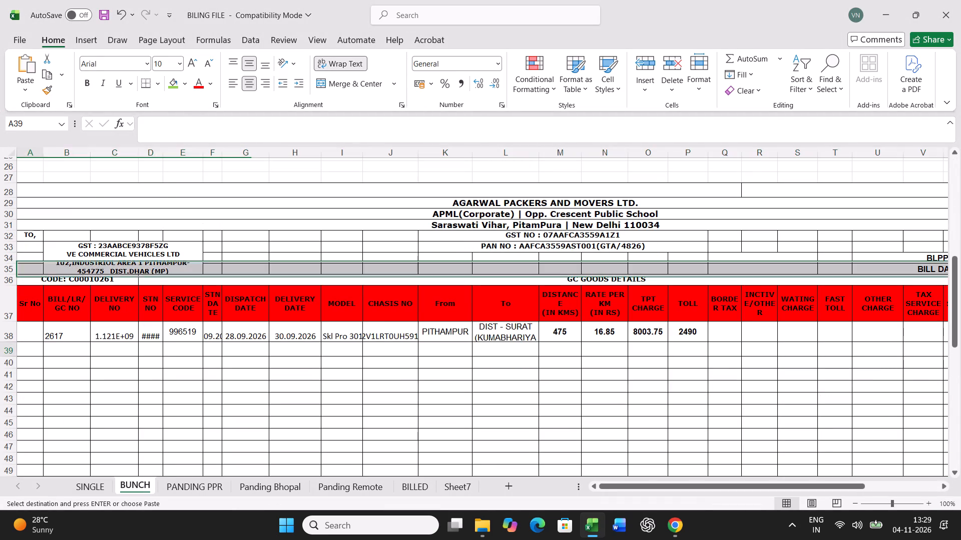
left_click(97, 231)
left_click(34, 196)
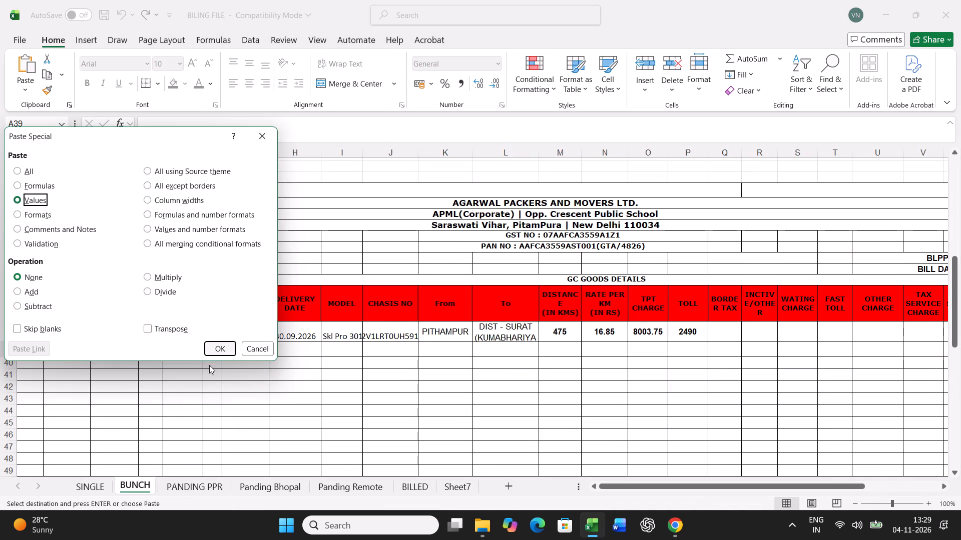
left_click(215, 350)
left_click(189, 482)
left_click(432, 370)
key("ctrl+f")
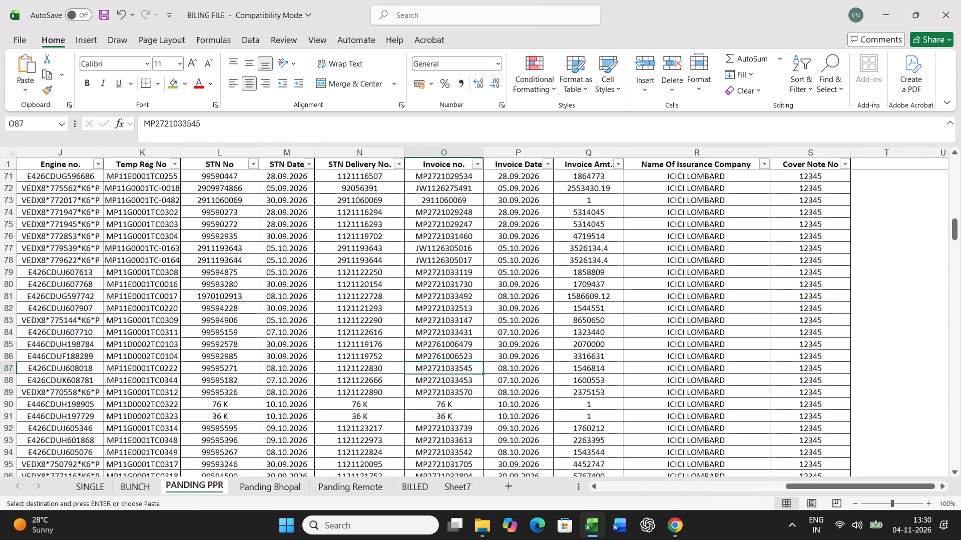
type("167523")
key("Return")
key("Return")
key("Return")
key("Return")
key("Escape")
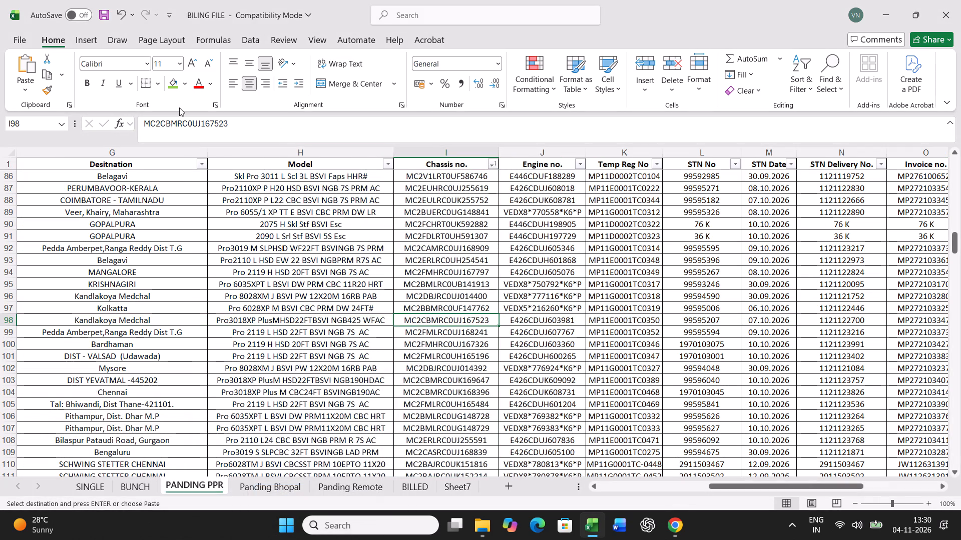
left_click(176, 79)
Copy the full LR 2913 record from PANDING PPR and paste it over the source record in row 21 of BUNCH.
key("Left")
key("Left")
key("Left")
key("Left")
key("Left")
key("Left")
key("Left")
key("Left")
key("Left")
key("Left")
key("Left")
key("Left")
key("Left")
key("Left")
key("Left")
key("Left")
key("Left")
key("Left")
key("Left")
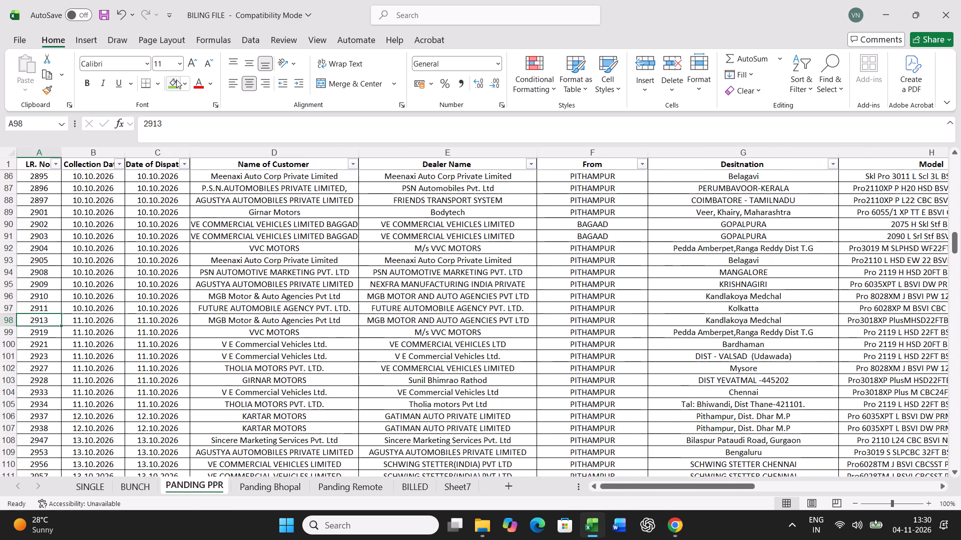
key("ctrl+shift+Right")
key("ctrl+c")
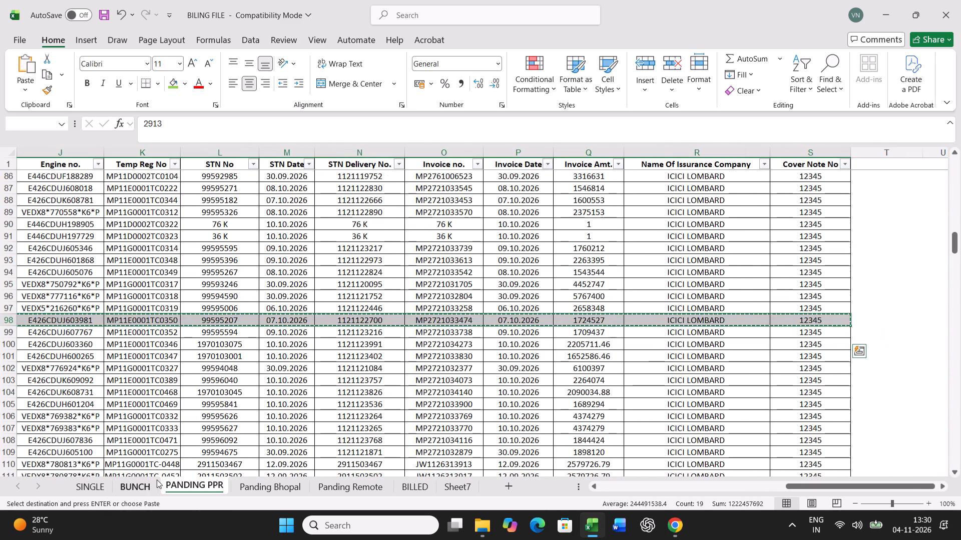
left_click(150, 483)
scroll(188, 393, "up", 12)
left_click(28, 447)
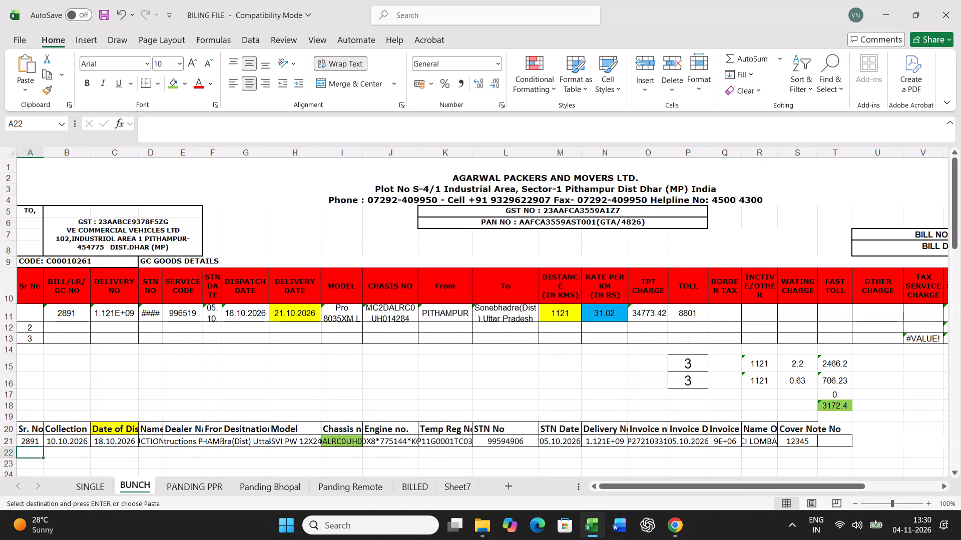
left_click(28, 436)
key("ctrl+v")
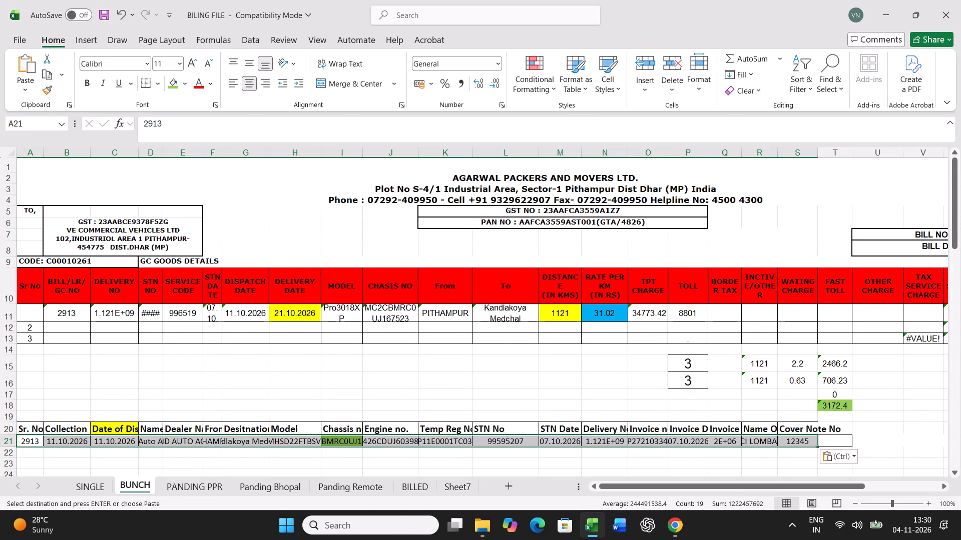
Set the record's dispatch date in row 21 to 13.10.2026 and the delivery date in row 11 to 16.10.2026.
left_click(122, 443)
type("13.10.2026")
key("Return")
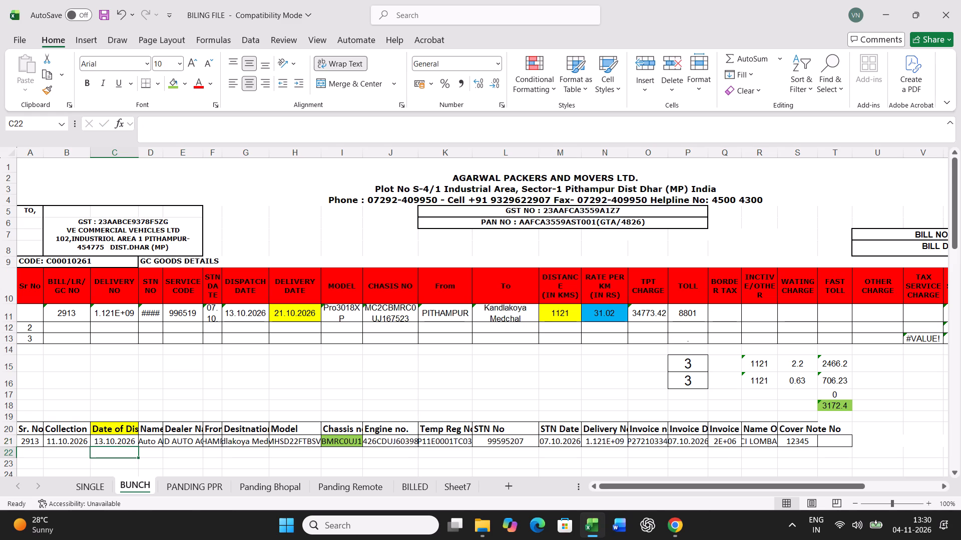
left_click(288, 317)
type("16.10.2026")
key("Right")
In row 11, set the distance to 807 km, the rate per km to 18.95, the toll to 3770 and the incentive/other charge to 500.
key("Right")
key("Right")
key("Right")
key("Right")
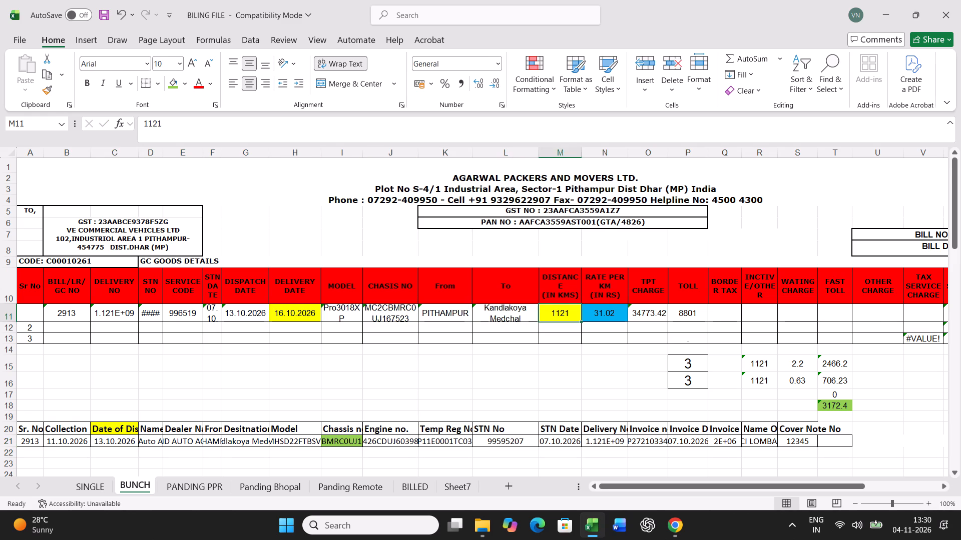
type("807")
key("Right")
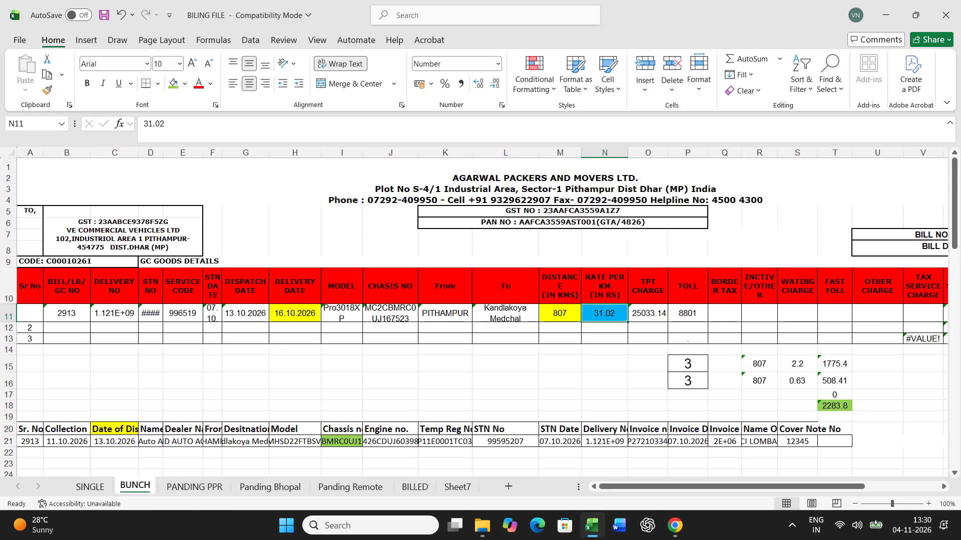
type("18.95")
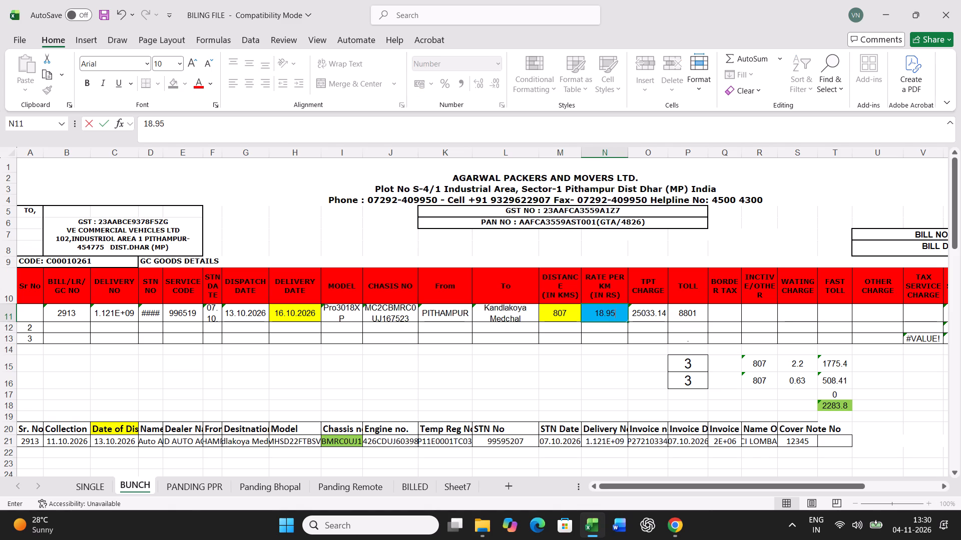
key("Right")
key("Right")
type("3770")
key("Right")
key("Right")
type("500")
key("Return")
Print the LR 2913 freight bill from the SINGLE sheet.
left_click(108, 483)
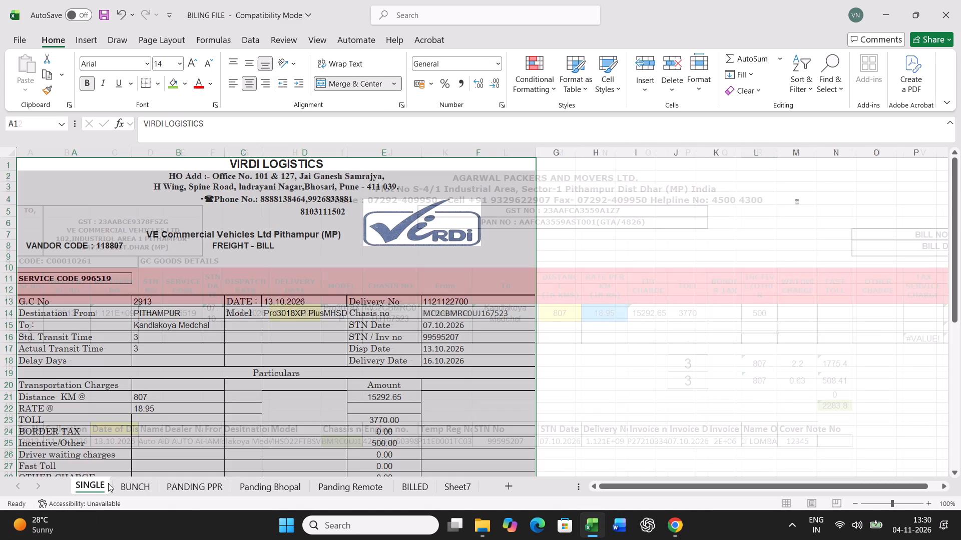
key("ctrl+p")
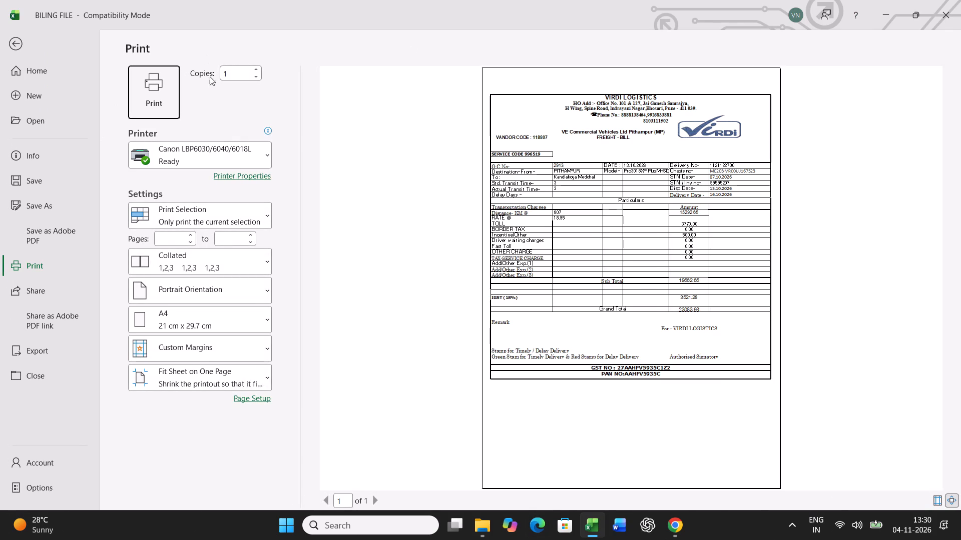
left_click(158, 89)
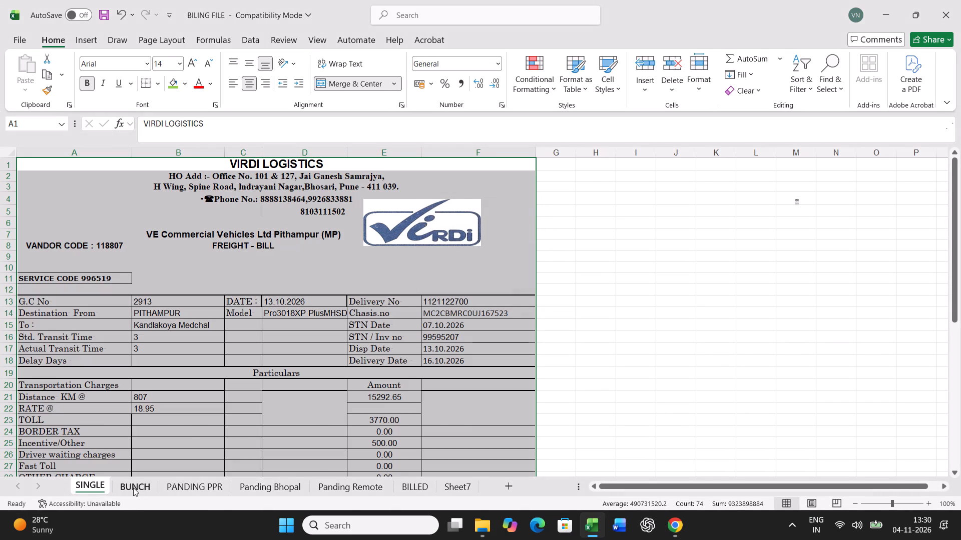
Copy the LR 2913 trip in row 11 of BUNCH and paste it as values into row 40 of the lower bill table.
left_click(133, 487)
left_click(8, 312)
key("ctrl+c")
scroll(290, 351, "down", 11)
right_click(27, 327)
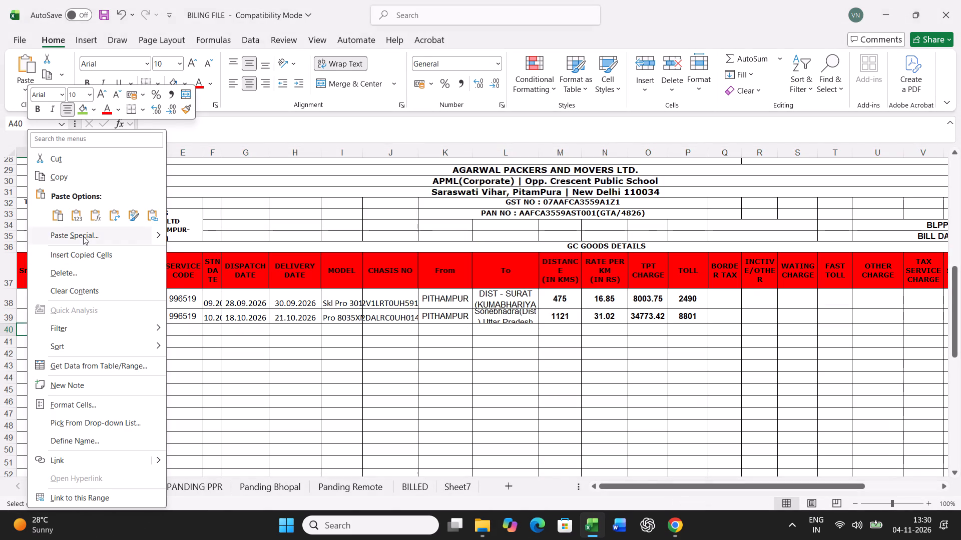
left_click(83, 236)
left_click(40, 204)
left_click(218, 351)
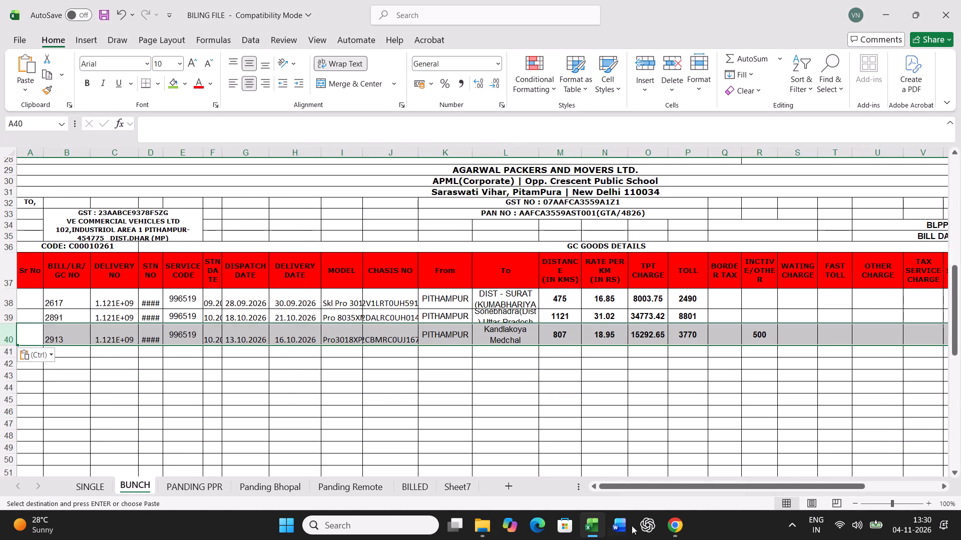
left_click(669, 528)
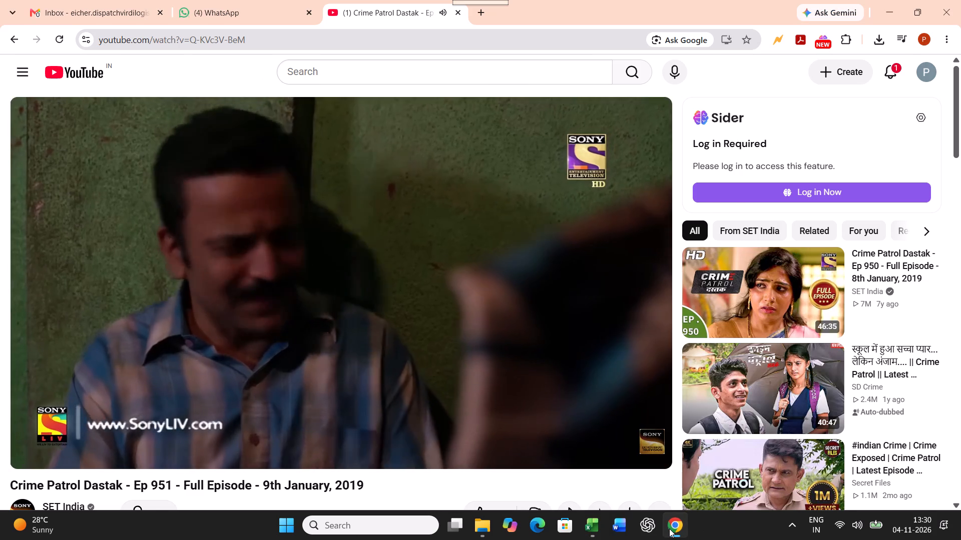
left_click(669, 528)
Find chassis number 590926 in PANDING PPR and fill its cell green.
left_click(195, 489)
left_click(382, 389)
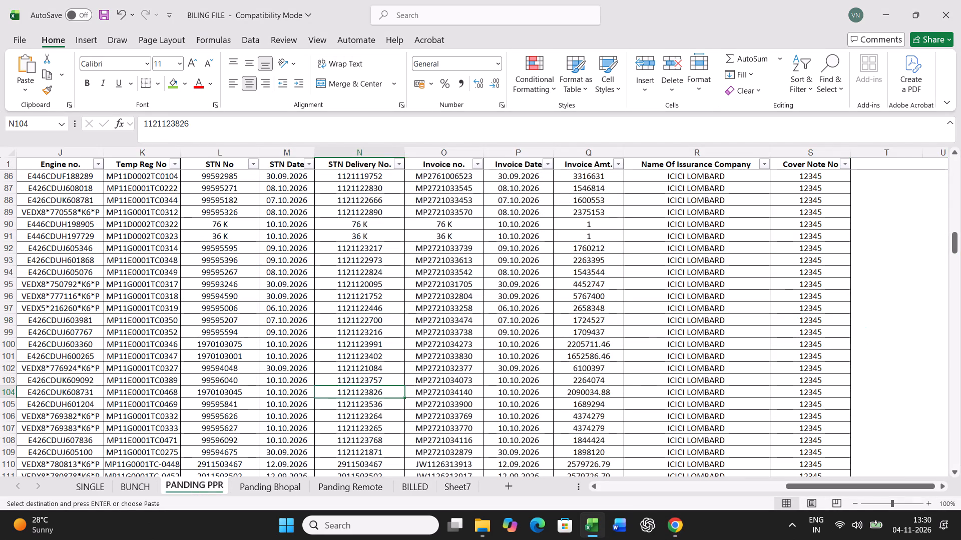
key("ctrl+f")
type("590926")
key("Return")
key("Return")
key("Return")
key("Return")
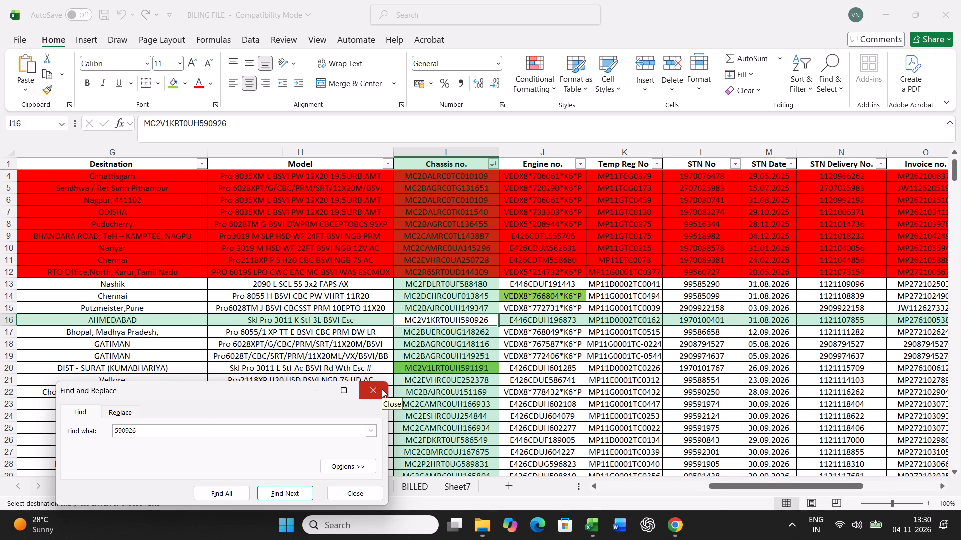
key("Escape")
left_click(173, 87)
Copy the full LR 2382 record from PANDING PPR and paste it over the source record in row 21 of BUNCH.
key("Left")
key("Left")
key("Left")
key("Left")
key("Left")
key("Left")
key("Left")
key("Left")
key("Left")
key("Left")
key("Left")
key("Left")
key("Left")
key("Left")
key("Left")
key("Left")
key("Left")
key("Left")
key("Left")
key("Left")
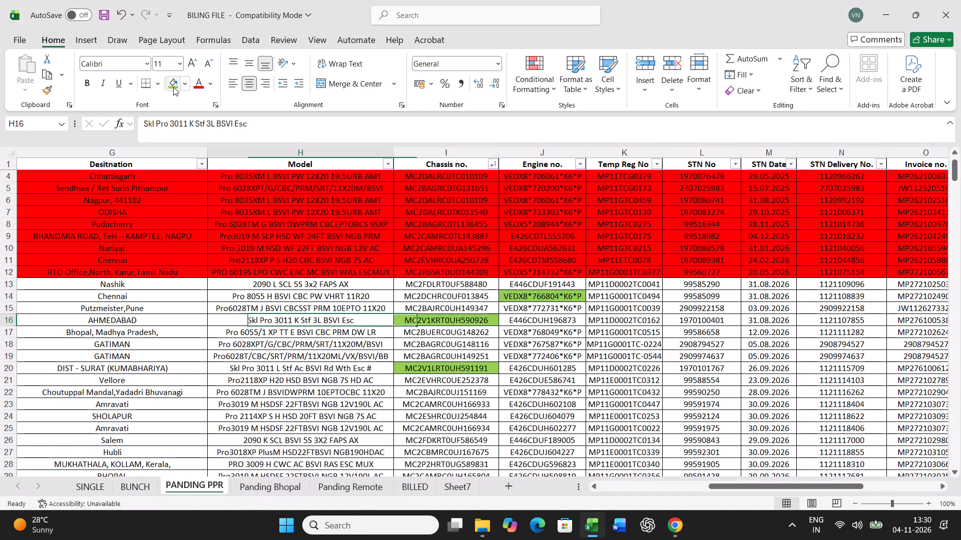
key("ctrl+shift+Right")
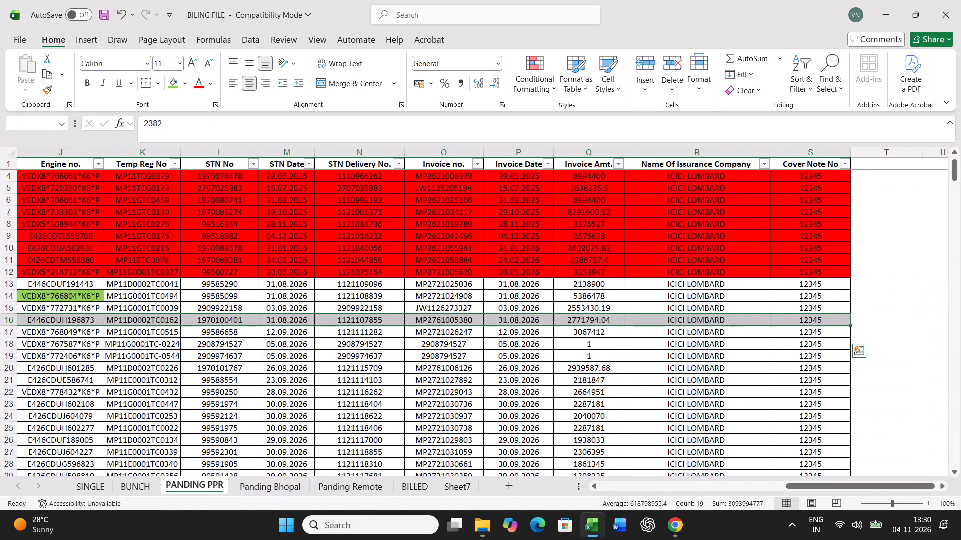
key("ctrl+c")
left_click(140, 488)
scroll(147, 446, "up", 11)
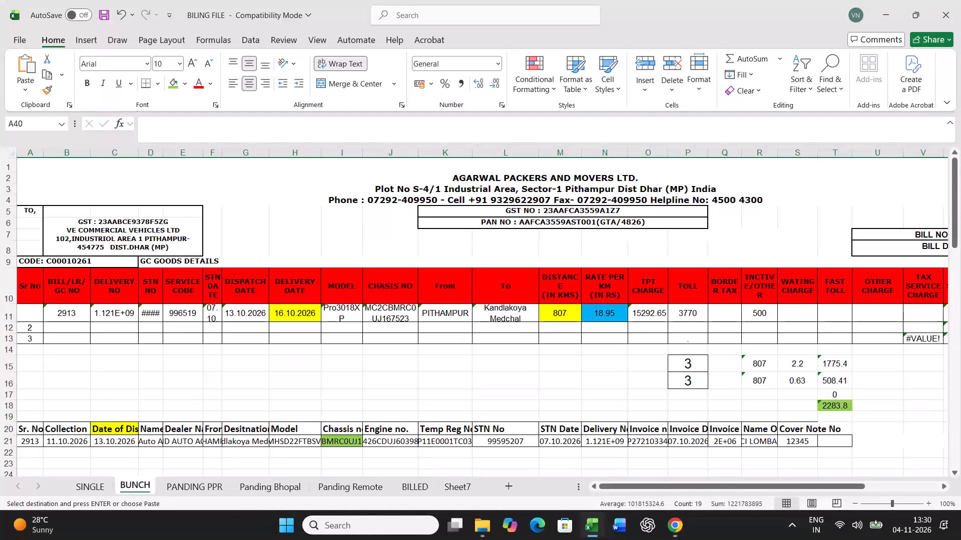
left_click(34, 436)
key("ctrl+v")
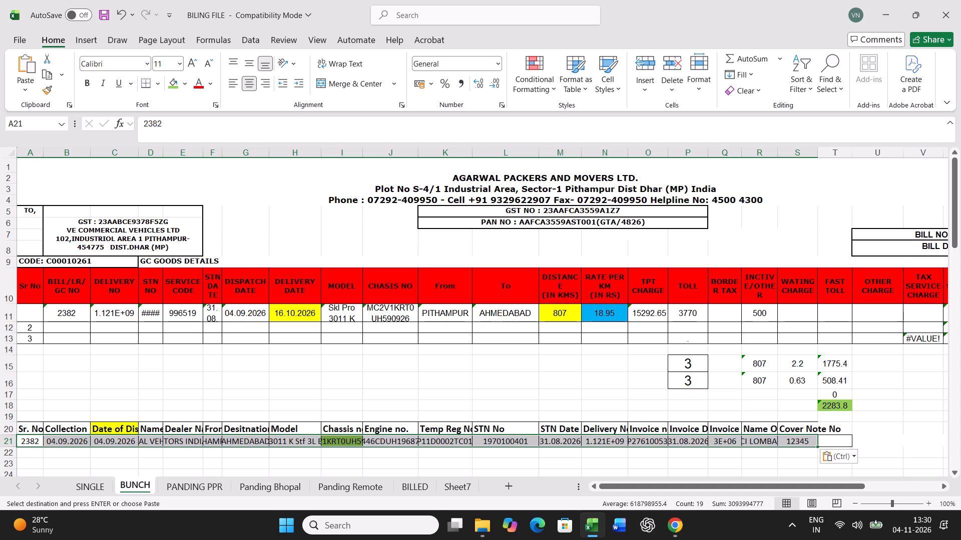
Set the record's dispatch date in row 21 to 05.09.2026 and the delivery date in row 11 to 07.09.2026.
left_click(114, 441)
type("05.09.2026")
key("Return")
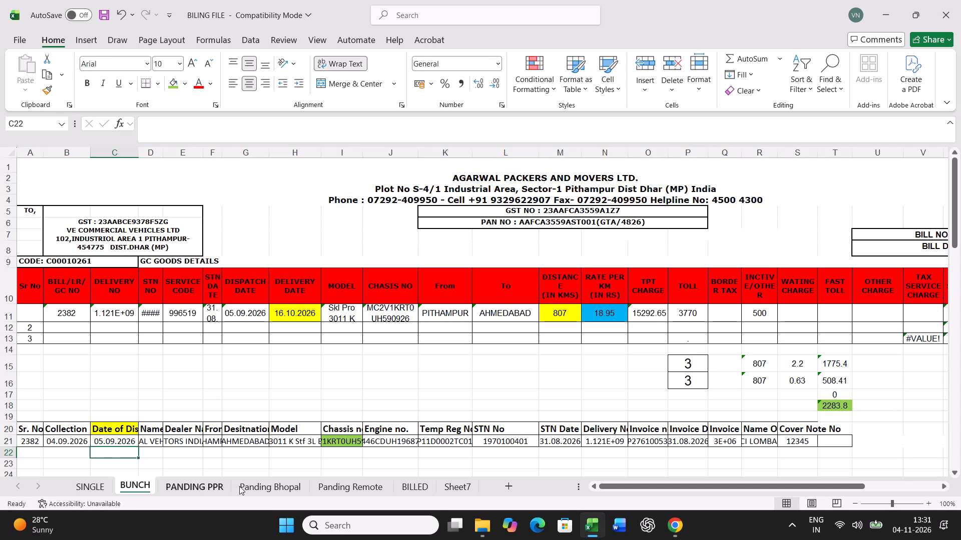
left_click(296, 312)
type("07.09.2026")
key("Right")
In row 11, set the distance to 378 km, the rate per km to 16.85 and the toll to 1815, and clear the incentive/other charge.
key("Right")
key("Right")
key("Right")
key("Right")
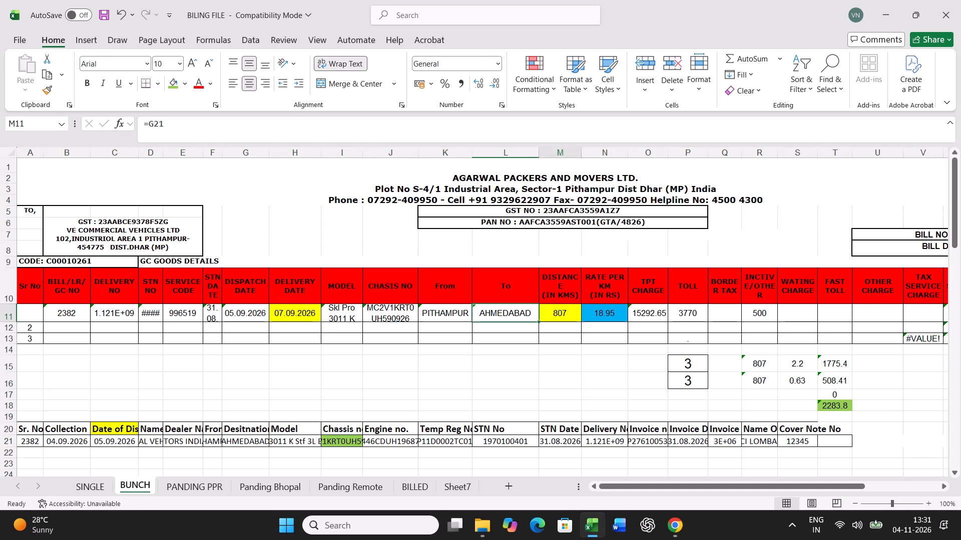
type("378")
key("Right")
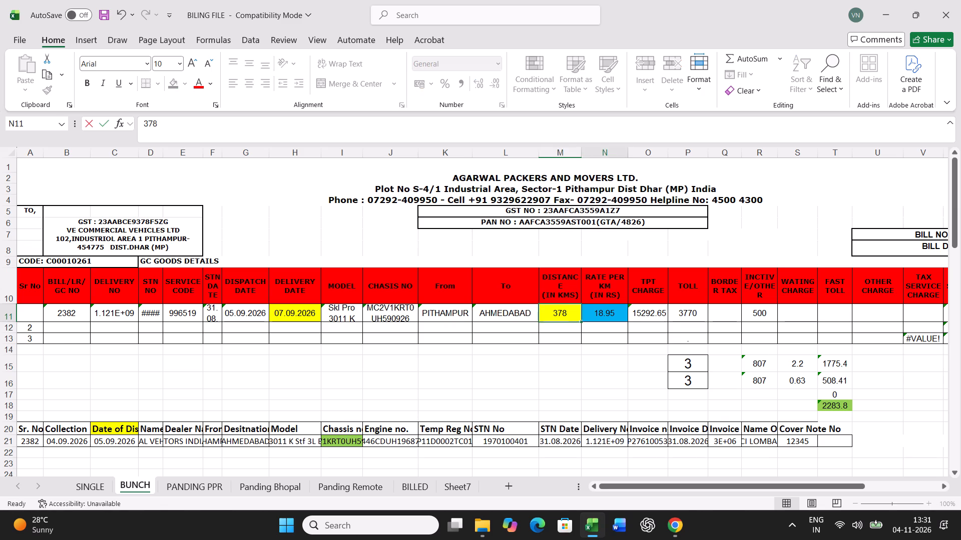
type("16.85")
key("Right")
key("Right")
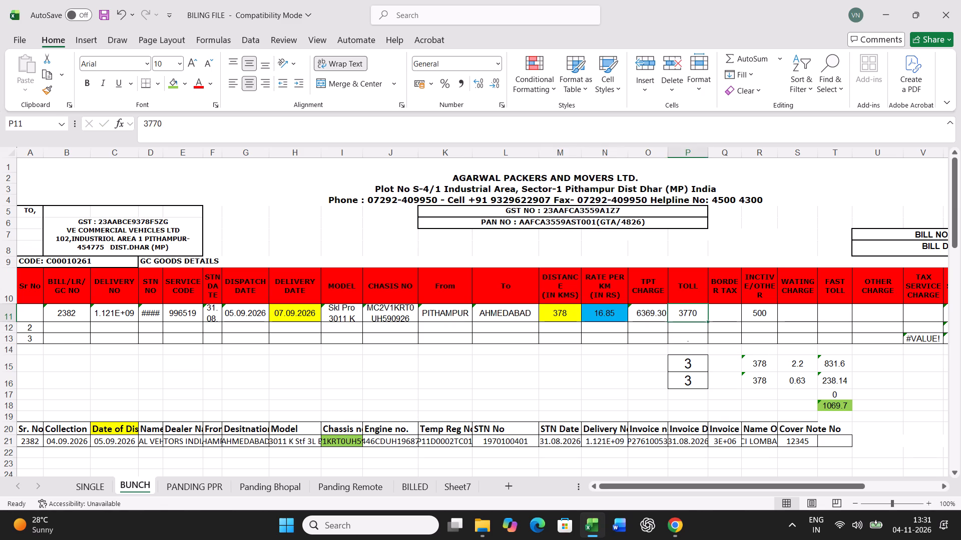
type("1815")
key("Right")
key("Right")
key("Delete")
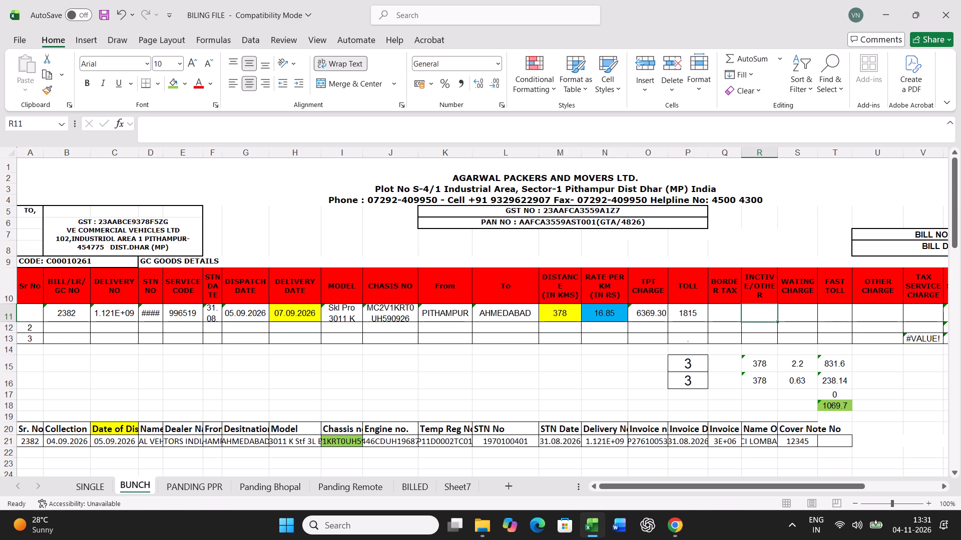
Set both boxed values beneath the Toll column, in P15 and P16, to 2.
left_click(692, 364)
key("2")
key("Return")
key("2")
key("Return")
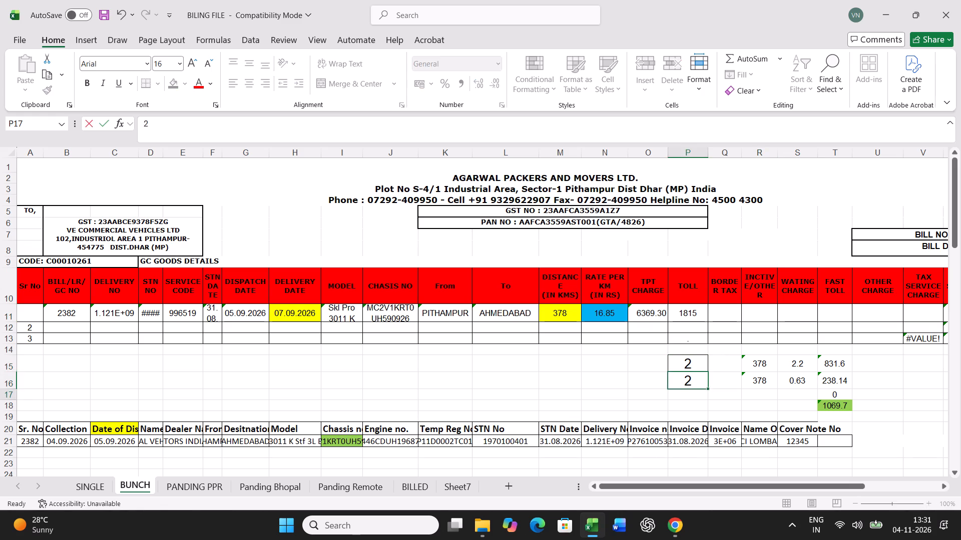
Print the freight bill for LR 2382 from the SINGLE sheet.
left_click(98, 489)
key("ctrl+p")
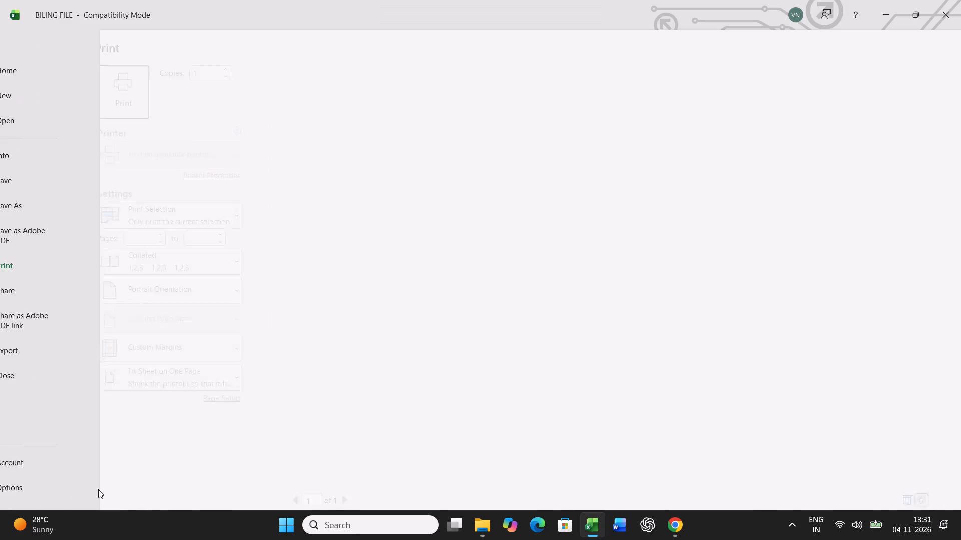
left_click(152, 100)
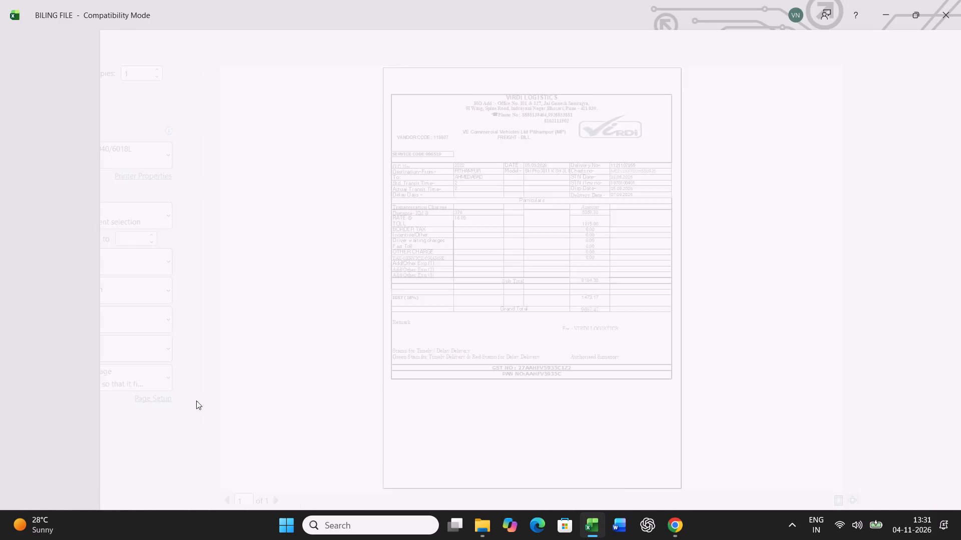
Copy the LR 2382 trip in row 11 of BUNCH and paste it as values only into row 41 of the bunch bill.
left_click(146, 484)
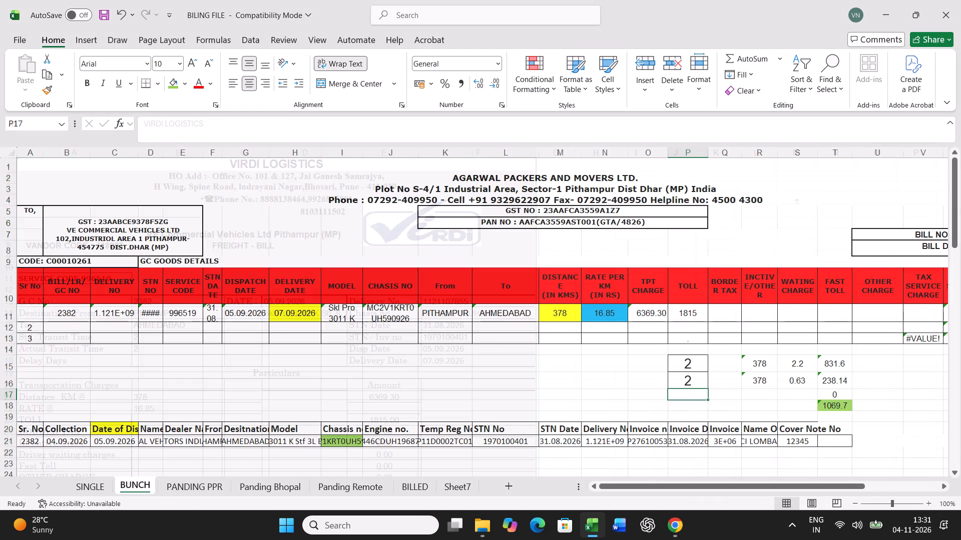
left_click(7, 310)
key("ctrl+c")
scroll(455, 373, "down", 13)
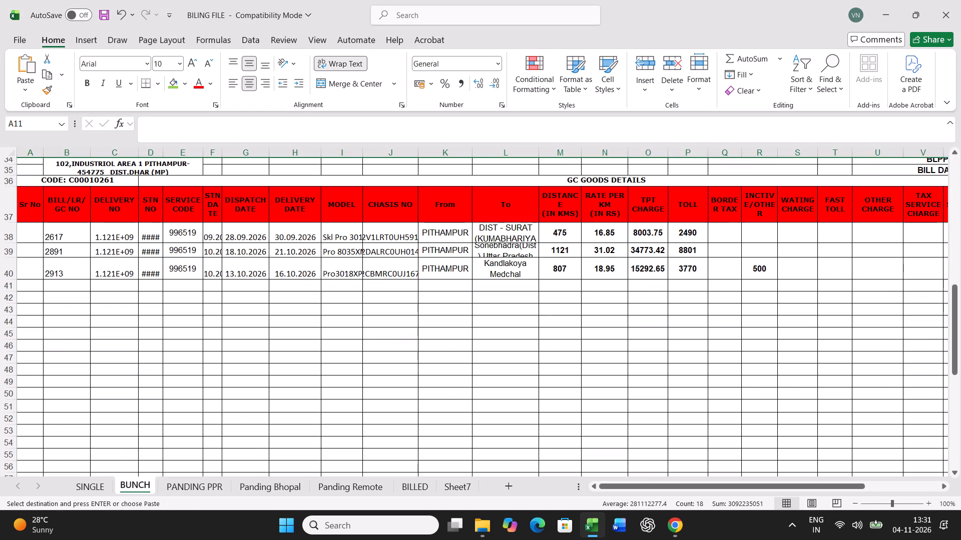
right_click(29, 281)
left_click(83, 227)
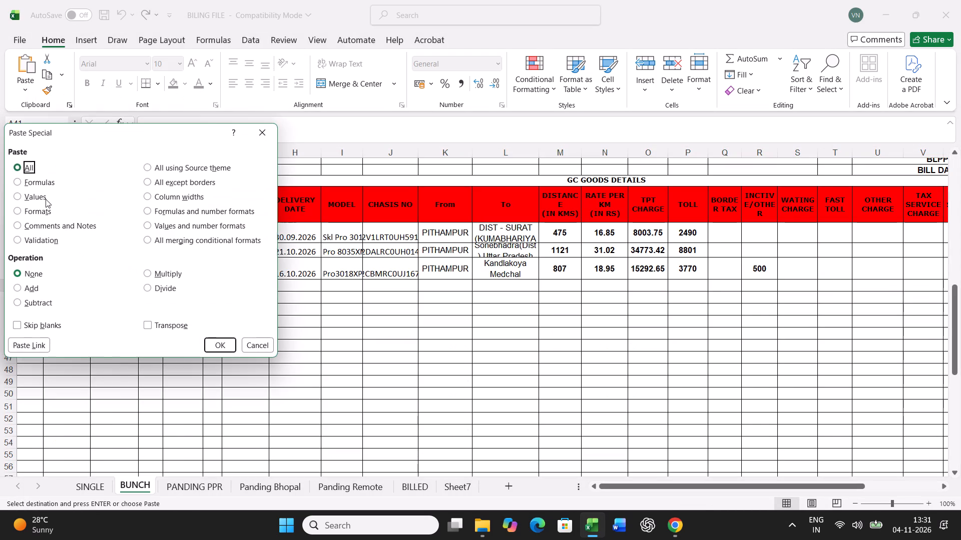
left_click(41, 197)
left_click(214, 337)
left_click(215, 345)
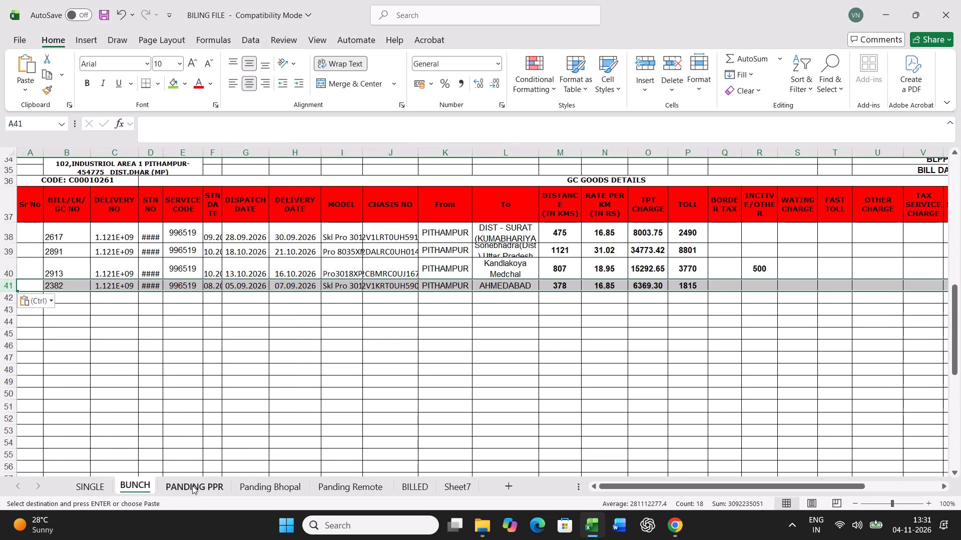
Find chassis number 014400 on PANDING PPR and fill its cell green.
left_click(192, 485)
left_click(315, 399)
key("ctrl+f")
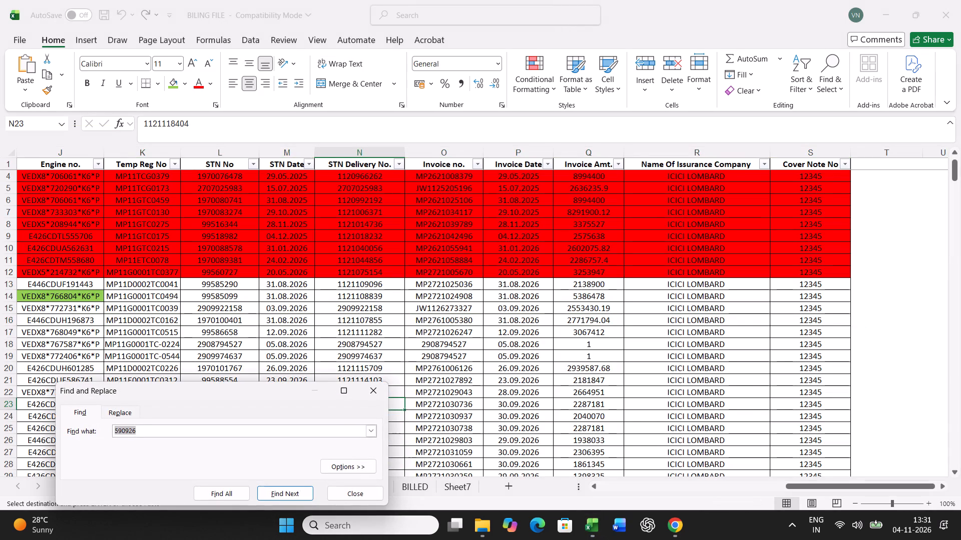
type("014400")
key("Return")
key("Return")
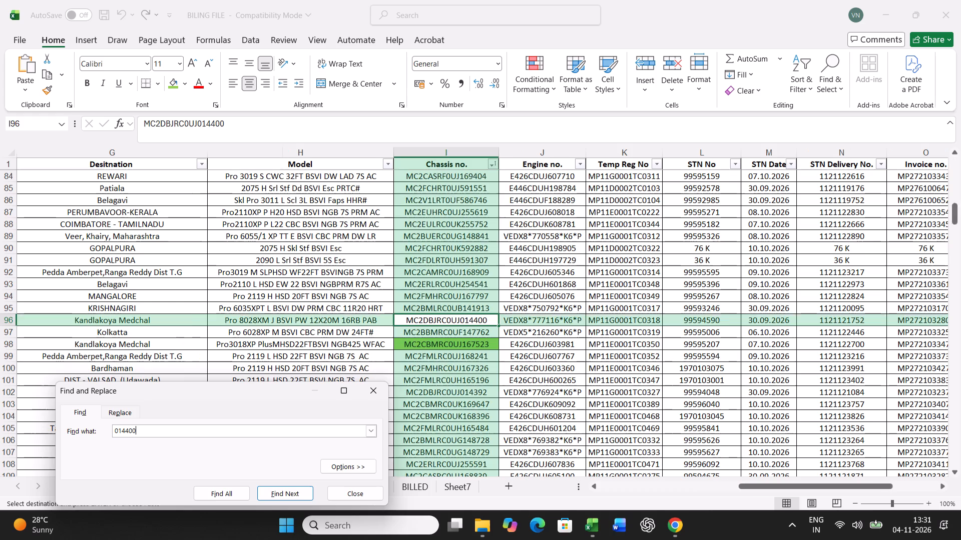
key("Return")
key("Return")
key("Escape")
left_click(177, 89)
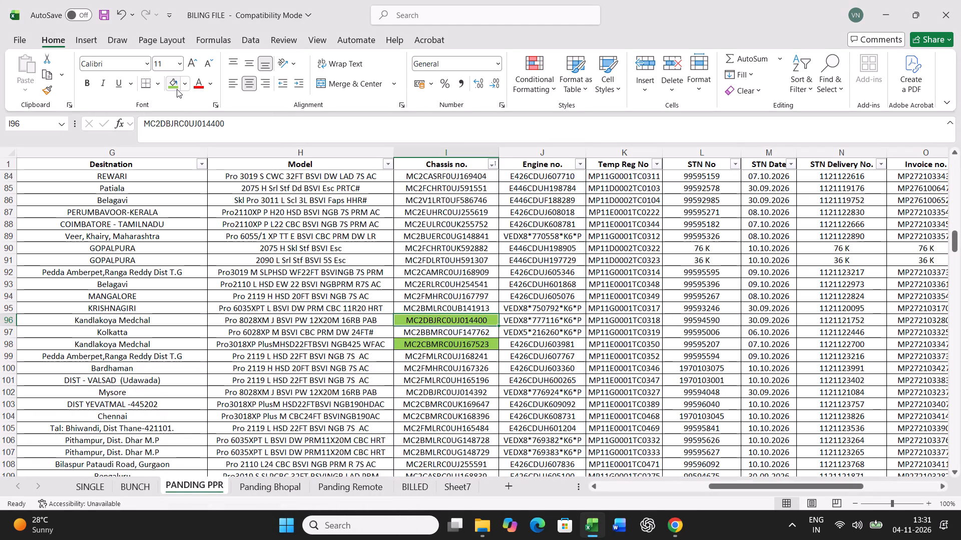
Copy the full record of chassis 014400 (LR 2910) from PANDING PPR and paste it over the source record in row 21 of BUNCH.
key("Left")
key("Left")
key("Left")
key("Left")
key("Left")
key("Left")
key("Left")
key("Left")
key("Left")
key("Left")
key("Left")
key("Left")
key("Left")
key("Left")
key("Left")
key("Left")
key("Left")
key("ctrl+shift+Right")
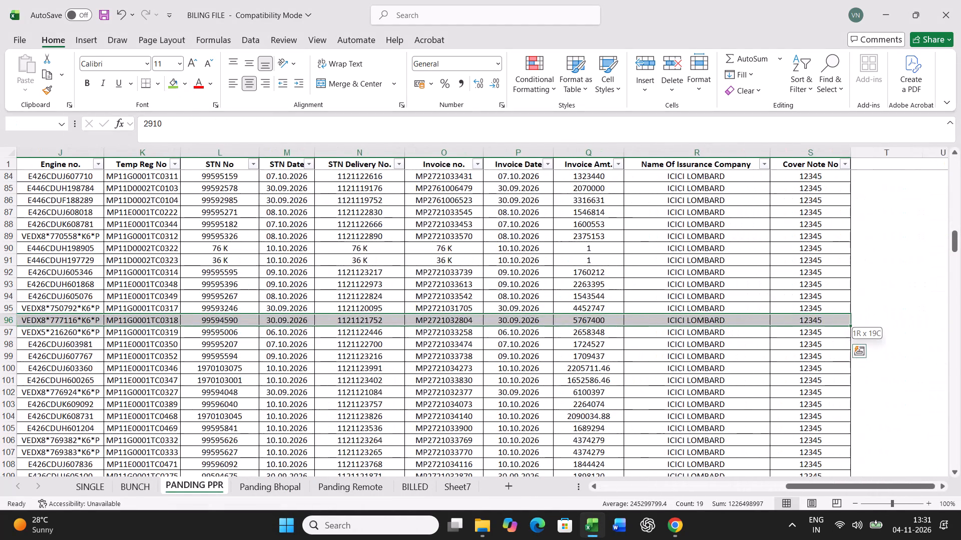
key("ctrl+c")
left_click(141, 480)
scroll(188, 384, "up", 11)
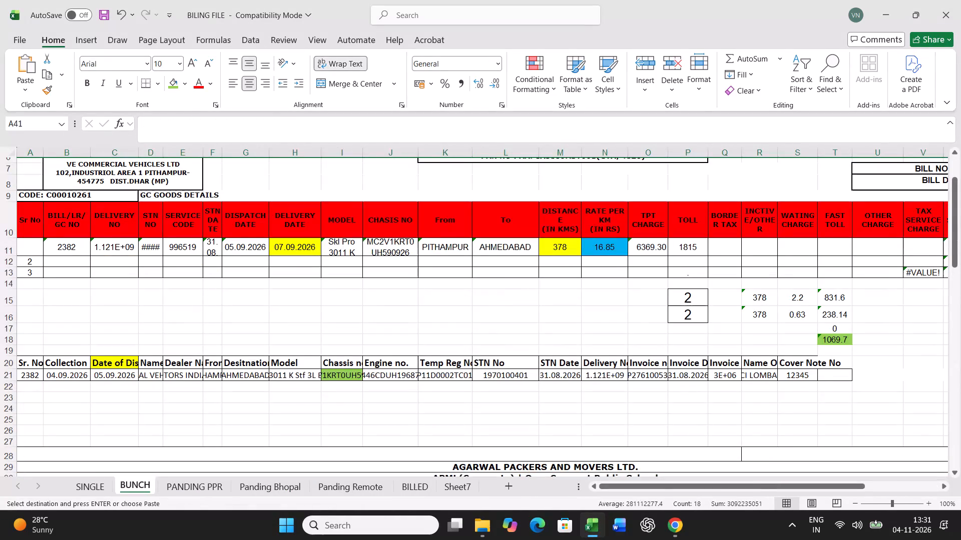
left_click(37, 376)
key("ctrl+v")
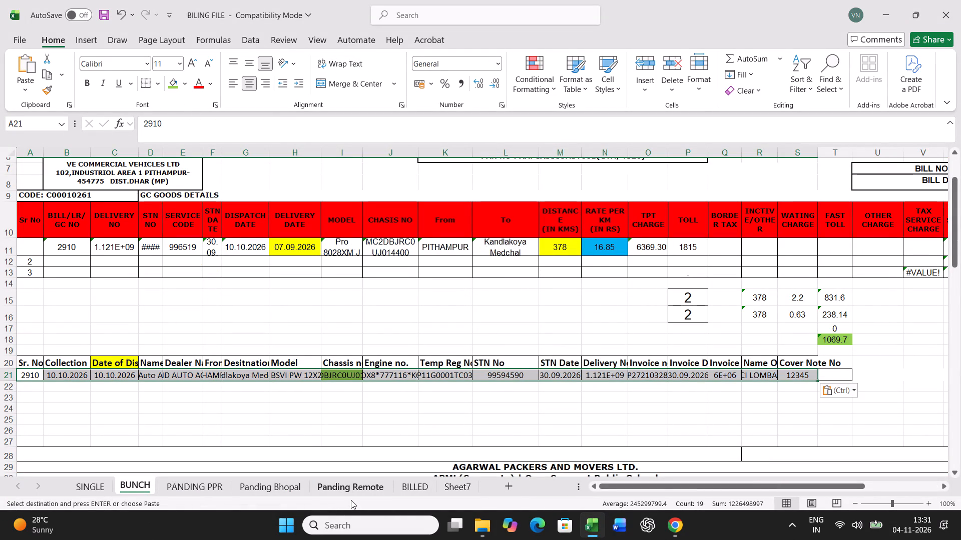
Set the record's dispatch date in row 21 to 14.10.2026 and the delivery date in row 11 to 17.10.2026.
scroll(351, 500, "up", 4)
left_click(115, 376)
type("14.10.2026")
key("Return")
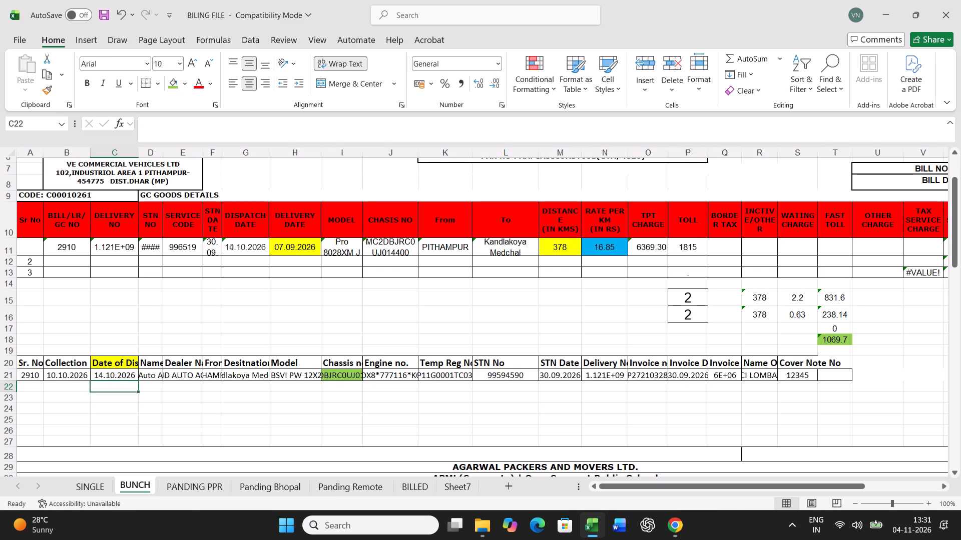
left_click(288, 250)
type("17.10.2026")
key("Right")
In row 11, set the distance to 807 km, the rate per km to 31.02, the toll to 7440 and the incentive/other charge to 500.
key("Right")
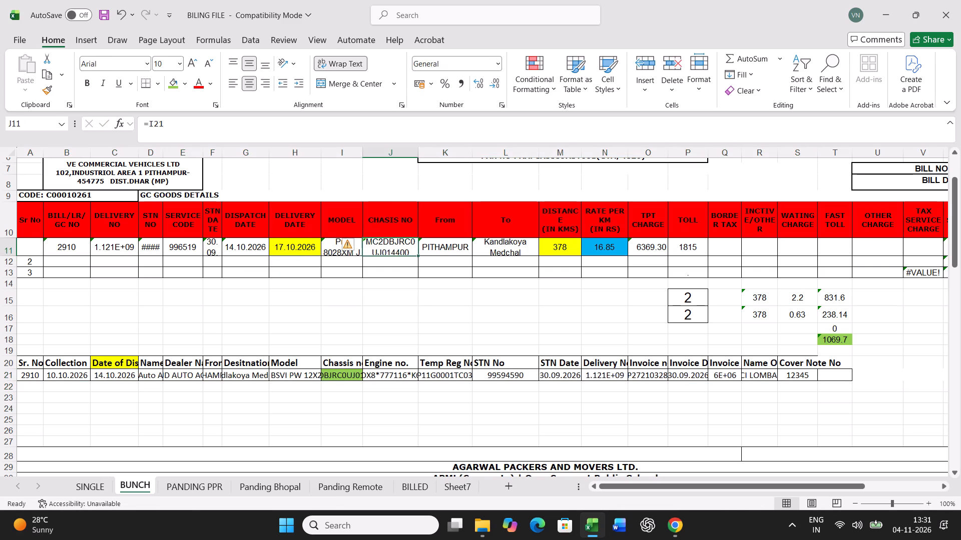
key("Right")
key("Right")
key("Right")
type("807")
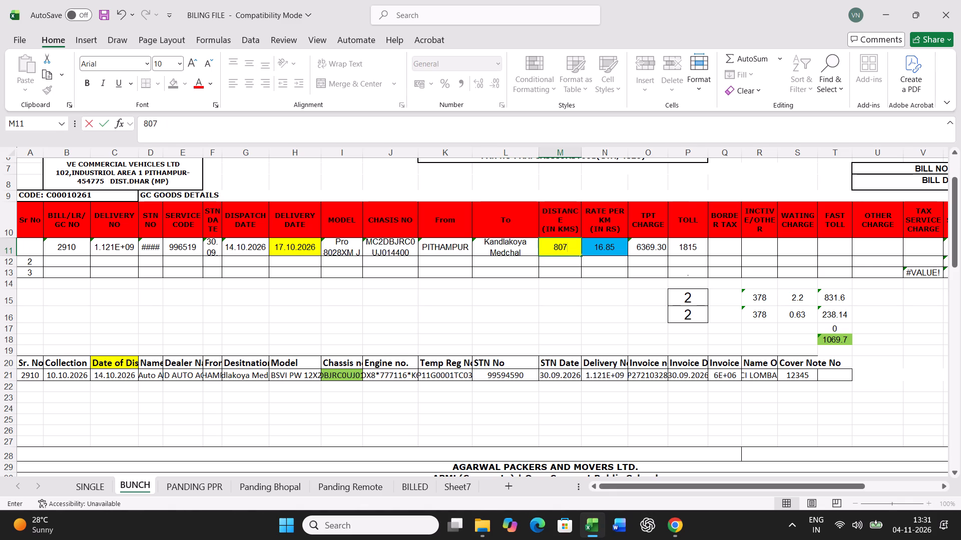
key("Right")
type("31.02")
key("Right")
key("Right")
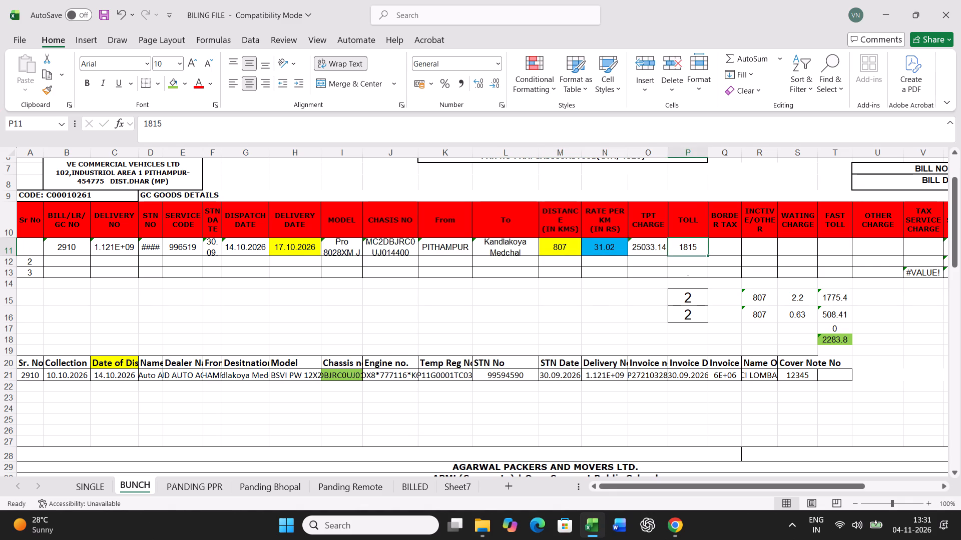
type("7440")
key("Right")
key("Right")
type("500")
key("Return")
Set both boxed values beneath the Toll column, in P15 and P16, to 3.
scroll(606, 415, "up", 4)
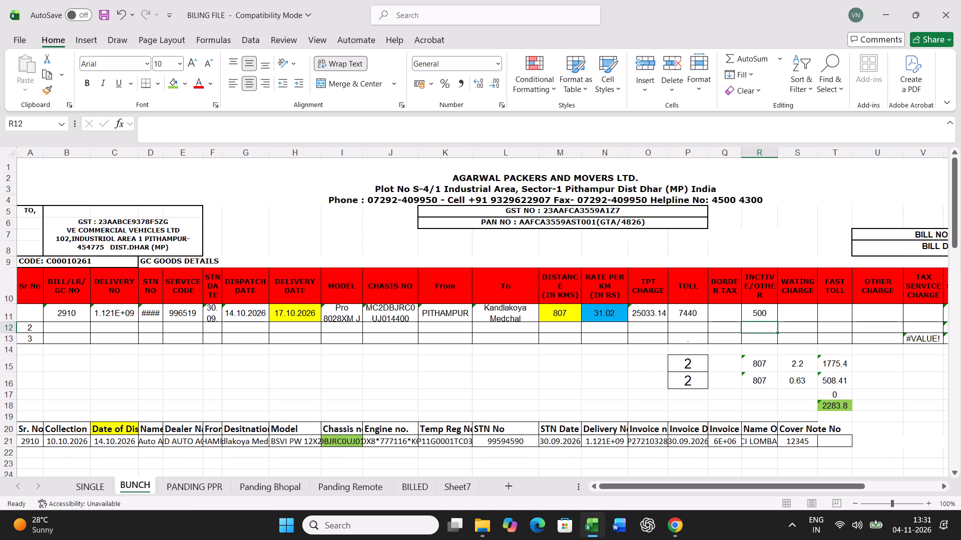
left_click(690, 366)
key("3")
key("Return")
key("3")
key("Return")
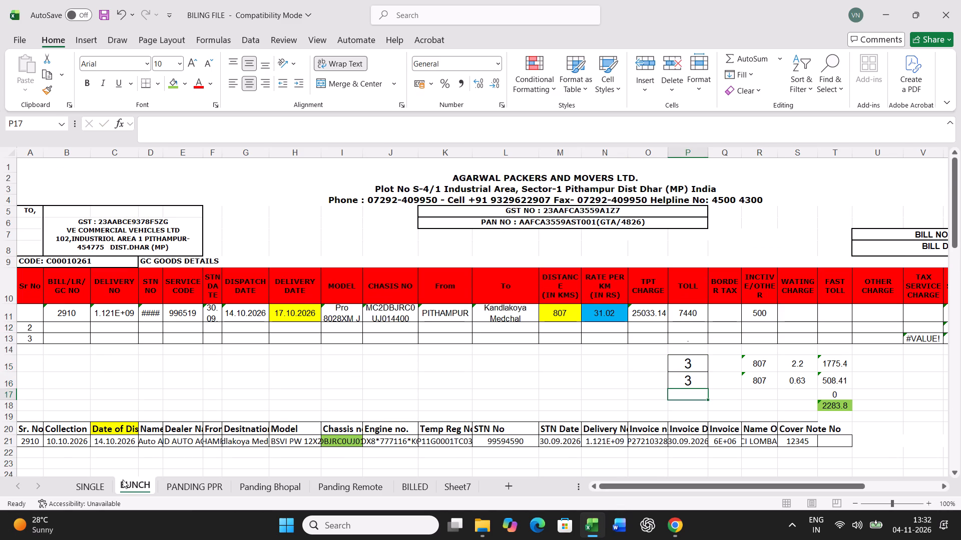
Print the freight bill for LR 2910 from the SINGLE sheet.
left_click(103, 480)
key("ctrl+p")
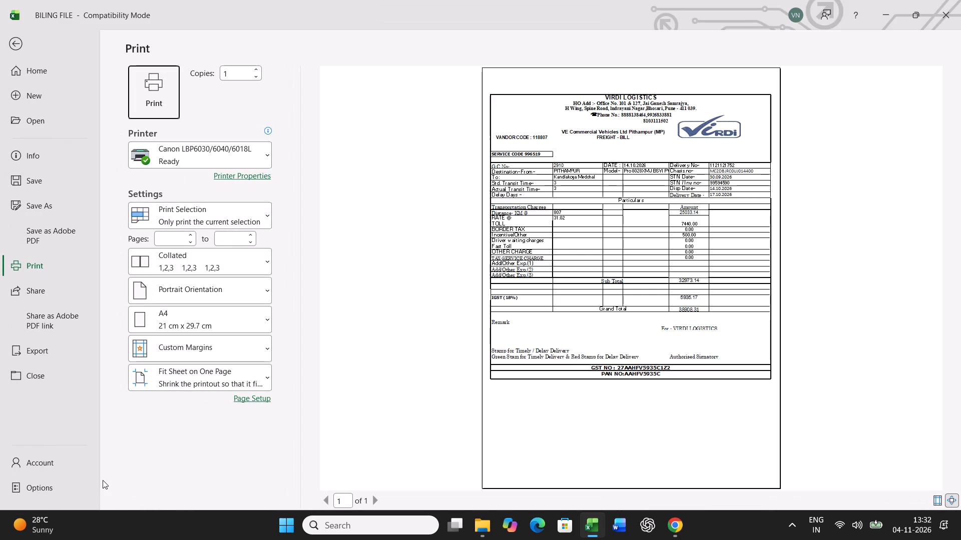
left_click(157, 106)
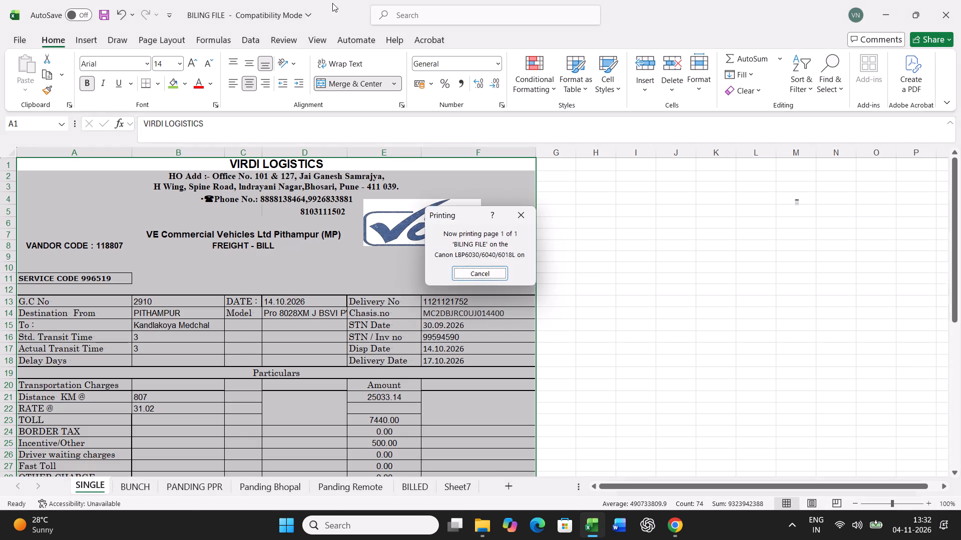
Copy the LR 2910 trip in row 11 of BUNCH and paste it as values only into row 42 of the bunch bill.
left_click(127, 482)
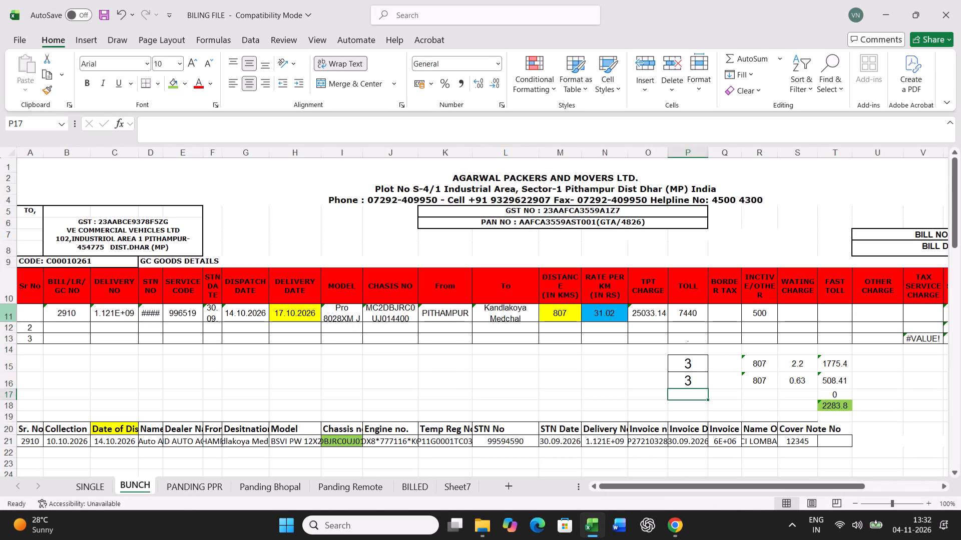
left_click(10, 314)
key("ctrl+c")
scroll(301, 314, "down", 11)
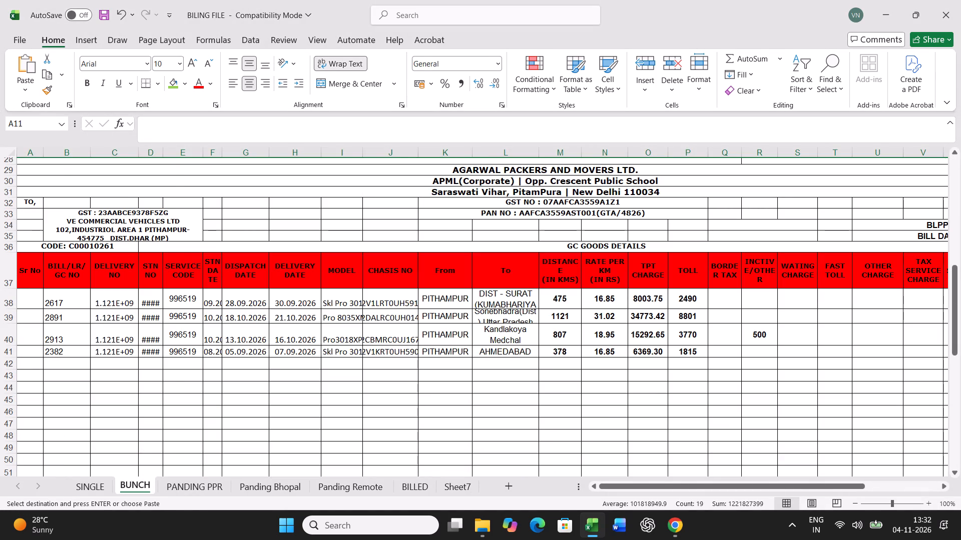
right_click(36, 363)
left_click(91, 239)
left_click(39, 208)
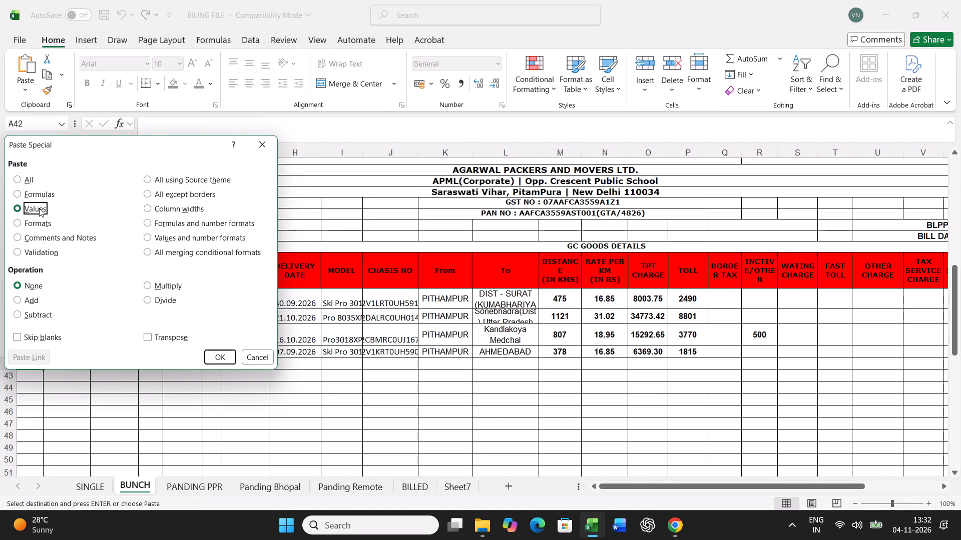
left_click(207, 354)
Find chassis number 149773 on PANDING PPR and fill its cell green.
left_click(205, 492)
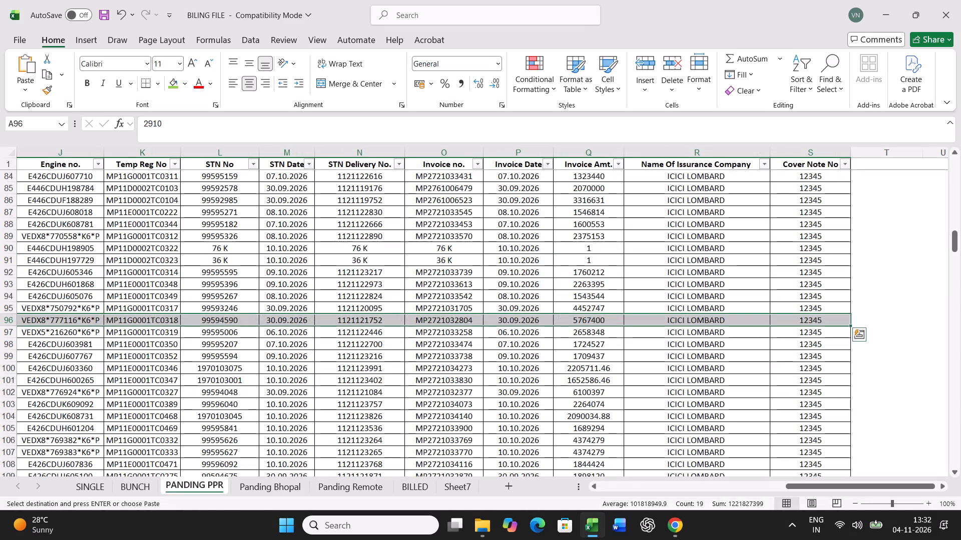
left_click(374, 361)
key("ctrl+f")
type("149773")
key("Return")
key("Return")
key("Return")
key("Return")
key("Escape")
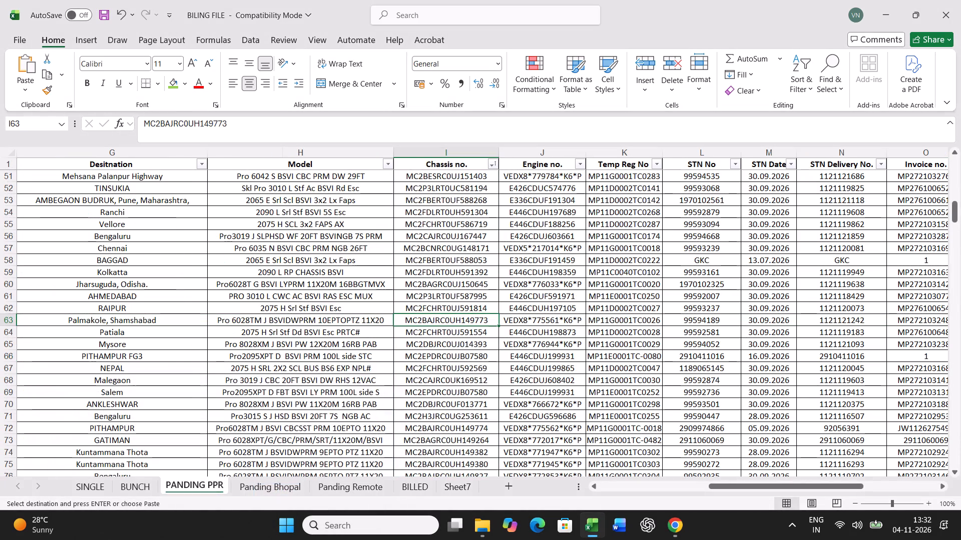
left_click(173, 84)
Copy the full record of chassis 149773 (LR 2828) from PANDING PPR and paste it over the source record in row 21 of BUNCH.
key("Left")
key("Left")
key("Left")
key("Left")
key("Left")
key("Left")
key("Left")
key("Left")
key("Left")
key("Left")
key("Left")
key("Left")
key("Left")
key("Left")
key("Left")
key("Left")
key("Left")
key("Left")
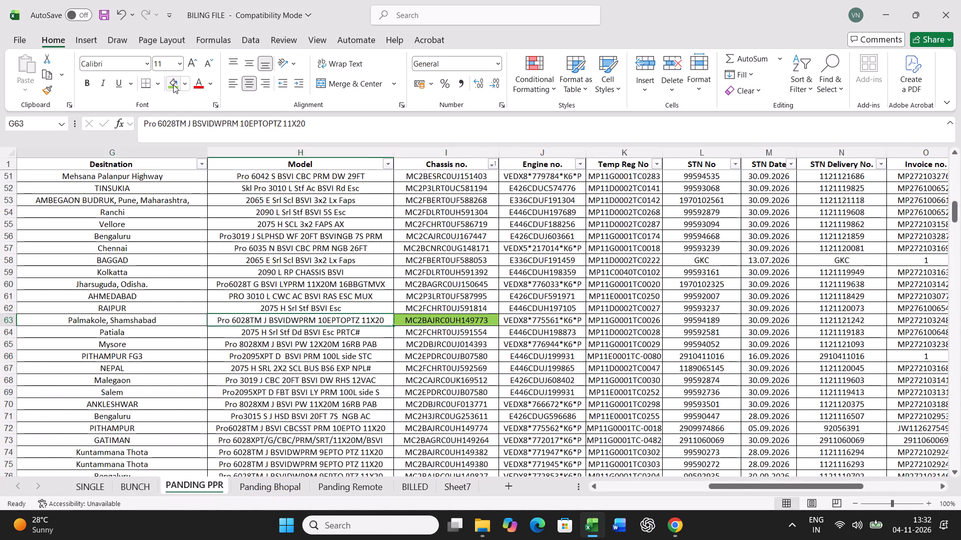
key("ctrl+shift+Right")
key("ctrl+c")
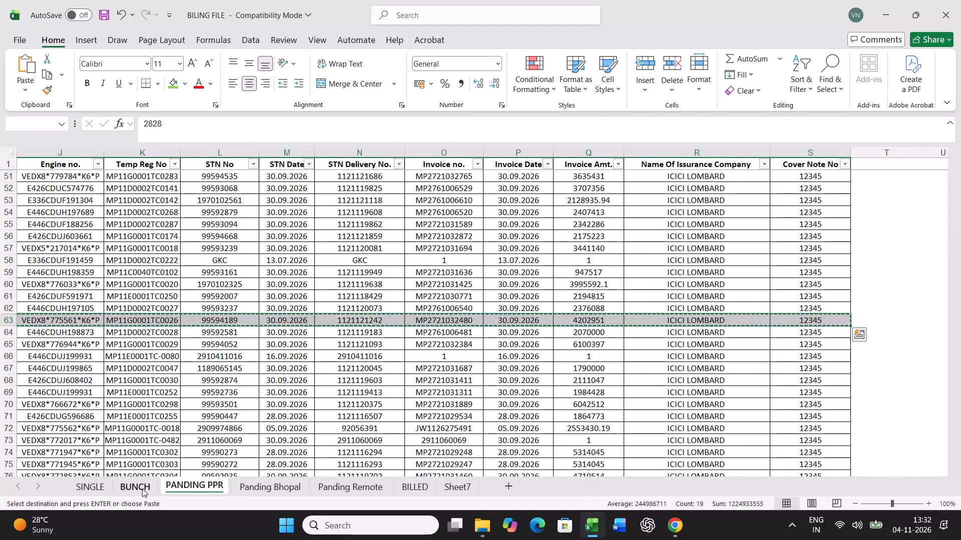
left_click(142, 488)
scroll(196, 389, "up", 10)
left_click(28, 413)
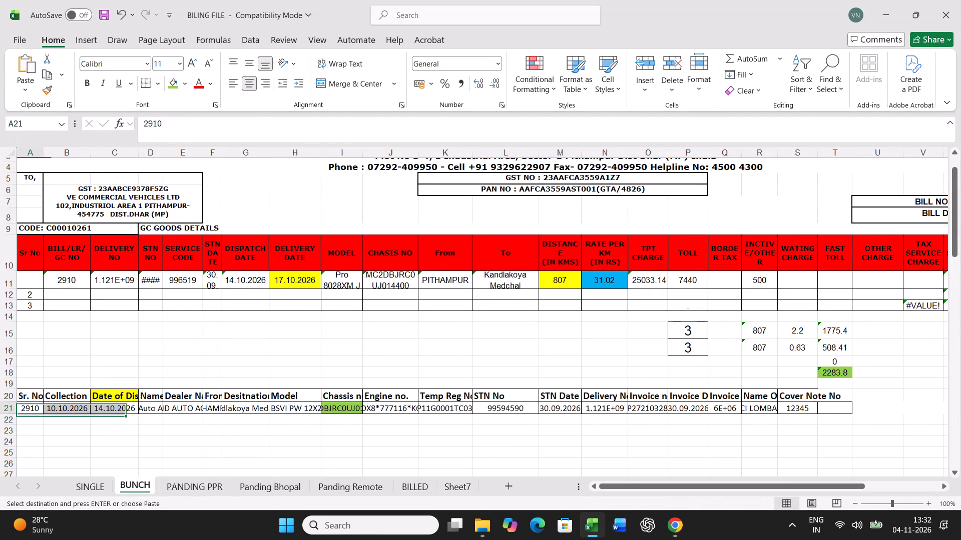
key("ctrl+v")
Set the record's dispatch date in row 21 to 12.10.2026 and the delivery date in row 11 to 14.10.2026.
left_click(116, 408)
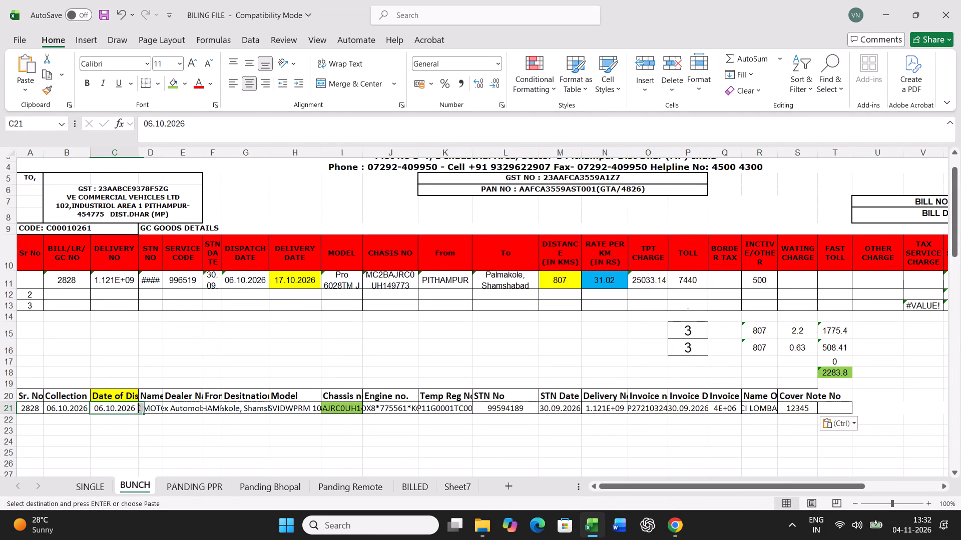
type("12.10.2026")
key("Return")
left_click(303, 279)
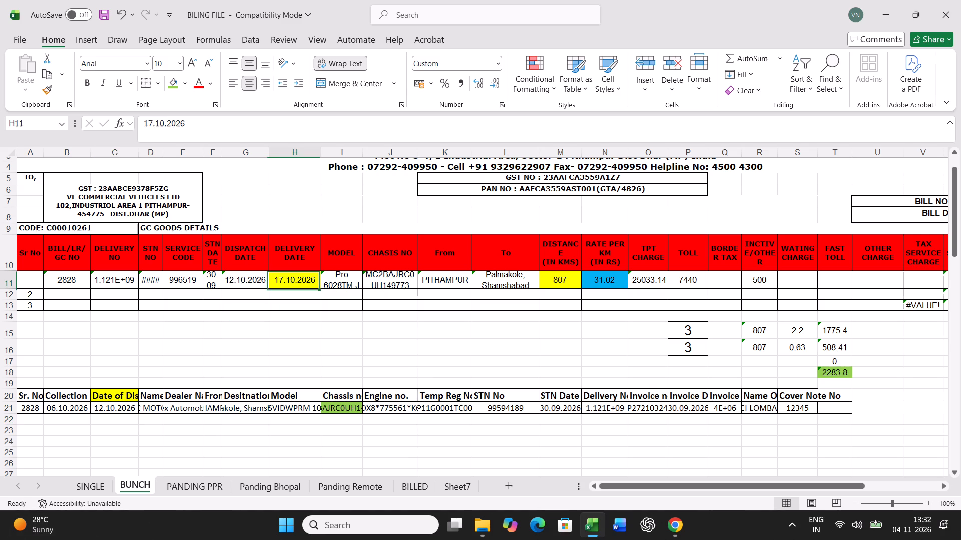
type("14.10.2026")
key("Right")
In row 11, set the distance to 835 km, the rate per km to 30.34 and the toll to 5210, and clear the incentive/other charge.
key("Right")
key("Right")
key("Right")
key("Right")
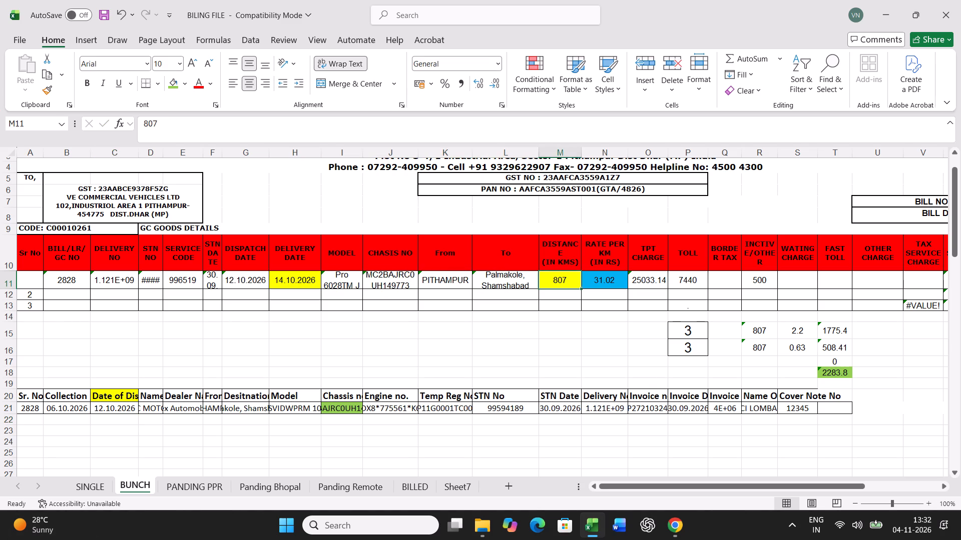
type("835")
key("Right")
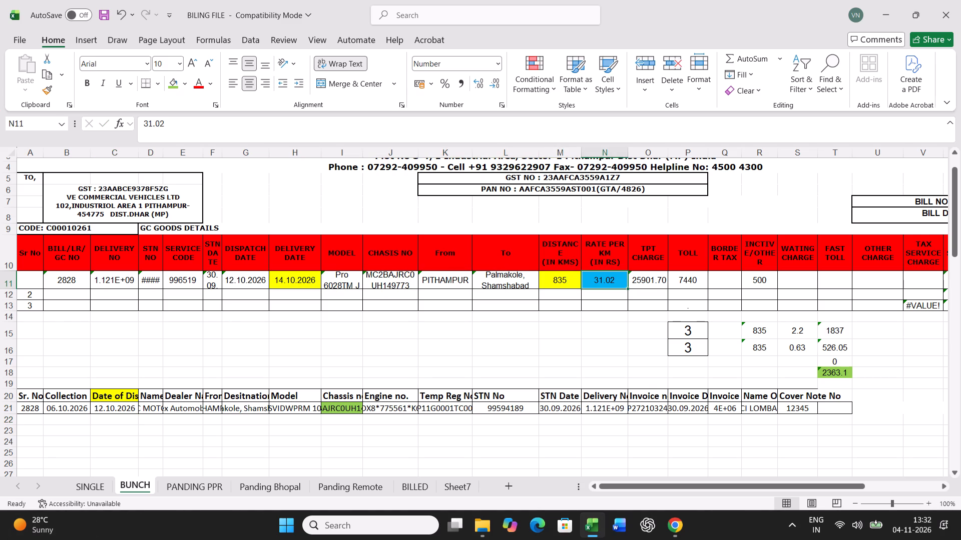
type("30.34")
key("Right")
key("Right")
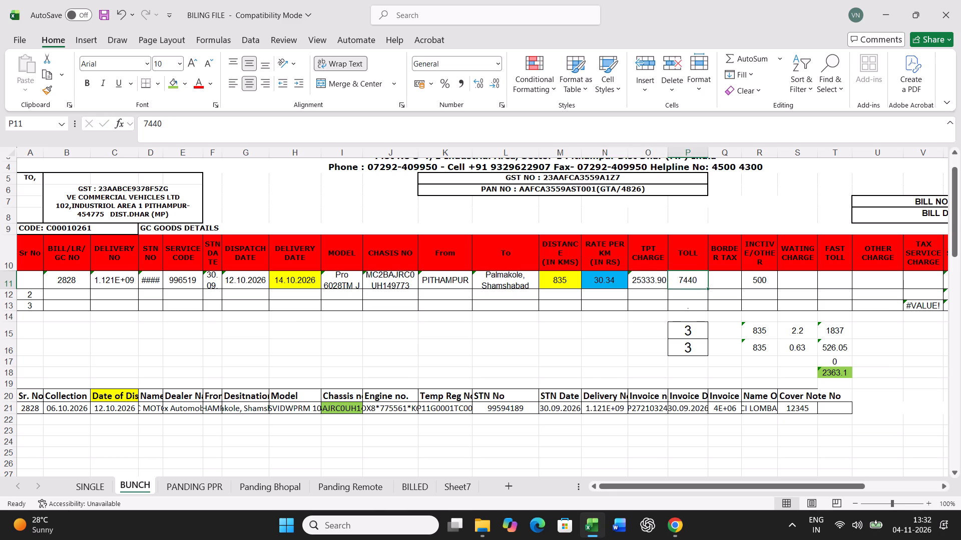
type("5210")
key("Right")
key("Right")
key("Right")
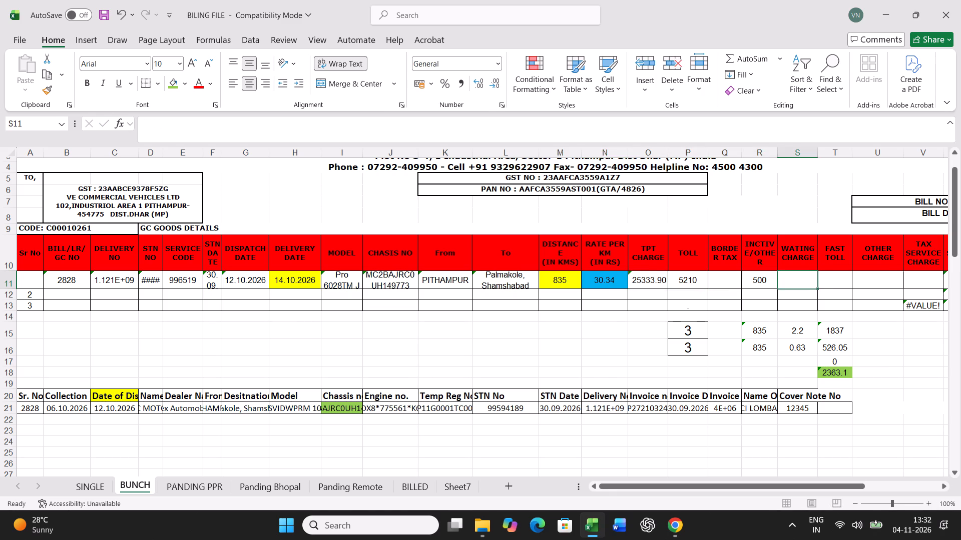
key("Left")
key("Delete")
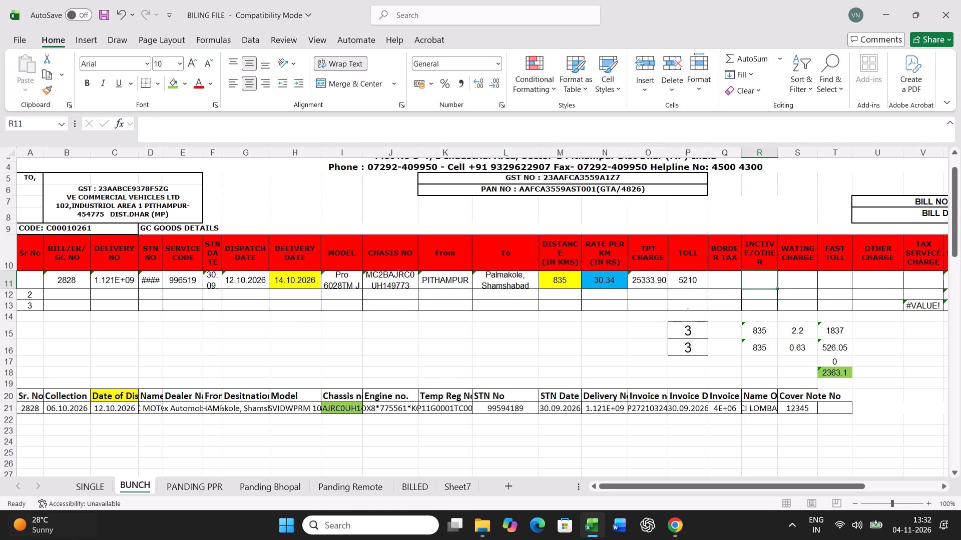
Set the actual transit time for LR 2828 in cell P16 of BUNCH to 2.
left_click(679, 352)
key("2")
key("Return")
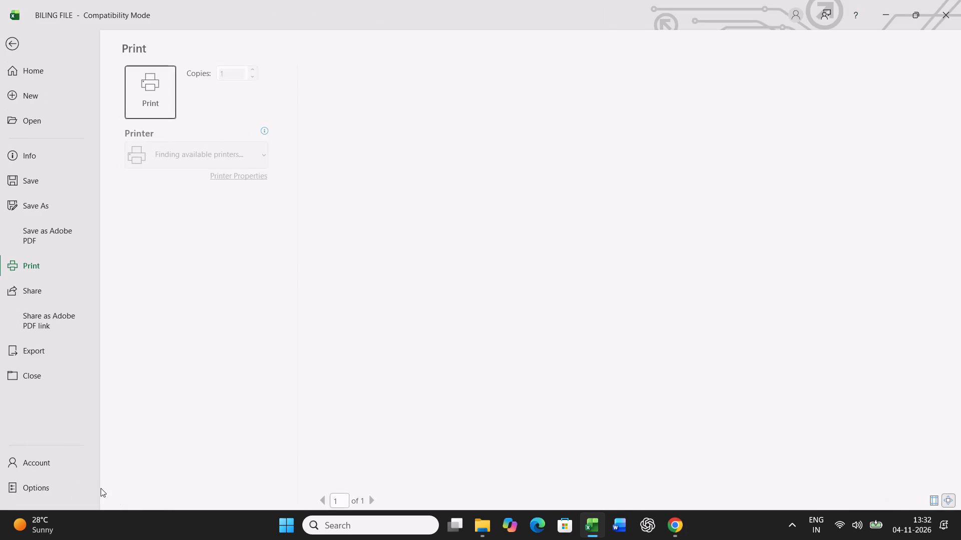
left_click(150, 97)
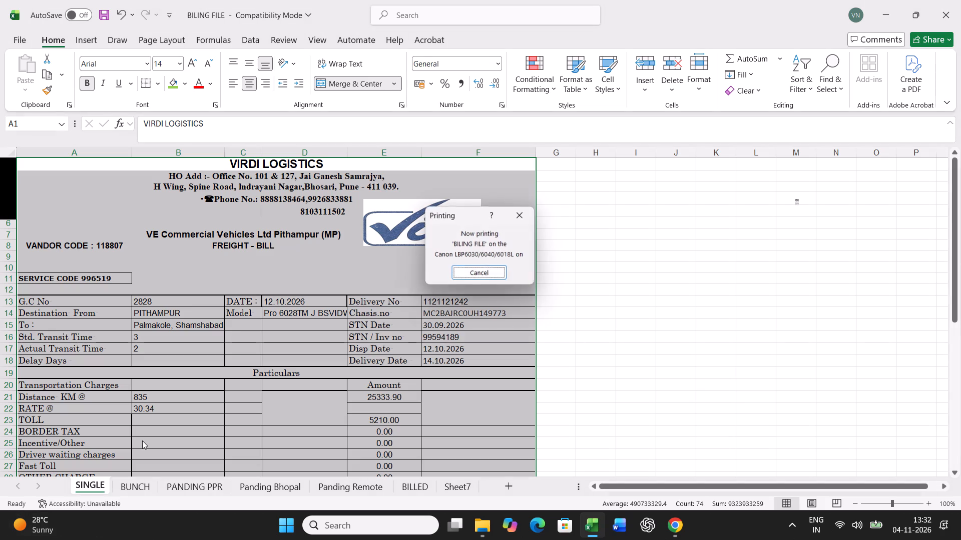
Copy the LR 2828 trip row 11 on BUNCH and paste it as values into row 43 of the bunch bill.
left_click(136, 485)
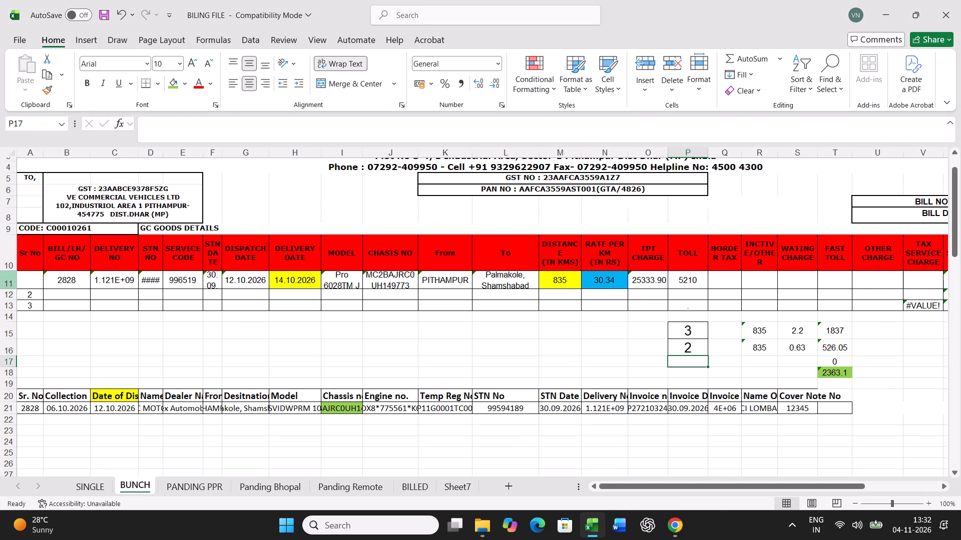
left_click(7, 281)
key("ctrl+c")
scroll(312, 332, "down", 13)
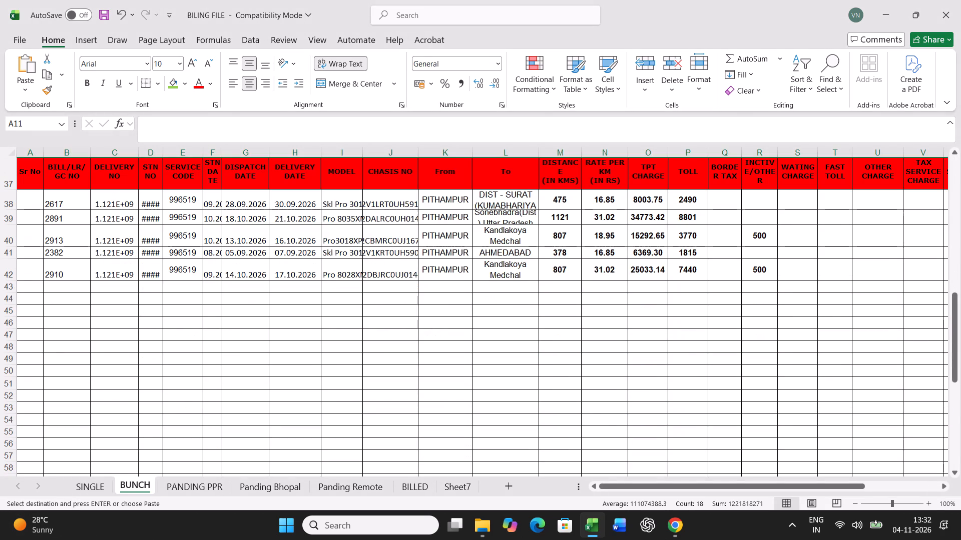
right_click(29, 287)
left_click(90, 230)
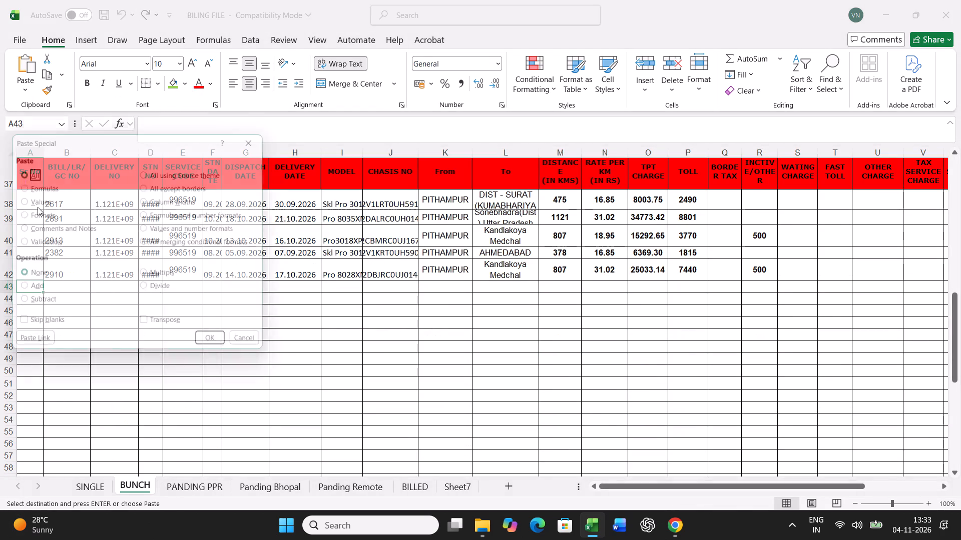
left_click(27, 198)
left_click(220, 345)
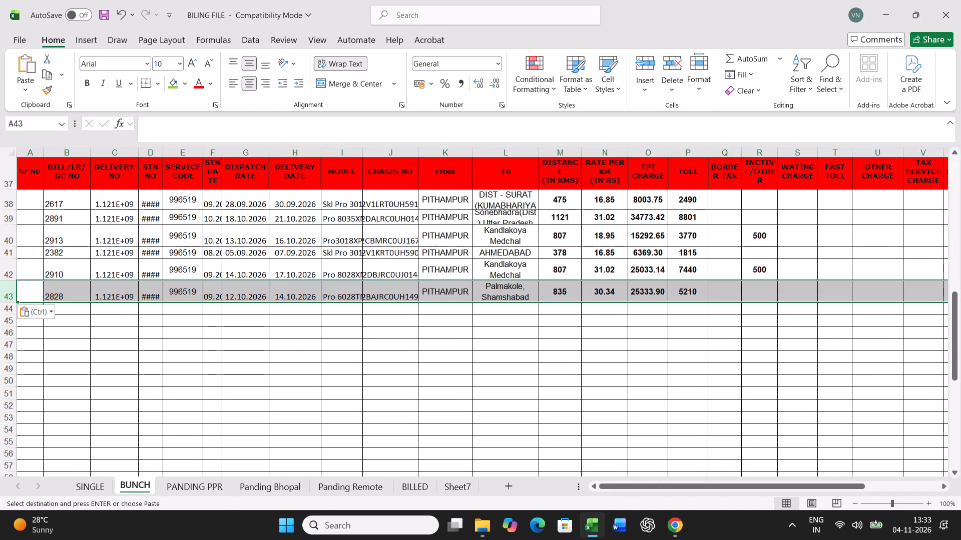
Find chassis number 169647 on PANDING PPR and fill its cell green.
left_click(219, 488)
left_click(416, 372)
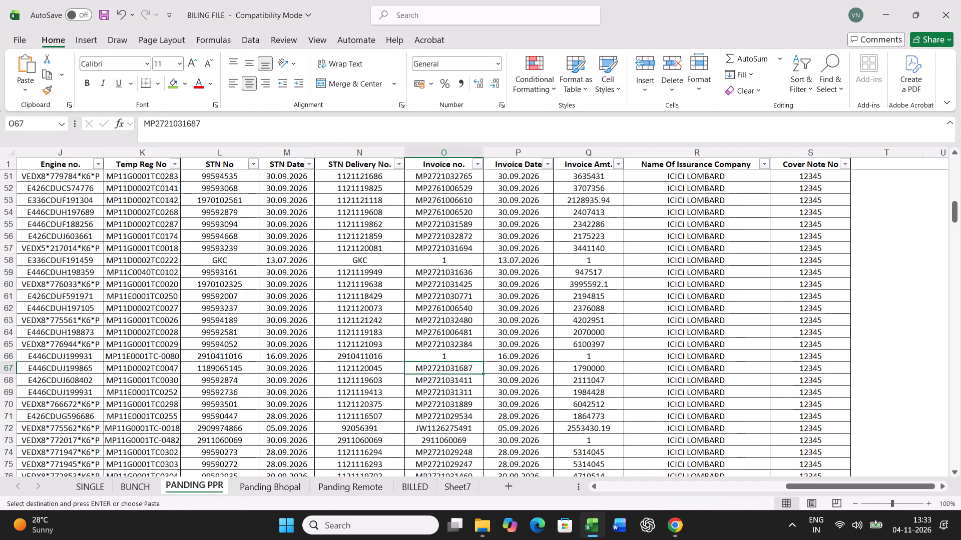
key("ctrl+f")
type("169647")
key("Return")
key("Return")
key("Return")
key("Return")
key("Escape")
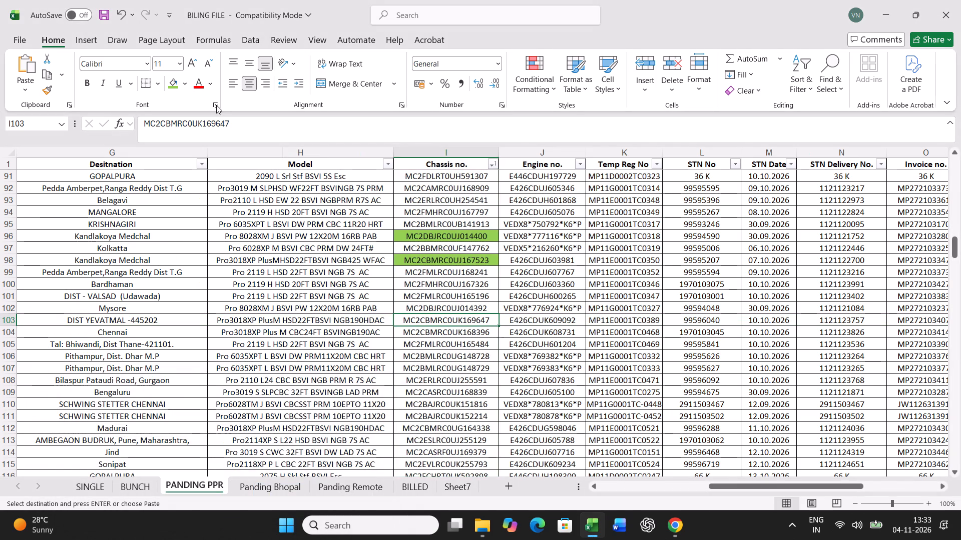
left_click(177, 82)
Copy the full record of chassis 169647 (LR 2928) from PANDING PPR and paste it over the source record in row 21 of BUNCH.
key("Left")
key("Left")
key("Left")
key("Left")
key("Left")
key("Left")
key("Left")
key("Left")
key("Left")
key("Left")
key("Left")
key("Left")
key("Left")
key("Left")
key("Left")
key("Left")
key("Left")
key("Left")
key("Left")
key("Left")
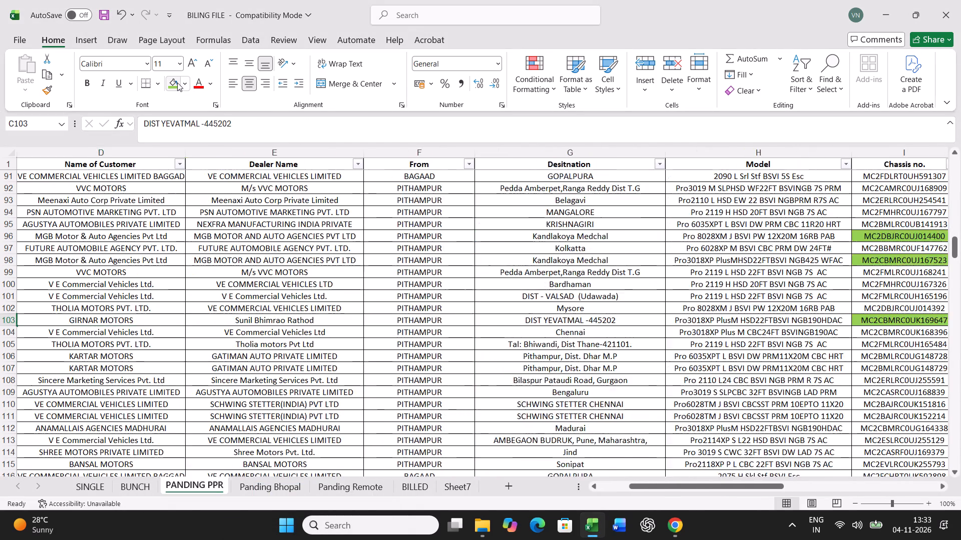
key("ctrl+shift+Right")
key("ctrl+c")
left_click(149, 481)
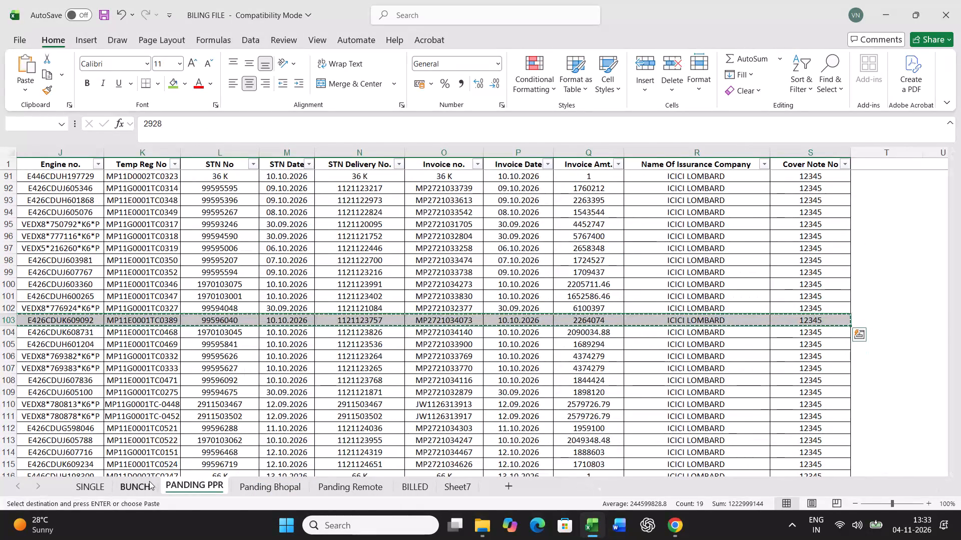
scroll(145, 411, "up", 11)
left_click(31, 344)
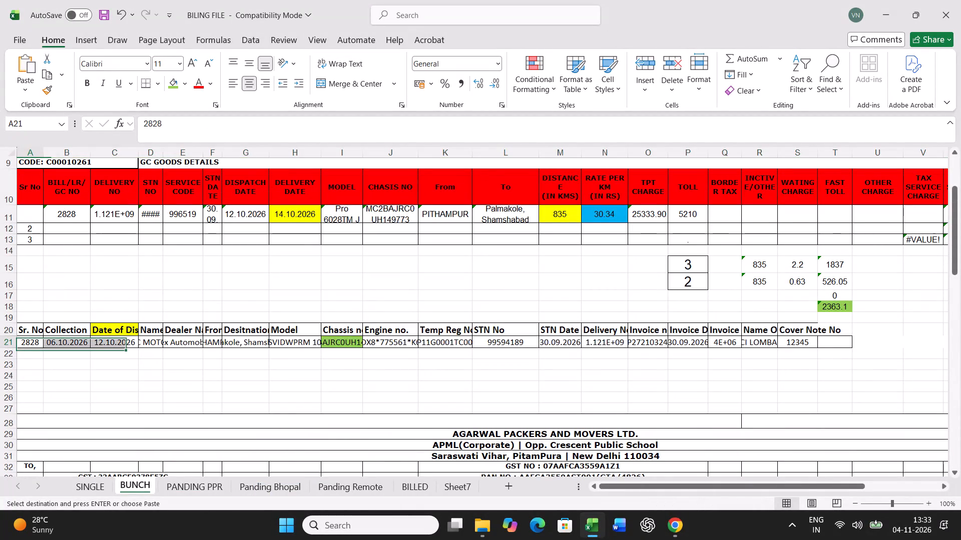
key("ctrl+v")
scroll(386, 401, "up", 5)
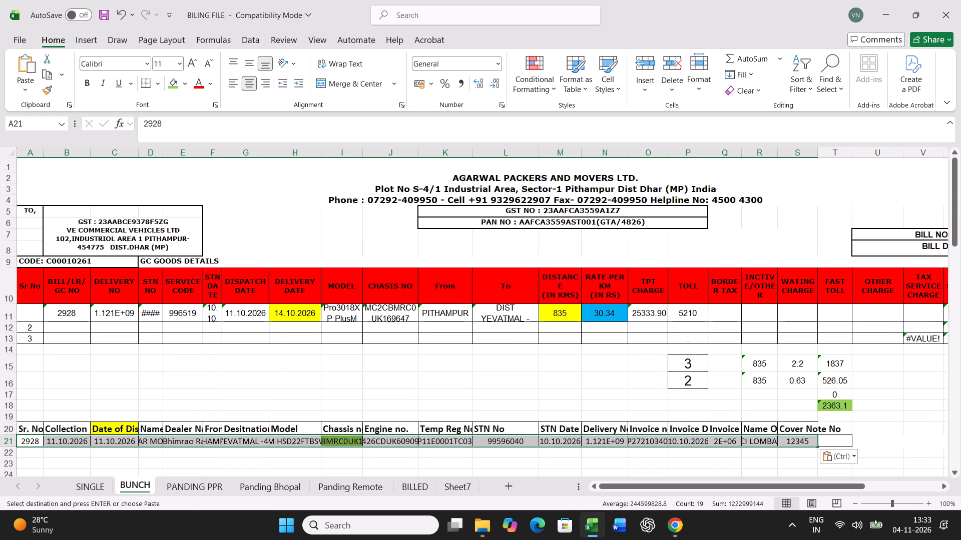
Set the record's dispatch date in row 21 to 17.10.2026 and the delivery date in row 11 to 19.10.2026.
left_click(116, 442)
type("17.10.2026")
key("Return")
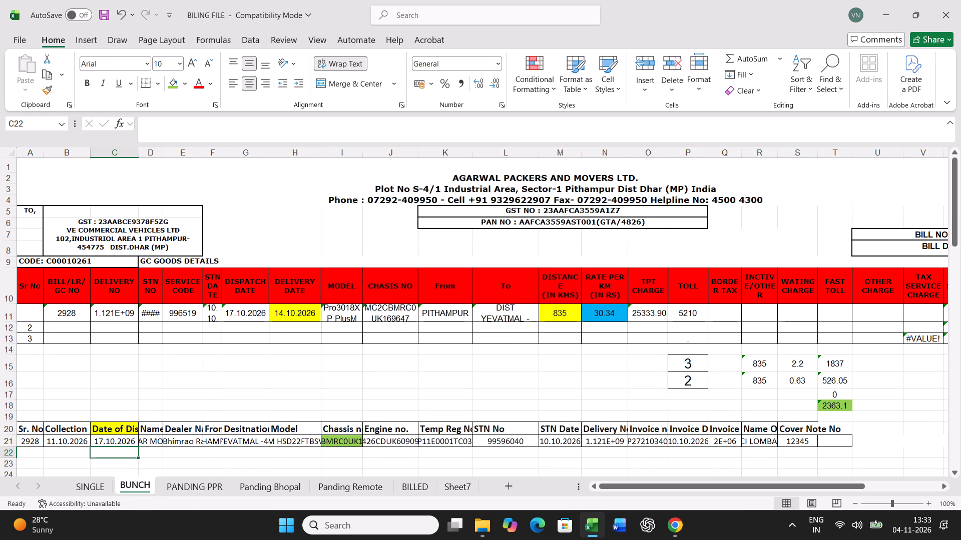
left_click(305, 320)
type("19.10.2026")
key("Right")
In row 11, set the distance to 486 km, the rate per km to 18.95 and the toll to 1490.
key("Right")
key("Right")
key("Right")
key("Right")
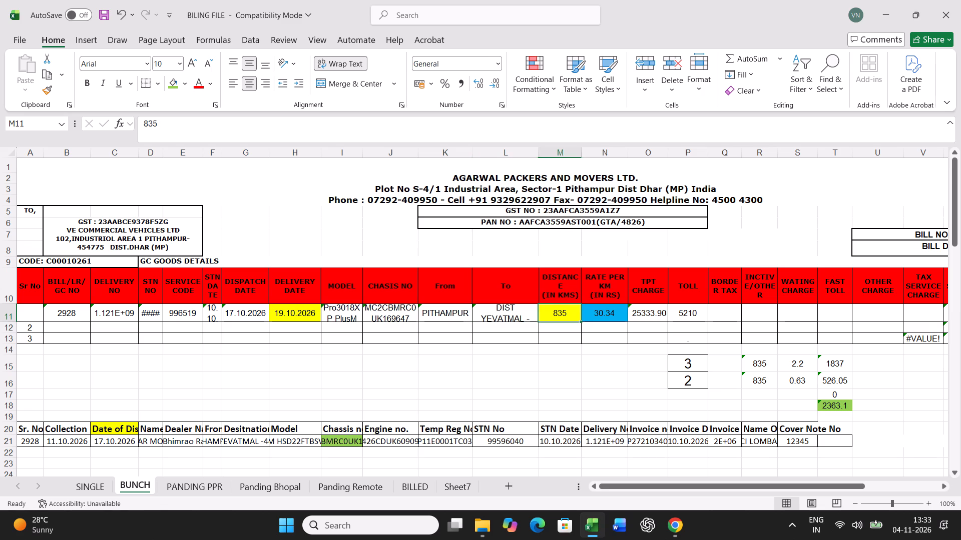
type("486")
key("Right")
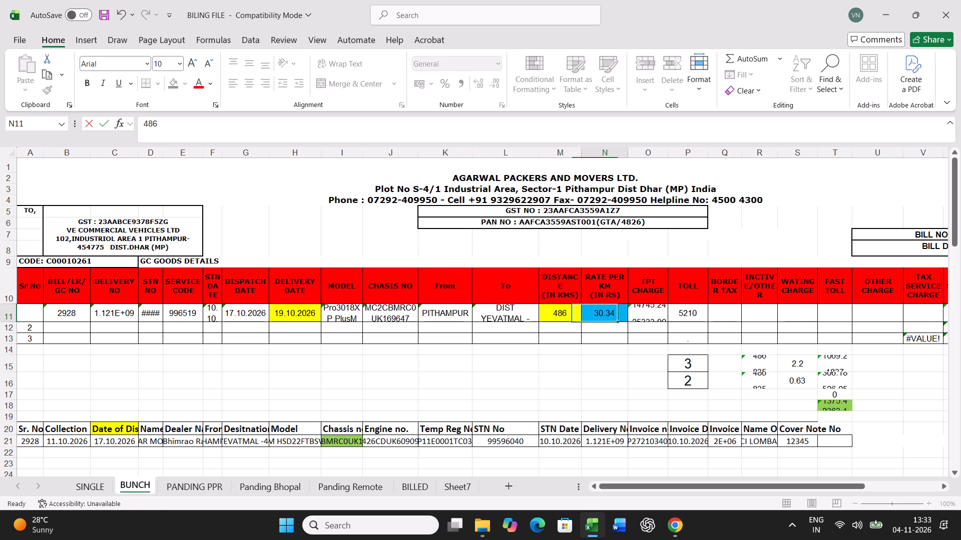
type("18.95")
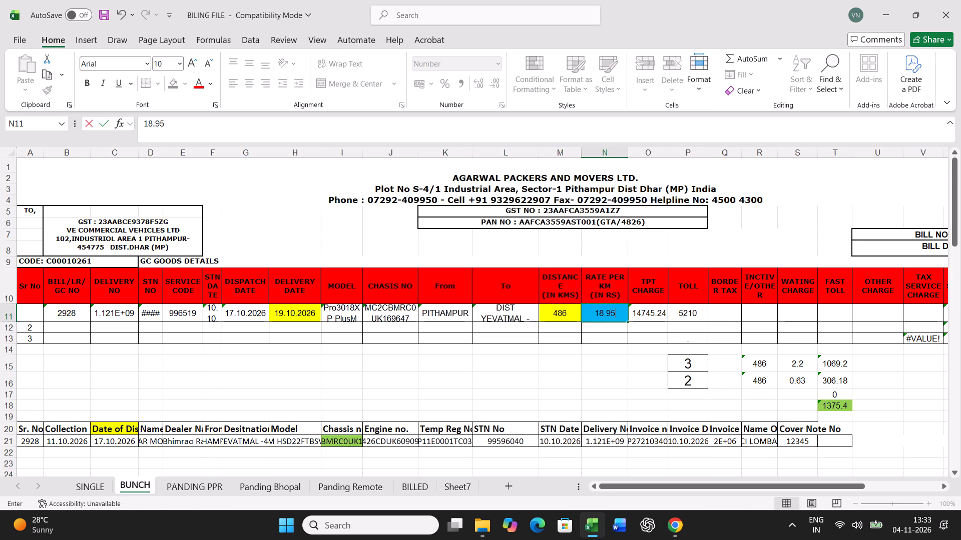
key("Right")
key("Right")
type("1490")
key("Return")
Set the standard transit time for LR 2928 in cell P15 of BUNCH to 2.
key("Return")
key("Return")
key("Return")
key("2")
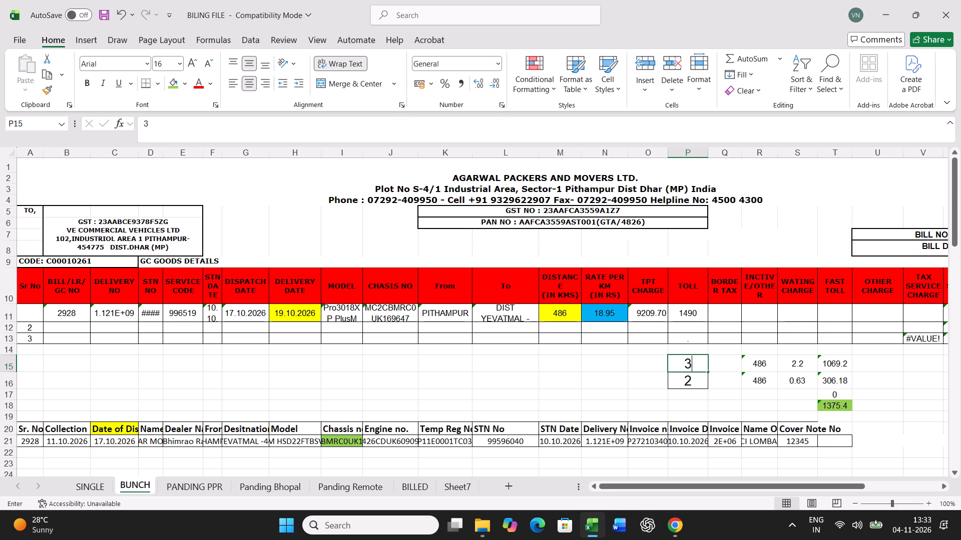
key("Return")
left_click(99, 482)
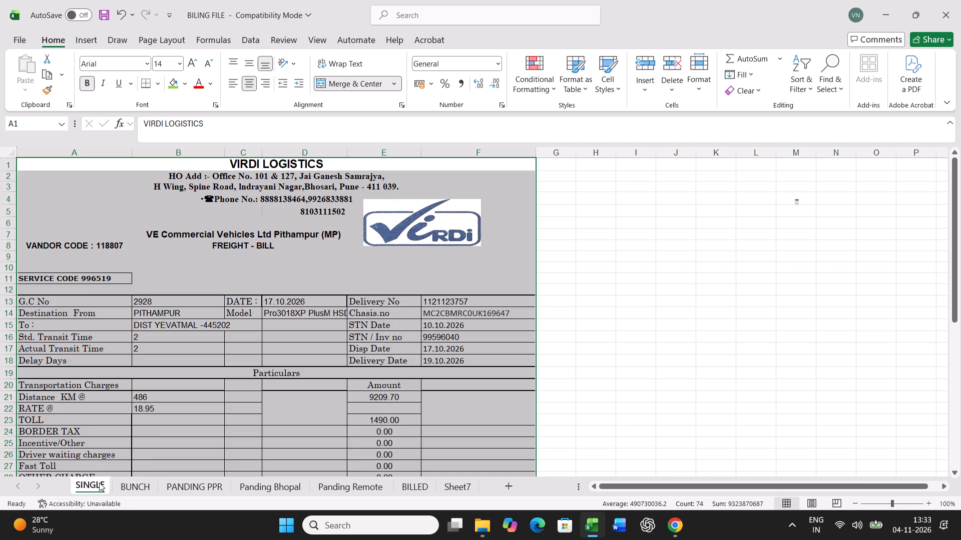
key("ctrl+p")
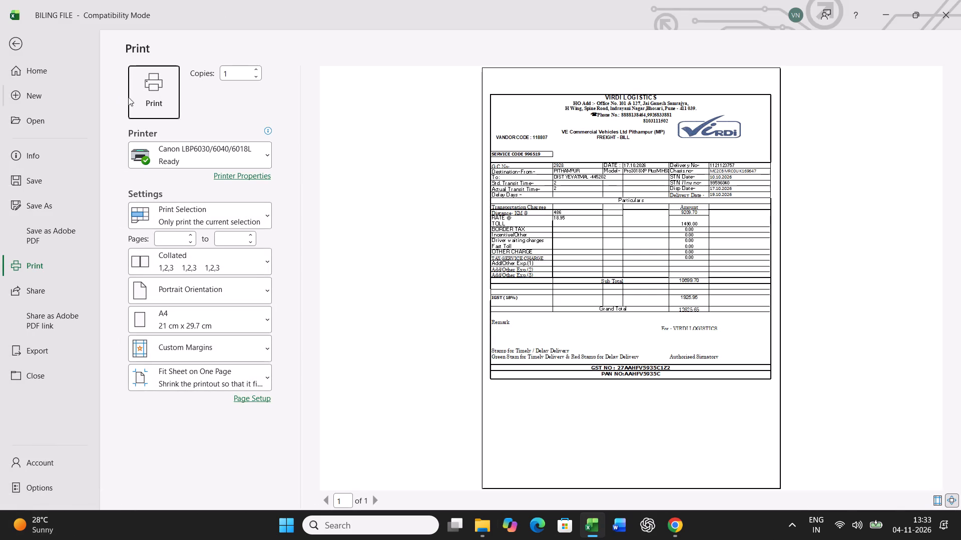
left_click(165, 101)
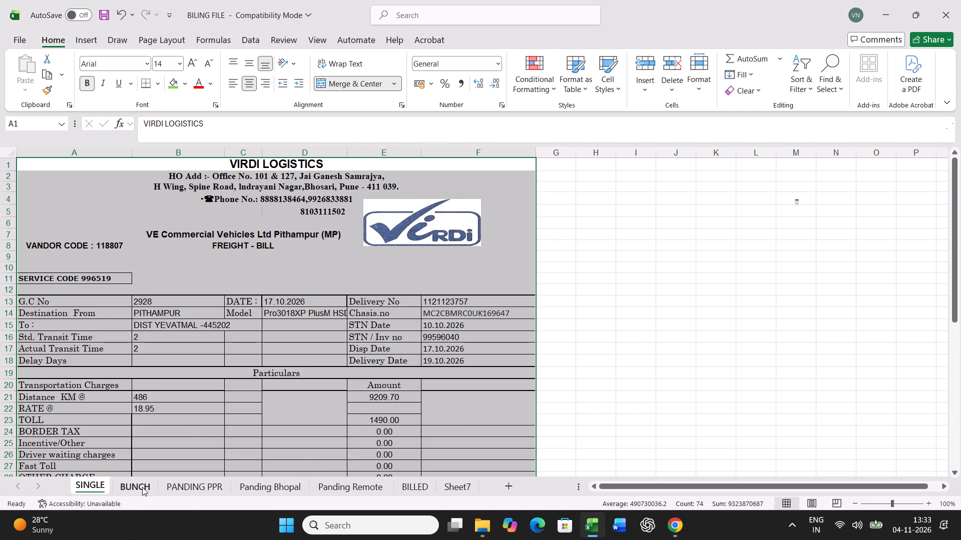
Copy the LR 2928 trip row 11 on BUNCH and paste it as values into row 44 of the bunch bill.
left_click(142, 487)
left_click(12, 311)
key("ctrl+c")
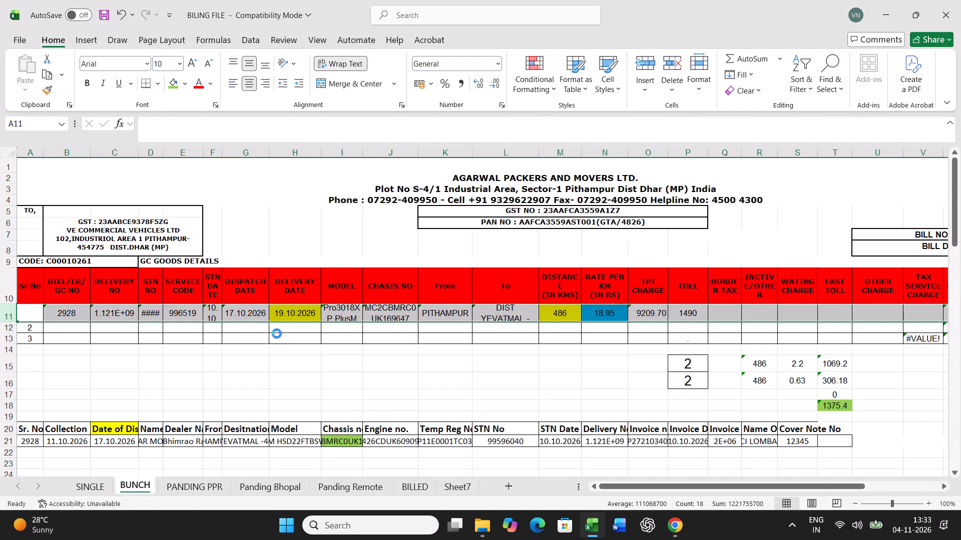
scroll(277, 333, "down", 15)
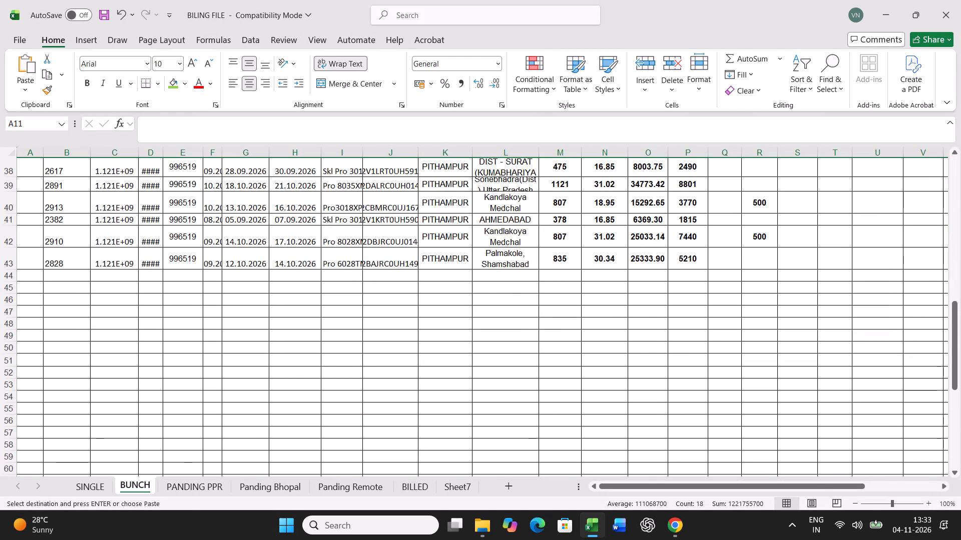
right_click(34, 277)
left_click(74, 239)
left_click(32, 207)
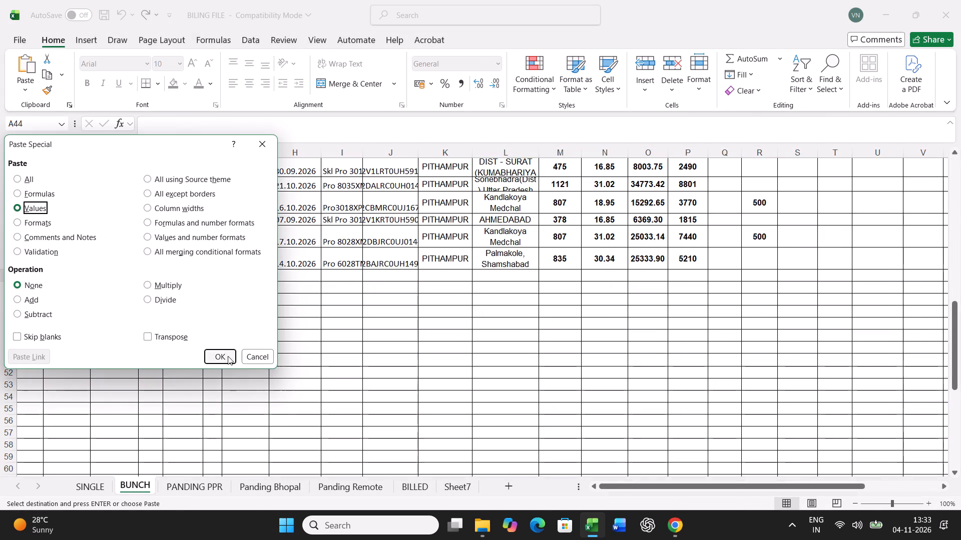
left_click(225, 356)
Find chassis number 252378 on PANDING PPR and fill its cell green.
left_click(201, 481)
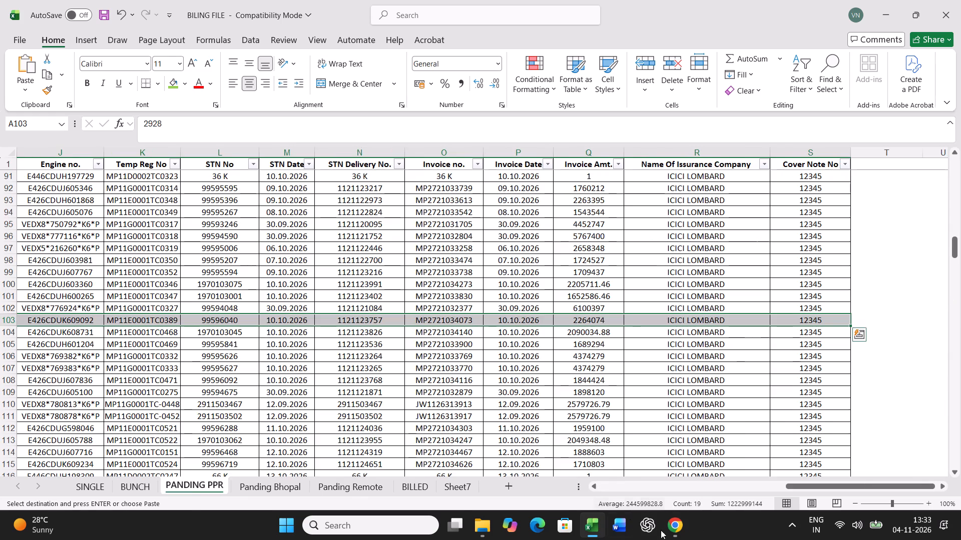
left_click(675, 531)
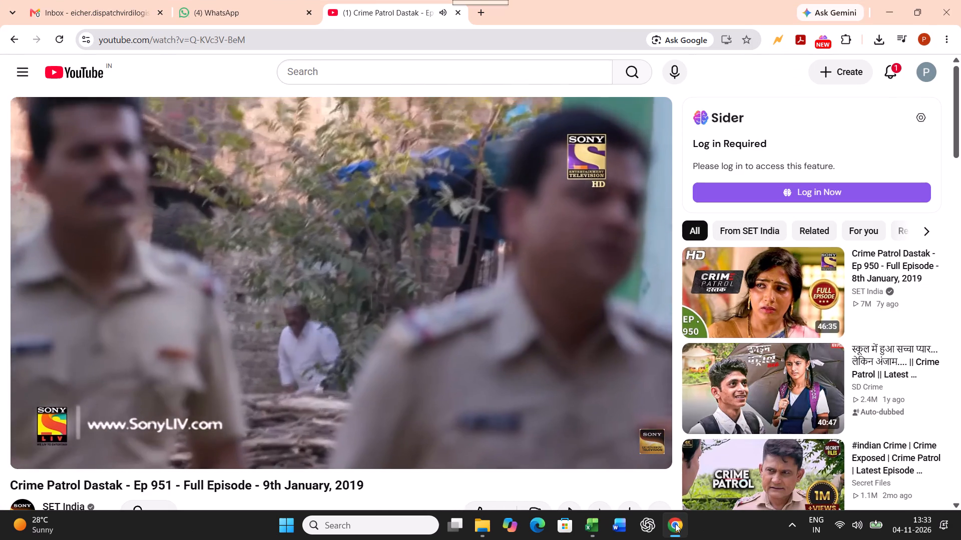
left_click(675, 523)
left_click(449, 375)
key("ctrl+f")
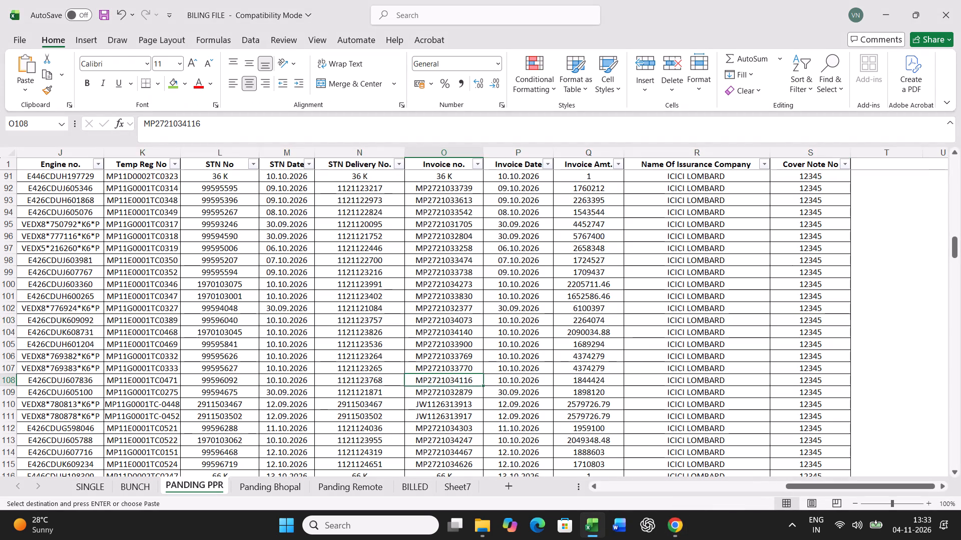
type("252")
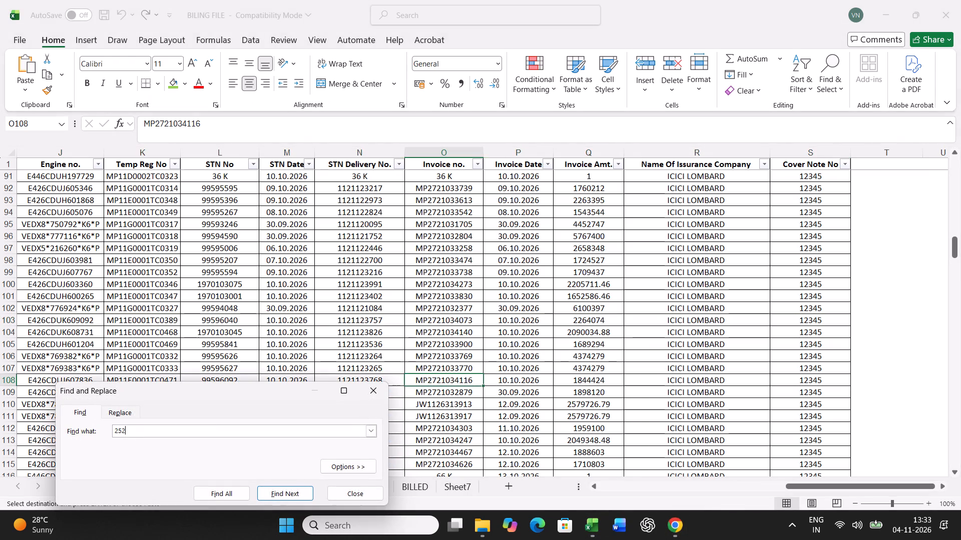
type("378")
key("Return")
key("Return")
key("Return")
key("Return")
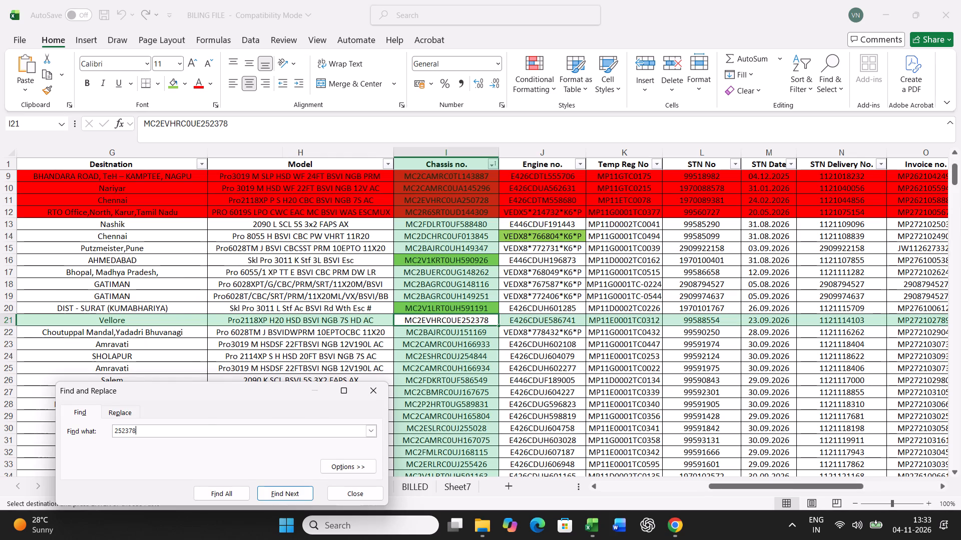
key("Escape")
left_click(169, 80)
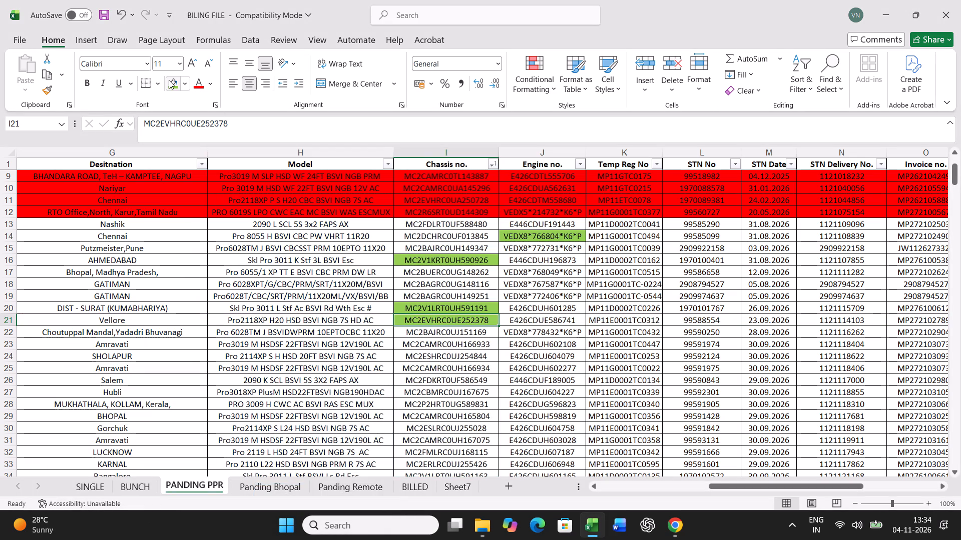
Copy the full LR 2632 record from row 21 of PANDING PPR and paste it over row 21 on BUNCH.
key("Left")
key("Left")
key("Left")
key("Left")
key("Left")
key("Left")
key("Left")
key("Left")
key("Left")
key("Left")
key("Left")
key("Left")
key("Left")
key("Left")
key("Left")
key("Left")
key("Left")
key("Left")
key("Left")
key("Left")
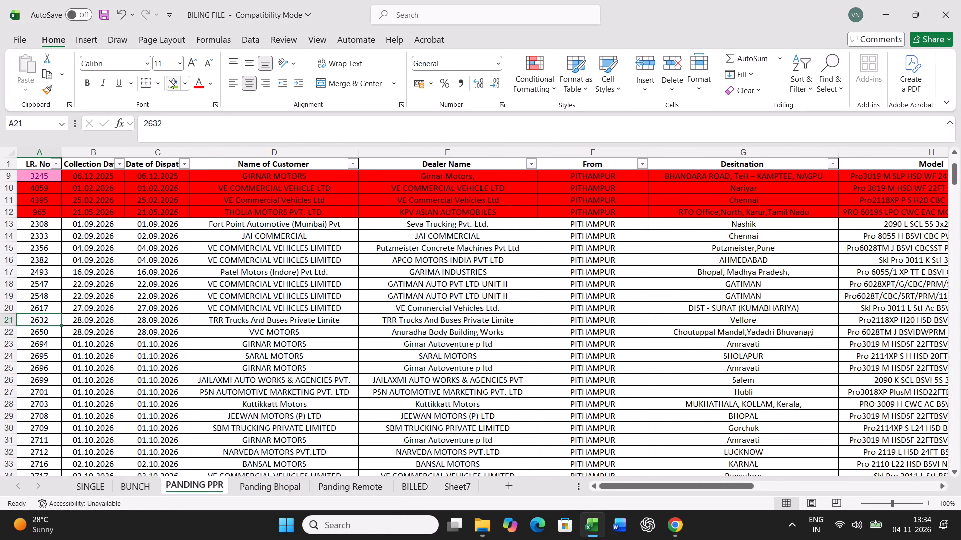
key("ctrl+shift+Right")
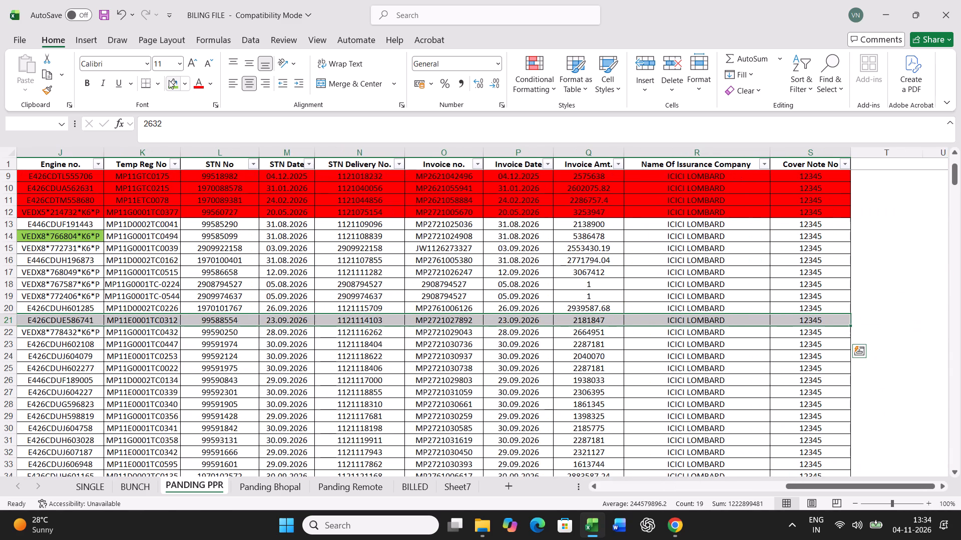
key("ctrl+c")
left_click(142, 493)
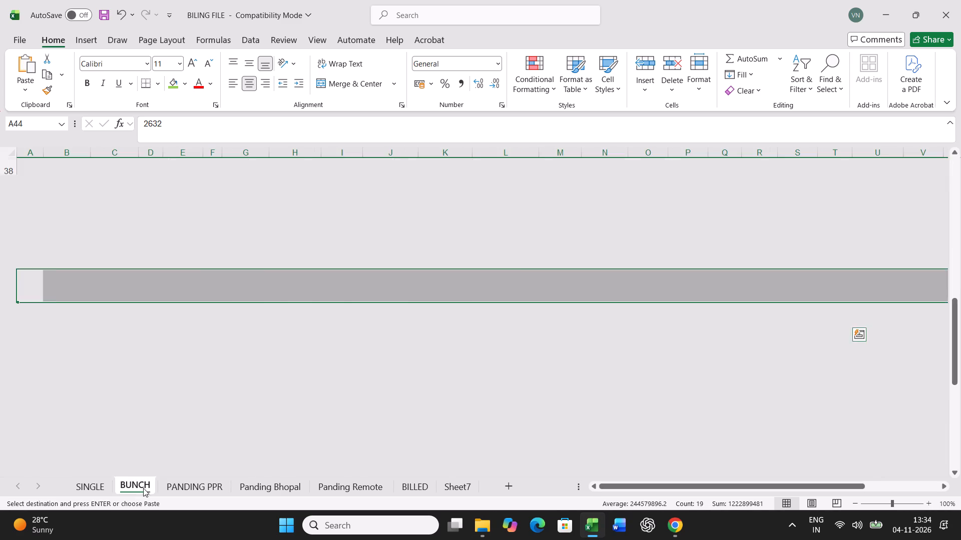
scroll(226, 339, "up", 17)
left_click(38, 438)
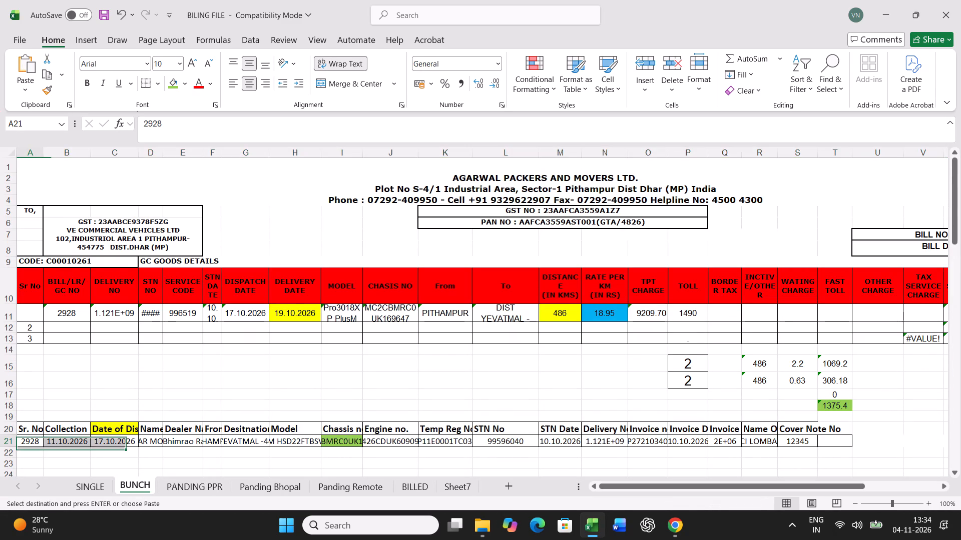
key("ctrl+v")
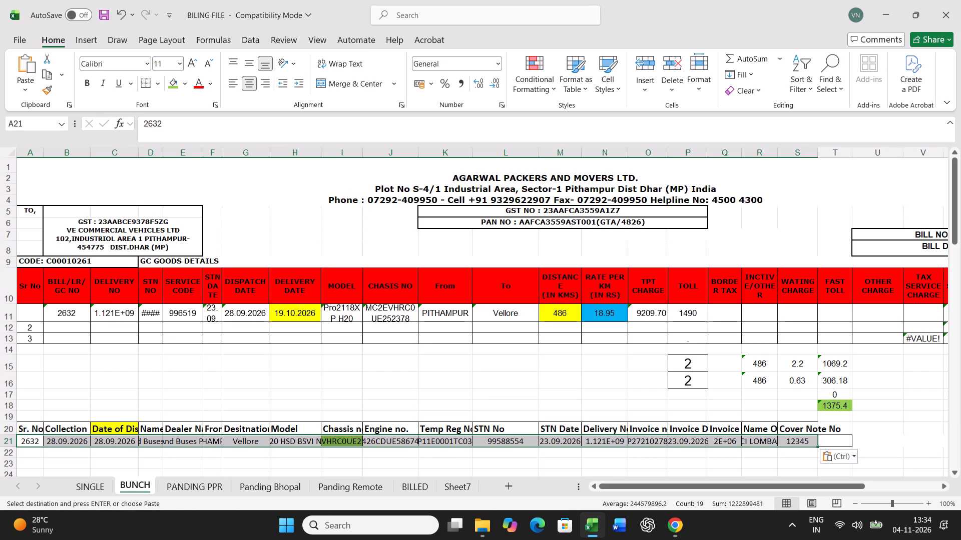
Set the delivery date for LR 2632 in cell H11 of BUNCH to 02.10.2026.
left_click(299, 311)
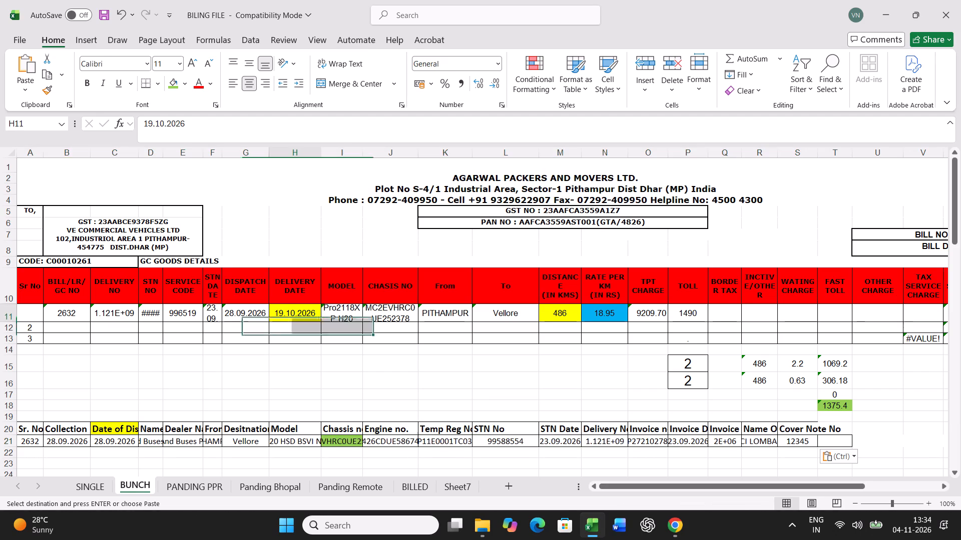
type("02.1.")
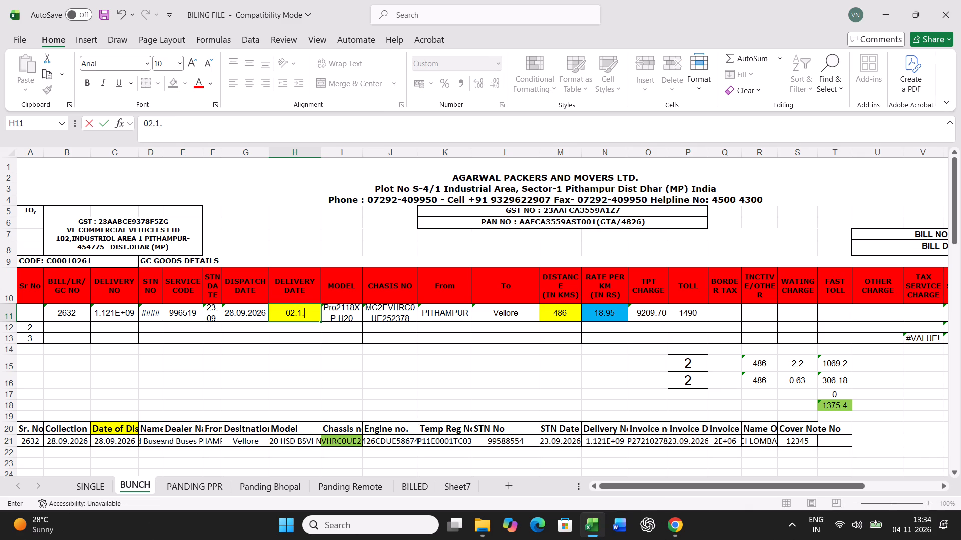
key("BackSpace")
type("0.2026")
key("Return")
Enter a distance of 1575 km, a rate of 18.95 per km and a toll of 7795 for LR 2632 in row 11.
key("Up")
key("Right")
key("Right")
key("Right")
key("Right")
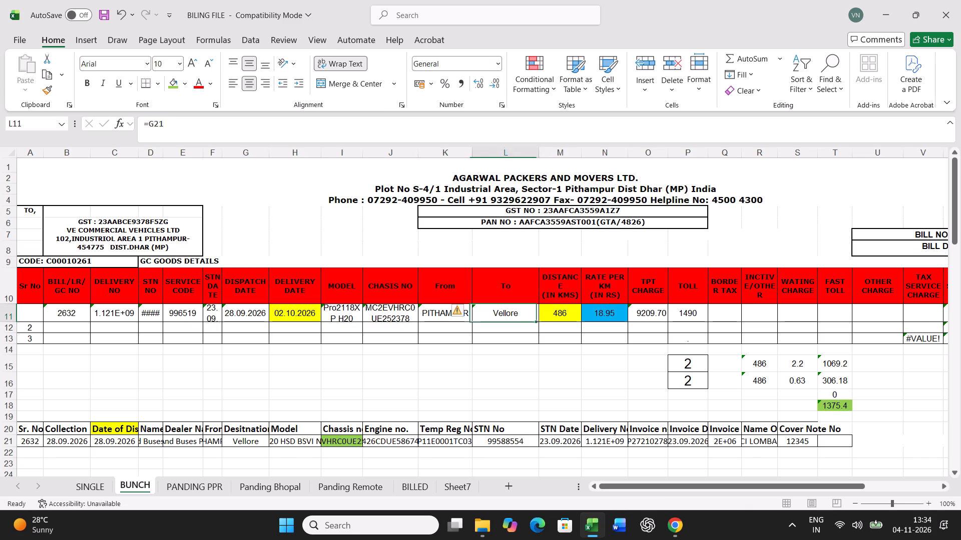
key("Right")
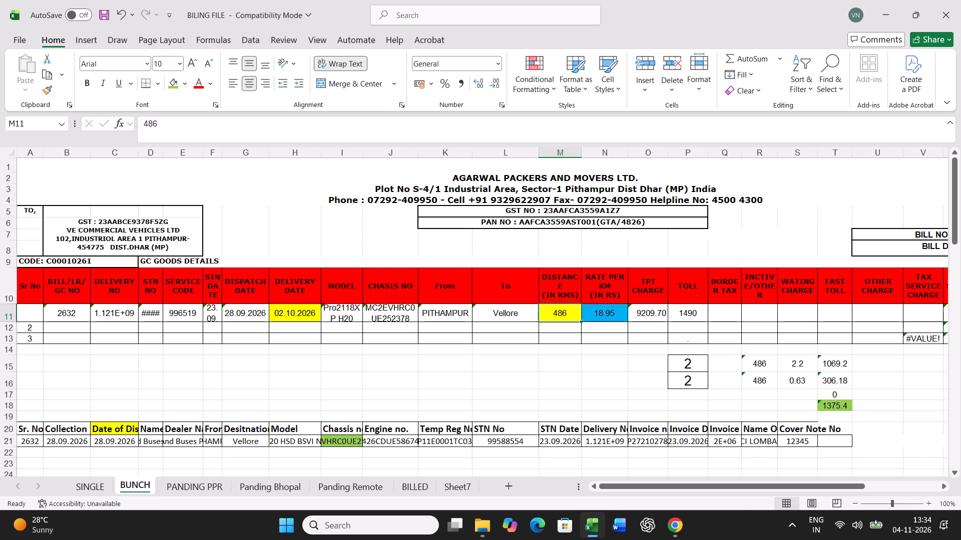
type("1575")
key("Right")
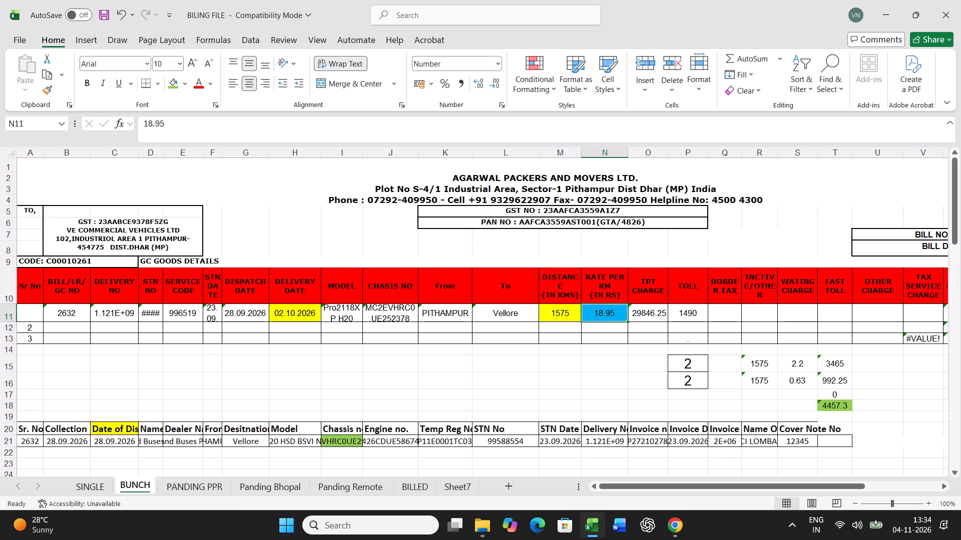
type("18.95")
key("Right")
key("Right")
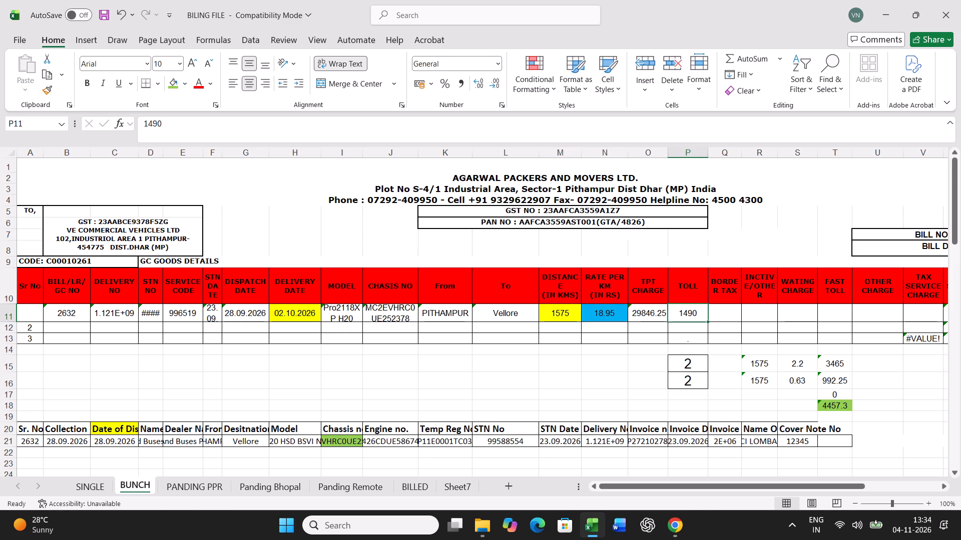
type("7795")
key("Return")
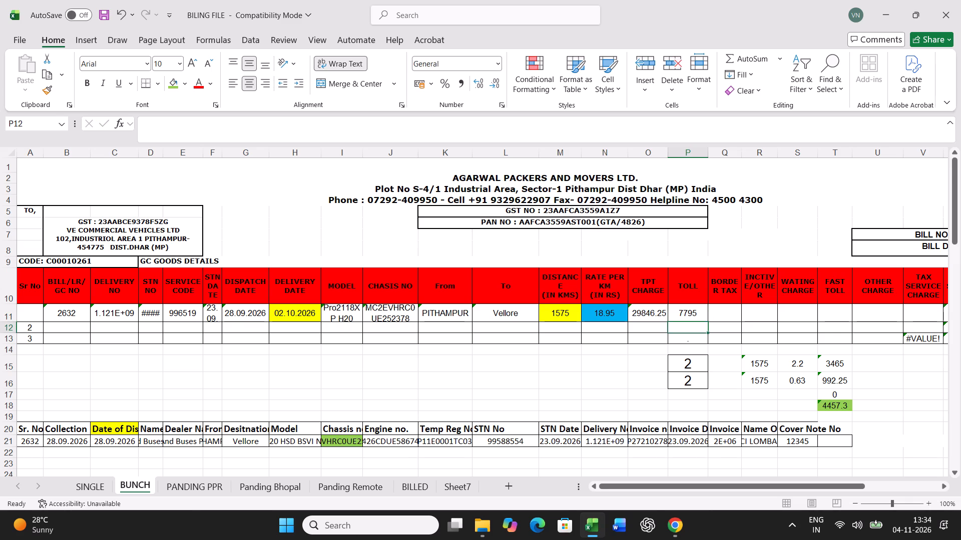
Set both the standard and actual transit times for LR 2632 in cells P15 and P16 to 5.
key("Return")
key("Return")
key("Return")
key("5")
key("Return")
key("5")
key("Return")
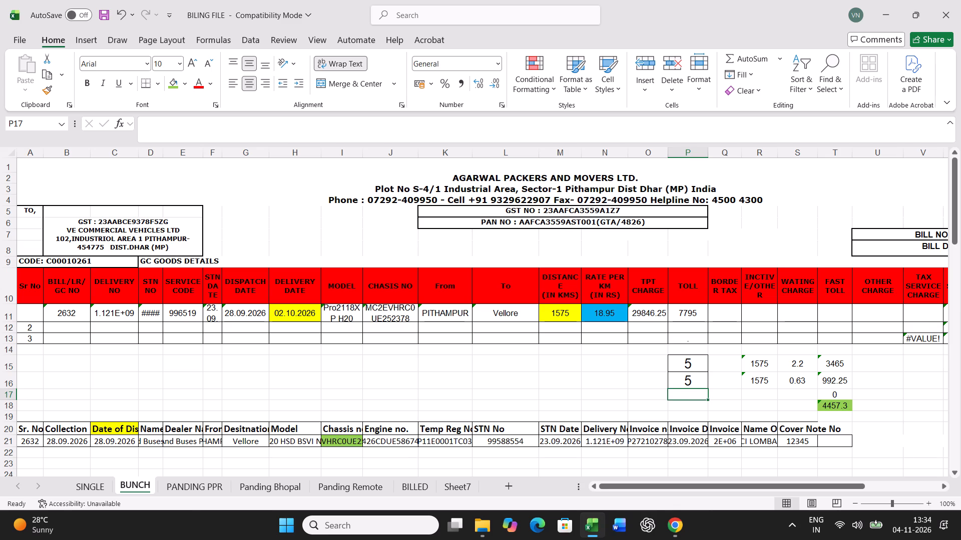
Print the freight bill for LR 2632 from the SINGLE sheet.
left_click(83, 490)
key("ctrl+p")
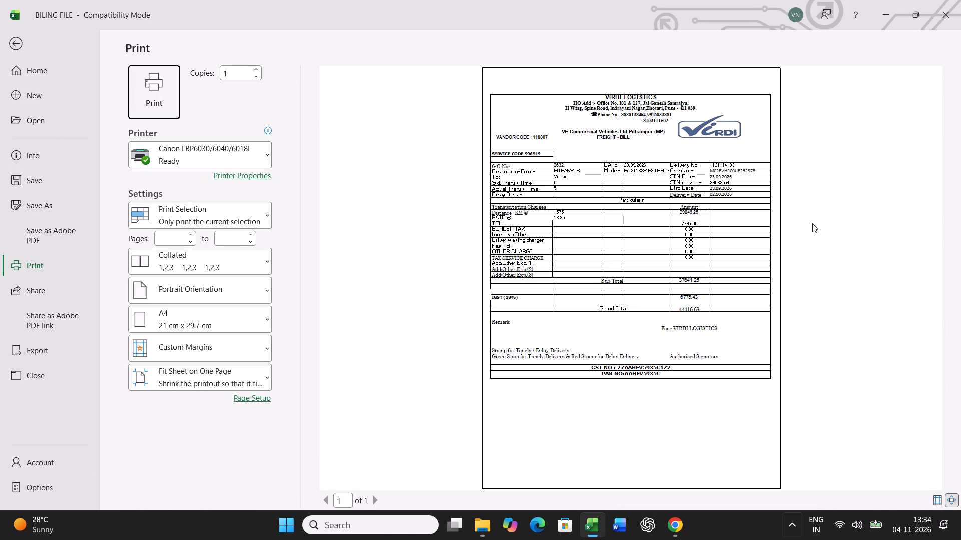
left_click(157, 106)
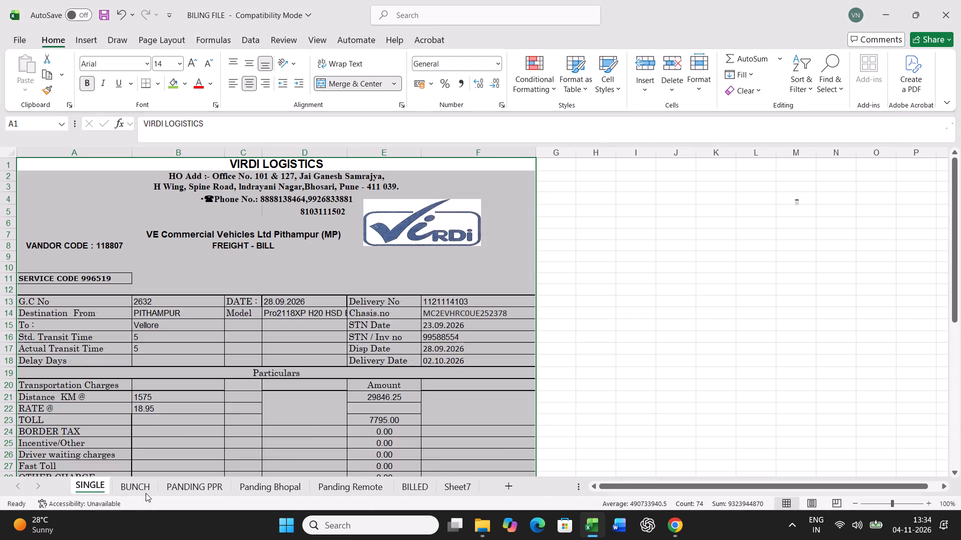
Copy the LR 2632 trip row 11 on BUNCH and paste it as values into row 45 of the bunch bill.
left_click(145, 491)
left_click(5, 311)
key("ctrl+c")
scroll(369, 387, "down", 13)
right_click(38, 375)
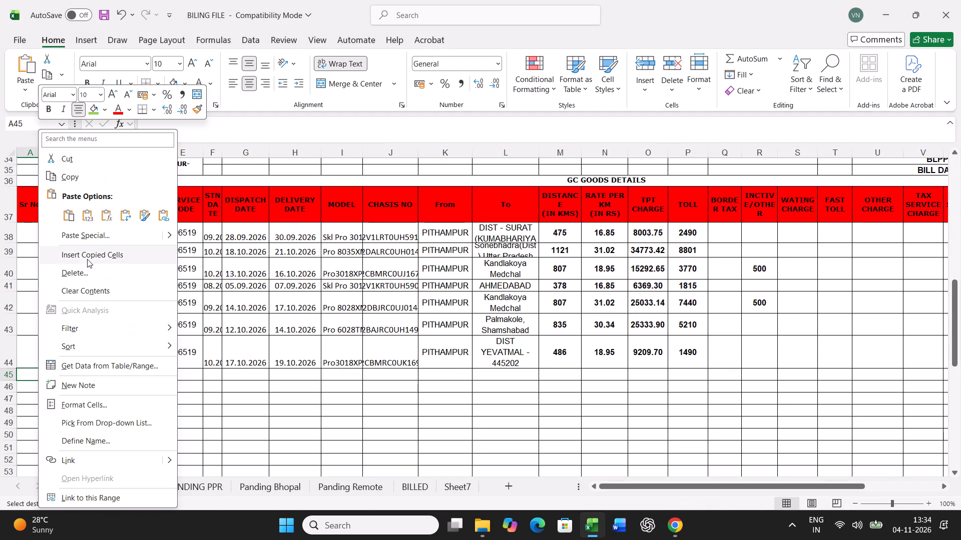
left_click(101, 240)
left_click(39, 207)
left_click(214, 357)
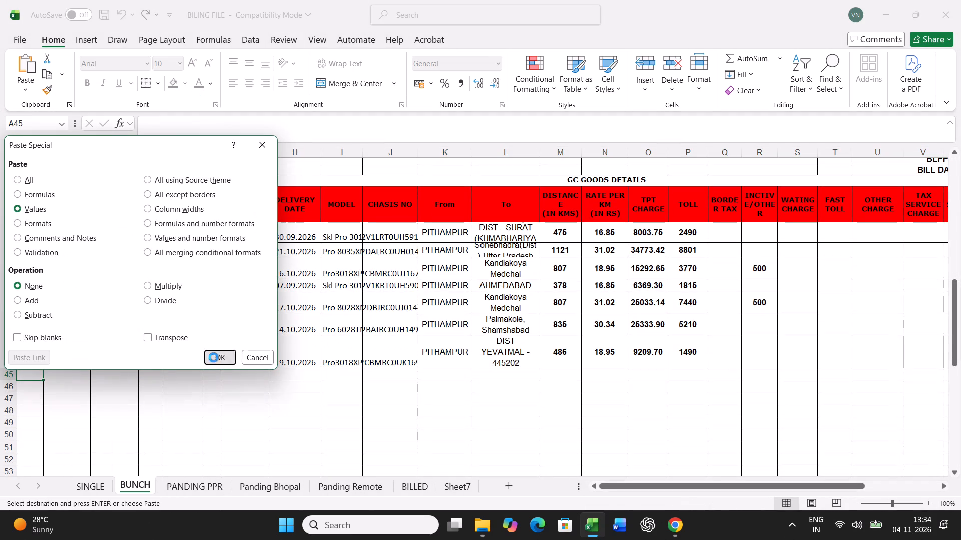
left_click(194, 490)
left_click(395, 373)
key("ctrl+f")
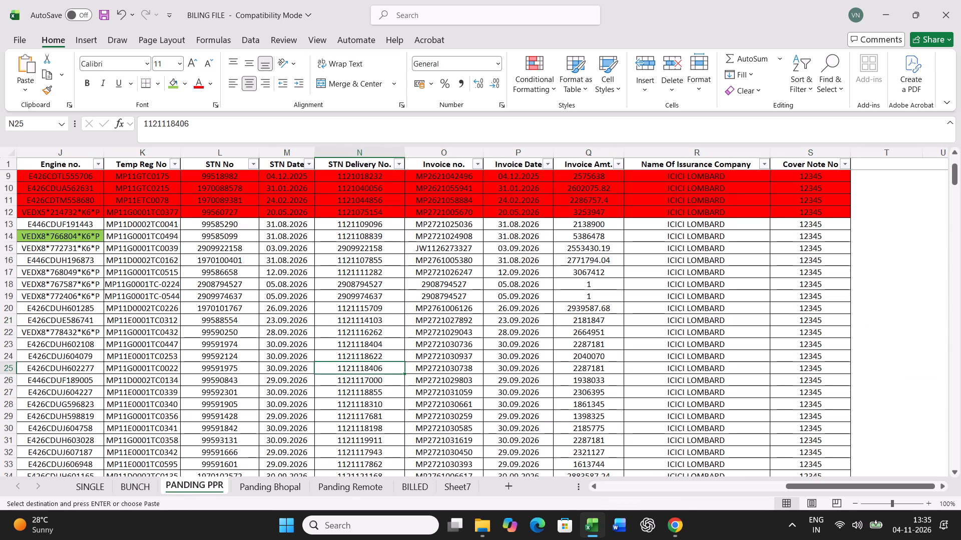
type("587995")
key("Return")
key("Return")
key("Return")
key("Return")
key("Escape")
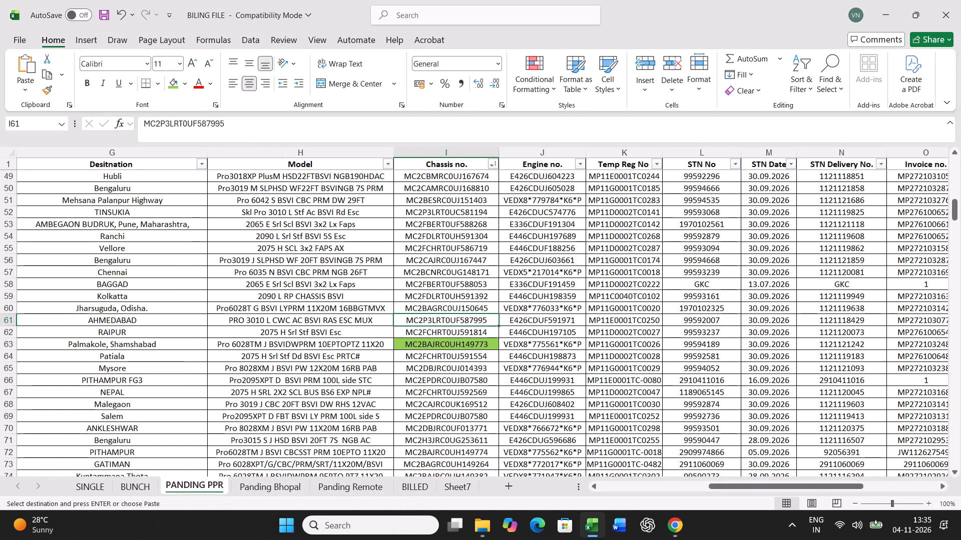
left_click(170, 88)
Copy the full LR 2817 record from row 61 of PANDING PPR and paste it over row 21 on BUNCH.
key("Left")
key("Left")
key("Left")
key("Left")
key("Left")
key("Left")
key("Left")
key("Left")
key("Left")
key("Left")
key("Left")
key("Left")
key("Left")
key("Left")
key("Left")
key("Left")
key("Left")
key("Left")
key("Left")
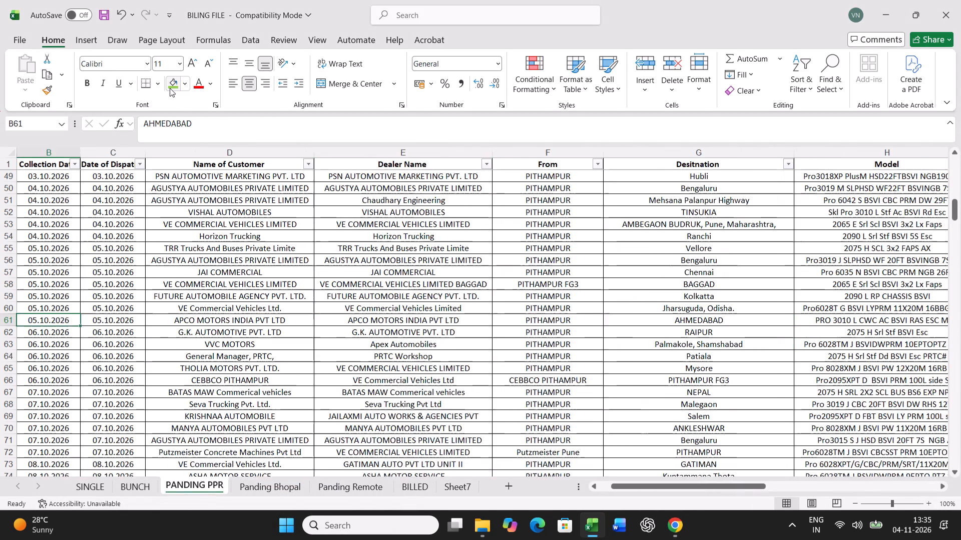
key("ctrl+shift+Right")
key("ctrl+c")
left_click(134, 480)
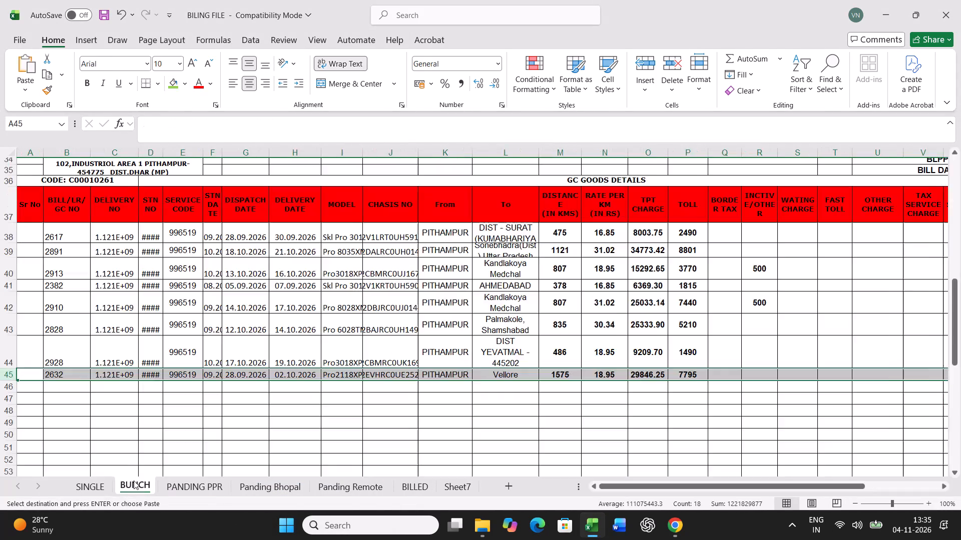
scroll(175, 404, "up", 17)
left_click(30, 445)
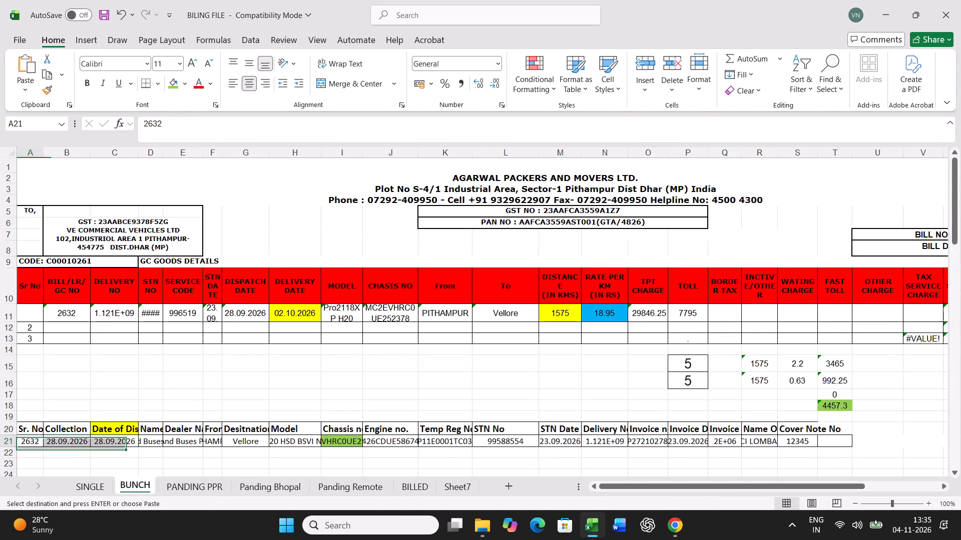
key("ctrl+v")
Set LR 2817's dispatch date in cell C21 to 06.10.2026 and its delivery date in H11 to 09.10.2026.
left_click(126, 445)
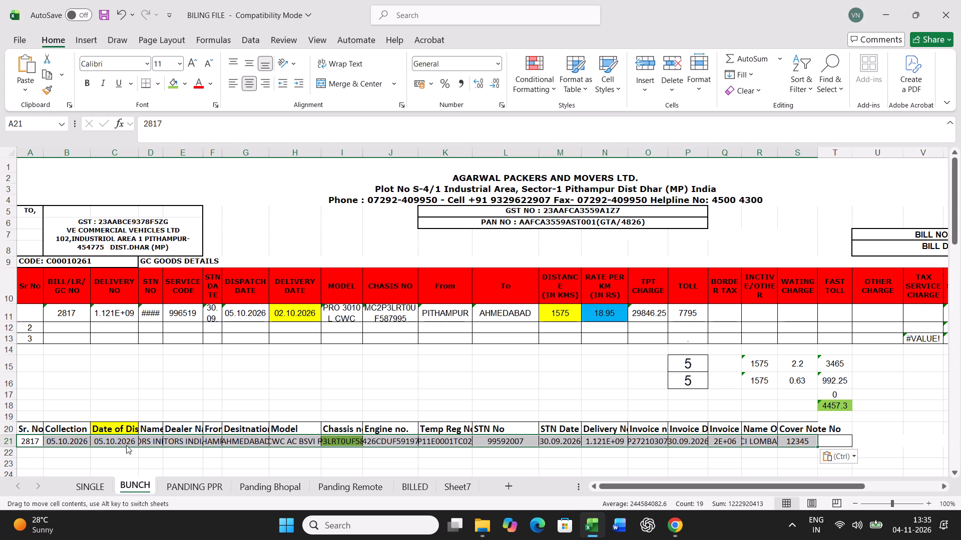
left_click(118, 439)
type("06.10.2026")
key("Return")
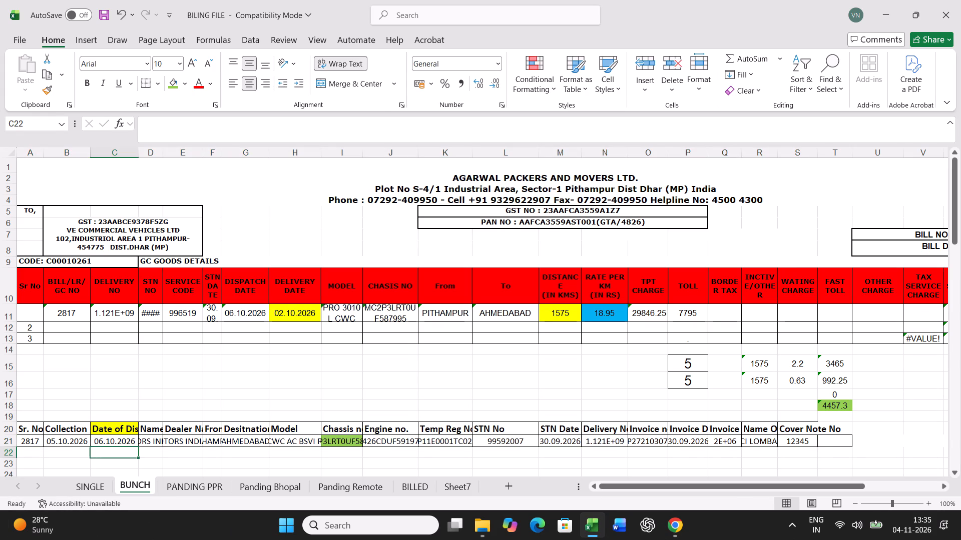
left_click(298, 312)
type("09.10.2026")
key("Return")
Enter a distance of 378 km, a rate of 15.60 per km and a toll of 1815 for LR 2817 in row 11.
key("Up")
key("Right")
key("Right")
key("Right")
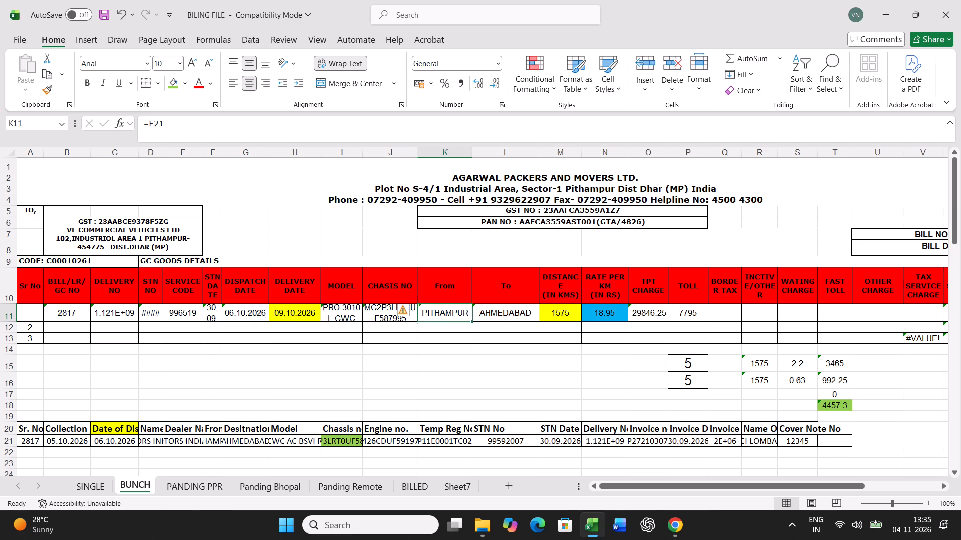
key("Right")
key("Right")
type("378")
key("Right")
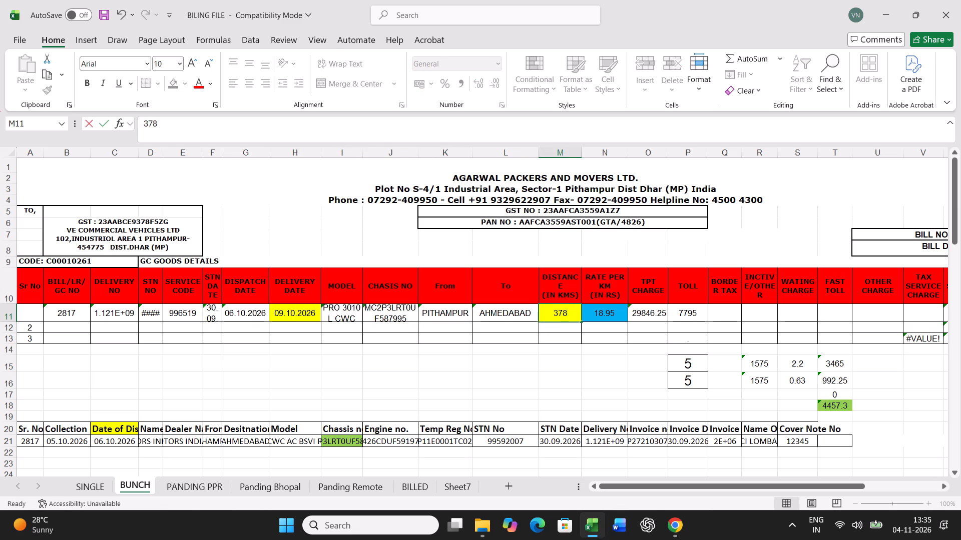
type("15.60")
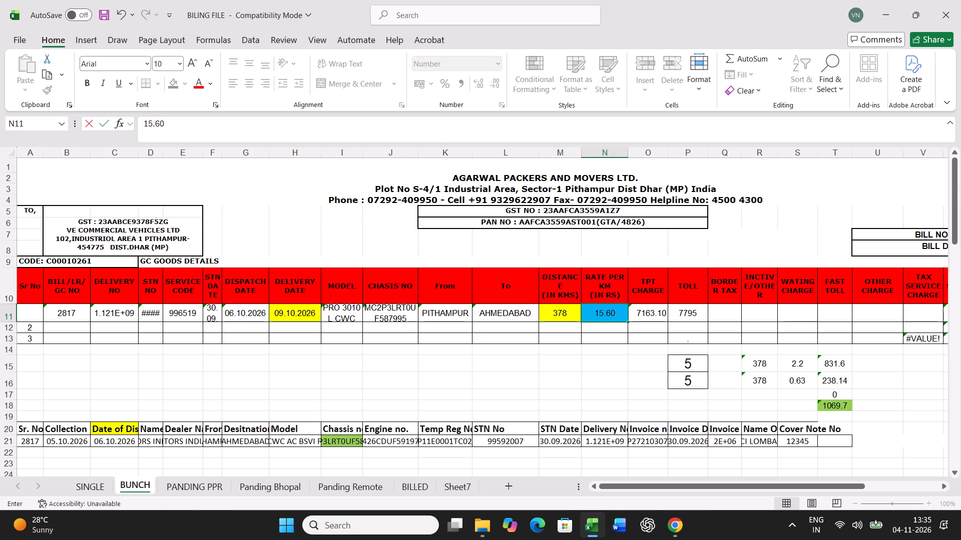
key("Right")
key("Right")
type("1815")
key("Return")
Set the standard transit time in P15 to 2 and the actual transit time in P16 to 3 for LR 2817.
key("Return")
key("Return")
key("Return")
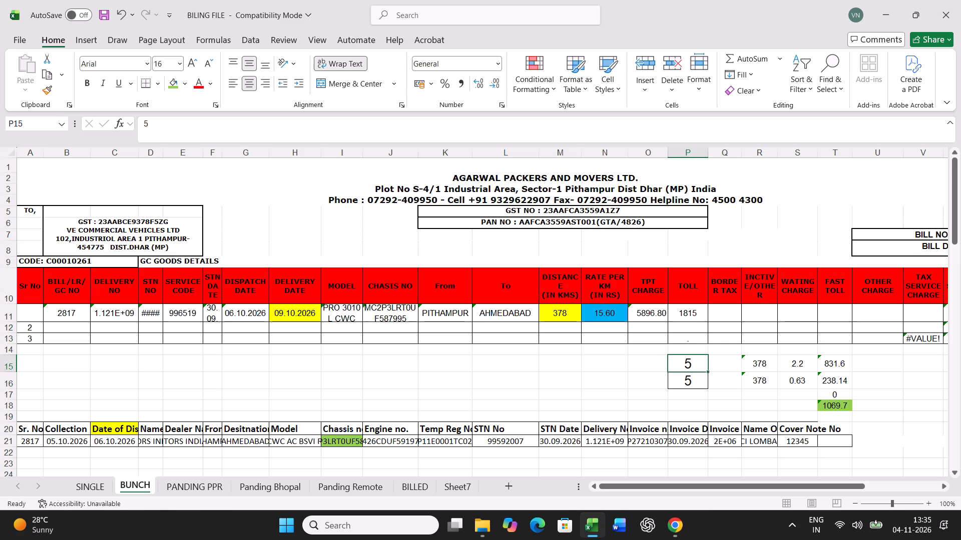
key("2")
key("Return")
key("3")
key("Return")
Print the freight bill for LR 2817 from the SINGLE sheet.
left_click(90, 485)
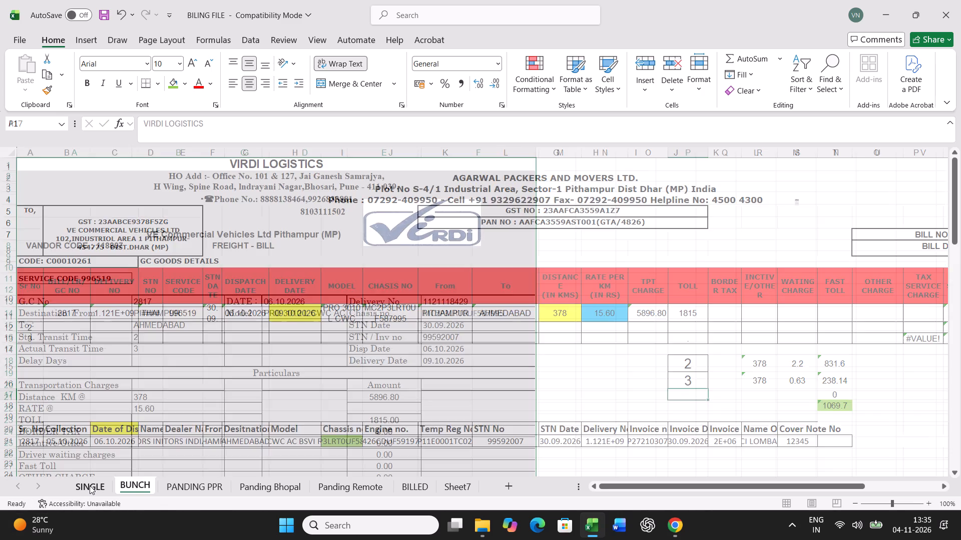
key("ctrl+p")
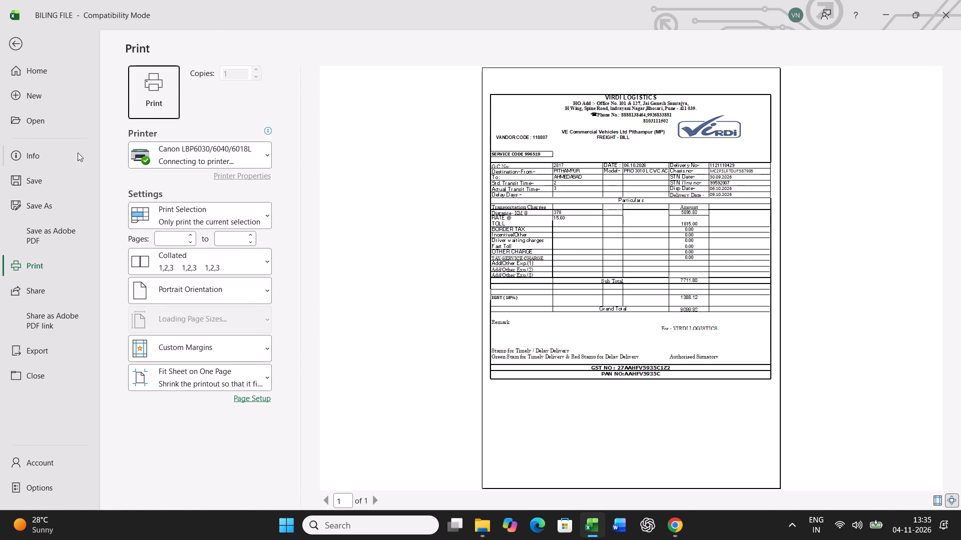
left_click(134, 98)
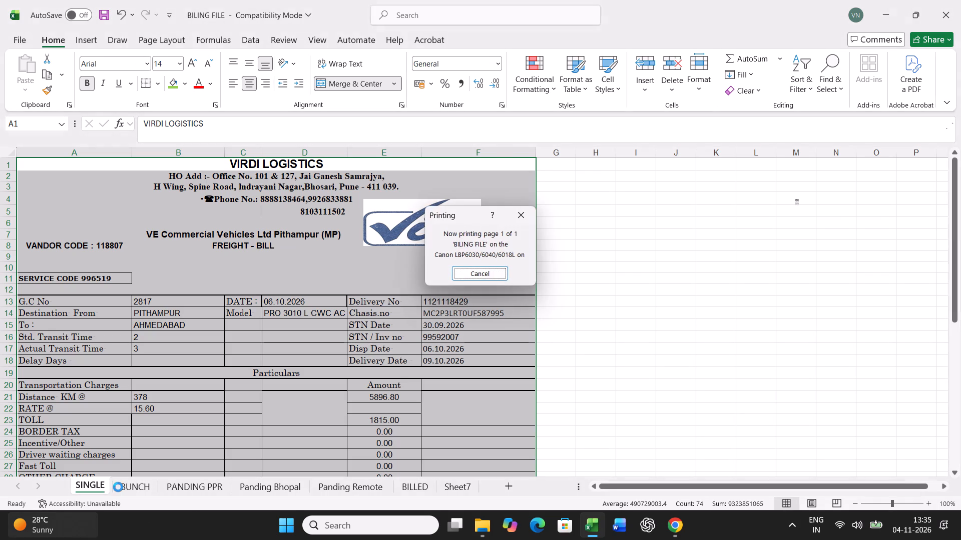
Copy the LR 2817 trip row 11 on BUNCH and paste it as values into row 46 of the bunch bill.
left_click(138, 485)
left_click(6, 313)
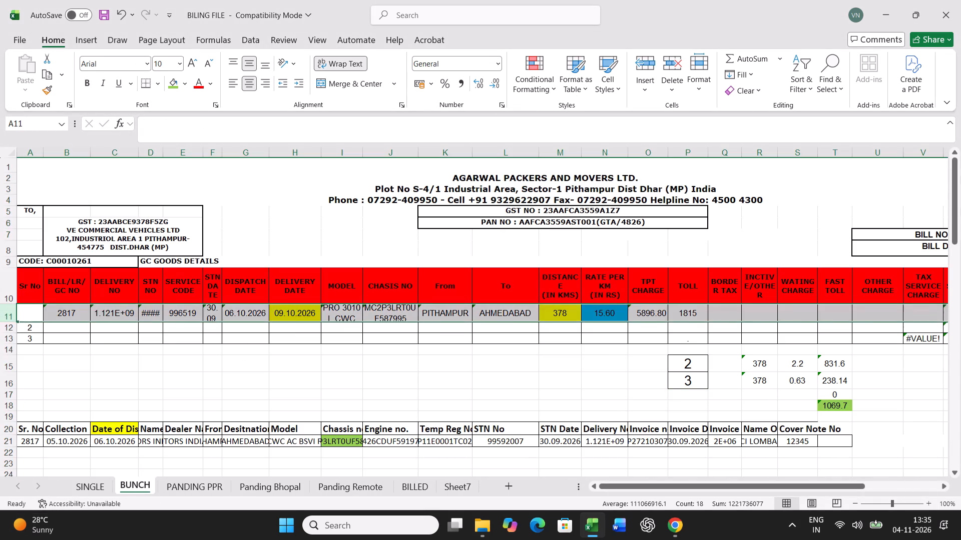
key("ctrl+c")
scroll(244, 352, "down", 16)
right_click(37, 287)
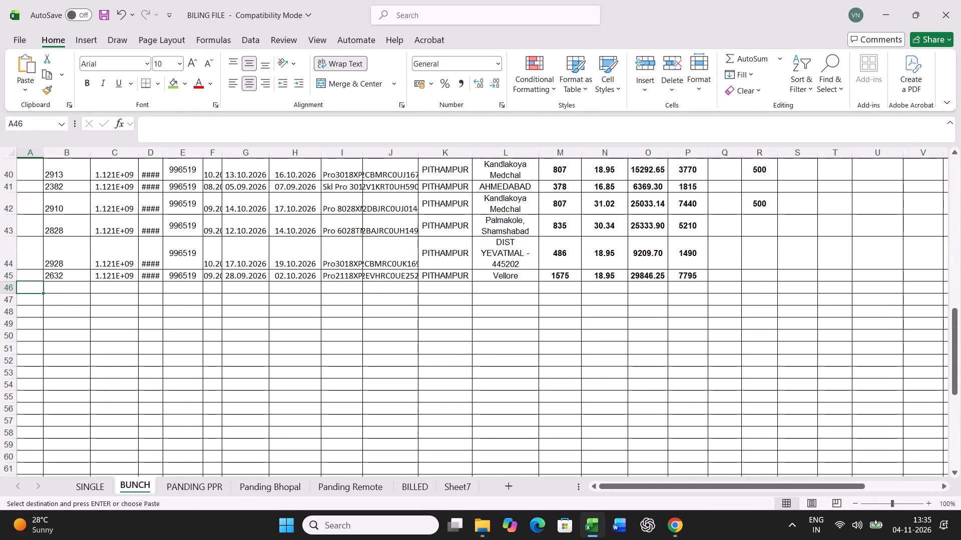
left_click(96, 237)
left_click(36, 199)
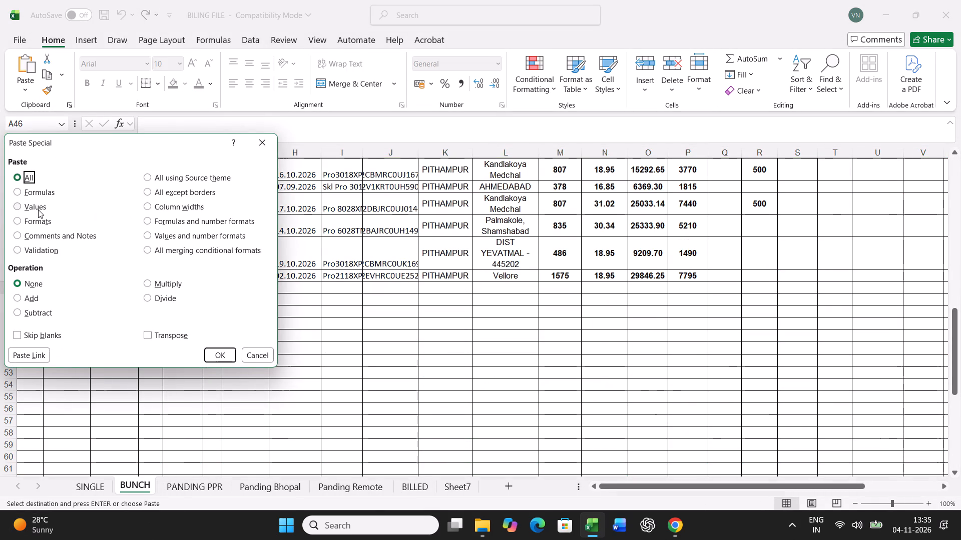
left_click(38, 209)
left_click(227, 353)
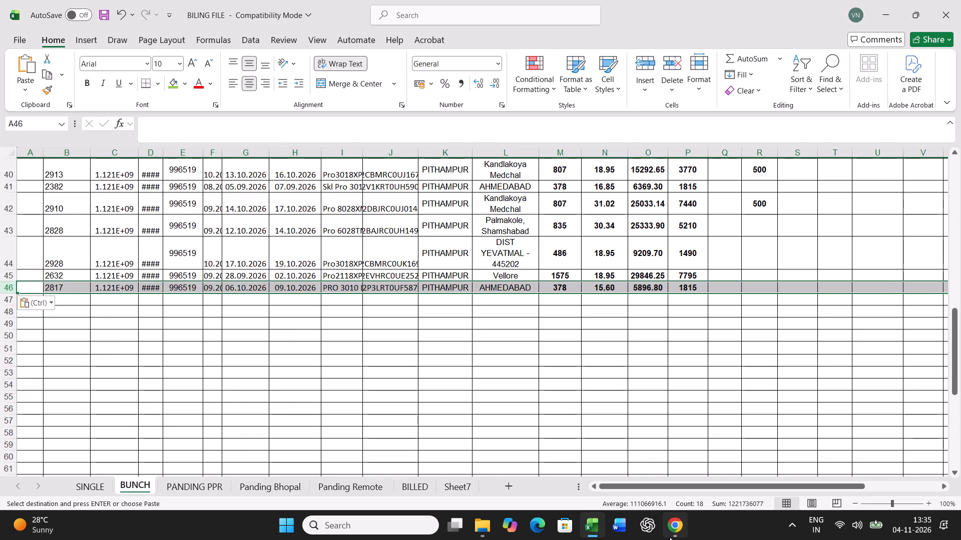
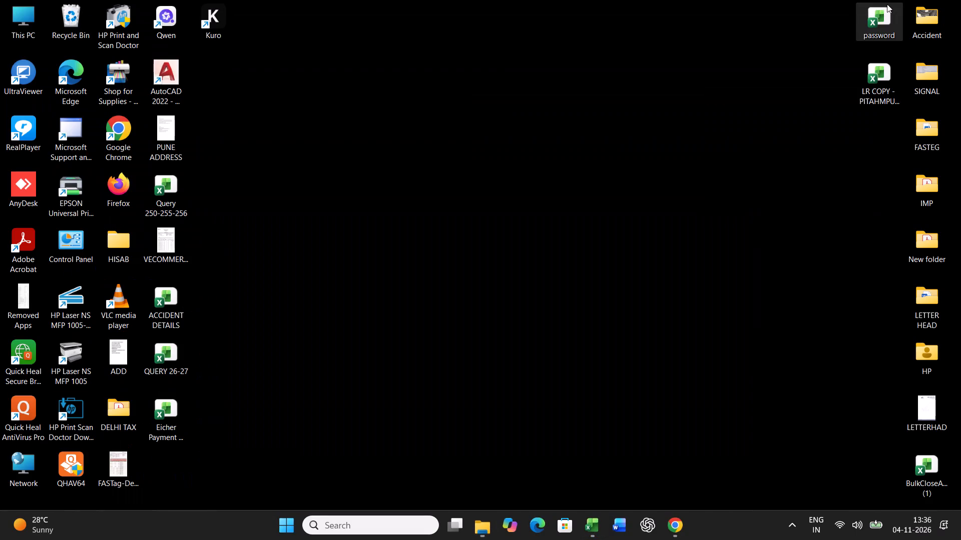
Launch the Kuro application from its desktop shortcut.
left_click(212, 21)
double_click(217, 12)
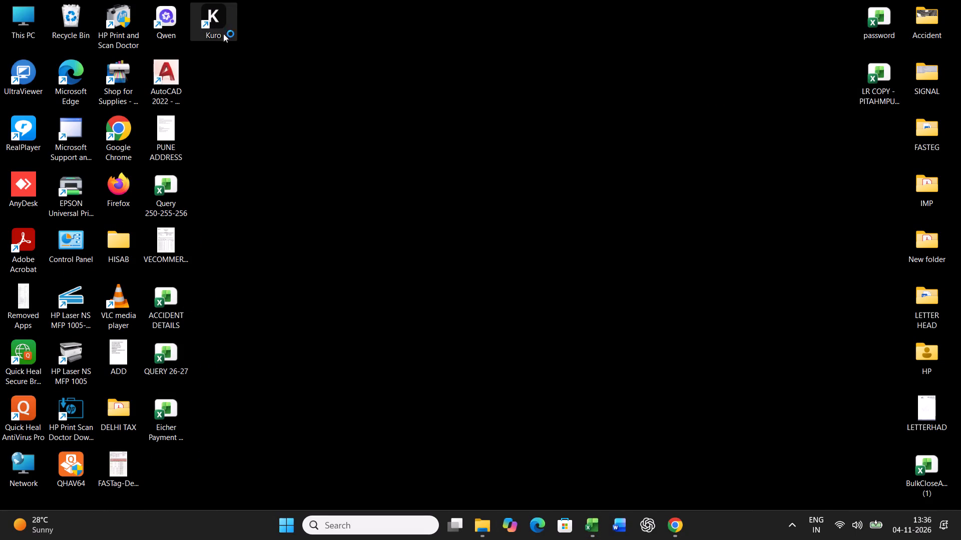
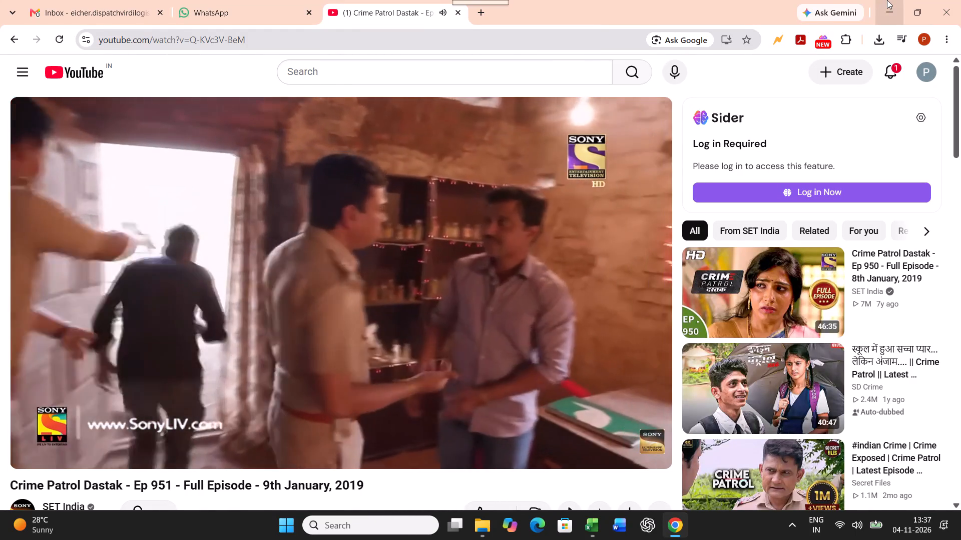
left_click(887, 0)
left_click(589, 531)
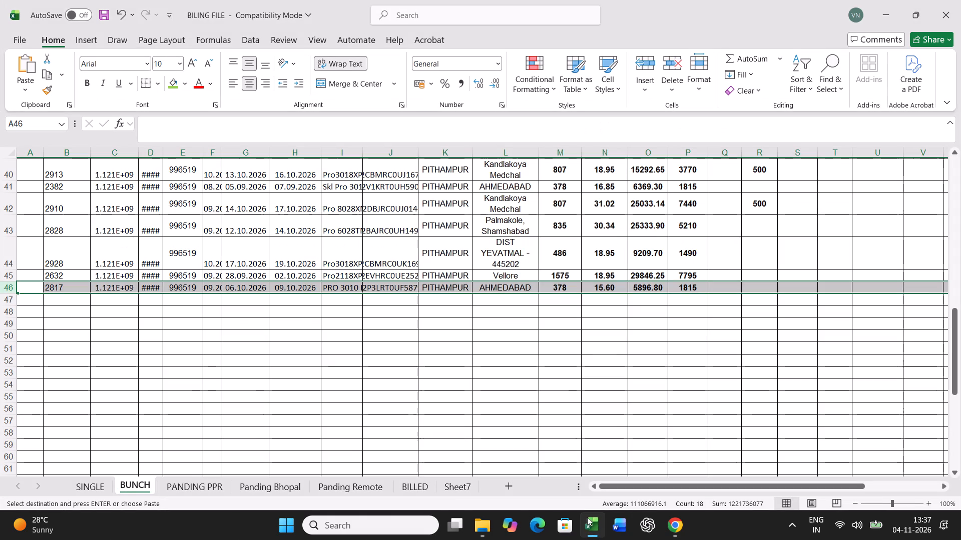
left_click(195, 488)
left_click(363, 410)
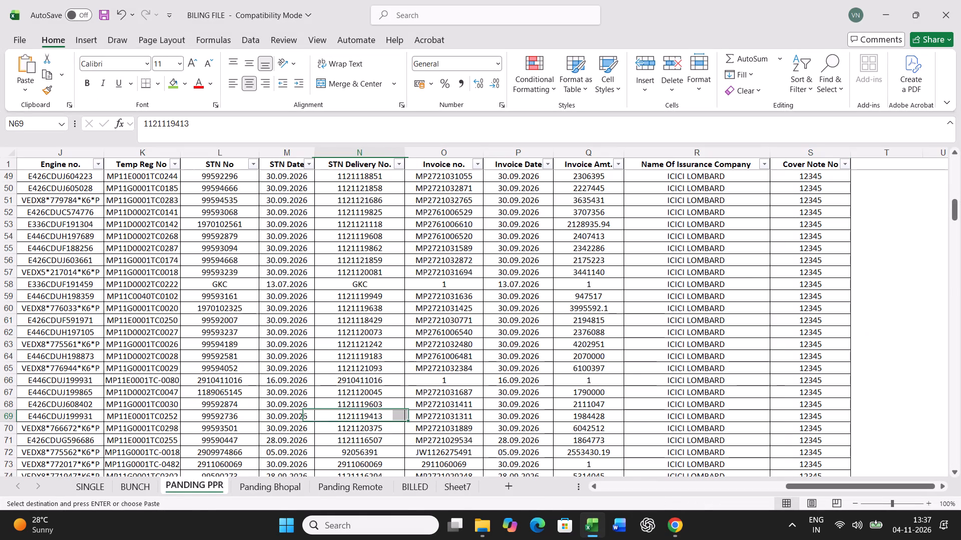
key("ctrl+f")
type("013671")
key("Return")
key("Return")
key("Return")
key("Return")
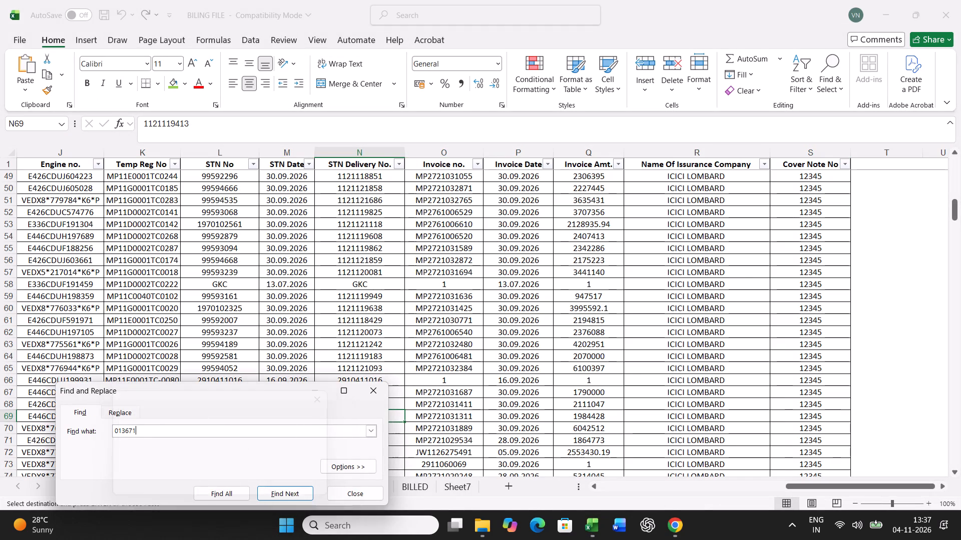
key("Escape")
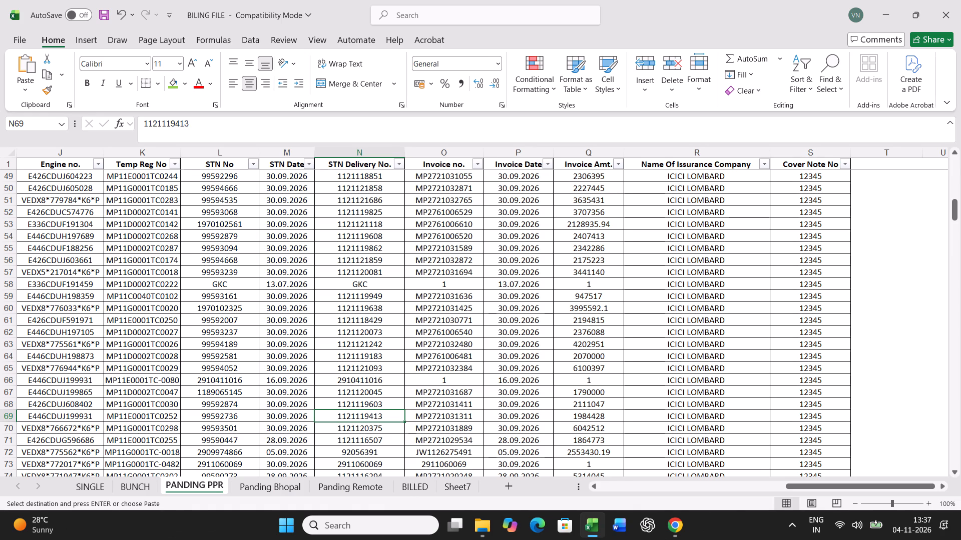
left_click(142, 487)
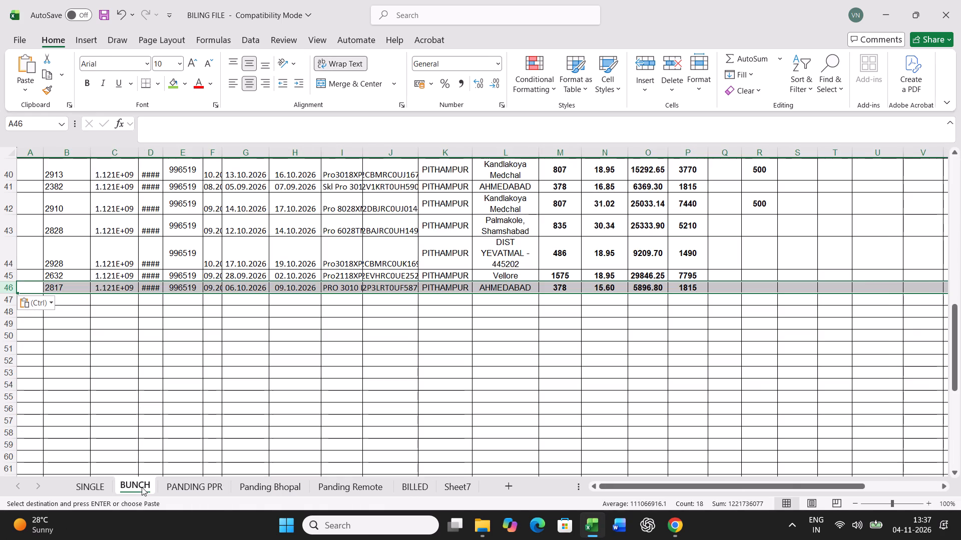
left_click(193, 483)
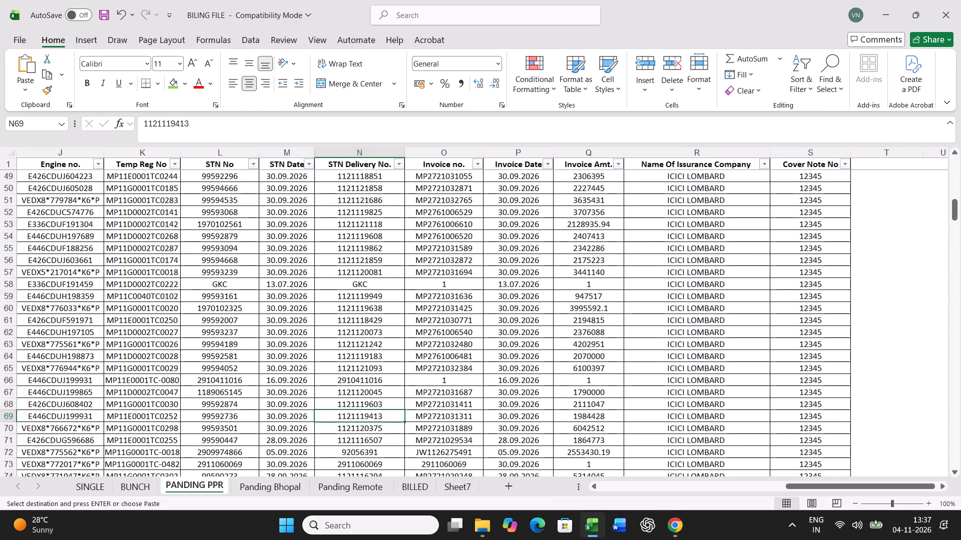
left_click(416, 364)
key("ctrl+f")
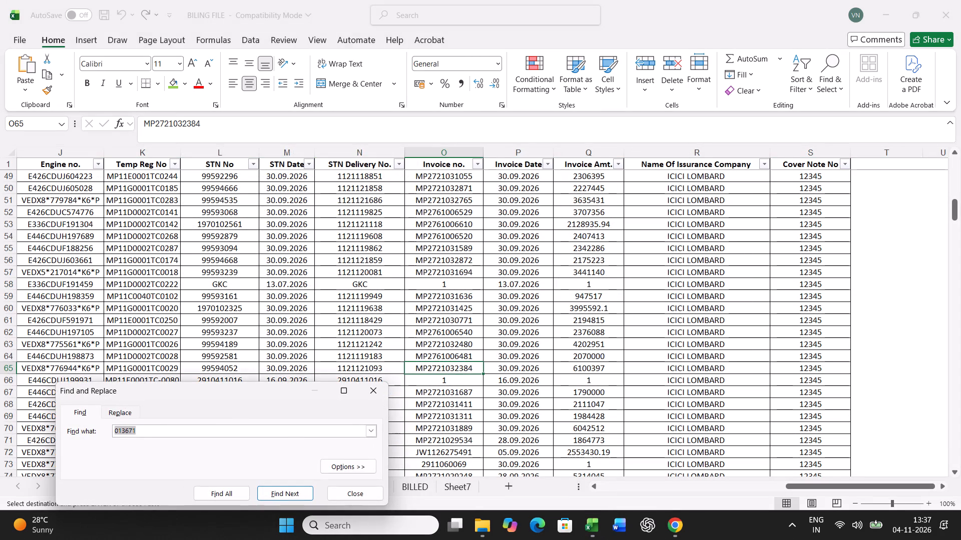
key("Escape")
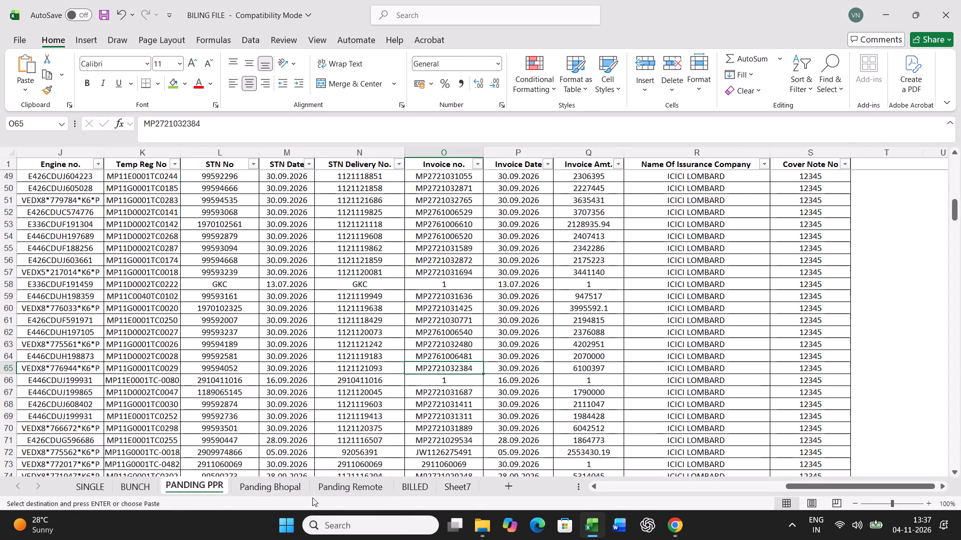
Search the BILLED sheet for chassis 013671, going through the matches to the PITHAMPUR to AHMEDABAD trip.
left_click(337, 488)
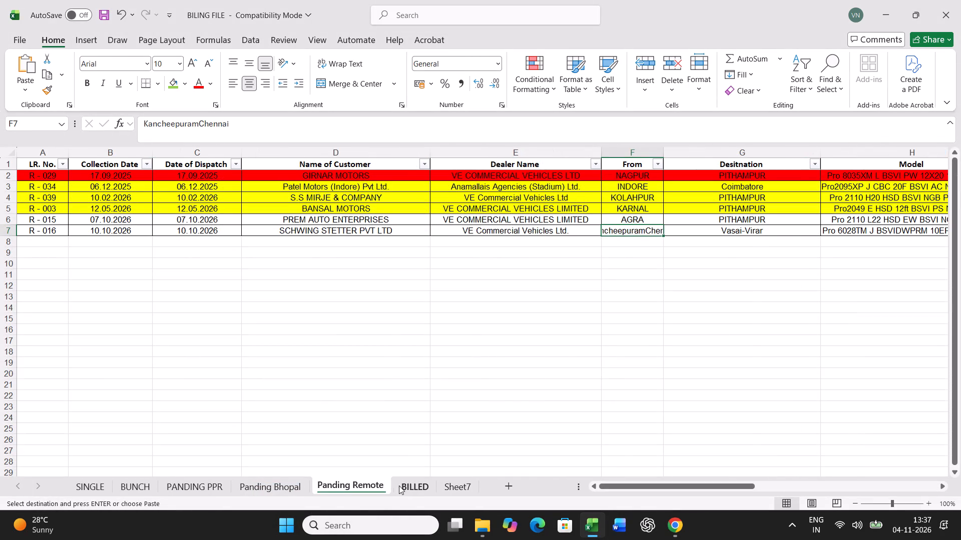
left_click(406, 488)
left_click(415, 381)
key("ctrl+f")
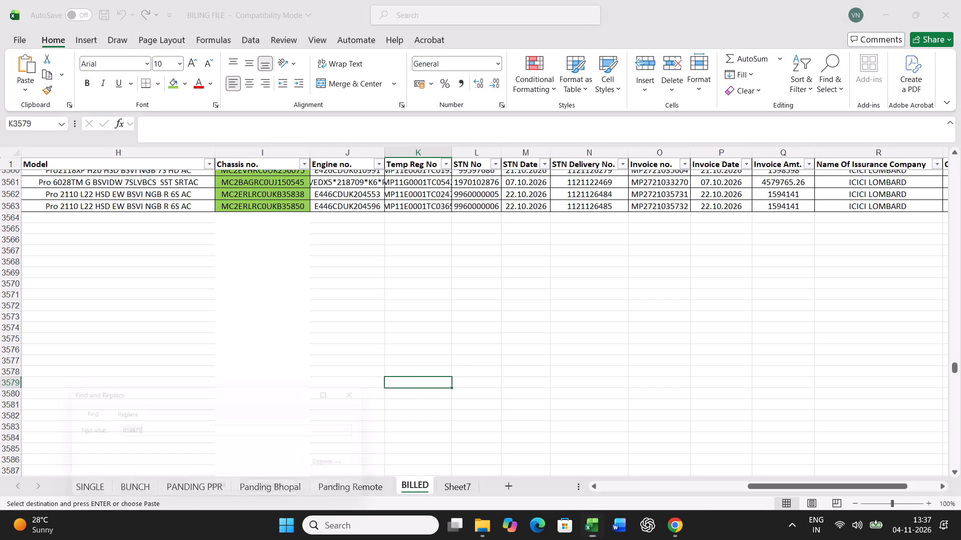
key("Return")
key("Return")
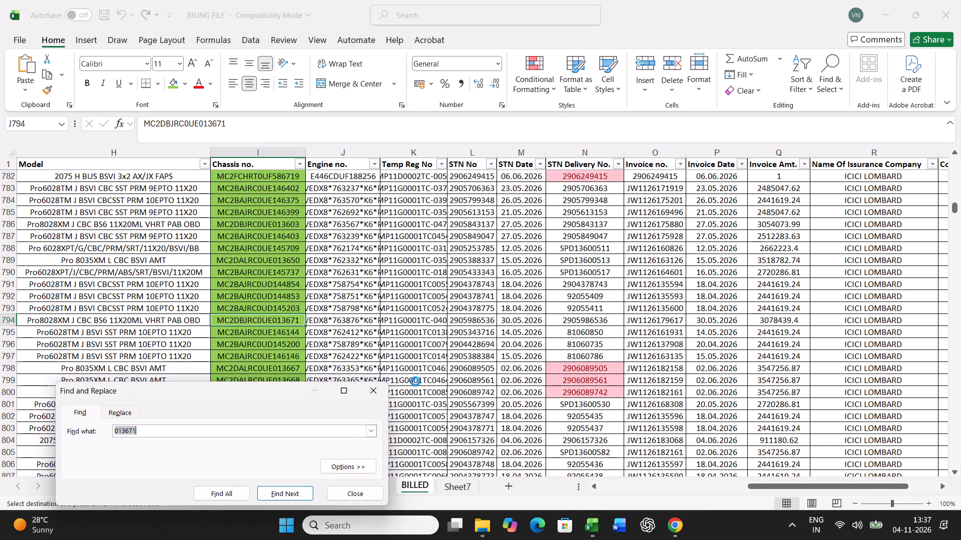
key("Return")
key("Return")
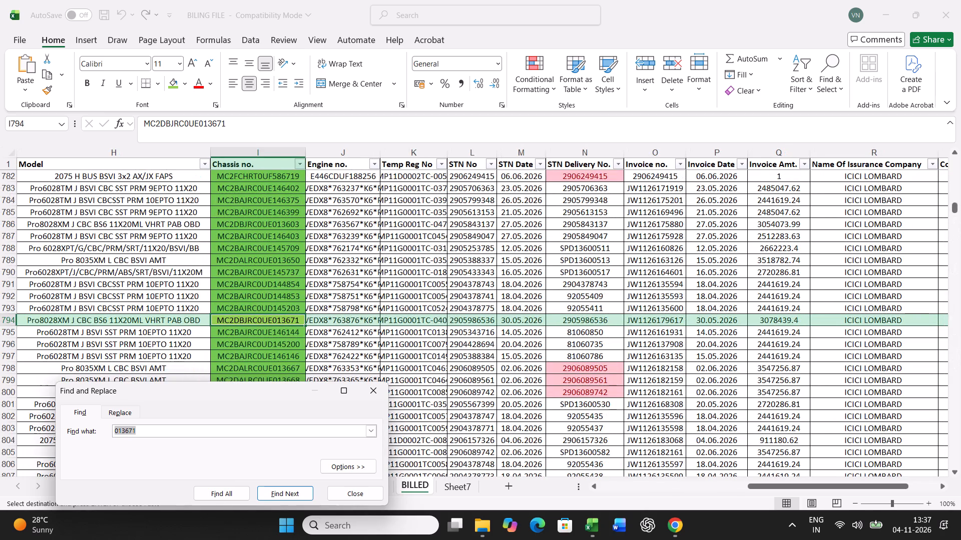
key("Escape")
key("Left")
key("Left")
key("Left")
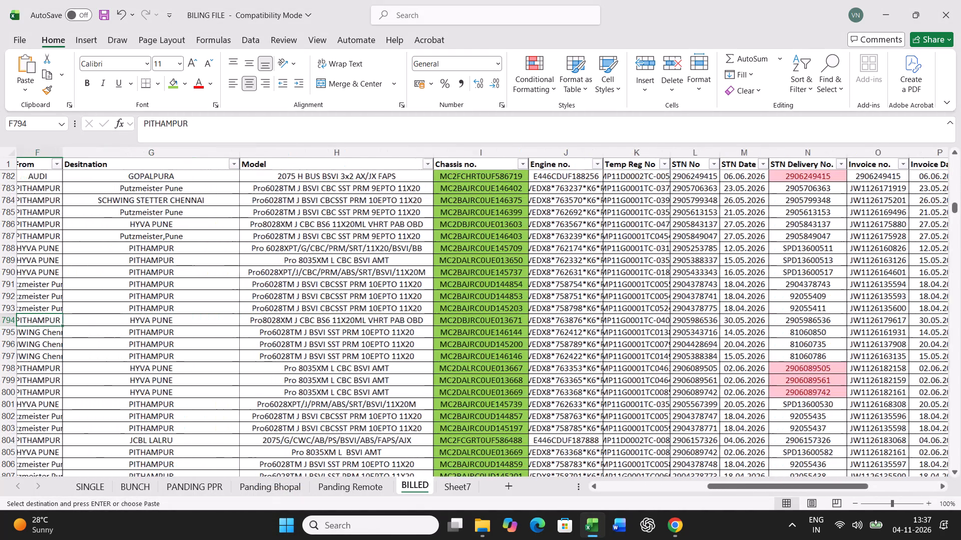
key("ctrl+f")
key("Return")
key("Return")
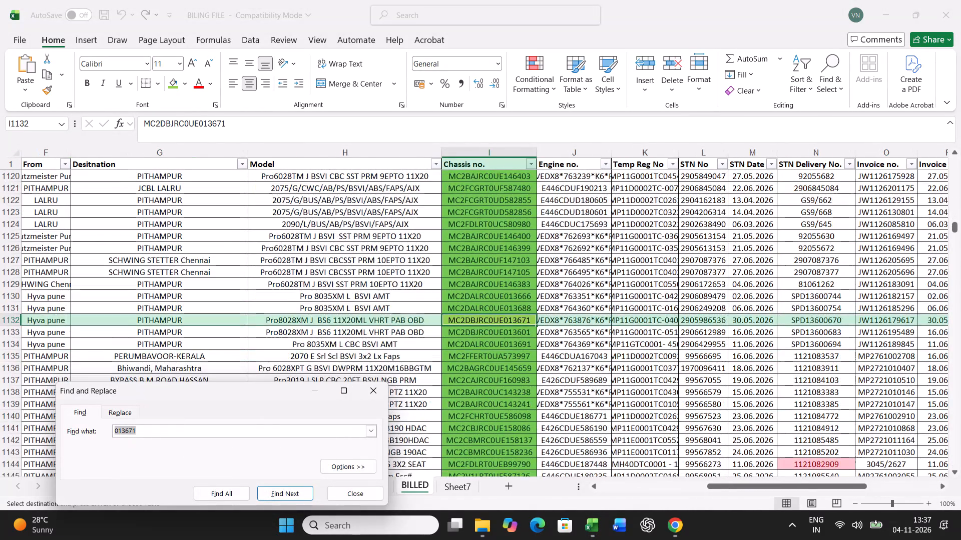
key("Return")
key("Escape")
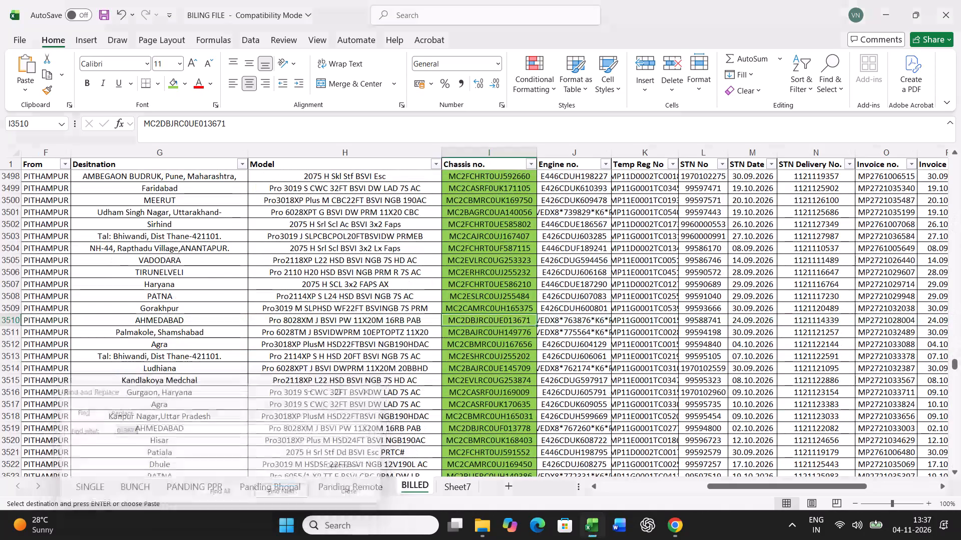
Examine the BILLED record of chassis 013671 to AHMEDABAD across its LR, dispatch, STN and invoice columns, along with the neighbouring records.
key("Left")
key("Left")
key("Left")
key("Left")
key("Left")
key("Left")
key("Left")
key("Left")
key("Left")
key("Left")
key("Left")
key("Left")
key("Left")
key("Left")
key("Left")
key("Left")
key("Left")
key("Left")
key("Left")
key("Left")
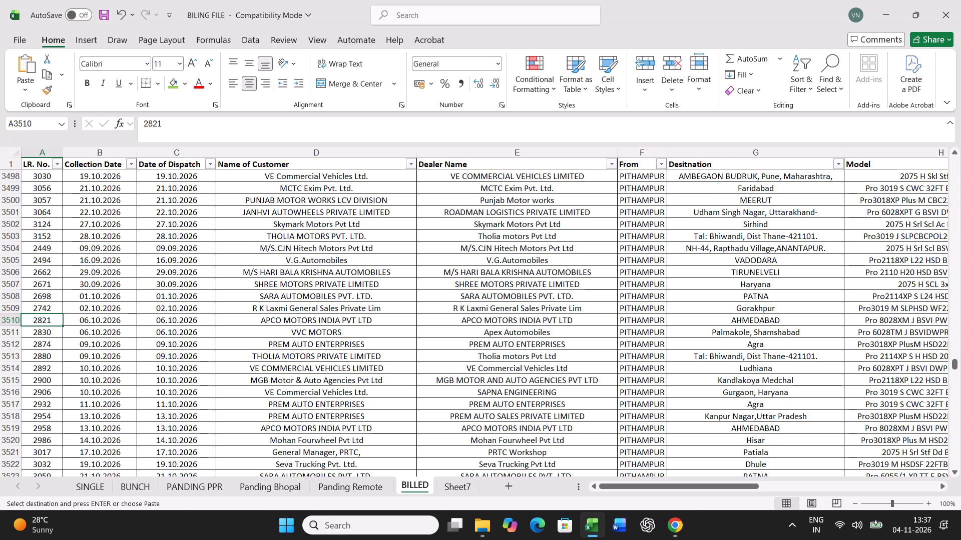
key("Right")
key("Right")
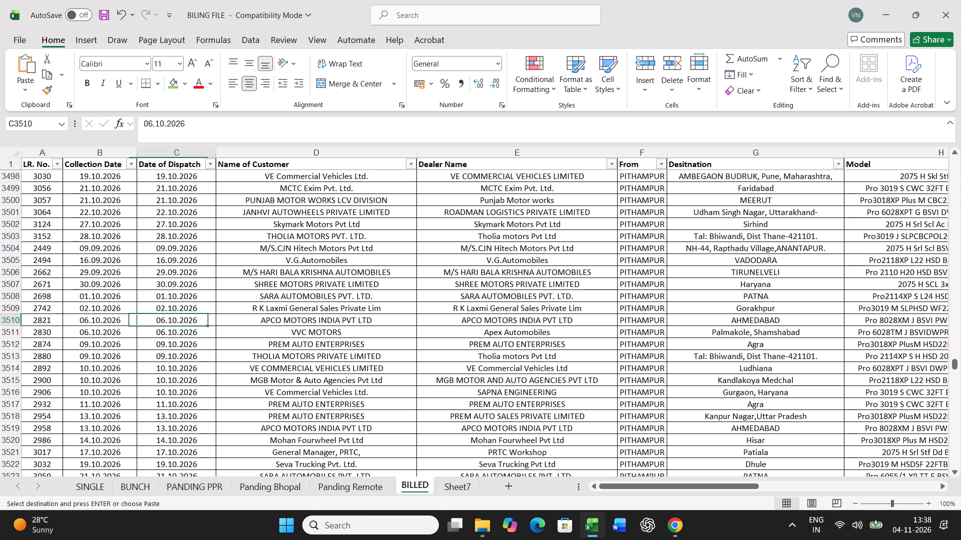
key("Right")
key("Right")
key("Right")
key("Right")
key("Right")
key("Right")
key("Right")
key("Right")
key("Right")
key("Right")
key("Right")
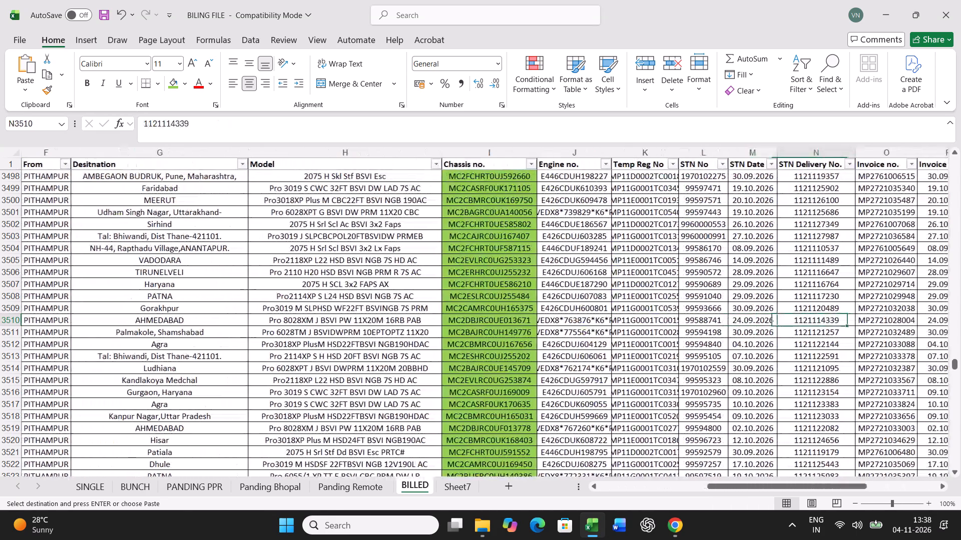
key("Right")
key("Right")
key("Right")
key("Right")
key("Right")
key("Right")
key("Right")
key("Left")
key("Left")
key("Left")
key("Left")
key("Left")
key("Left")
key("Left")
key("Left")
key("Left")
key("Left")
key("Left")
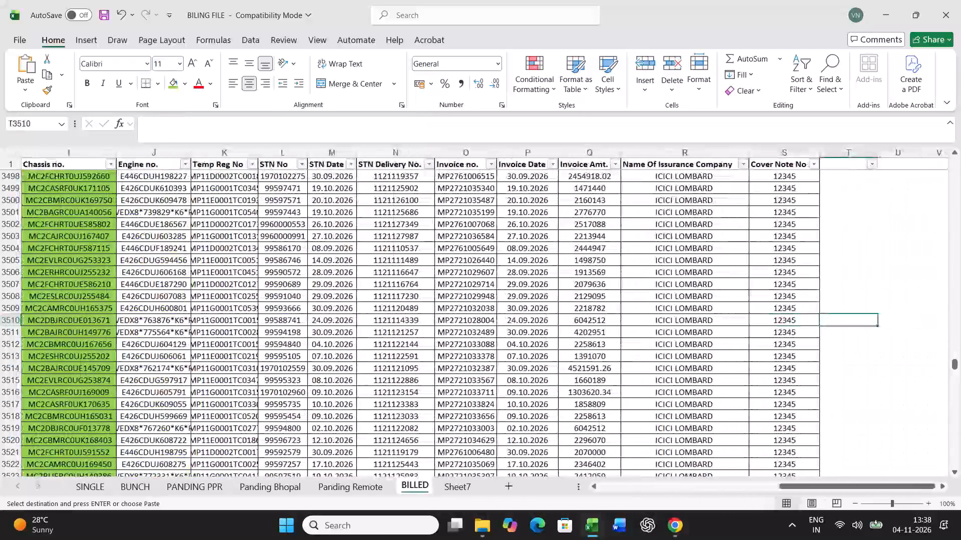
key("Left")
key("Left")
key("Left")
key("Left")
key("Left")
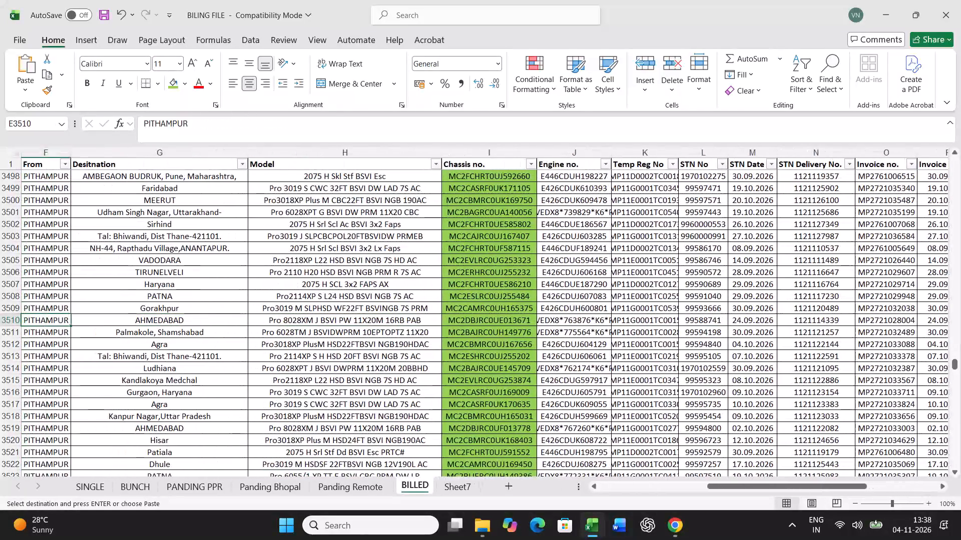
key("Left")
key("Left")
key("Left")
key("Left")
key("Left")
key("Left")
key("Left")
key("Left")
key("Left")
key("Left")
key("Left")
key("Left")
key("Left")
key("Left")
key("Left")
key("Left")
key("Left")
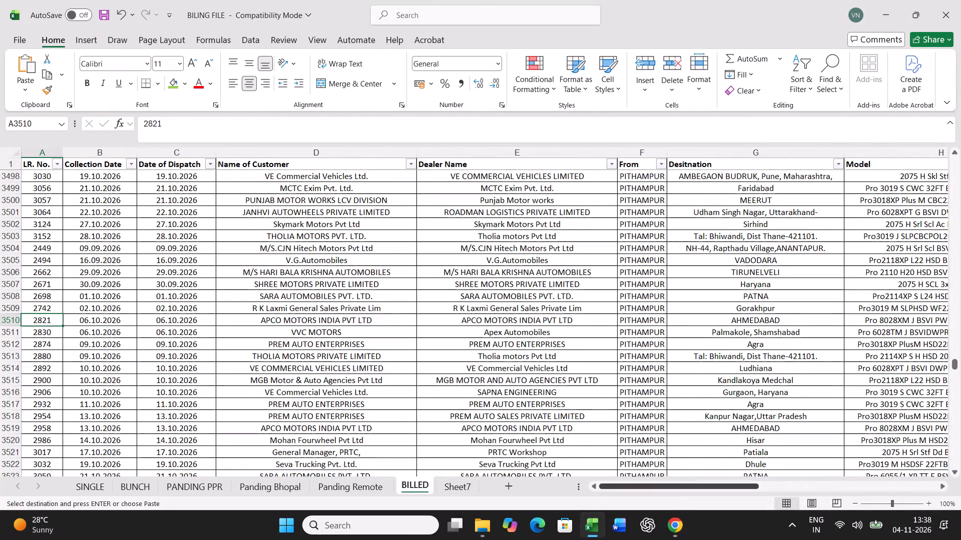
scroll(653, 448, "down", 20)
scroll(653, 448, "down", 5)
scroll(560, 383, "up", 7)
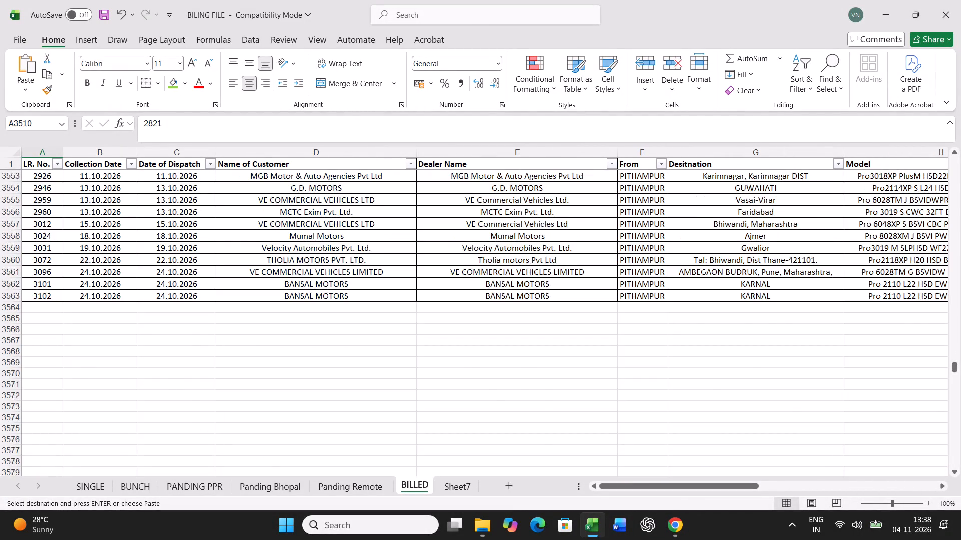
scroll(560, 383, "up", 15)
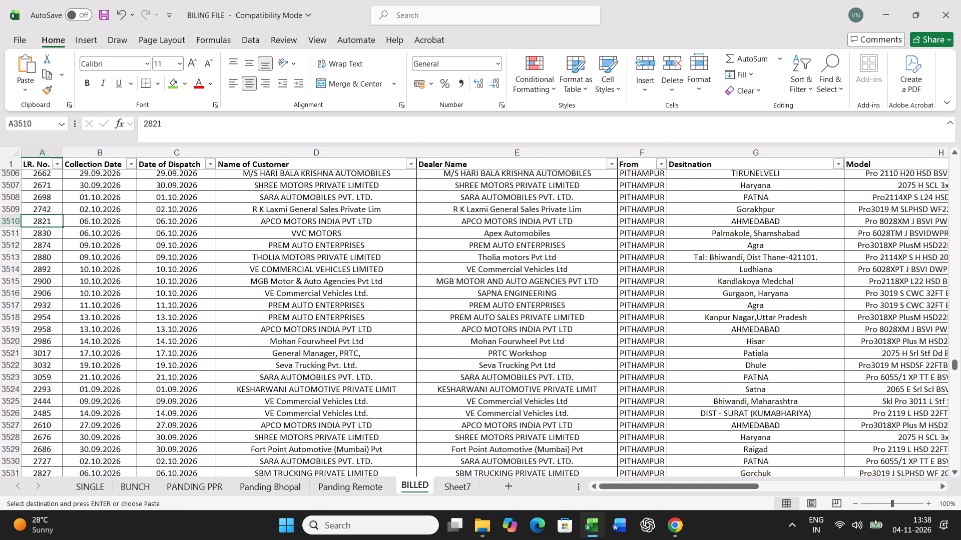
left_click(481, 517)
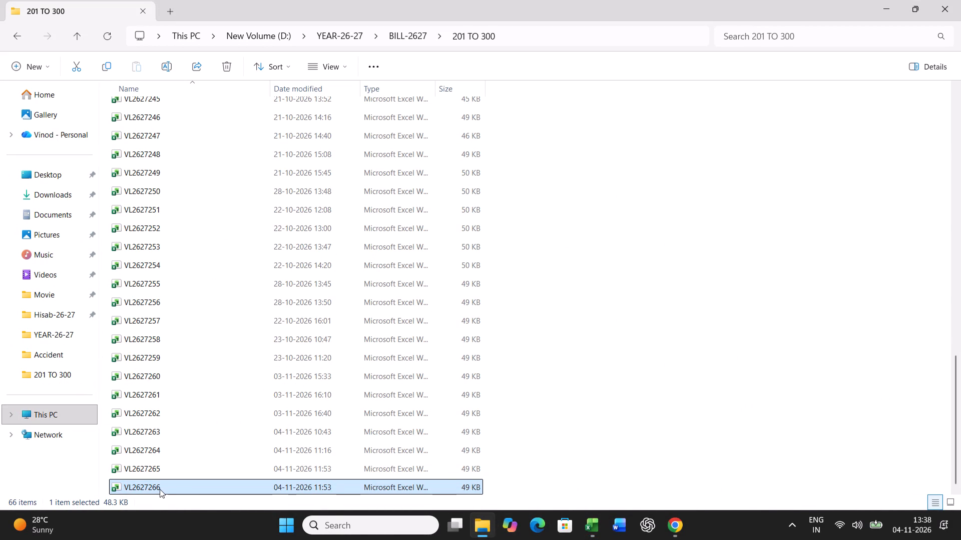
double_click(158, 466)
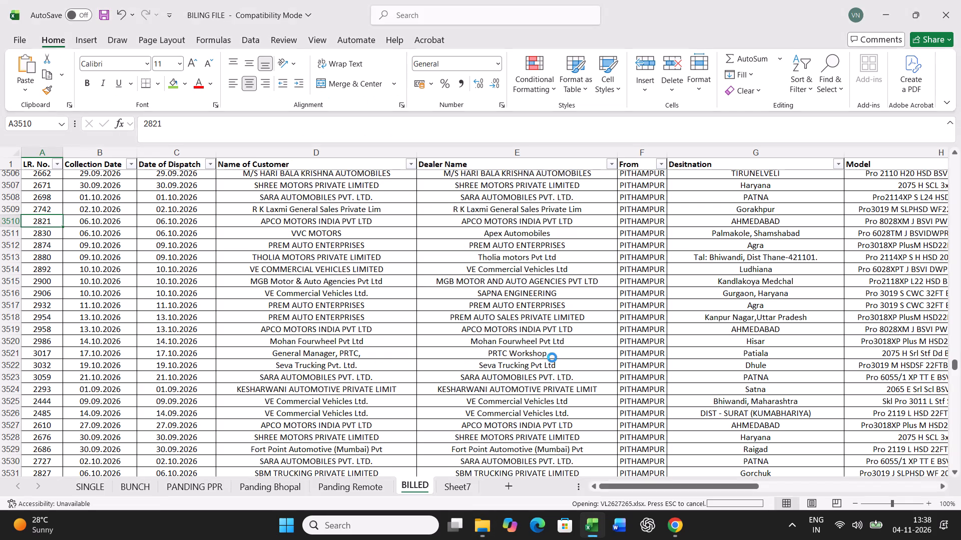
left_click(531, 370)
key("ctrl+f")
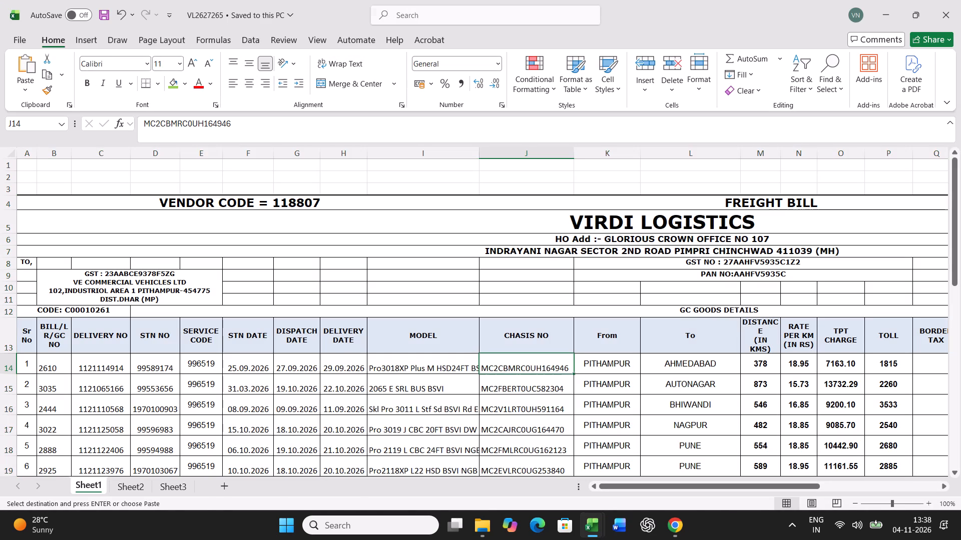
key("Return")
key("Return")
key("Escape")
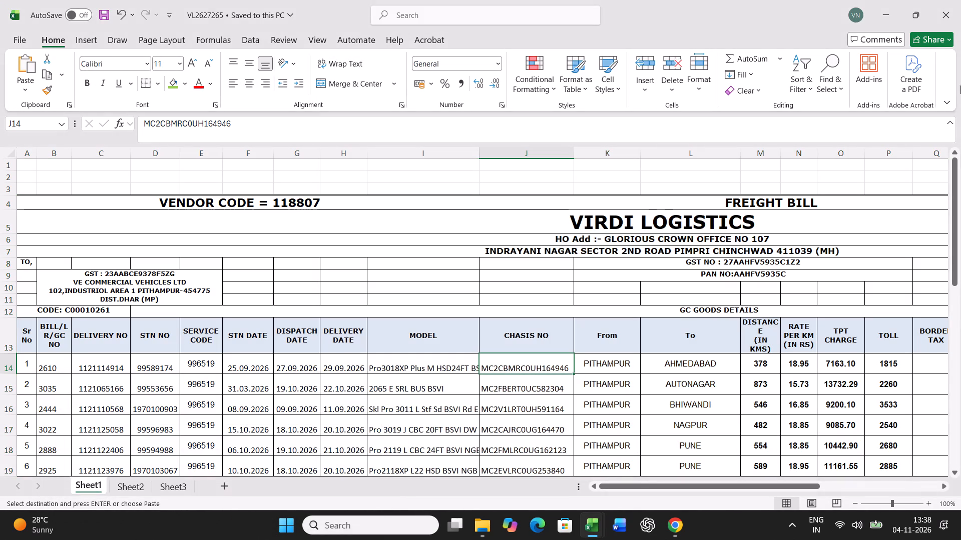
left_click(950, 17)
left_click(485, 525)
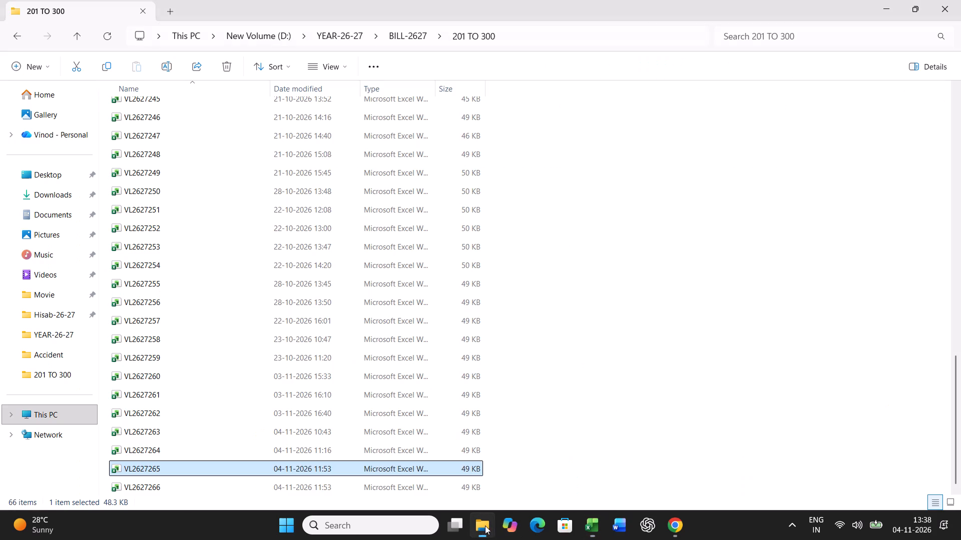
double_click(150, 492)
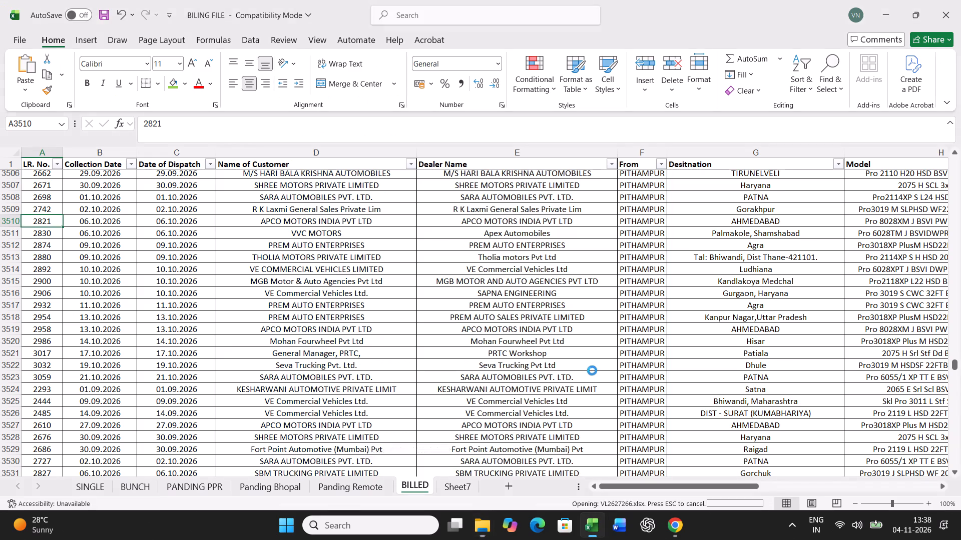
left_click(490, 378)
key("ctrl+f")
key("Return")
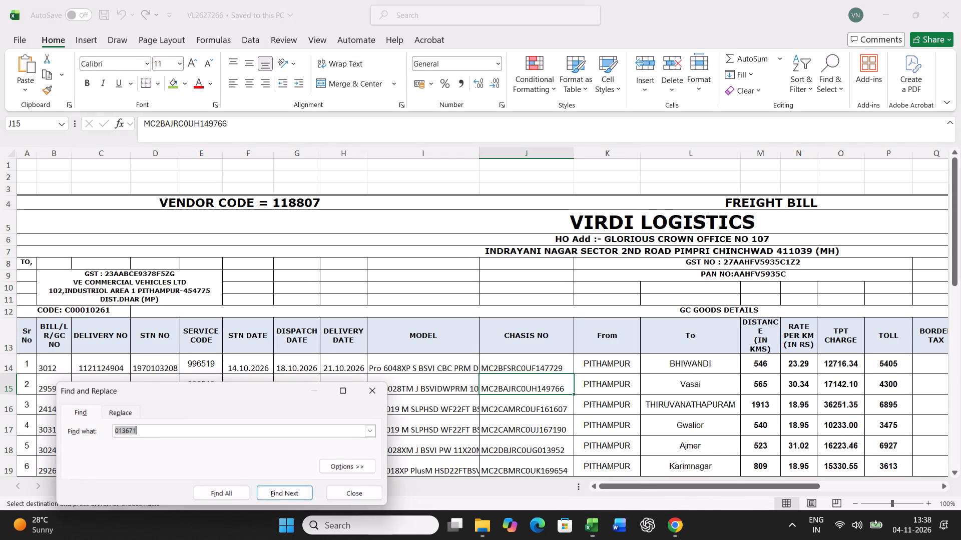
key("Escape")
key("Escape")
left_click(941, 12)
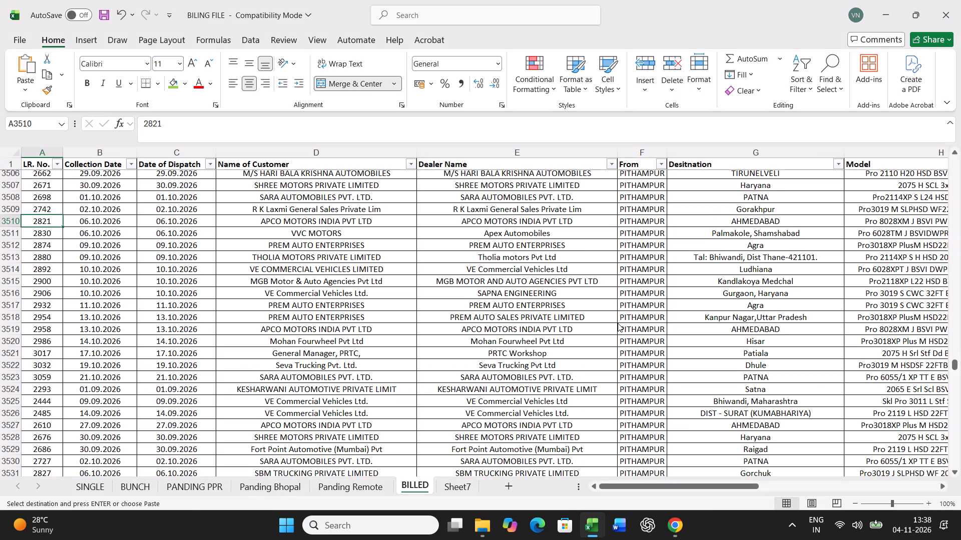
Open bill VL2627264 from the 201 TO 300 folder and search it for chassis 013671.
left_click(481, 526)
double_click(156, 449)
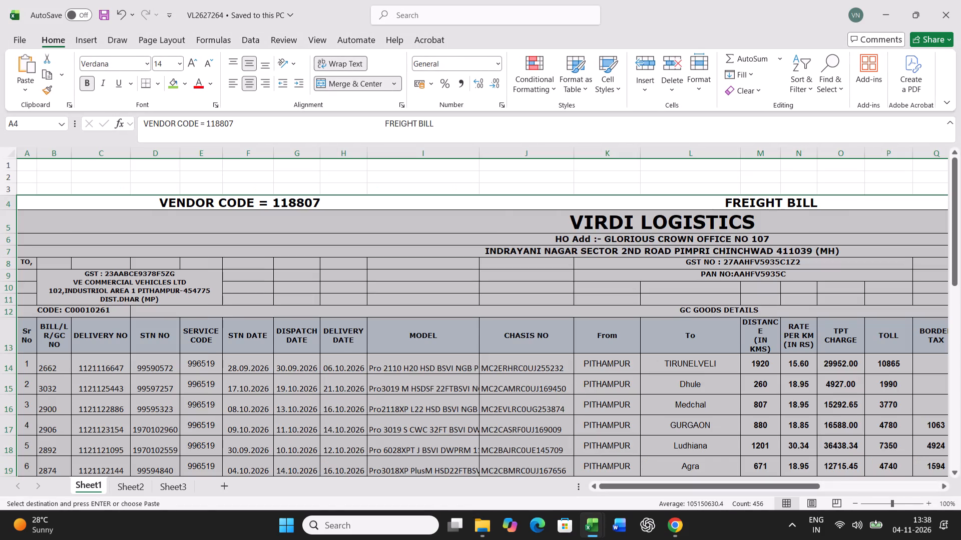
left_click(525, 376)
key("ctrl+f")
key("Return")
key("Return")
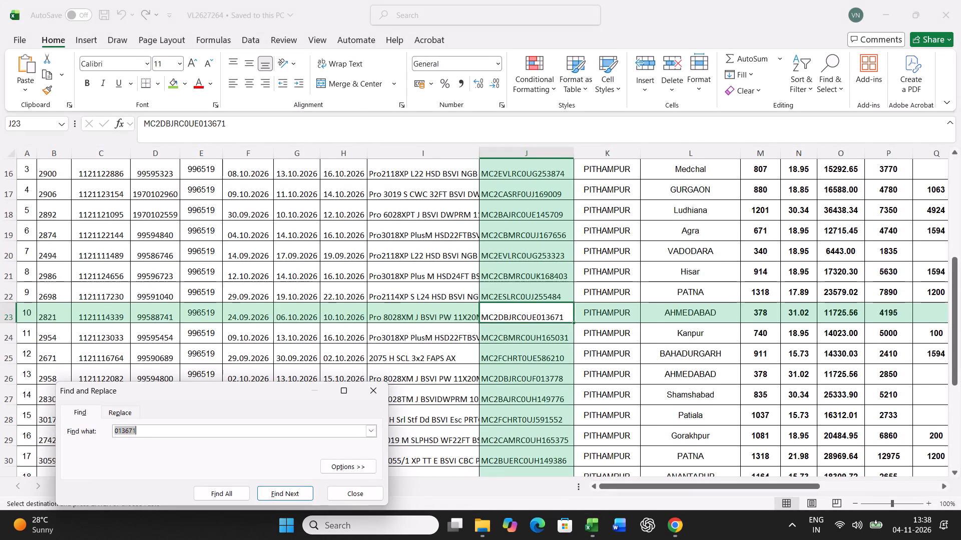
key("Escape")
key("Left")
key("Left")
key("Left")
key("Left")
key("Left")
key("Left")
key("Left")
key("Left")
key("Left")
key("Left")
key("Left")
key("Left")
key("Left")
key("Left")
key("Left")
key("Left")
key("Left")
key("Left")
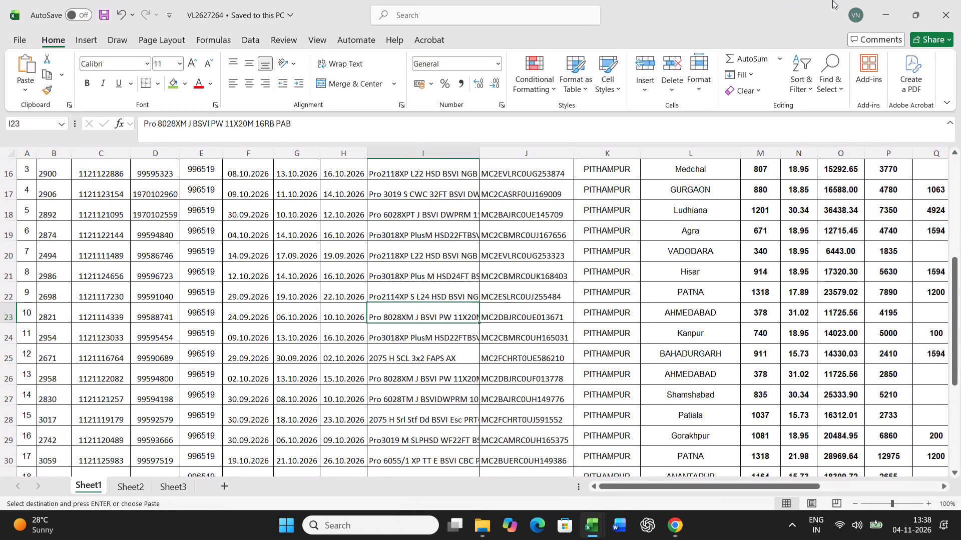
Examine the route, distance, rate, toll and total columns in the VL2627264 row for chassis 013671.
key("Right")
key("Right")
key("Right")
key("Right")
key("Right")
key("Right")
key("Right")
key("Right")
key("Right")
key("Right")
key("Right")
key("Right")
key("Right")
key("Right")
key("Right")
key("Right")
key("Right")
key("Right")
key("Right")
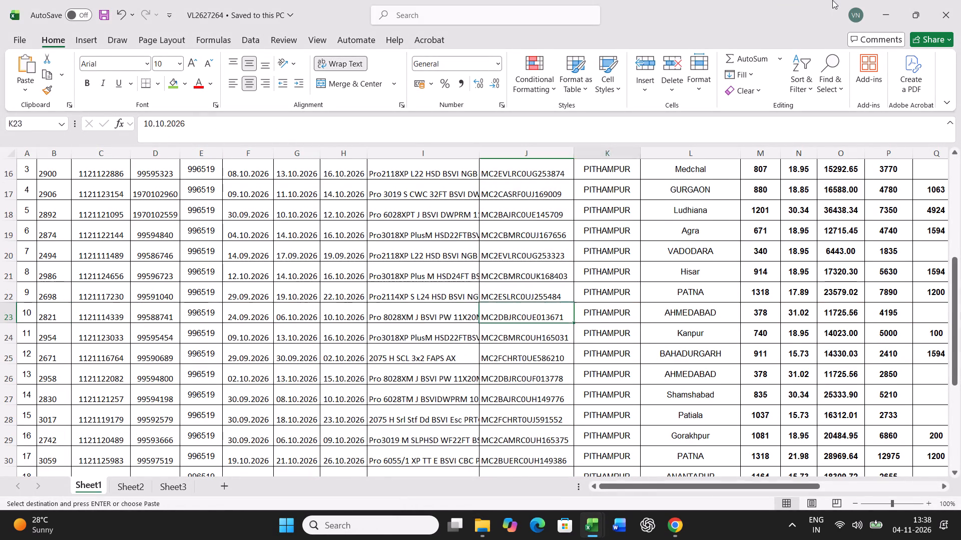
key("Right")
key("Right")
key("Right")
key("Right")
key("Right")
key("Right")
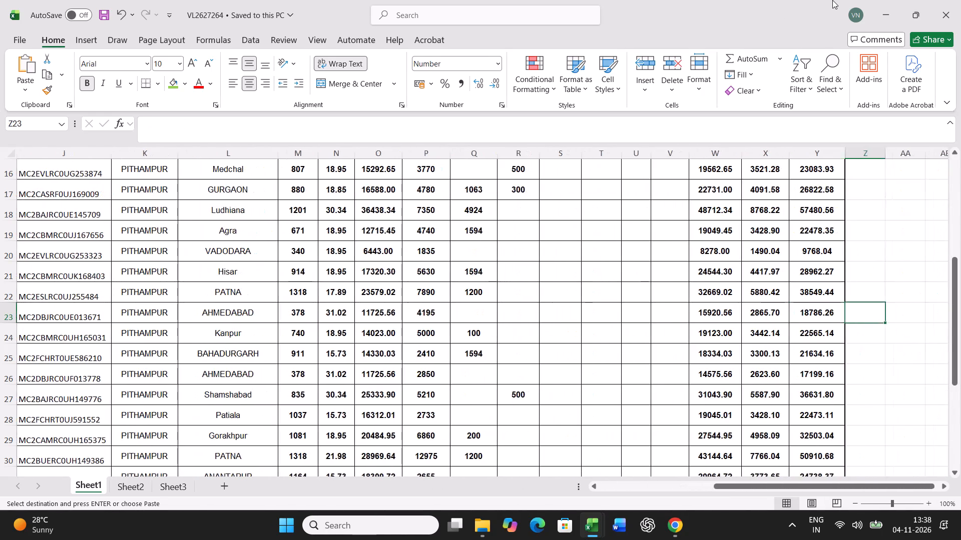
scroll(848, 409, "up", 8)
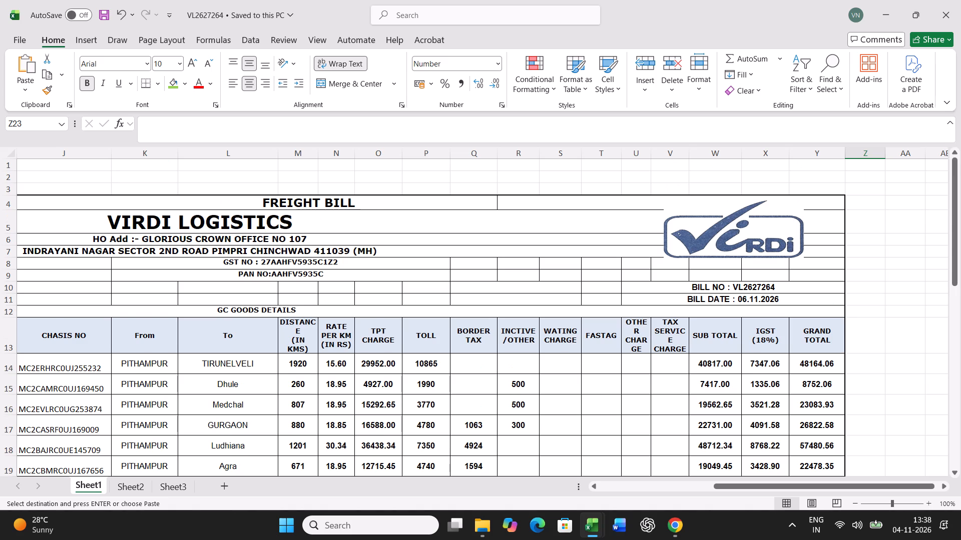
key("Left")
key("Left")
key("Left")
key("Left")
key("Left")
key("Left")
key("Left")
key("Left")
key("Left")
key("Left")
key("Left")
key("Left")
key("Left")
key("Left")
key("Left")
key("Left")
key("Left")
key("Left")
key("Left")
key("Left")
key("Left")
key("Left")
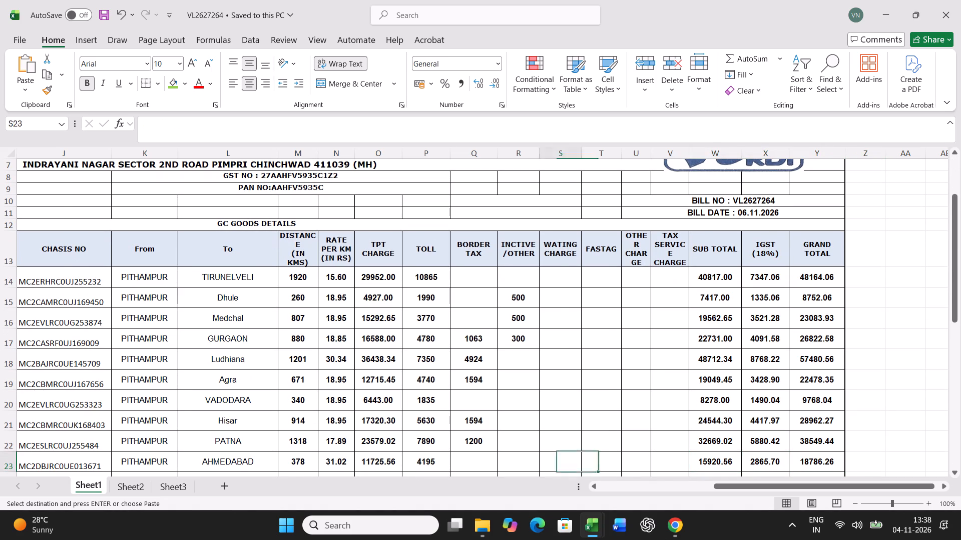
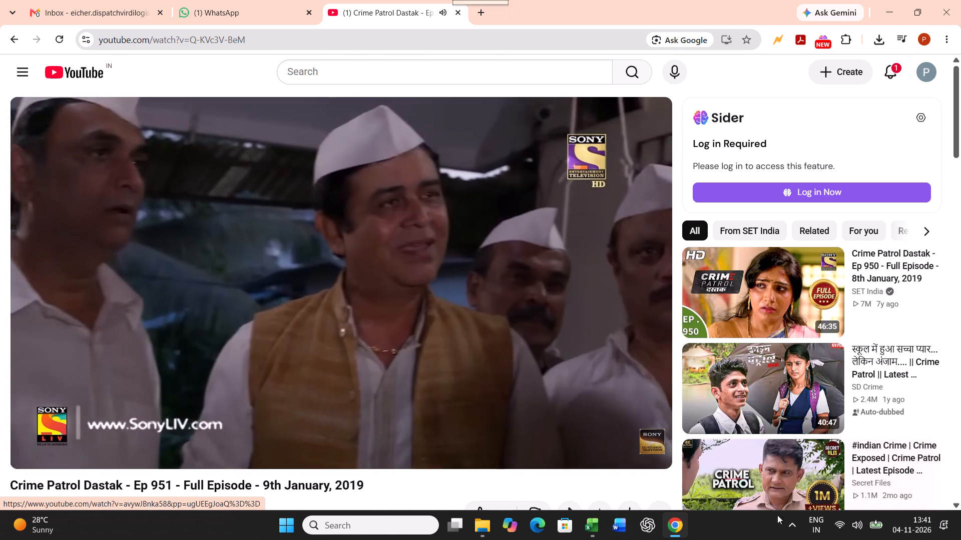
left_click(604, 531)
left_click(648, 483)
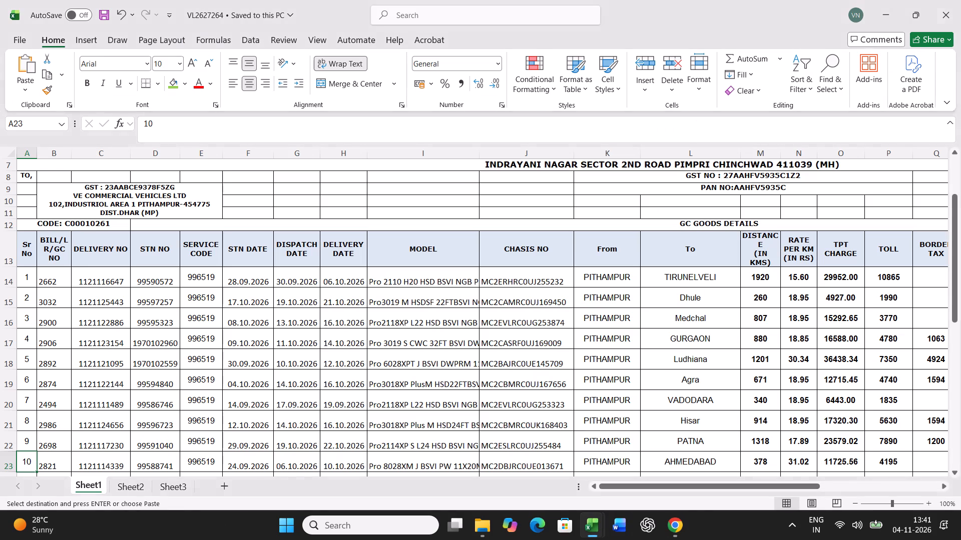
left_click(952, 9)
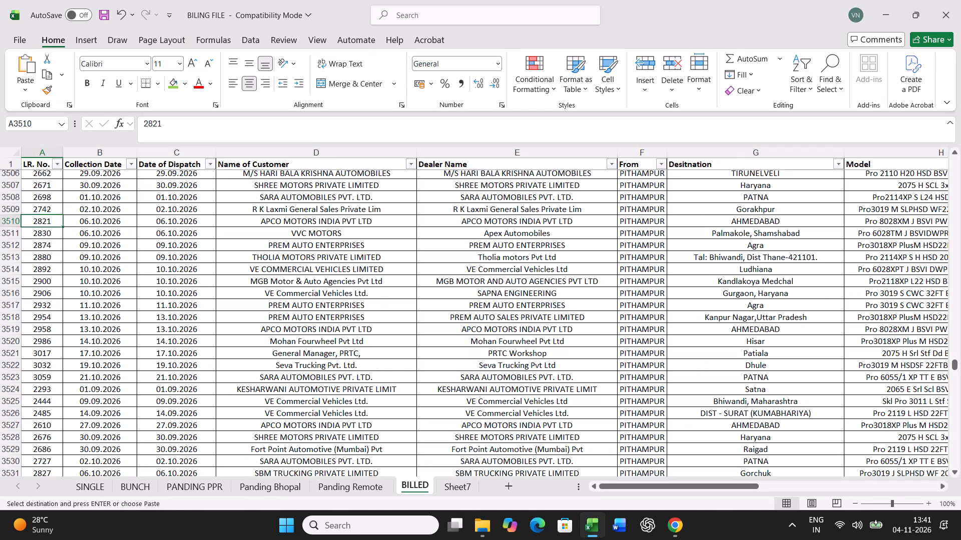
left_click(587, 530)
left_click(587, 530)
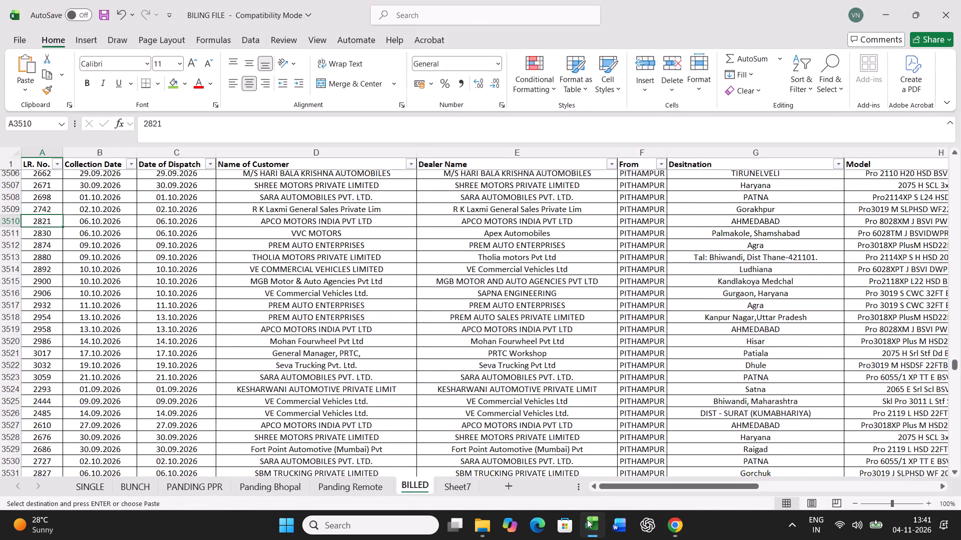
left_click(500, 368)
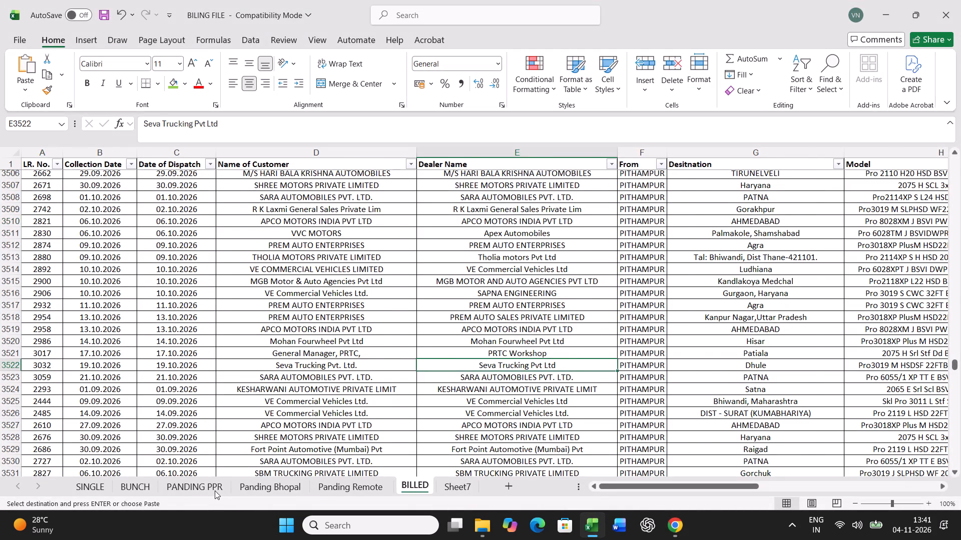
Find chassis 013667 on the PANDING PPR sheet and fill its chassis cell green.
left_click(212, 490)
left_click(490, 346)
key("ctrl+f")
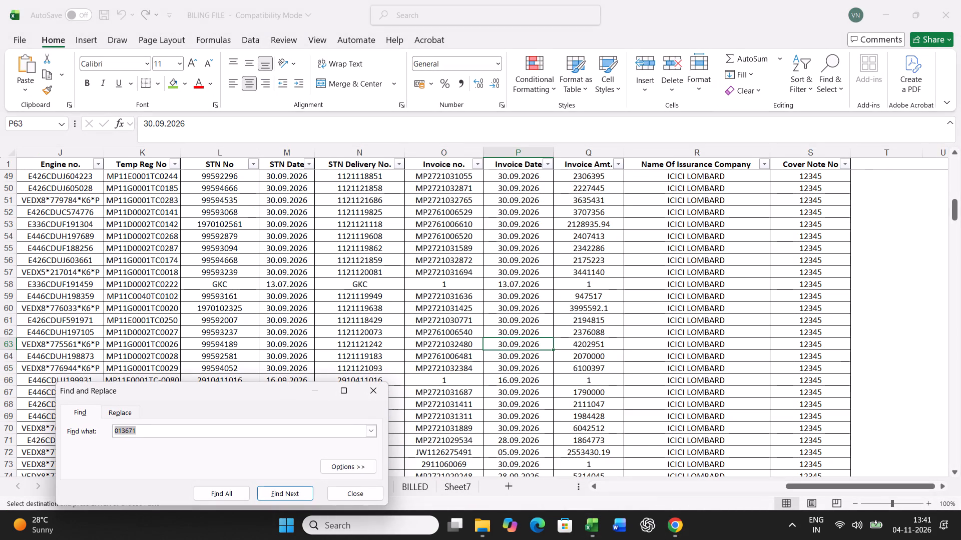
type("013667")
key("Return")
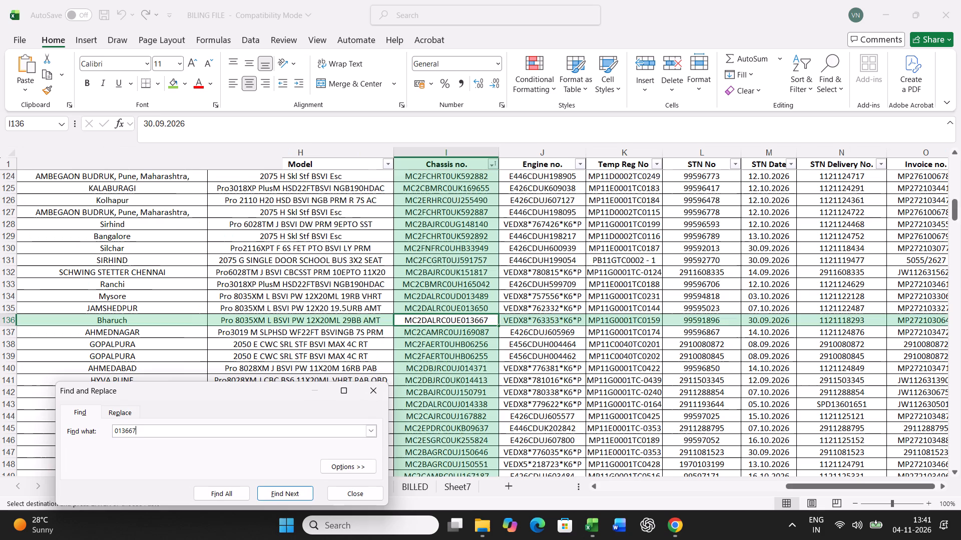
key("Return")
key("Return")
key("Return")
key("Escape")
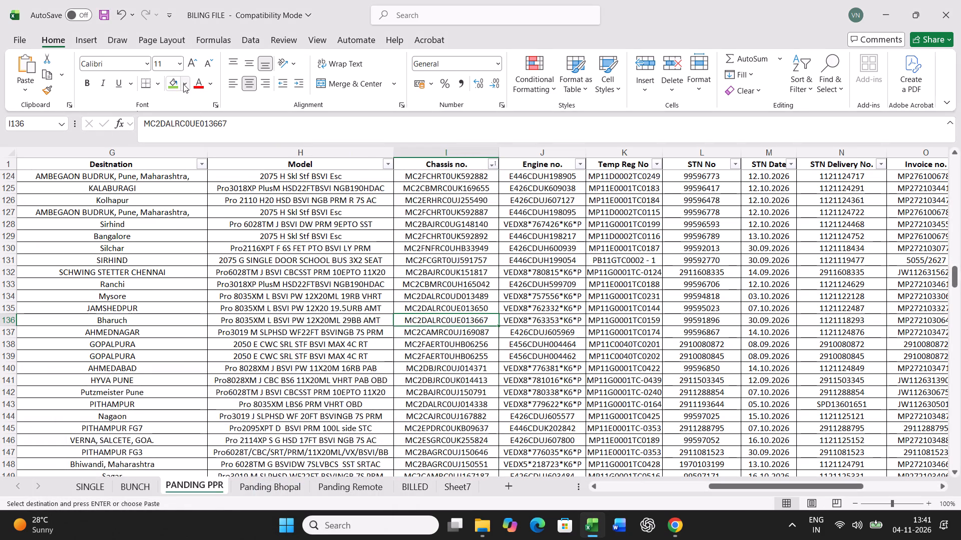
left_click(173, 86)
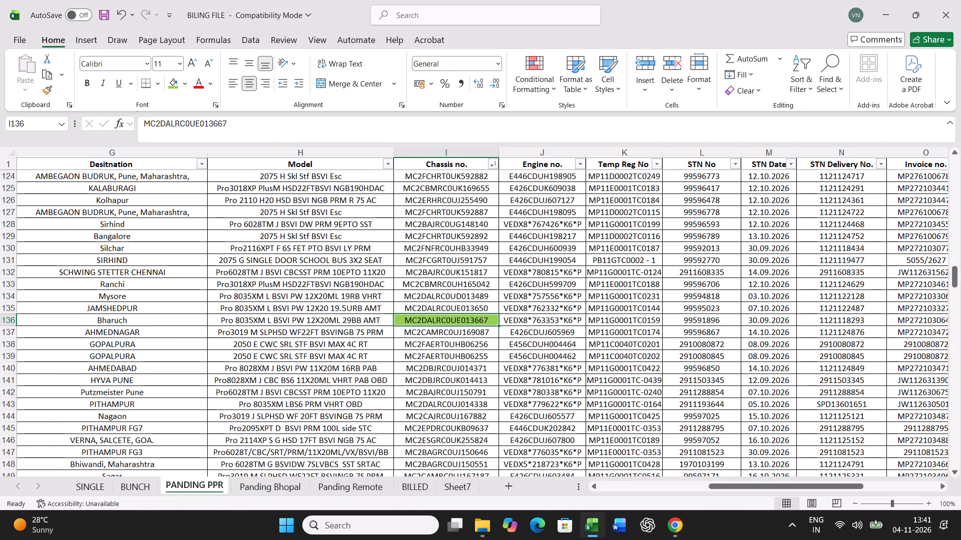
key("Left")
key("Left")
key("Left")
key("Left")
key("Left")
key("Left")
key("Left")
key("Left")
key("Left")
key("Left")
key("Left")
key("Left")
key("Left")
key("Left")
key("Left")
key("Left")
key("Left")
key("Left")
key("Left")
key("Left")
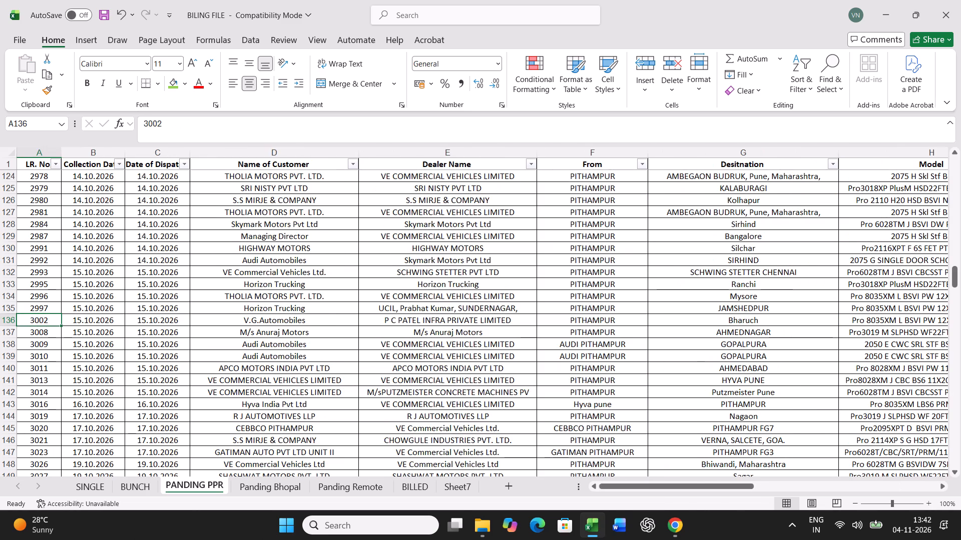
key("ctrl+shift+Right")
key("ctrl+c")
left_click(133, 493)
scroll(235, 315, "up", 2)
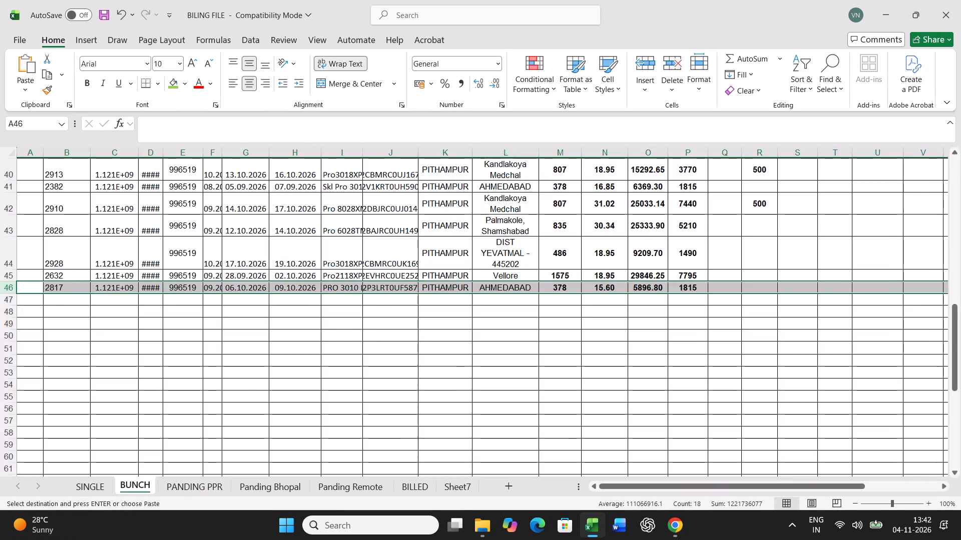
scroll(235, 315, "up", 10)
left_click(35, 312)
scroll(292, 438, "up", 3)
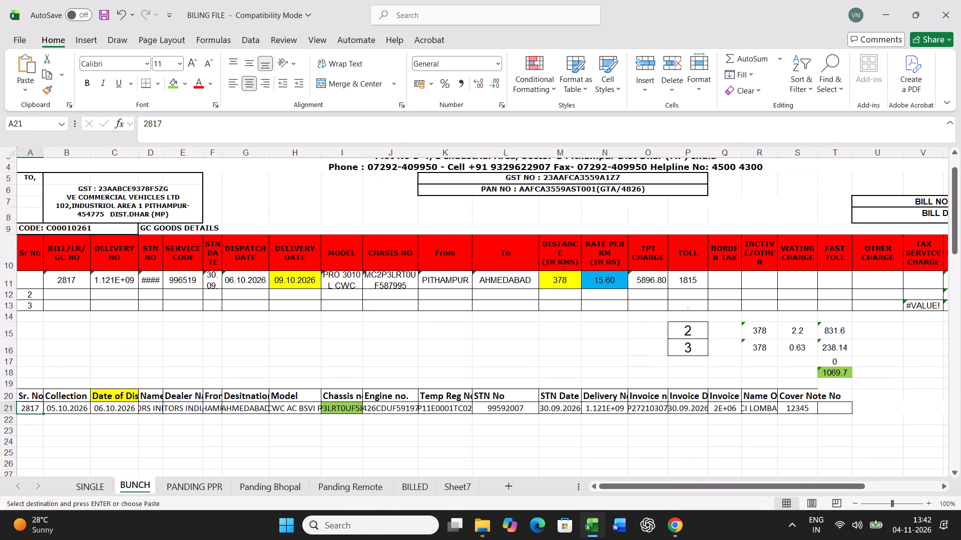
key("ctrl+v")
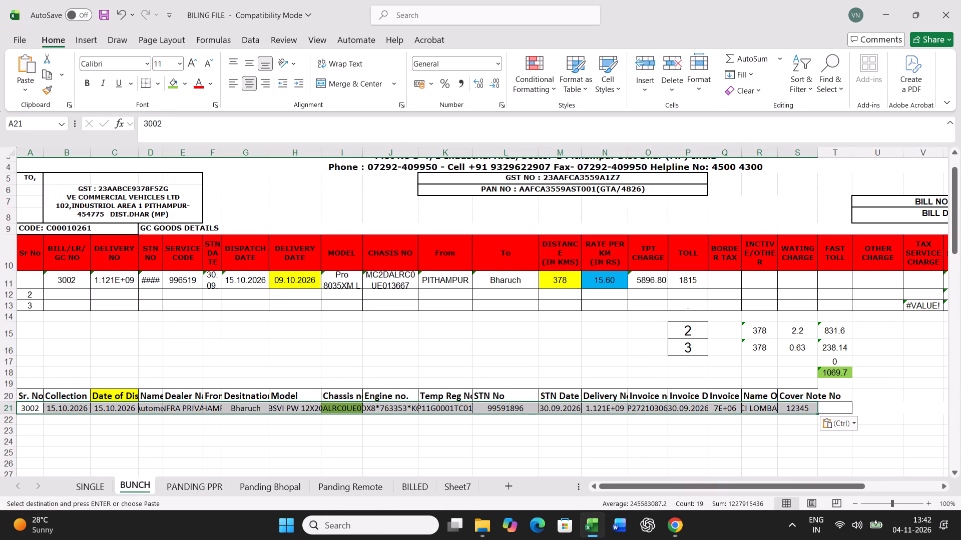
Set the trip's date of dispatch to 16.10.2026 and its delivery date to 18.10.2026.
left_click(114, 408)
type("16.10.2026")
key("Return")
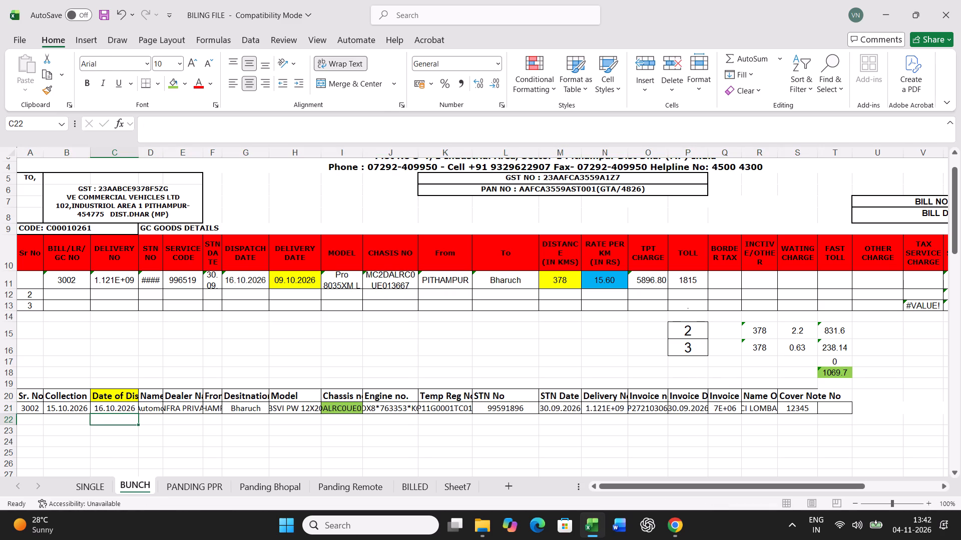
left_click(307, 283)
type("18.1.")
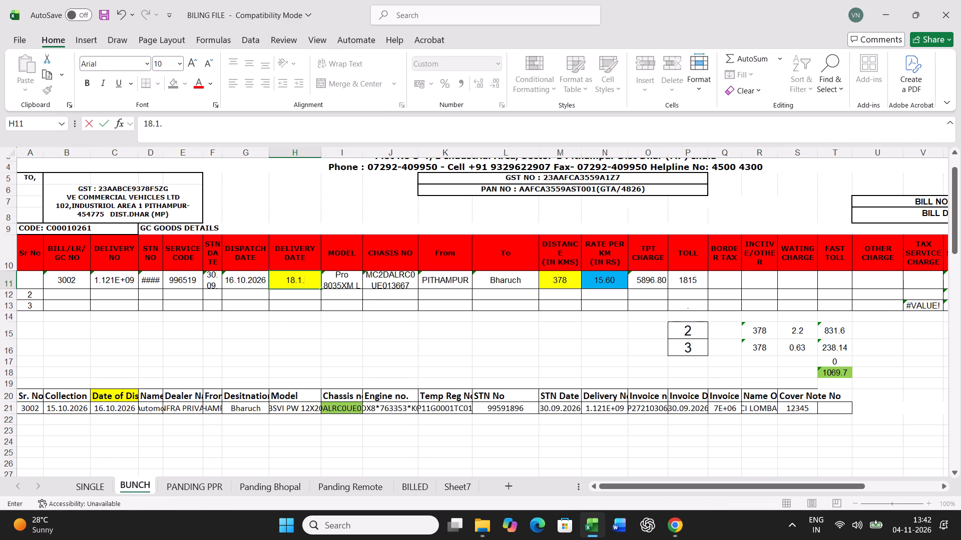
key("BackSpace")
type("0.2026")
key("Return")
Set the Bharuch trip's distance to 404 km, rate per km to 31.02 and toll to 4125.
key("Up")
key("Right")
key("Right")
key("Right")
key("Right")
key("Right")
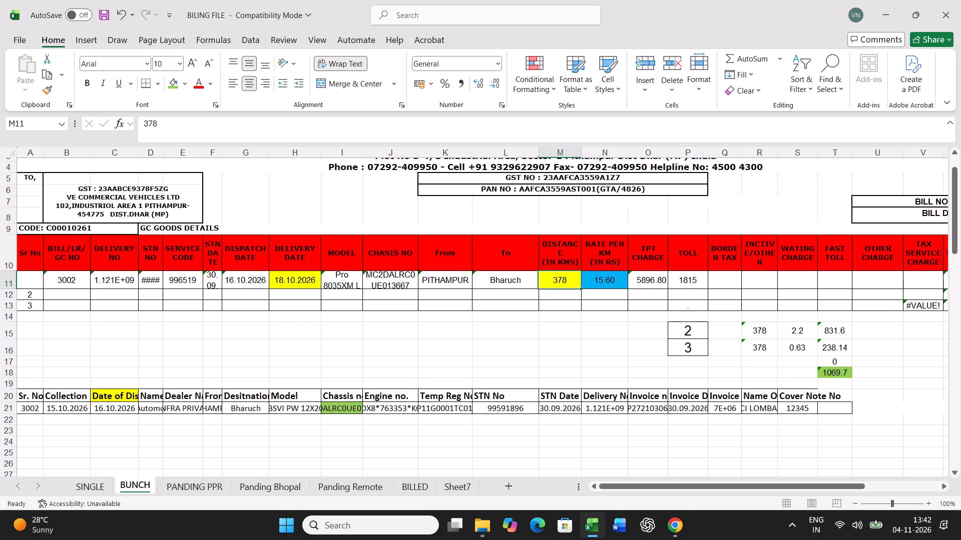
type("404")
key("Right")
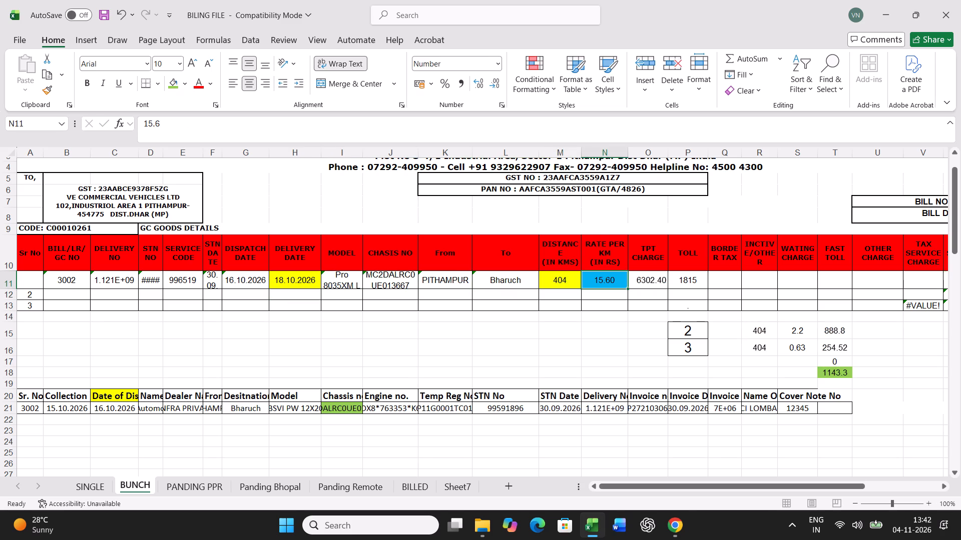
type("31.02")
key("Right")
key("Right")
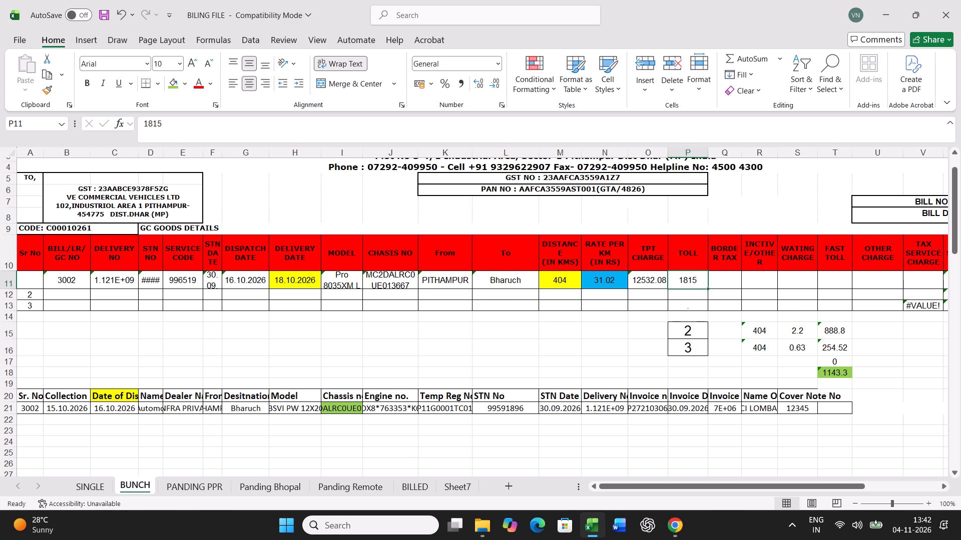
type("4125")
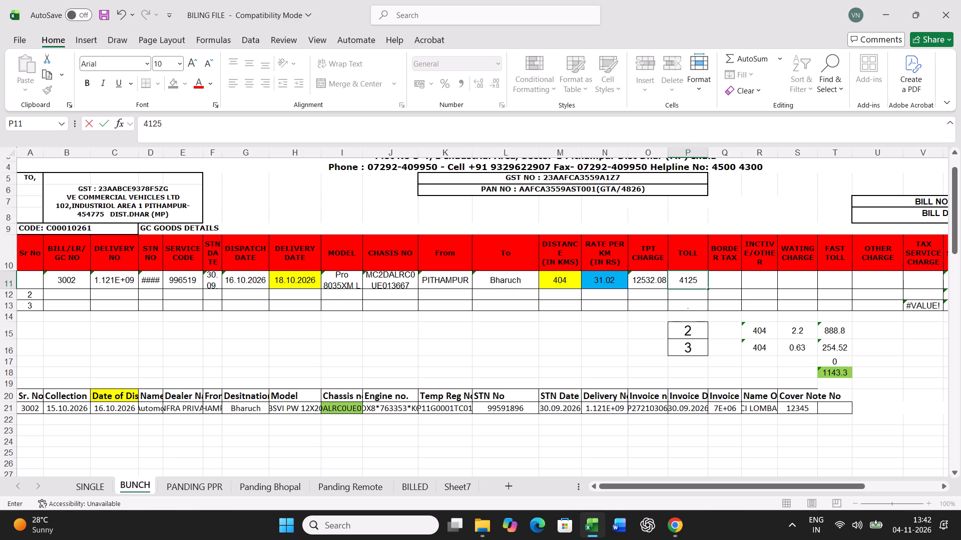
key("Return")
Set the actual transit time in cell P16 of BUNCH to 2.
key("Return")
key("Return")
key("Return")
key("Return")
key("2")
key("Return")
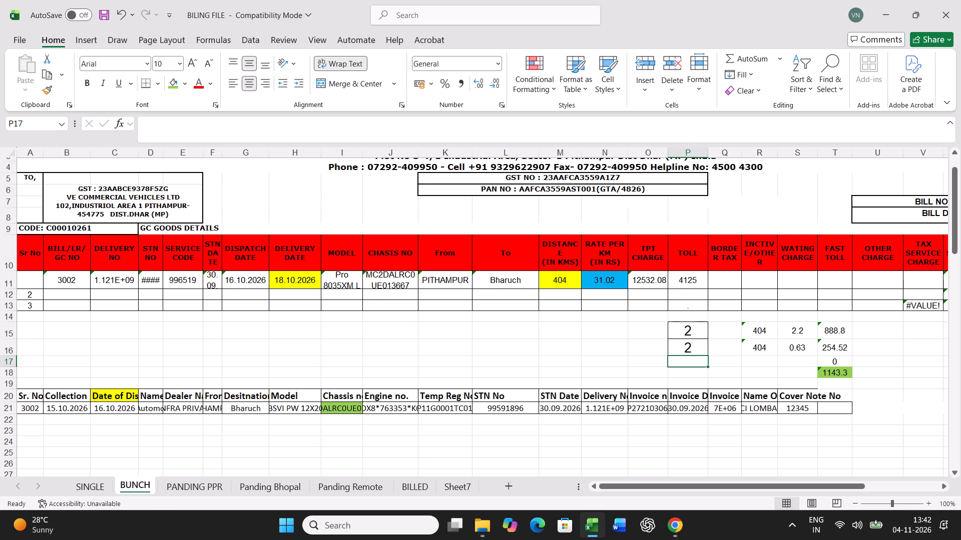
Print the freight bill for G.C. No 3002 from the SINGLE sheet.
left_click(95, 487)
key("ctrl+p")
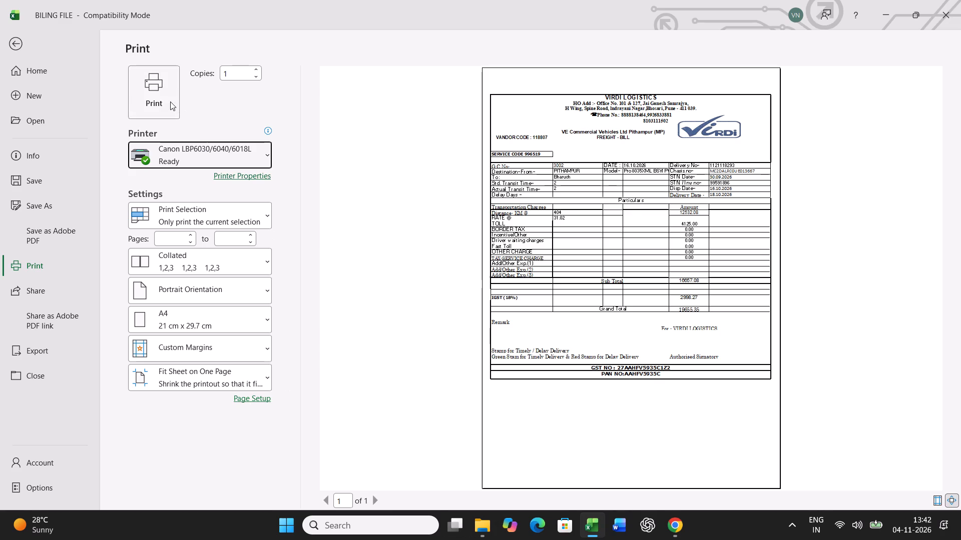
left_click(168, 101)
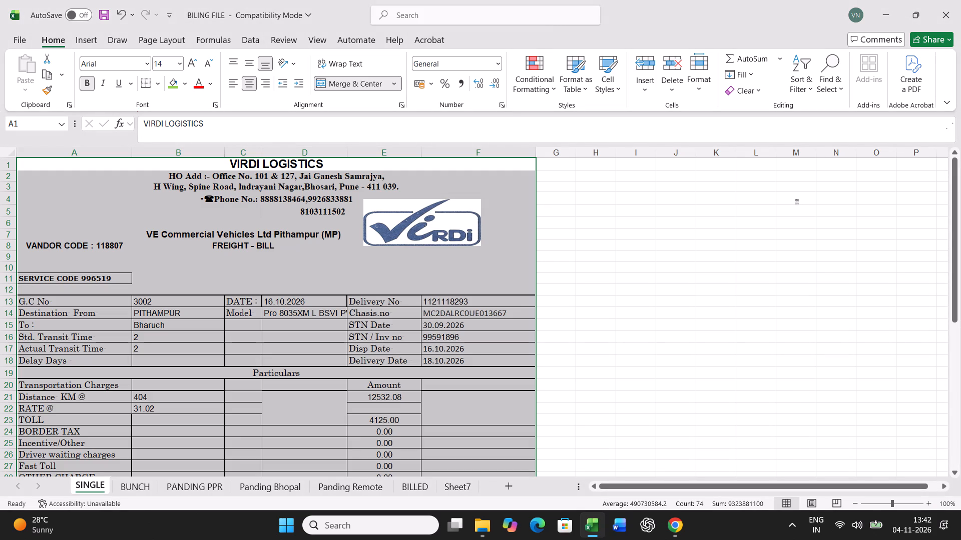
Copy trip row 11 on BUNCH and paste it as values into row 47, below the collected trips.
left_click(144, 489)
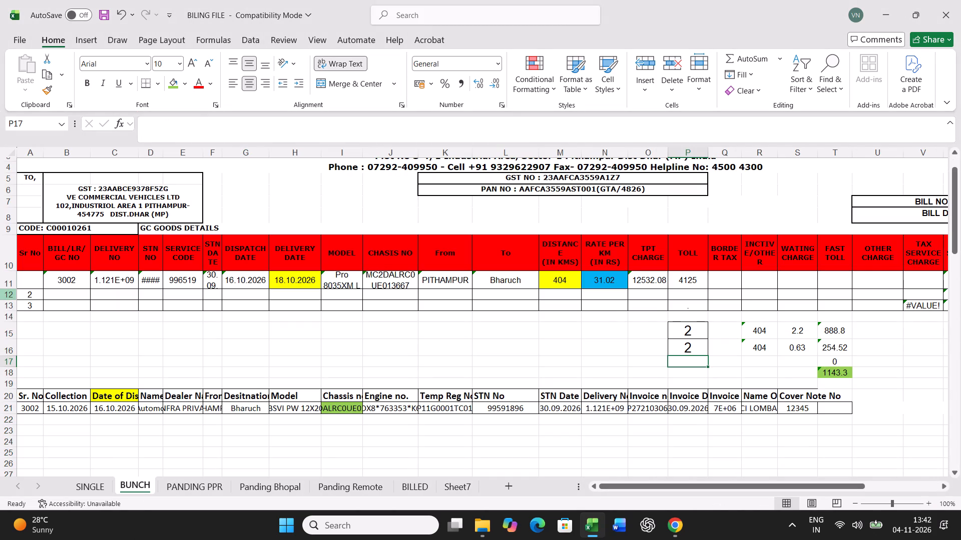
left_click(8, 284)
key("ctrl+c")
scroll(277, 331, "down", 15)
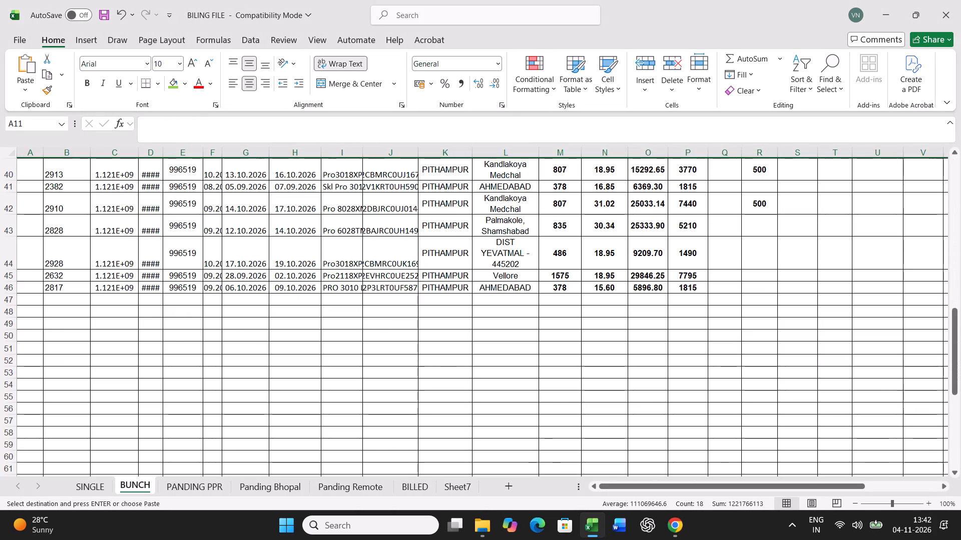
right_click(36, 301)
left_click(94, 238)
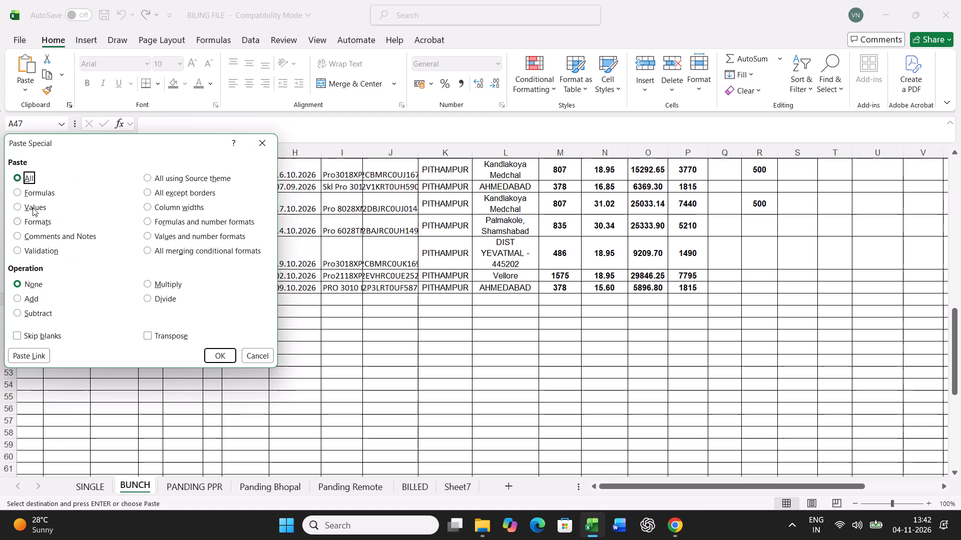
left_click(33, 207)
left_click(227, 357)
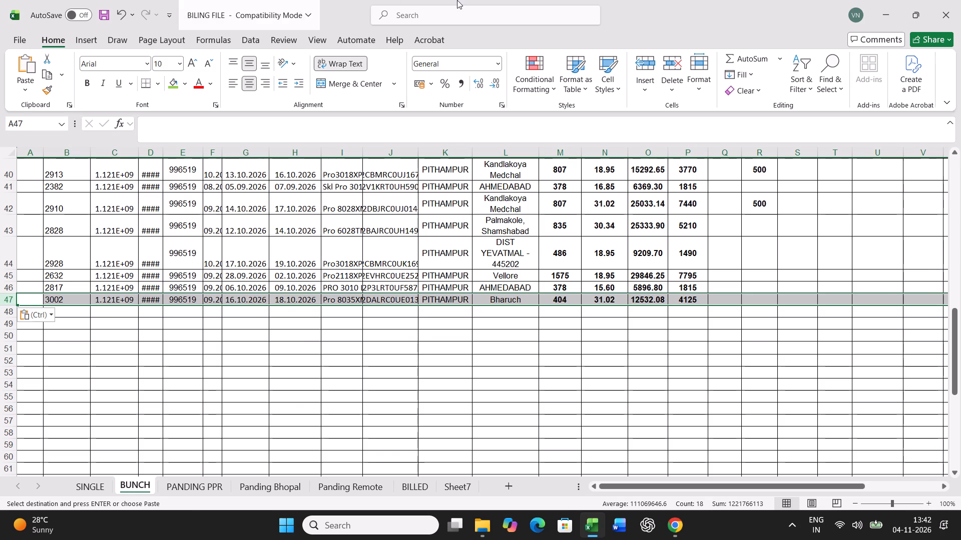
Find chassis 151403 on the PANDING PPR sheet and fill its chassis cell green.
left_click(215, 485)
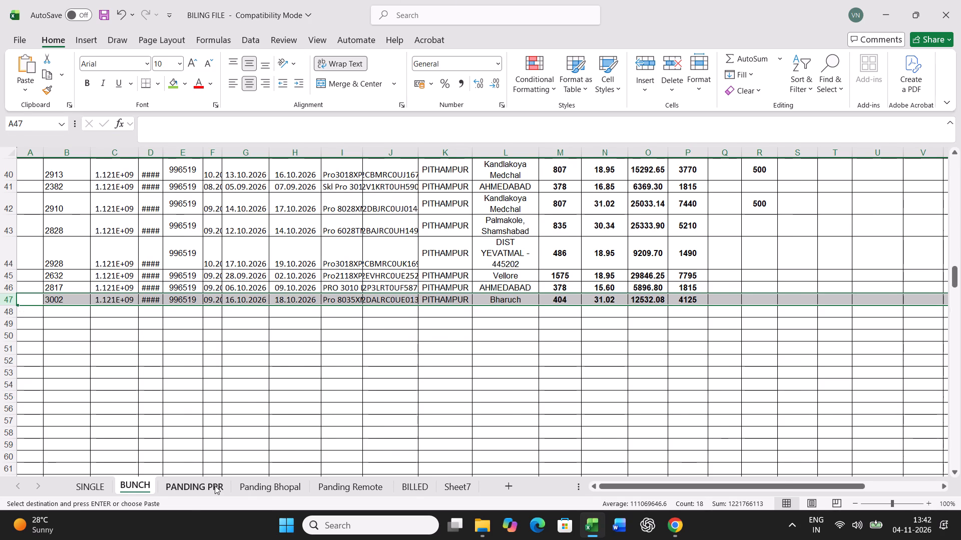
left_click(394, 378)
key("ctrl+f")
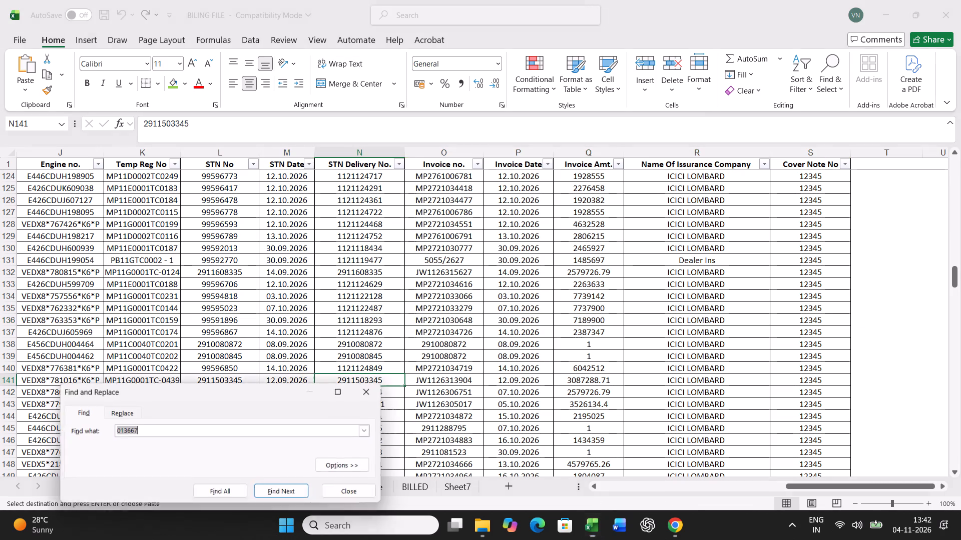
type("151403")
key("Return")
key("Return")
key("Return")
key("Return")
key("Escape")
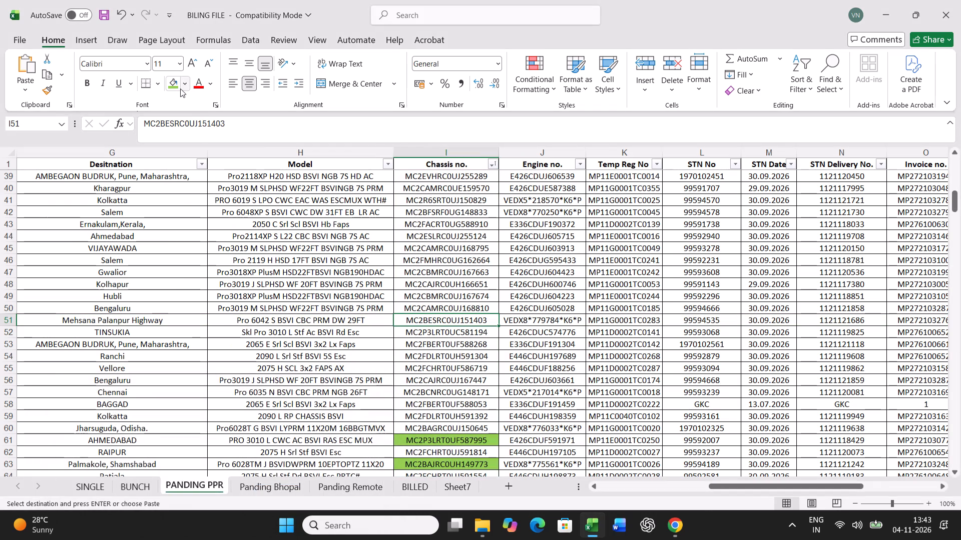
left_click(179, 87)
Copy the full PANDING PPR record of chassis 151403 over the source record in row 21 of BUNCH.
key("Left")
key("Left")
key("Left")
key("Left")
key("Left")
key("Left")
key("Left")
key("Left")
key("Left")
key("Left")
key("Left")
key("Left")
key("Left")
key("Left")
key("Left")
key("Left")
key("Left")
key("Left")
key("Left")
key("Left")
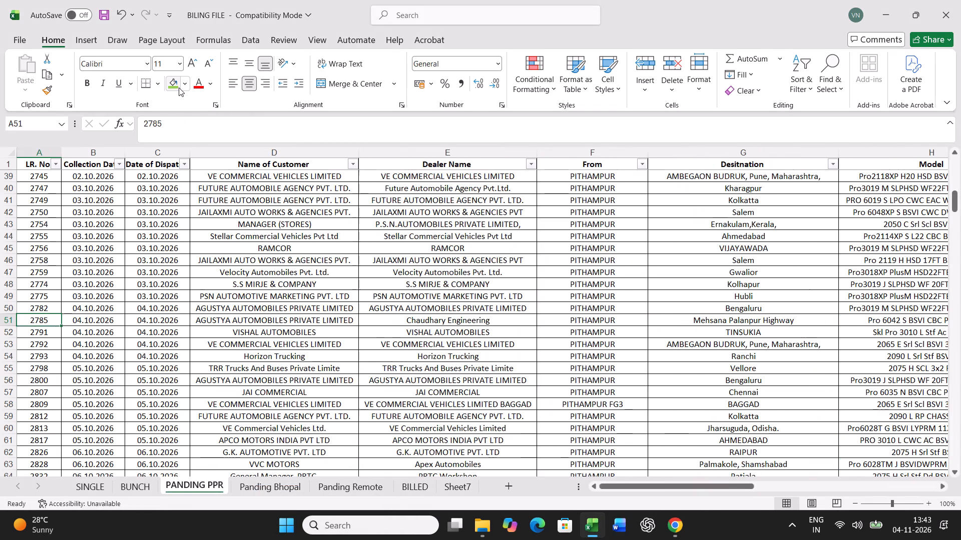
key("ctrl+shift+Right")
key("ctrl+c")
left_click(132, 479)
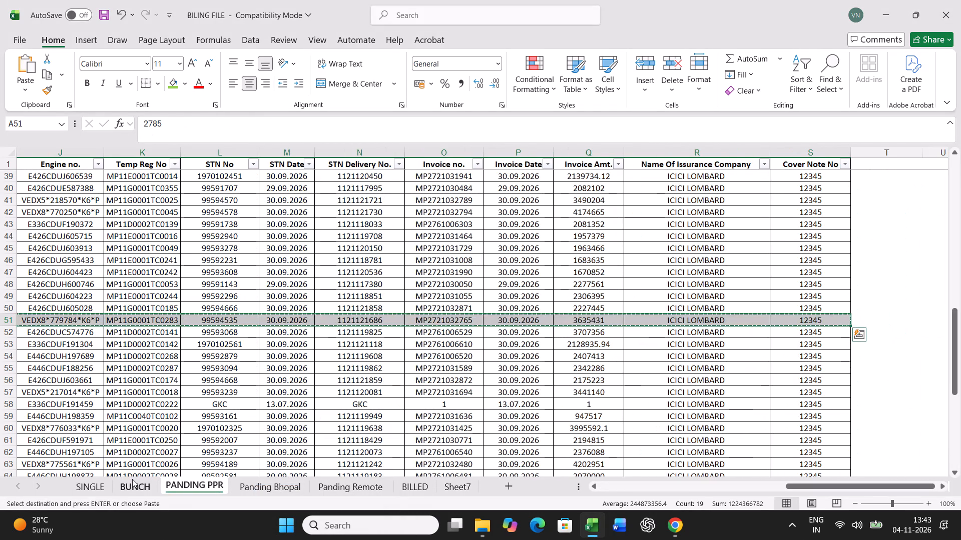
scroll(185, 438, "up", 15)
left_click(31, 406)
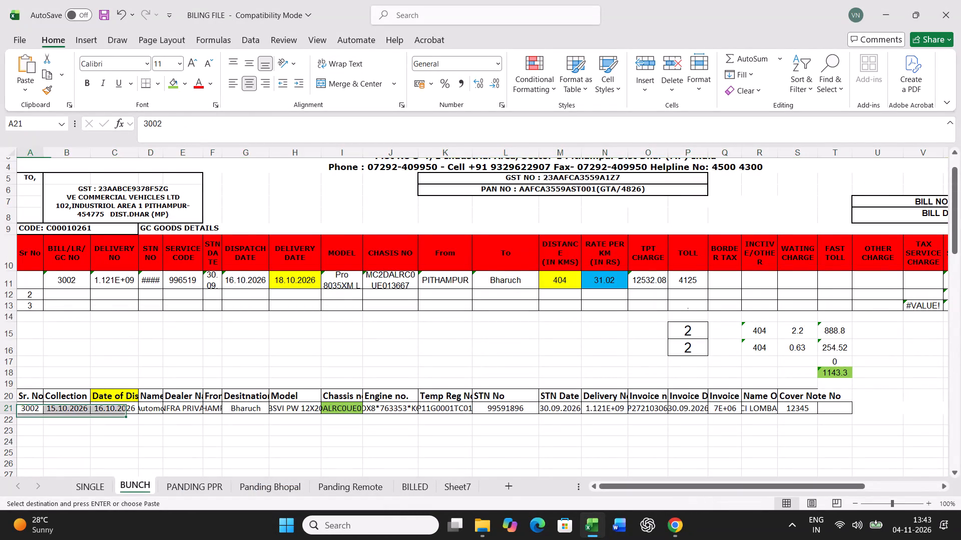
key("ctrl+v")
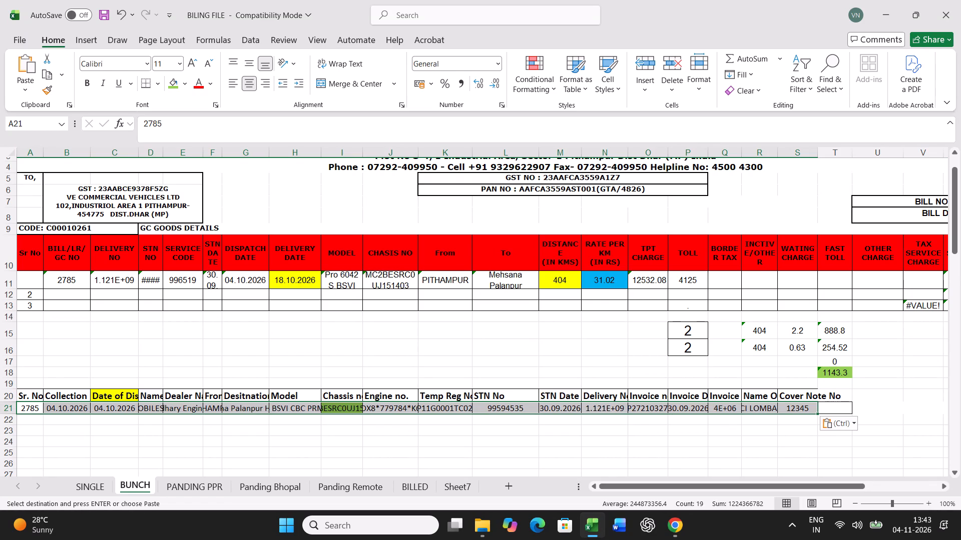
Set the trip's date of dispatch to 05.10.2026 and its delivery date to 08.10.2026.
left_click(101, 405)
type("05.10.2026")
key("Return")
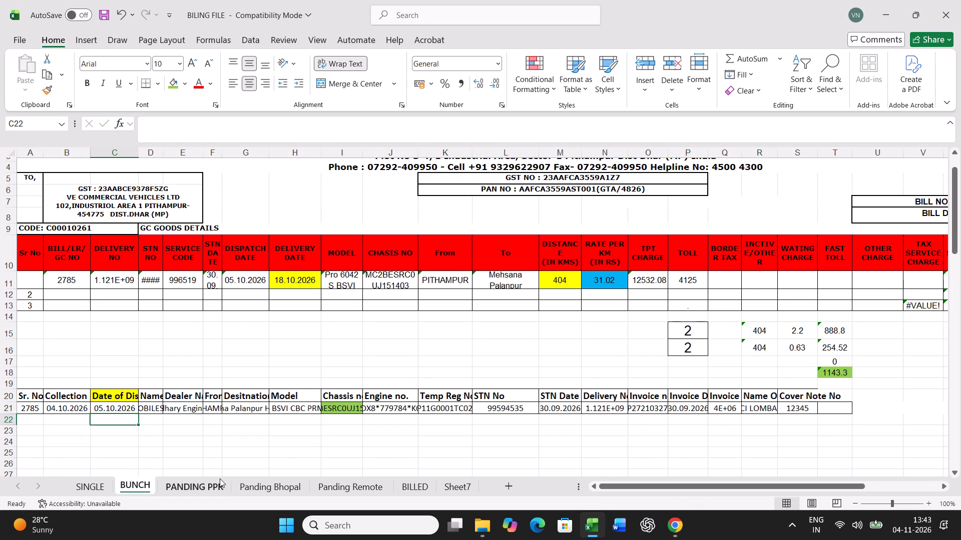
left_click(299, 282)
type("08.10.2026")
key("Right")
Set the trip's distance to 442 km, rate per km to 19.84 and toll to 4855 in row 11 of BUNCH.
key("Right")
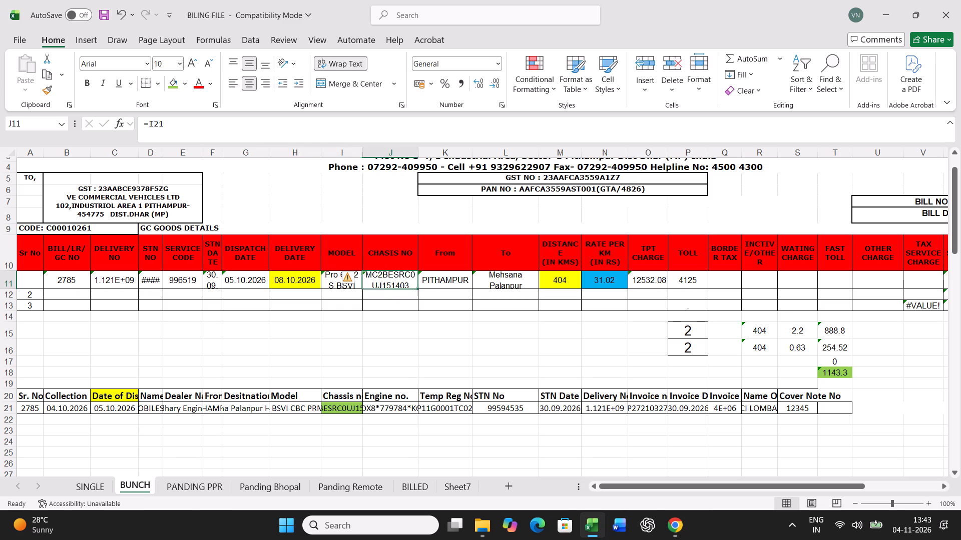
key("Right")
key("Right")
key("Right")
type("442")
key("Right")
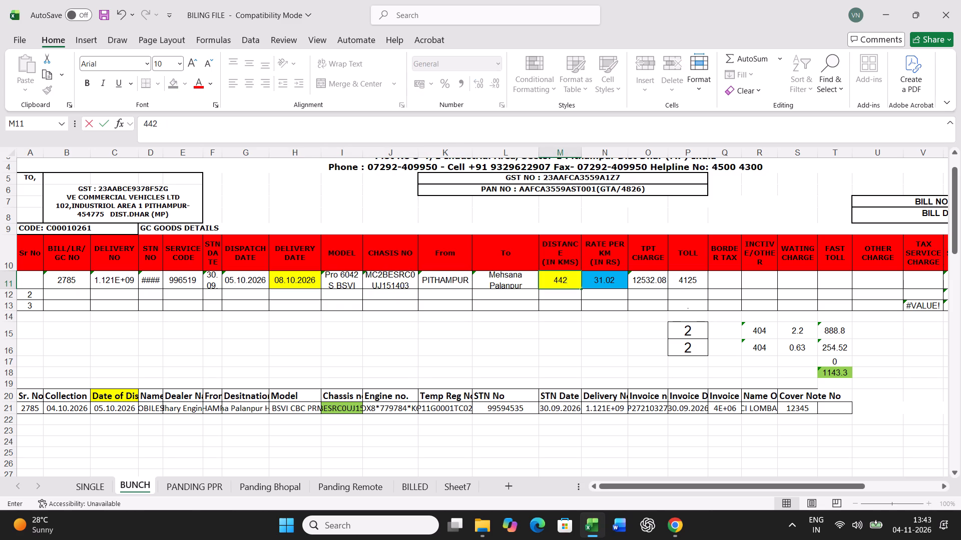
type("19.84")
key("Right")
key("Right")
type("4855")
key("Return")
key("Return")
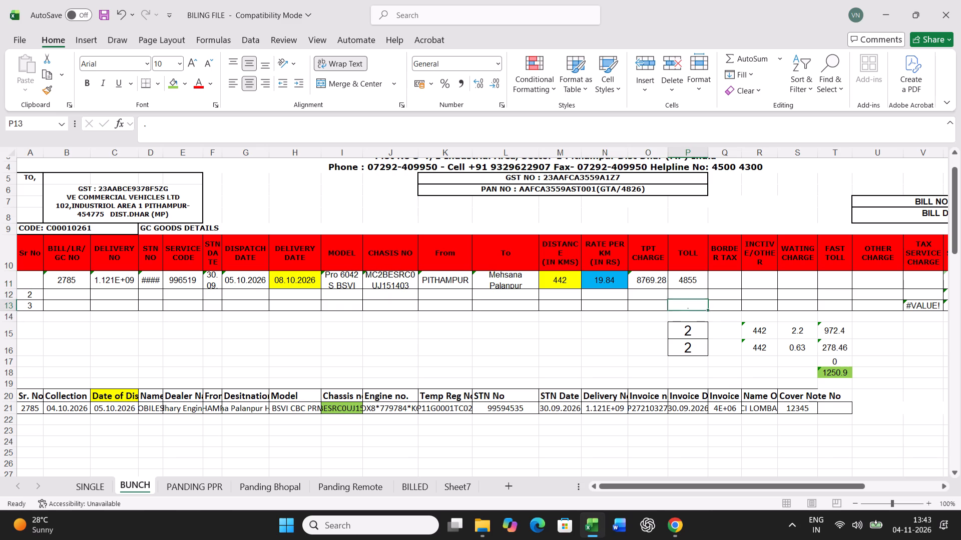
Set the trip's actual transit time to 3 in cell P16 of BUNCH.
key("Return")
key("Return")
key("Return")
key("3")
key("Return")
Print the freight bill of chassis 151403 from the SINGLE sheet.
left_click(99, 483)
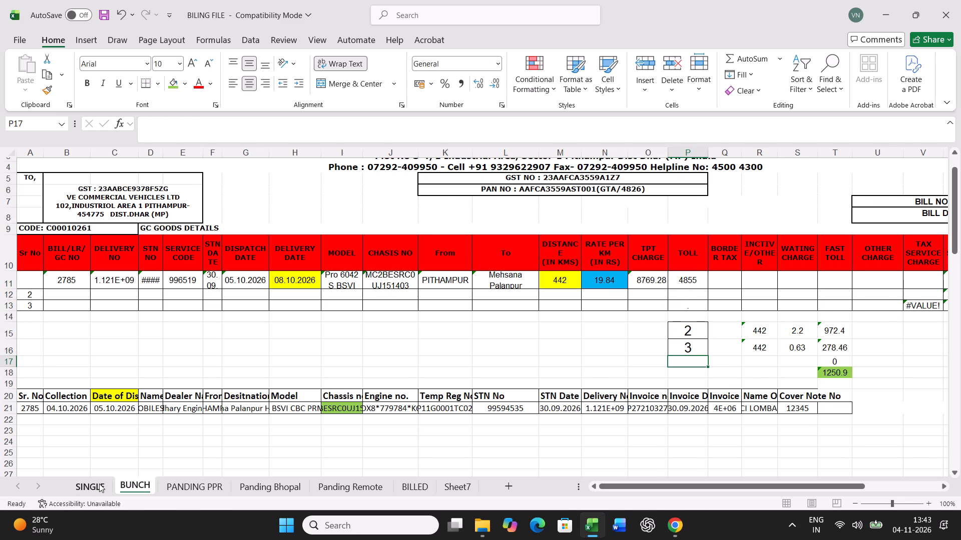
key("ctrl+p")
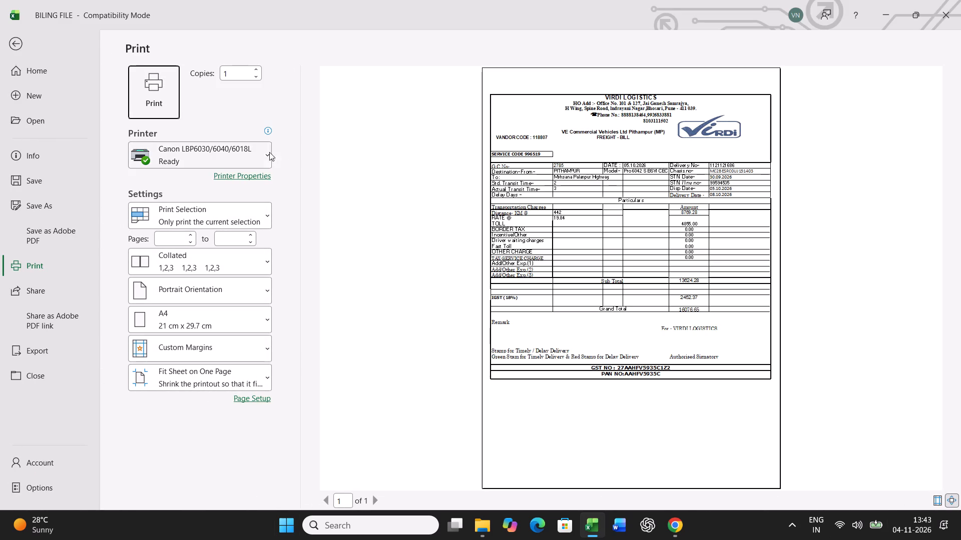
left_click(164, 94)
Copy trip row 11 on BUNCH and paste it as values into row 48, below the collected trips.
left_click(139, 487)
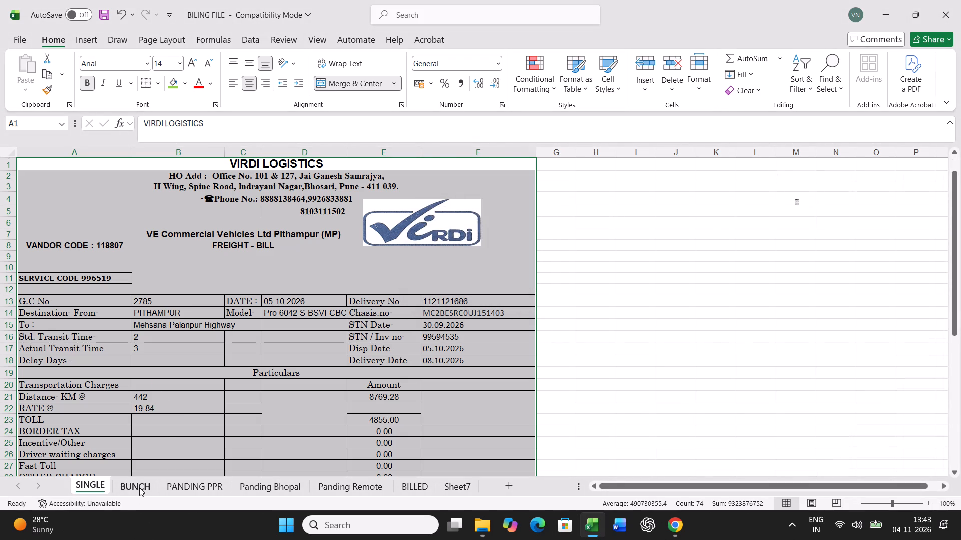
left_click(6, 280)
key("ctrl+c")
scroll(269, 324, "down", 7)
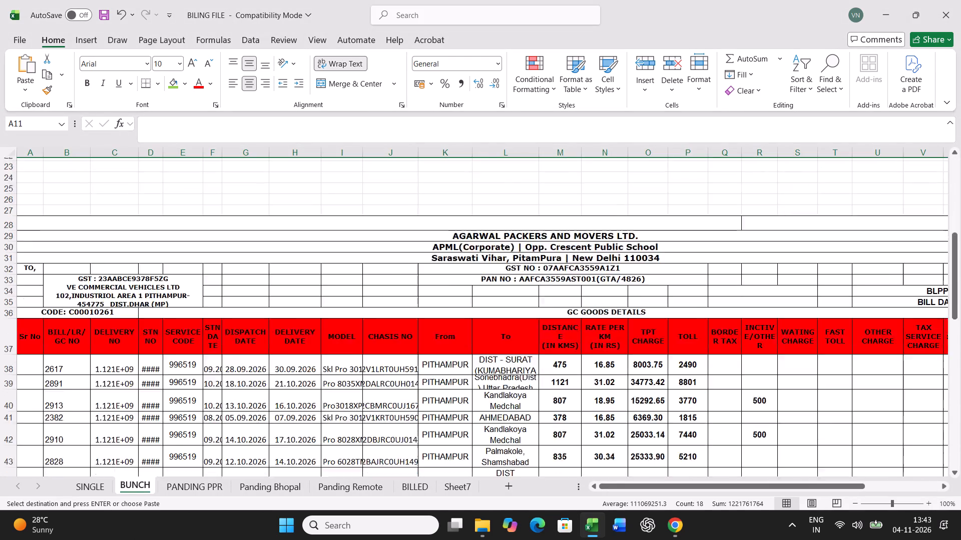
scroll(269, 324, "down", 7)
right_click(32, 341)
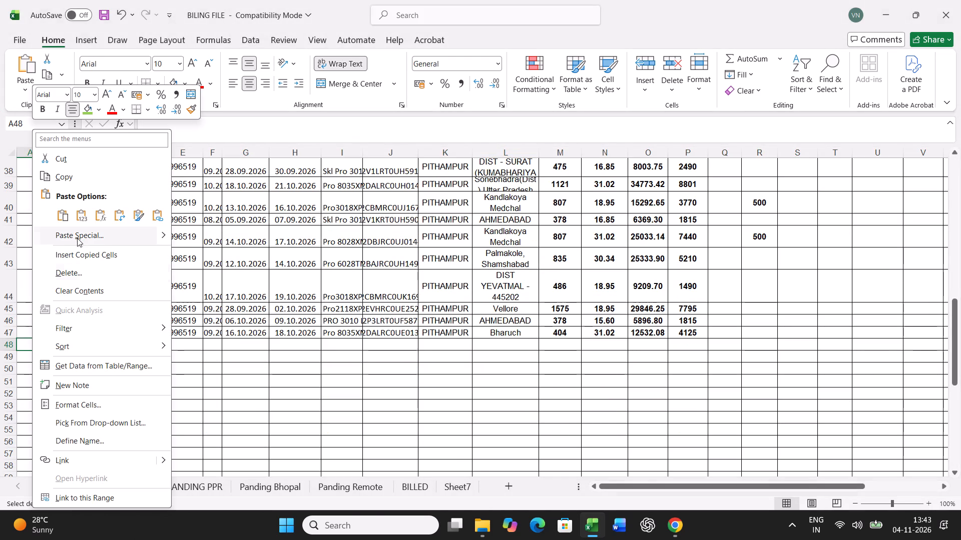
left_click(80, 235)
left_click(36, 207)
left_click(216, 353)
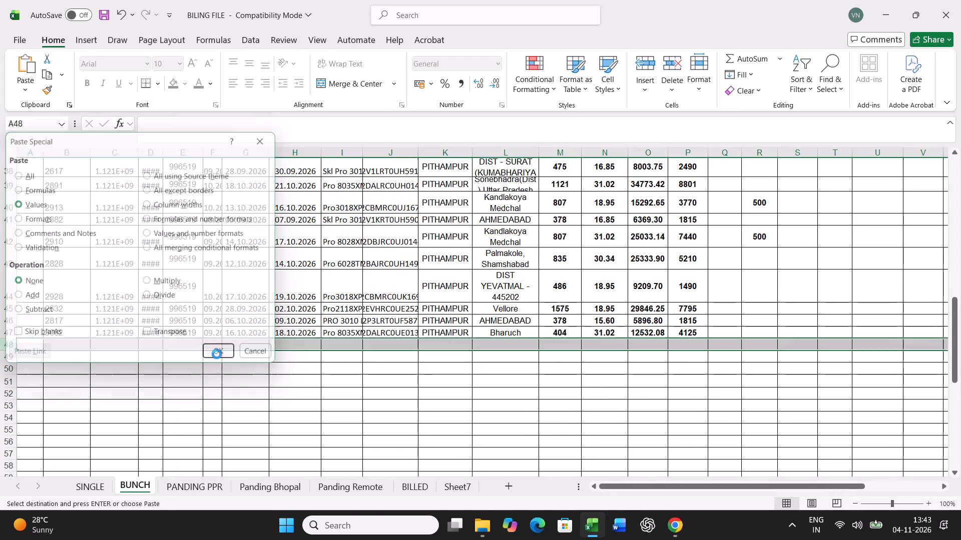
Find chassis 148262 on the PANDING PPR sheet and fill its chassis cell green.
left_click(198, 482)
left_click(435, 384)
key("ctrl+f")
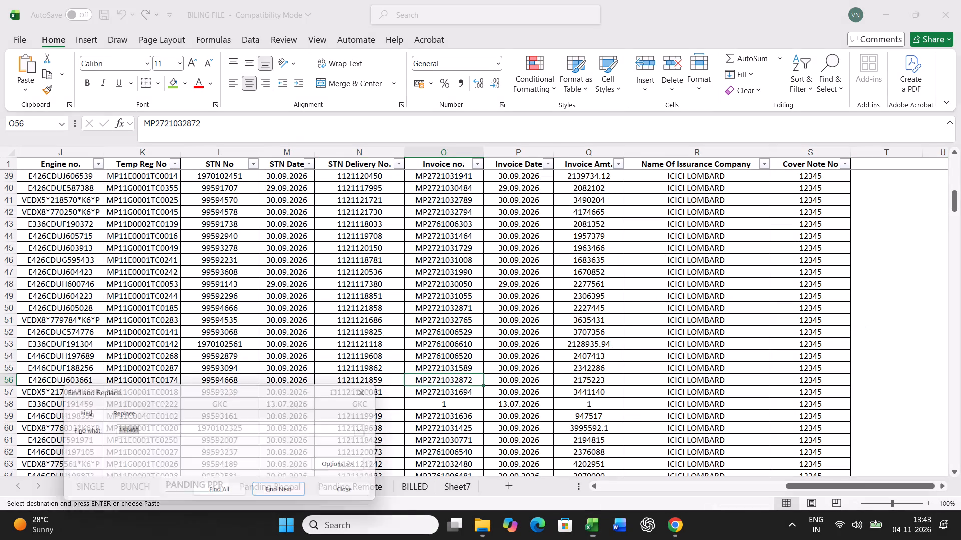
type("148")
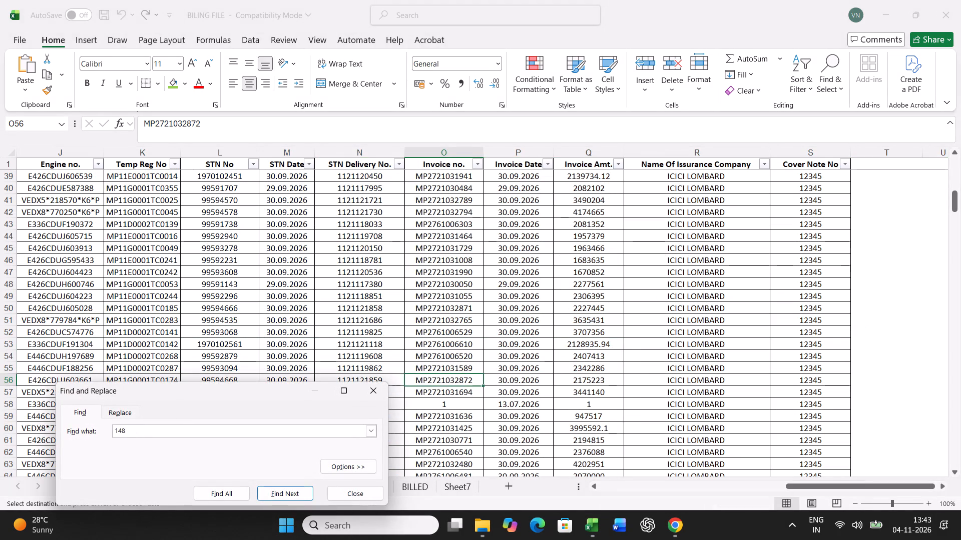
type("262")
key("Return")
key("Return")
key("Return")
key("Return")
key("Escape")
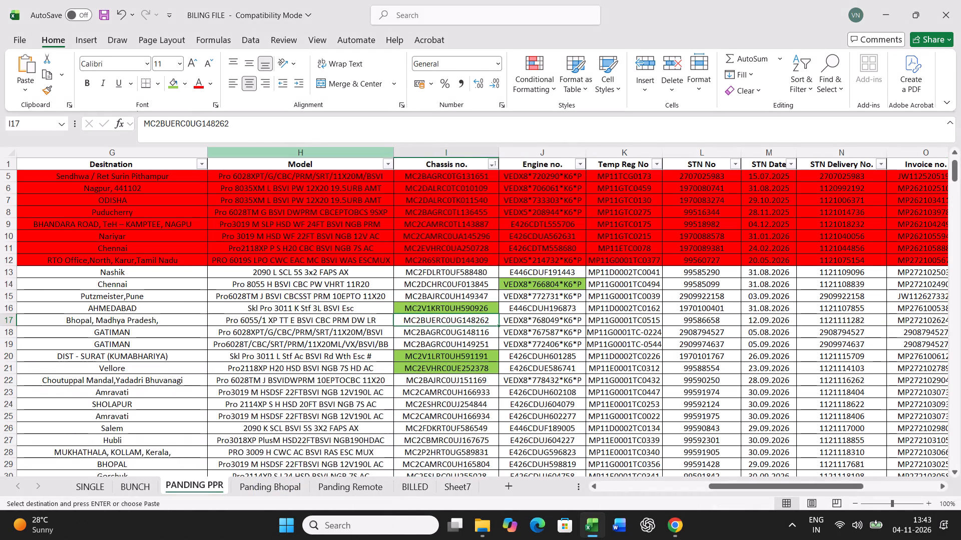
left_click(173, 82)
Copy the full PANDING PPR record of chassis 148262 over the source record in row 21 of BUNCH.
key("Left")
key("Left")
key("Left")
key("Left")
key("Left")
key("Left")
key("Left")
key("Left")
key("Left")
key("Left")
key("Left")
key("Left")
key("Left")
key("Left")
key("Left")
key("Left")
key("Left")
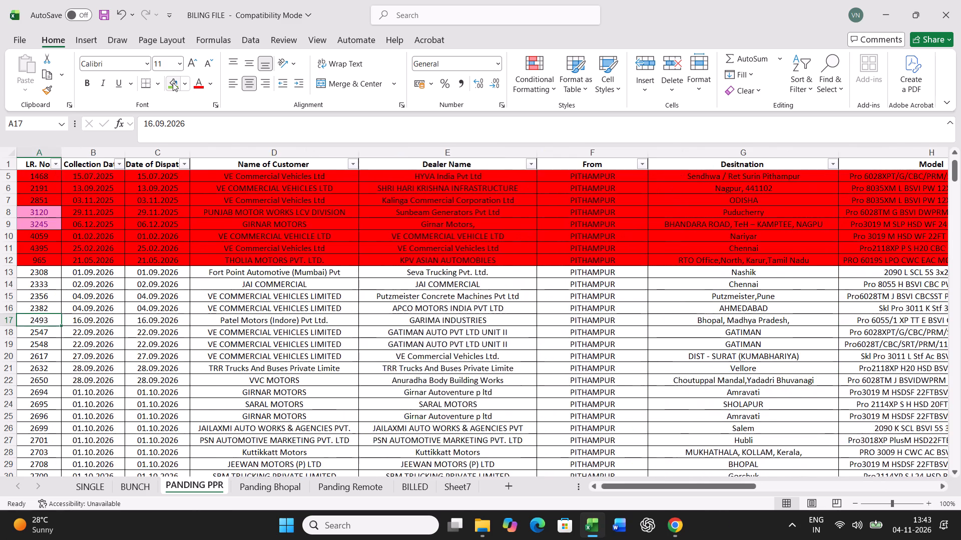
key("ctrl+shift+Right")
key("ctrl+c")
left_click(139, 486)
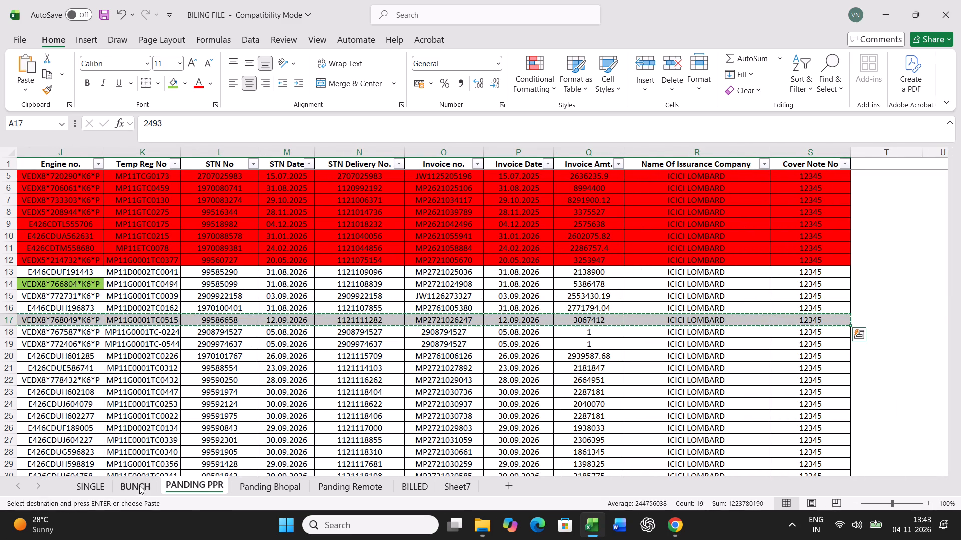
scroll(195, 368, "up", 14)
left_click(27, 408)
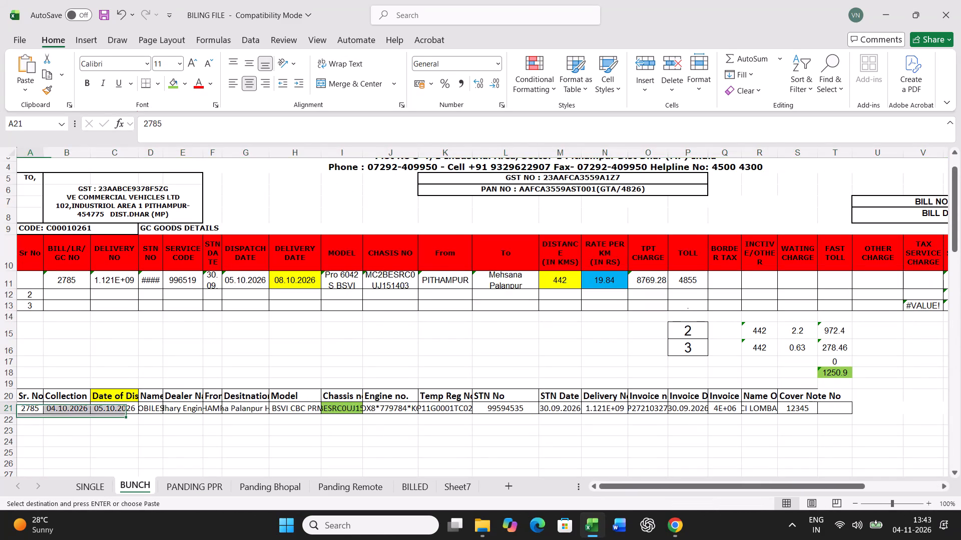
key("ctrl+v")
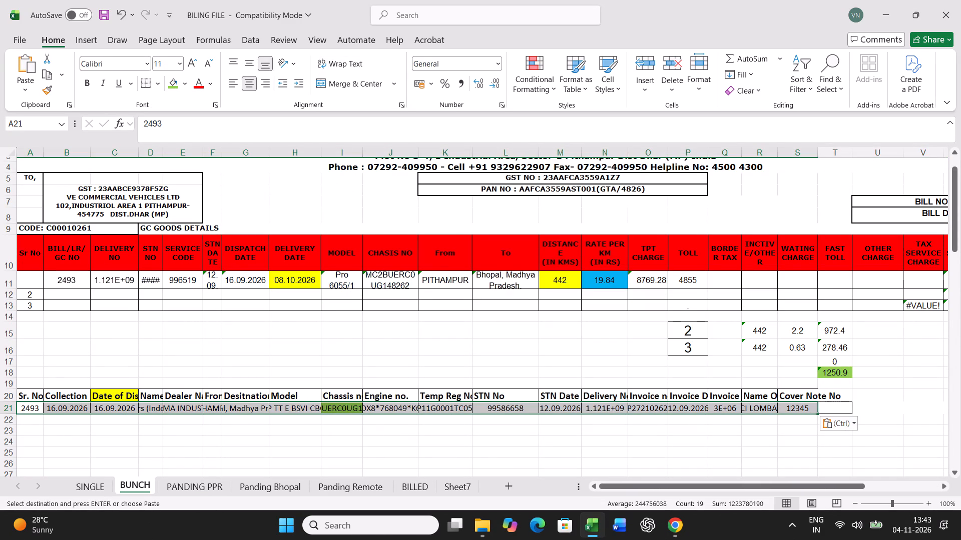
Set the trip's date of dispatch to 18.09.2026 and its delivery date to 19.09.2026.
left_click(116, 408)
type("18.09.2026")
key("Return")
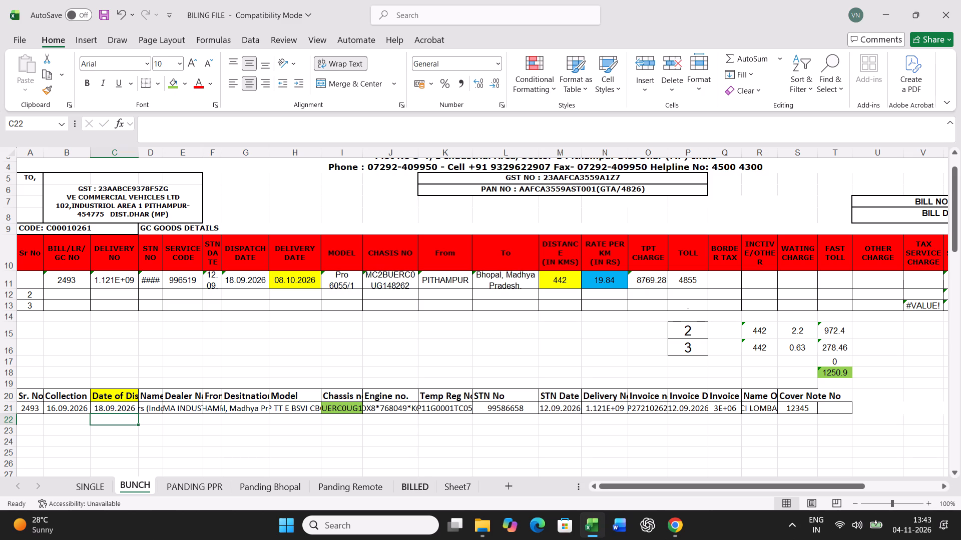
left_click(311, 277)
type("19.09.2026")
key("Right")
Set the trip's distance to 228 km, rate per km to 21.98, toll to 3566 and incentive/other to 500 in row 11.
key("Right")
key("Right")
key("Right")
key("Right")
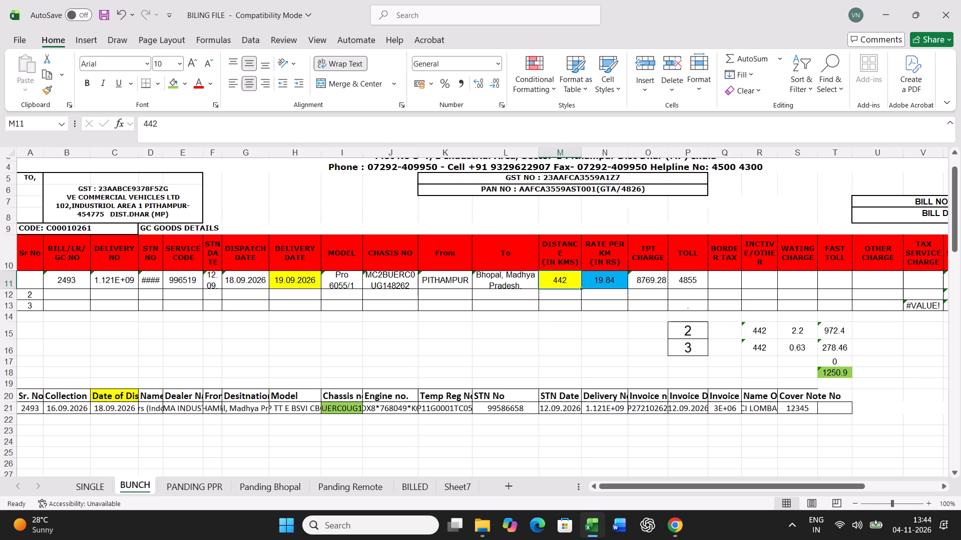
type("228")
key("Right")
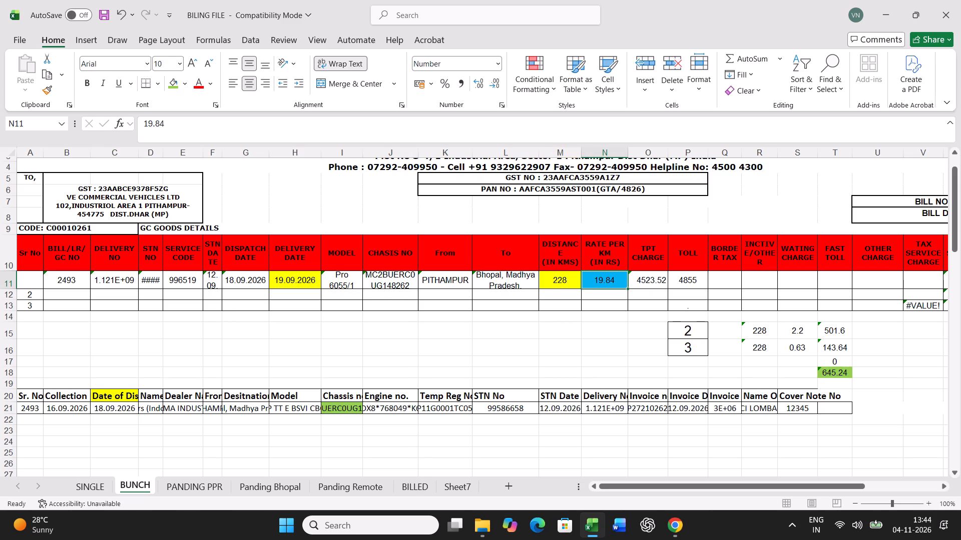
type("21.98")
key("Right")
key("Right")
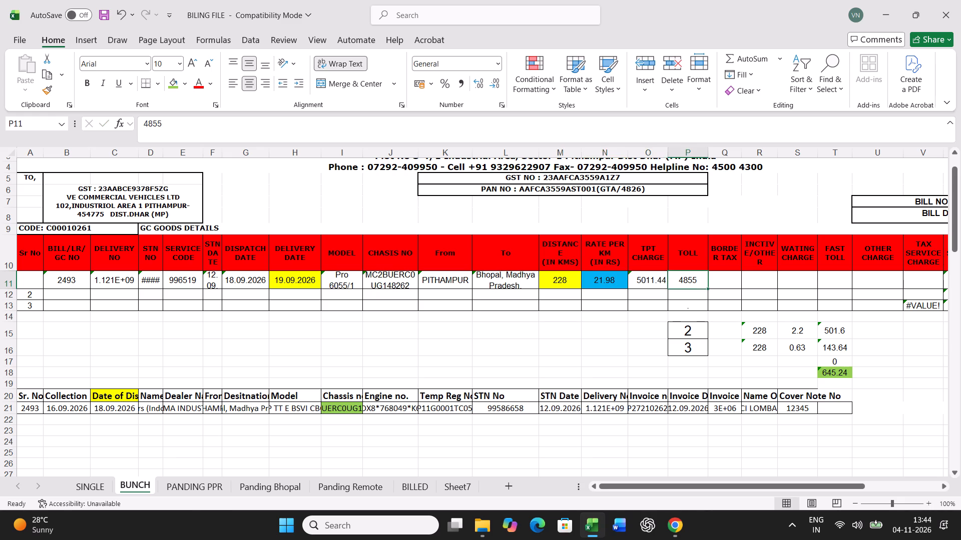
type("3566")
key("Right")
key("Right")
type("500")
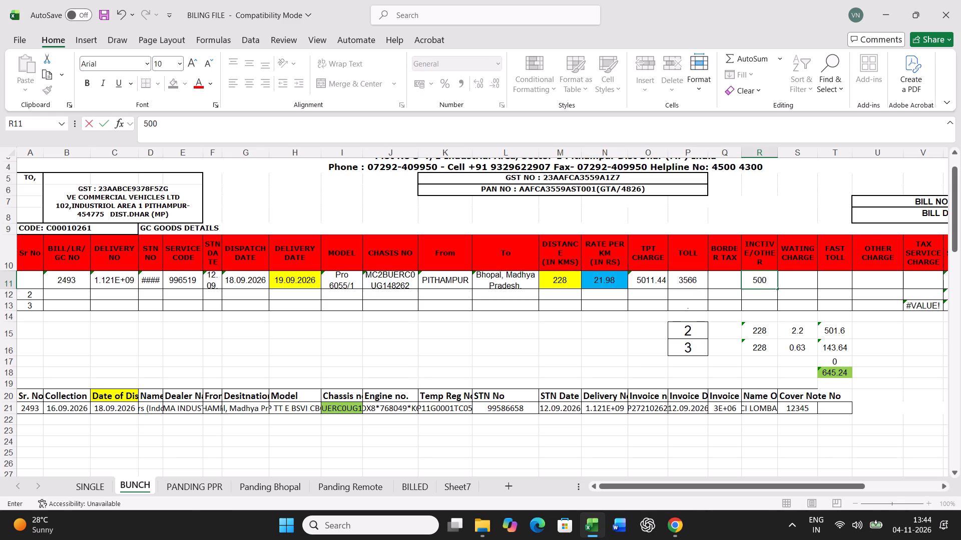
key("Return")
Set both the standard and actual transit times to 1 in cells P15 and P16 of BUNCH.
left_click(694, 327)
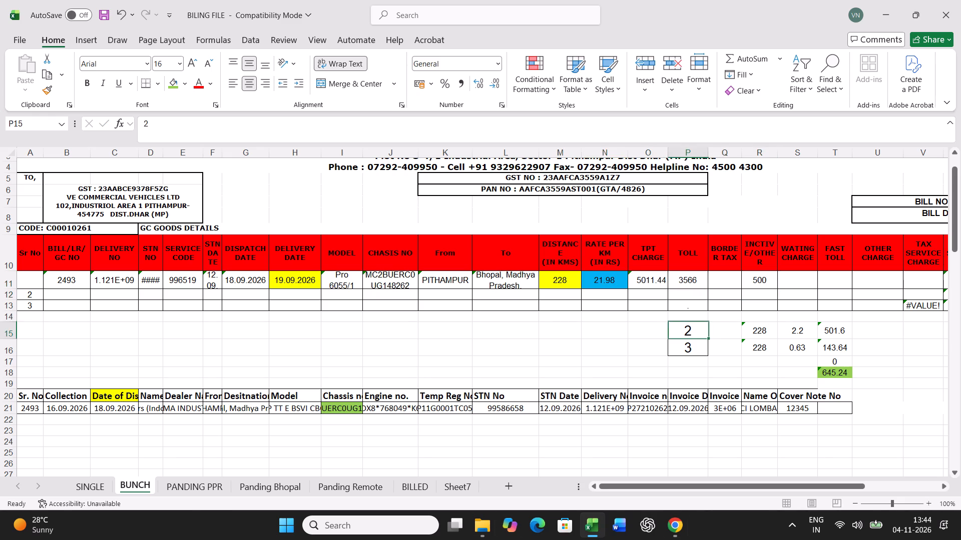
key("1")
key("Return")
key("1")
key("Return")
Print the freight bill of chassis 148262 from the SINGLE sheet.
left_click(105, 480)
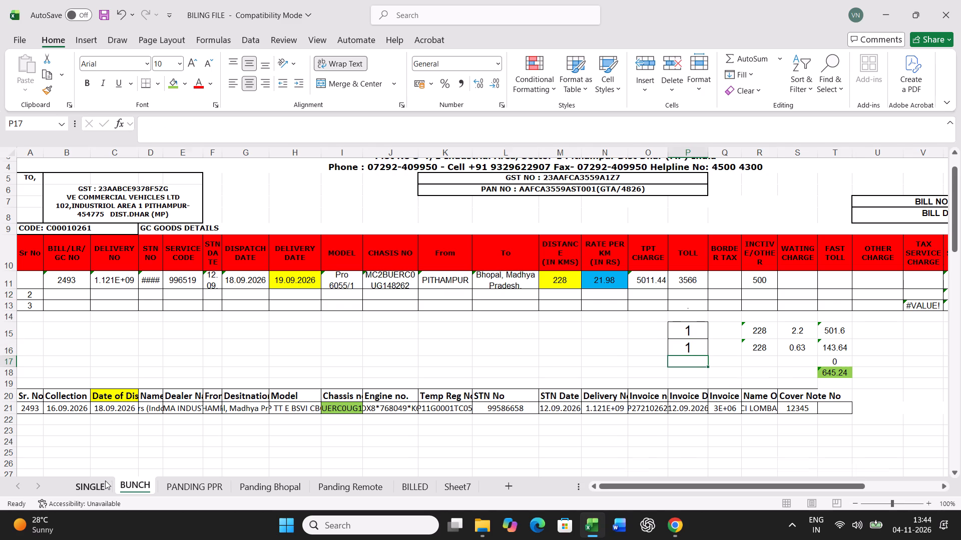
key("ctrl+p")
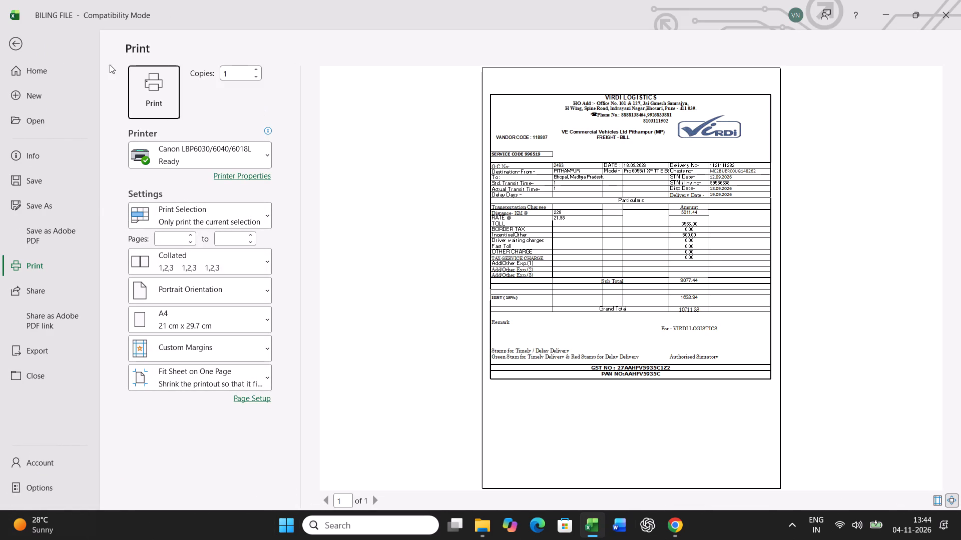
left_click(142, 97)
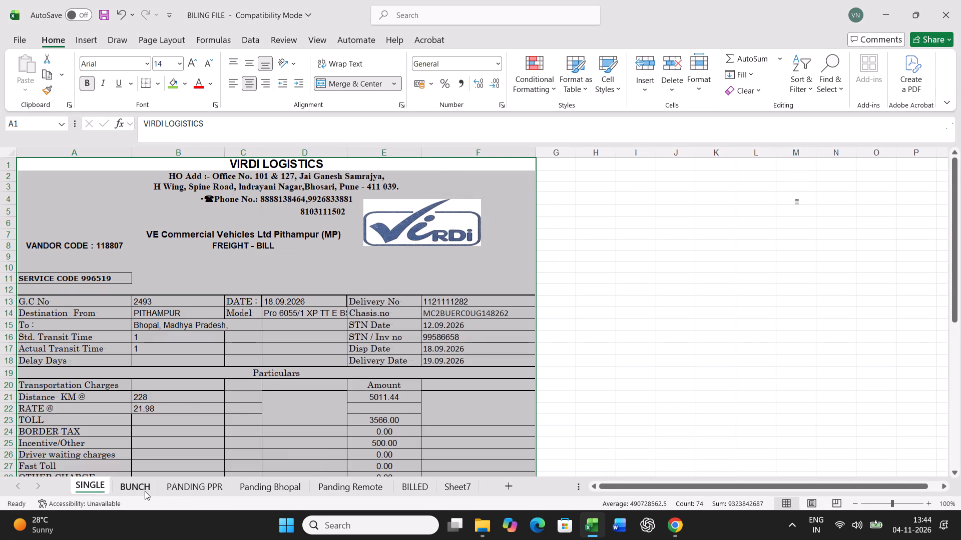
Copy trip row 11 on BUNCH and paste it as values into row 49, below the collected trips.
left_click(145, 491)
left_click(4, 278)
key("ctrl+c")
scroll(344, 339, "down", 7)
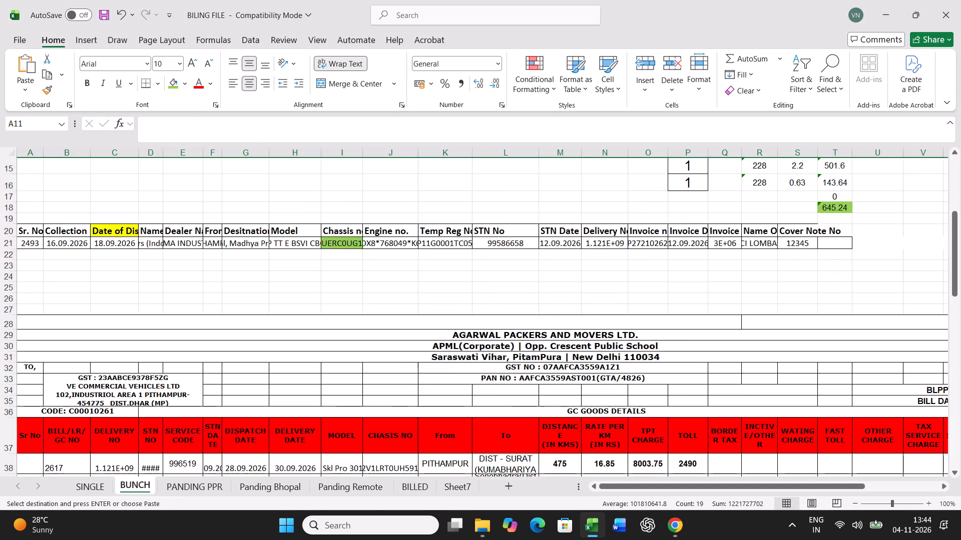
scroll(344, 339, "down", 8)
right_click(30, 345)
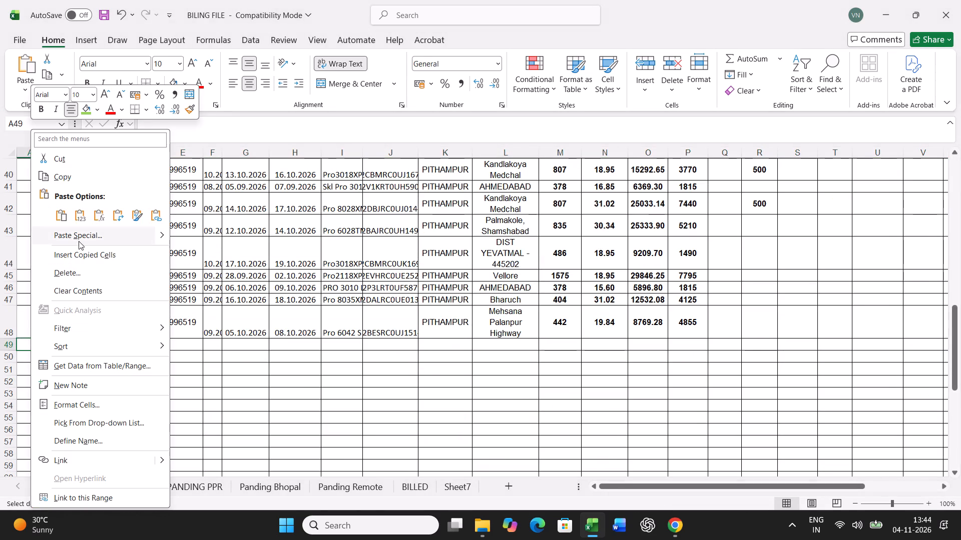
left_click(79, 241)
left_click(40, 216)
left_click(40, 209)
left_click(221, 356)
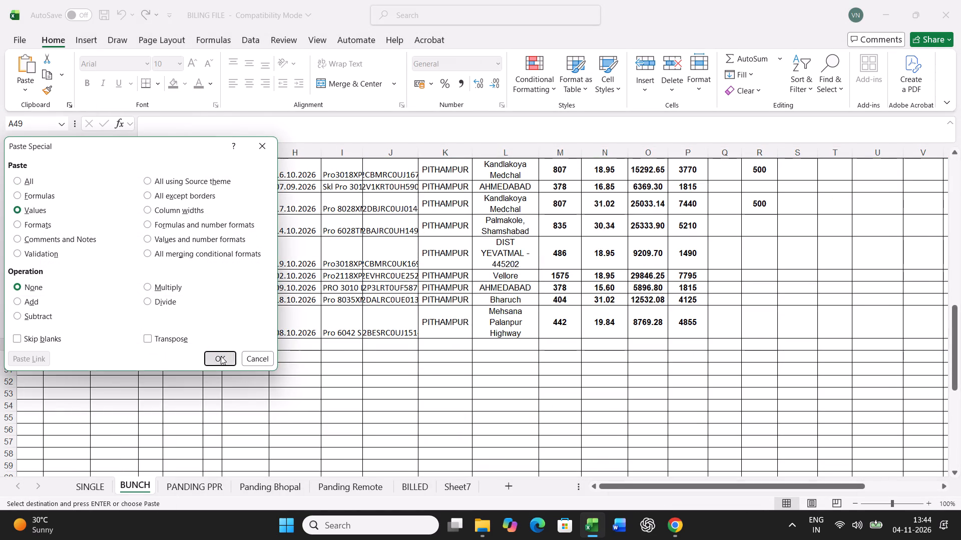
Find chassis 170012 on the PANDING PPR sheet and fill its chassis cell green.
left_click(207, 488)
left_click(348, 403)
key("ctrl+f")
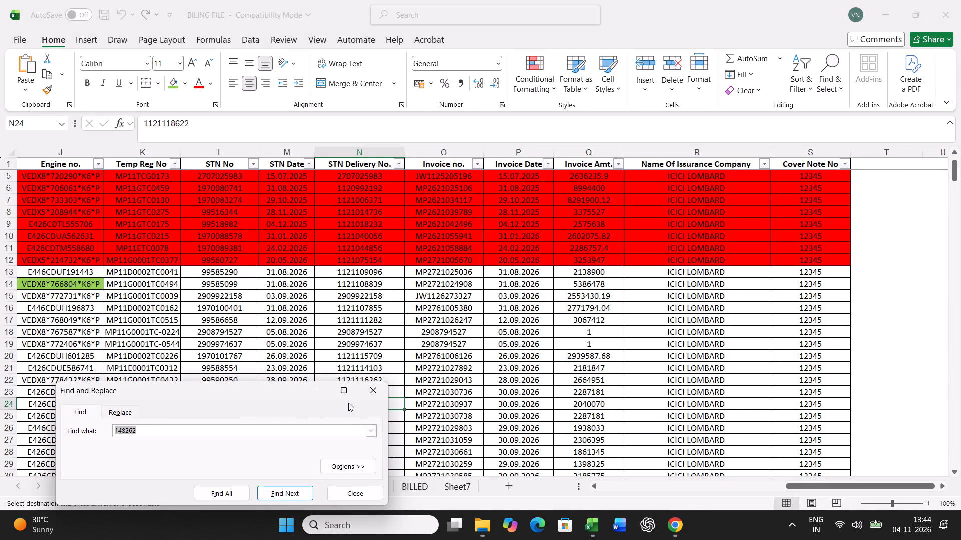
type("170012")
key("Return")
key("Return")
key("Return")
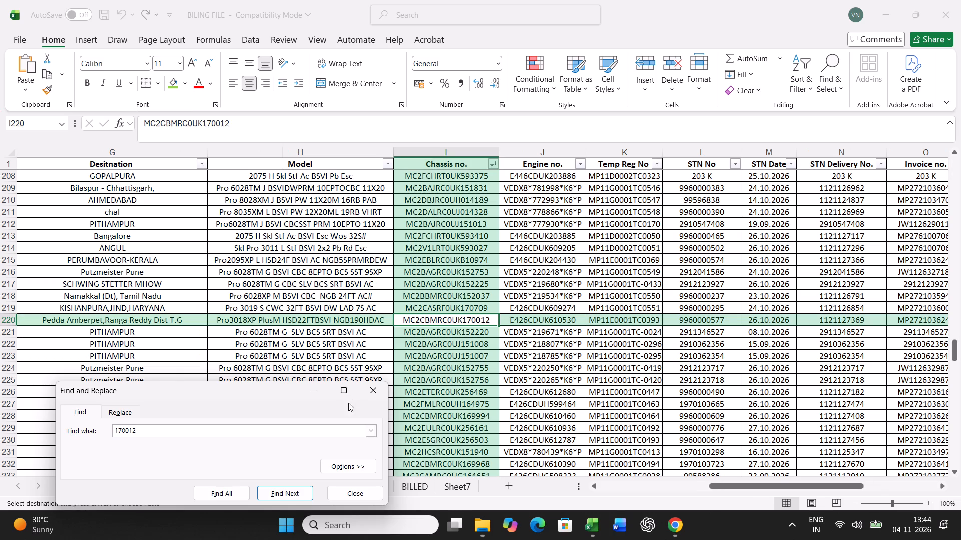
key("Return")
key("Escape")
left_click(169, 84)
Change the destination of chassis 170012 on PANDING PPR to AUTONAGAR.
key("Left")
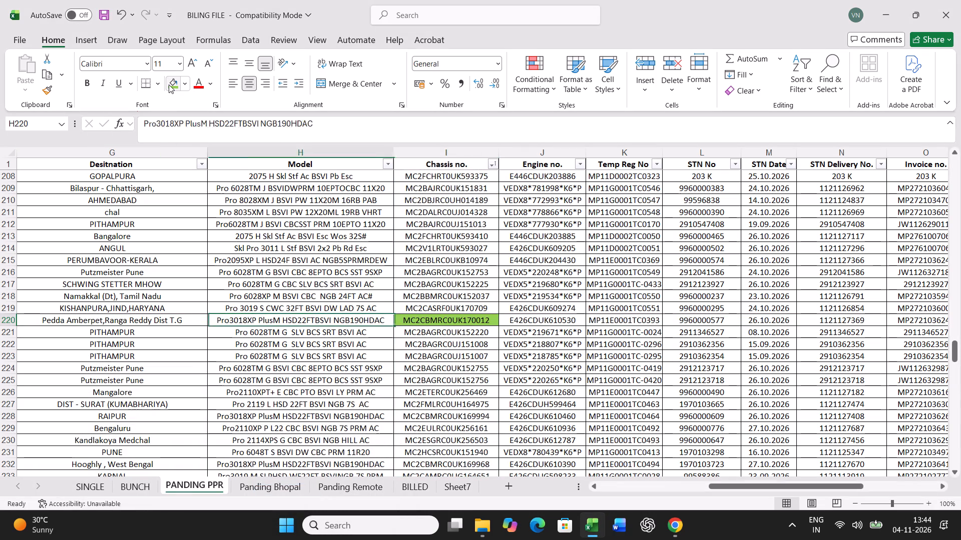
key("Left")
type("AU")
type("TONAGAR")
key("Right")
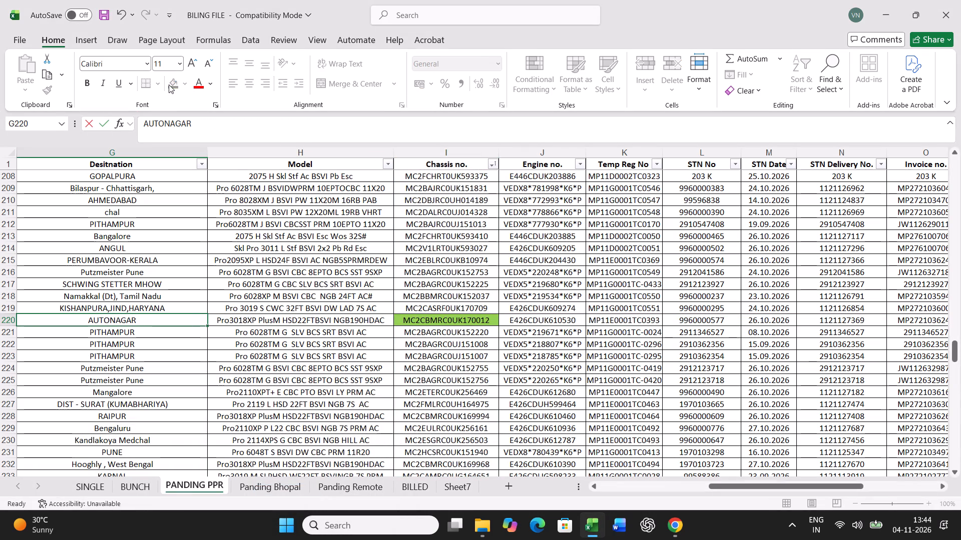
Copy the full PANDING PPR record of chassis 170012 over the source record in row 21 of BUNCH.
key("Left")
key("Left")
key("Left")
key("Left")
key("Left")
key("Left")
key("Left")
key("Left")
key("Left")
key("Left")
key("Left")
key("Left")
key("Left")
key("Left")
key("Left")
key("Left")
key("Left")
key("Left")
key("Left")
key("ctrl+shift+Right")
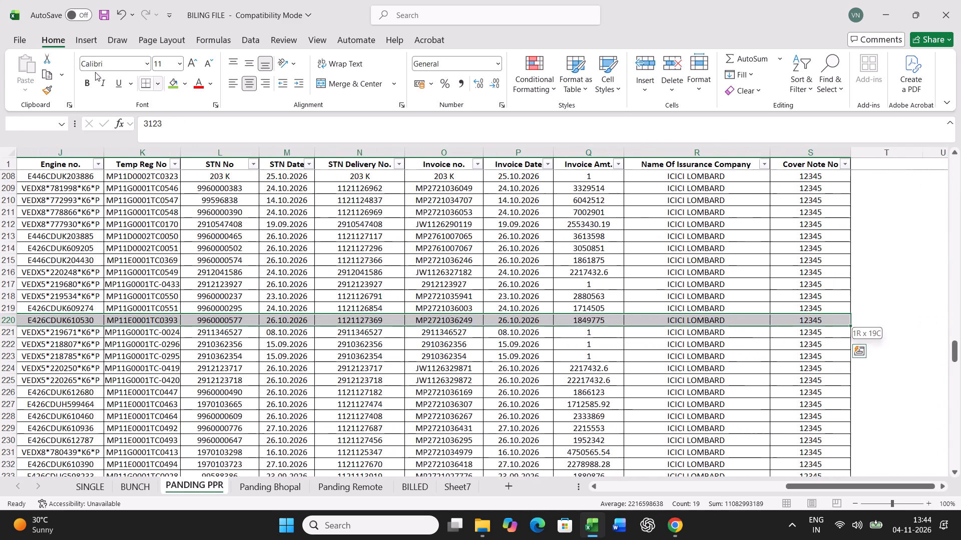
key("ctrl+c")
left_click(130, 491)
scroll(152, 406, "up", 17)
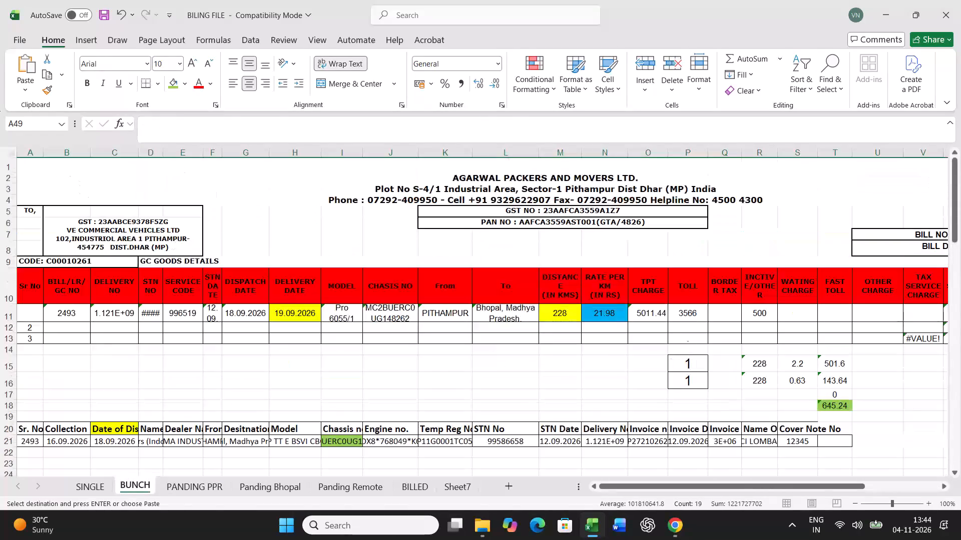
left_click(26, 443)
key("ctrl+v")
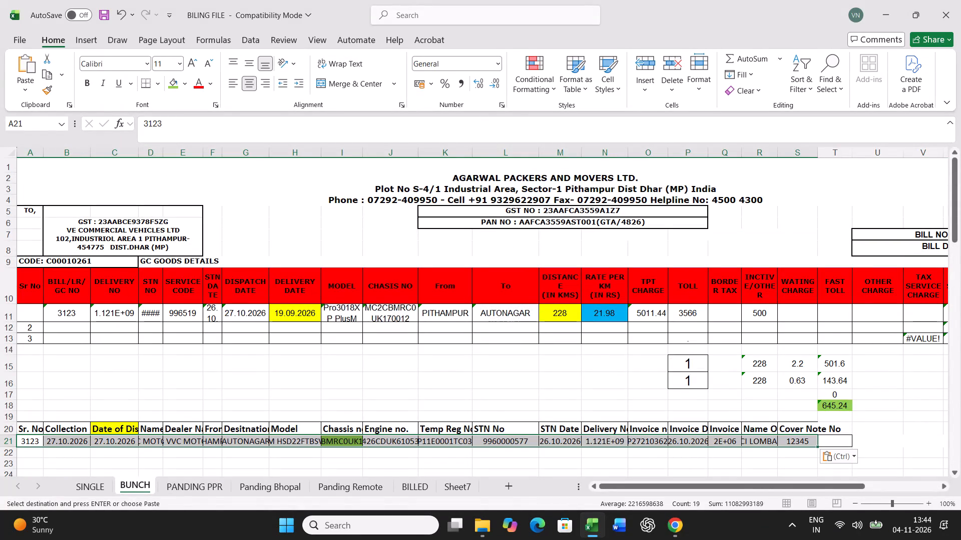
In trip row 11 of BUNCH, set delivery date 29.10.2026, distance 873, rate per km 18.95 and toll 3740.
left_click(305, 317)
type("29.10.2026")
key("Right")
key("Right")
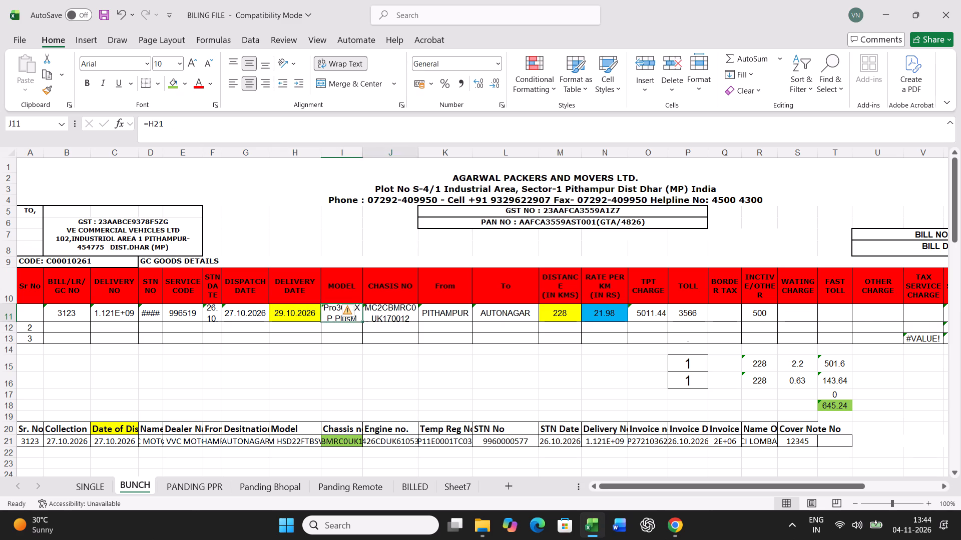
key("Right")
key("Right")
key("Right")
type("873")
key("Right")
type("18.95")
key("Right")
key("Right")
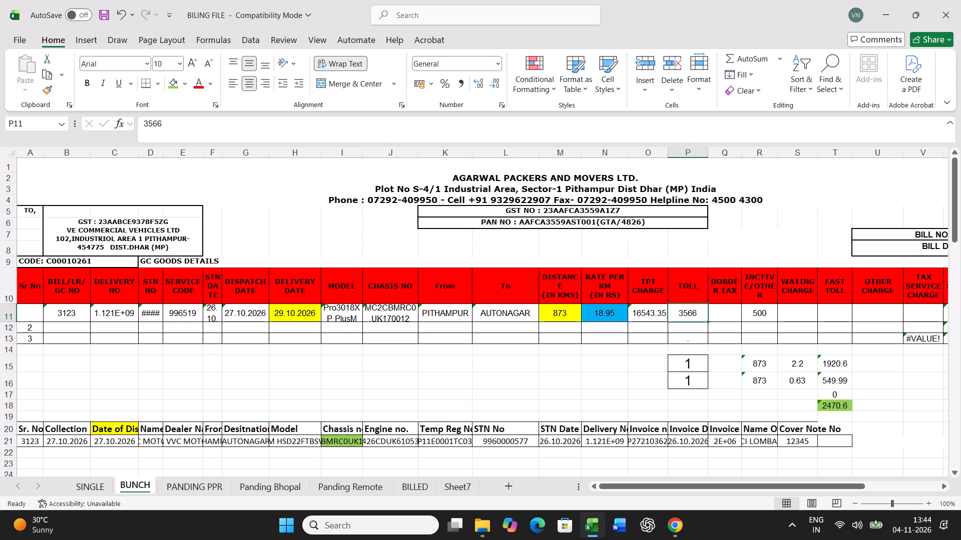
type("3740")
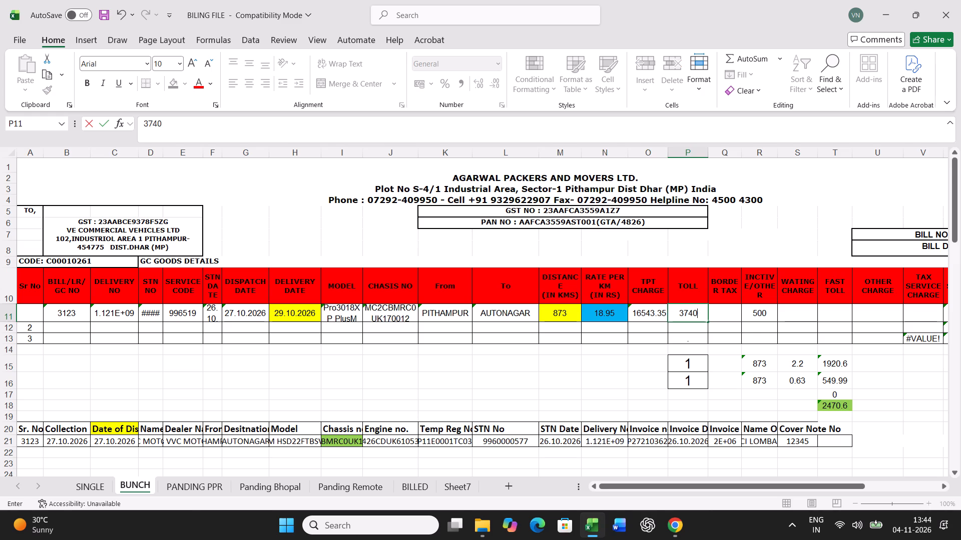
key("Return")
Set the standard and actual transit times in P15 and P16 of BUNCH to 3 and 2.
key("Return")
key("Return")
key("Return")
key("Return")
key("Up")
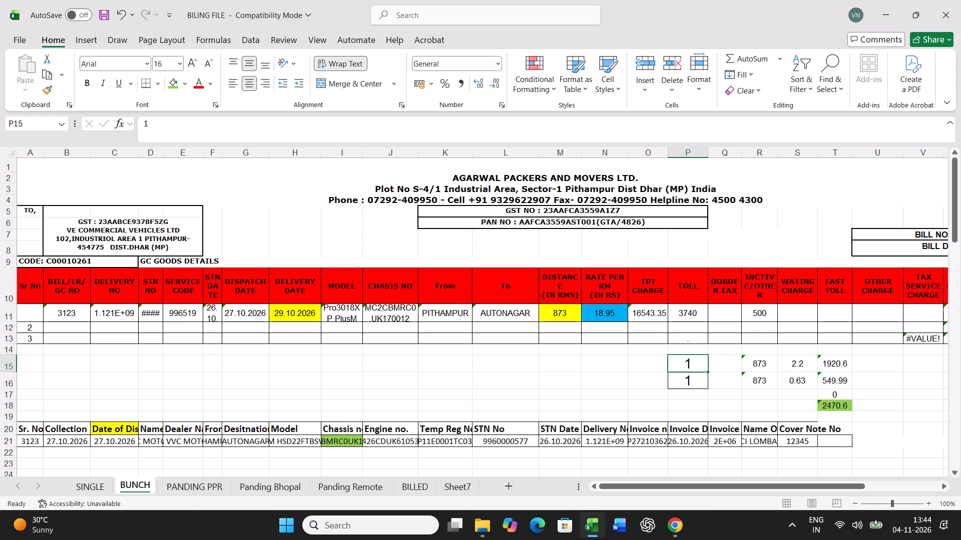
key("3")
key("Return")
key("2")
key("Return")
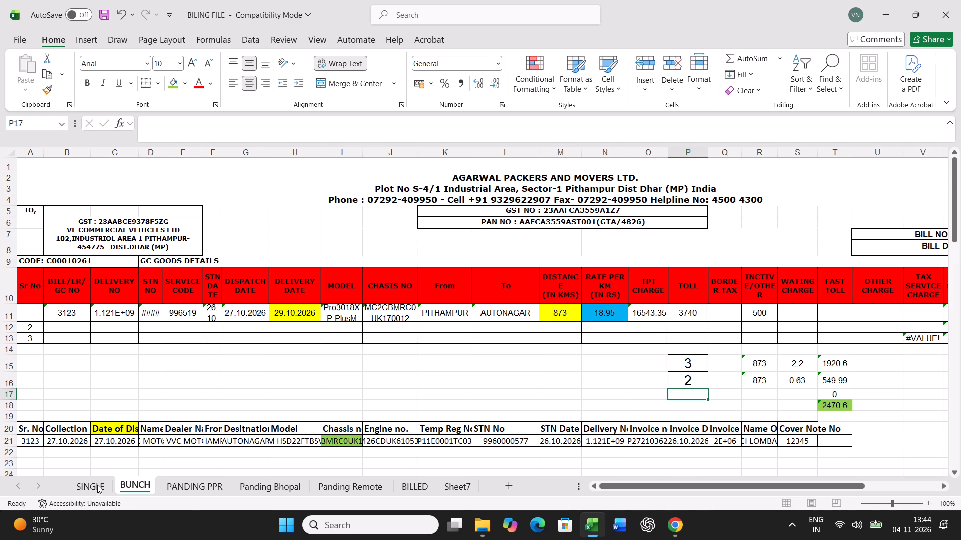
Print the freight bill for chassis 170012 from the SINGLE sheet.
left_click(97, 485)
key("ctrl+p")
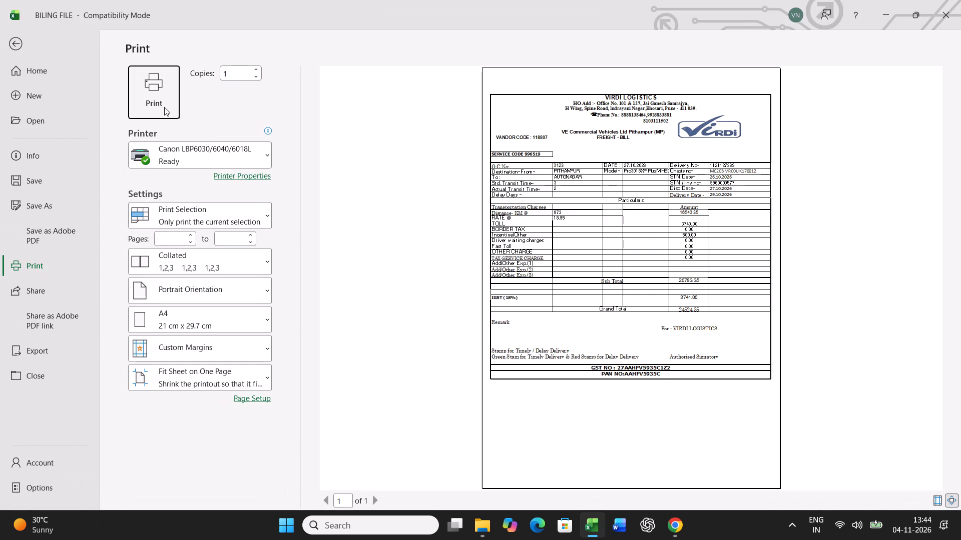
left_click(164, 104)
Copy trip row 11 on BUNCH and paste it as values into row 50, below the collected trips.
left_click(138, 489)
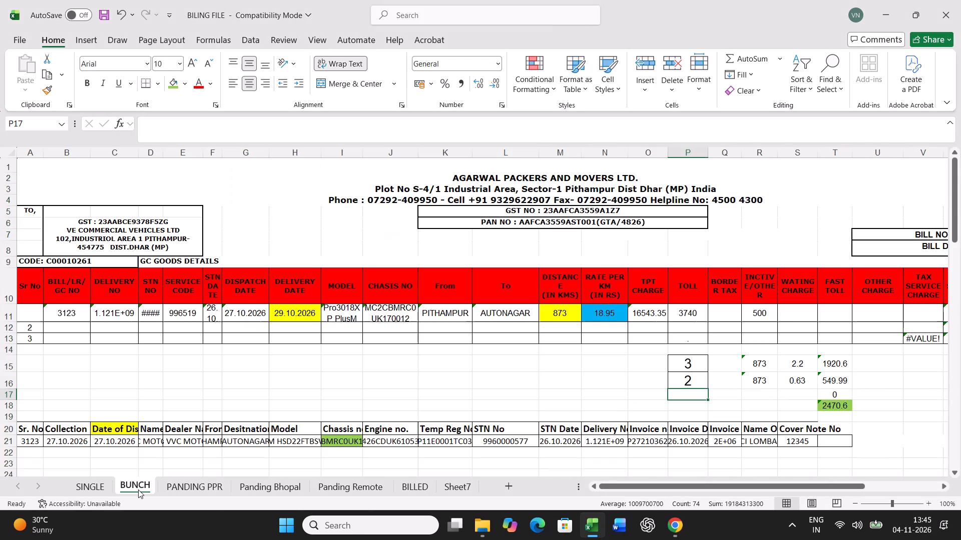
left_click(7, 314)
key("ctrl+c")
scroll(264, 342, "down", 16)
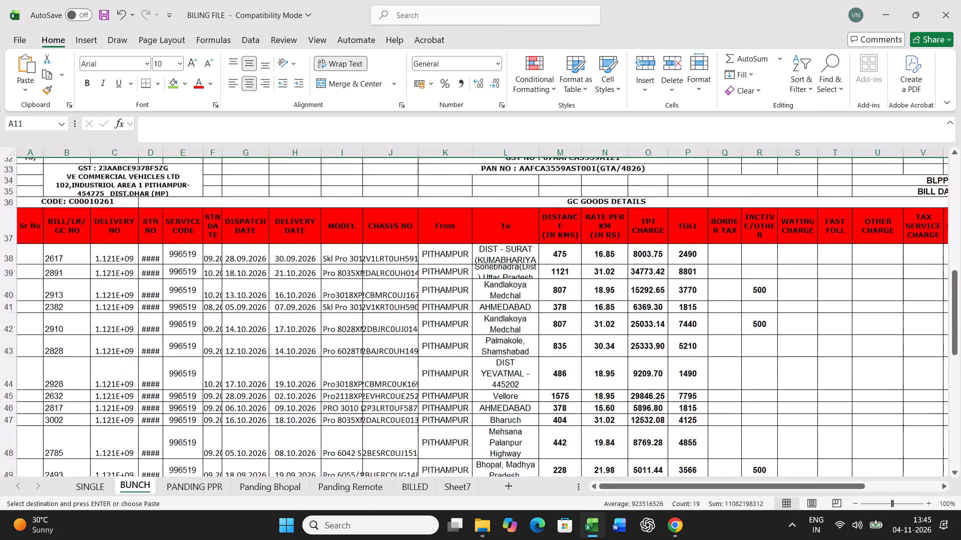
scroll(264, 342, "down", 1)
right_click(30, 333)
left_click(89, 237)
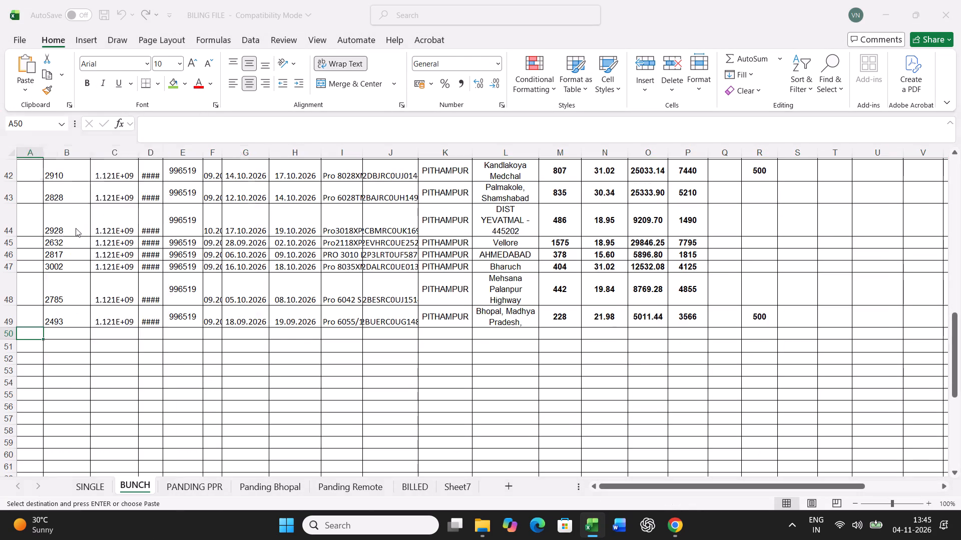
left_click(32, 204)
left_click(212, 353)
Find chassis 256503 on the PANDING PPR sheet and fill its chassis cell green.
left_click(190, 487)
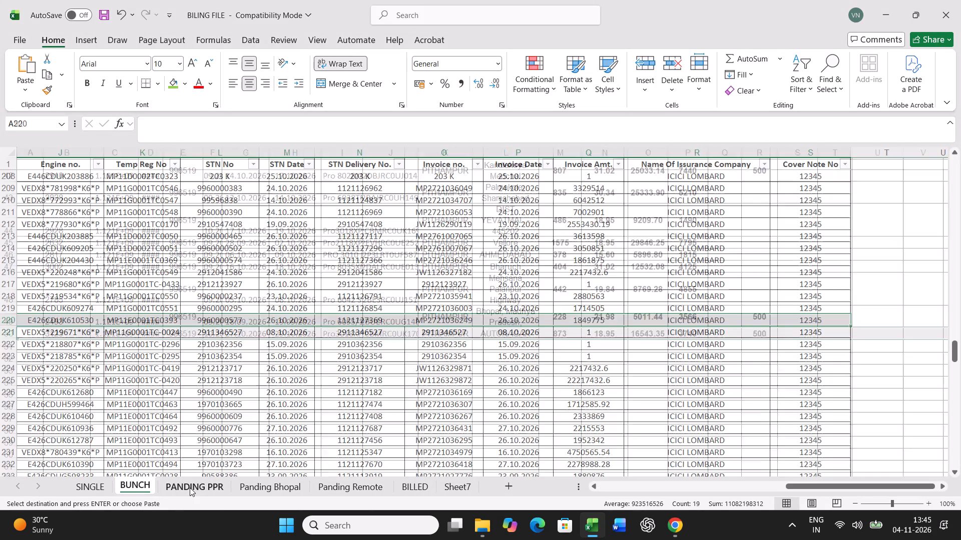
left_click(434, 381)
key("ctrl+f")
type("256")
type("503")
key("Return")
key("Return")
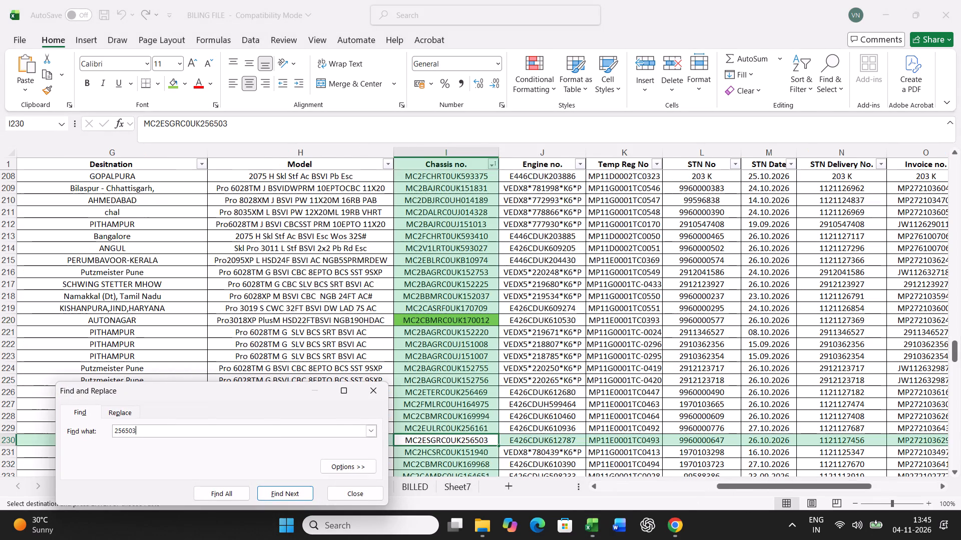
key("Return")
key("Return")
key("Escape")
left_click(173, 81)
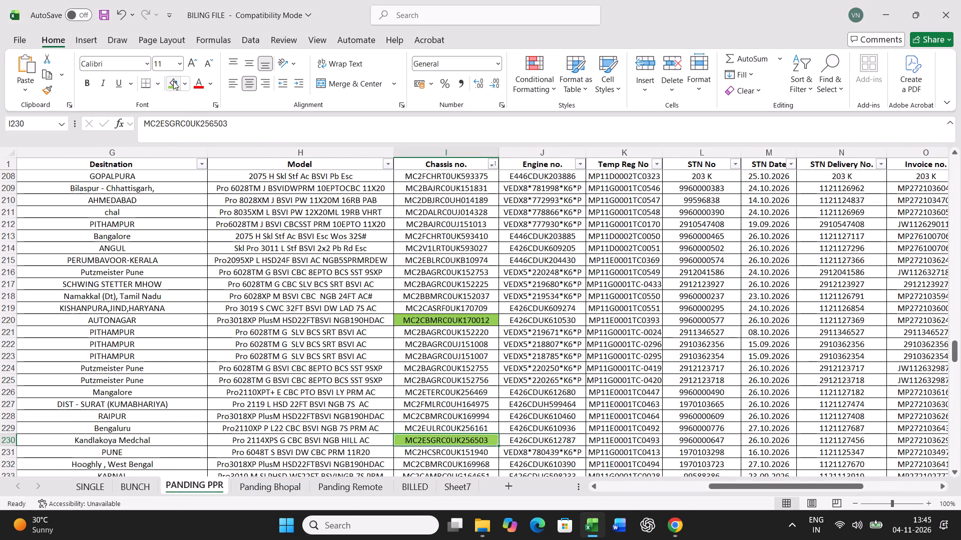
Copy the full PANDING PPR record of chassis 256503 over the source record in row 21 of BUNCH.
key("Left")
key("Left")
key("Left")
key("Left")
key("Left")
key("Left")
key("Left")
key("Left")
key("Left")
key("Left")
key("Left")
key("Left")
key("Left")
key("Left")
key("Left")
key("Left")
key("Left")
key("Left")
key("Left")
key("ctrl+shift+Right")
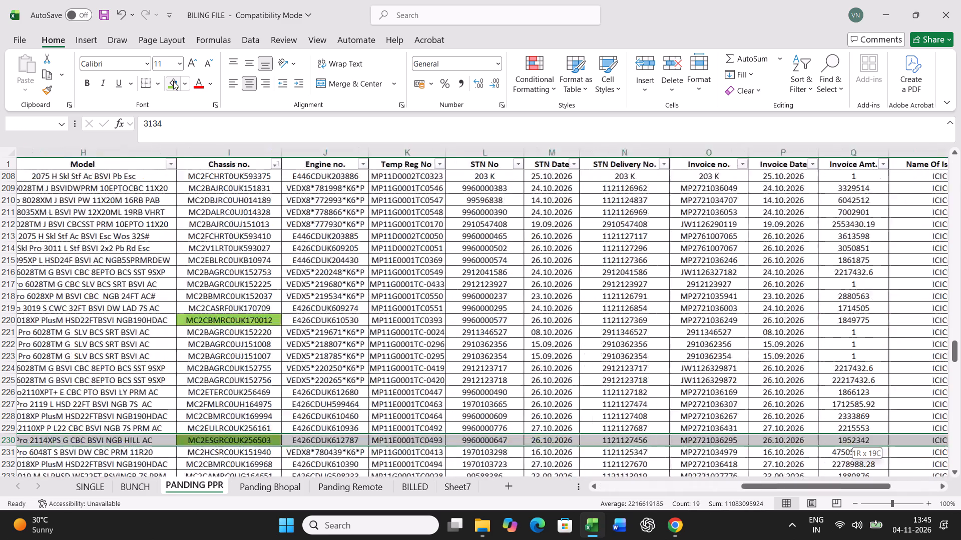
key("ctrl+c")
left_click(138, 482)
scroll(193, 373, "up", 3)
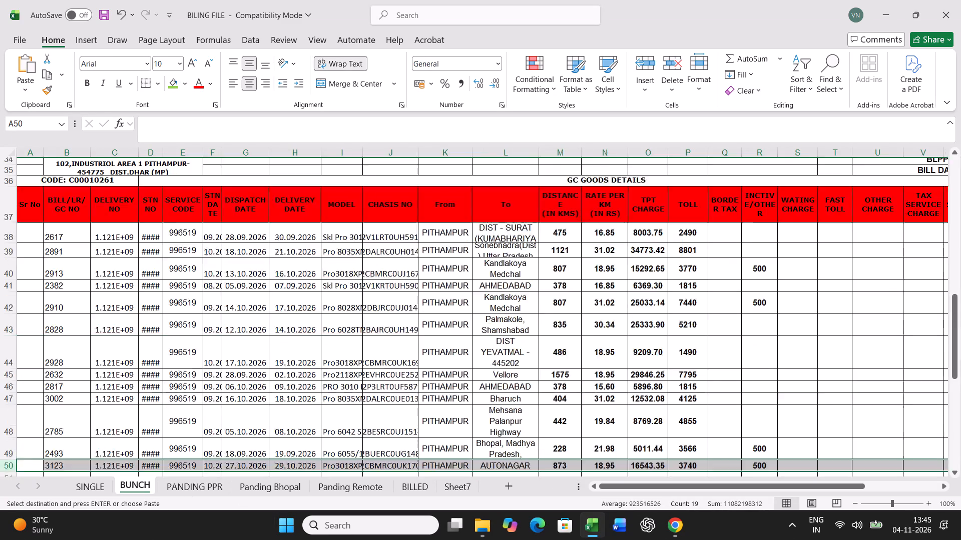
scroll(193, 373, "up", 12)
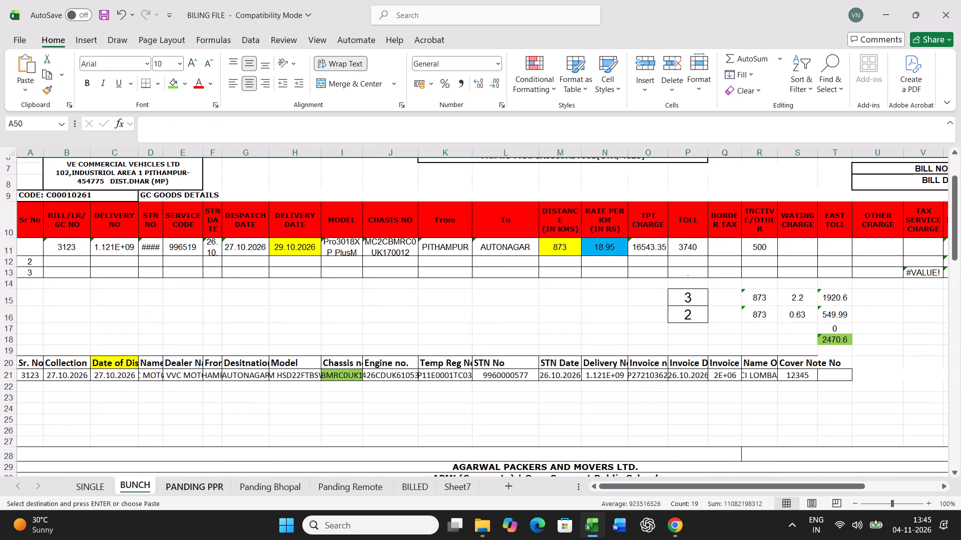
left_click(34, 376)
key("ctrl+v")
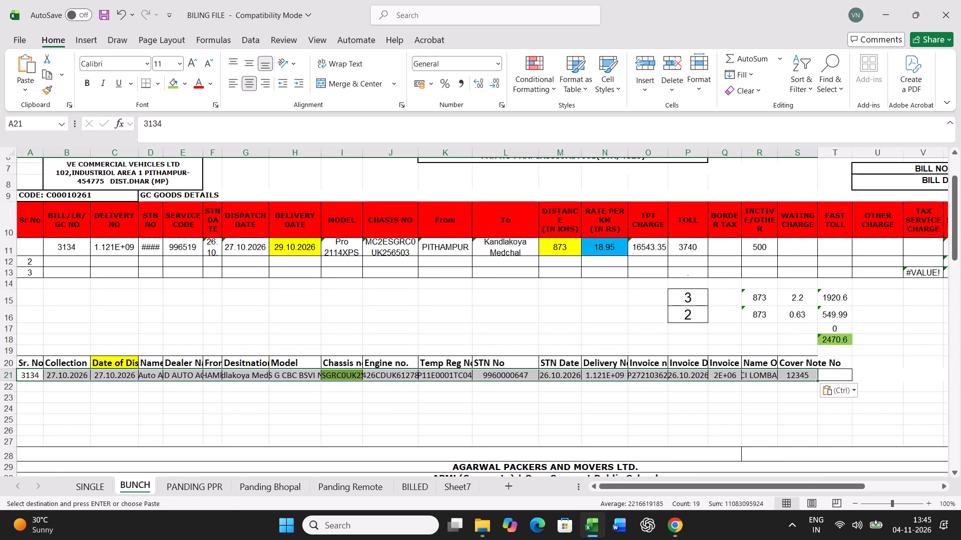
In trip row 11 of BUNCH, set distance 807, rate per km 17.89 and toll 3440.
left_click(299, 242)
key("Right")
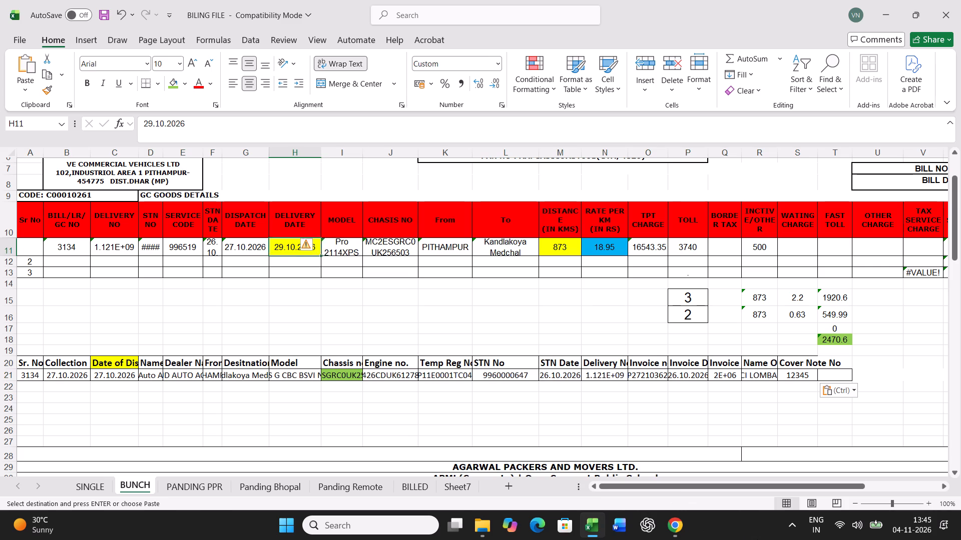
key("Right")
key("Right")
key("Right")
key("Right")
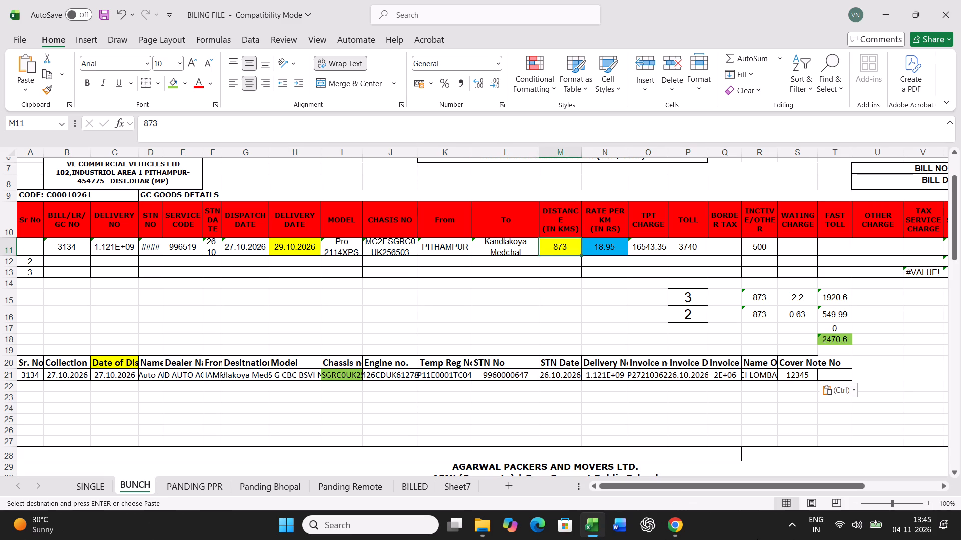
type("807")
key("Right")
type("17.89")
key("Right")
key("Right")
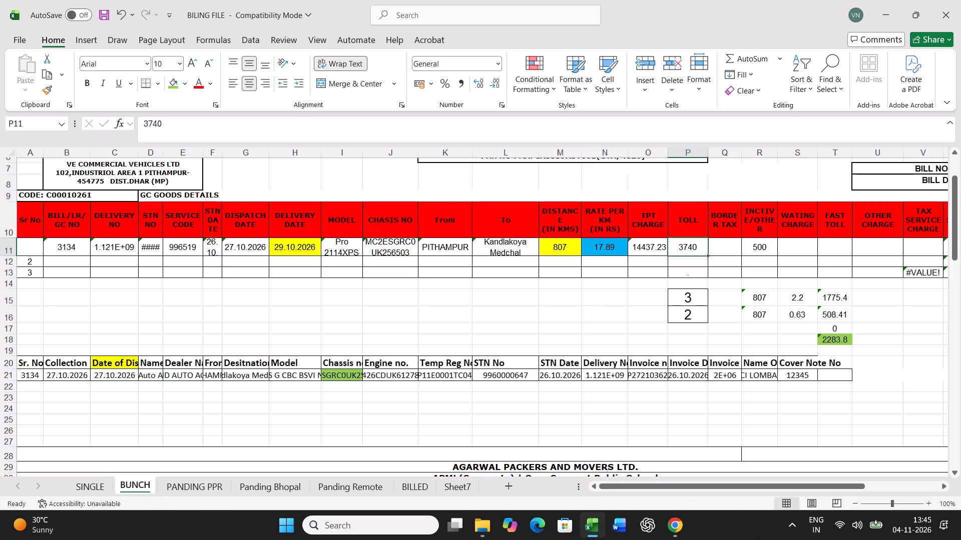
type("3440")
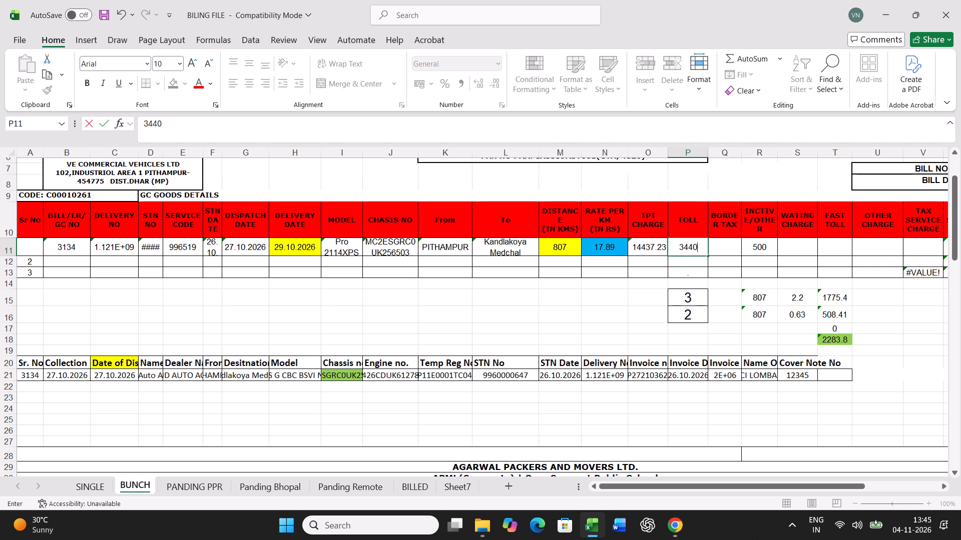
key("Return")
key("Return")
key("Return")
key("Return")
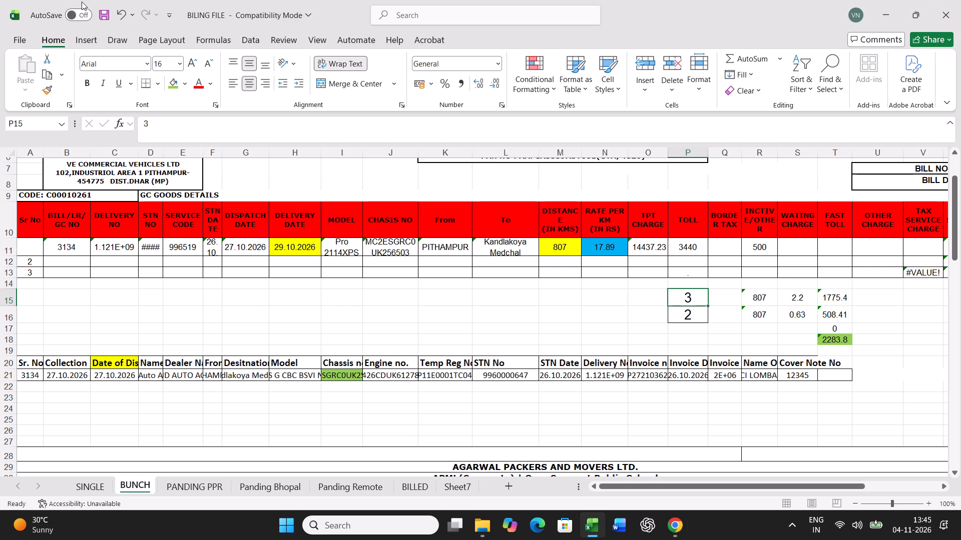
Print the freight bill for chassis 256503 from the SINGLE sheet.
left_click(88, 488)
key("ctrl+p")
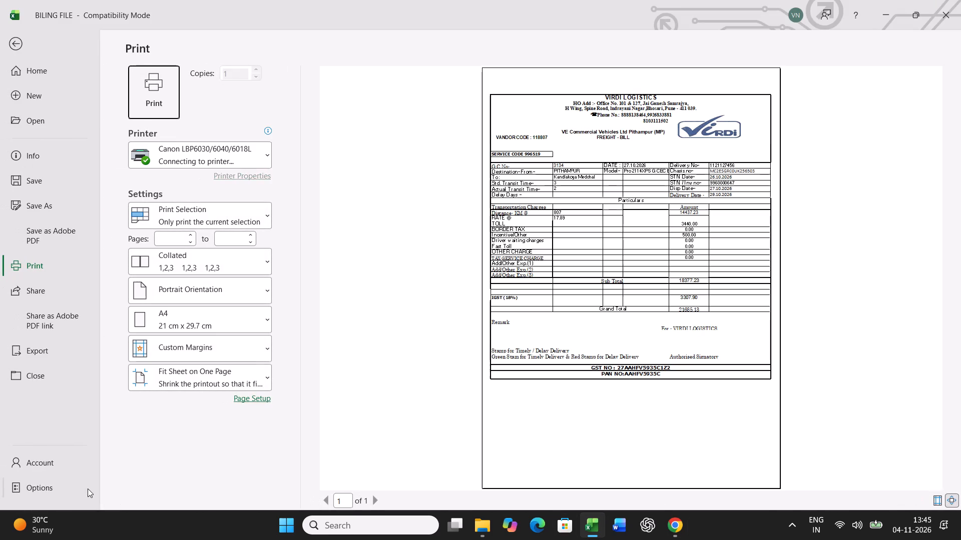
left_click(158, 92)
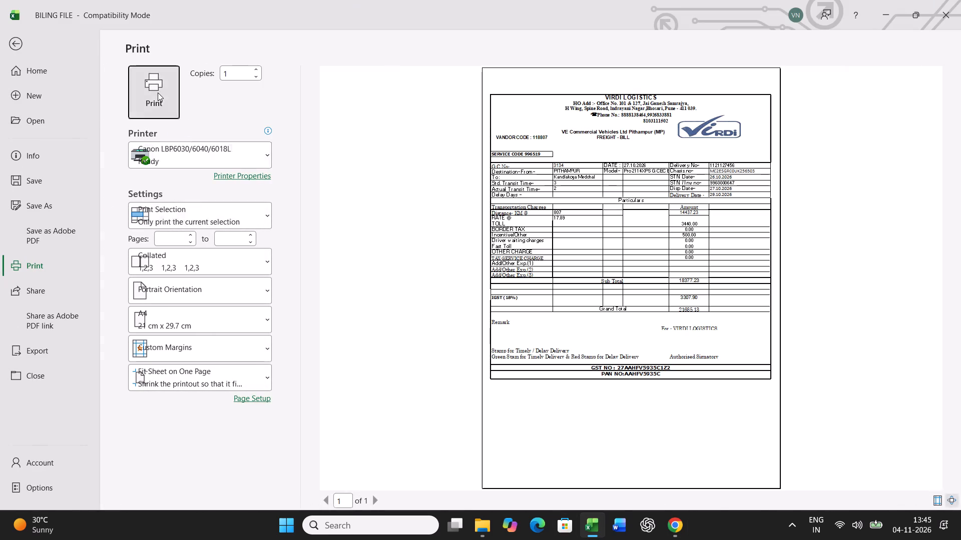
Copy trip row 11 on BUNCH and paste it as values into row 51, below the collected trips.
left_click(134, 490)
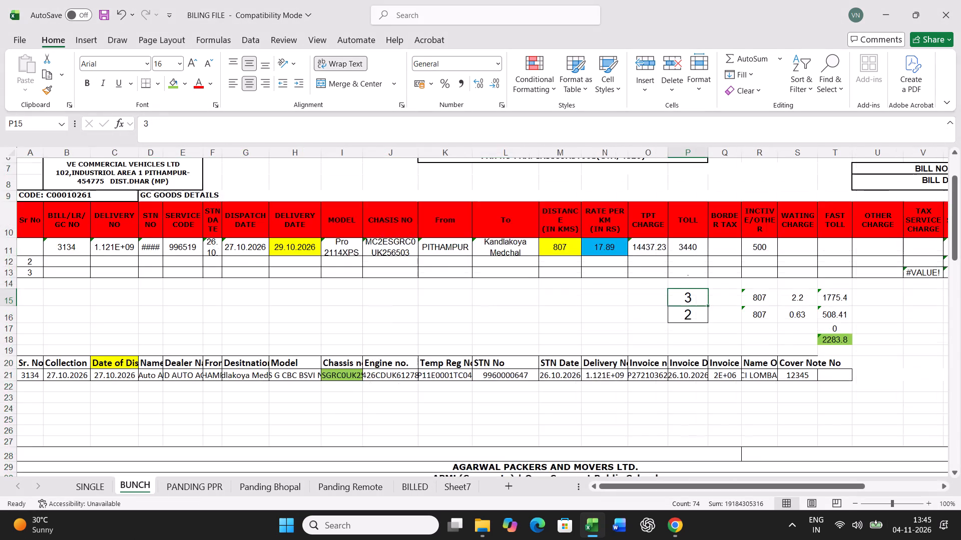
scroll(98, 461, "up", 4)
left_click(3, 310)
key("ctrl+c")
scroll(266, 390, "down", 16)
right_click(28, 379)
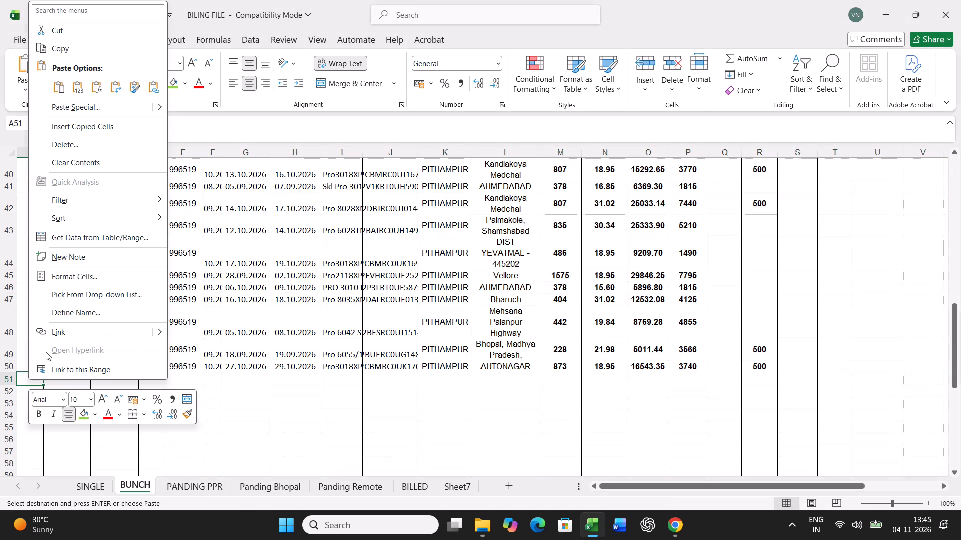
left_click(89, 109)
left_click(33, 81)
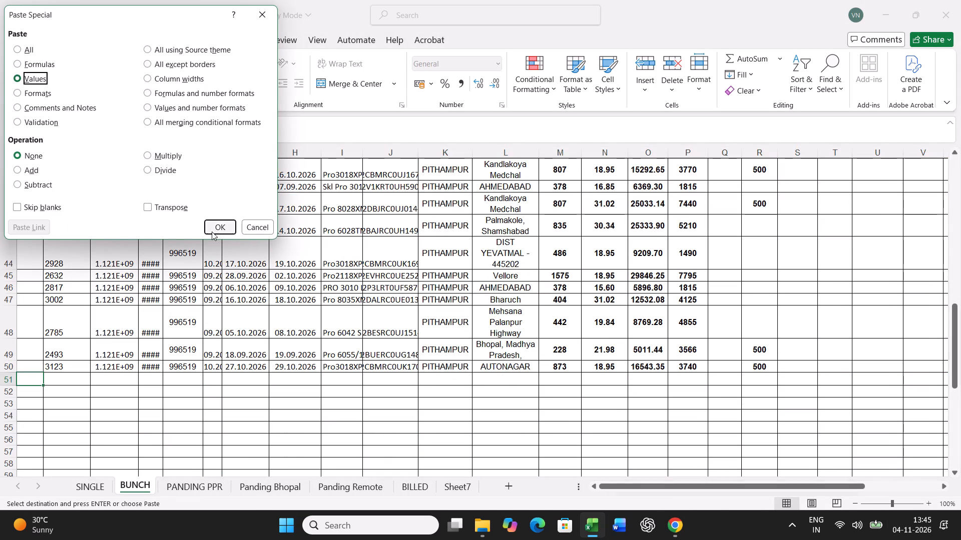
left_click(212, 231)
Find chassis 170709 on the PANDING PPR sheet and fill its chassis cell green.
left_click(206, 490)
left_click(379, 374)
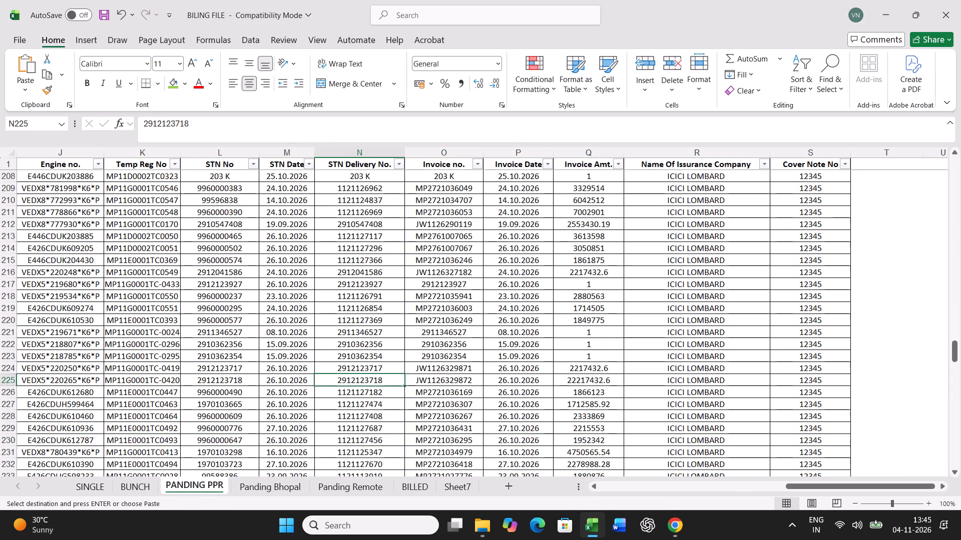
key("ctrl+f")
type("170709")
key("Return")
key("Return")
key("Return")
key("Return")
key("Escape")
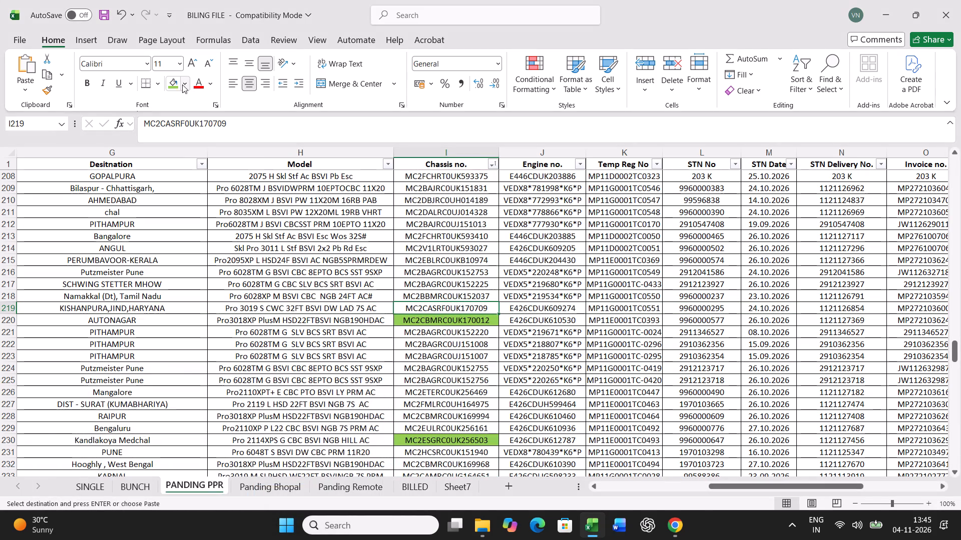
left_click(174, 86)
key("Left")
key("Left")
key("Left")
key("Left")
key("Left")
key("Left")
key("Left")
key("Left")
key("Left")
key("Left")
key("Left")
key("Left")
key("Left")
key("Left")
key("Left")
key("Left")
key("Left")
key("Left")
key("Left")
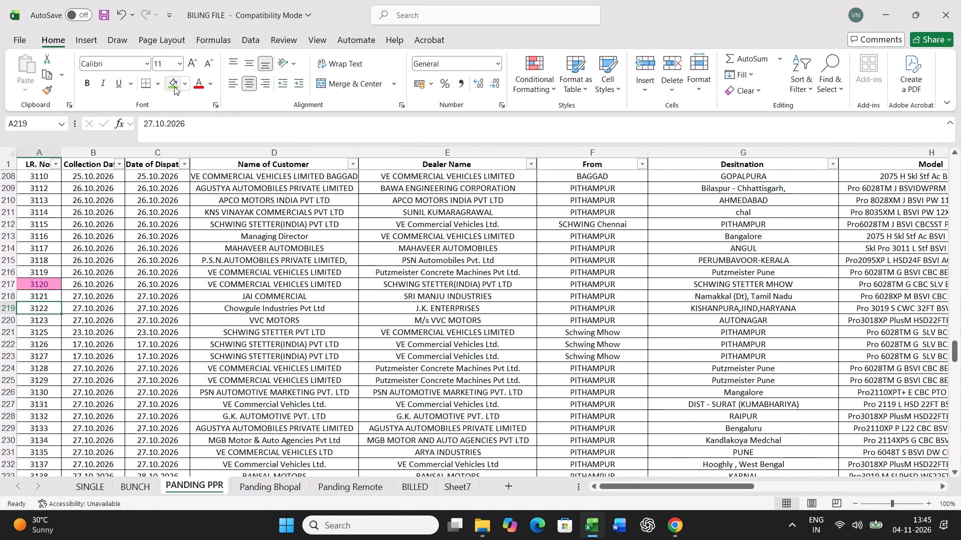
key("ctrl+shift+Right")
key("ctrl+c")
left_click(141, 484)
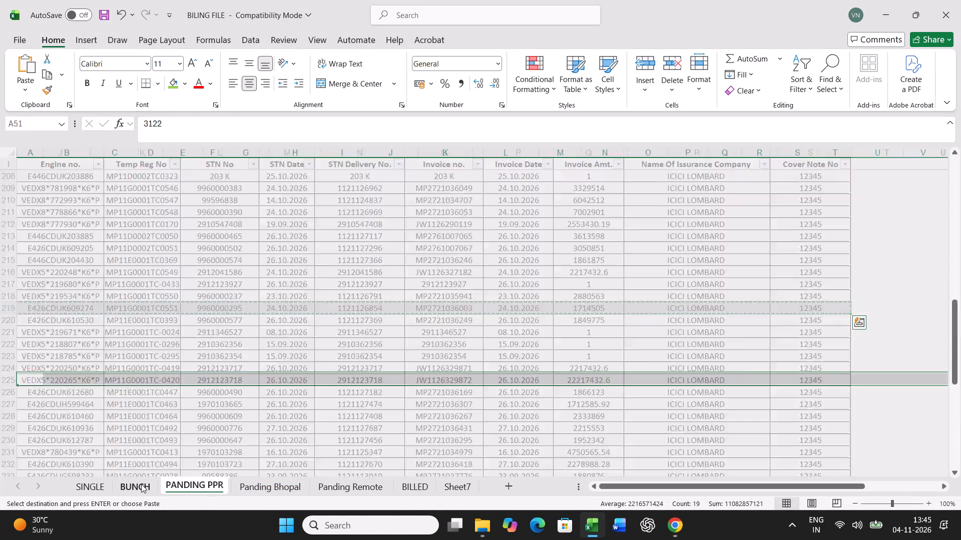
scroll(165, 422, "up", 17)
left_click(32, 445)
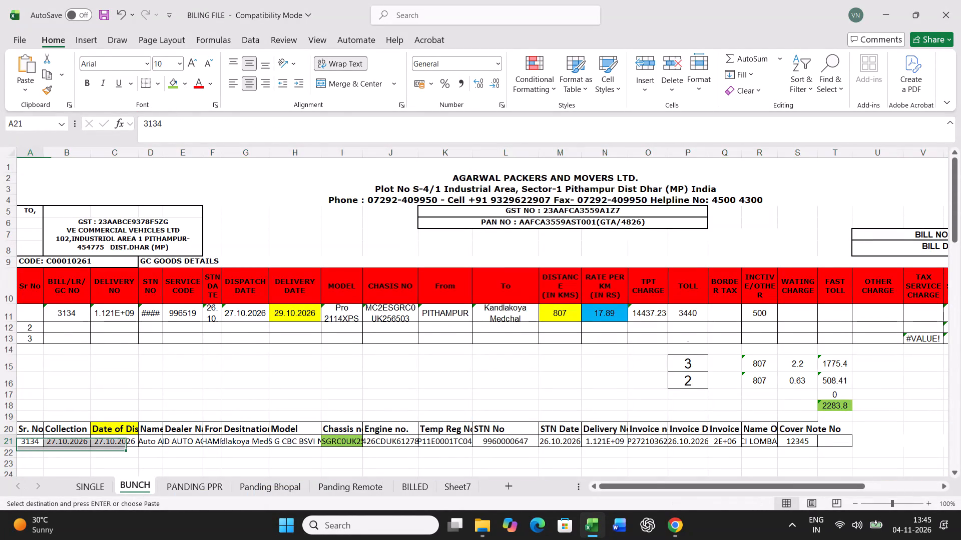
key("ctrl+v")
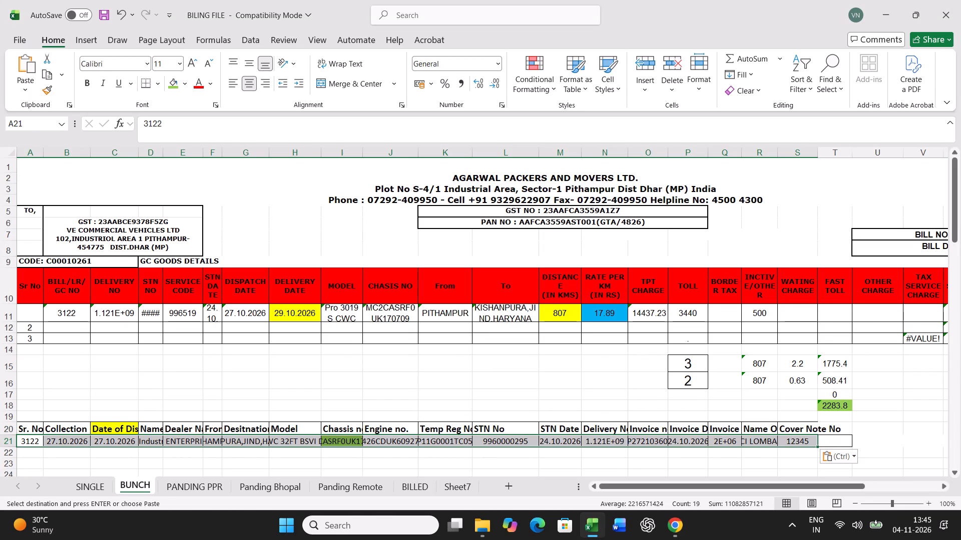
In trip row 11 on BUNCH, set the delivery date to 30.10.2026, the distance to 980 km and the rate to 18.85.
left_click(299, 318)
type("30.10.2026")
key("Return")
key("Up")
key("Right")
key("Right")
key("Right")
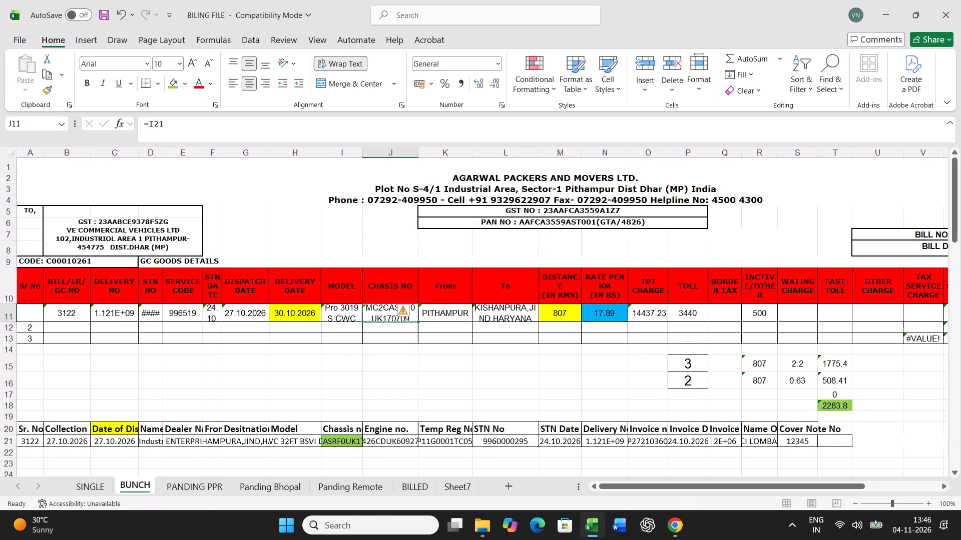
key("Right")
key("Right")
type("980")
key("Right")
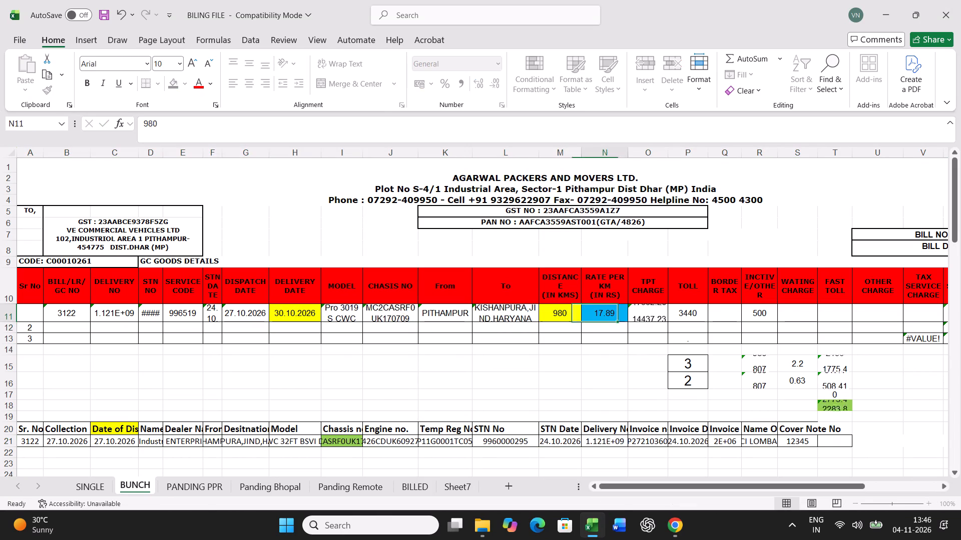
type("18.85")
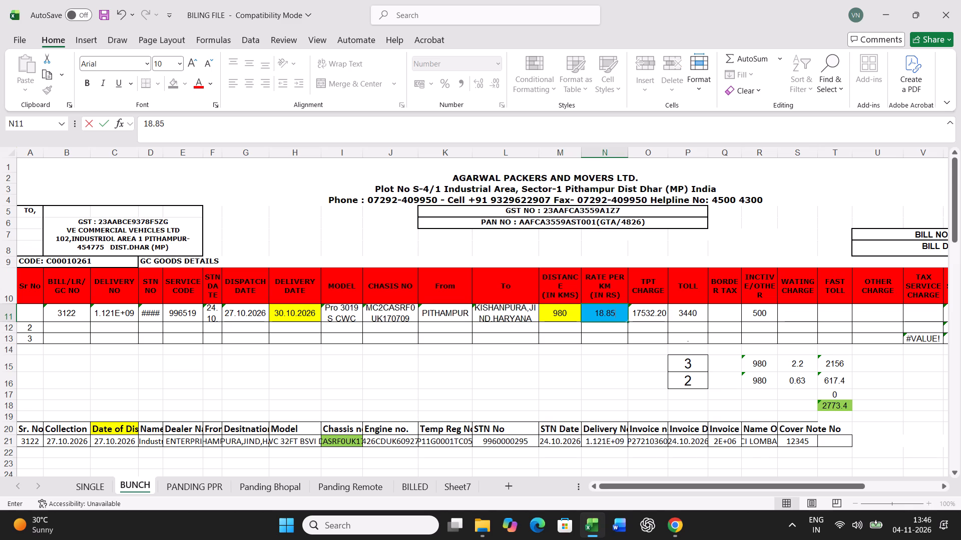
key("Right")
Enter a toll of 5645, border tax of 1063 and incentive of 300 in trip row 11.
key("Right")
type("5645")
key("Right")
type("1063")
key("Right")
type("300")
key("Return")
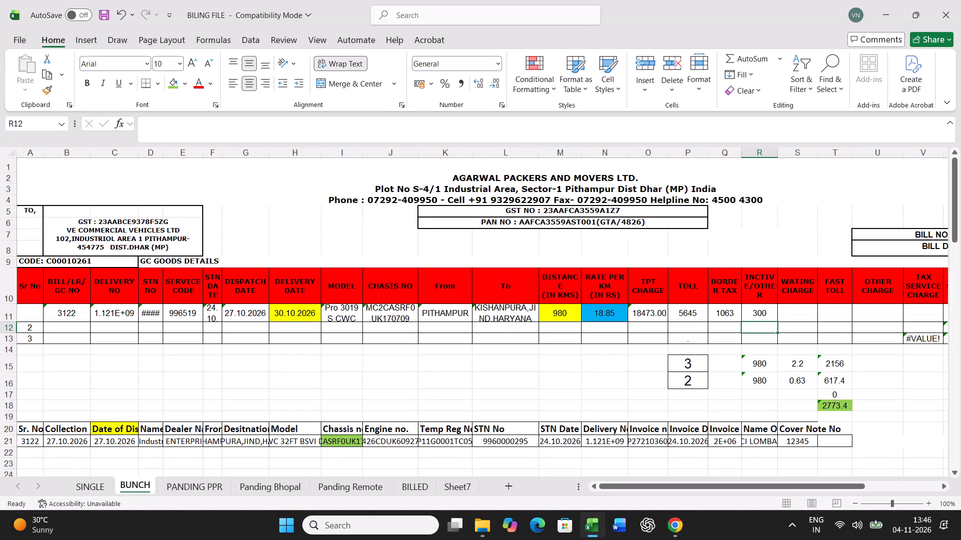
Set the actual transit time in P16 on BUNCH to 3.
left_click(697, 384)
key("3")
key("Return")
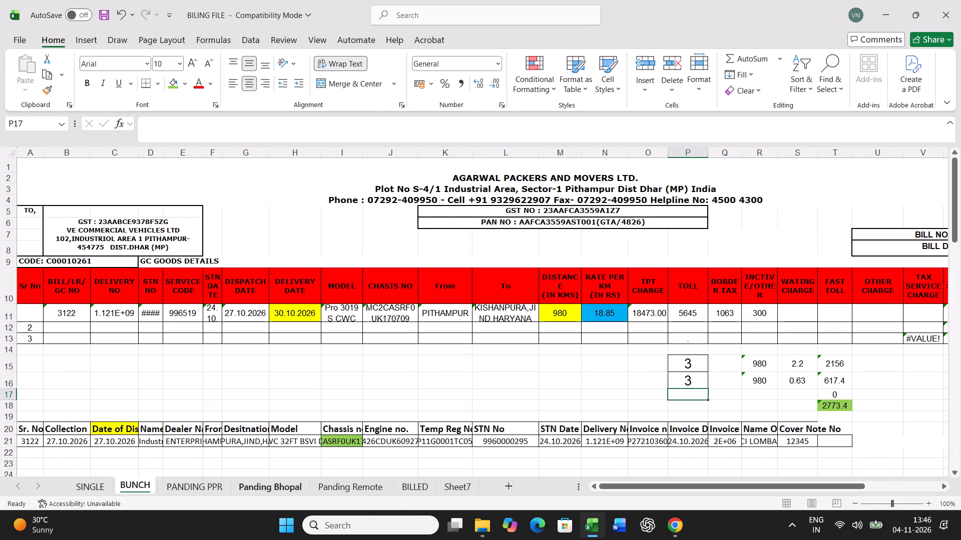
Print the freight bill for chassis 170709 from the SINGLE sheet.
left_click(105, 484)
key("ctrl+p")
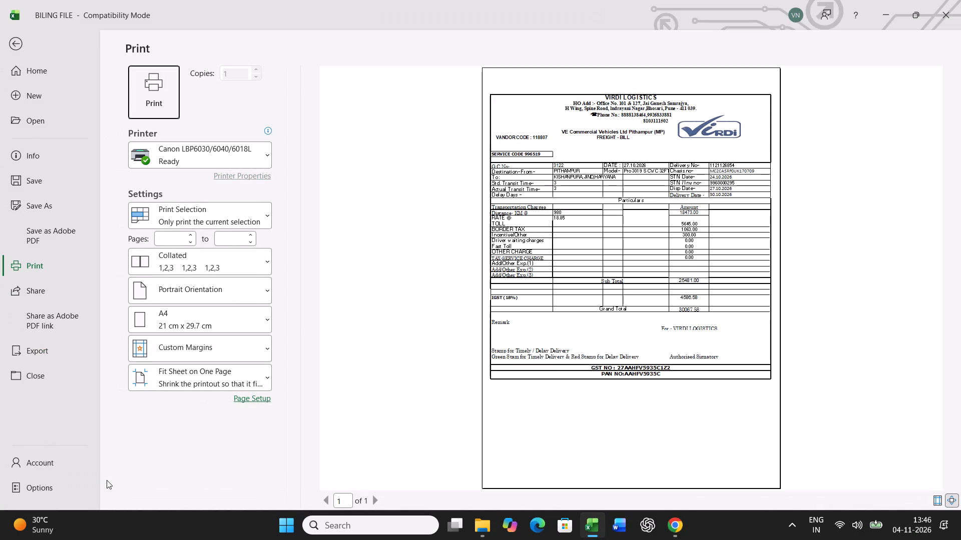
left_click(148, 98)
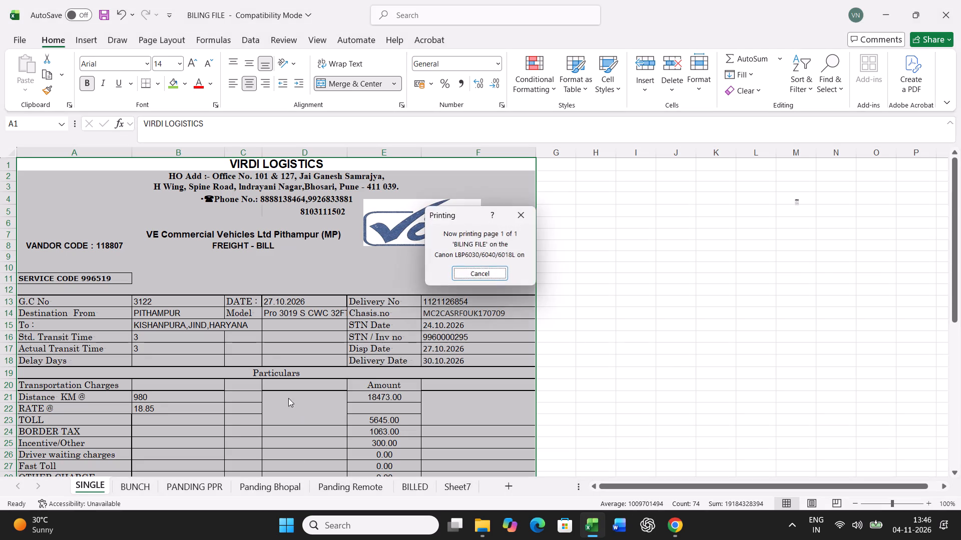
Copy trip row 11 on BUNCH and paste it as values into row 52, below the collected trips.
left_click(145, 483)
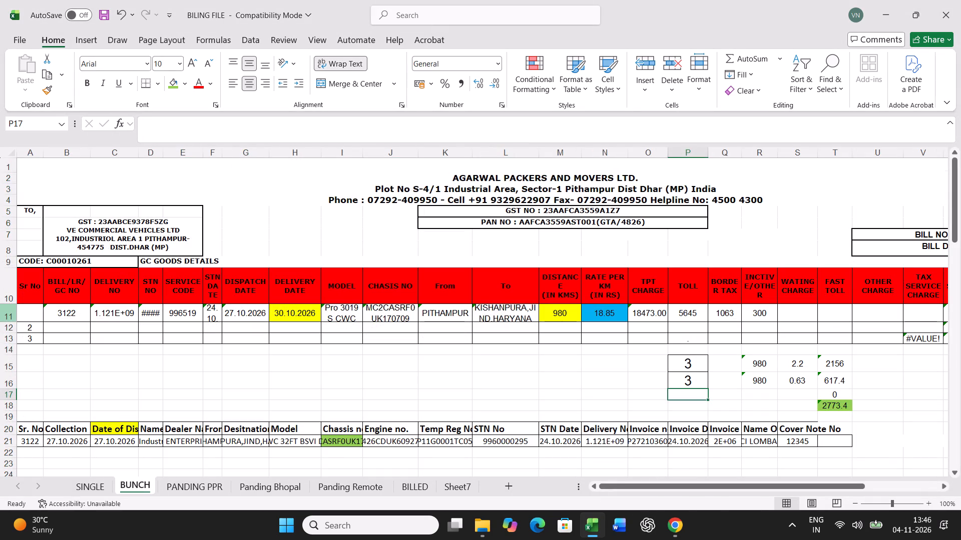
left_click(9, 311)
key("ctrl+c")
scroll(310, 345, "down", 18)
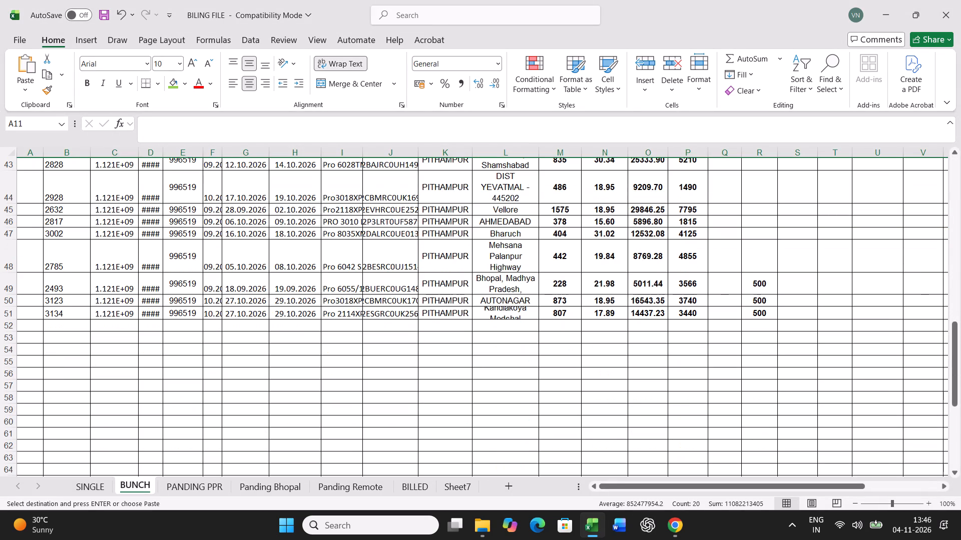
right_click(34, 326)
left_click(83, 231)
left_click(38, 204)
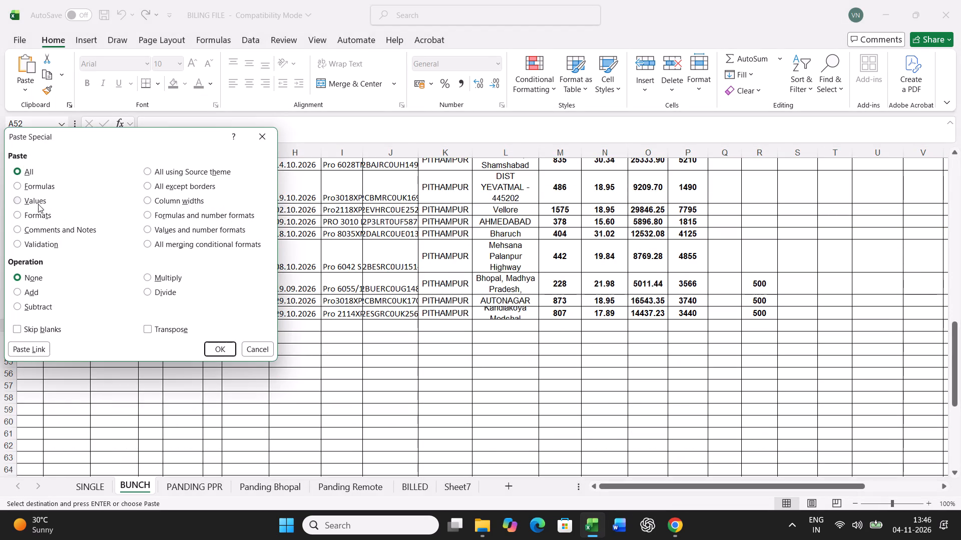
left_click(214, 347)
Find chassis 148140 on the PANDING PPR sheet and fill its chassis cell green.
left_click(194, 480)
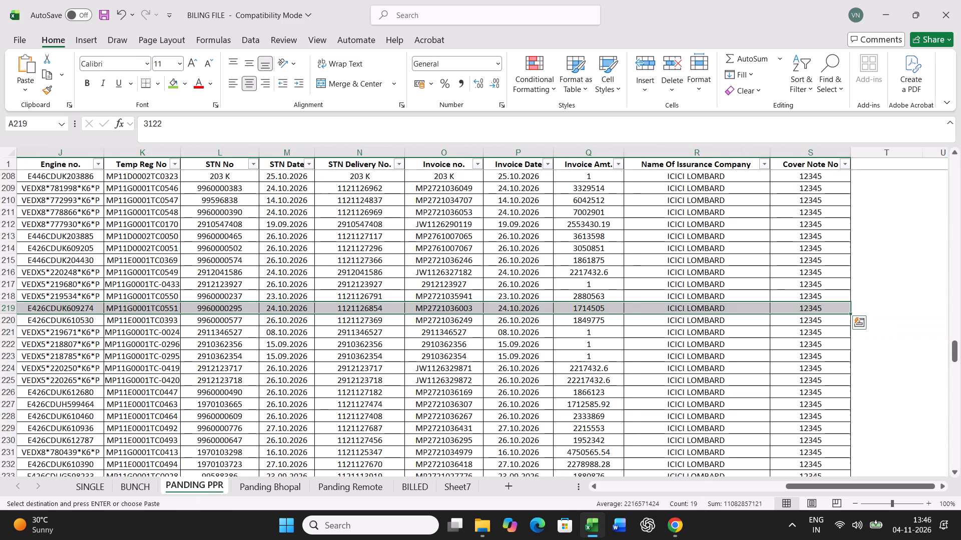
left_click(366, 377)
key("ctrl+f")
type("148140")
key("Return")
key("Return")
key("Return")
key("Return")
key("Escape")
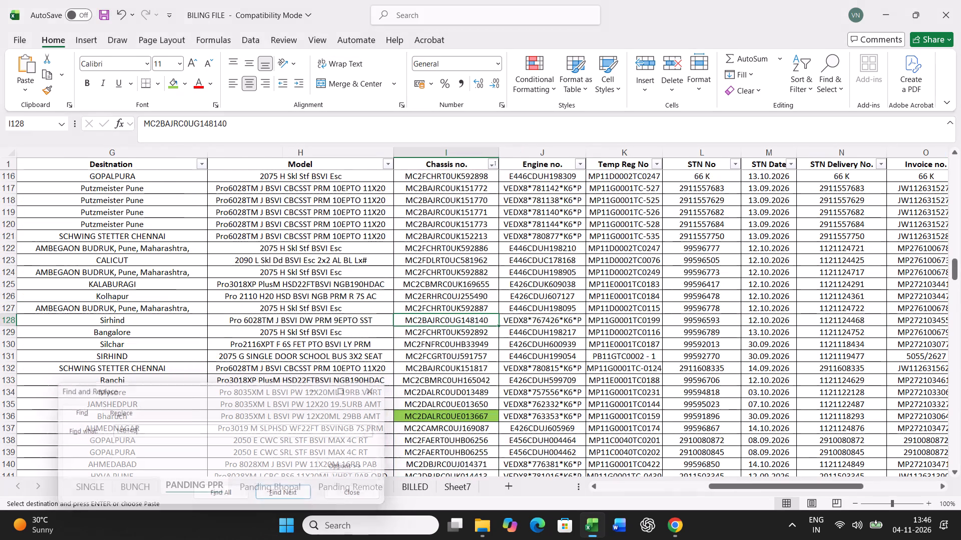
left_click(175, 83)
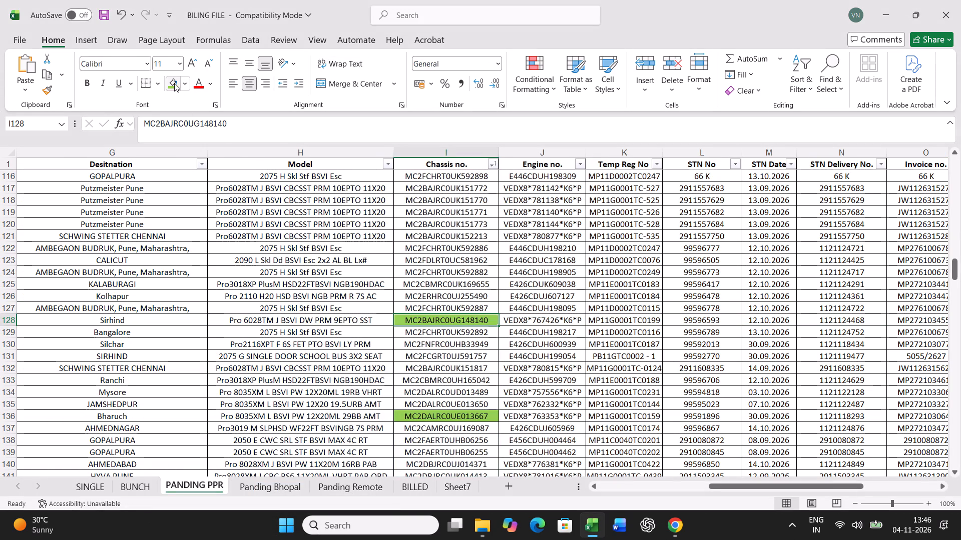
Copy the full PANDING PPR record of chassis 148140 over the source record in row 21 of BUNCH.
key("Left")
key("Left")
key("Left")
key("Left")
key("Left")
key("Left")
key("Left")
key("Left")
key("Left")
key("Left")
key("Left")
key("Left")
key("Left")
key("Left")
key("Left")
key("Left")
key("Left")
key("Left")
key("Left")
key("Left")
key("ctrl+shift+Right")
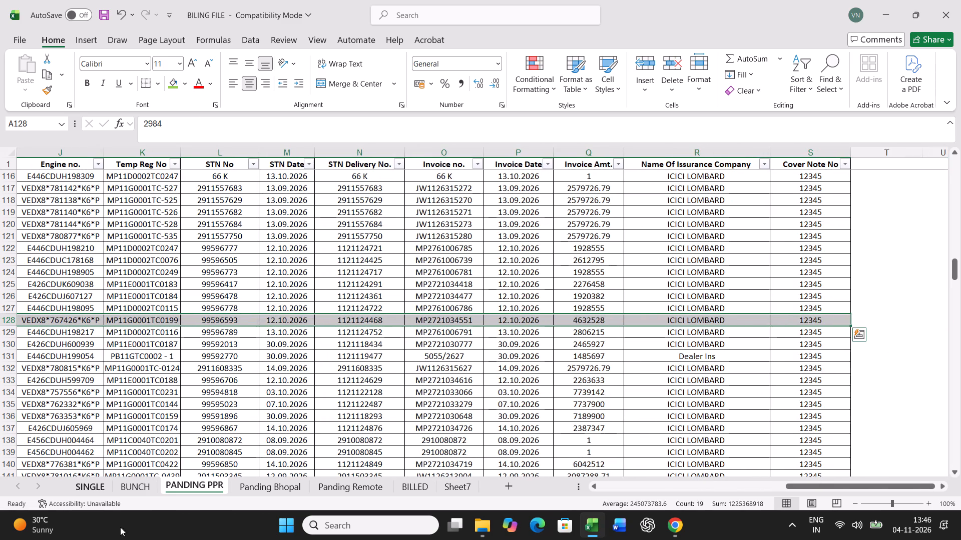
key("ctrl+c")
left_click(142, 492)
scroll(144, 369, "up", 17)
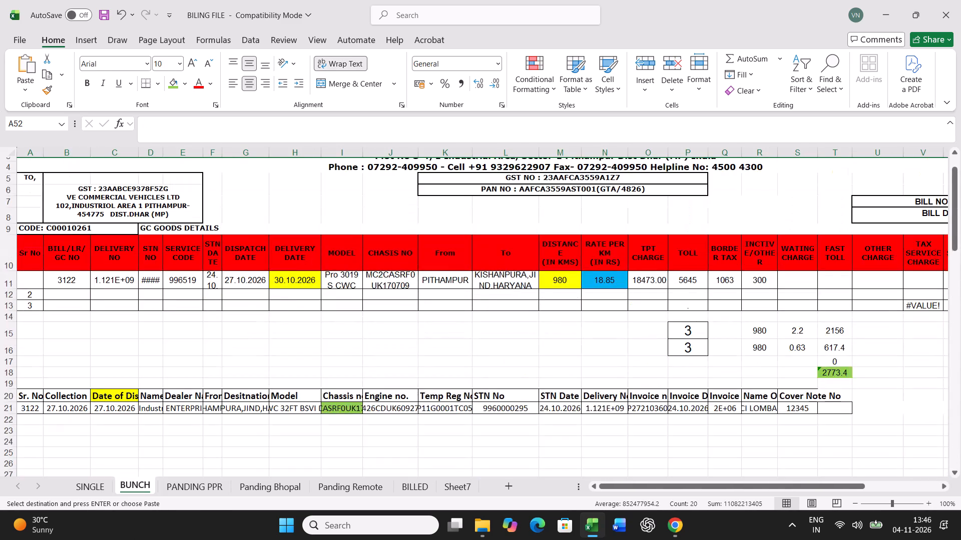
left_click(33, 411)
key("ctrl+v")
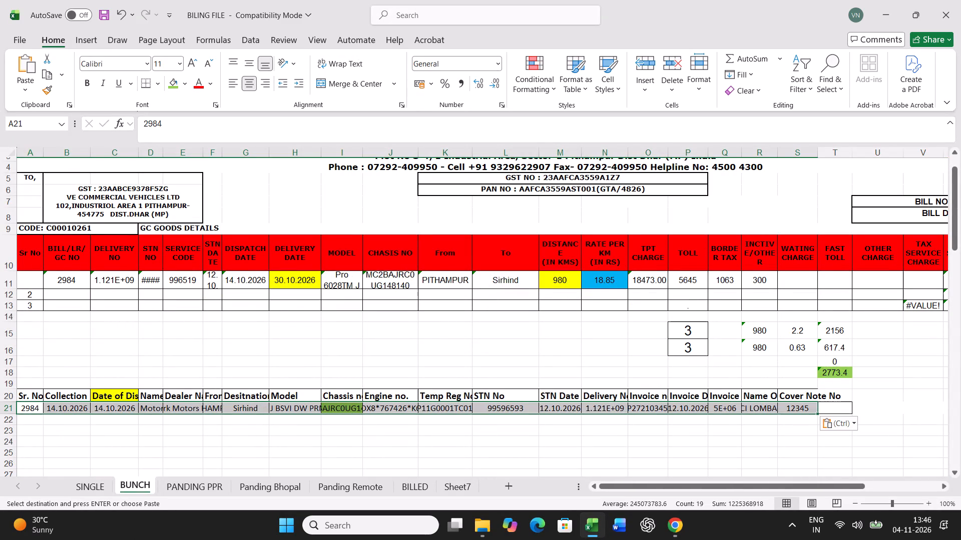
Set the dispatch date in the source record in row 21 of BUNCH to 15.10.2026.
left_click(127, 407)
type("15.10.2026")
key("Return")
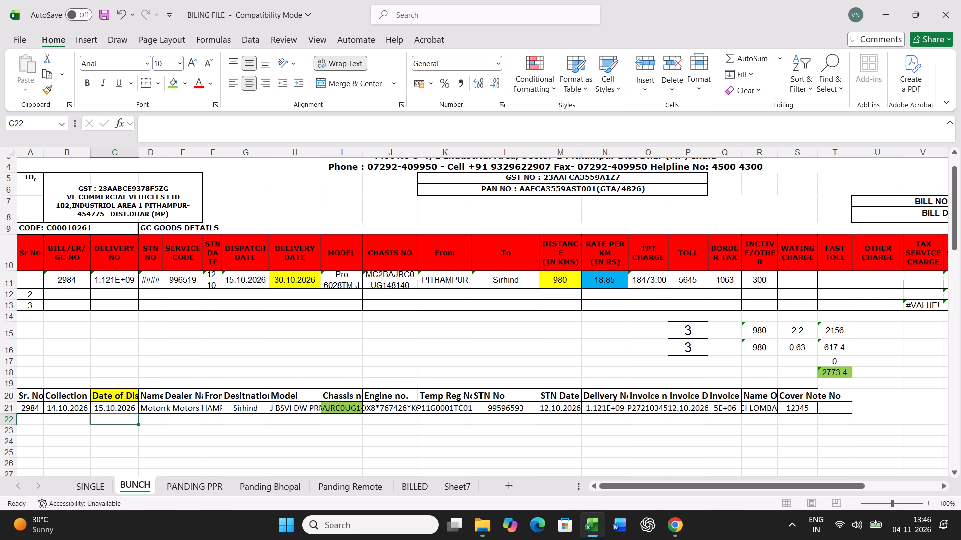
In trip row 11, set the delivery date to 19.10.2026, the distance to 1124 km and the rate to 27.12.
left_click(289, 285)
type("19.10.2026")
key("Right")
key("Right")
key("Right")
key("Right")
key("Right")
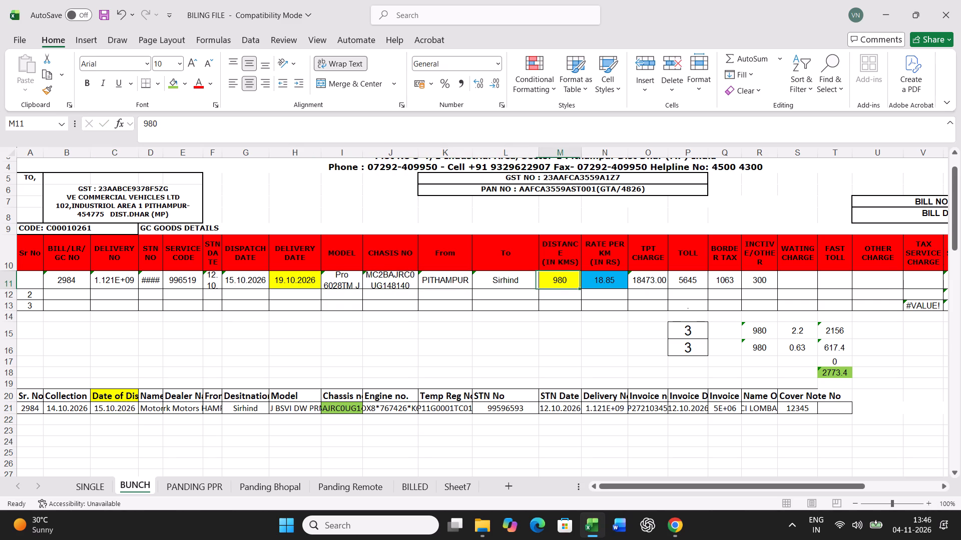
type("1124")
key("Right")
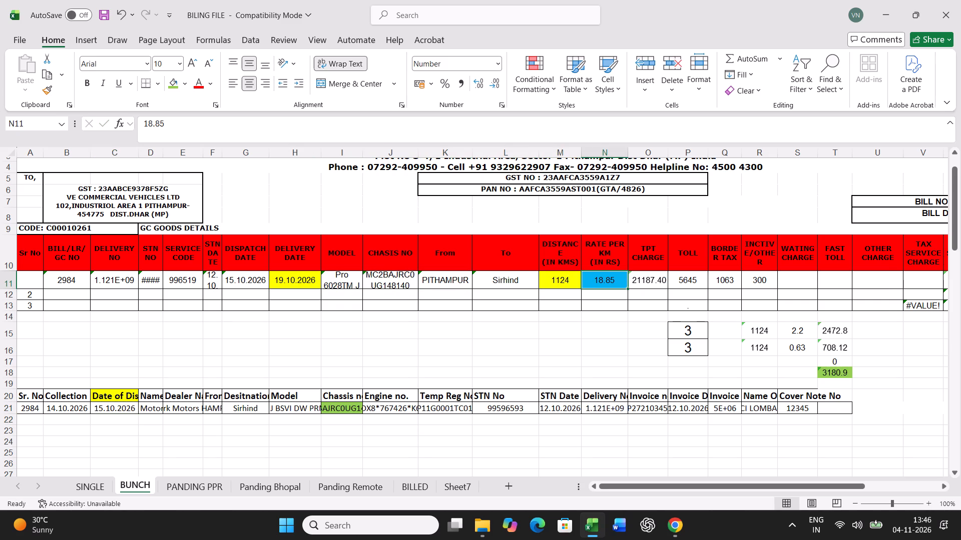
type("27.12")
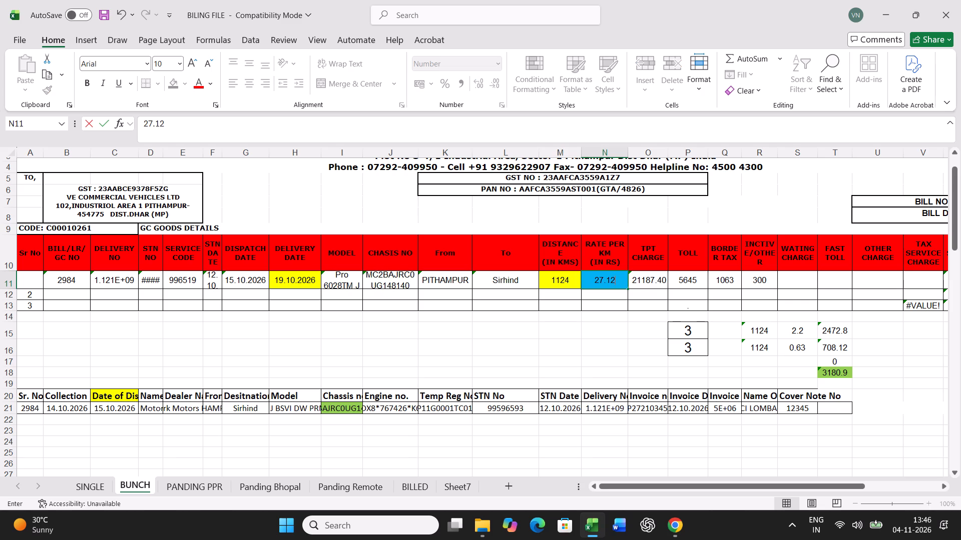
key("Right")
Enter a toll of 7350 and border tax of 4924 in trip row 11, and clear its incentive amount.
key("Right")
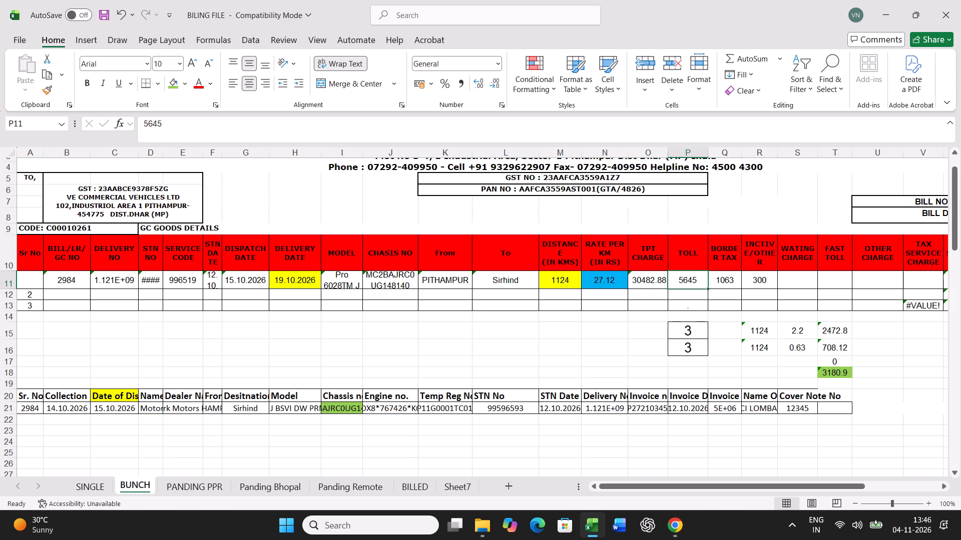
type("7350")
key("Right")
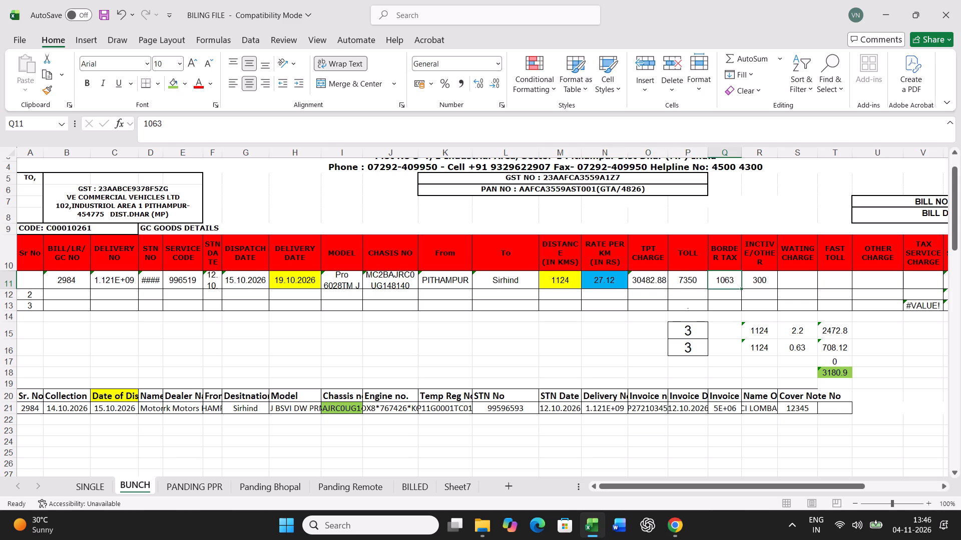
type("4924")
key("Right")
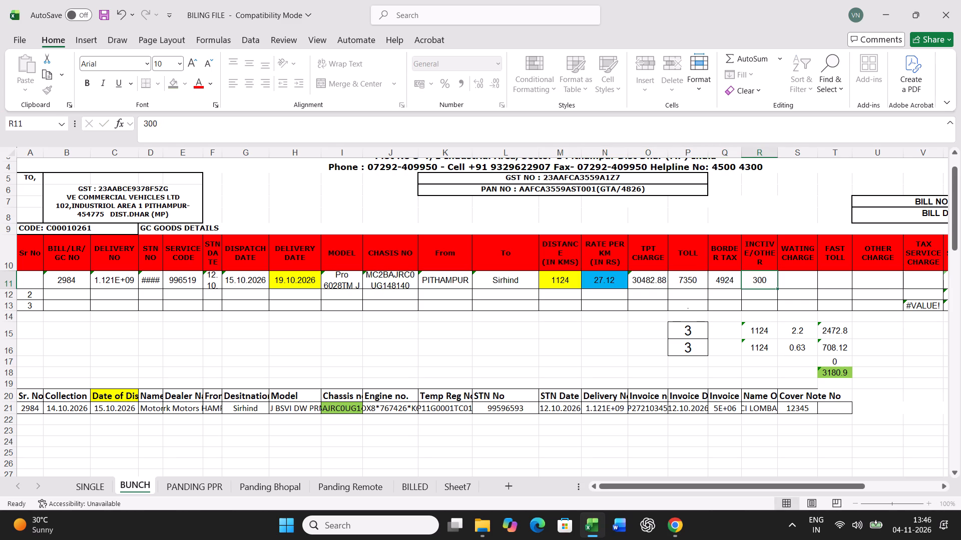
key("Delete")
Set both the standard and actual transit times in P15 and P16 on BUNCH to 4.
left_click(696, 333)
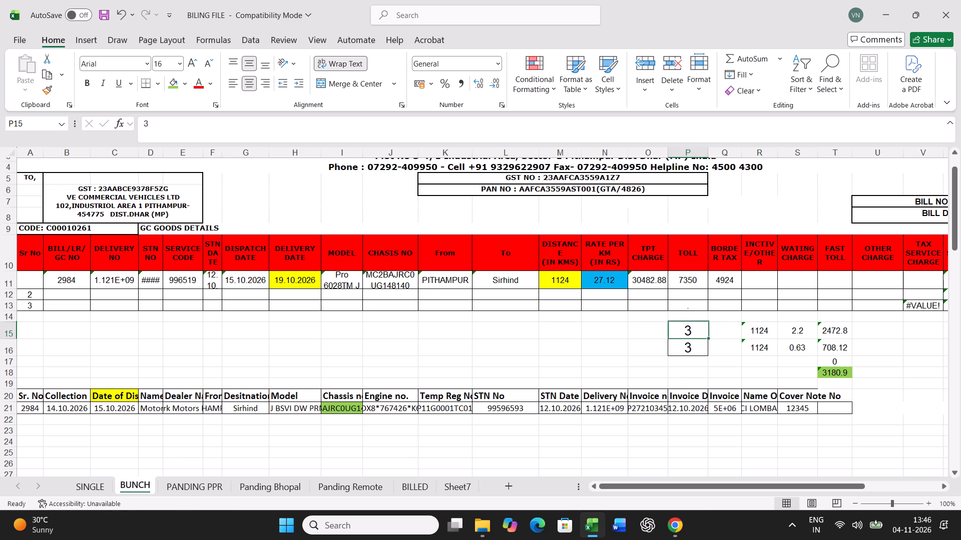
key("4")
key("Return")
key("4")
key("Return")
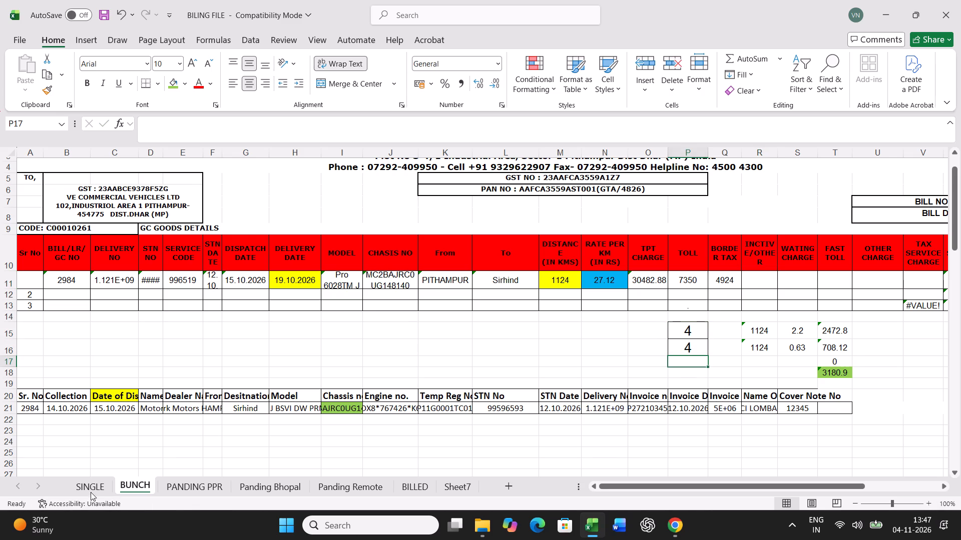
Print the freight bill for chassis 148140 from the SINGLE sheet.
left_click(89, 491)
key("ctrl+p")
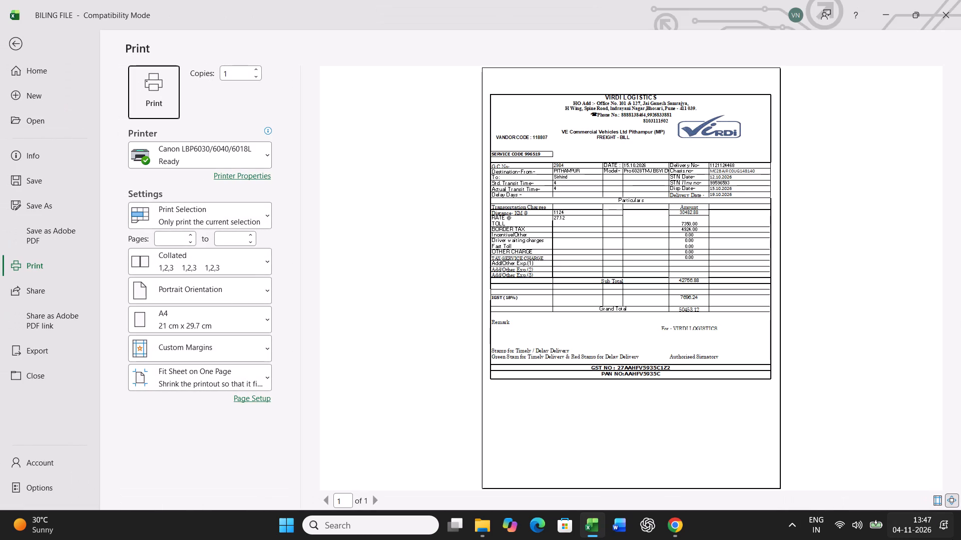
left_click(144, 89)
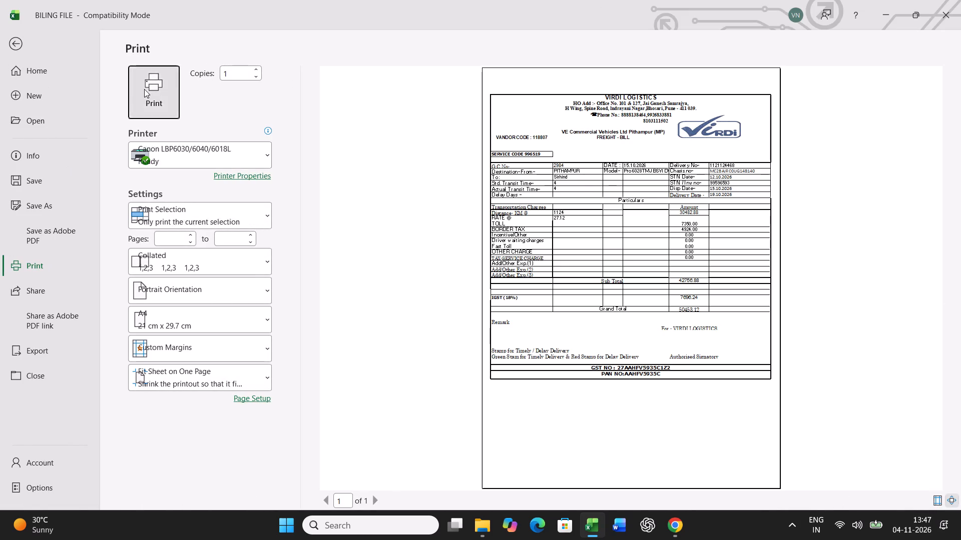
Copy trip row 11 on BUNCH and paste it as values into row 53, below the collected trips.
left_click(142, 489)
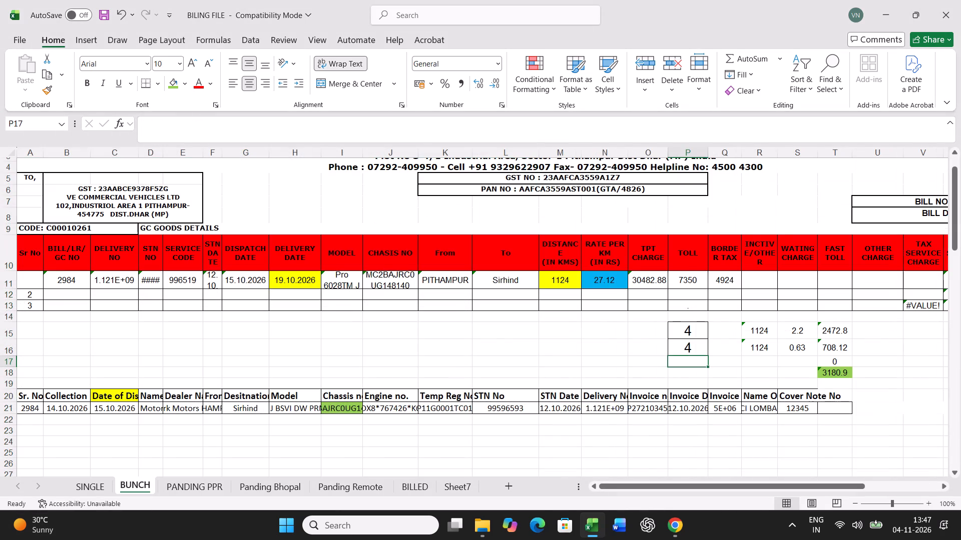
left_click(2, 281)
key("ctrl+c")
scroll(297, 369, "down", 17)
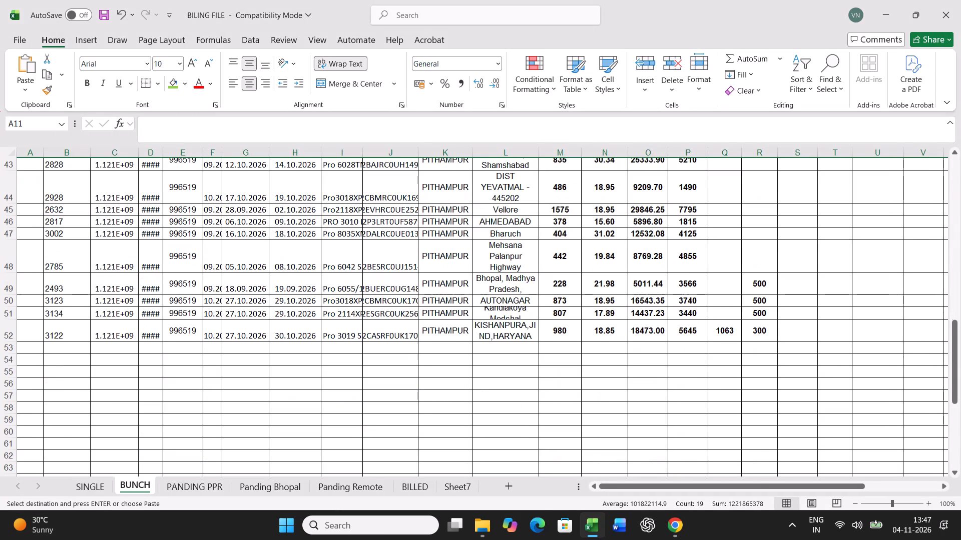
right_click(27, 346)
left_click(88, 233)
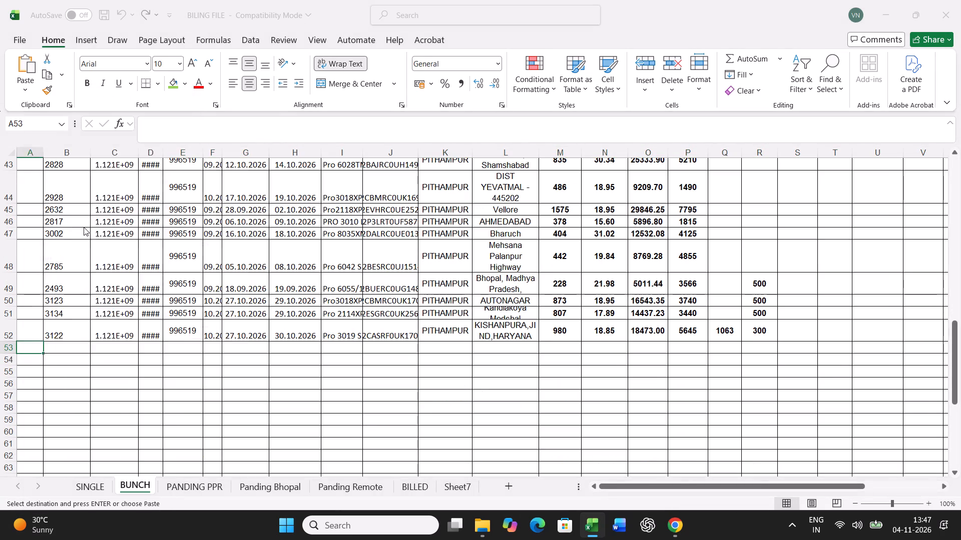
left_click(38, 201)
left_click(217, 356)
Find chassis 591757 on the PANDING PPR sheet and fill its chassis cell green.
left_click(200, 492)
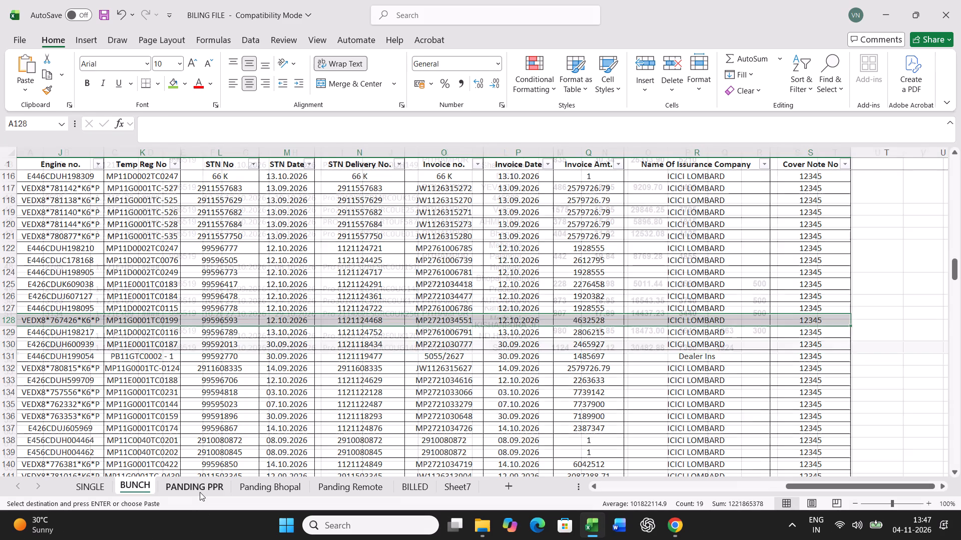
left_click(330, 399)
key("ctrl+f")
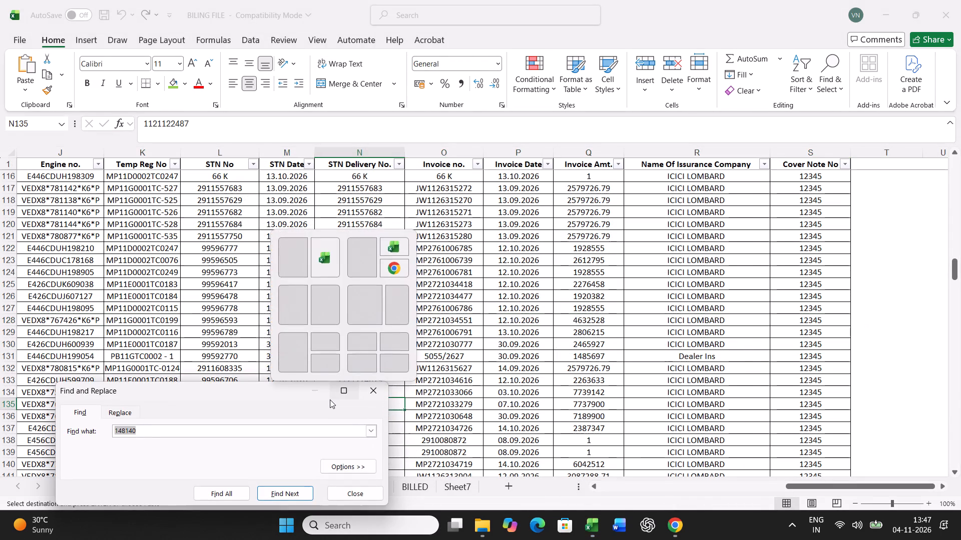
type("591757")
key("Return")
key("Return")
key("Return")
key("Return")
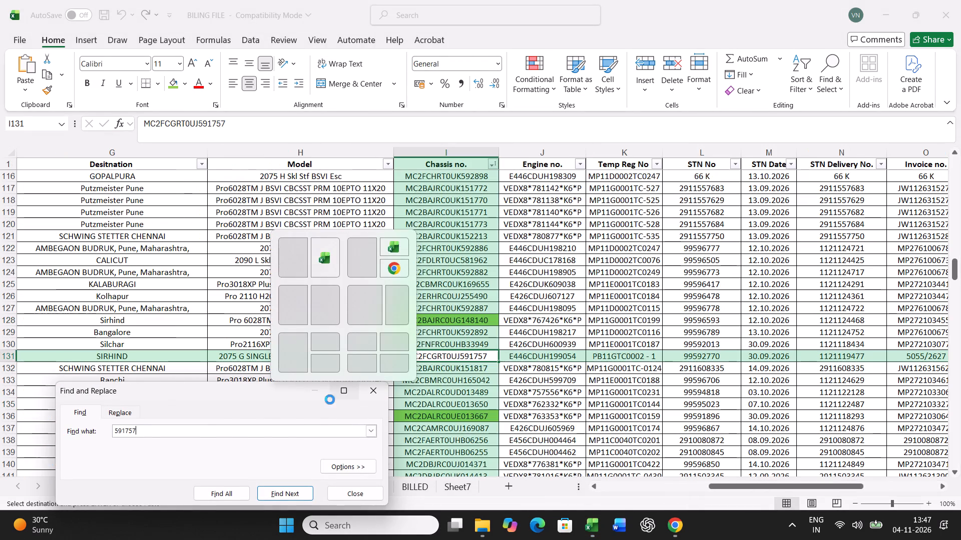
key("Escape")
left_click(173, 80)
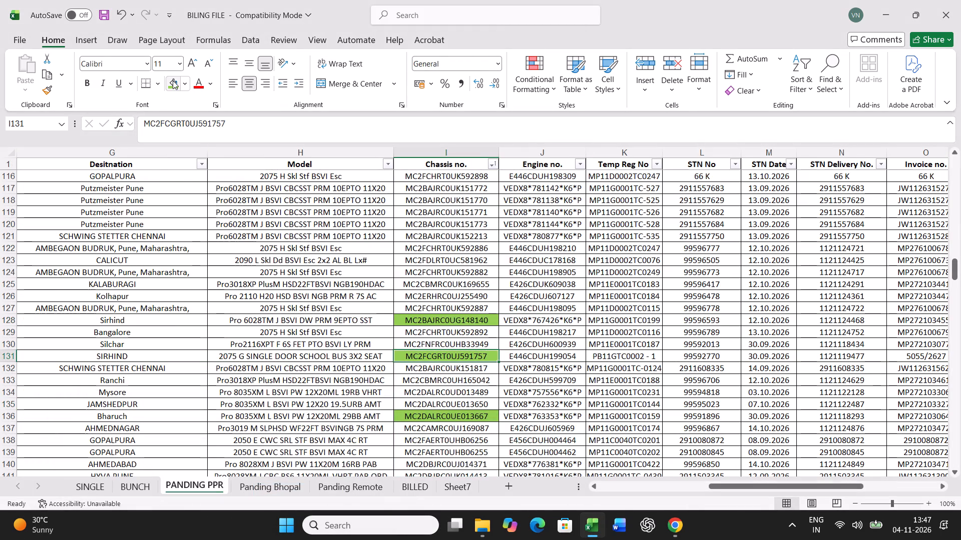
key("Left")
key("Left")
key("Left")
key("Left")
key("Left")
key("Left")
key("Left")
key("Left")
key("Left")
key("Left")
key("Left")
key("Left")
key("Left")
key("Left")
key("Left")
key("Left")
key("Left")
key("Left")
key("Left")
key("ctrl+shift+Right")
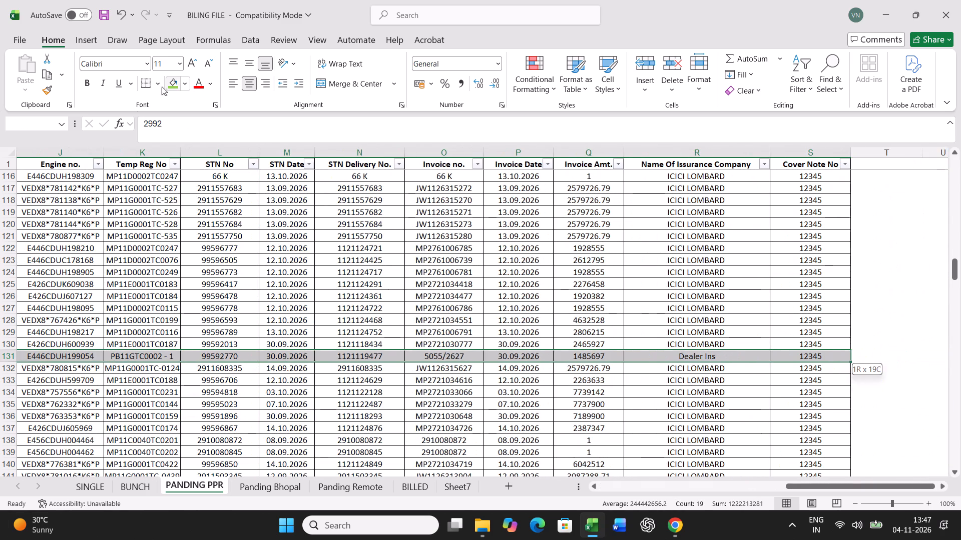
key("ctrl+c")
left_click(130, 492)
scroll(163, 426, "up", 17)
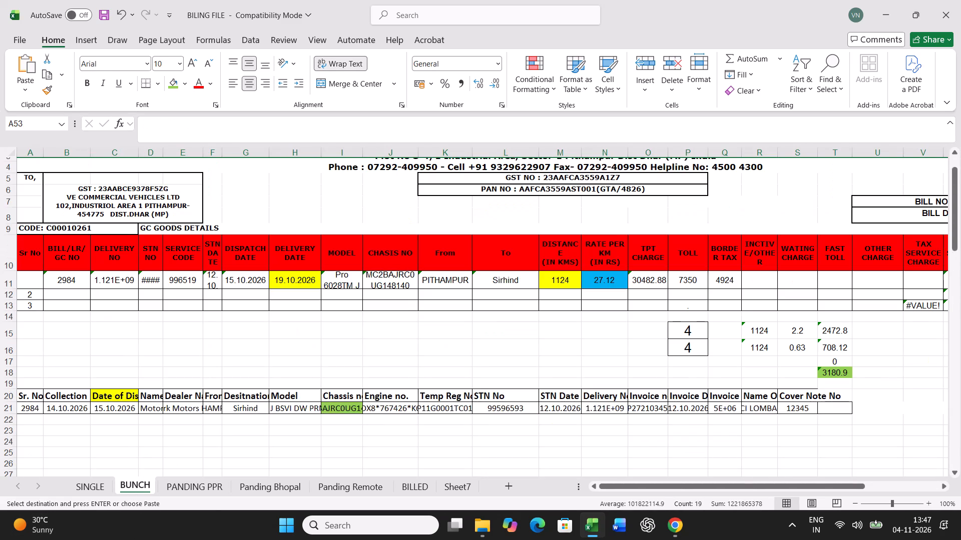
left_click(32, 408)
key("ctrl+v")
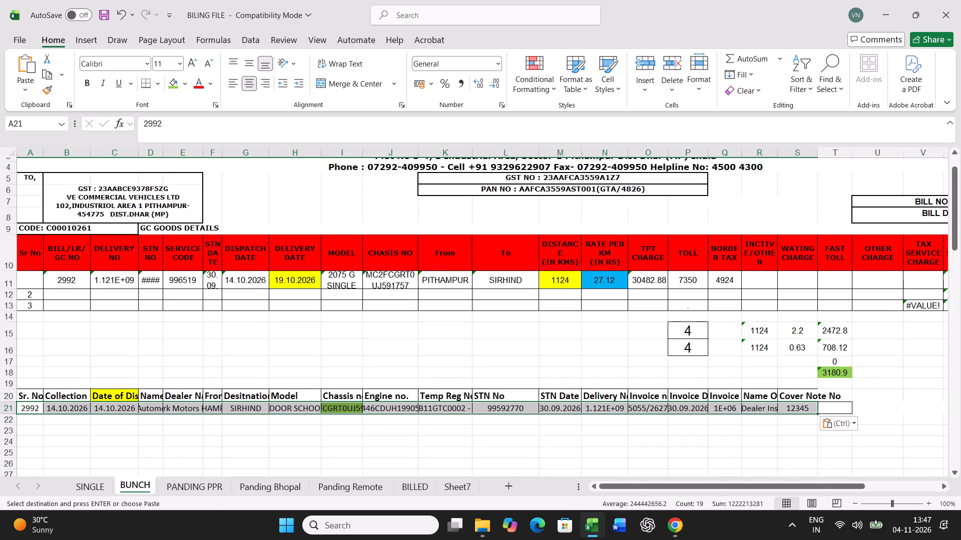
Set the date of dispatch in C21 on BUNCH to 15.10.2026.
left_click(118, 407)
type("15.10.2026")
key("Return")
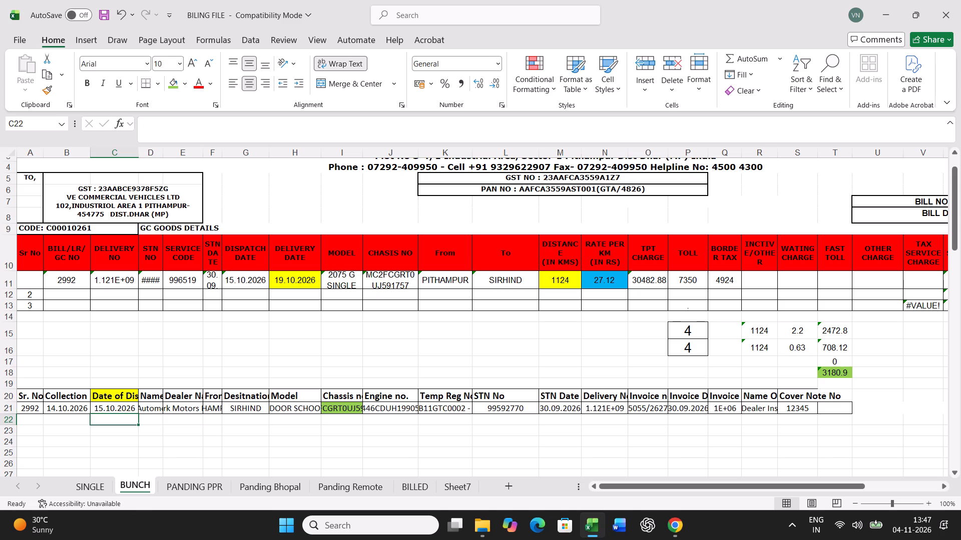
In trip row 11 on BUNCH, set the rate per km to 15.73 and the toll to 3215.
left_click(309, 281)
key("Right")
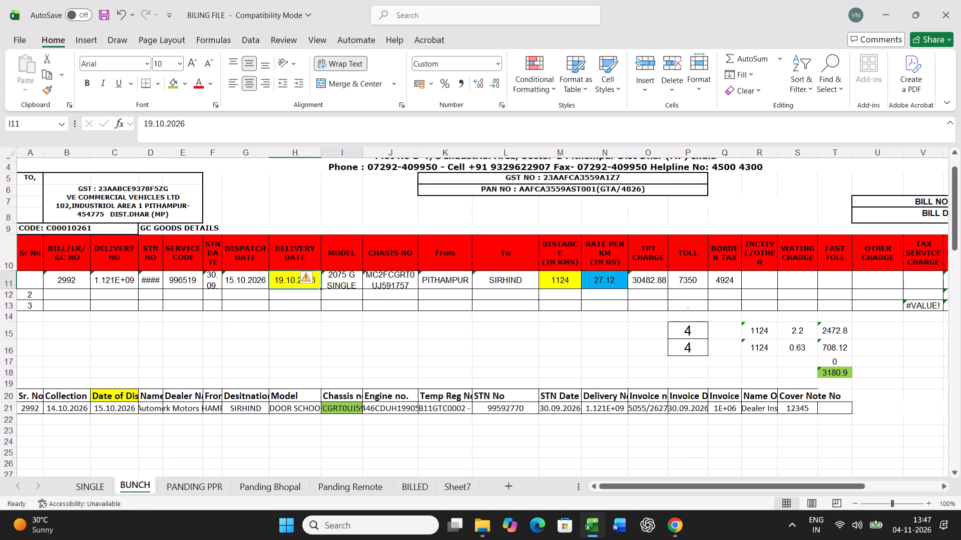
key("Right")
key("Right")
key("Right")
key("Right")
key("Right")
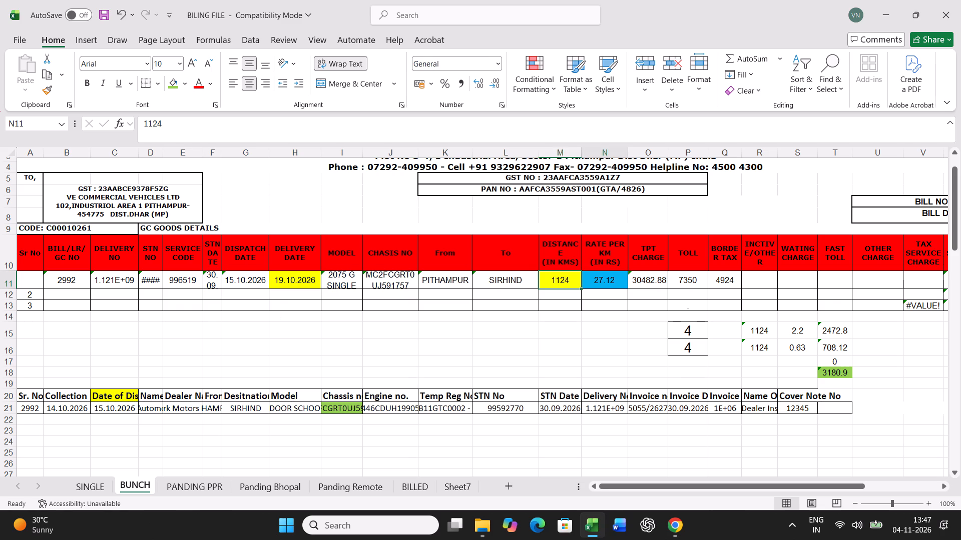
type("15.73")
key("Right")
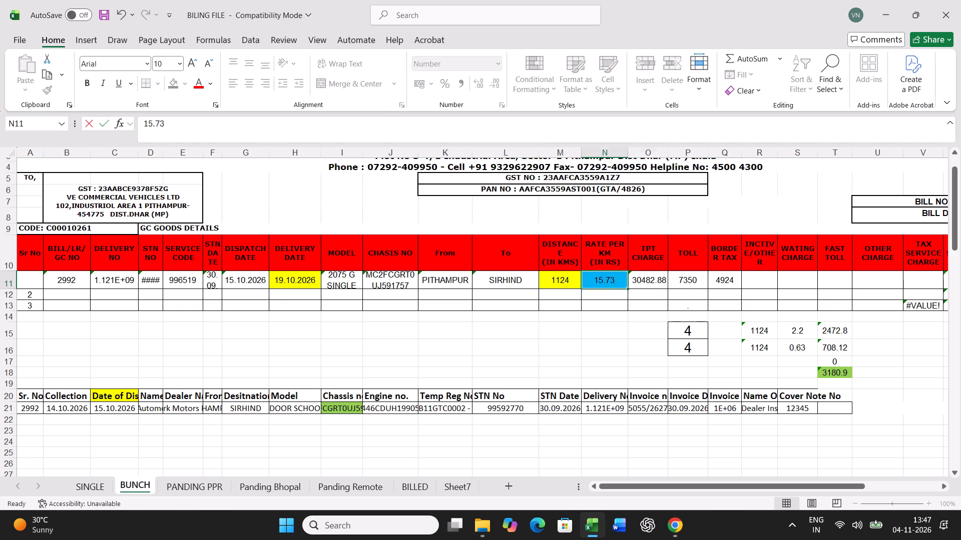
key("Right")
type("3215")
key("Right")
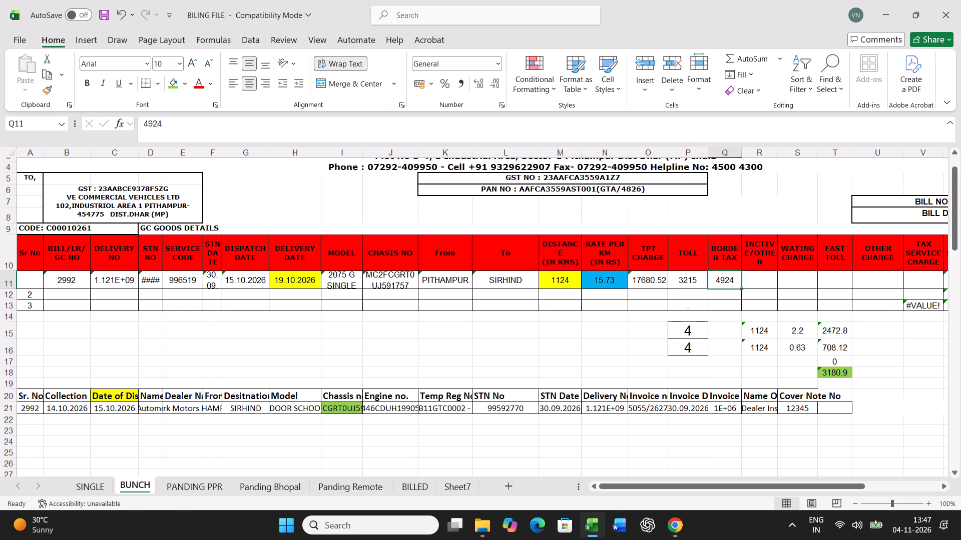
Print the freight bill for chassis 591757 from the SINGLE sheet.
left_click(87, 483)
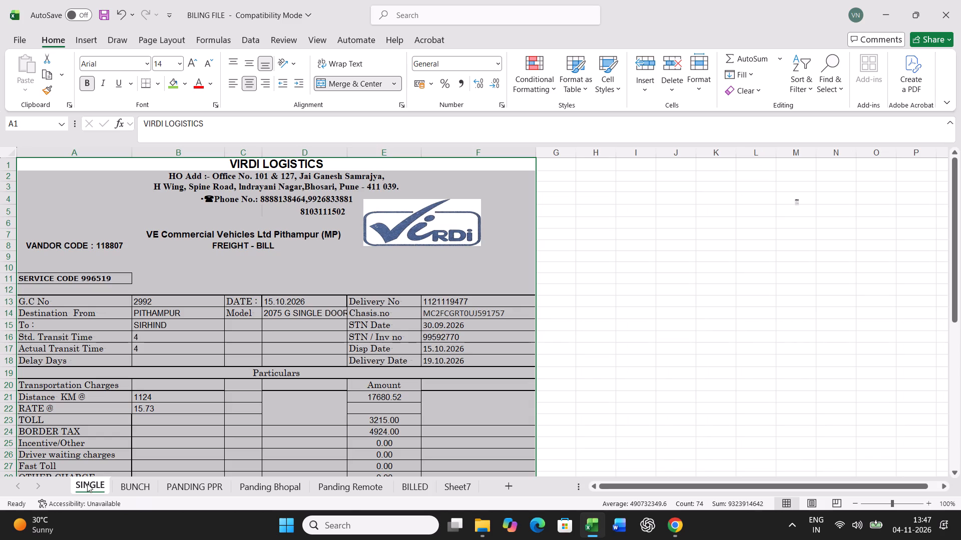
key("ctrl+p")
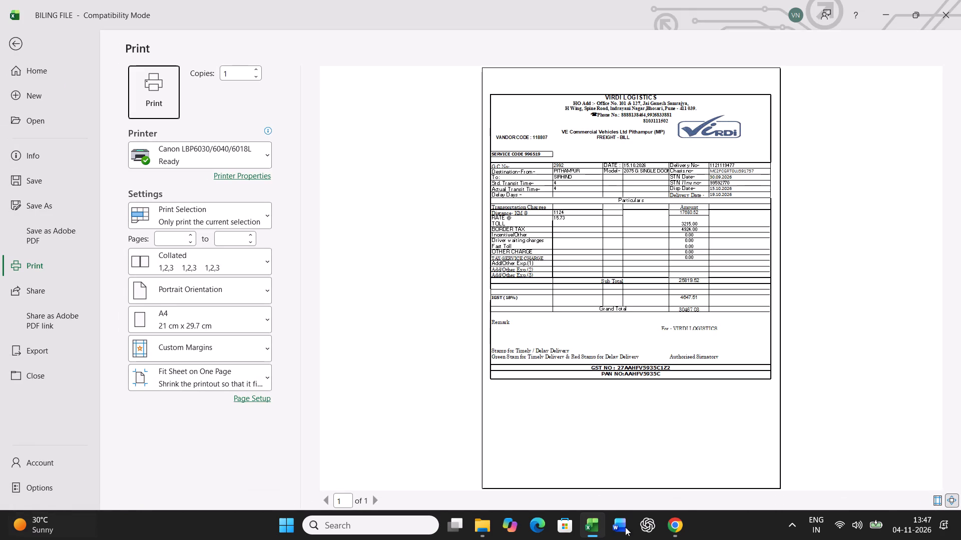
left_click(148, 94)
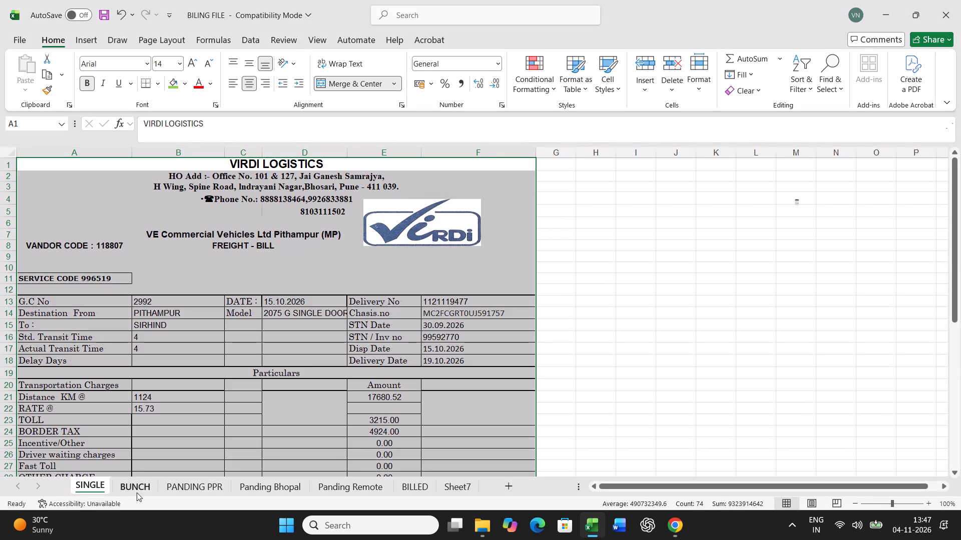
Copy trip row 11 on BUNCH and paste it as values into row 54, below the collected trips.
left_click(135, 487)
left_click(8, 281)
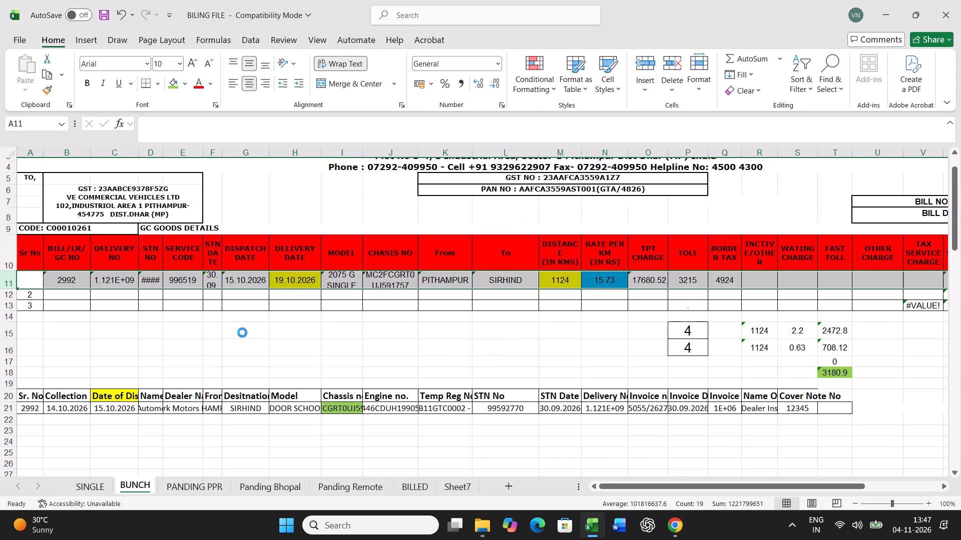
key("ctrl+c")
scroll(242, 332, "down", 18)
right_click(40, 324)
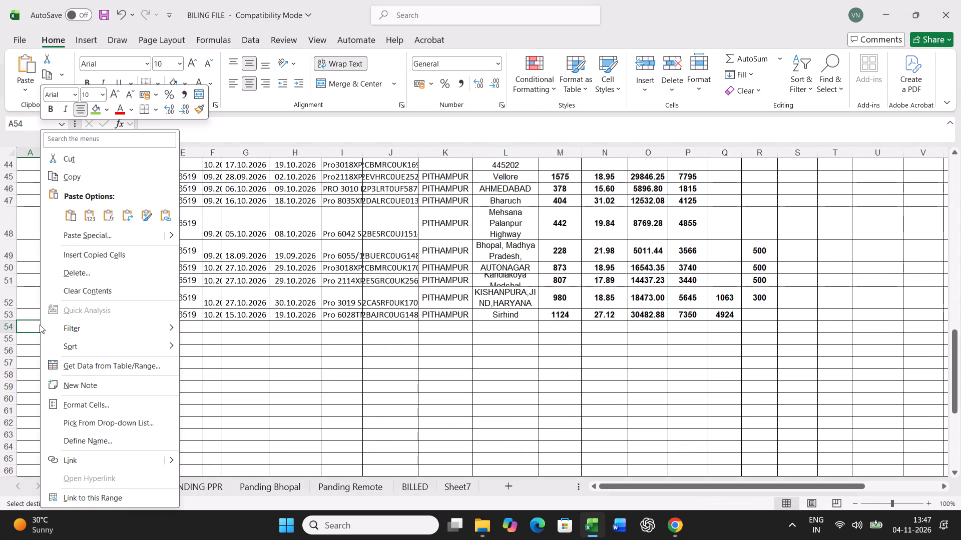
left_click(94, 241)
left_click(40, 206)
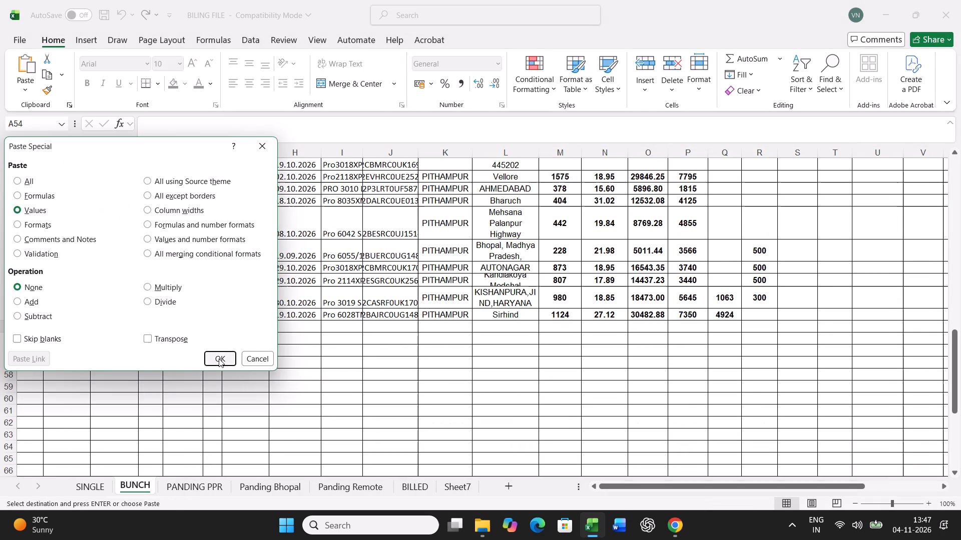
left_click(219, 358)
Find chassis 588480 on the PANDING PPR sheet and fill its chassis cell green.
left_click(182, 486)
left_click(350, 382)
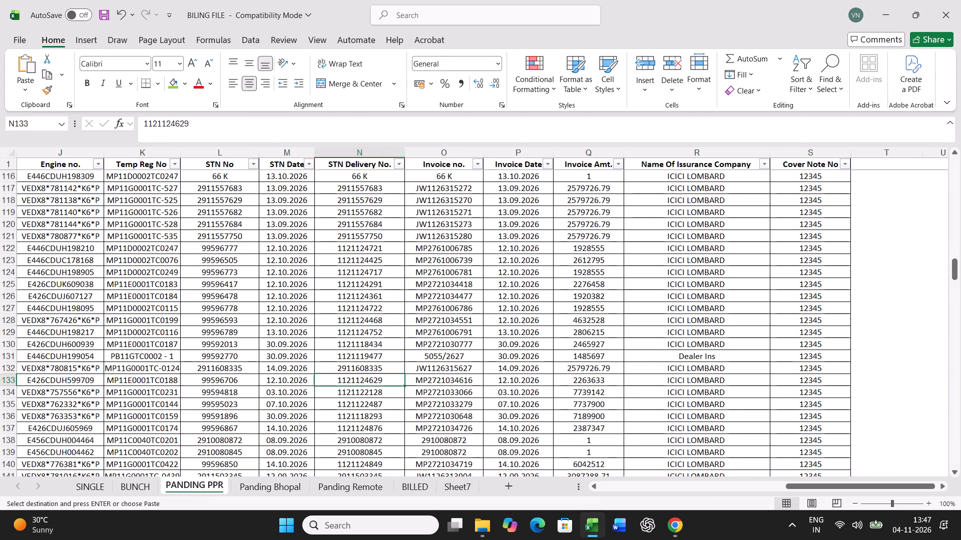
key("ctrl+f")
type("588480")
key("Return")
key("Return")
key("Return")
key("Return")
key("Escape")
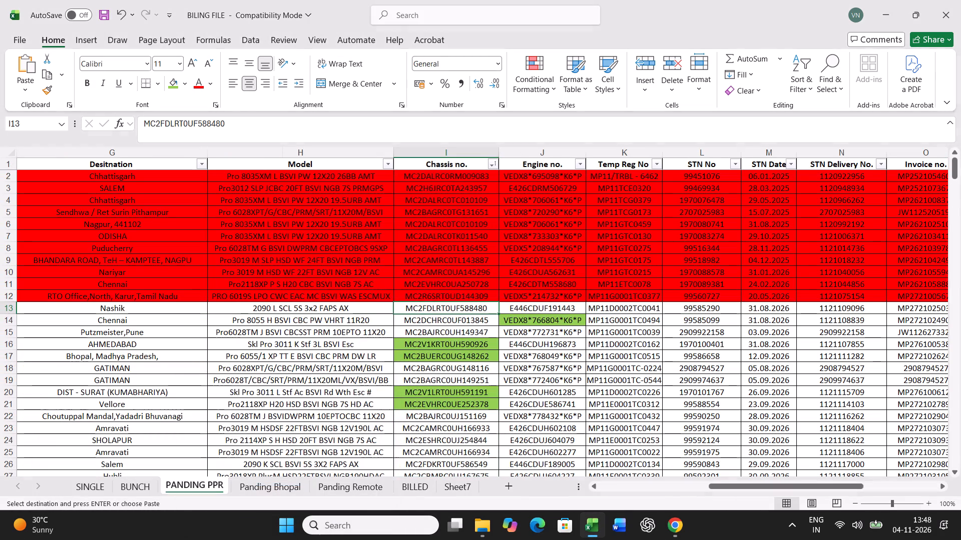
left_click(175, 88)
key("Left")
key("Left")
key("Left")
key("Left")
key("Left")
key("Left")
key("Left")
key("Left")
key("Left")
key("Left")
key("Left")
key("Left")
key("Left")
key("Left")
key("Left")
key("Left")
key("Left")
key("Left")
key("Left")
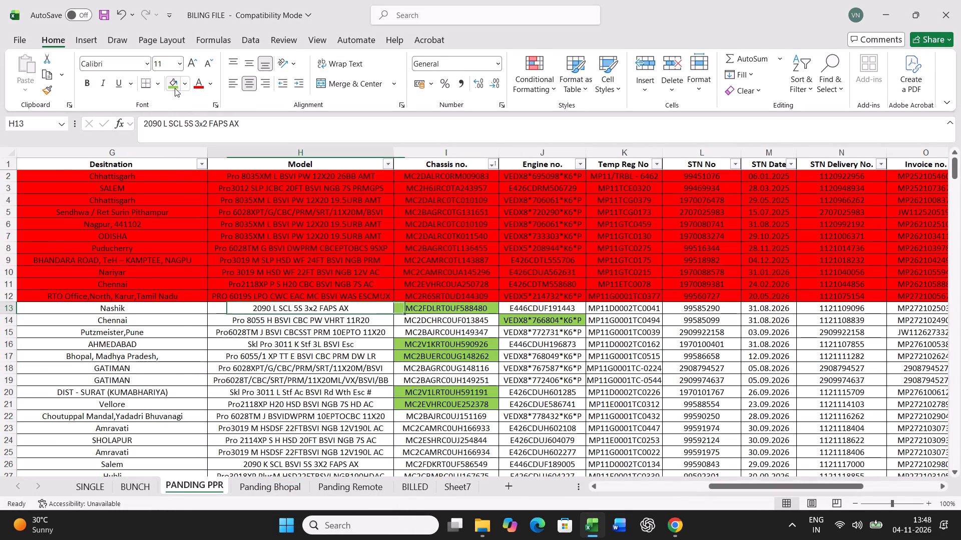
key("ctrl+shift+Right")
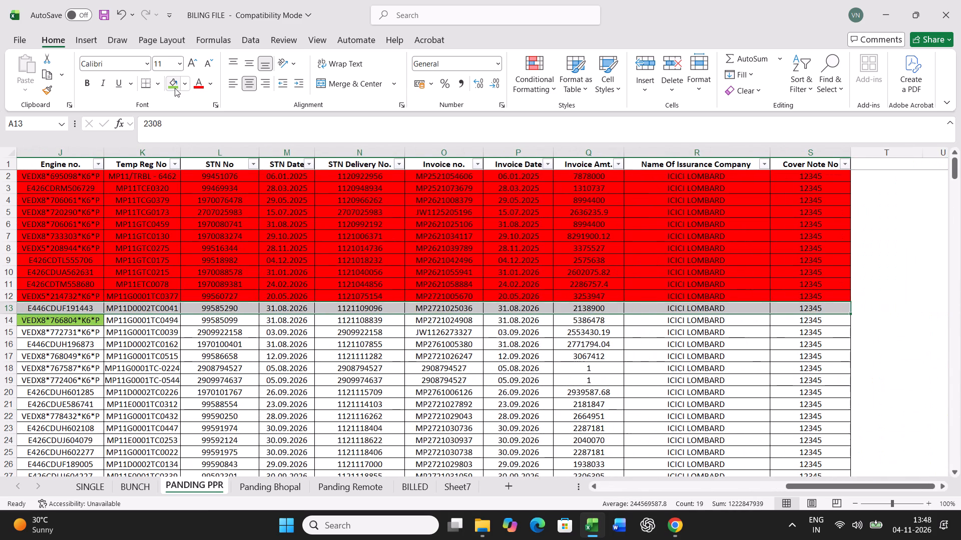
key("ctrl+c")
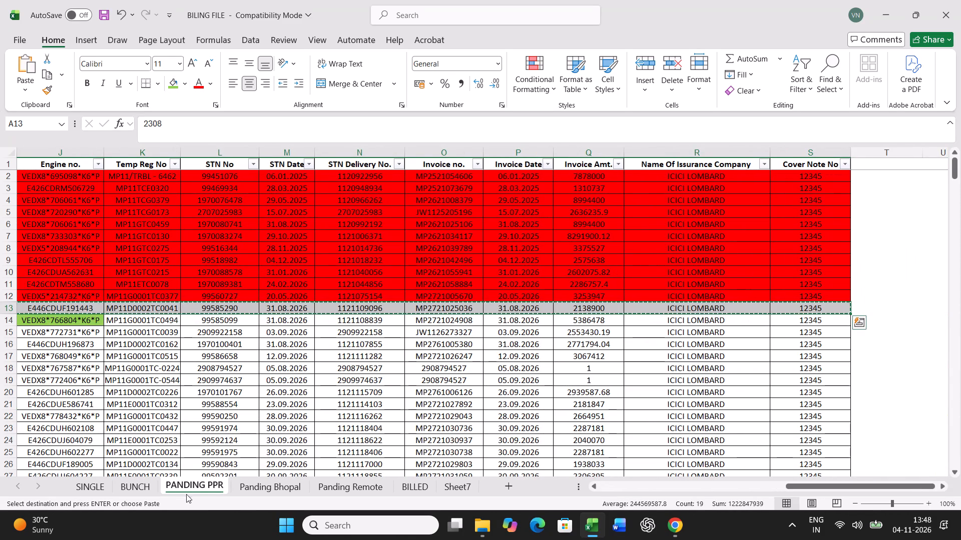
left_click(152, 487)
scroll(140, 417, "up", 17)
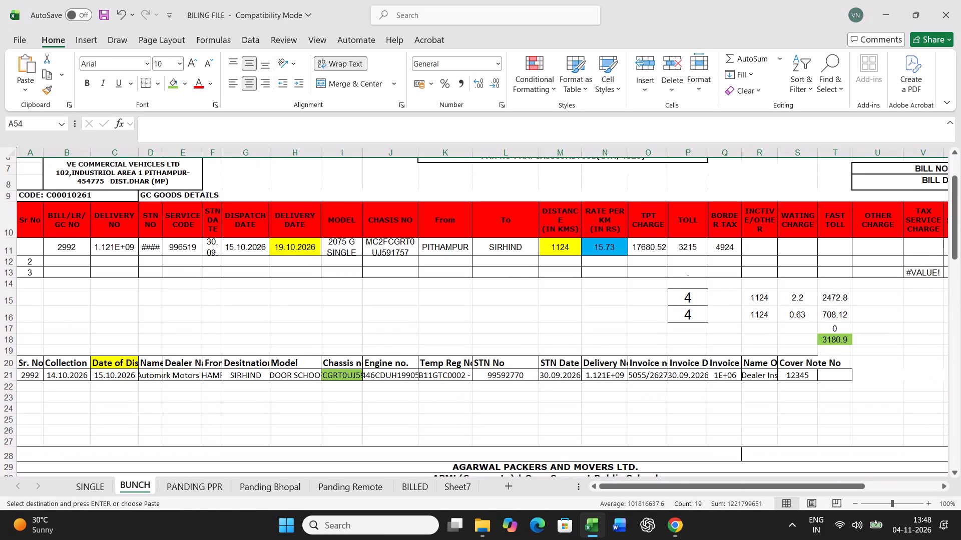
left_click(30, 374)
key("ctrl+v")
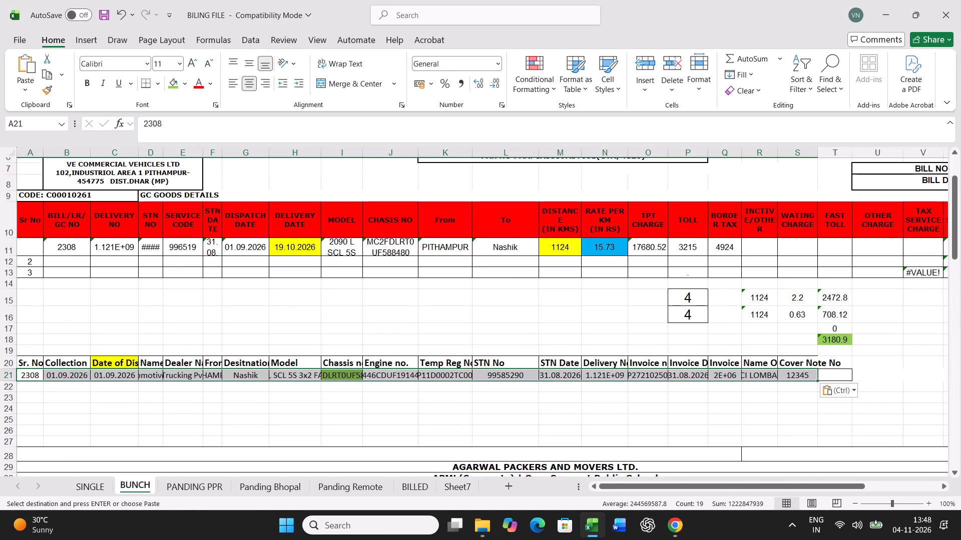
Update trip row 11 on BUNCH with delivery date 04.09.2026, distance 402, rate 15.73 and toll 2385, and clear the border tax.
left_click(302, 250)
type("04.09.2026")
key("Right")
key("Right")
key("Right")
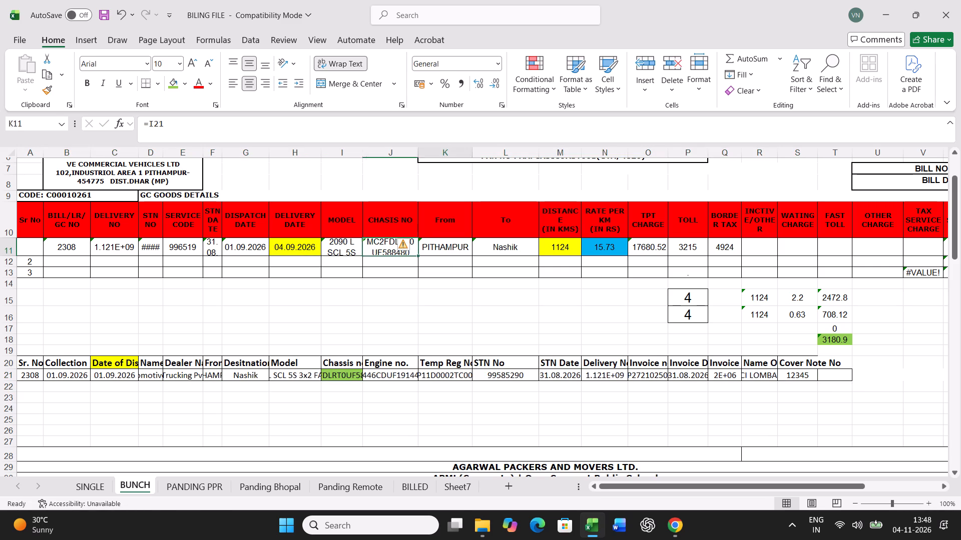
key("Right")
key("Right")
type("402")
key("Right")
type("15.73")
key("Right")
key("Right")
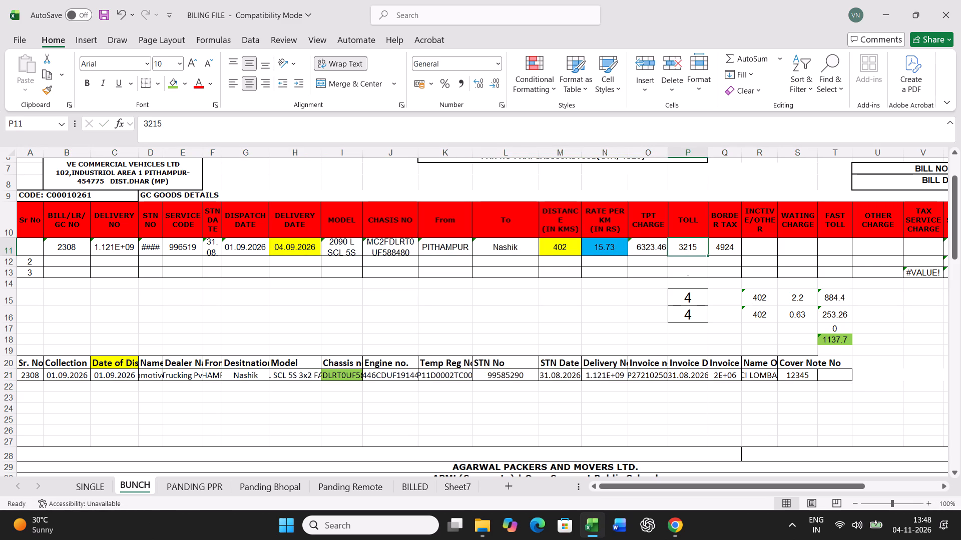
type("2385")
key("Right")
key("Delete")
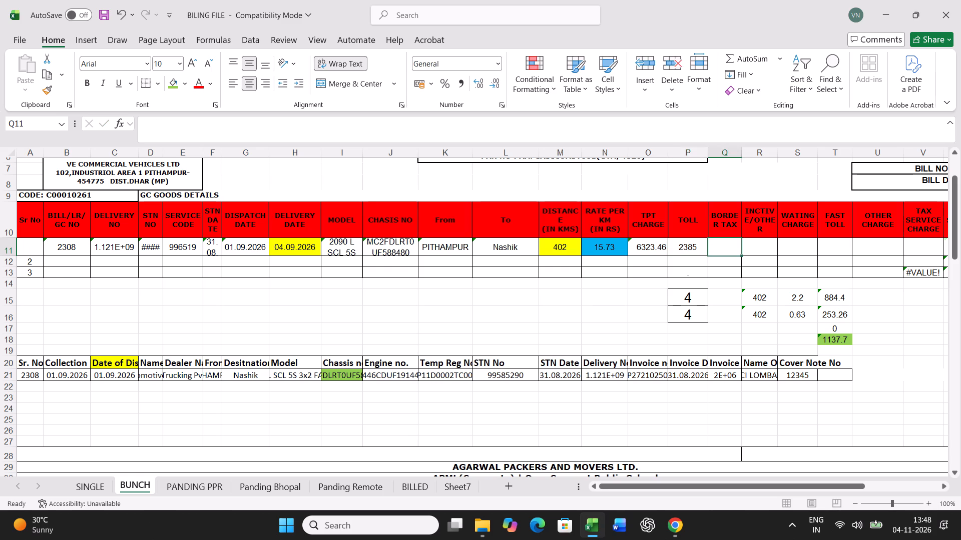
On BUNCH, set the standard transit time in P15 to 2 and the actual transit time in P16 to 3.
left_click(682, 291)
key("2")
key("Return")
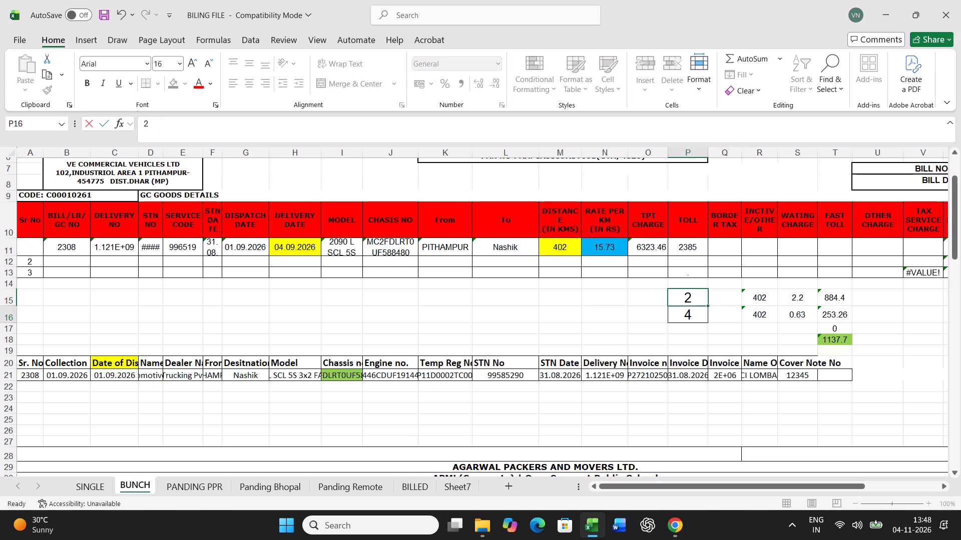
key("3")
key("Return")
left_click(106, 482)
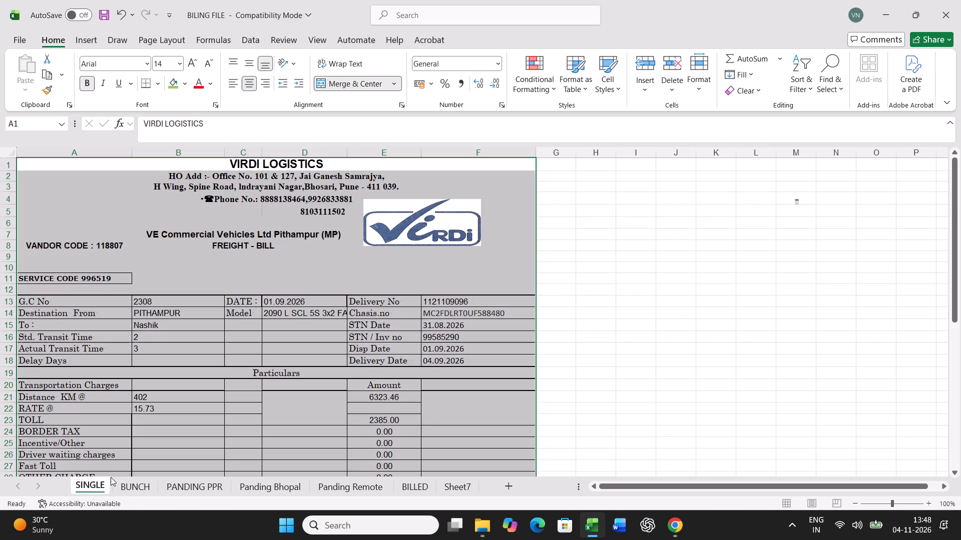
key("ctrl+p")
left_click(157, 87)
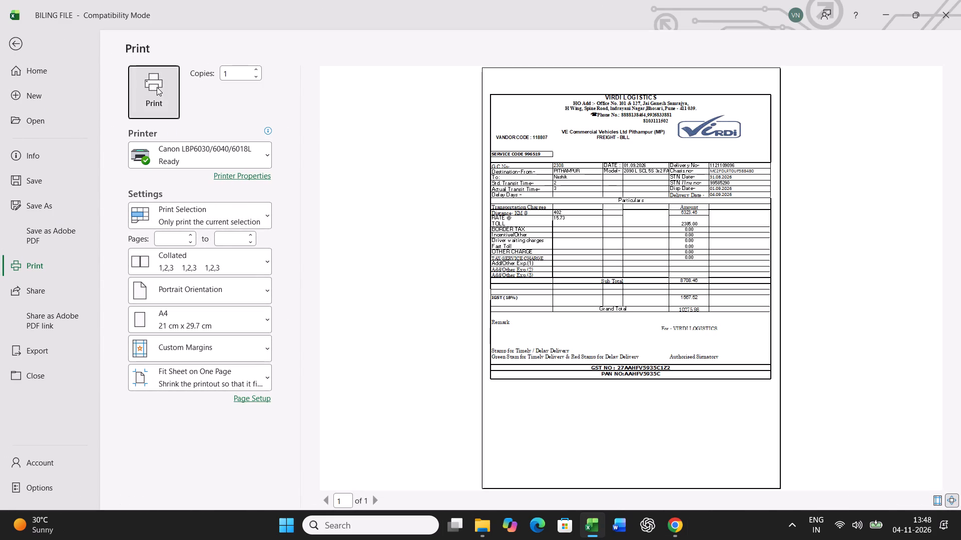
Copy trip row 11 on BUNCH and paste it as values into row 55, below the collected trips.
left_click(147, 488)
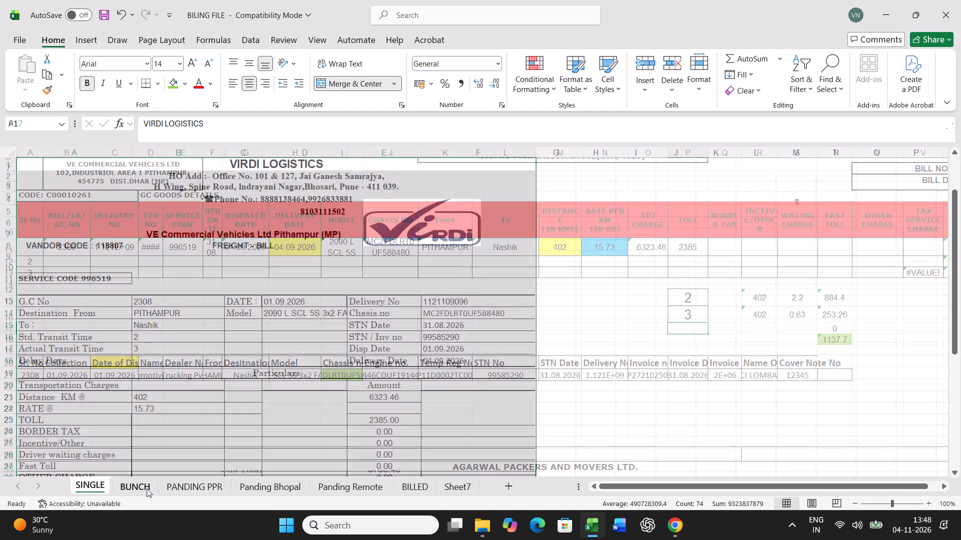
scroll(97, 383, "up", 4)
left_click(6, 312)
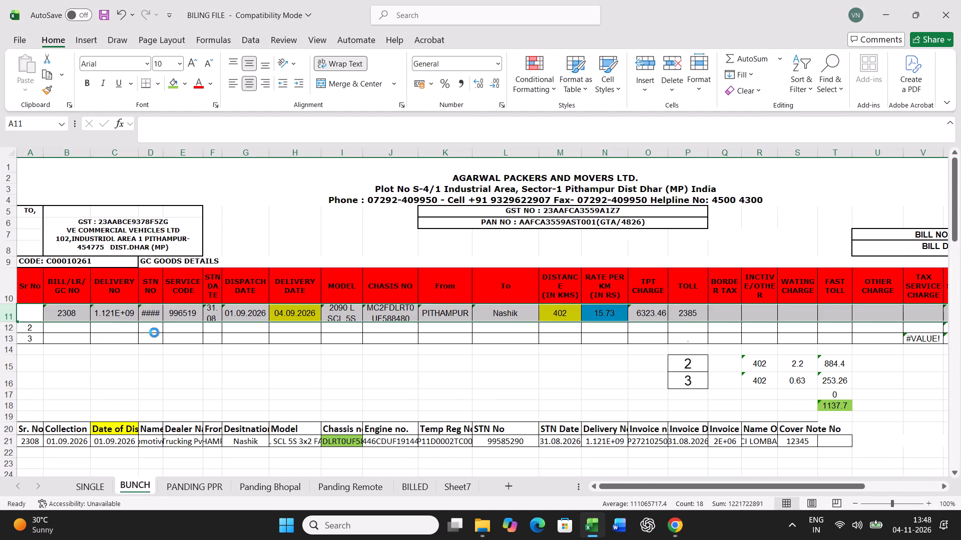
key("ctrl+c")
scroll(266, 345, "down", 20)
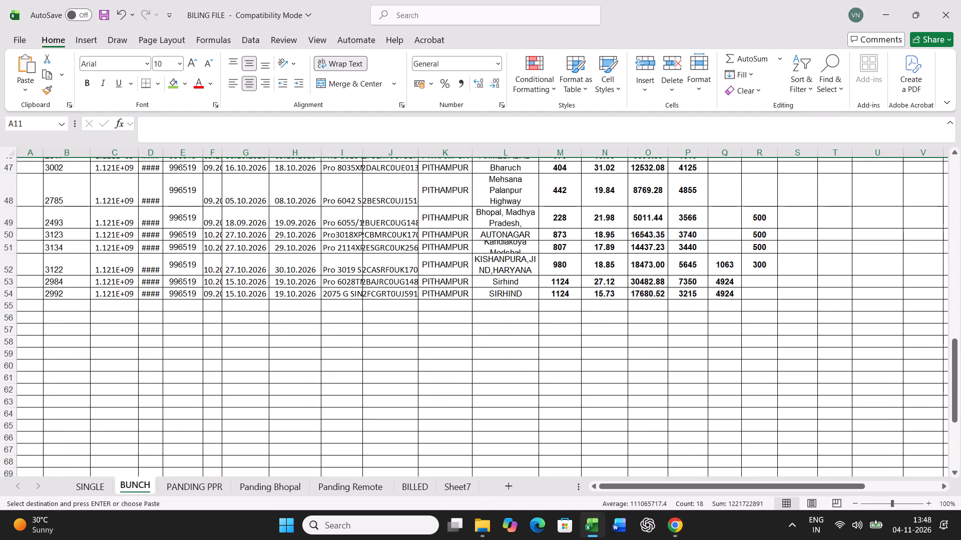
right_click(30, 306)
left_click(67, 230)
left_click(37, 204)
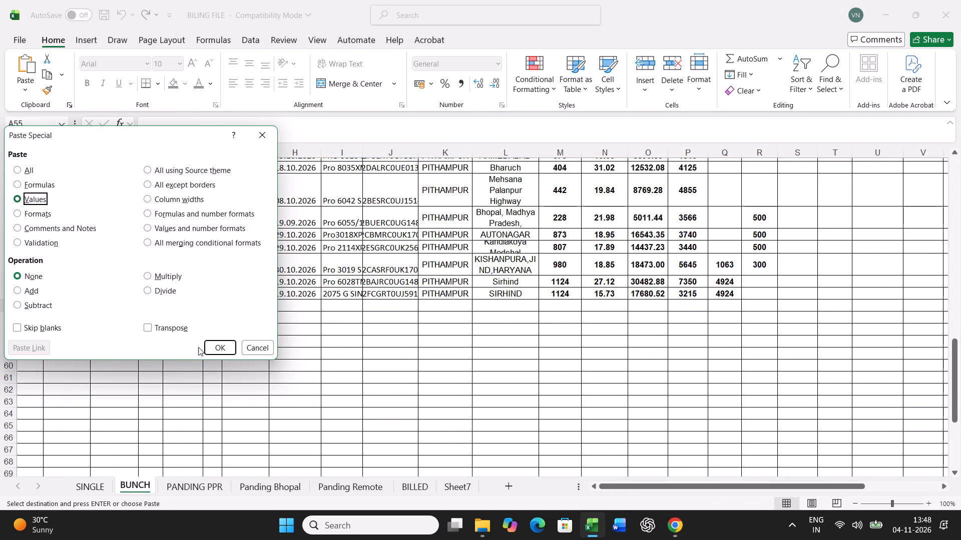
left_click(208, 350)
Save the BILING FILE workbook.
key("ctrl+s")
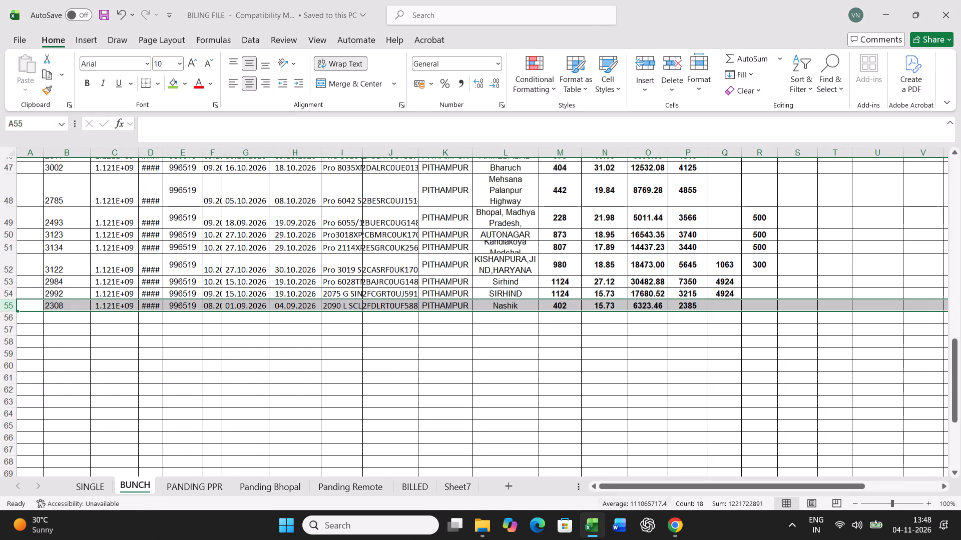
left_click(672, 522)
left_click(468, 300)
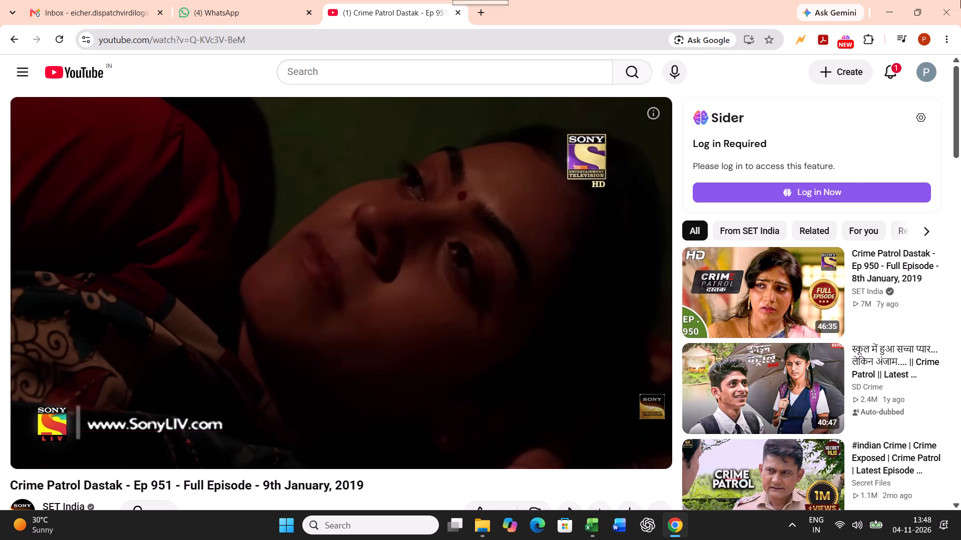
Open the workbook NEW RATE FILE 01.06.2026 TO 31.10.2026 from the DIESEL RATE folder in YEAR-26-27 on drive D.
left_click(890, 2)
left_click(890, 2)
left_click(890, 2)
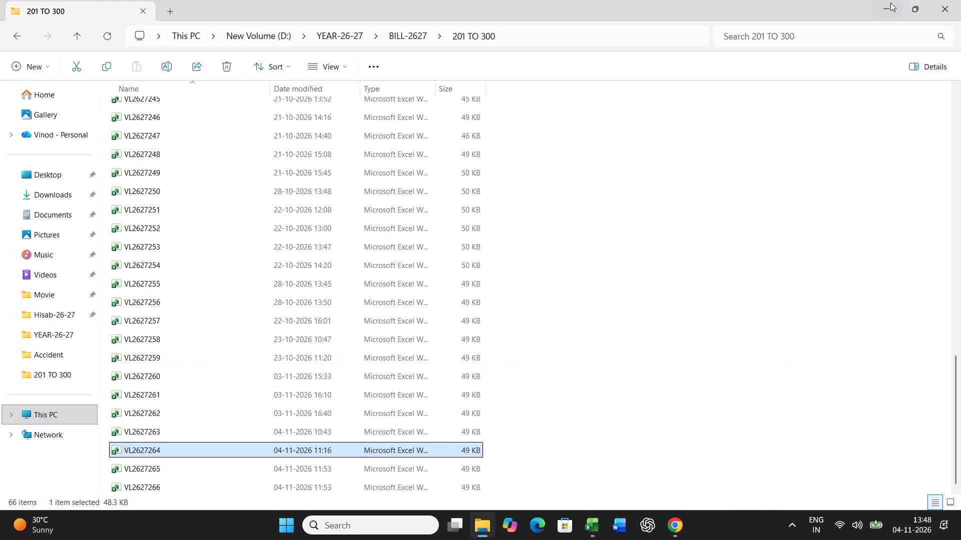
double_click(33, 17)
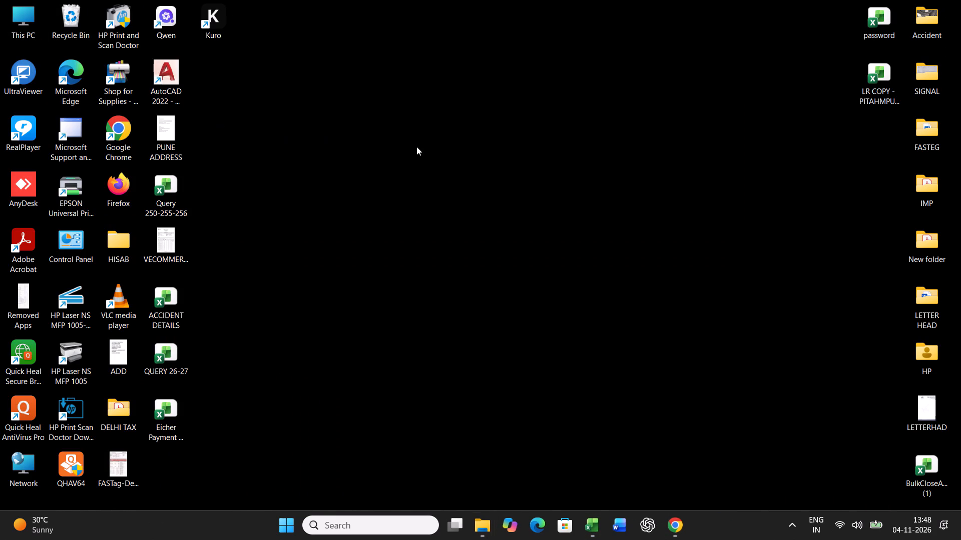
double_click(334, 124)
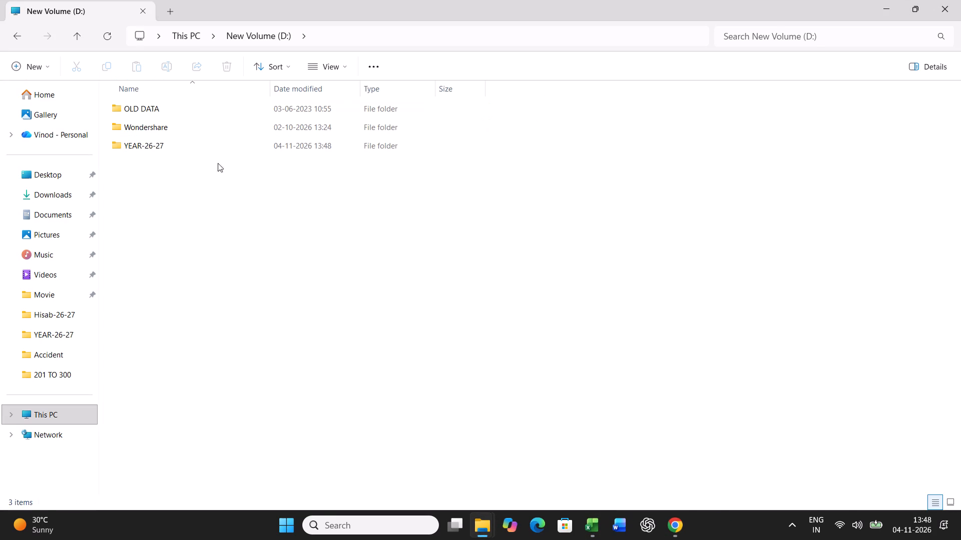
double_click(194, 152)
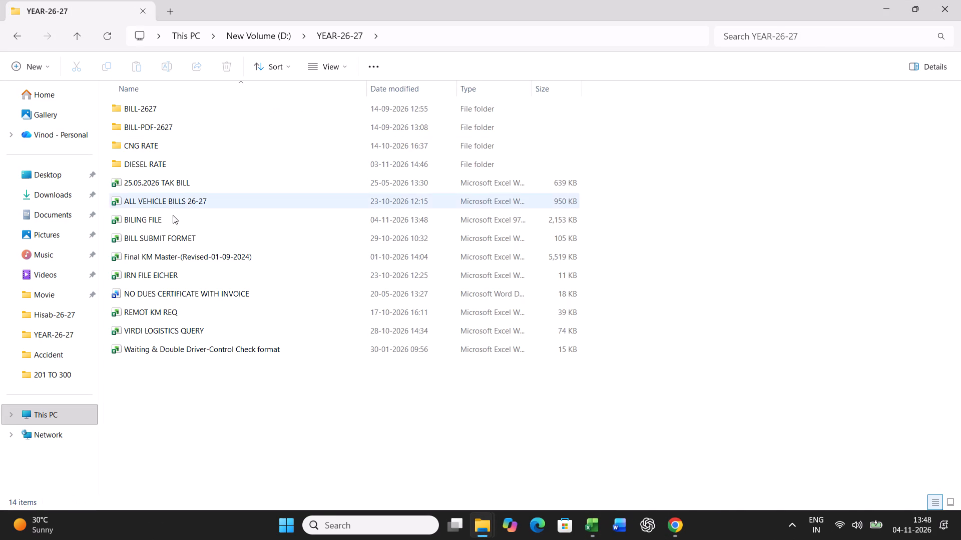
left_click(167, 162)
double_click(161, 169)
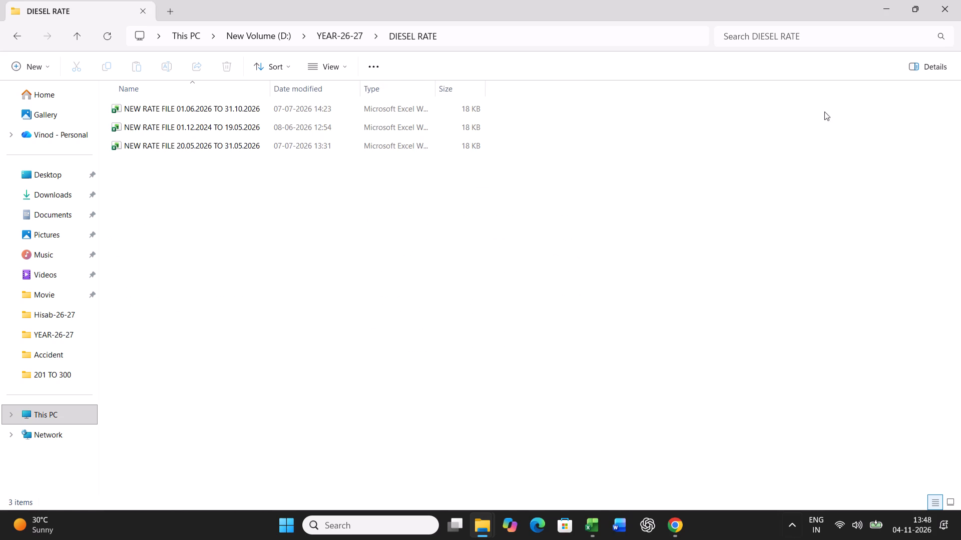
double_click(234, 110)
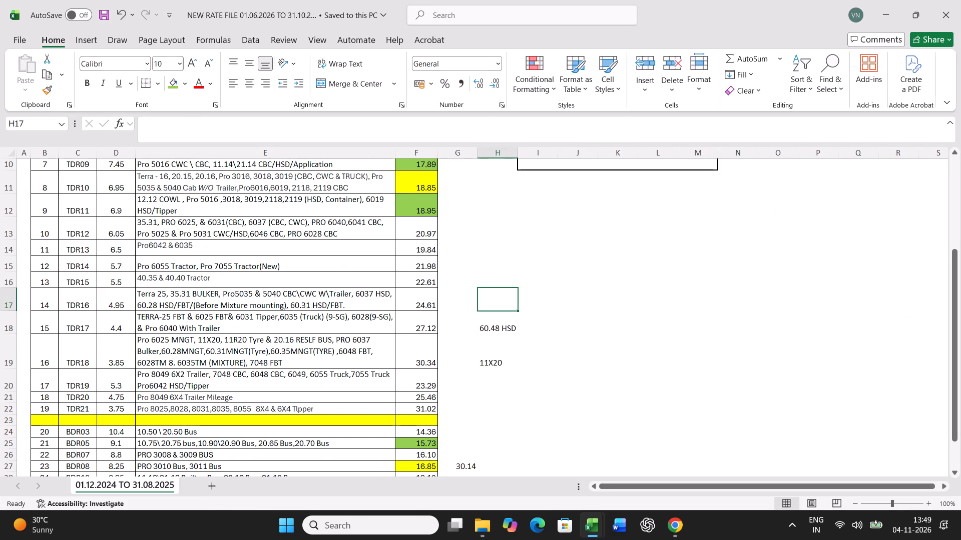
Examine the TDR06 and TDR08 model descriptions in the transport rate table to find the applicable vehicle rate.
scroll(355, 354, "up", 4)
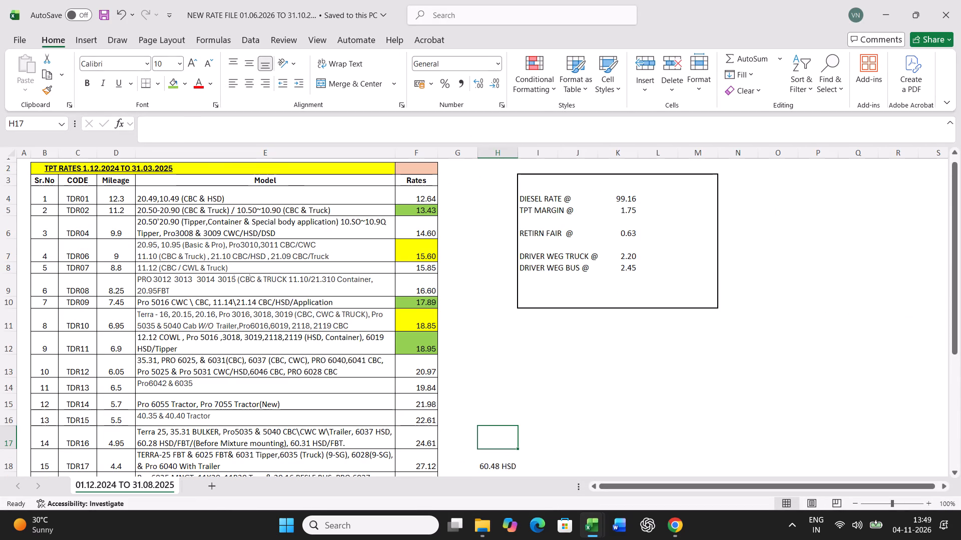
left_click(310, 279)
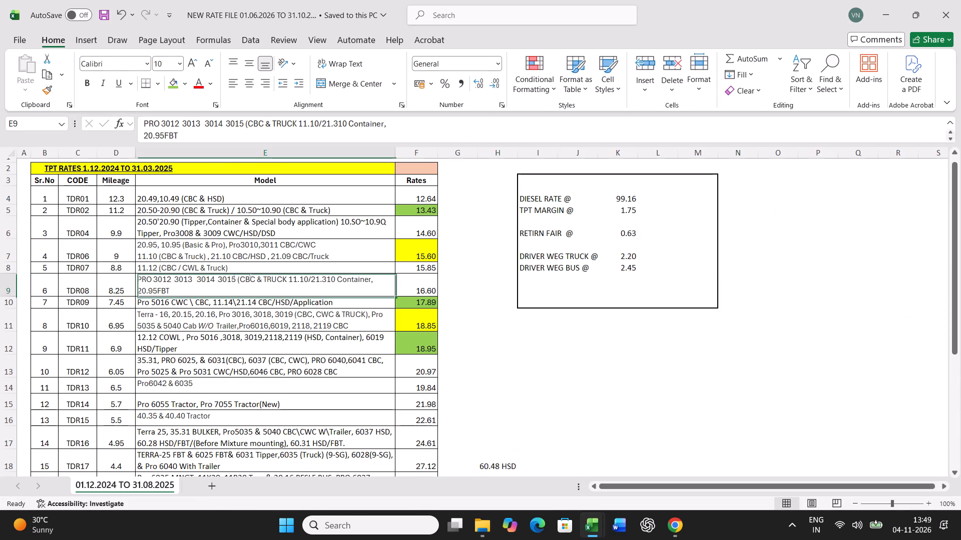
left_click(311, 251)
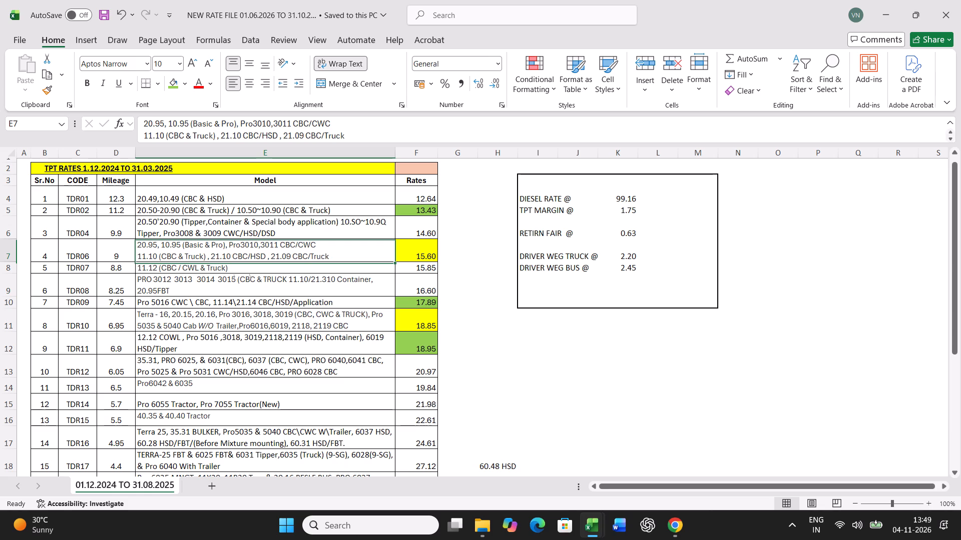
left_click(305, 285)
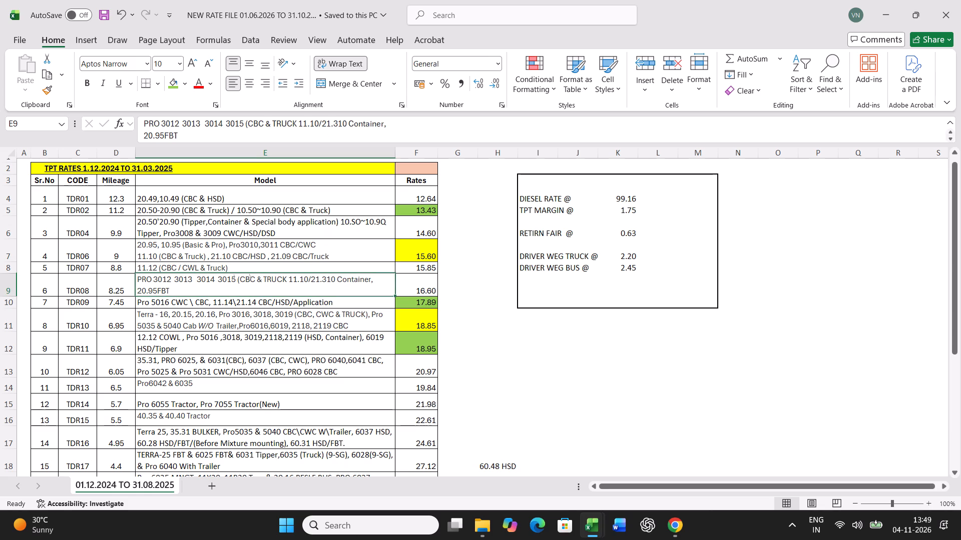
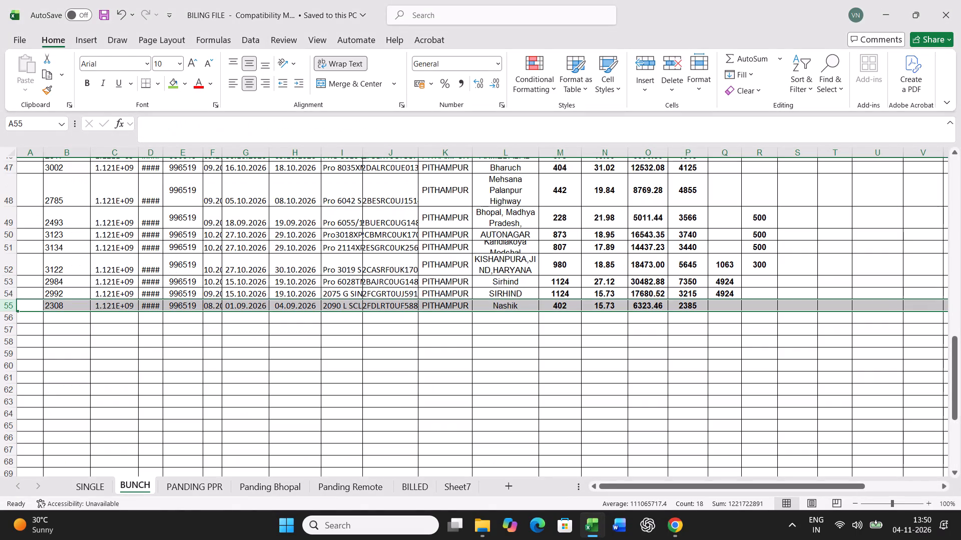
Switch from the BILING FILE workbook to the open Chrome browser window.
left_click(671, 532)
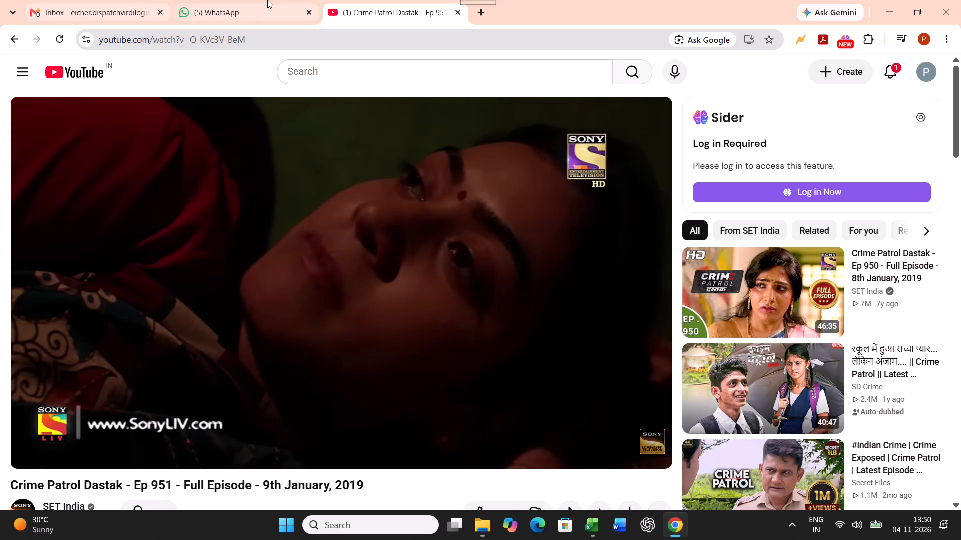
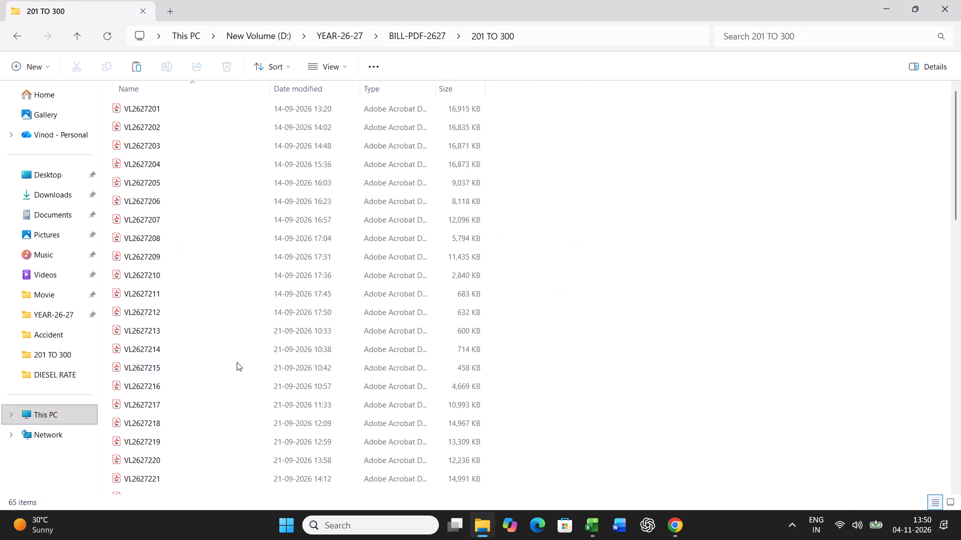
Paste the copied PDF document into the 201 TO 300 folder of BILL-PDF-2627.
scroll(237, 372, "down", 20)
scroll(237, 372, "down", 4)
key("ctrl+v")
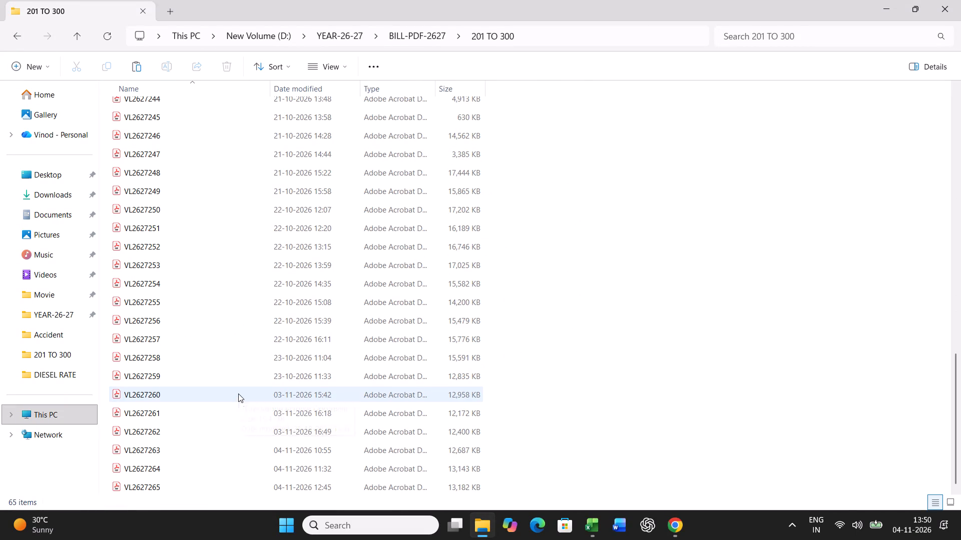
Rename the newly pasted PDF in the bill number format, starting the name with VL26272.
key("F2")
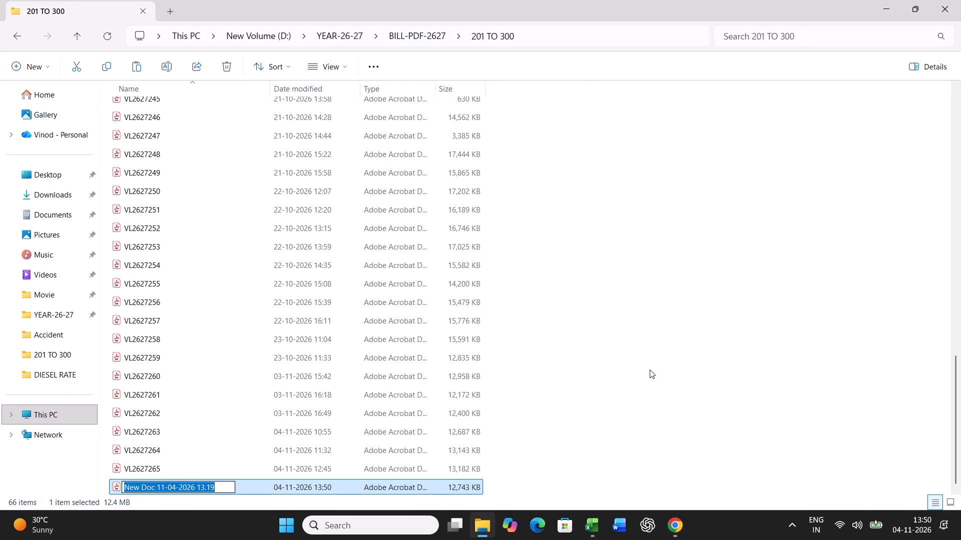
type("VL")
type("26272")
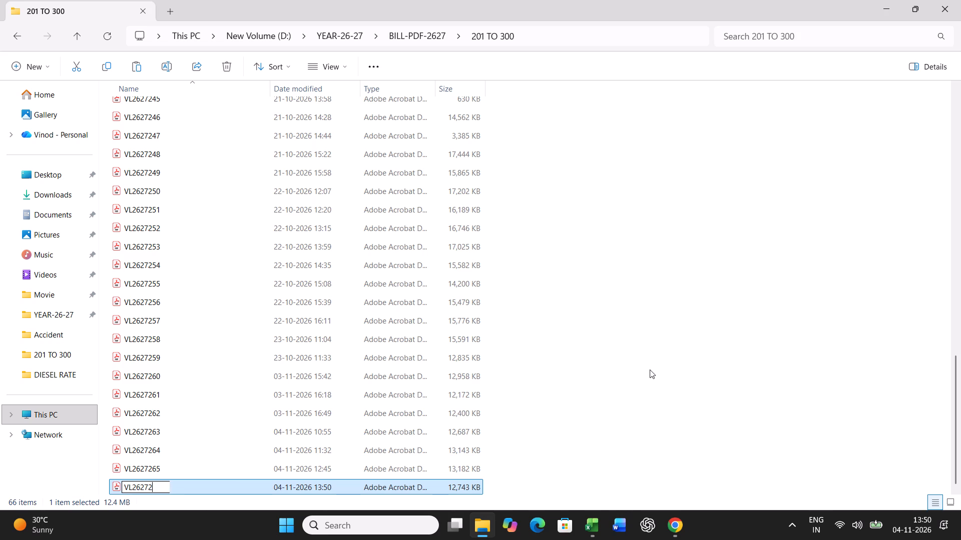
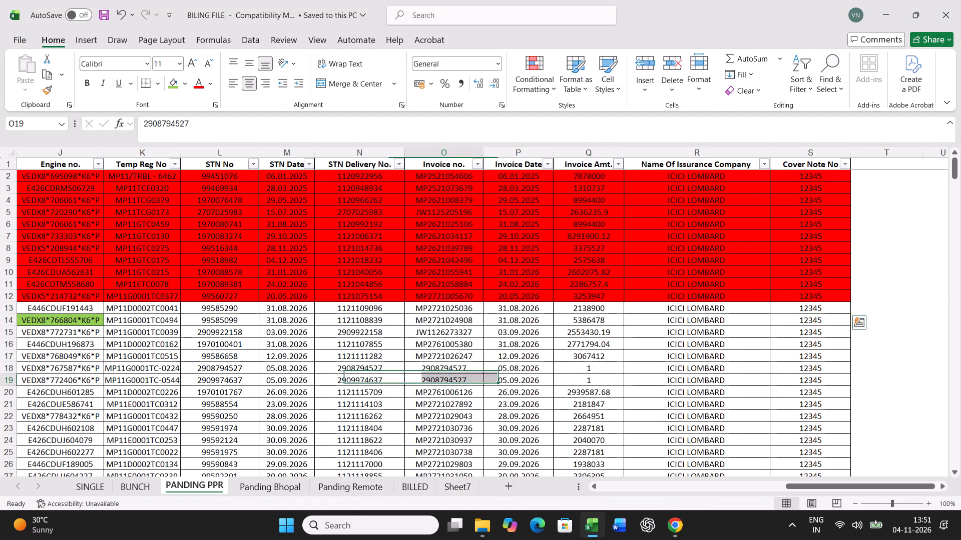
key("ctrl+f")
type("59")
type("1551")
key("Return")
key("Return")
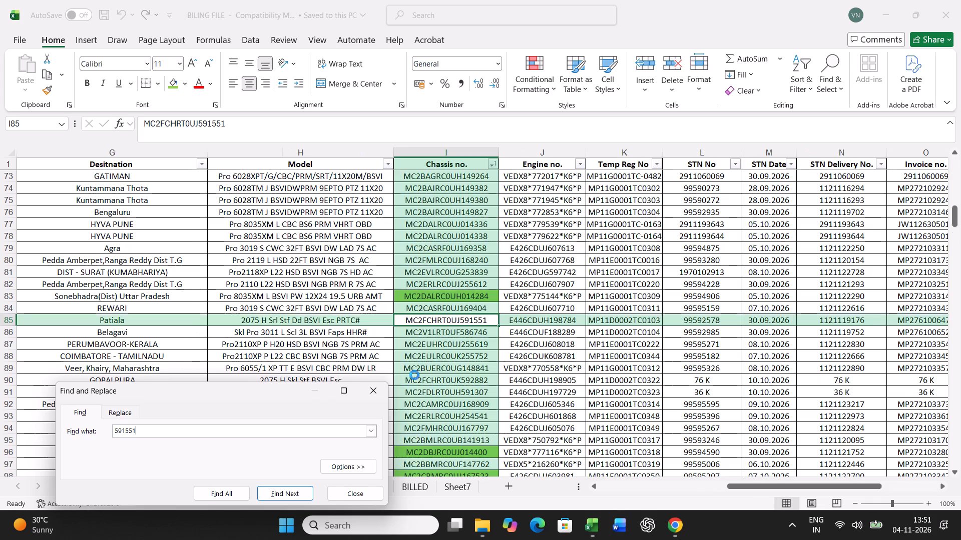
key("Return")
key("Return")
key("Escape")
left_click(176, 86)
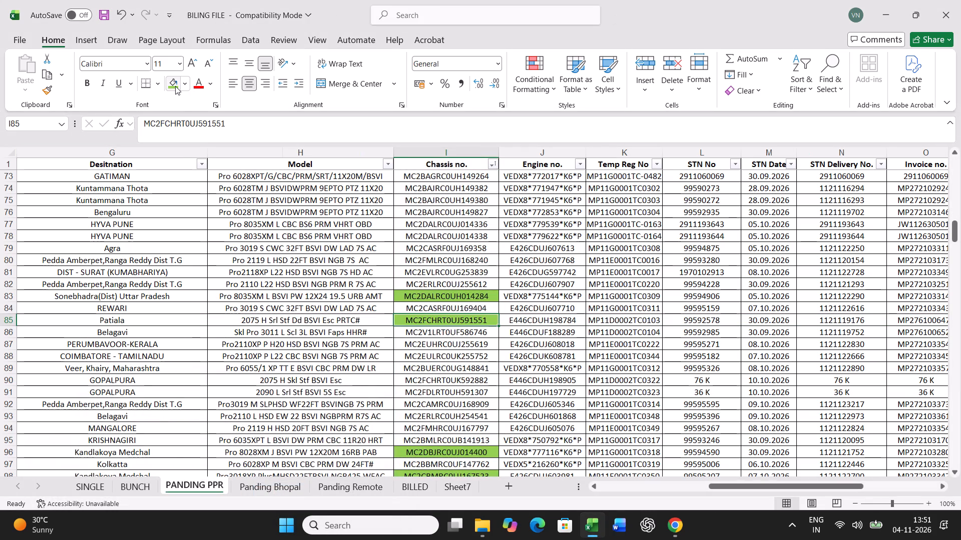
Copy the full record of chassis 591551 from PANDING PPR into row 21 of the BUNCH sheet, starting at column A.
key("Left")
key("Left")
key("Left")
key("Left")
key("Left")
key("Left")
key("Left")
key("Left")
key("Left")
key("Left")
key("Left")
key("Left")
key("Left")
key("Left")
key("Left")
key("Left")
key("Left")
key("Left")
key("Left")
key("Left")
key("ctrl+shift+Right")
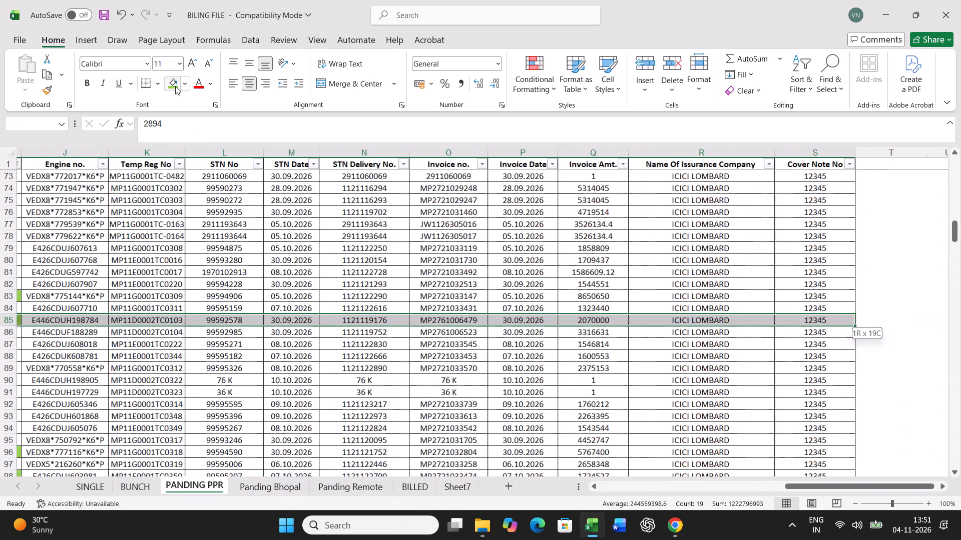
key("ctrl+c")
left_click(135, 494)
scroll(125, 380, "up", 18)
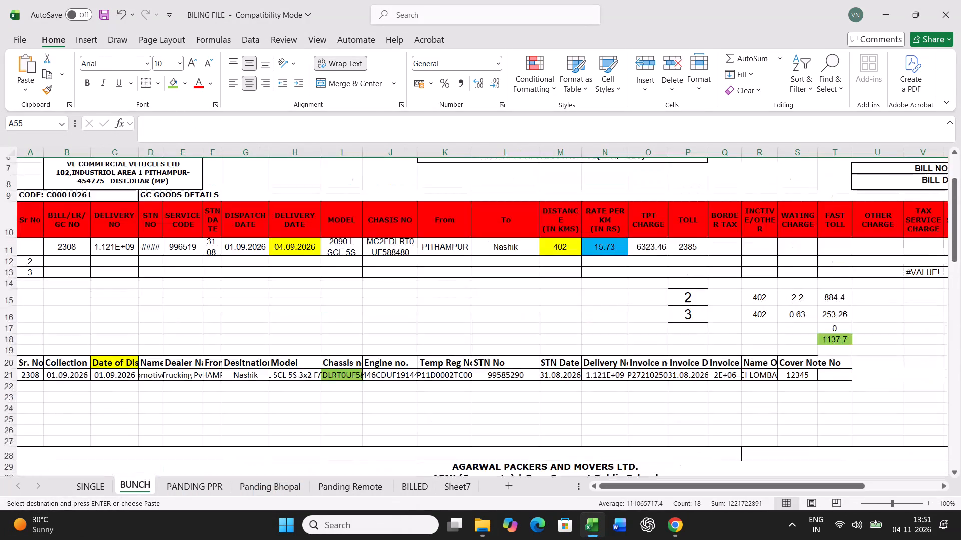
left_click(24, 372)
key("ctrl+v")
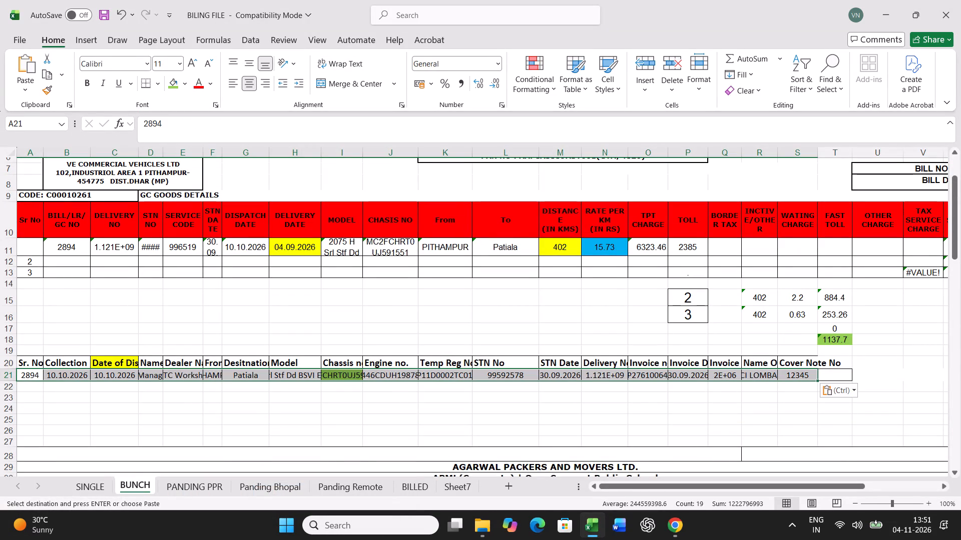
Set the bill's dispatch date to 14.10.2026 in row 21 and its delivery date to 17.10.2026 in row 11.
left_click(111, 375)
type("14.10.2026")
key("Return")
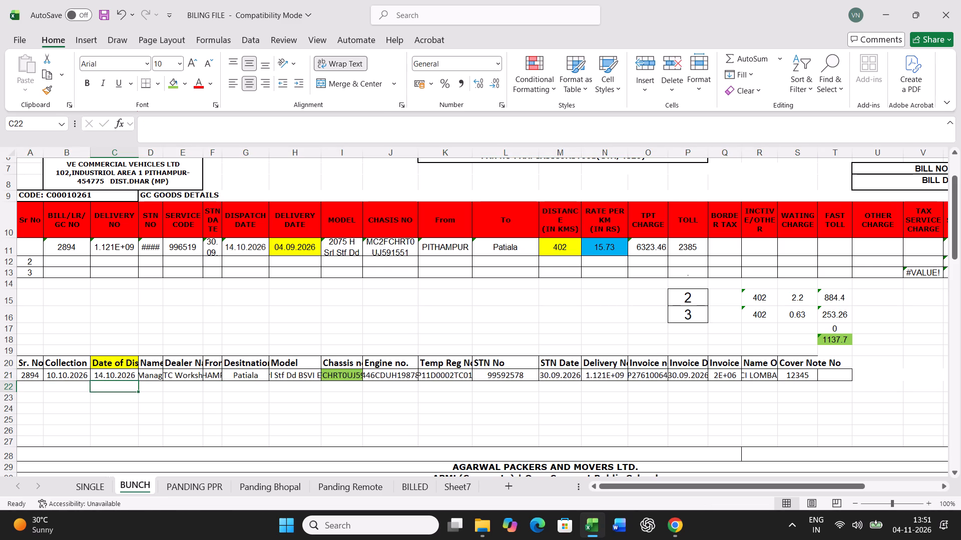
left_click(290, 253)
scroll(355, 384, "up", 3)
type("17.10.2026")
key("Right")
Enter a distance of 1037 km, a toll of 2476 and a border tax of 1594 in bill row 11.
key("Right")
key("Right")
key("Right")
key("Right")
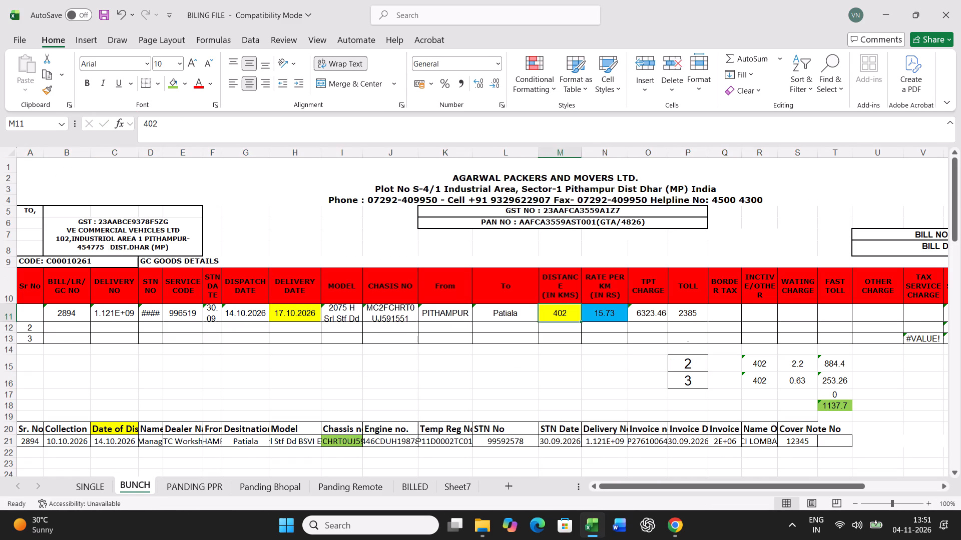
type("1037")
key("Right")
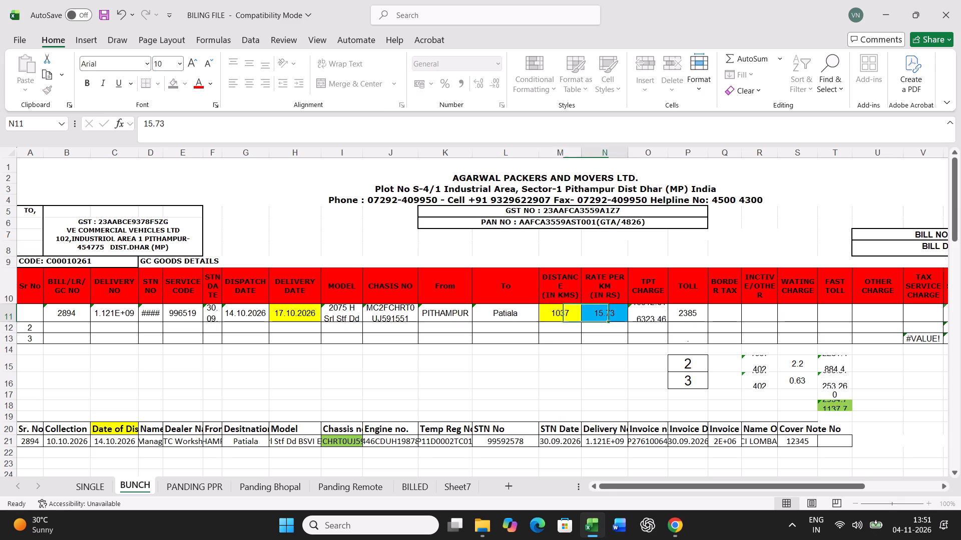
key("Right")
key("Left")
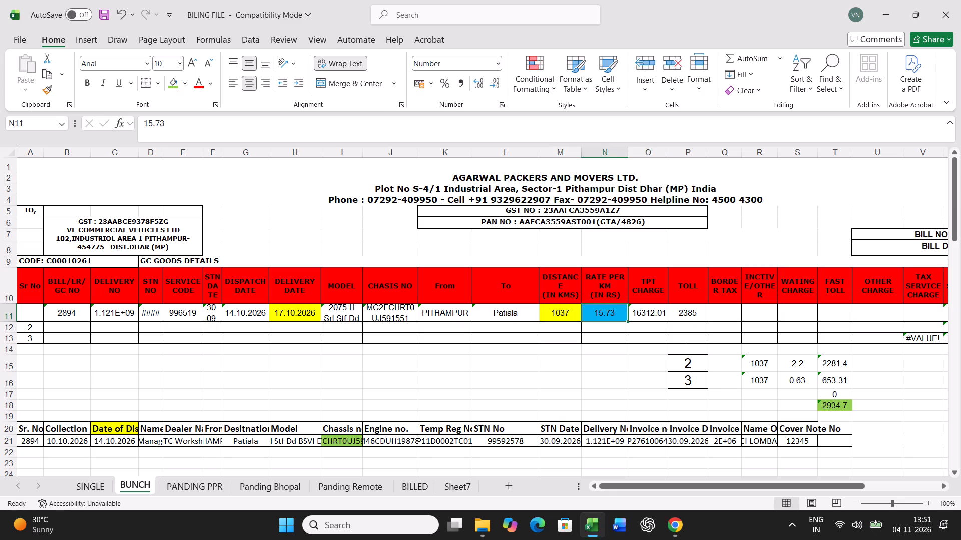
key("Right")
key("Right")
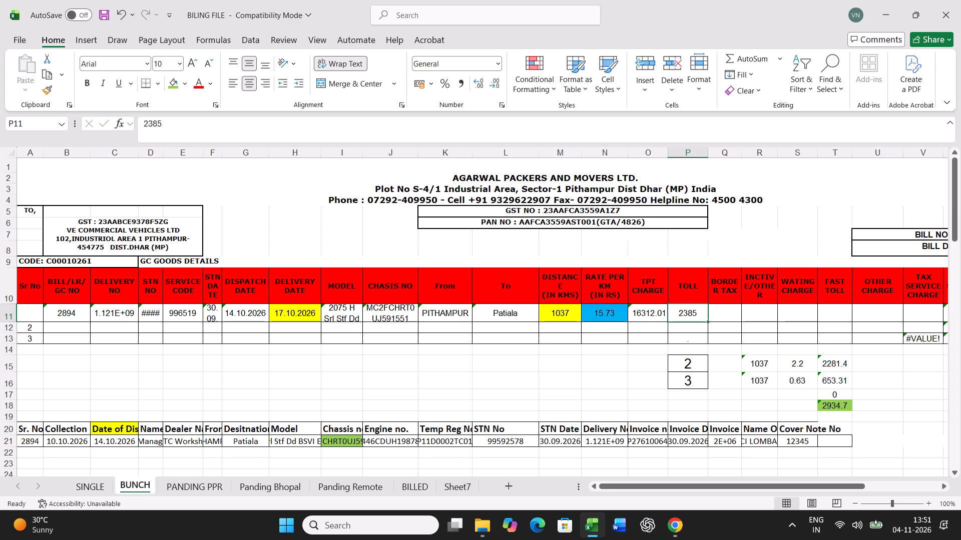
type("2476")
key("Right")
type("1594")
key("Return")
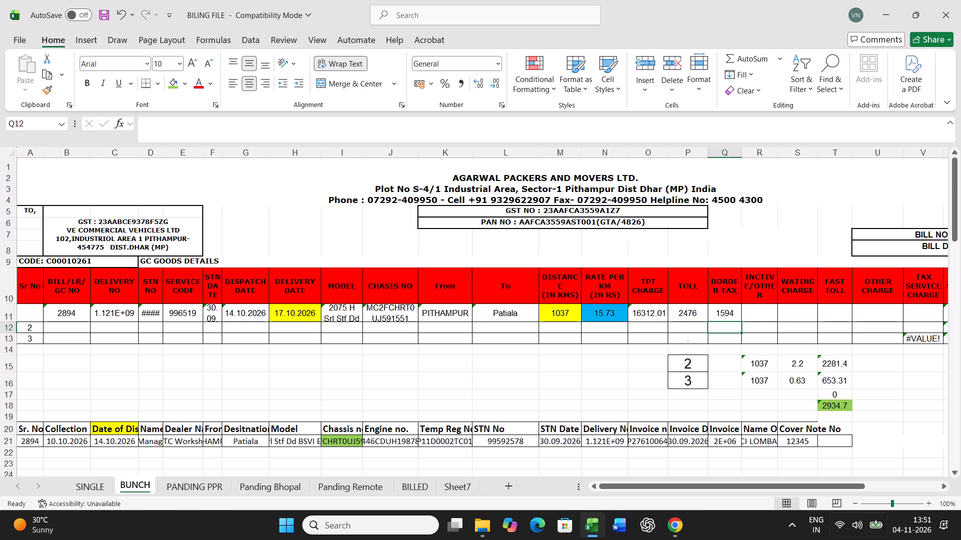
Set the standard transit time to 4 in P15 and the actual transit time to 3 in P16.
left_click(696, 363)
key("4")
key("Return")
key("3")
key("Return")
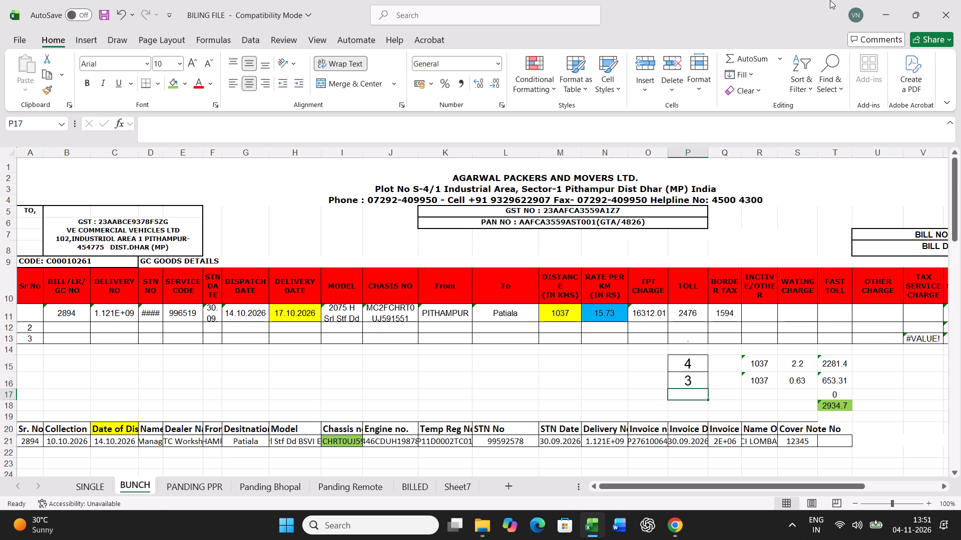
left_click(82, 482)
key("ctrl+p")
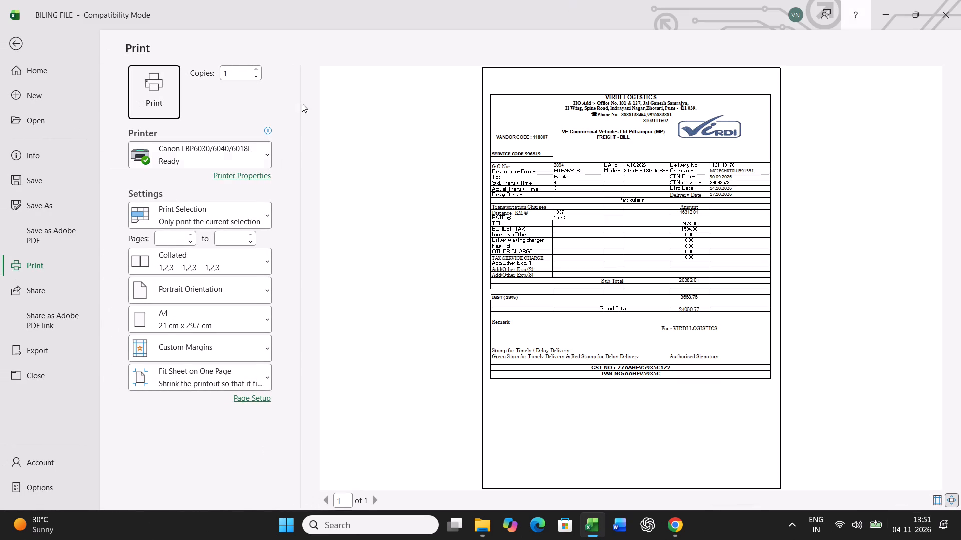
left_click(154, 89)
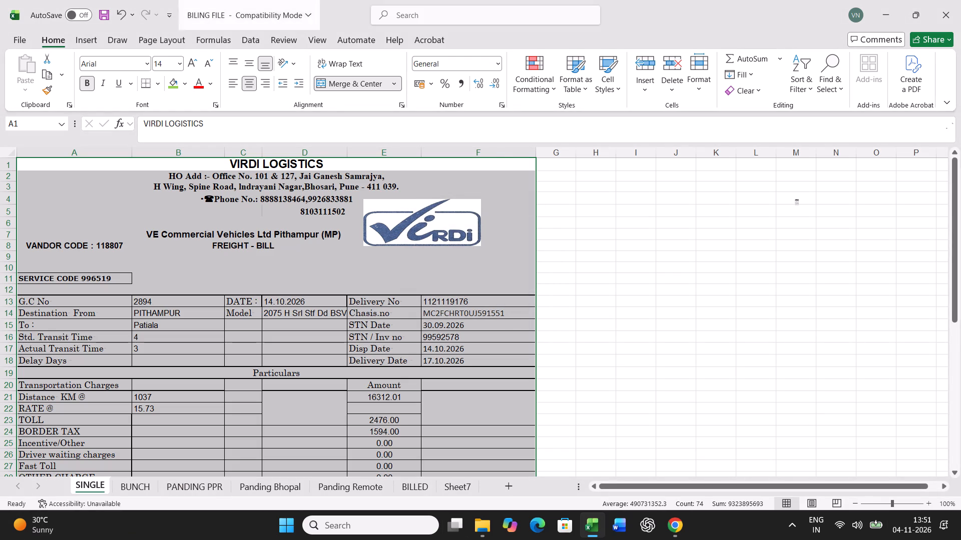
Copy bill row 11 of the BUNCH sheet into empty row 56 of the lower bill list, keeping that list's formatting.
left_click(148, 487)
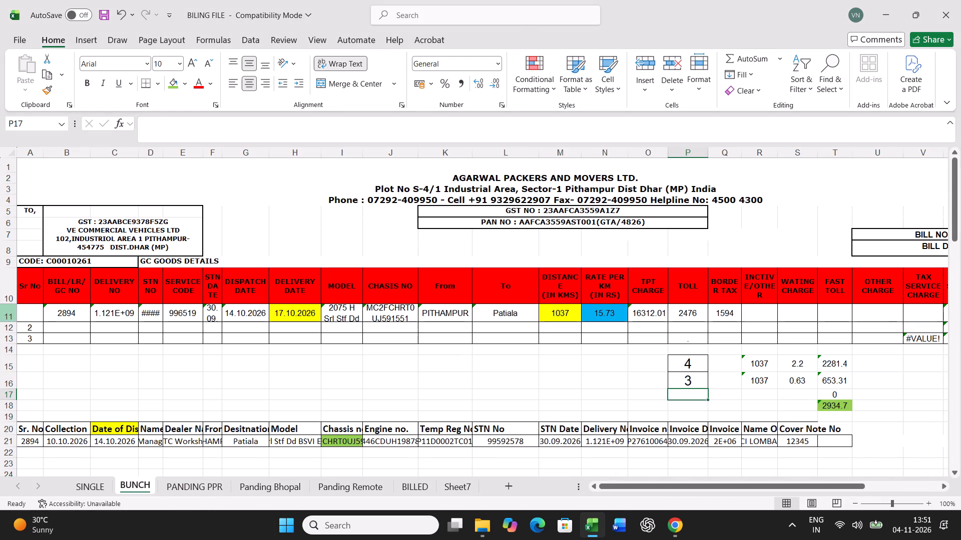
left_click(2, 312)
key("ctrl+c")
scroll(436, 371, "down", 19)
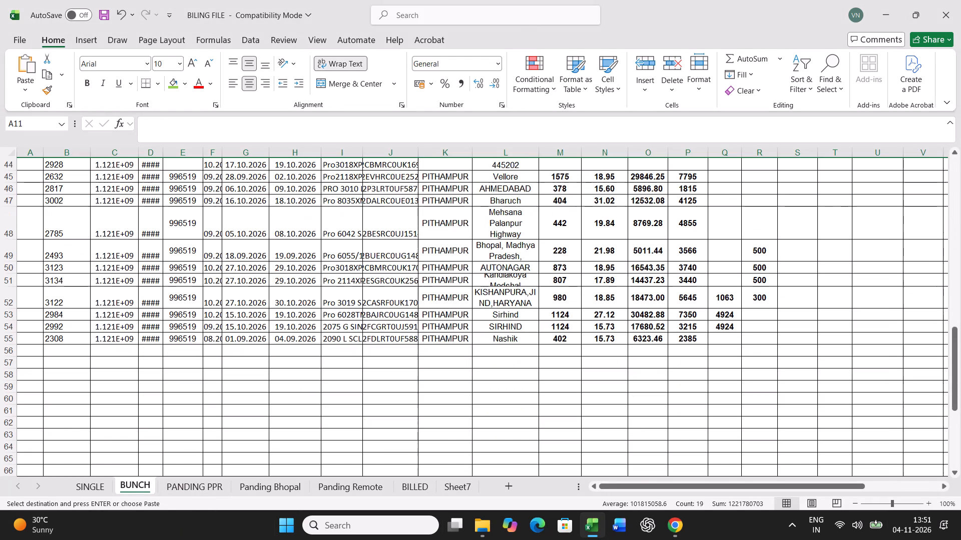
right_click(30, 348)
left_click(82, 240)
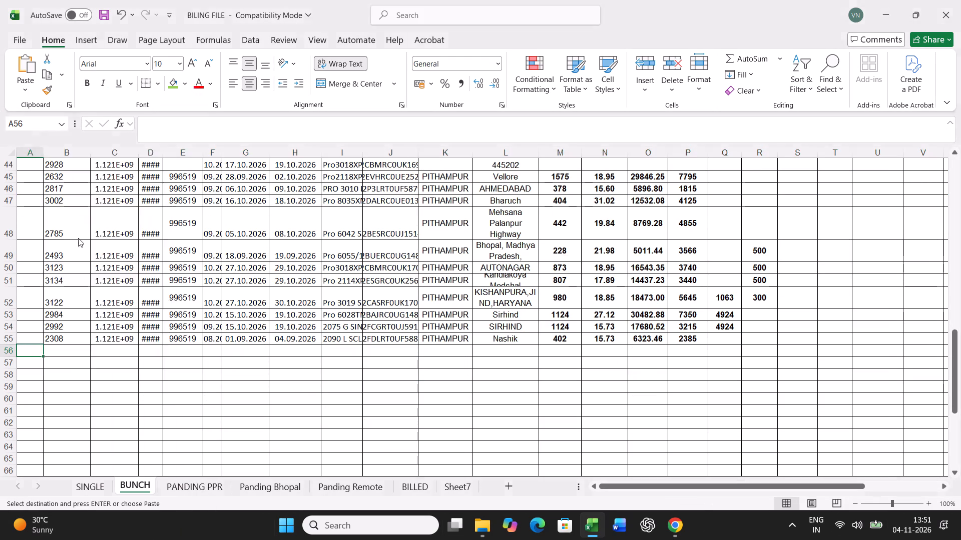
left_click(32, 211)
left_click(221, 359)
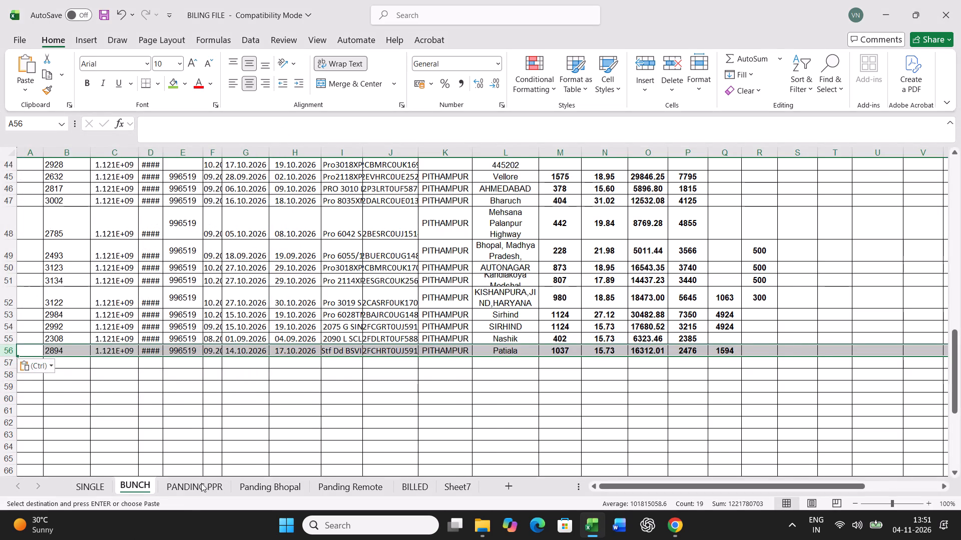
Find chassis number 165484 in the PANDING PPR sheet and fill its chassis cell green.
left_click(201, 483)
left_click(389, 380)
key("ctrl+f")
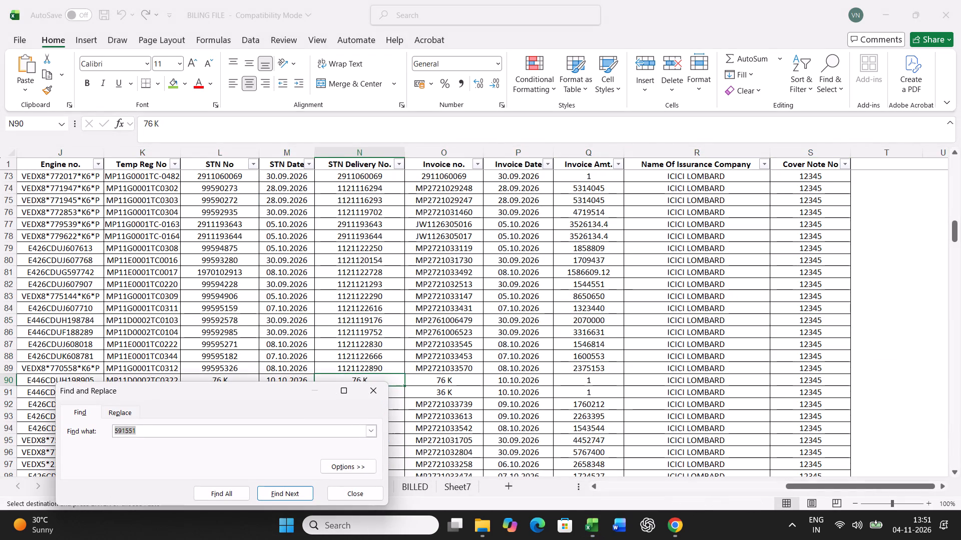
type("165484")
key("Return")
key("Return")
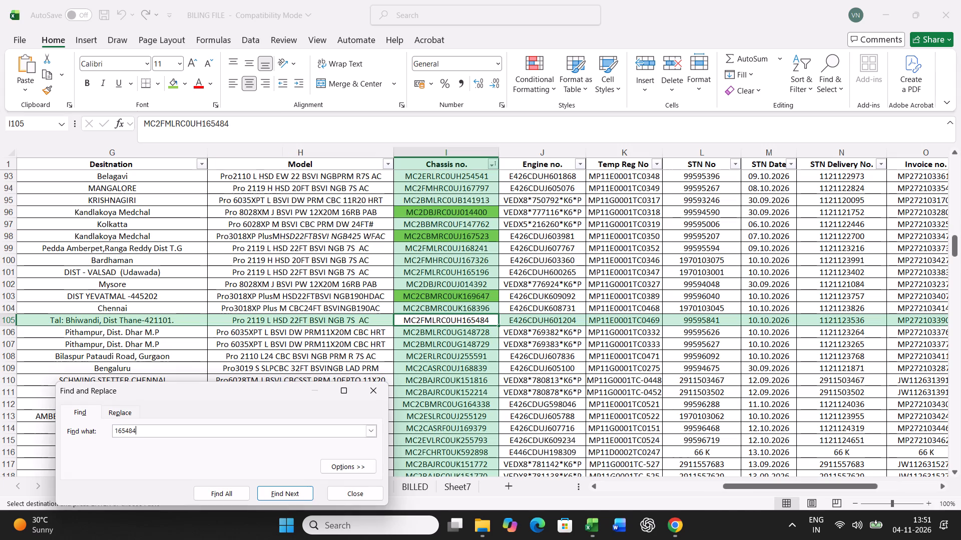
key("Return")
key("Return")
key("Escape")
left_click(169, 84)
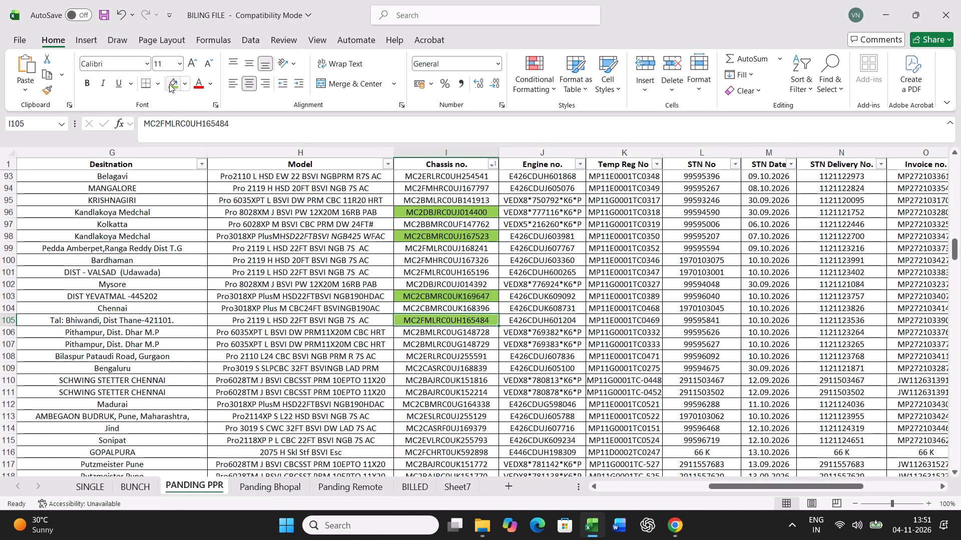
Copy the full record of chassis 165484 from PANDING PPR over row 21 of the BUNCH sheet, starting at column A.
key("Left")
key("Left")
key("Left")
key("Left")
key("Left")
key("Left")
key("Left")
key("Left")
key("Left")
key("Left")
key("Left")
key("Left")
key("Left")
key("Left")
key("Left")
key("Left")
key("Left")
key("Left")
key("Left")
key("ctrl+shift+Right")
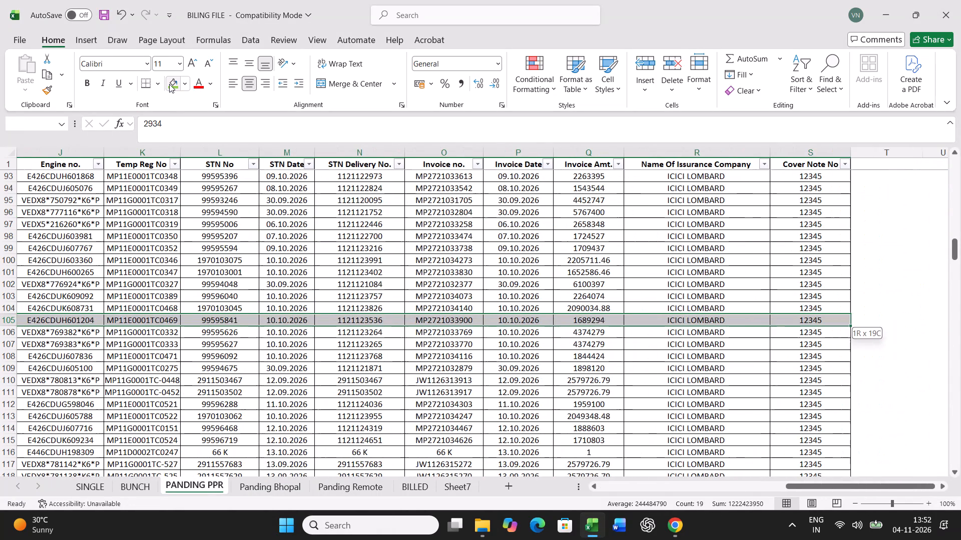
key("ctrl+c")
left_click(139, 490)
scroll(172, 341, "up", 16)
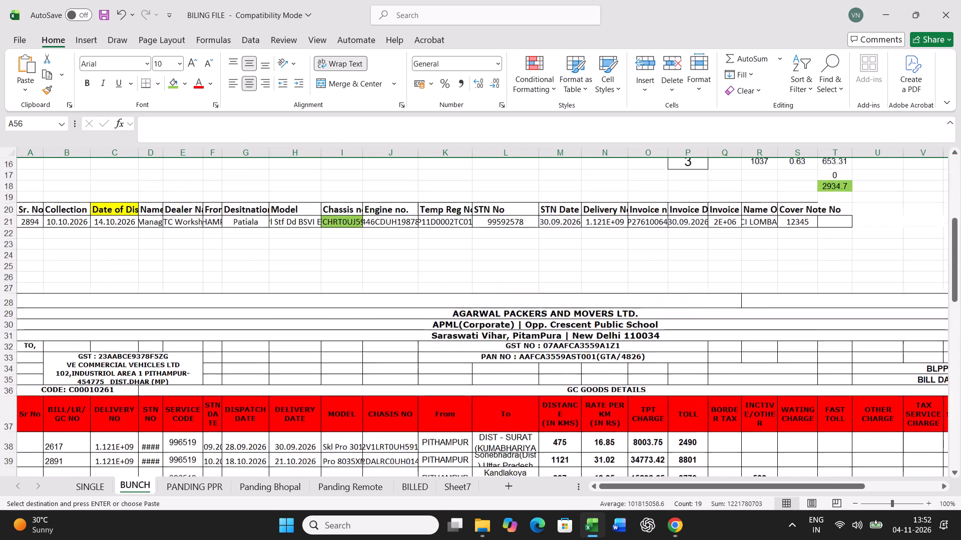
scroll(172, 341, "up", 2)
left_click(35, 407)
key("ctrl+v")
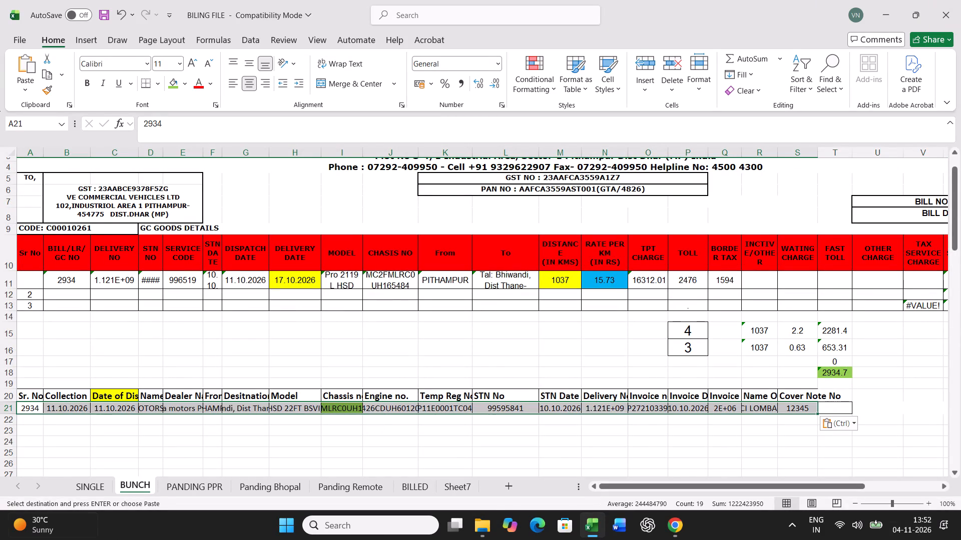
Set the bill's dispatch date to 20.10.2026 in row 21 and its delivery date to 21.10.2026 in row 11.
left_click(110, 408)
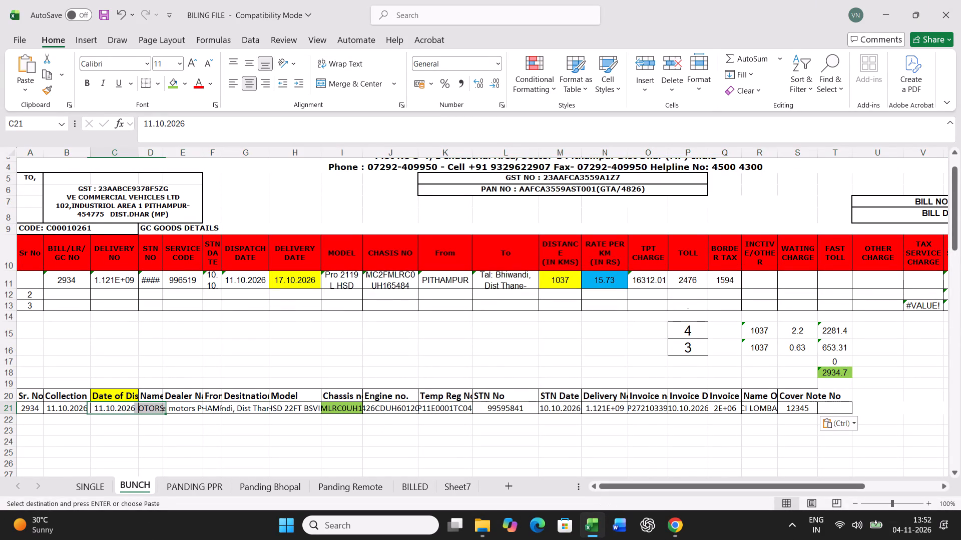
type("20.10.2026")
key("Return")
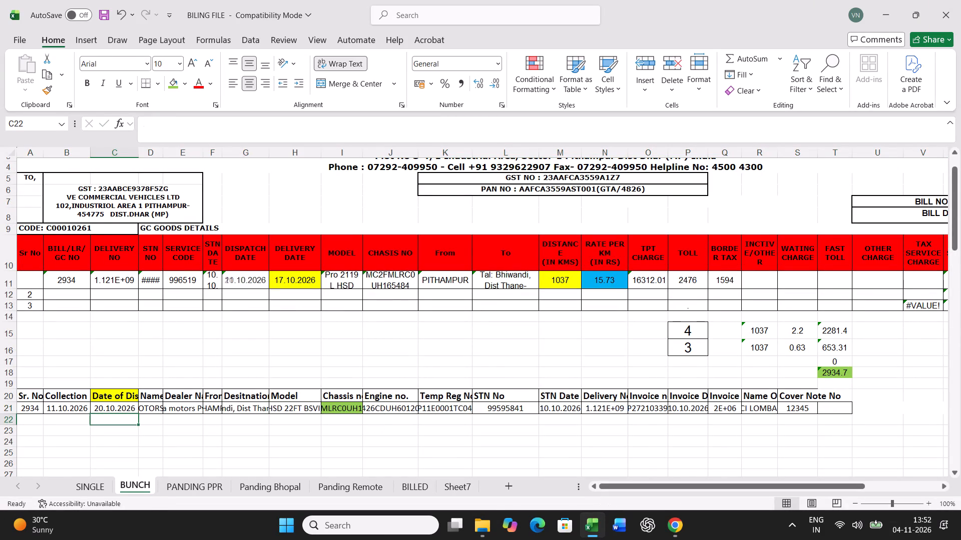
left_click(303, 275)
type("21.10.2026")
key("Right")
Enter a distance of 520 km, a rate of 18.95 and a toll of 3455 in bill row 11, and clear the border tax.
key("Right")
key("Right")
key("Right")
key("Right")
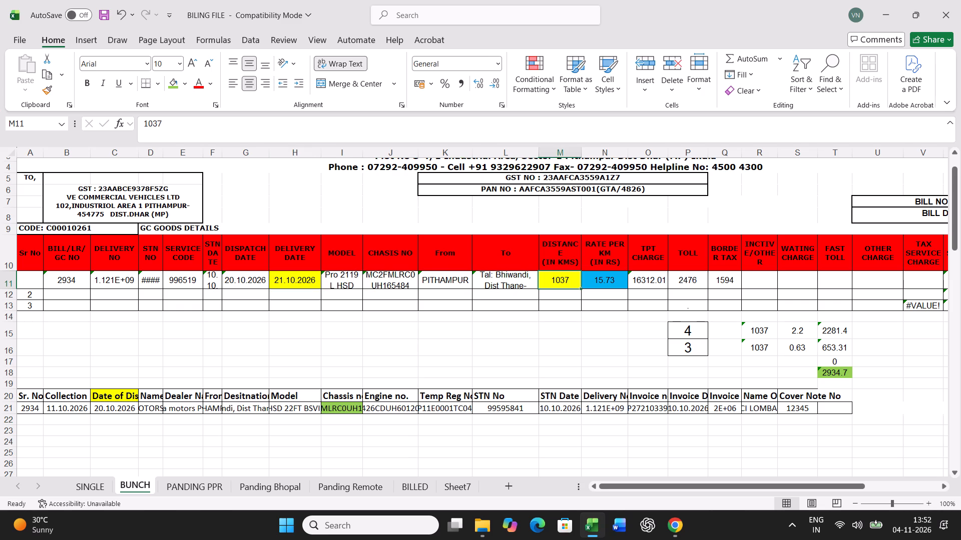
type("520")
key("Right")
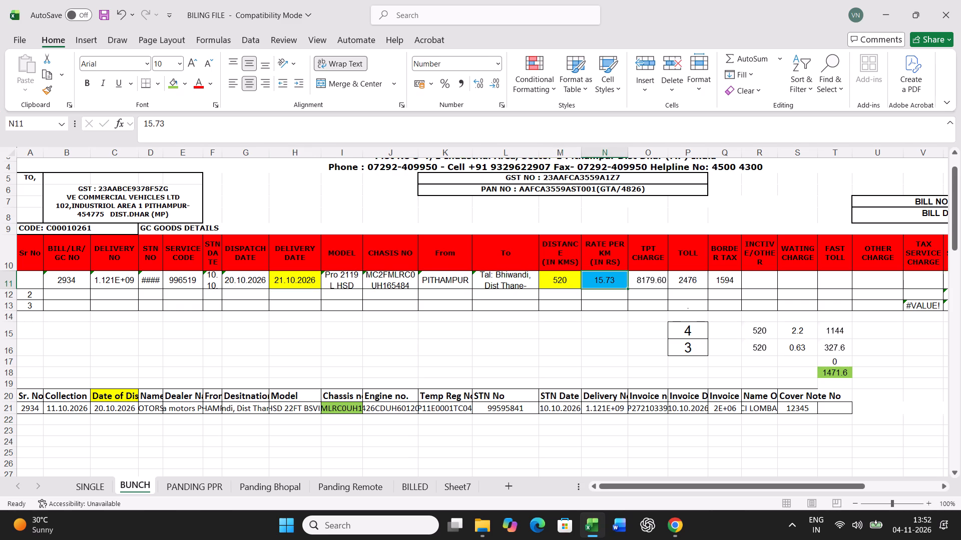
type("18.95")
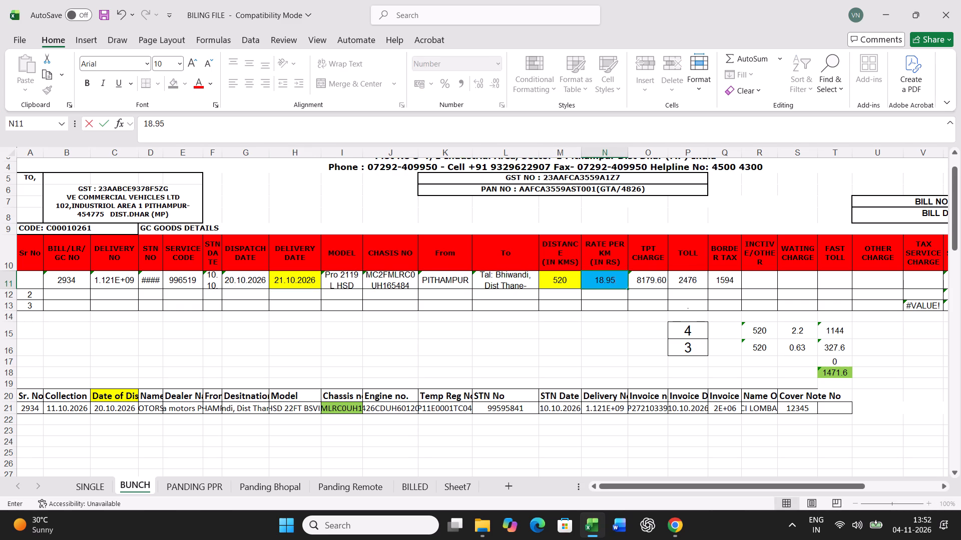
key("Right")
key("Right")
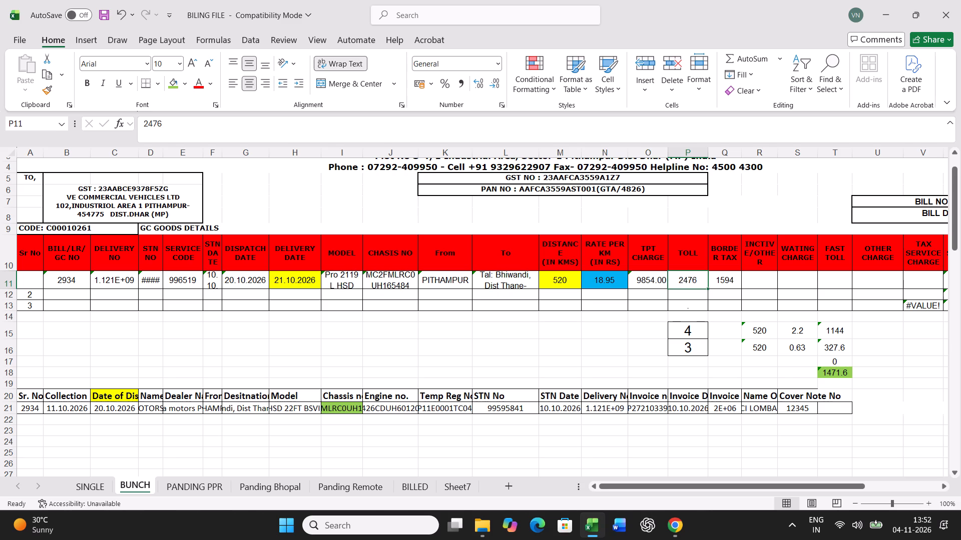
type("3455")
key("Right")
key("Delete")
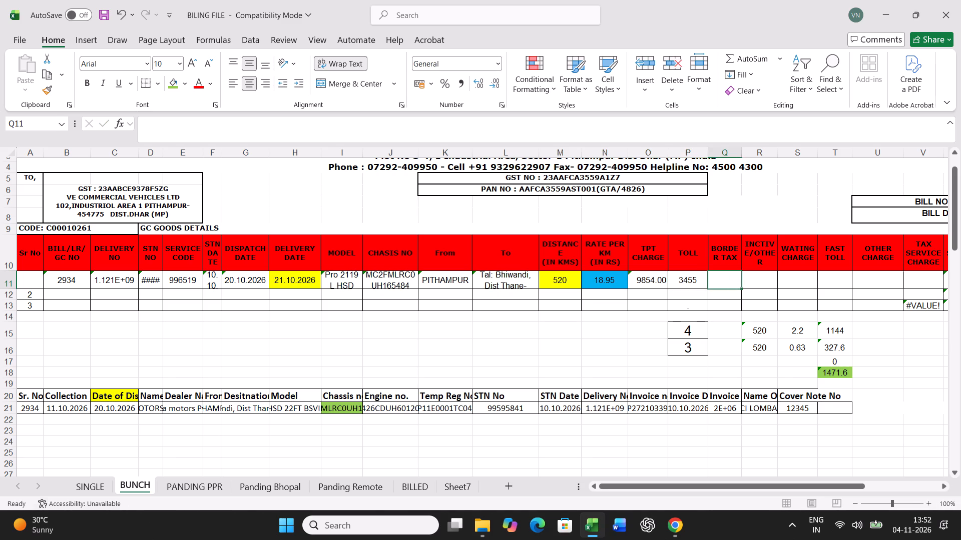
Set the standard transit time to 2 in P15 and the actual transit time to 1 in P16.
left_click(701, 337)
key("2")
key("Return")
key("1")
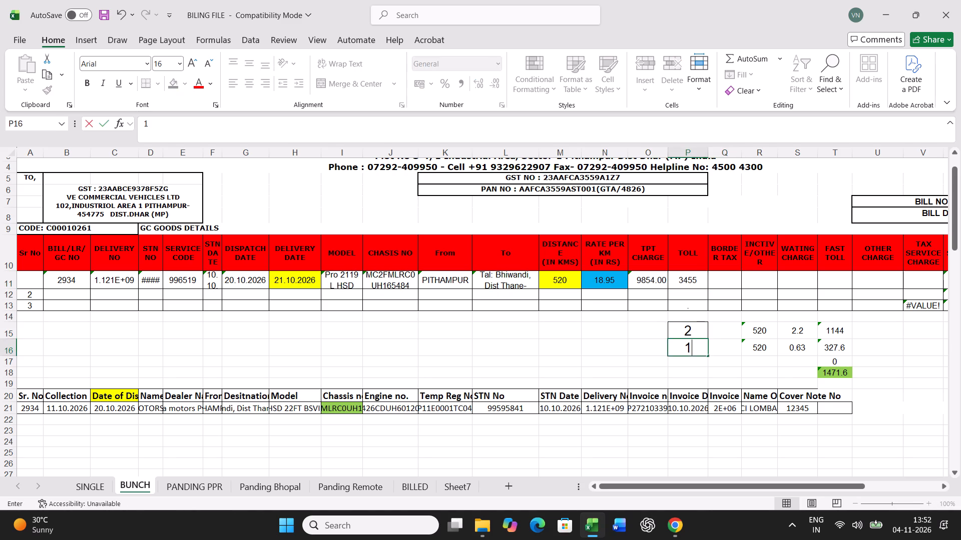
key("Return")
Print the freight bill for G.C. number 2934 from the SINGLE sheet.
left_click(104, 484)
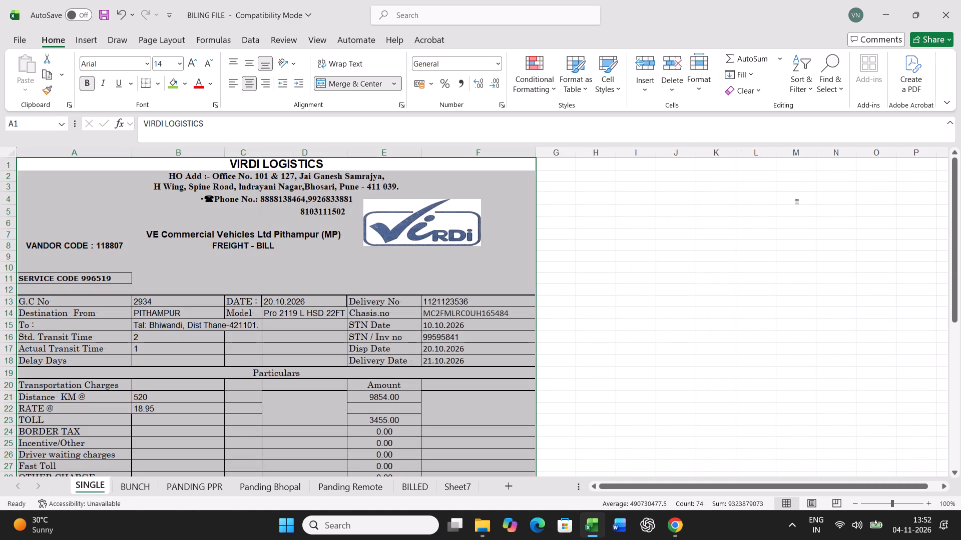
key("ctrl+p")
left_click(151, 109)
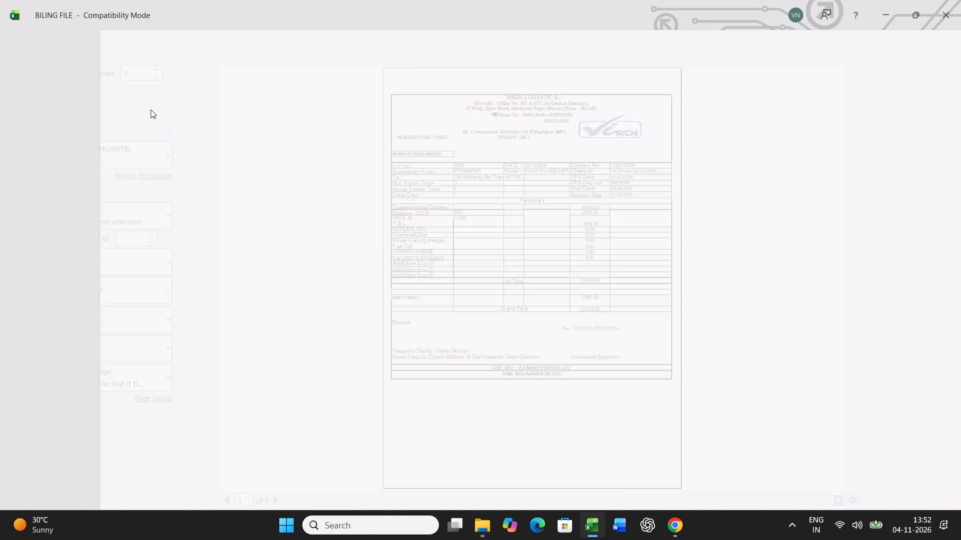
Copy bill row 11 in the BUNCH sheet, paste it as values into row 57 of the bill list, and save.
left_click(140, 484)
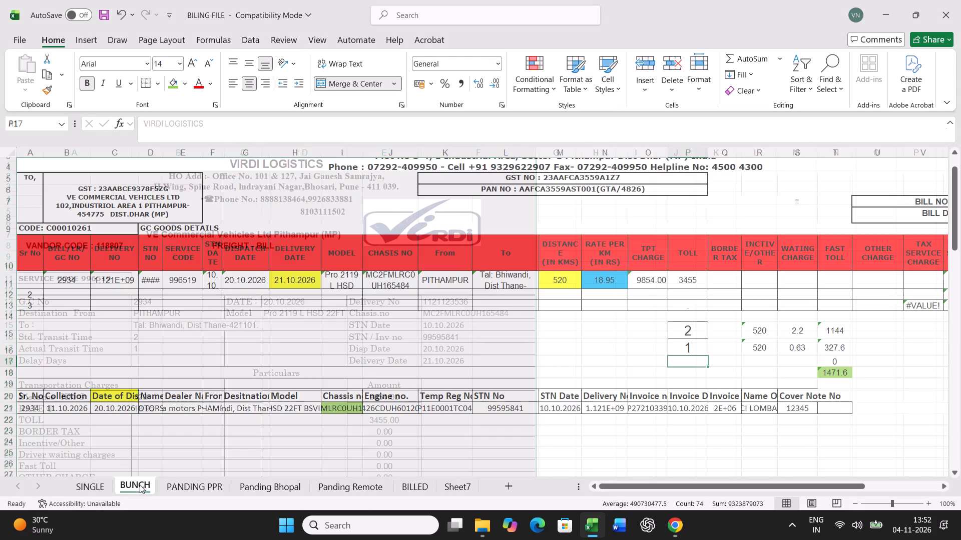
left_click(9, 281)
key("ctrl+c")
scroll(360, 325, "down", 6)
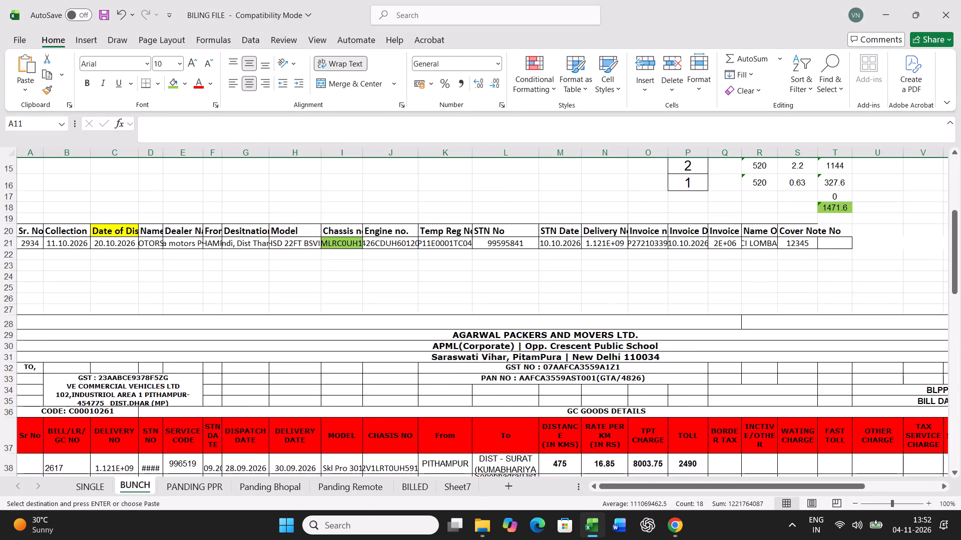
scroll(360, 325, "down", 13)
right_click(25, 331)
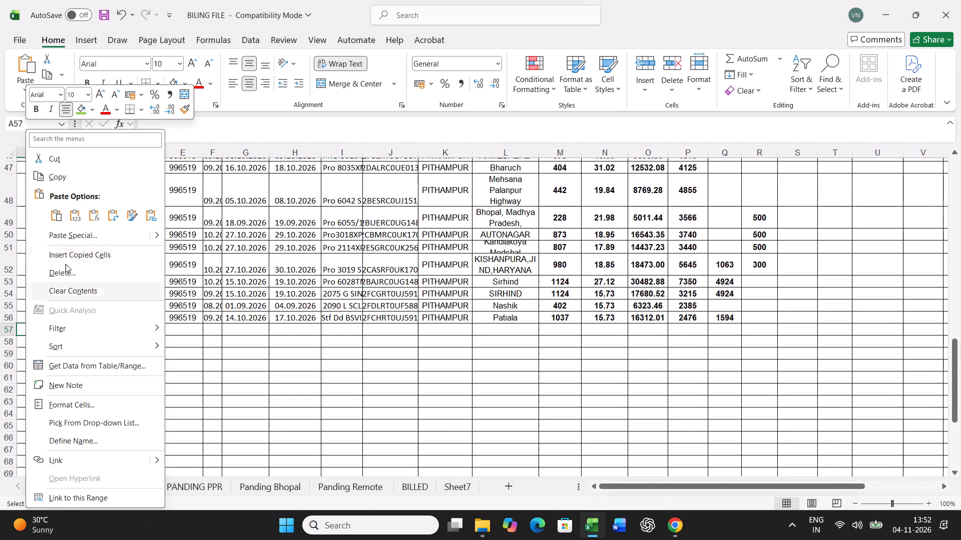
left_click(84, 236)
left_click(45, 204)
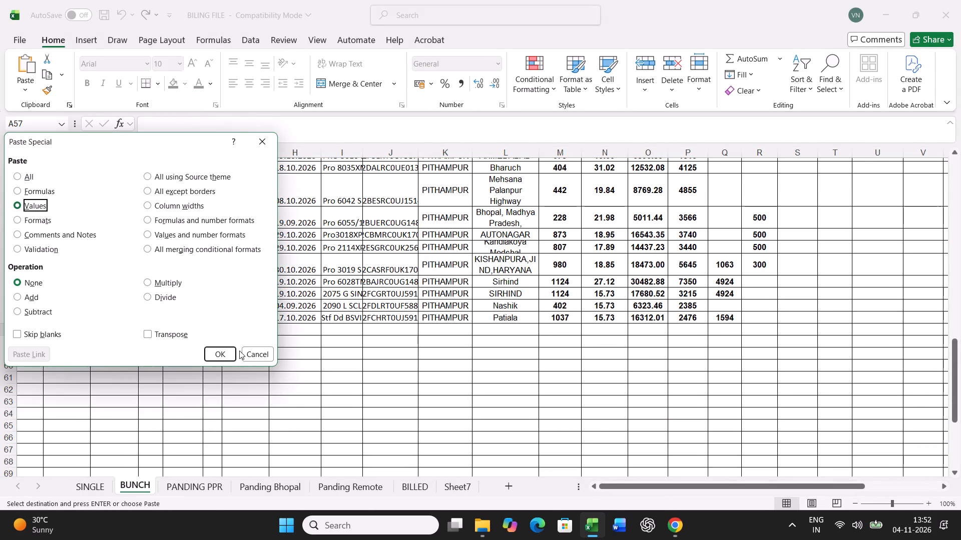
left_click(231, 353)
key("ctrl+s")
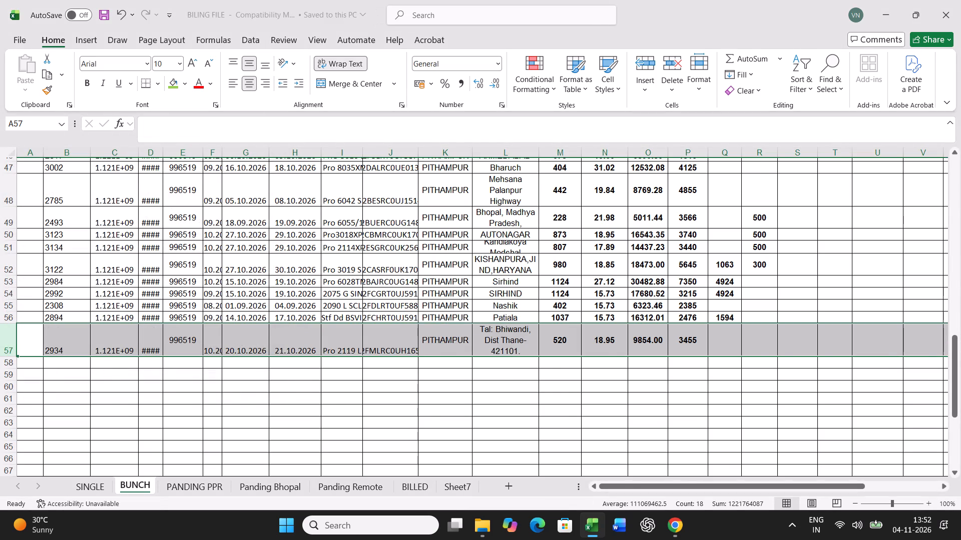
Select the G.C. numbers in B38:B57 of the bill list to check how many bills are entered.
scroll(231, 355, "up", 8)
left_click_drag(65, 270, 68, 502)
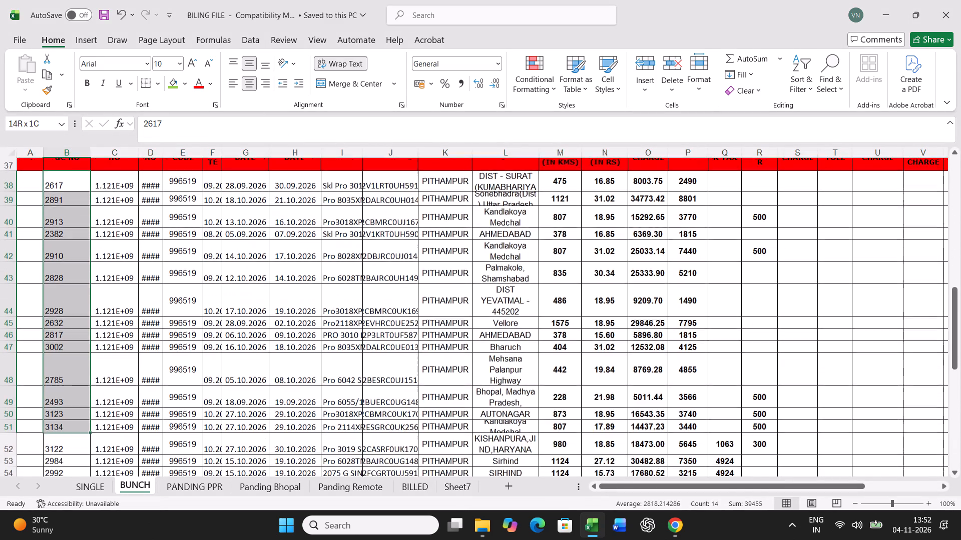
left_click_drag(68, 502, 67, 452)
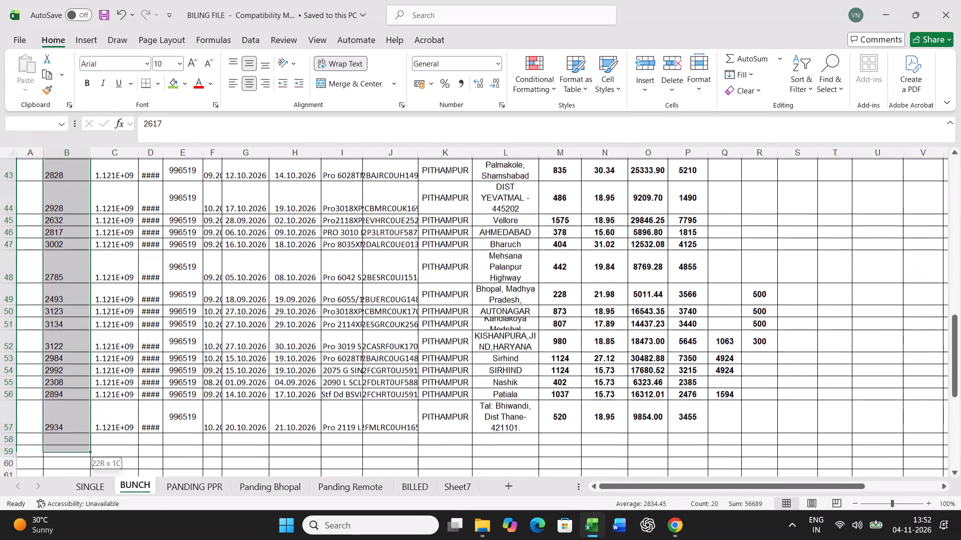
left_click_drag(67, 452, 68, 423)
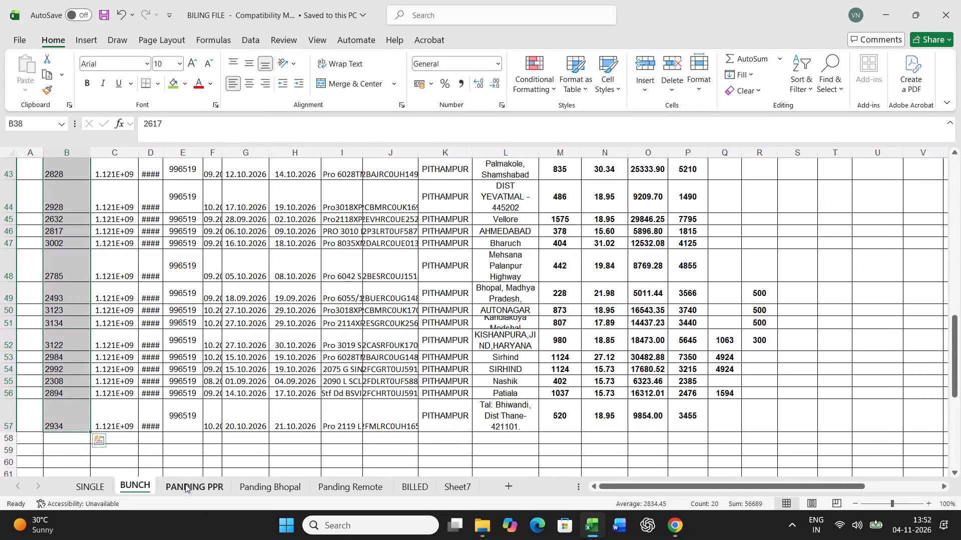
Sort the PANDING PPR sheet's Chassis no. column by green cell colour and select the green entries to check their count.
left_click(201, 486)
left_click_drag(881, 484, 808, 492)
left_click(382, 269)
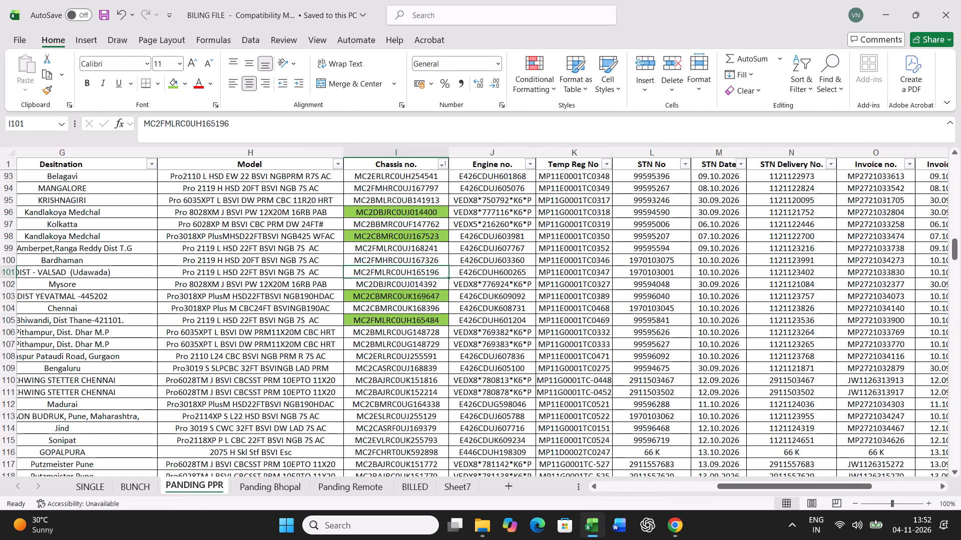
left_click(414, 164)
left_click(439, 165)
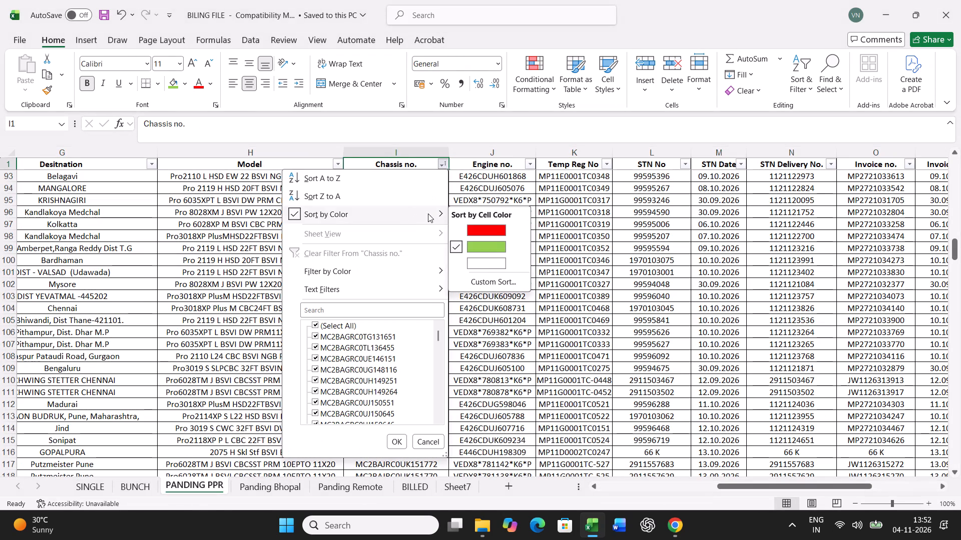
left_click(484, 253)
left_click_drag(429, 176, 423, 213)
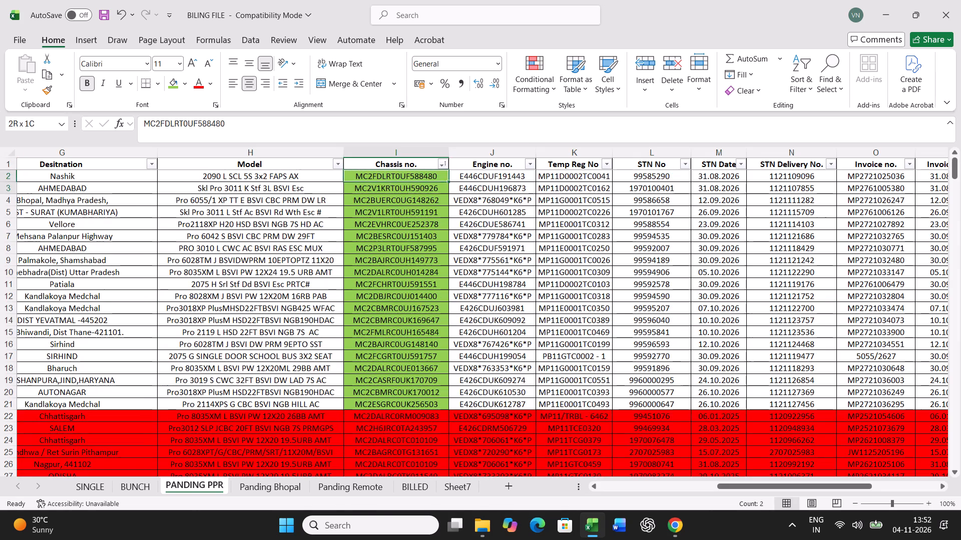
left_click_drag(423, 213, 405, 400)
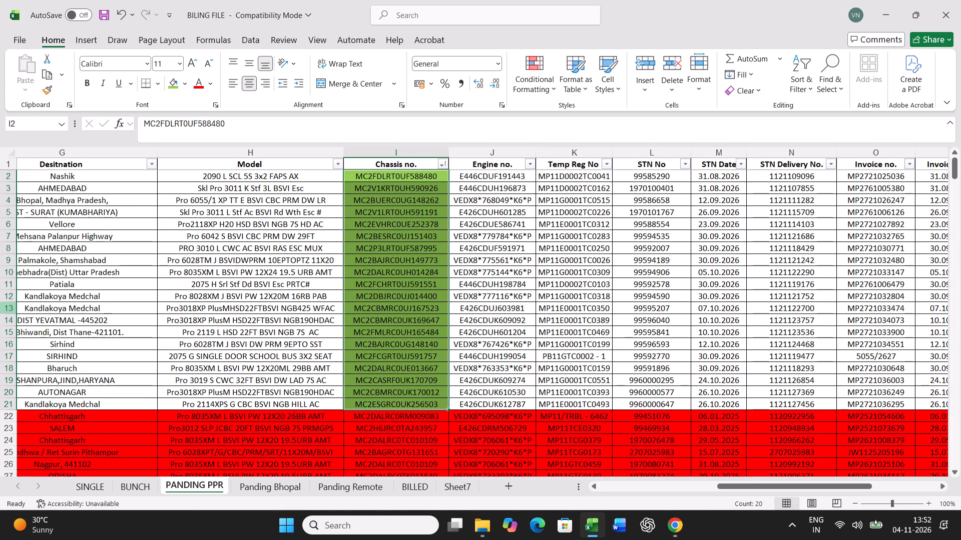
Move the green-marked rows 2 to 21 from PANDING PPR to the BILLED sheet, starting at empty row 3564.
left_click_drag(8, 175, 0, 407)
key("ctrl+x")
left_click(426, 487)
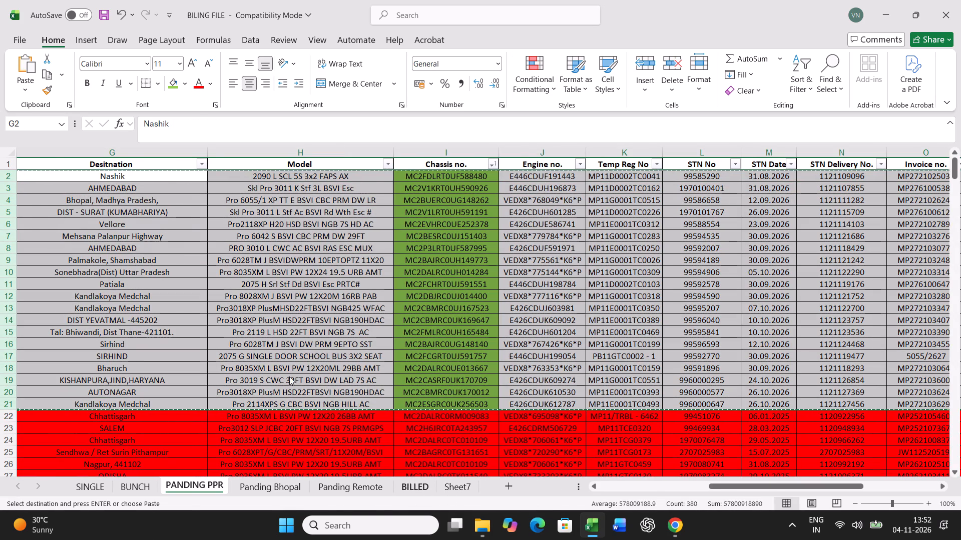
scroll(289, 374, "down", 17)
scroll(289, 374, "up", 1)
scroll(289, 374, "down", 5)
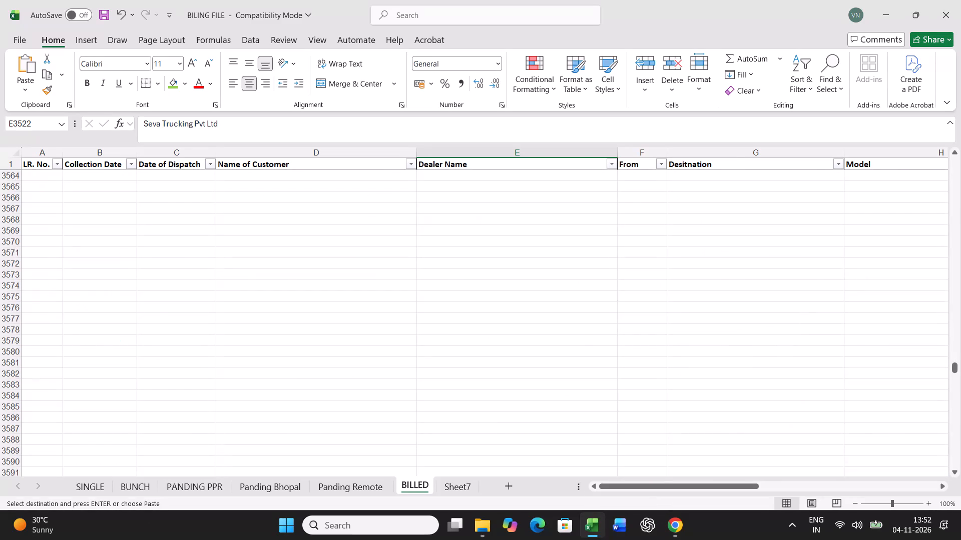
left_click_drag(658, 487, 767, 487)
scroll(736, 392, "up", 3)
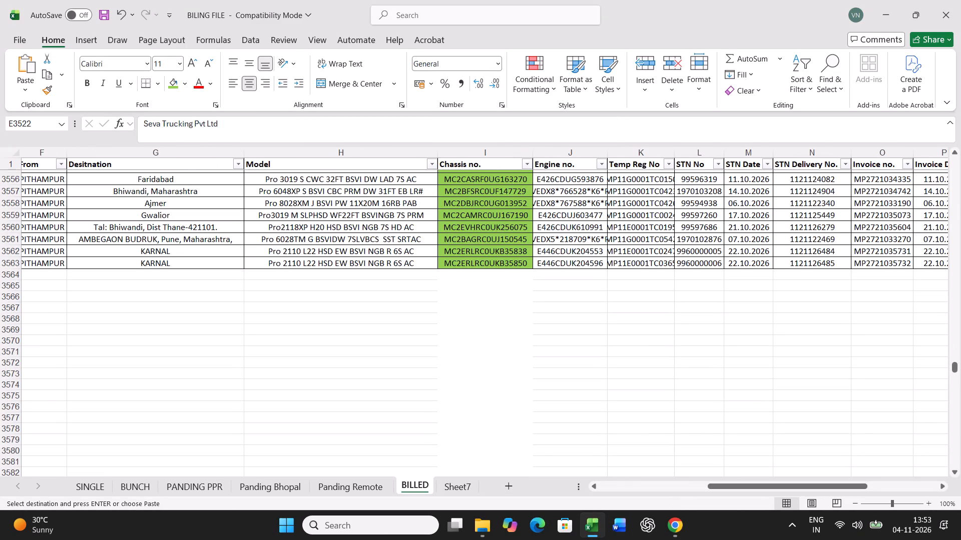
left_click(940, 485)
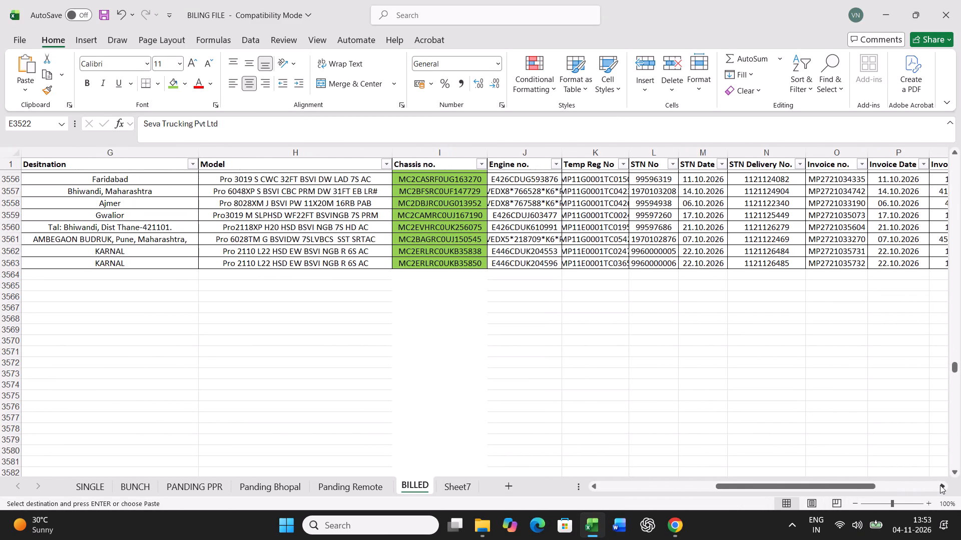
left_click(940, 485)
left_click(940, 485)
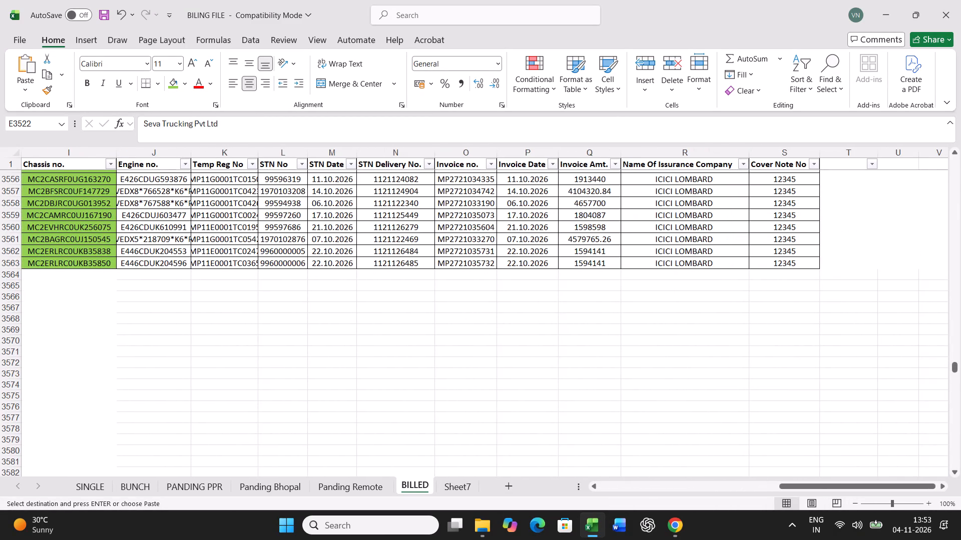
left_click(596, 486)
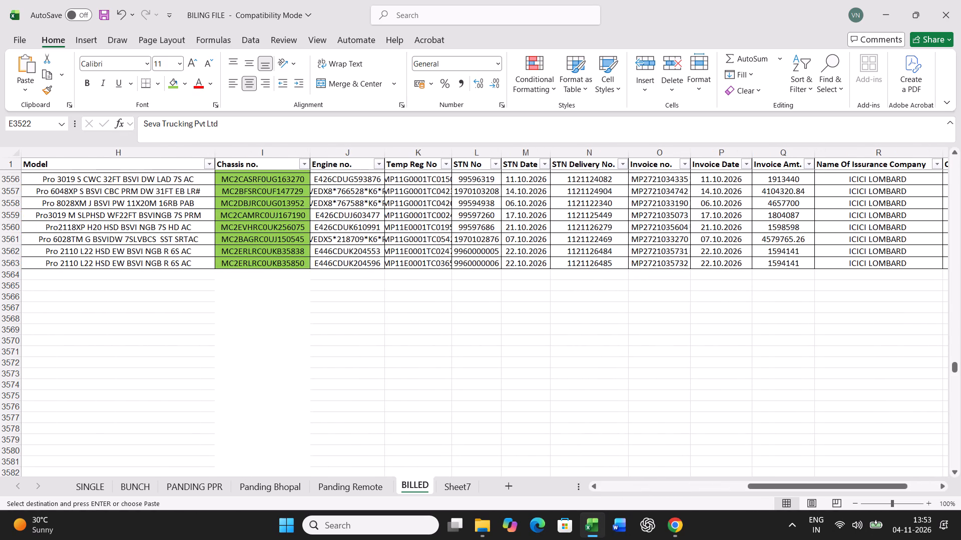
left_click(9, 274)
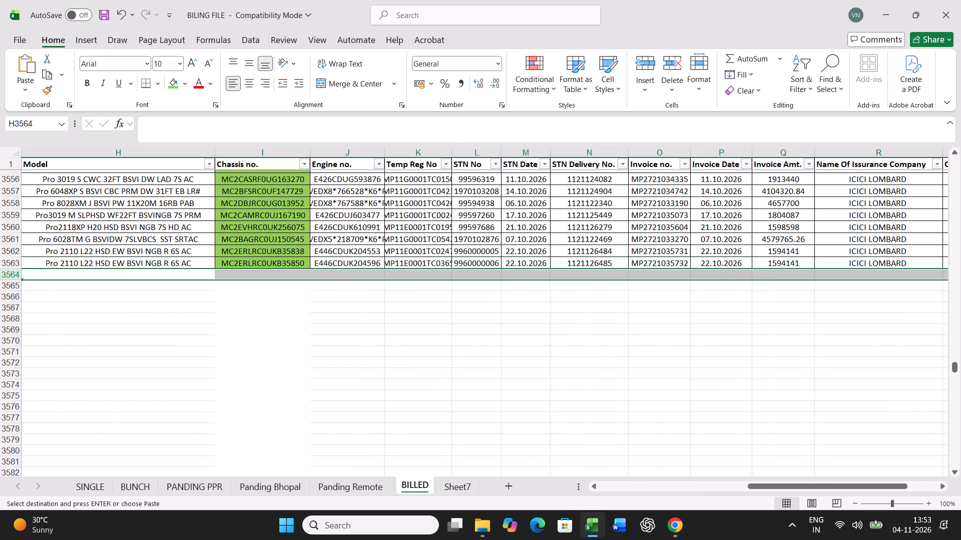
key("ctrl+v")
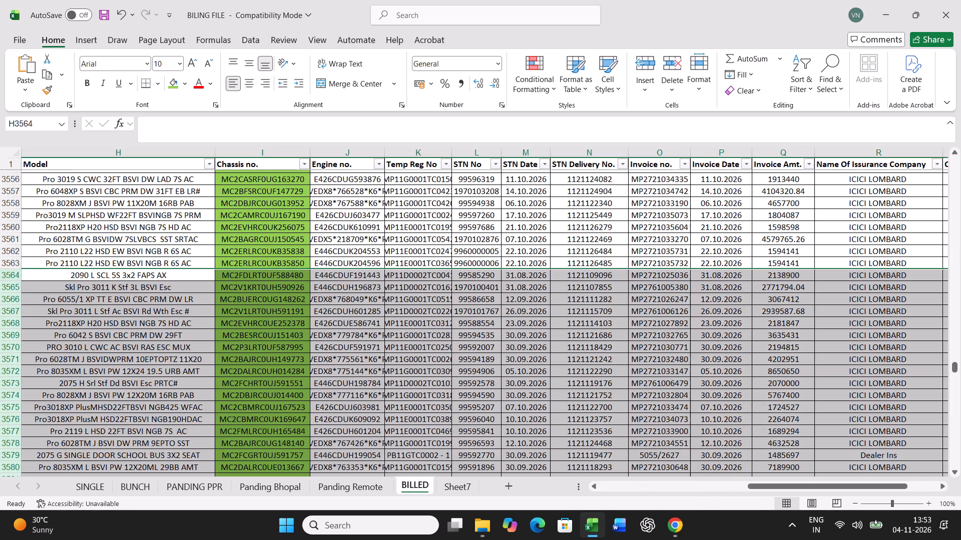
Highlight duplicate values in the STN Delivery No. column of the BILLED sheet and check the newly added rows.
scroll(667, 332, "down", 2)
left_click(595, 155)
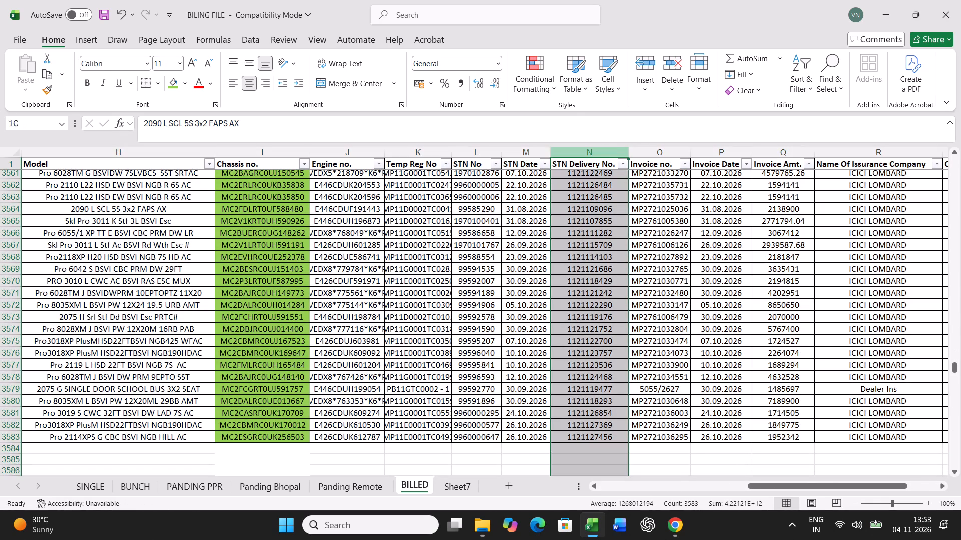
left_click(532, 74)
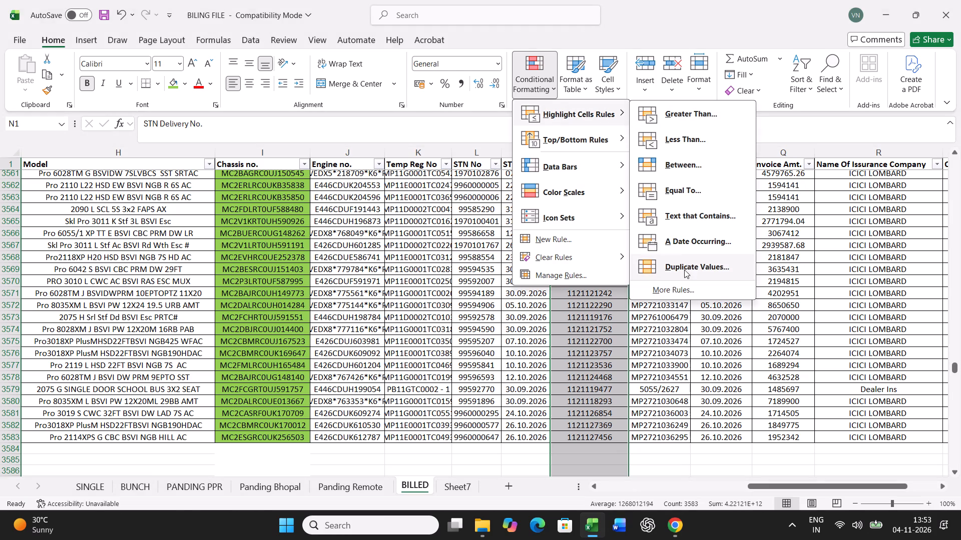
left_click(684, 269)
left_click(278, 281)
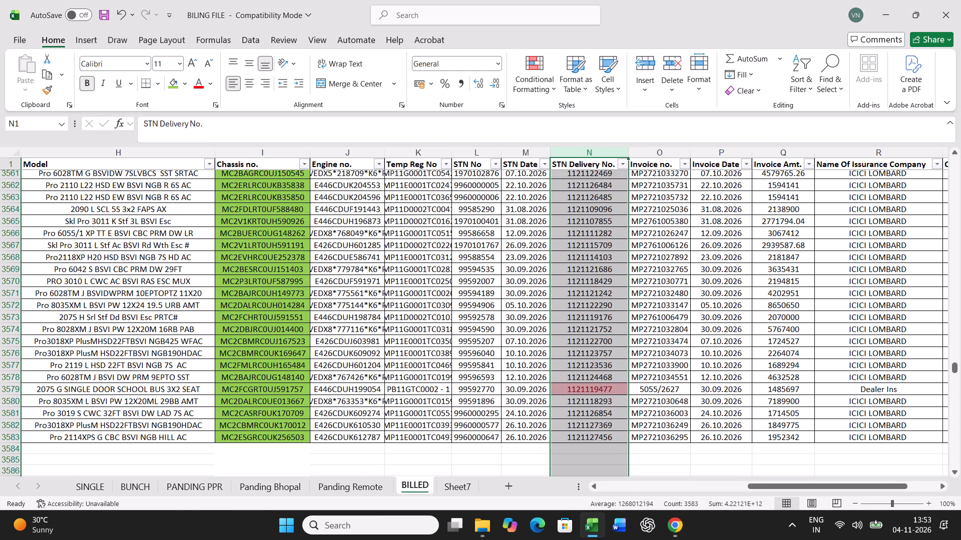
left_click(190, 391)
scroll(711, 408, "down", 4)
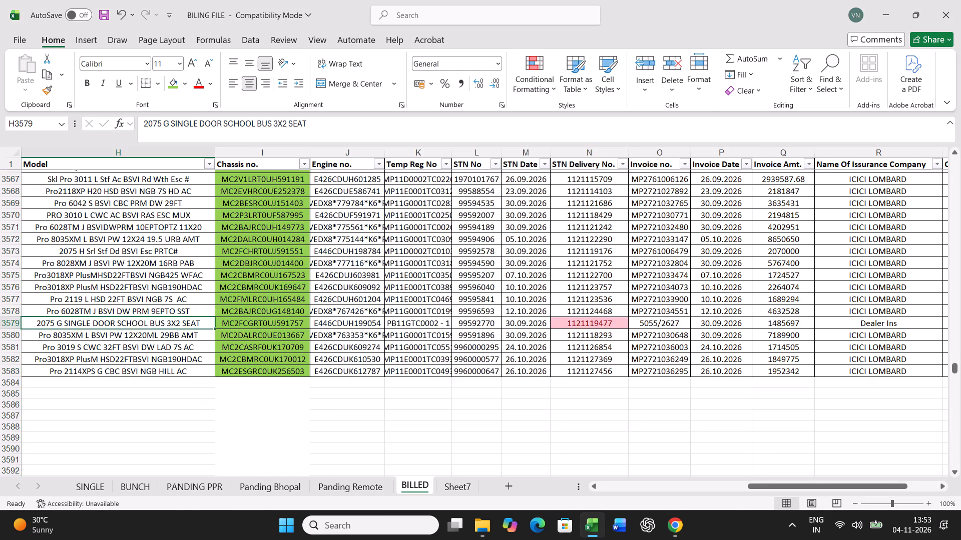
scroll(709, 410, "down", 5)
scroll(626, 289, "up", 2)
left_click(600, 213)
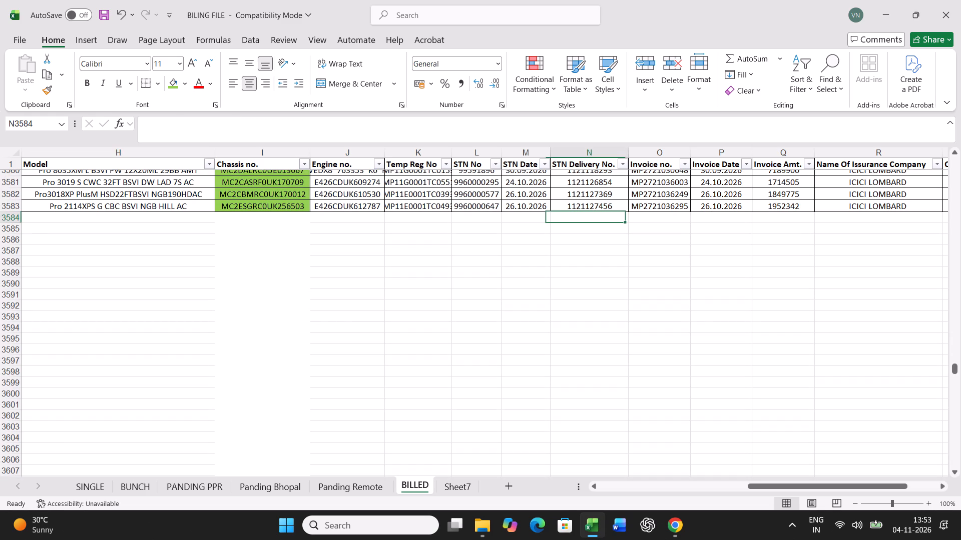
Delete the emptied rows 2 to 21 from the PANDING PPR sheet.
left_click(201, 484)
right_click(323, 305)
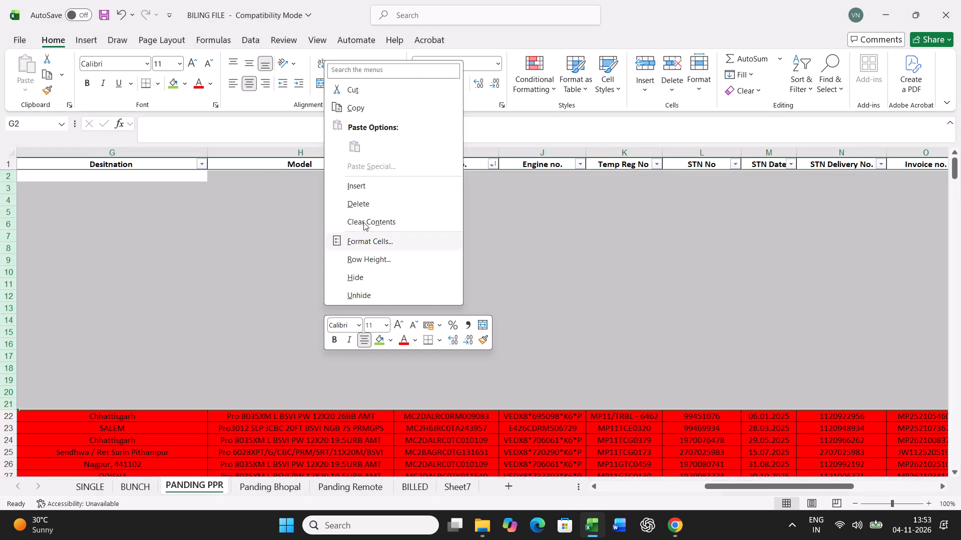
left_click(369, 206)
left_click(677, 487)
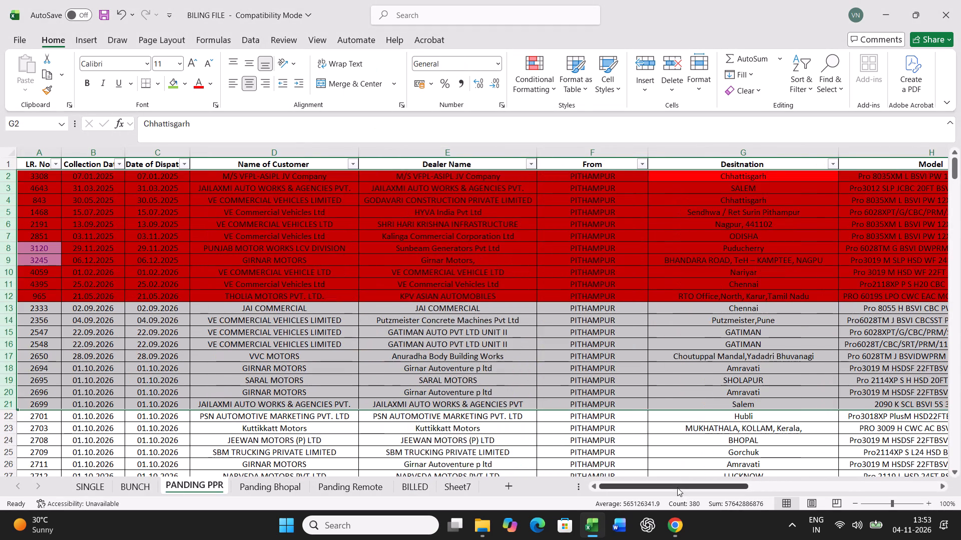
left_click(601, 375)
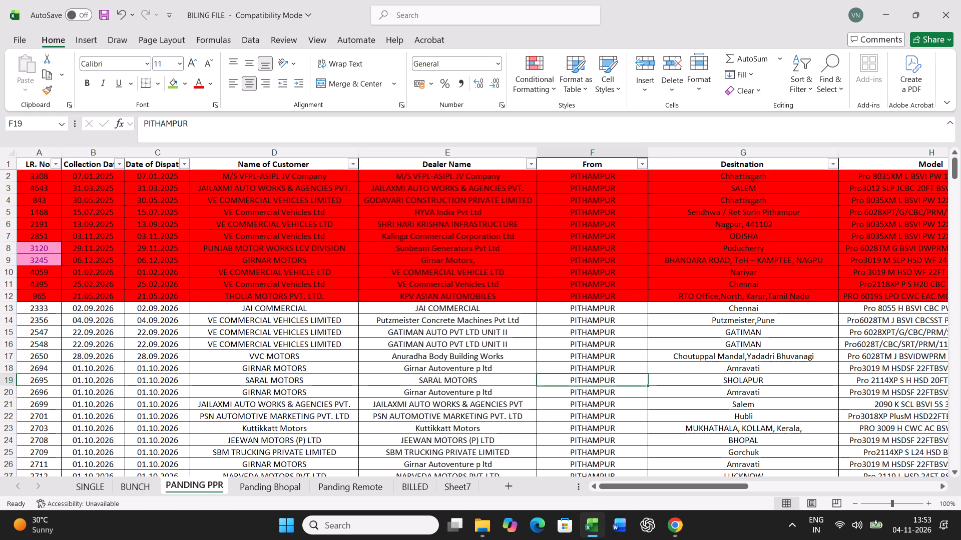
Set the destination of bill 2617 in L38 of the BUNCH sheet to SURAT.
left_click(143, 485)
scroll(595, 381, "up", 4)
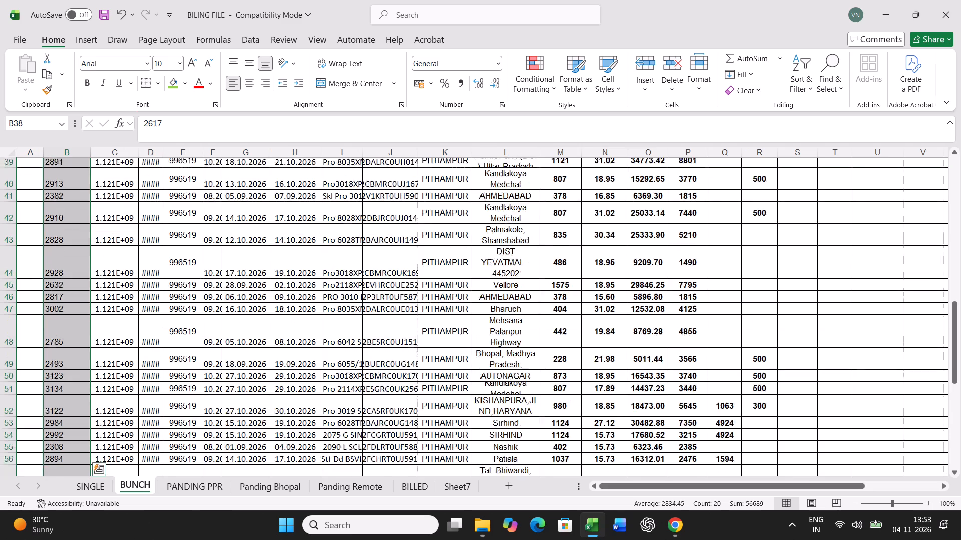
left_click(522, 212)
type("SURAT")
key("Return")
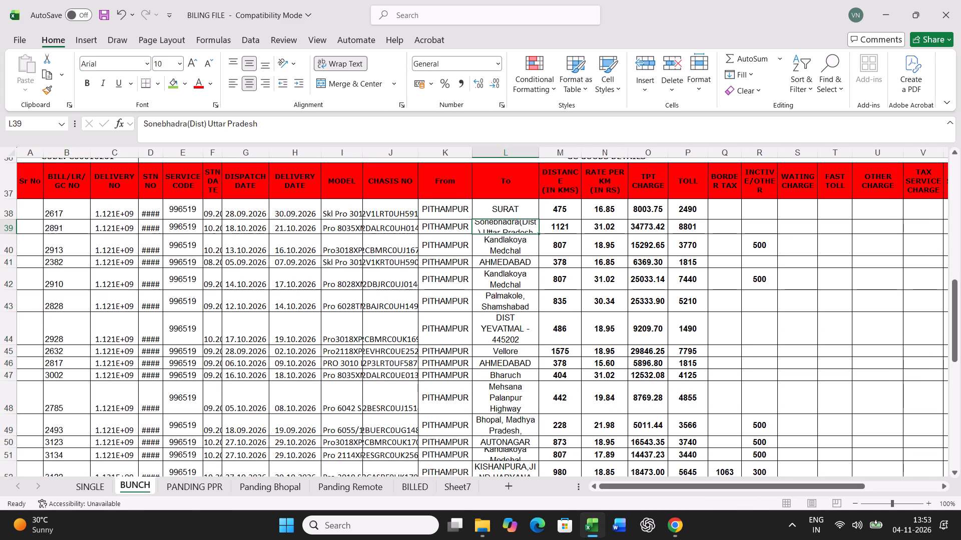
Shorten the destination of bill 2891 in L39 to Sonebhadra.
key("F2")
key("BackSpace")
key("BackSpace")
key("BackSpace")
key("BackSpace")
key("BackSpace")
key("BackSpace")
key("BackSpace")
key("BackSpace")
key("BackSpace")
key("BackSpace")
key("BackSpace")
key("BackSpace")
key("BackSpace")
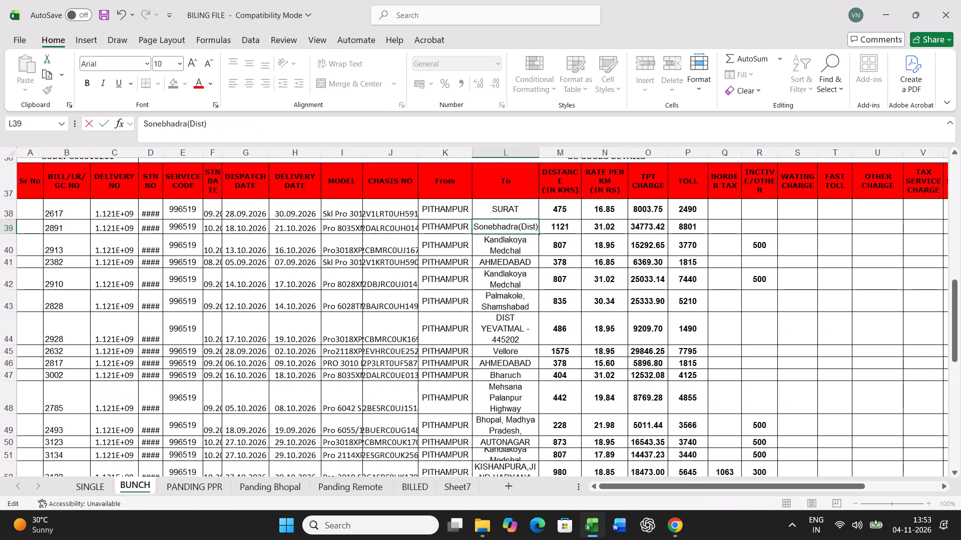
key("BackSpace")
key("BackSpace")
key("BackSpace")
key("BackSpace")
key("BackSpace")
key("BackSpace")
key("BackSpace")
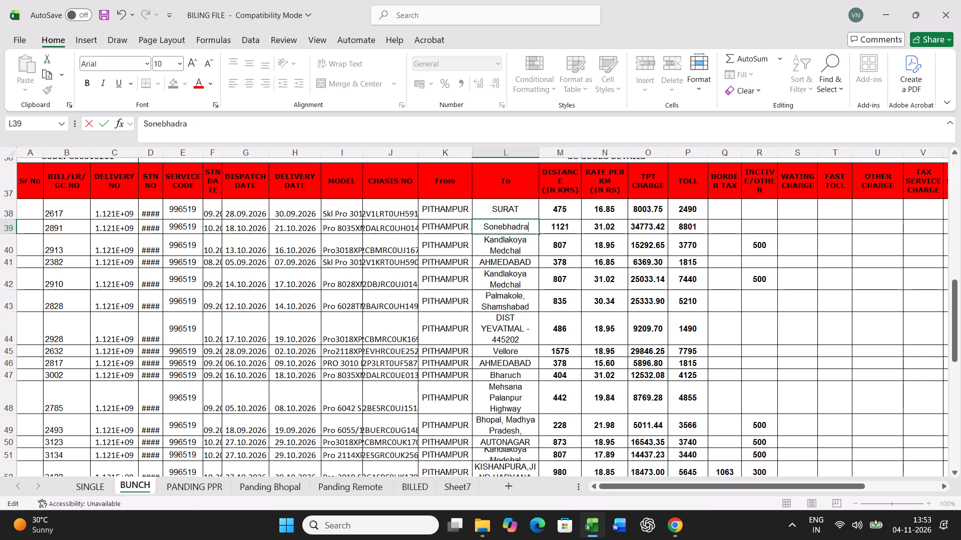
key("Return")
Shorten the destination of bill 2913 in L40 to Medchal.
key("F2")
key("Up")
key("Right")
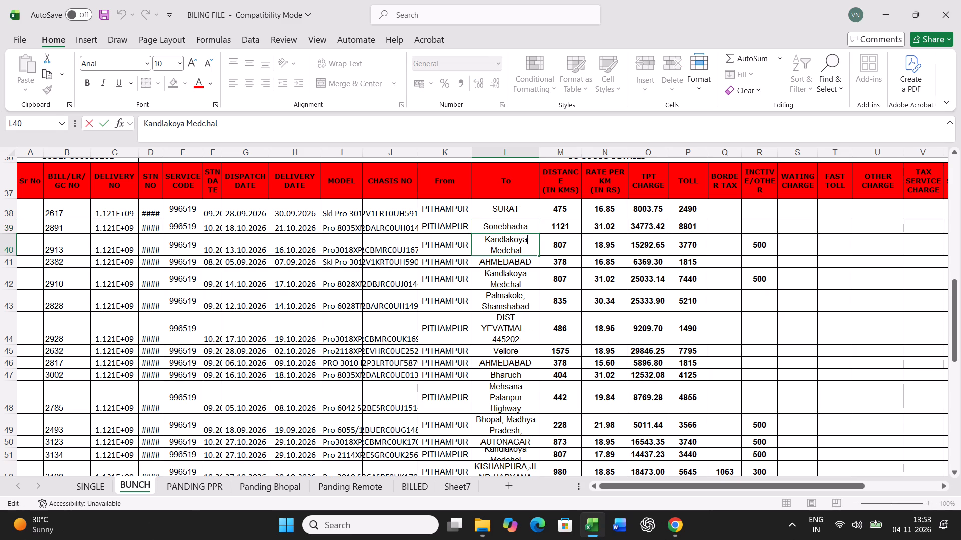
key("BackSpace")
key("BackSpace")
key("BackSpace")
key("BackSpace")
key("BackSpace")
key("BackSpace")
key("BackSpace")
key("BackSpace")
key("BackSpace")
key("BackSpace")
key("BackSpace")
key("BackSpace")
key("BackSpace")
key("BackSpace")
key("BackSpace")
key("Delete")
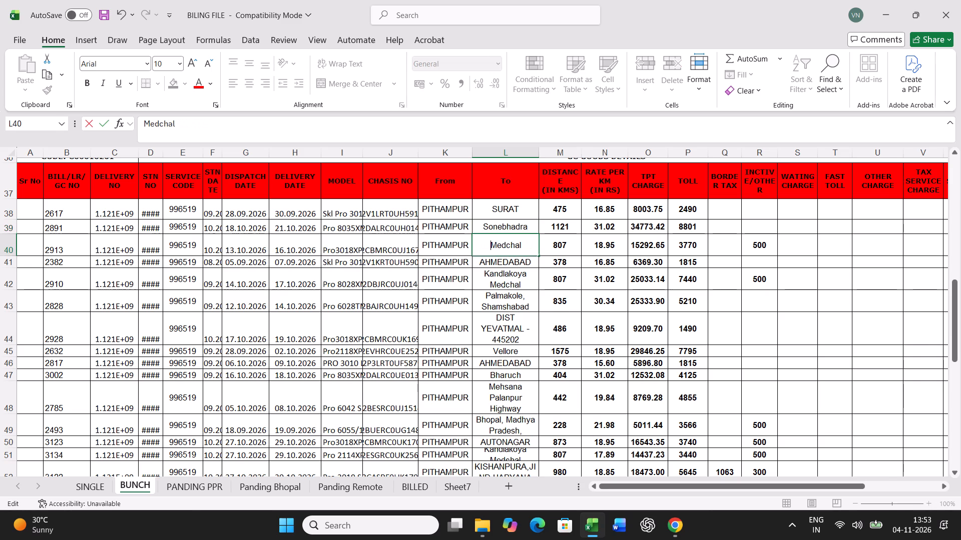
key("Return")
key("Return")
key("Up")
key("Up")
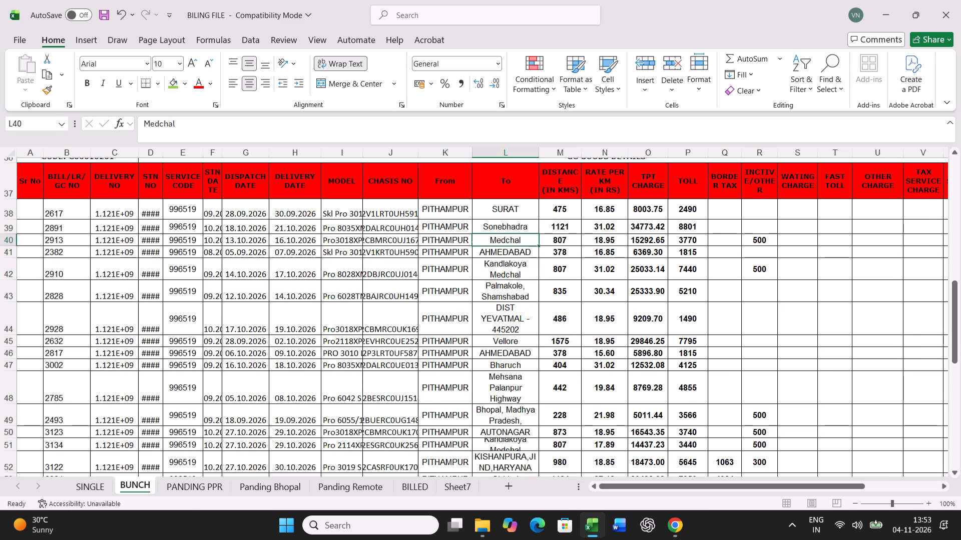
Copy the destination Medchal from L40 into L42 for bill 2910.
key("ctrl+c")
key("Down")
key("Down")
key("Return")
Shorten the destination of bill 2828 in L43 to Shamshabad.
key("Down")
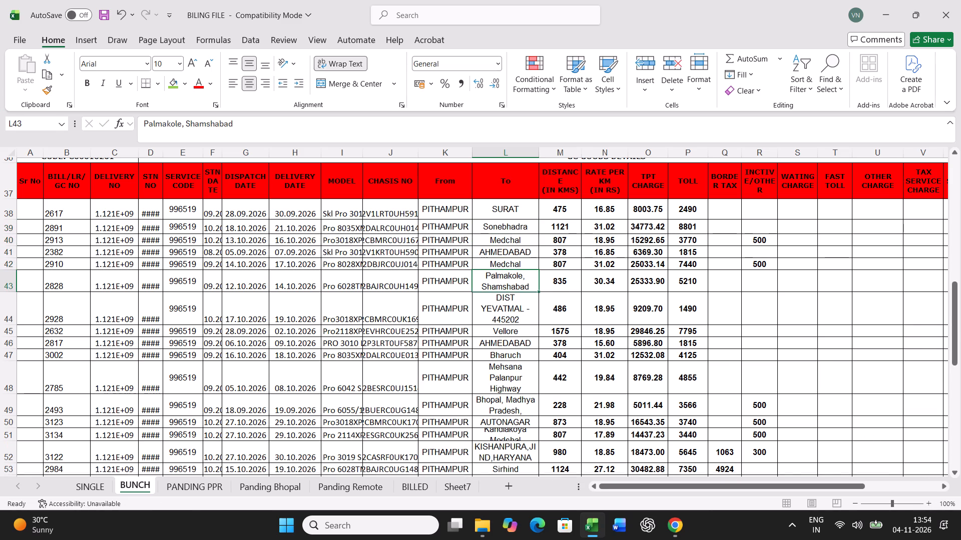
key("F2")
key("Up")
key("BackSpace")
key("BackSpace")
key("BackSpace")
key("BackSpace")
key("BackSpace")
key("BackSpace")
key("BackSpace")
key("BackSpace")
key("BackSpace")
key("BackSpace")
key("BackSpace")
key("BackSpace")
key("BackSpace")
key("BackSpace")
key("BackSpace")
key("BackSpace")
key("BackSpace")
key("BackSpace")
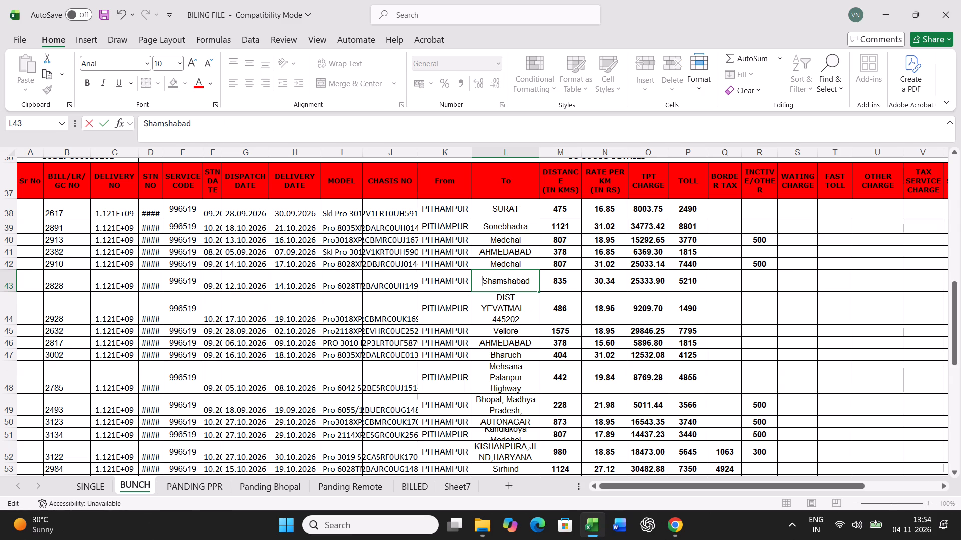
key("Return")
Shorten the destination of bill 2928 in L44 to YEVATMAL.
key("F2")
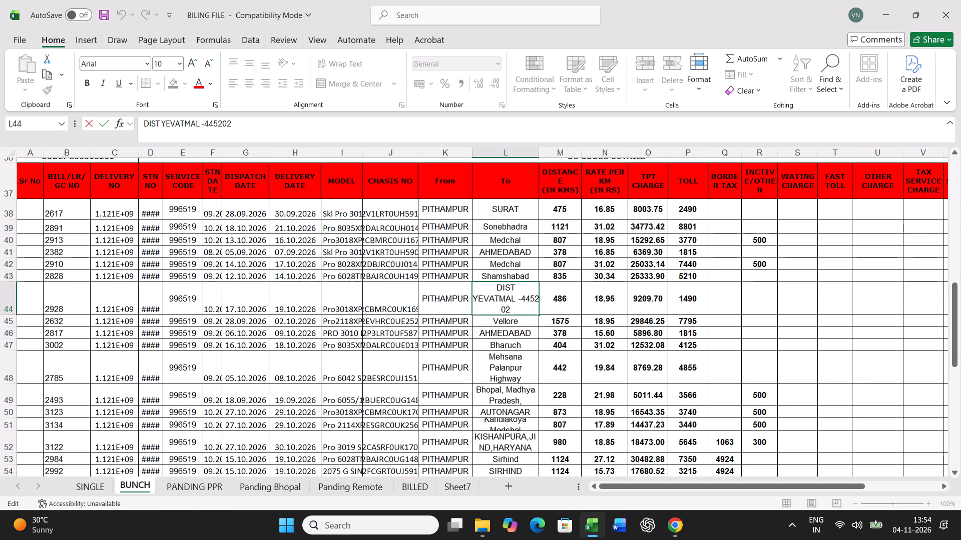
key("BackSpace")
key("BackSpace")
key("BackSpace")
key("BackSpace")
key("BackSpace")
key("BackSpace")
key("BackSpace")
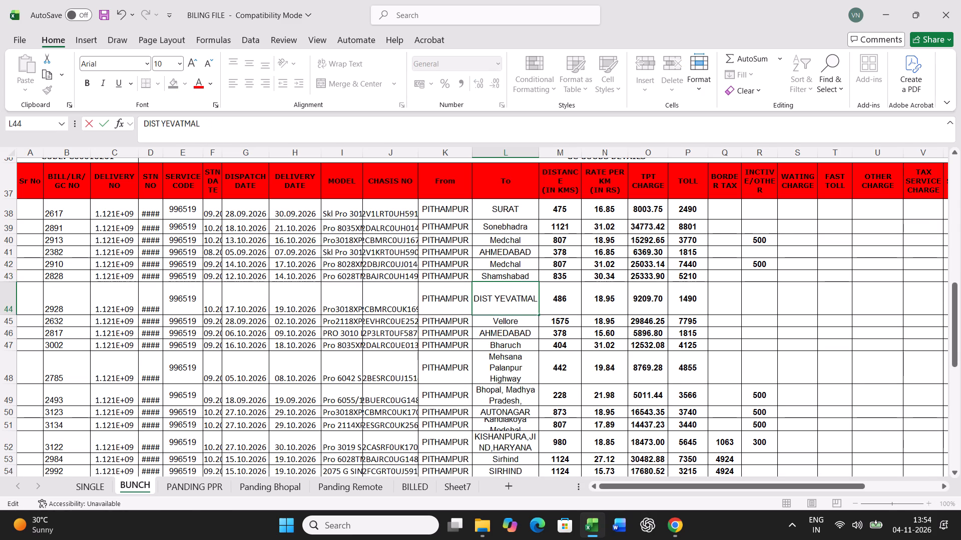
key("Left")
key("Left")
key("Left")
key("Left")
key("Left")
key("Left")
key("Left")
key("Left")
key("Left")
key("BackSpace")
key("BackSpace")
key("BackSpace")
key("BackSpace")
key("BackSpace")
key("BackSpace")
key("BackSpace")
key("BackSpace")
key("BackSpace")
key("Return")
Shorten the destination of bill 2785 in L48 to Mehsana.
key("Return")
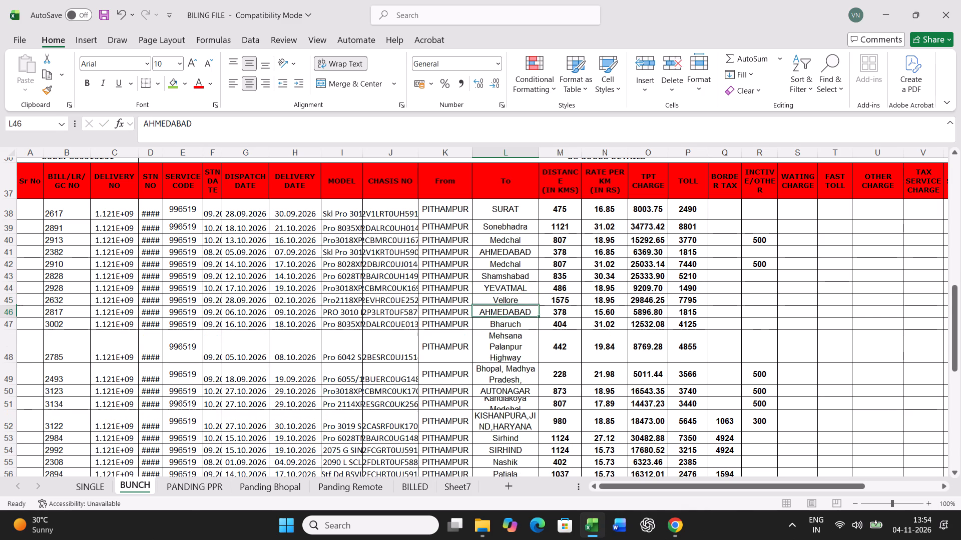
key("Return")
key("Return")
key("F2")
key("BackSpace")
key("BackSpace")
key("BackSpace")
key("BackSpace")
key("BackSpace")
key("BackSpace")
key("BackSpace")
key("BackSpace")
key("BackSpace")
key("BackSpace")
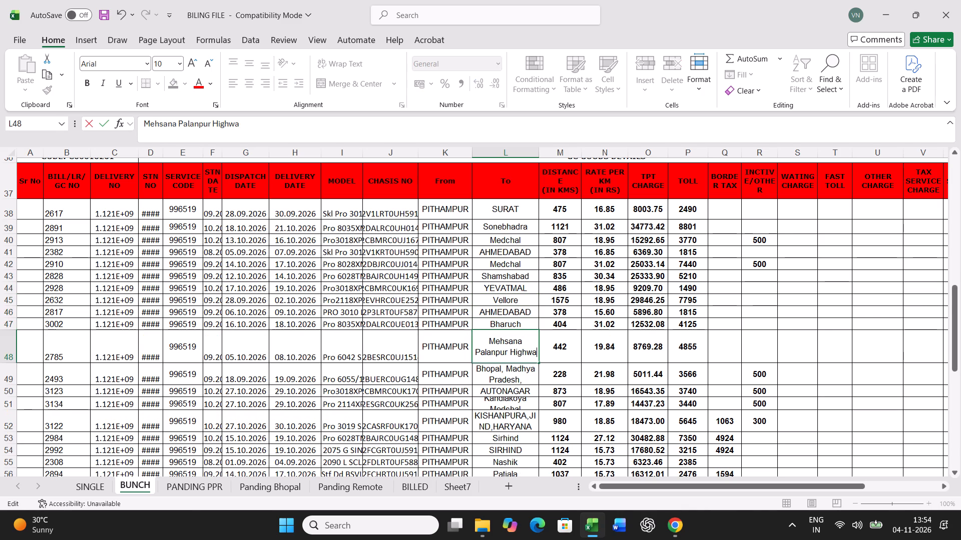
key("BackSpace")
key("BackSpace")
key("BackSpace")
key("BackSpace")
key("BackSpace")
key("BackSpace")
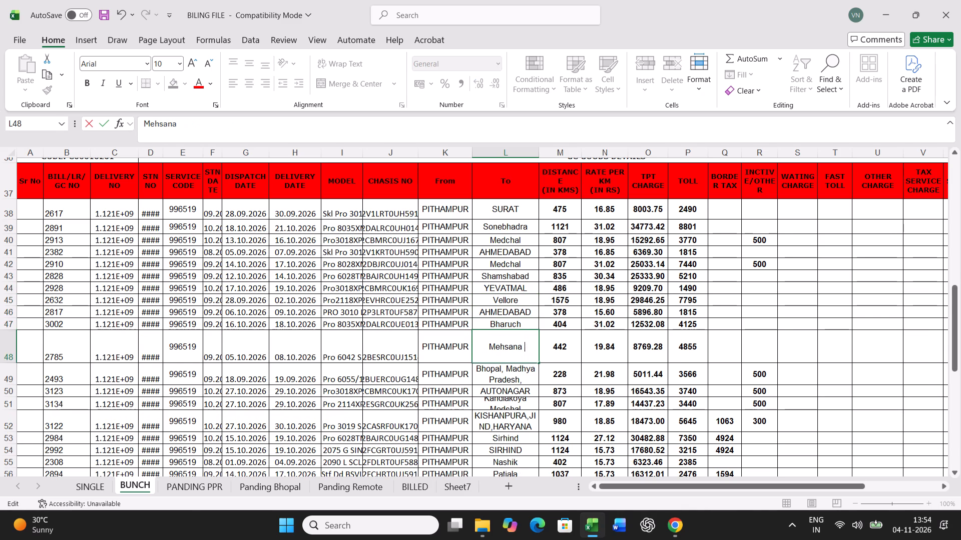
key("BackSpace")
key("Return")
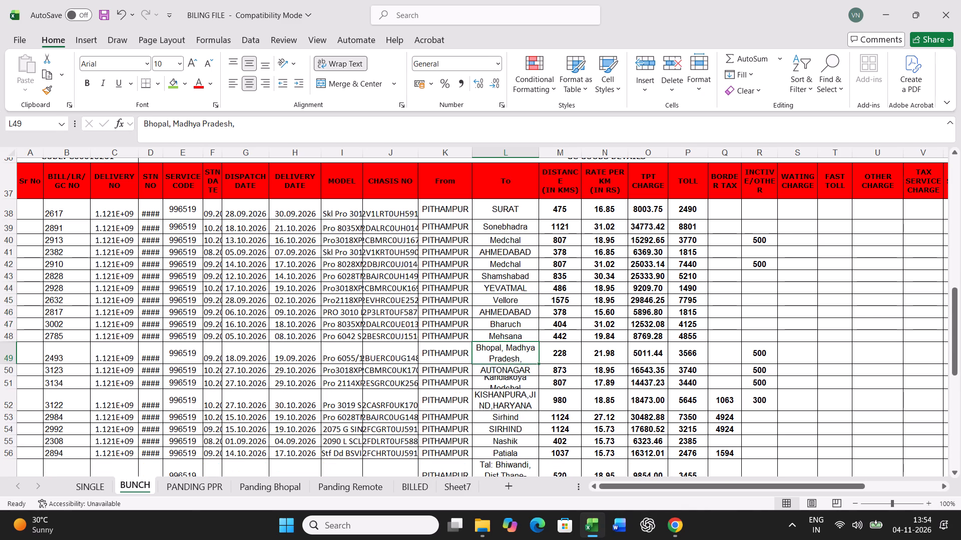
Set the destination of bill 2493 in L49 to BHOPAL.
type("BHOPAL")
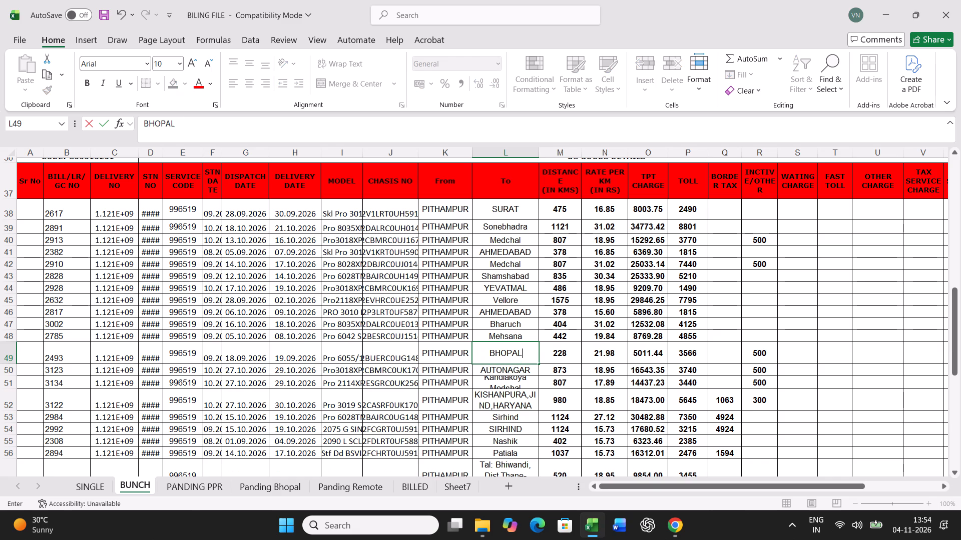
key("Return")
Shorten the destination of bill 3134 in L51 to Medchal.
key("Return")
key("F2")
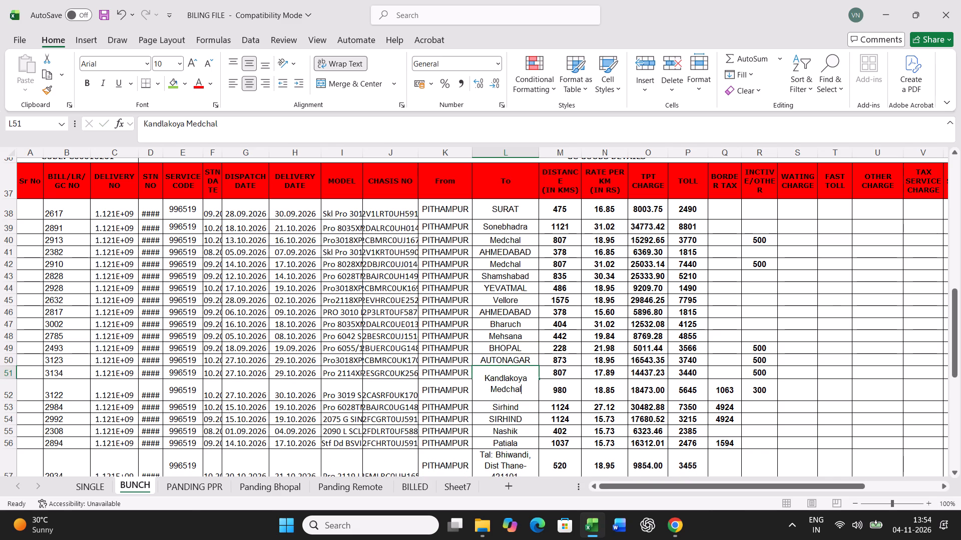
key("Up")
key("Right")
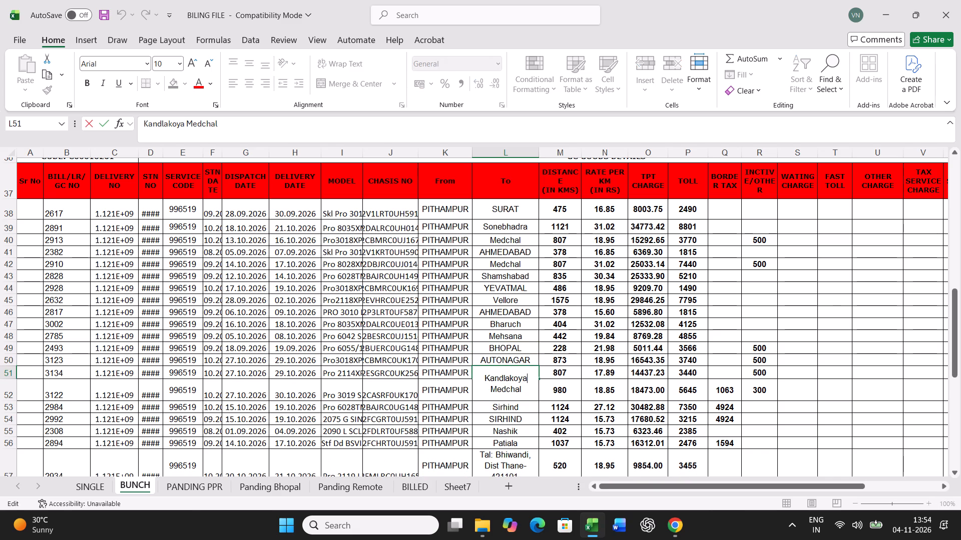
key("BackSpace")
key("BackSpace")
key("BackSpace")
key("BackSpace")
key("BackSpace")
key("BackSpace")
key("BackSpace")
key("BackSpace")
key("BackSpace")
key("BackSpace")
key("BackSpace")
key("BackSpace")
key("BackSpace")
key("BackSpace")
key("BackSpace")
key("Delete")
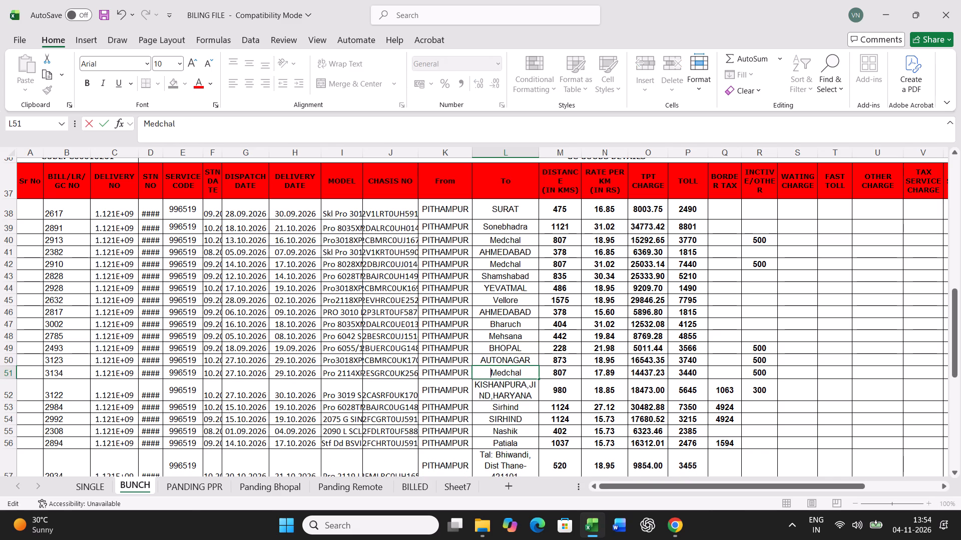
key("Return")
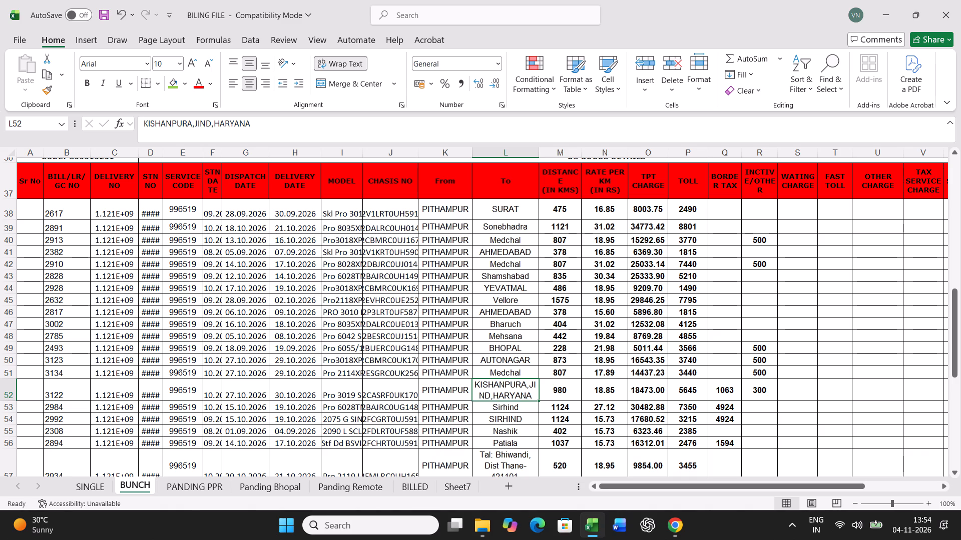
Set the destination of bill 3122 in L52 to JIND.
type("JIND")
key("Return")
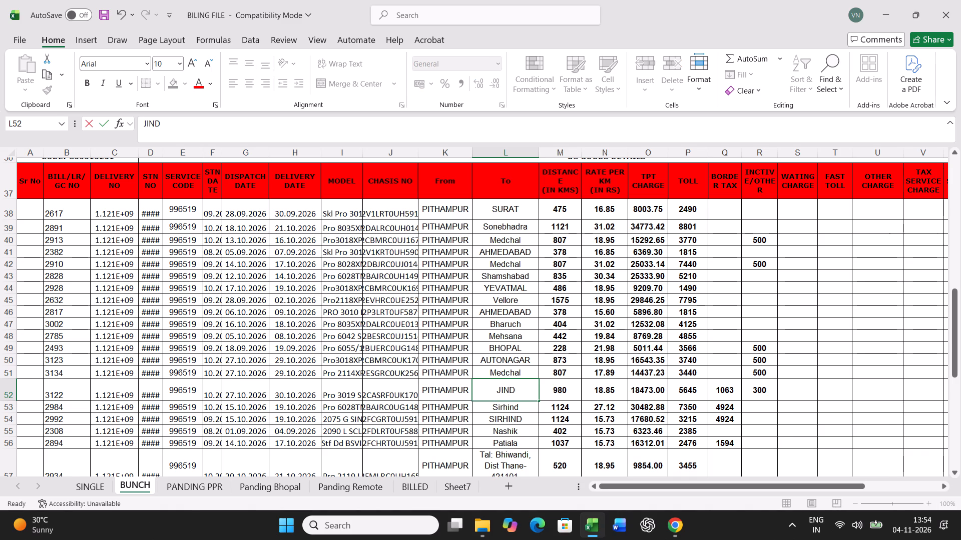
Set the destination of bill 2934 in L57 to BHIWANDI.
scroll(576, 382, "down", 4)
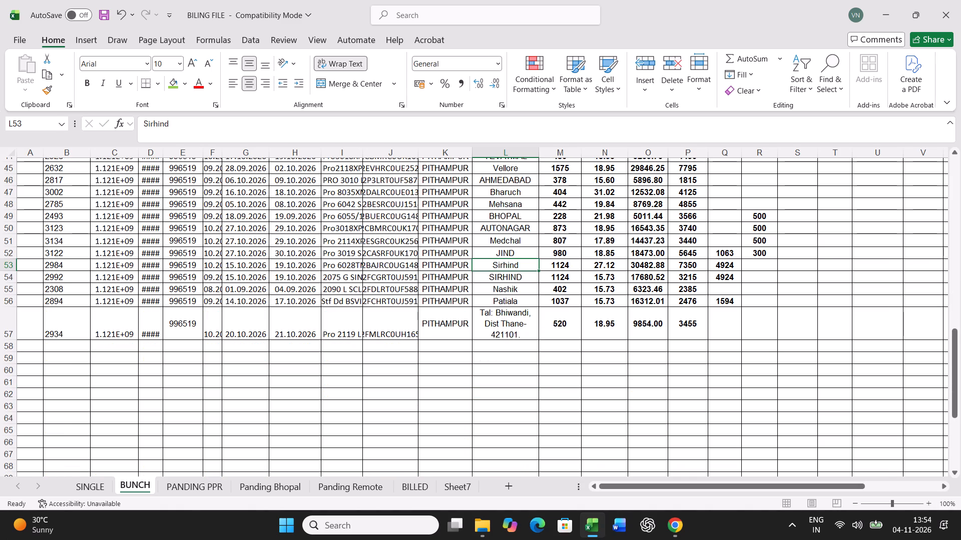
key("Return")
key("Return")
key("Return")
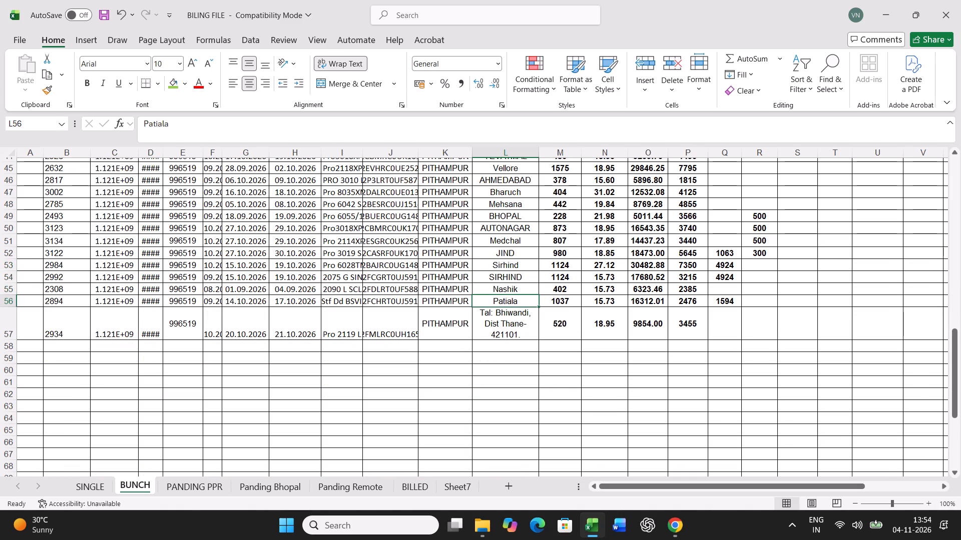
key("Return")
type("BHIWANDI")
key("Return")
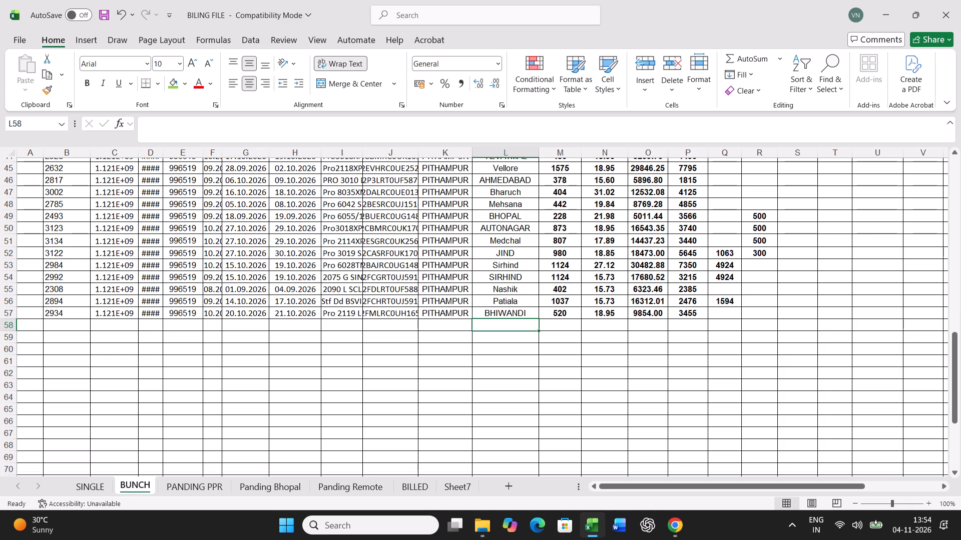
Save the BILING FILE workbook.
key("ctrl+s")
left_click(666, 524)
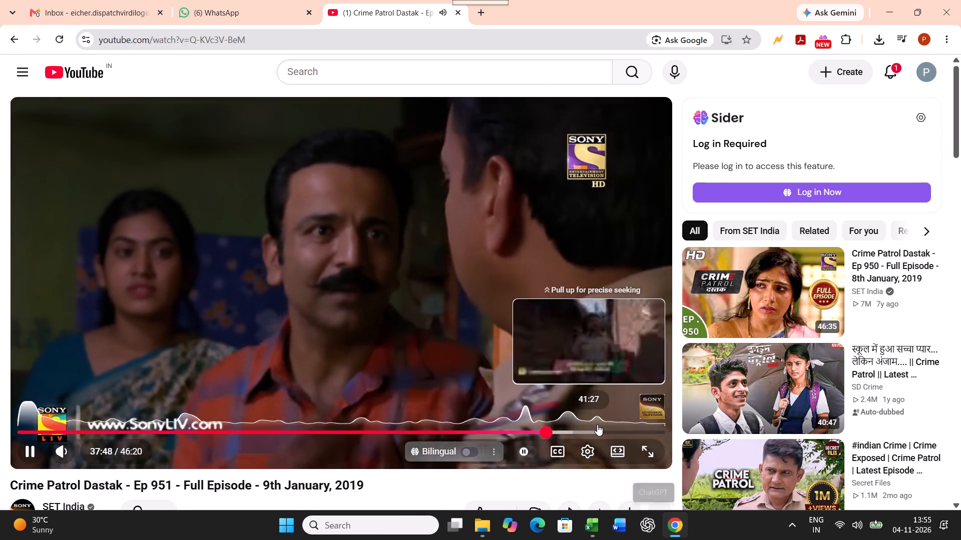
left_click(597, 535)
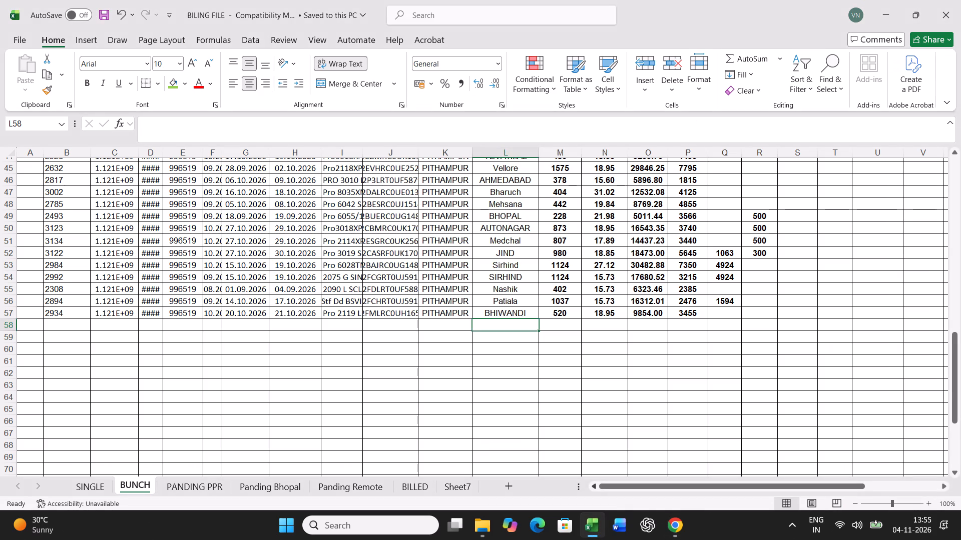
In File Explorer, duplicate the bill workbook VL2627266 within the 201 TO 300 folder of BILL-2627.
left_click(488, 520)
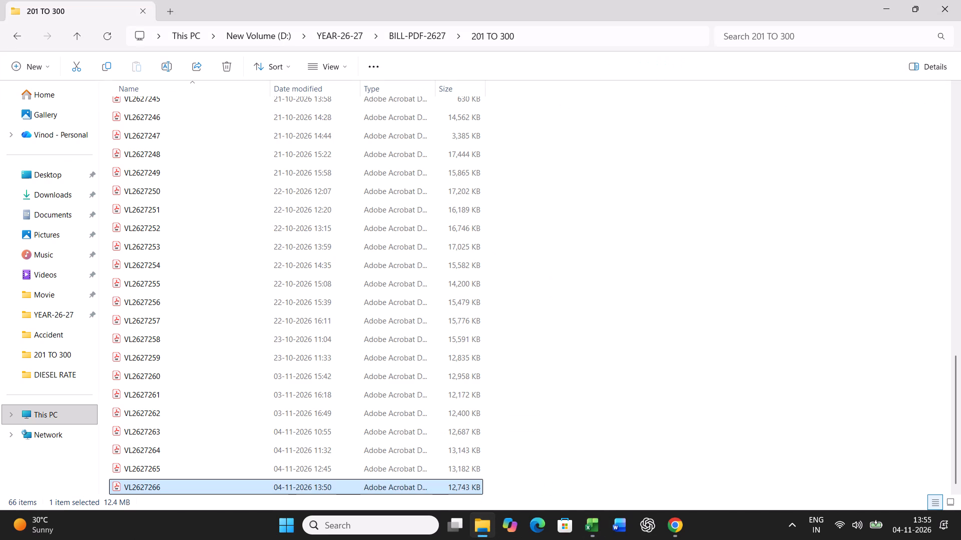
double_click(18, 36)
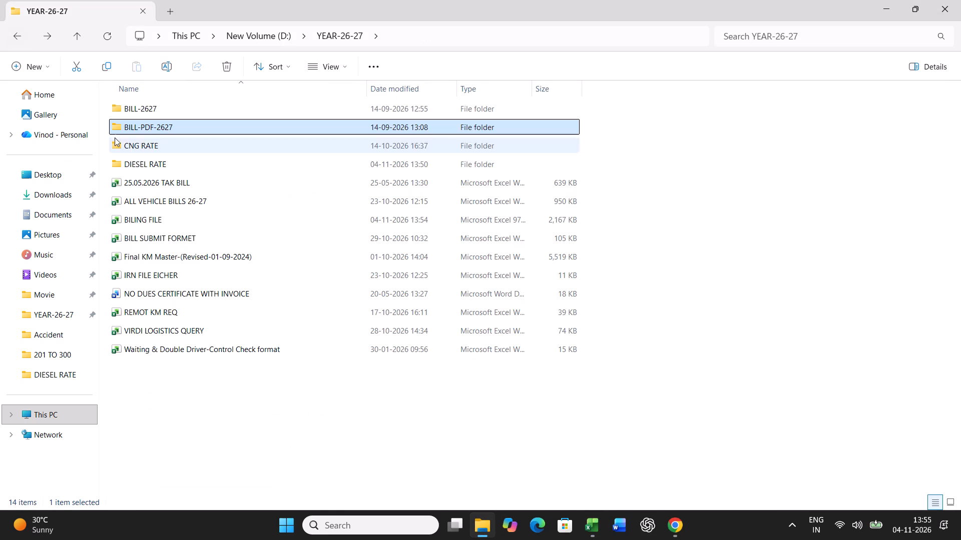
double_click(152, 110)
double_click(150, 149)
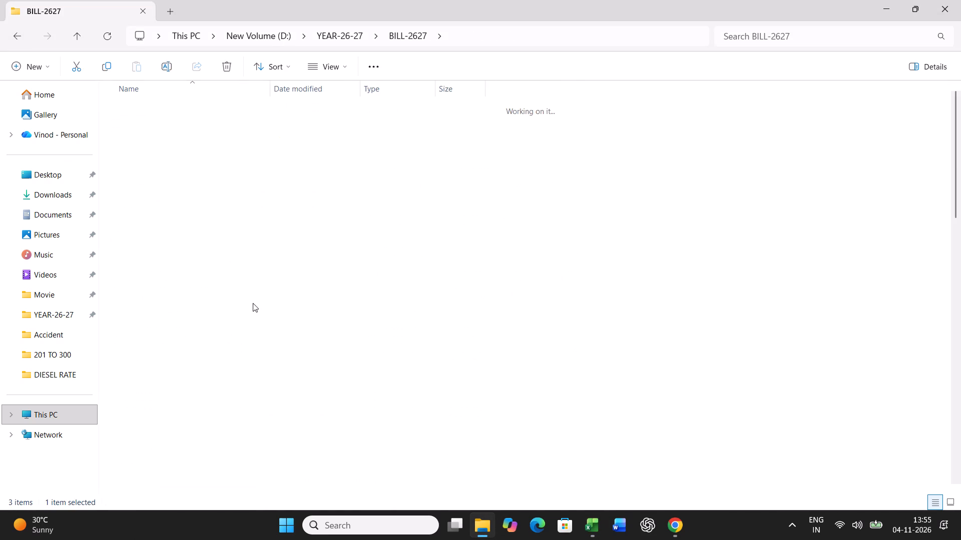
scroll(253, 303, "down", 20)
scroll(253, 303, "down", 5)
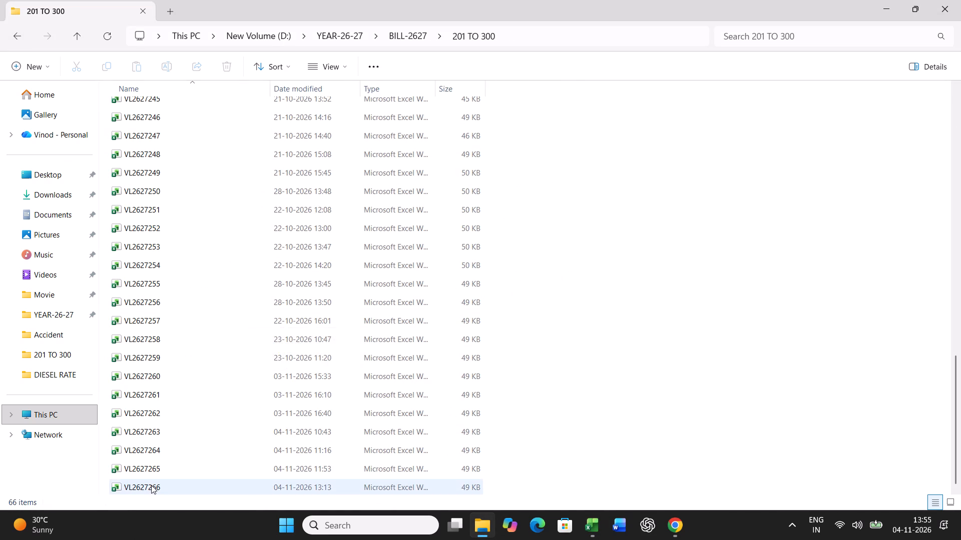
right_click(151, 485)
left_click(210, 463)
right_click(714, 205)
left_click(723, 216)
Rename the copied bill workbook as VL2627267.
key("F2")
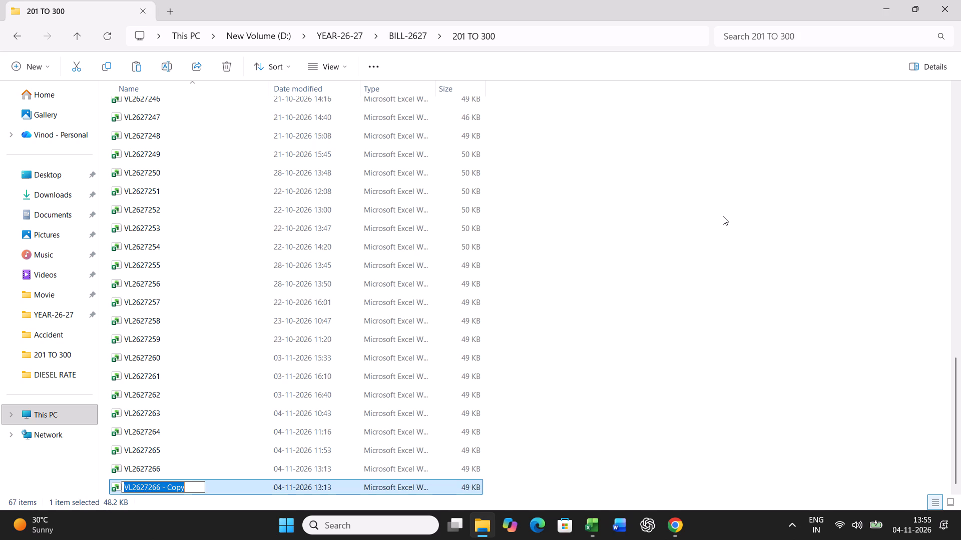
key("Right")
key("BackSpace")
key("BackSpace")
key("BackSpace")
key("BackSpace")
key("BackSpace")
key("BackSpace")
key("BackSpace")
key("BackSpace")
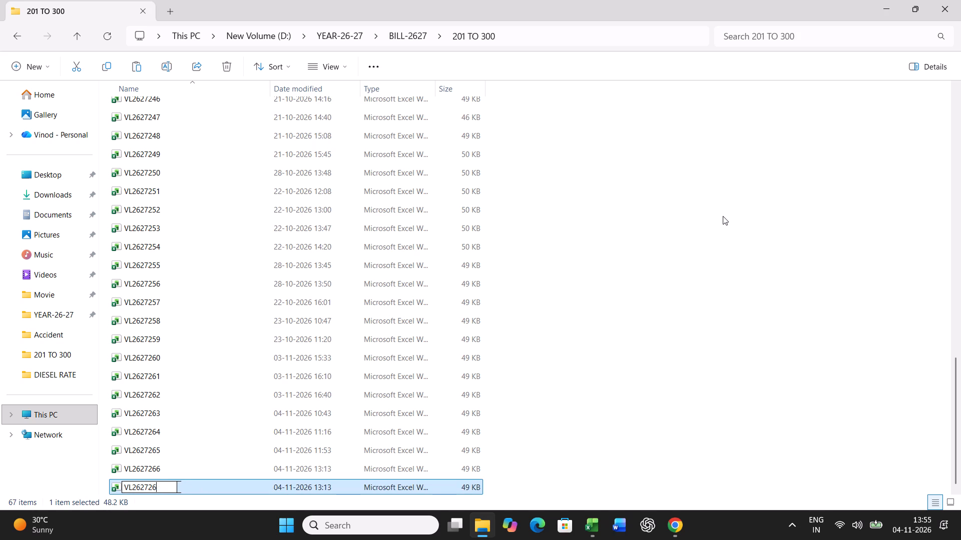
key("7")
key("Return")
Open the VL2627267 workbook in Excel and enable editing.
key("Return")
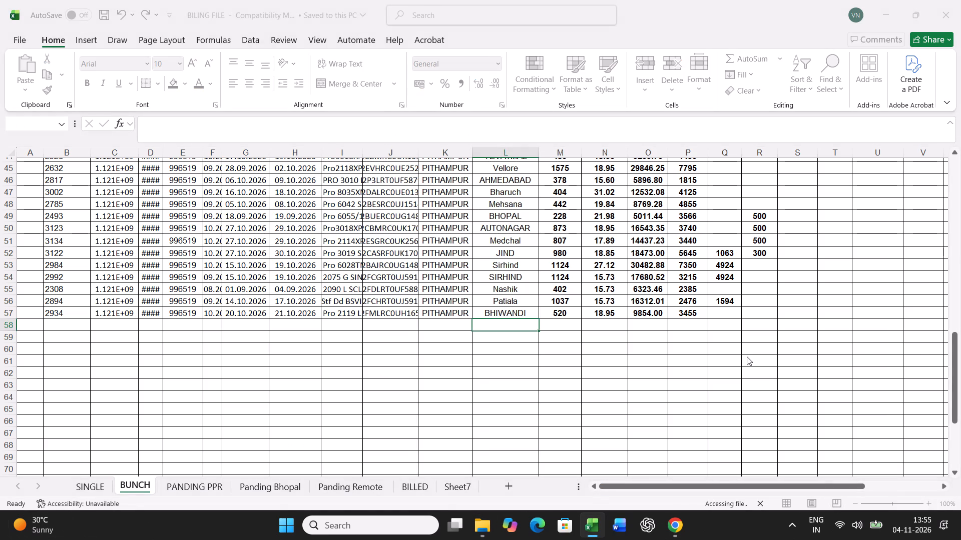
left_click(514, 61)
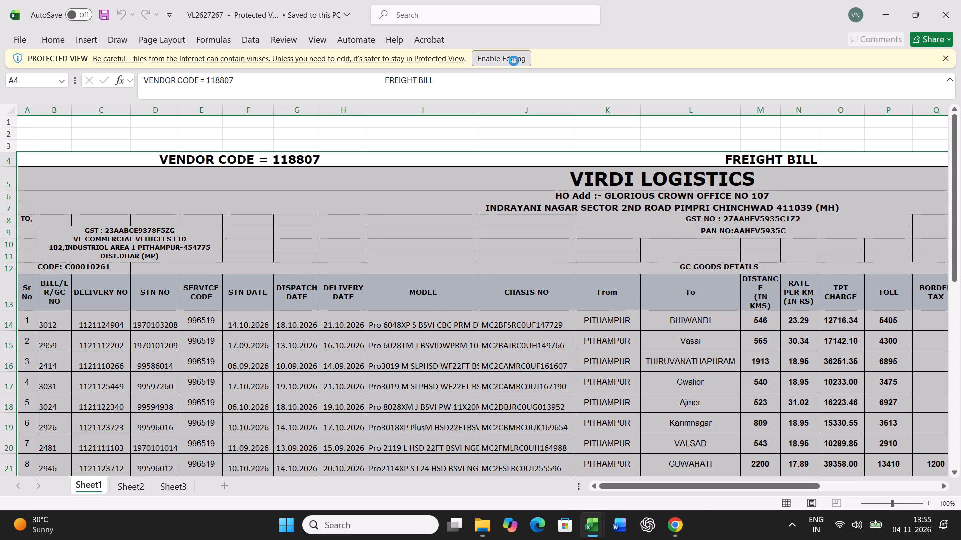
Change the bill number in the freight bill header to VL2627267.
left_click_drag(748, 485, 916, 492)
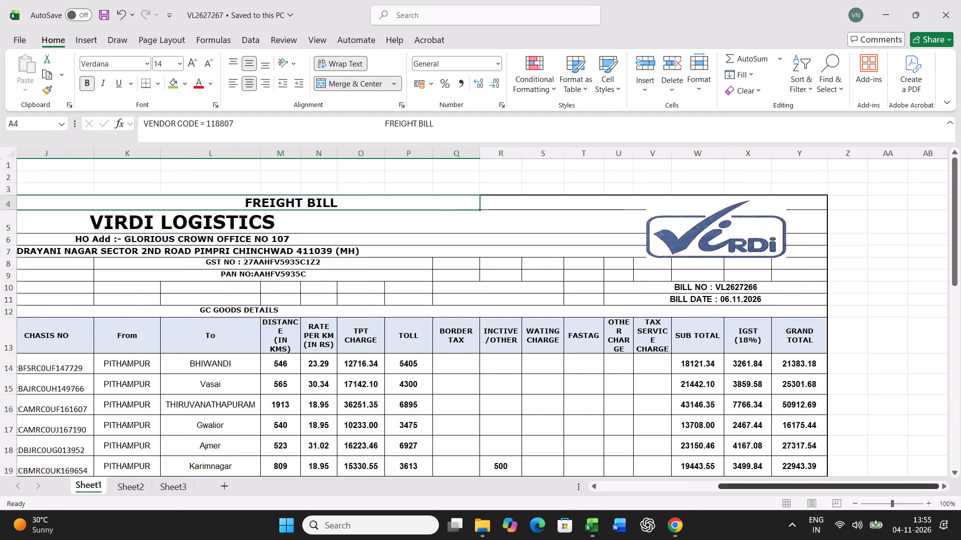
left_click(778, 290)
key("F2")
key("BackSpace")
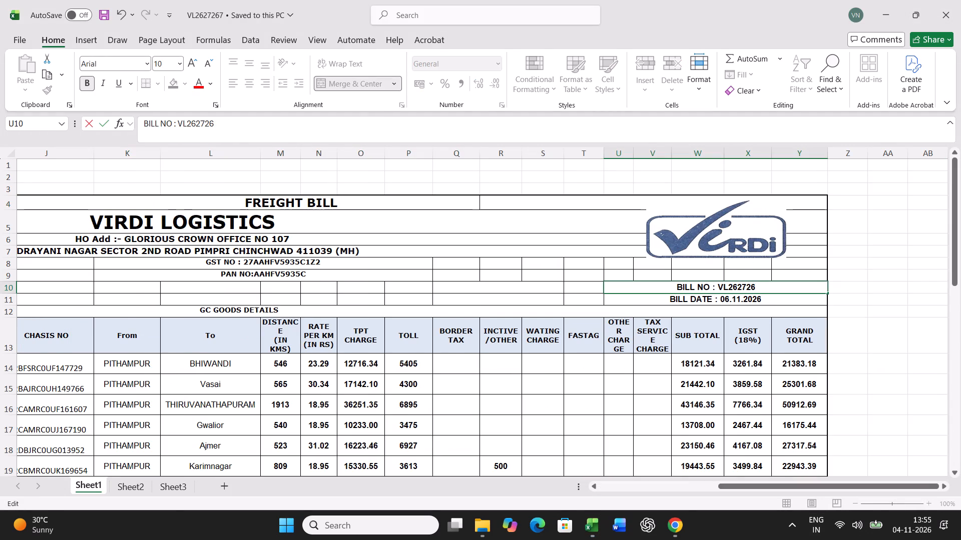
key("7")
key("Return")
Clear the contents of bill entry rows 14 to 33 on Sheet1 of VL2627267.
left_click(667, 487)
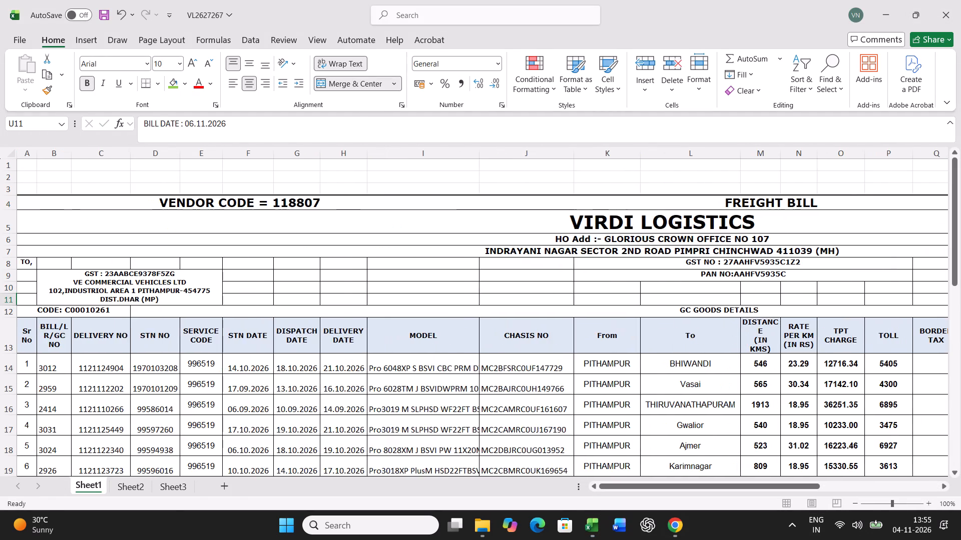
scroll(429, 371, "down", 5)
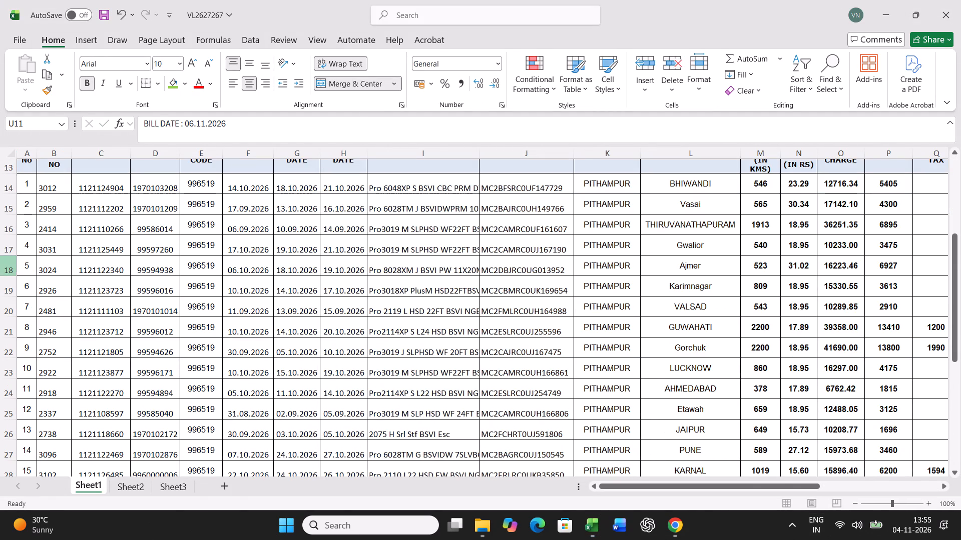
left_click_drag(5, 185, 0, 485)
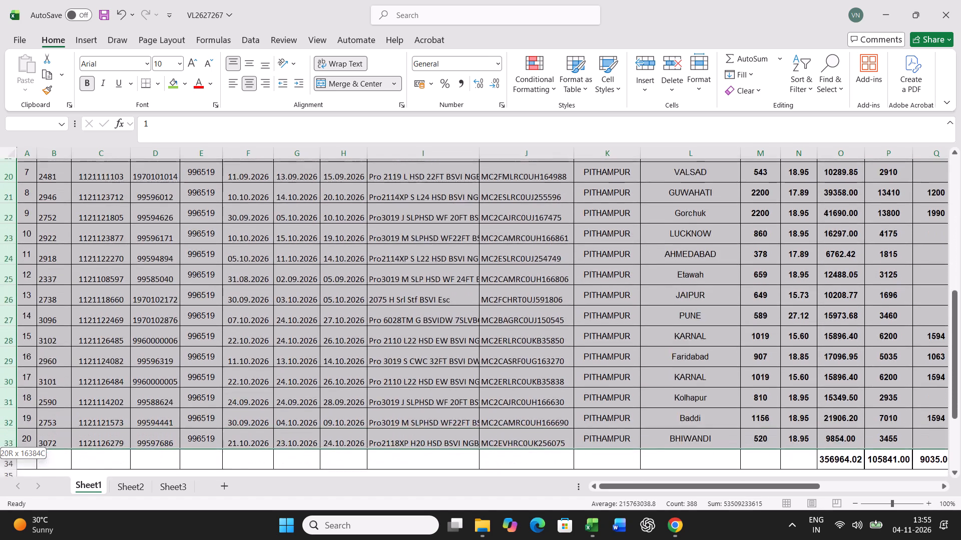
left_click_drag(0, 485, 0, 413)
key("Delete")
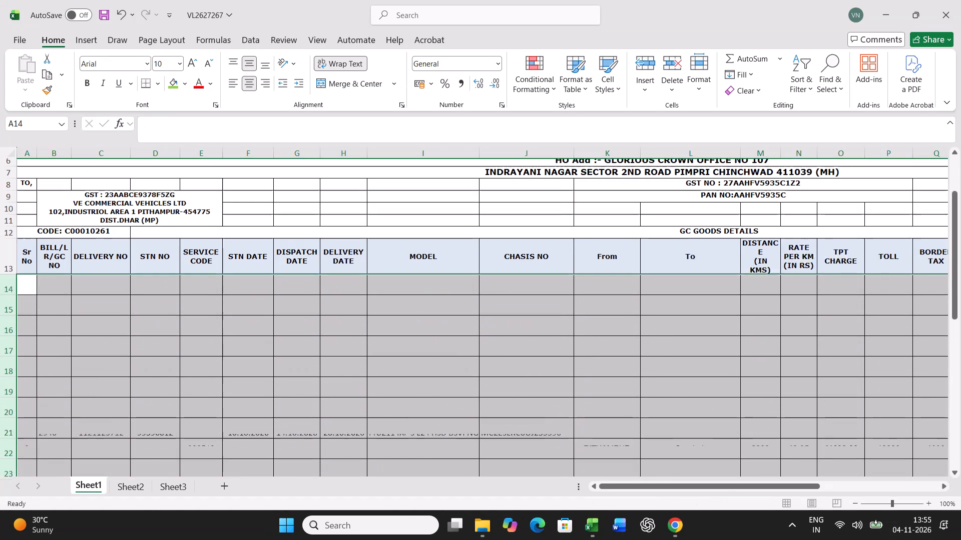
Copy entry rows 38 to 57 from BILING FILE's BUNCH sheet and paste them as values into VL2627267 starting at A14.
left_click(594, 522)
left_click(550, 475)
scroll(288, 404, "up", 3)
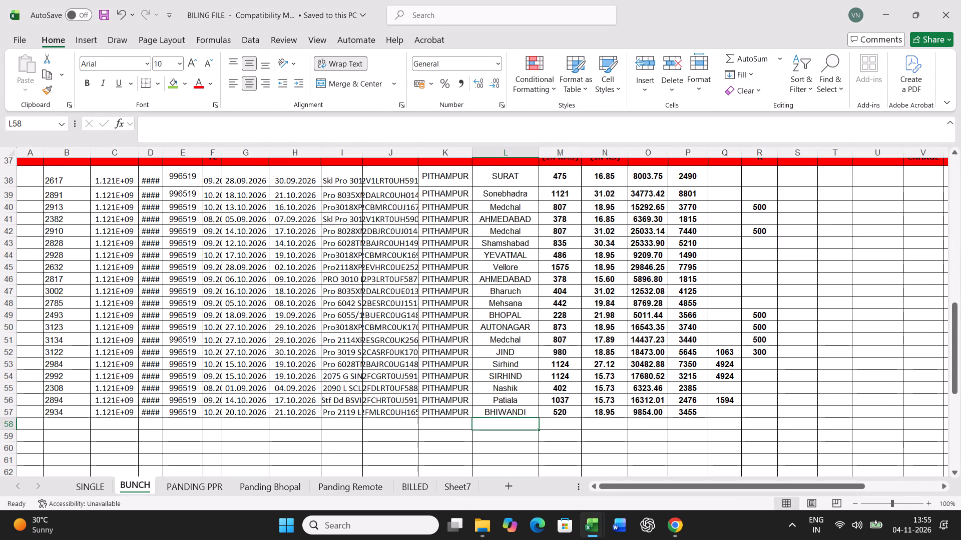
left_click_drag(4, 178, 0, 412)
key("ctrl+c")
left_click(599, 525)
left_click(636, 474)
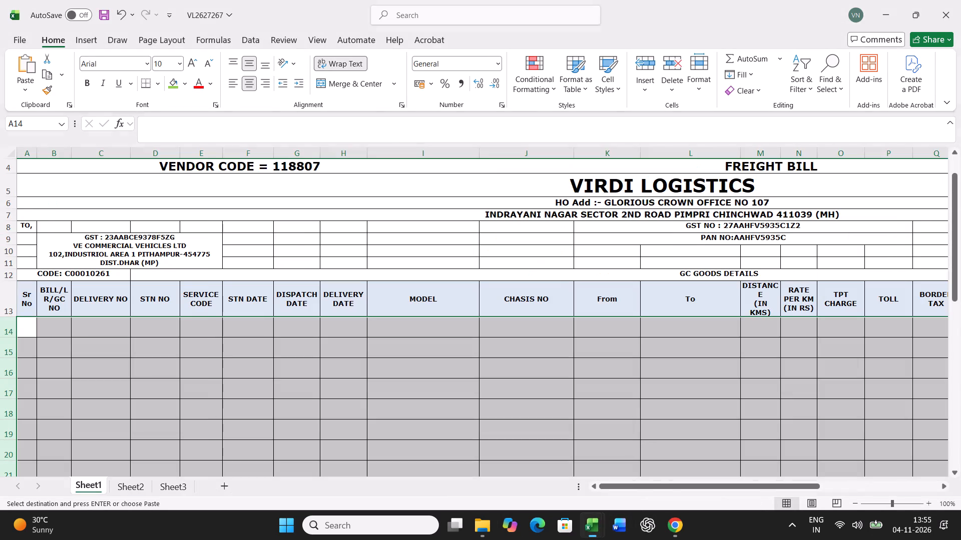
left_click(20, 326)
right_click(24, 326)
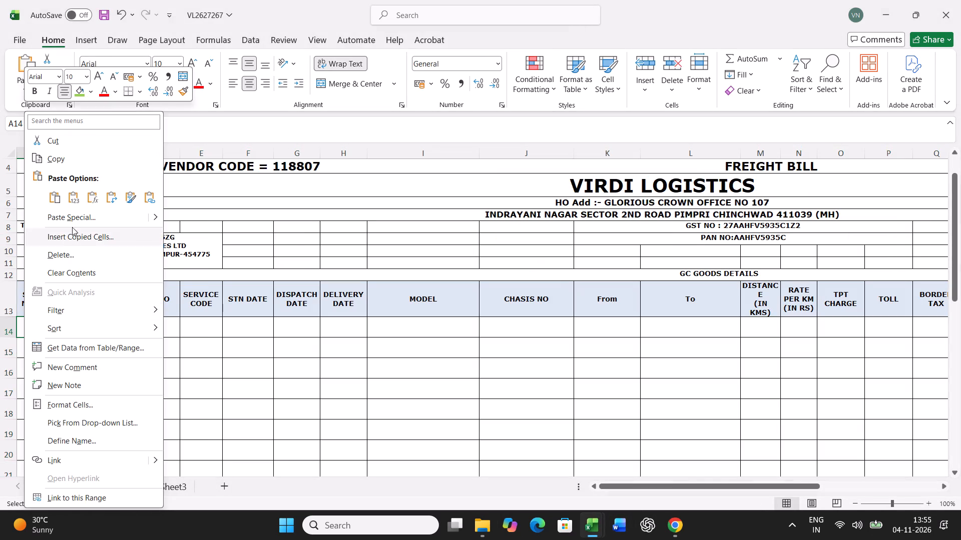
left_click(75, 217)
left_click(39, 189)
left_click(214, 336)
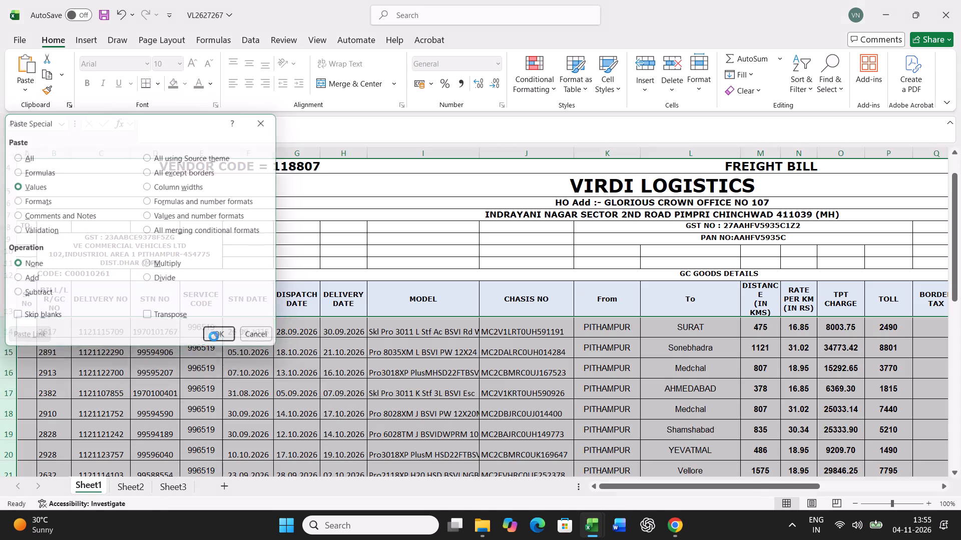
Number the pasted bill entries 1 to 20 in the Sr No column by filling down from 1 and 2.
left_click(22, 327)
key("1")
key("Return")
key("2")
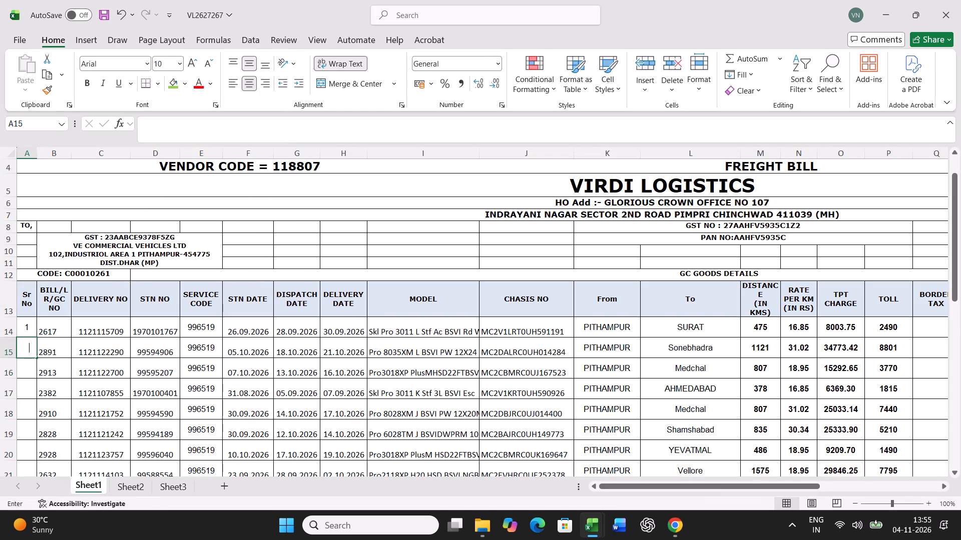
key("Return")
left_click_drag(24, 327, 26, 339)
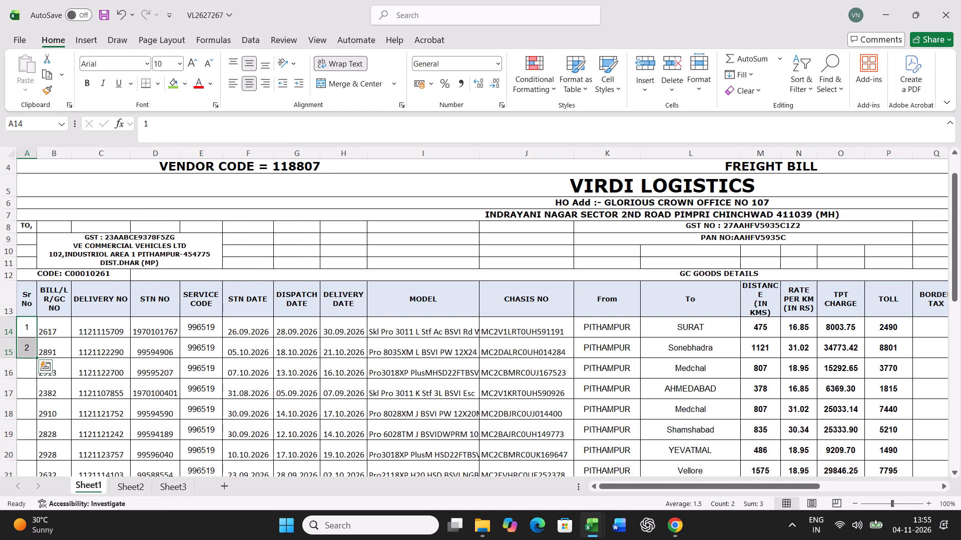
double_click(37, 356)
scroll(229, 360, "down", 11)
scroll(229, 360, "up", 8)
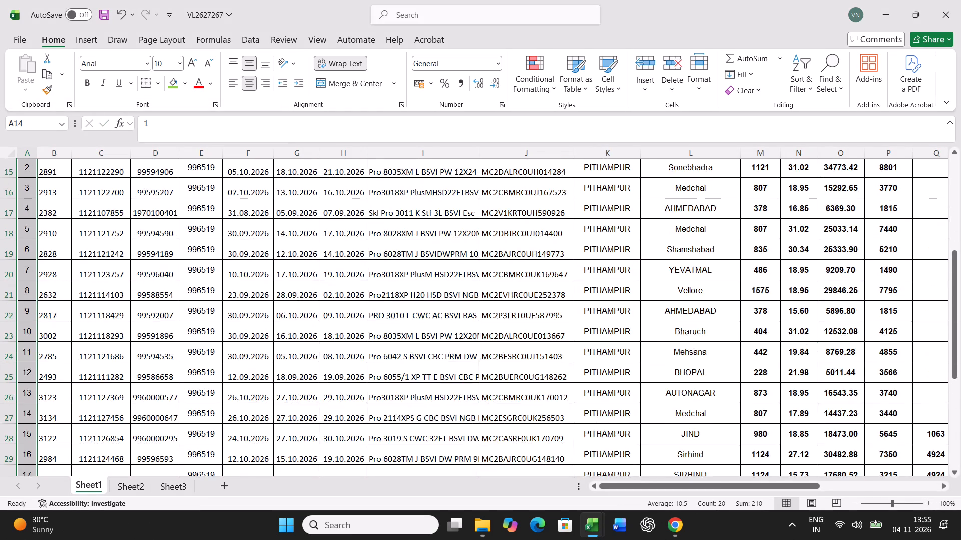
Save VL2627267, print only the selected freight bill from the vendor code heading through the declaration note, and close the workbook.
scroll(229, 360, "up", 9)
left_click_drag(61, 200, 57, 539)
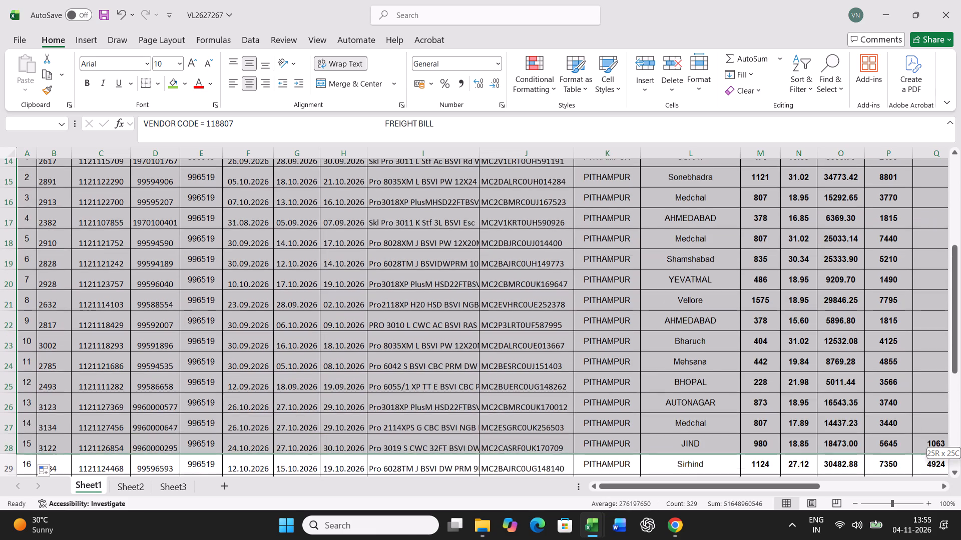
left_click_drag(57, 539, 71, 485)
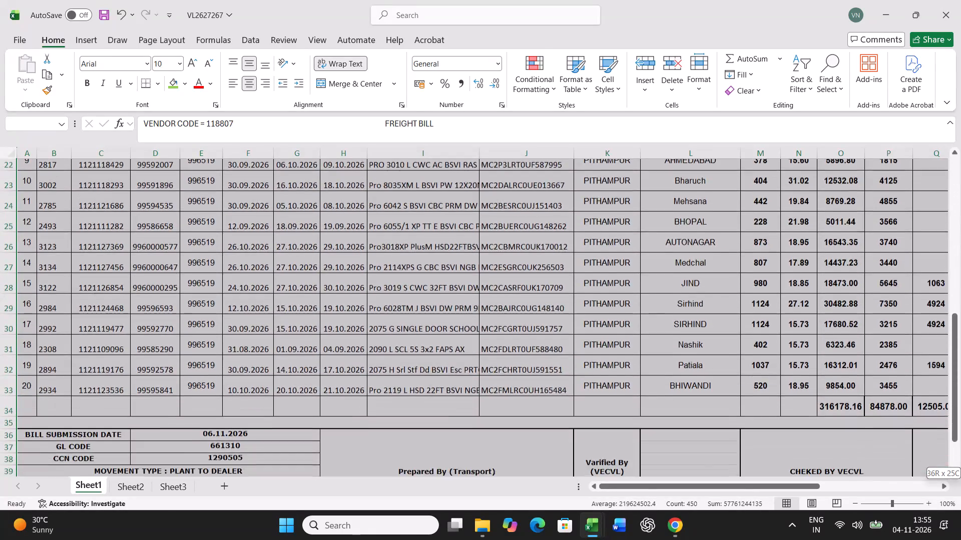
left_click_drag(71, 485, 102, 350)
scroll(249, 333, "up", 20)
scroll(249, 333, "up", 4)
key("ctrl+s")
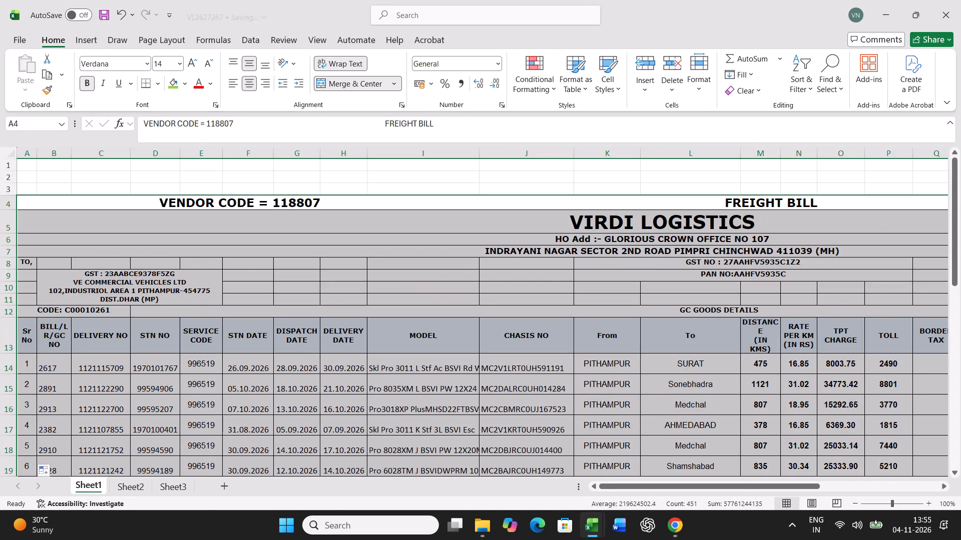
key("ctrl+p")
left_click(203, 215)
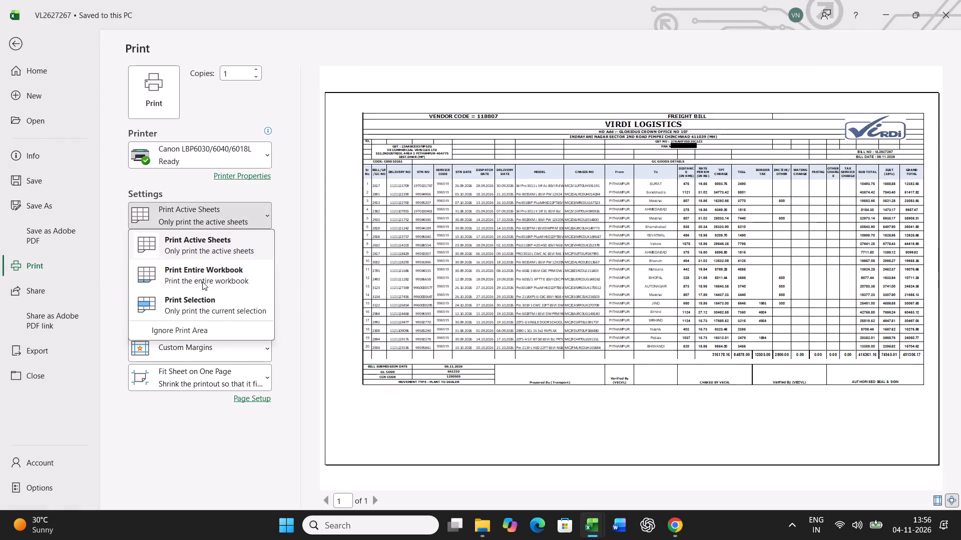
left_click(202, 300)
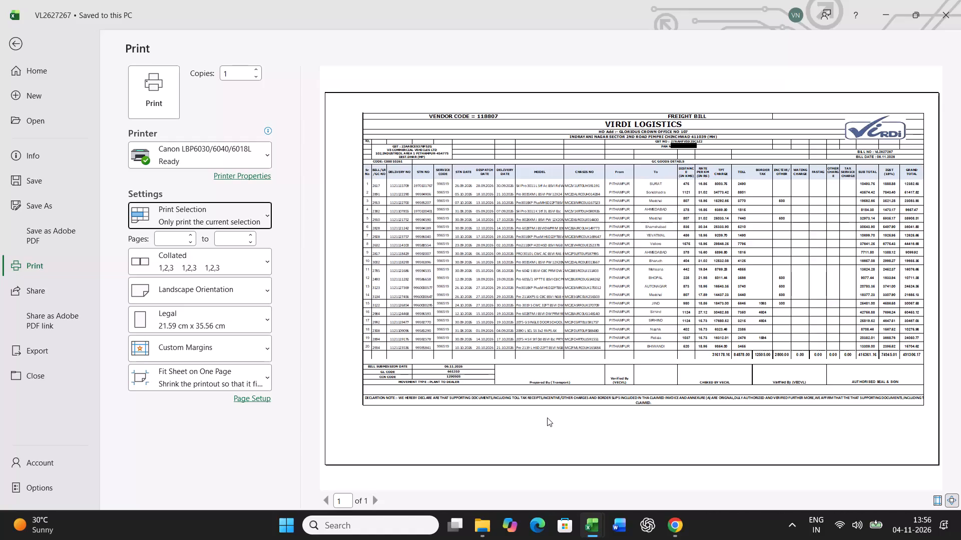
left_click(158, 113)
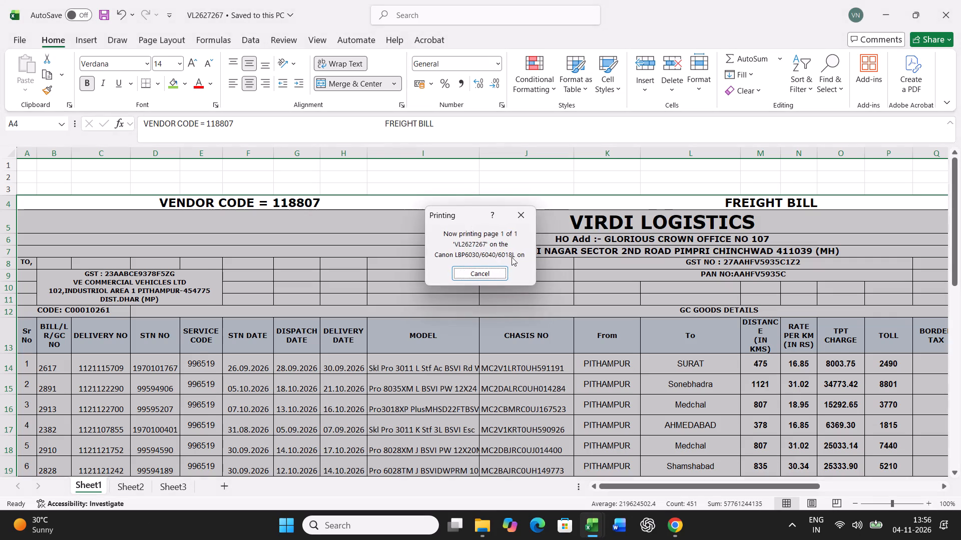
left_click(956, 7)
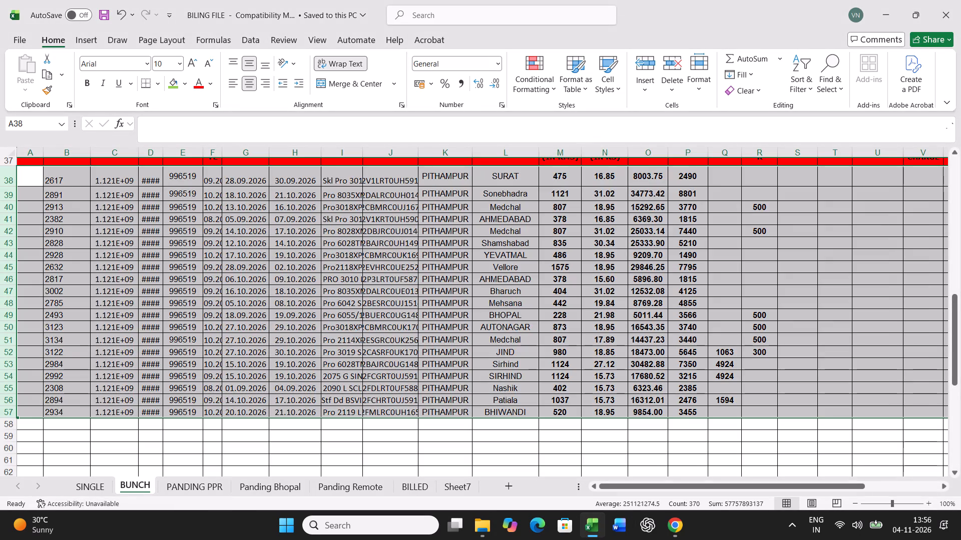
Clear the contents of the billed entry rows 38 to 57 on the BUNCH sheet of BILING FILE.
key("Delete")
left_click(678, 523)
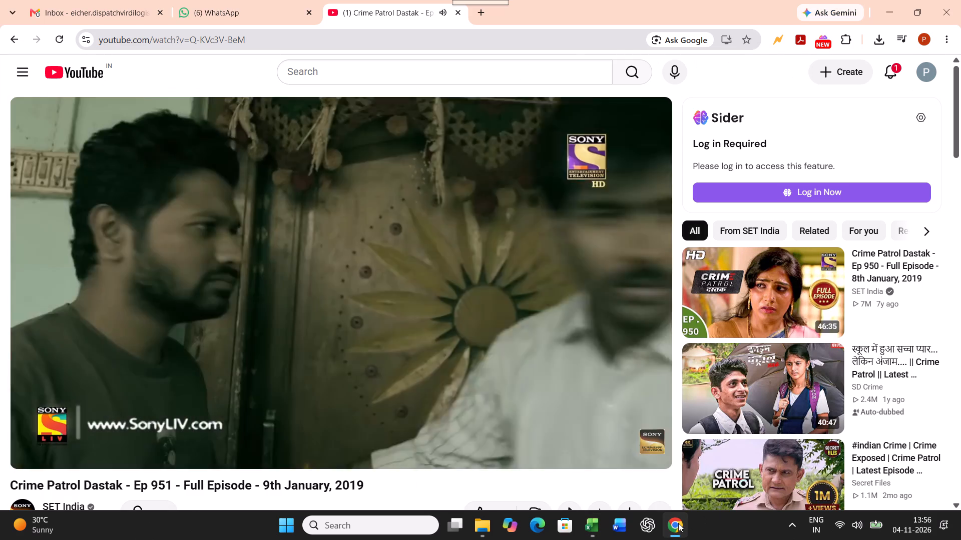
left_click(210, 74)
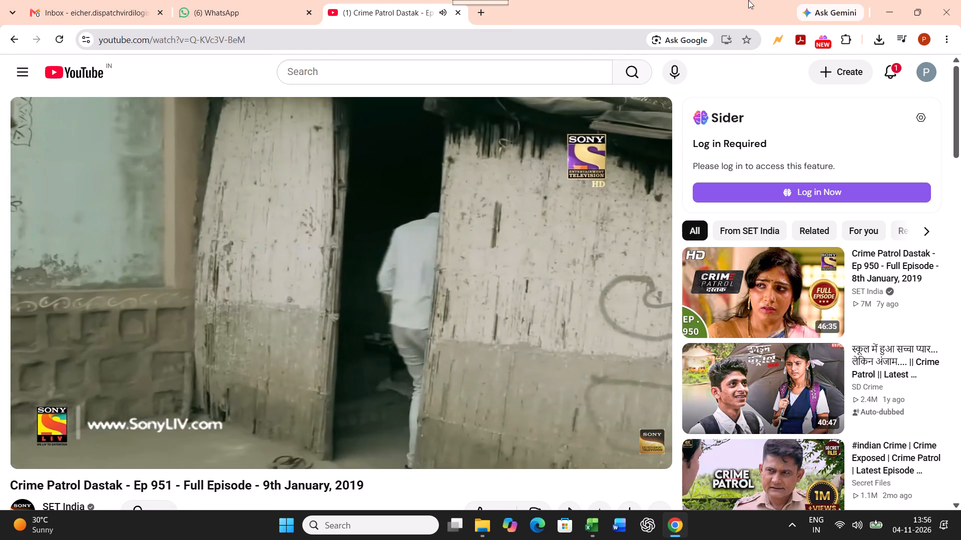
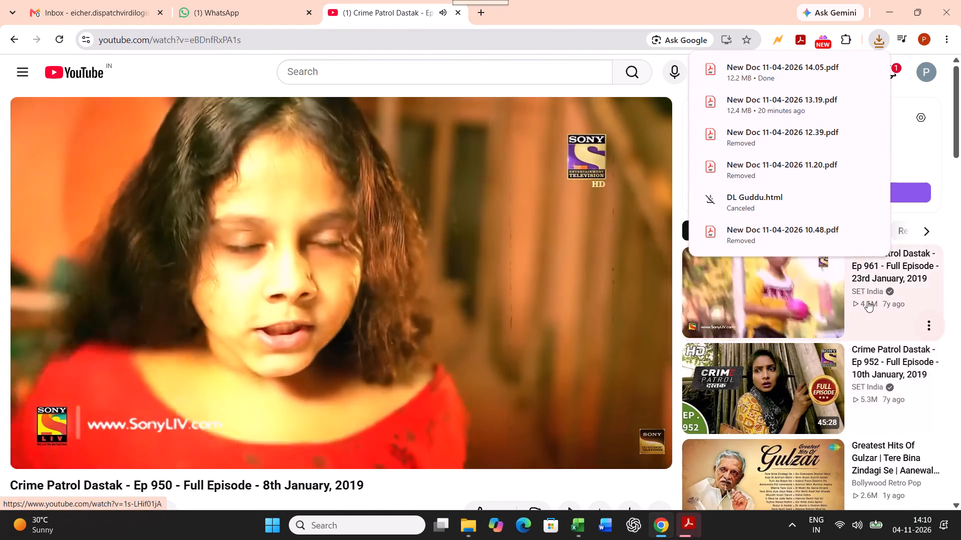
Move the downloaded PDF New Doc 11-04-2026 14.05 from Downloads into the 201 TO 300 folder of BILL-PDF-2627 under YEAR-26-27.
left_click(953, 9)
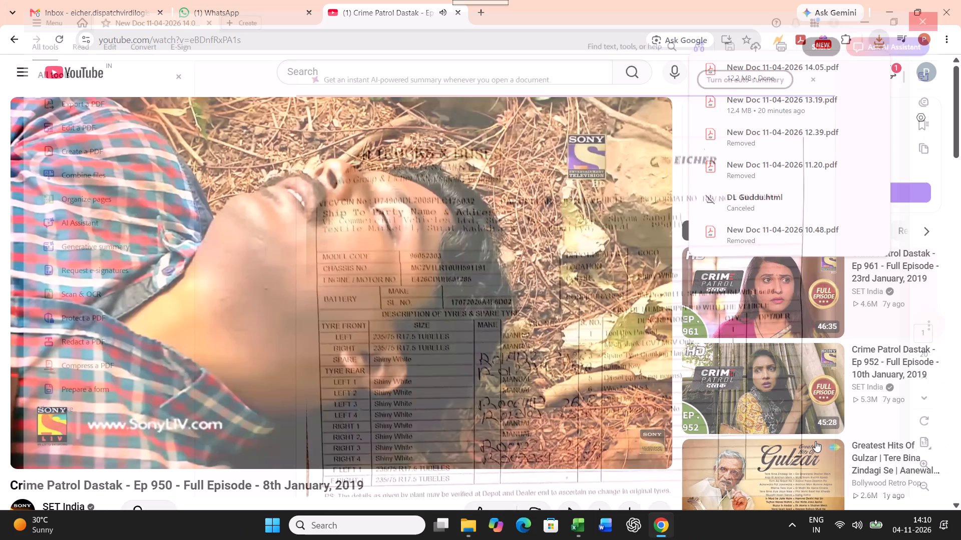
left_click(843, 67)
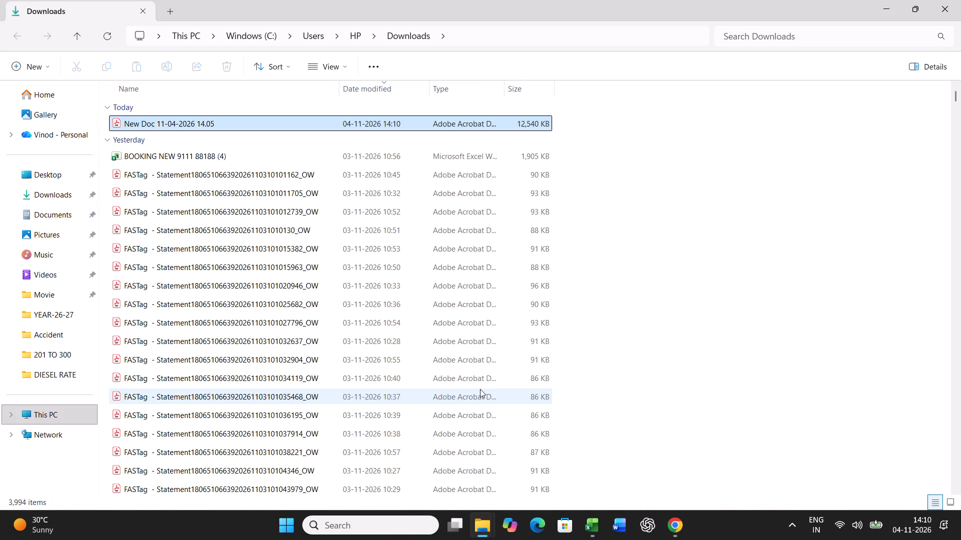
key("ctrl+x")
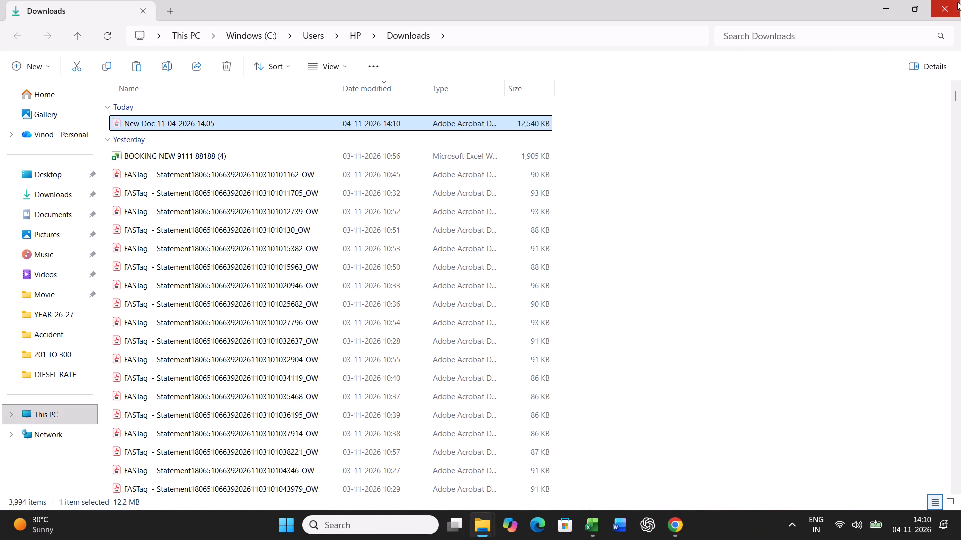
left_click(957, 2)
left_click(477, 524)
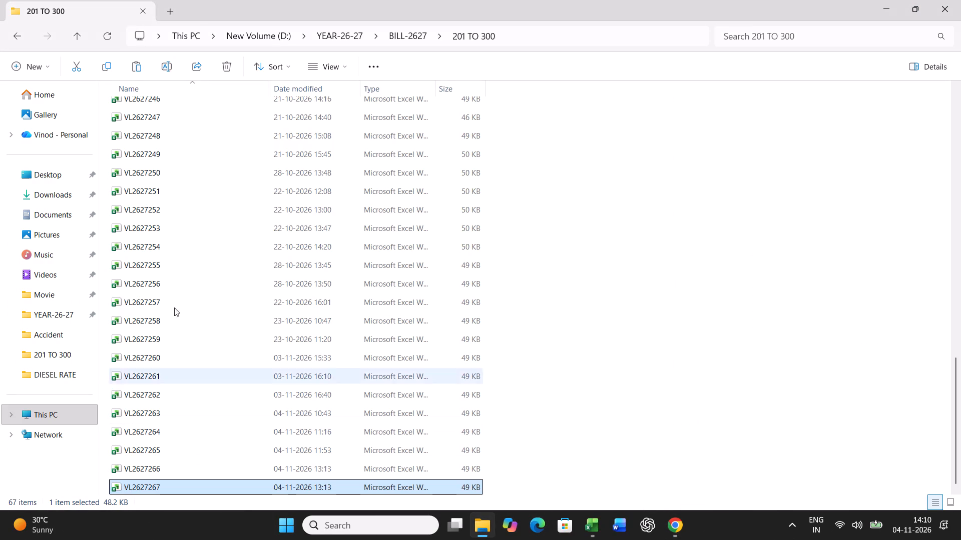
double_click(23, 41)
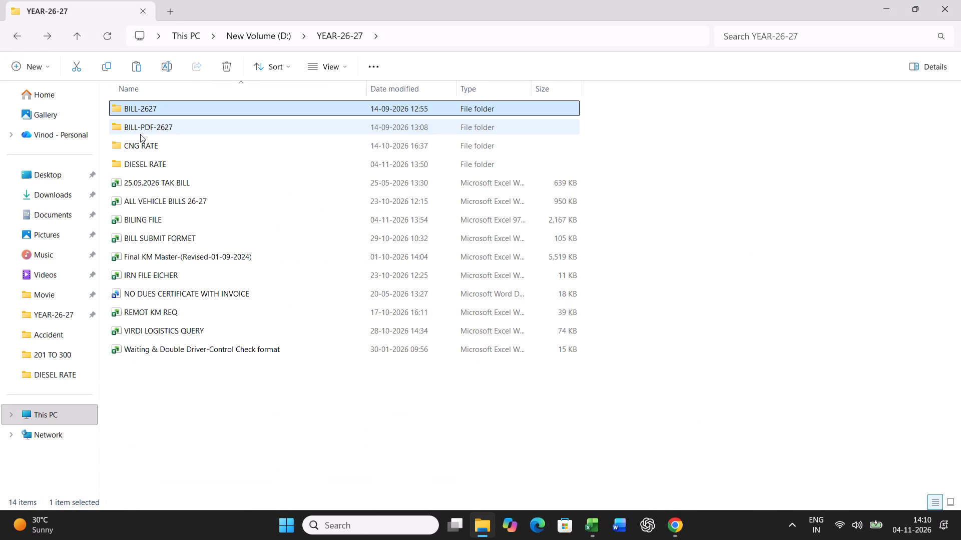
double_click(144, 126)
double_click(144, 144)
scroll(329, 324, "down", 6)
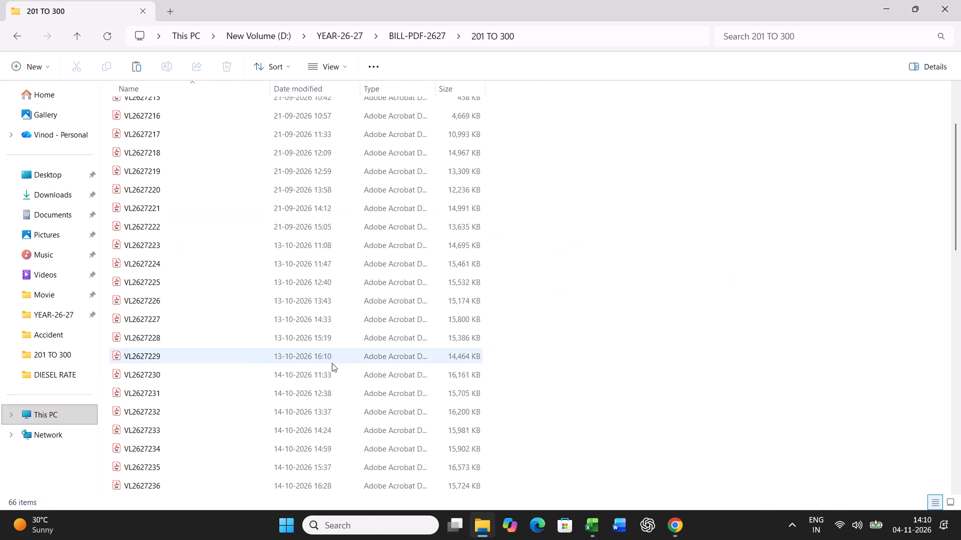
scroll(332, 363, "down", 20)
scroll(332, 363, "down", 3)
key("ctrl+v")
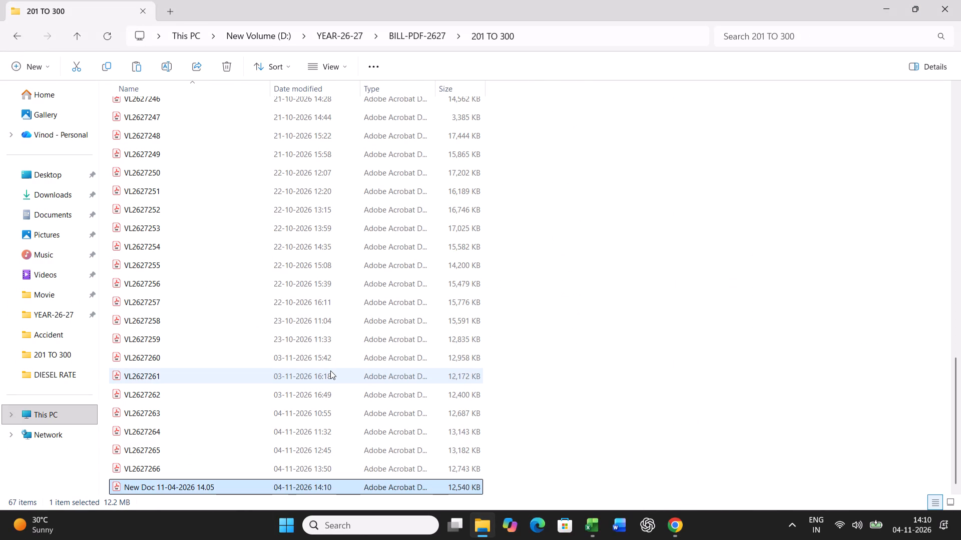
Rename the moved PDF in the 201 TO 300 folder as VL2627267.
key("F2")
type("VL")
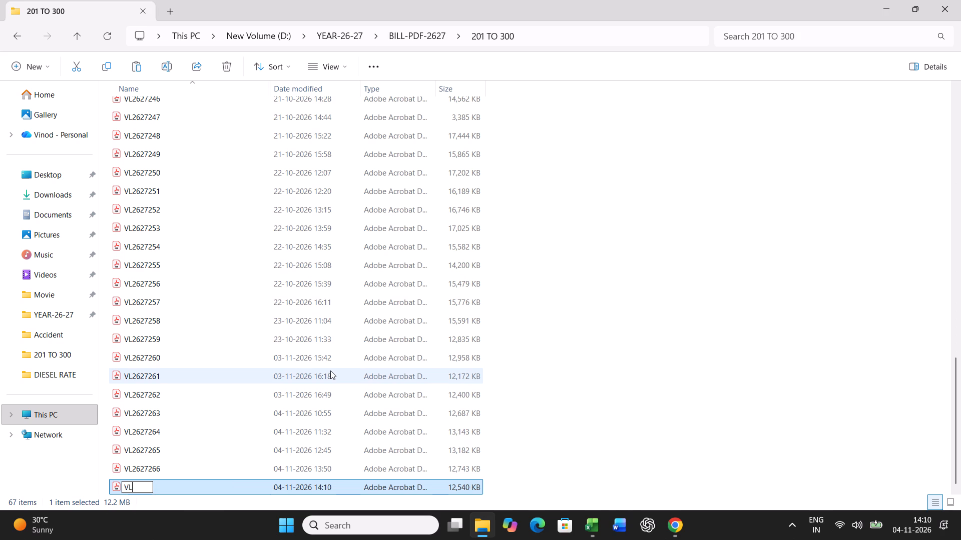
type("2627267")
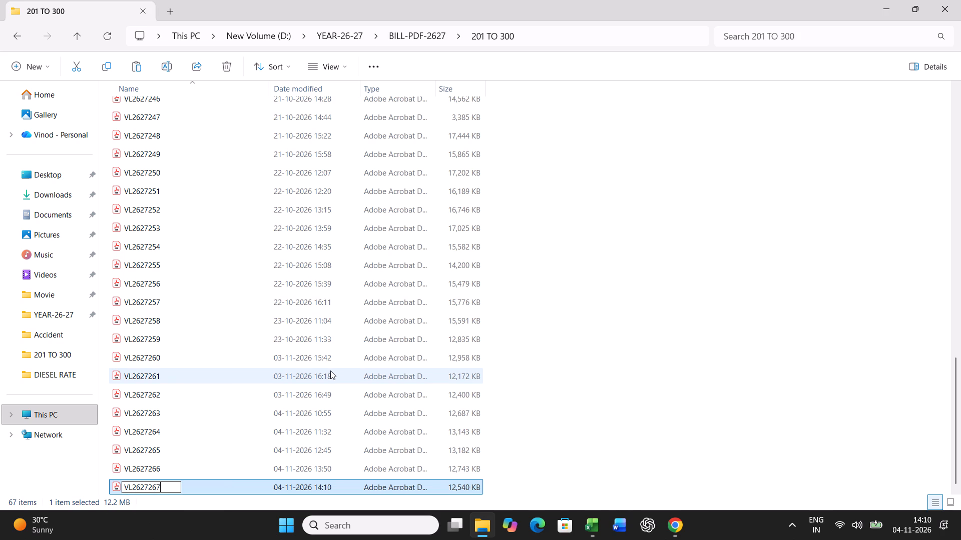
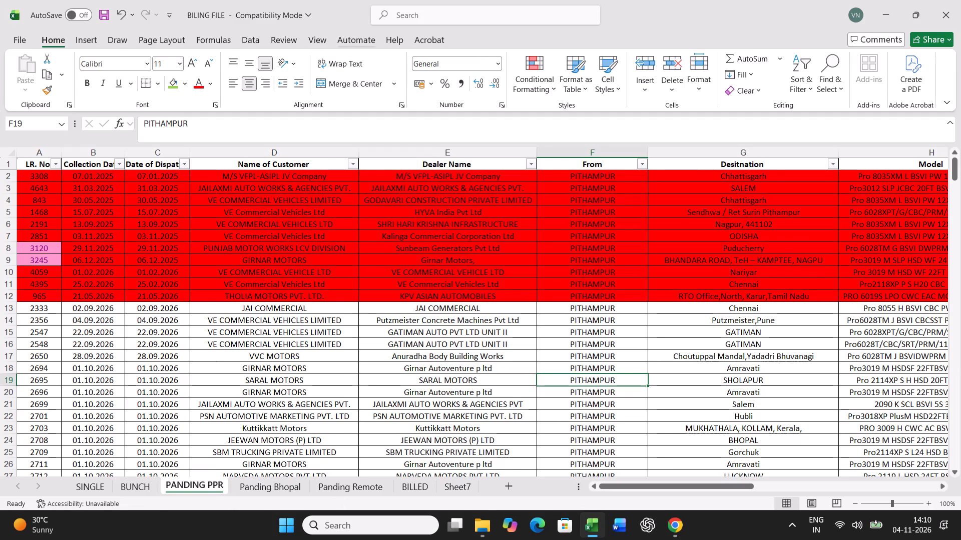
left_click(274, 486)
left_click(442, 350)
key("ctrl+f")
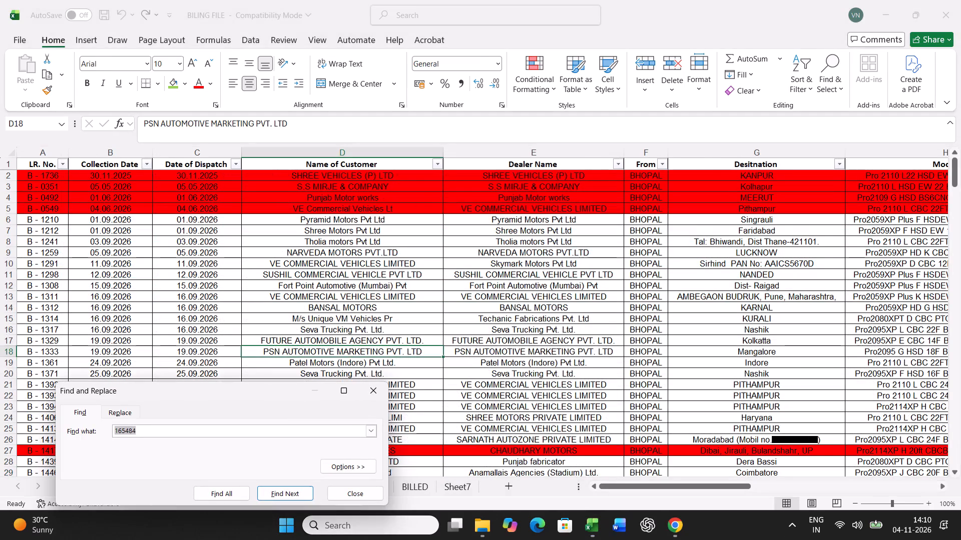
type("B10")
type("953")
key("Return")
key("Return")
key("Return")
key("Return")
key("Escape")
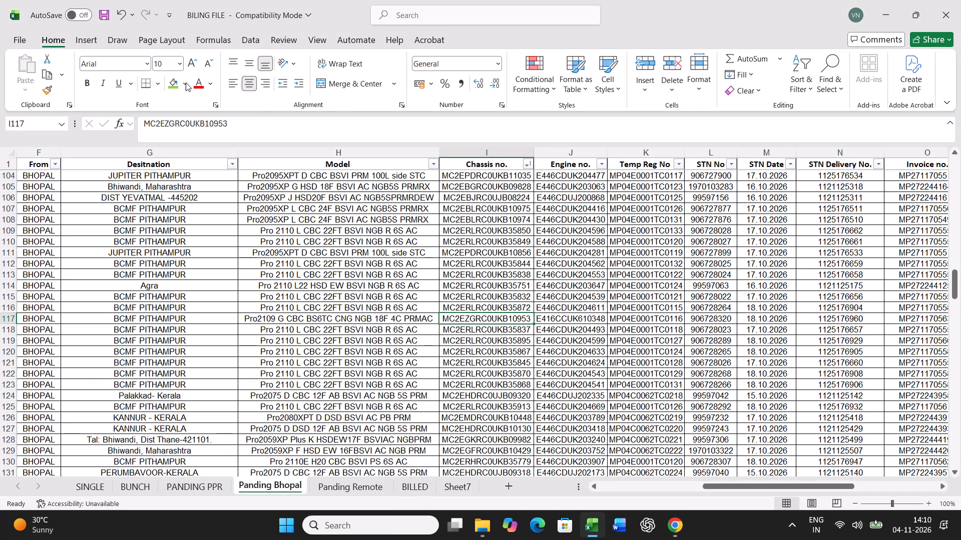
left_click(172, 85)
Copy the full B - 1647 record from Panding Bhopal into row 21 of the BUNCH sheet, starting at column A.
key("Left")
key("Left")
key("Left")
key("Left")
key("Left")
key("Left")
key("Left")
key("Left")
key("Left")
key("Left")
key("Left")
key("Left")
key("Left")
key("Left")
key("Left")
key("Left")
key("Left")
key("Left")
key("Left")
key("Left")
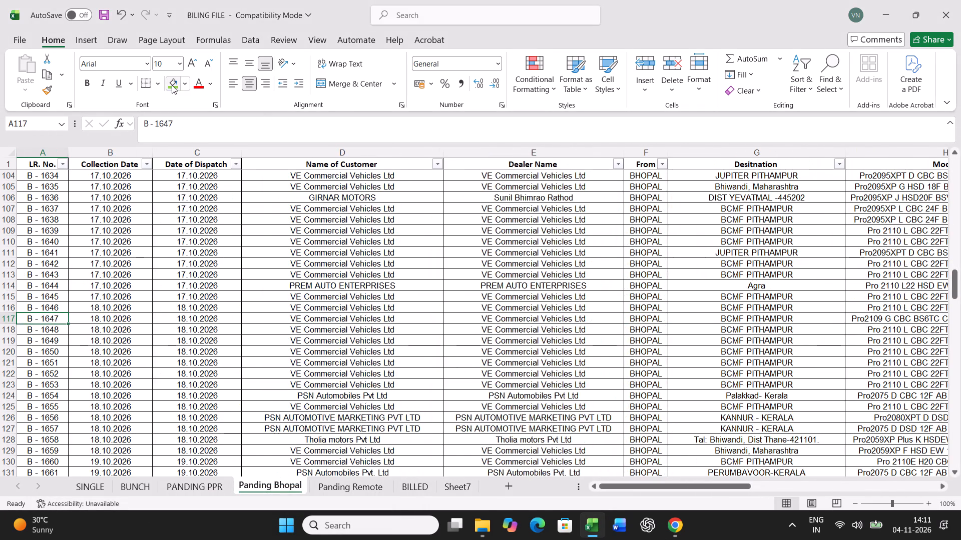
key("ctrl+shift+Right")
key("ctrl+c")
left_click(146, 484)
scroll(156, 429, "up", 4)
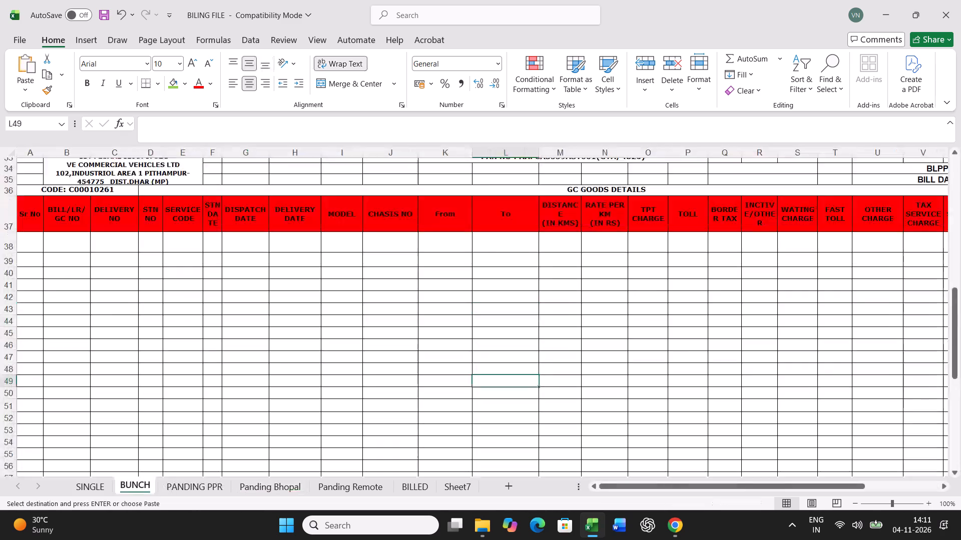
scroll(156, 429, "up", 11)
left_click(28, 440)
key("ctrl+v")
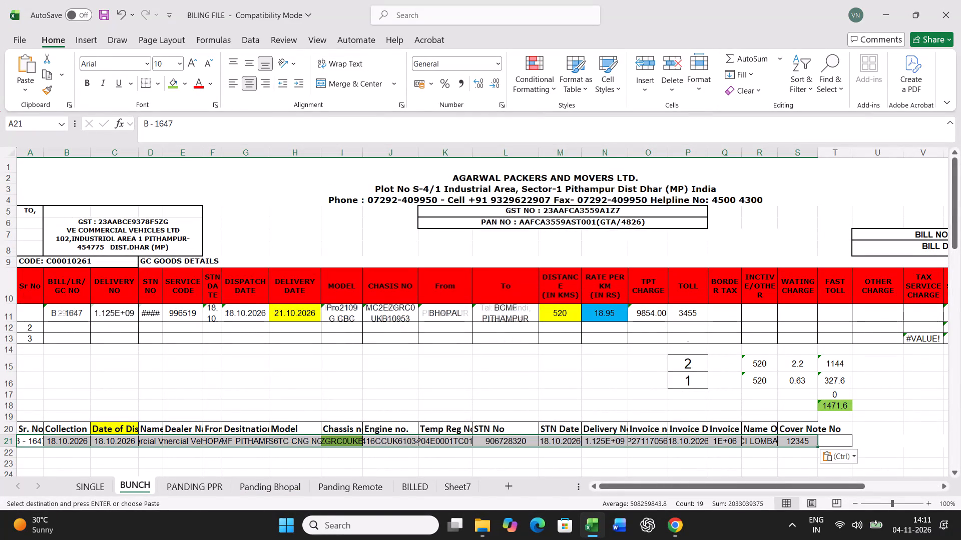
In the B - 1647 bill row, enter delivery date 24.10.2026, distance 260 km and rate per km 14.71.
left_click(298, 310)
type("24.10.20")
type("26")
key("Right")
key("Right")
key("Right")
key("Right")
key("Right")
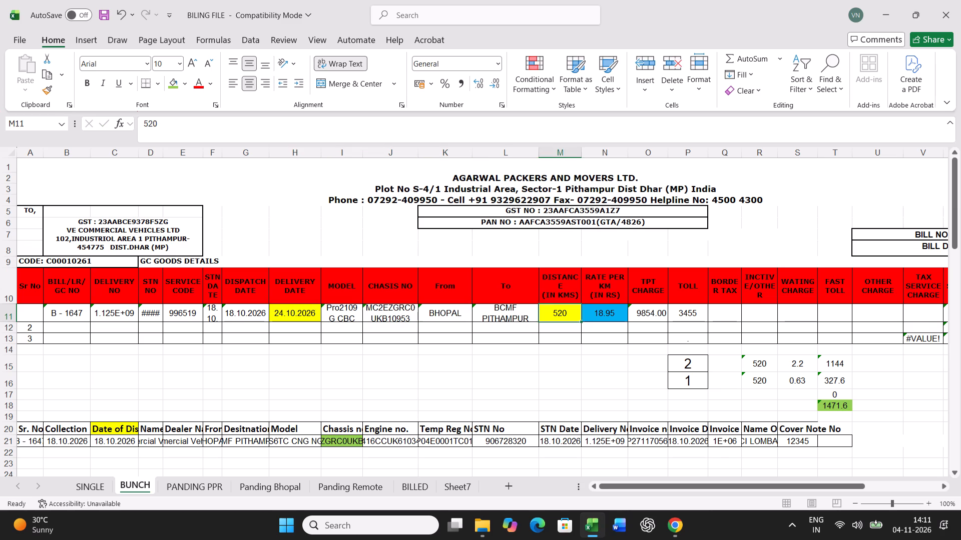
type("260")
key("Right")
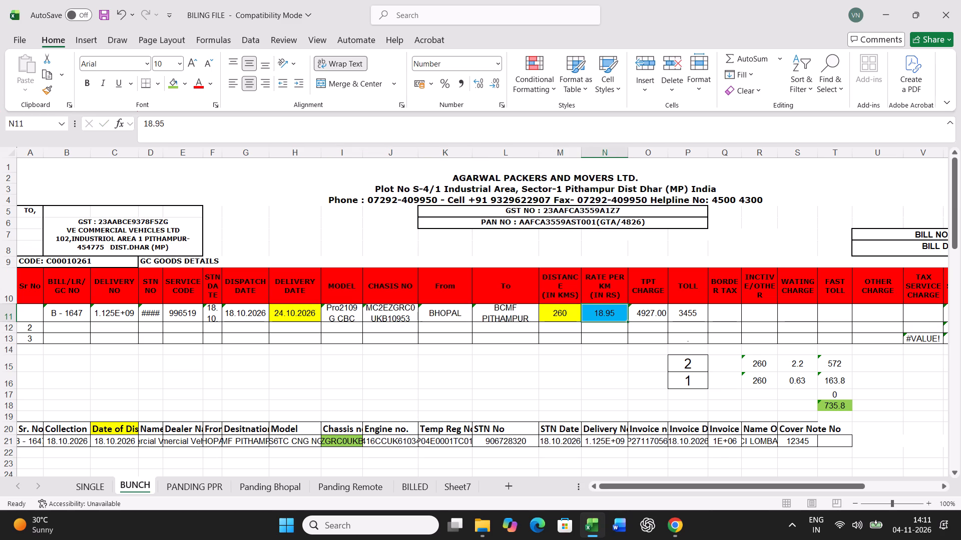
type("14.71")
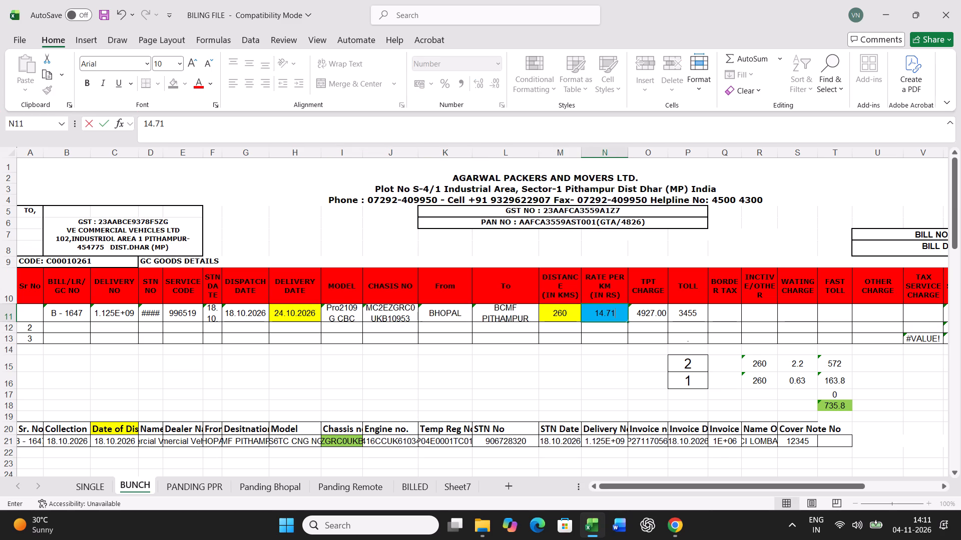
key("Right")
Set the B - 1647 row's toll to 1718 and its incentive/other charge to 500.
key("Right")
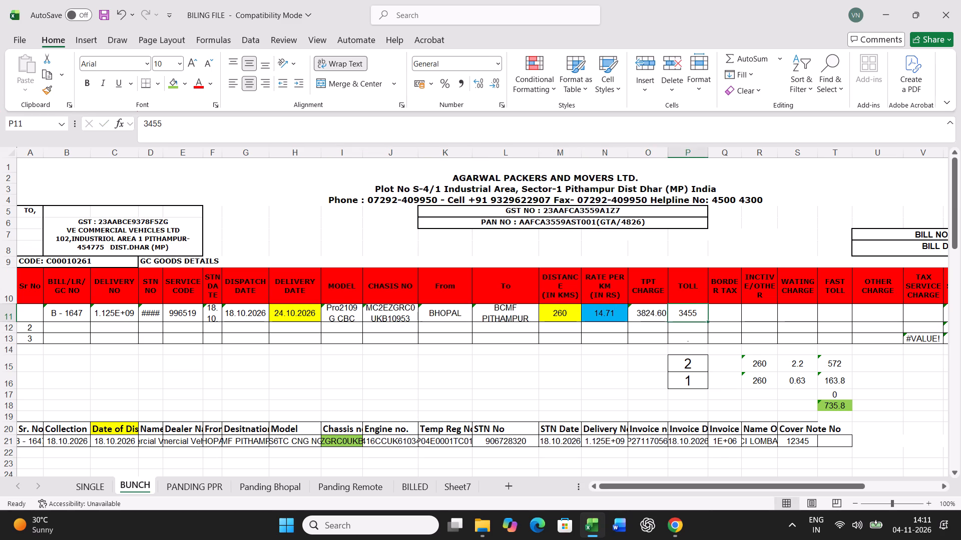
type("1718")
key("Right")
key("Right")
key("Right")
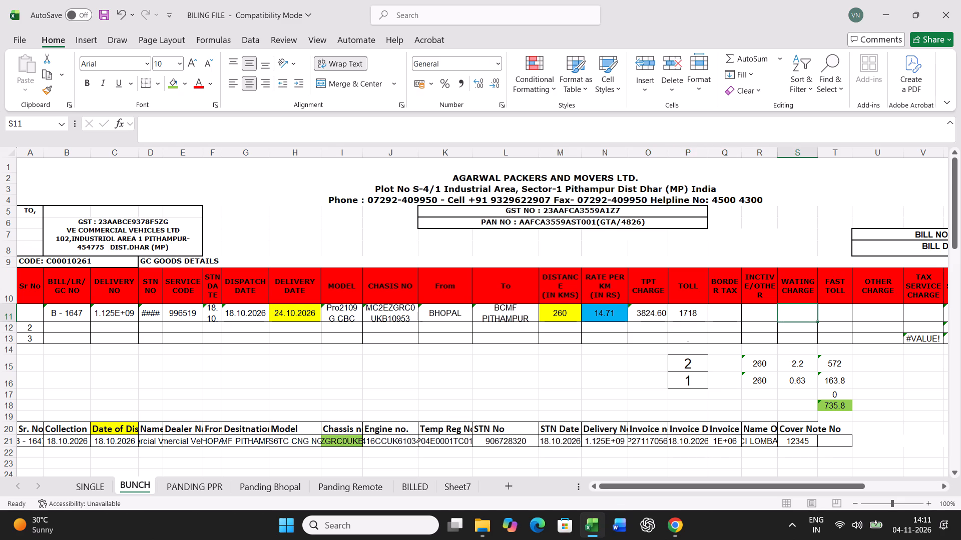
key("Left")
type("500")
key("Return")
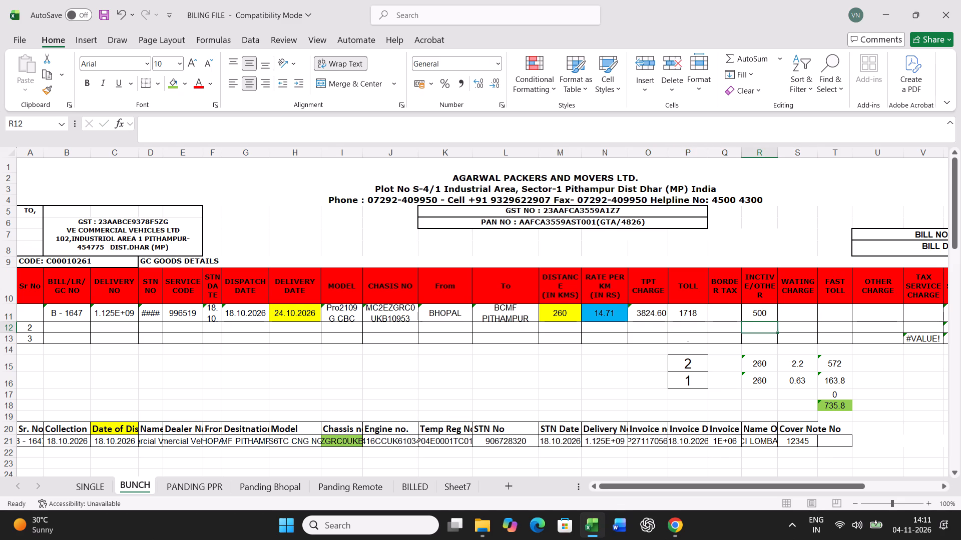
Set both transit-day values, in cells P15 and P16 of the BUNCH sheet, to 1.
left_click(678, 359)
key("1")
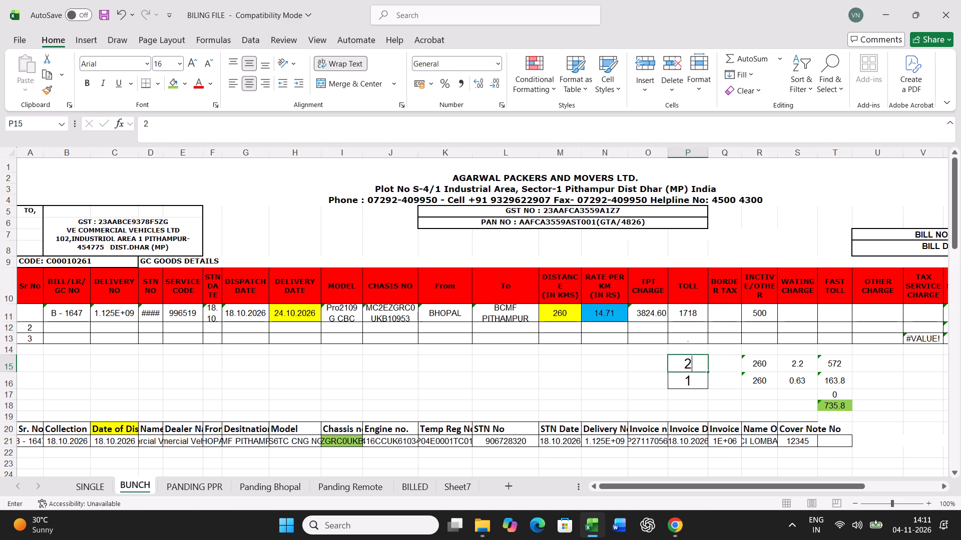
key("Return")
key("1")
key("Return")
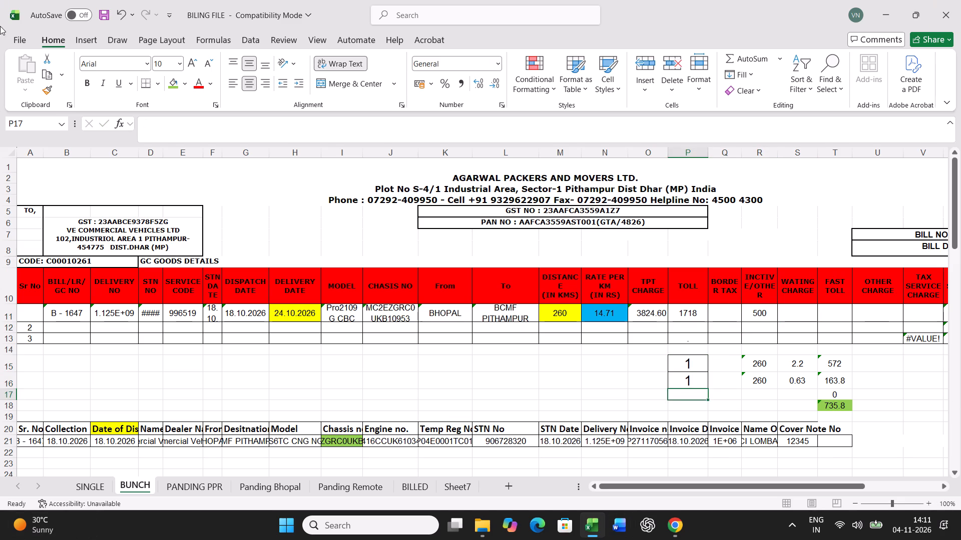
Print one copy of the B - 1647 freight bill from the SINGLE sheet.
left_click(99, 491)
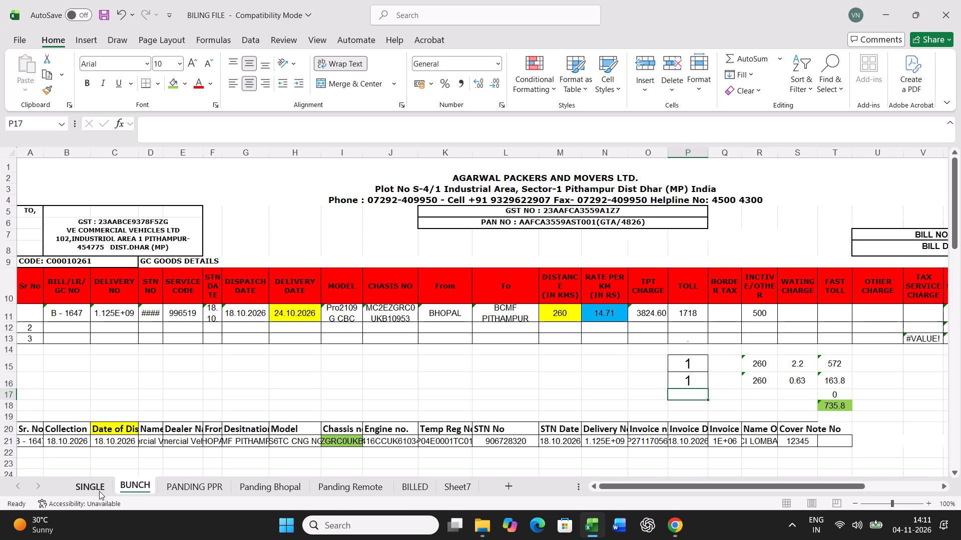
key("ctrl+p")
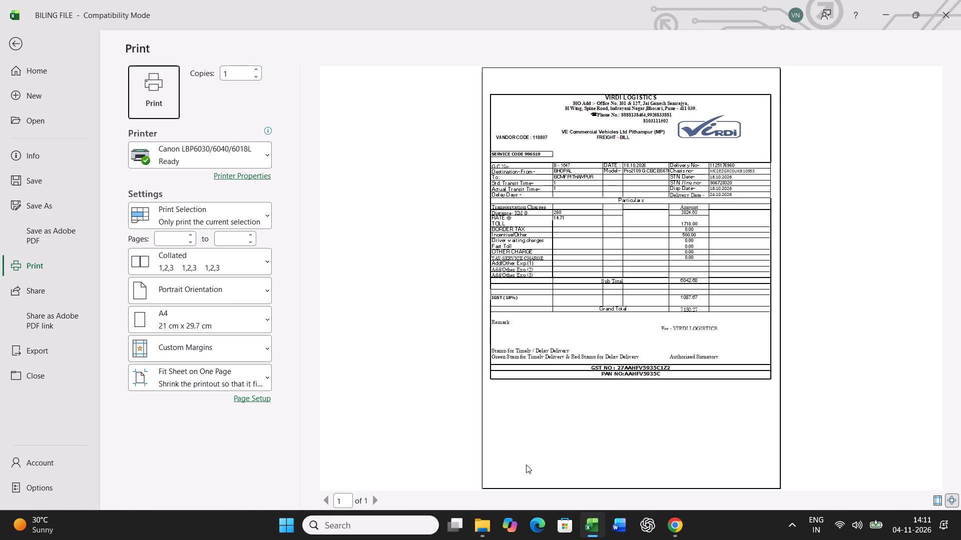
left_click(155, 95)
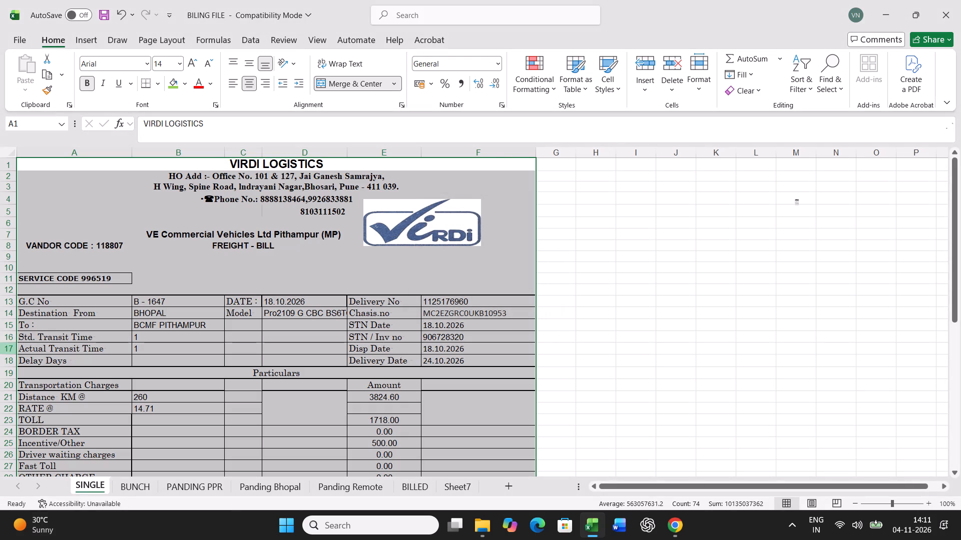
Copy BUNCH row 11 and paste it as values only into row 38 of the lower goods details table.
left_click(130, 493)
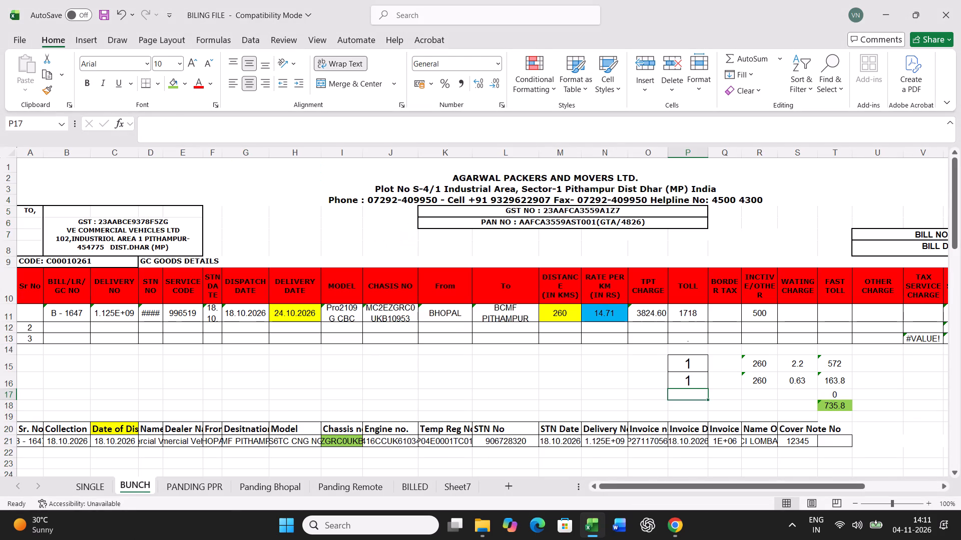
left_click(3, 312)
key("ctrl+c")
scroll(258, 349, "down", 11)
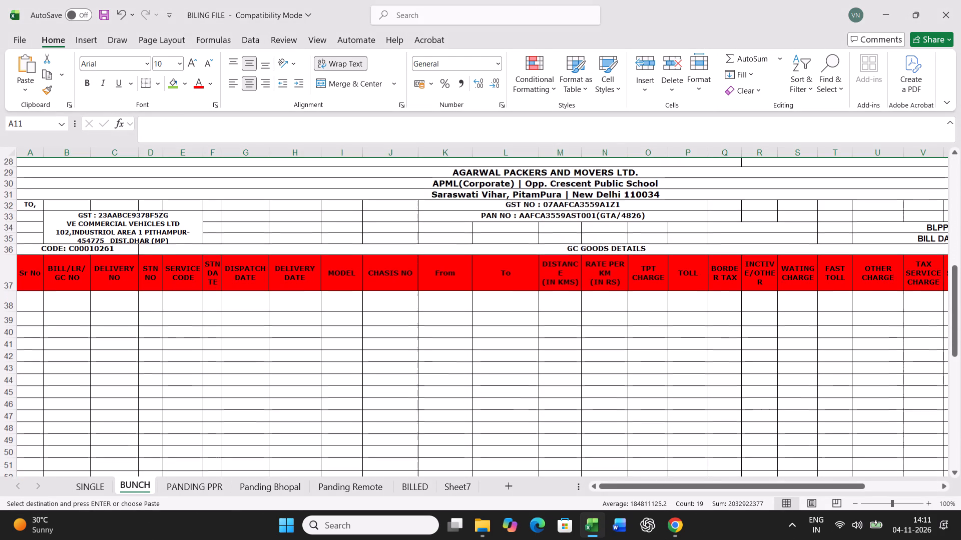
right_click(29, 300)
left_click(87, 236)
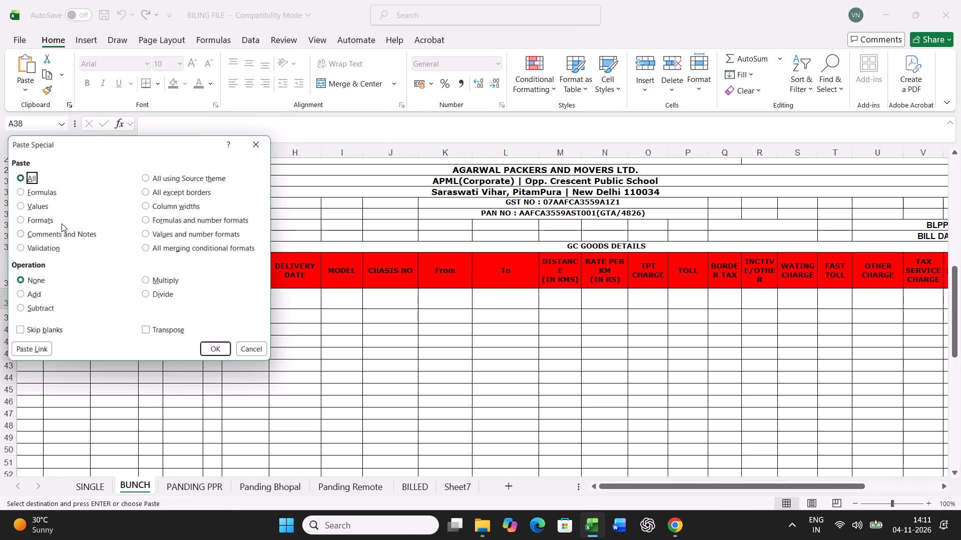
left_click(36, 208)
left_click(221, 356)
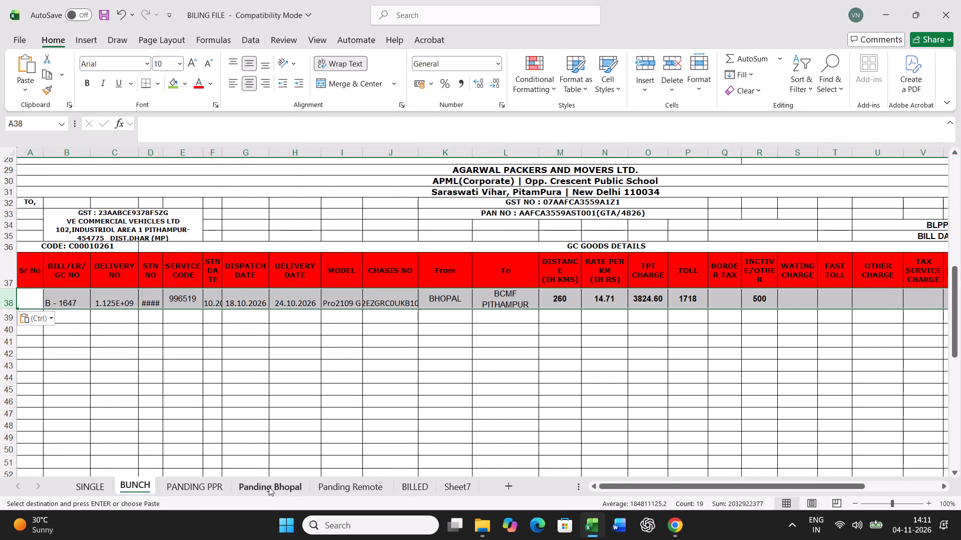
Find chassis B34997 in the Panding Bhopal sheet and fill its chassis number cell green.
left_click(269, 487)
left_click(459, 365)
key("ctrl+f")
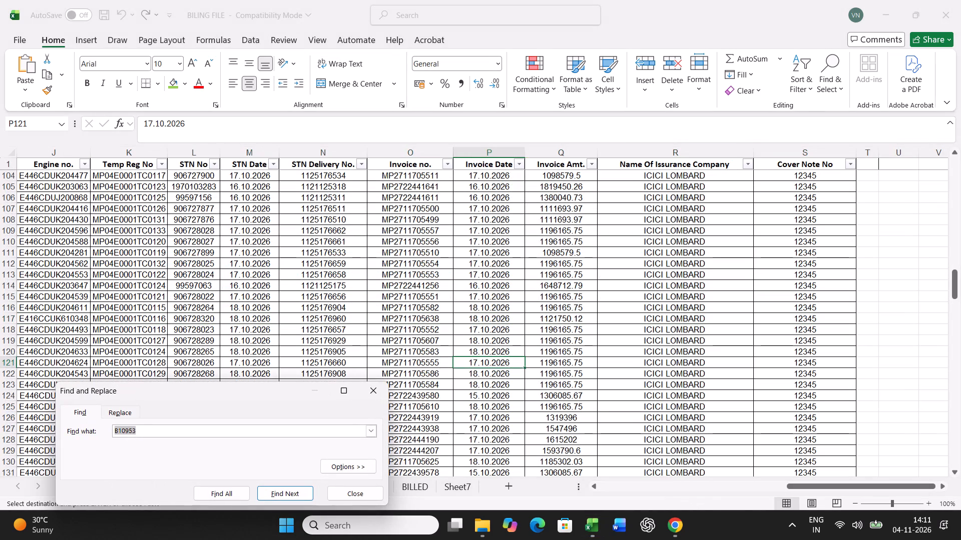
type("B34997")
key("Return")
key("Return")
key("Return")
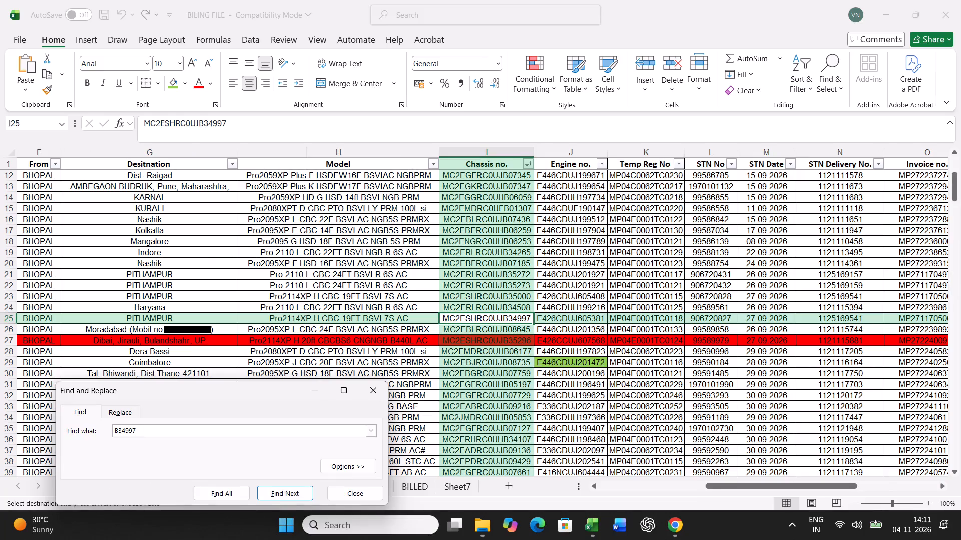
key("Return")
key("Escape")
left_click(177, 82)
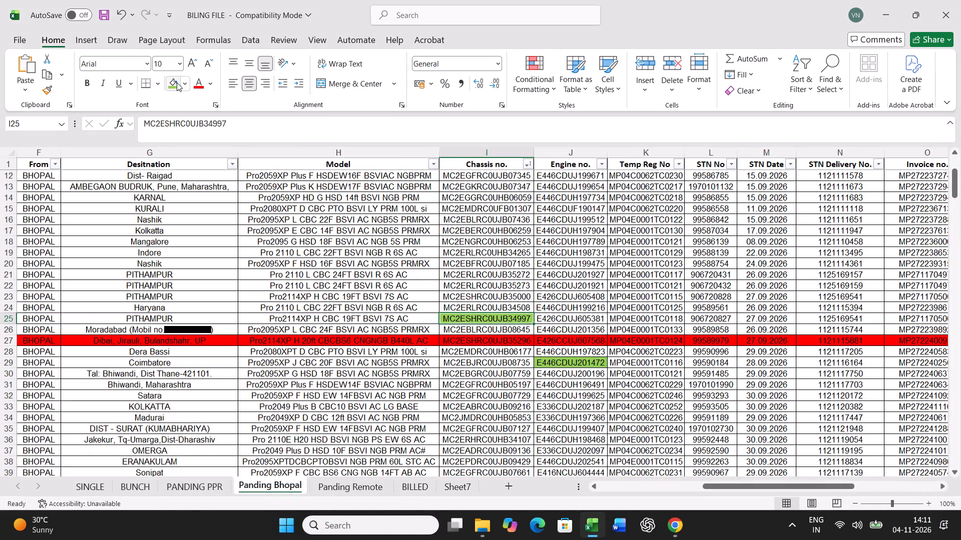
Copy the full B - 1413 record from Panding Bhopal over the existing record in row 21 of the BUNCH sheet.
key("Left")
key("Left")
key("Left")
key("Left")
key("Left")
key("Left")
key("Left")
key("Left")
key("Left")
key("Left")
key("Left")
key("Left")
key("Left")
key("Left")
key("Left")
key("Left")
key("Left")
key("Left")
key("Left")
key("ctrl+shift+Right")
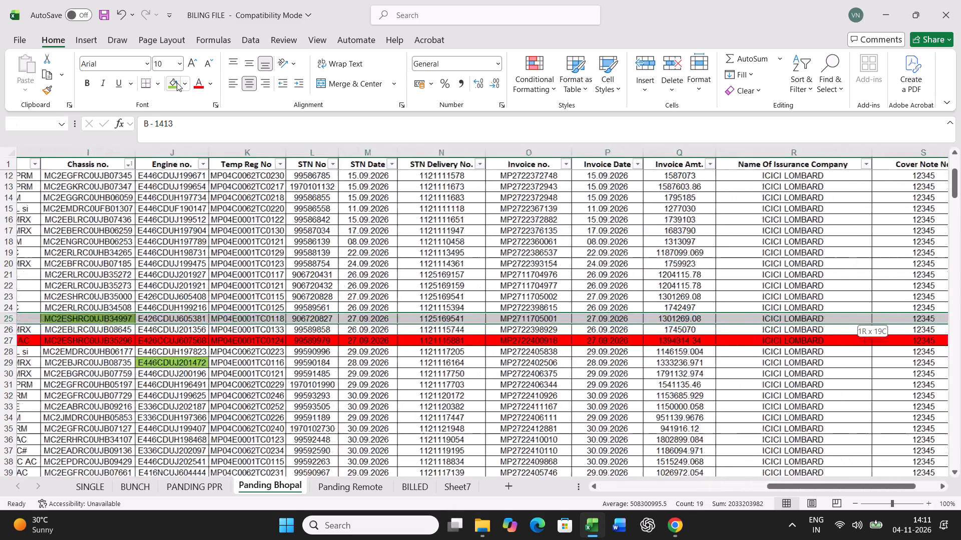
key("ctrl+c")
left_click(137, 487)
scroll(174, 391, "up", 12)
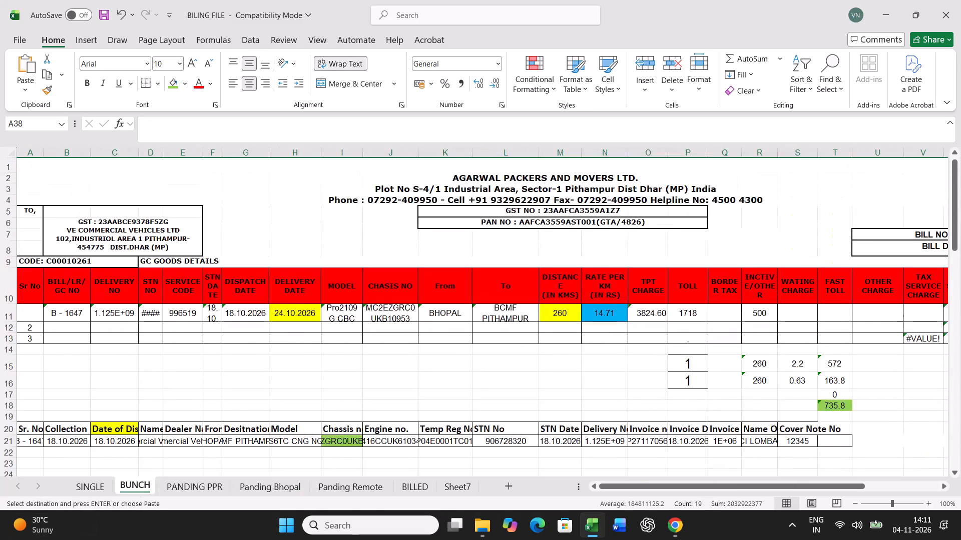
left_click(29, 443)
key("ctrl+v")
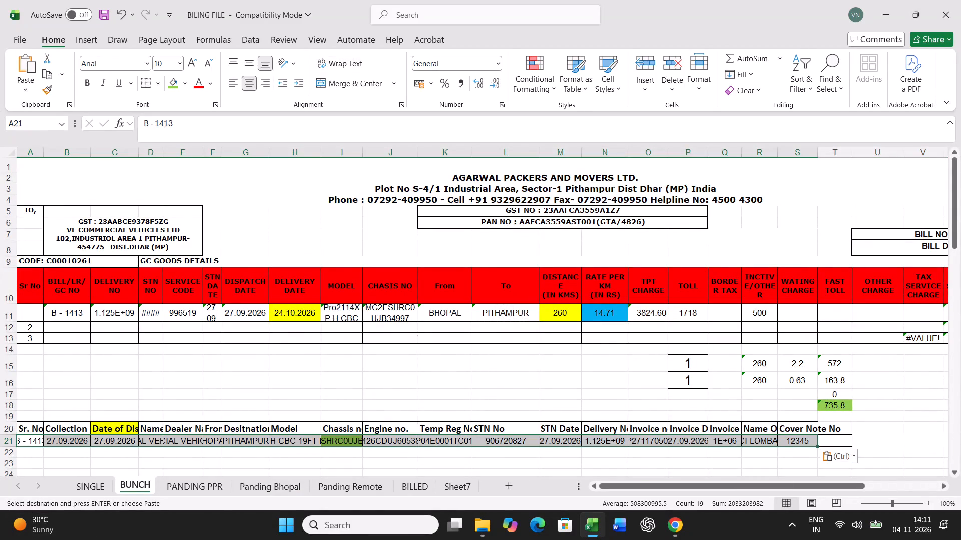
In the B - 1413 bill row, enter delivery date 28.09.2026, rate per km 17.89 and toll 796.
left_click(303, 311)
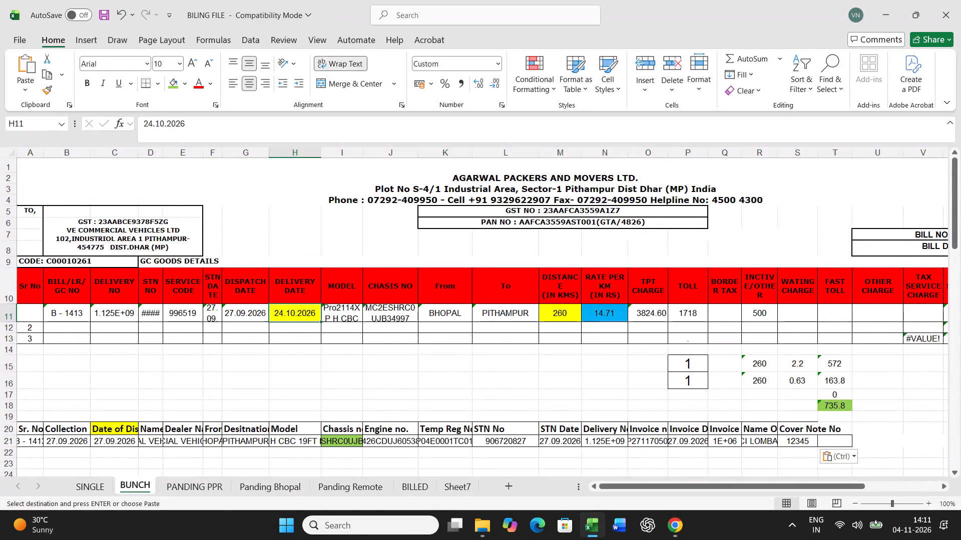
type("28.09.2026")
key("Right")
key("Right")
key("Right")
key("Right")
key("Right")
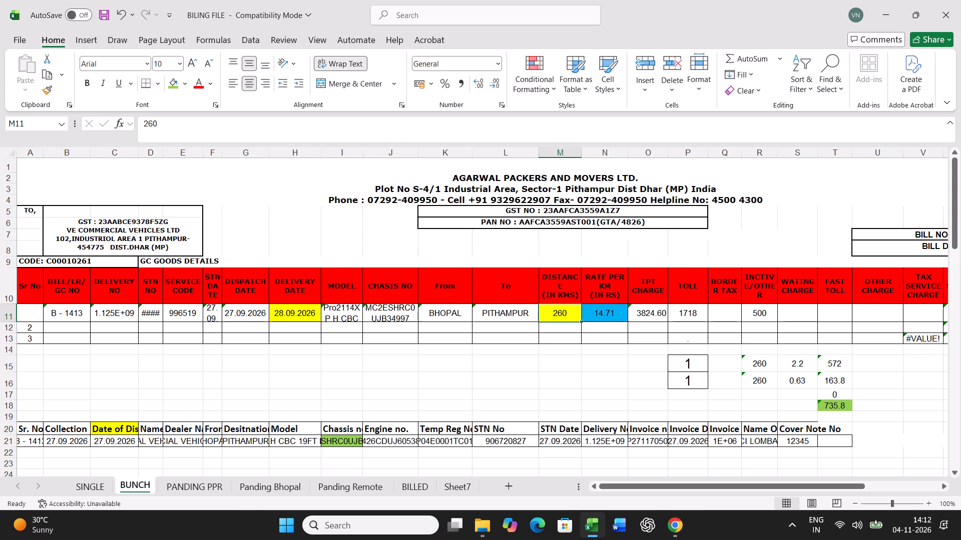
key("Right")
type("17.89")
key("Right")
key("Right")
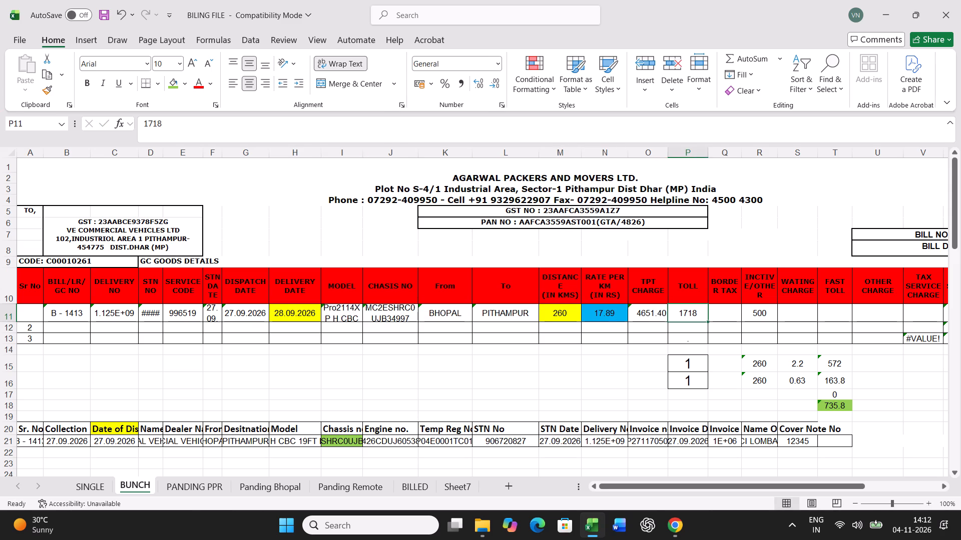
type("796")
key("Return")
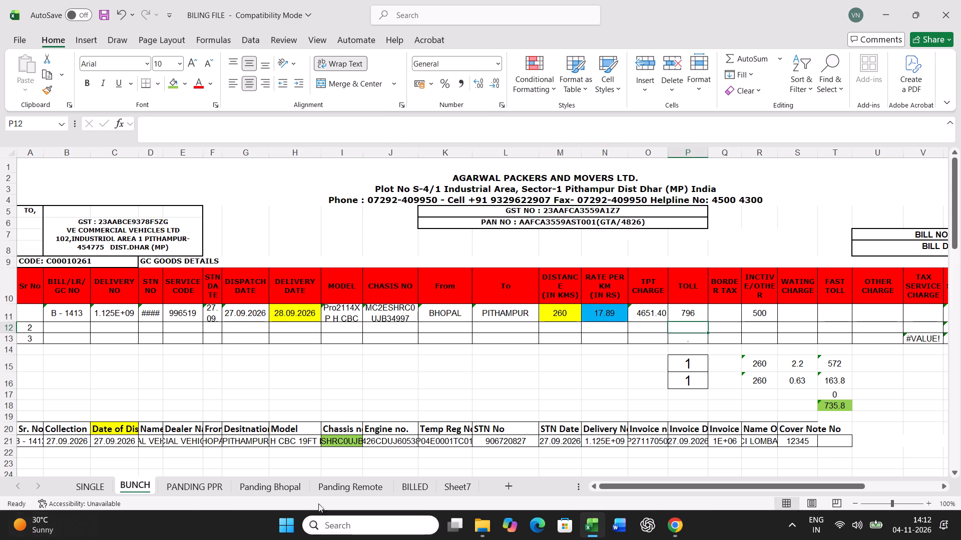
Print one copy of the B - 1413 freight bill from the SINGLE sheet.
left_click(105, 482)
key("ctrl+p")
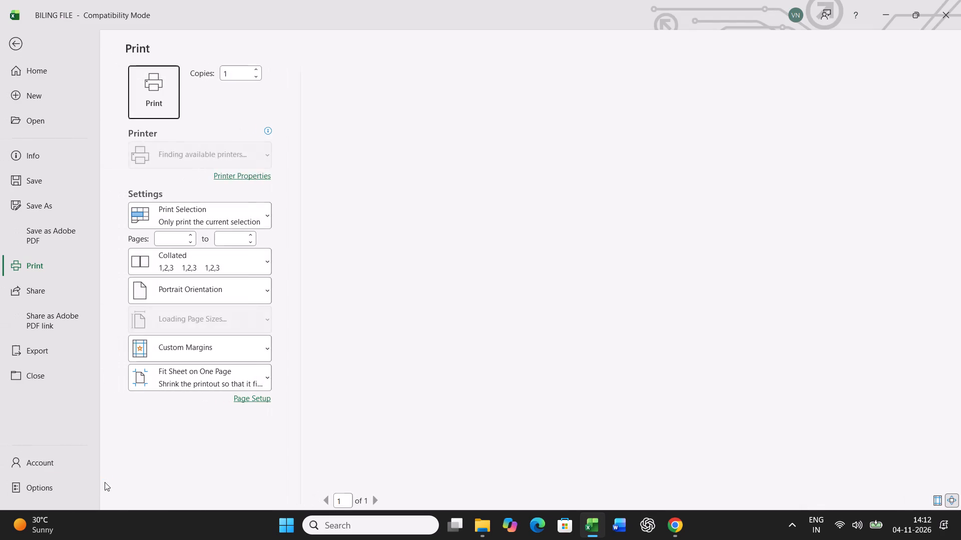
left_click(175, 79)
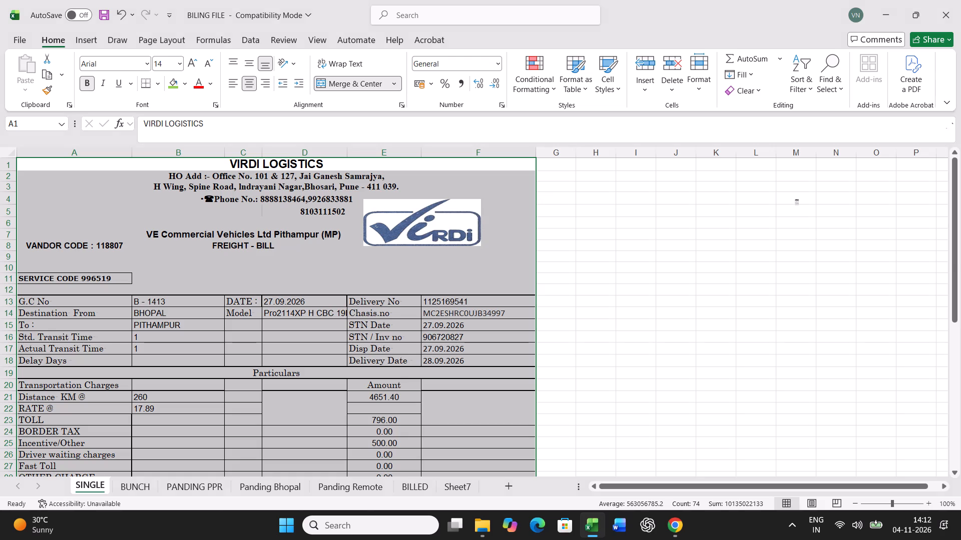
Log the B - 1413 bill row from row 11 of the BUNCH sheet as values into row 39 of the lower table.
left_click(139, 485)
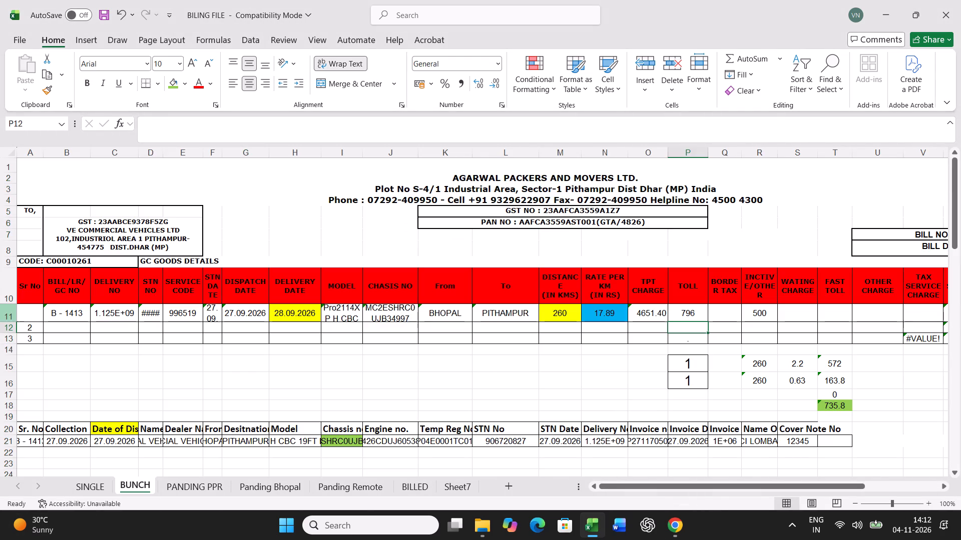
left_click(5, 314)
key("ctrl+c")
scroll(382, 363, "down", 13)
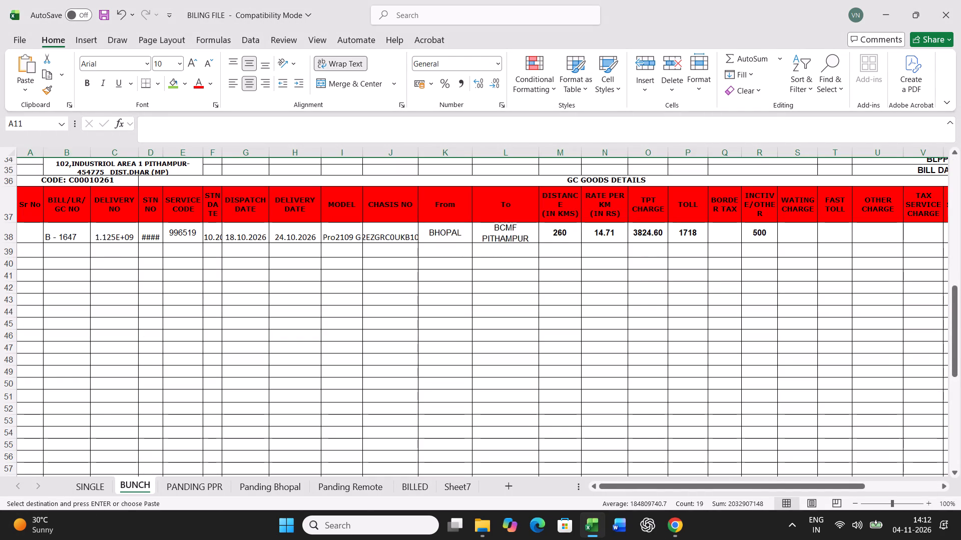
right_click(32, 250)
left_click(67, 236)
left_click(34, 207)
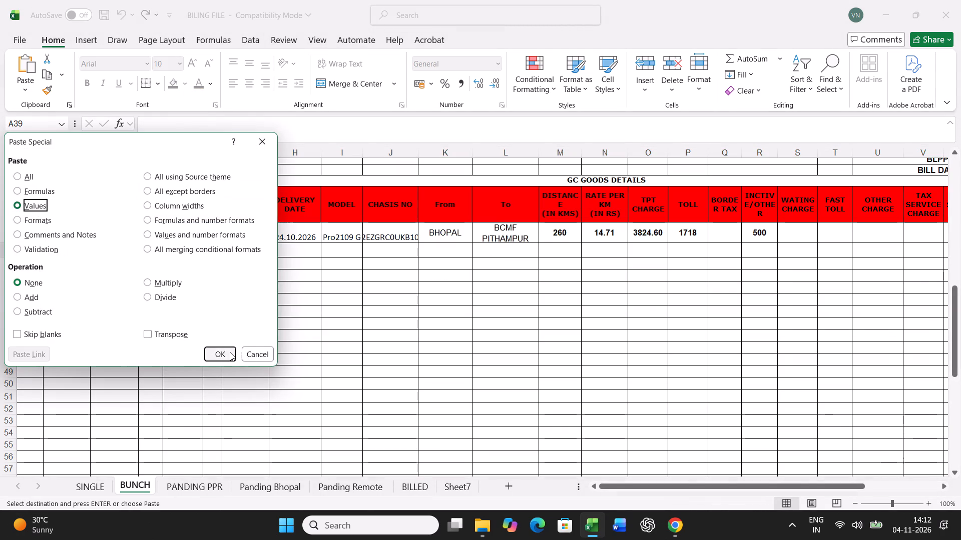
left_click(230, 352)
Find chassis B35000 in the Panding Bhopal sheet and fill its chassis number cell green.
left_click(254, 486)
left_click(334, 399)
key("ctrl+f")
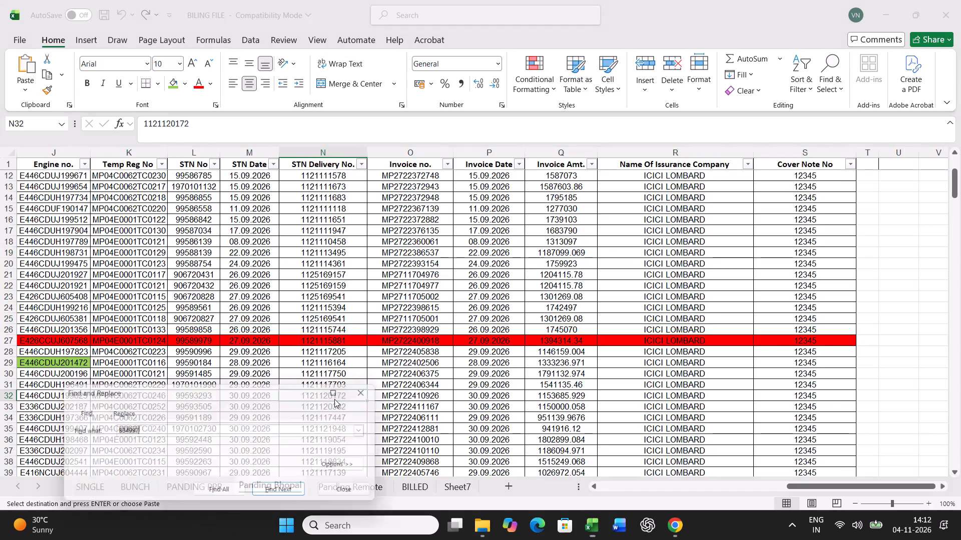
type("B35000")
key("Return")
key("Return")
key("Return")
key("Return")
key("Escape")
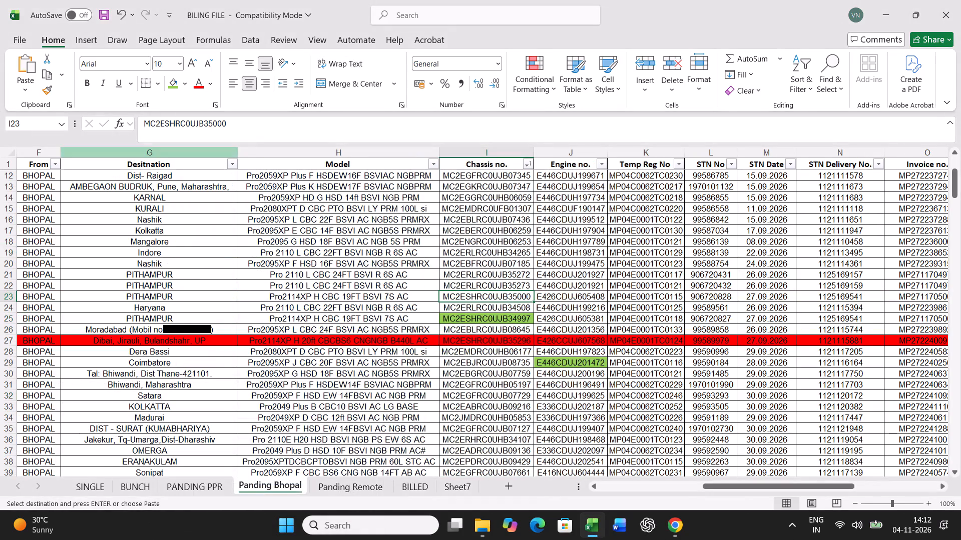
left_click(168, 86)
Copy the full B - 1394 record from Panding Bhopal over the existing record in row 21 of the BUNCH sheet.
key("Left")
key("Left")
key("Left")
key("Left")
key("Left")
key("Left")
key("Left")
key("Left")
key("Left")
key("Left")
key("Left")
key("Left")
key("Left")
key("Left")
key("Left")
key("Left")
key("Left")
key("Left")
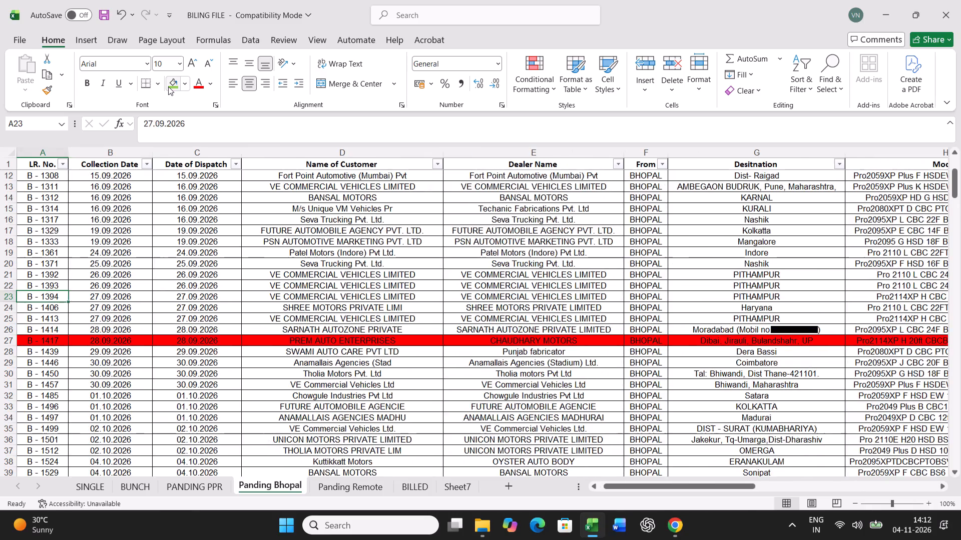
key("ctrl+shift+Right")
key("ctrl+c")
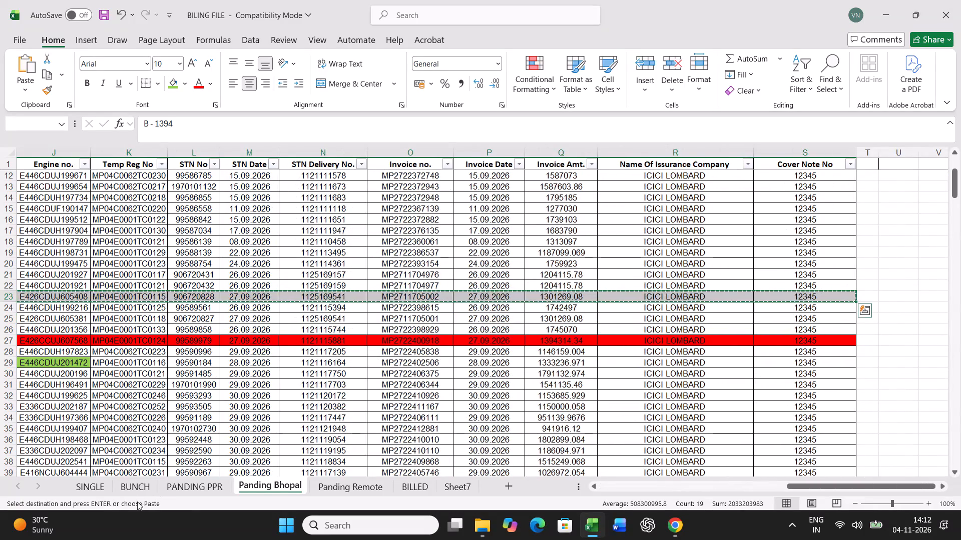
left_click(135, 493)
scroll(149, 382, "up", 12)
left_click(25, 411)
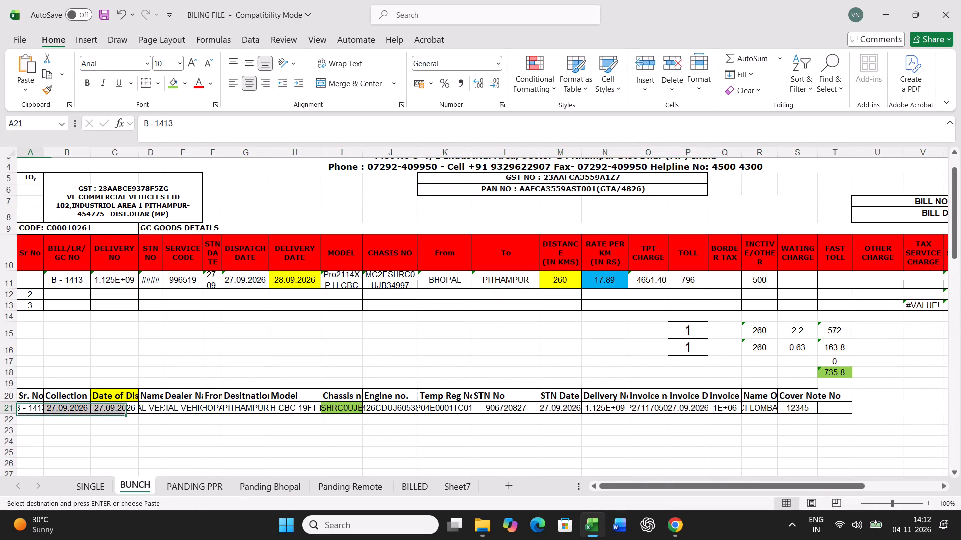
key("ctrl+v")
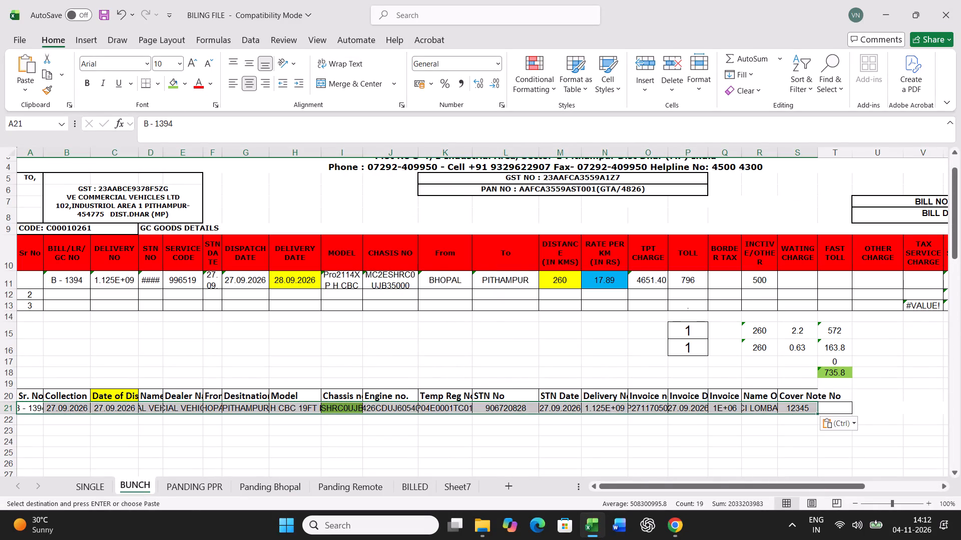
Set the toll in the B - 1394 bill row to 751.
scroll(380, 424, "up", 5)
left_click(306, 311)
key("Right")
key("Right")
key("Right")
key("Right")
key("Right")
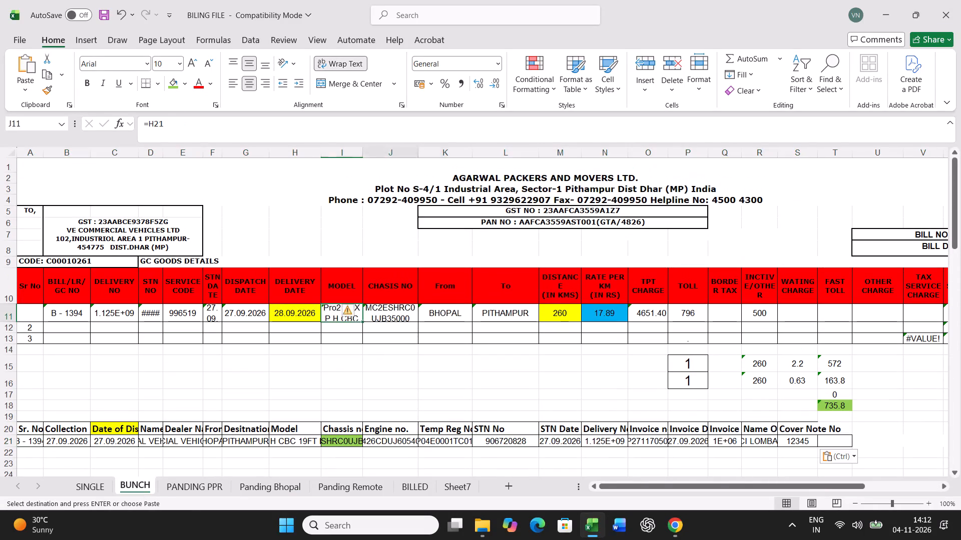
key("Right")
key("Right")
key("Right")
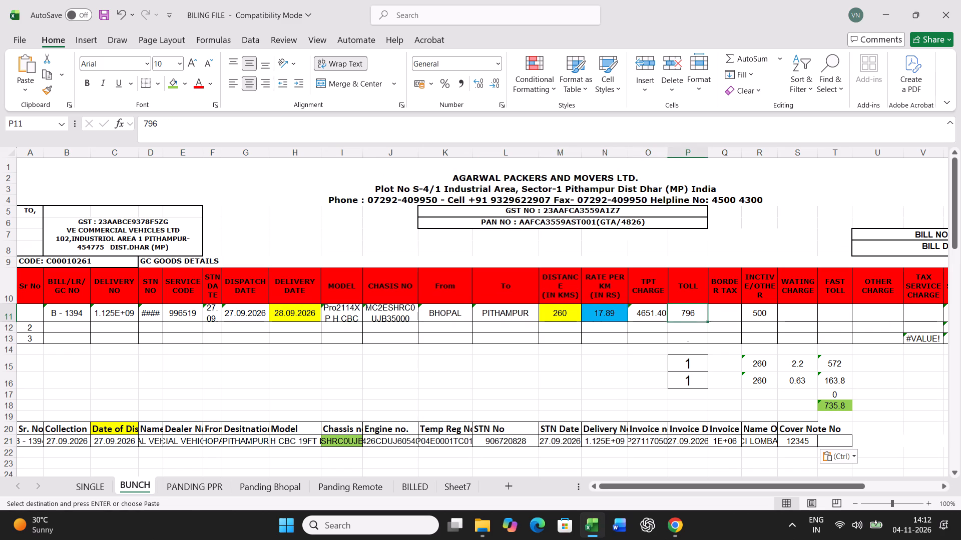
type("751")
key("Return")
Print one copy of the B - 1394 freight bill from the SINGLE sheet.
left_click(83, 485)
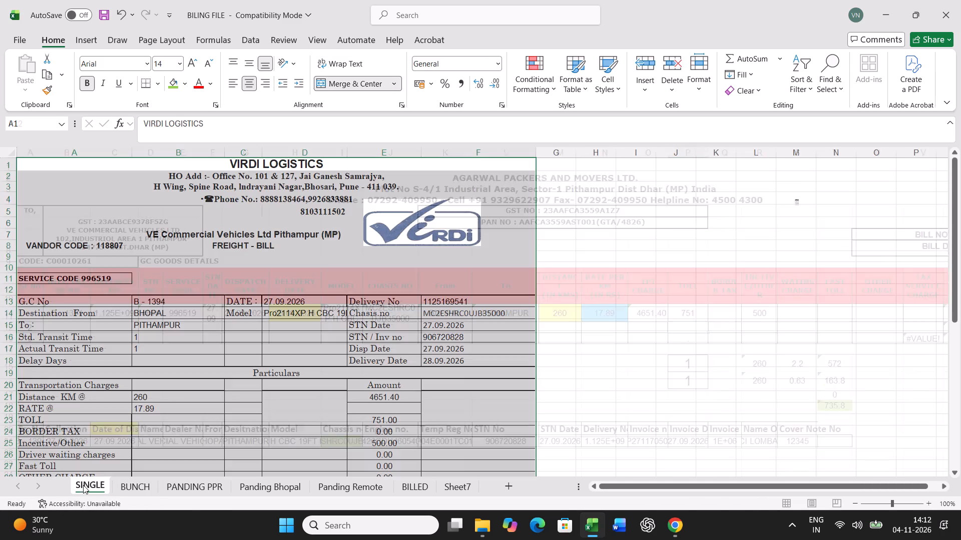
key("ctrl+p")
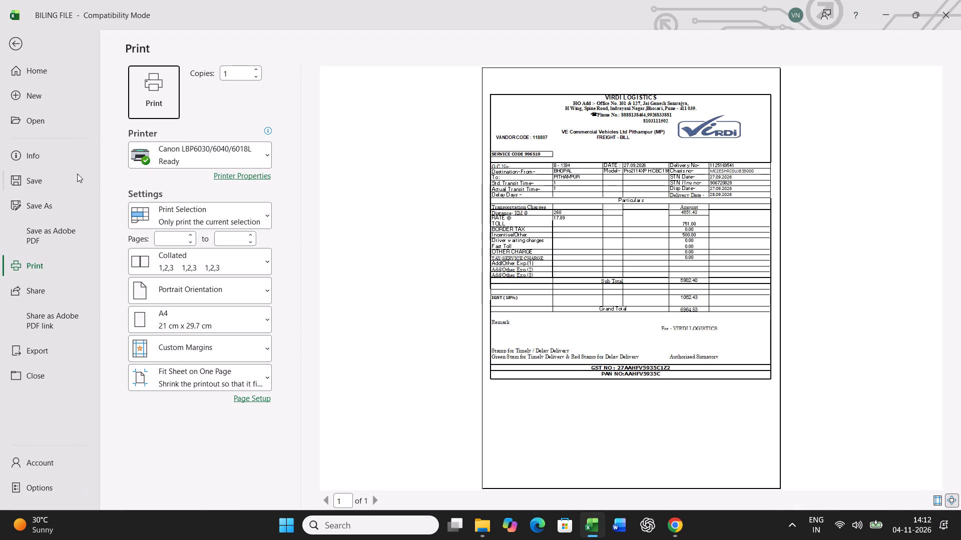
left_click(152, 90)
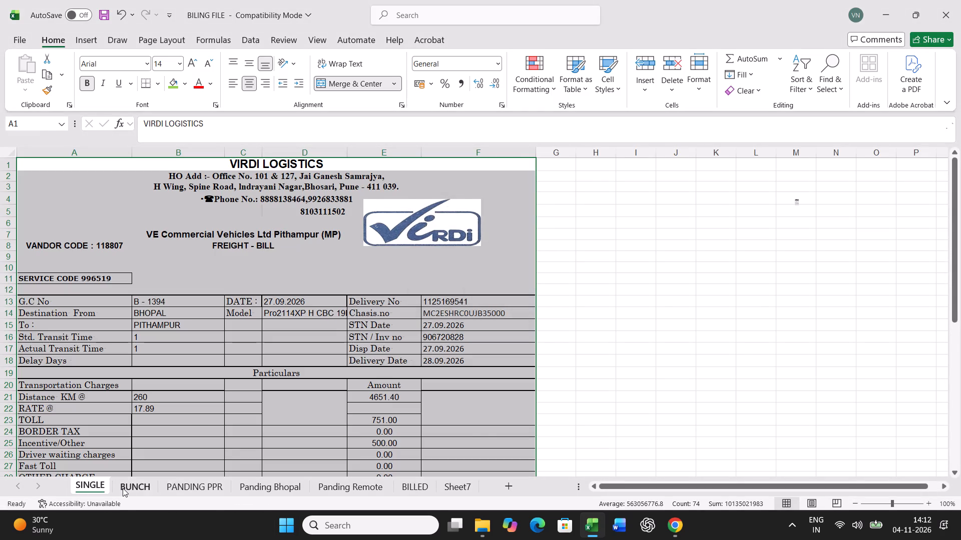
Log the B - 1394 bill row from row 11 of the BUNCH sheet as values into row 40 of the lower table.
left_click(123, 488)
left_click(5, 314)
key("ctrl+c")
scroll(305, 384, "down", 5)
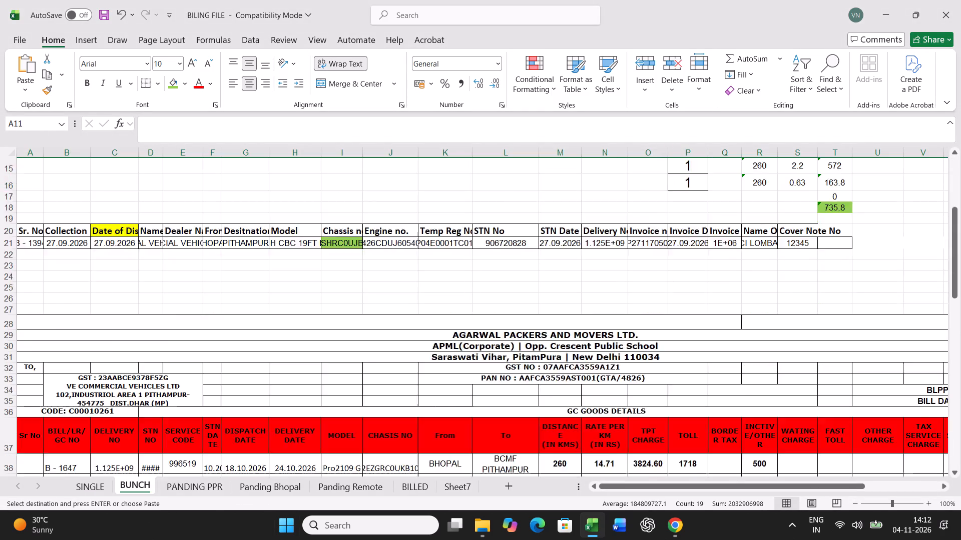
scroll(305, 384, "down", 7)
right_click(29, 300)
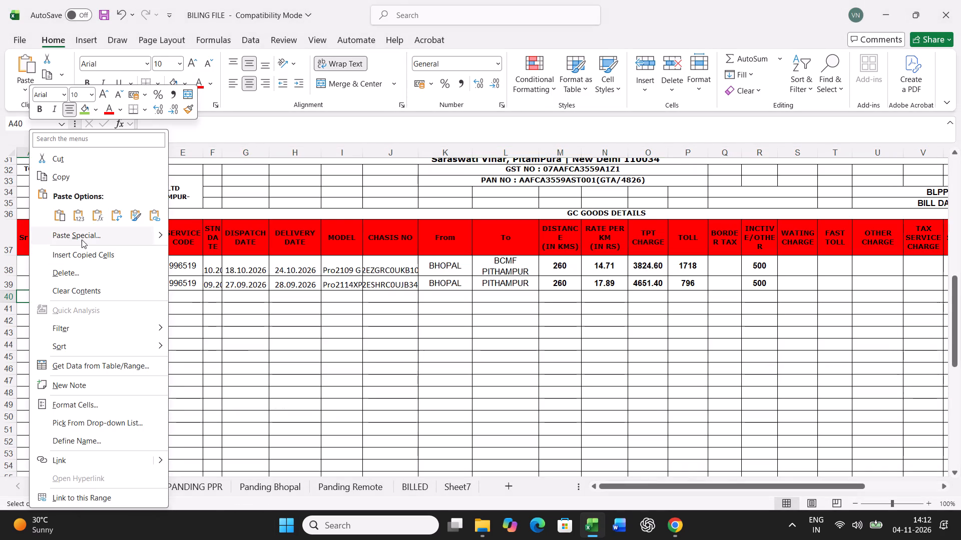
left_click(82, 239)
left_click(35, 207)
left_click(223, 358)
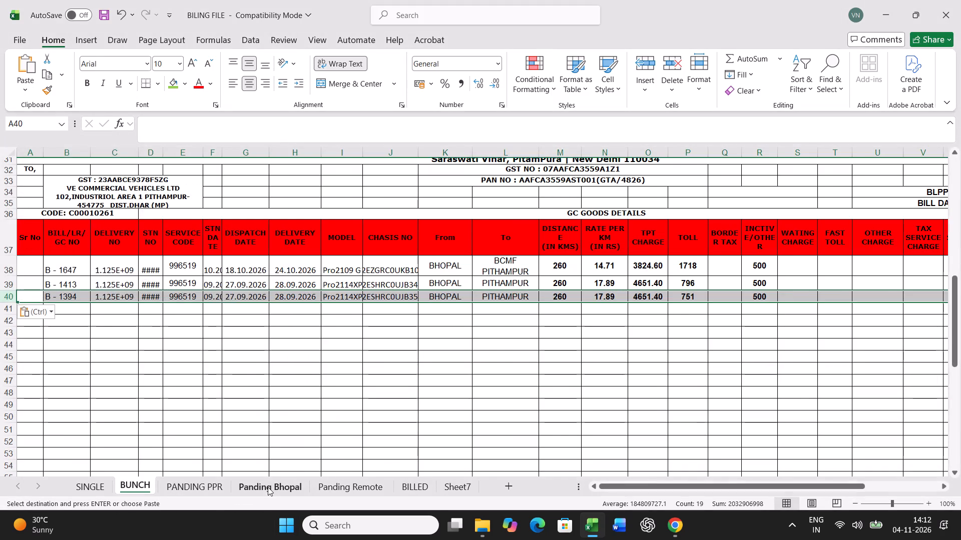
Find chassis B11062 in the Panding Bhopal sheet and fill its chassis number cell green.
left_click(268, 487)
left_click(371, 373)
key("ctrl+f")
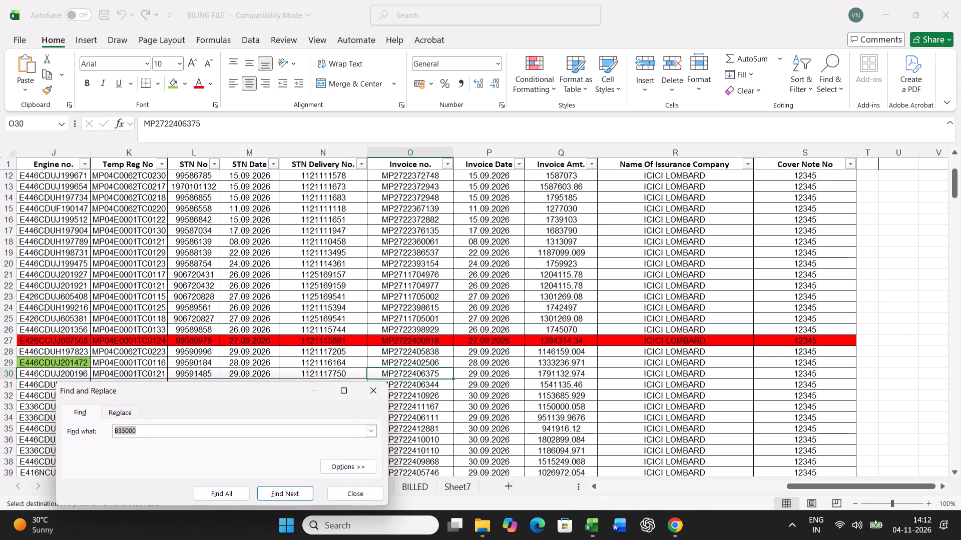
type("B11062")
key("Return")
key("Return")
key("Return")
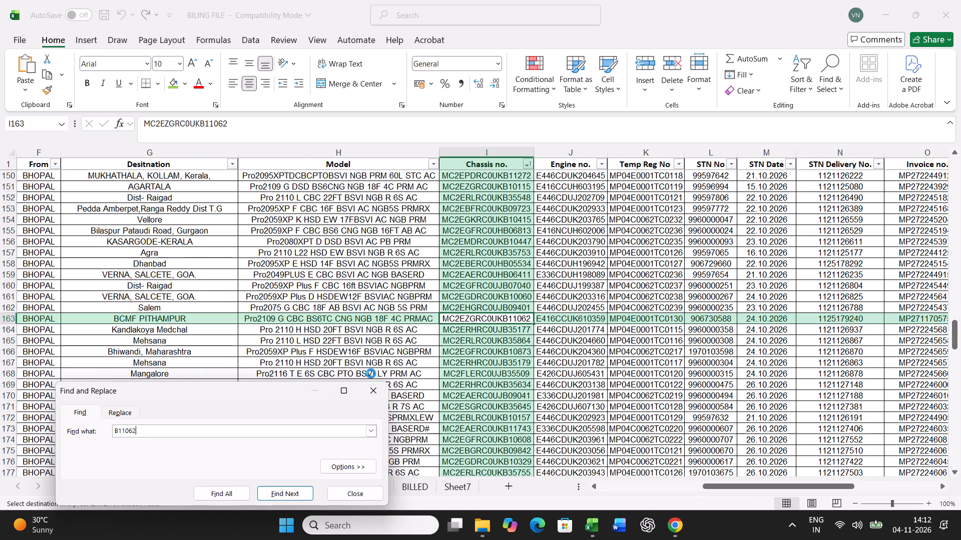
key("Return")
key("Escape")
left_click(168, 84)
Copy the full B - 1693 record from Panding Bhopal over the existing record in row 21 of the BUNCH sheet.
key("Left")
key("Left")
key("Left")
key("Left")
key("Left")
key("Left")
key("Left")
key("Left")
key("Left")
key("Left")
key("Left")
key("Left")
key("Left")
key("Left")
key("Left")
key("Left")
key("Left")
key("Left")
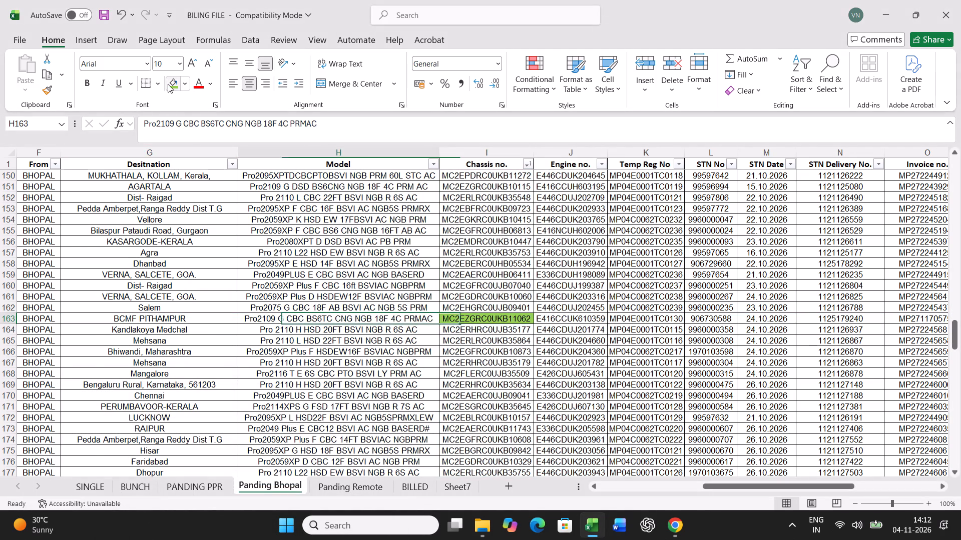
key("ctrl+shift+Right")
key("ctrl+c")
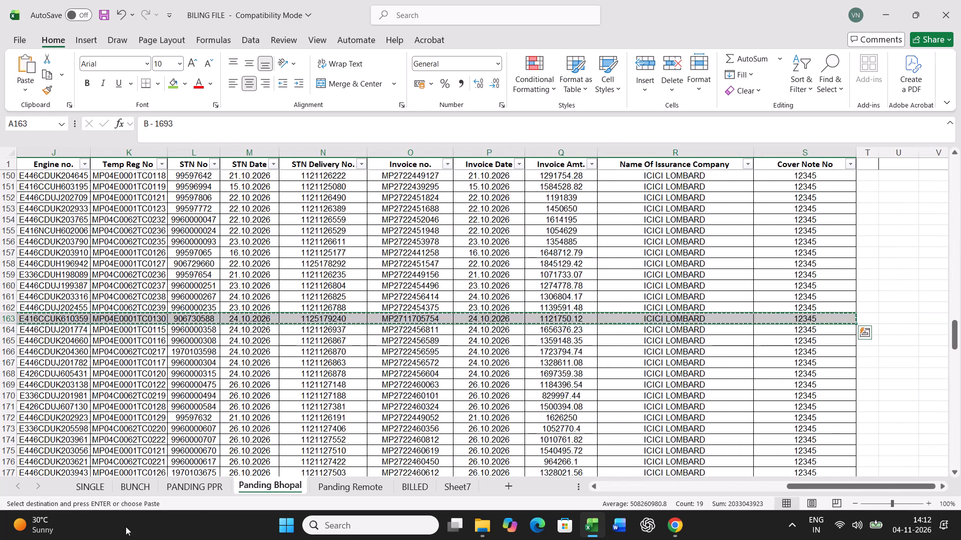
left_click(144, 494)
scroll(148, 417, "up", 11)
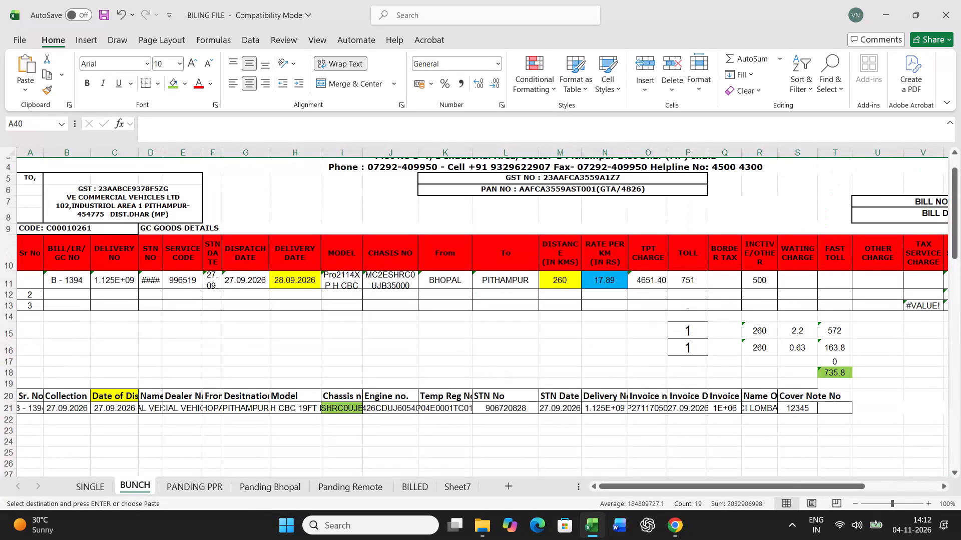
left_click(32, 412)
key("ctrl+v")
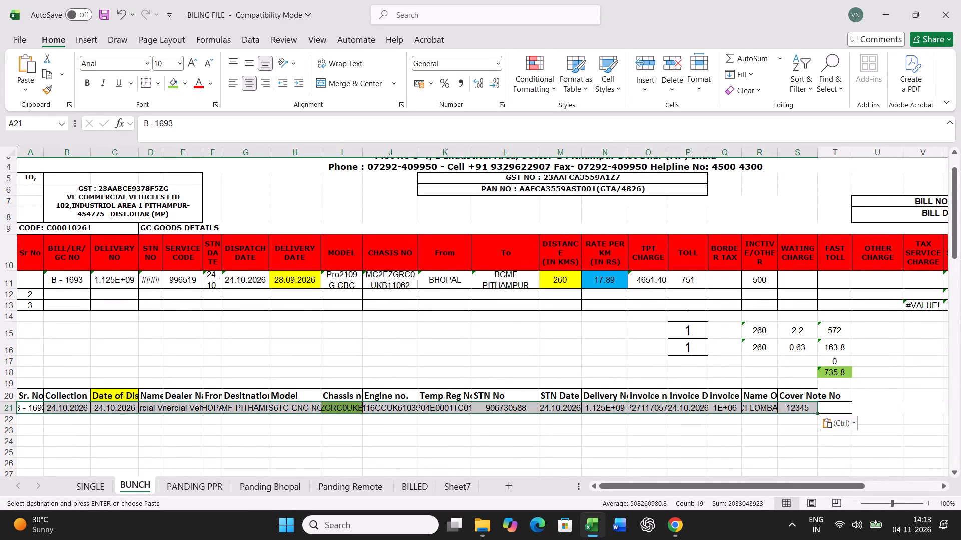
Set the date of dispatch in the B - 1693 record in row 21 to 25.10.2026.
left_click(104, 407)
type("25.10.2026")
key("Return")
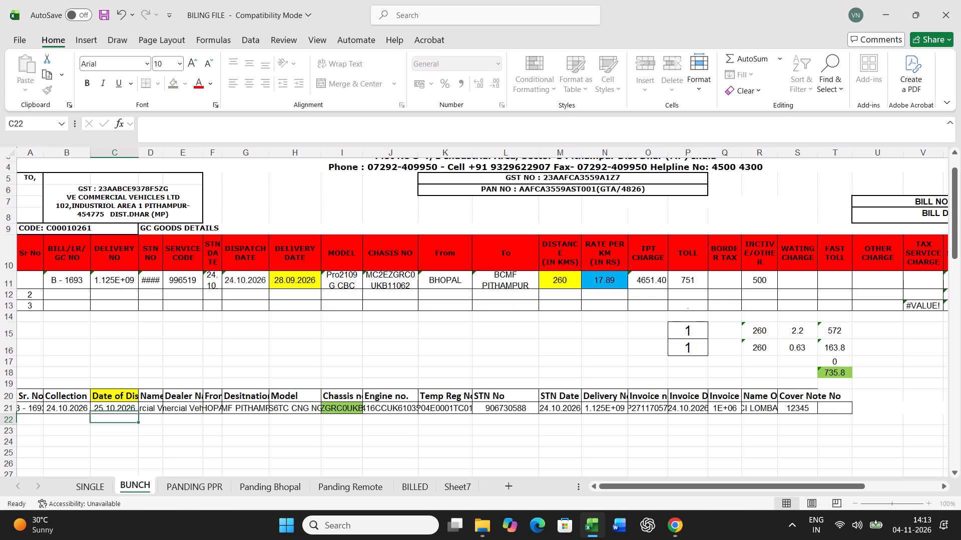
In the B - 1693 bill row, enter delivery date 26.10.2026, rate per km 14.71 and toll 1342.
left_click(305, 282)
type("26.10.2026")
key("Right")
key("Right")
key("Right")
key("Right")
key("Right")
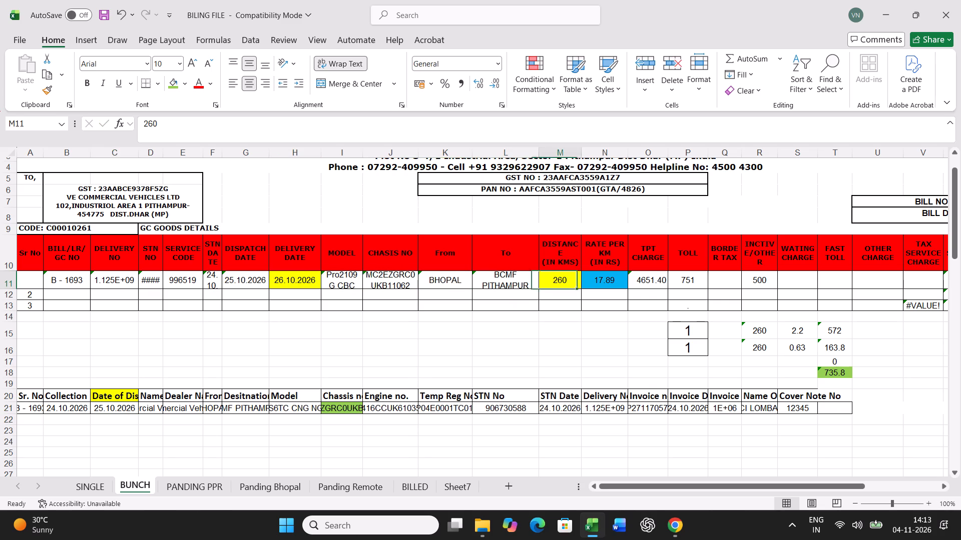
key("Right")
type("14.71")
key("Right")
key("Right")
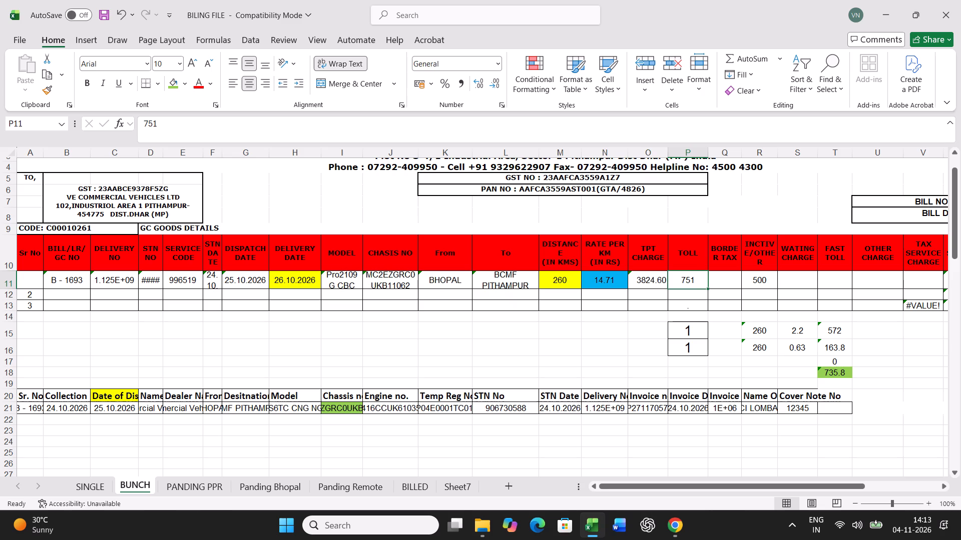
type("1342")
key("Right")
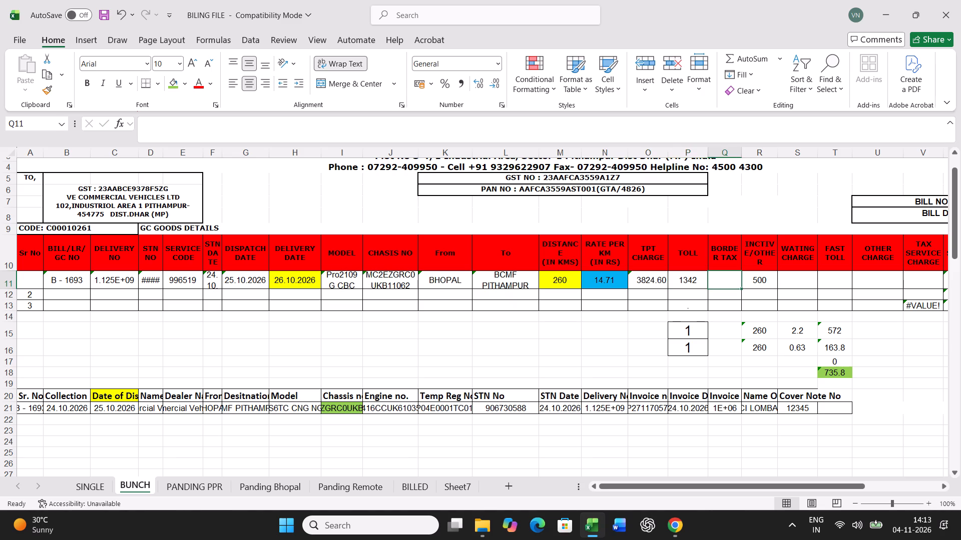
Print one copy of the B - 1693 freight bill from the SINGLE sheet.
left_click(104, 484)
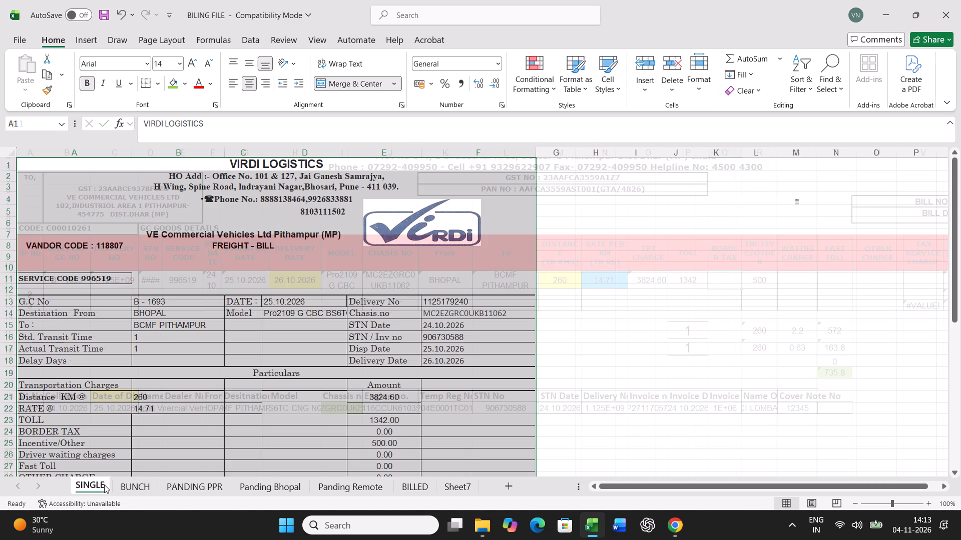
key("ctrl+p")
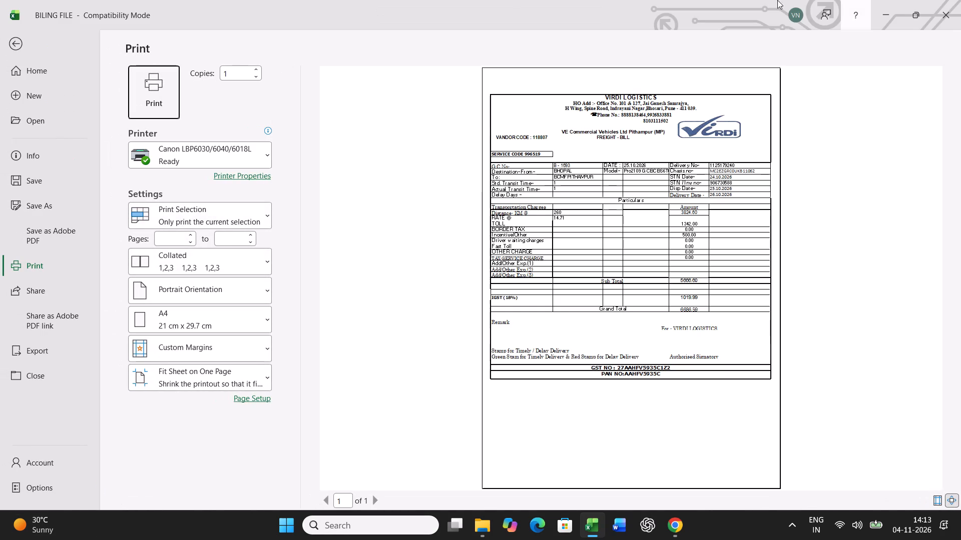
left_click(167, 102)
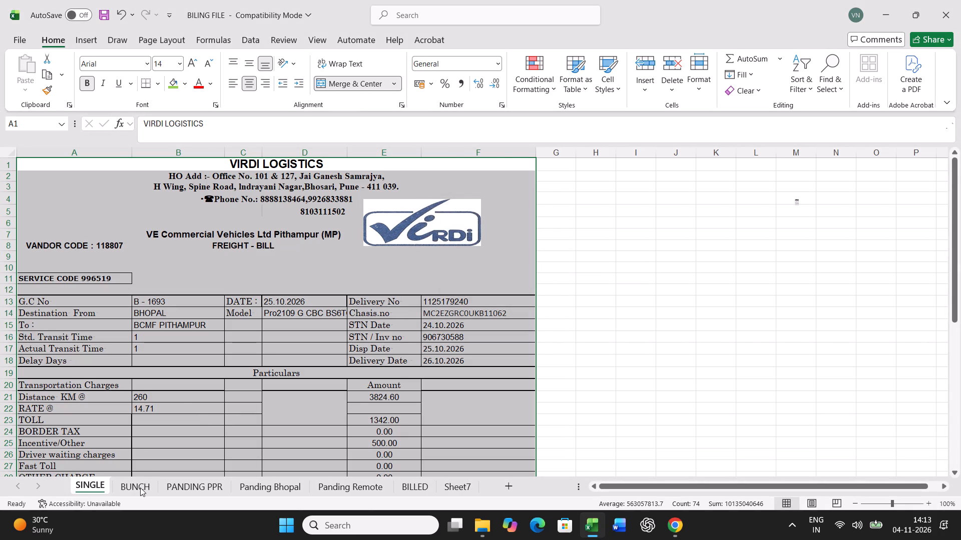
Log the B - 1693 bill row from row 11 of the BUNCH sheet as values into row 41 of the lower table.
left_click(140, 487)
left_click(9, 279)
key("ctrl+c")
scroll(271, 344, "down", 5)
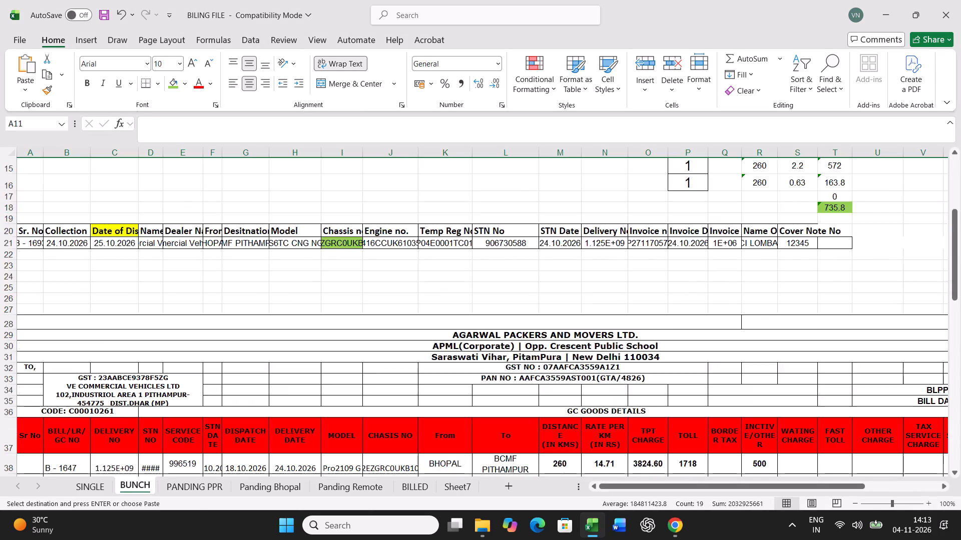
scroll(271, 344, "down", 5)
right_click(31, 340)
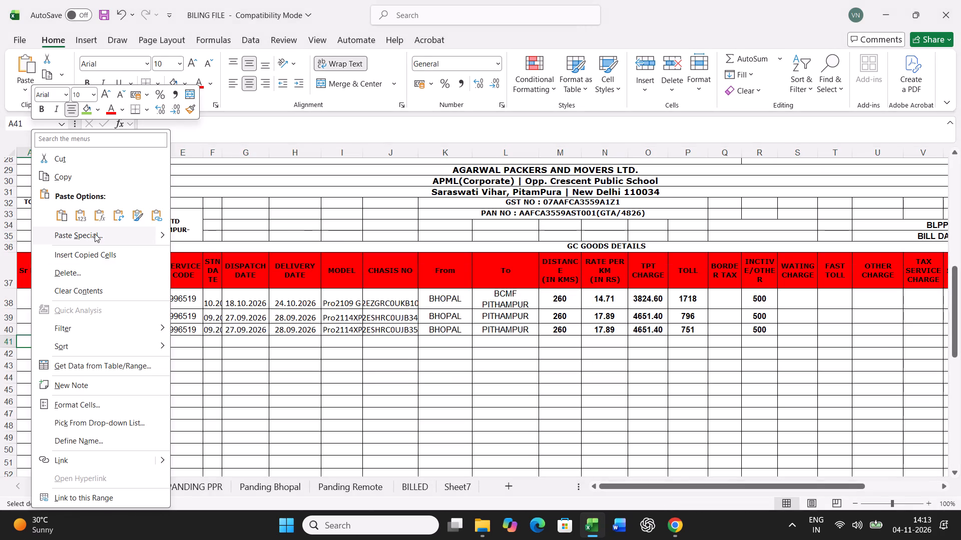
left_click(95, 233)
left_click(43, 203)
left_click(218, 356)
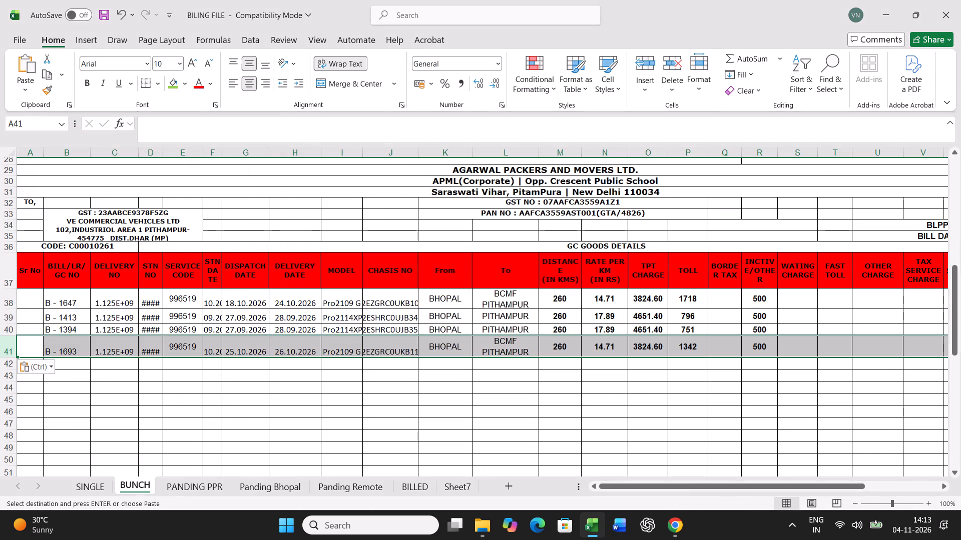
left_click(185, 489)
left_click(259, 481)
left_click(335, 394)
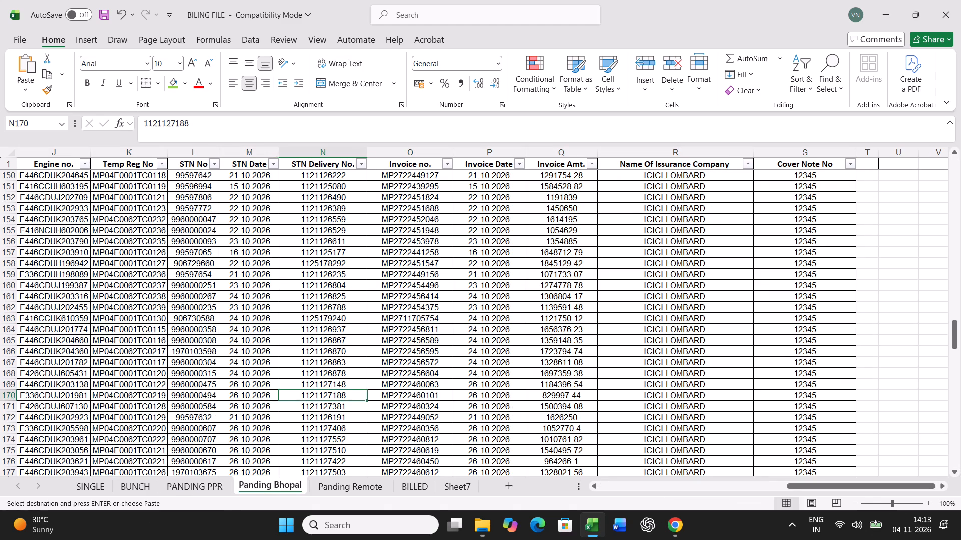
key("ctrl+f")
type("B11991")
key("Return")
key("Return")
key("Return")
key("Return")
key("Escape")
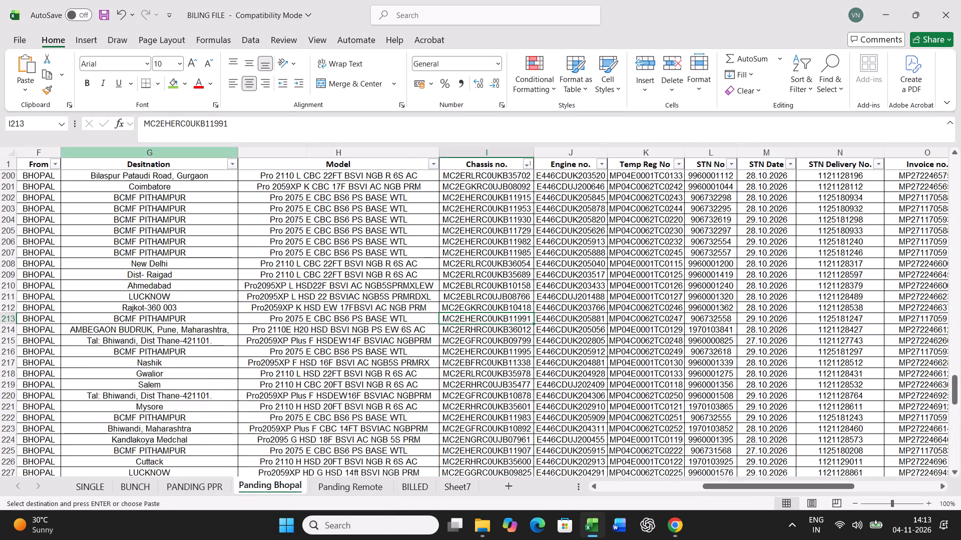
left_click(174, 86)
Copy the full B - 1743 record from the Panding Bhopal sheet into row 21 of the BUNCH sheet.
key("Left")
key("Left")
key("Left")
key("Left")
key("Left")
key("Left")
key("Left")
key("Left")
key("Left")
key("Left")
key("Left")
key("Left")
key("Left")
key("Left")
key("Left")
key("Left")
key("Left")
key("Left")
key("Left")
key("Left")
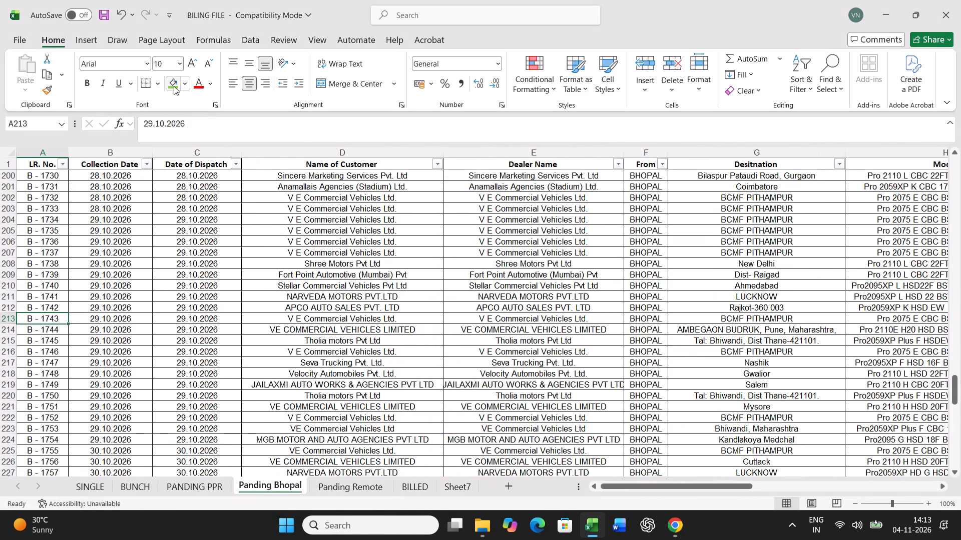
key("ctrl+shift+Right")
key("ctrl+c")
left_click(130, 488)
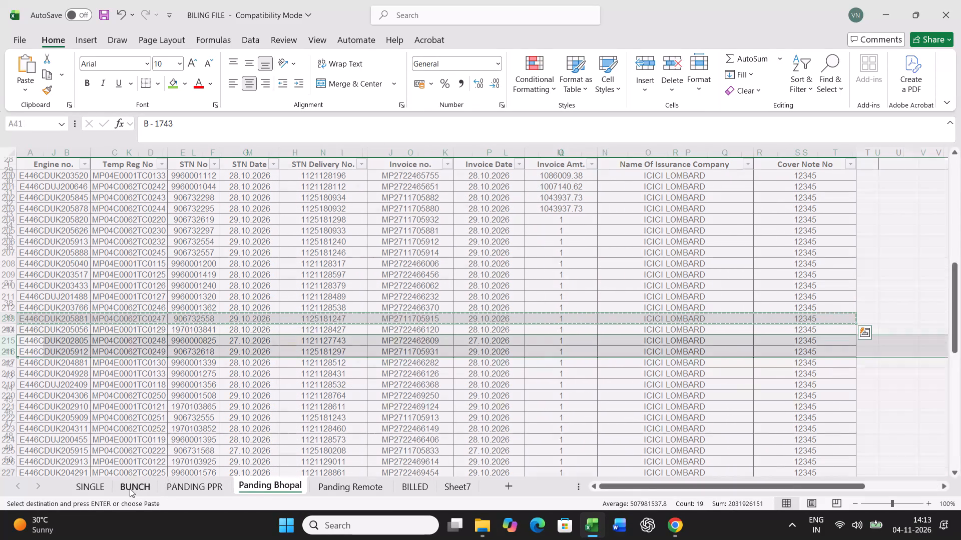
scroll(159, 400, "up", 15)
left_click(34, 444)
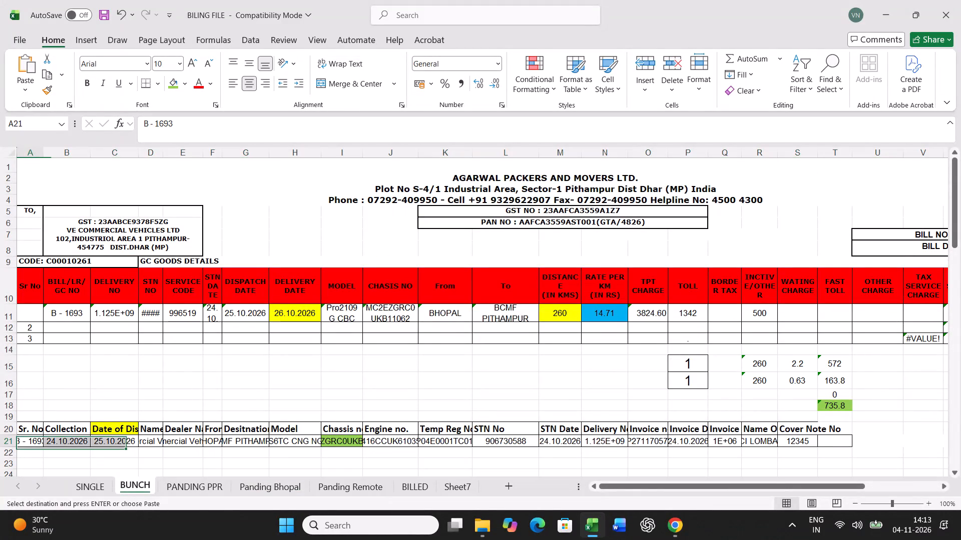
key("ctrl+v")
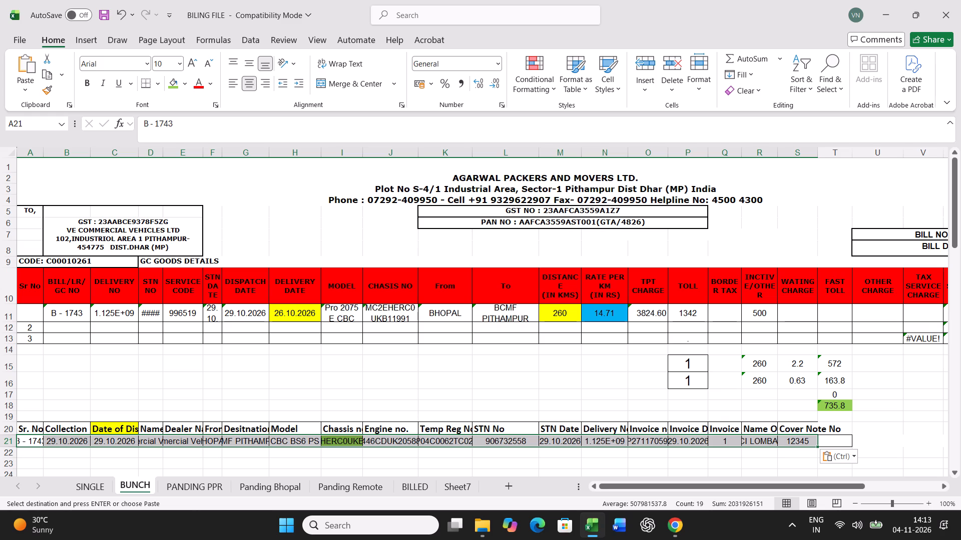
In the B - 1743 bill row, enter delivery date 30.10.2026, rate per km 13.43 and toll 776.
left_click(298, 313)
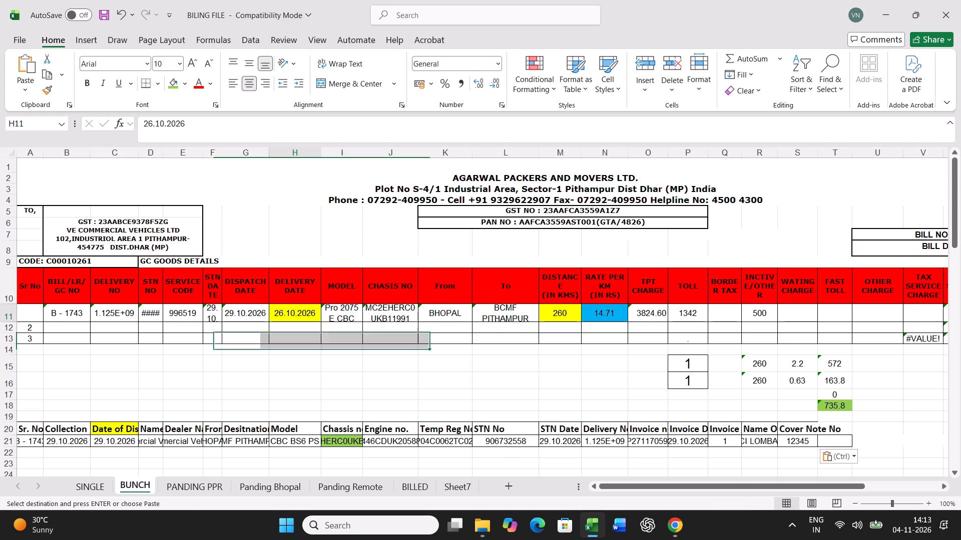
type("30.10.2026")
key("Right")
key("Right")
key("Right")
key("Right")
key("Right")
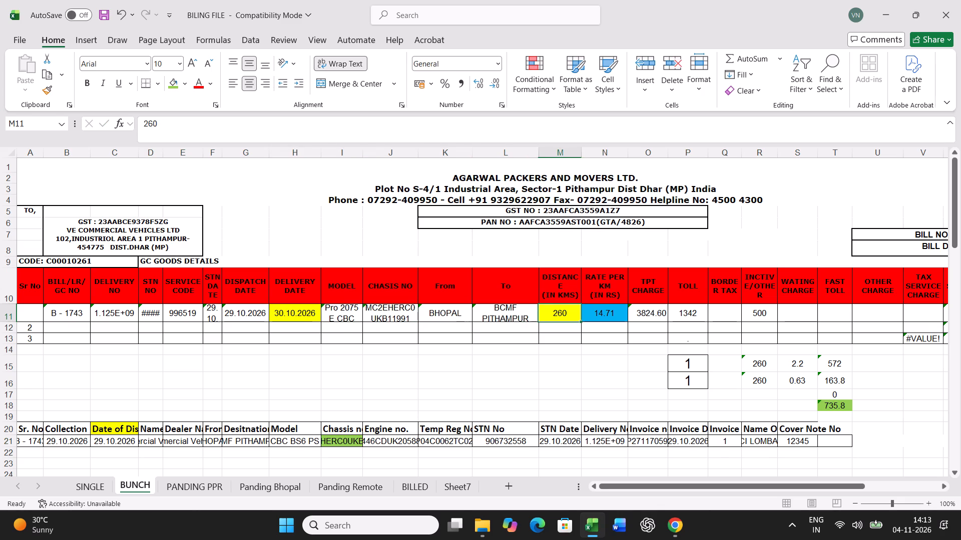
key("Right")
type("13.43")
key("Right")
key("Right")
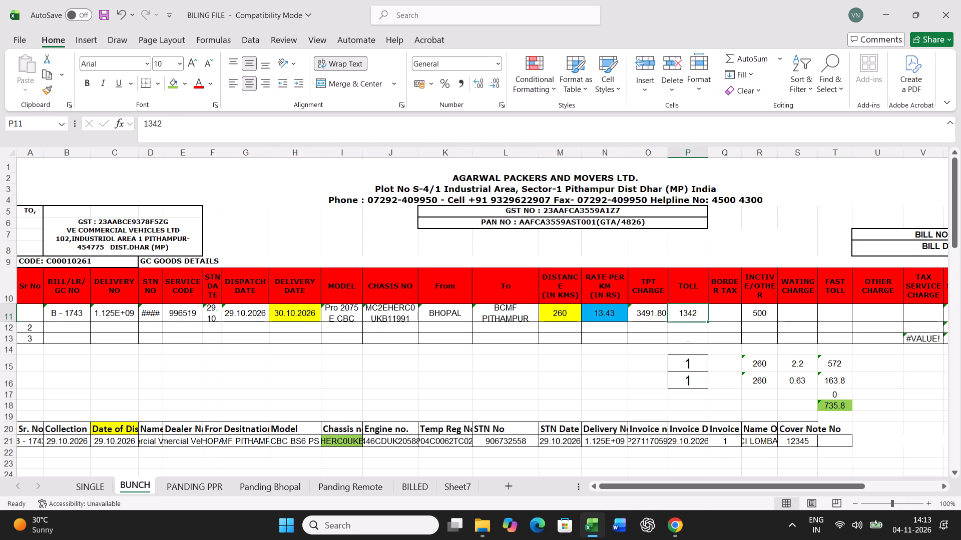
type("776")
key("Return")
key("Return")
key("Return")
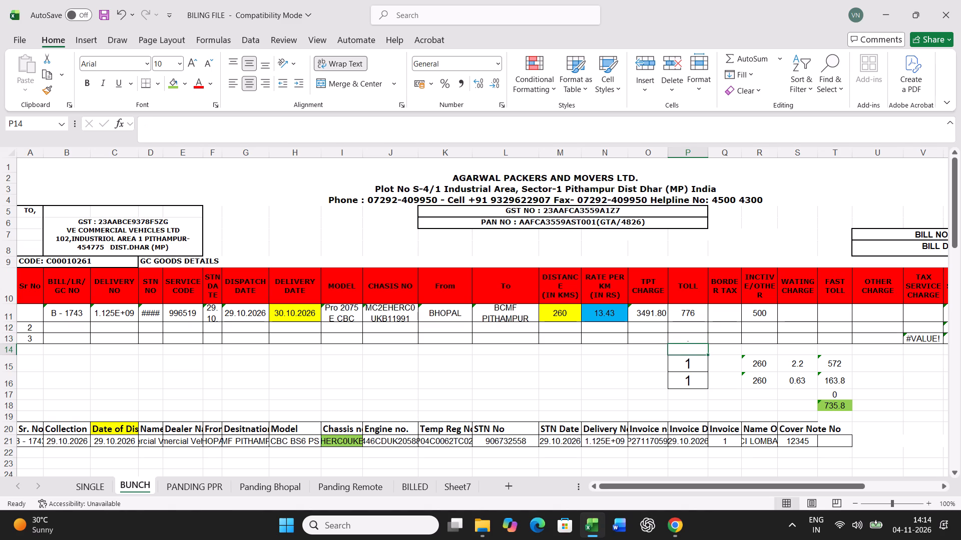
Print one copy of the B - 1743 freight bill from the SINGLE sheet.
left_click(82, 489)
key("ctrl+p")
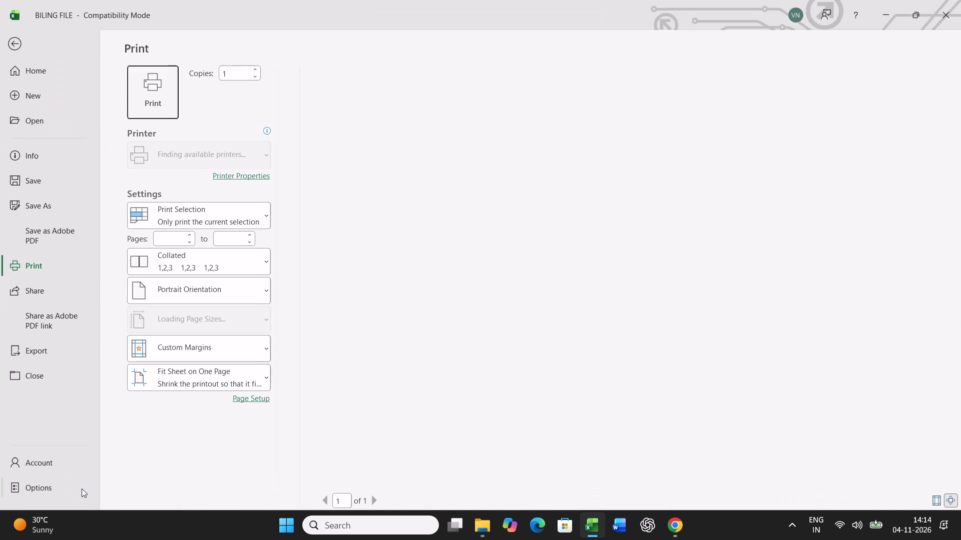
left_click(174, 88)
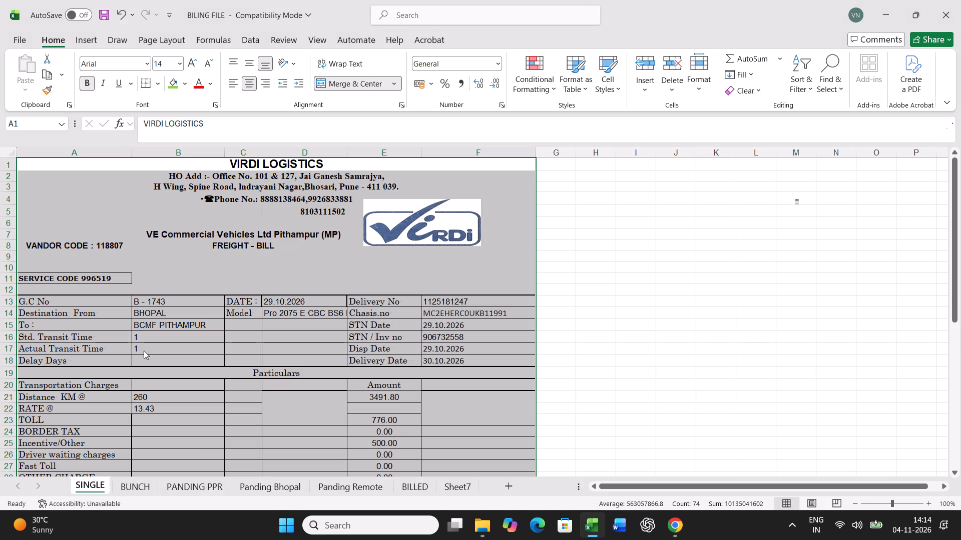
Log the B - 1743 bill row from row 11 of the BUNCH sheet as values into row 42 of the lower table.
left_click(140, 490)
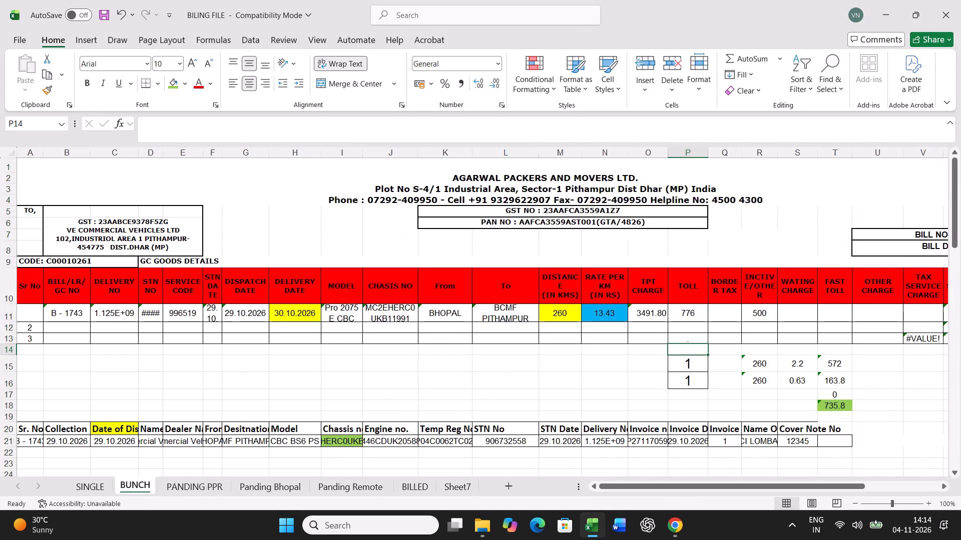
left_click(11, 313)
key("ctrl+c")
scroll(208, 324, "down", 15)
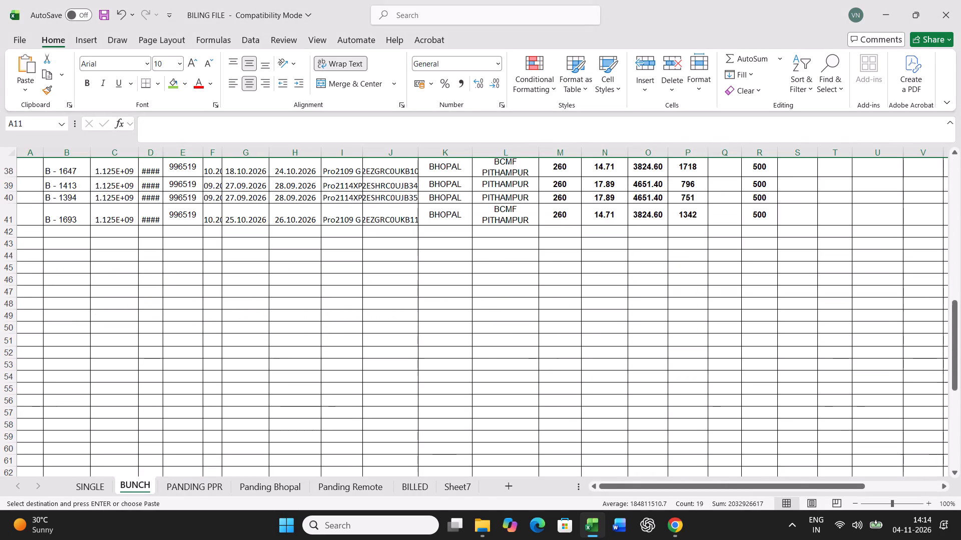
right_click(29, 233)
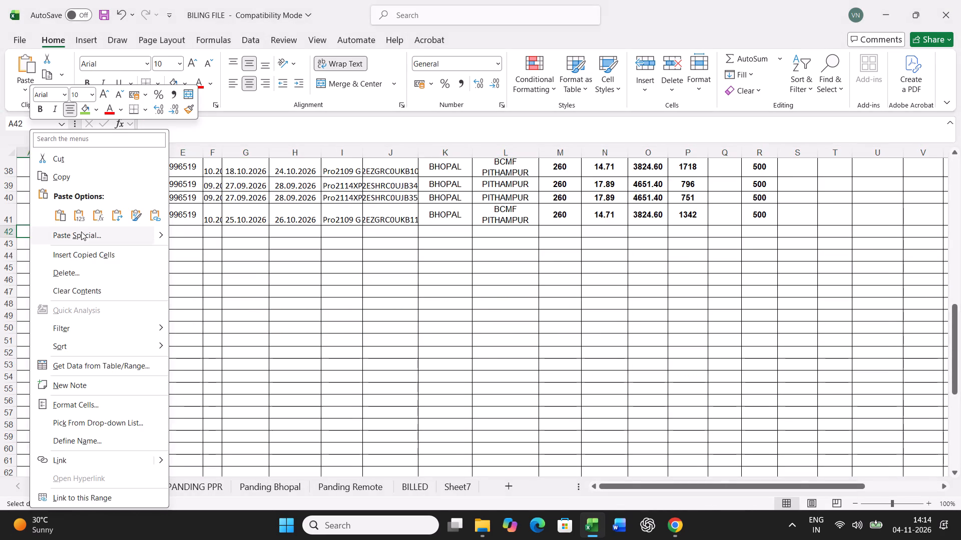
left_click(81, 231)
left_click(38, 207)
left_click(38, 201)
left_click(216, 351)
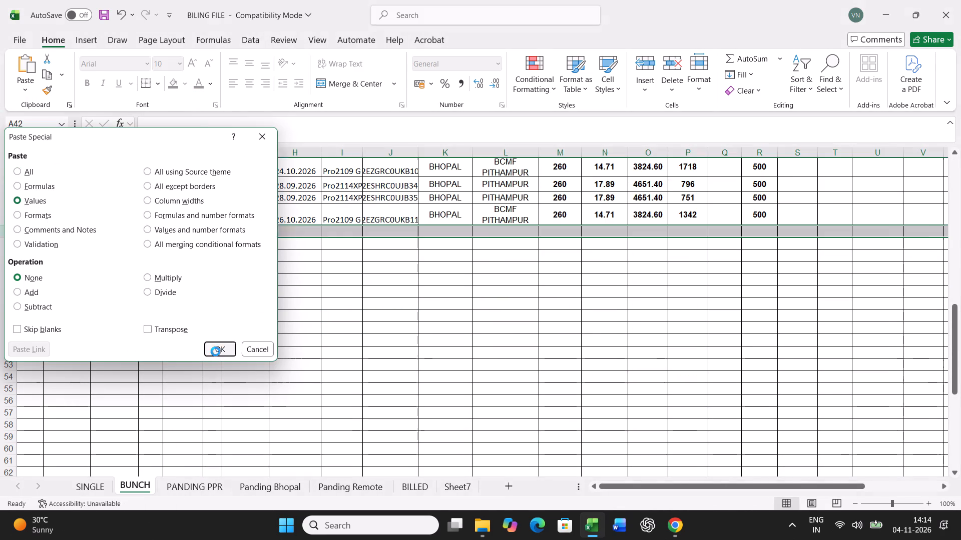
Find chassis number B11985 in the Panding Bhopal sheet and fill its cell green.
left_click(198, 490)
left_click(361, 405)
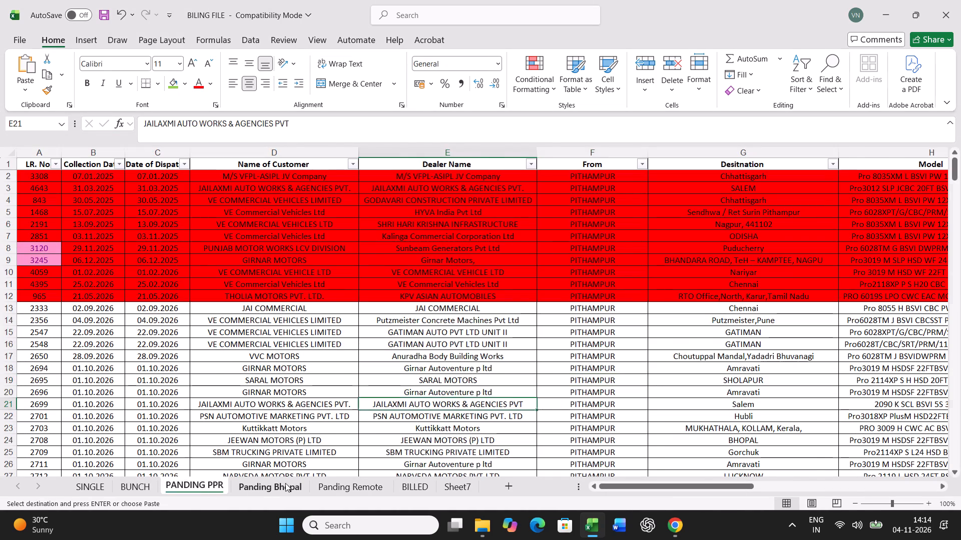
left_click(285, 483)
left_click(374, 393)
key("ctrl+f")
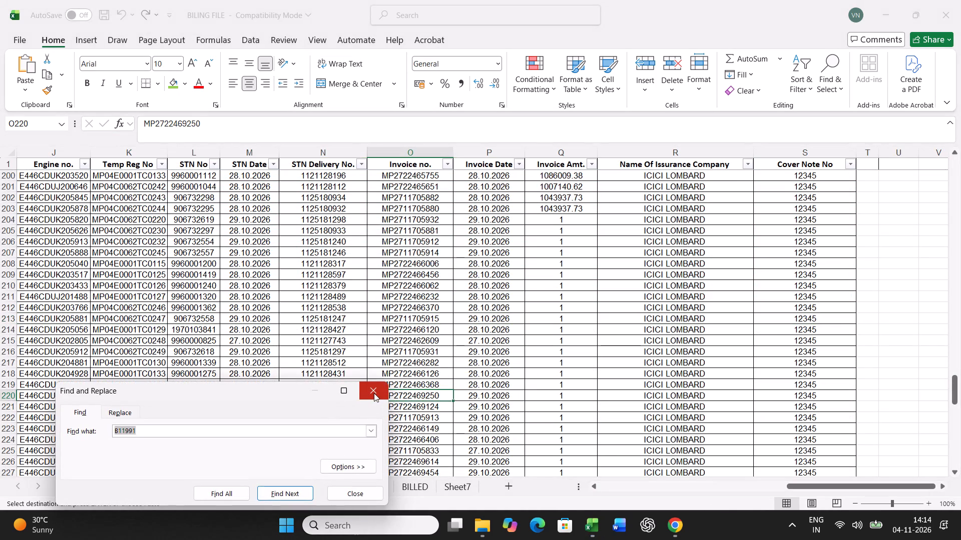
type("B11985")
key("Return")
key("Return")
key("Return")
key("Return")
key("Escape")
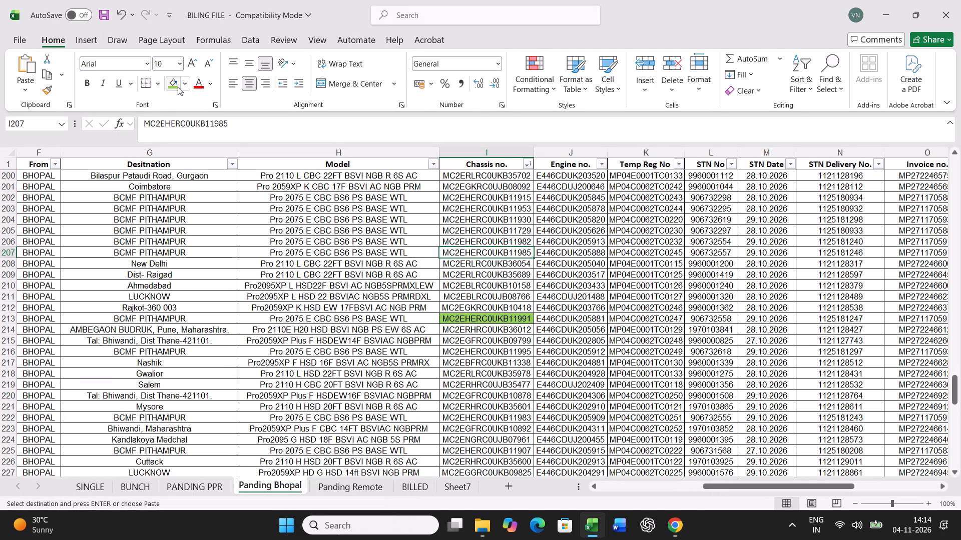
left_click(178, 86)
Copy the full B - 1737 record from the Panding Bhopal sheet into row 21 of the BUNCH sheet.
key("Left")
key("Left")
key("Left")
key("Left")
key("Left")
key("Left")
key("Left")
key("Left")
key("Left")
key("Left")
key("Left")
key("Left")
key("Left")
key("Left")
key("Left")
key("Left")
key("Left")
key("Left")
key("Left")
key("Left")
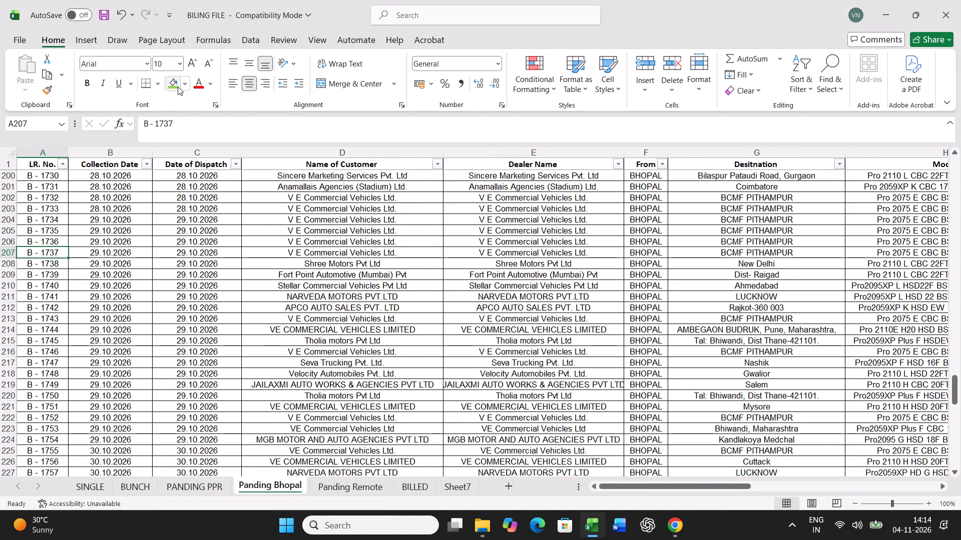
key("ctrl+shift+Right")
key("ctrl+c")
left_click(143, 493)
scroll(153, 416, "up", 3)
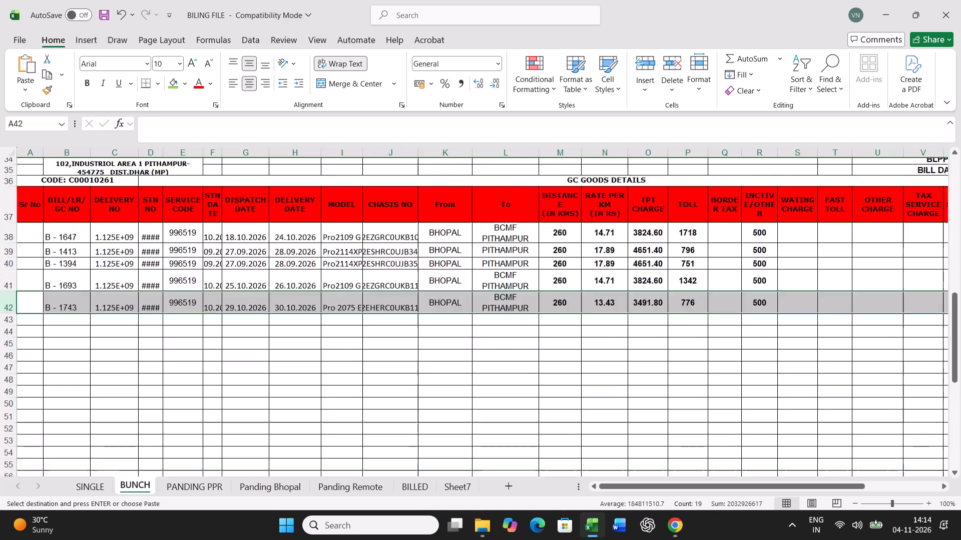
scroll(153, 416, "up", 14)
left_click(34, 440)
key("ctrl+v")
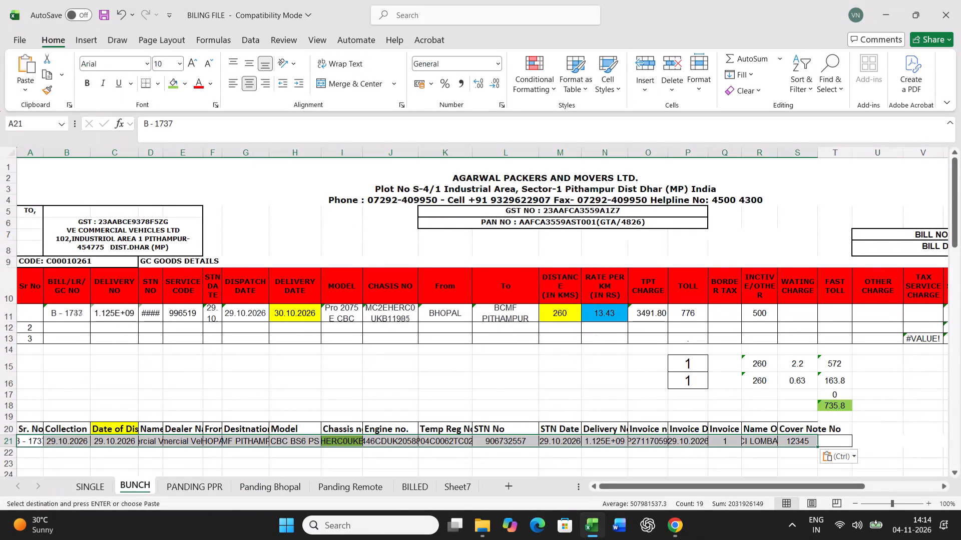
Set the toll in the B - 1737 bill row to 751.
left_click(569, 311)
key("Right")
key("Right")
key("Right")
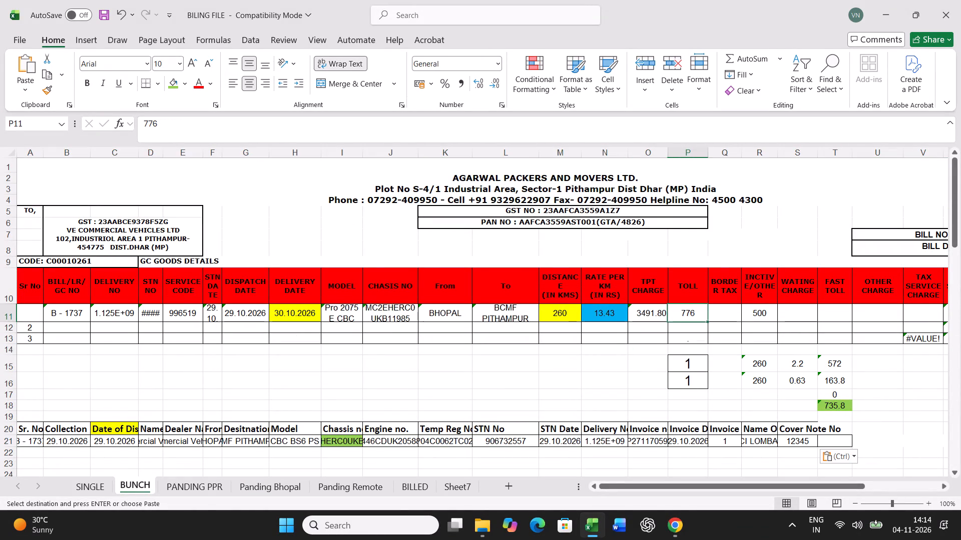
type("751")
key("Return")
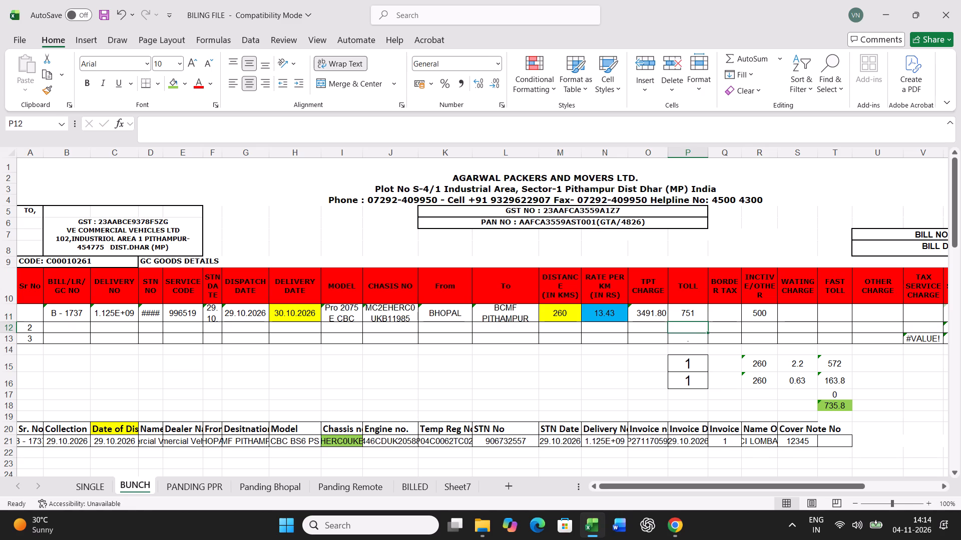
Print one copy of the B - 1737 freight bill from the SINGLE sheet.
left_click(107, 489)
key("ctrl+p")
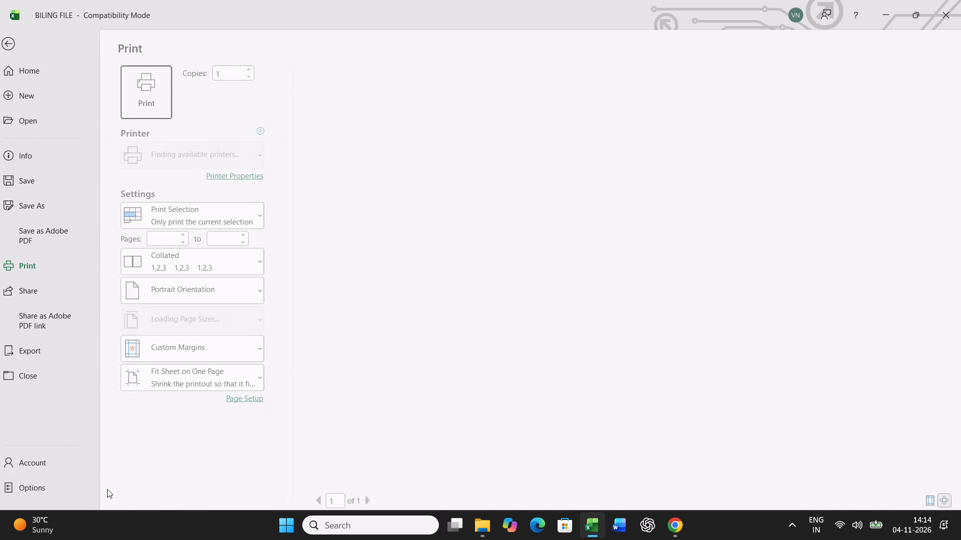
left_click(165, 90)
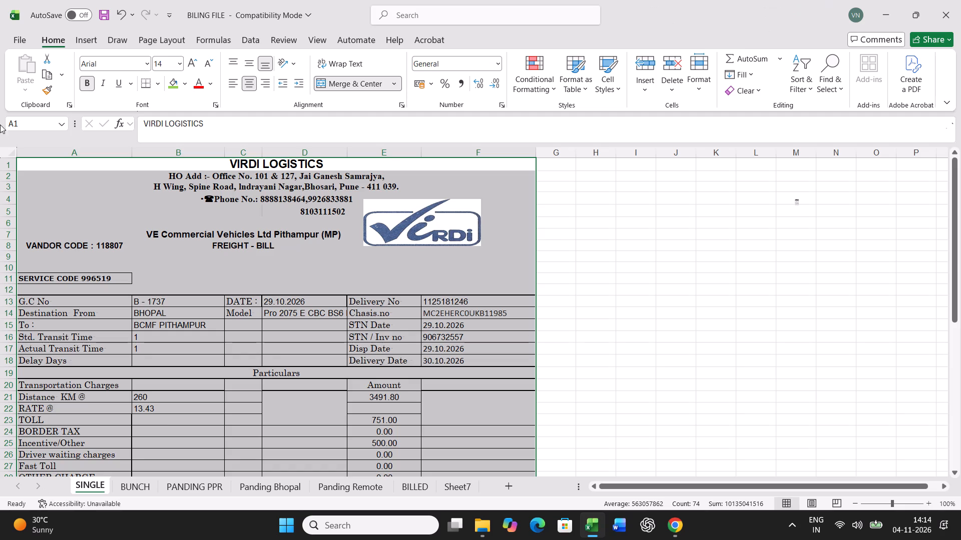
Log the B - 1737 bill row from row 11 of the BUNCH sheet as values into row 43 of the lower table.
left_click(147, 486)
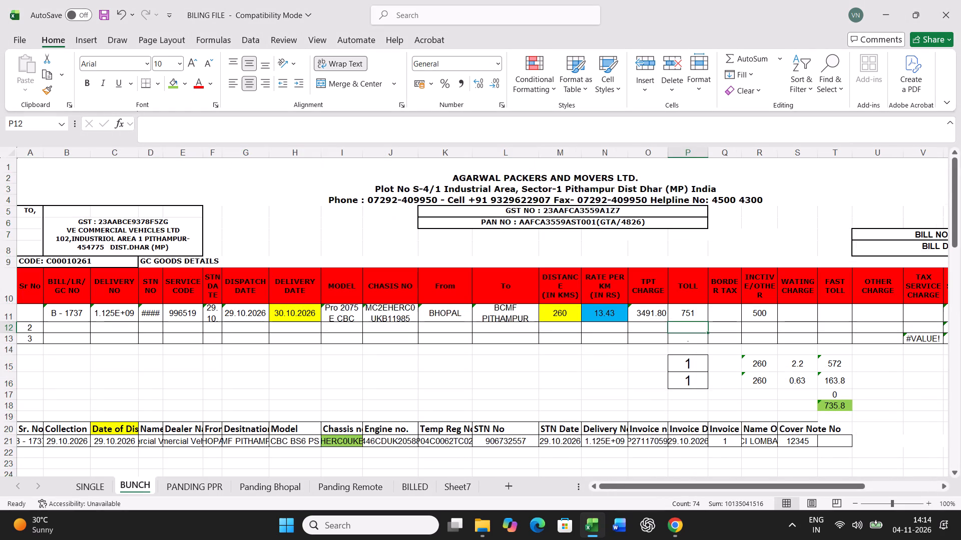
left_click(7, 309)
key("ctrl+c")
scroll(166, 315, "down", 15)
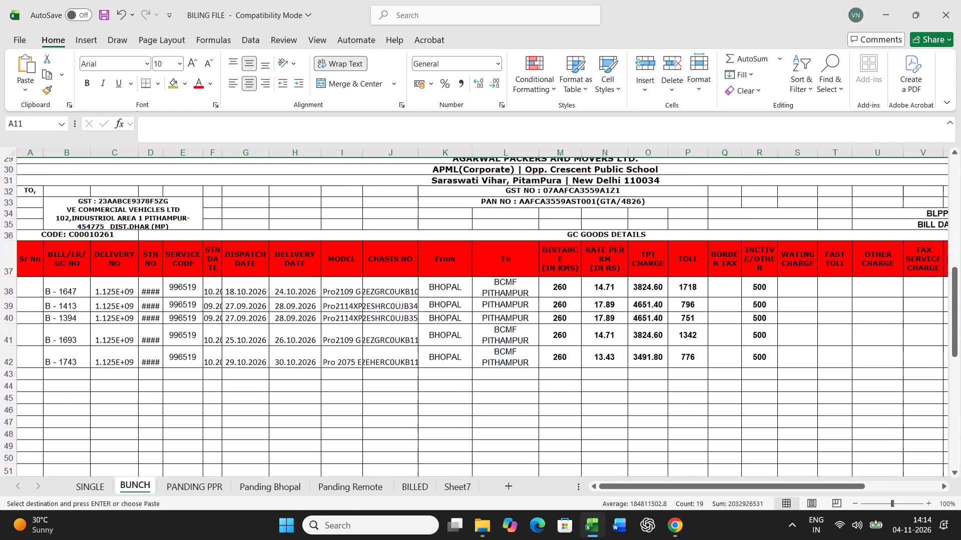
right_click(33, 255)
left_click(80, 241)
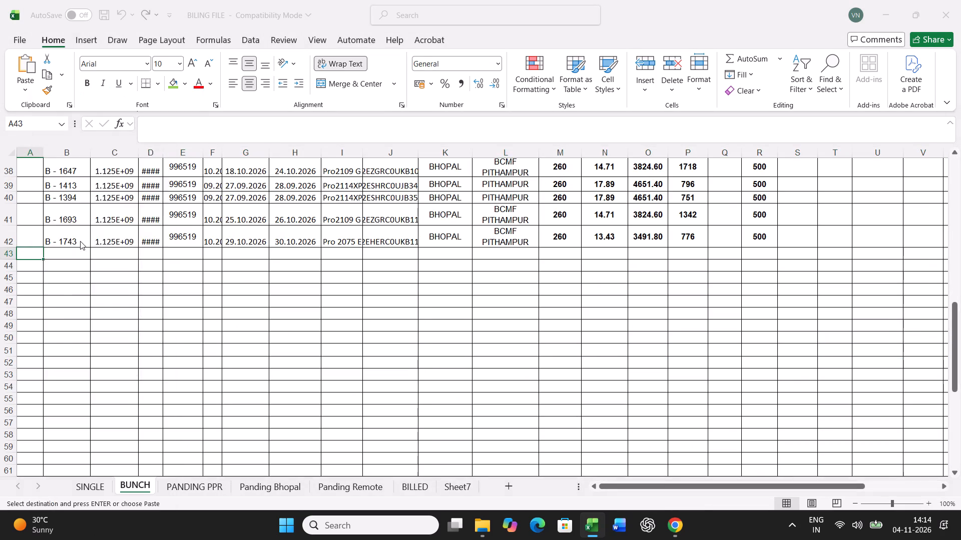
left_click(27, 206)
left_click(220, 363)
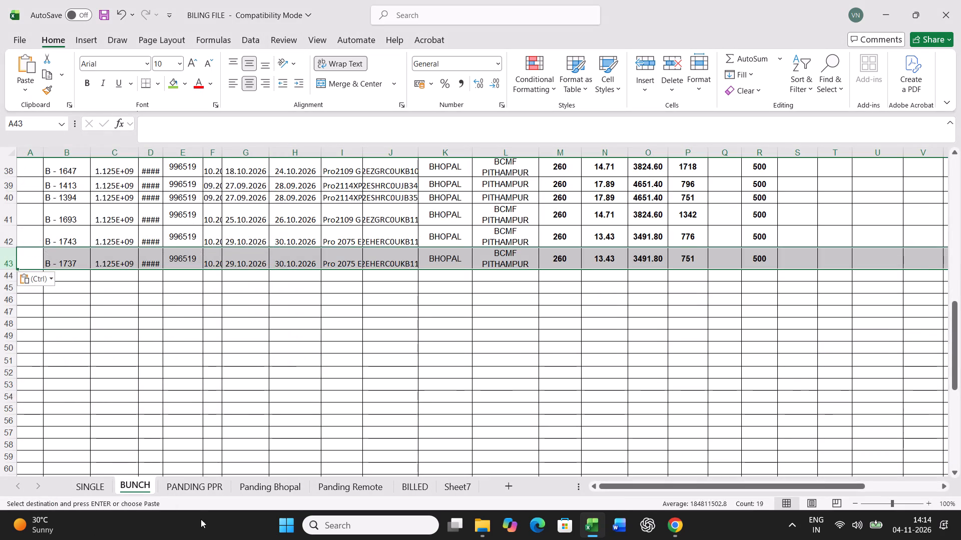
left_click(199, 489)
left_click(252, 486)
left_click(364, 385)
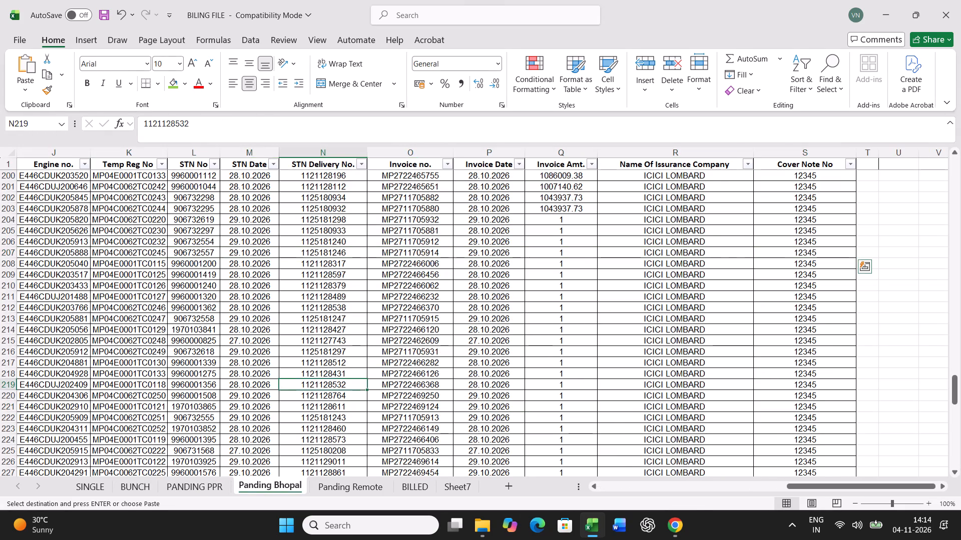
key("ctrl+f")
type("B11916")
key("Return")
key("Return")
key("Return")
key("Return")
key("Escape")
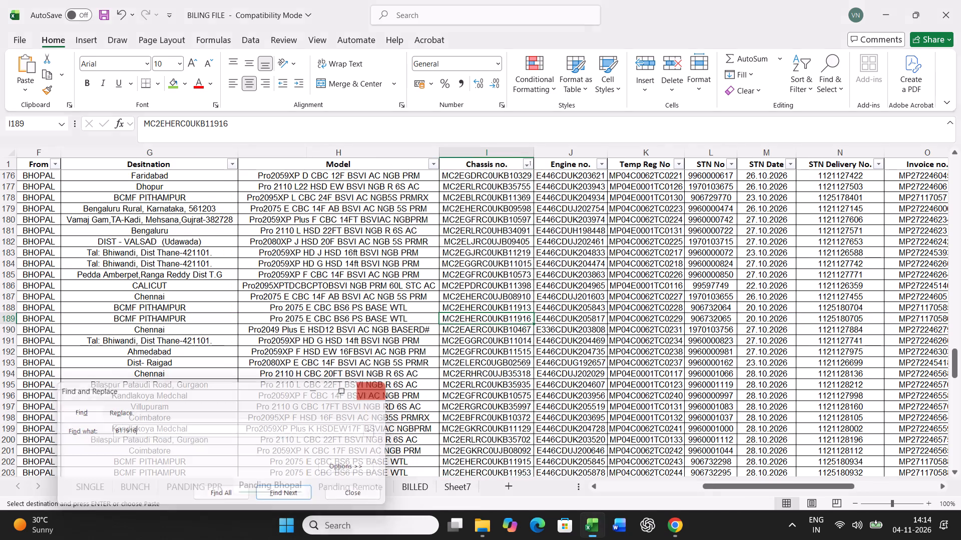
left_click(174, 84)
Copy the B - 1719 dispatch row (chassis B11916) from Panding Bhopal into row 21 of the BUNCH sheet.
key("Left")
key("Left")
key("Left")
key("Left")
key("Left")
key("Left")
key("Left")
key("Left")
key("Left")
key("Left")
key("Left")
key("Left")
key("Left")
key("Left")
key("Left")
key("Left")
key("Left")
key("Left")
key("Left")
key("Left")
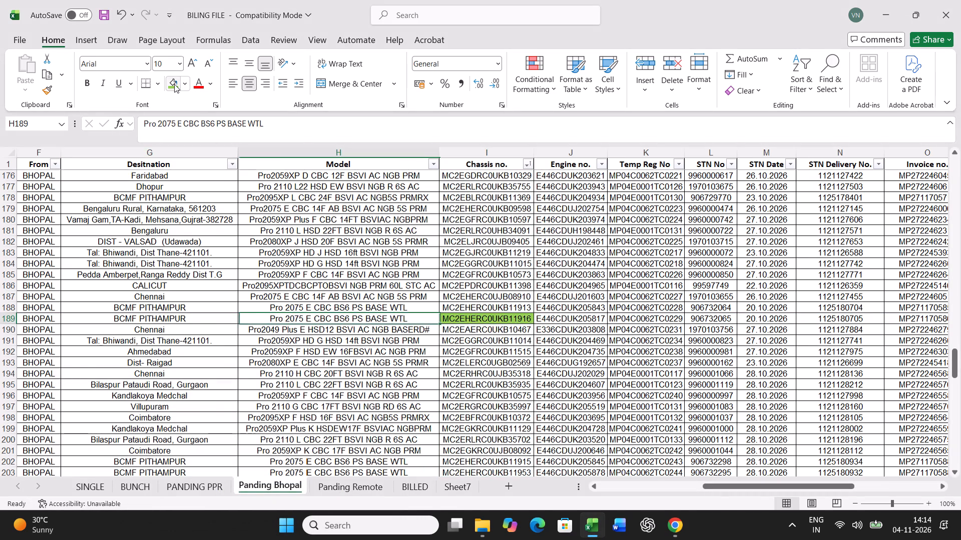
key("ctrl+shift+Right")
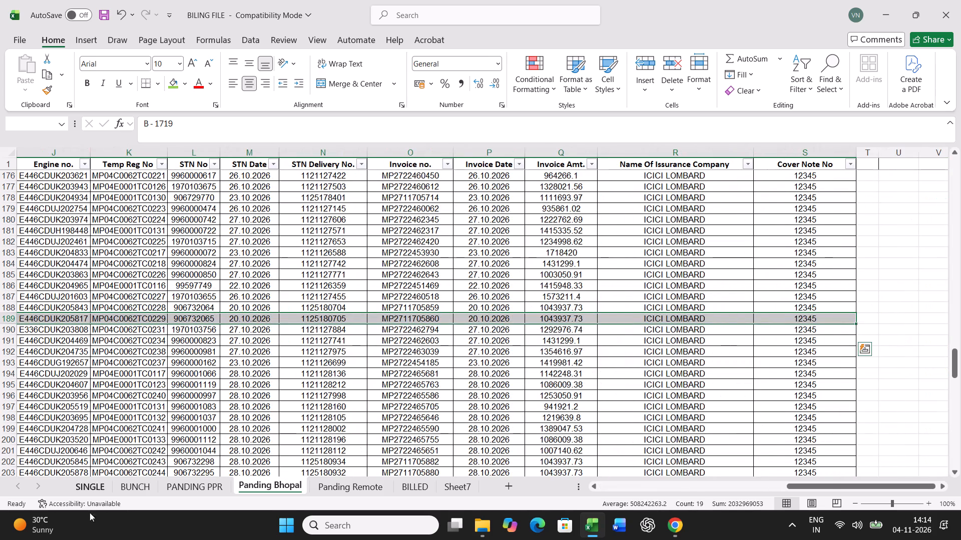
key("ctrl+c")
left_click(150, 487)
scroll(156, 446, "up", 16)
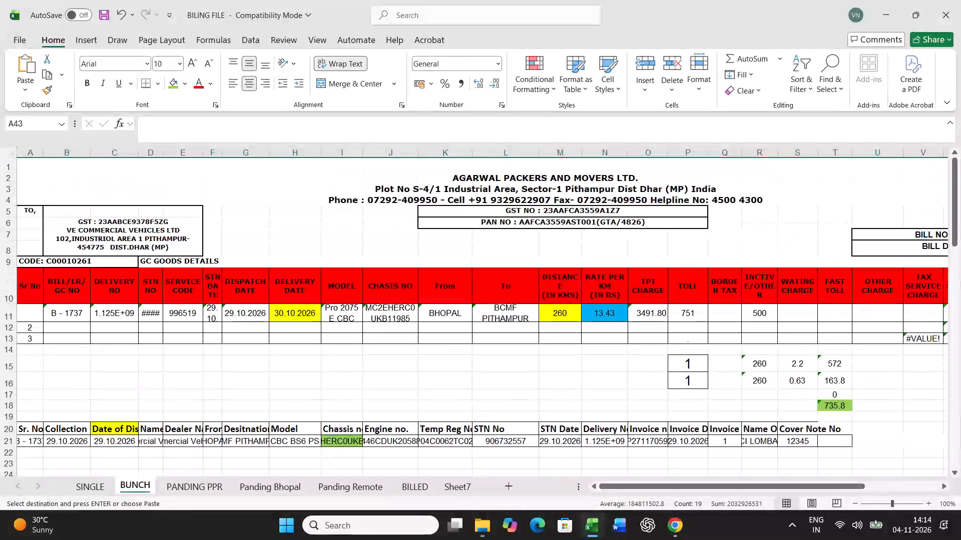
left_click(36, 440)
key("ctrl+v")
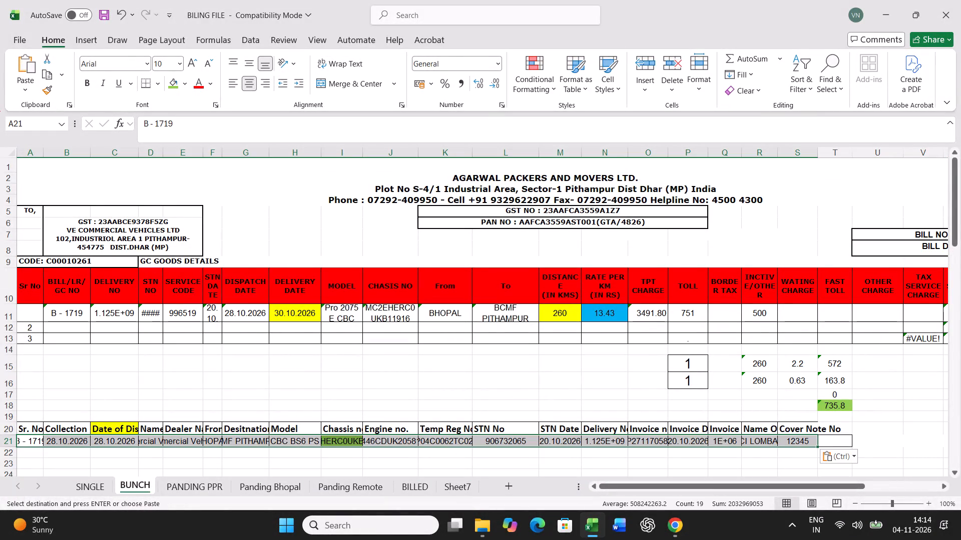
Set the delivery date in the B - 1719 bill row of the BUNCH sheet to 29.10.2026.
left_click(304, 312)
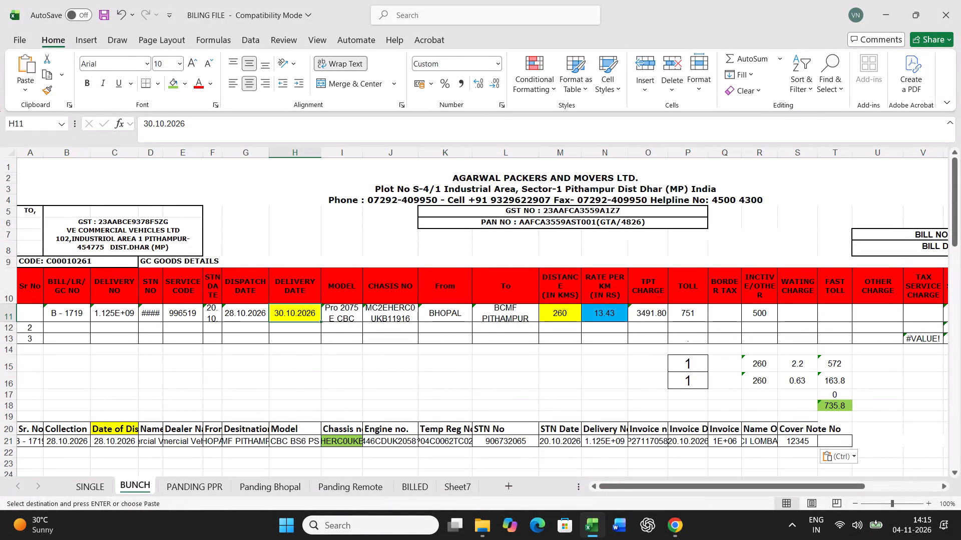
type("29.10.2026")
key("Return")
Set the toll in the B - 1719 bill row to 656.
key("Up")
key("Right")
key("Right")
key("Right")
key("Right")
key("Right")
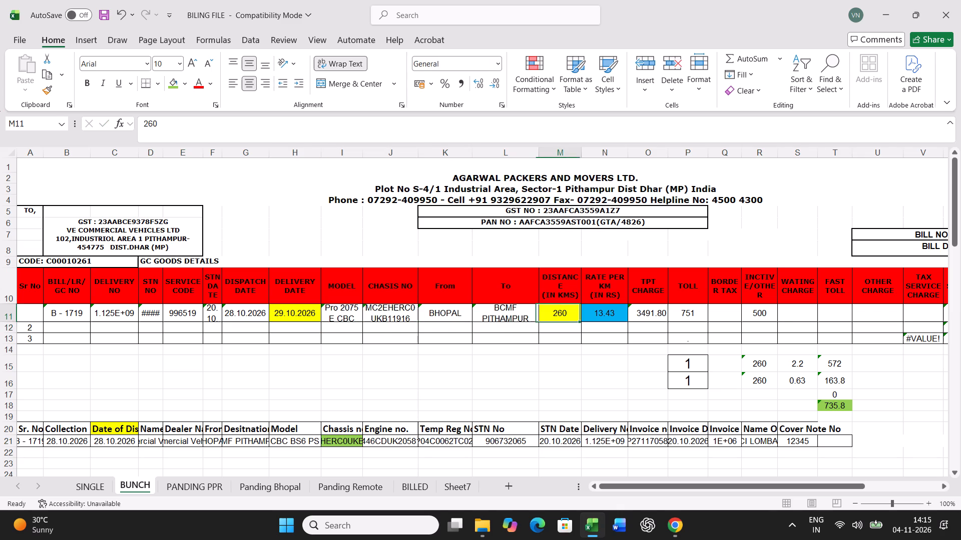
key("Right")
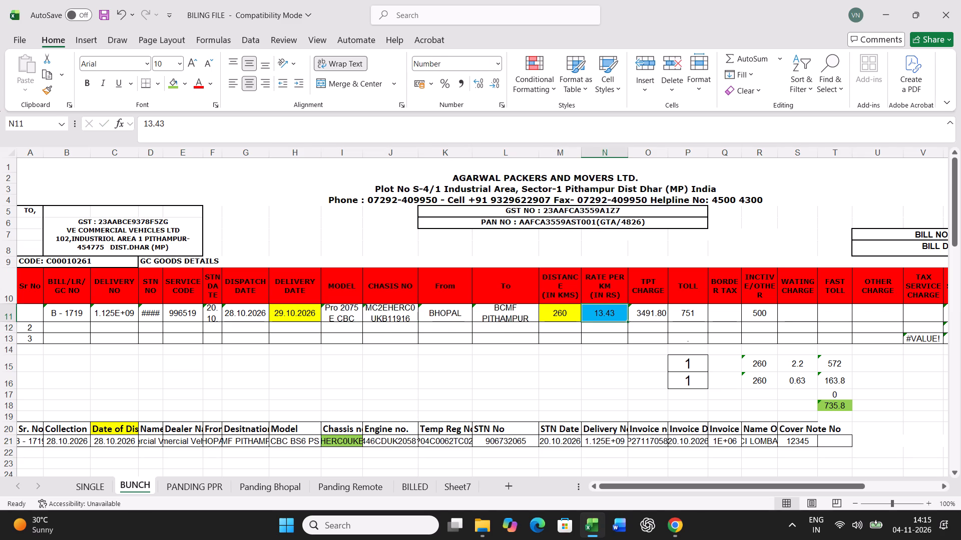
key("Right")
key("Right")
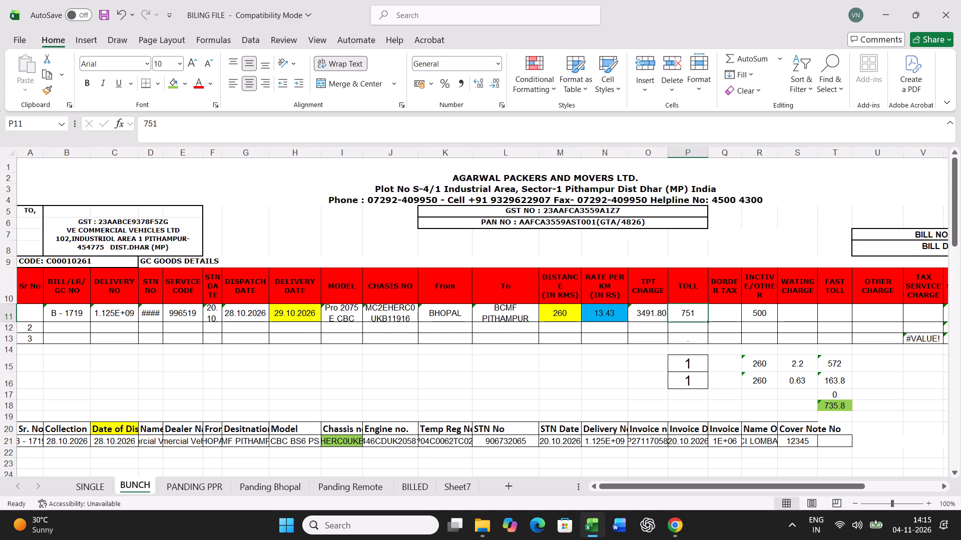
type("656")
key("Return")
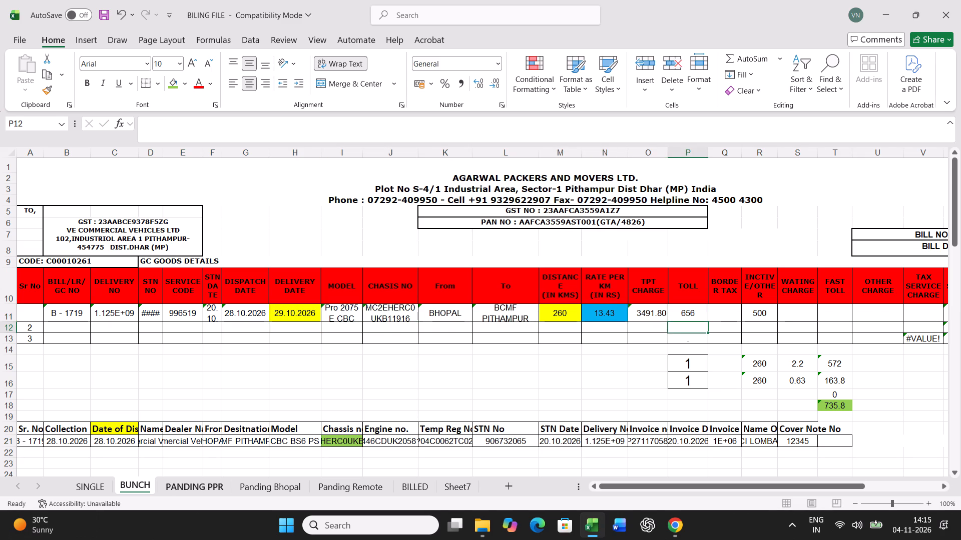
Print the B - 1719 freight bill from the SINGLE sheet.
left_click(104, 480)
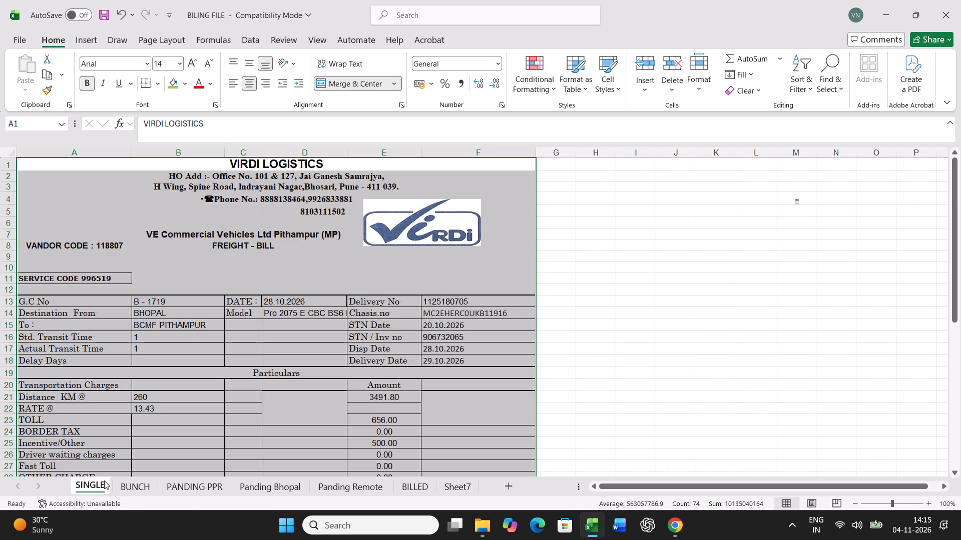
key("ctrl+p")
left_click(168, 94)
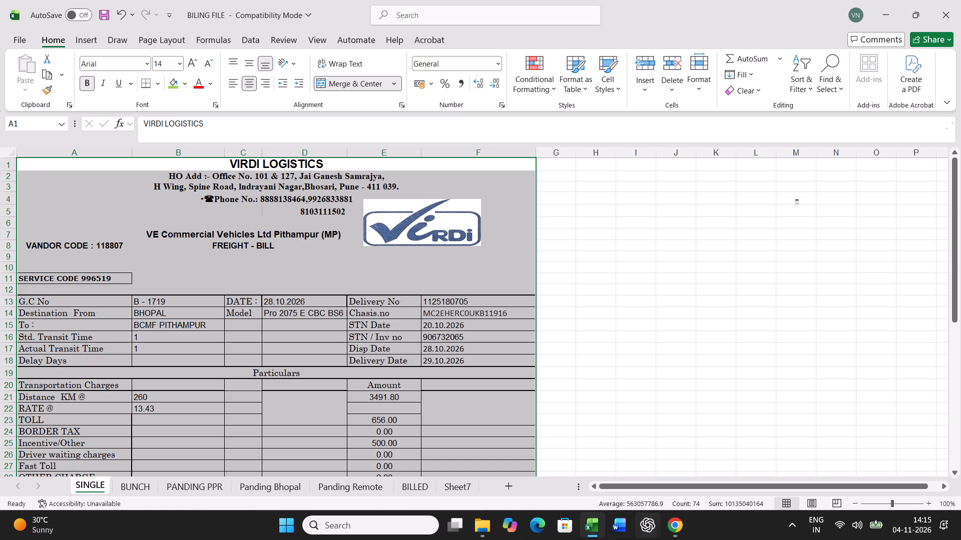
Switch to the Chrome browser window.
left_click(668, 531)
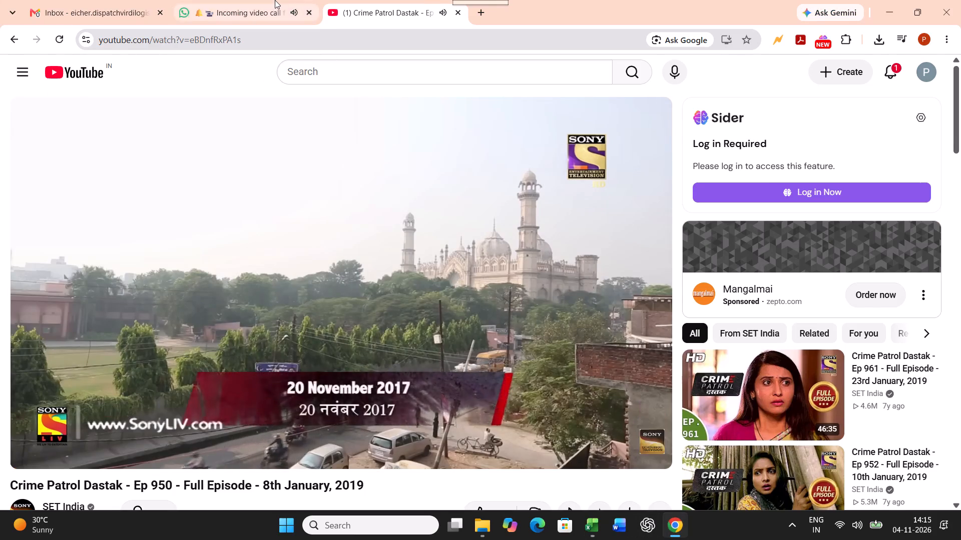
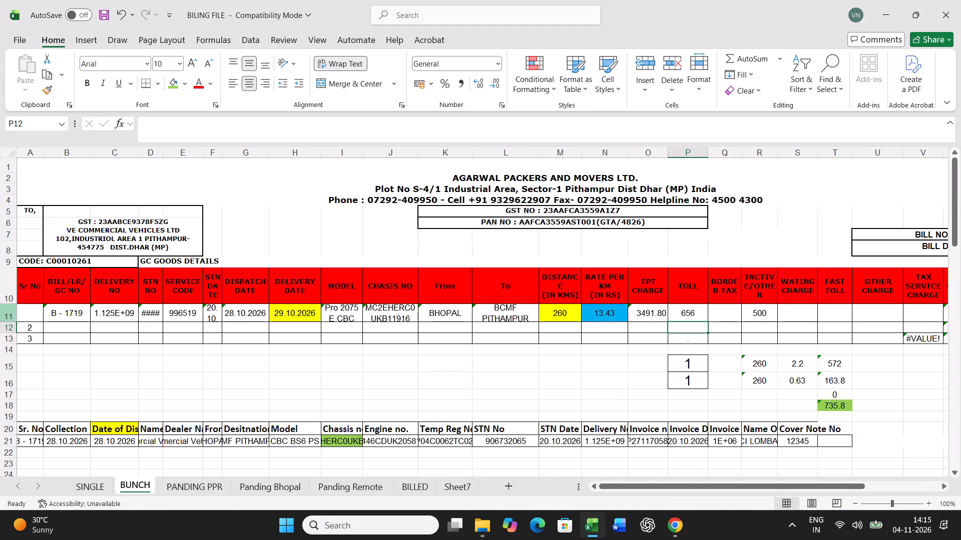
Log the B - 1719 bill row as values in the first empty row, row 44, of the BUNCH lower table.
left_click(7, 313)
key("ctrl+c")
scroll(275, 363, "down", 13)
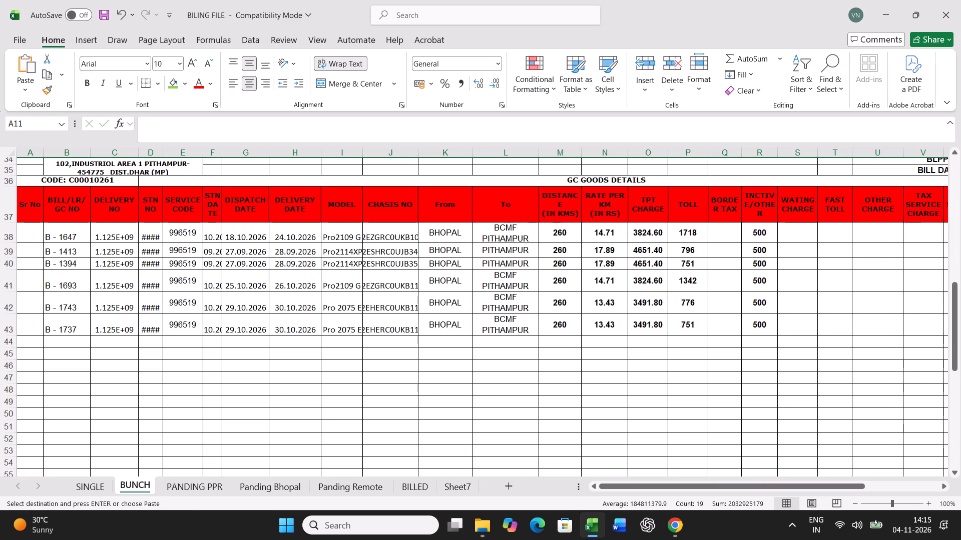
right_click(39, 340)
left_click(99, 234)
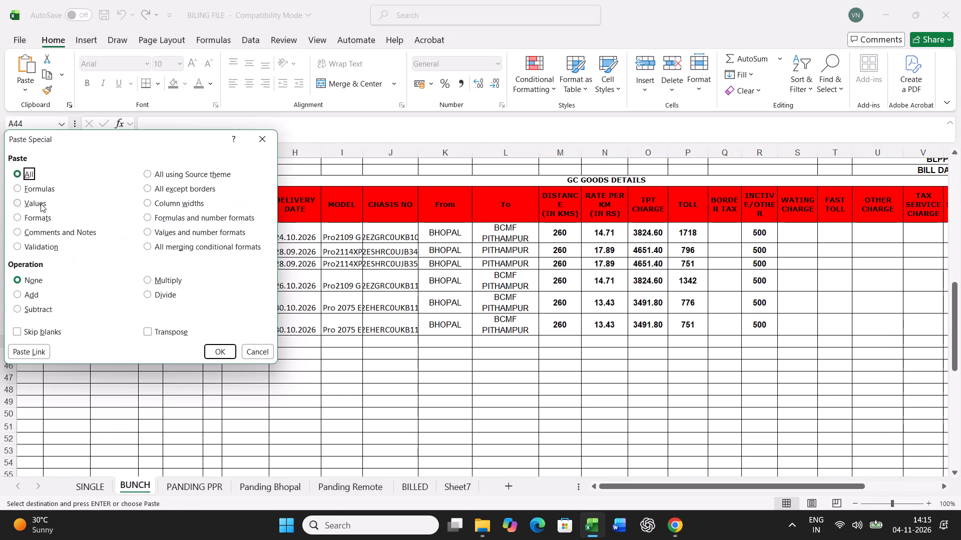
left_click(41, 203)
left_click(223, 351)
Find chassis B11953 in the Panding Bhopal sheet and fill its chassis cell green.
left_click(276, 482)
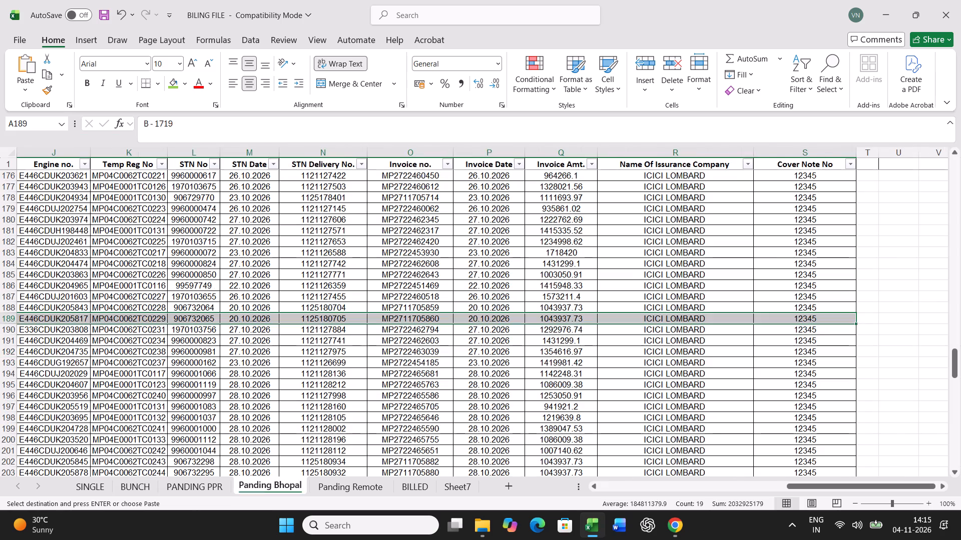
left_click(357, 411)
key("ctrl+f")
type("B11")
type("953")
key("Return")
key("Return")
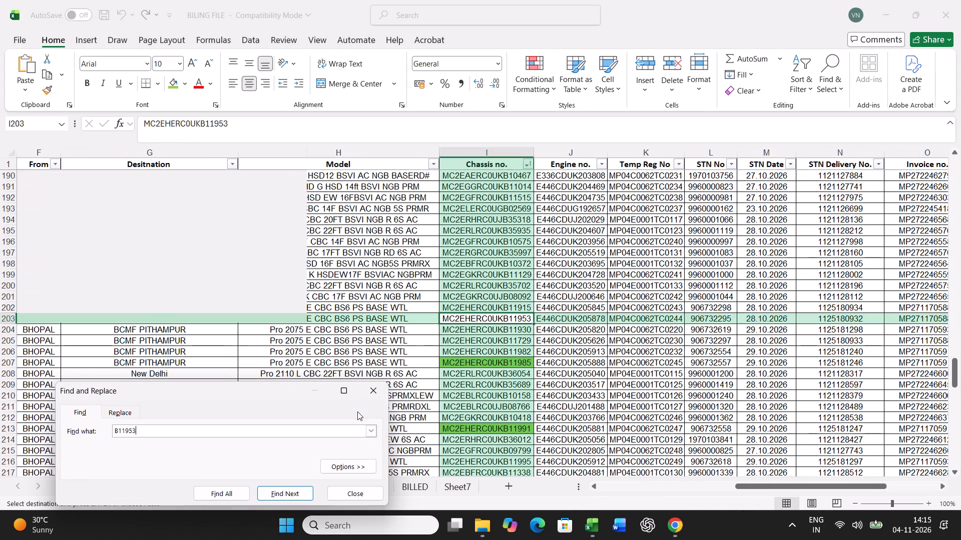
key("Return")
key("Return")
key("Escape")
left_click(175, 87)
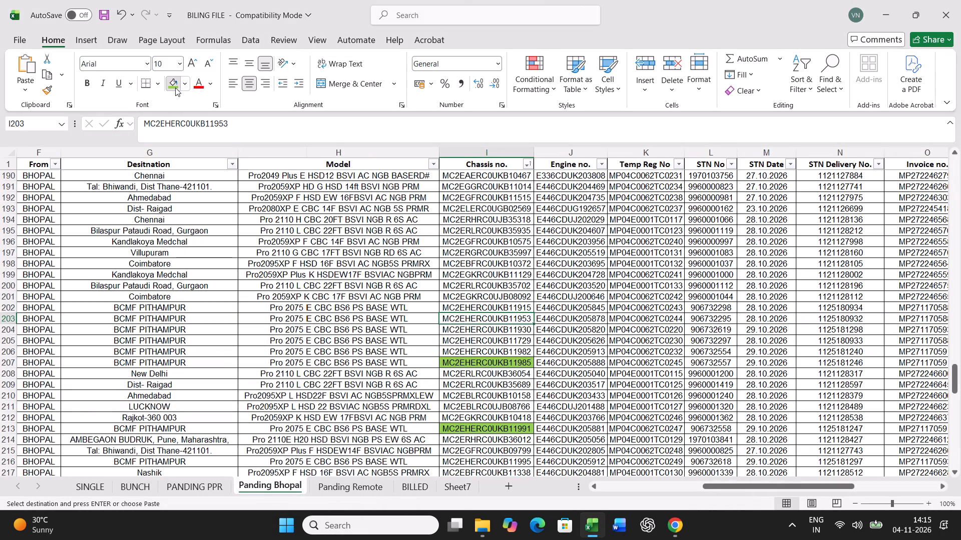
Copy the full B - 1733 dispatch record from Panding Bhopal into the source data row, row 21, of the BUNCH sheet.
key("Left")
key("Left")
key("Left")
key("Left")
key("Left")
key("Left")
key("Left")
key("Left")
key("Left")
key("Left")
key("Left")
key("Left")
key("Left")
key("Left")
key("Left")
key("Left")
key("Left")
key("Left")
key("Left")
key("Left")
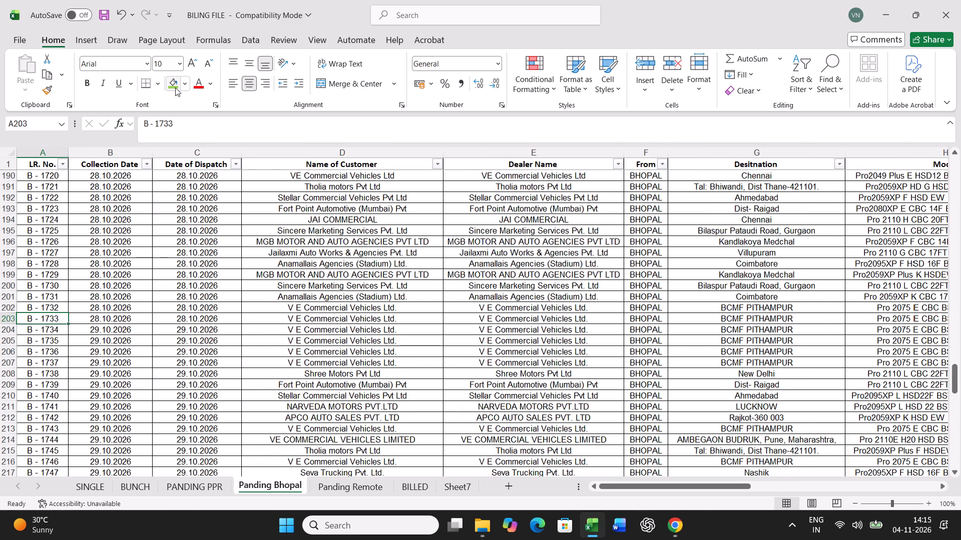
key("ctrl+shift+Right")
key("ctrl+c")
left_click(143, 477)
scroll(191, 436, "up", 9)
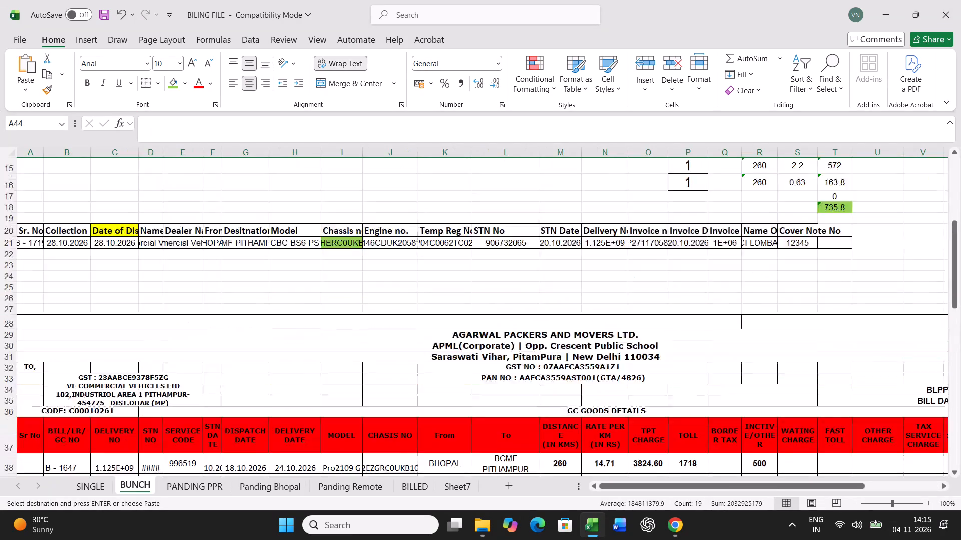
scroll(191, 436, "up", 6)
left_click(32, 444)
key("ctrl+v")
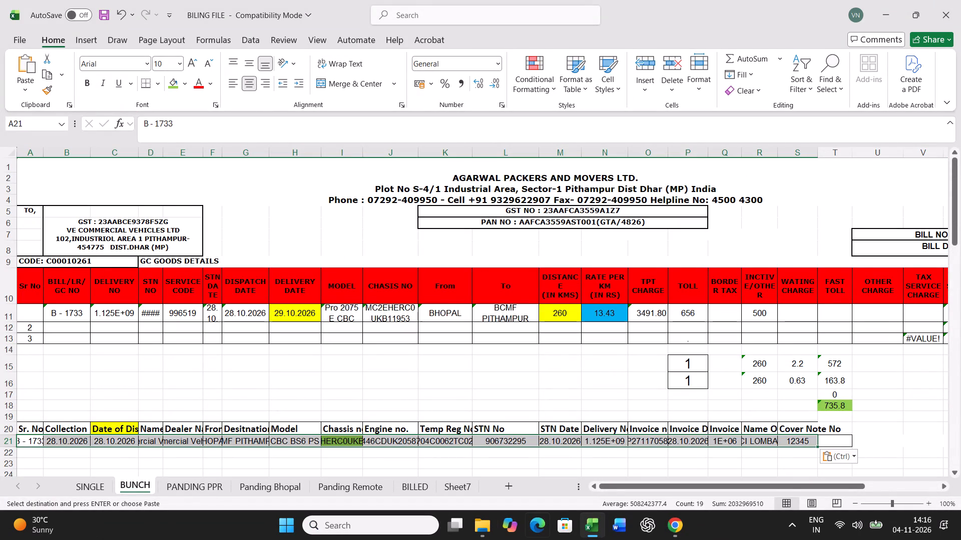
Set the toll in the B - 1733 bill row to 741.
left_click(615, 314)
key("Right")
key("Right")
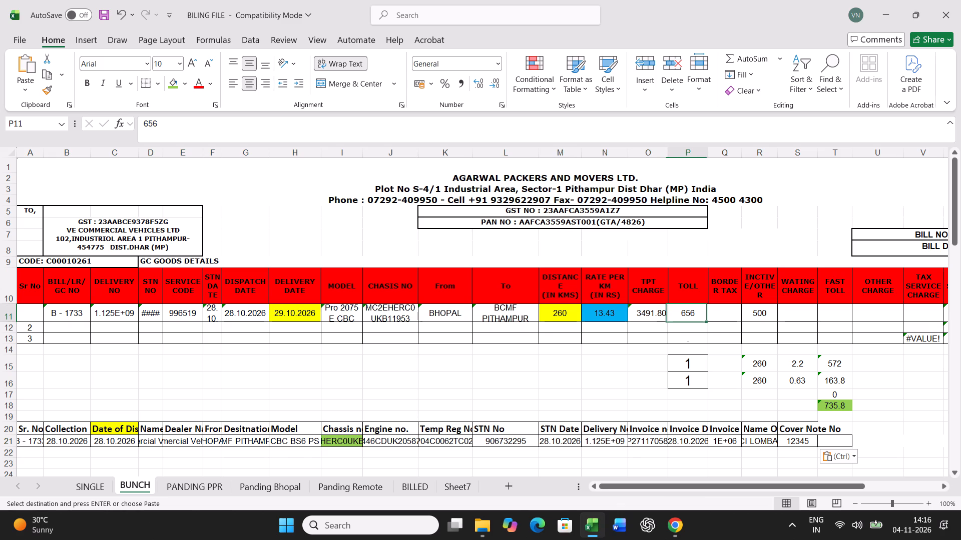
type("741")
key("Return")
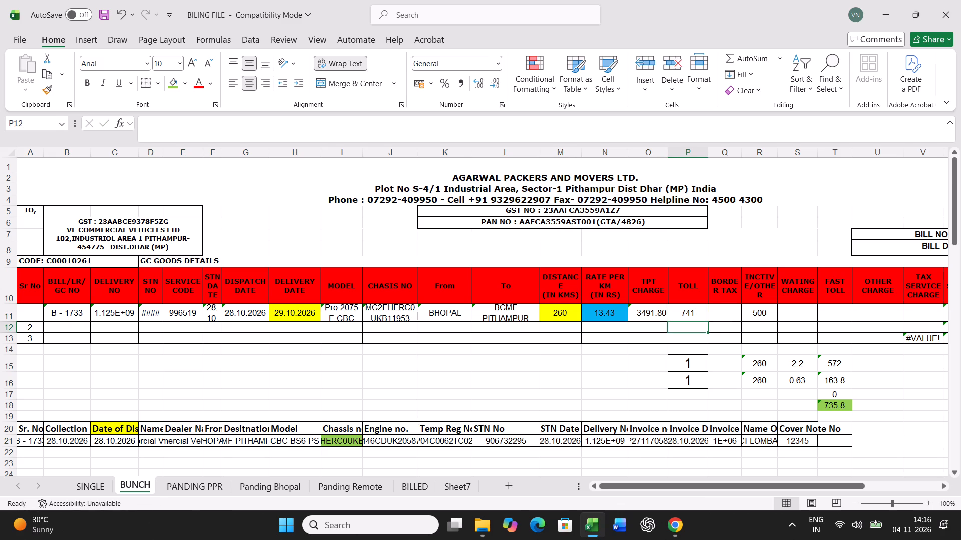
Print the B - 1733 freight bill from the SINGLE sheet.
left_click(89, 486)
key("ctrl+p")
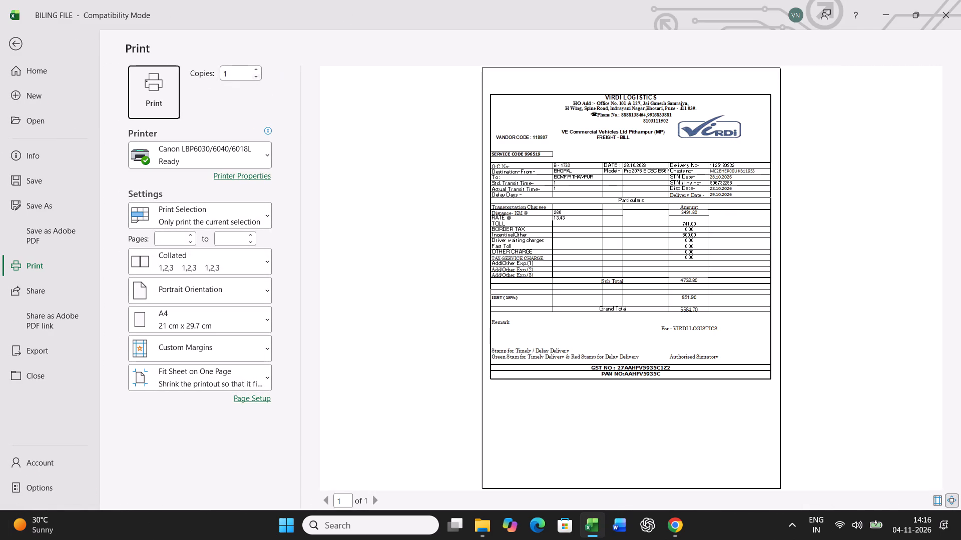
left_click(145, 97)
Log the B - 1733 bill row as values in the first empty row, row 45, of the BUNCH lower table.
left_click(138, 489)
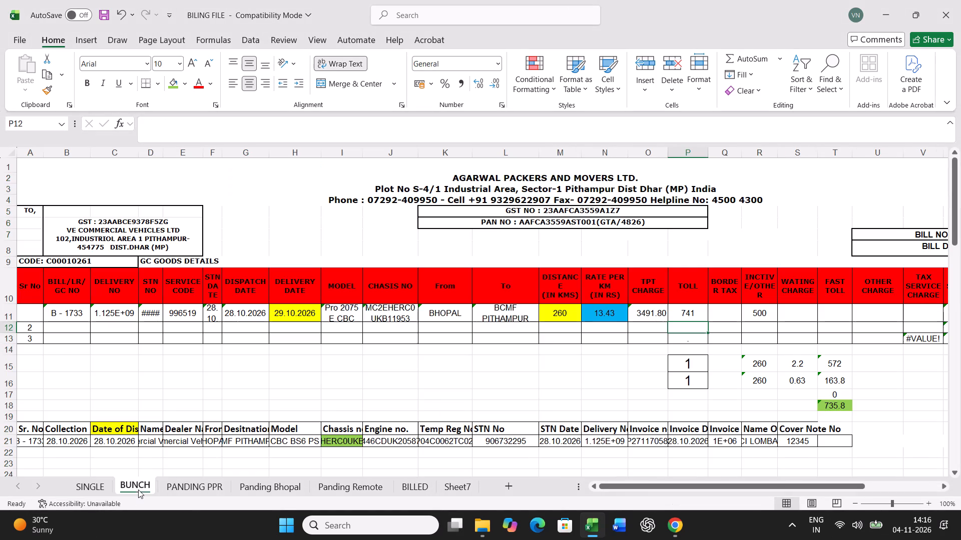
left_click(1, 314)
key("ctrl+c")
scroll(332, 360, "down", 11)
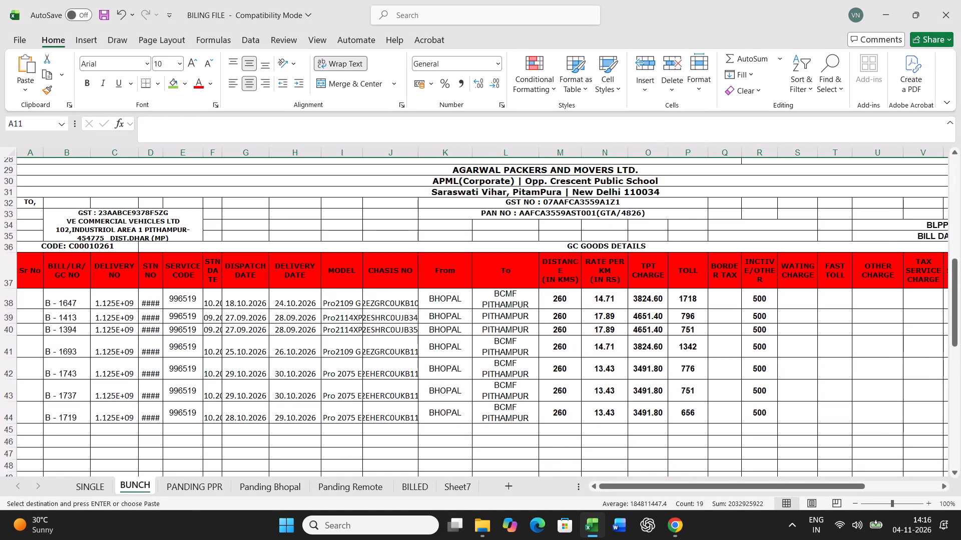
scroll(259, 370, "down", 3)
right_click(26, 330)
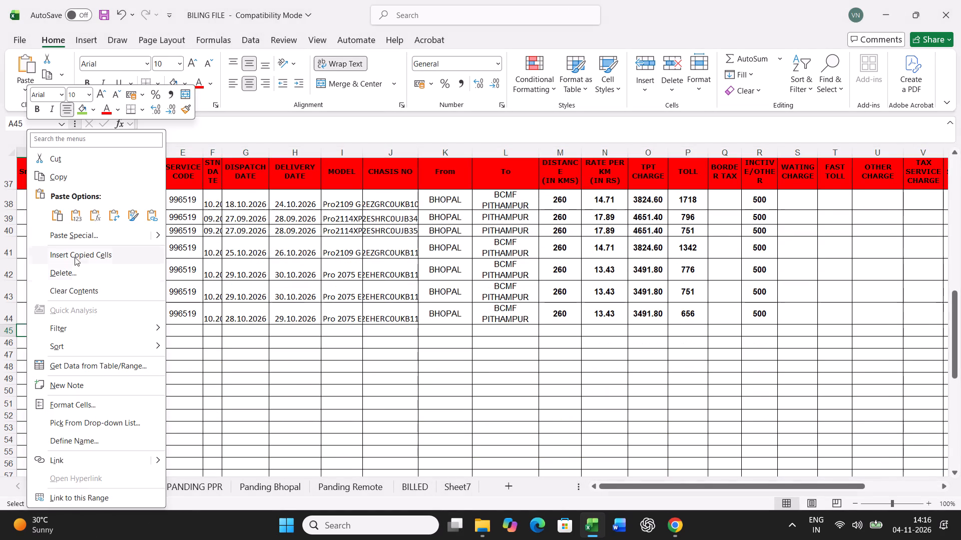
left_click(81, 238)
left_click(35, 212)
left_click(225, 353)
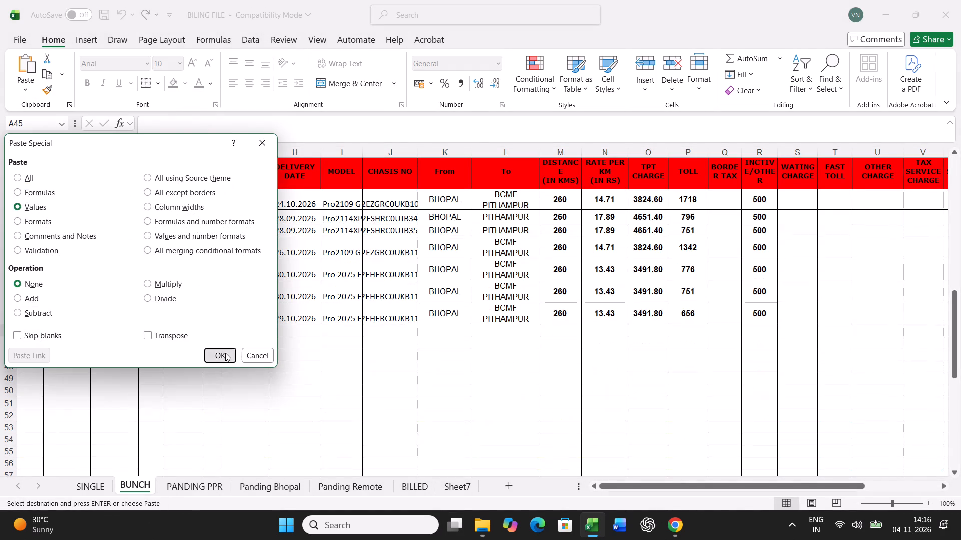
Find chassis B11913 in the Panding Bhopal sheet and fill its chassis cell green.
left_click(251, 483)
left_click(359, 416)
key("ctrl+f")
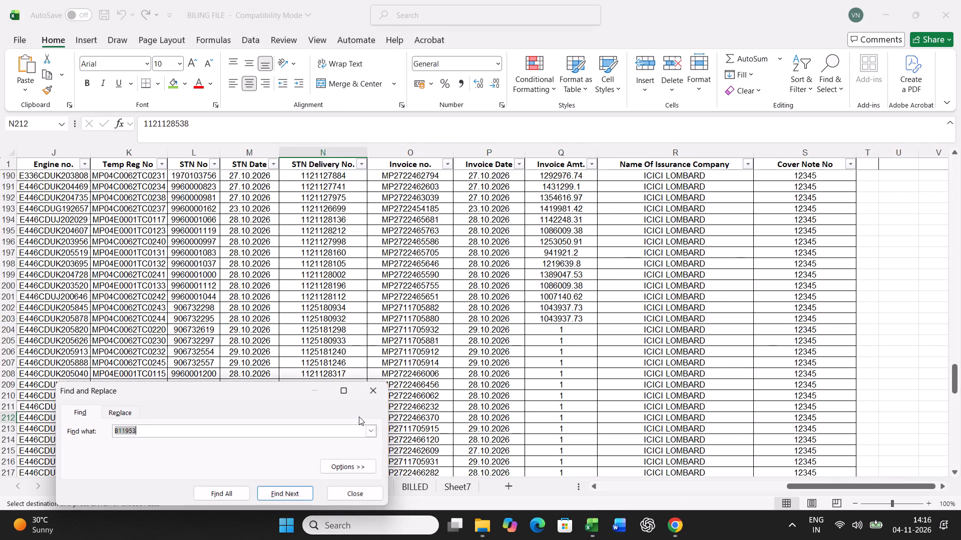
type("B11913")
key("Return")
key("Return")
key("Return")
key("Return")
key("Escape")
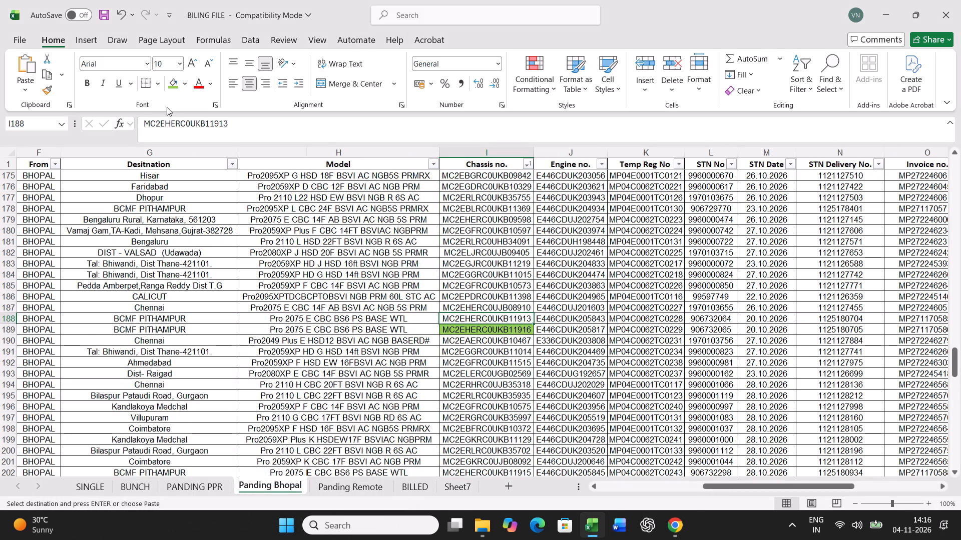
left_click(174, 86)
Copy the full B - 1718 dispatch record from Panding Bhopal into the source data row, row 21, of the BUNCH sheet.
key("Left")
key("Left")
key("Left")
key("Left")
key("Left")
key("Left")
key("Left")
key("Left")
key("Left")
key("Left")
key("Left")
key("Left")
key("Left")
key("Left")
key("Left")
key("Left")
key("Left")
key("Left")
key("Left")
key("Left")
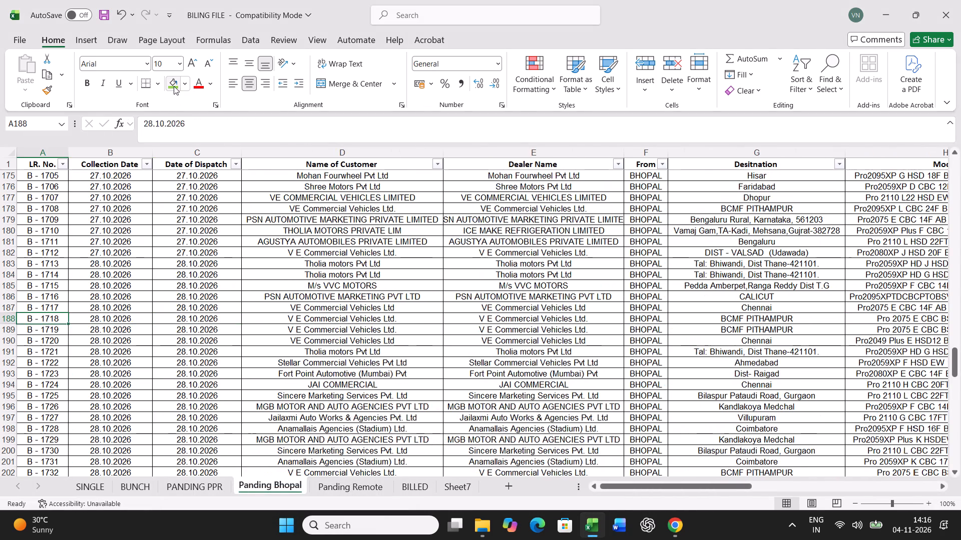
key("ctrl+shift+Right")
key("ctrl+c")
left_click(139, 490)
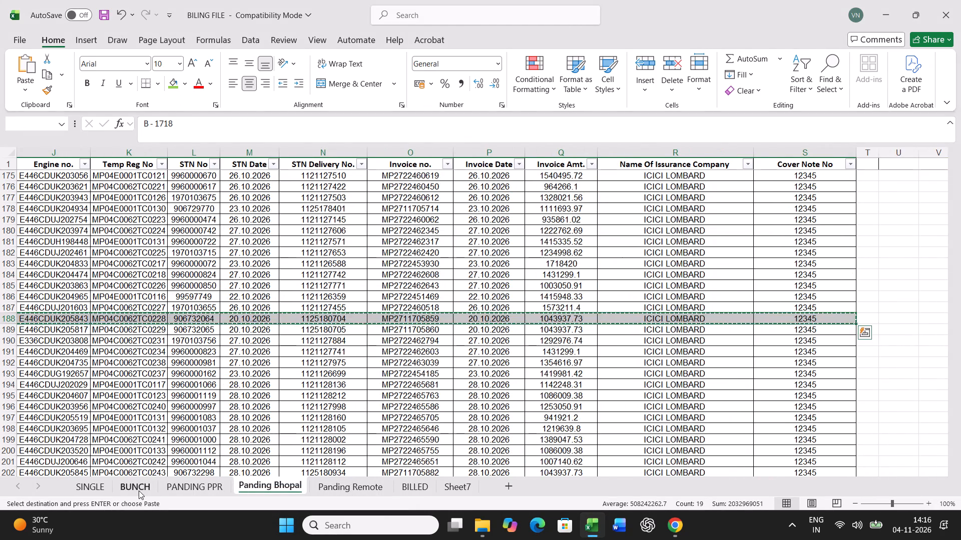
scroll(149, 442, "up", 15)
left_click(28, 445)
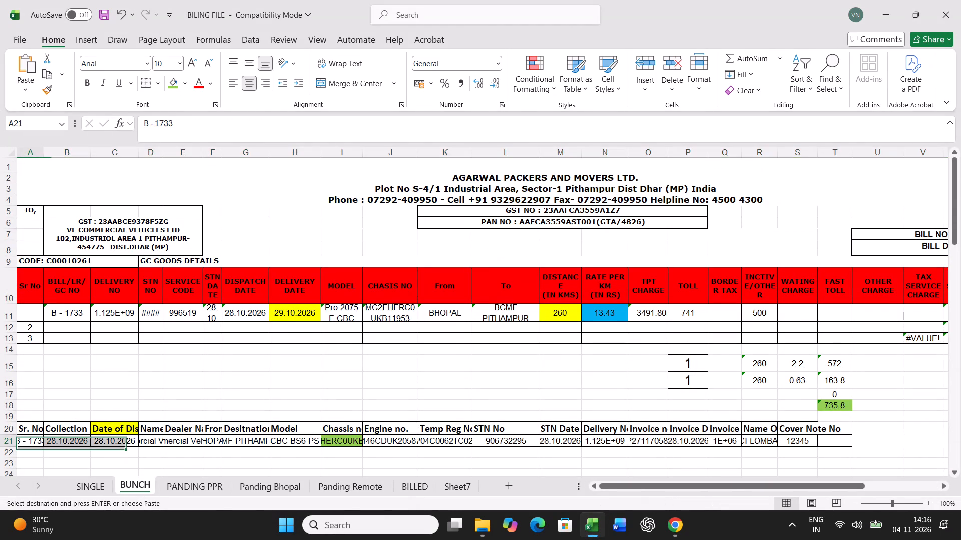
key("ctrl+v")
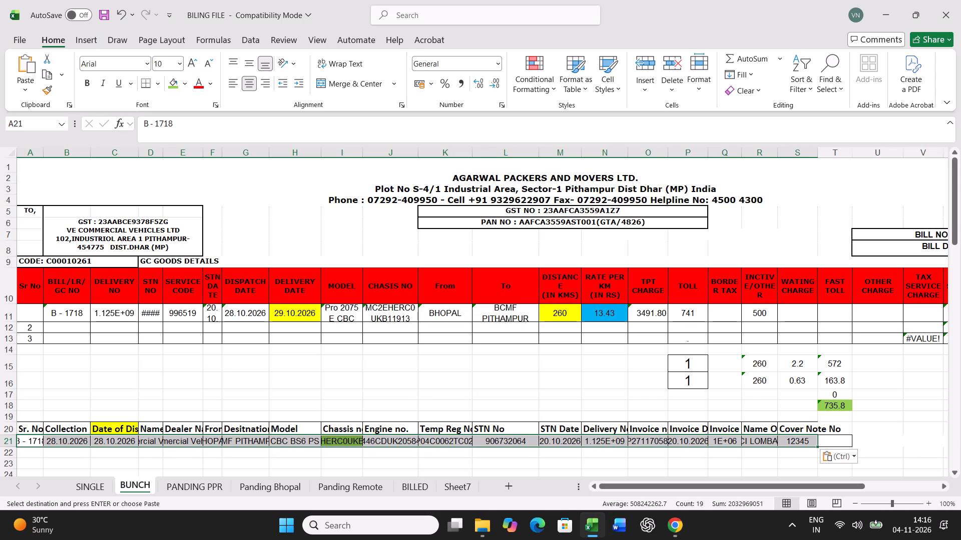
Set the toll in the B - 1718 bill row to 656.
left_click(300, 310)
left_click(597, 314)
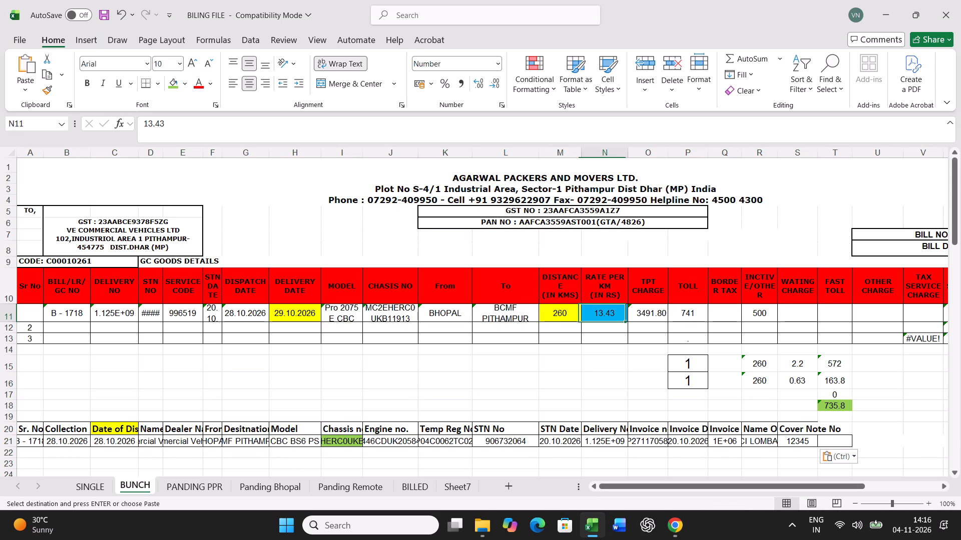
key("Right")
key("Right")
type("656")
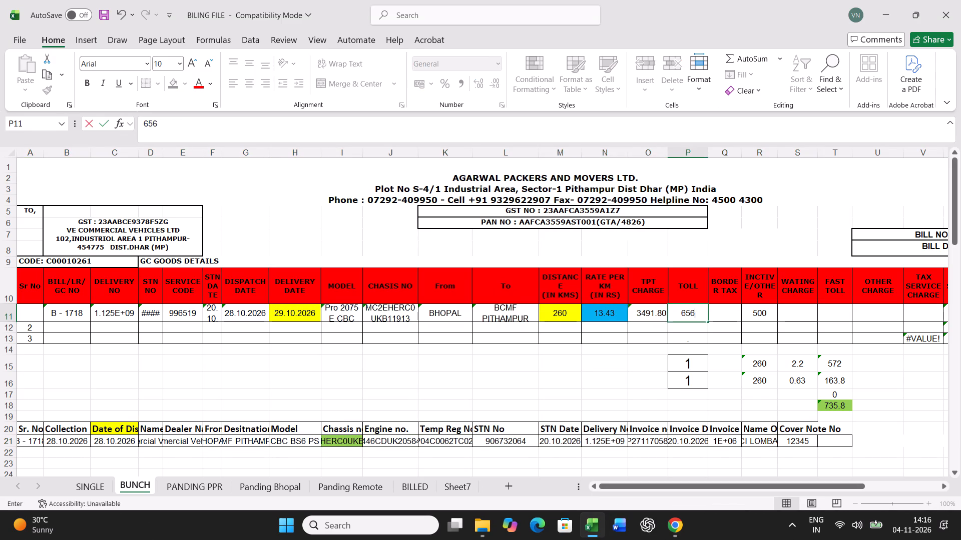
key("Return")
Print the B - 1718 freight bill from the SINGLE sheet.
left_click(100, 487)
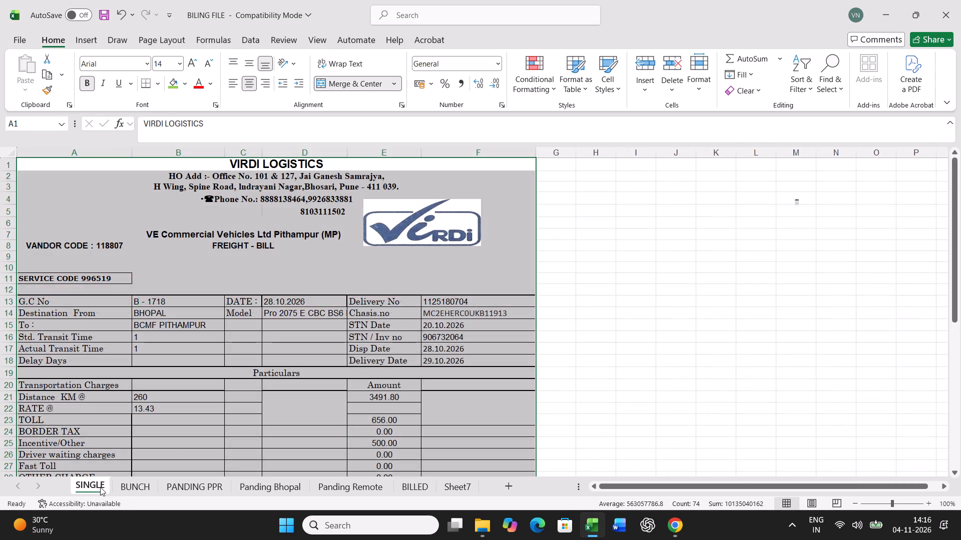
key("ctrl+p")
left_click(147, 92)
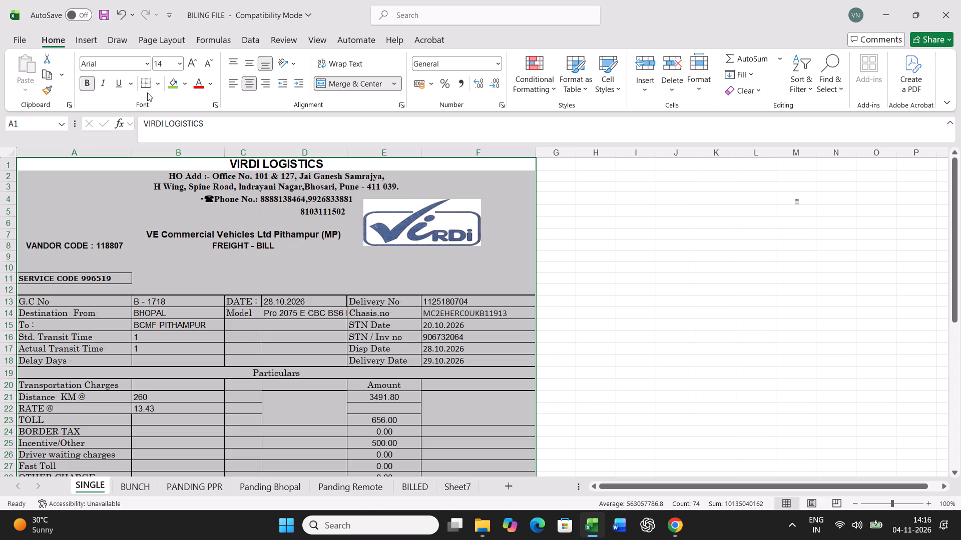
Log the B - 1718 bill row as values in the first empty row, row 46, of the BUNCH lower table.
left_click(141, 485)
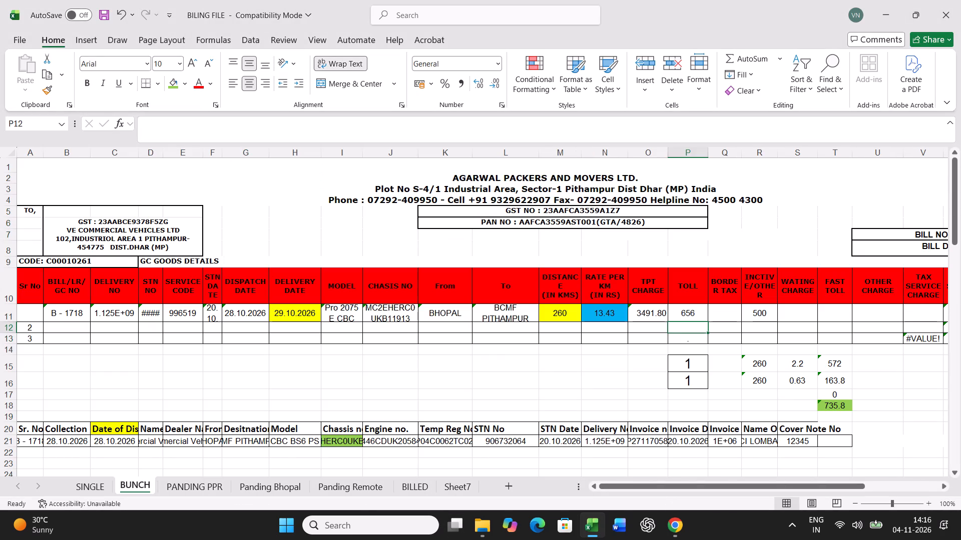
left_click(9, 313)
key("ctrl+c")
scroll(343, 359, "down", 15)
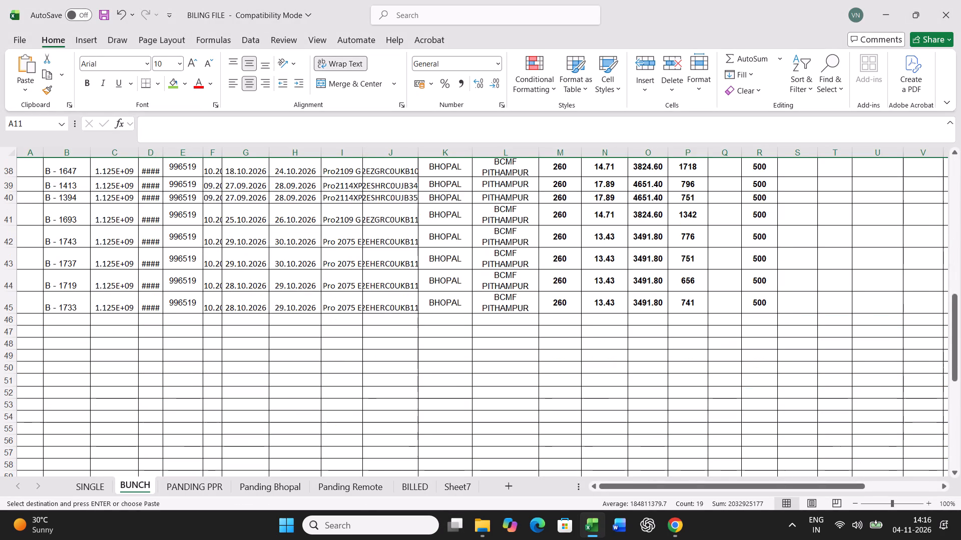
right_click(31, 320)
left_click(90, 236)
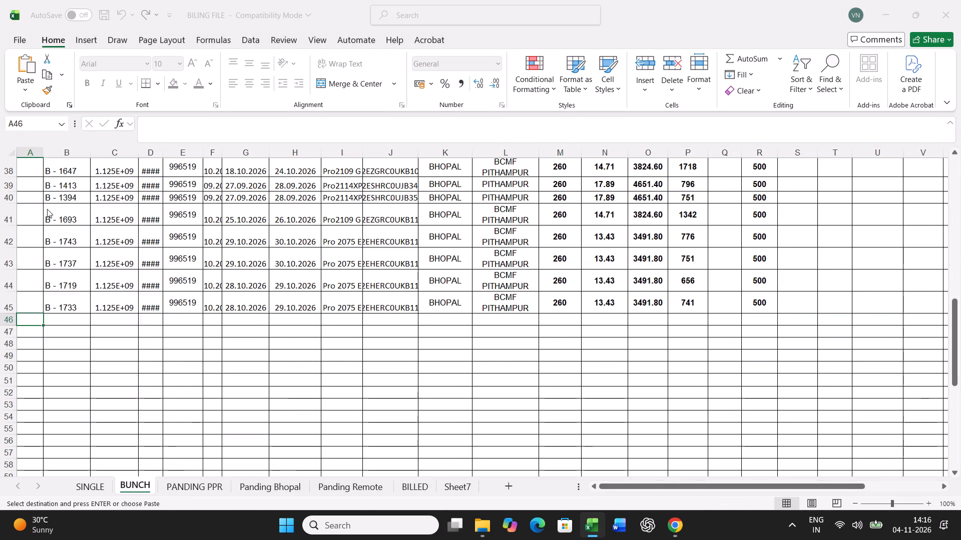
left_click(30, 196)
left_click(29, 202)
left_click(206, 354)
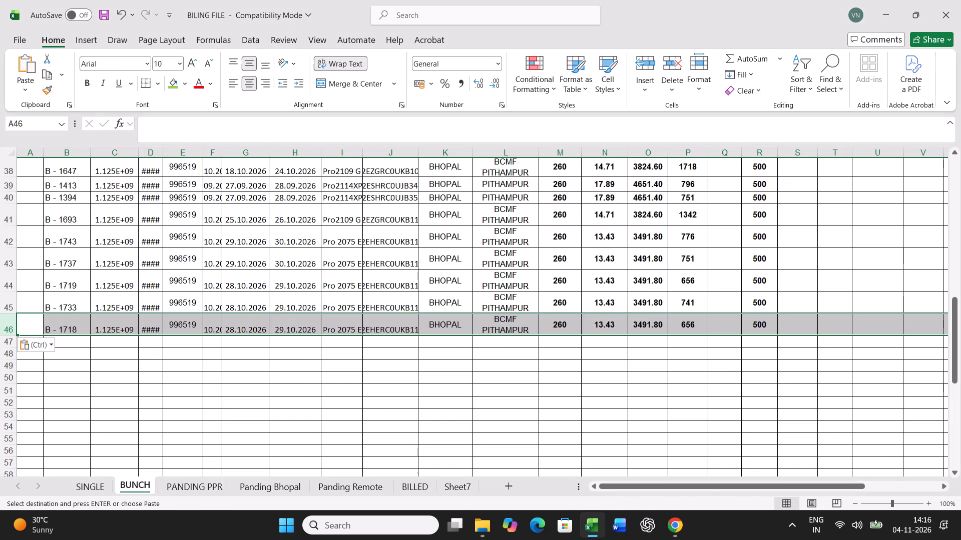
Find chassis B11915 in the Panding Bhopal sheet and fill its chassis cell green.
left_click(215, 480)
left_click(269, 486)
left_click(435, 364)
key("ctrl+f")
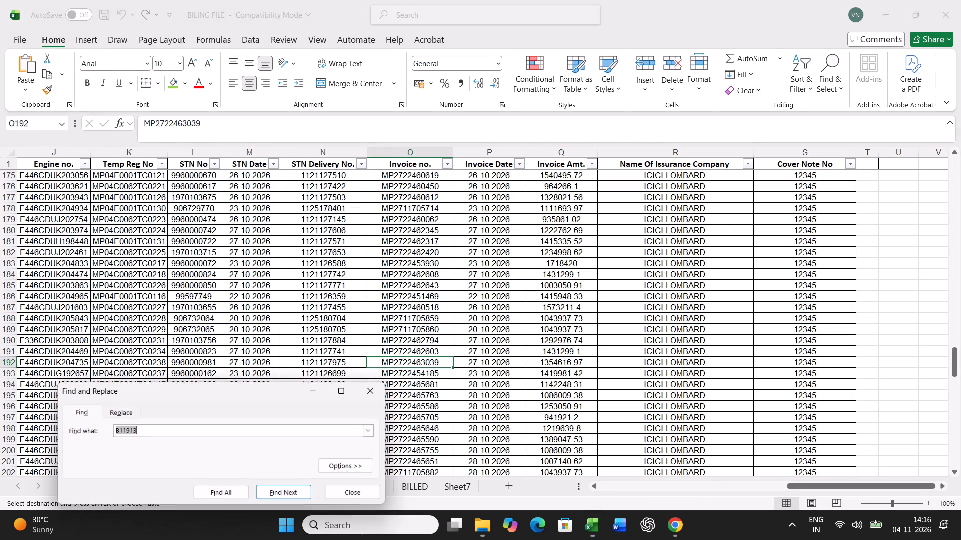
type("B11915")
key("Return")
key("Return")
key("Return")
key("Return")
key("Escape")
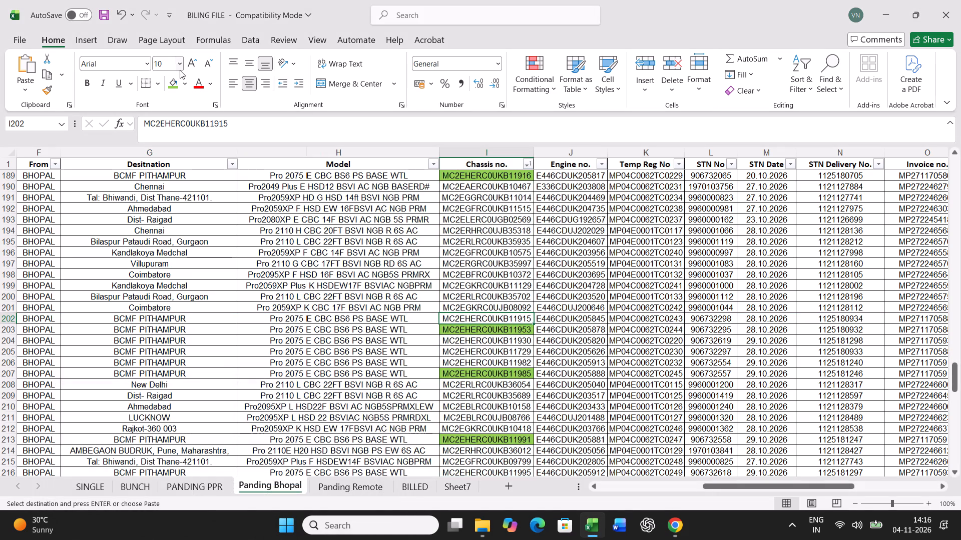
left_click(174, 82)
Copy the full B - 1732 dispatch record from Panding Bhopal into the source data row, row 21, of the BUNCH sheet.
key("Left")
key("Left")
key("Left")
key("Left")
key("Left")
key("Left")
key("Left")
key("Left")
key("Left")
key("Left")
key("Left")
key("Left")
key("Left")
key("Left")
key("Left")
key("Left")
key("Left")
key("Left")
key("Left")
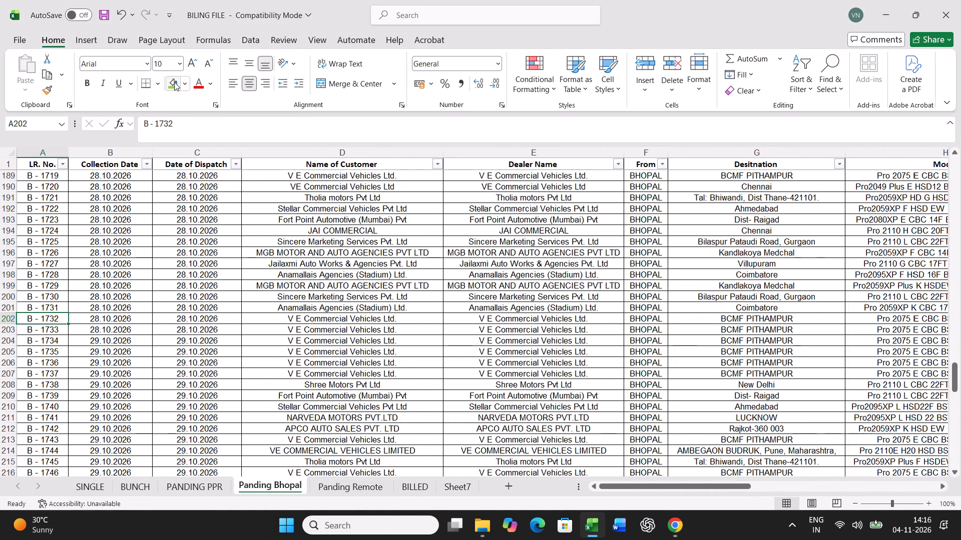
key("ctrl+shift+Right")
key("ctrl+c")
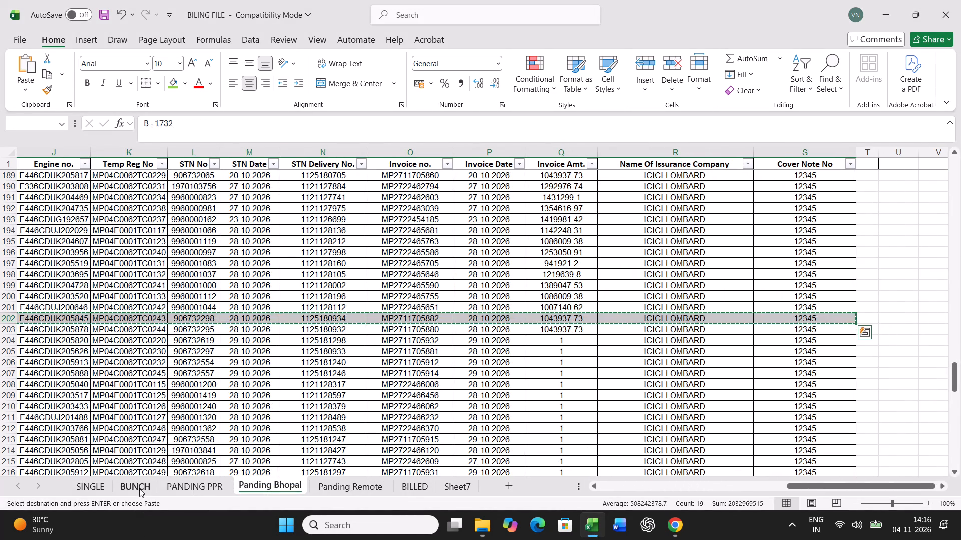
left_click(139, 488)
scroll(147, 381, "up", 16)
left_click(38, 439)
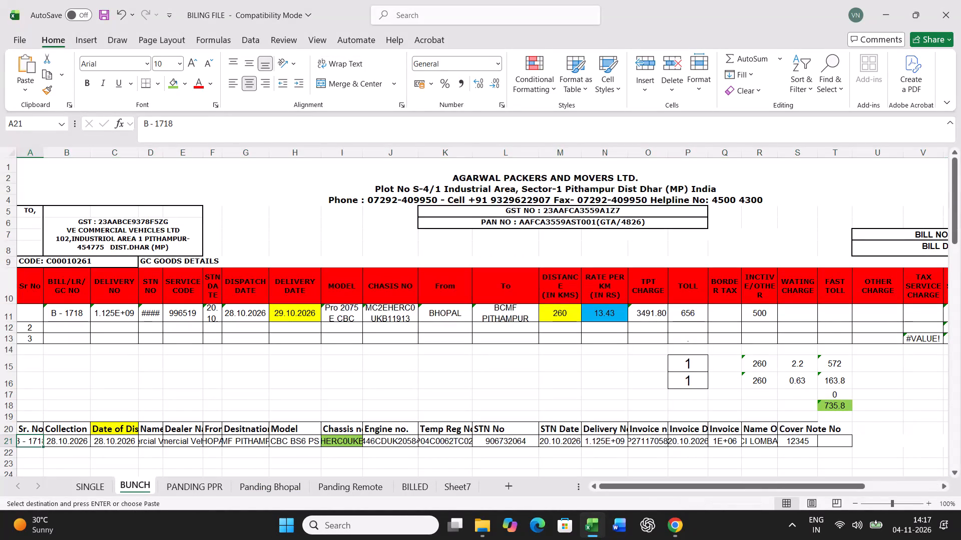
key("ctrl+v")
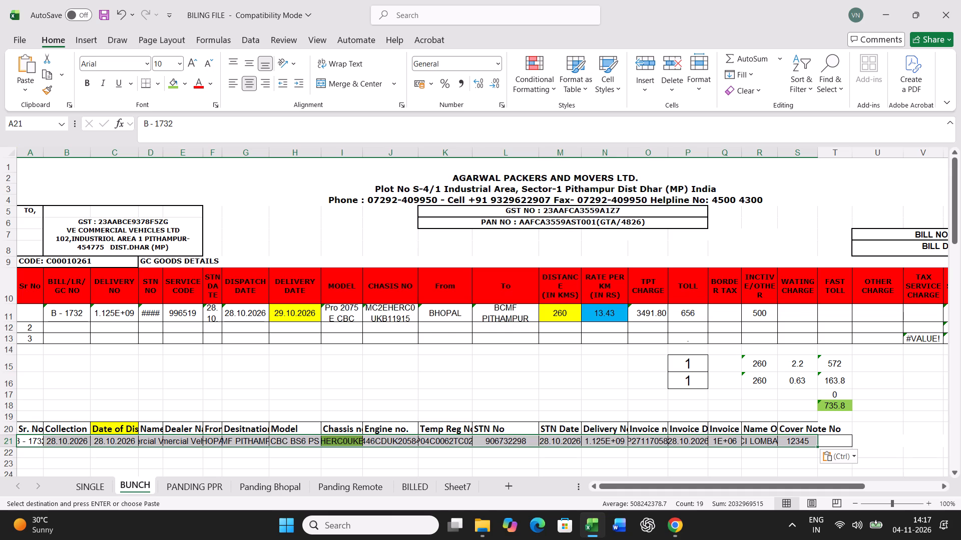
Print the B - 1732 freight bill from the SINGLE sheet.
left_click(701, 318)
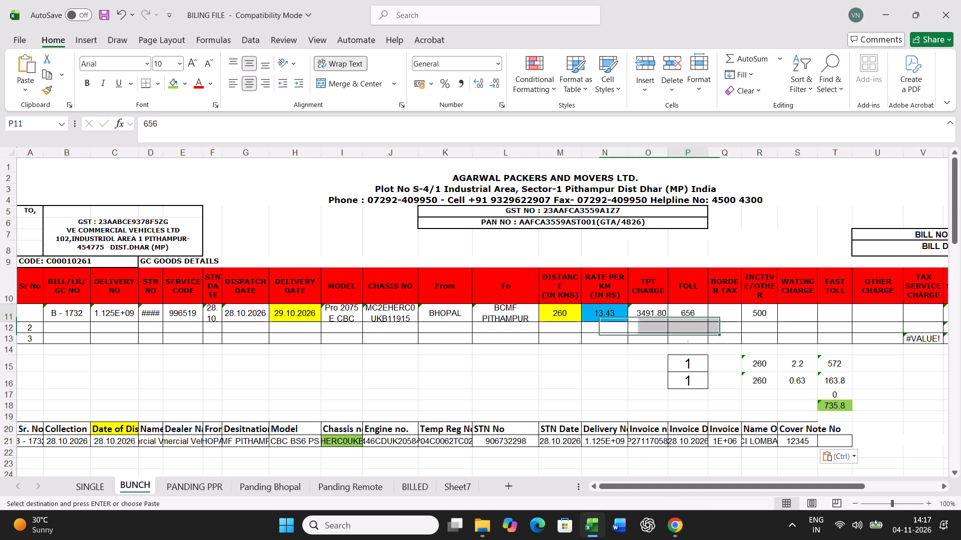
left_click(80, 486)
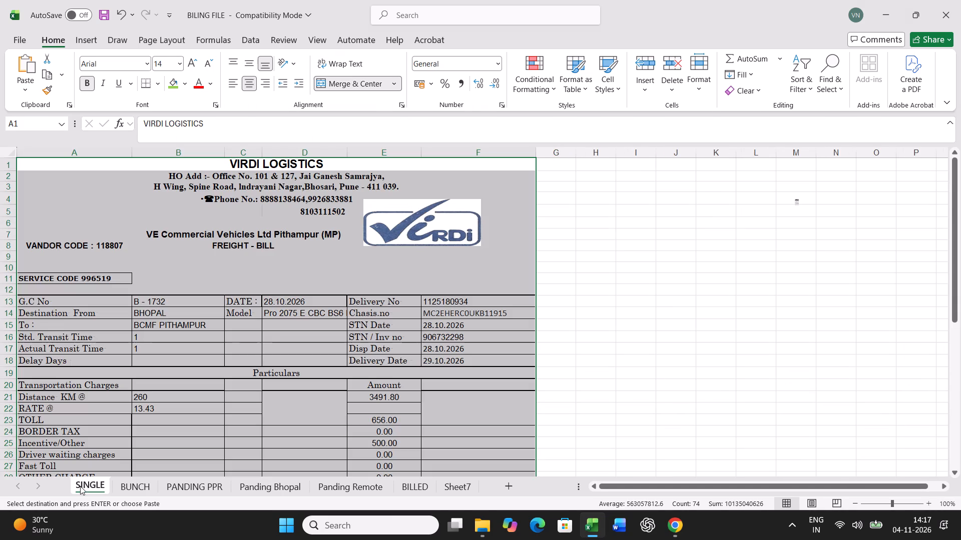
key("ctrl+p")
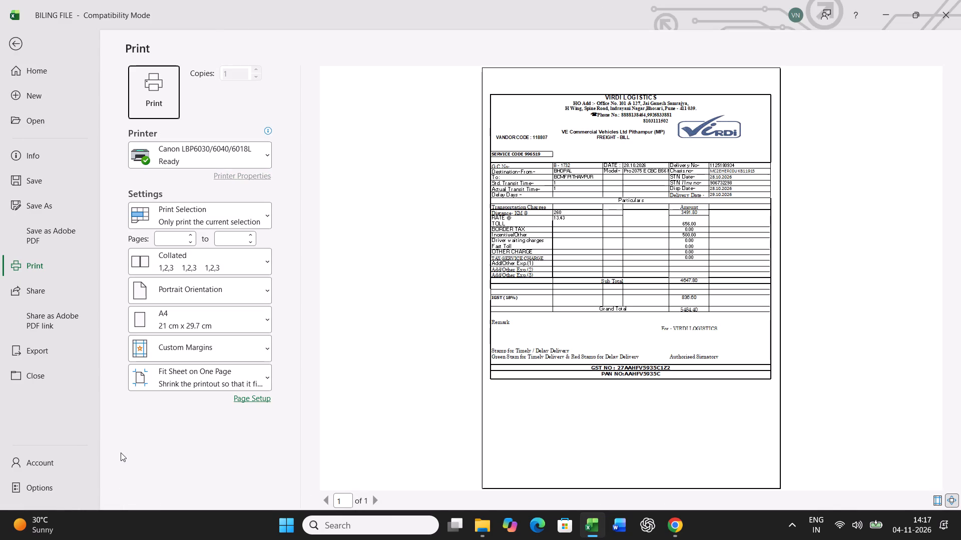
left_click(137, 87)
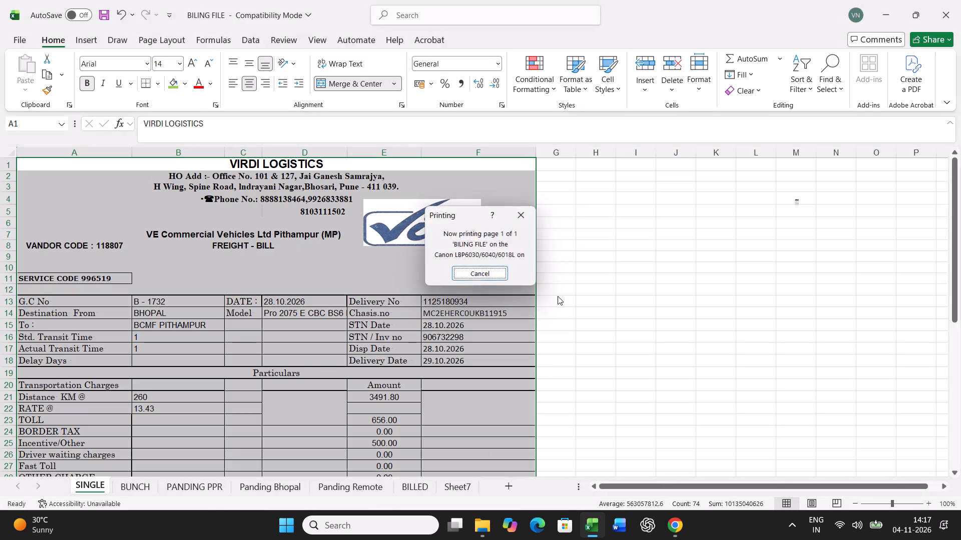
Log the B - 1732 bill row as values in the first empty row, row 47, of the BUNCH lower table.
left_click(137, 478)
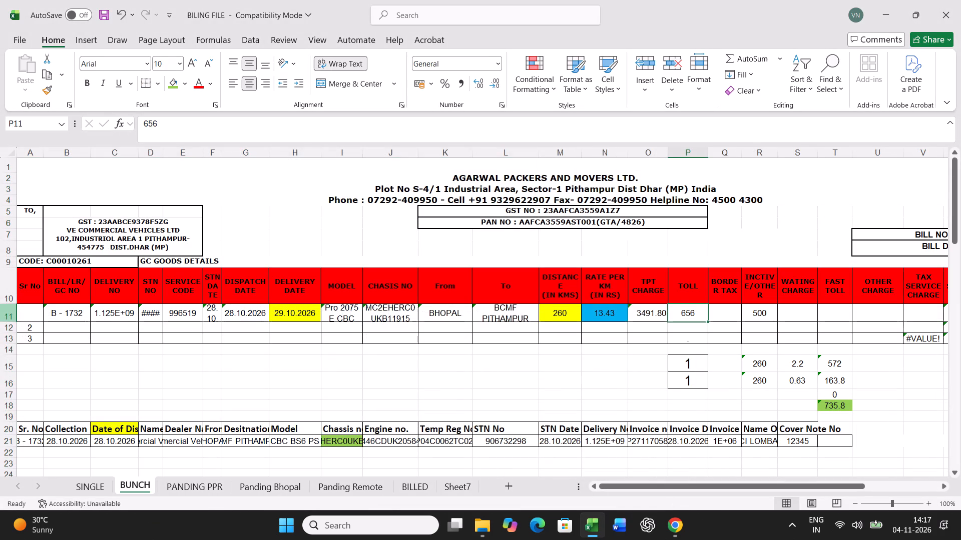
left_click(8, 312)
key("ctrl+c")
scroll(255, 347, "down", 15)
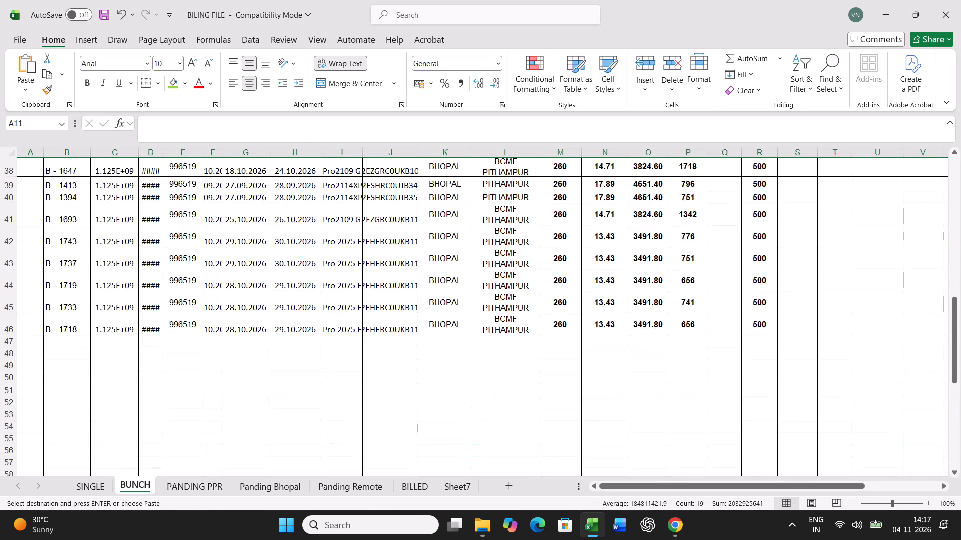
right_click(27, 342)
left_click(79, 243)
left_click(39, 206)
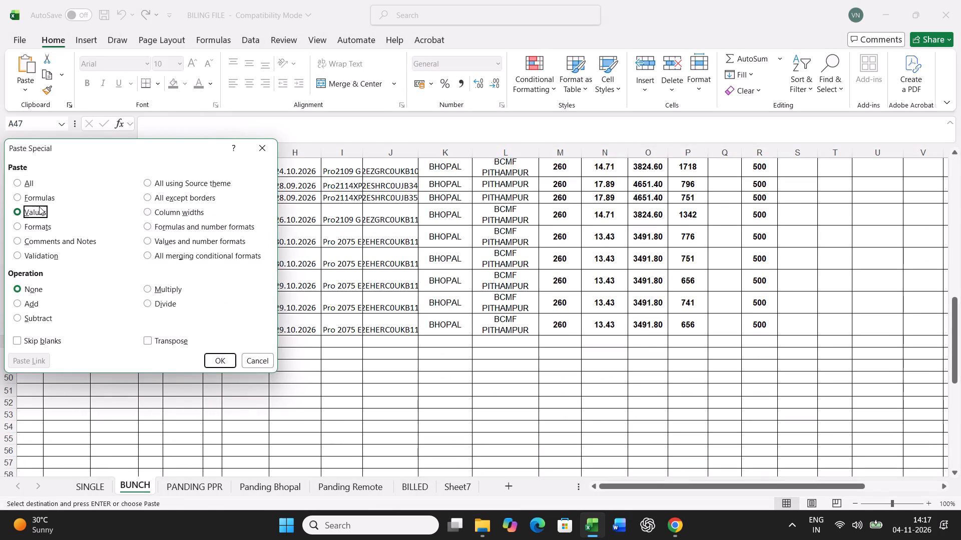
left_click(222, 365)
Find chassis B35831 in the Panding Bhopal sheet and fill its chassis cell green.
left_click(292, 486)
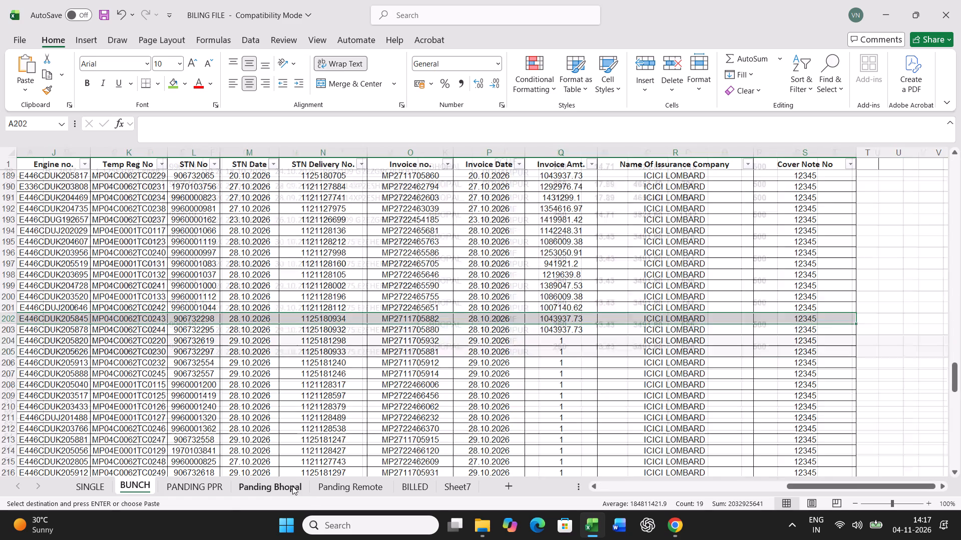
left_click(392, 391)
key("ctrl+f")
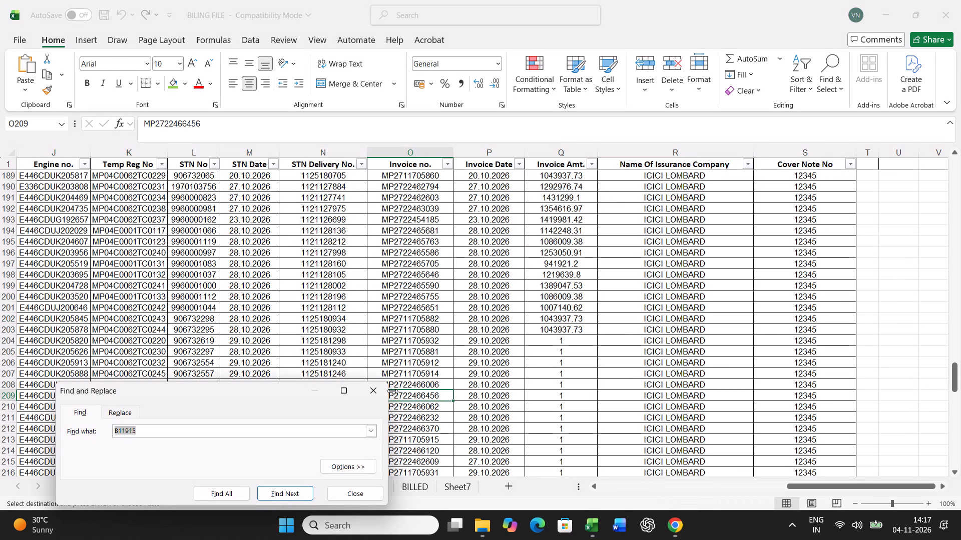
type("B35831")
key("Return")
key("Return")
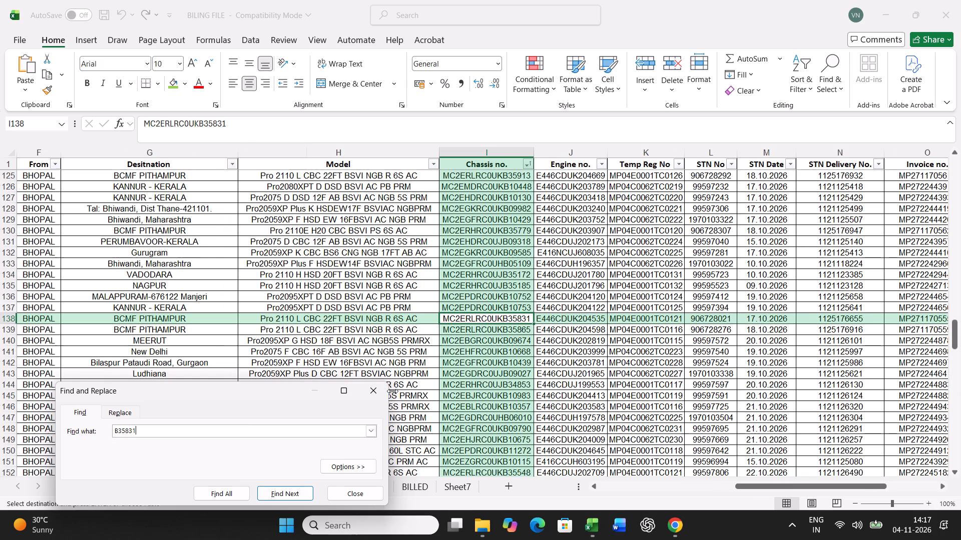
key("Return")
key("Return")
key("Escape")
left_click(176, 83)
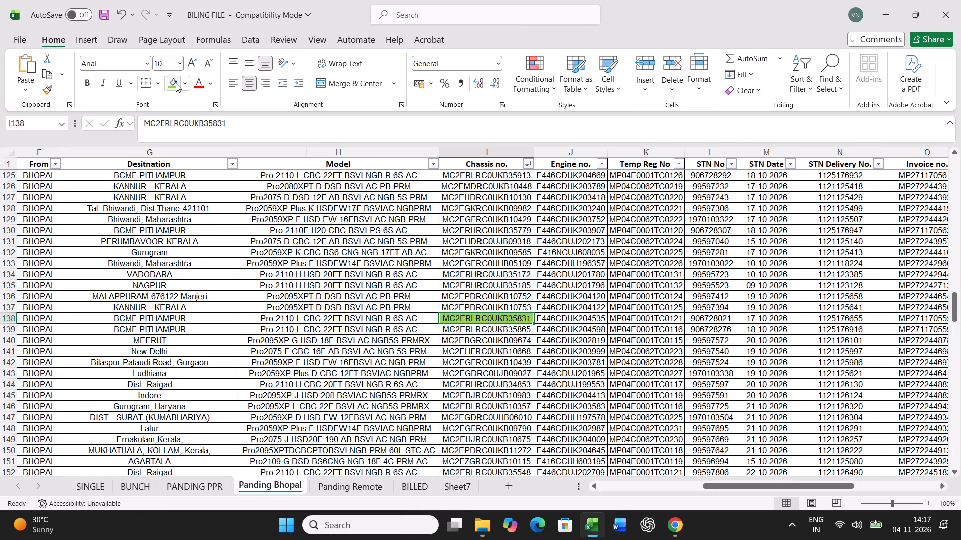
Copy the full B - 1668 dispatch record from Panding Bhopal into the source data row, row 21, of the BUNCH sheet.
key("Left")
key("Left")
key("Left")
key("Left")
key("Left")
key("Left")
key("Left")
key("Left")
key("Left")
key("Left")
key("Left")
key("Left")
key("Left")
key("Left")
key("Left")
key("Left")
key("Left")
key("Left")
key("Left")
key("Left")
key("ctrl+shift+Right")
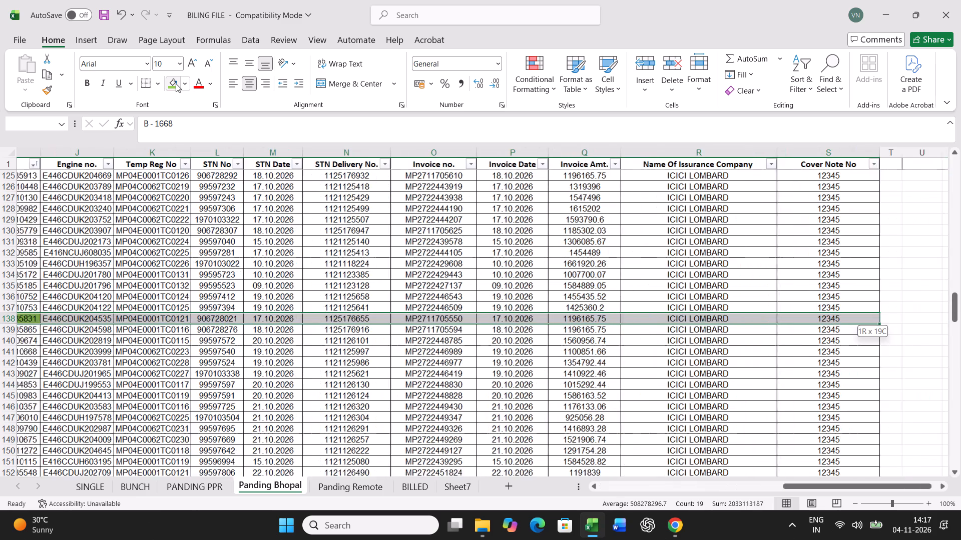
key("ctrl+c")
left_click(144, 486)
scroll(190, 406, "up", 16)
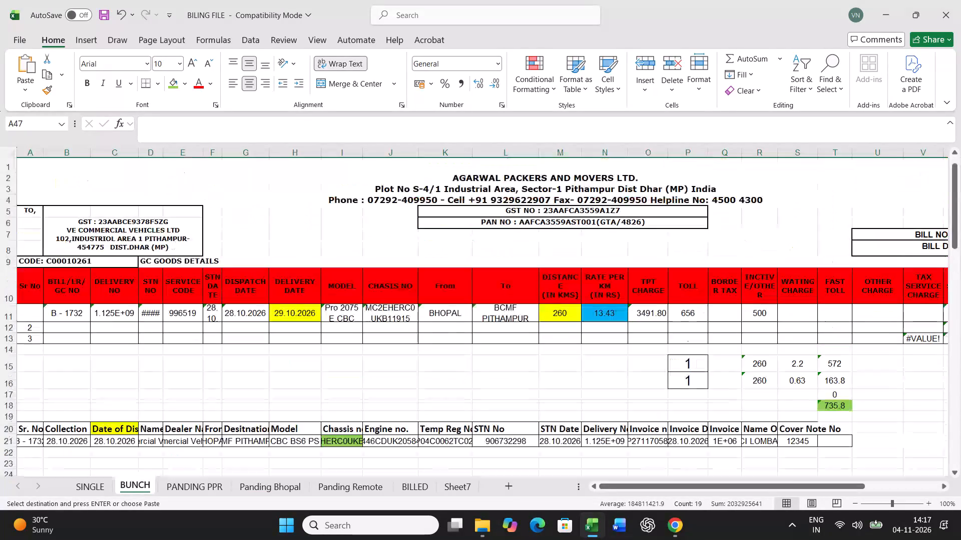
left_click(30, 441)
key("ctrl+v")
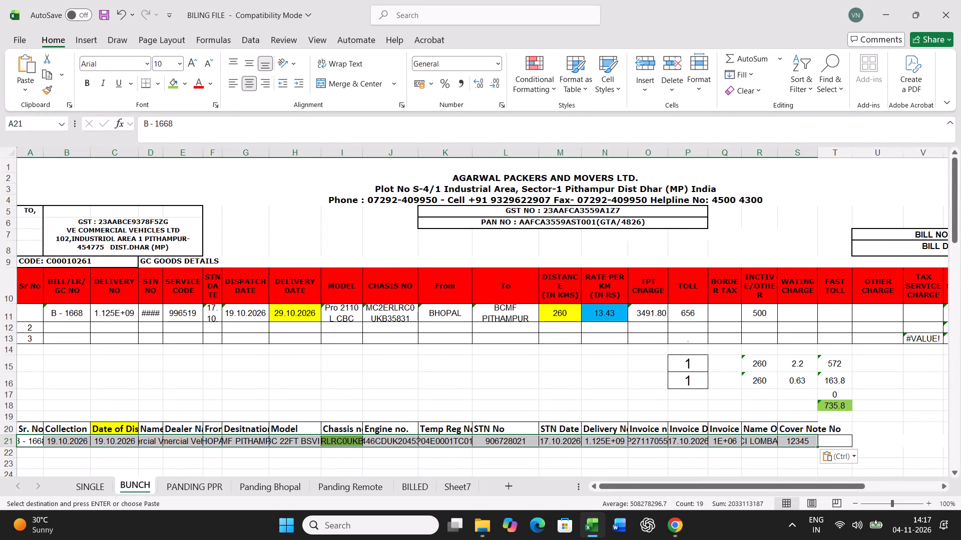
Set the B - 1668 dispatch date to 21.10.2026 in the source data row and the bill row's delivery date to 22.10.2026.
left_click(120, 440)
type("21.10.2026")
key("Return")
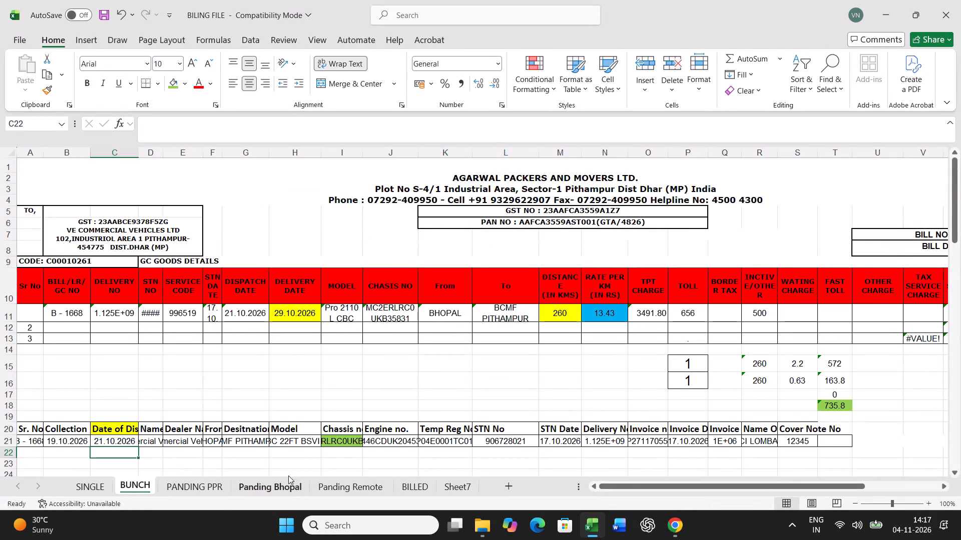
left_click(294, 315)
type("22.10.2026")
key("Right")
Set the B - 1668 bill row's rate per km to 15.60 and its toll to 1342.
key("Right")
key("Right")
key("Right")
key("Right")
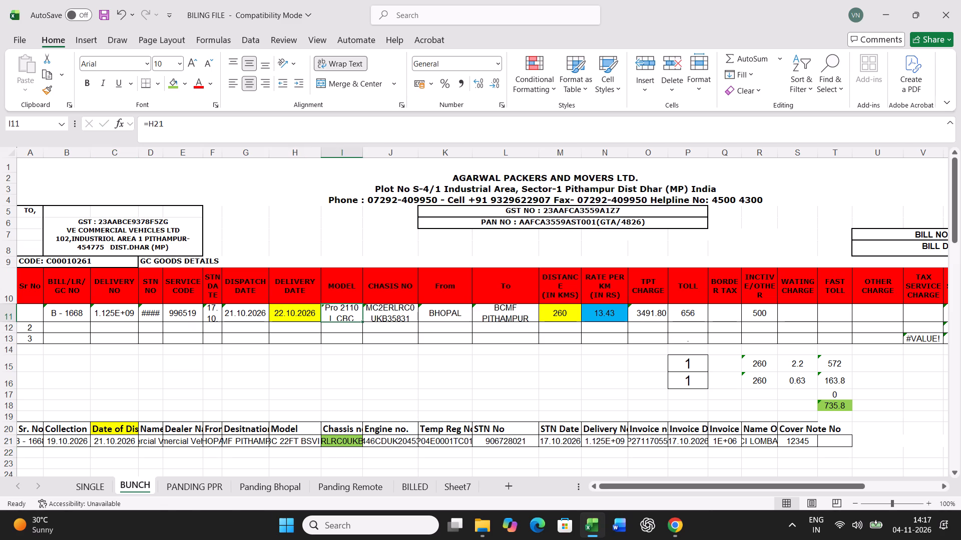
key("Right")
key("Right")
key("Left")
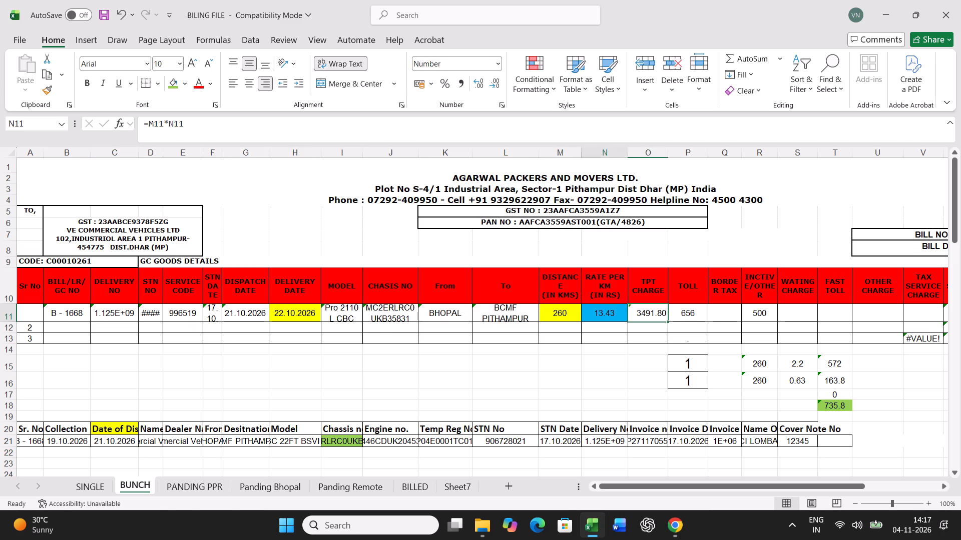
type("15.60")
key("Right")
key("Right")
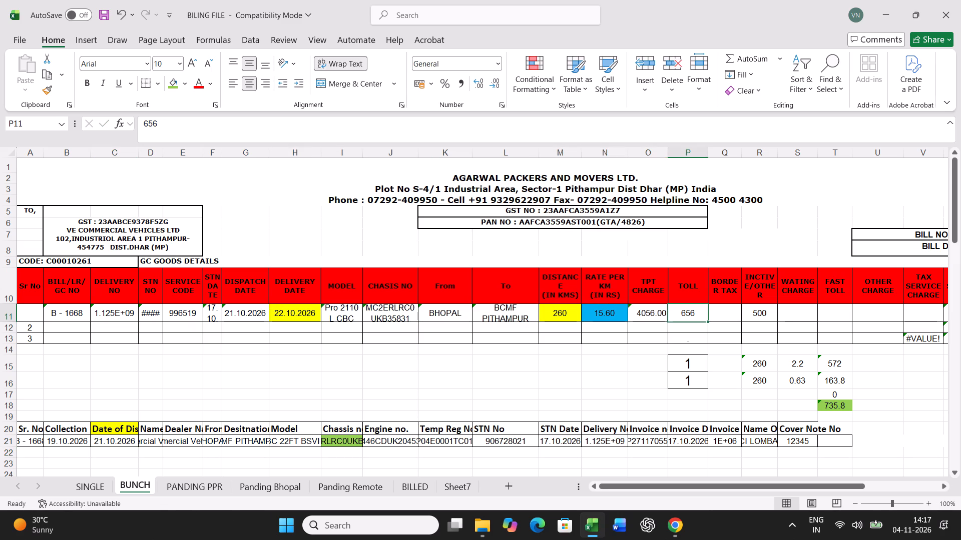
type("1342")
key("Return")
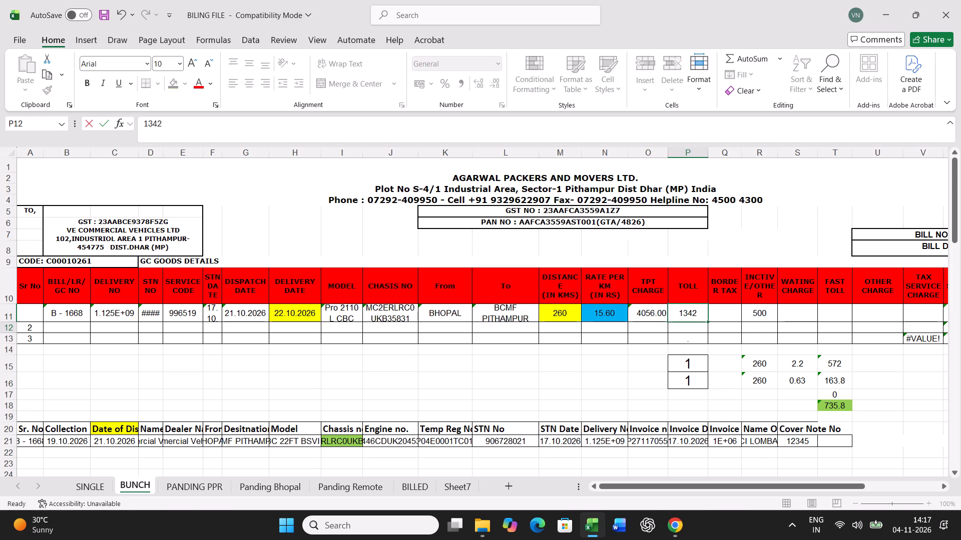
Print the B - 1668 freight bill from the SINGLE sheet.
left_click(88, 486)
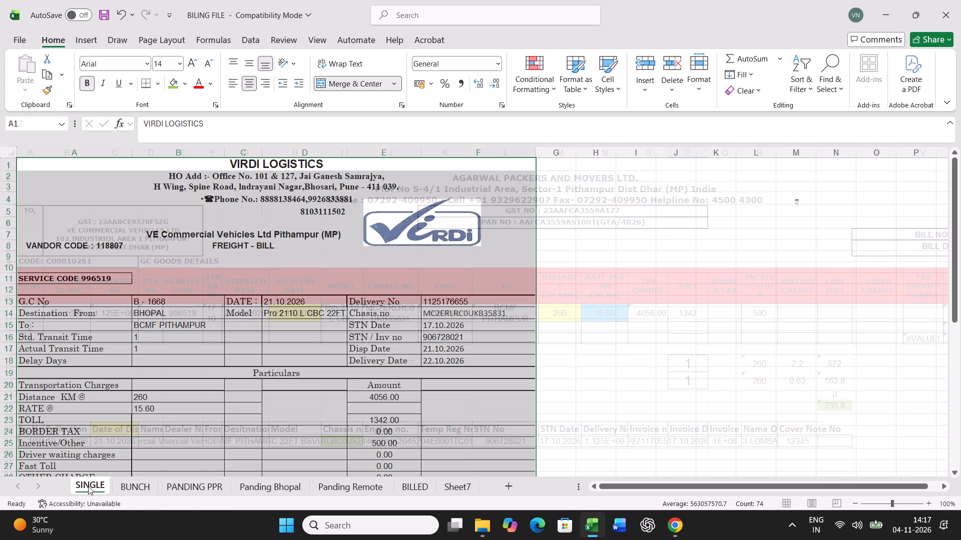
key("ctrl+p")
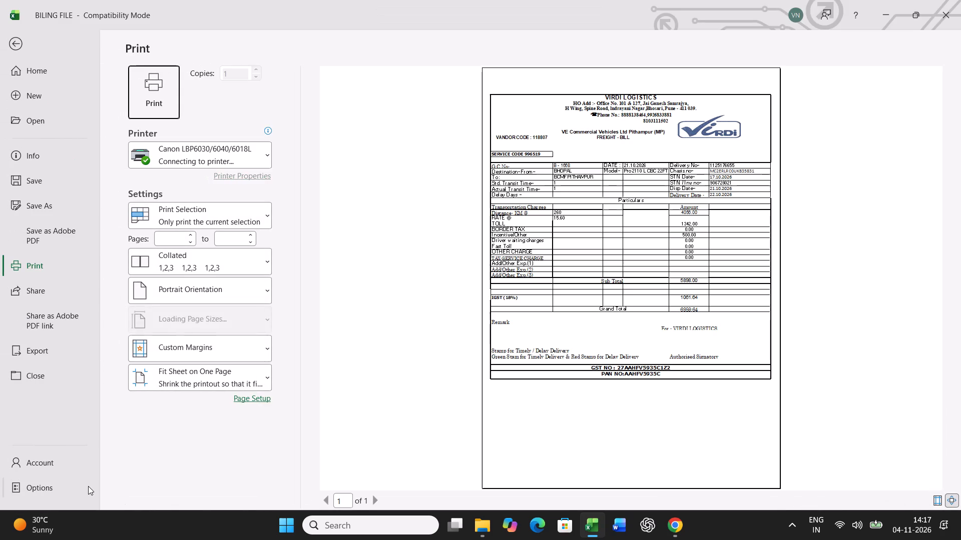
left_click(141, 101)
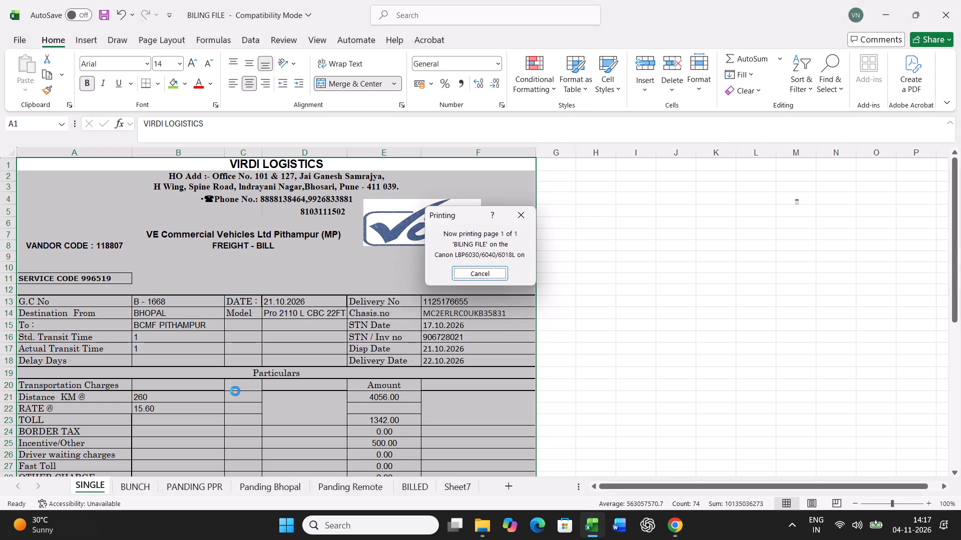
Log the B - 1668 bill row as values in the first empty row, row 48, of the BUNCH lower table.
left_click(132, 486)
left_click(10, 310)
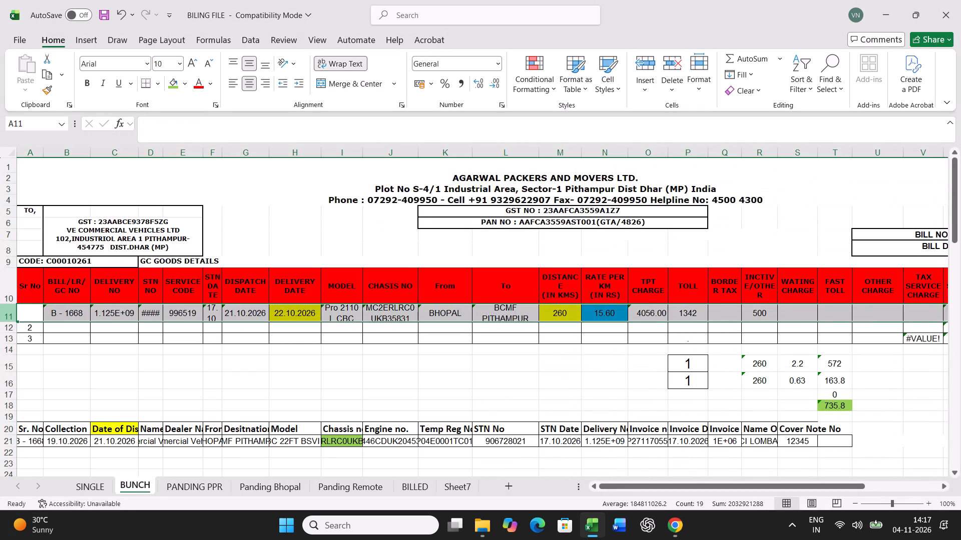
key("ctrl+c")
scroll(456, 387, "down", 17)
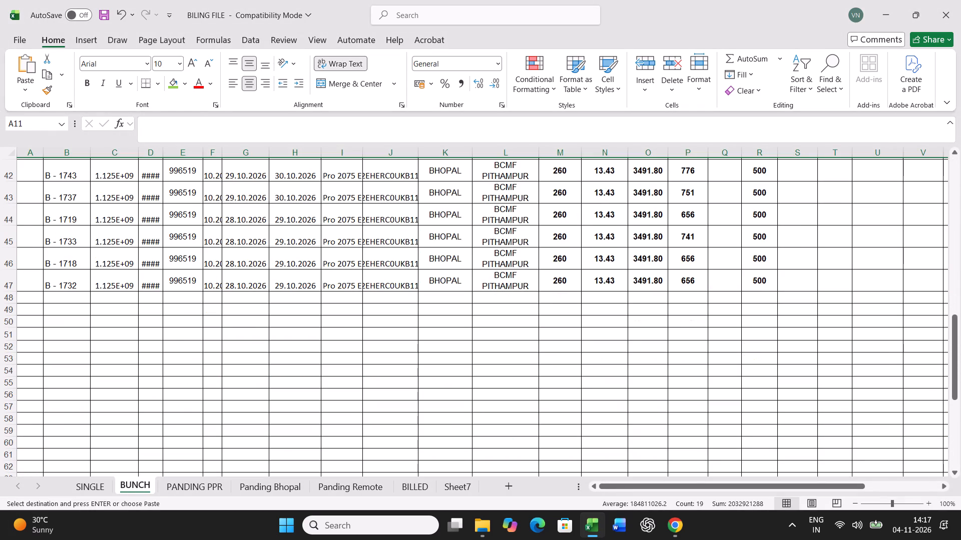
right_click(31, 295)
left_click(92, 235)
left_click(40, 207)
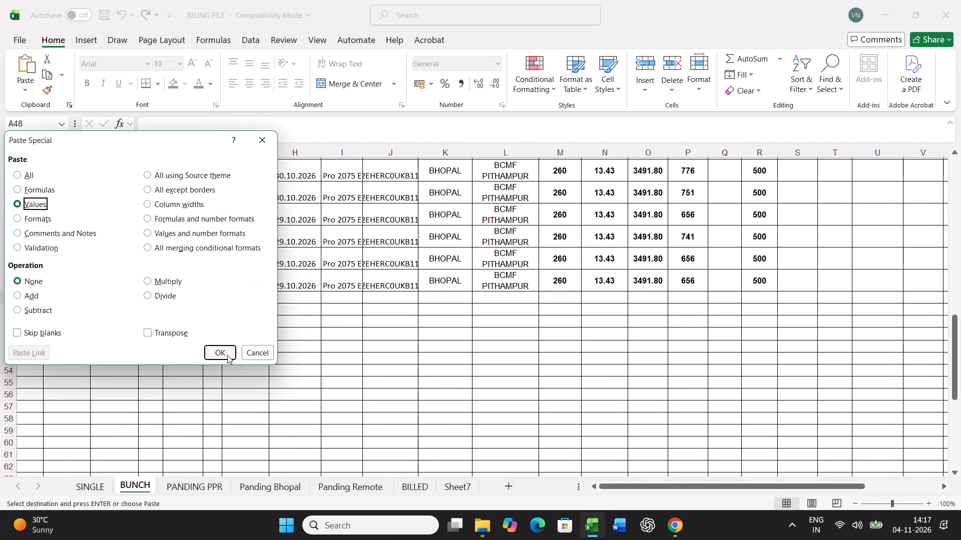
left_click(227, 356)
left_click(271, 484)
left_click(399, 384)
key("ctrl+f")
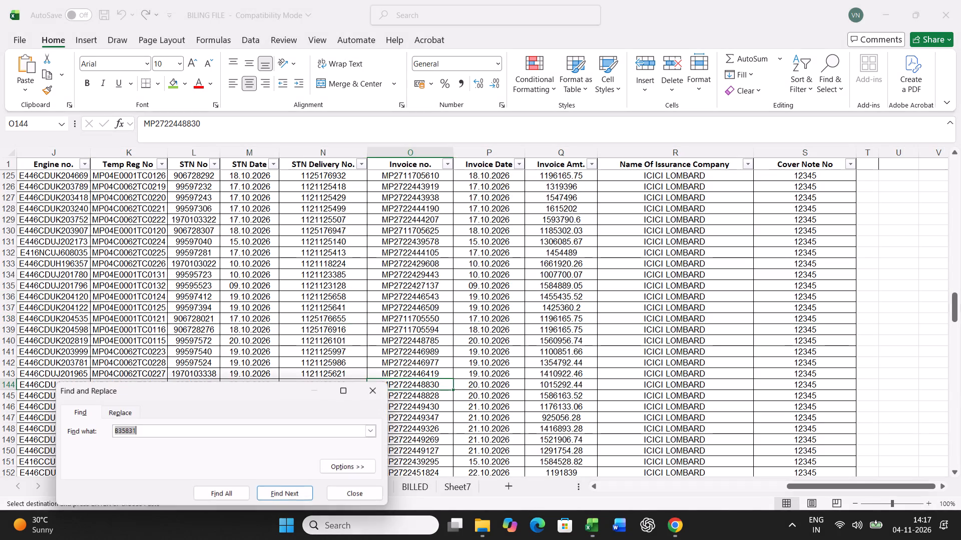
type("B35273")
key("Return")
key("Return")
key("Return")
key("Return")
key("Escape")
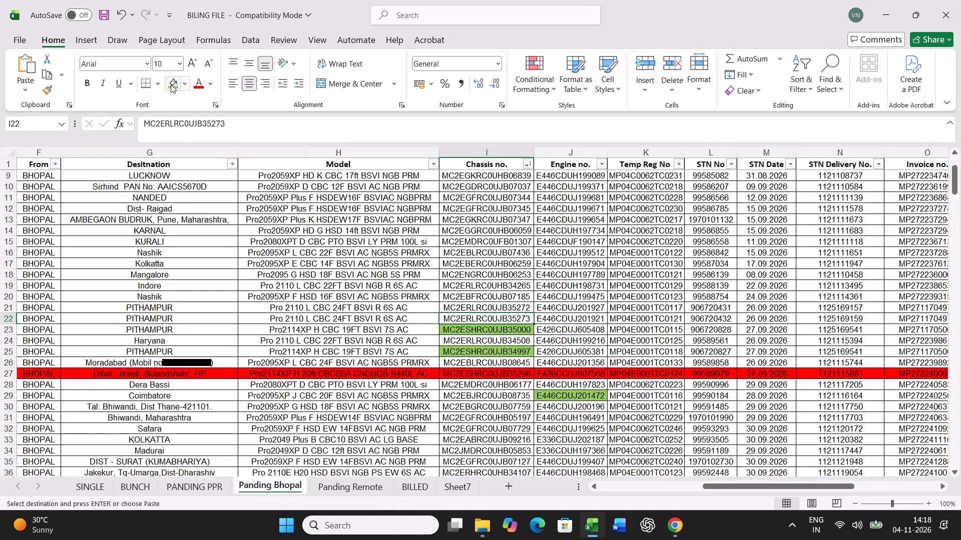
left_click(171, 84)
Copy the full B - 1393 dispatch record from Panding Bhopal into the source data row, row 21, of the BUNCH sheet.
key("Left")
key("Left")
key("Left")
key("Left")
key("Left")
key("Left")
key("Left")
key("Left")
key("Left")
key("Left")
key("Left")
key("Left")
key("Left")
key("Left")
key("Left")
key("Left")
key("Left")
key("Left")
key("ctrl+shift+Right")
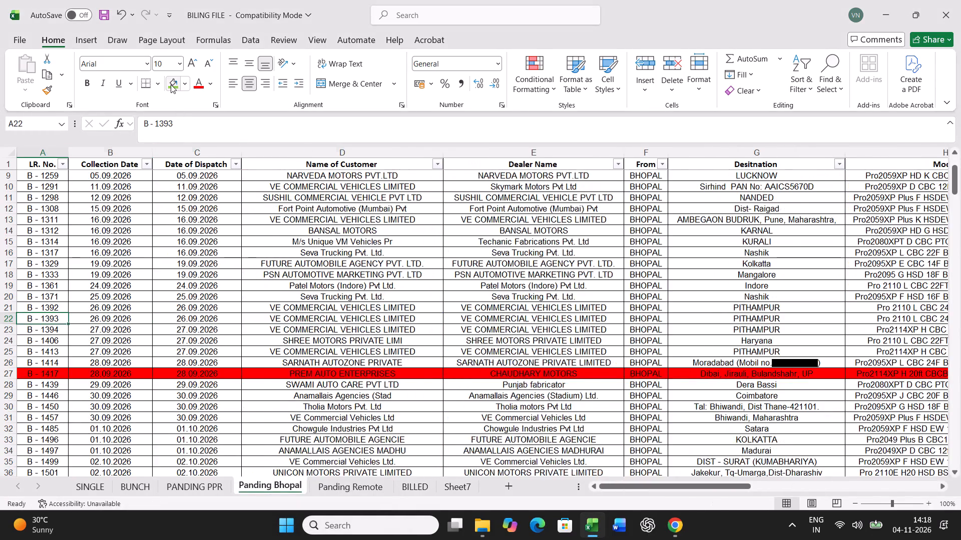
key("ctrl+c")
left_click(140, 478)
scroll(171, 281, "up", 7)
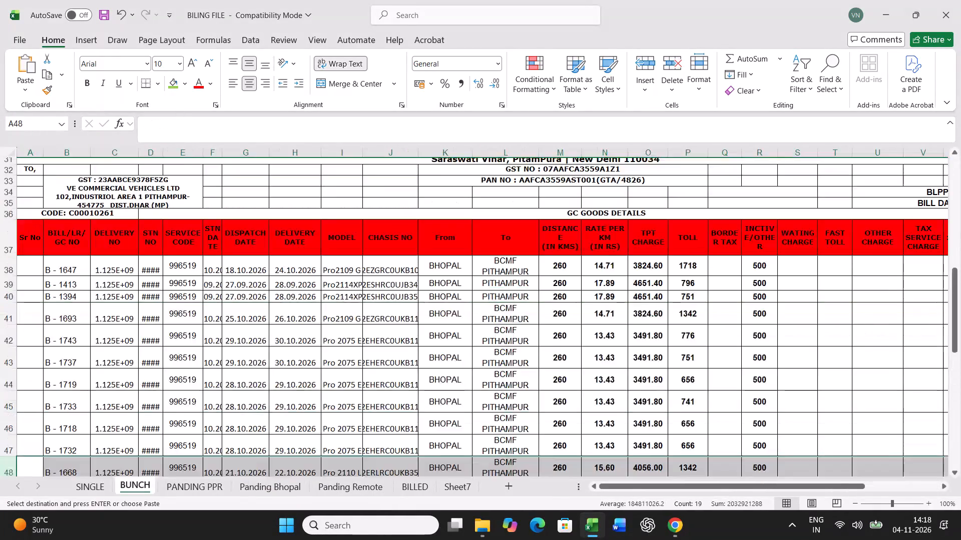
scroll(171, 281, "up", 9)
left_click(31, 410)
key("ctrl+v")
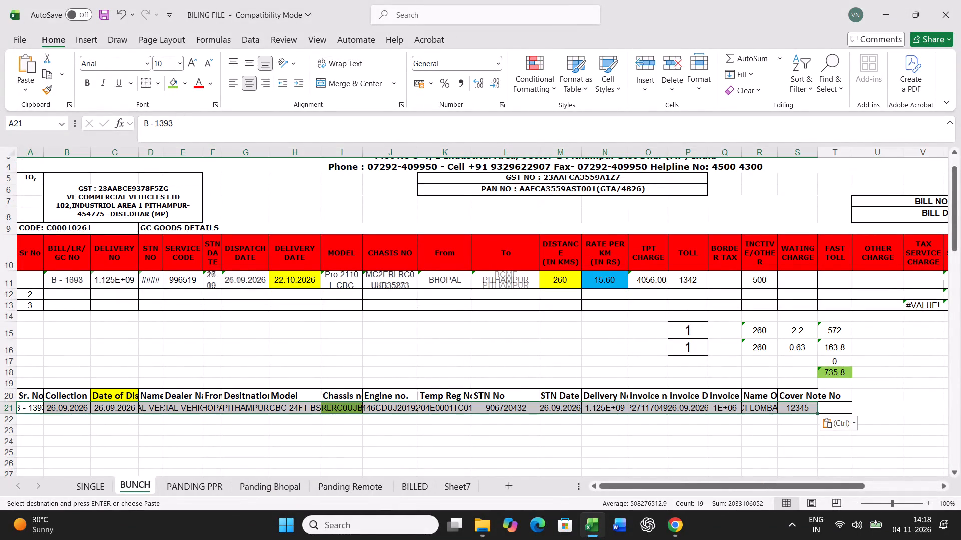
Set the B - 1393 dispatch date to 27.09.2026 in the source data row and the bill row's delivery date to 28.09.2026.
left_click(128, 409)
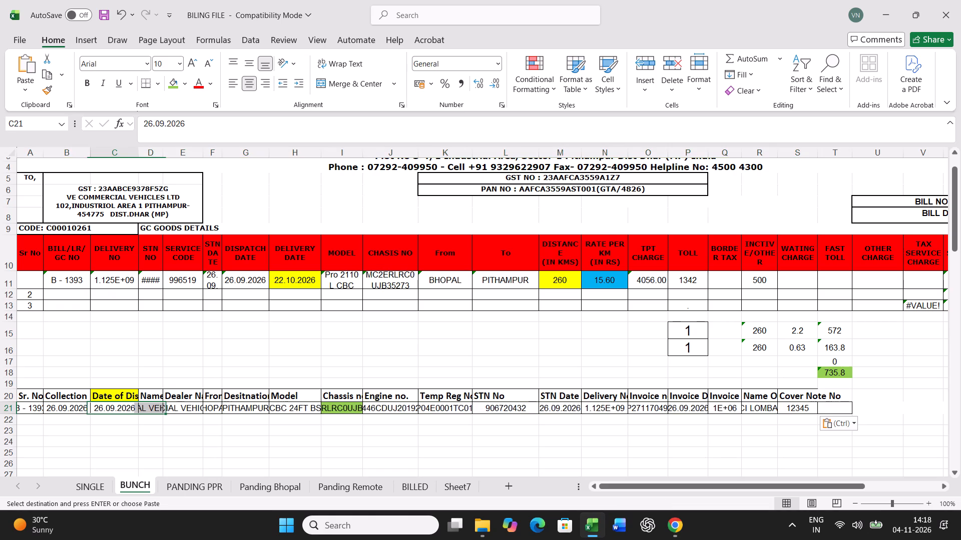
type("27.09.2026")
key("Return")
left_click(300, 282)
type("28.09.2026")
key("Right")
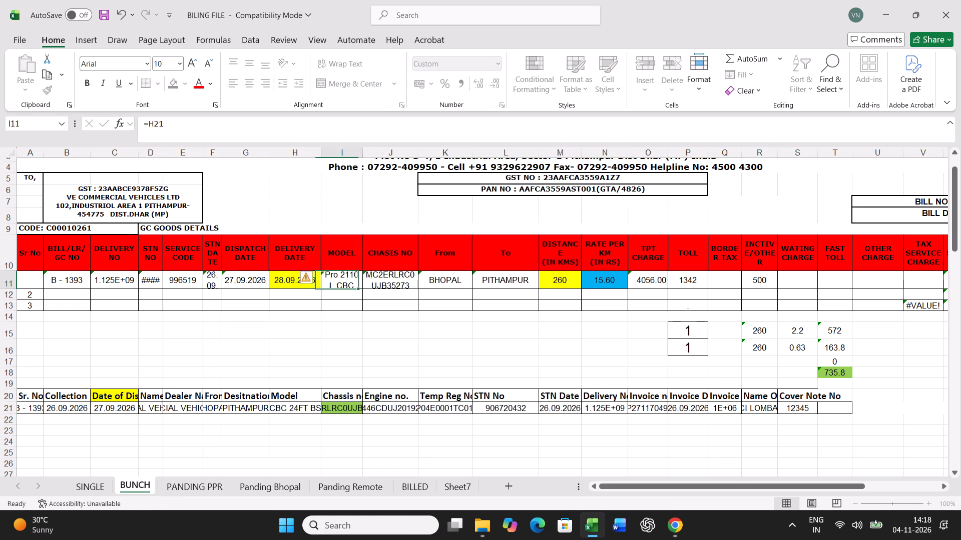
Set the toll in the B - 1393 bill row to 1823.
key("Right")
key("Right")
key("Right")
key("Right")
key("Right")
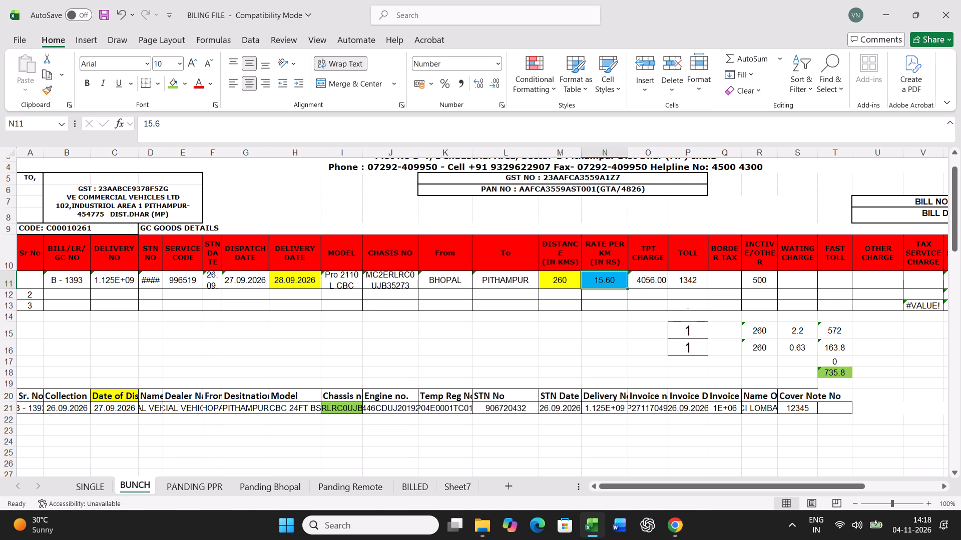
key("Right")
key("Right")
type("1823")
key("Return")
key("Return")
key("Return")
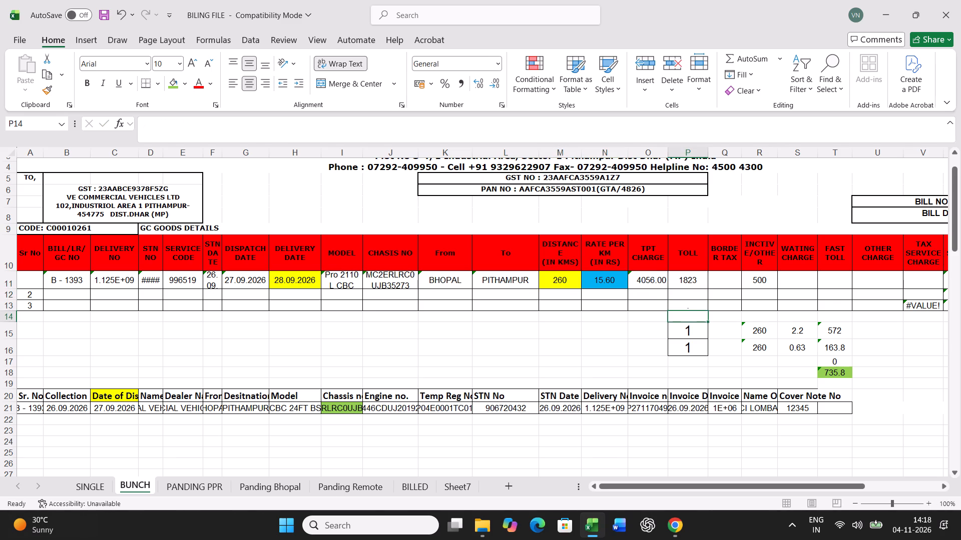
Print the B - 1393 freight bill from the SINGLE sheet.
left_click(99, 489)
key("ctrl+p")
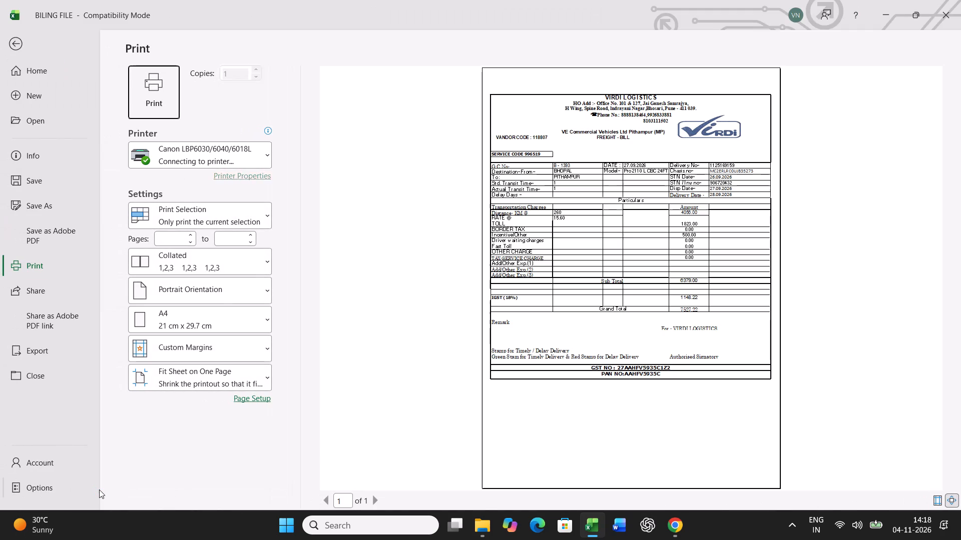
left_click(173, 96)
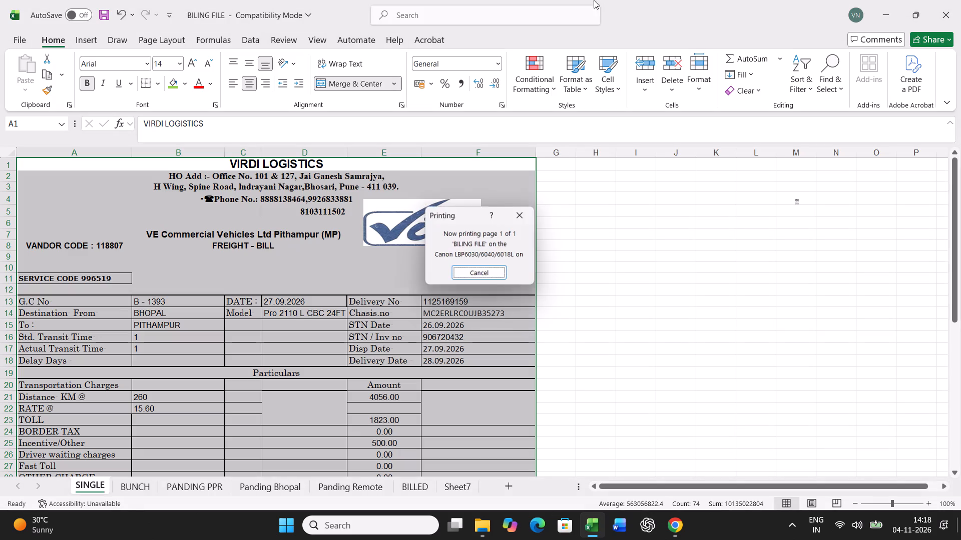
Copy the B - 1393 bill row in the BUNCH sheet and paste it as values only into row 49 of the bill log.
left_click(136, 490)
left_click(6, 282)
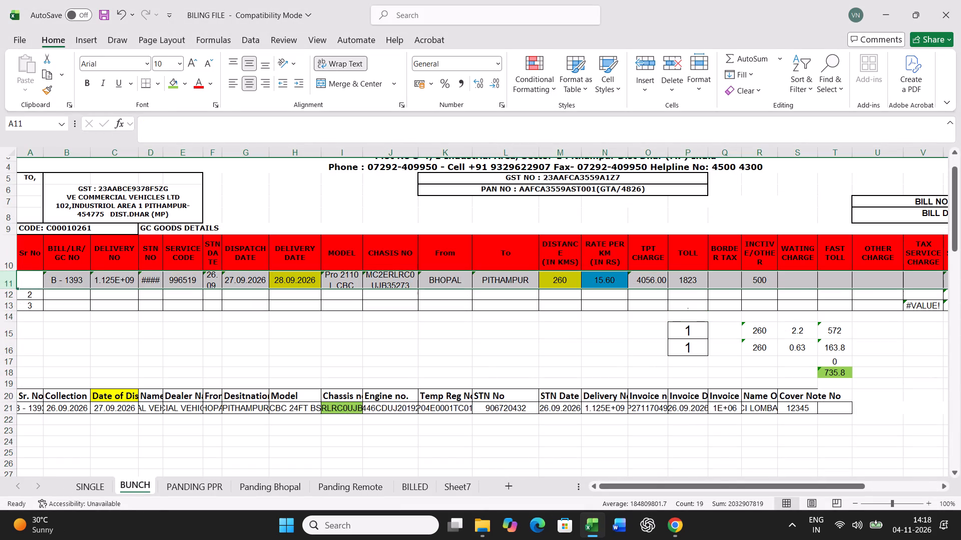
key("ctrl+c")
scroll(182, 346, "down", 16)
right_click(32, 315)
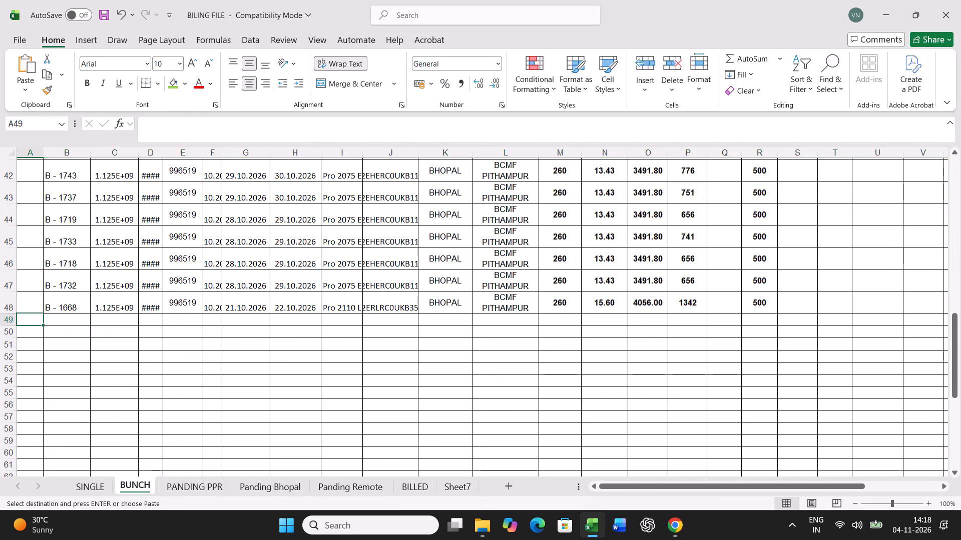
left_click(85, 239)
left_click(38, 210)
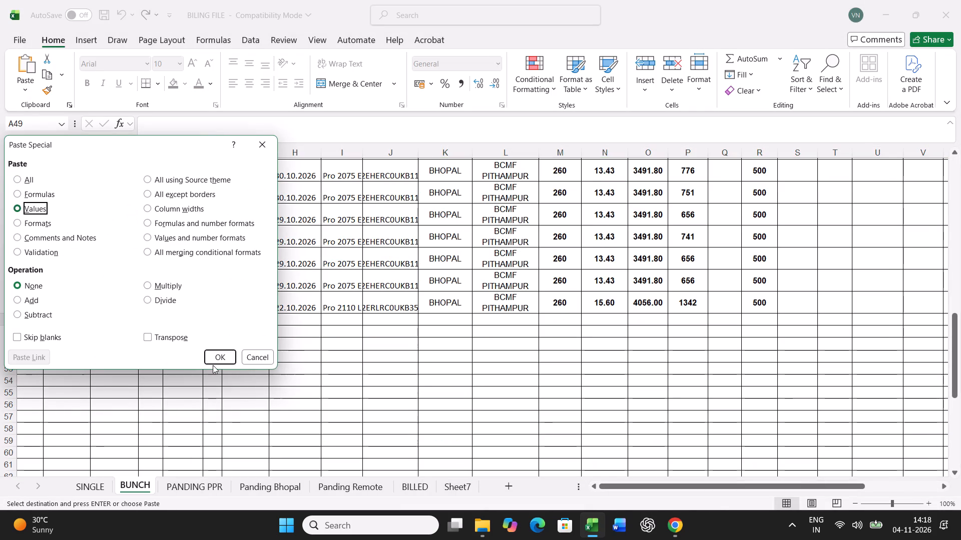
left_click(220, 354)
Find chassis B35272 in the Panding Bhopal sheet and fill its chassis cell green.
left_click(269, 490)
left_click(361, 397)
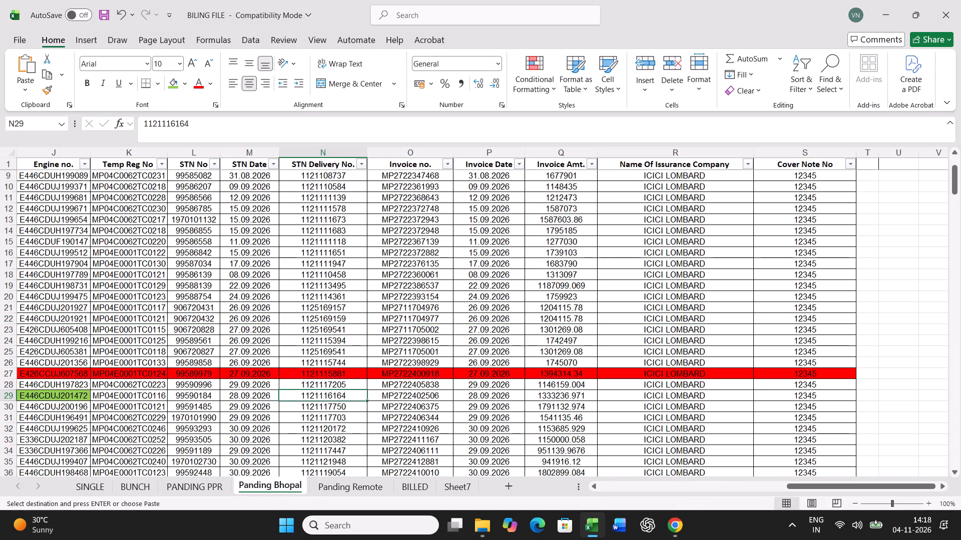
key("ctrl+f")
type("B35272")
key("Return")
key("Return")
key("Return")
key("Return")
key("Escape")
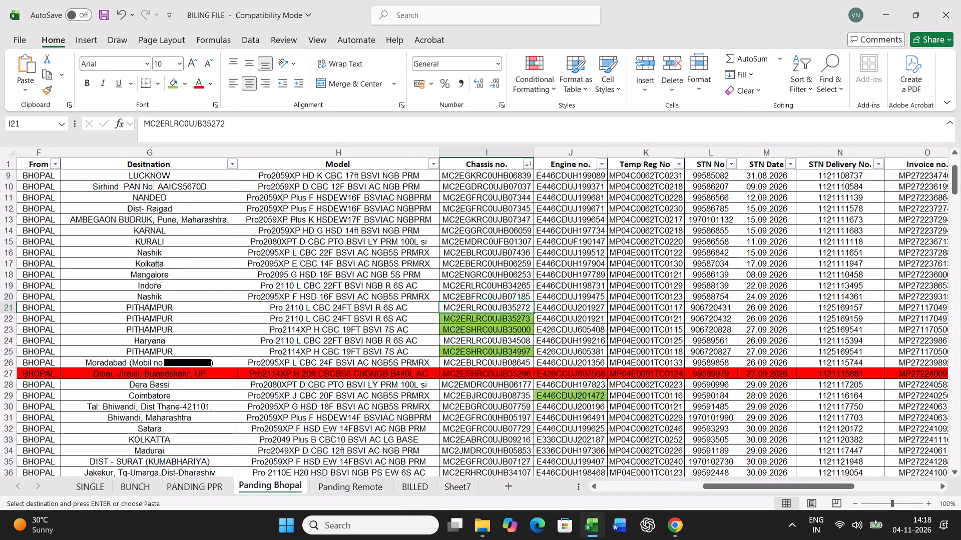
left_click(169, 80)
Copy the full B - 1392 dispatch record from Panding Bhopal into the source data row, row 21, of the BUNCH sheet.
key("Left")
key("Left")
key("Left")
key("Left")
key("Left")
key("Left")
key("Left")
key("Left")
key("Left")
key("Left")
key("Left")
key("Left")
key("Left")
key("Left")
key("Left")
key("Left")
key("Left")
key("Left")
key("Left")
key("Left")
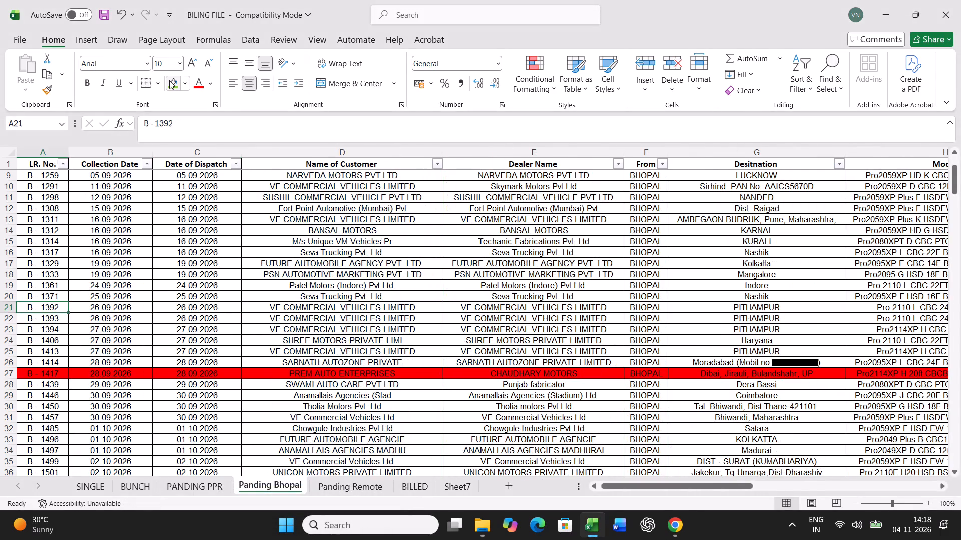
key("ctrl+shift+Right")
key("ctrl+c")
left_click(137, 490)
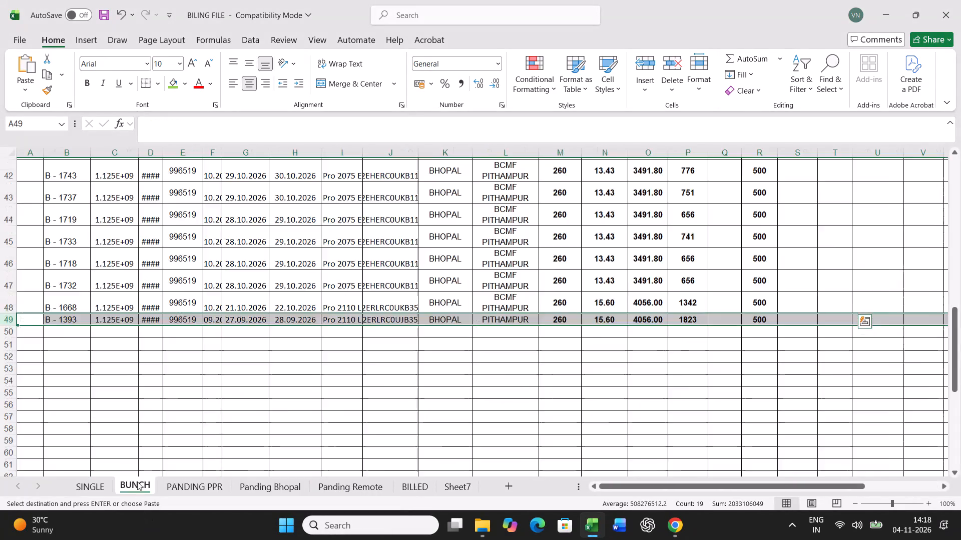
scroll(152, 409, "up", 16)
left_click(29, 411)
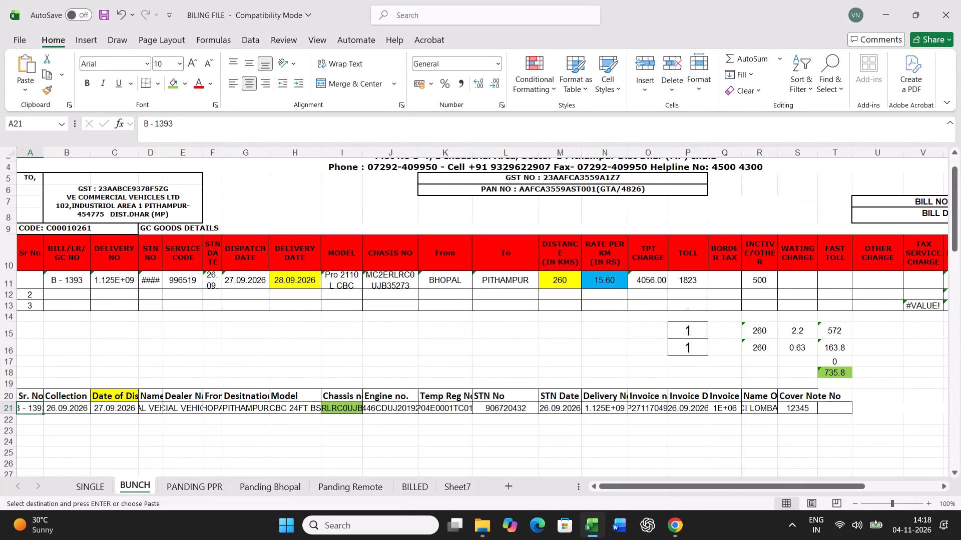
key("ctrl+v")
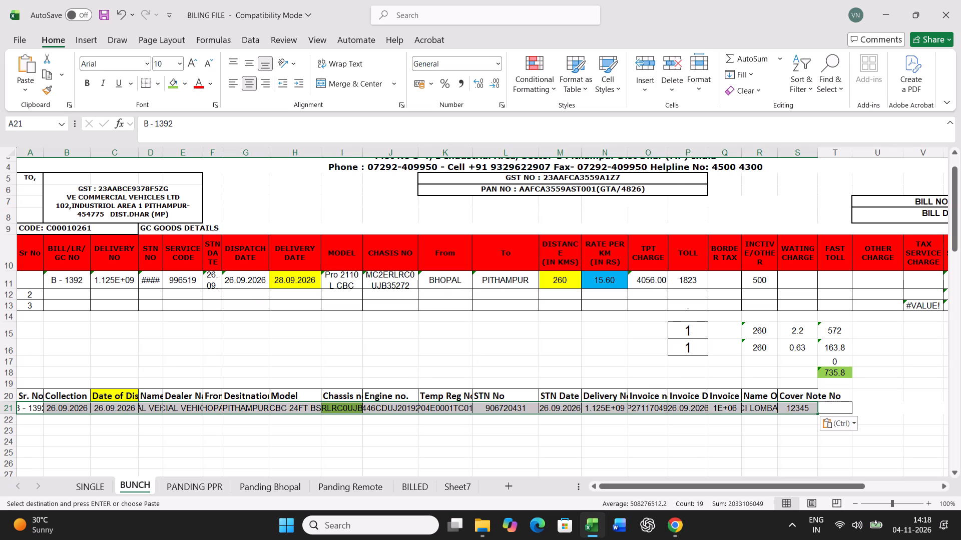
Set the B - 1392 date of dispatch to 27.09.2026 in the source data row.
left_click(107, 410)
type("27.09.2026")
key("Return")
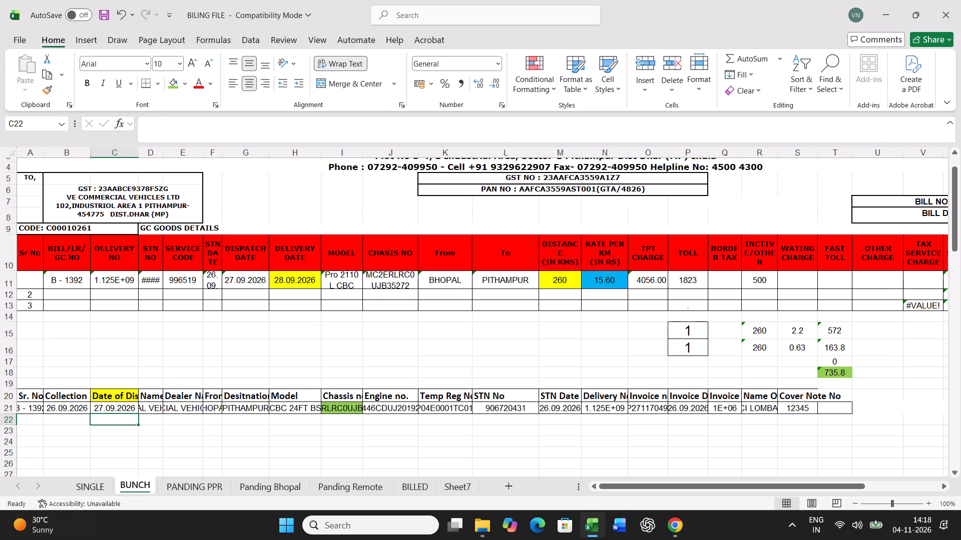
left_click(608, 278)
key("Right")
key("Right")
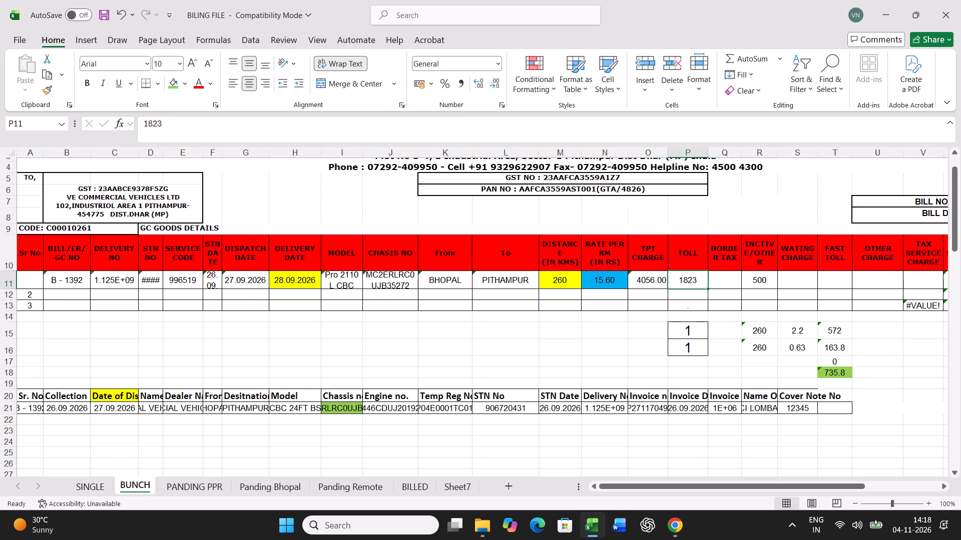
Print the B - 1392 freight bill from the SINGLE sheet.
left_click(74, 489)
key("ctrl+p")
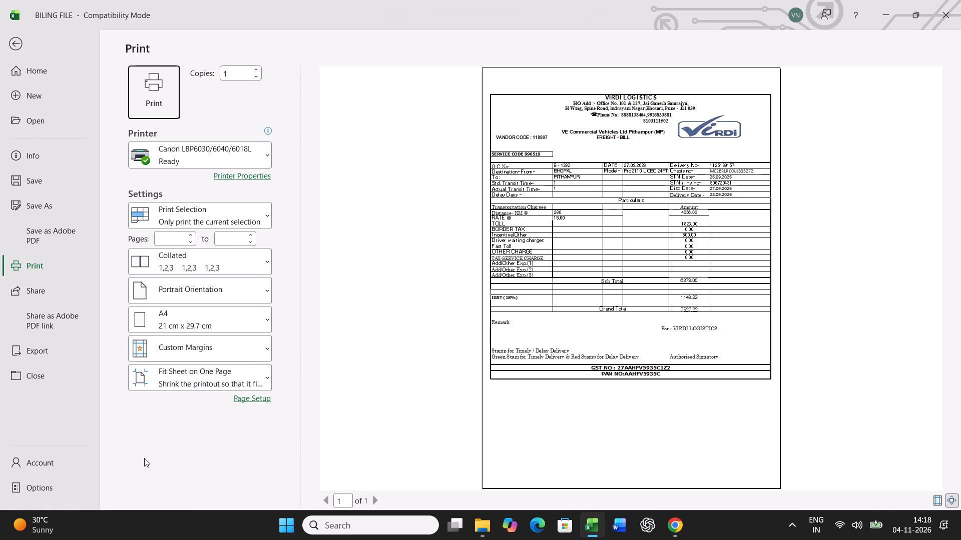
left_click(164, 88)
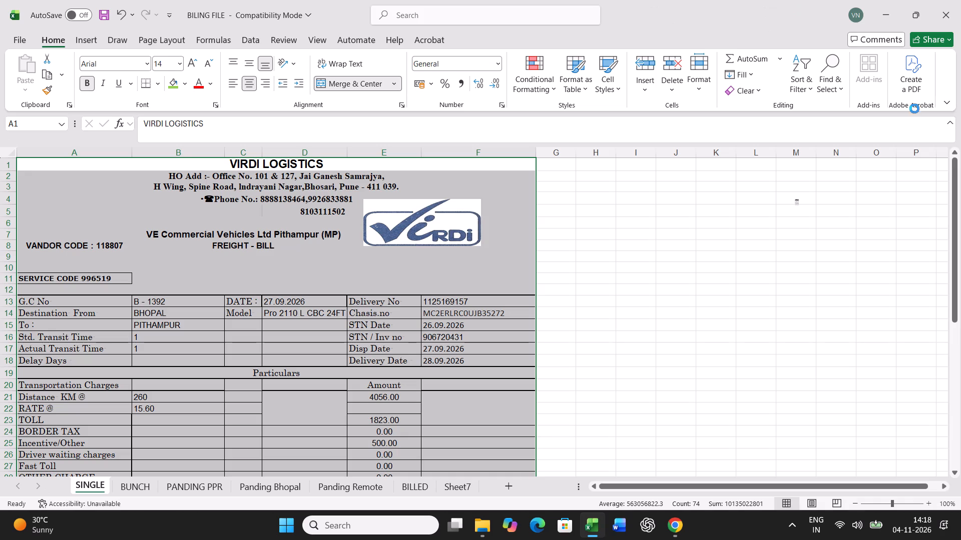
Copy the B - 1392 bill row in the BUNCH sheet and paste it as values only into row 50 of the bill log.
left_click(139, 490)
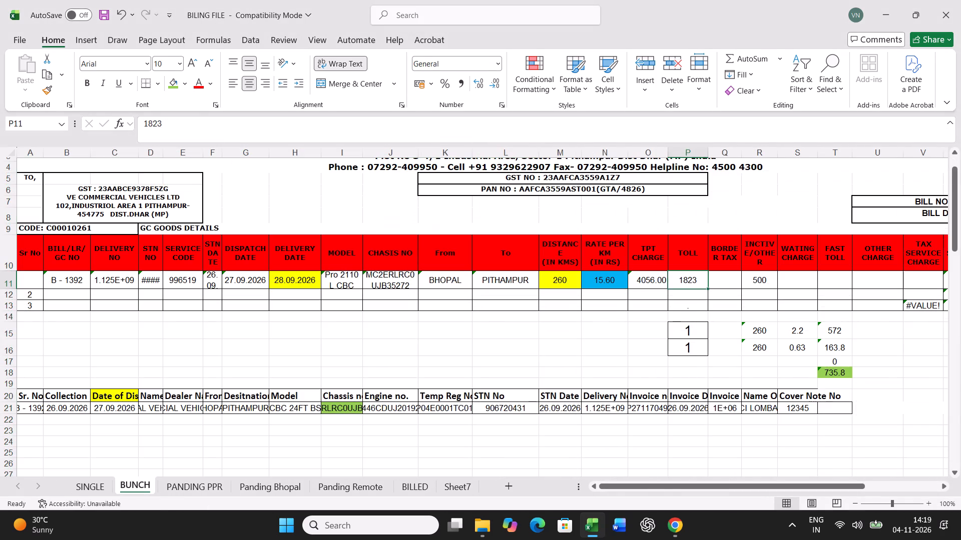
left_click(10, 278)
key("ctrl+c")
scroll(260, 395, "down", 14)
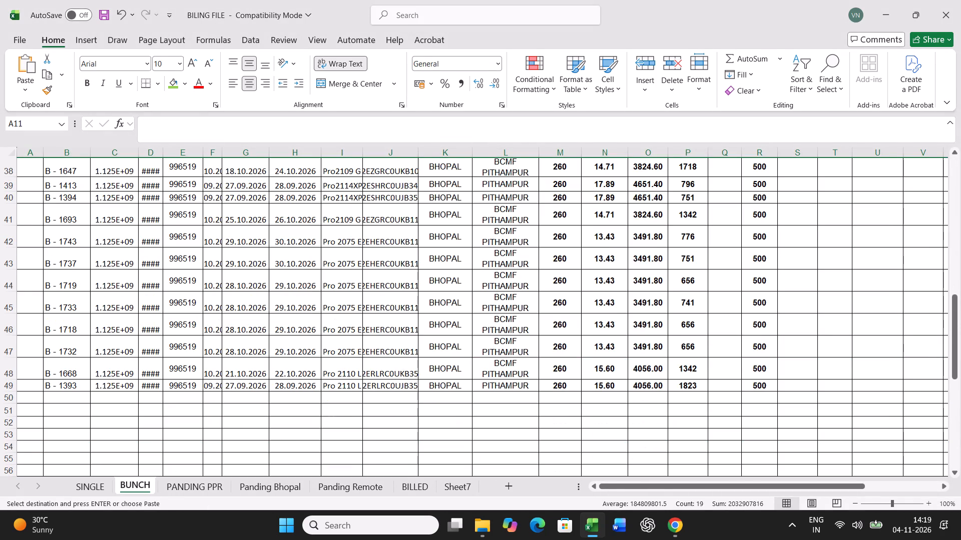
right_click(27, 398)
left_click(71, 129)
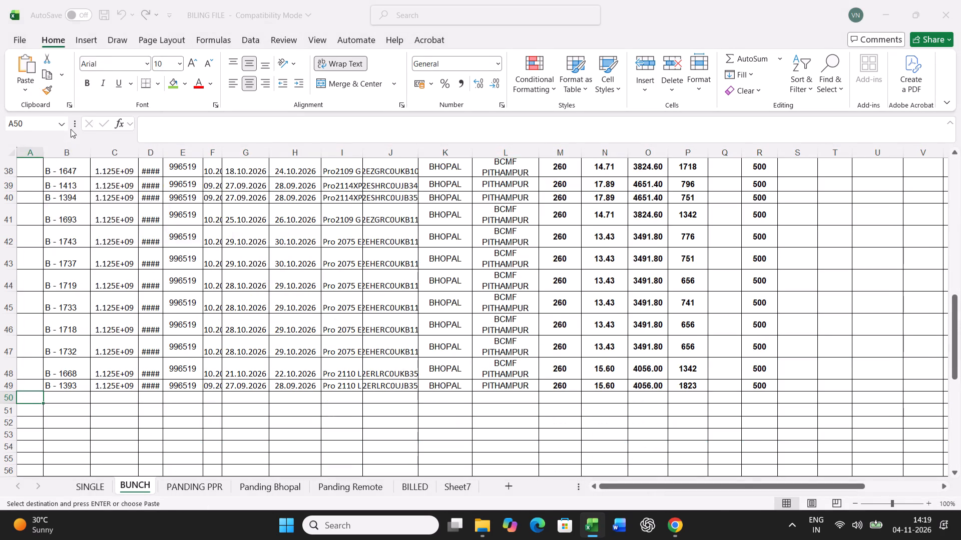
left_click(36, 97)
left_click(206, 246)
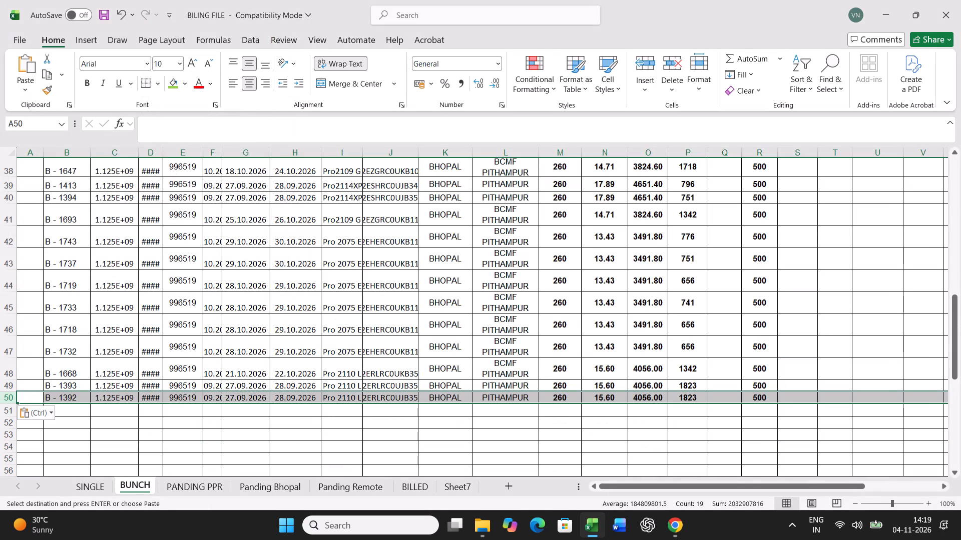
left_click(254, 482)
left_click(394, 375)
key("ctrl+f")
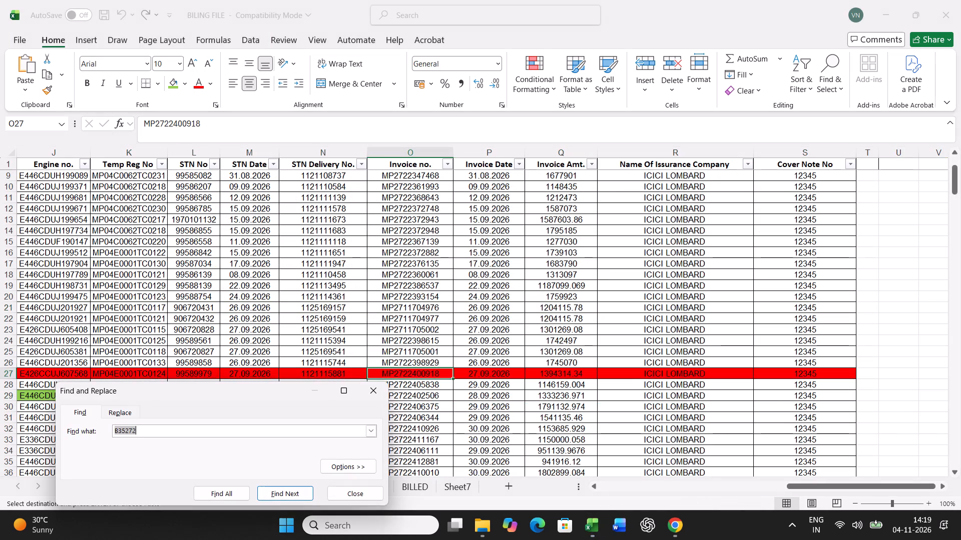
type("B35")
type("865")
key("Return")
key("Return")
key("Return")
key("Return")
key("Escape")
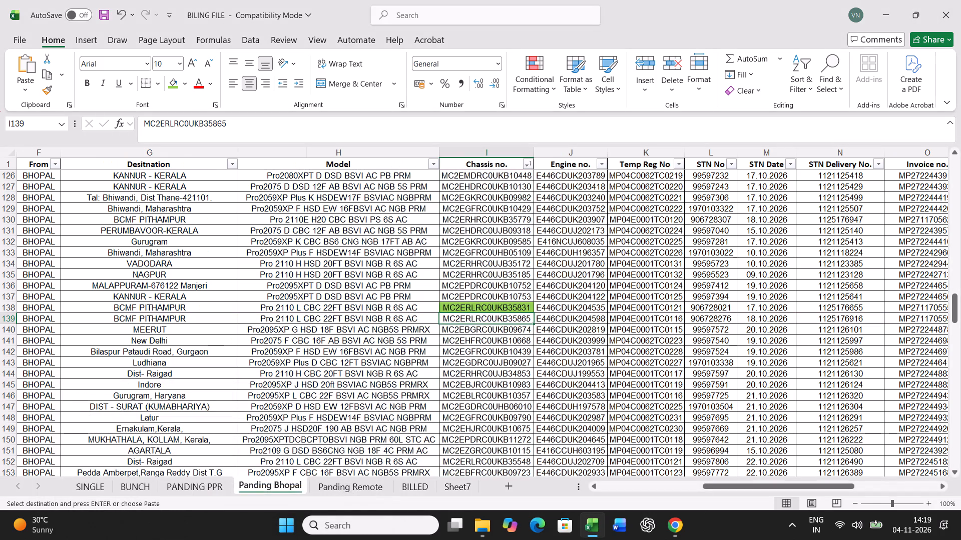
left_click(179, 83)
Copy the full B - 1669 dispatch record from Panding Bhopal into the source data row, row 21, of the BUNCH sheet.
key("Left")
key("Left")
key("Left")
key("Left")
key("Left")
key("Left")
key("Left")
key("Left")
key("Left")
key("Left")
key("Left")
key("Left")
key("Left")
key("Left")
key("Left")
key("Left")
key("Left")
key("Left")
key("Left")
key("Left")
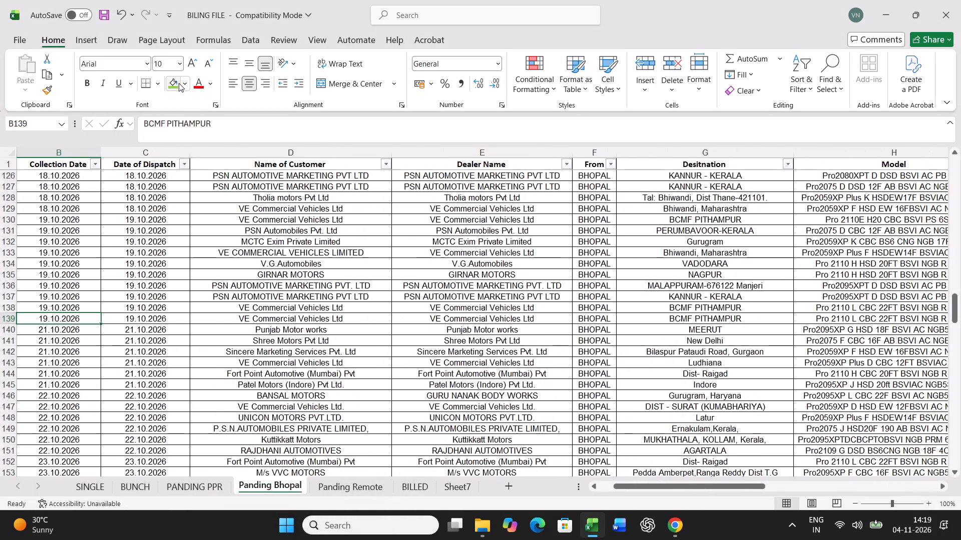
key("ctrl+shift+Right")
key("ctrl+c")
left_click(139, 491)
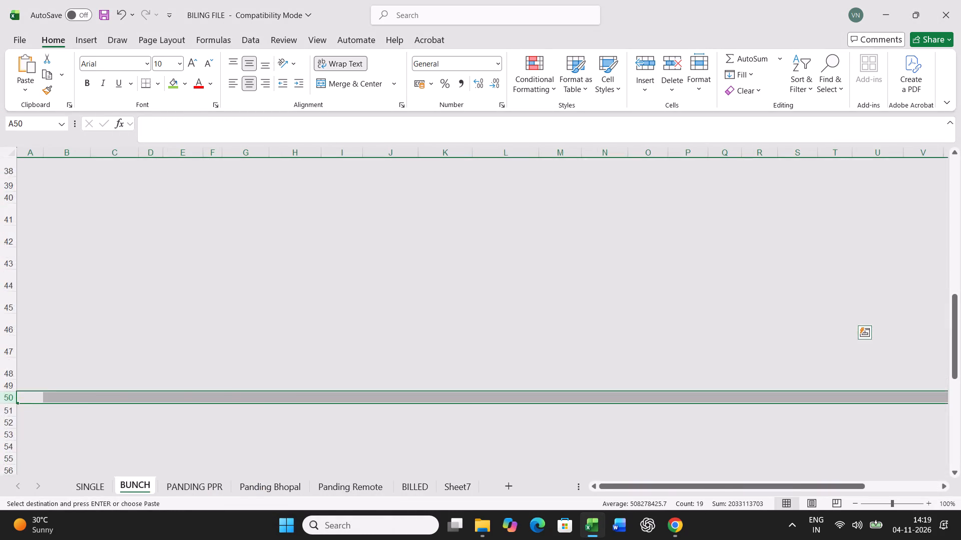
scroll(139, 353, "up", 12)
left_click(34, 339)
key("ctrl+v")
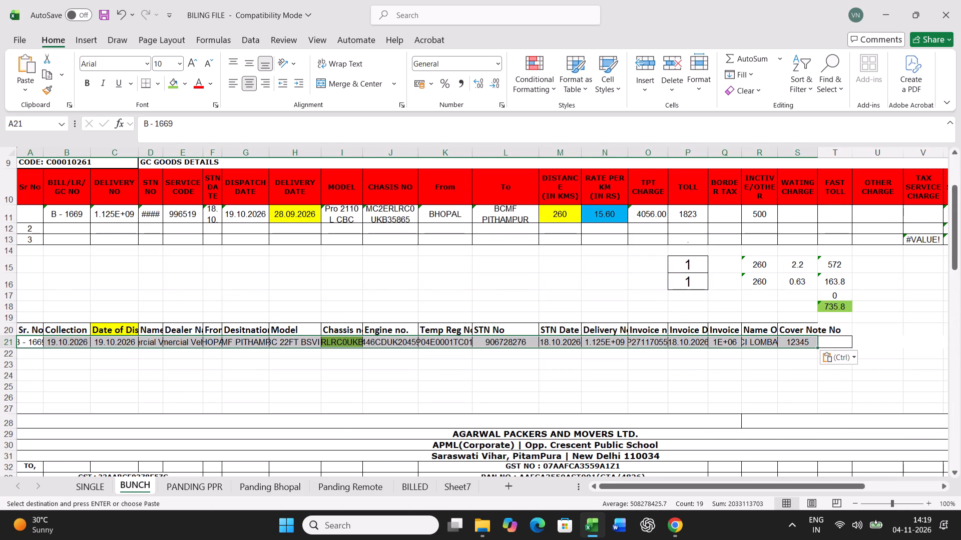
Set the delivery date to 22.10.2026 and the toll to 2063 in the B - 1669 bill row.
scroll(298, 387, "up", 4)
left_click(304, 315)
type("22.10.2026")
key("Return")
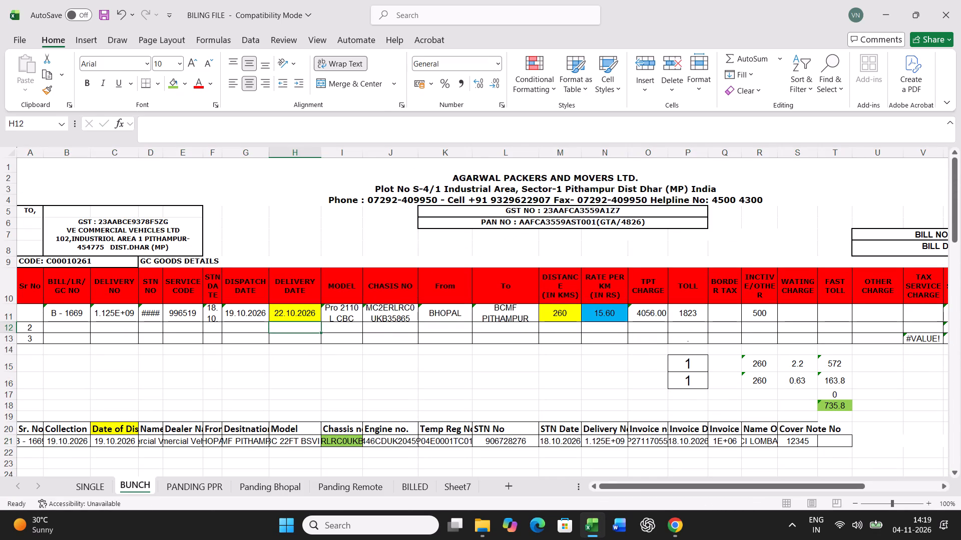
left_click(690, 309)
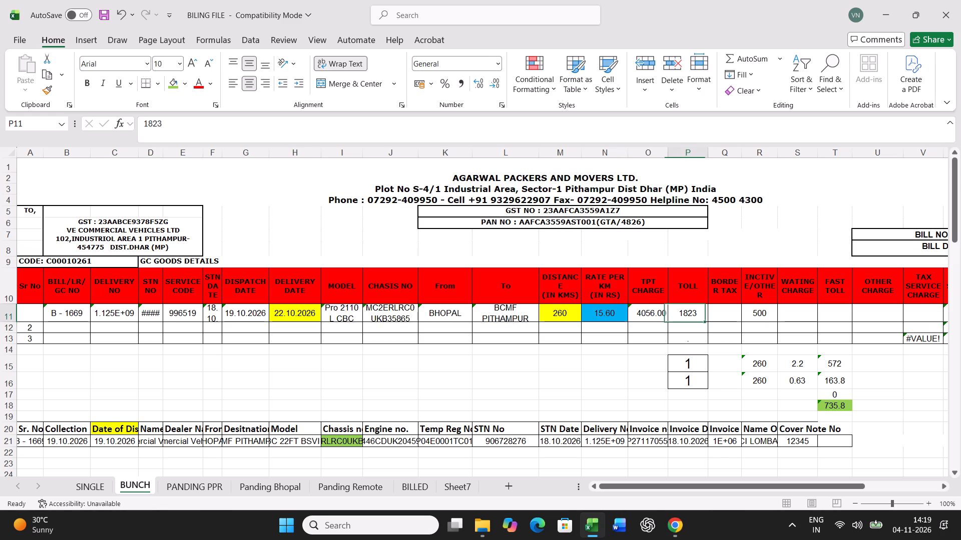
type("2063")
key("Return")
Print the B - 1669 freight bill from the SINGLE sheet.
left_click(100, 482)
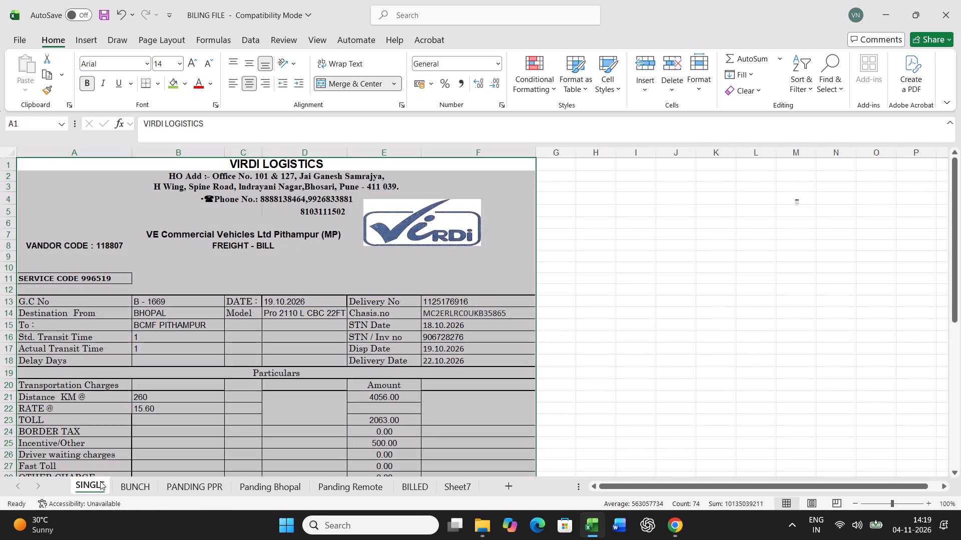
key("ctrl+p")
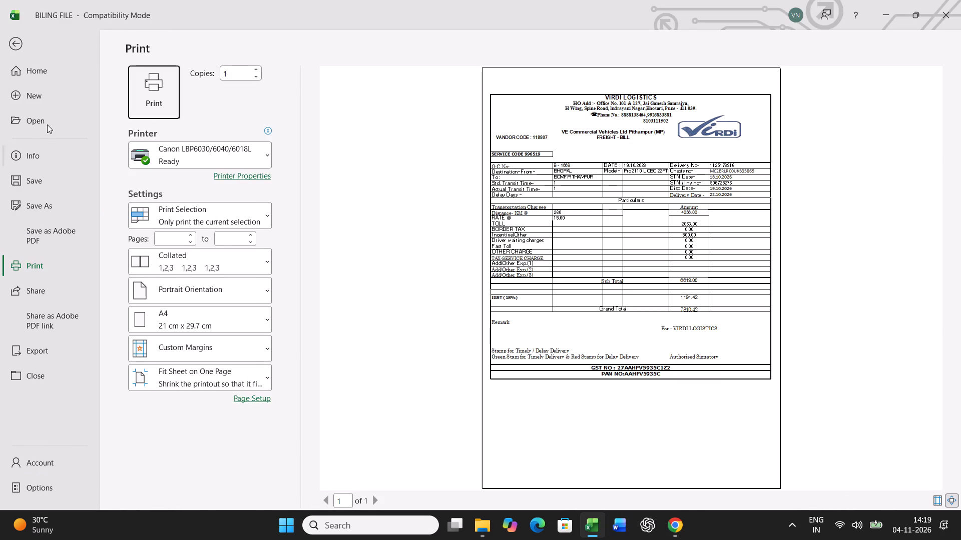
left_click(165, 87)
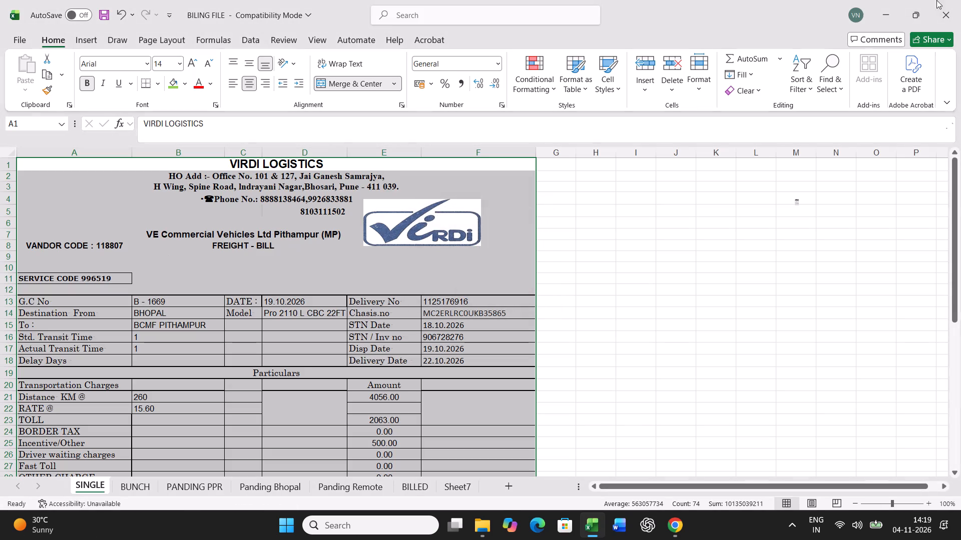
Copy the B - 1669 bill row in the BUNCH sheet and paste it as values only into row 51 of the bill log.
left_click(146, 483)
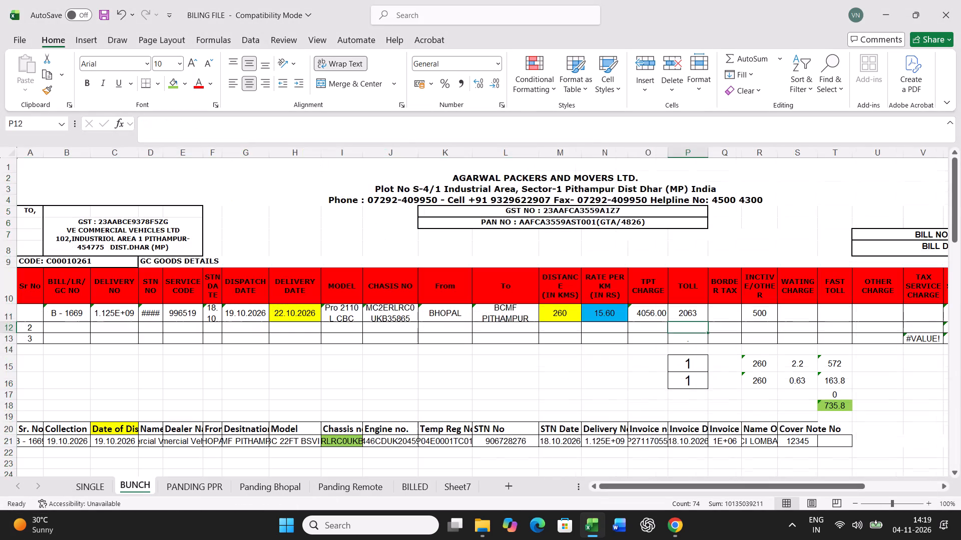
left_click(0, 315)
key("ctrl+c")
scroll(250, 387, "down", 19)
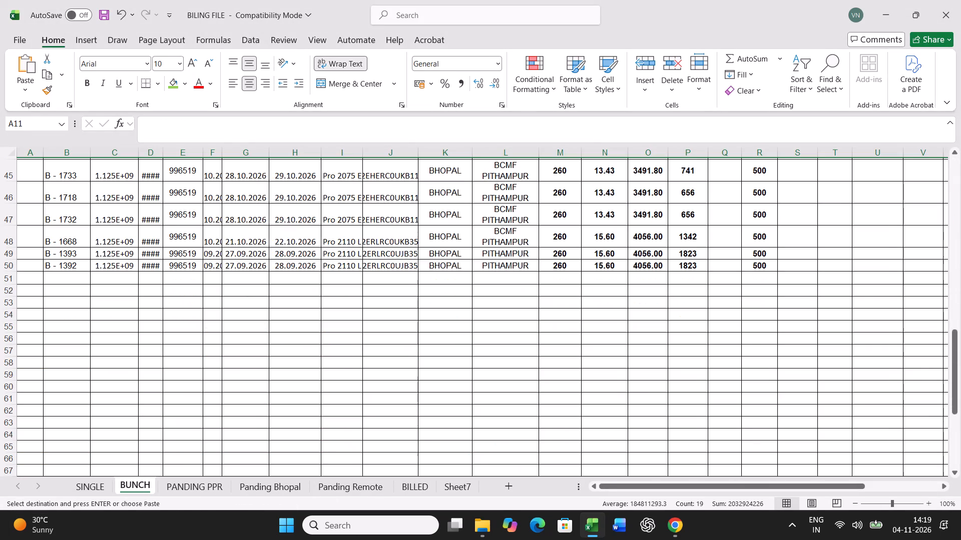
right_click(25, 276)
left_click(67, 237)
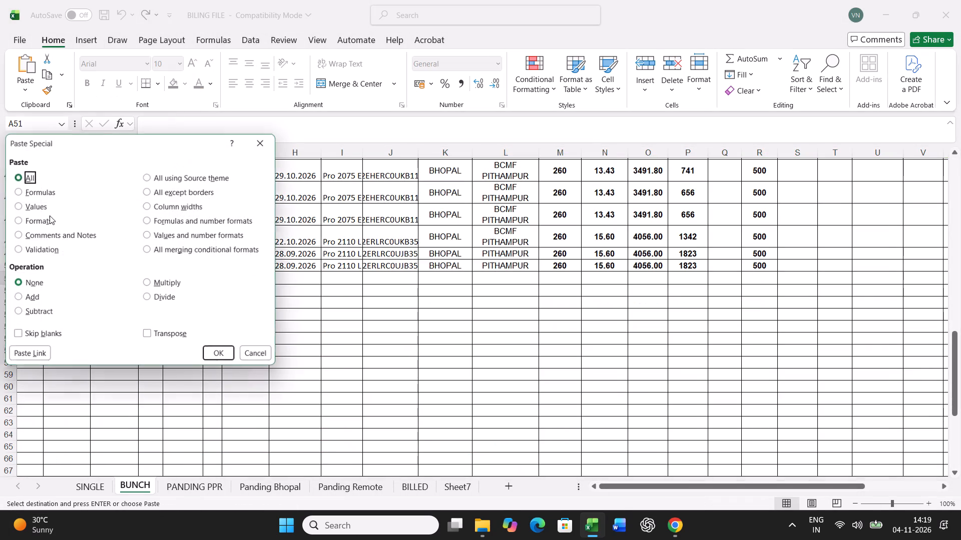
left_click(33, 207)
left_click(212, 357)
Find chassis number B35845 in the Panding Bhopal sheet and highlight its cell green.
left_click(257, 489)
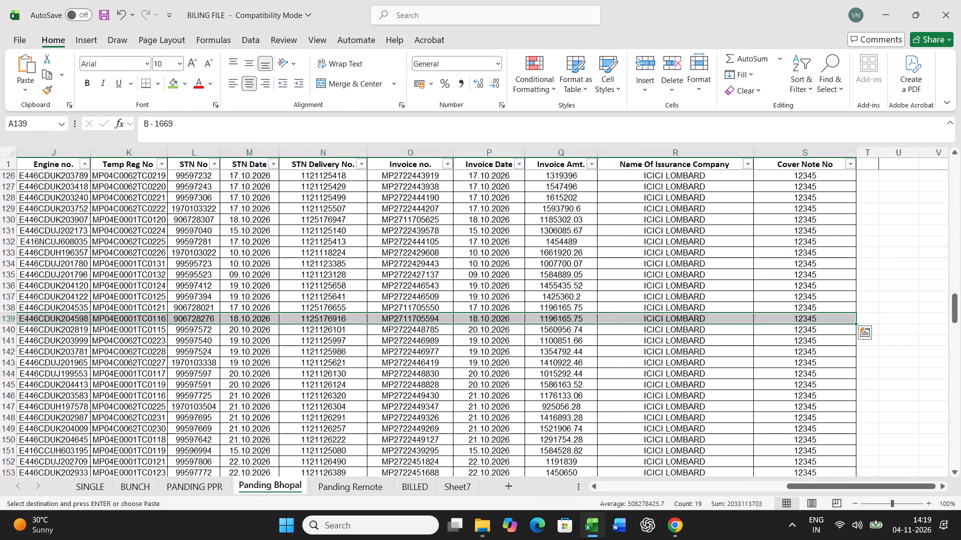
left_click(381, 375)
key("ctrl+f")
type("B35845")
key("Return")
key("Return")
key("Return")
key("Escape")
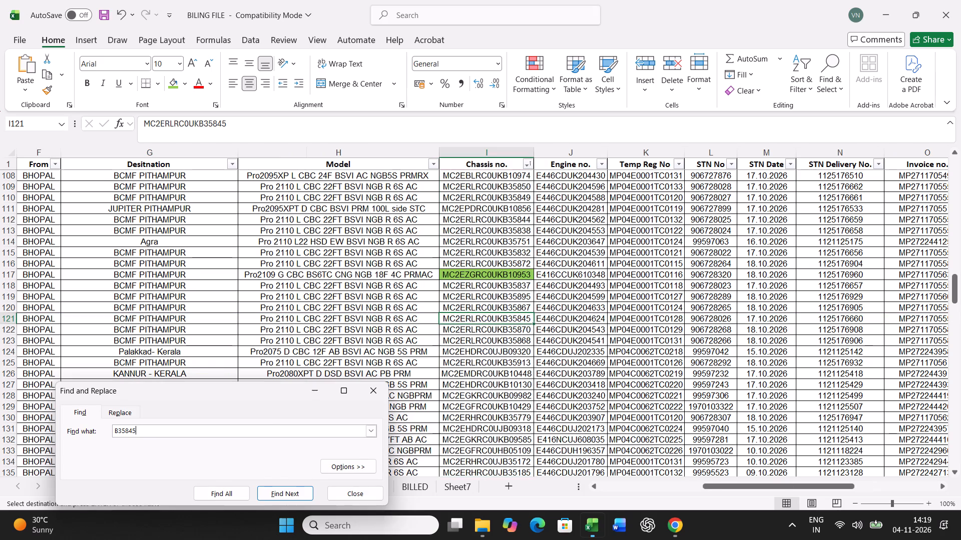
left_click(169, 83)
Copy the full B - 1651 dispatch record from Panding Bhopal into the source data row, row 21, of the BUNCH sheet.
key("Left")
key("Left")
key("Left")
key("Left")
key("Left")
key("Left")
key("Left")
key("Left")
key("Left")
key("Left")
key("Left")
key("Left")
key("Left")
key("Left")
key("Left")
key("Left")
key("Left")
key("Left")
key("Left")
key("Left")
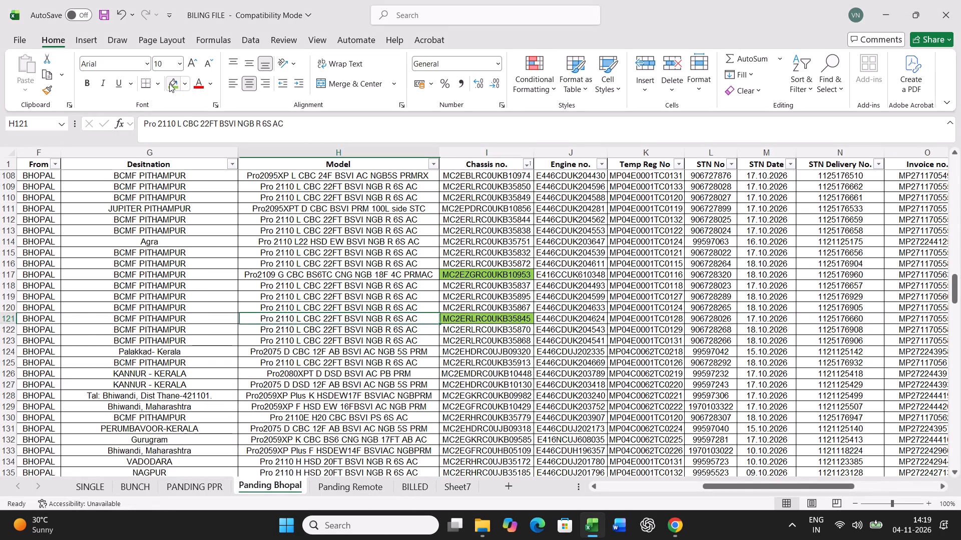
key("ctrl+shift+Right")
key("ctrl+c")
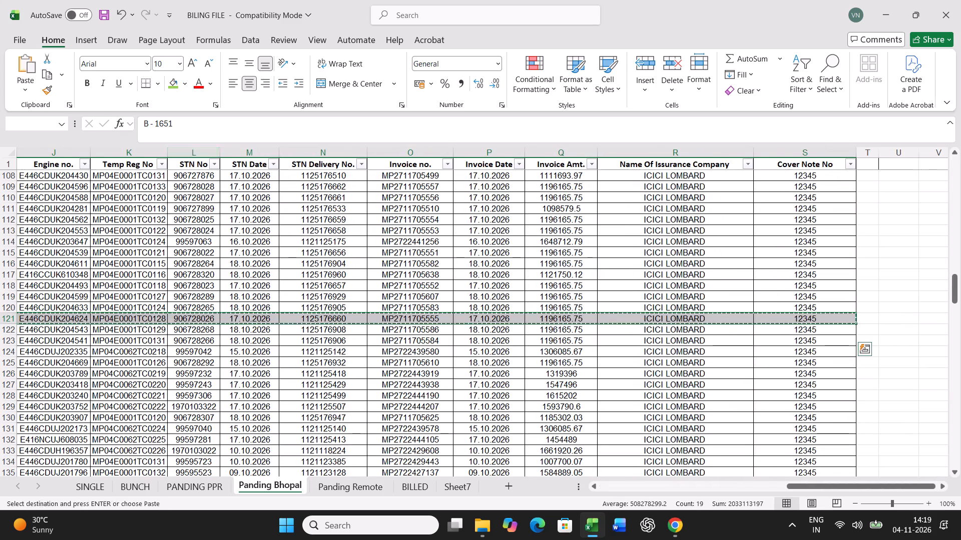
left_click(147, 487)
scroll(150, 373, "up", 17)
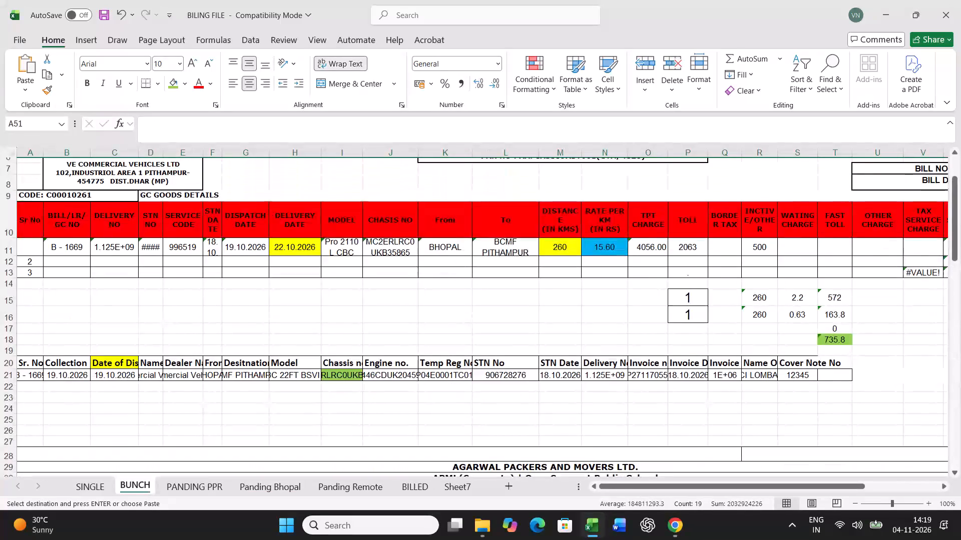
left_click(37, 375)
key("ctrl+v")
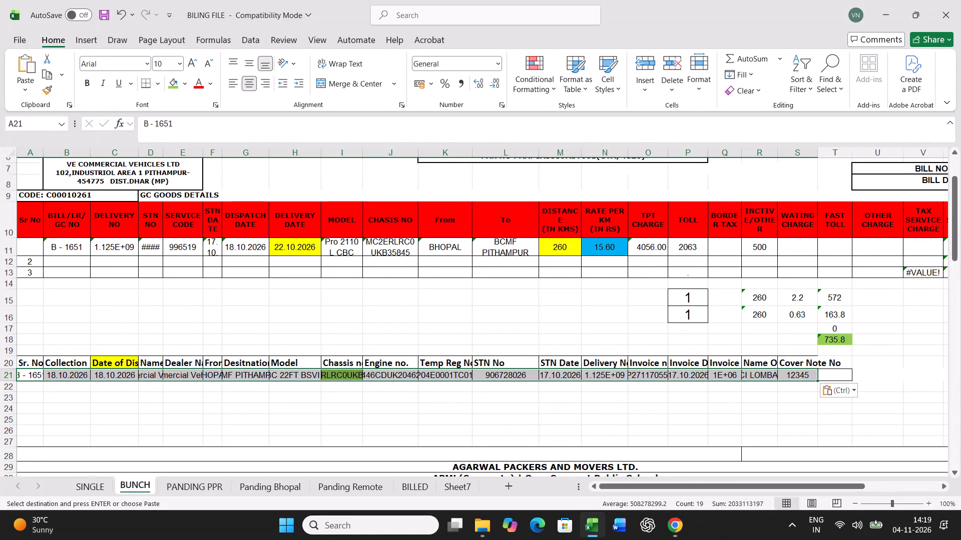
Set the delivery date to 22.10.2026 and the toll to 1983 in the B - 1651 bill row.
left_click(297, 248)
type("22.10.2026")
key("Return")
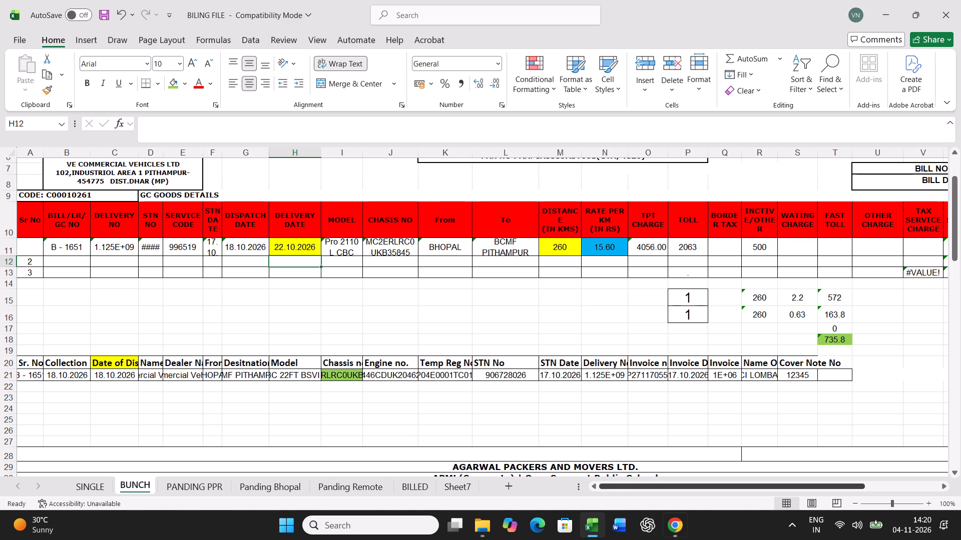
left_click(697, 247)
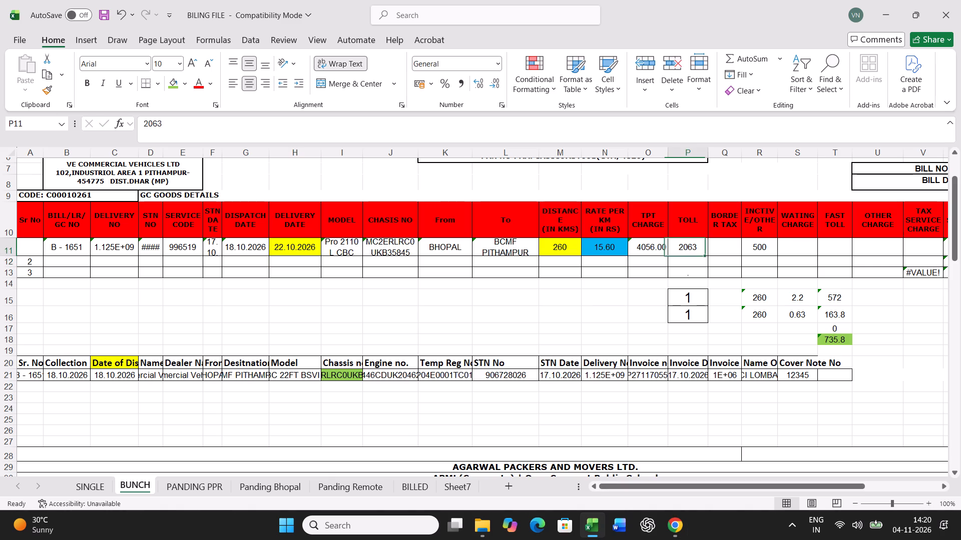
type("1983")
key("Return")
key("Return")
key("Return")
Print the B - 1651 freight bill from the SINGLE sheet.
left_click(85, 493)
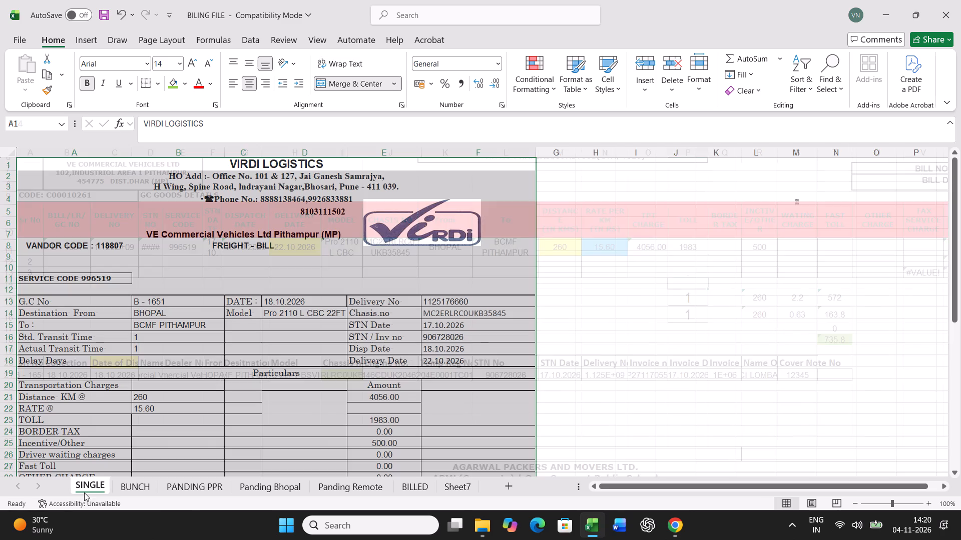
key("ctrl+p")
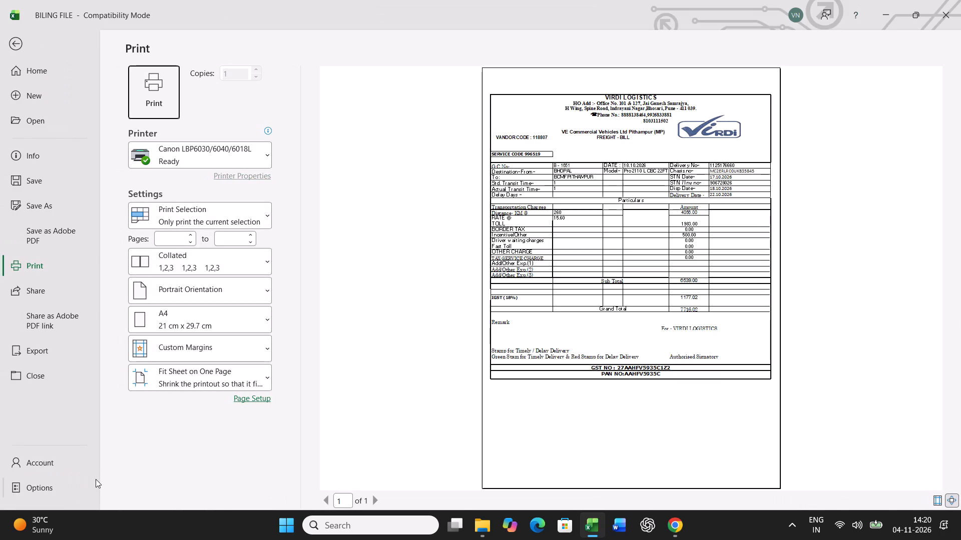
left_click(163, 79)
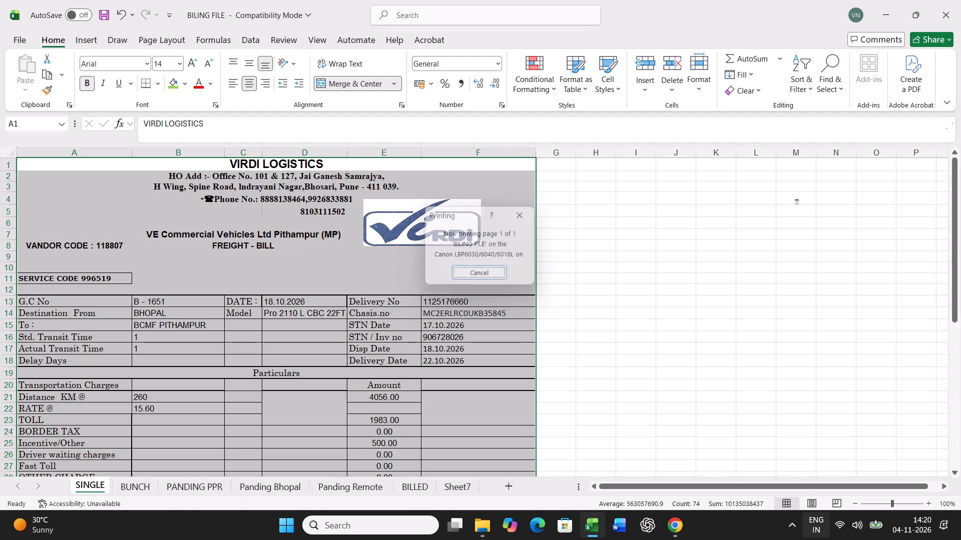
Copy the B - 1651 bill row in the BUNCH sheet and paste it as values only into row 52 of the bill log.
left_click(124, 489)
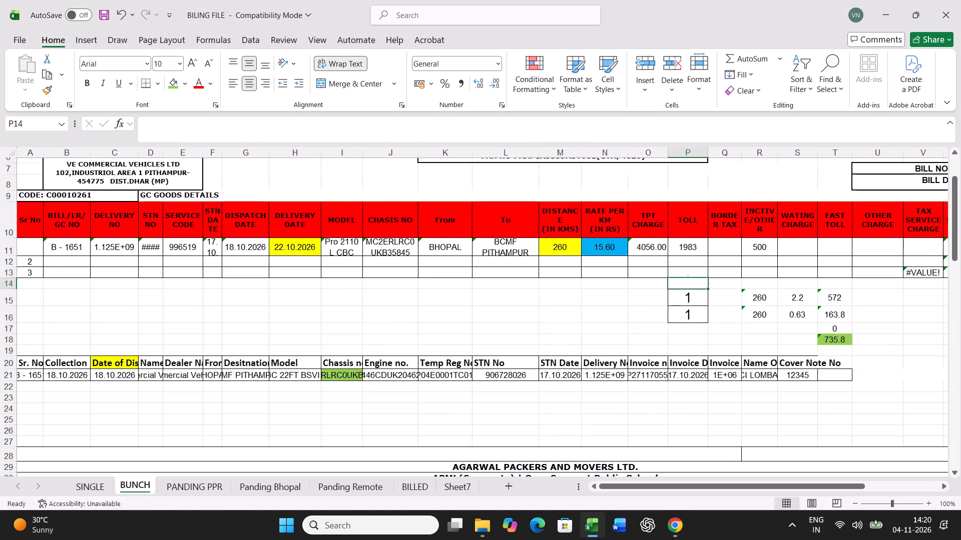
scroll(28, 432, "up", 4)
left_click(8, 311)
key("ctrl+c")
scroll(312, 365, "down", 8)
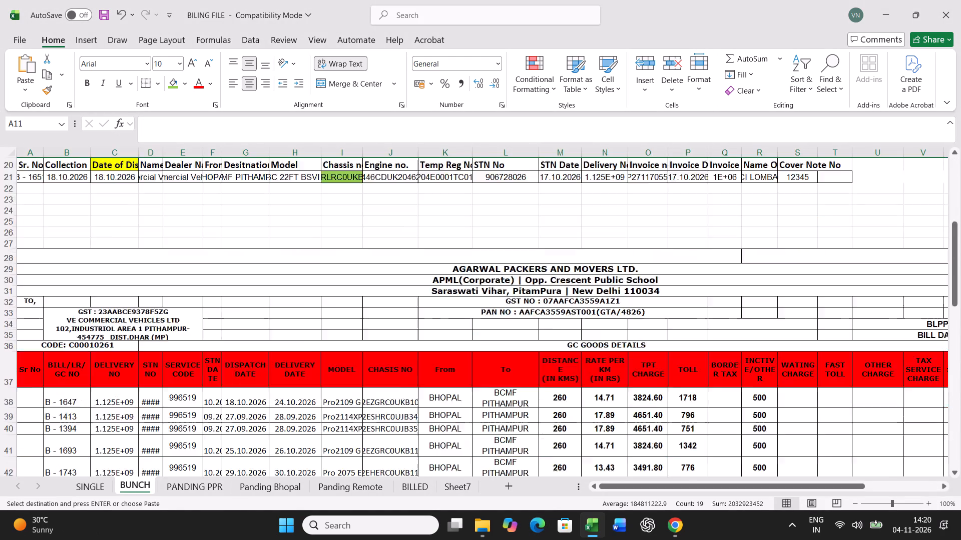
scroll(312, 365, "down", 8)
right_click(28, 388)
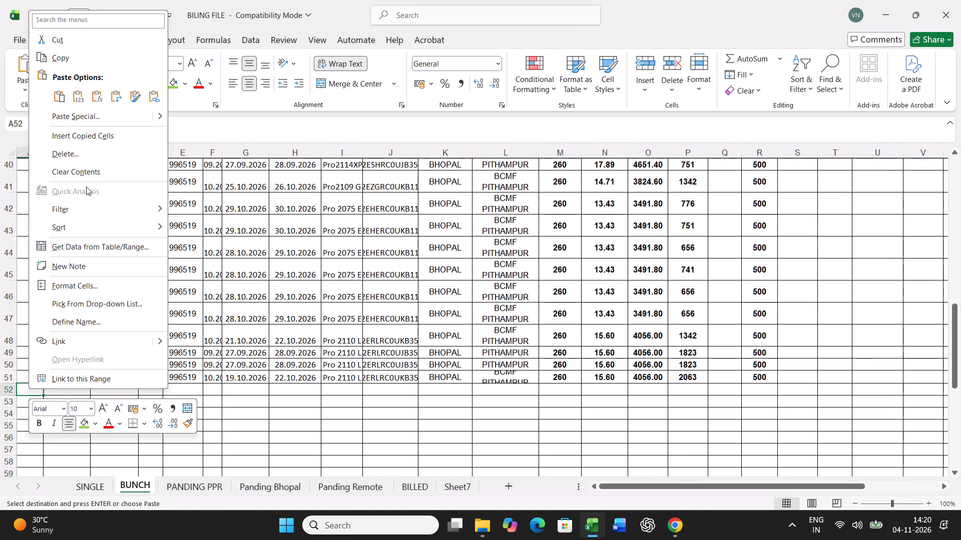
left_click(104, 120)
left_click(48, 86)
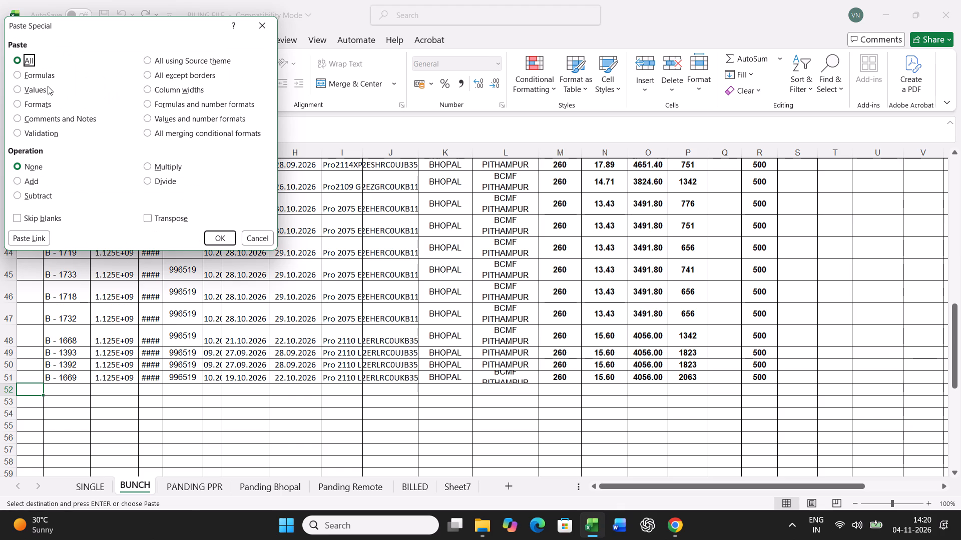
left_click(43, 88)
left_click(203, 236)
left_click(207, 238)
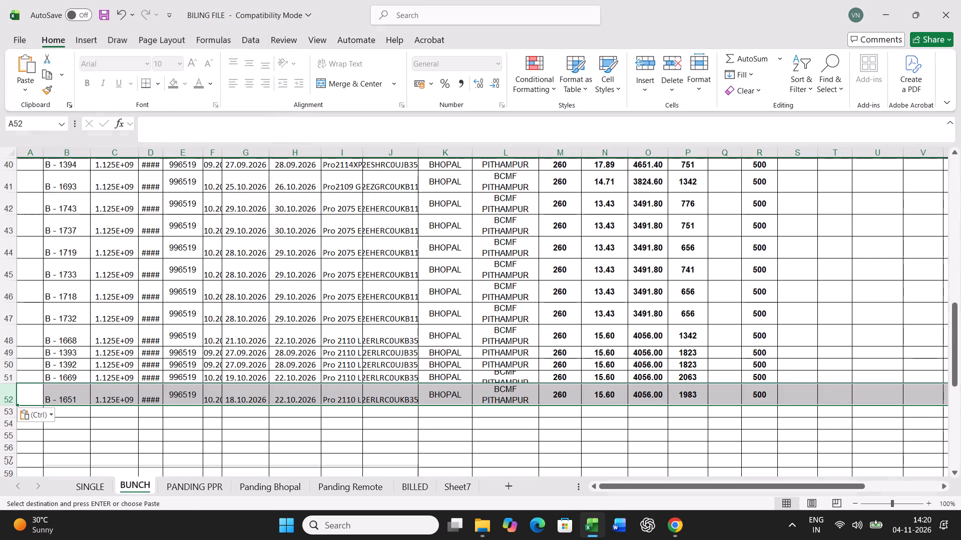
Find chassis number B35779 in the Panding Bhopal sheet and highlight its cell green.
left_click(284, 480)
left_click(406, 378)
key("ctrl+f")
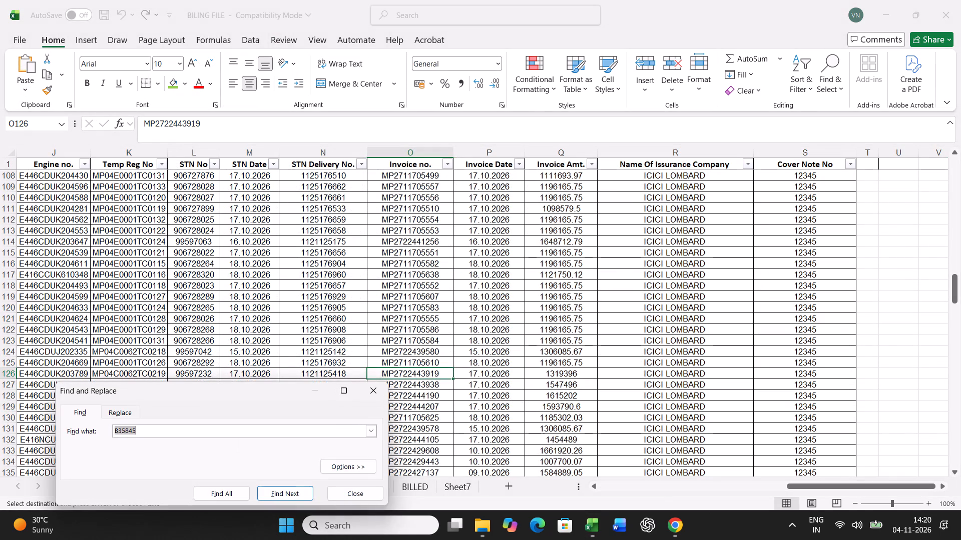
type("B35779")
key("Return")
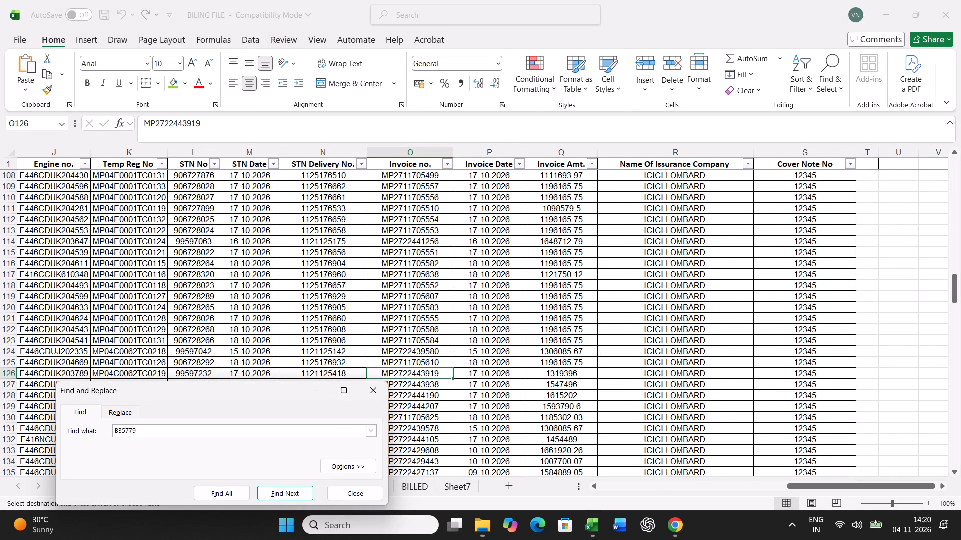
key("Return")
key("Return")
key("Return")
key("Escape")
left_click(175, 87)
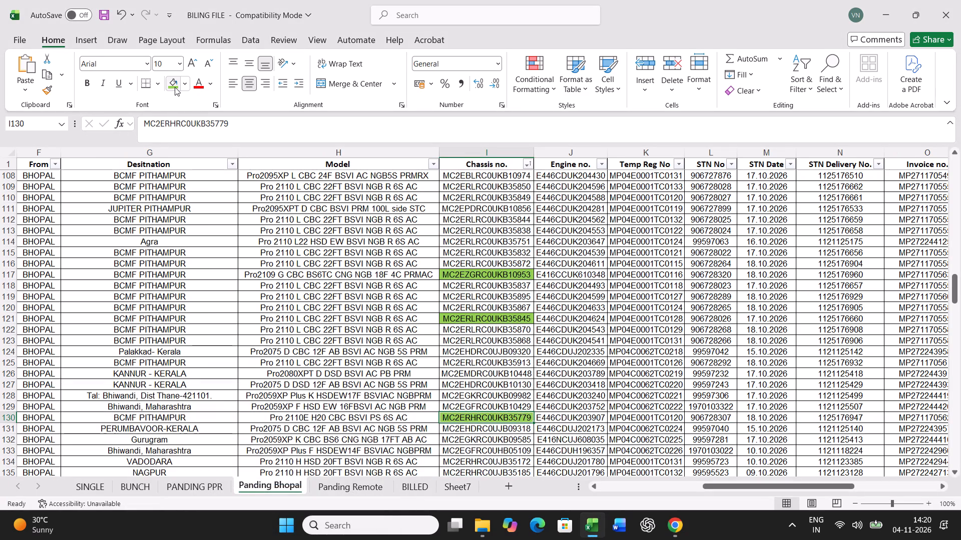
Copy the full B - 1660 dispatch record from Panding Bhopal into the source data row, row 21, of the BUNCH sheet.
key("Left")
key("Left")
key("Left")
key("Left")
key("Left")
key("Left")
key("Left")
key("Left")
key("Left")
key("Left")
key("Left")
key("Left")
key("Left")
key("Left")
key("Left")
key("Left")
key("Left")
key("Left")
key("Left")
key("Left")
key("ctrl+shift+Right")
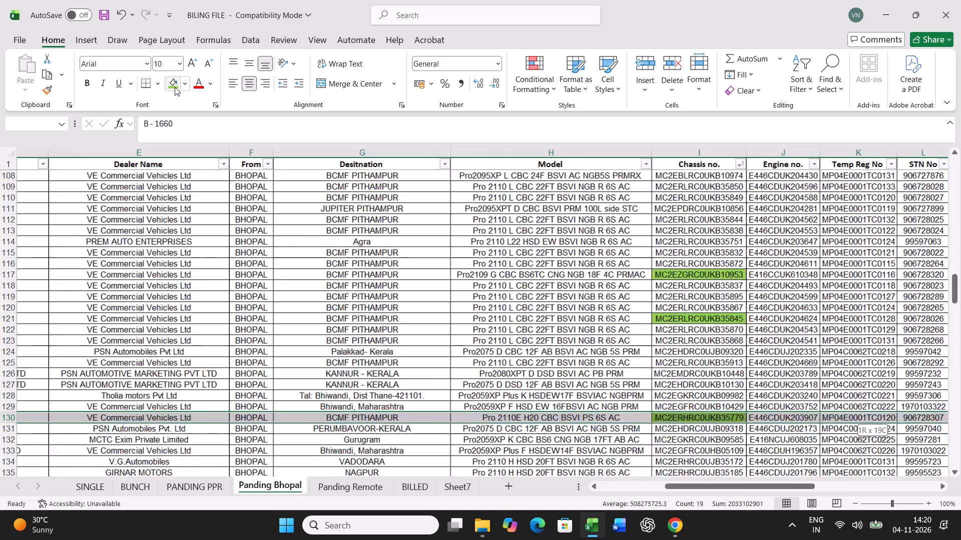
key("ctrl+c")
left_click(154, 484)
scroll(162, 382, "up", 14)
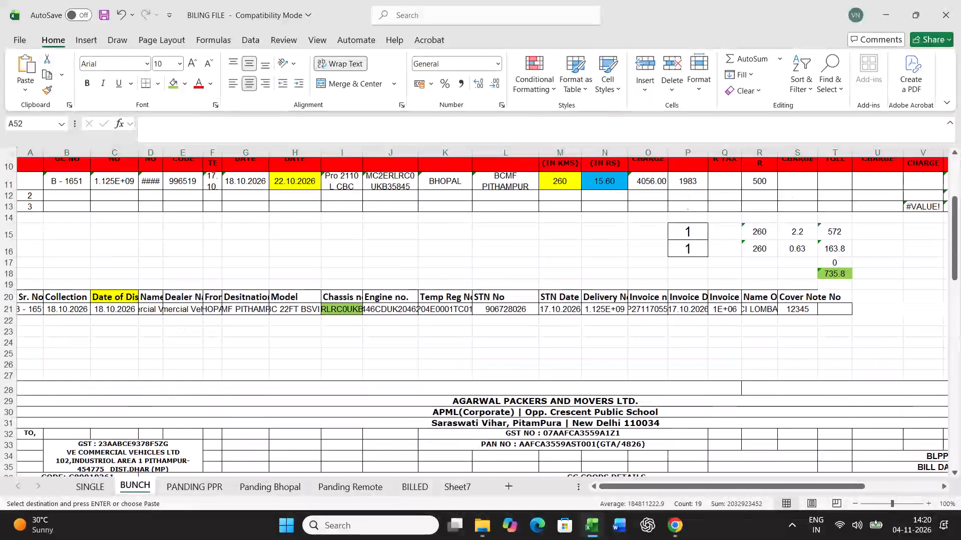
scroll(162, 382, "up", 4)
left_click(33, 442)
key("ctrl+v")
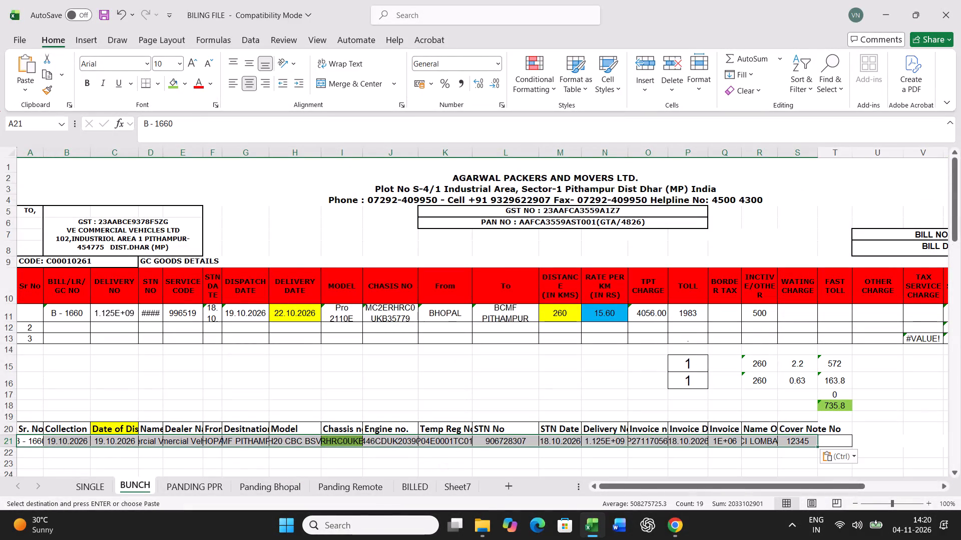
Check the delivery date in the B - 1660 bill row and move along to the row's following fields.
left_click(303, 307)
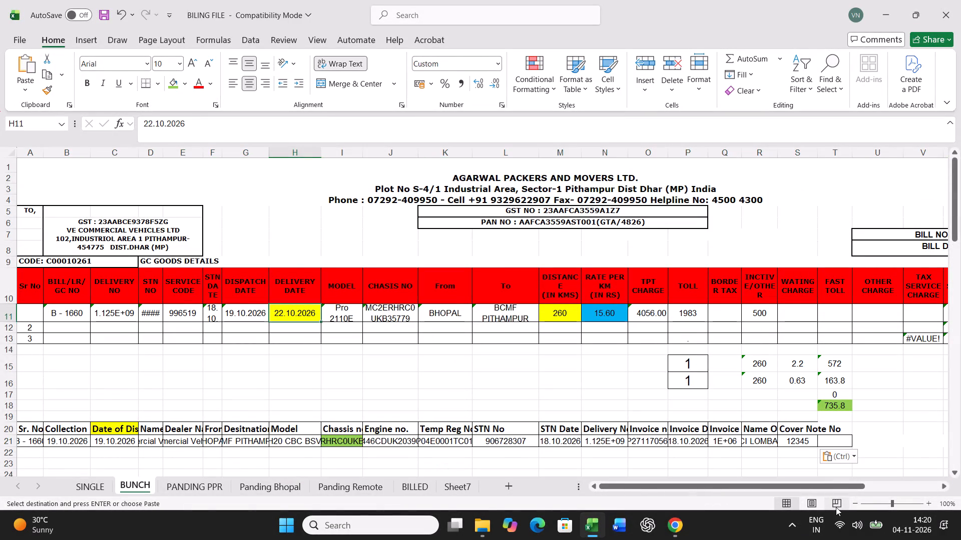
key("Right")
key("Right")
key("Right")
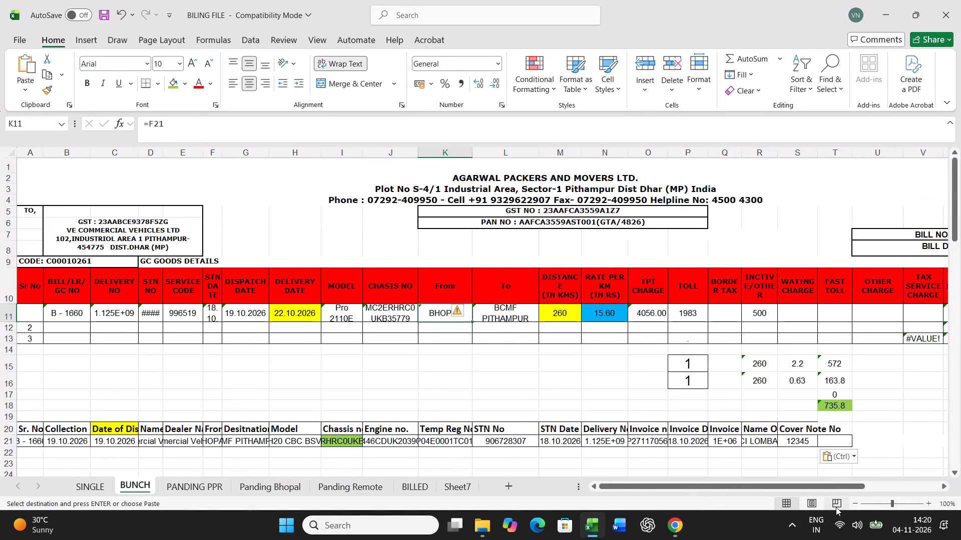
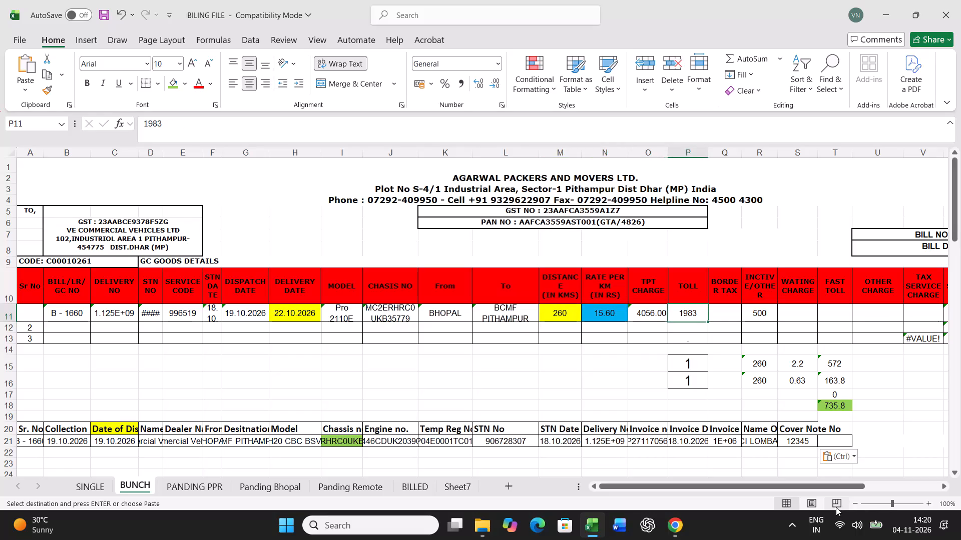
Set the toll in the B - 1660 bill row of the BUNCH sheet to 2303.
type("2303")
key("Return")
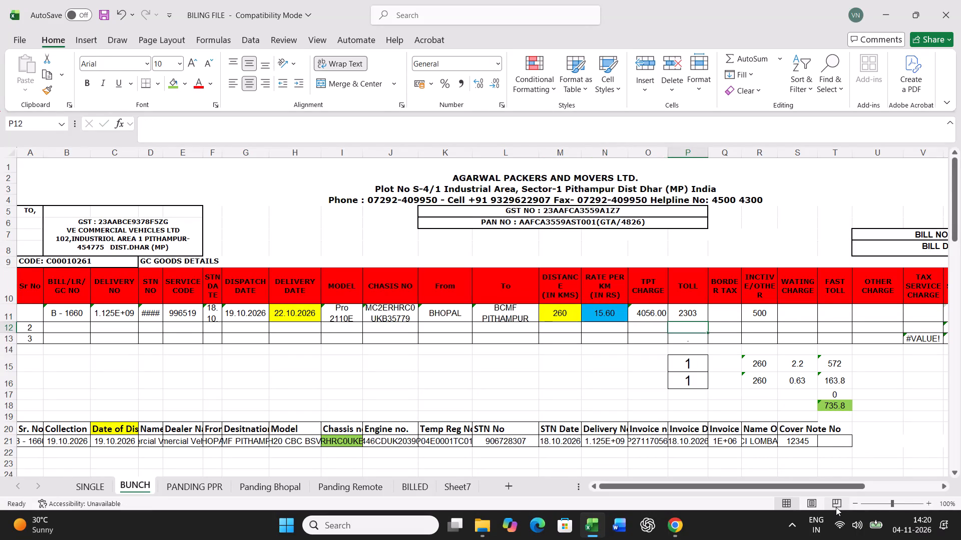
key("Return")
key("Return")
Print one copy of the B - 1660 freight bill from the SINGLE sheet.
left_click(100, 492)
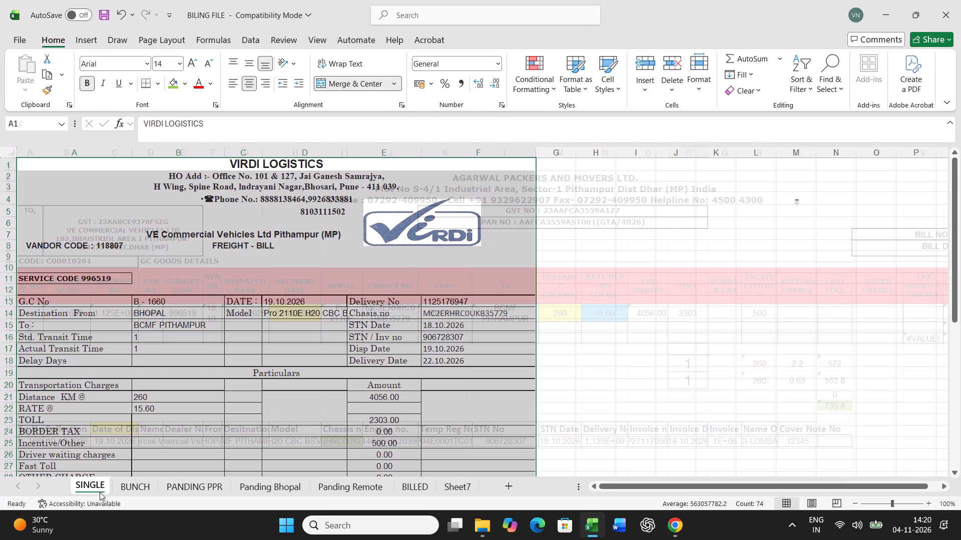
key("ctrl+p")
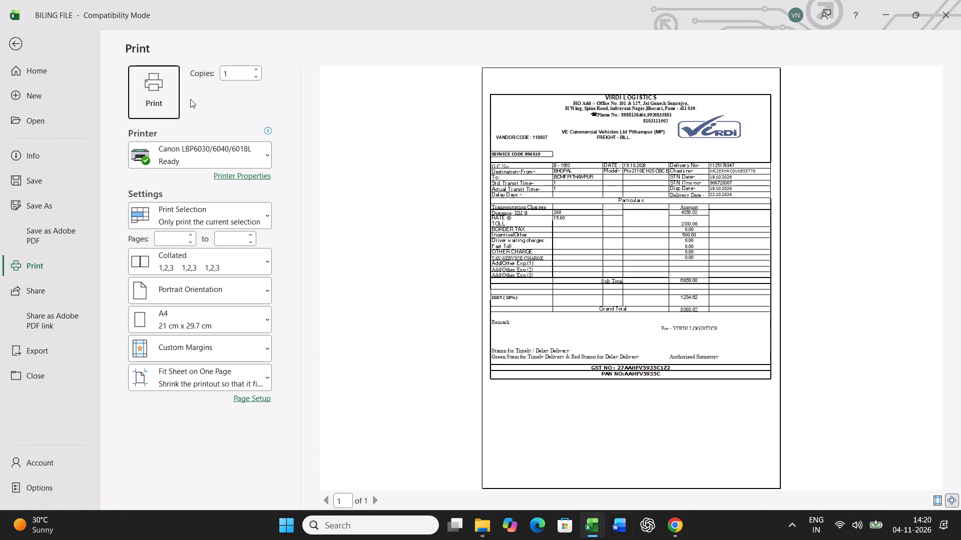
left_click(174, 93)
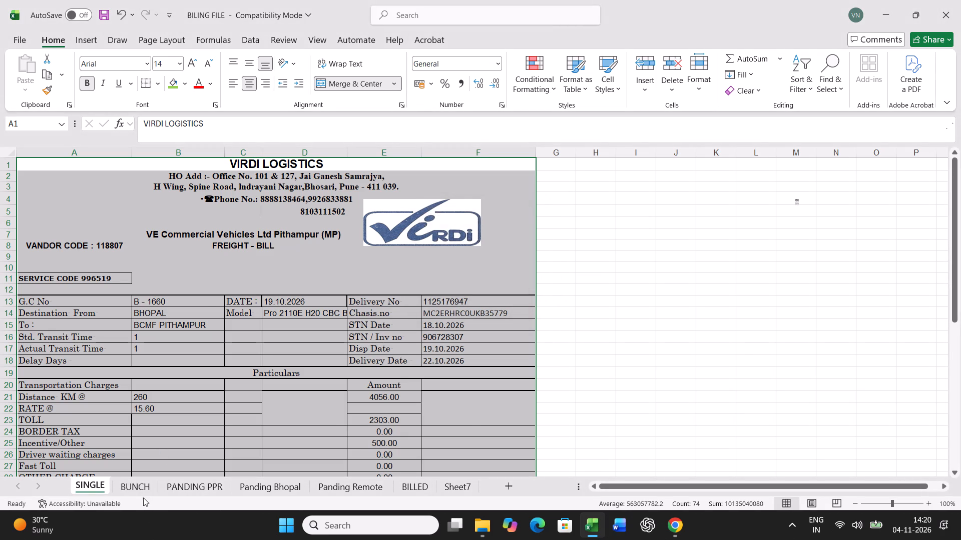
Copy the B - 1660 bill row in the BUNCH sheet and paste it as values only into row 53 of the bill log.
left_click(136, 485)
left_click(9, 309)
key("ctrl+c")
scroll(215, 338, "down", 3)
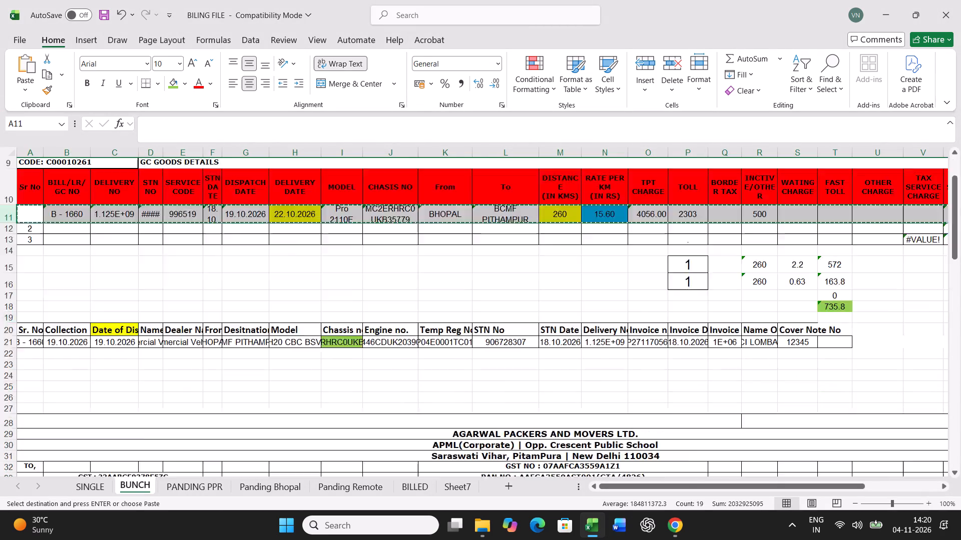
scroll(215, 338, "down", 19)
scroll(214, 338, "up", 3)
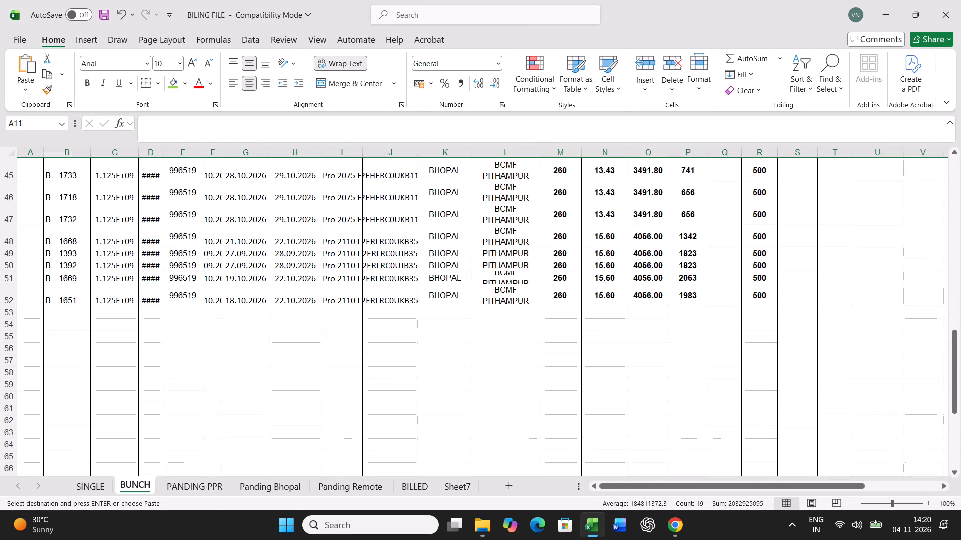
right_click(34, 313)
left_click(86, 236)
left_click(35, 207)
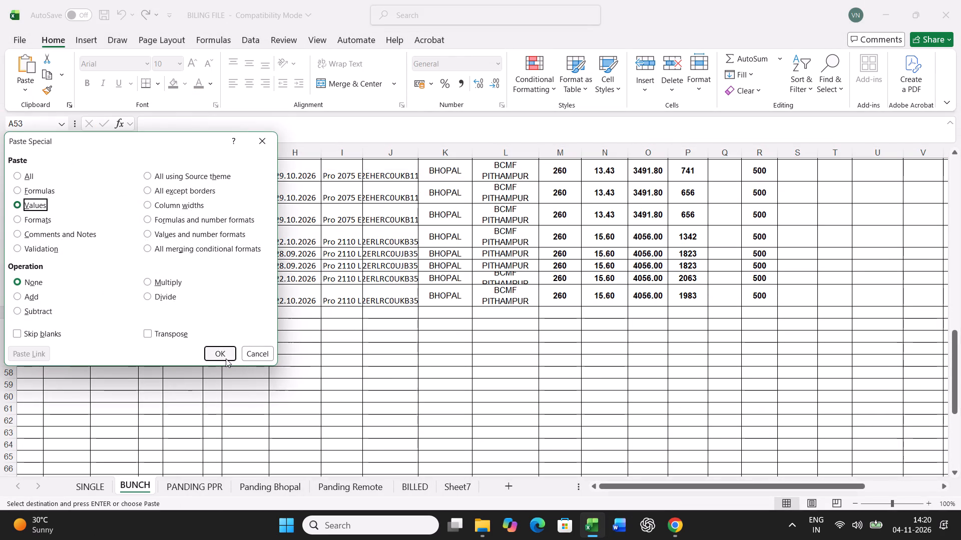
left_click(226, 358)
Find chassis number B35849 in the Panding Bhopal sheet and highlight its cell green.
left_click(272, 488)
left_click(356, 419)
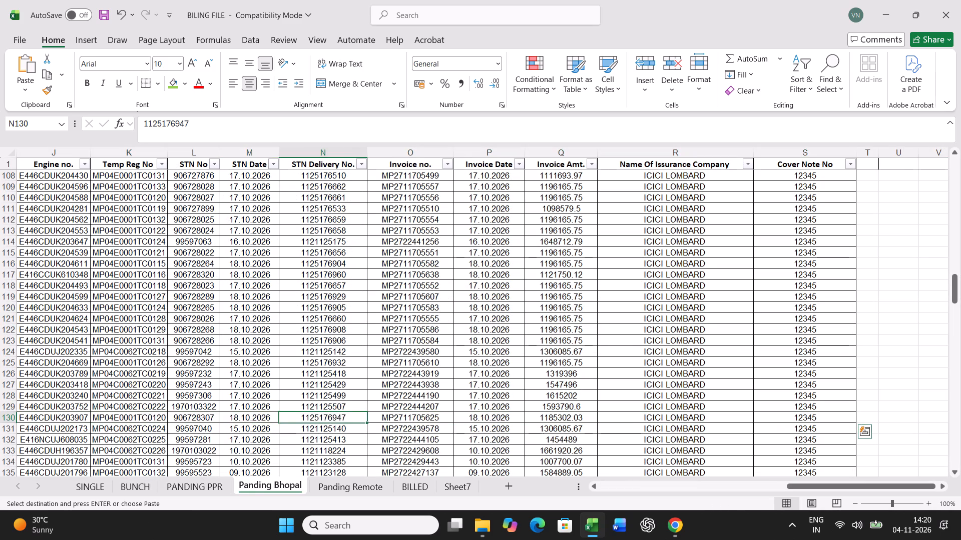
key("ctrl+f")
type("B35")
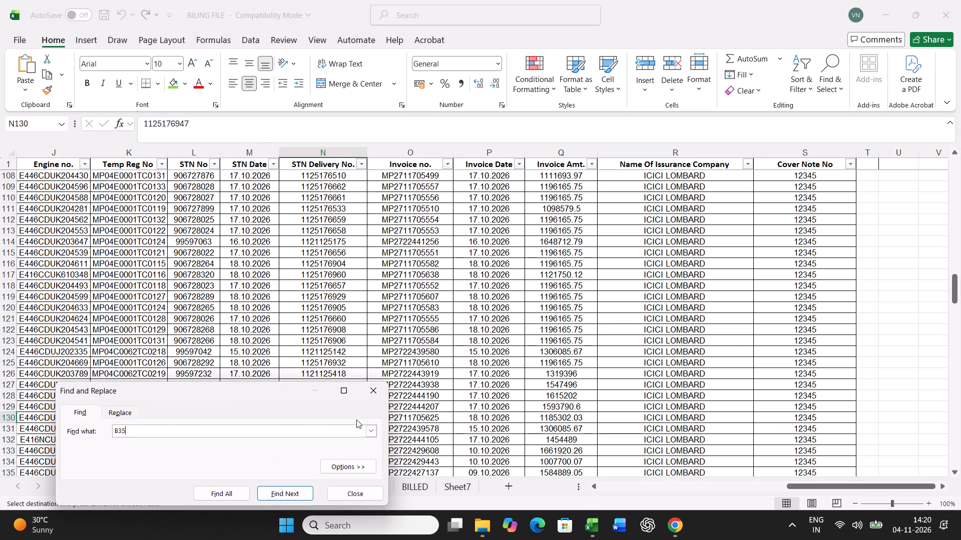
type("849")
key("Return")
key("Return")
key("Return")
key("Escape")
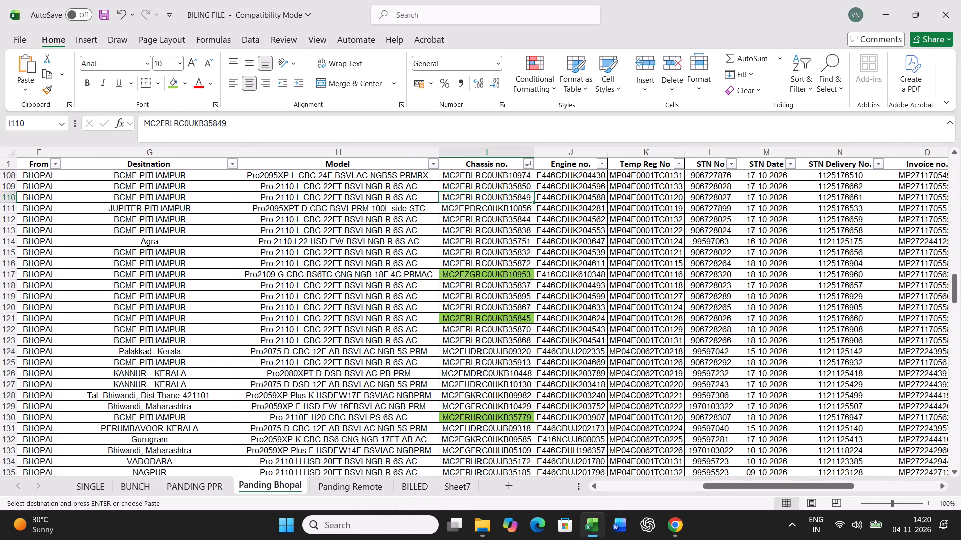
left_click(174, 86)
Copy the full B - 1640 dispatch record from Panding Bhopal into the source data row, row 21, of the BUNCH sheet.
key("Left")
key("Left")
key("Left")
key("Left")
key("Left")
key("Left")
key("Left")
key("Left")
key("Left")
key("Left")
key("Left")
key("Left")
key("Left")
key("Left")
key("Left")
key("Left")
key("Left")
key("Left")
key("Left")
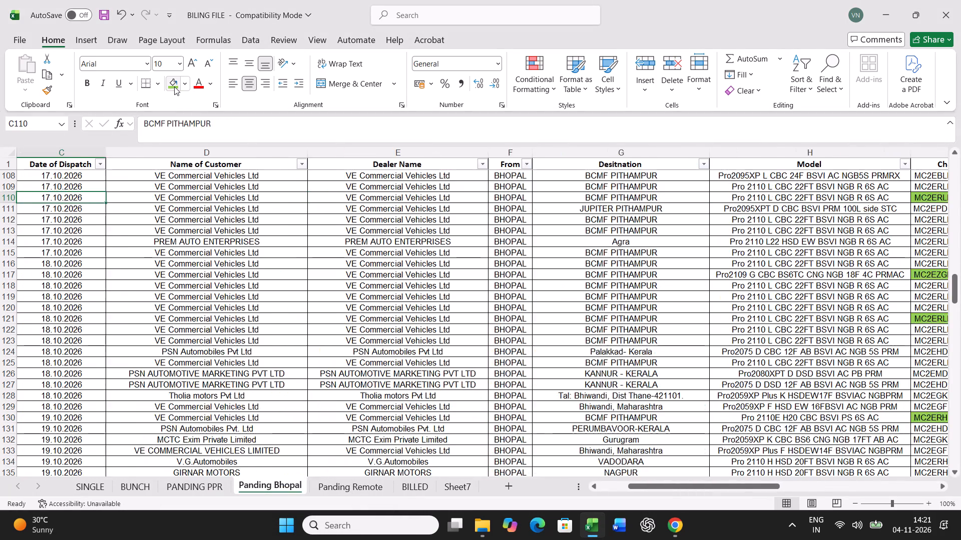
key("ctrl+shift+Right")
key("ctrl+c")
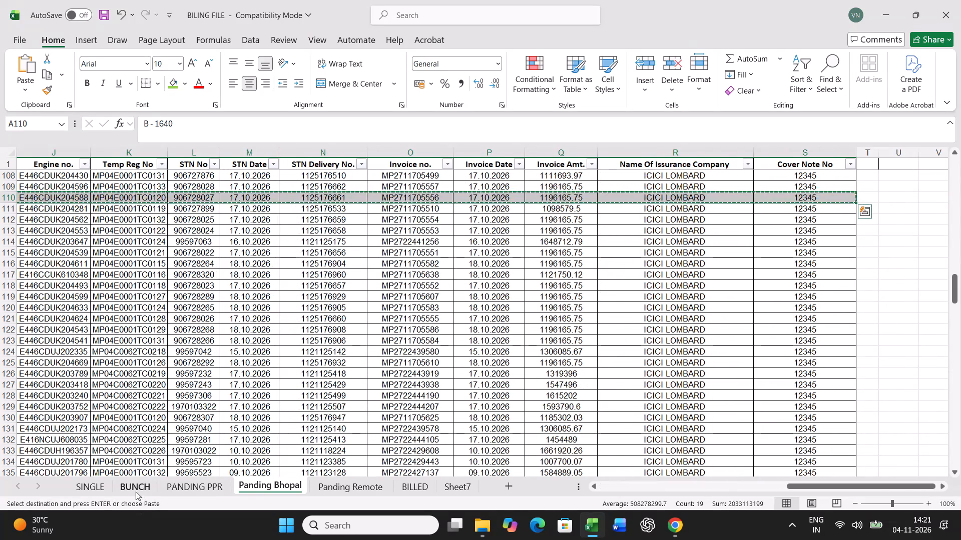
left_click(136, 491)
scroll(170, 343, "up", 17)
left_click(34, 377)
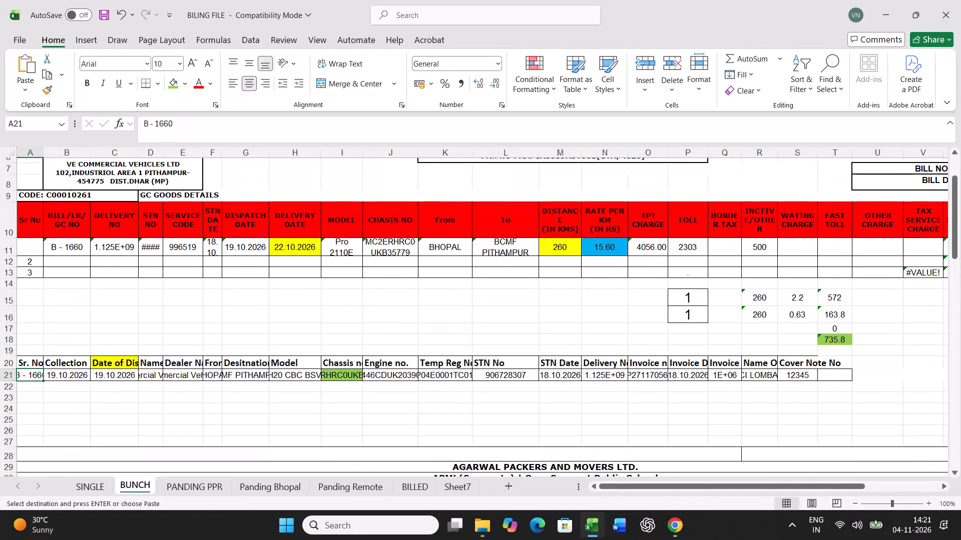
key("ctrl+v")
In the B - 1640 bill row, set the delivery date to 18.10.2026 and the toll to 1152.
scroll(315, 431, "up", 4)
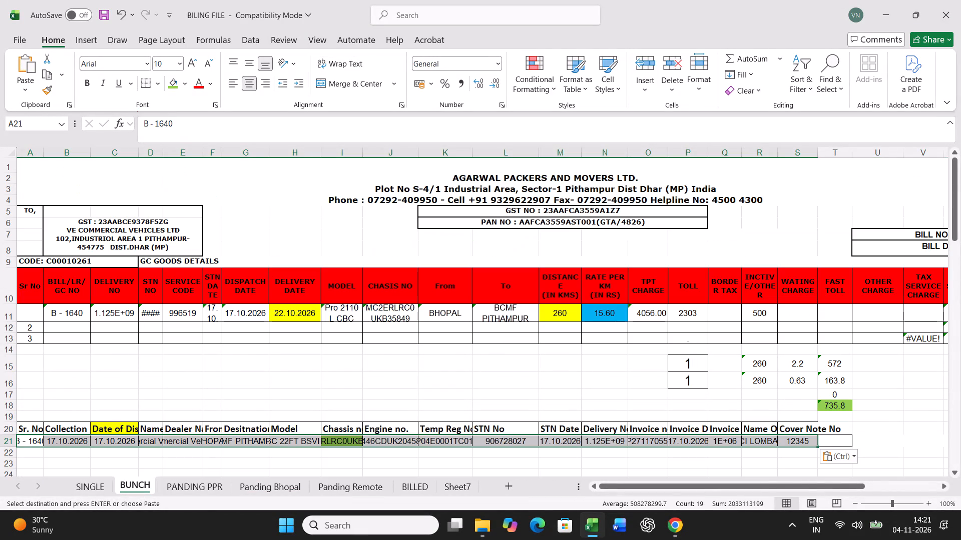
left_click(293, 316)
type("18.10.2026")
key("Return")
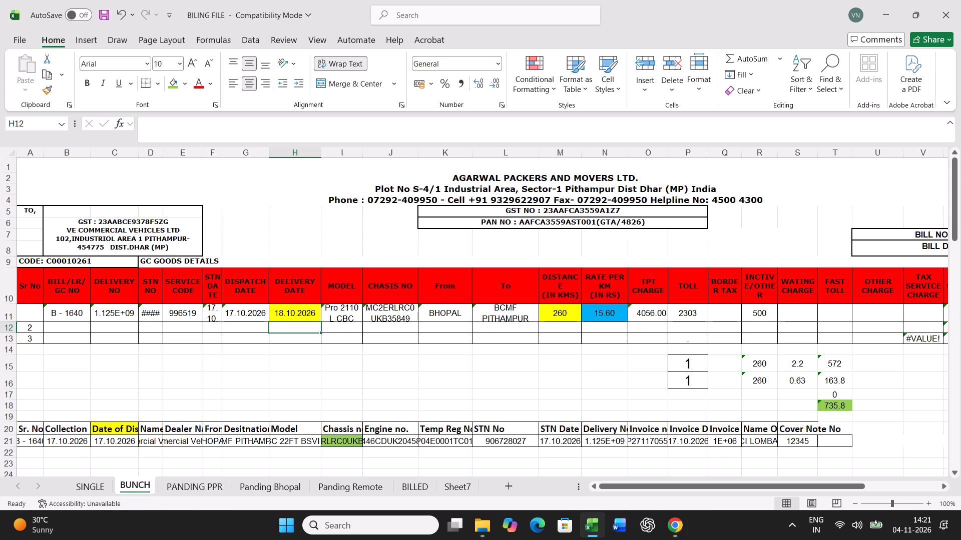
left_click(693, 311)
type("1152")
key("Return")
key("Return")
key("Return")
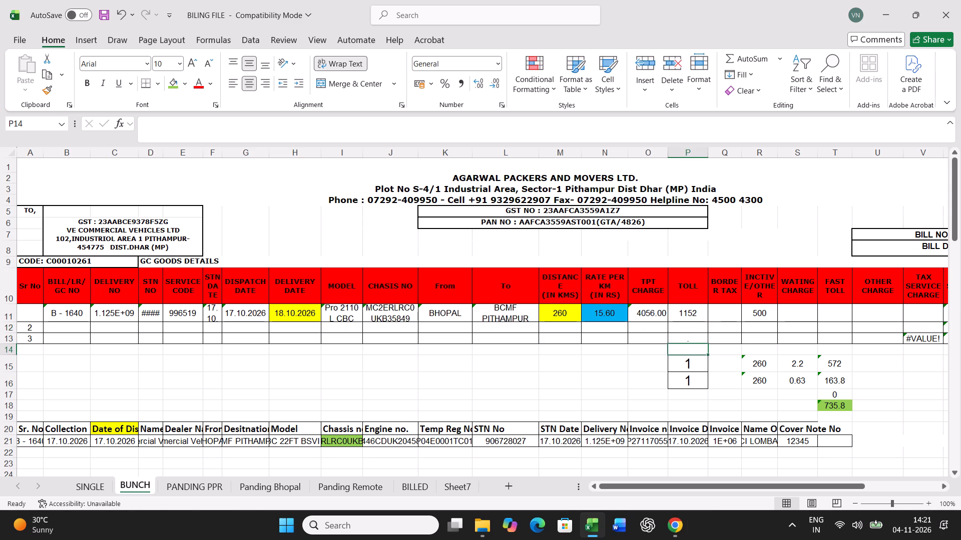
Print one copy of the B - 1640 freight bill from the SINGLE sheet.
left_click(103, 482)
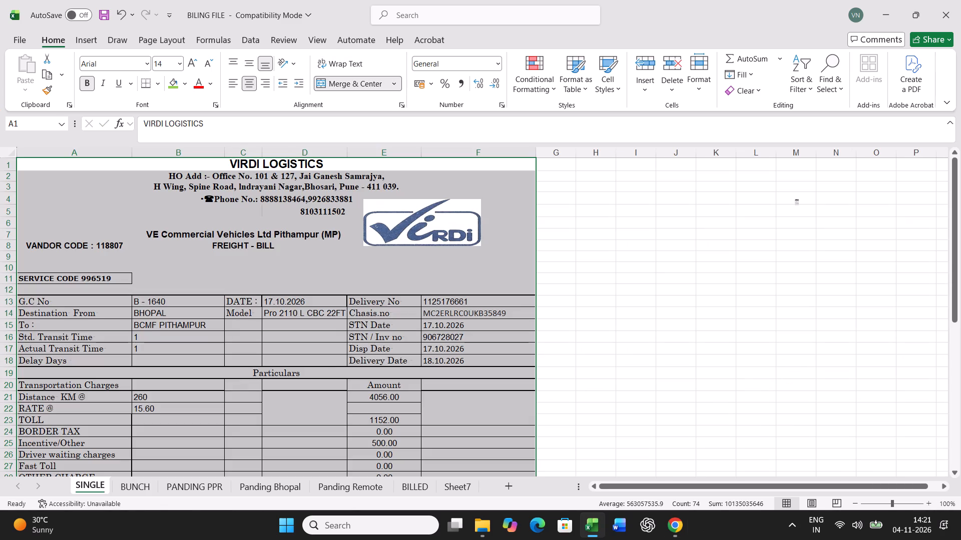
key("ctrl+p")
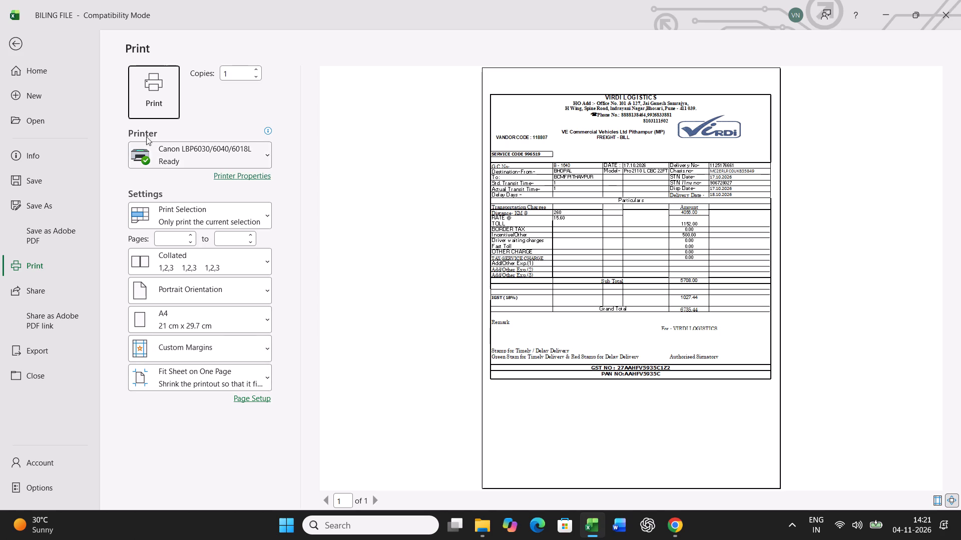
left_click(164, 105)
Copy the B - 1640 bill row in the BUNCH sheet and paste it as values only into row 54 of the bill log.
left_click(138, 487)
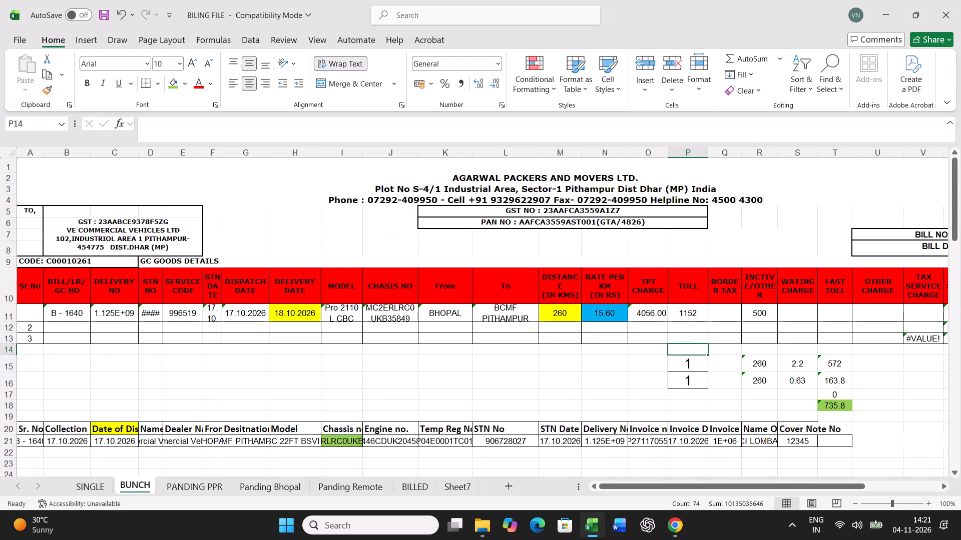
left_click(2, 311)
key("ctrl+c")
scroll(219, 368, "down", 14)
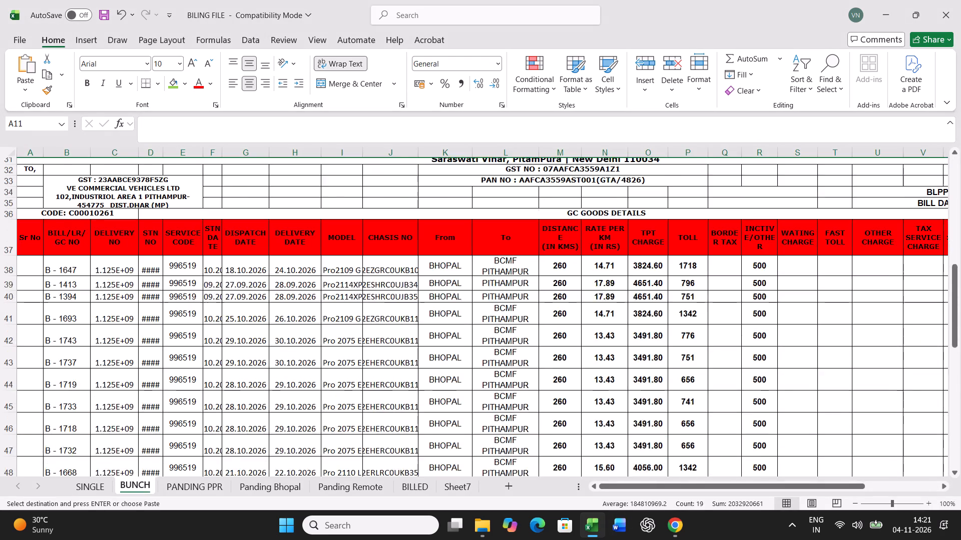
scroll(219, 368, "down", 3)
right_click(30, 400)
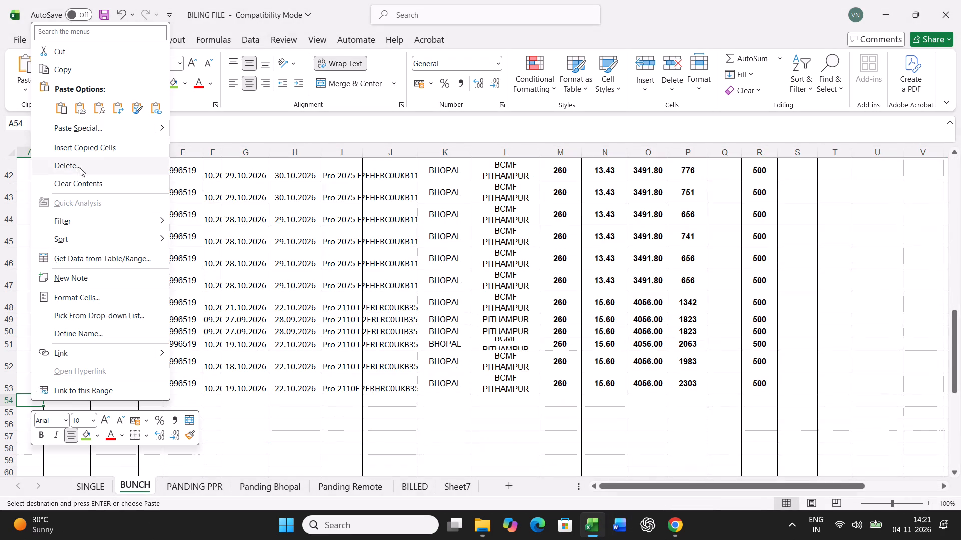
left_click(89, 137)
left_click(25, 103)
left_click(219, 255)
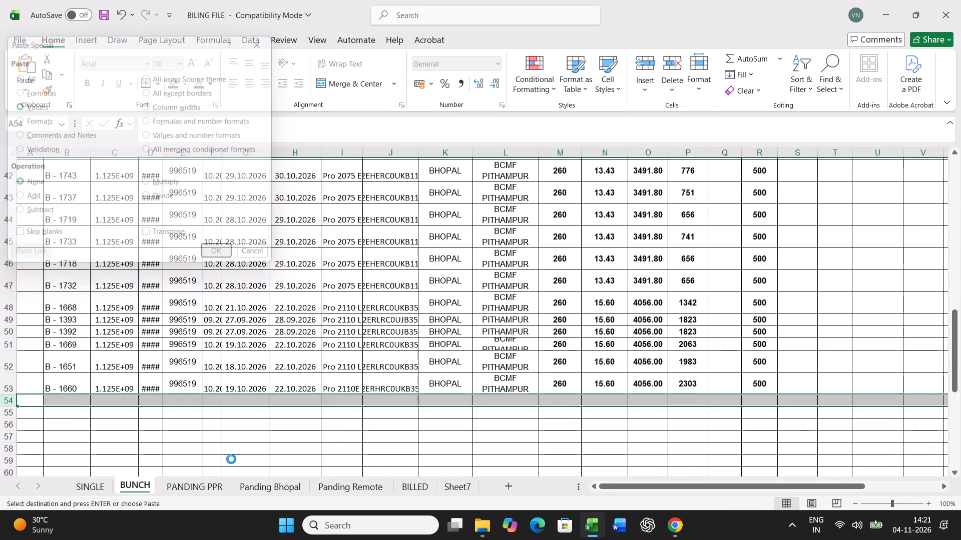
left_click(255, 488)
left_click(362, 392)
key("ctrl+f")
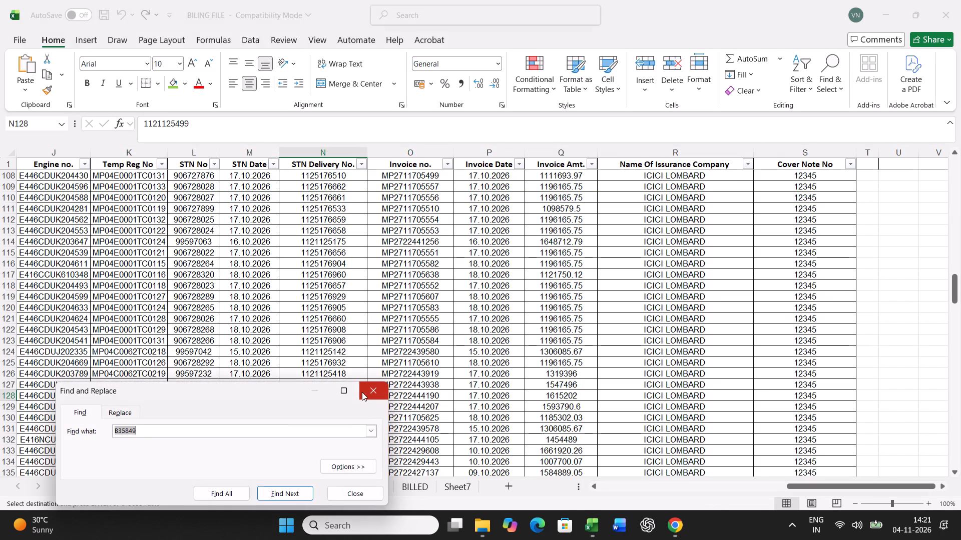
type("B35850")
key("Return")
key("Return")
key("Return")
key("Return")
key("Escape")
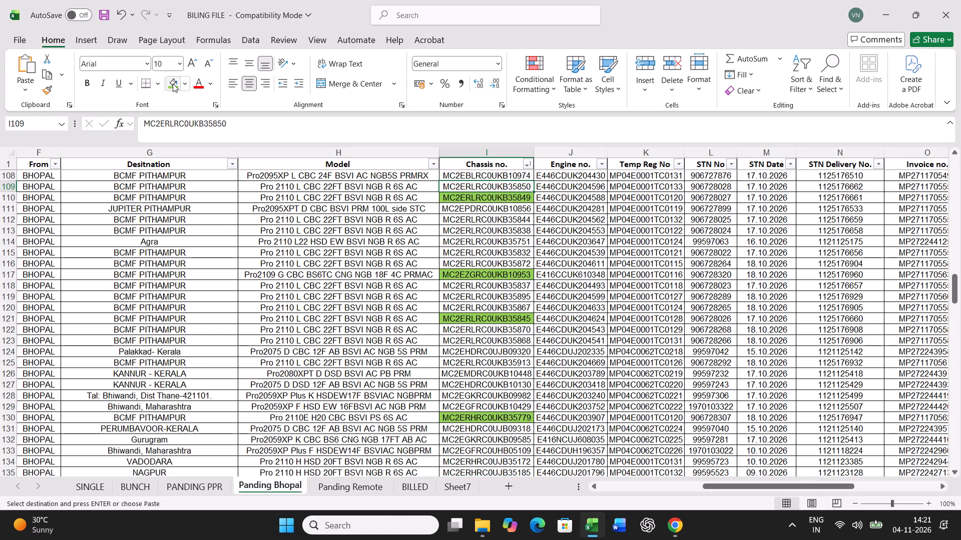
left_click(173, 83)
Copy the full B - 1639 dispatch record from Panding Bhopal into the source data row, row 21, of the BUNCH sheet.
key("Left")
key("Left")
key("Left")
key("Left")
key("Left")
key("Left")
key("Left")
key("Left")
key("Left")
key("Left")
key("Left")
key("Left")
key("Left")
key("Left")
key("Left")
key("Left")
key("Left")
key("Left")
key("Left")
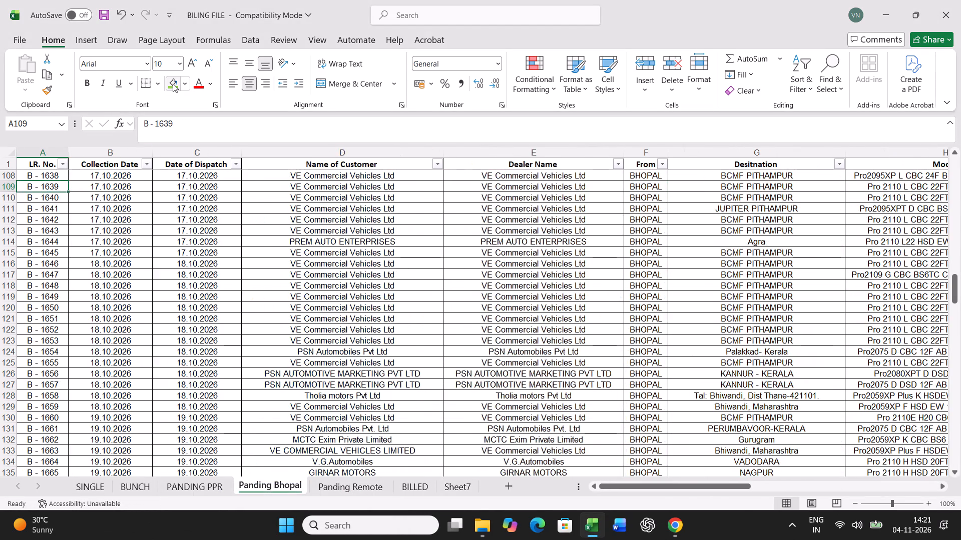
key("ctrl+shift+Right")
key("ctrl+c")
left_click(129, 487)
scroll(161, 406, "up", 5)
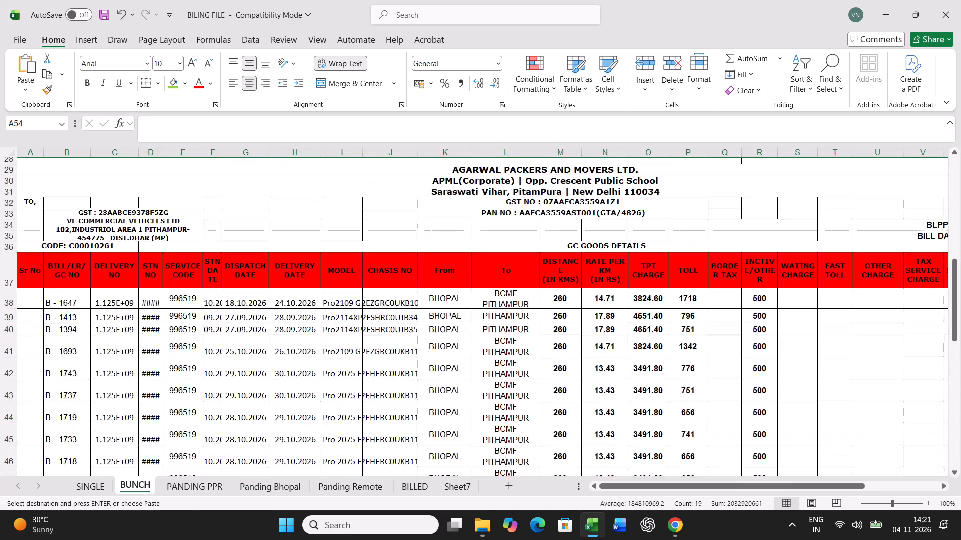
scroll(161, 406, "up", 13)
left_click(36, 443)
key("ctrl+v")
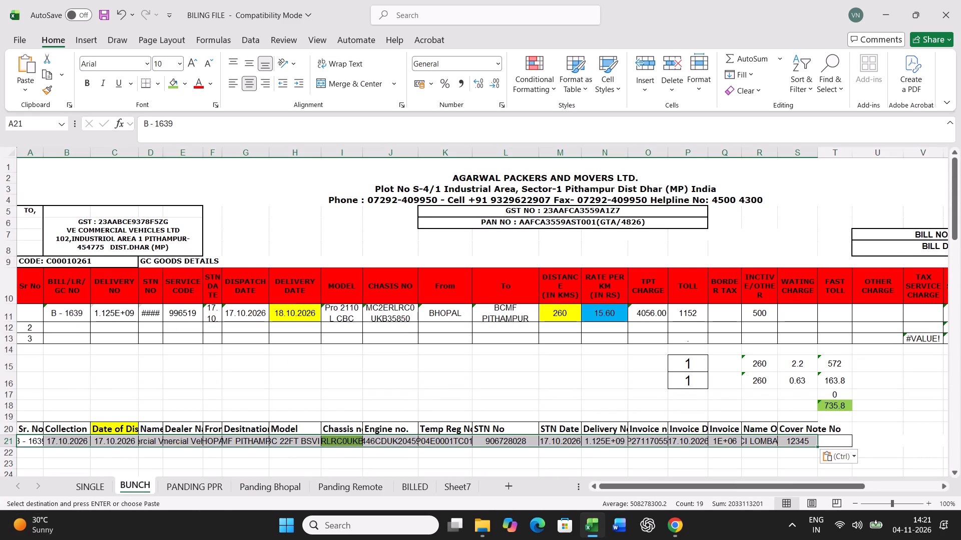
Check the delivery date in the B - 1639 bill row and set the row's toll to 1342.
left_click(300, 317)
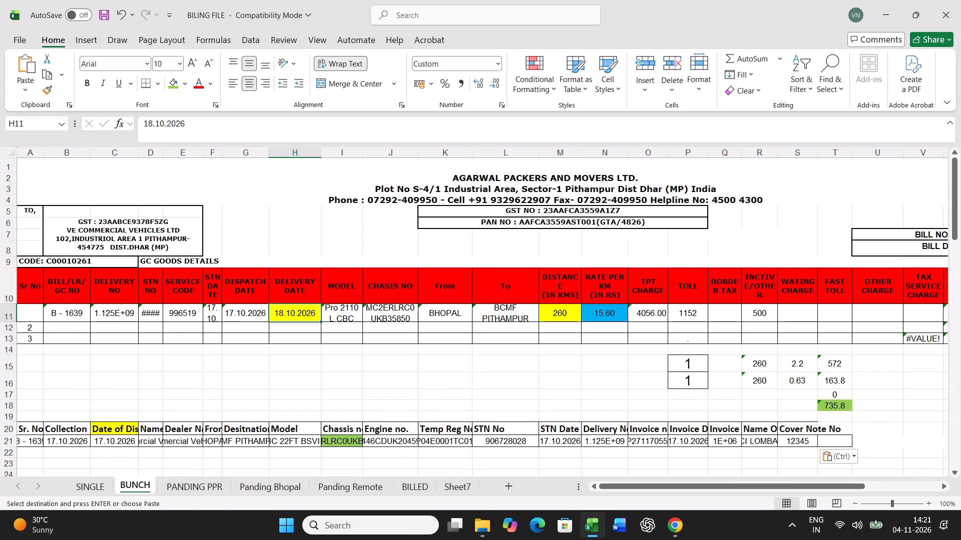
key("Right")
key("Right")
key("Right")
key("Right")
key("Right")
key("Right")
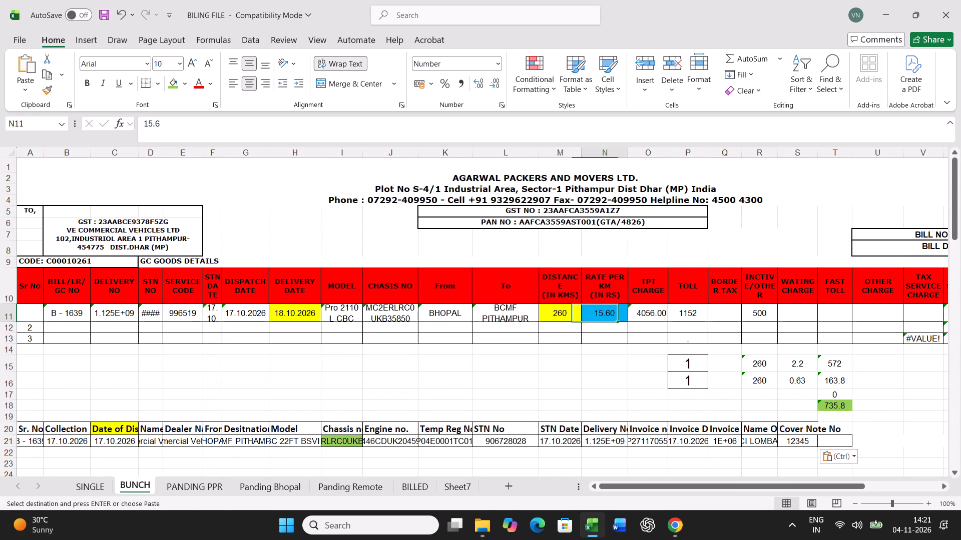
key("Right")
key("Right")
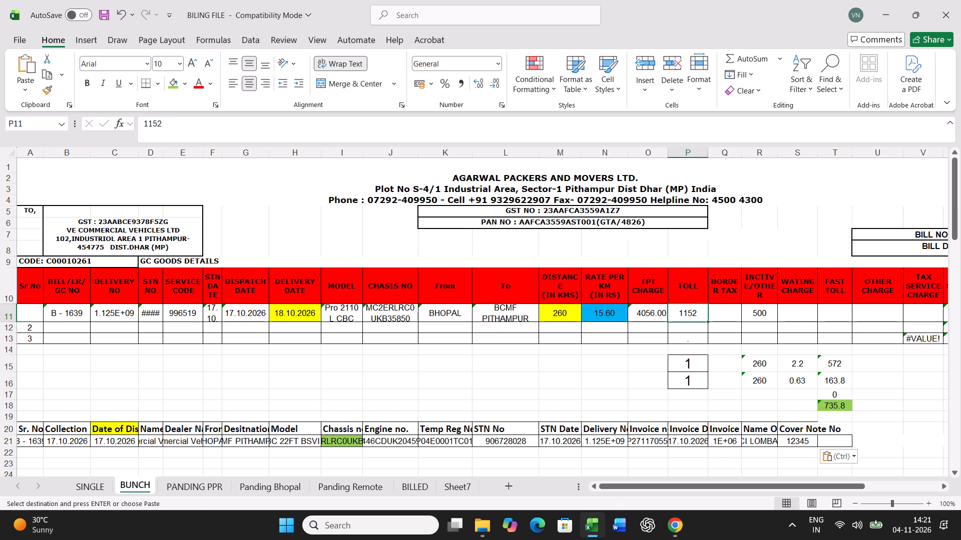
type("1342")
key("Return")
key("Return")
key("Return")
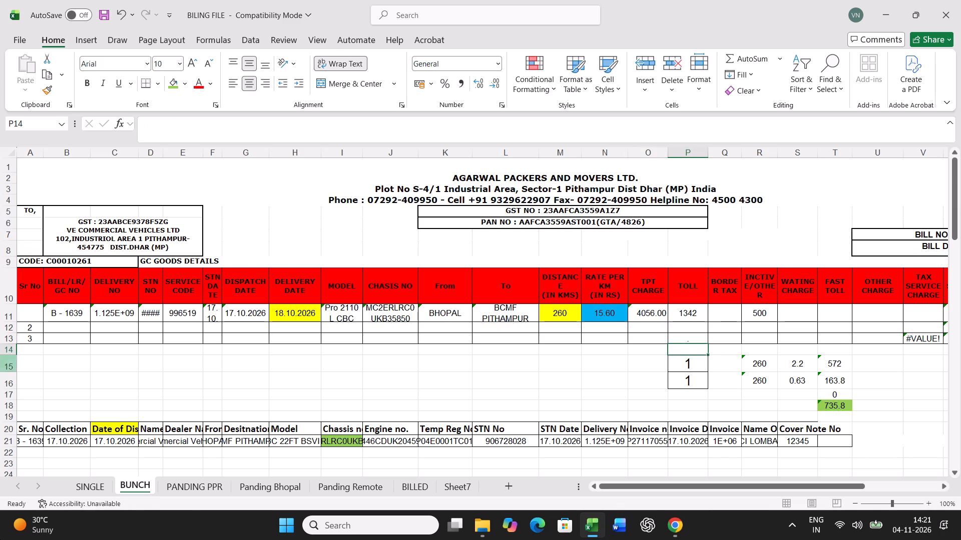
Print one copy of the B - 1639 freight bill from the SINGLE sheet.
left_click(95, 491)
key("ctrl+p")
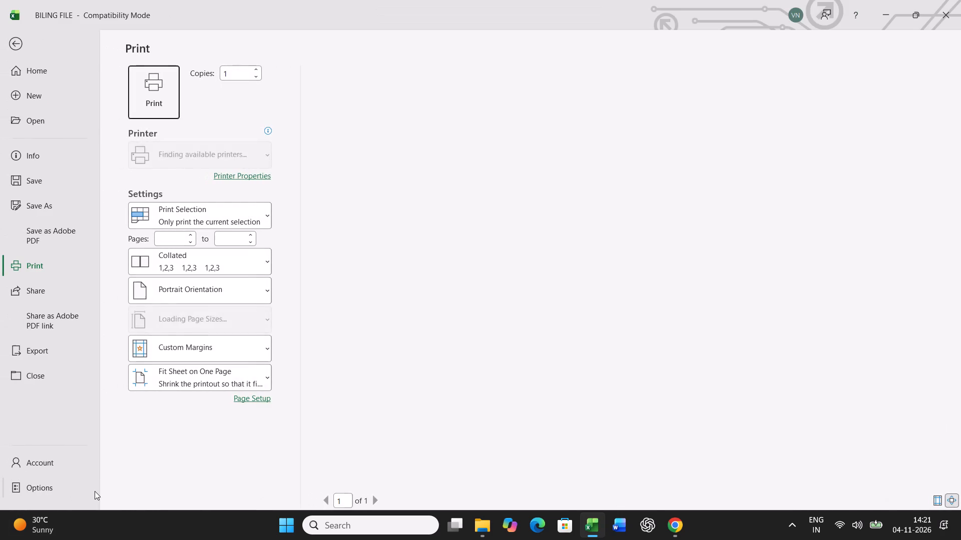
left_click(158, 84)
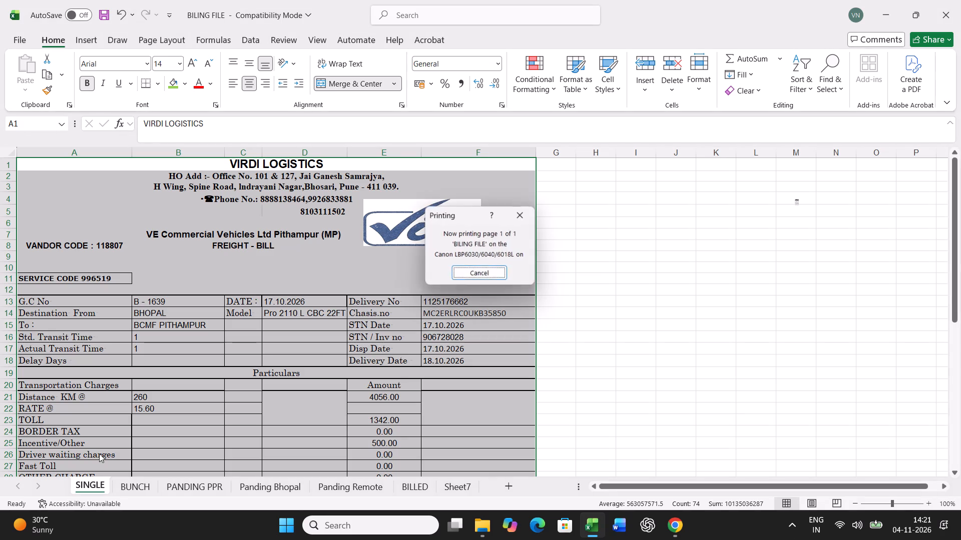
Log the B - 1639 bill by copying row 11 of the BUNCH sheet and pasting it as values into row 55.
left_click(139, 484)
left_click(4, 312)
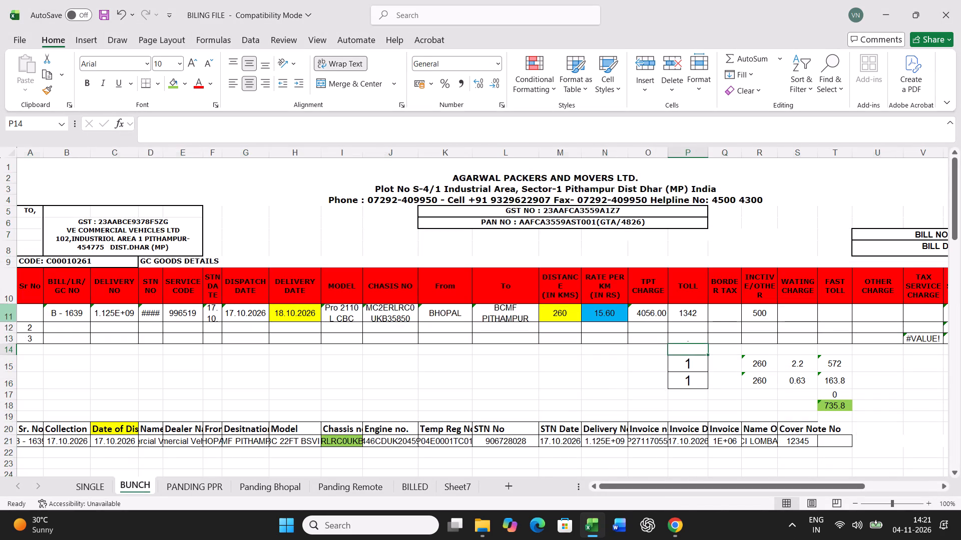
key("ctrl+c")
scroll(186, 361, "down", 20)
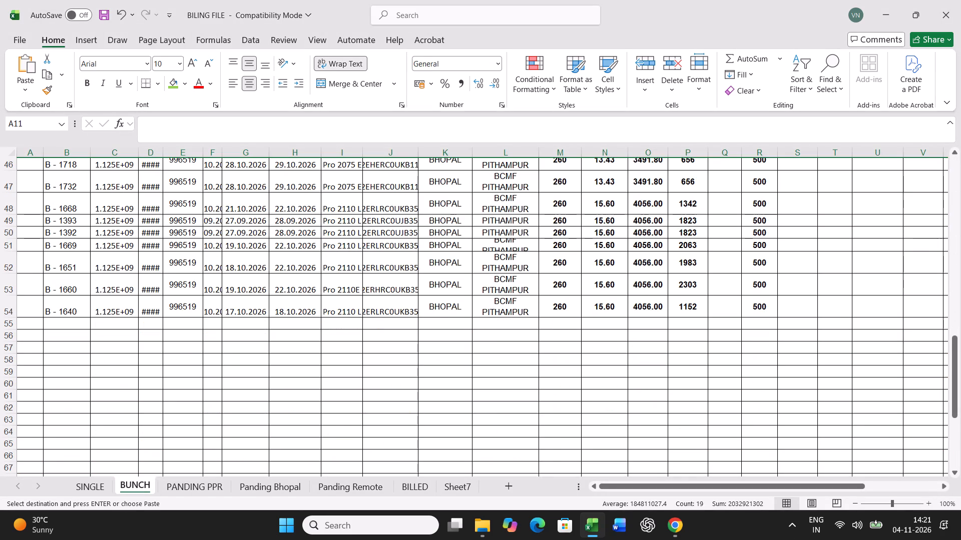
right_click(28, 323)
left_click(85, 229)
left_click(34, 199)
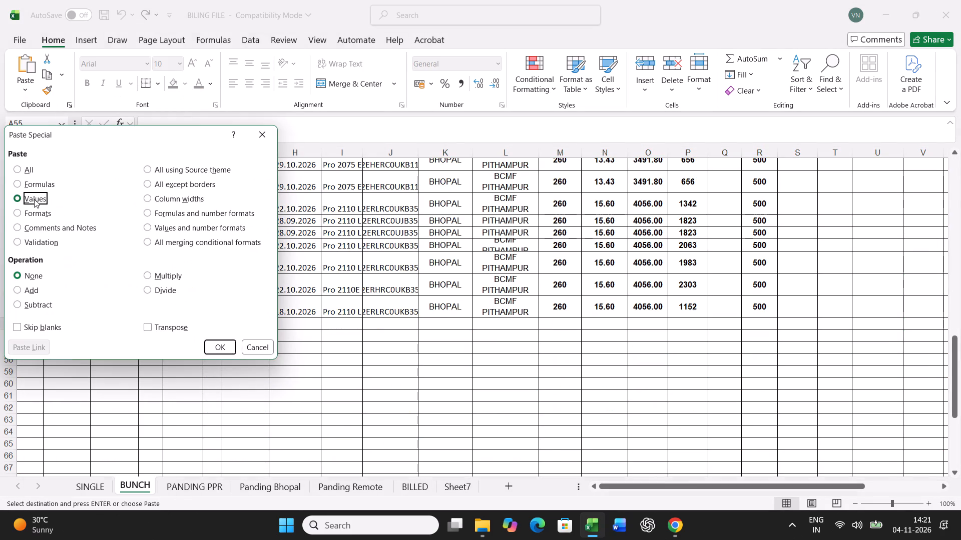
left_click(220, 347)
Find chassis number B35844 in the Panding Bhopal sheet and highlight its cell green.
left_click(260, 481)
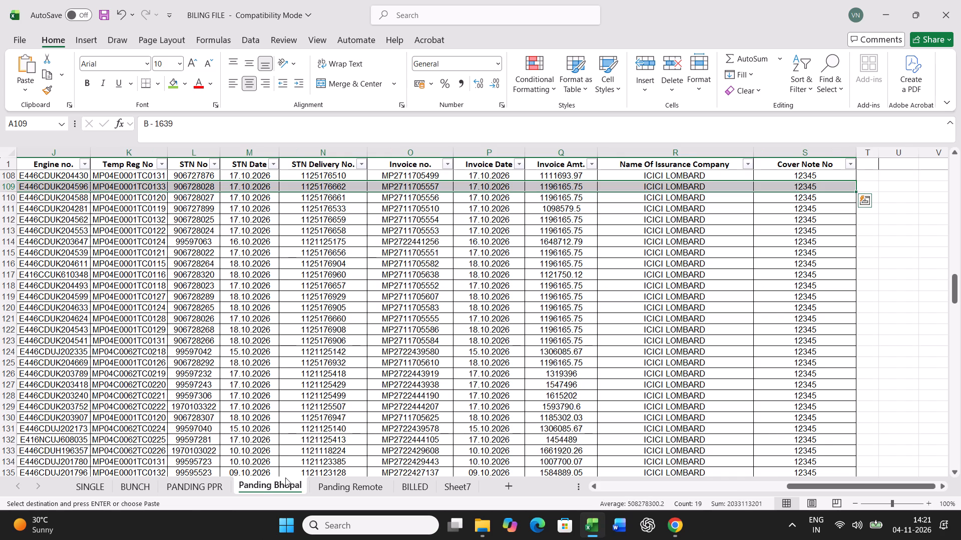
left_click(326, 421)
key("ctrl+f")
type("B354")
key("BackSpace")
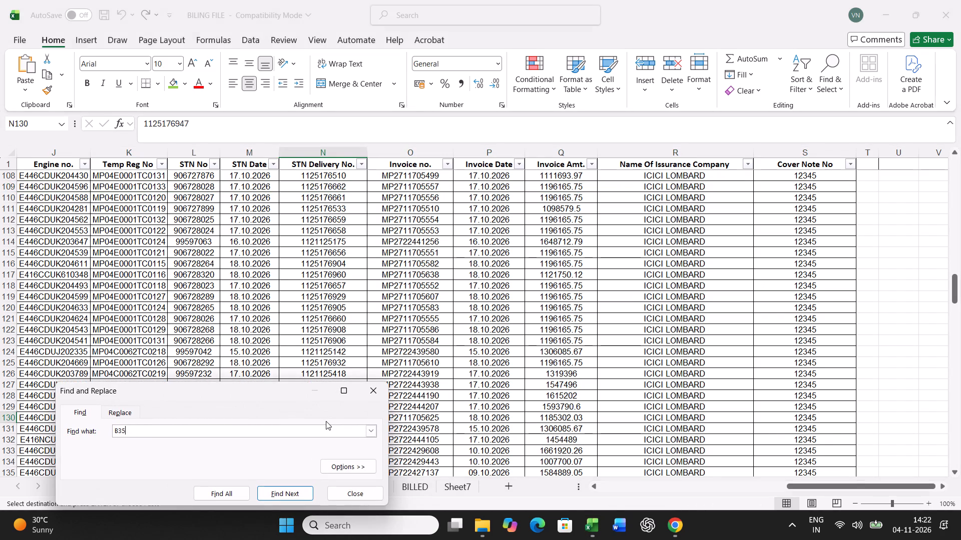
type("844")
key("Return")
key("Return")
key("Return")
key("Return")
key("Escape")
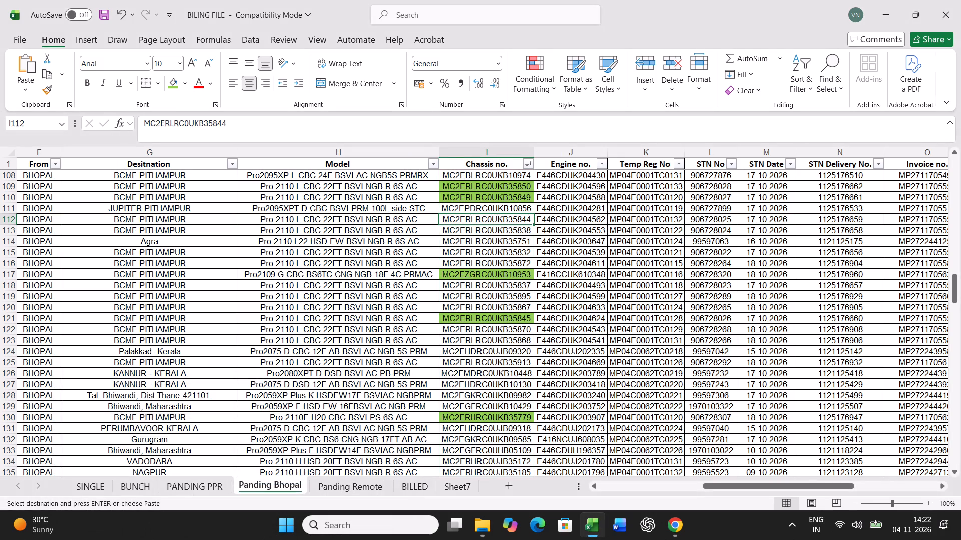
left_click(173, 84)
Copy the full B - 1642 dispatch record from Panding Bhopal into the source data row, row 21, of the BUNCH sheet.
key("Left")
key("Left")
key("Left")
key("Left")
key("Left")
key("Left")
key("Left")
key("Left")
key("Left")
key("Left")
key("Left")
key("Left")
key("Left")
key("Left")
key("Left")
key("Left")
key("Left")
key("Left")
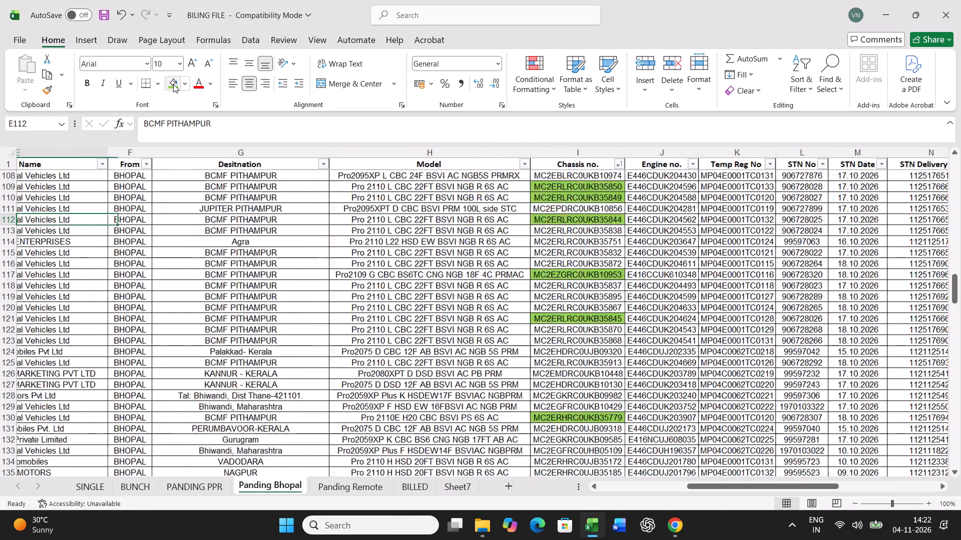
key("ctrl+shift+Right")
key("ctrl+c")
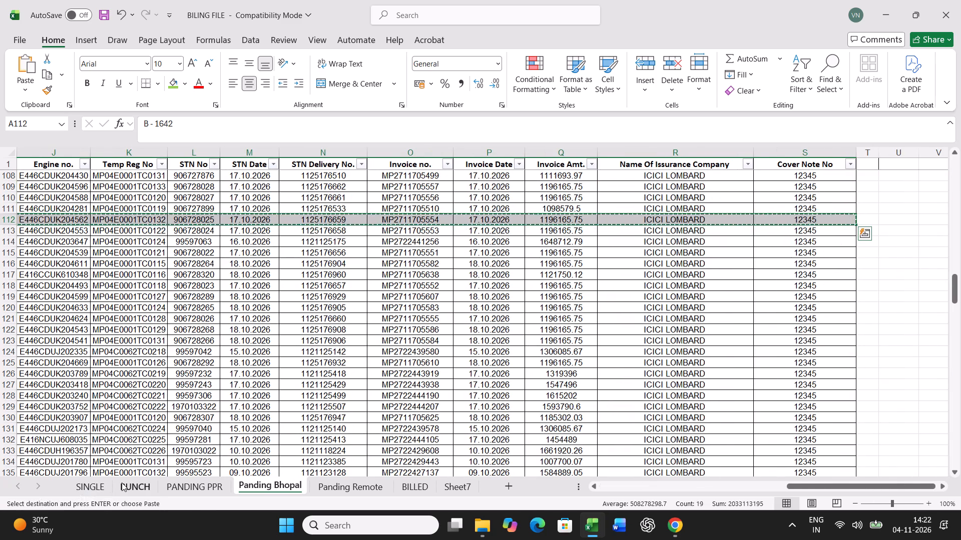
left_click(122, 482)
scroll(131, 453, "up", 20)
left_click(37, 438)
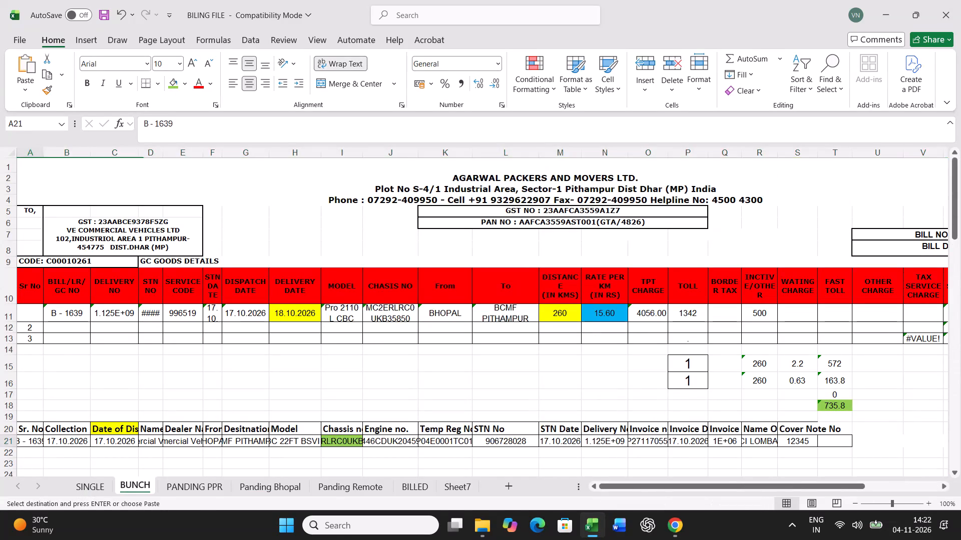
key("ctrl+v")
Check the delivery date in the B - 1642 bill row and set the row's toll to 1743.
left_click(299, 313)
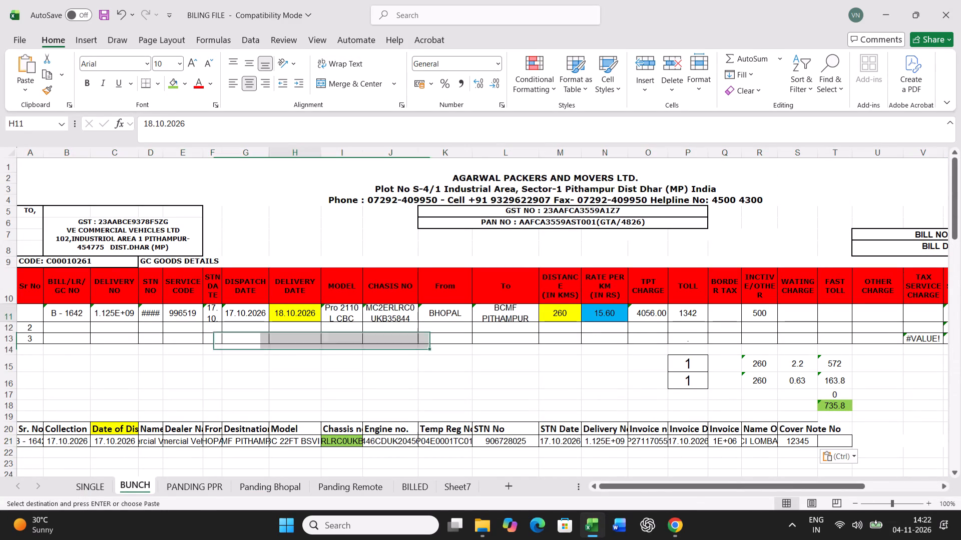
key("Right")
key("Right")
key("Right")
key("Right")
key("Right")
key("Right")
key("Right")
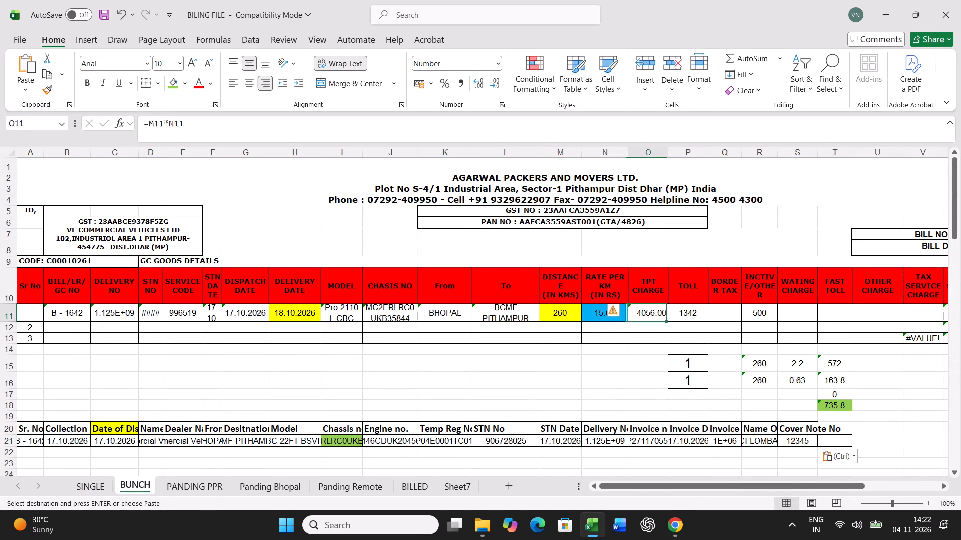
key("Right")
type("1743")
key("Return")
key("Return")
key("Return")
key("Return")
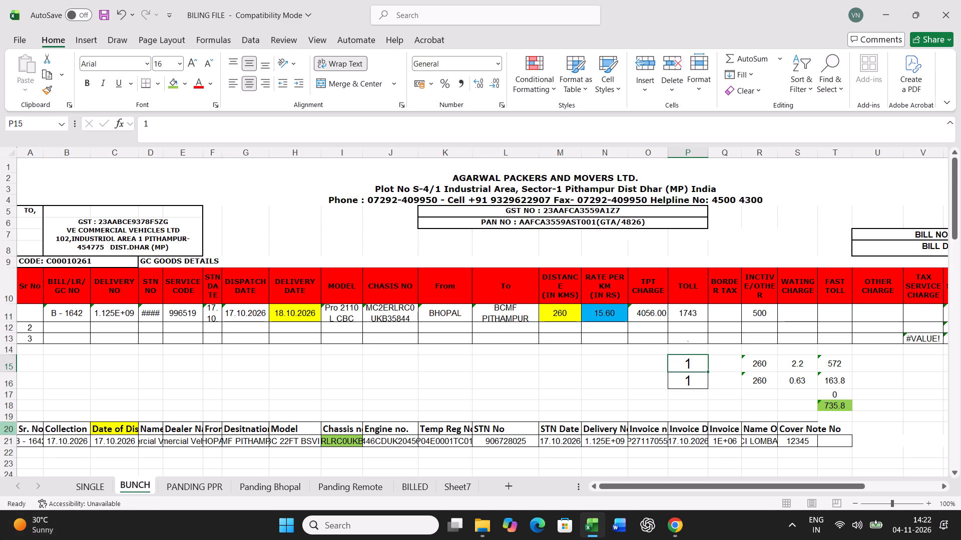
Print one copy of the B - 1642 freight bill from the SINGLE sheet.
left_click(106, 492)
key("ctrl+p")
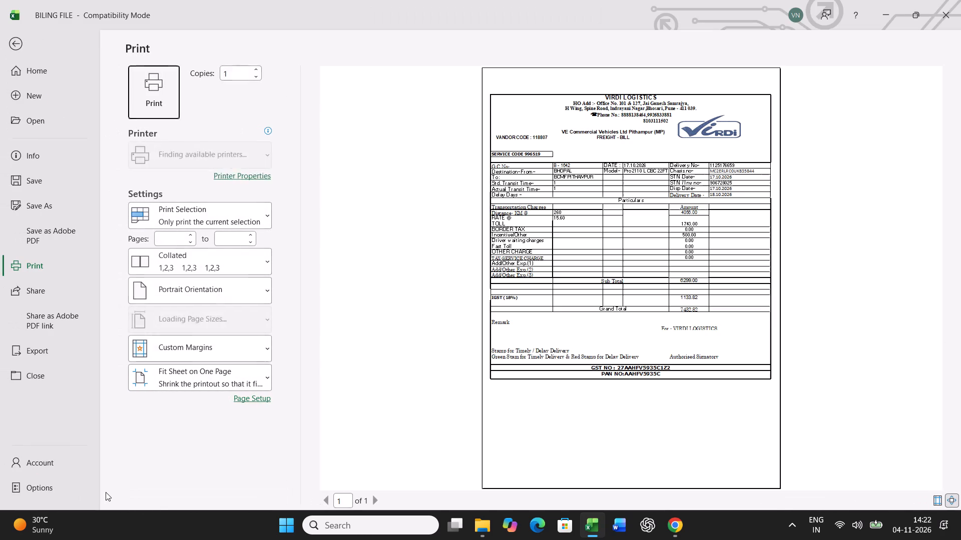
left_click(145, 77)
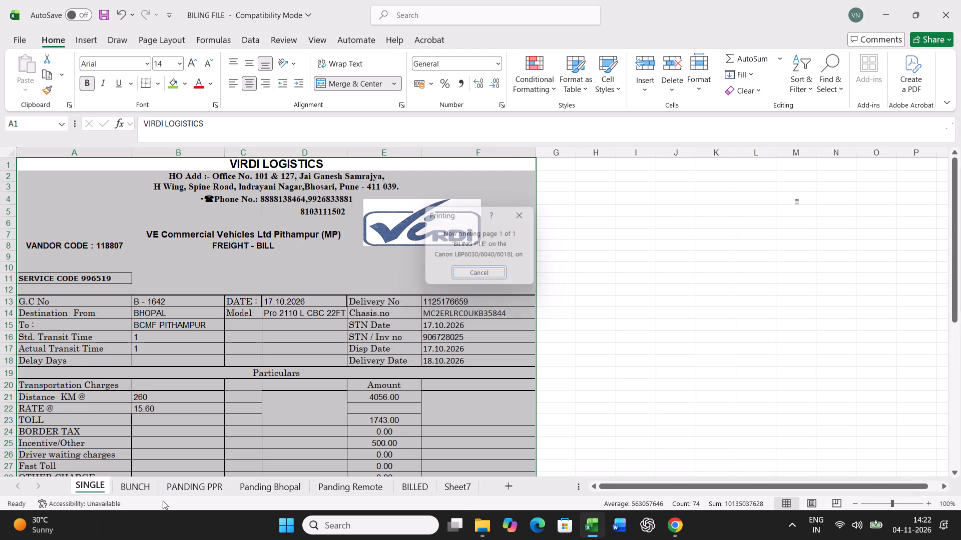
Log the B - 1642 bill by copying row 11 of the BUNCH sheet and pasting it as values into row 56.
left_click(144, 488)
left_click(7, 315)
key("ctrl+c")
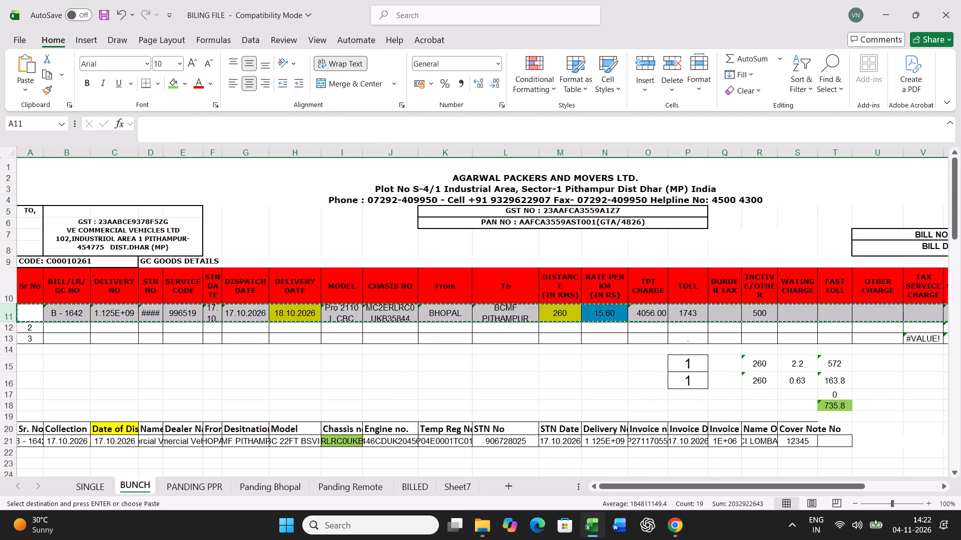
scroll(166, 352, "down", 20)
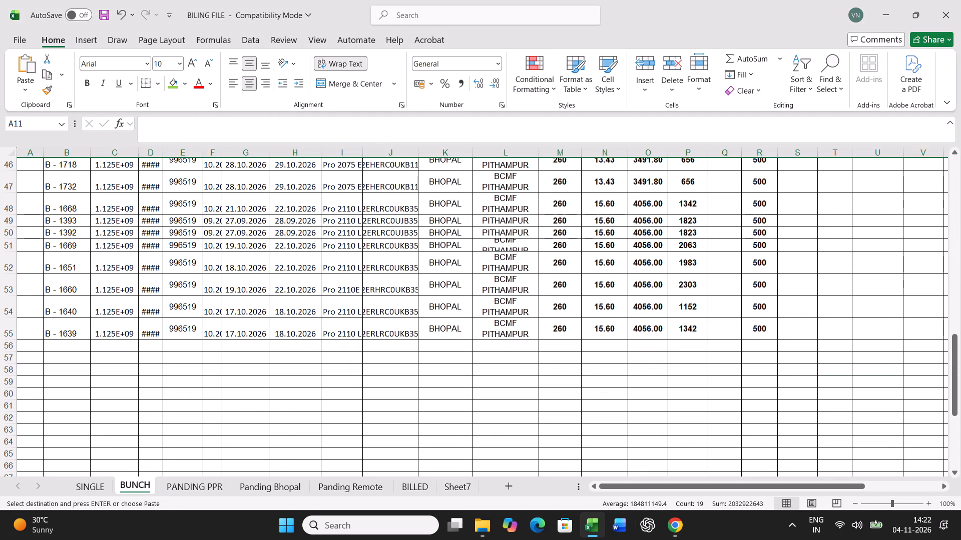
right_click(28, 343)
left_click(81, 239)
left_click(42, 210)
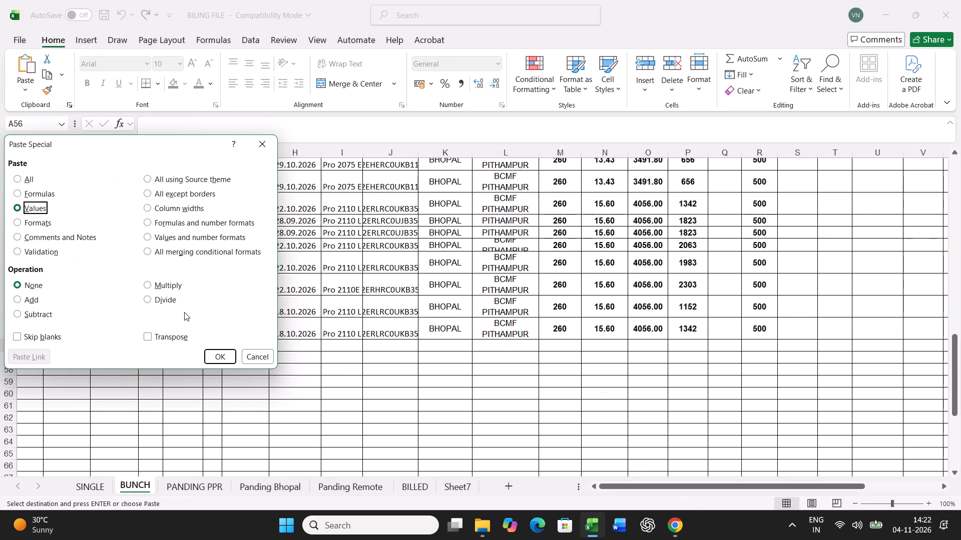
left_click(220, 361)
Find chassis number B35895 in the Panding Bhopal sheet and highlight its cell green.
left_click(217, 486)
left_click(392, 392)
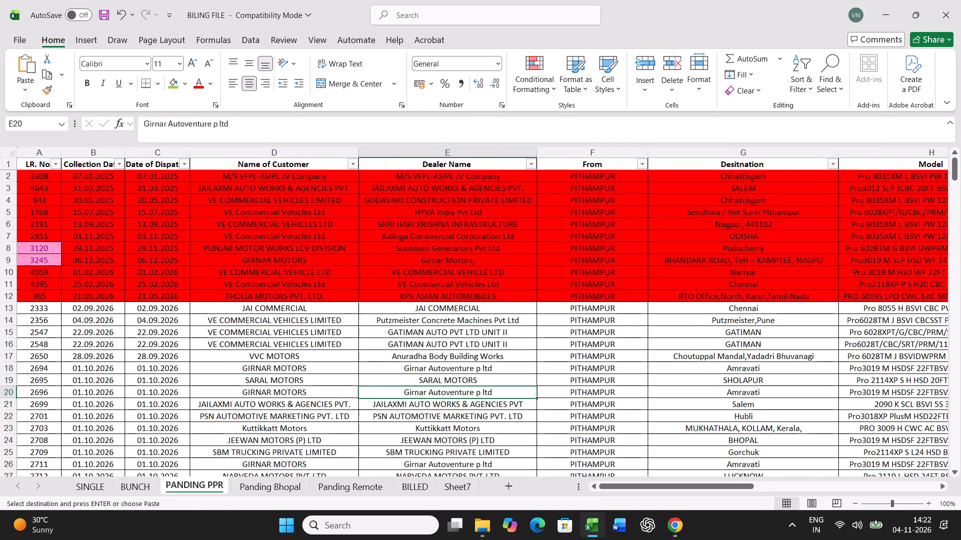
left_click(281, 483)
left_click(377, 386)
key("ctrl+f")
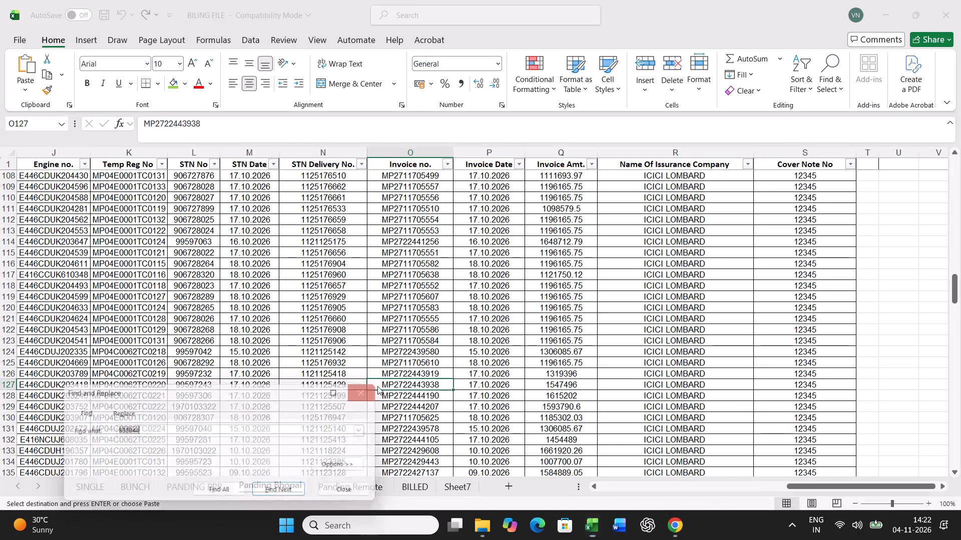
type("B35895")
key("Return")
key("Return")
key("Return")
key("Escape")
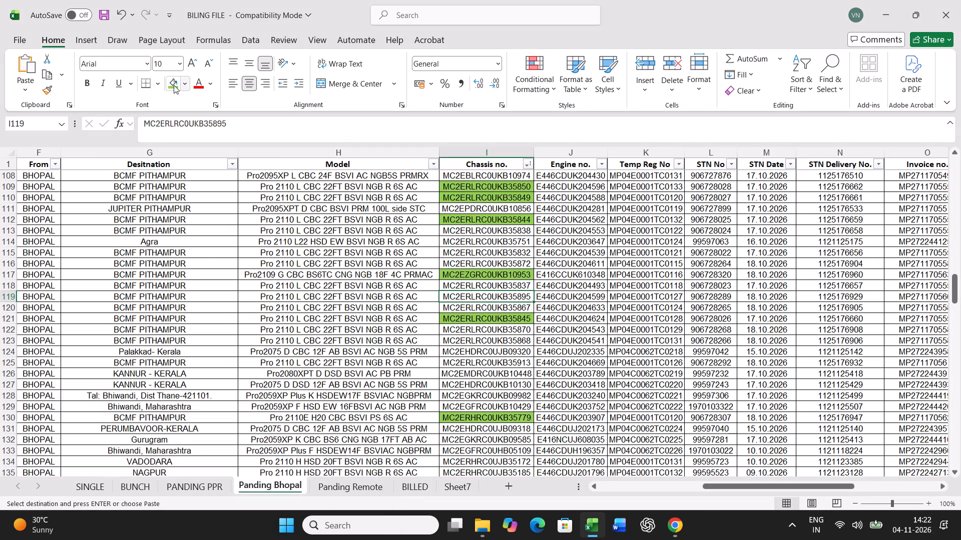
left_click(174, 85)
Copy the full B - 1649 dispatch record from Panding Bhopal into the source data row, row 21, of the BUNCH sheet.
key("Left")
key("Left")
key("Left")
key("Left")
key("Left")
key("Left")
key("Left")
key("Left")
key("Left")
key("Left")
key("Left")
key("Left")
key("Left")
key("Left")
key("Left")
key("Left")
key("Left")
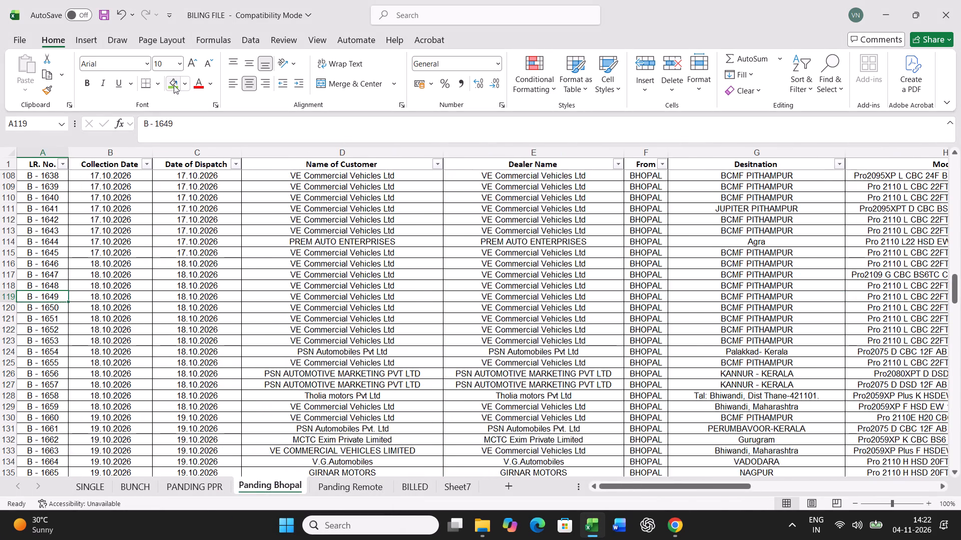
key("ctrl+shift+Right")
key("ctrl+c")
left_click(131, 486)
scroll(169, 374, "up", 12)
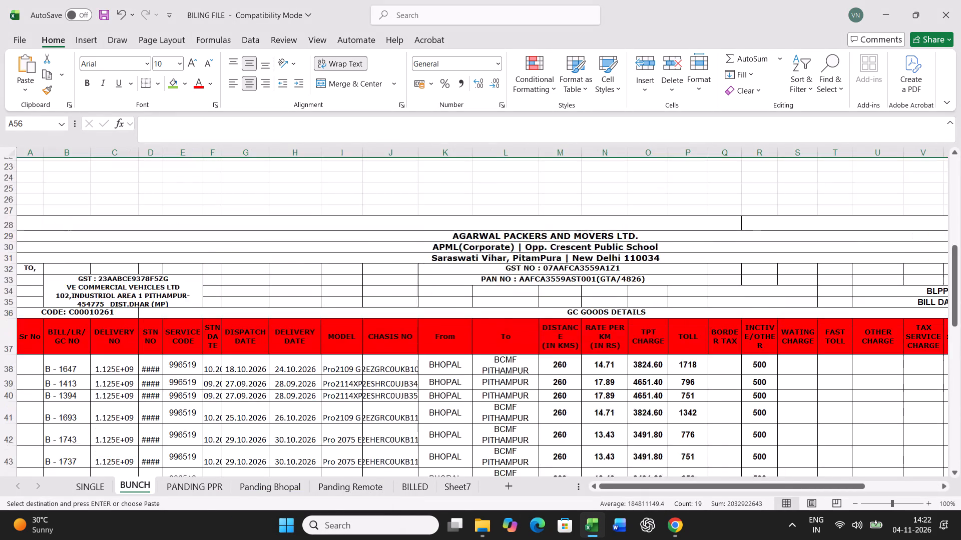
scroll(169, 374, "up", 6)
left_click(28, 371)
key("ctrl+v")
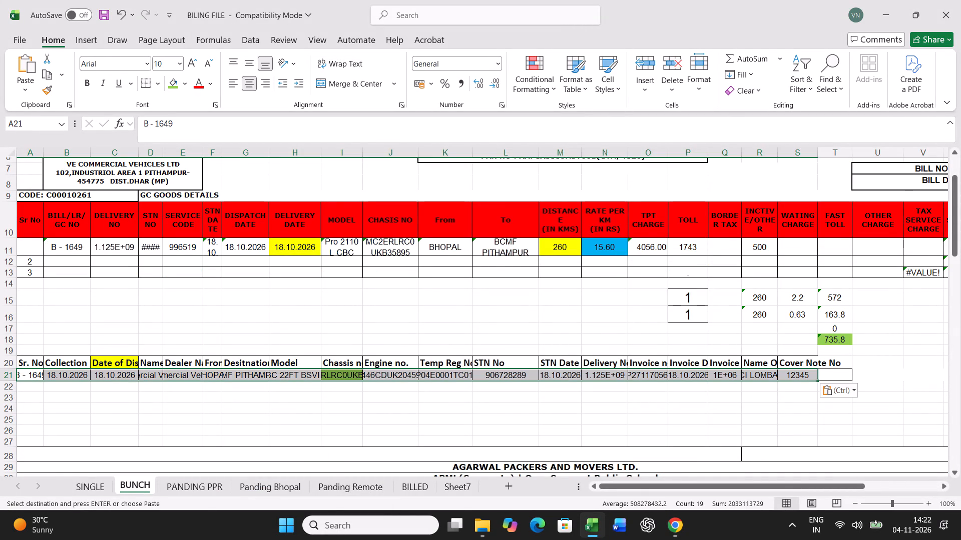
Set the B - 1649 bill row's delivery date to 19.10.2026 and its toll to 1823.
left_click(309, 242)
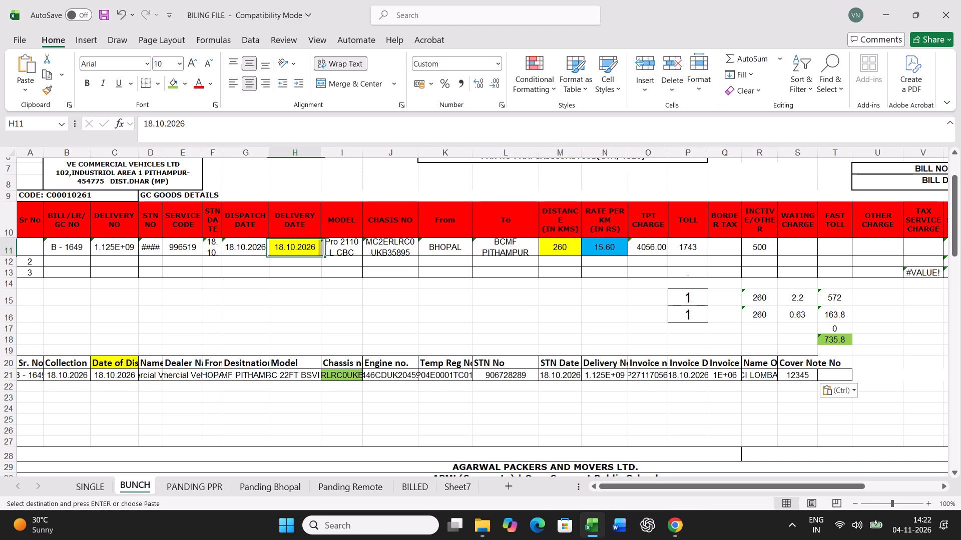
type("19.10.2026")
key("Return")
scroll(667, 422, "up", 4)
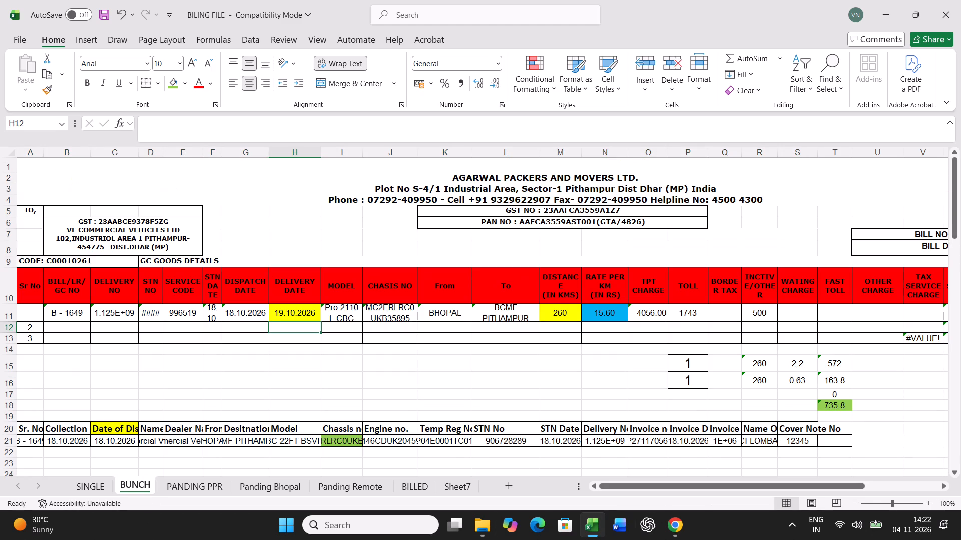
left_click(692, 316)
type("1823")
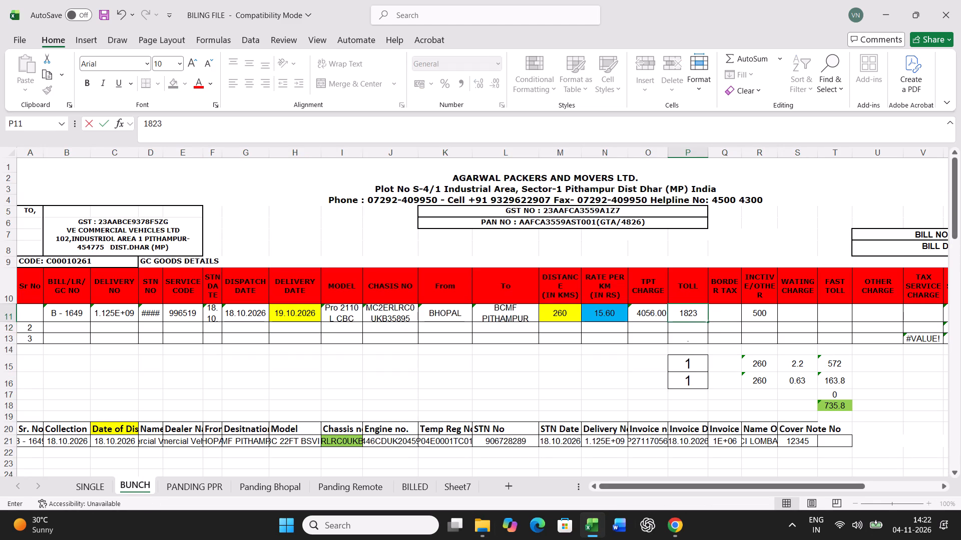
key("Return")
key("Return")
key("Return")
key("Return")
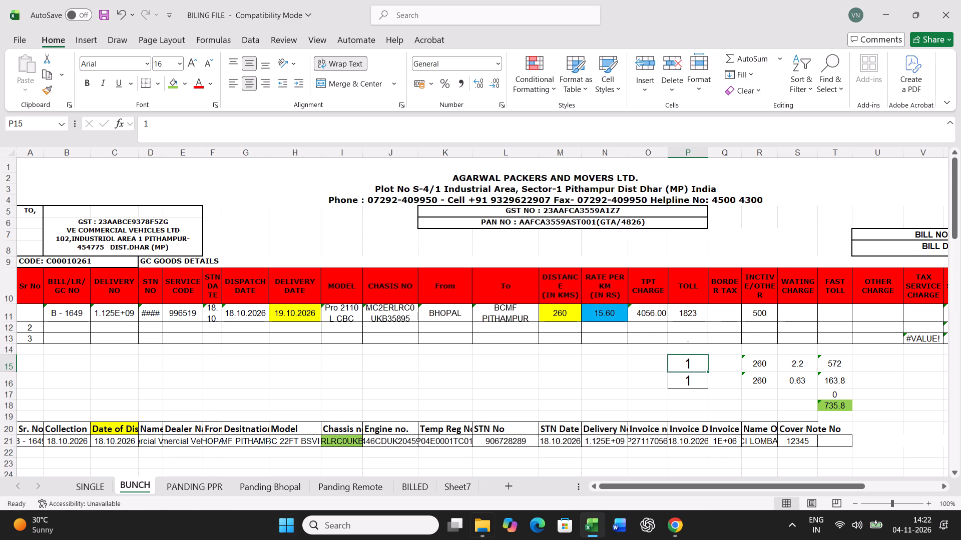
Print one copy of the B - 1649 freight bill from the SINGLE sheet.
left_click(107, 480)
key("ctrl+p")
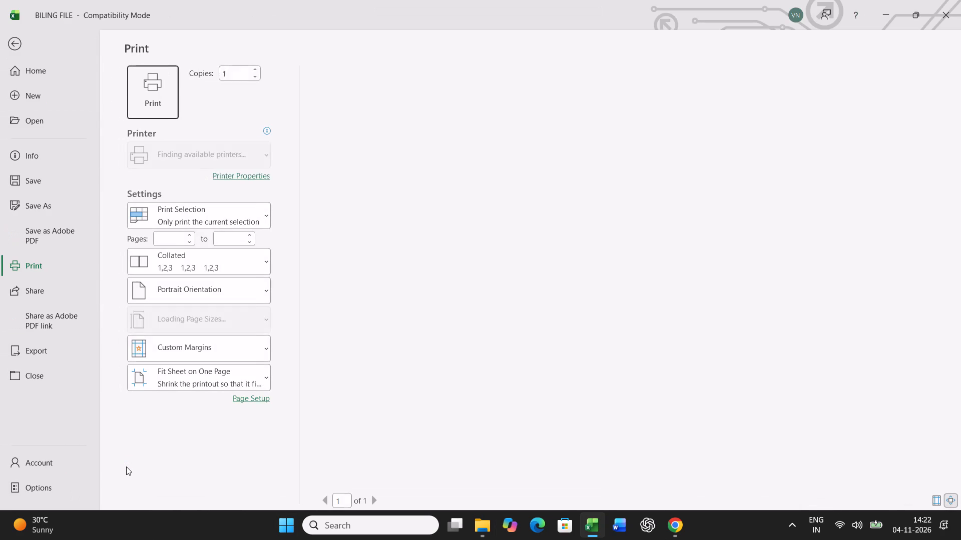
left_click(158, 82)
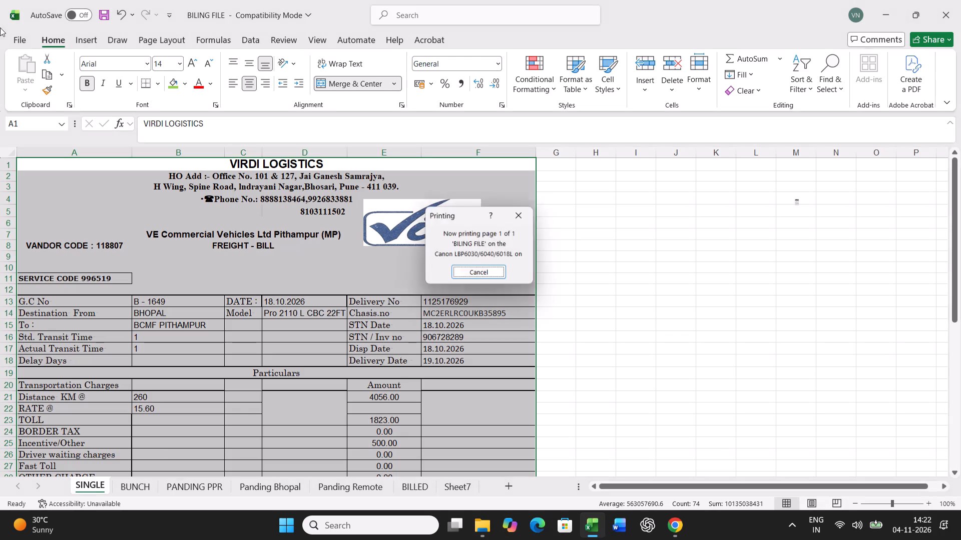
Log the B - 1649 bill by copying row 11 of the BUNCH sheet and pasting it as values into row 57.
left_click(134, 487)
left_click(0, 314)
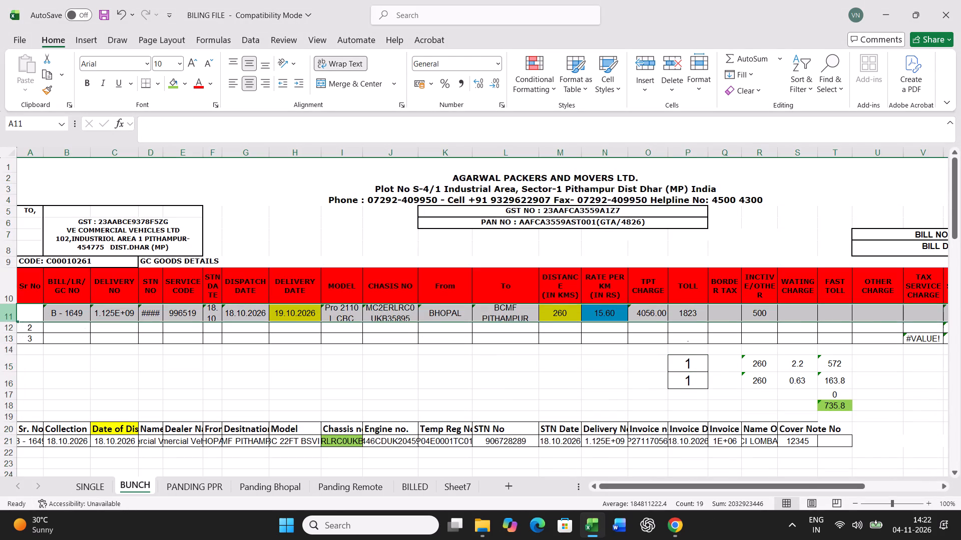
key("ctrl+c")
scroll(208, 368, "down", 18)
scroll(208, 368, "down", 4)
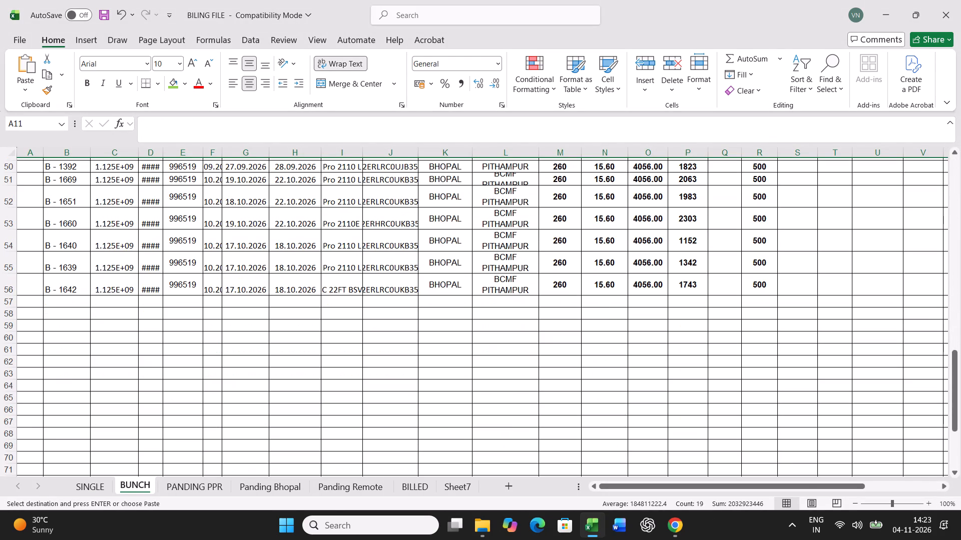
right_click(33, 304)
left_click(89, 240)
left_click(34, 206)
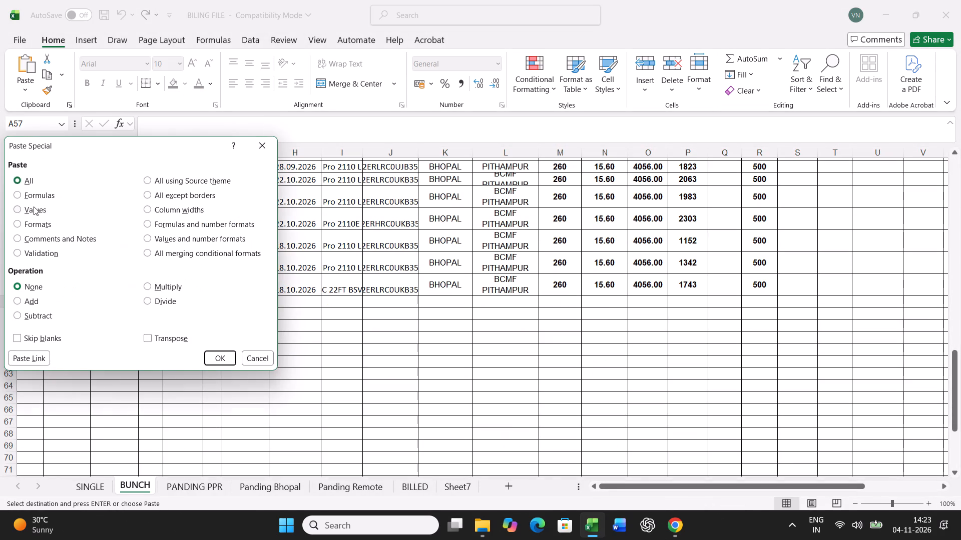
left_click(231, 362)
Find chassis number B35868 in the Panding Bhopal sheet and highlight its cell in green.
left_click(259, 492)
left_click(478, 401)
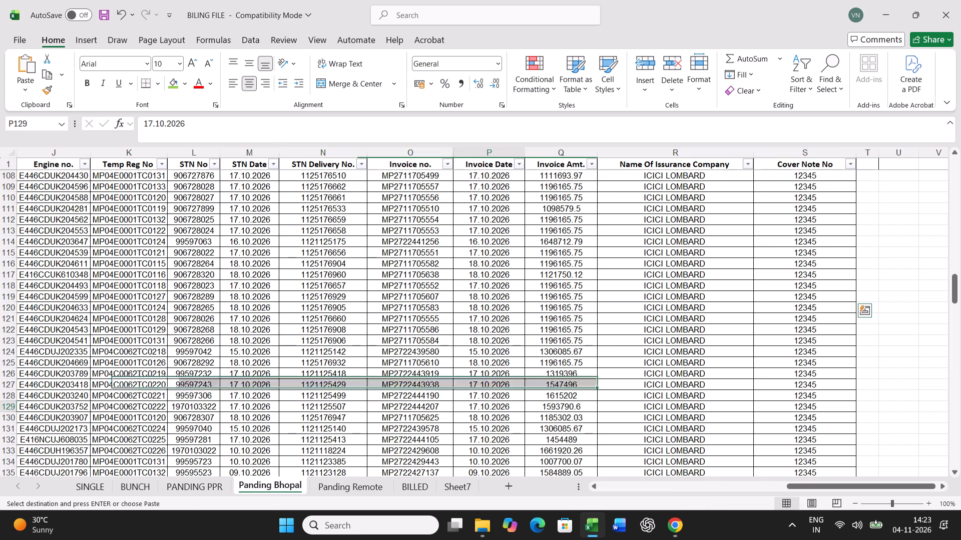
key("ctrl+f")
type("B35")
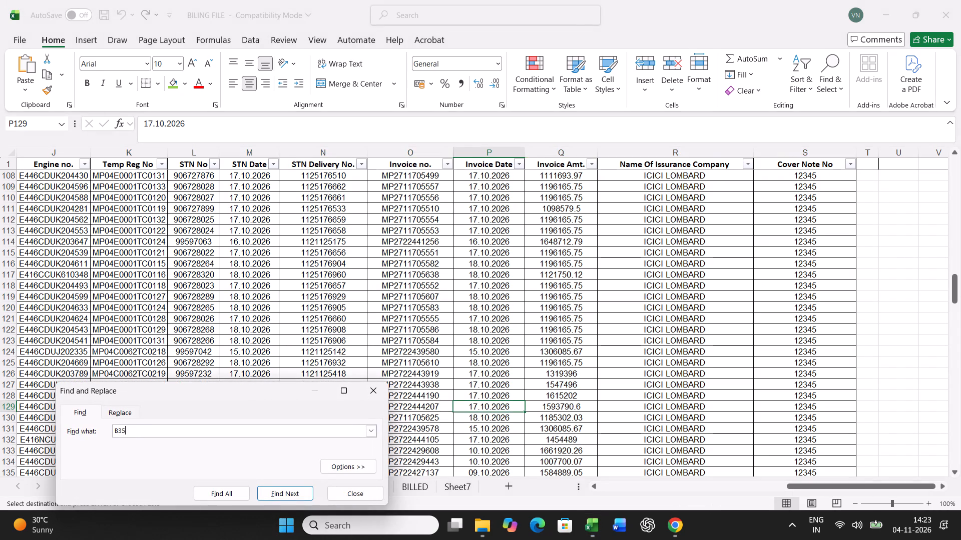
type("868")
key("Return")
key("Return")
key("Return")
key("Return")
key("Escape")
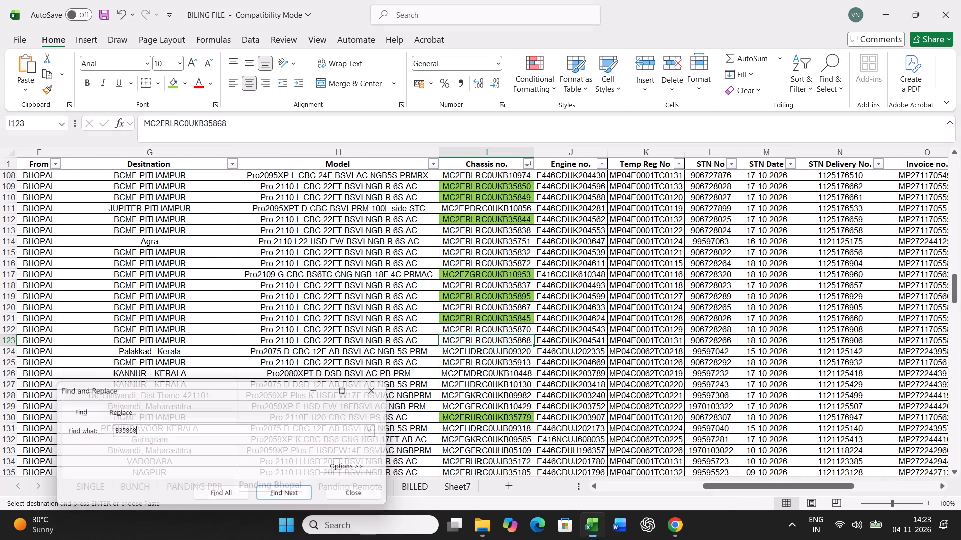
left_click(176, 87)
Copy the full B - 1653 dispatch record from Panding Bhopal into the source data row, row 21, of the BUNCH sheet.
key("Left")
key("Left")
key("Left")
key("Left")
key("Left")
key("Left")
key("Left")
key("Left")
key("Left")
key("Left")
key("Left")
key("Left")
key("Left")
key("Left")
key("Left")
key("Left")
key("Left")
key("Left")
key("Left")
key("Left")
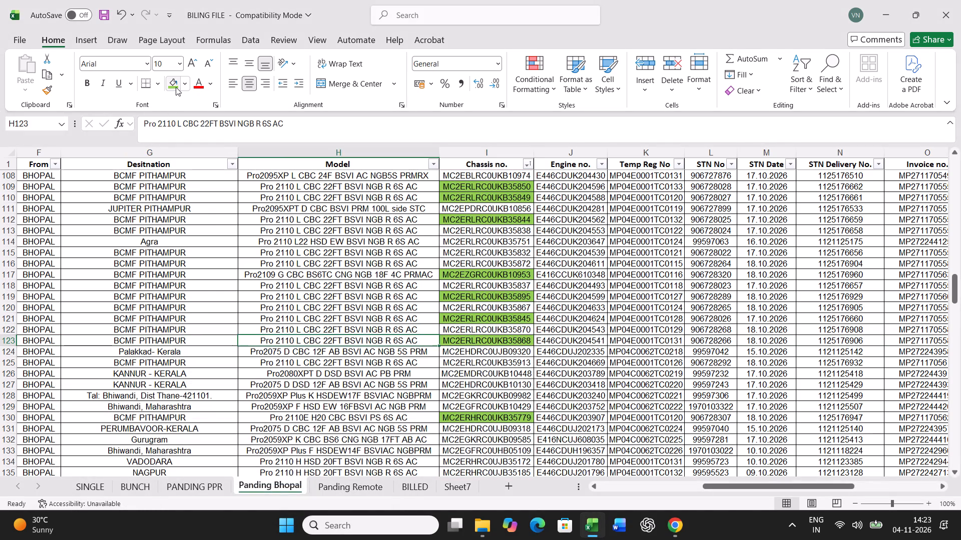
key("ctrl+shift+Right")
key("ctrl+c")
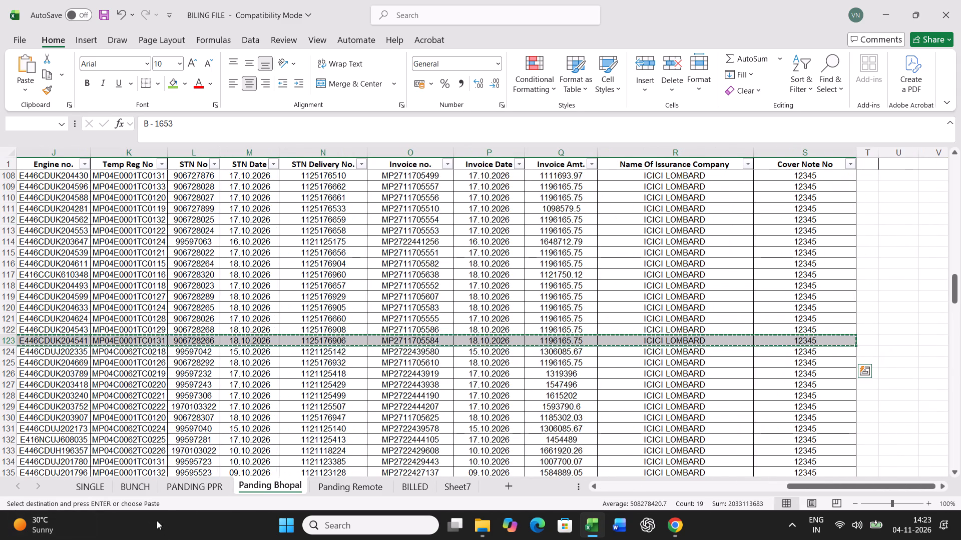
left_click(133, 488)
scroll(173, 392, "up", 20)
scroll(173, 392, "up", 2)
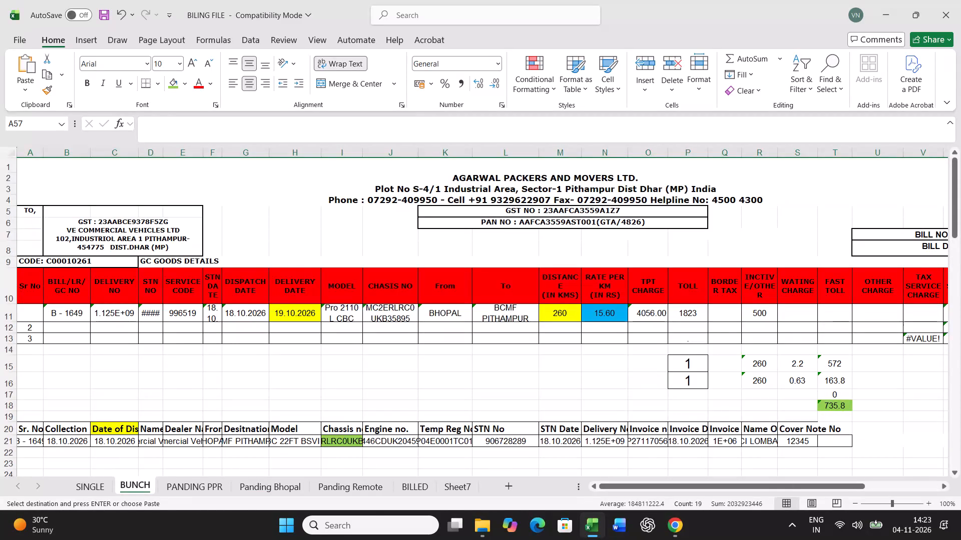
left_click(22, 442)
key("ctrl+v")
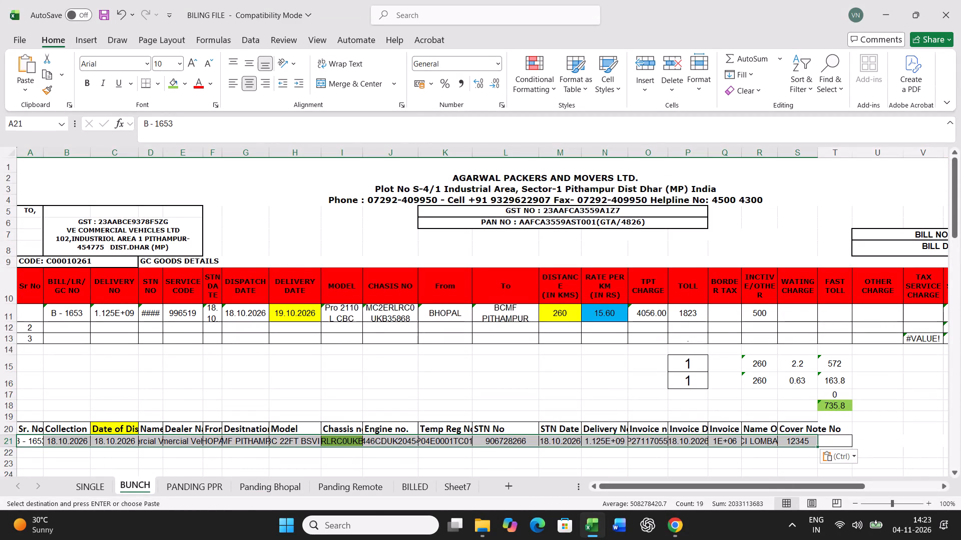
Set the toll in the B - 1653 bill row of the BUNCH sheet to 1983.
left_click(606, 311)
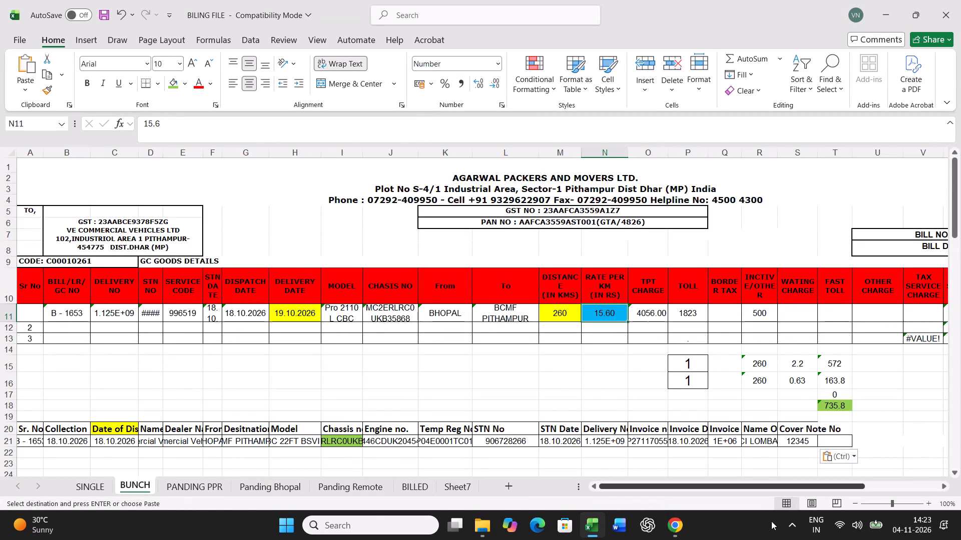
key("Right")
key("Right")
type("1983")
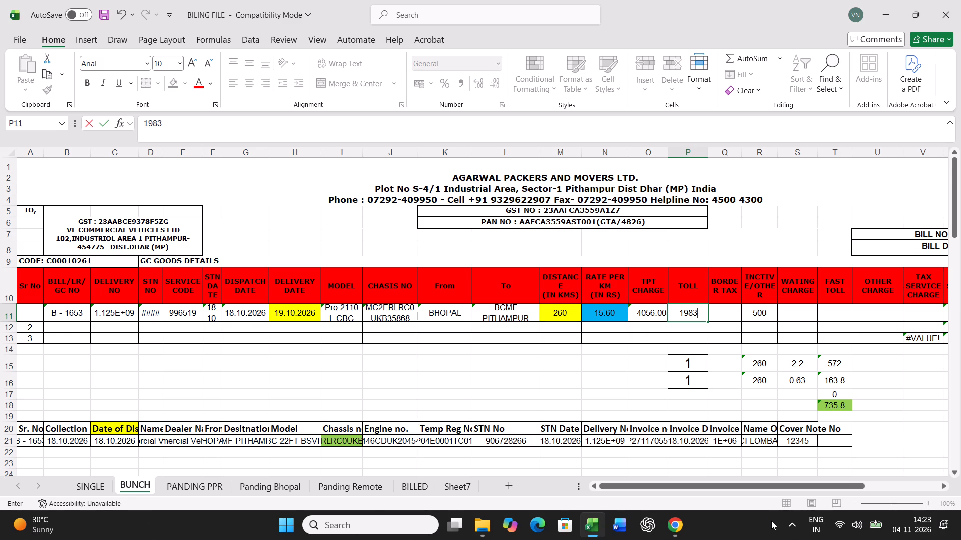
key("Return")
key("Return")
key("Return")
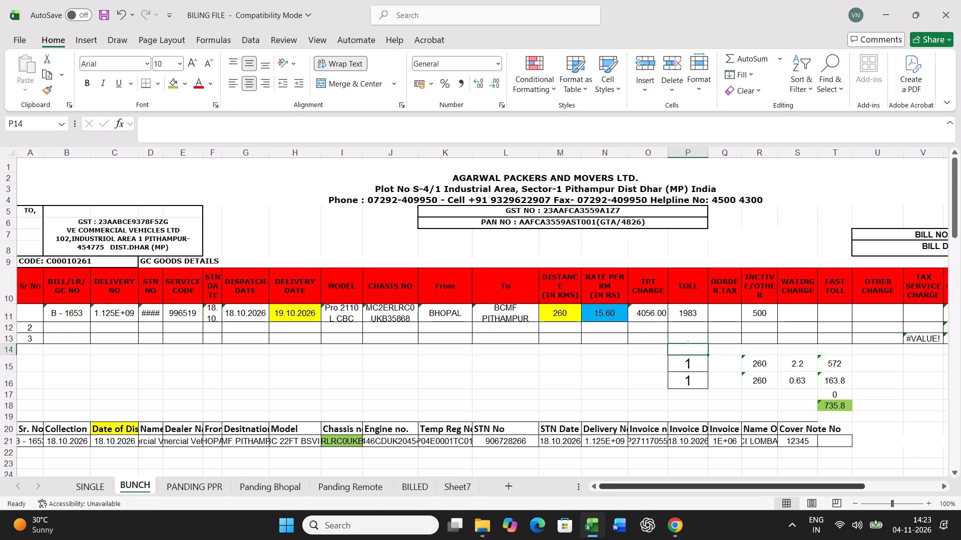
Print one copy of the B - 1653 freight bill from the SINGLE sheet.
left_click(94, 488)
key("ctrl+p")
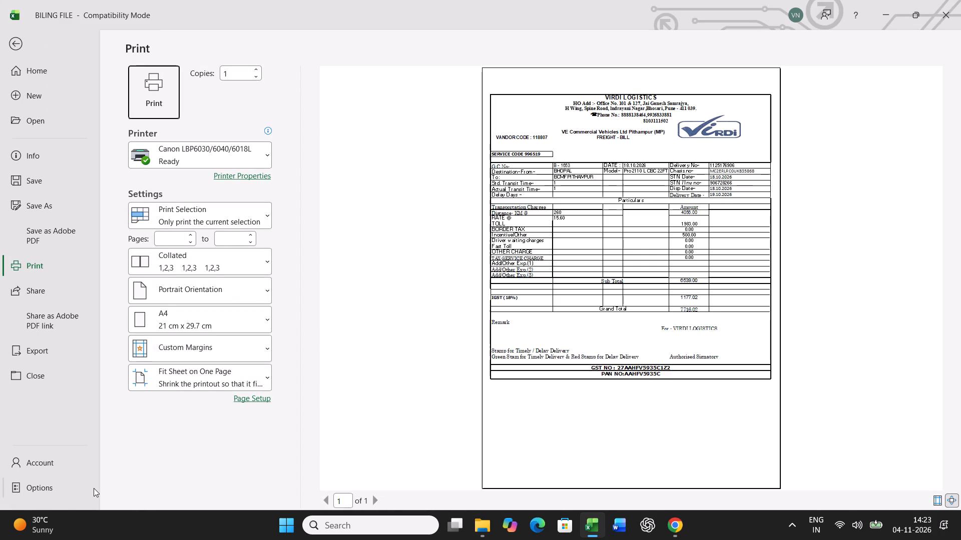
left_click(141, 94)
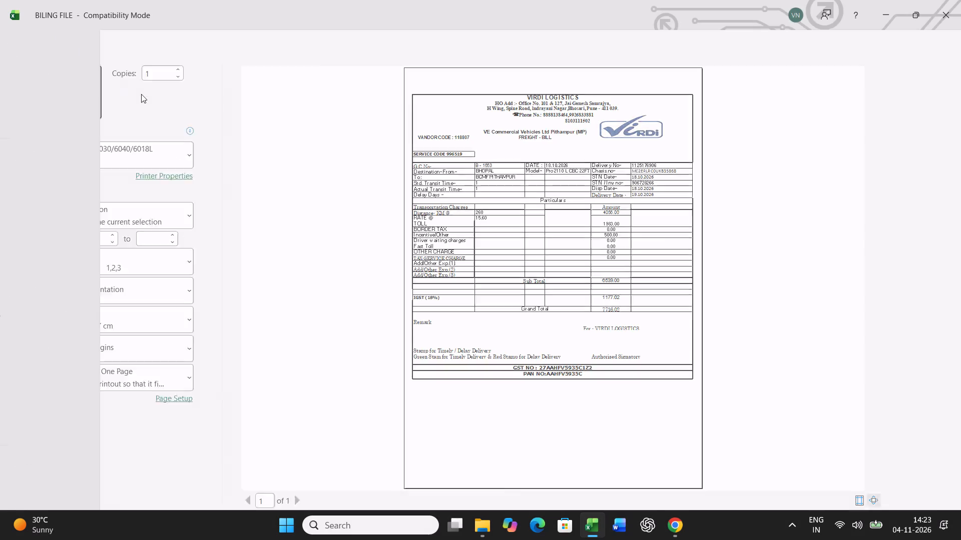
Log the B - 1653 bill by copying row 11 of the BUNCH sheet and pasting it as values into row 58.
left_click(138, 492)
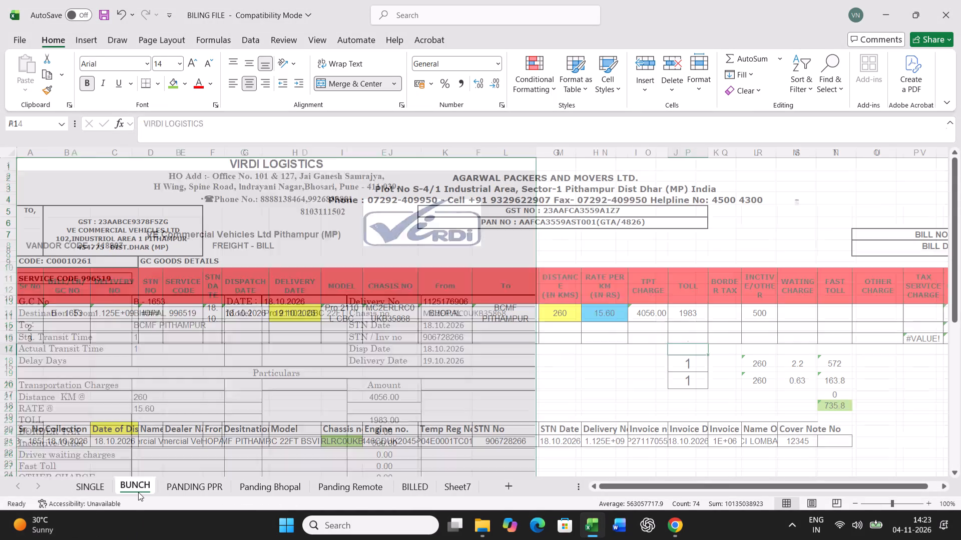
left_click(4, 316)
key("ctrl+c")
scroll(269, 389, "down", 12)
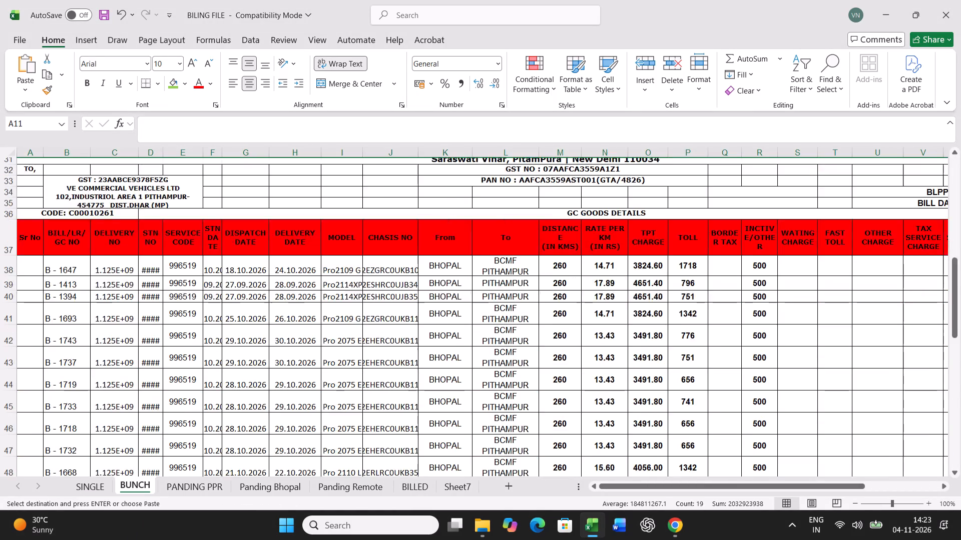
scroll(269, 389, "down", 10)
right_click(33, 323)
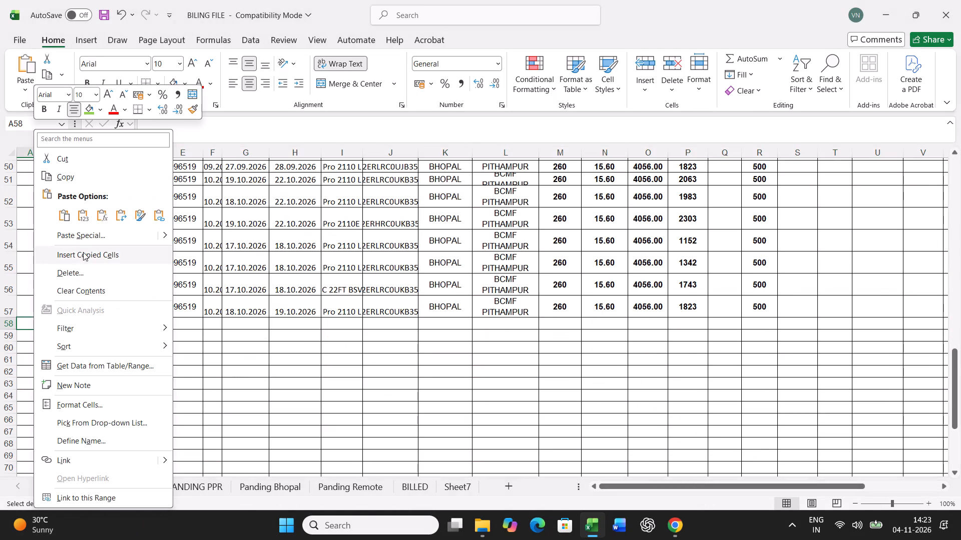
left_click(91, 238)
left_click(39, 211)
left_click(224, 356)
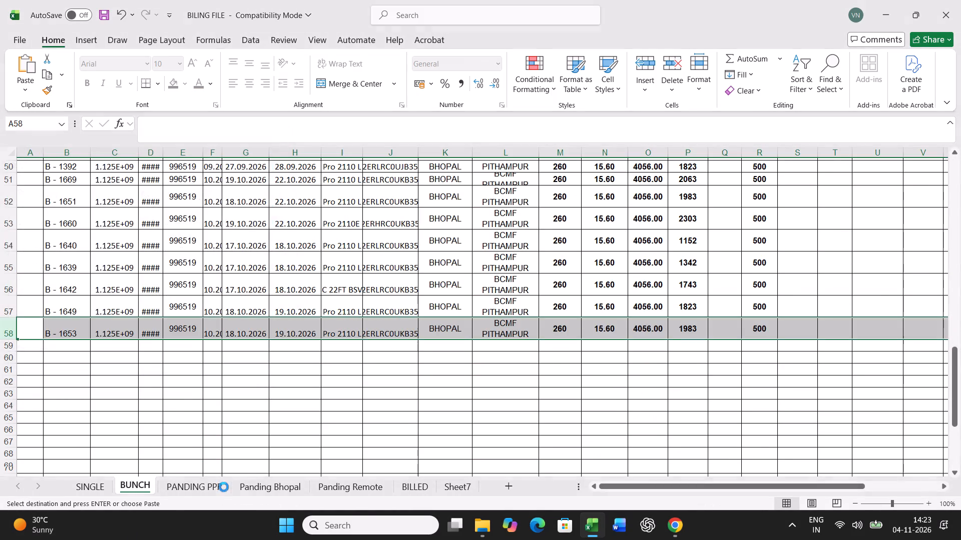
left_click(258, 489)
left_click(311, 395)
key("ctrl+f")
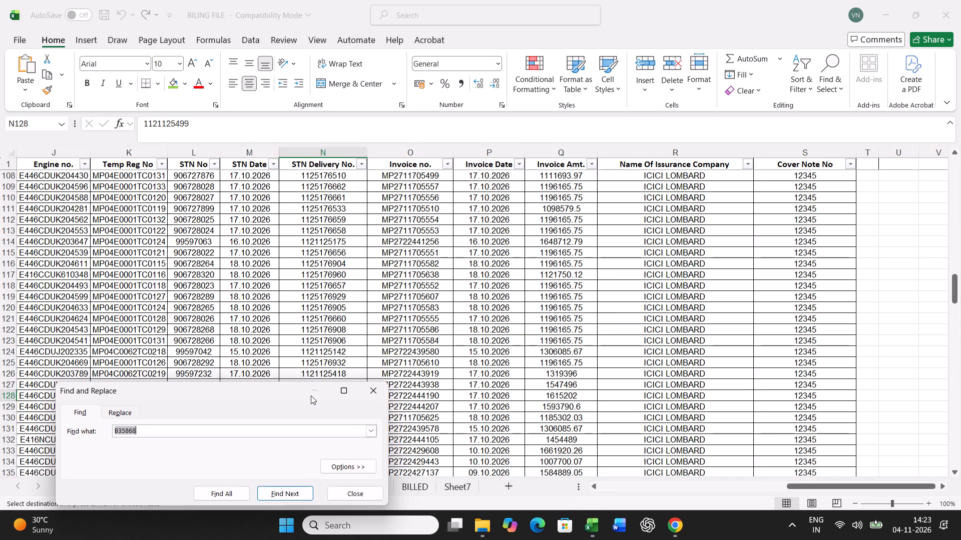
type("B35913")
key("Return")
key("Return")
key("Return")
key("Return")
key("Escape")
left_click(174, 86)
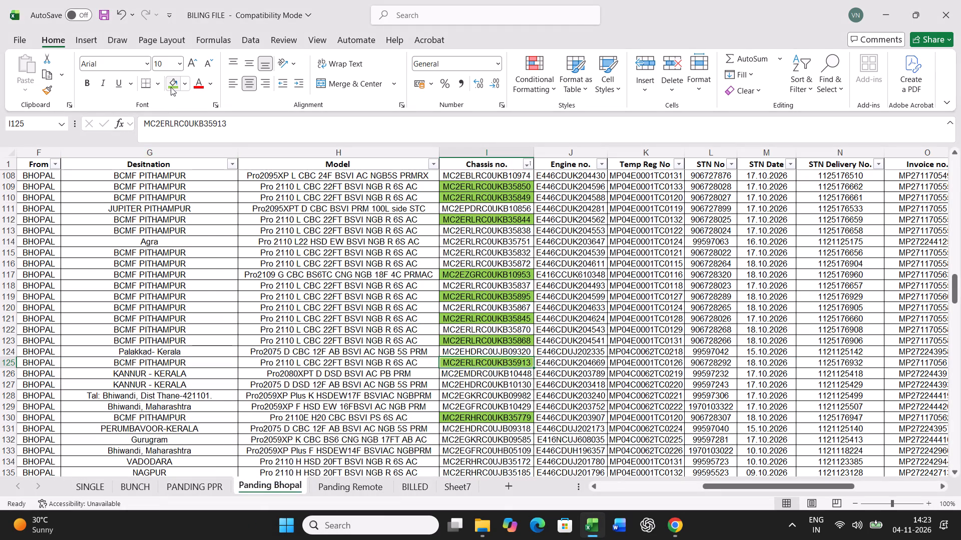
Copy the full B - 1655 dispatch record from Panding Bhopal into the source data row, row 21, of the BUNCH sheet.
key("Left")
key("Left")
key("Left")
key("Left")
key("Left")
key("Left")
key("Left")
key("Left")
key("Left")
key("Left")
key("Left")
key("Left")
key("Left")
key("Left")
key("Left")
key("Left")
key("Left")
key("Left")
key("ctrl+shift+Right")
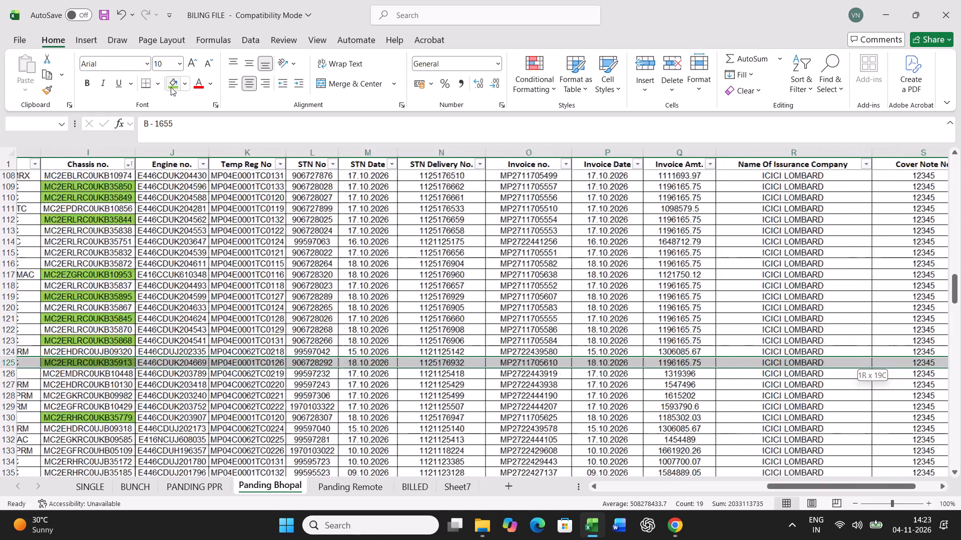
key("ctrl+c")
left_click(142, 491)
scroll(160, 385, "up", 12)
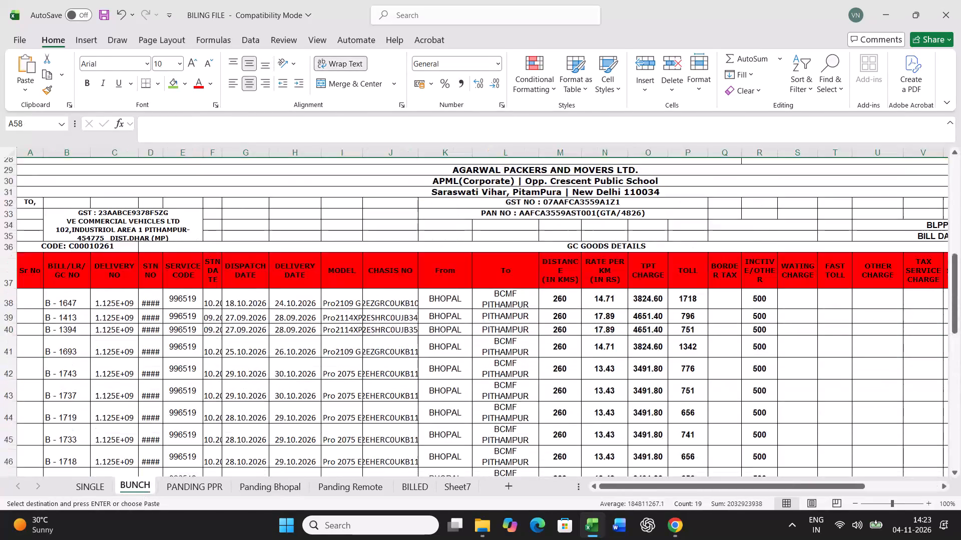
scroll(160, 385, "up", 9)
left_click(30, 409)
key("ctrl+v")
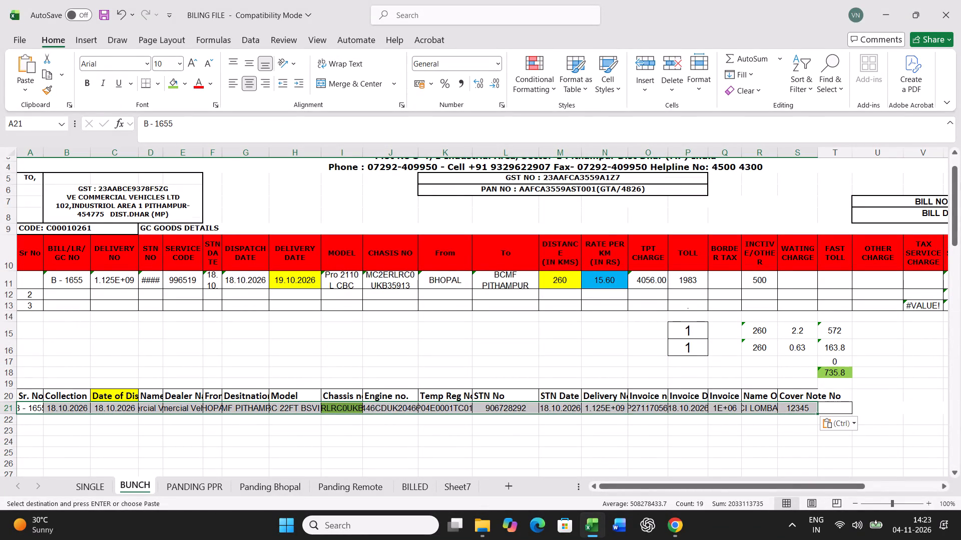
Set the toll in the B - 1655 bill row of the BUNCH sheet to 1823.
left_click(565, 281)
key("Right")
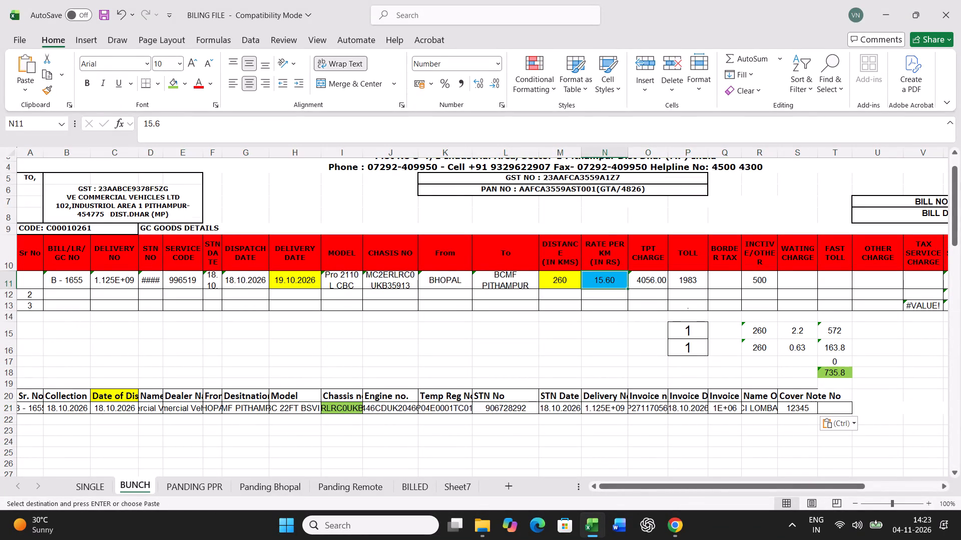
key("Right")
key("Right")
type("1823")
key("Return")
key("Return")
key("Return")
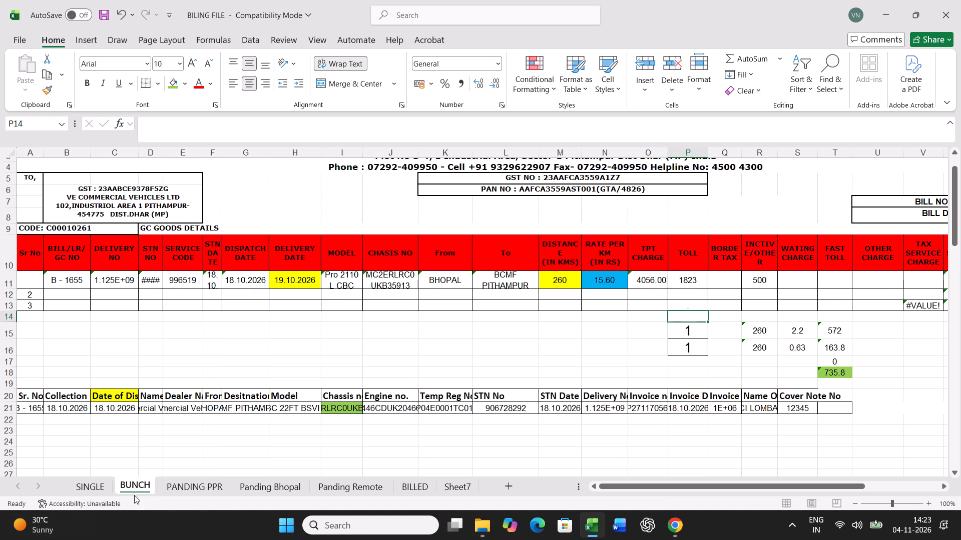
Print one copy of the B - 1655 freight bill from the SINGLE sheet.
left_click(97, 485)
key("ctrl+p")
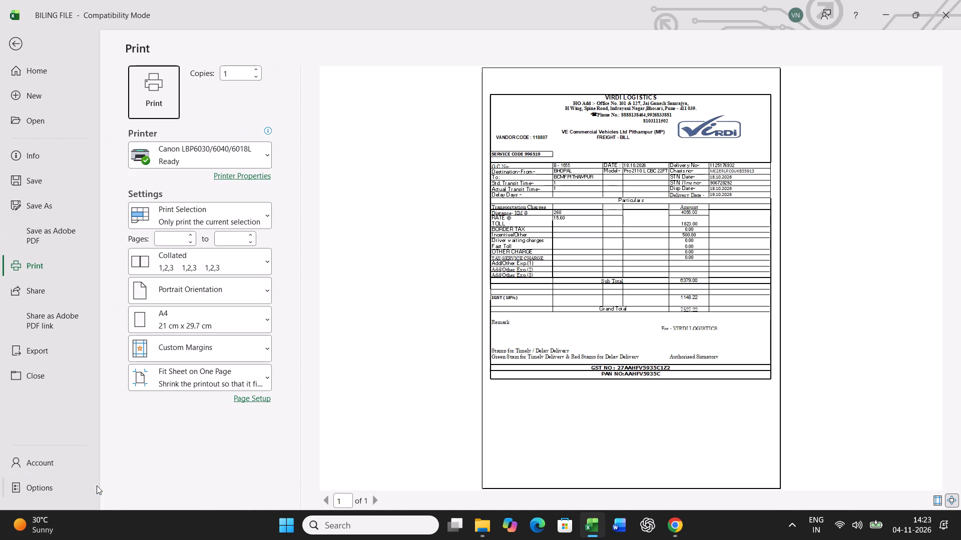
left_click(137, 90)
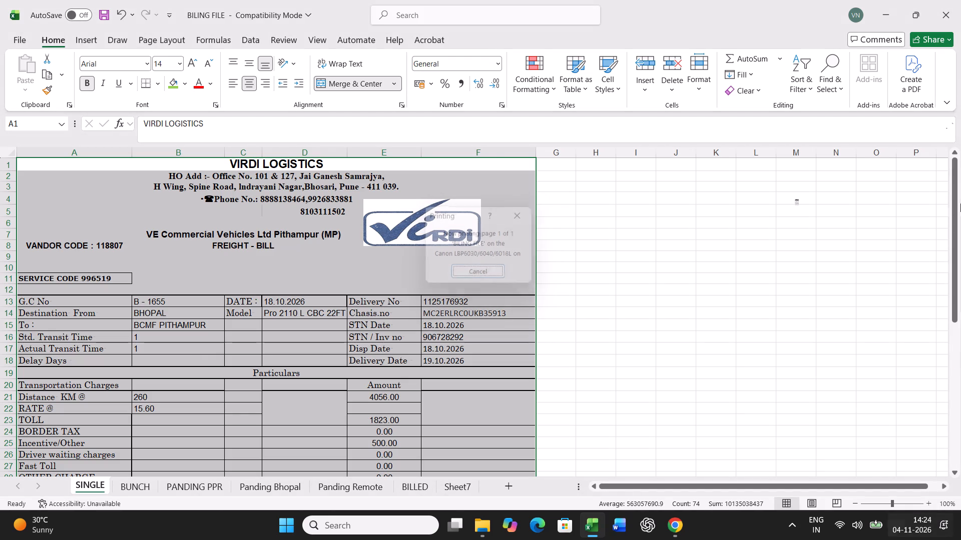
Log the B - 1655 bill by copying row 11 of the BUNCH sheet and pasting it as values into row 59.
left_click(136, 485)
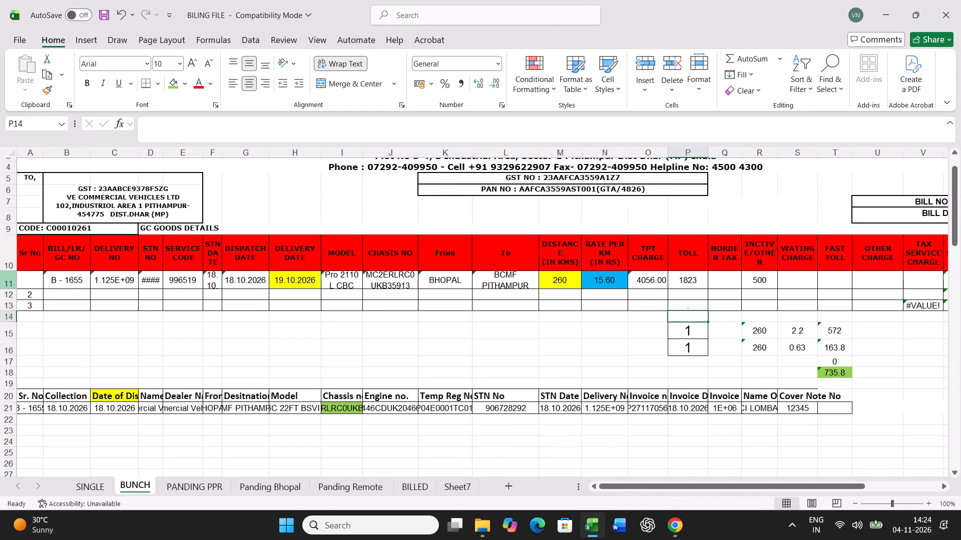
left_click(6, 279)
key("ctrl+c")
scroll(153, 310, "down", 20)
scroll(153, 310, "down", 2)
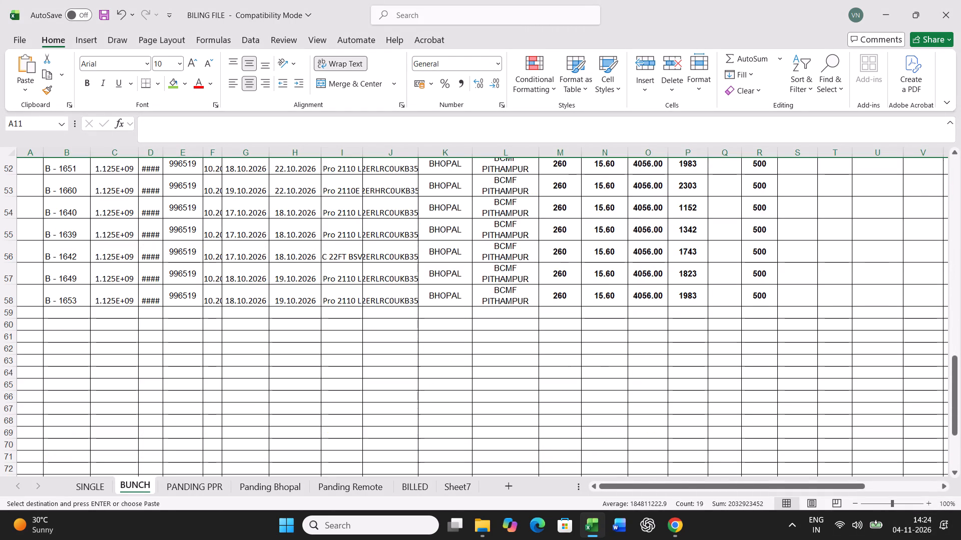
right_click(28, 309)
left_click(74, 228)
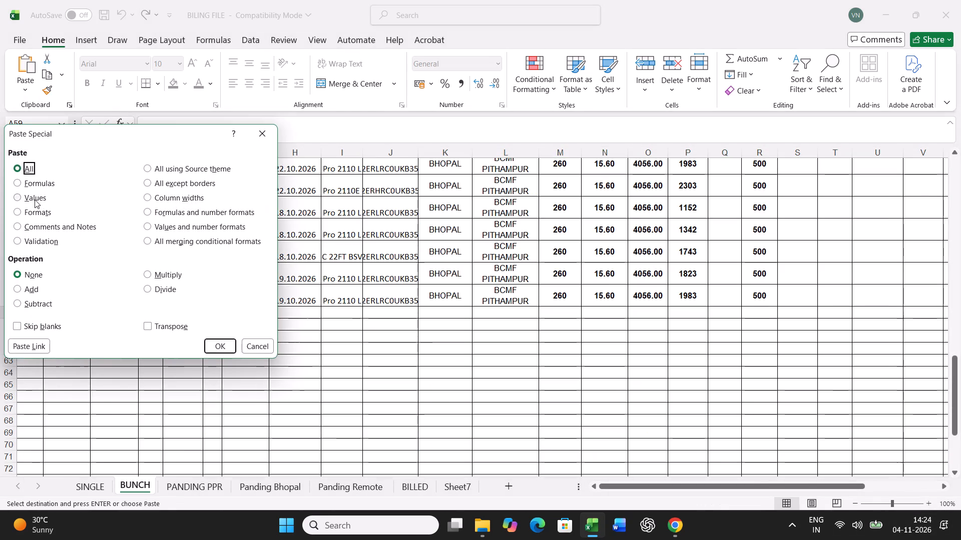
left_click(35, 199)
left_click(223, 343)
left_click(245, 482)
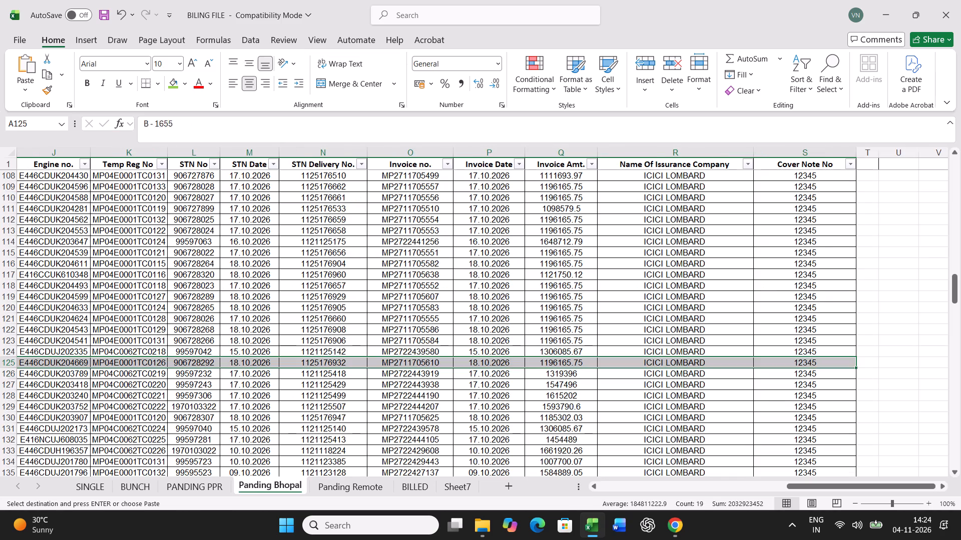
left_click(358, 375)
key("ctrl+f")
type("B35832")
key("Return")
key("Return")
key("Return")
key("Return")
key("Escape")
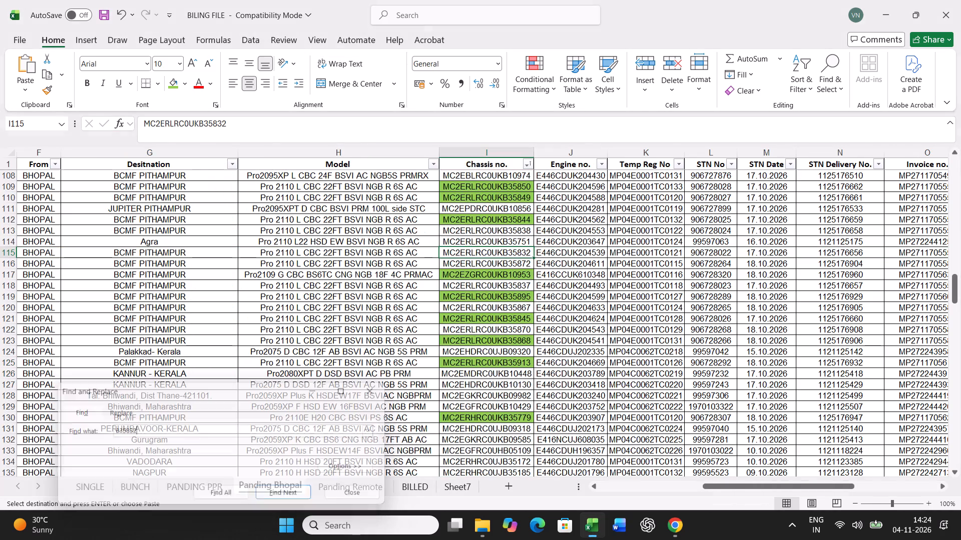
left_click(176, 83)
Copy the full B - 1645 dispatch record from Panding Bhopal into the source data row, row 21, of the BUNCH sheet.
key("Left")
key("Left")
key("Left")
key("Left")
key("Left")
key("Left")
key("Left")
key("Left")
key("Left")
key("Left")
key("Left")
key("Left")
key("Left")
key("Left")
key("Left")
key("Left")
key("Left")
key("Left")
key("Left")
key("Left")
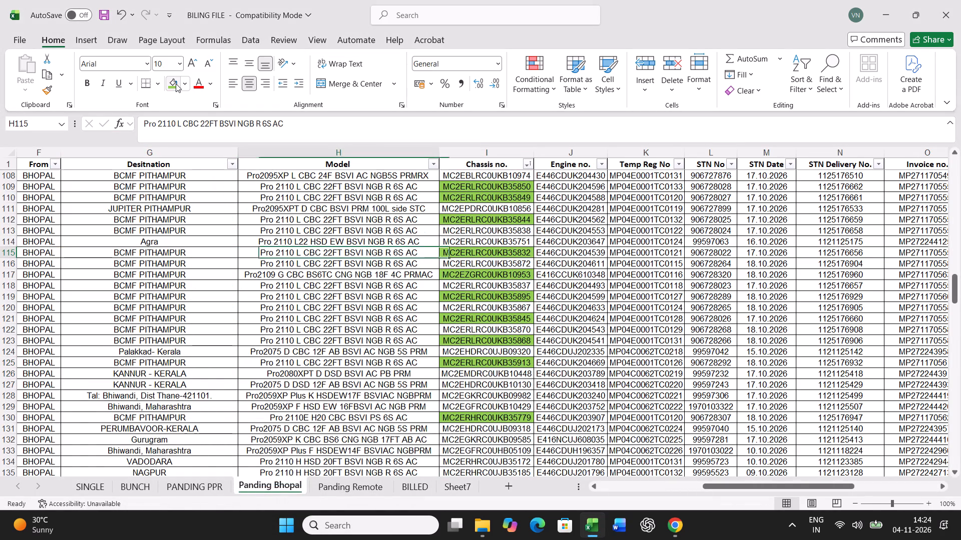
key("ctrl+shift+Right")
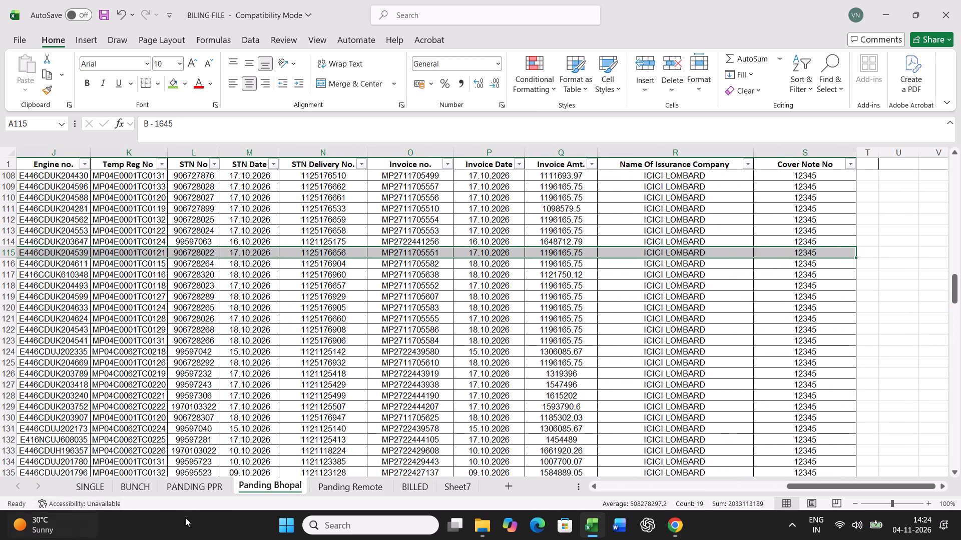
key("ctrl+c")
left_click(136, 490)
scroll(179, 385, "up", 20)
scroll(179, 385, "up", 2)
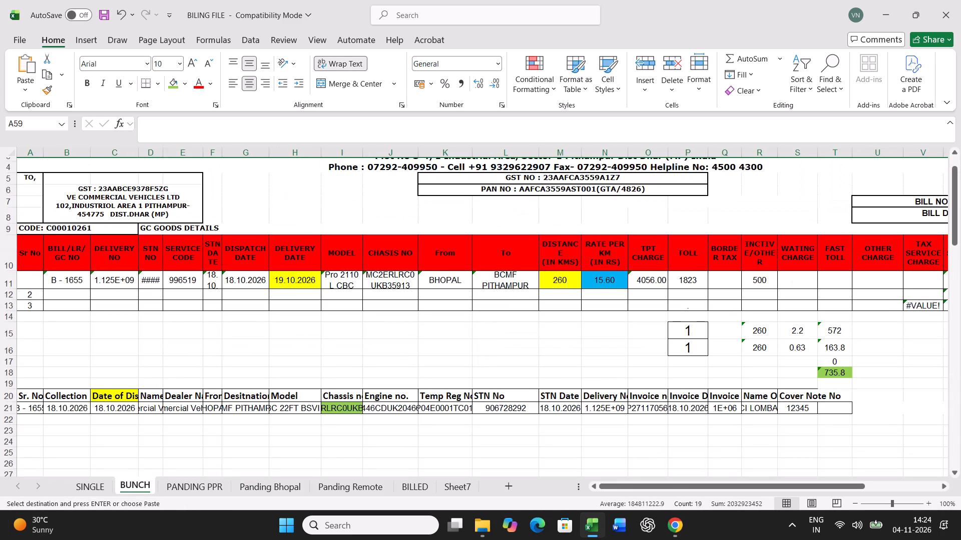
left_click(39, 404)
key("ctrl+v")
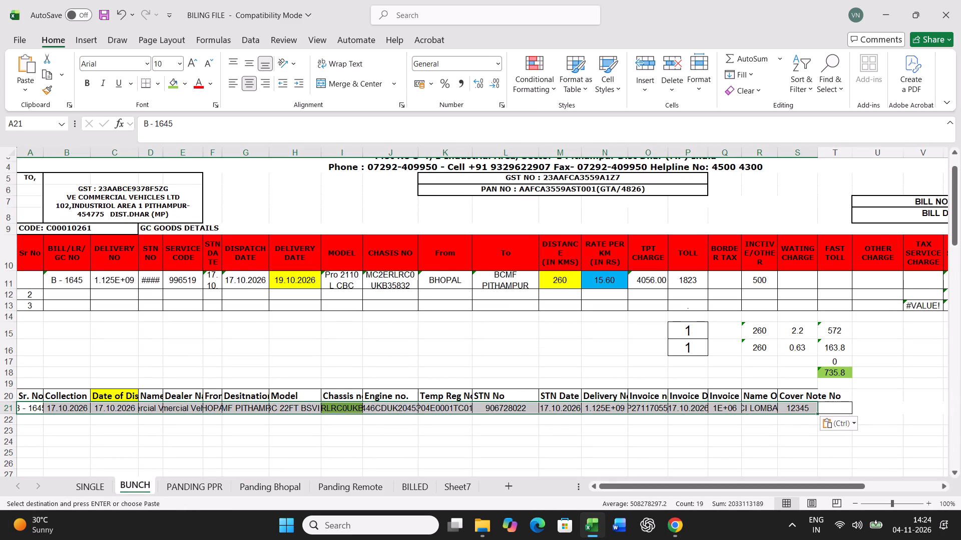
Set the B - 1645 date of dispatch in row 21 of the BUNCH sheet to 18.10.2026.
left_click(114, 410)
type("18.10.2026")
key("Return")
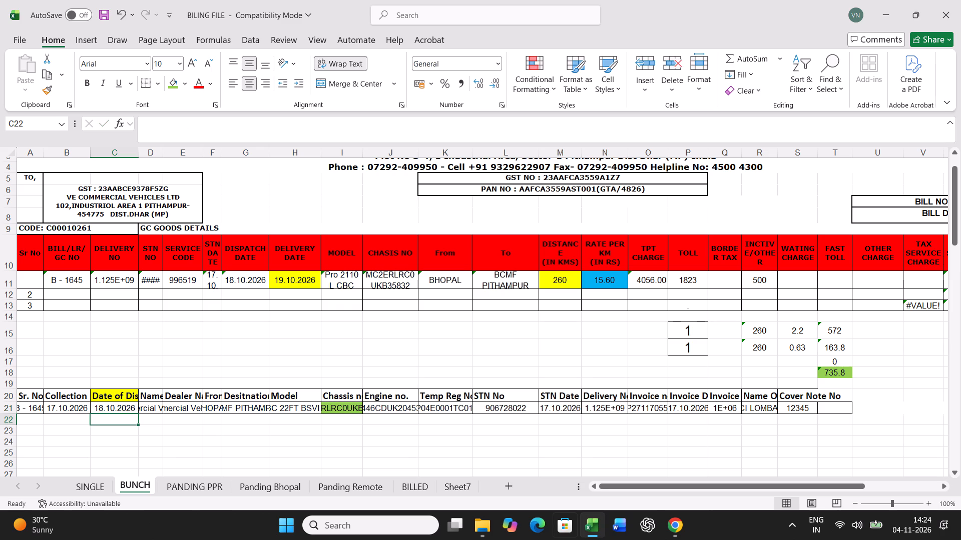
Check the B - 1645 toll charge in row 11, and print one copy of its freight bill from the SINGLE sheet.
left_click(563, 282)
key("Right")
key("Right")
key("Right")
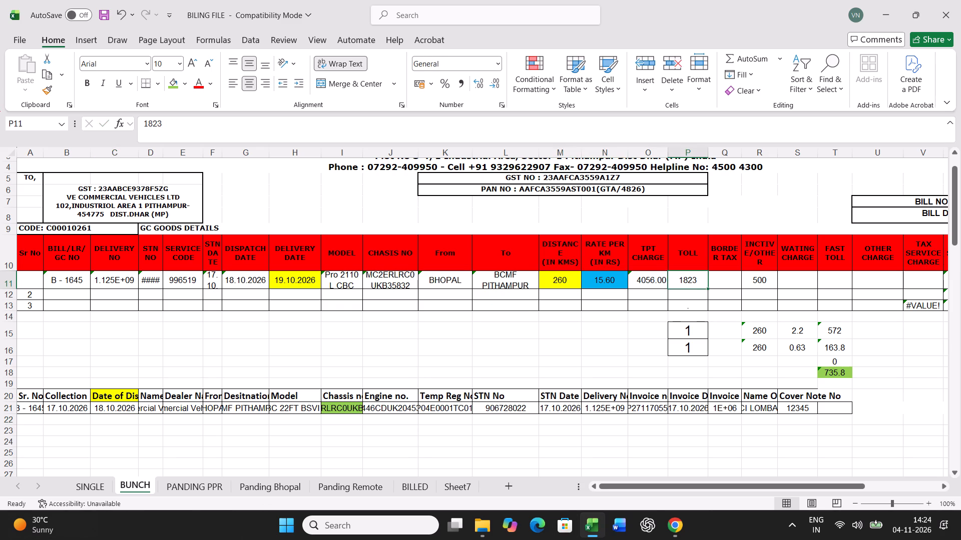
left_click(98, 488)
key("ctrl+p")
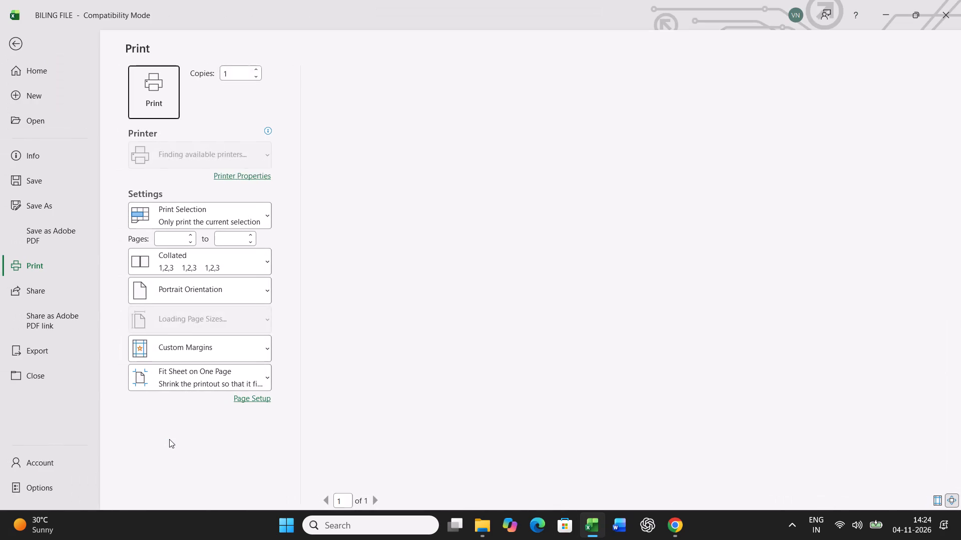
left_click(158, 73)
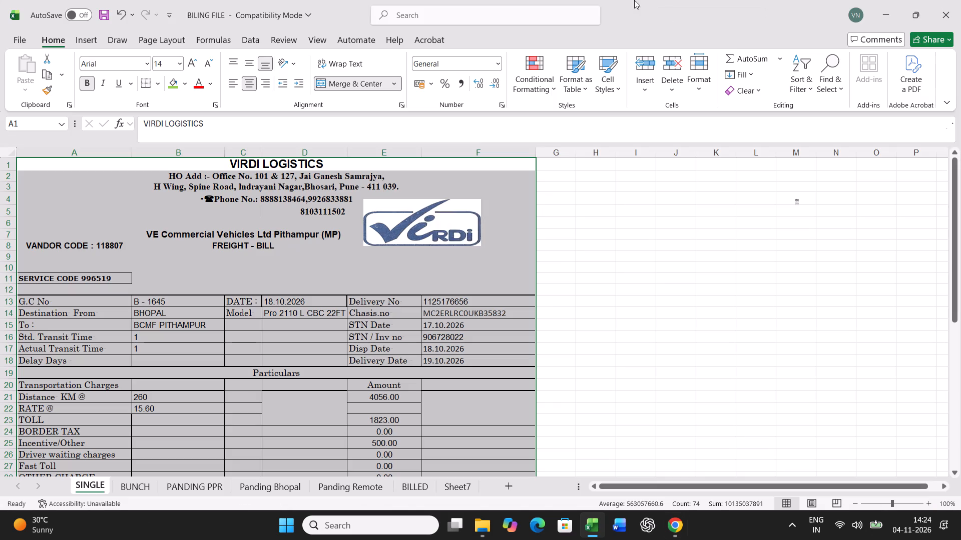
Log the B - 1645 bill by copying row 11 of the BUNCH sheet and pasting it as values into row 60.
left_click(142, 488)
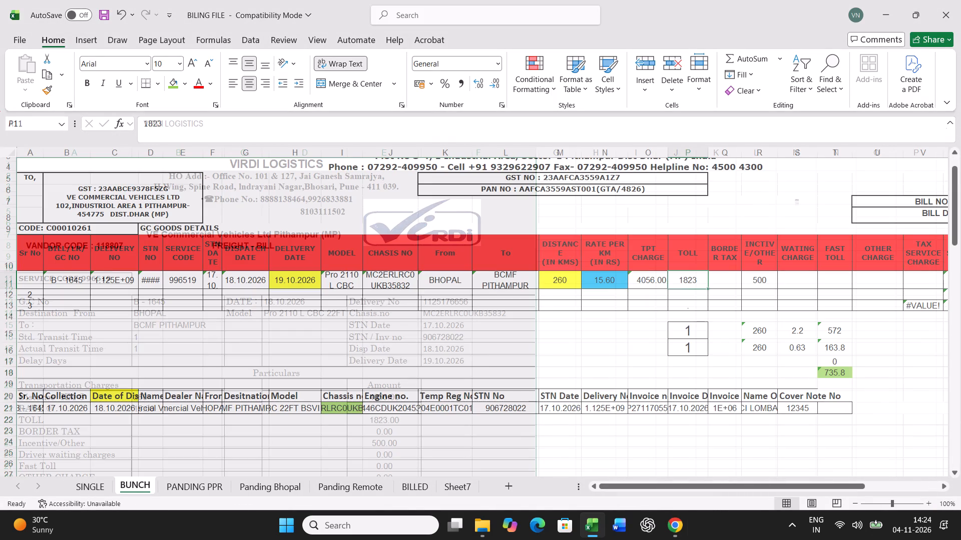
left_click(2, 282)
key("ctrl+c")
scroll(326, 365, "down", 20)
scroll(326, 365, "down", 1)
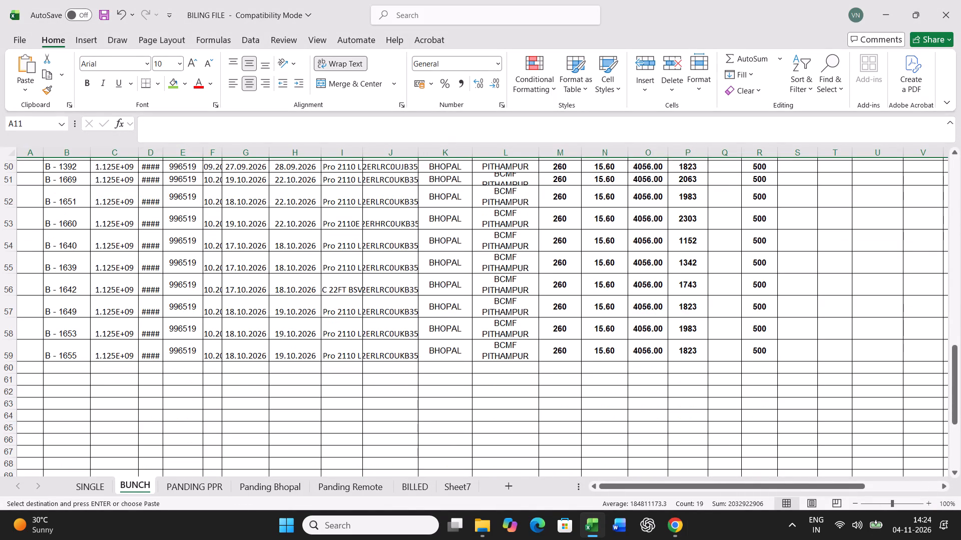
right_click(34, 363)
left_click(80, 242)
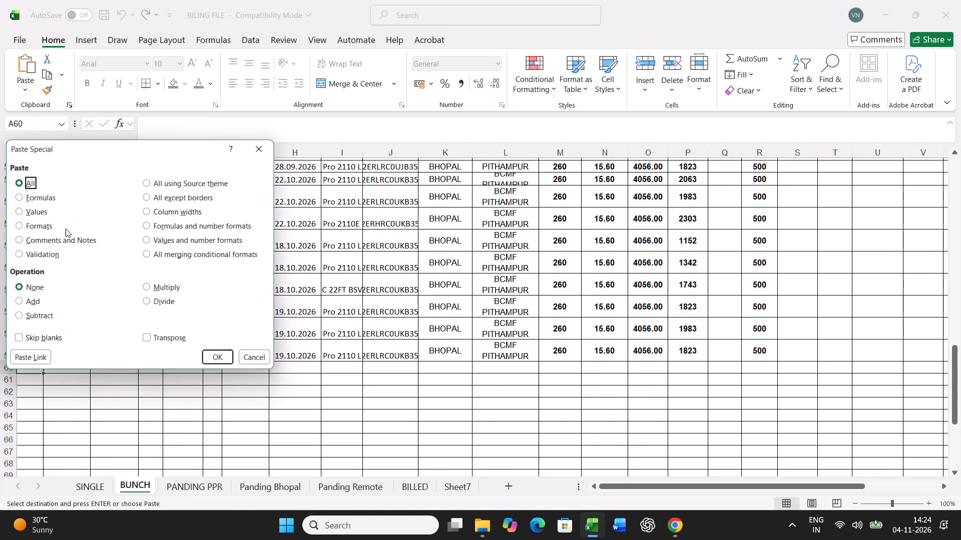
left_click(45, 213)
left_click(211, 362)
left_click(282, 486)
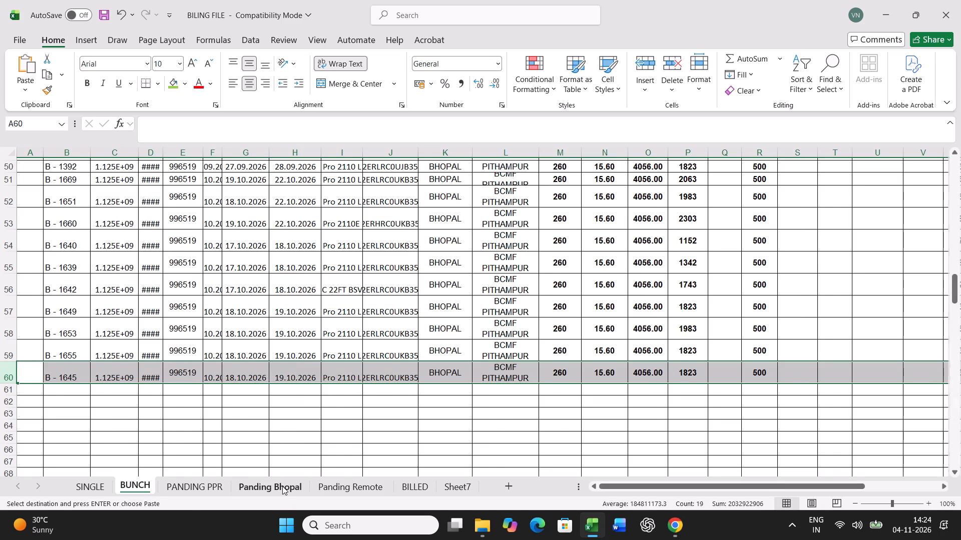
left_click(353, 375)
key("ctrl+f")
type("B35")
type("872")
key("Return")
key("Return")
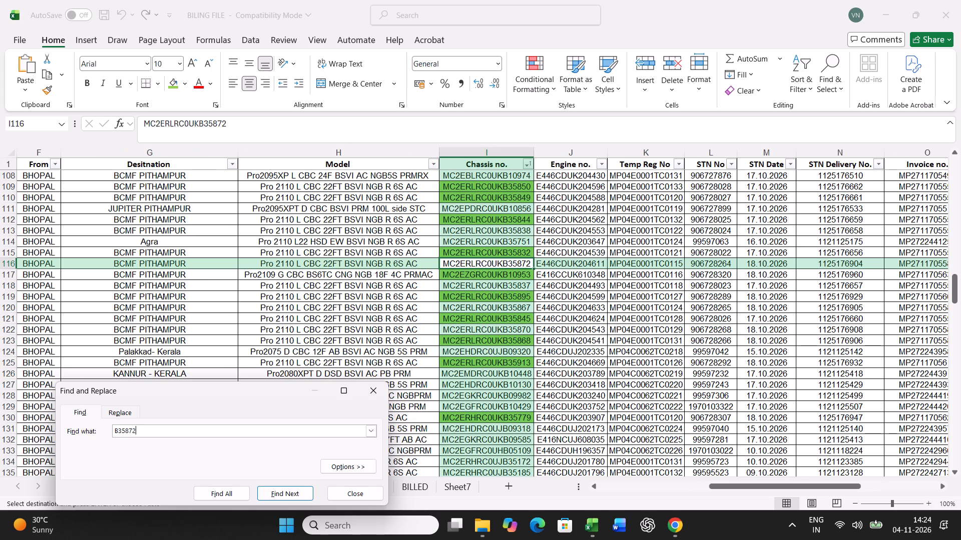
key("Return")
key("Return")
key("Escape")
left_click(168, 84)
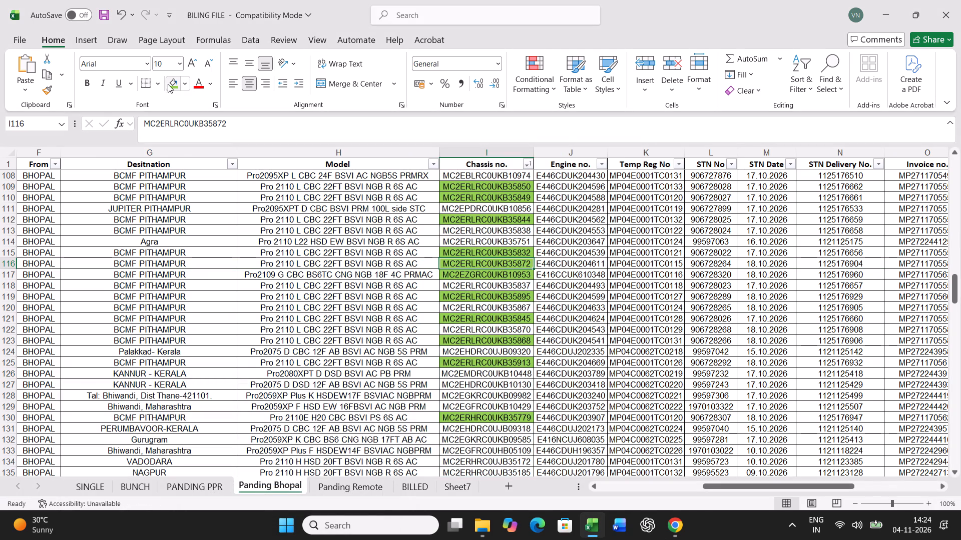
Copy the full B - 1646 dispatch record from Panding Bhopal into the source data row, row 21, of the BUNCH sheet.
key("Left")
key("Left")
key("Left")
key("Left")
key("Left")
key("Left")
key("Left")
key("Left")
key("Left")
key("Left")
key("Left")
key("Left")
key("Left")
key("Left")
key("Left")
key("Left")
key("Left")
key("Left")
key("Left")
key("Left")
key("ctrl+shift+Right")
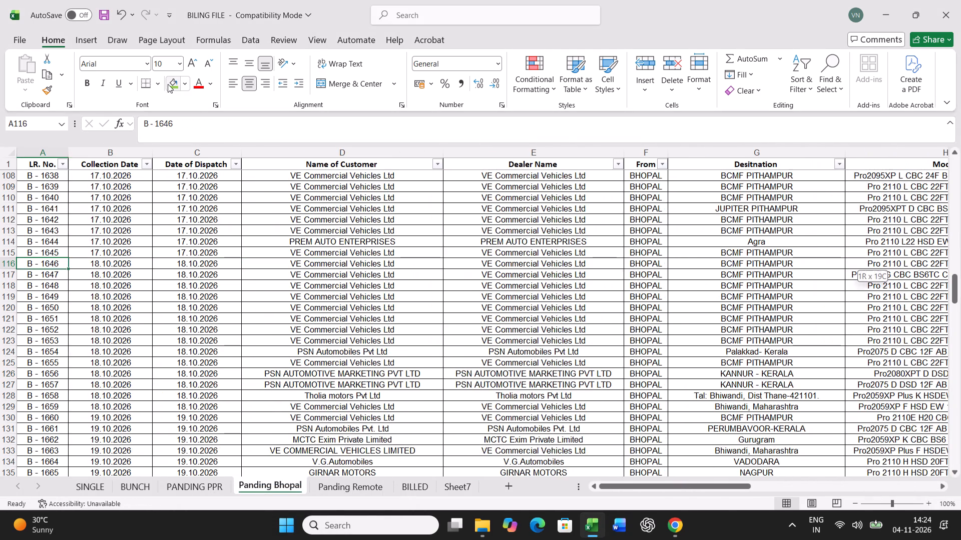
key("ctrl+c")
left_click(141, 487)
scroll(173, 423, "up", 10)
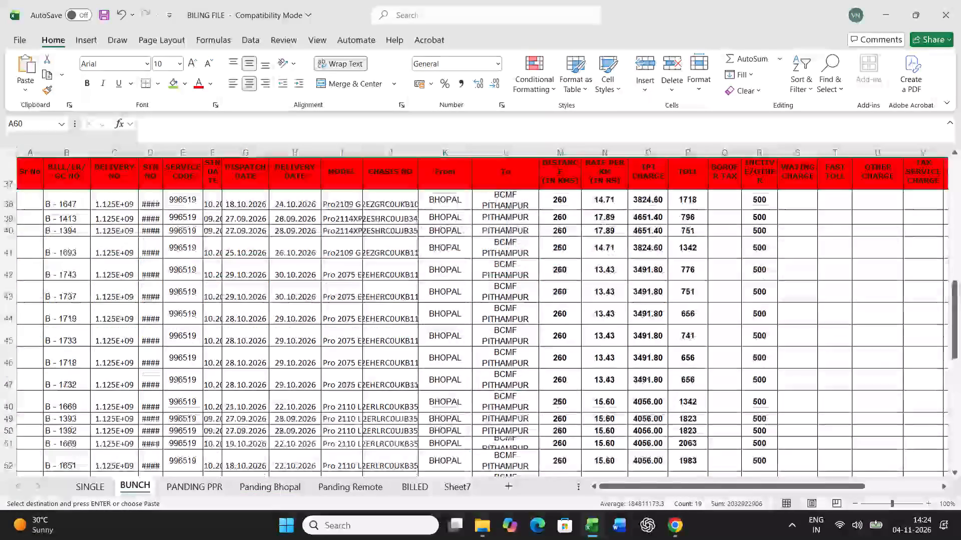
scroll(173, 423, "up", 12)
left_click(37, 442)
key("ctrl+v")
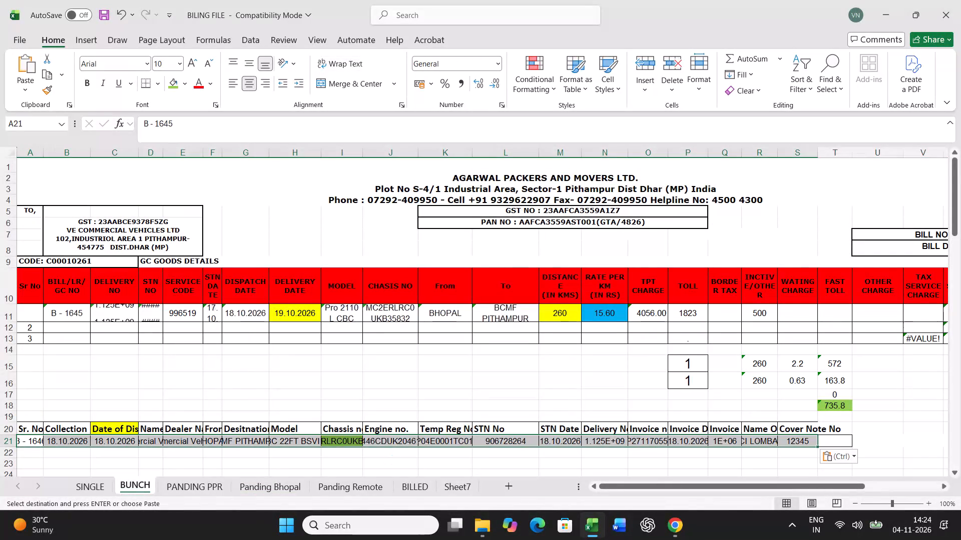
Check the B - 1646 toll charge in row 11, and print one copy of its freight bill from the SINGLE sheet.
left_click(604, 315)
key("Right")
key("Right")
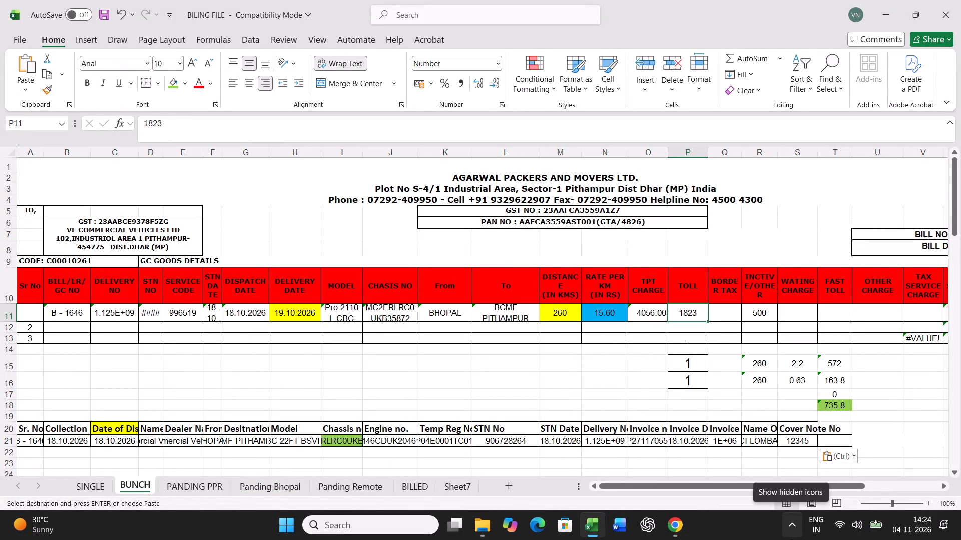
left_click(97, 486)
key("ctrl+p")
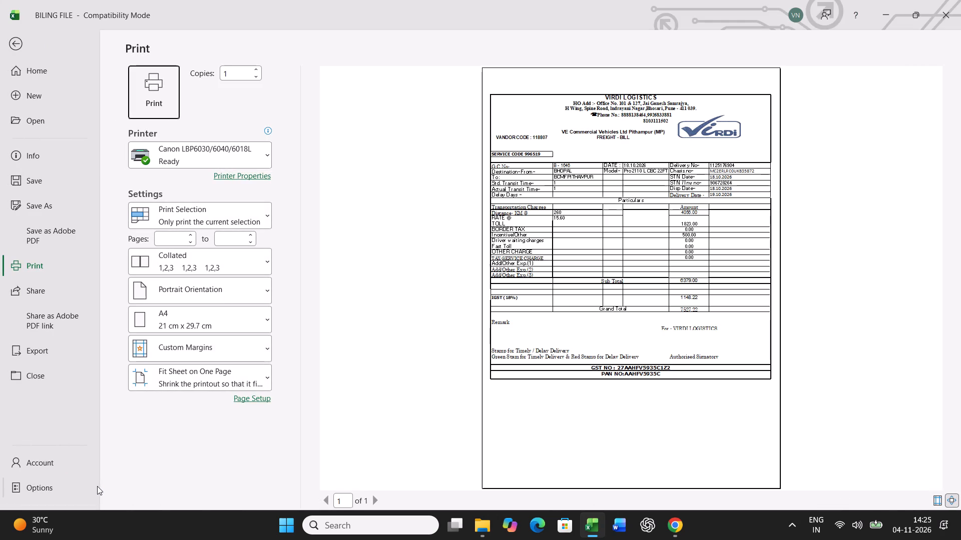
left_click(144, 92)
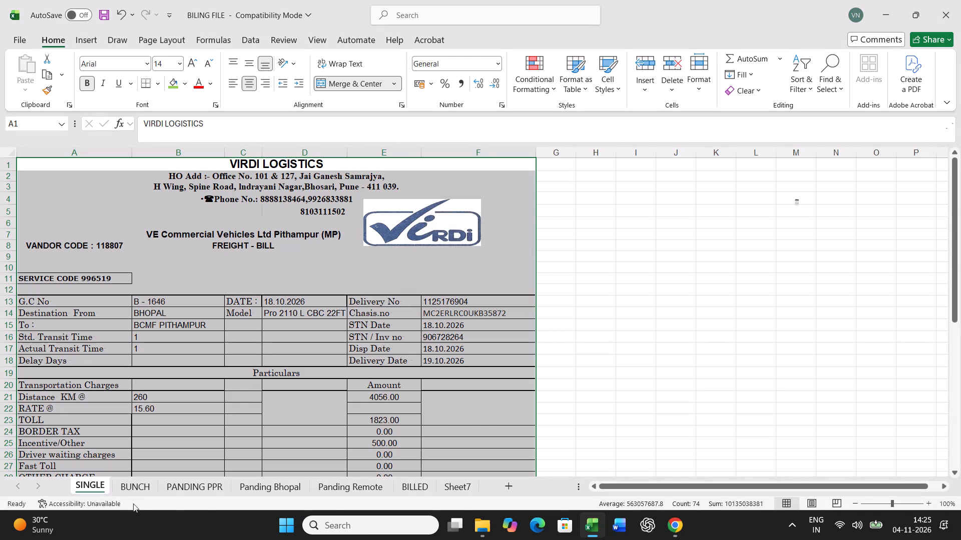
Log the B - 1646 bill by copying row 11 of the BUNCH sheet and pasting it as values into row 61.
left_click(139, 489)
left_click(6, 312)
key("ctrl+c")
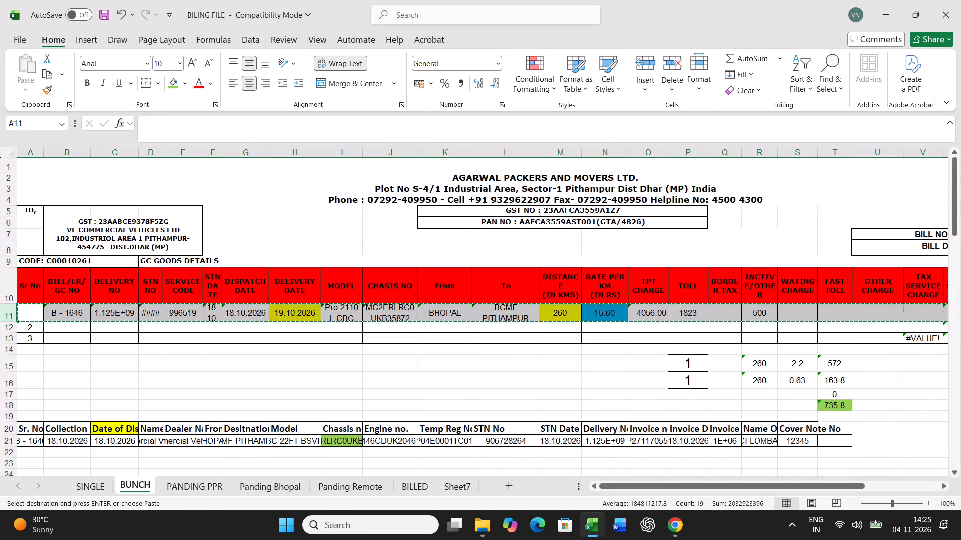
scroll(142, 334, "down", 20)
scroll(142, 334, "down", 3)
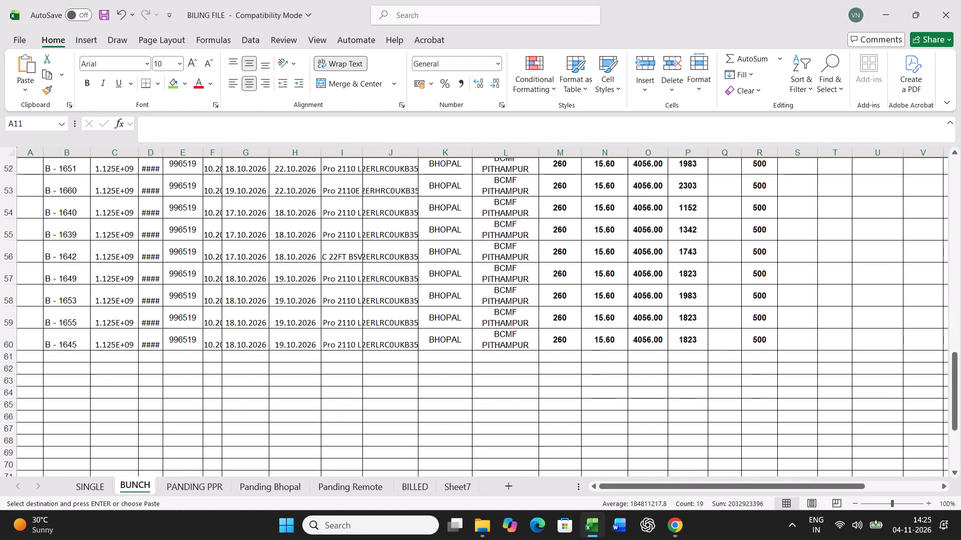
right_click(29, 358)
left_click(78, 241)
left_click(40, 211)
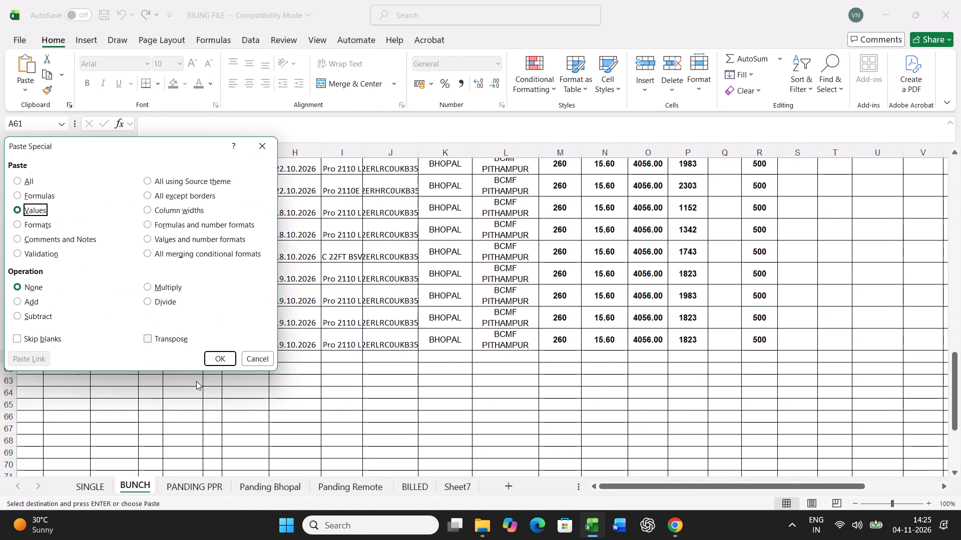
left_click(223, 361)
left_click(254, 493)
left_click(317, 404)
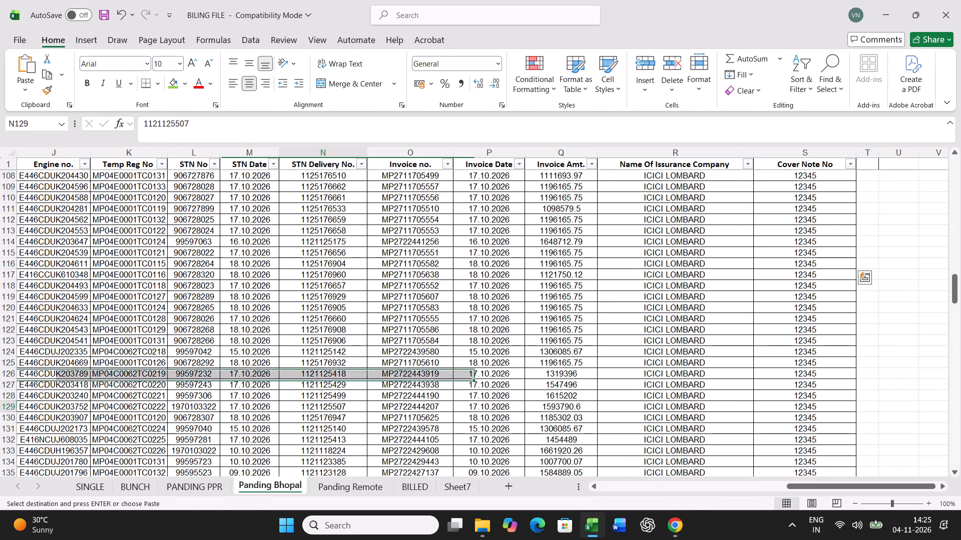
key("ctrl+f")
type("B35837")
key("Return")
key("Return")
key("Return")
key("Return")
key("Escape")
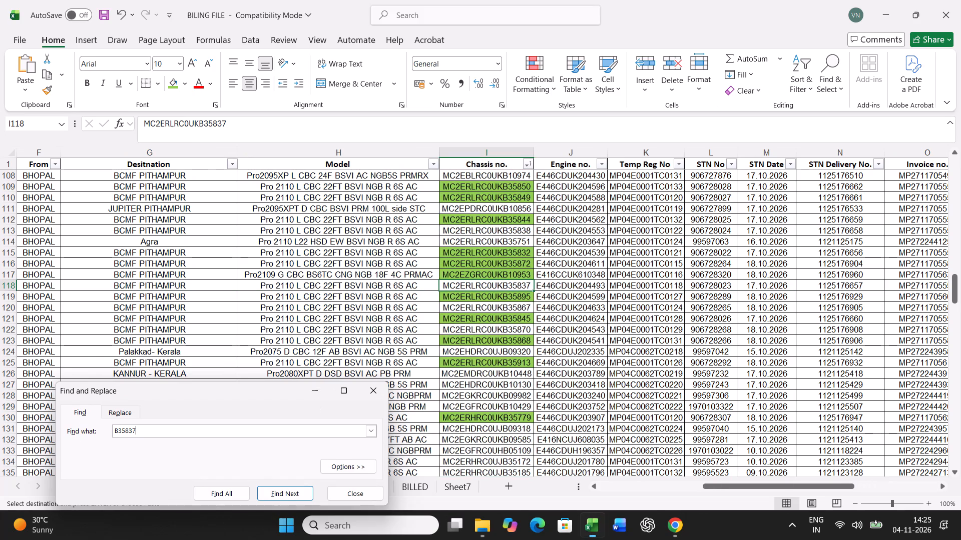
left_click(173, 85)
Copy the full B - 1648 dispatch record from Panding Bhopal into the source data row, row 21, of the BUNCH sheet.
key("Left")
key("Left")
key("Left")
key("Left")
key("Left")
key("Left")
key("Left")
key("Left")
key("Left")
key("Left")
key("Left")
key("Left")
key("Left")
key("Left")
key("Left")
key("Left")
key("Left")
key("Left")
key("Left")
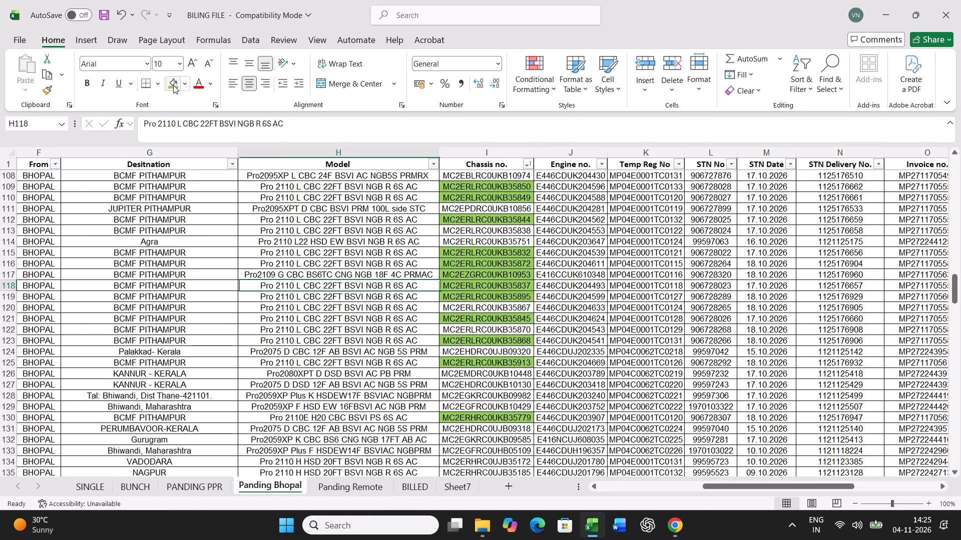
key("ctrl+shift+Right")
key("ctrl+c")
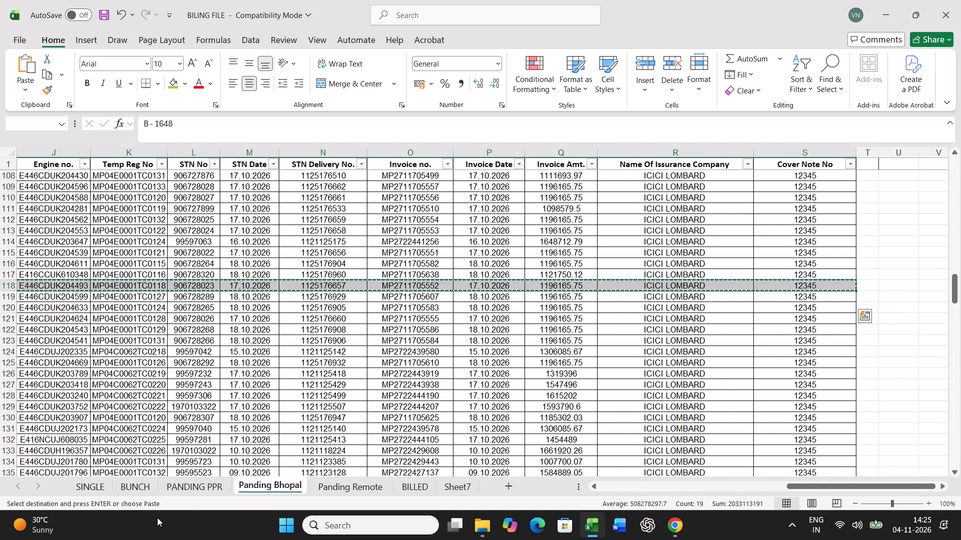
left_click(142, 486)
scroll(152, 429, "up", 20)
scroll(152, 429, "up", 1)
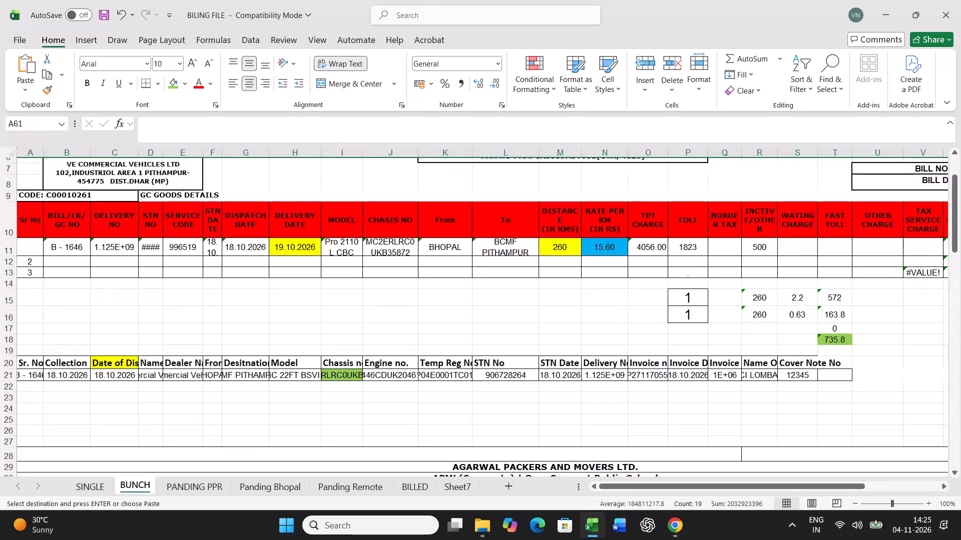
left_click(33, 378)
key("ctrl+v")
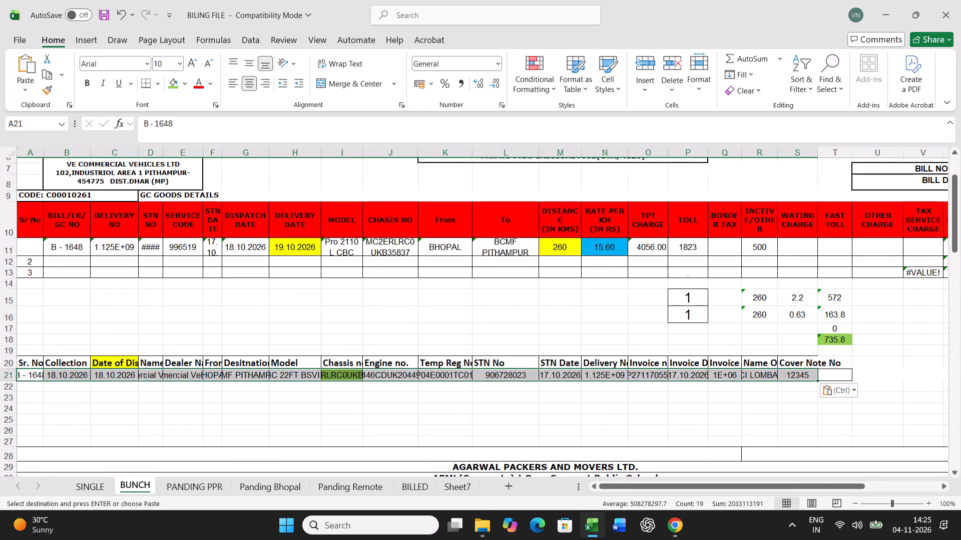
For B - 1648, set the date of dispatch to 20.10.2026, the delivery date to 21.10.2026 and the toll to 1342.
left_click(108, 377)
type("20.10.2026")
key("Return")
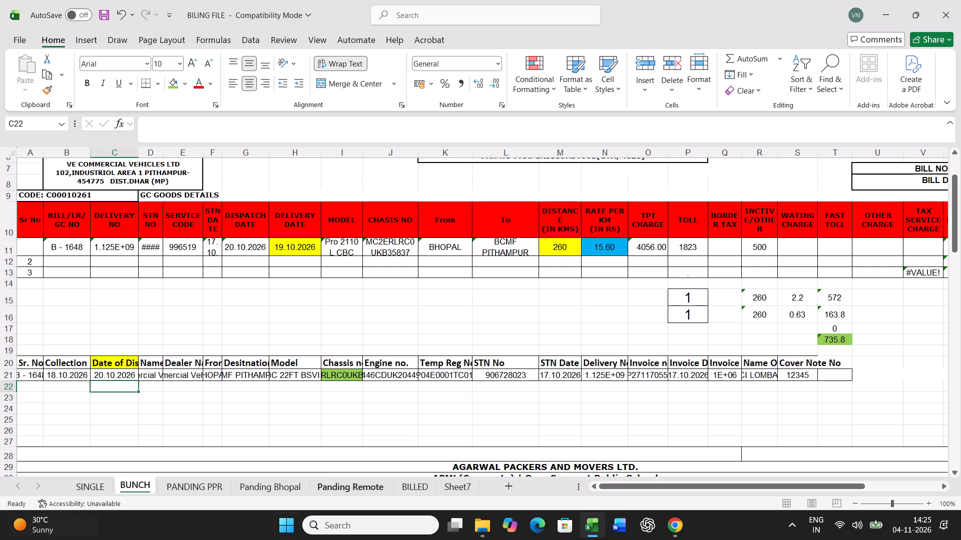
left_click(296, 242)
type("21.10.2026")
key("Return")
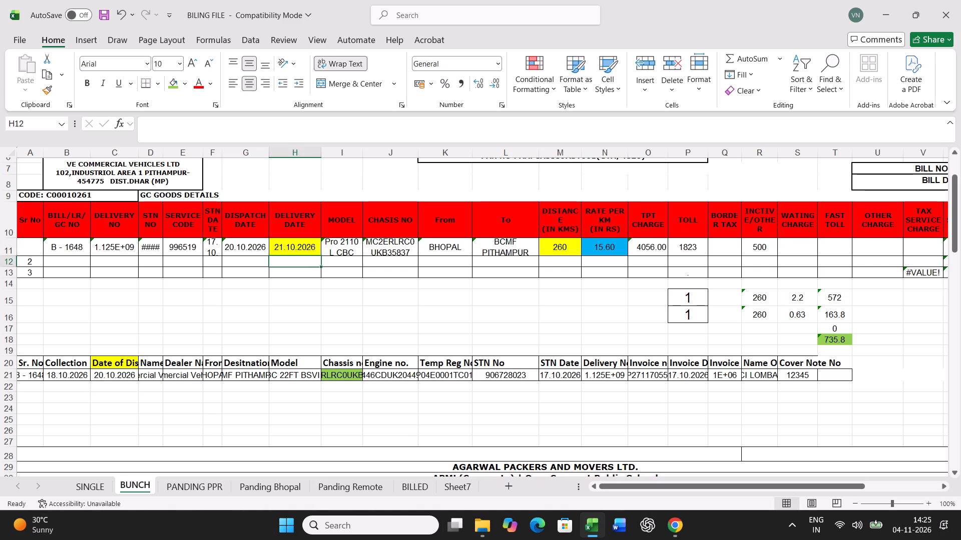
left_click(696, 245)
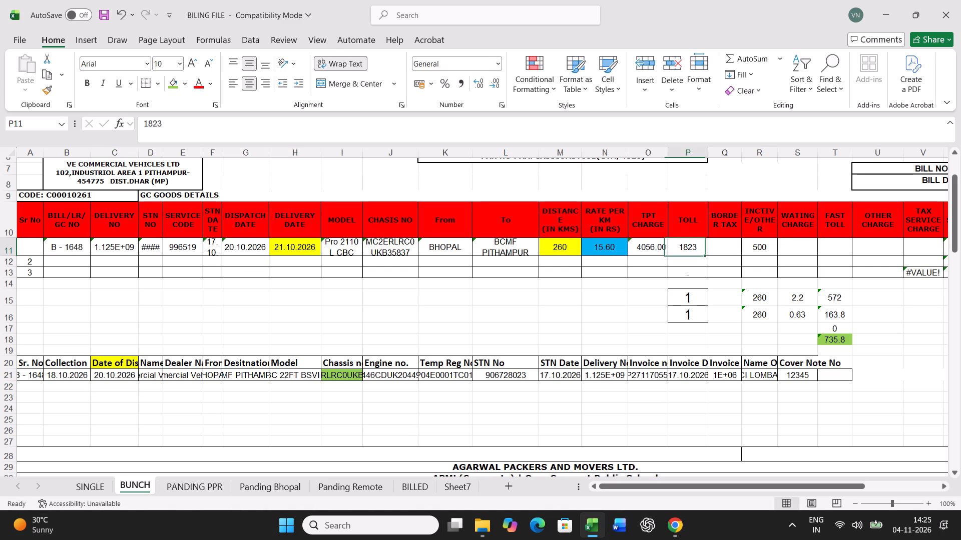
type("1342")
key("Return")
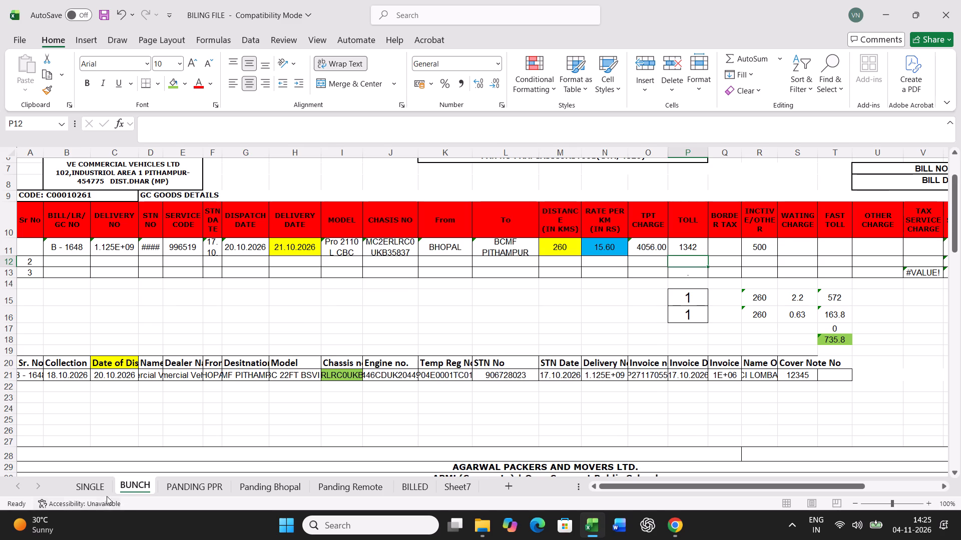
Print one copy of the B - 1648 freight bill from the SINGLE sheet.
left_click(95, 490)
key("ctrl+p")
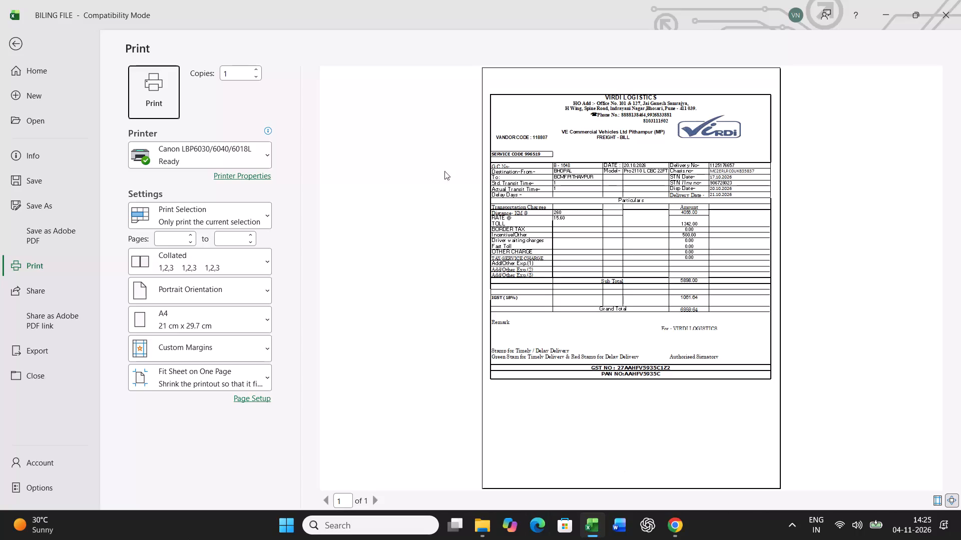
left_click(151, 97)
Log the B - 1648 bill by copying row 11 of the BUNCH sheet and pasting it as values into row 62.
left_click(140, 484)
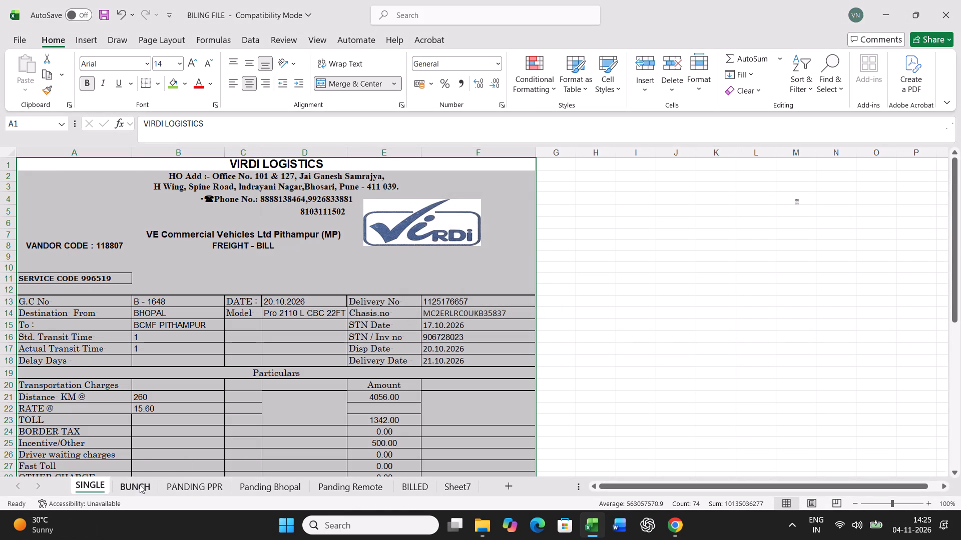
scroll(134, 426, "up", 4)
left_click(8, 314)
key("ctrl+c")
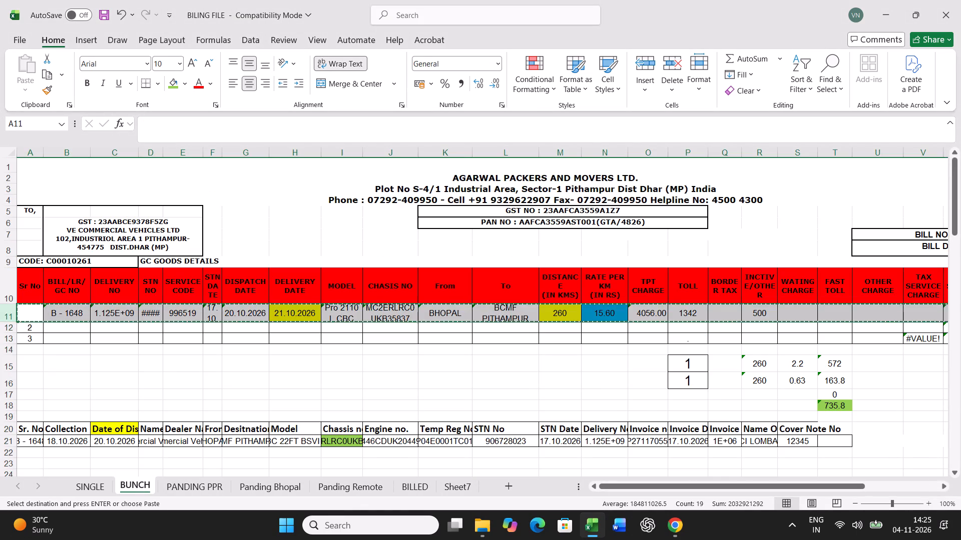
scroll(282, 378, "down", 20)
scroll(282, 378, "down", 6)
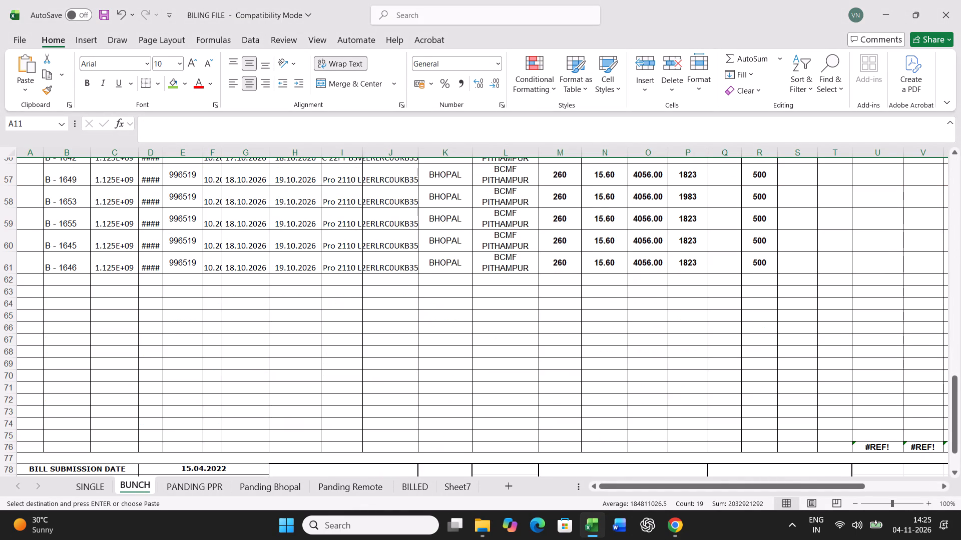
right_click(33, 284)
left_click(88, 238)
left_click(40, 209)
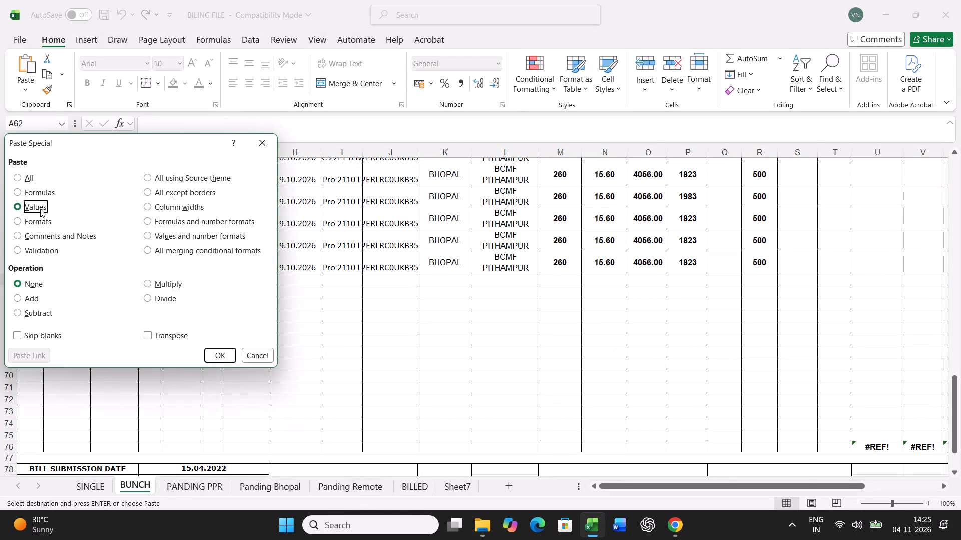
left_click(211, 356)
Find chassis number B35838 in the Panding Bhopal sheet and highlight its cell with the green fill.
left_click(255, 487)
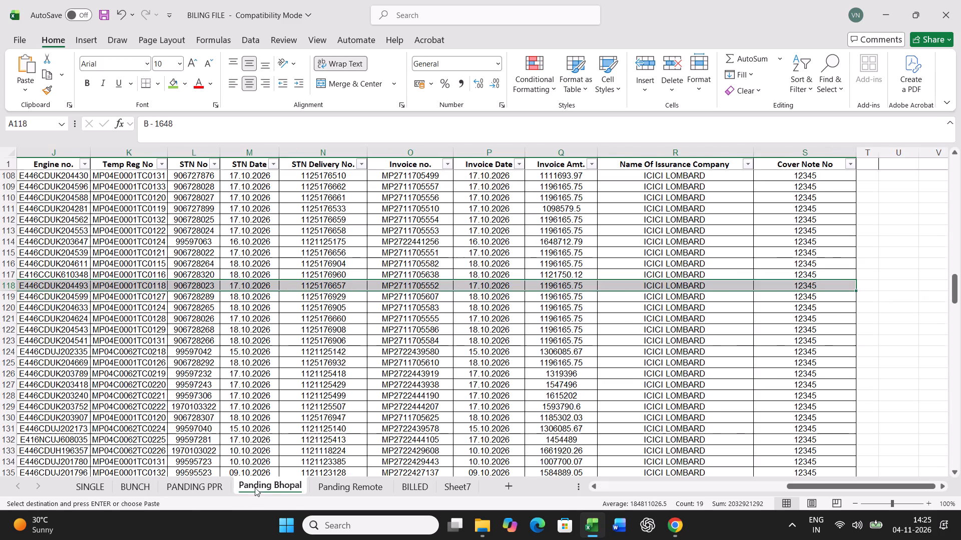
left_click(373, 395)
key("ctrl+f")
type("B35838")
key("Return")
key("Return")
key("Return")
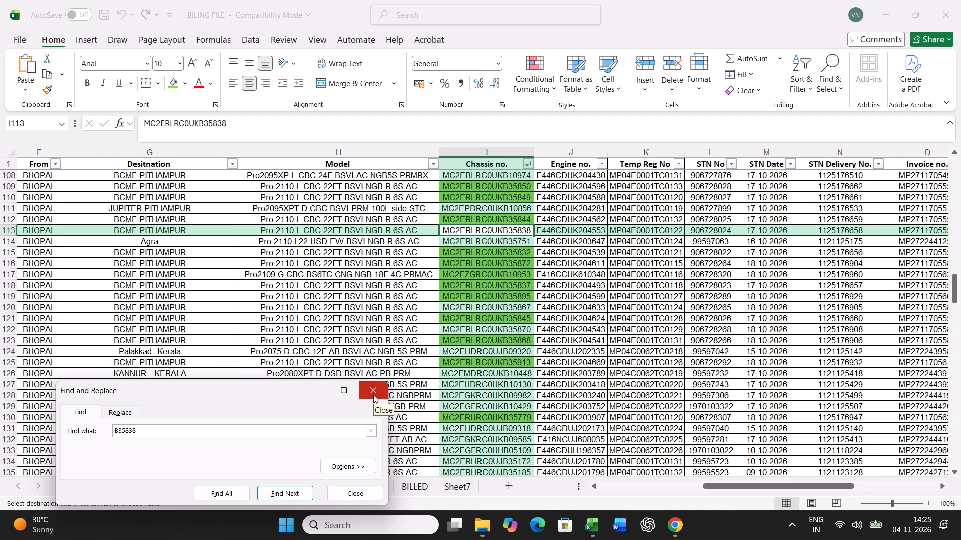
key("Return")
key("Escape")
left_click(173, 85)
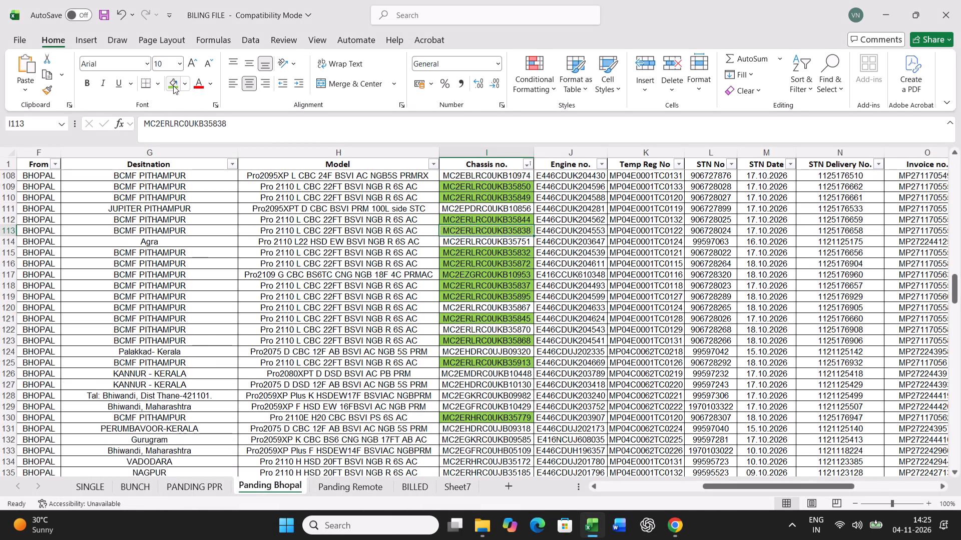
Copy the full B - 1643 dispatch record from Panding Bhopal into the source data row, row 21, of the BUNCH sheet.
key("Left")
key("Left")
key("Left")
key("Left")
key("Left")
key("Left")
key("Left")
key("Left")
key("Left")
key("Left")
key("Left")
key("Left")
key("Left")
key("Left")
key("Left")
key("Left")
key("Left")
key("Left")
key("Left")
key("Left")
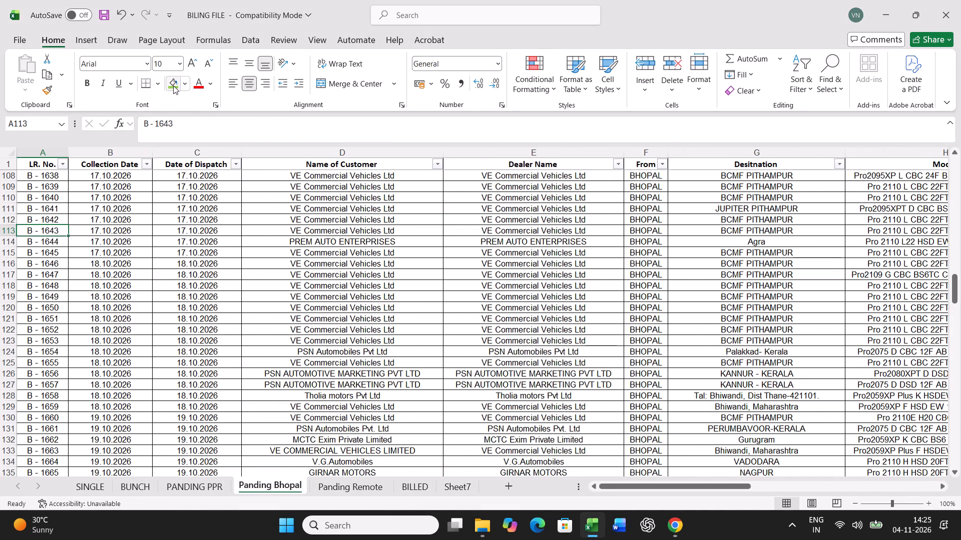
key("ctrl+shift+Right")
key("ctrl+c")
left_click(149, 480)
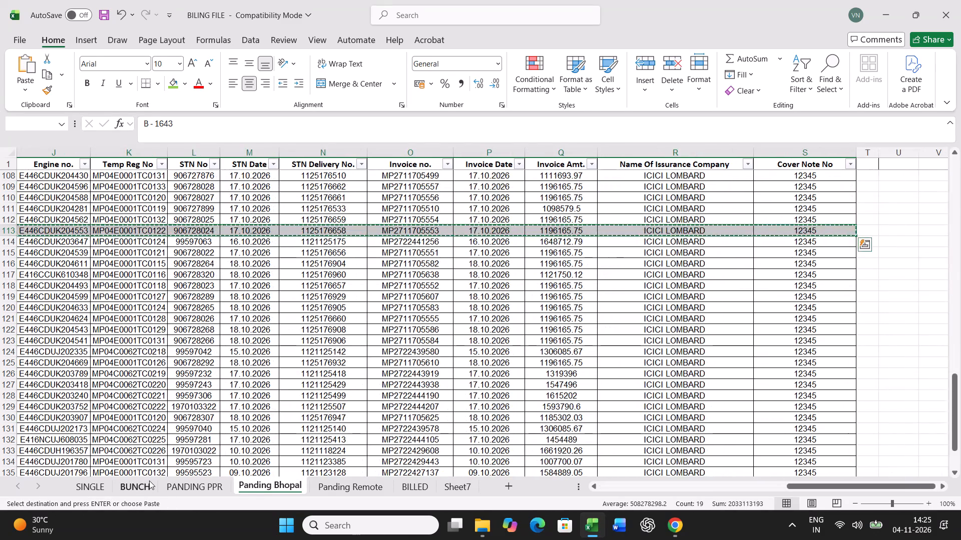
scroll(169, 407, "up", 20)
scroll(169, 407, "up", 6)
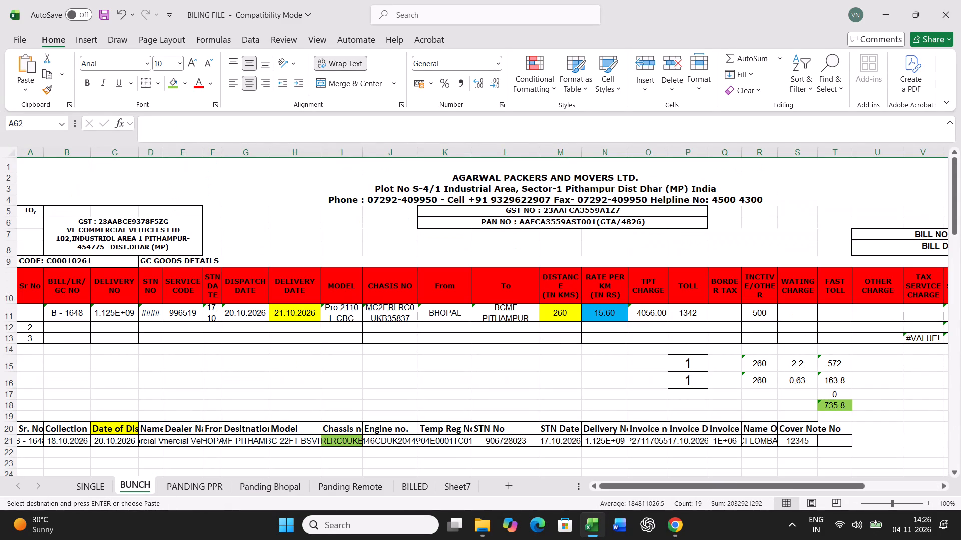
left_click(31, 445)
key("ctrl+v")
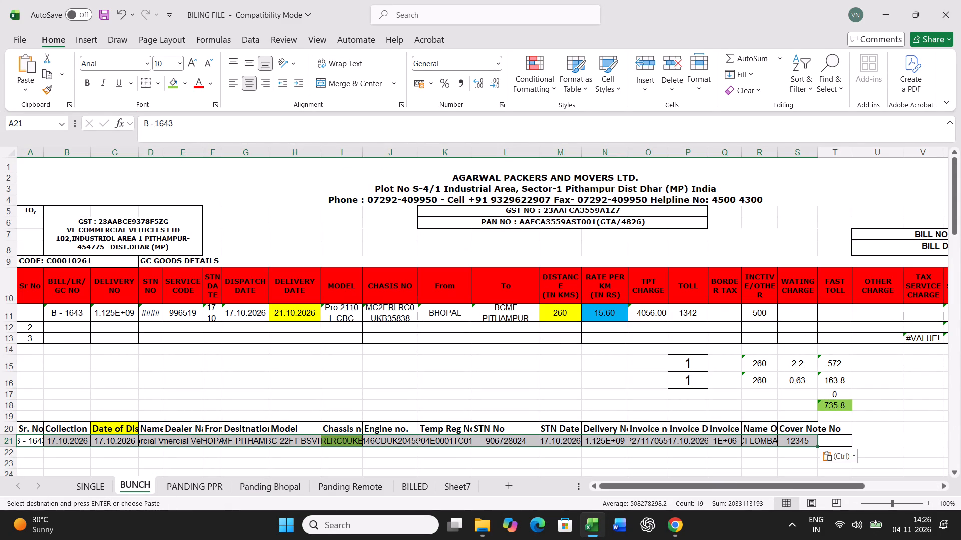
For B - 1643, set the delivery date to 18.10.2026 and the toll to 1743 in row 11.
left_click(287, 323)
left_click(297, 312)
type("18.10.2026")
key("Return")
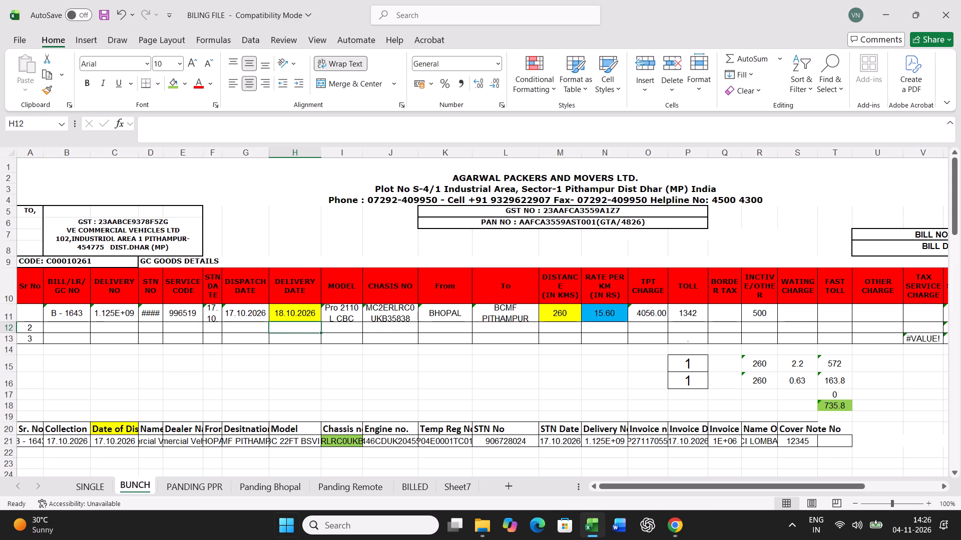
left_click(682, 312)
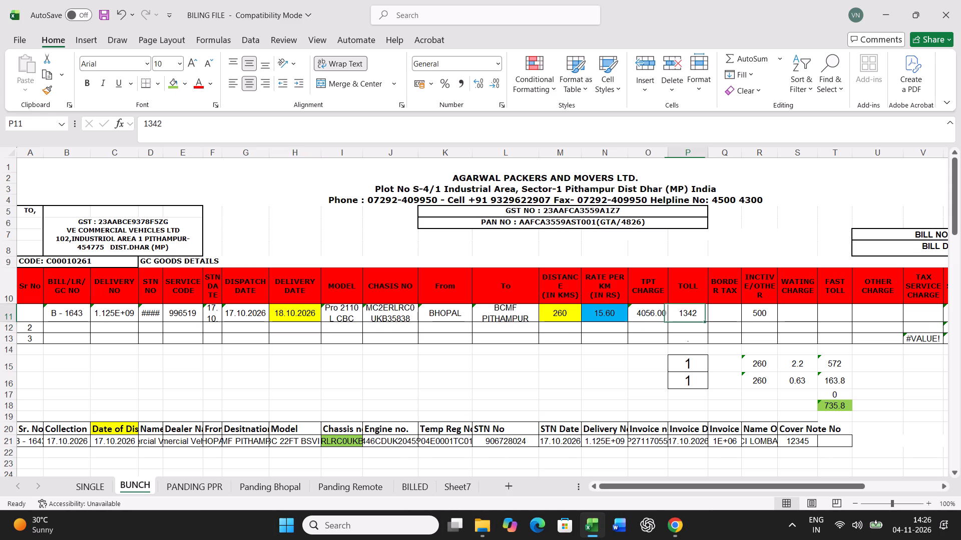
type("1743")
key("Return")
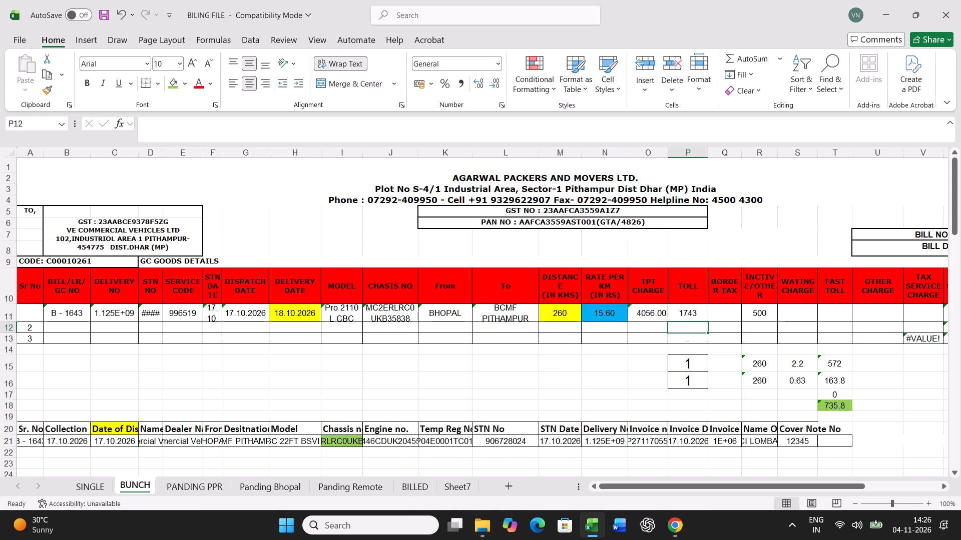
Print one copy of the B - 1643 freight bill from the SINGLE sheet.
left_click(92, 493)
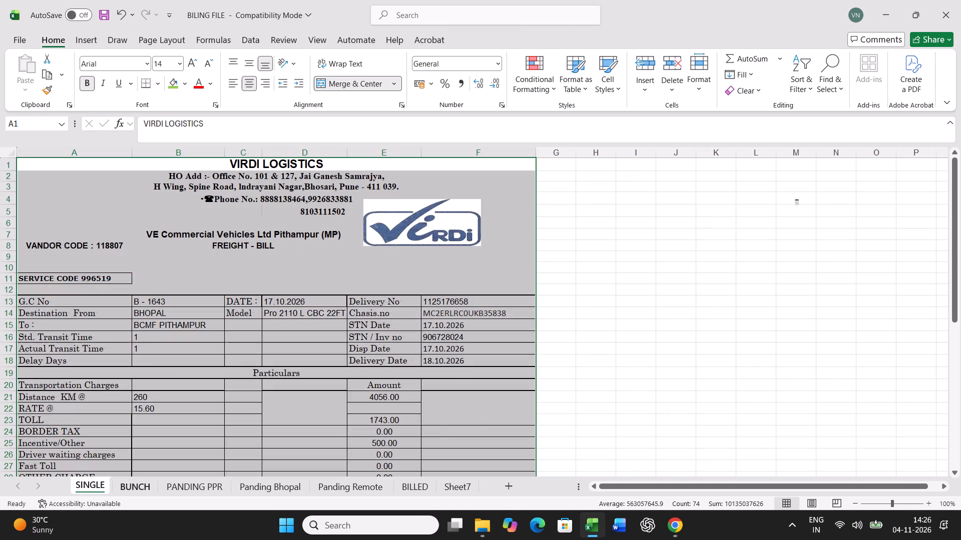
key("ctrl+p")
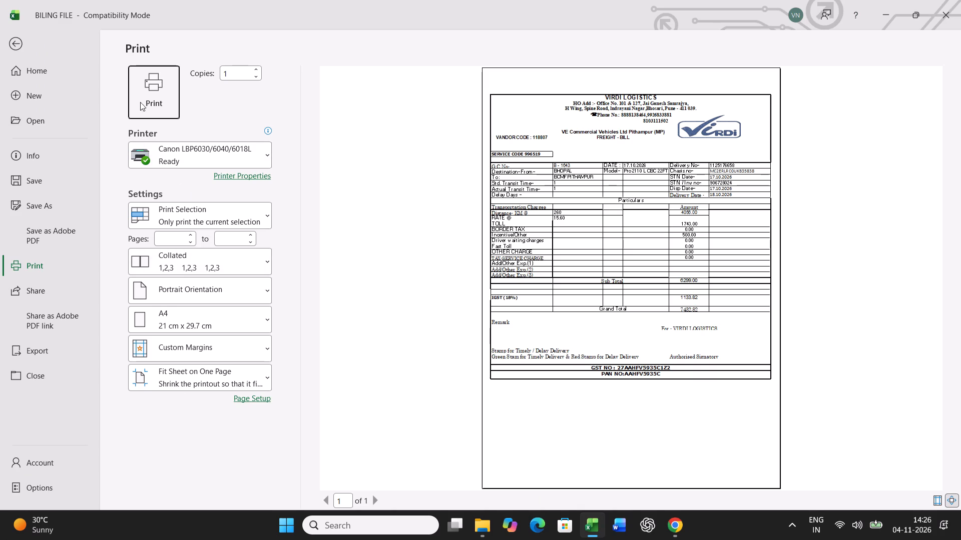
left_click(142, 96)
Log the B - 1643 bill by copying row 11 of the BUNCH sheet and pasting it as values into row 63.
left_click(142, 484)
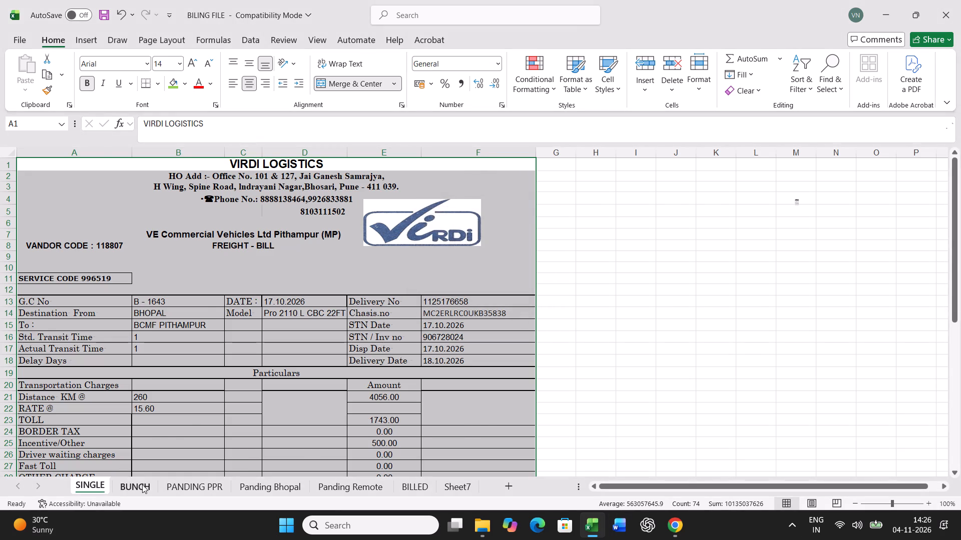
left_click(4, 307)
left_click(0, 315)
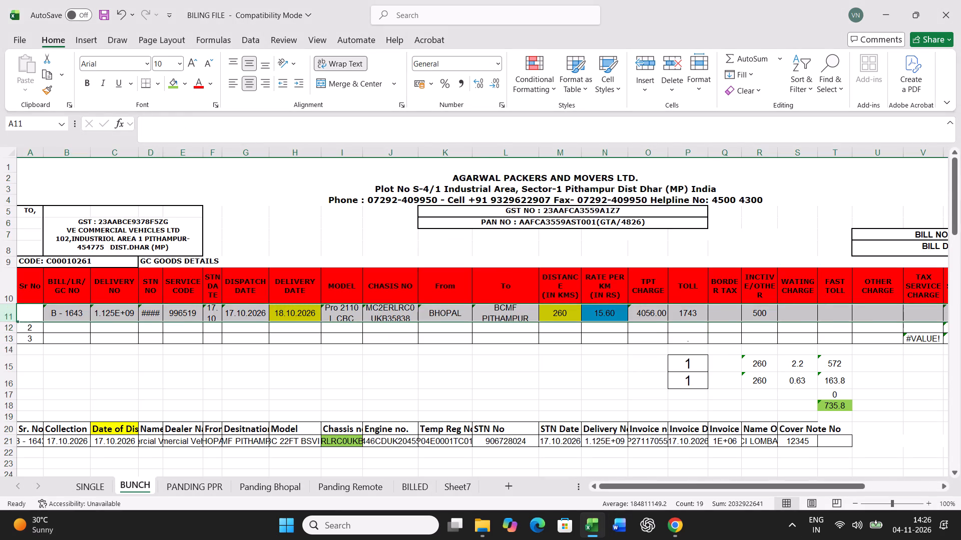
key("ctrl+c")
scroll(174, 372, "down", 20)
scroll(174, 372, "down", 3)
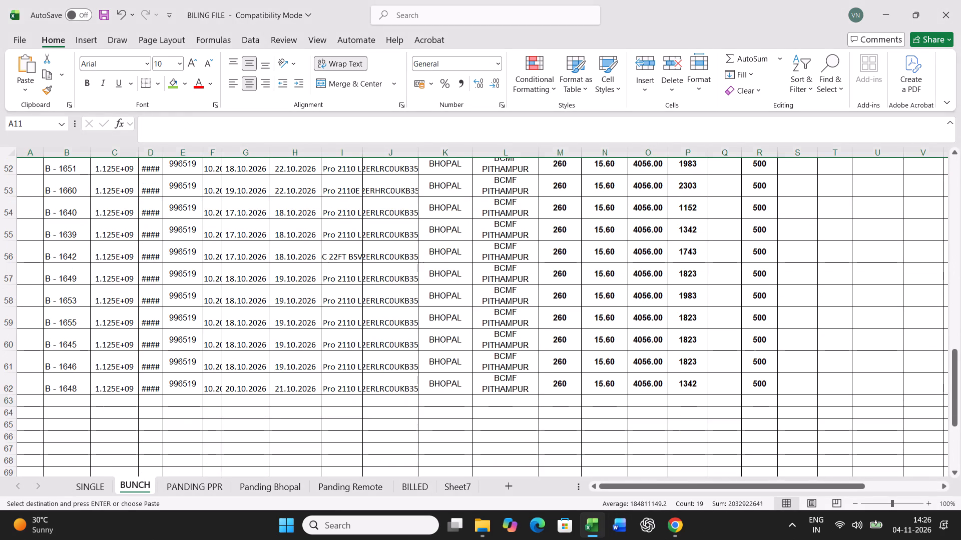
right_click(31, 396)
left_click(96, 126)
left_click(46, 94)
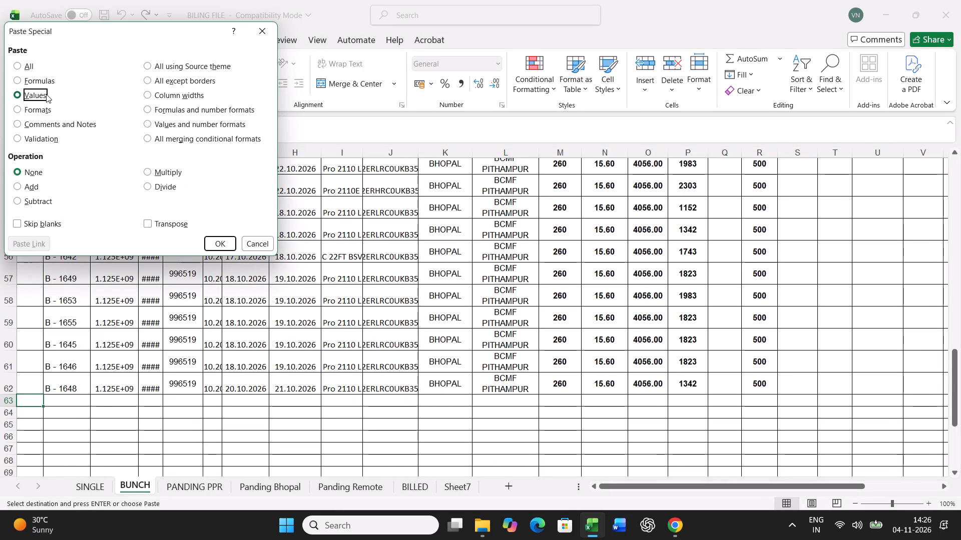
left_click(211, 241)
Find chassis number B11369 in the Panding Bhopal sheet and highlight its cell with the green fill.
left_click(252, 492)
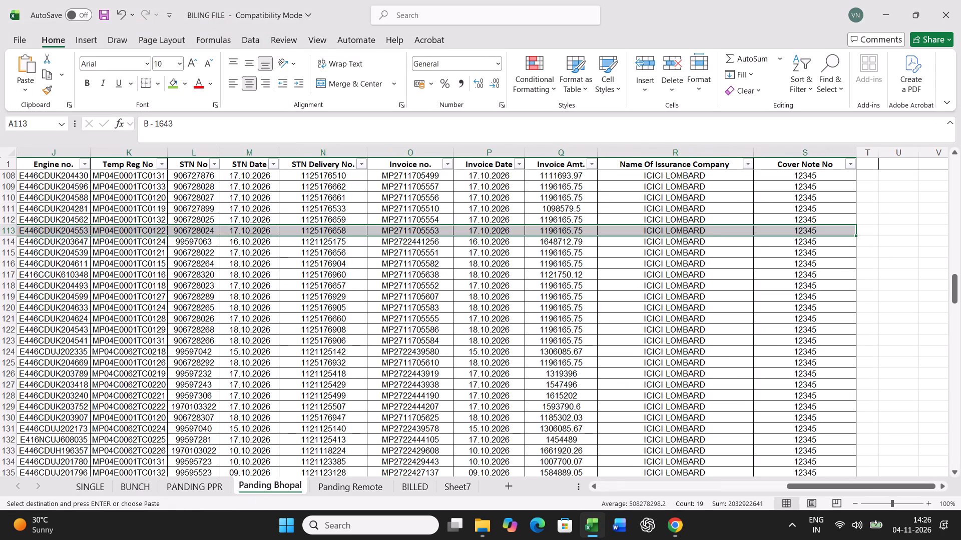
left_click(408, 374)
key("ctrl+f")
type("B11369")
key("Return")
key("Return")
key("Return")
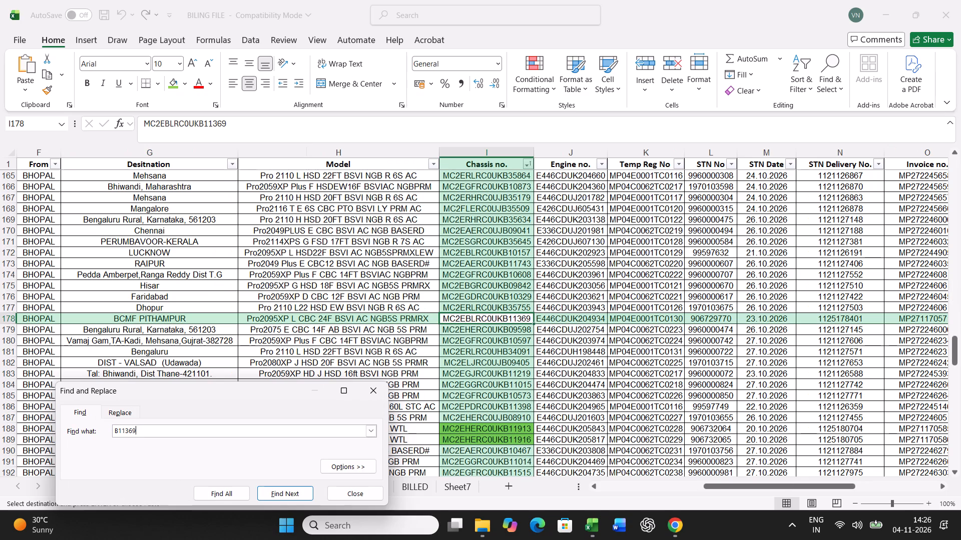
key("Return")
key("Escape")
left_click(176, 79)
Copy the full B - 1708 dispatch record from Panding Bhopal into the source data row, row 21, of the BUNCH sheet.
key("Left")
key("Left")
key("Left")
key("Left")
key("Left")
key("Left")
key("Left")
key("Left")
key("Left")
key("Left")
key("Left")
key("Left")
key("Left")
key("Left")
key("Left")
key("Left")
key("Left")
key("Left")
key("Left")
key("Left")
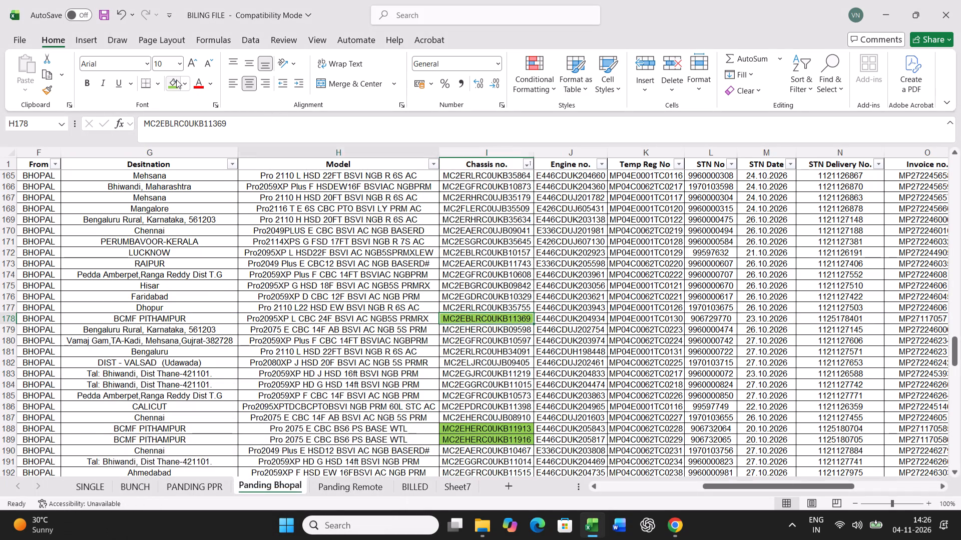
key("ctrl+shift+Right")
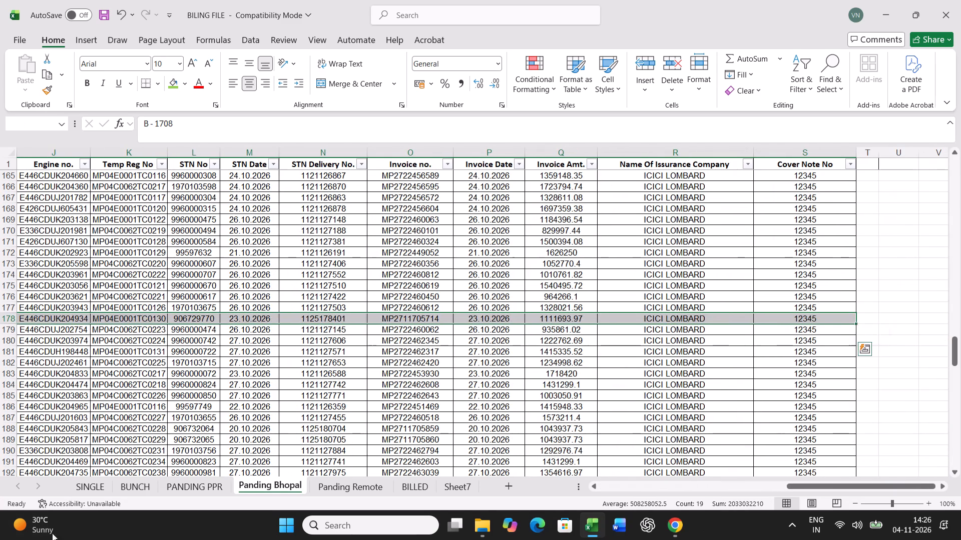
key("ctrl+c")
left_click(139, 489)
scroll(162, 379, "up", 20)
scroll(162, 379, "up", 3)
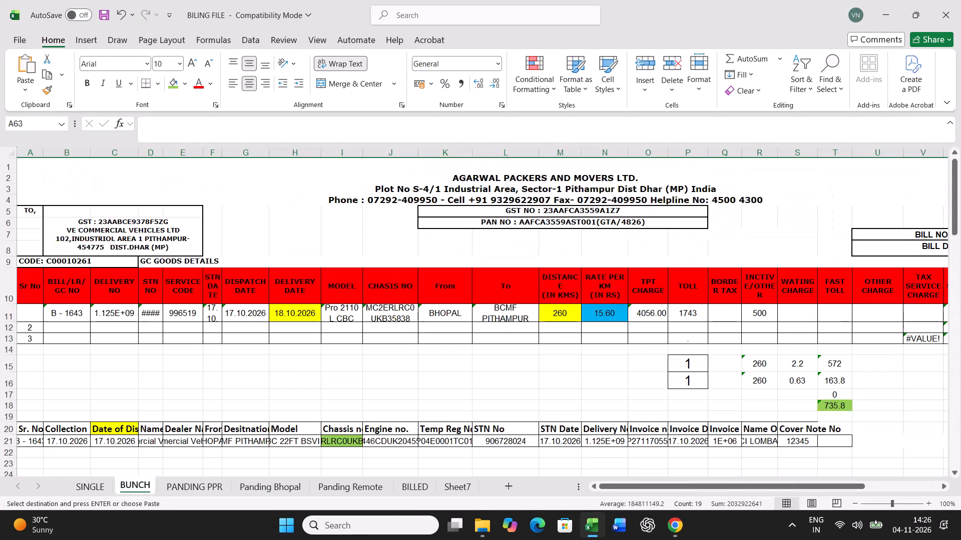
left_click(24, 442)
key("ctrl+v")
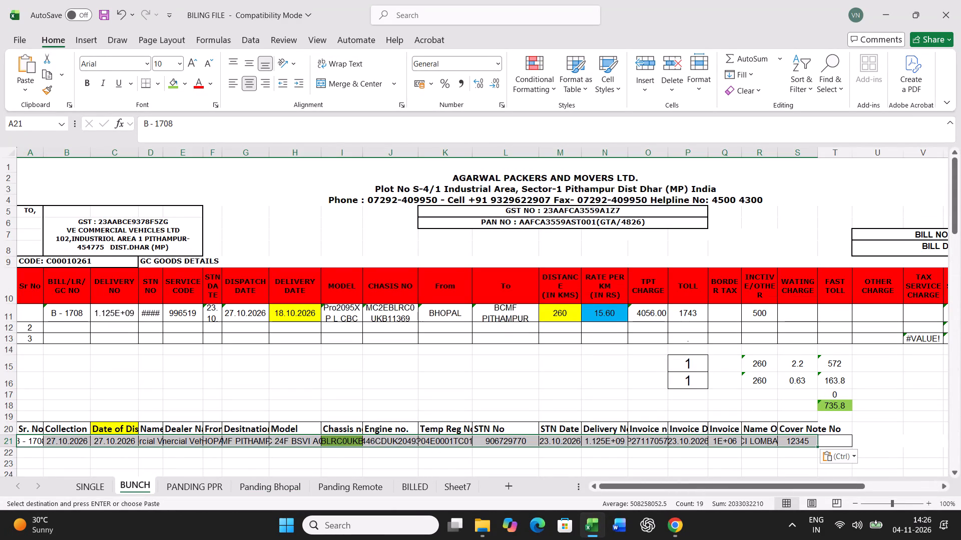
For B - 1708, set the delivery date to 28.10.2026 and the toll to 836 in row 11.
left_click(299, 308)
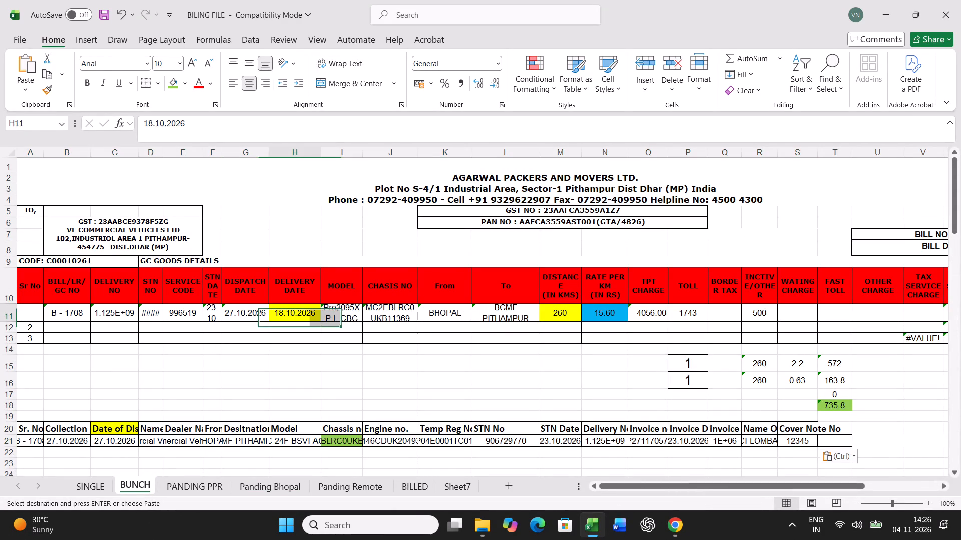
type("28.10.2026")
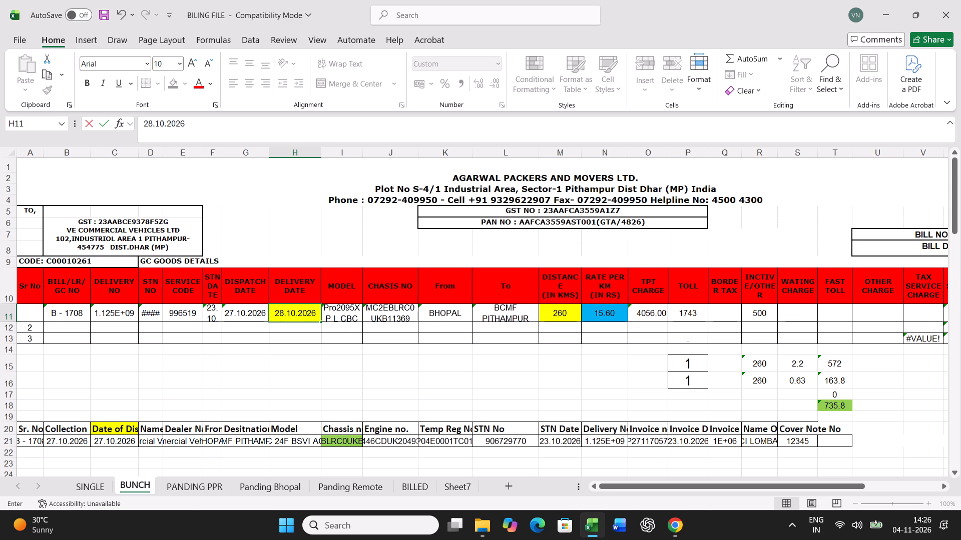
key("Return")
left_click(606, 312)
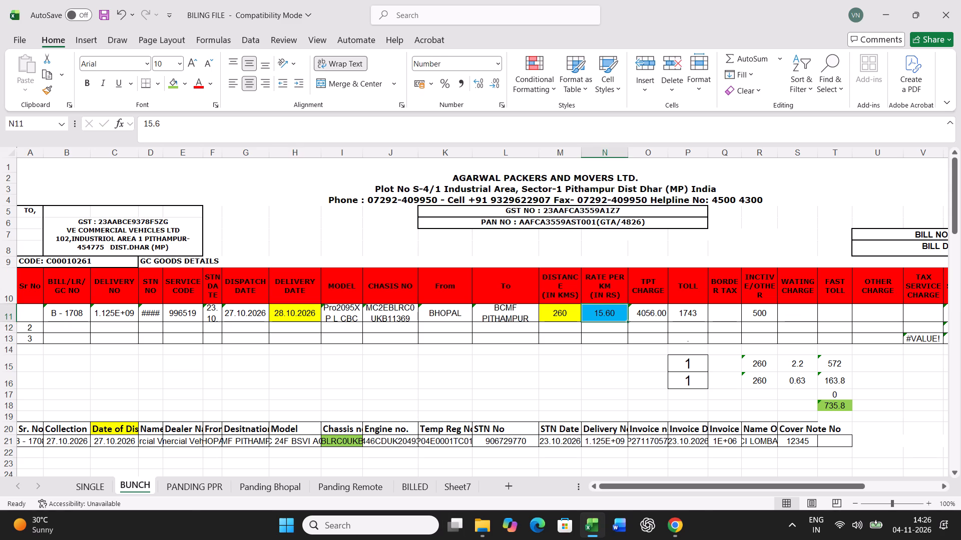
key("Right")
key("Right")
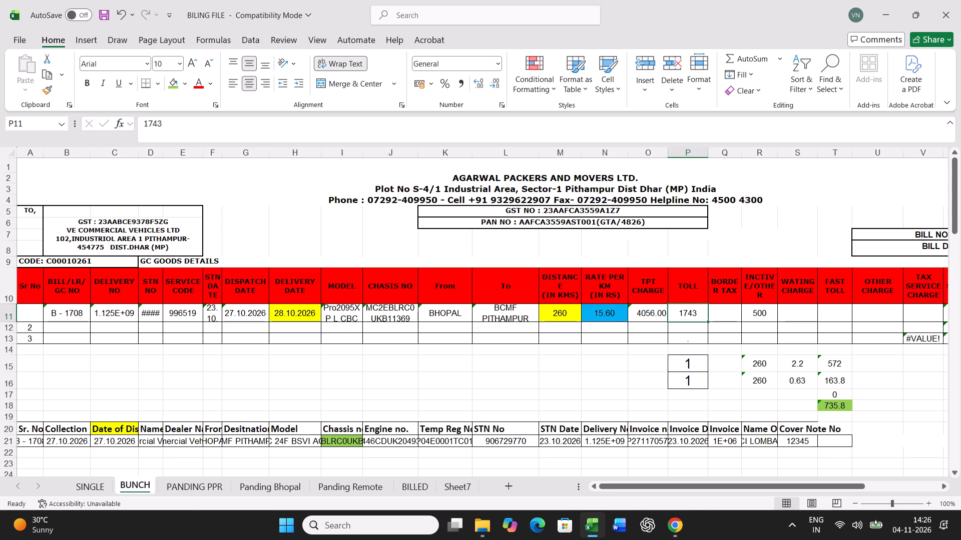
type("836")
key("Return")
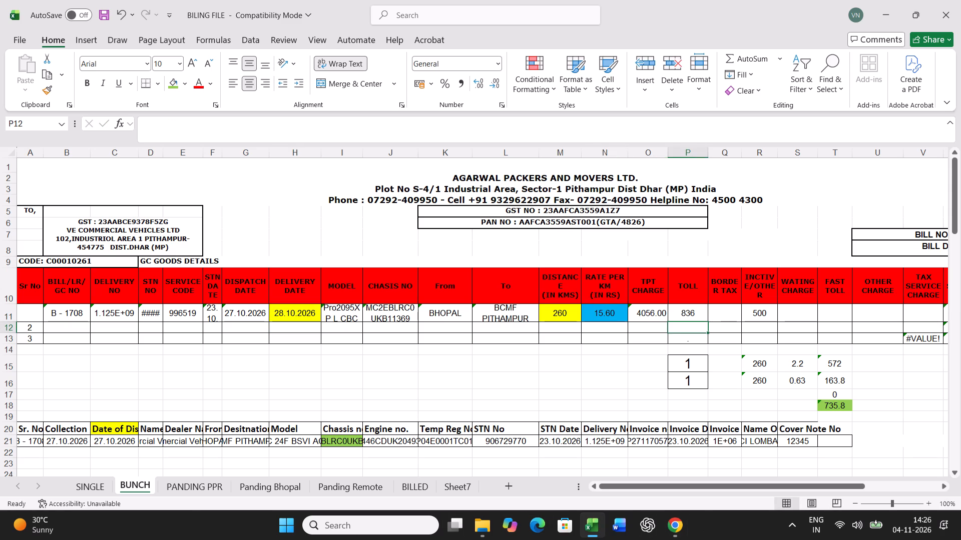
Print one copy of the B - 1708 freight bill from the SINGLE sheet.
left_click(98, 493)
key("ctrl+p")
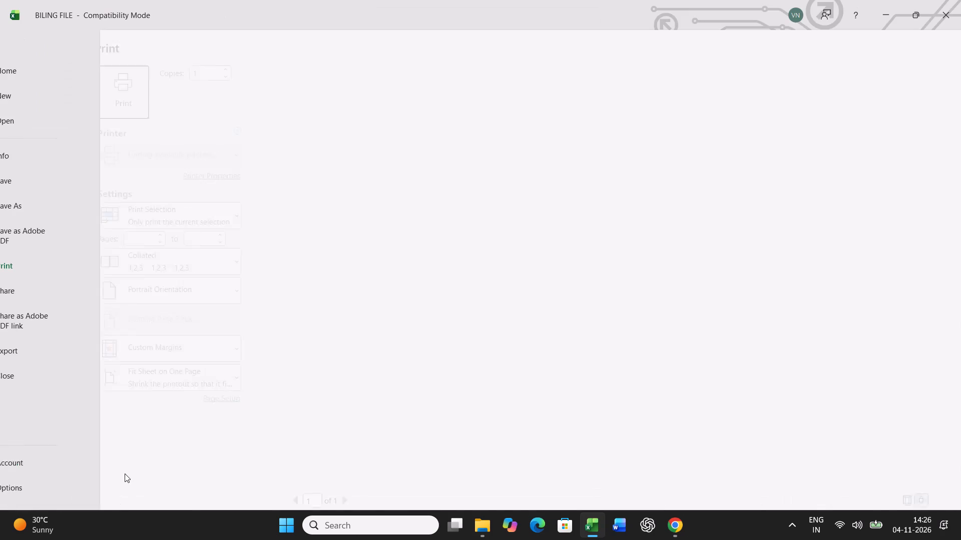
left_click(159, 90)
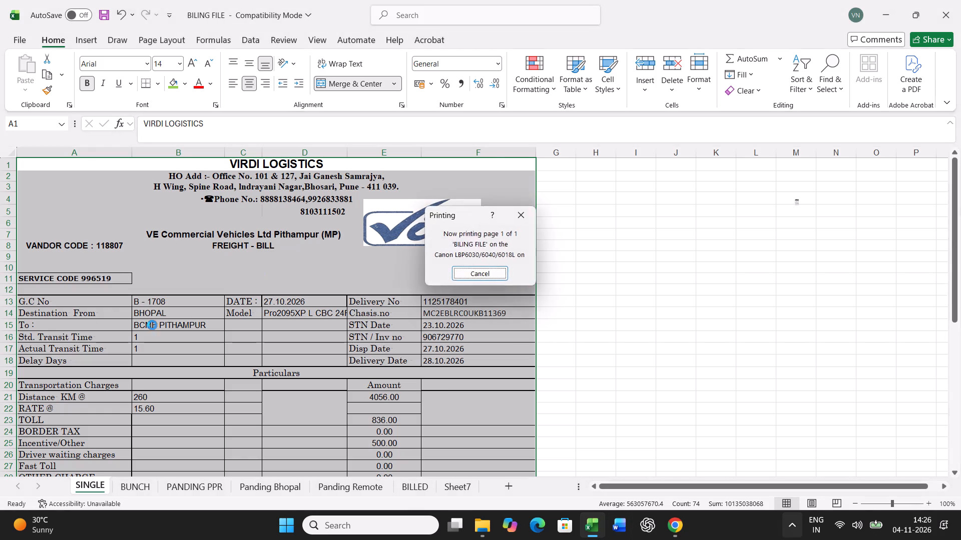
Log the B - 1708 bill by copying row 11 of the BUNCH sheet and pasting it as values into row 64.
left_click(143, 482)
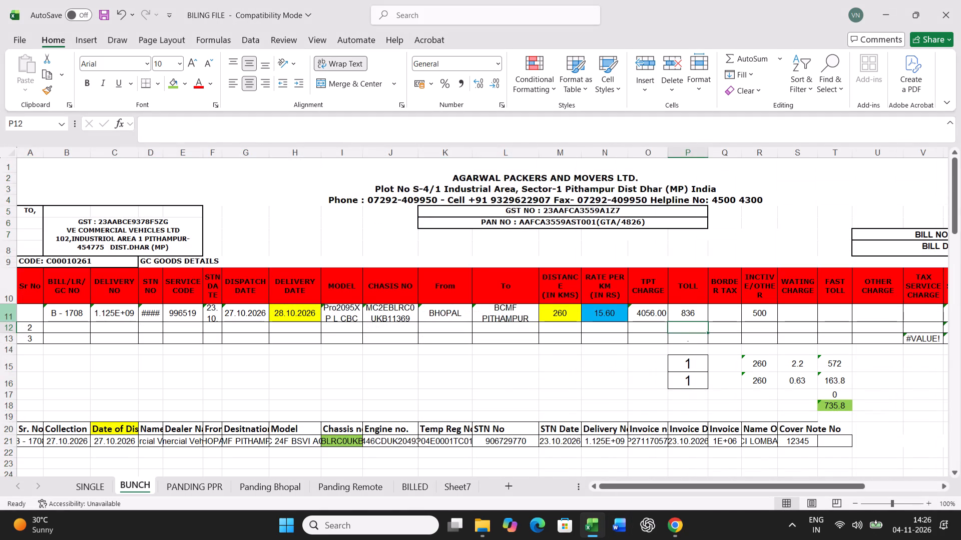
left_click(5, 309)
key("ctrl+c")
scroll(231, 316, "down", 20)
scroll(231, 316, "down", 7)
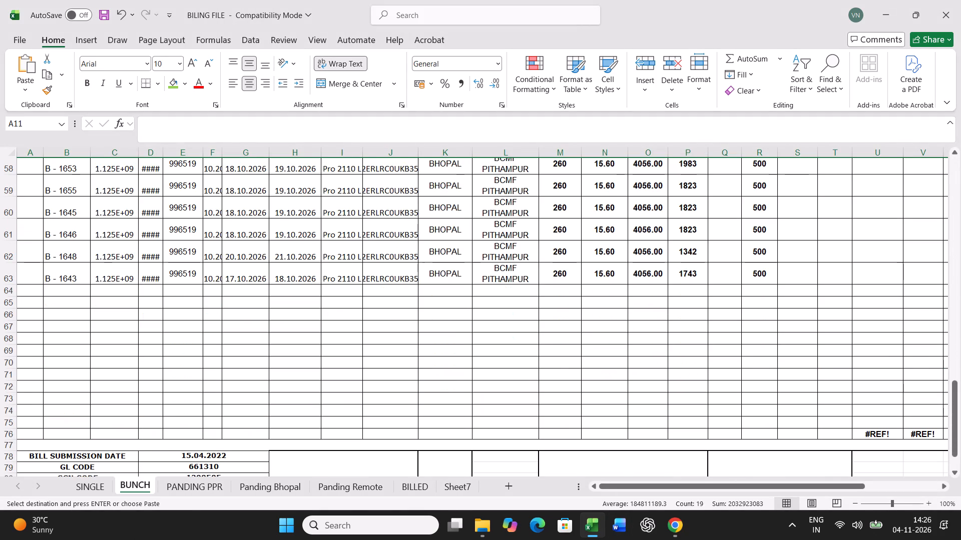
right_click(30, 291)
left_click(82, 243)
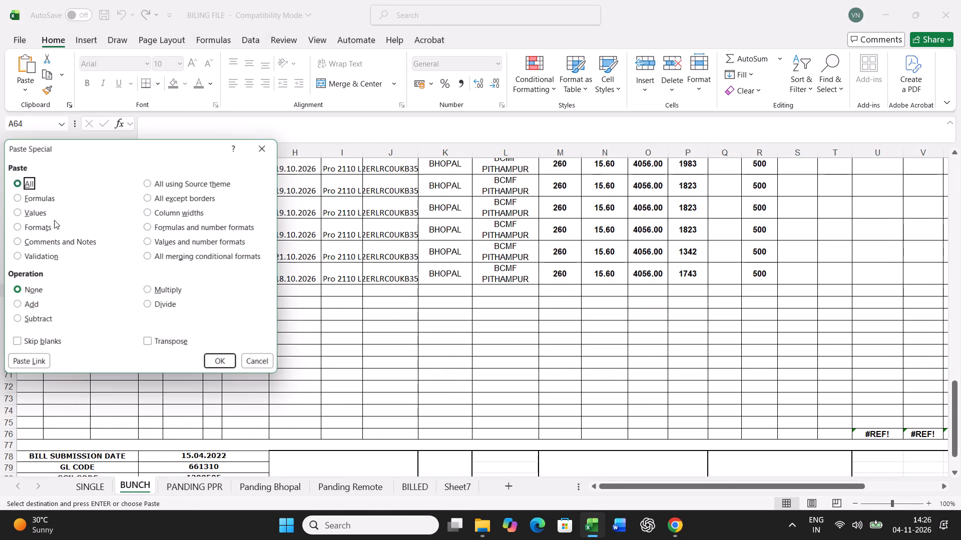
left_click(45, 216)
left_click(211, 362)
Count the bills logged in the BUNCH table by selecting their bill numbers in B38:B64.
scroll(245, 345, "up", 2)
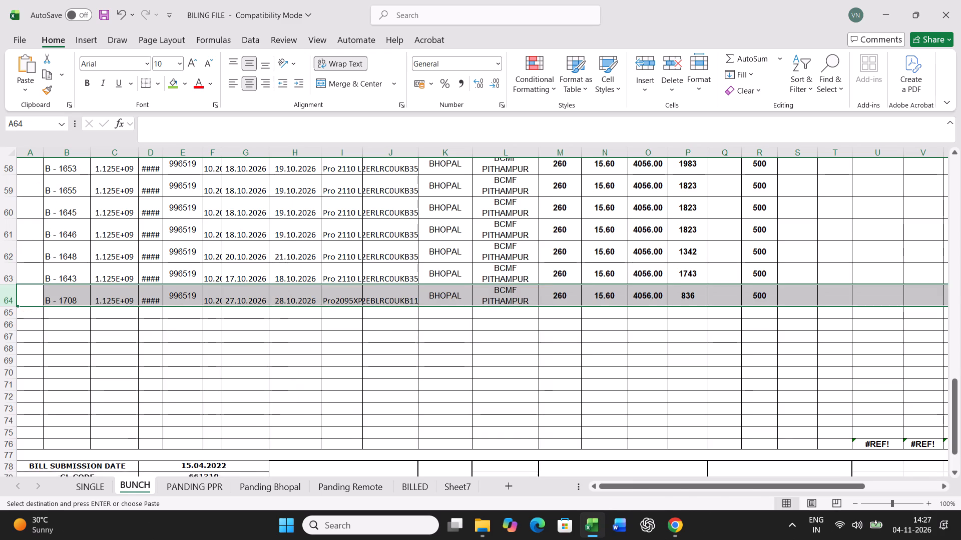
scroll(245, 345, "up", 7)
scroll(92, 306, "up", 3)
scroll(78, 245, "up", 3)
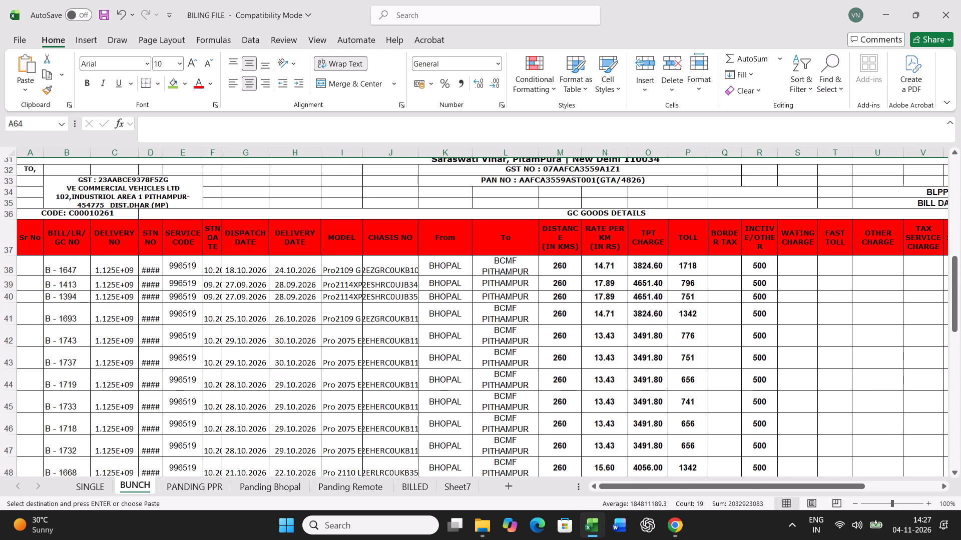
left_click_drag(73, 269, 81, 483)
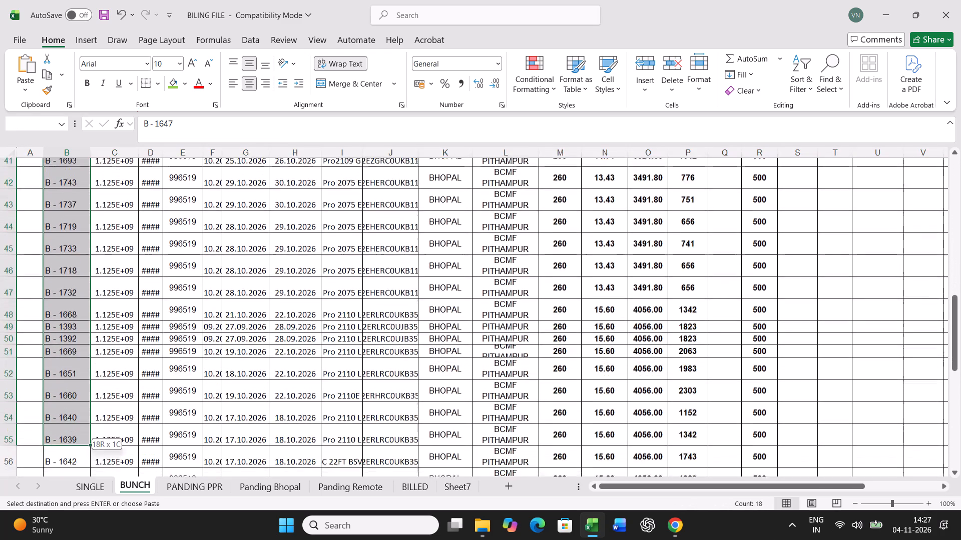
left_click_drag(81, 483, 83, 376)
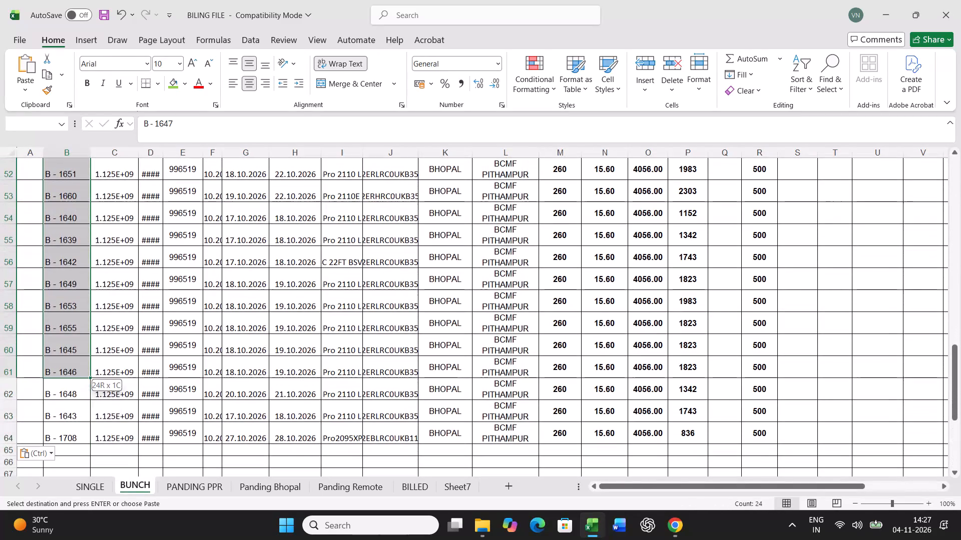
left_click_drag(83, 376, 80, 429)
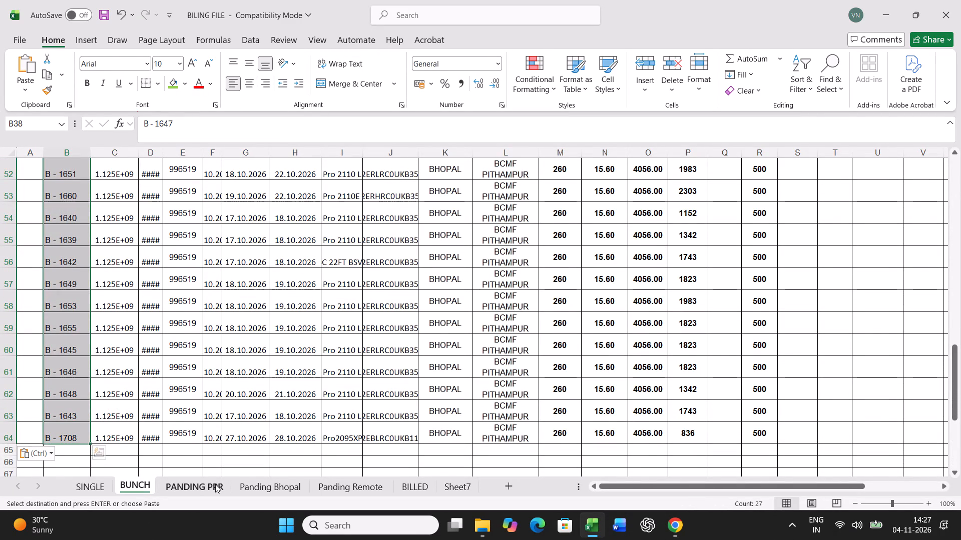
Sort the Panding Bhopal sheet by the green cell color in the Chassis no. column, bringing the billed dispatches to the top.
left_click(215, 484)
left_click(279, 484)
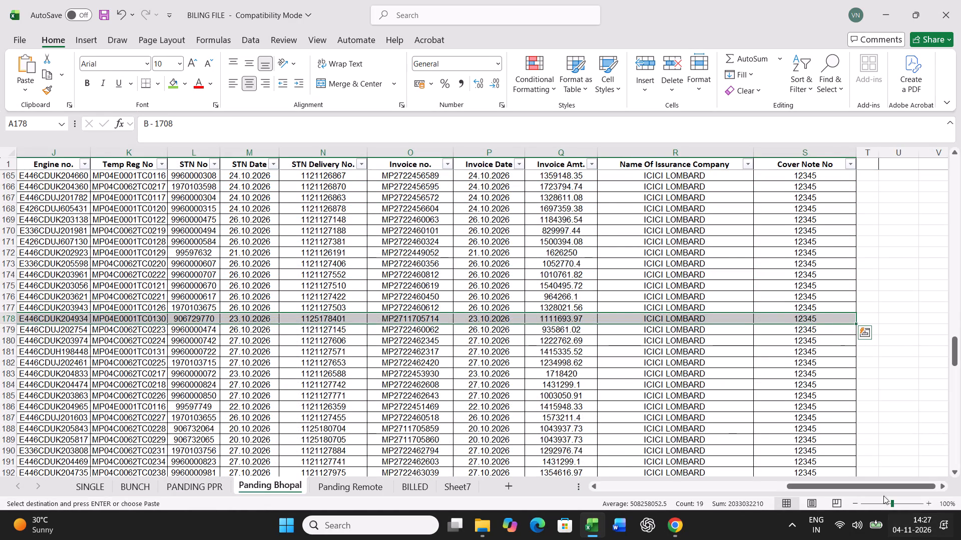
left_click_drag(881, 486, 807, 483)
left_click(439, 262)
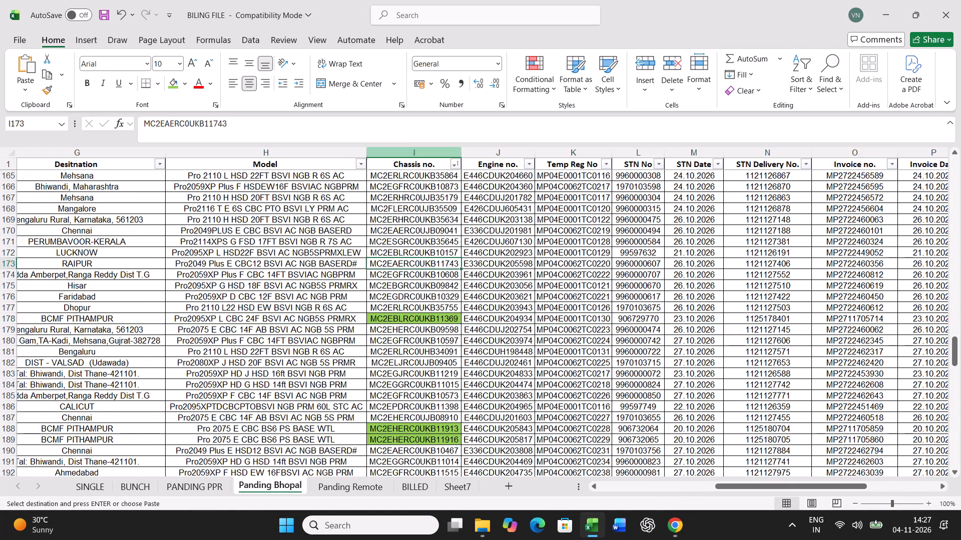
left_click(420, 163)
left_click(457, 164)
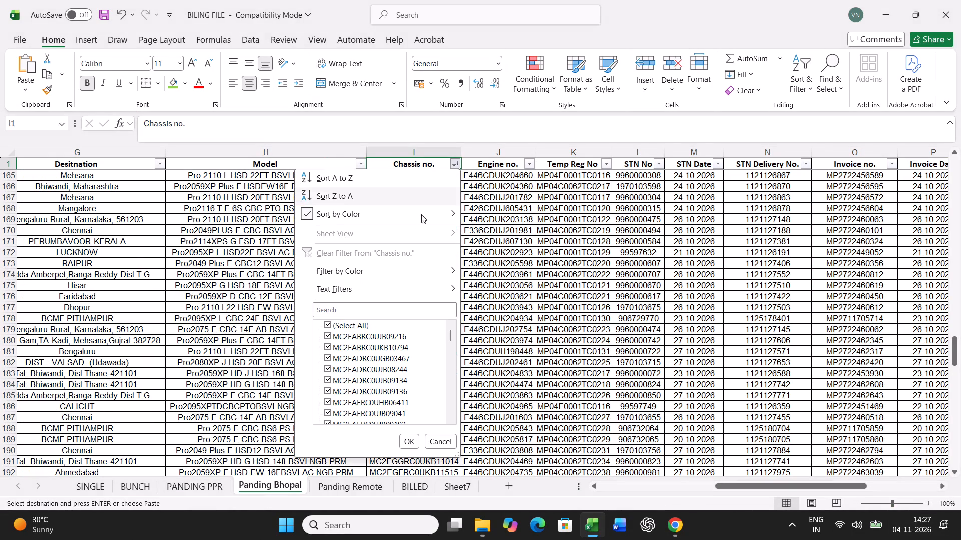
left_click(498, 263)
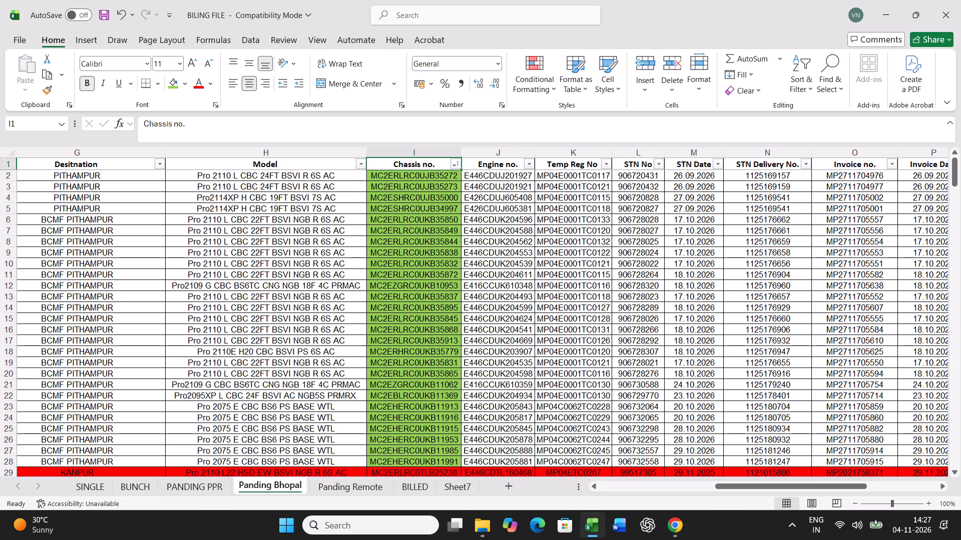
Move the green-marked dispatches in rows 2 to 28 of Panding Bhopal to the BILLED sheet, starting at row 3584.
left_click_drag(448, 180, 435, 456)
left_click_drag(8, 174, 6, 460)
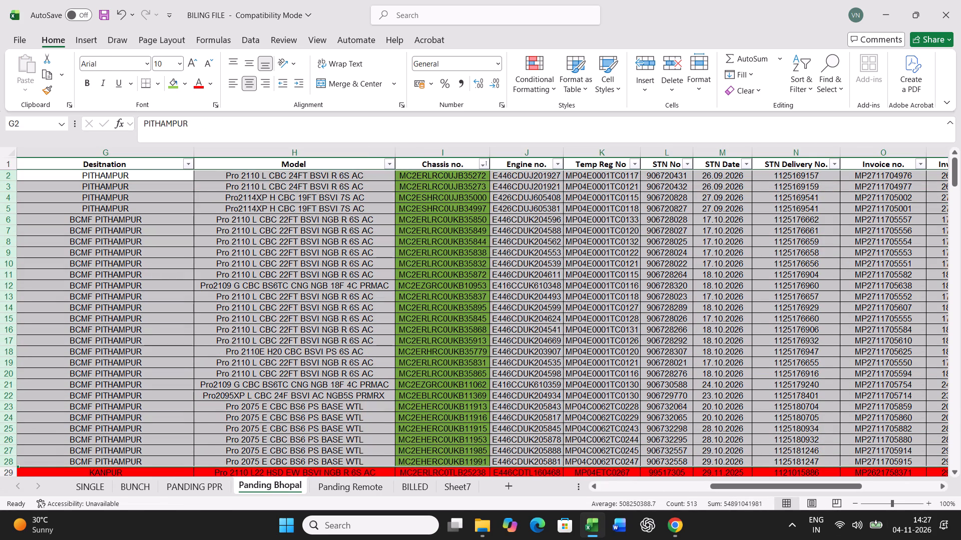
key("ctrl+x")
left_click(422, 488)
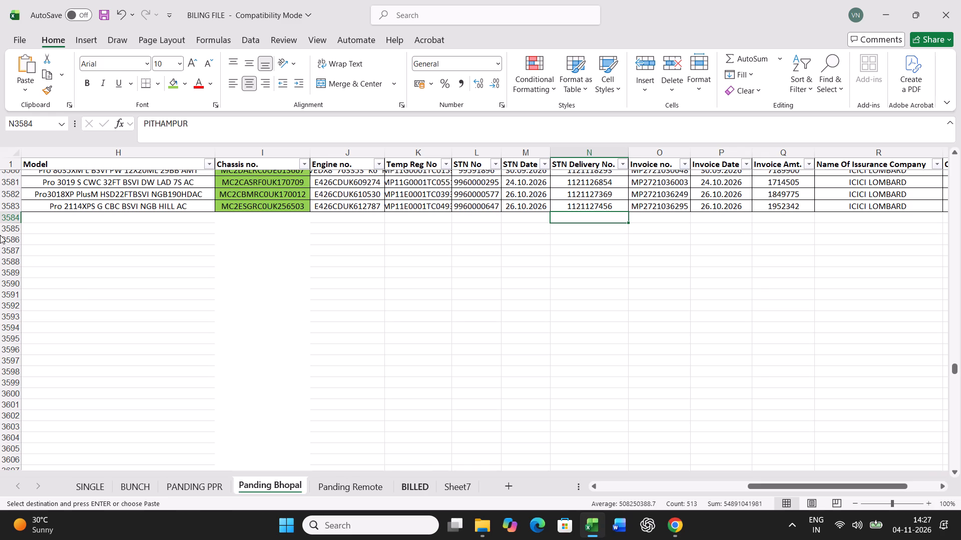
left_click(9, 217)
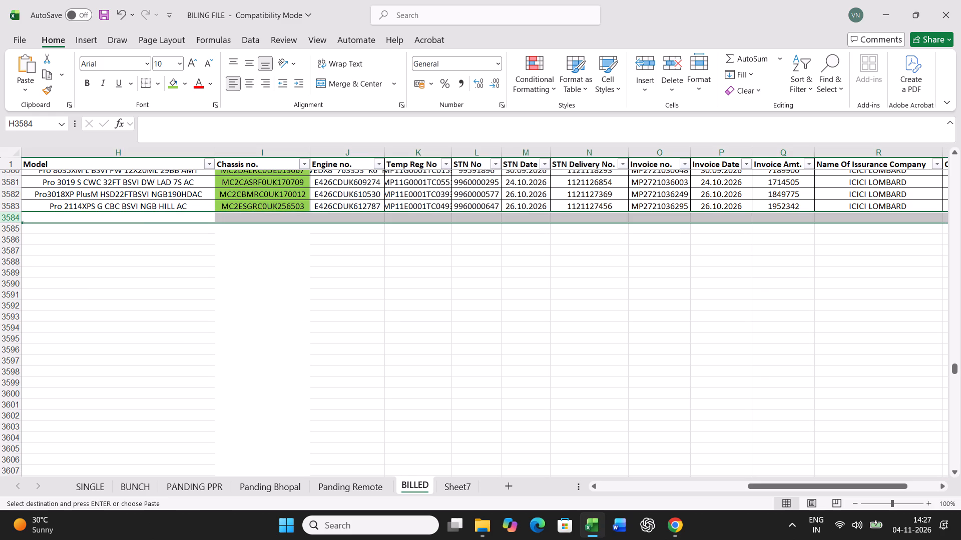
key("ctrl+v")
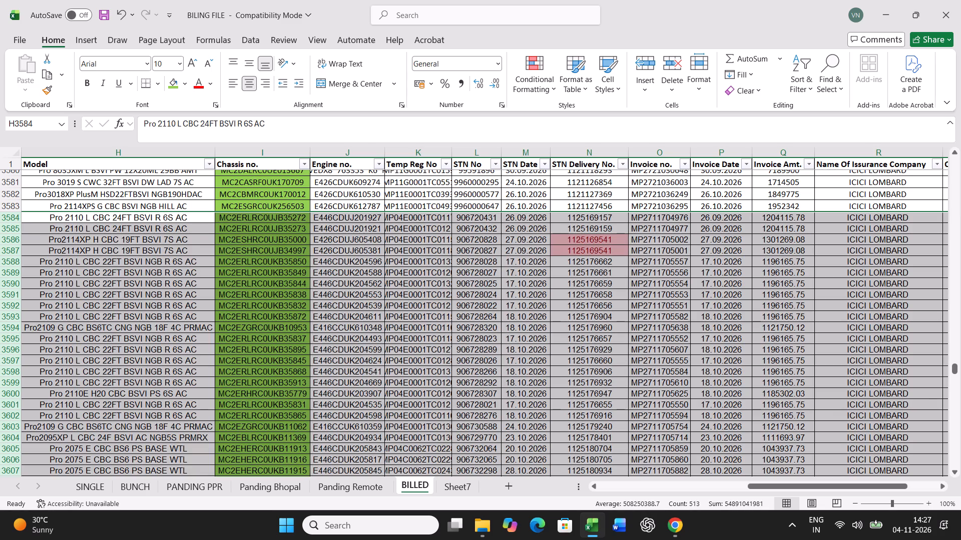
scroll(469, 326, "down", 9)
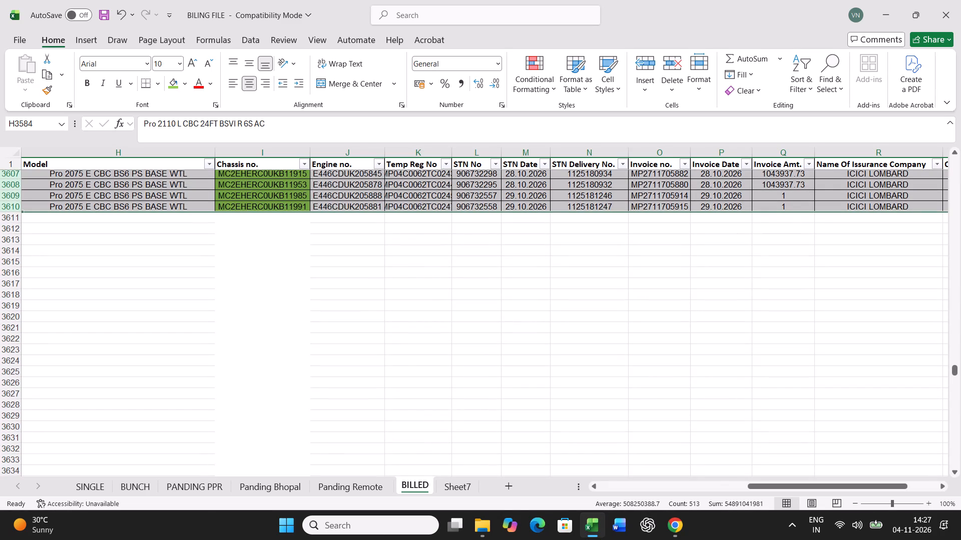
left_click(607, 219)
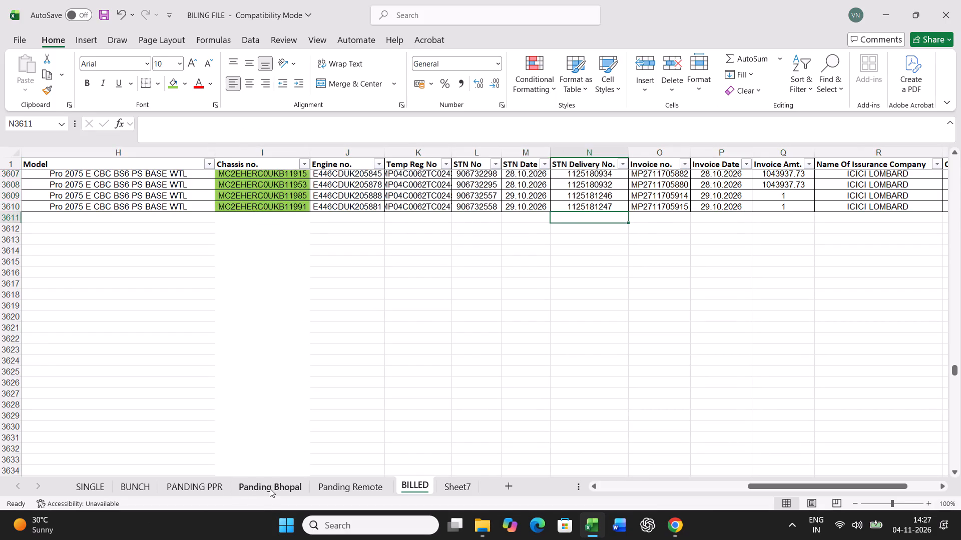
Delete the emptied rows 2 to 28 from the Panding Bhopal sheet and return to the start of its list.
left_click(270, 488)
right_click(314, 362)
left_click(347, 261)
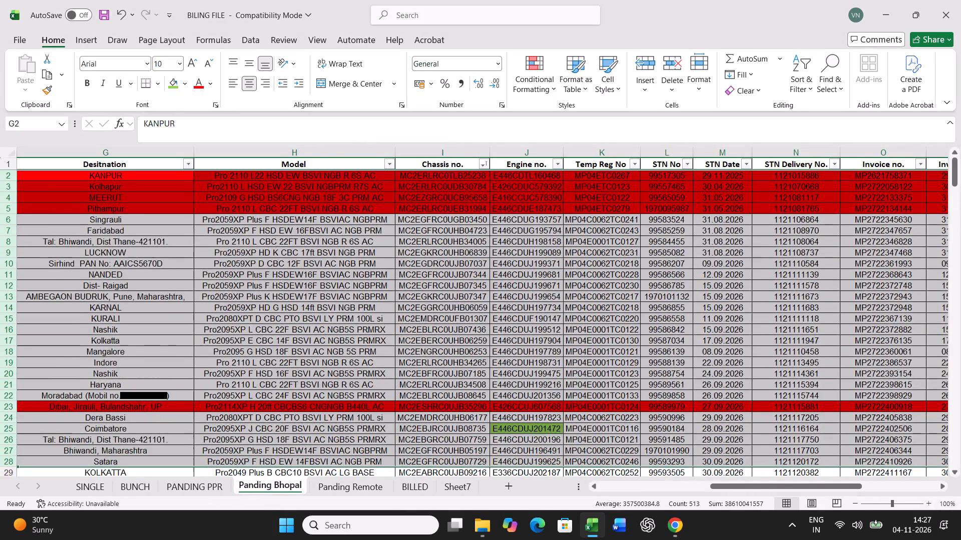
left_click(662, 489)
left_click(554, 319)
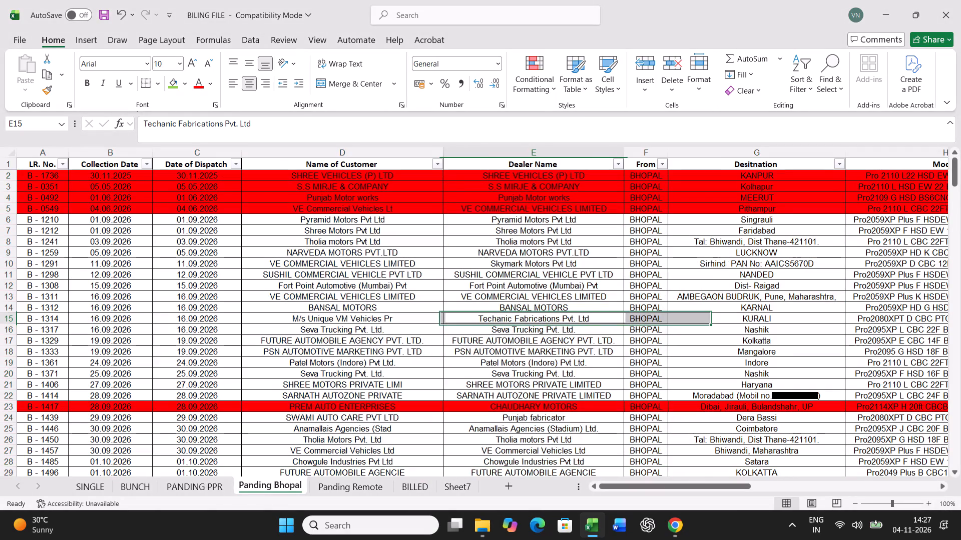
scroll(432, 282, "down", 1)
scroll(432, 282, "up", 3)
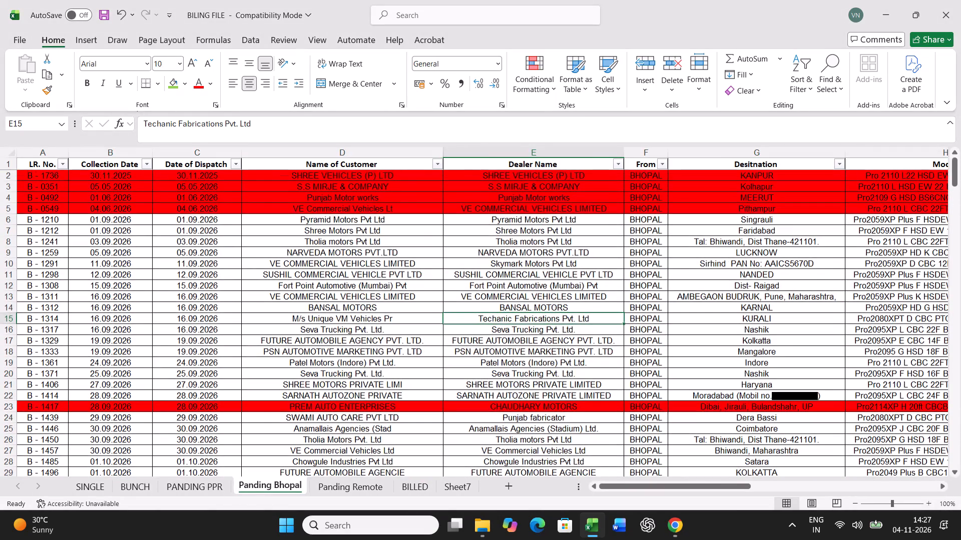
Examine the bills logged in rows 38 to 64 of the BUNCH table.
left_click(187, 482)
left_click(149, 481)
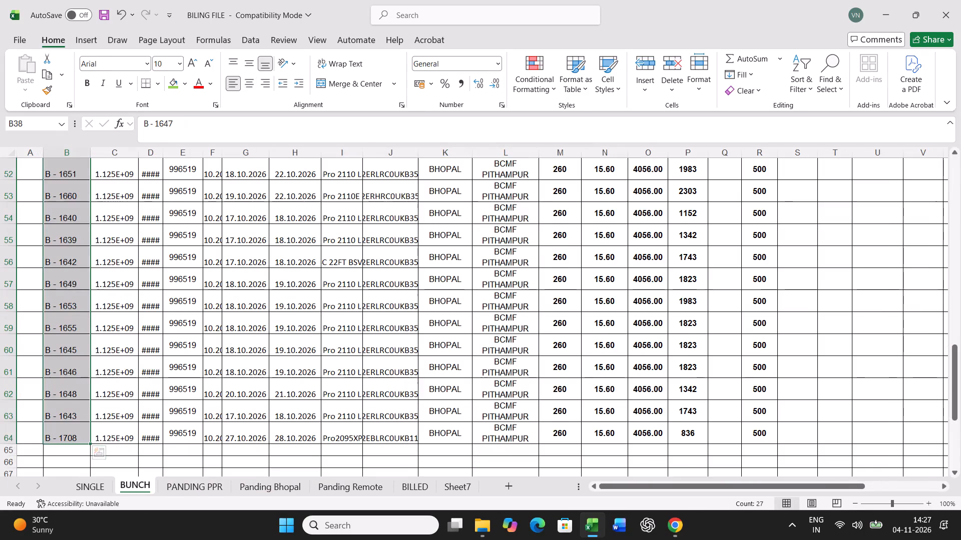
scroll(615, 378, "up", 8)
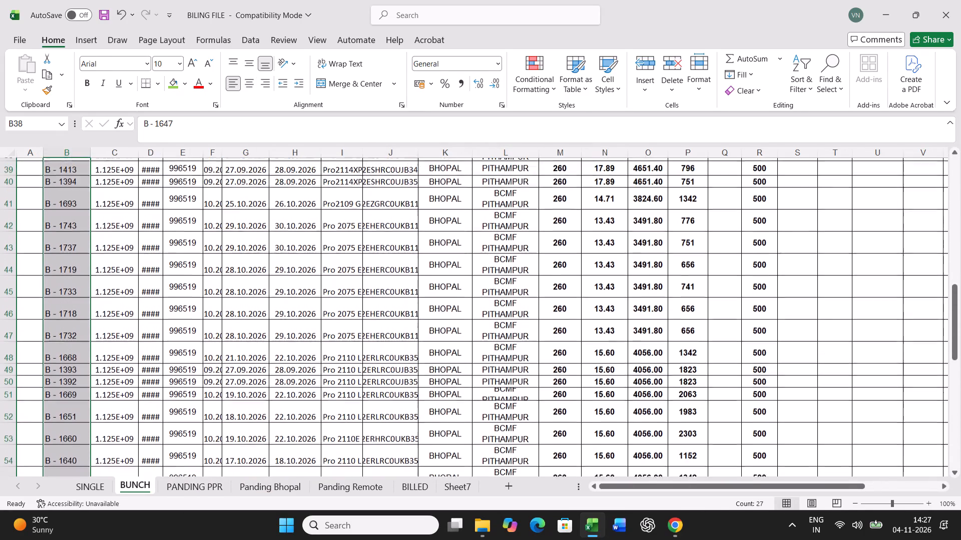
scroll(615, 378, "up", 1)
scroll(615, 378, "down", 4)
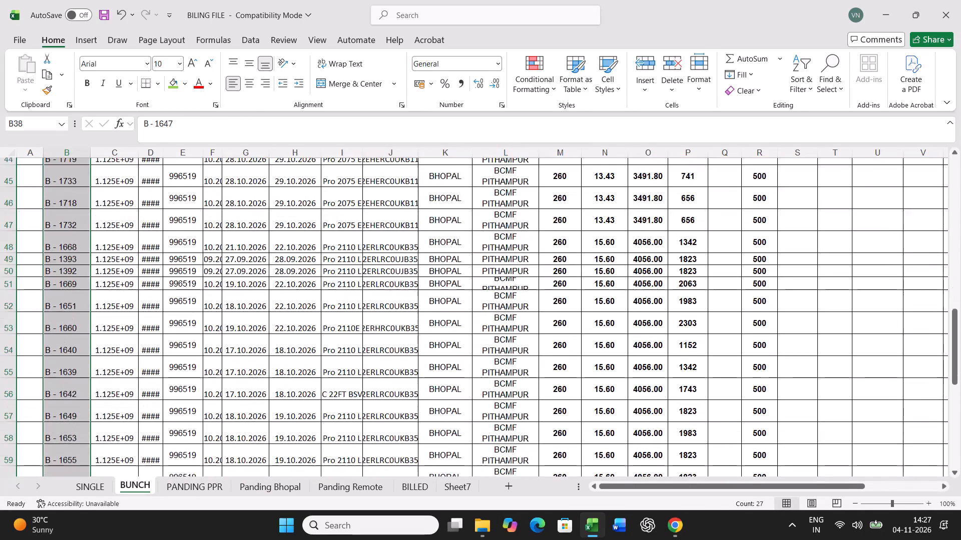
scroll(615, 378, "down", 5)
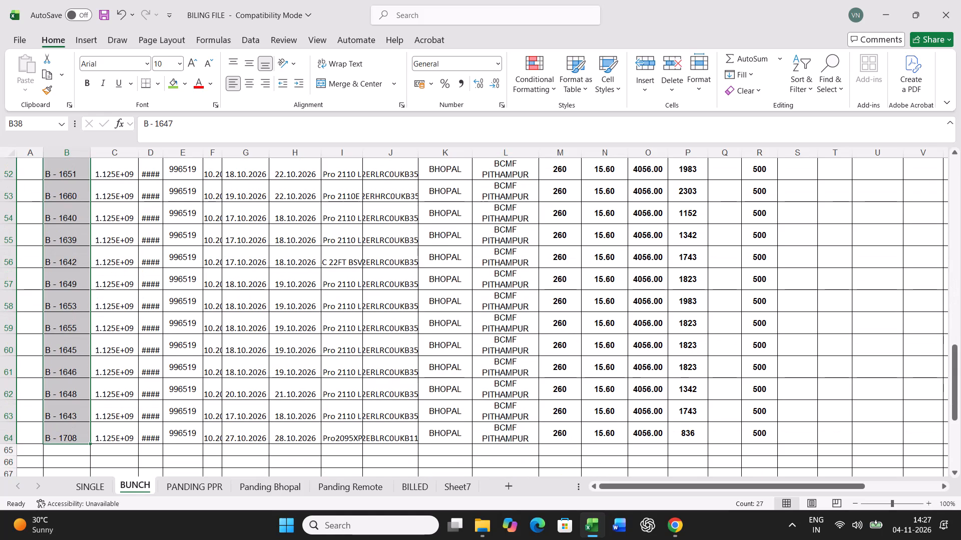
scroll(615, 378, "up", 8)
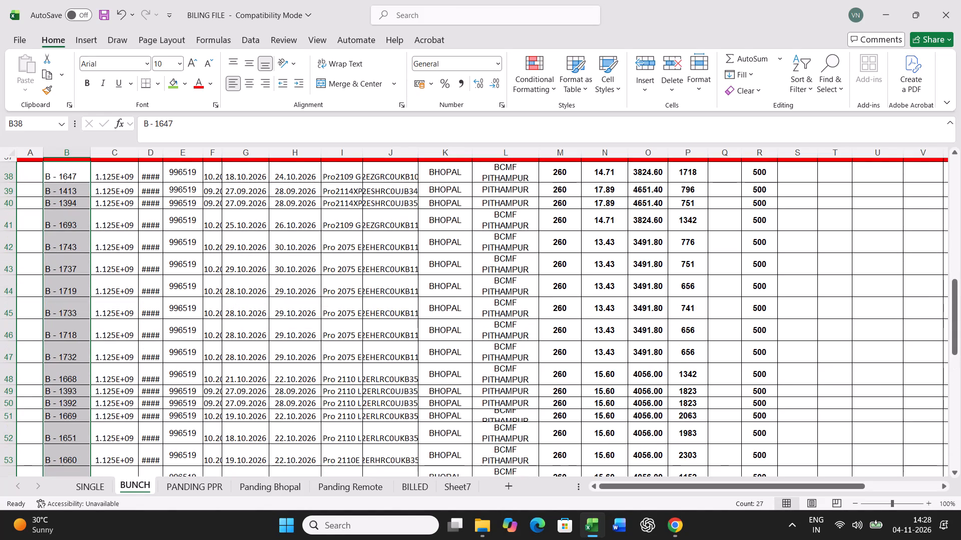
Fill the To column of the logged bills, L38:L64, with the BCMF PITHAMPUR entry from L38 and save the workbook.
left_click(505, 177)
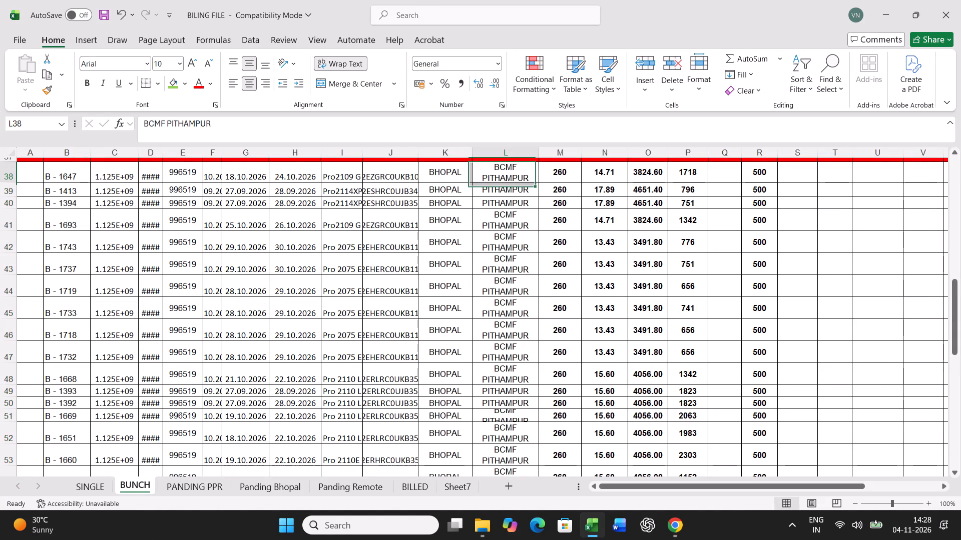
key("ctrl+c")
key("shift+Down")
key("shift+Down")
key("shift+Down")
key("shift+Down")
key("shift+Down")
key("shift+Down")
key("shift+Down")
key("shift+Down")
key("shift+Down")
key("shift+Down")
key("shift+Down")
key("shift+Down")
key("shift+Down")
key("shift+Down")
key("shift+Down")
key("shift+Down")
key("shift+Down")
key("shift+Down")
key("shift+Down")
key("shift+Down")
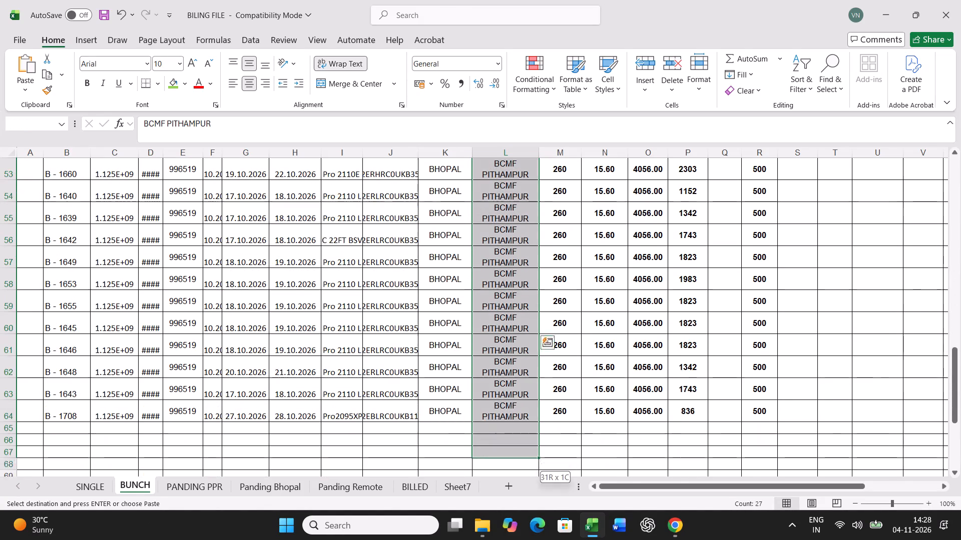
key("shift+Up")
key("shift+Up")
key("shift+Up")
key("shift+Up")
key("shift+Up")
key("shift+Up")
key("shift+Up")
key("Return")
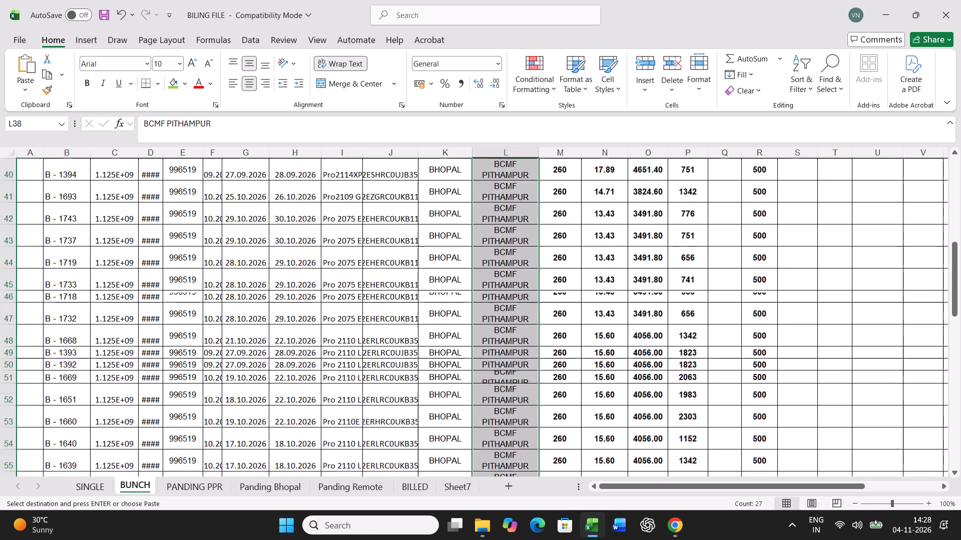
key("ctrl+s")
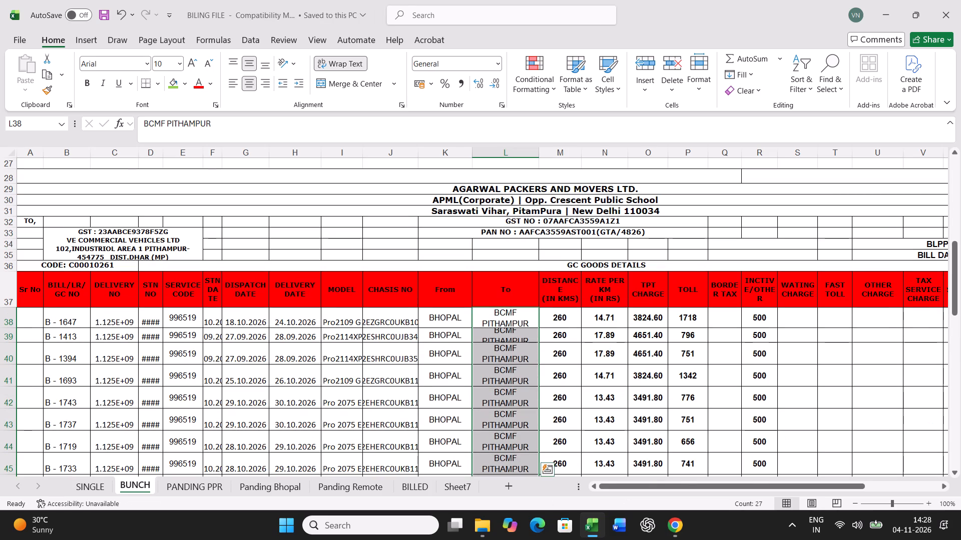
In File Explorer, duplicate the VL2627267 bill workbook within the 201 TO 300 folder of BILL-2627.
left_click(483, 524)
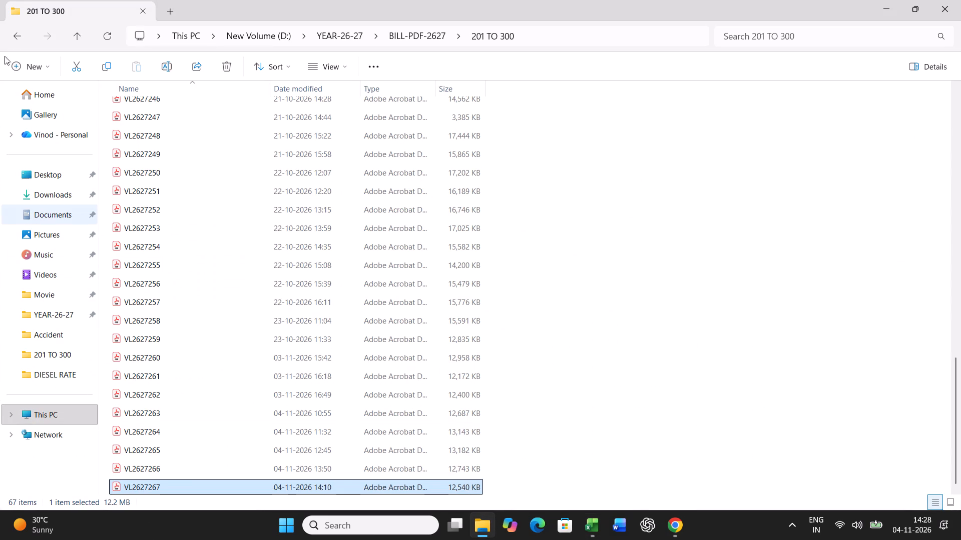
left_click(19, 32)
left_click(19, 32)
left_click(157, 102)
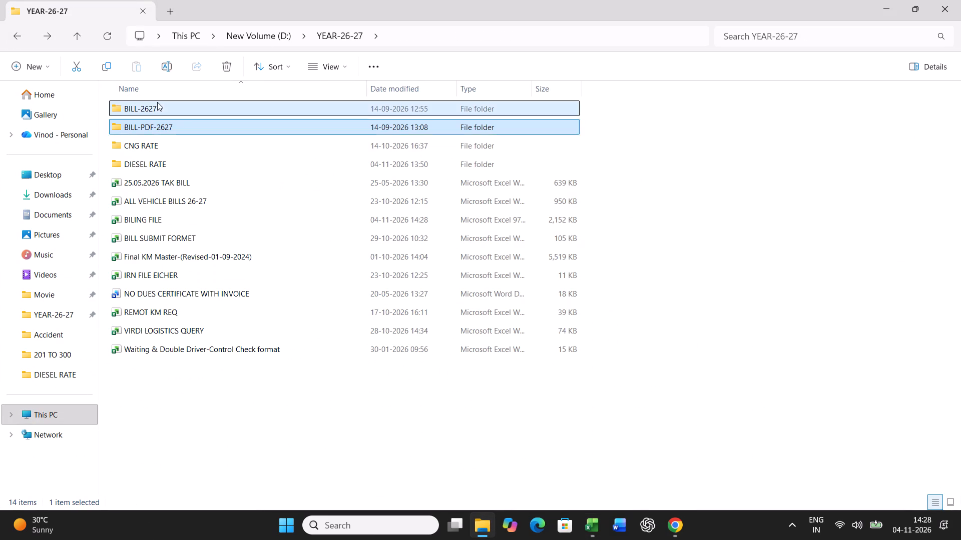
double_click(156, 108)
double_click(150, 147)
scroll(276, 338, "down", 6)
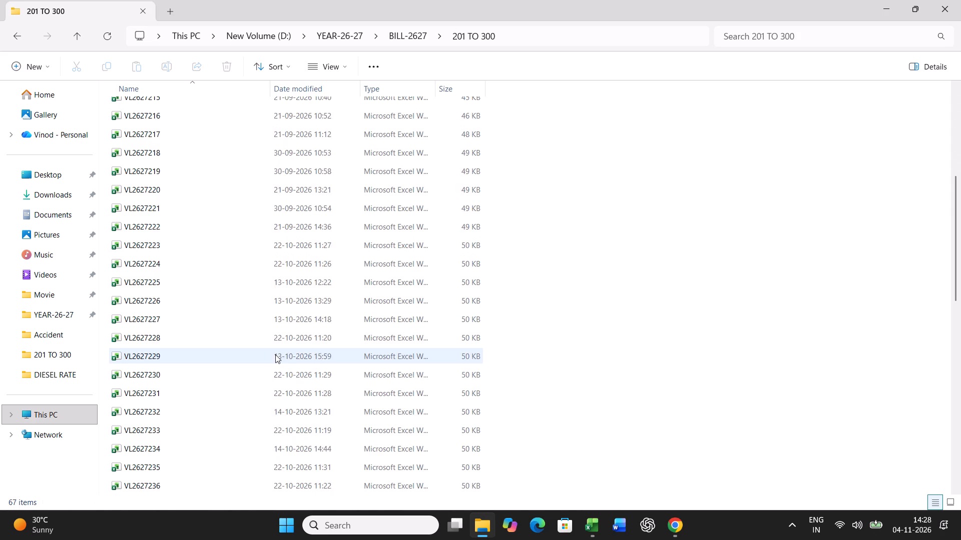
scroll(275, 354, "down", 20)
scroll(275, 354, "down", 4)
right_click(148, 485)
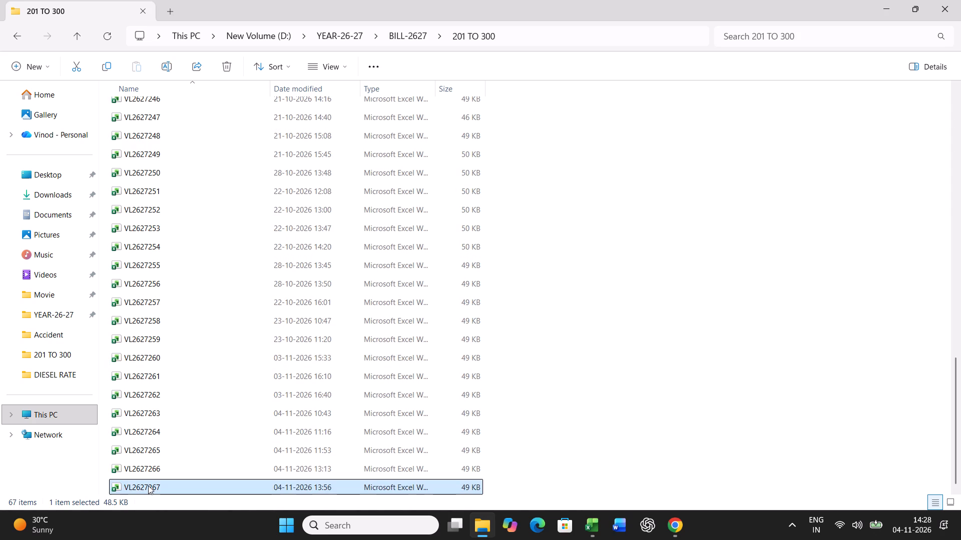
left_click(210, 468)
right_click(584, 215)
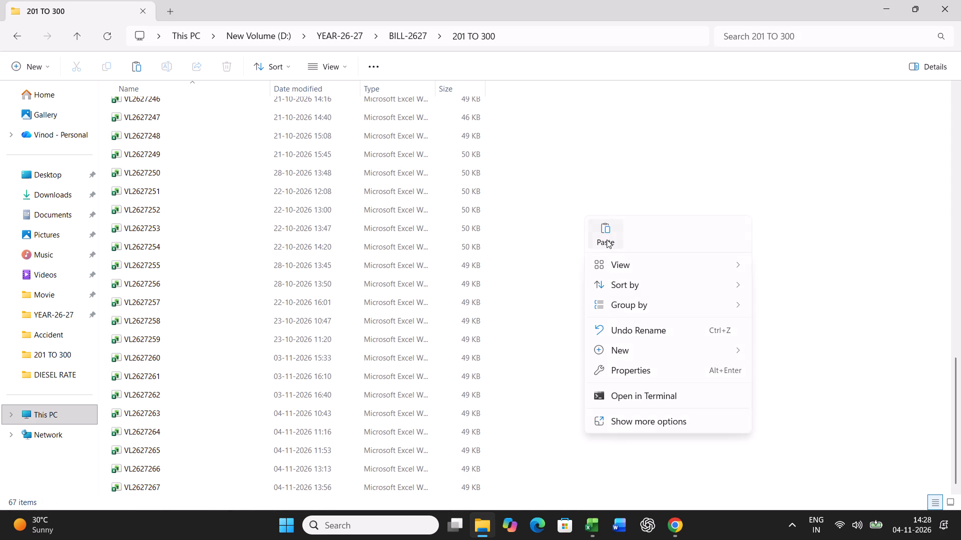
left_click(607, 239)
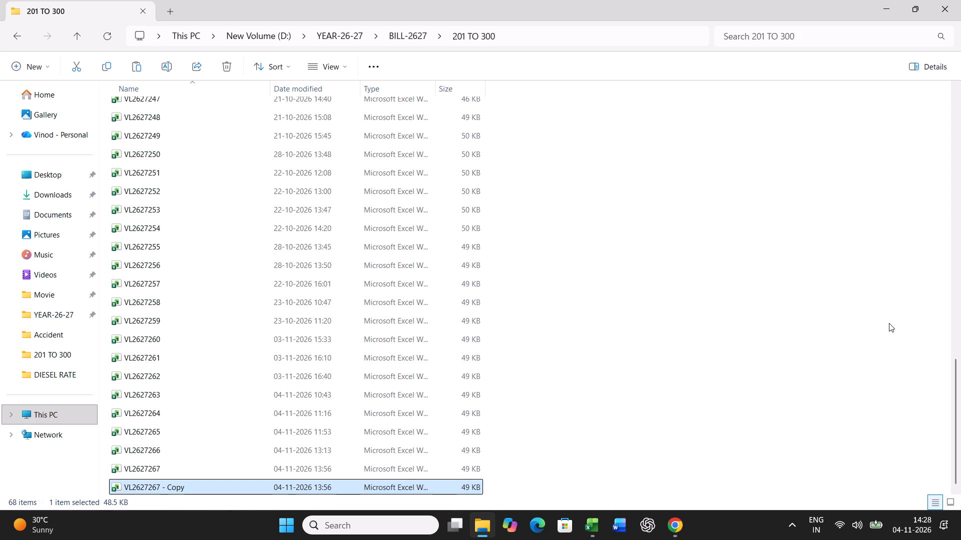
key("F2")
key("Right")
key("BackSpace")
key("BackSpace")
key("BackSpace")
key("BackSpace")
key("BackSpace")
key("BackSpace")
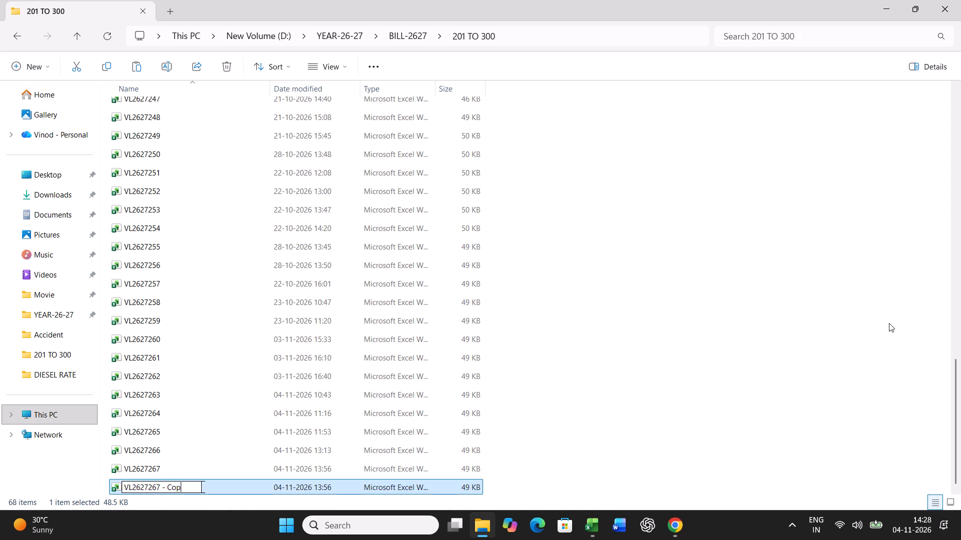
key("BackSpace")
key("BackSpace")
key("8")
key("Return")
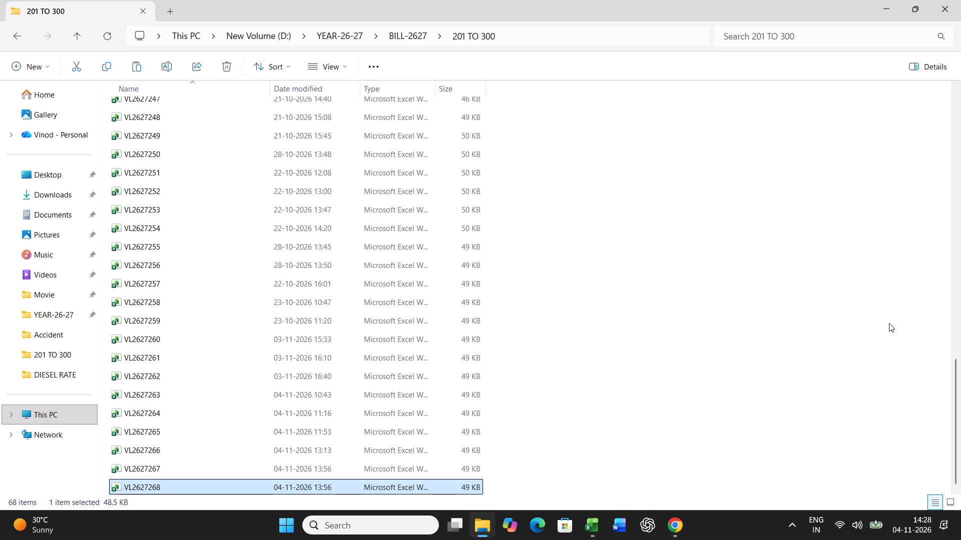
Open the VL2627268 workbook and change the bill number in its header to VL2627268.
key("Return")
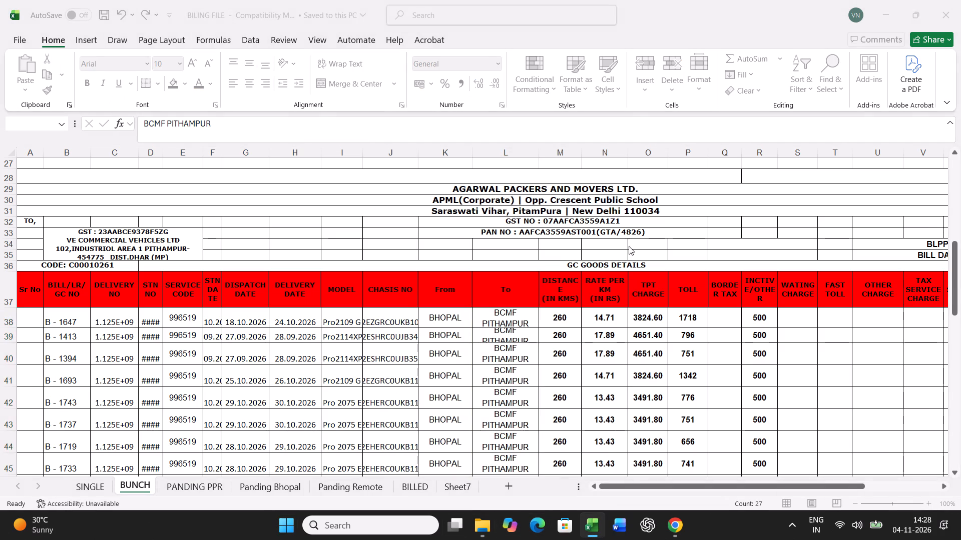
left_click(522, 59)
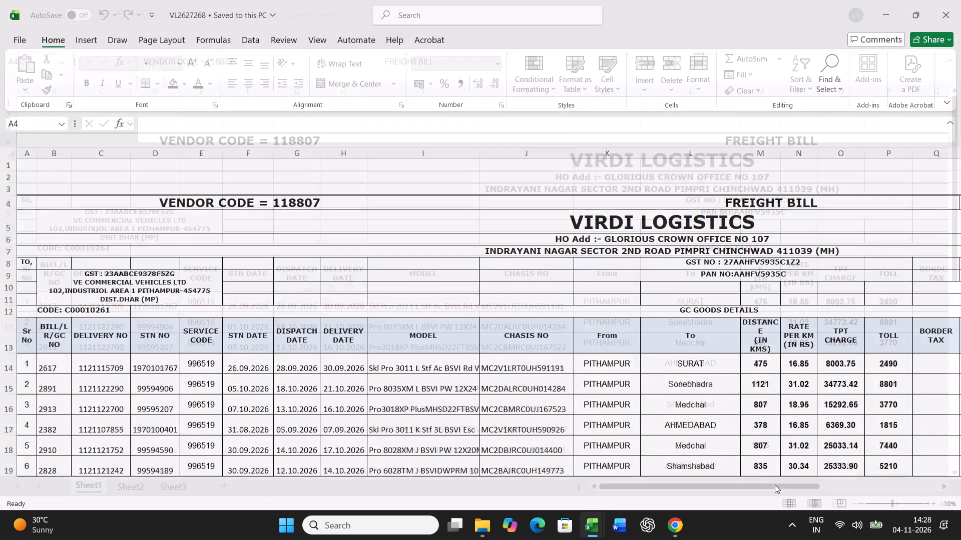
left_click_drag(775, 484, 912, 491)
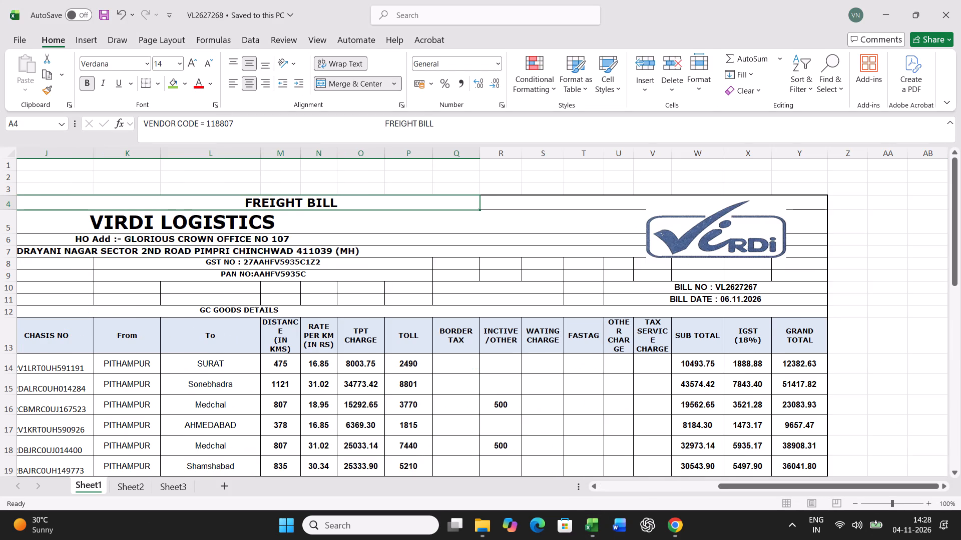
left_click(766, 287)
key("F2")
key("BackSpace")
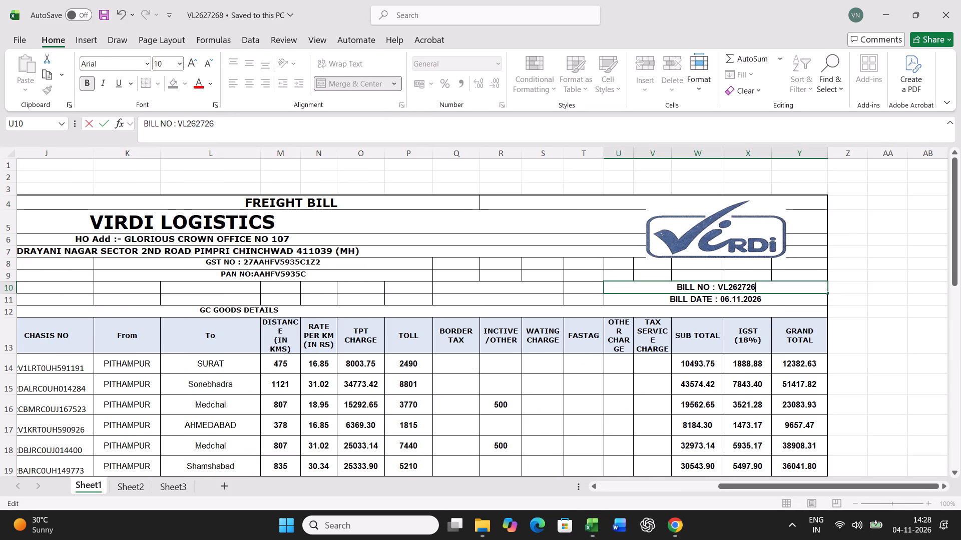
key("8")
key("Return")
Insert seven entire rows at row 24 of the bill table, above the entry with Sr No 11.
left_click(674, 488)
scroll(591, 422, "down", 5)
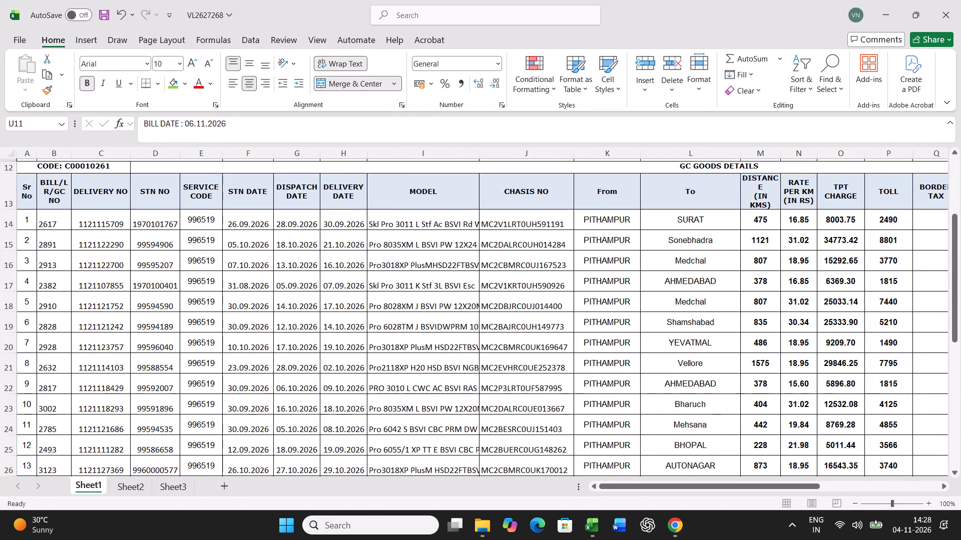
scroll(579, 416, "down", 5)
left_click_drag(434, 213, 409, 321)
right_click(409, 321)
left_click(457, 216)
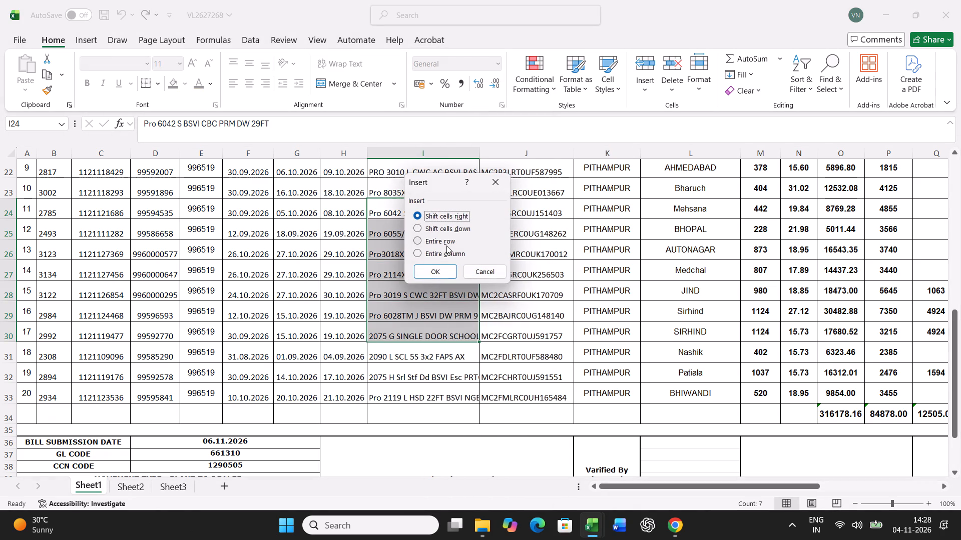
left_click(446, 245)
left_click(434, 276)
Clear the contents of the old bill entries in rows 14 to 40.
scroll(403, 389, "up", 8)
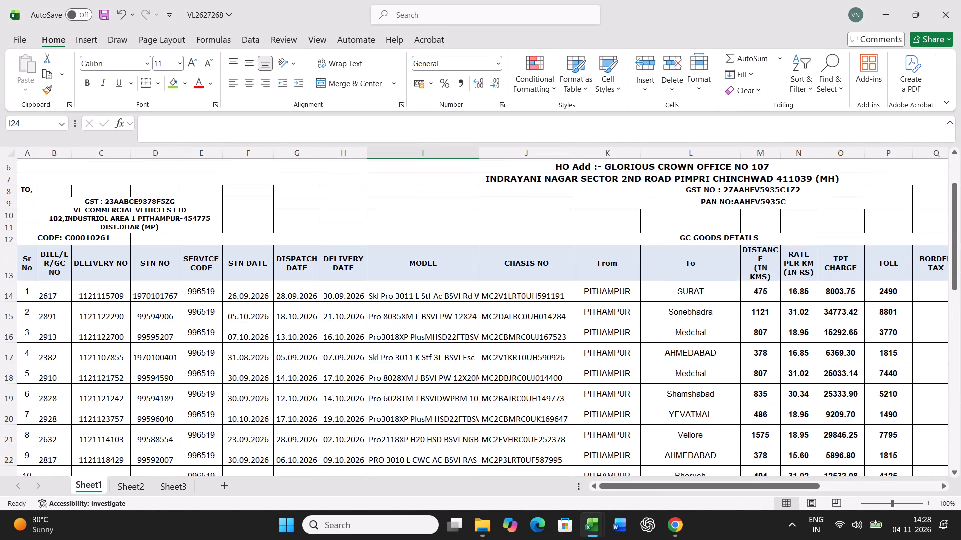
left_click_drag(7, 288, 0, 539)
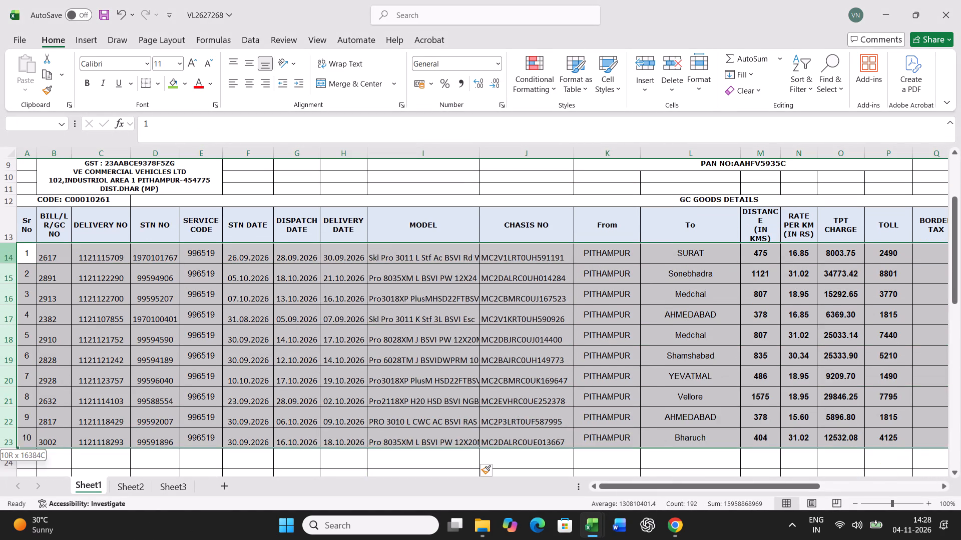
left_click_drag(0, 539, 22, 410)
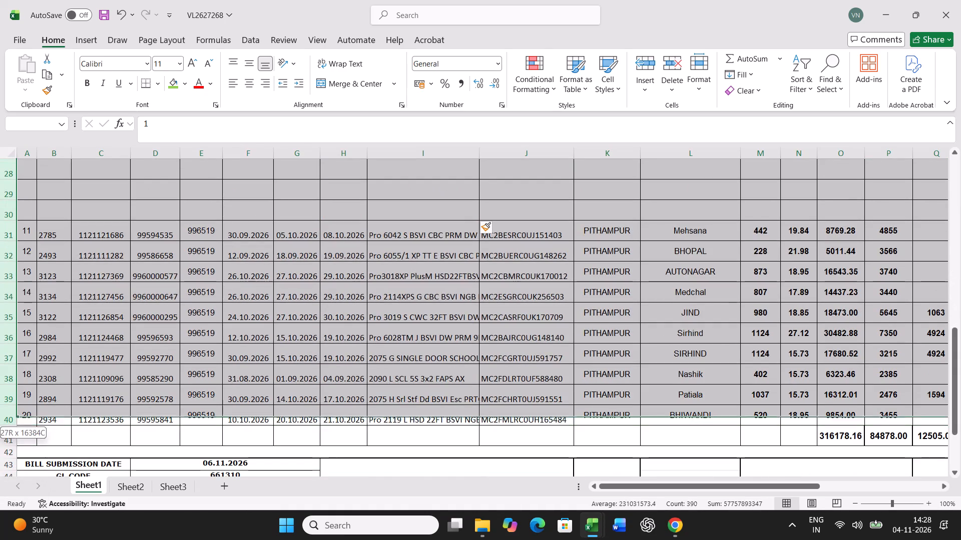
left_click_drag(22, 410, 20, 413)
key("Delete")
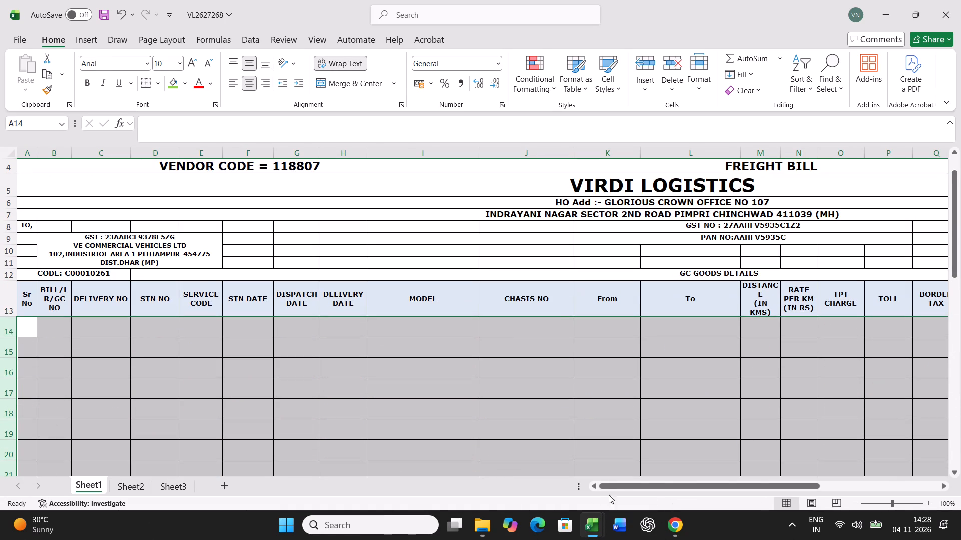
Copy rows 38 to 64 of the BUNCH sheet in BILING FILE and paste them as values at A14 of VL2627268.
left_click(600, 520)
left_click(523, 464)
scroll(313, 398, "up", 4)
scroll(302, 397, "down", 4)
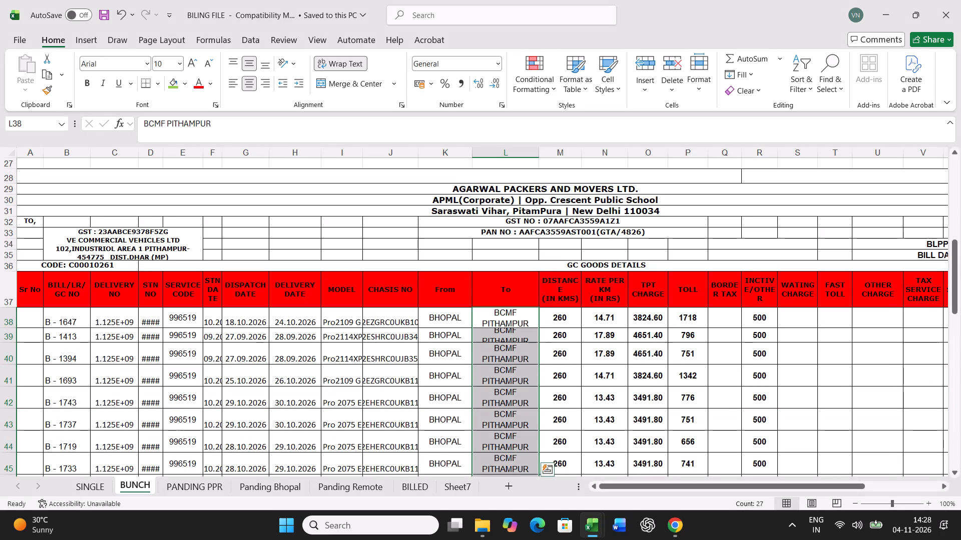
scroll(125, 365, "down", 2)
left_click_drag(6, 252, 6, 252)
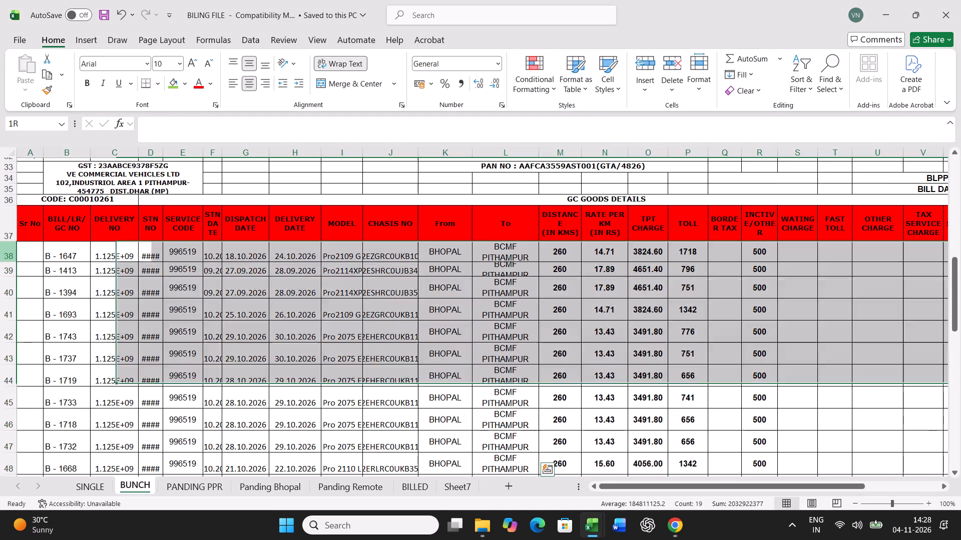
left_click_drag(6, 252, 1, 452)
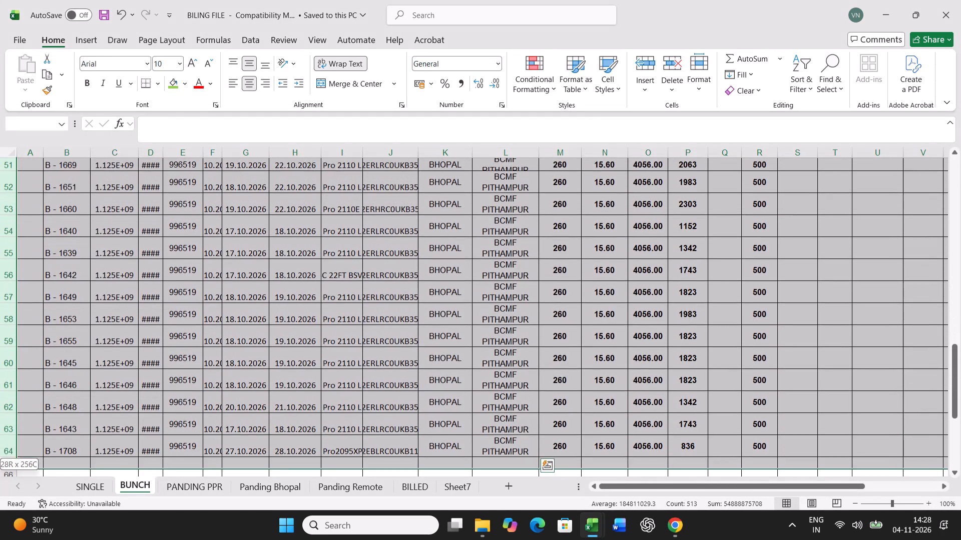
left_click_drag(1, 452, 2, 447)
key("ctrl+c")
left_click(588, 529)
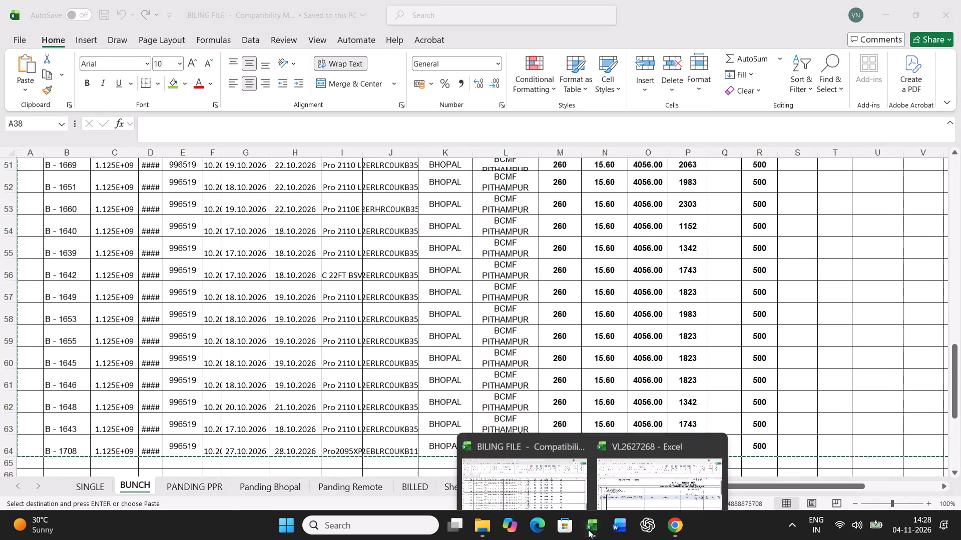
left_click(617, 478)
left_click(27, 329)
right_click(27, 329)
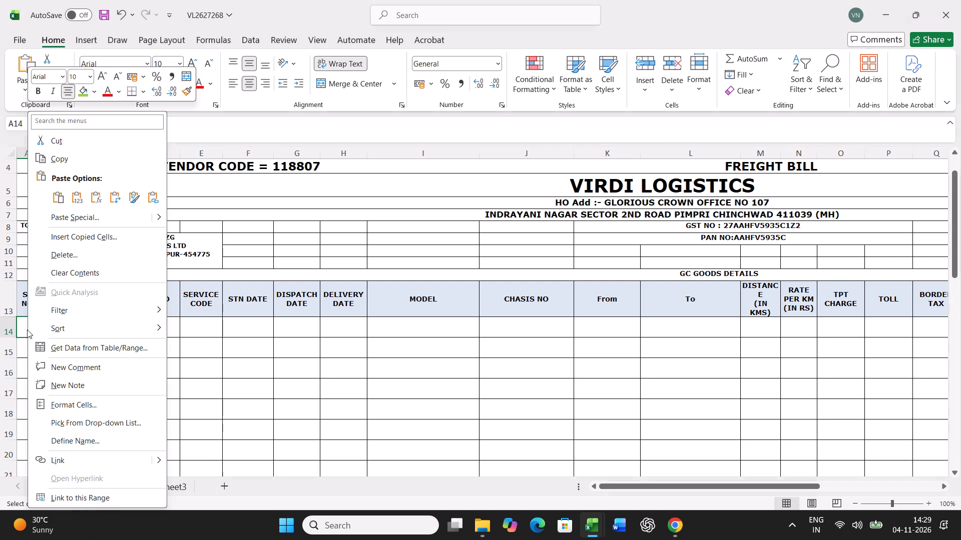
left_click(71, 216)
left_click(38, 182)
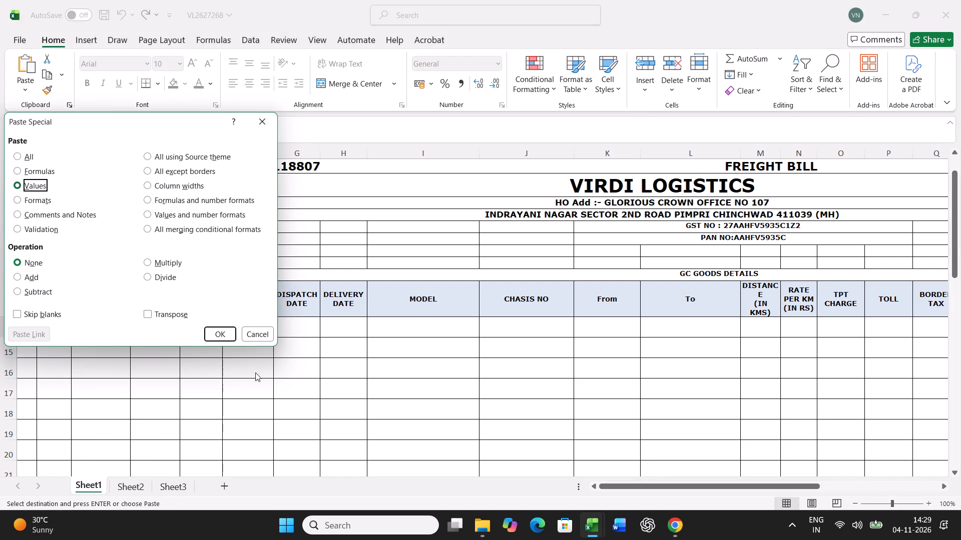
left_click(211, 336)
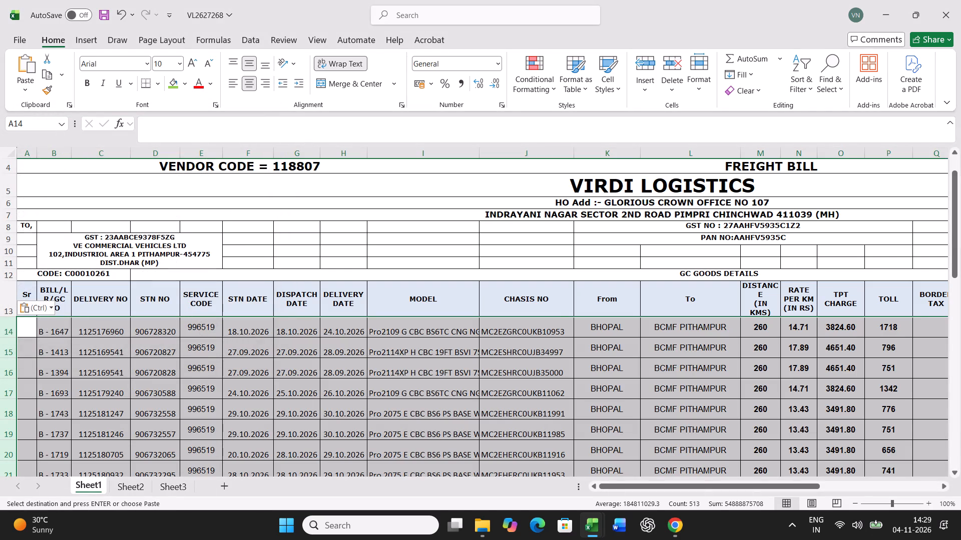
Enter 1 as the first Sr No in A14.
left_click(26, 321)
key("1")
key("Return")
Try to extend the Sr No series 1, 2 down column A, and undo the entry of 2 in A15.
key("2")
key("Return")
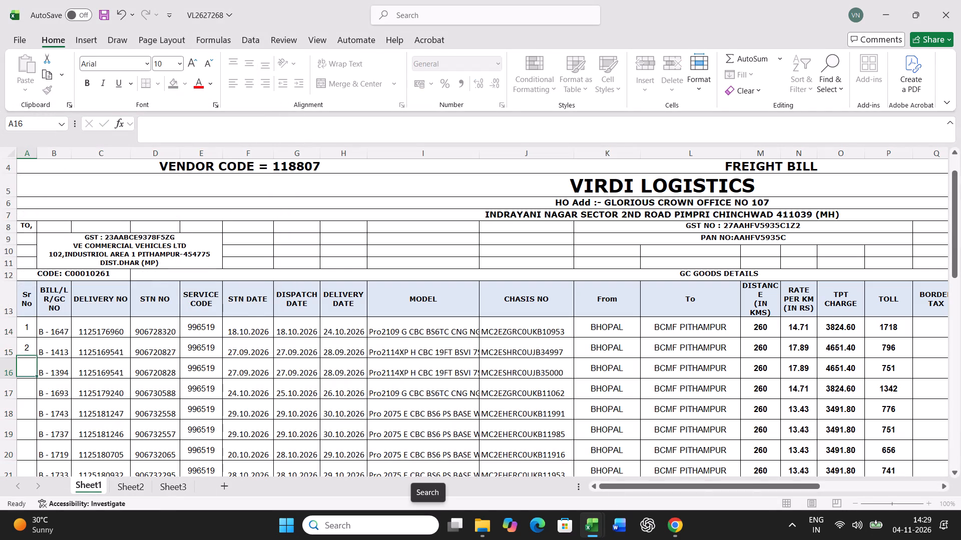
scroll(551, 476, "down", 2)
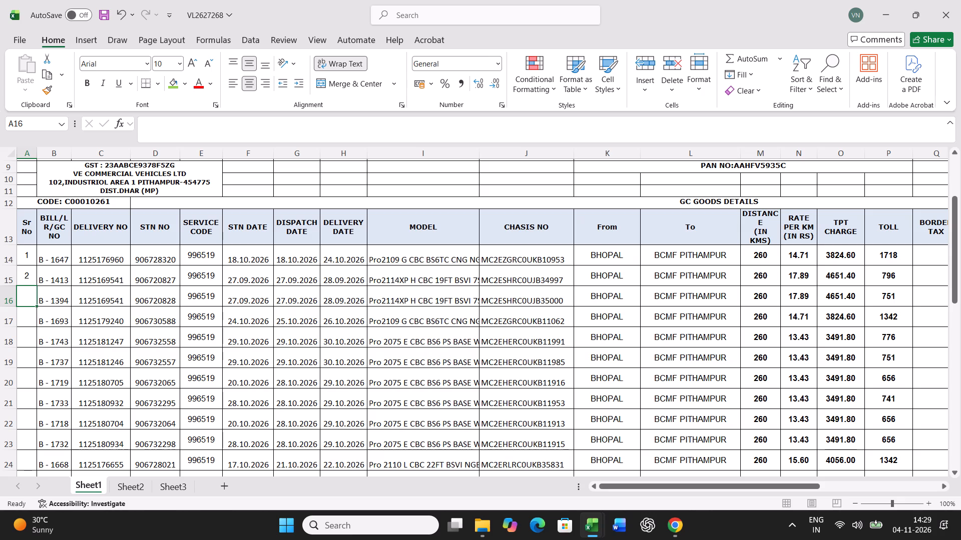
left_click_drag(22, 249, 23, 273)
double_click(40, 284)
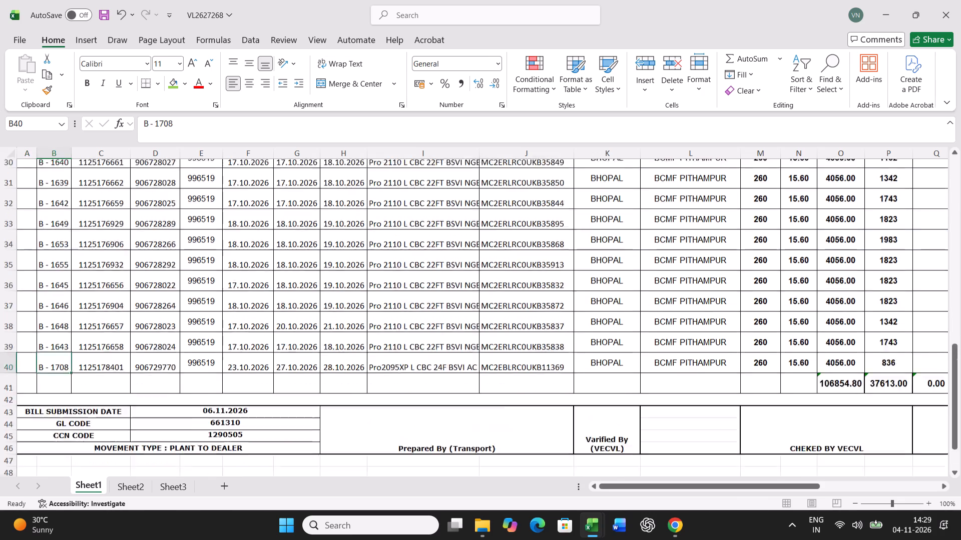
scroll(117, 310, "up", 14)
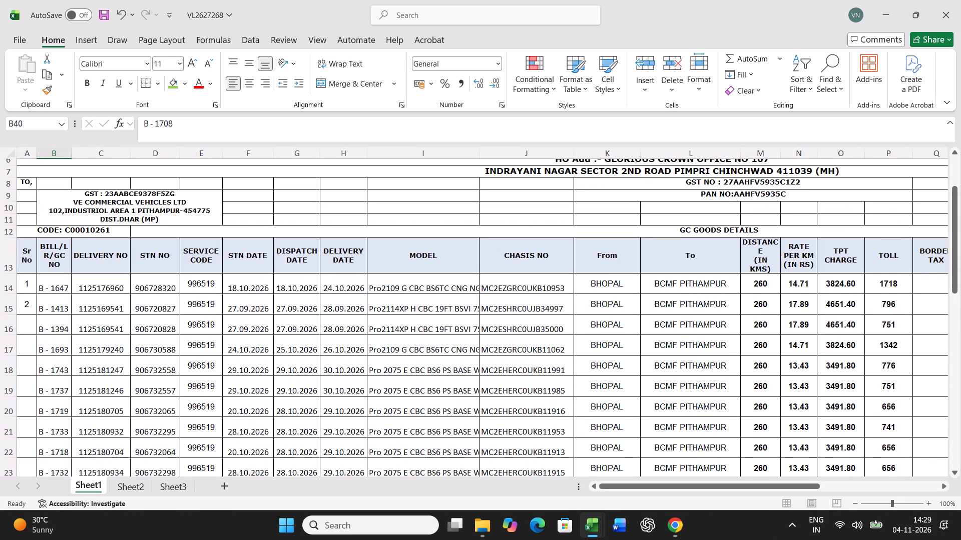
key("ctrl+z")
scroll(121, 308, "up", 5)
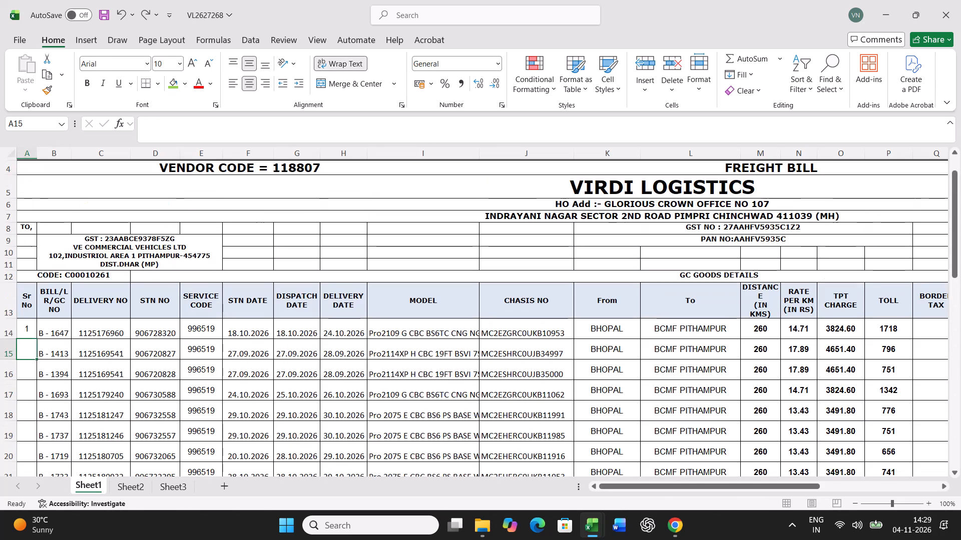
Enter 2 in A15 and fill the Sr No series from A14:A15 down to 27 in A40.
key("2")
key("Return")
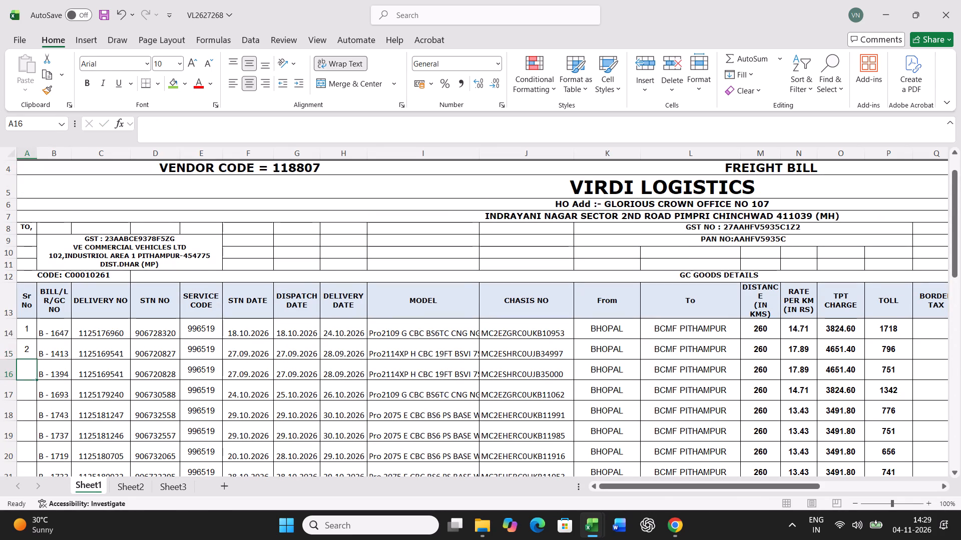
left_click_drag(32, 330, 30, 348)
double_click(39, 358)
AutoSum the Grand Total column in Y41 over Y14:Y40 and copy the sum formula across the total row, O41 to X41.
scroll(39, 358, "down", 7)
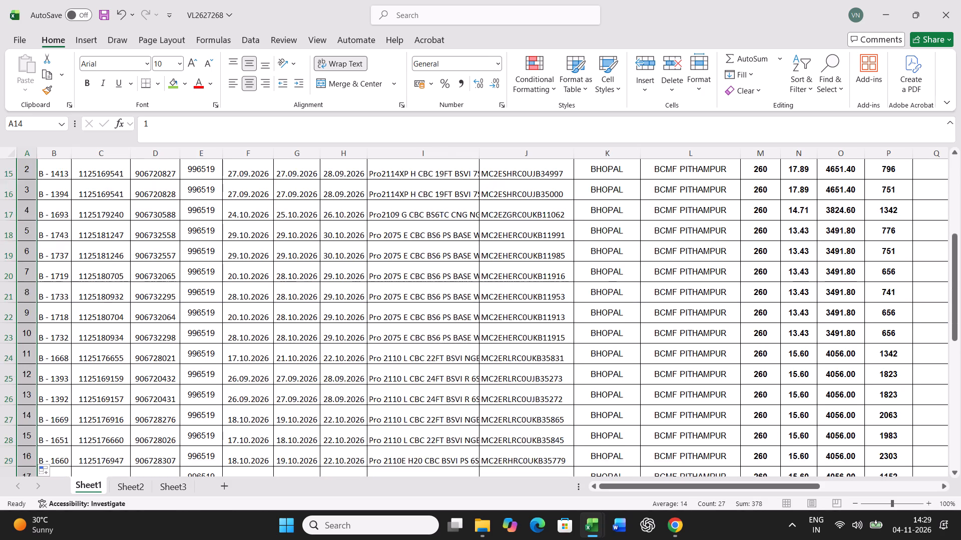
scroll(39, 359, "down", 7)
left_click_drag(804, 485, 923, 491)
left_click(802, 381)
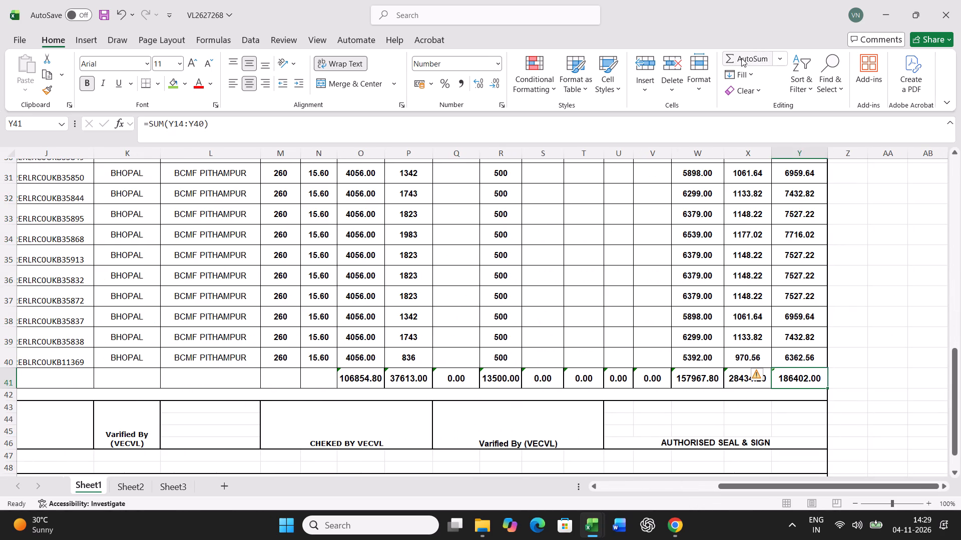
left_click(741, 58)
key("Return")
key("Up")
key("ctrl+c")
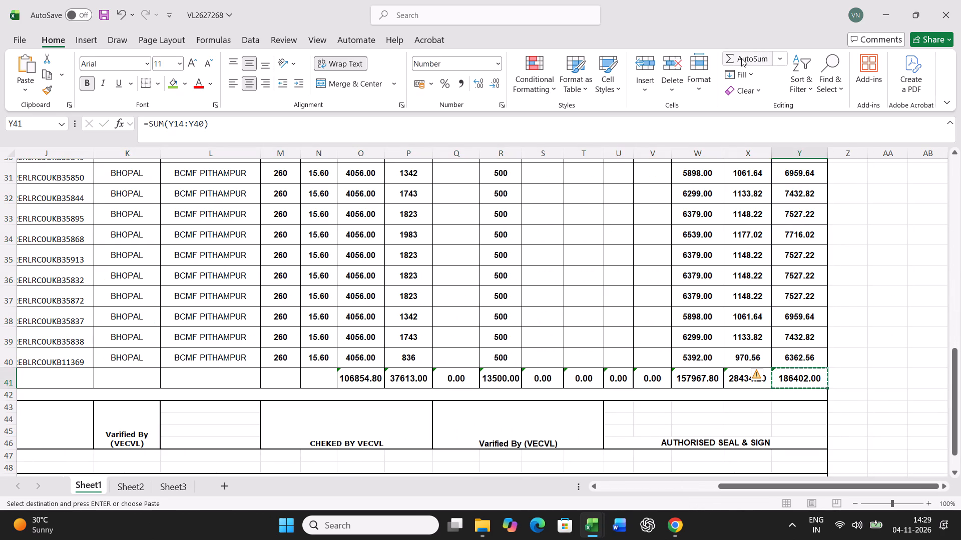
key("shift+Left")
key("shift+Left")
key("shift+Left")
key("shift+Left")
key("shift+Left")
key("shift+Left")
key("shift+Left")
key("shift+Left")
key("shift+Left")
key("shift+Left")
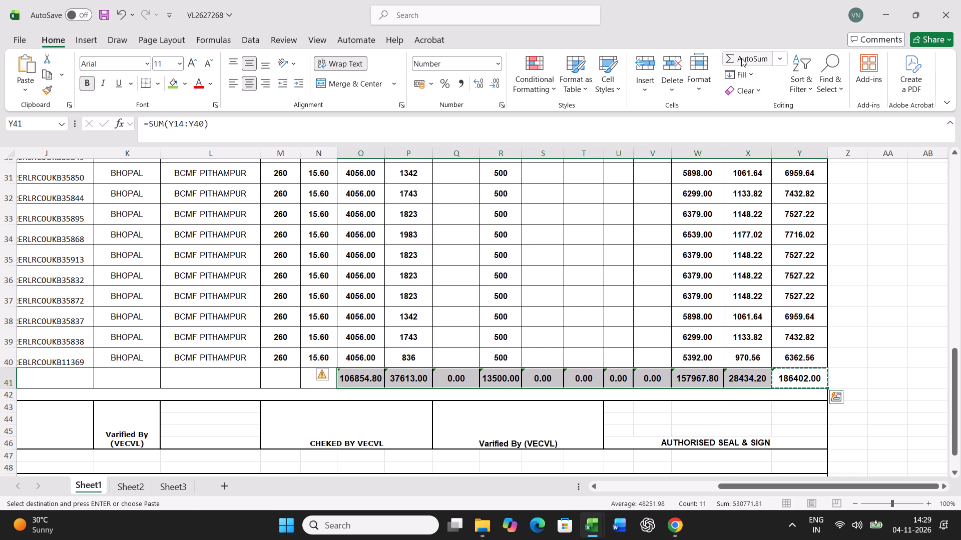
key("Return")
Save the workbook and print only the selected bill, from the row 4 heading down through the declaration note.
left_click(644, 491)
left_click(640, 487)
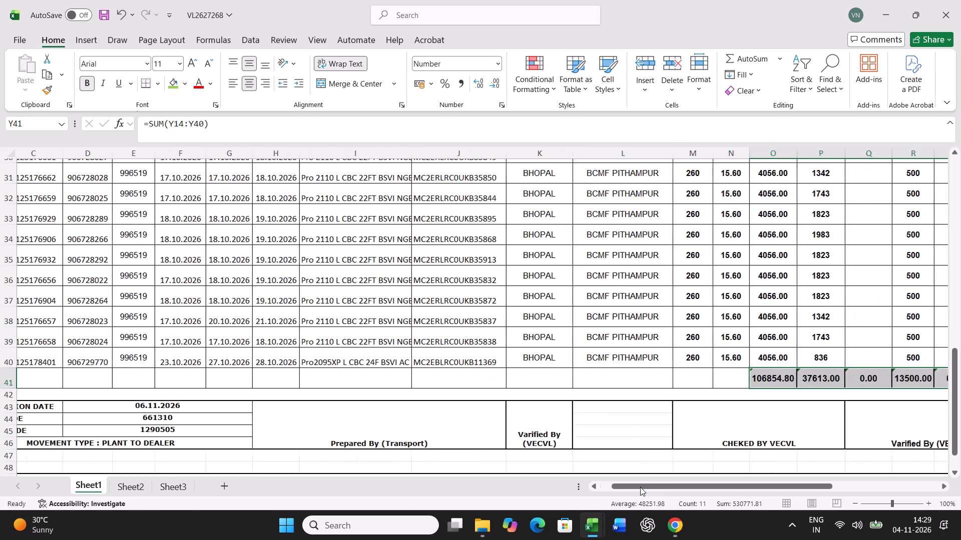
scroll(141, 372, "up", 20)
scroll(141, 372, "up", 2)
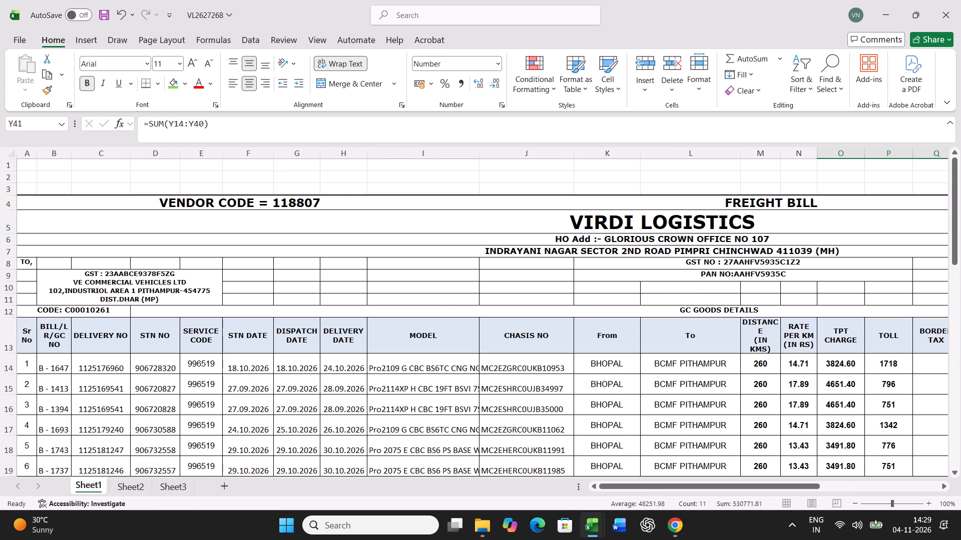
left_click_drag(59, 202, 63, 528)
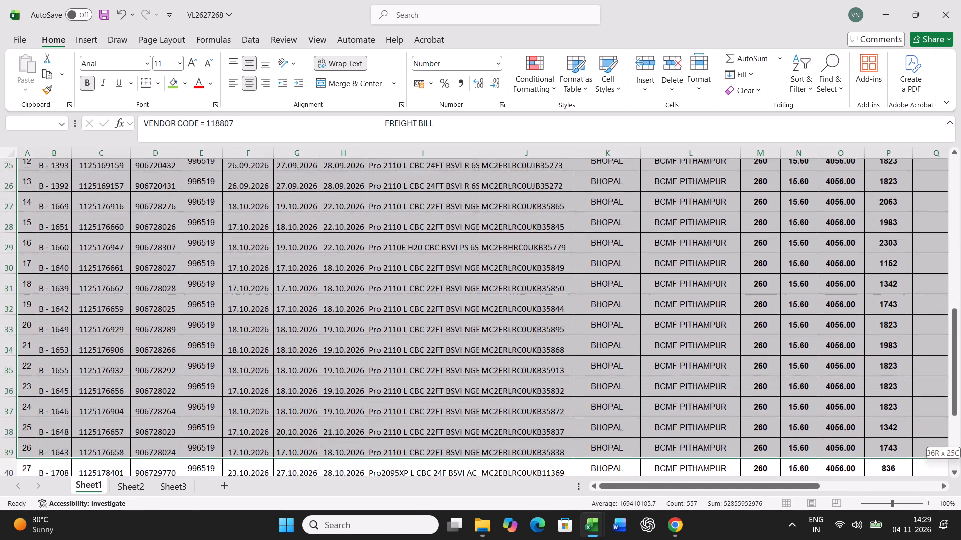
left_click_drag(63, 528, 83, 507)
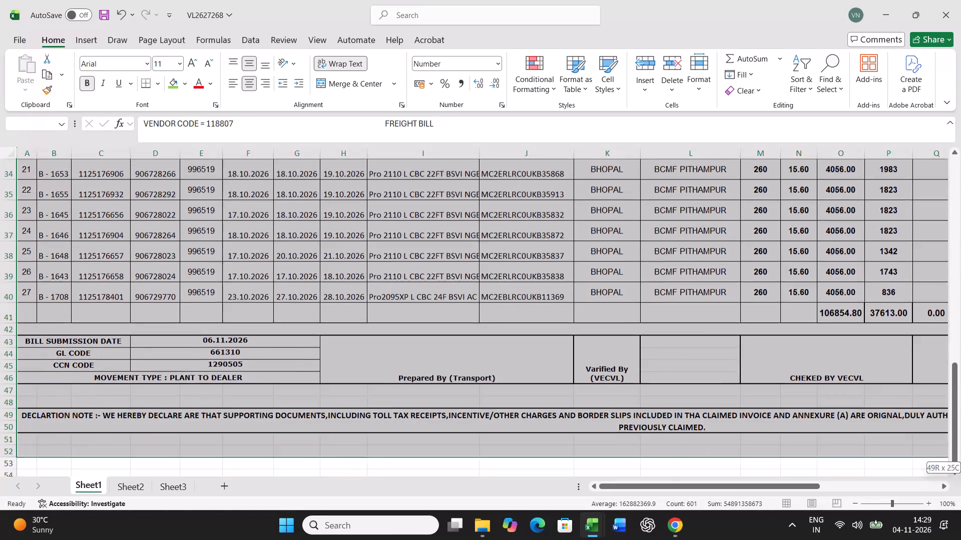
left_click_drag(83, 507, 123, 344)
scroll(385, 309, "up", 9)
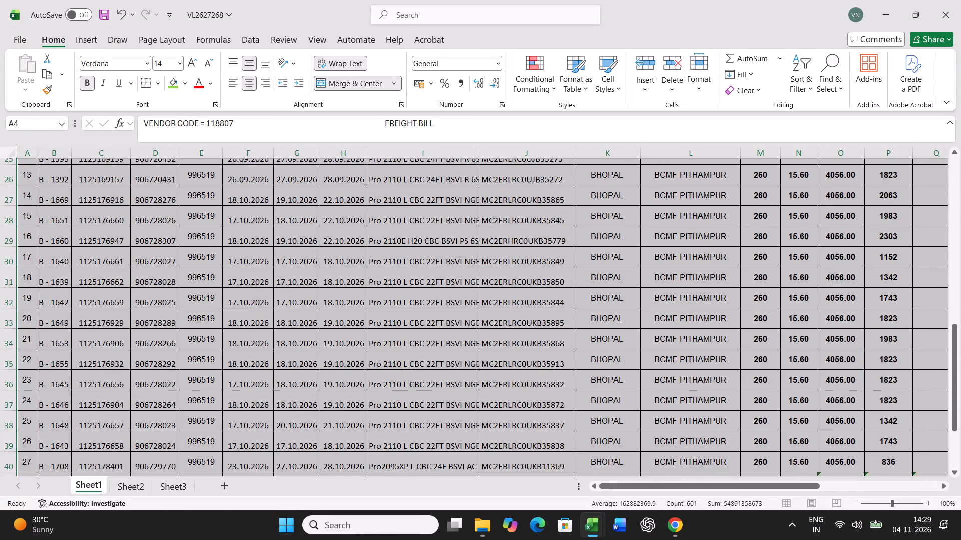
scroll(385, 309, "up", 15)
key("ctrl+s")
key("ctrl+p")
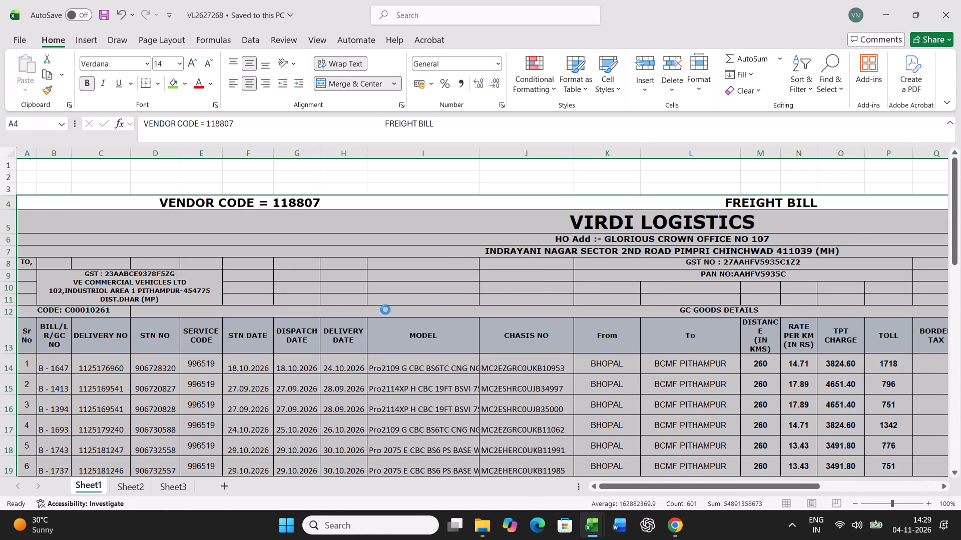
left_click(208, 197)
left_click(206, 208)
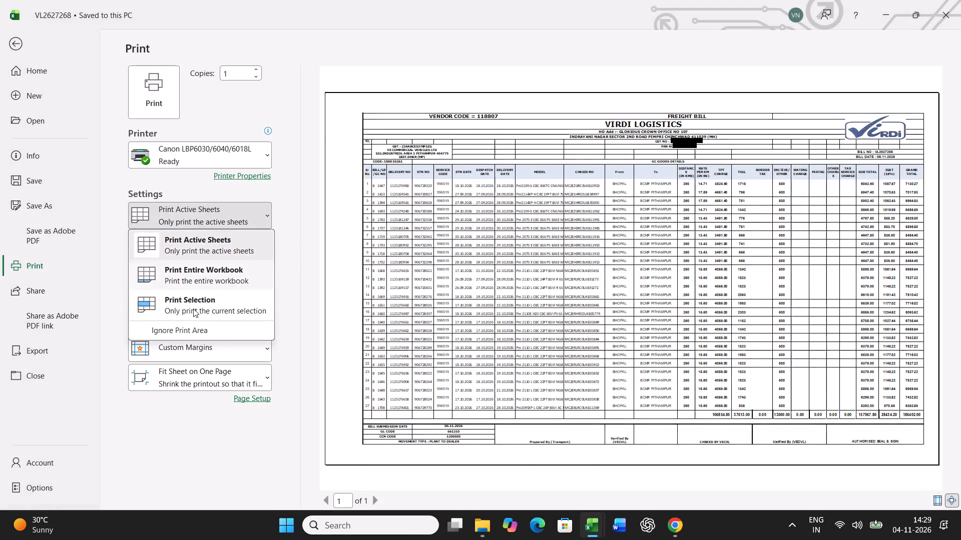
left_click(193, 308)
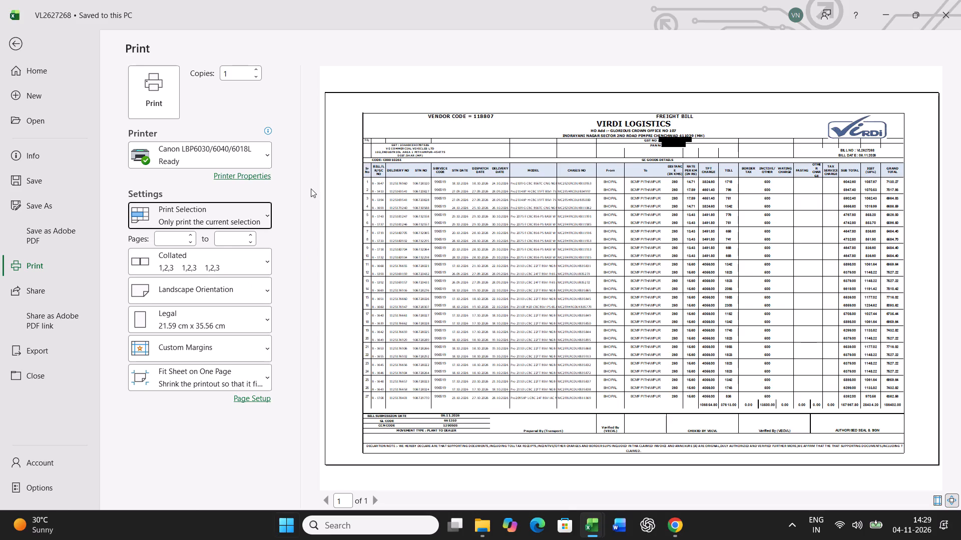
left_click(151, 96)
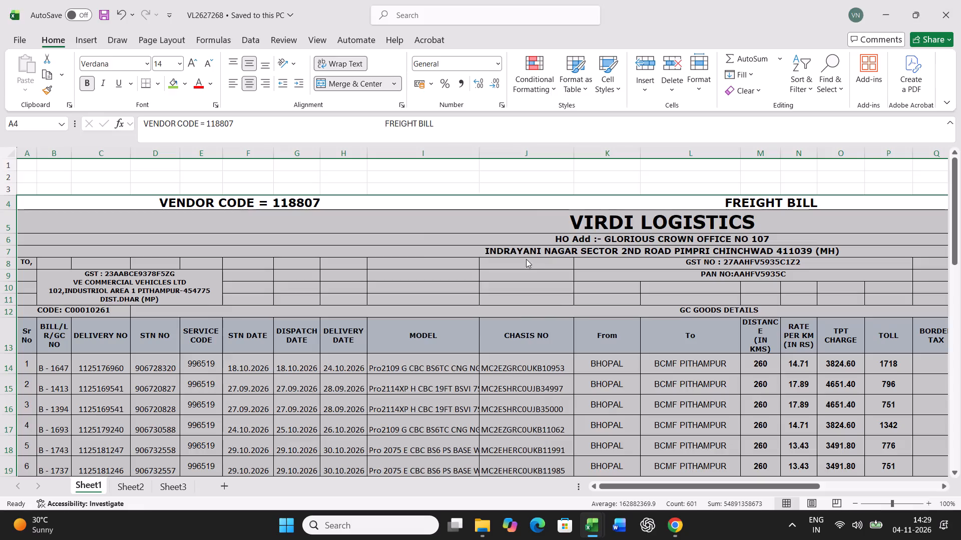
Close the VL2627268 workbook and clear the transferred bills from rows 38 to 64 of the BUNCH sheet.
left_click(943, 11)
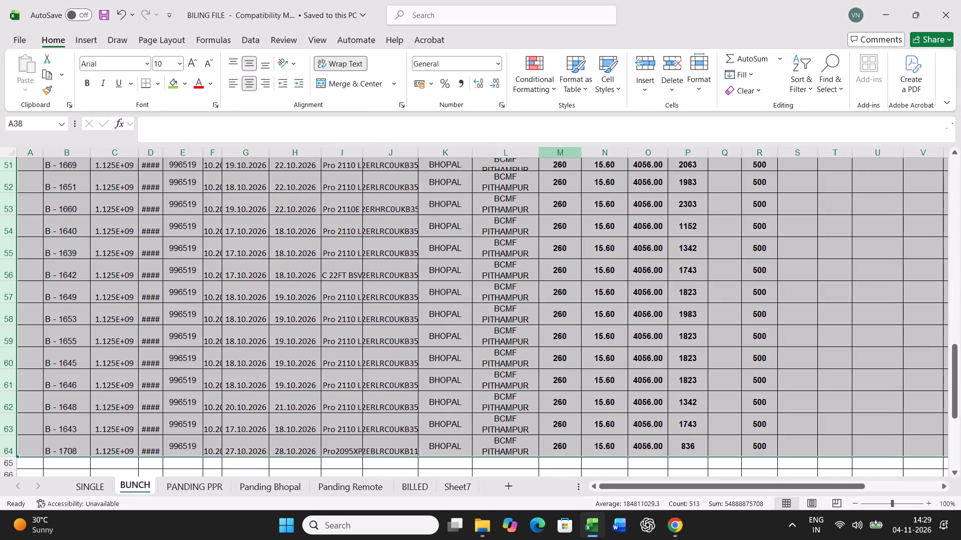
key("Delete")
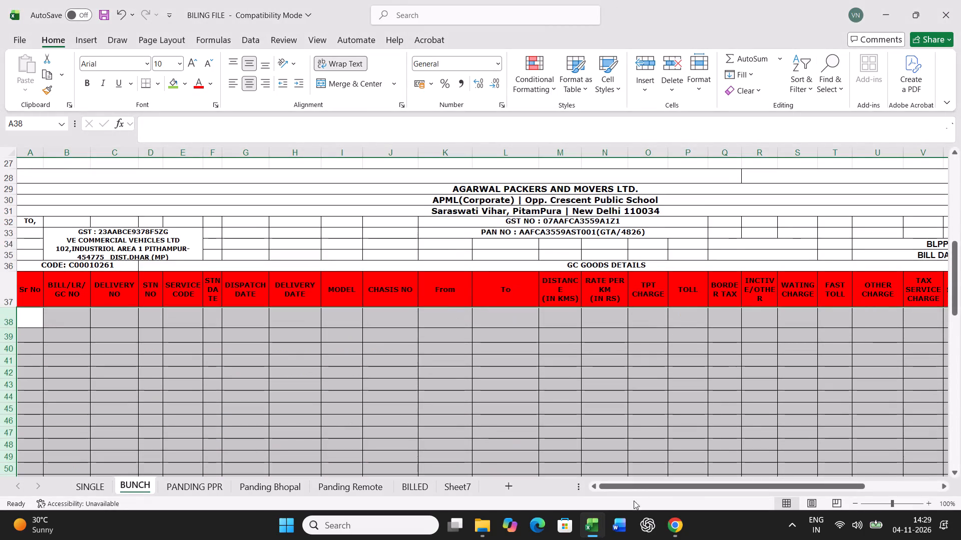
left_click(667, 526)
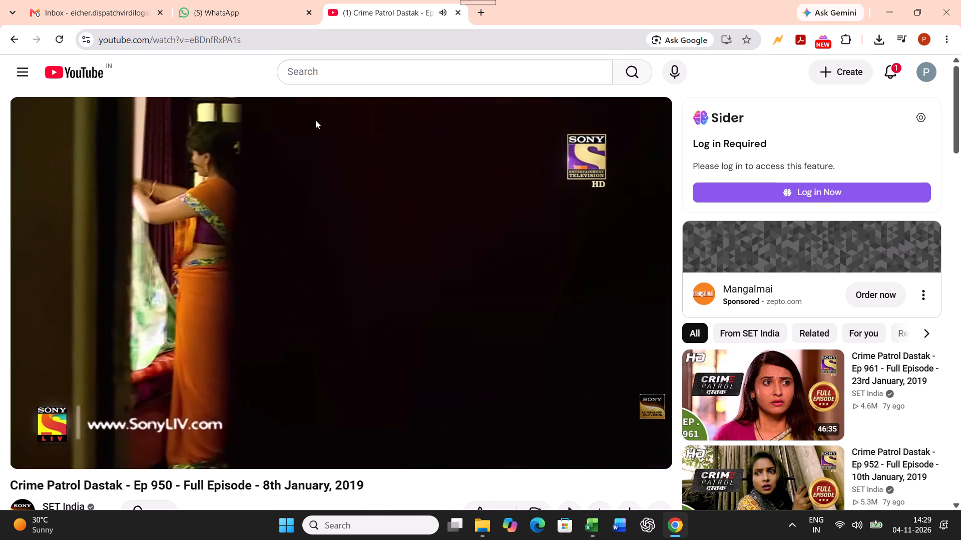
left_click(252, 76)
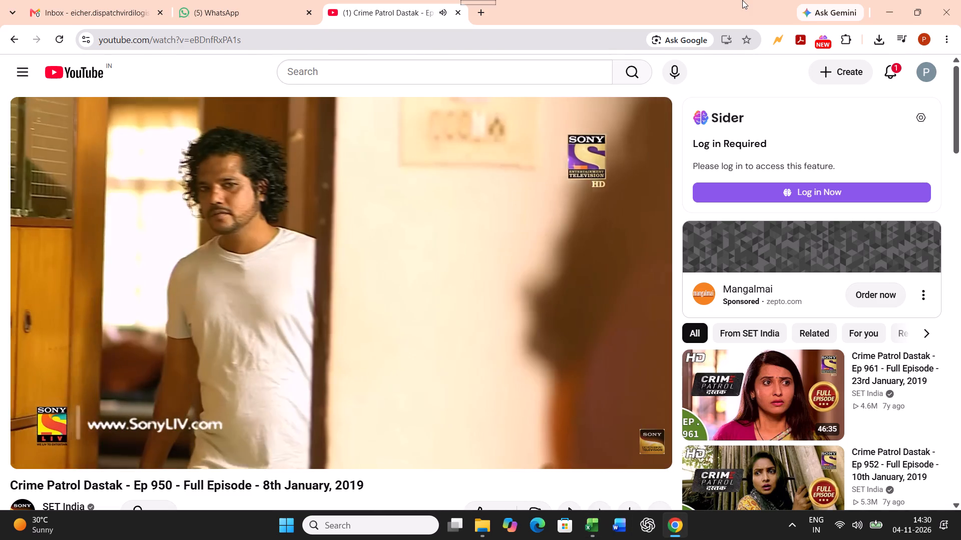
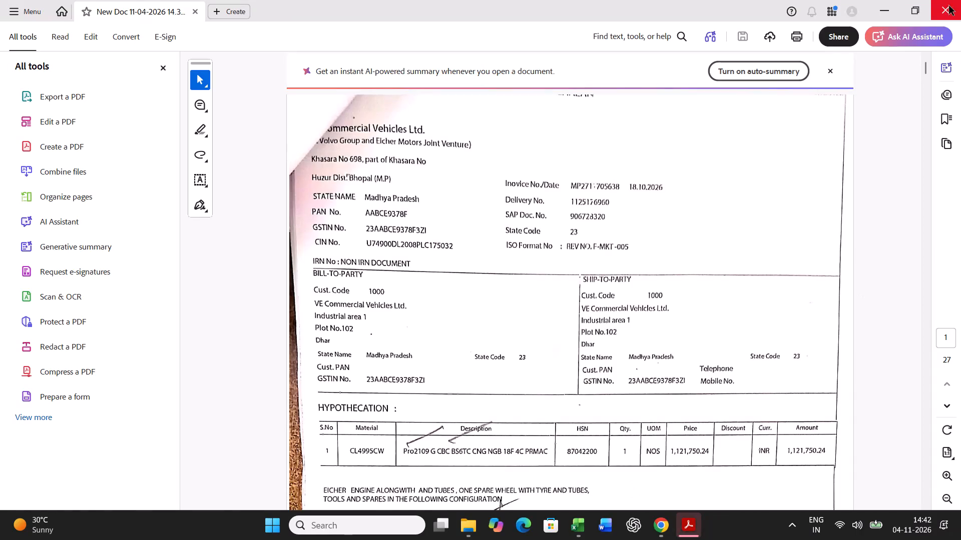
Close the scanned PDF and move New Doc 11-04-2026 14.35 from Downloads to the 201 TO 300 folder in BILL-PDF-2627.
left_click(947, 7)
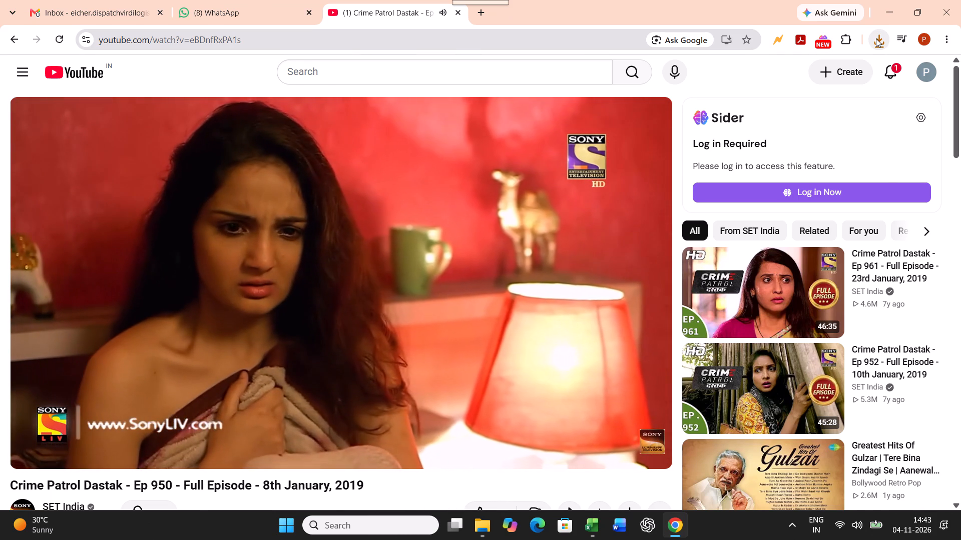
left_click(876, 38)
left_click(837, 92)
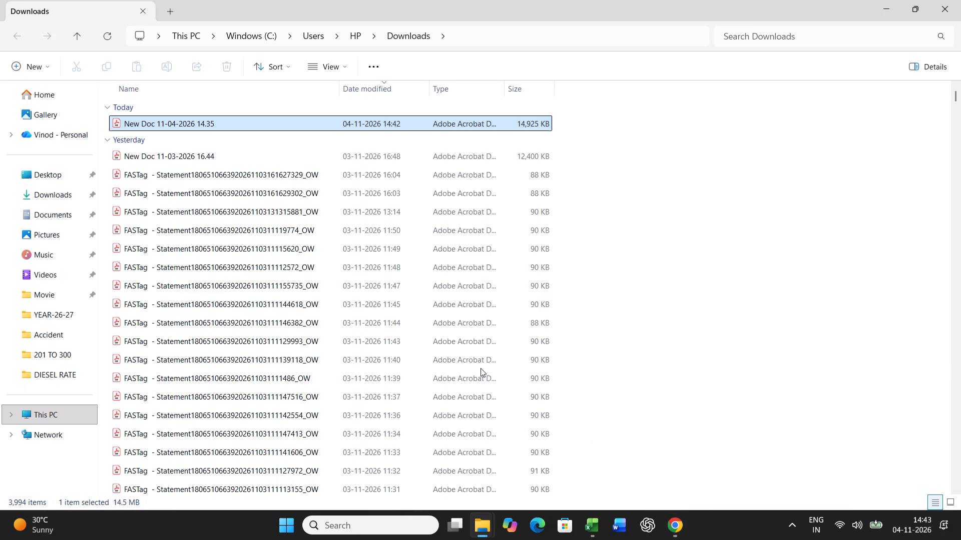
key("ctrl+x")
left_click(941, 0)
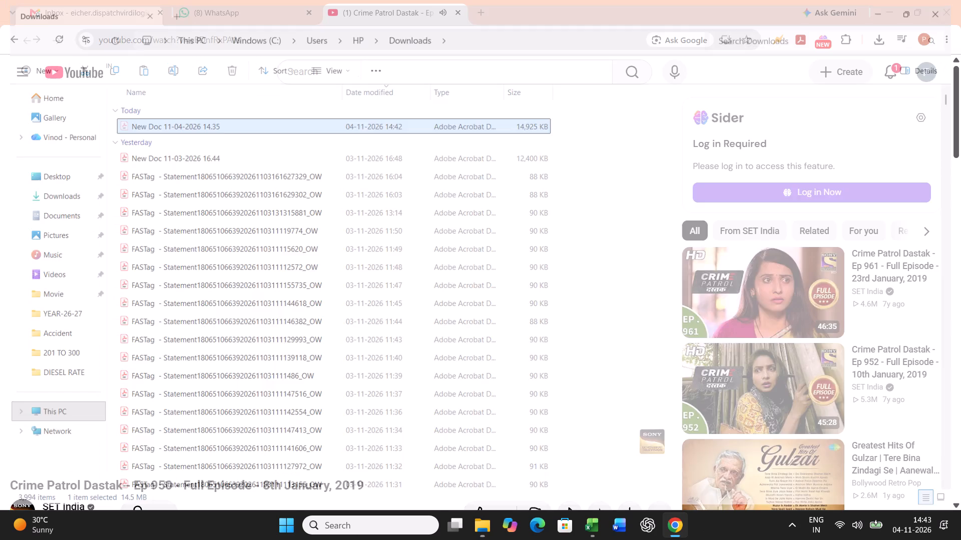
left_click(482, 520)
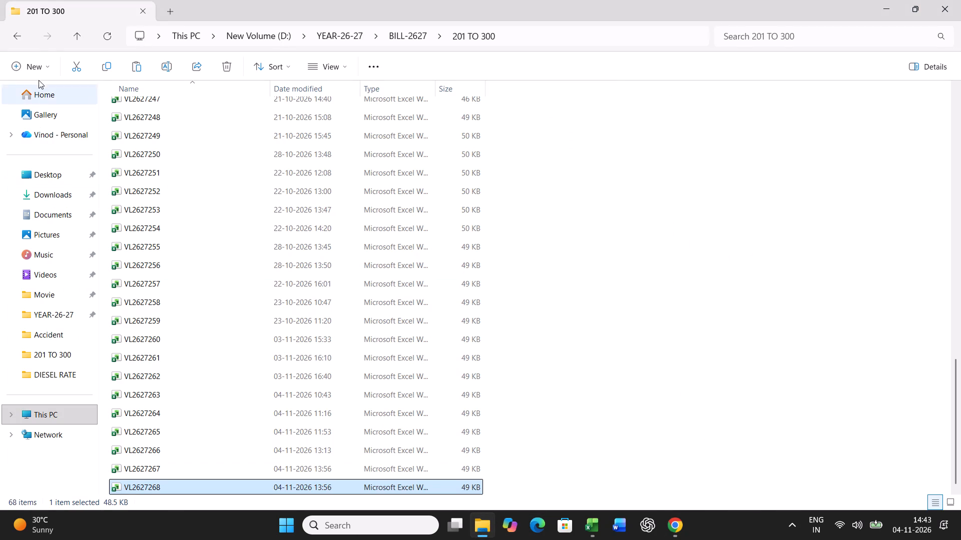
left_click(20, 32)
left_click(20, 32)
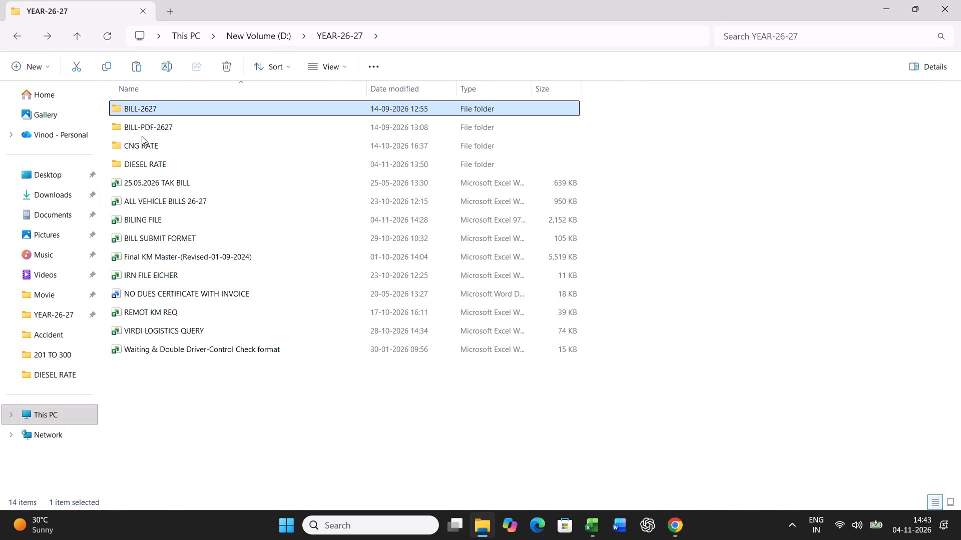
double_click(147, 130)
double_click(145, 151)
scroll(404, 396, "down", 8)
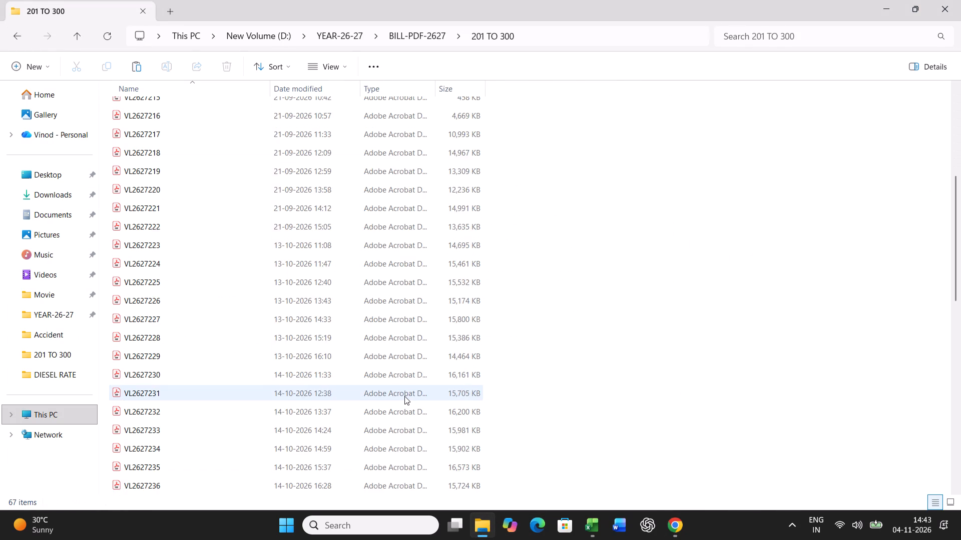
scroll(404, 396, "down", 15)
key("ctrl+v")
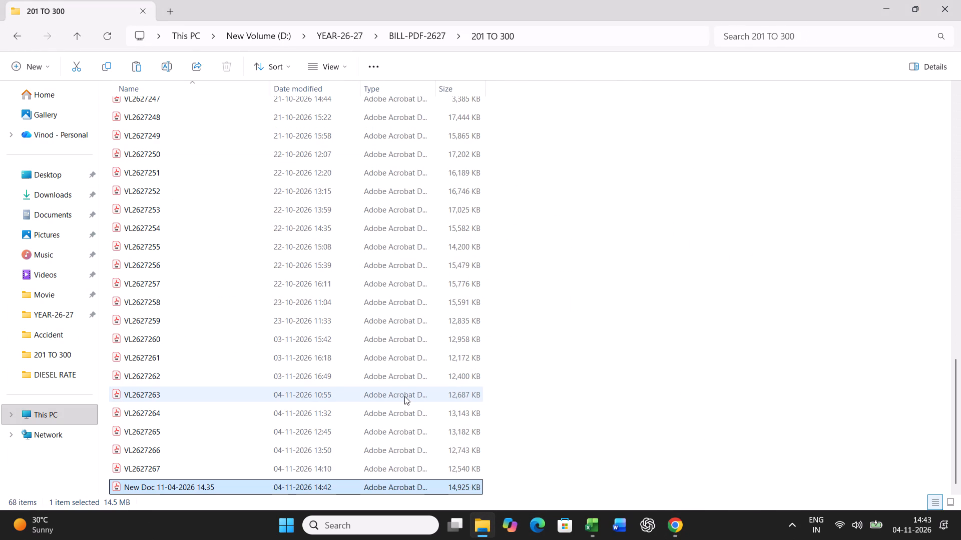
key("F2")
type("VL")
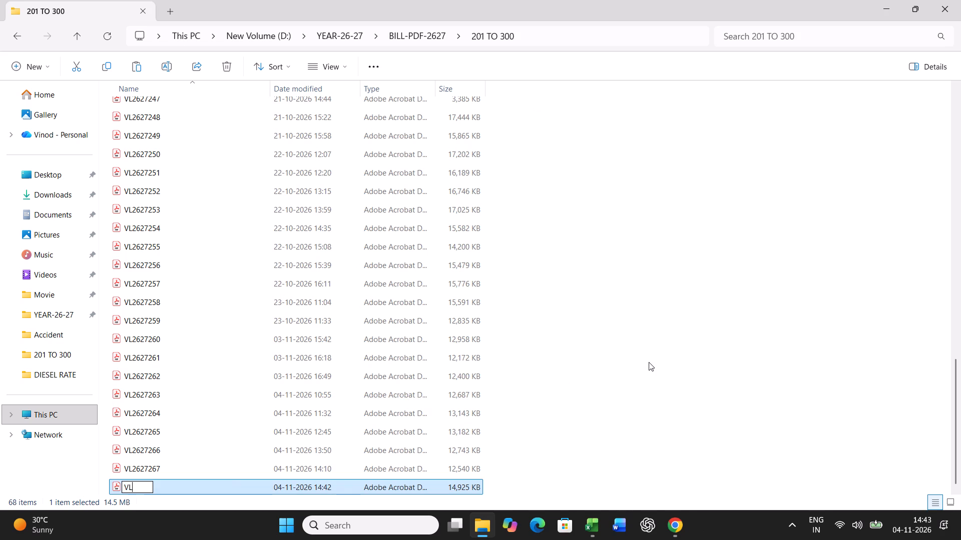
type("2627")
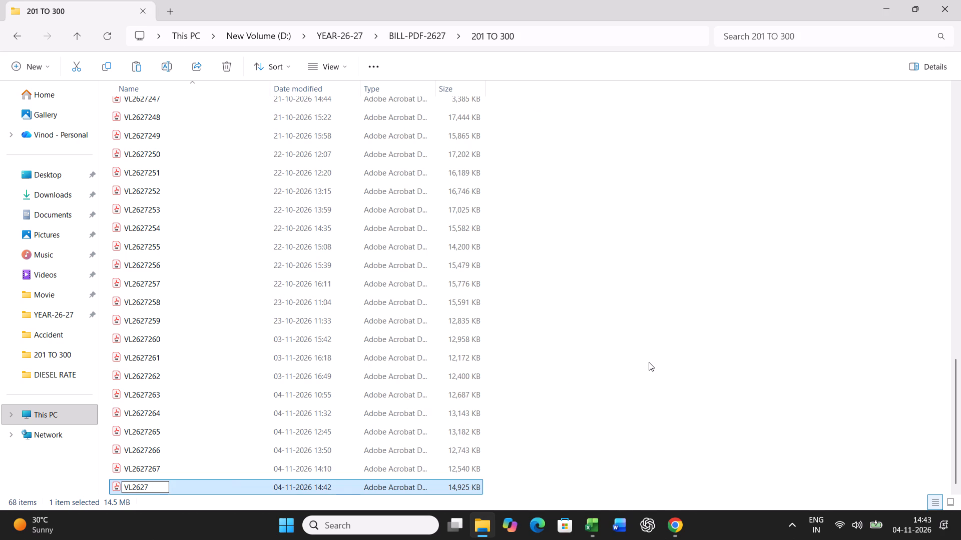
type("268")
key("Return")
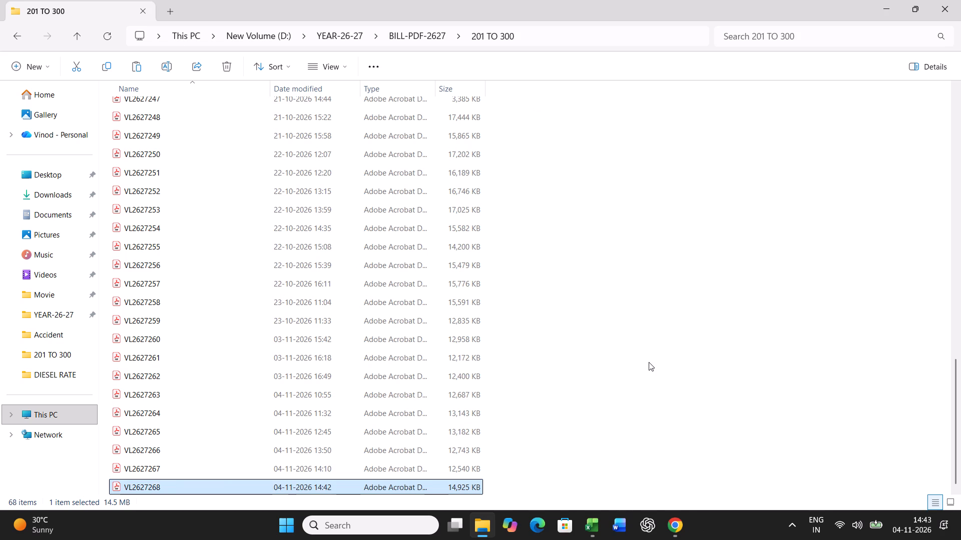
left_click(890, 3)
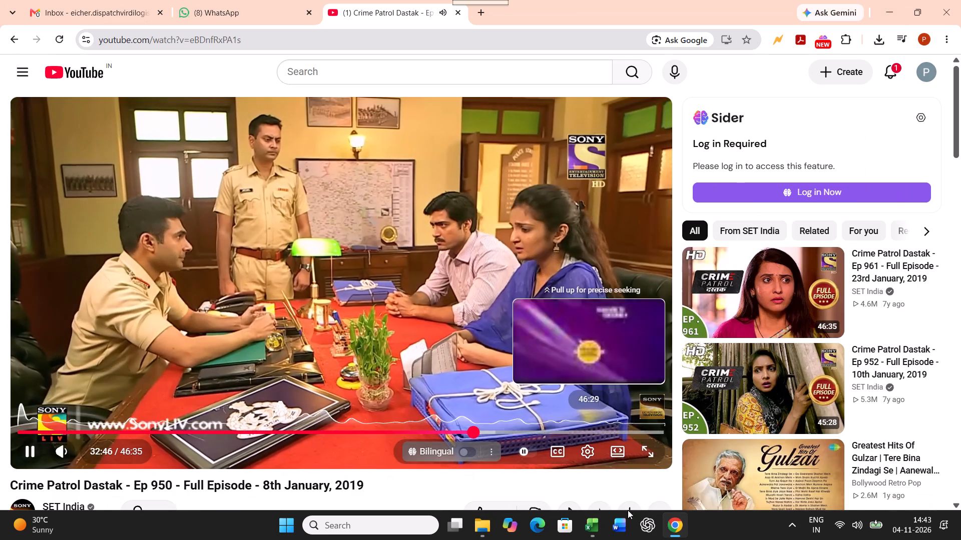
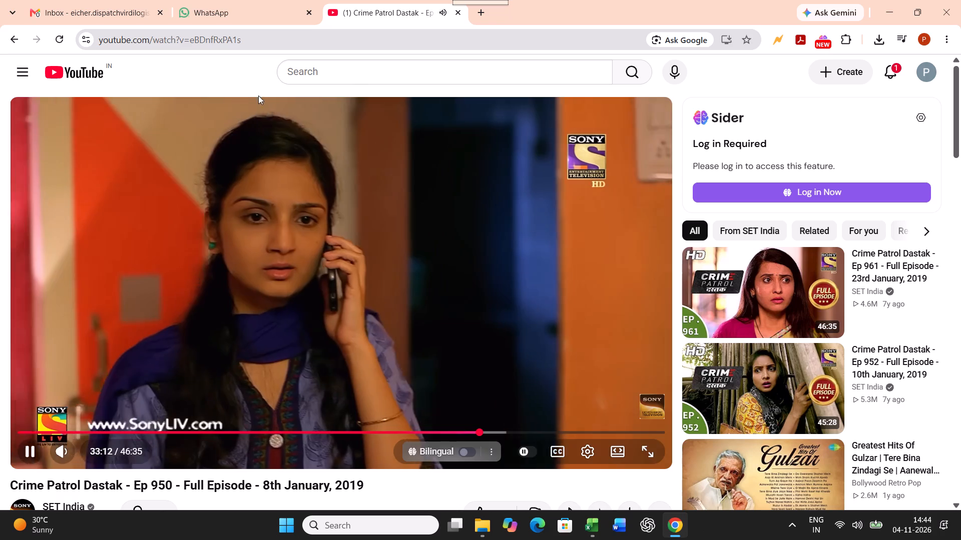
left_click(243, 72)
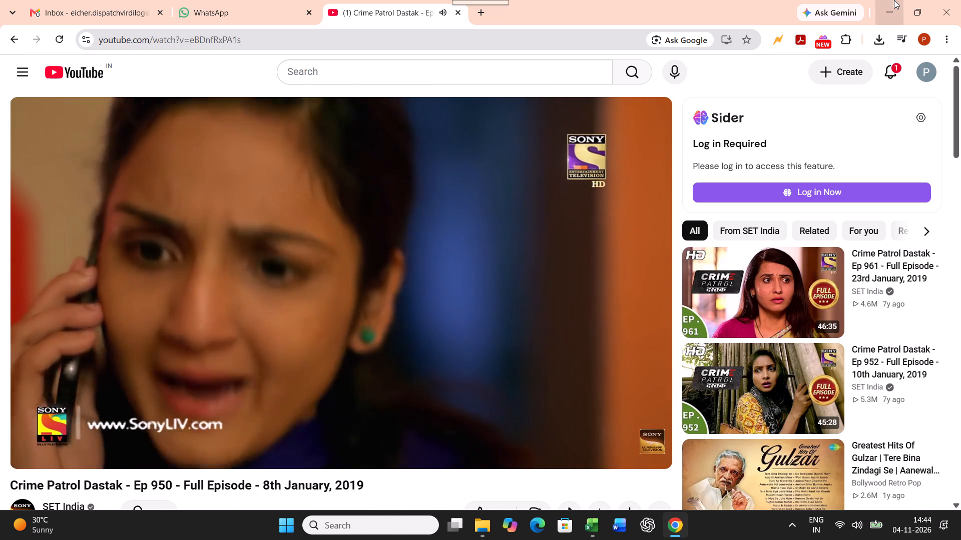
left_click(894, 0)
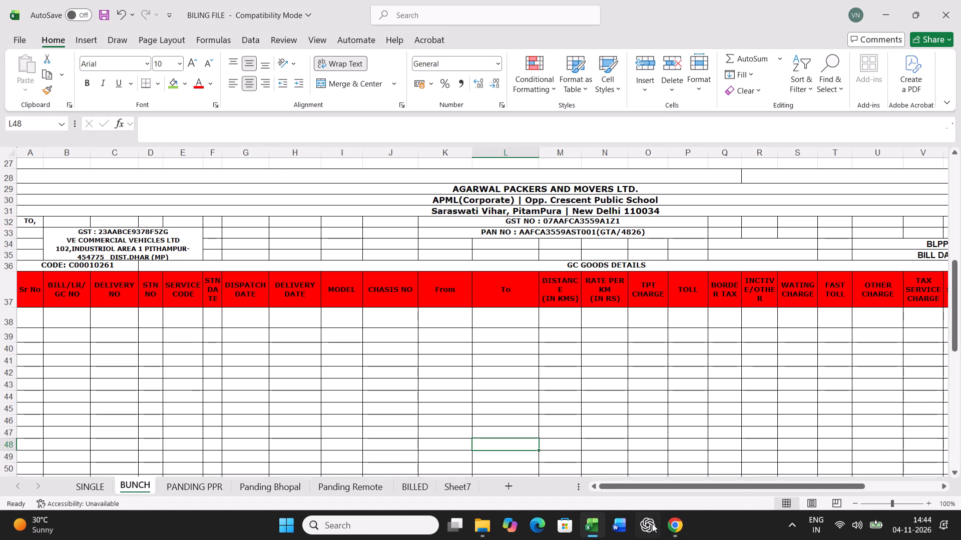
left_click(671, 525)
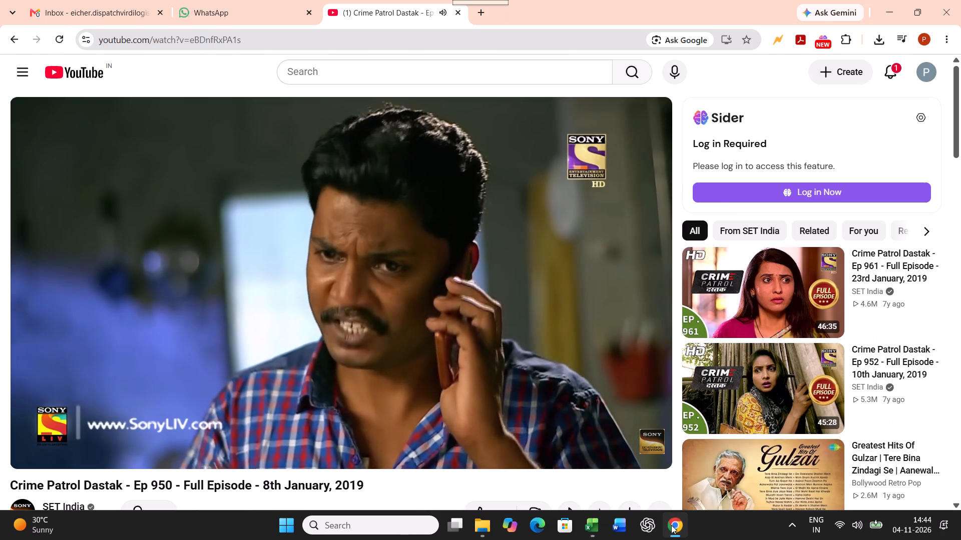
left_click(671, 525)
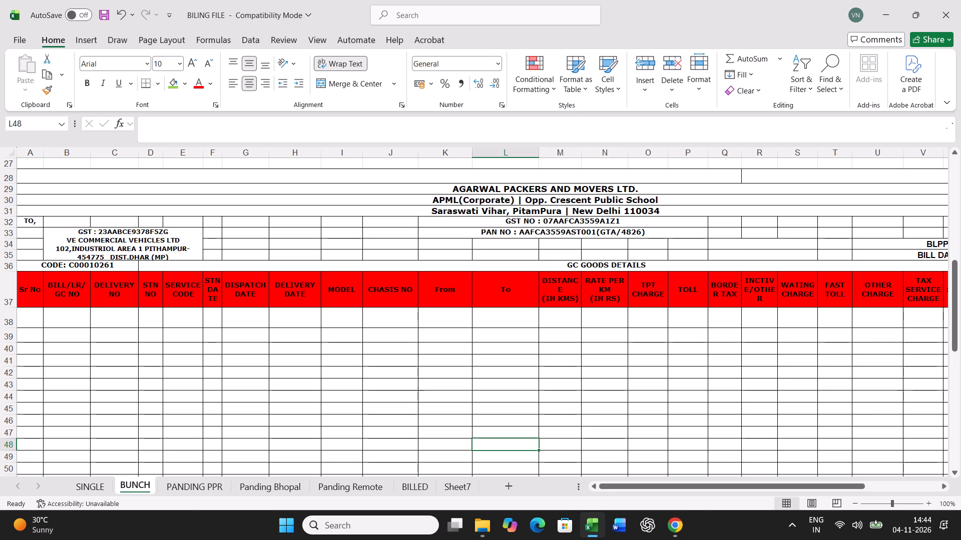
Find chassis 574282 in the PANDING PPR sheet and highlight its chassis cell green.
left_click(198, 485)
left_click(441, 365)
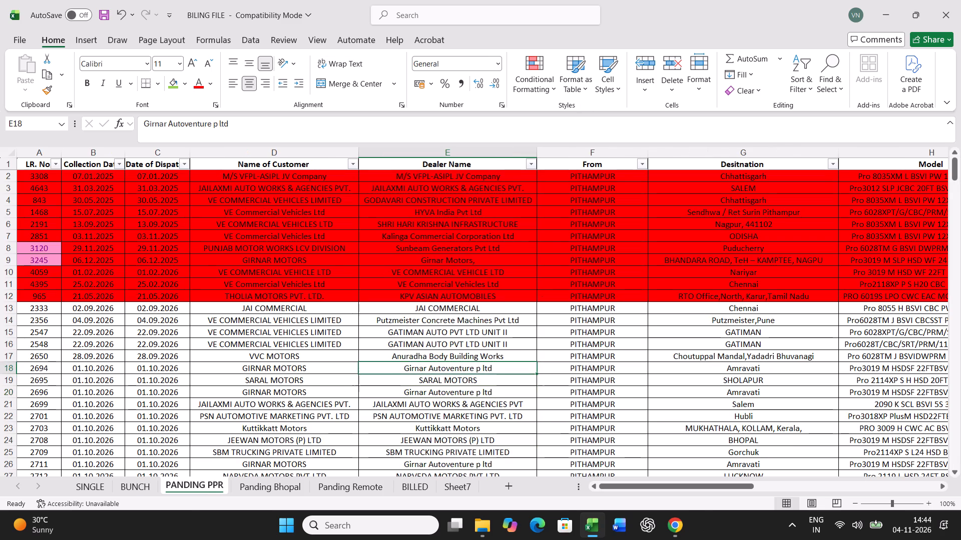
key("ctrl+f")
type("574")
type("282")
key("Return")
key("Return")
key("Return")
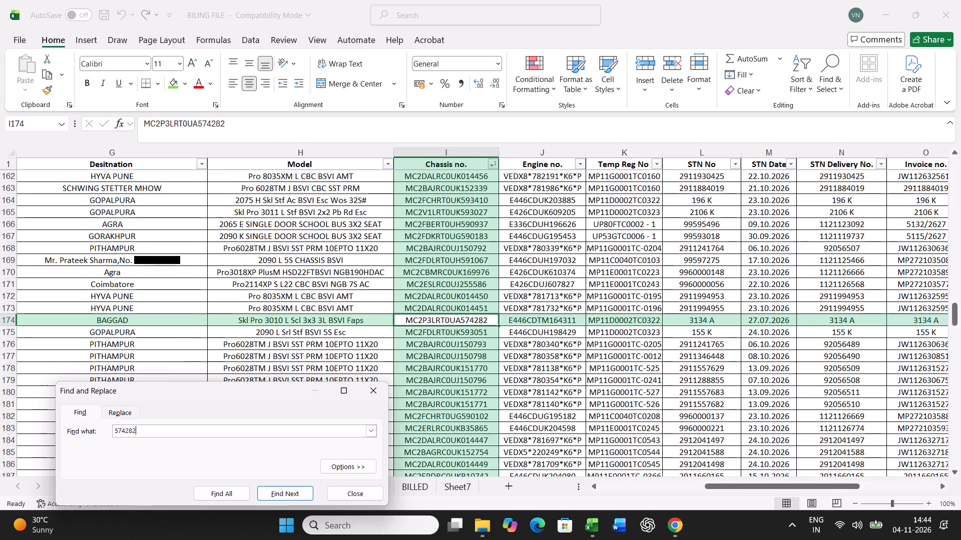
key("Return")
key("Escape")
left_click(176, 88)
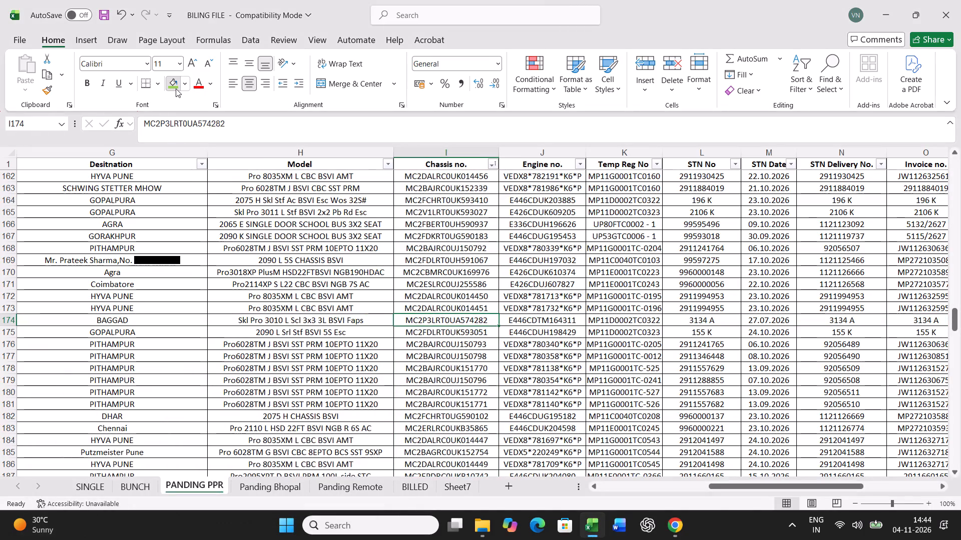
Copy the full dispatch record of LR 3088 from PANDING PPR into row 21 of the BUNCH sheet, replacing the previous record.
key("Left")
key("Left")
key("Left")
key("Left")
key("Left")
key("Left")
key("Left")
key("Left")
key("Left")
key("Left")
key("Left")
key("Left")
key("Left")
key("Left")
key("Left")
key("Left")
key("Left")
key("Left")
key("Left")
key("Left")
key("ctrl+shift+Right")
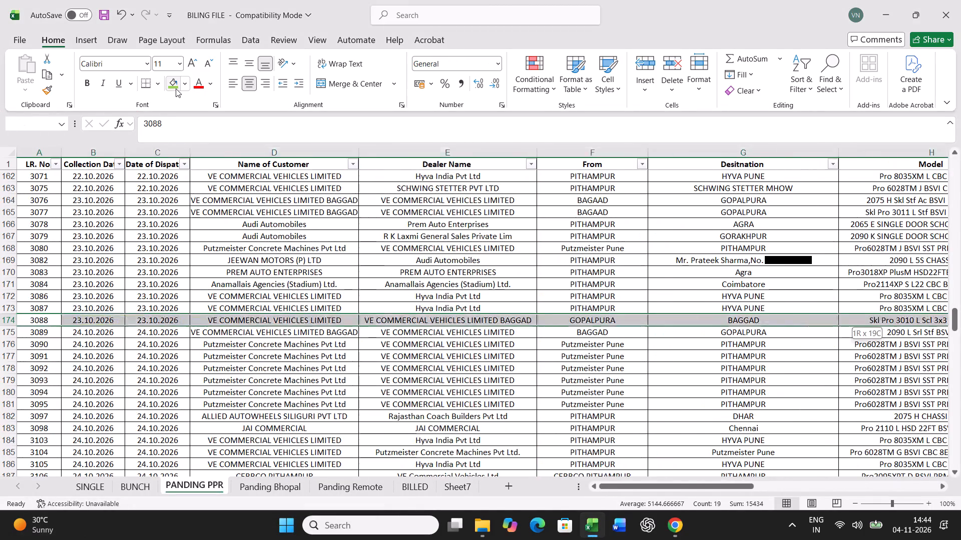
key("ctrl+c")
left_click(139, 489)
scroll(151, 404, "up", 5)
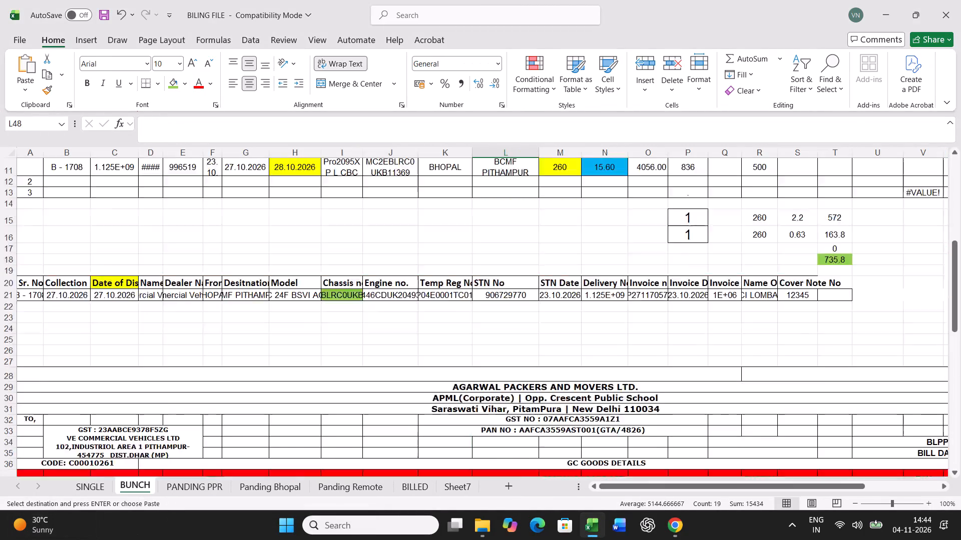
scroll(151, 404, "up", 8)
left_click(26, 442)
key("ctrl+v")
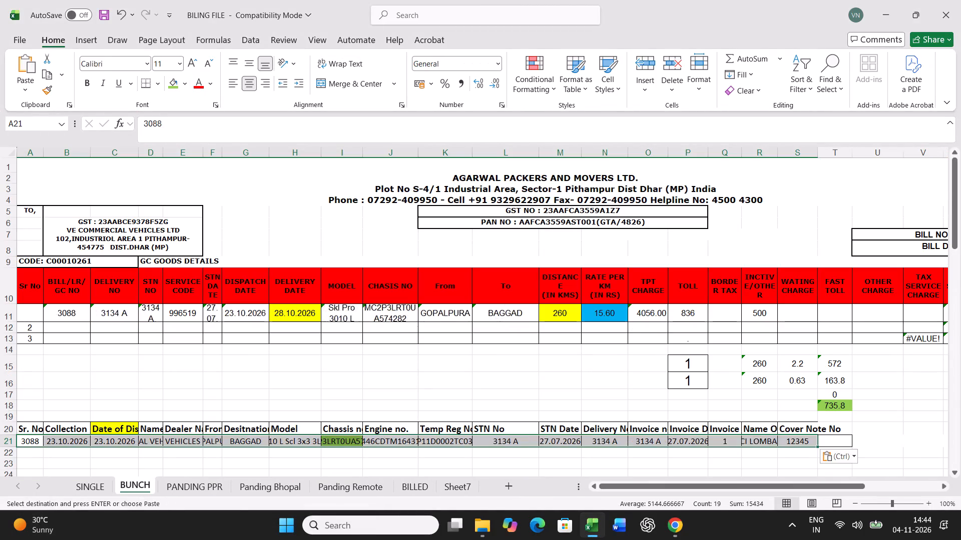
In BUNCH row 11, link the delivery date to the dispatch date, set distance 37 and rate 16.85, and clear the toll.
left_click(297, 318)
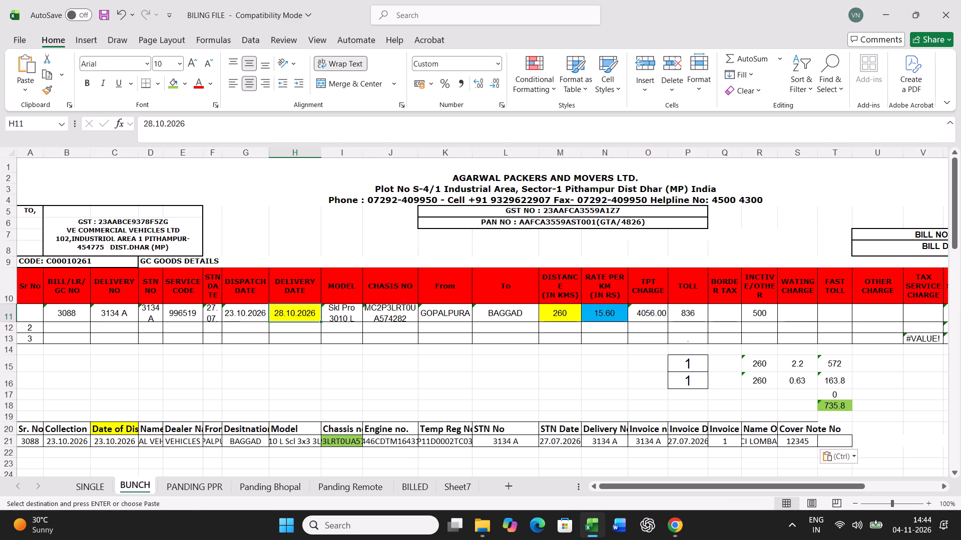
key("equal")
left_click(249, 314)
key("Return")
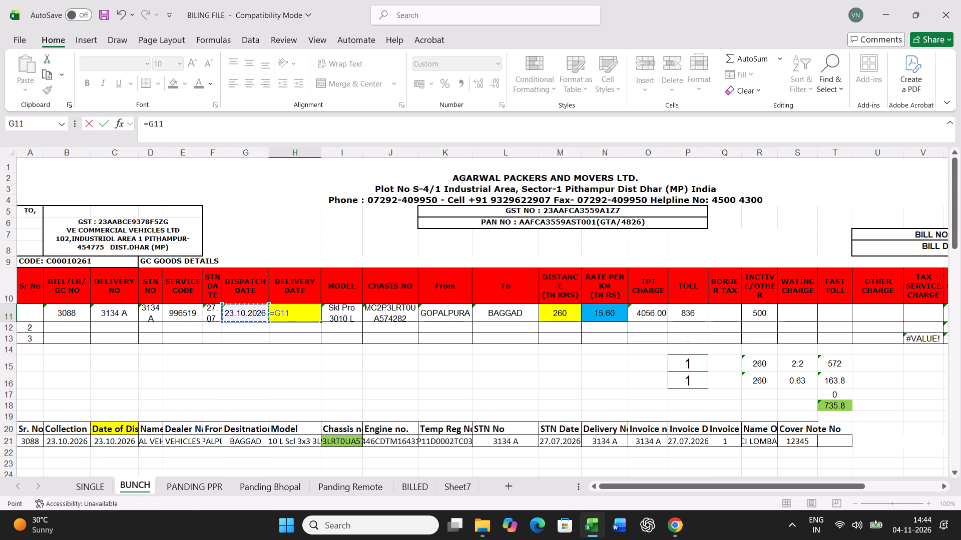
left_click(566, 315)
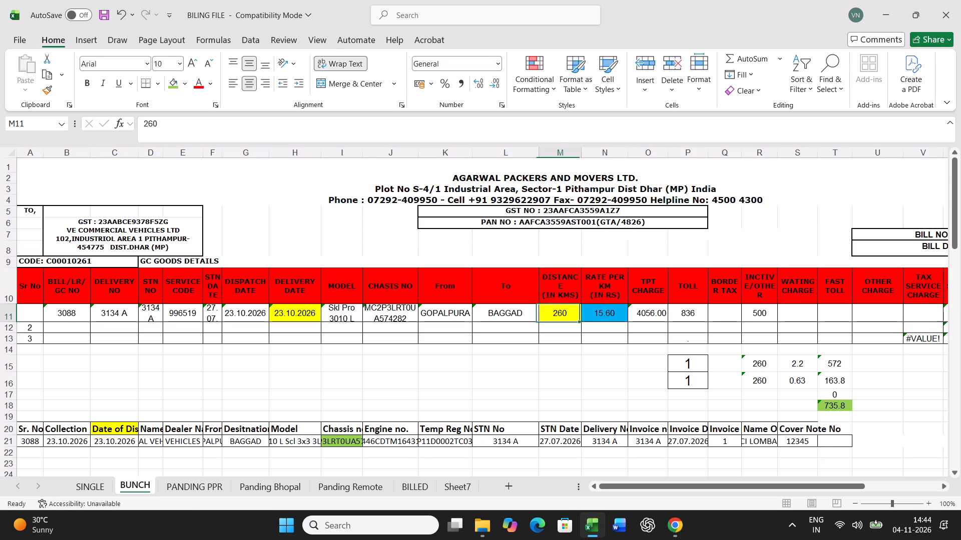
type("37")
key("Right")
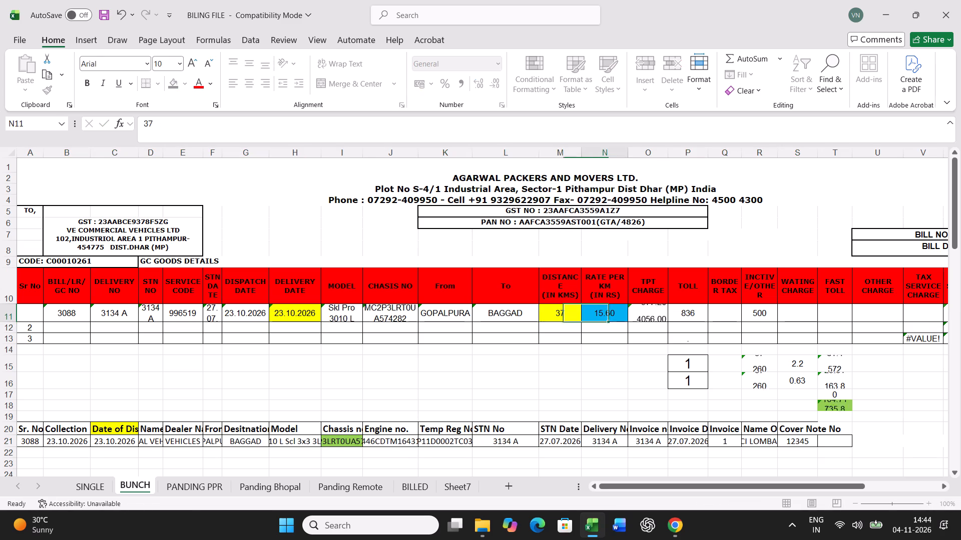
type("16.85")
key("Right")
key("Right")
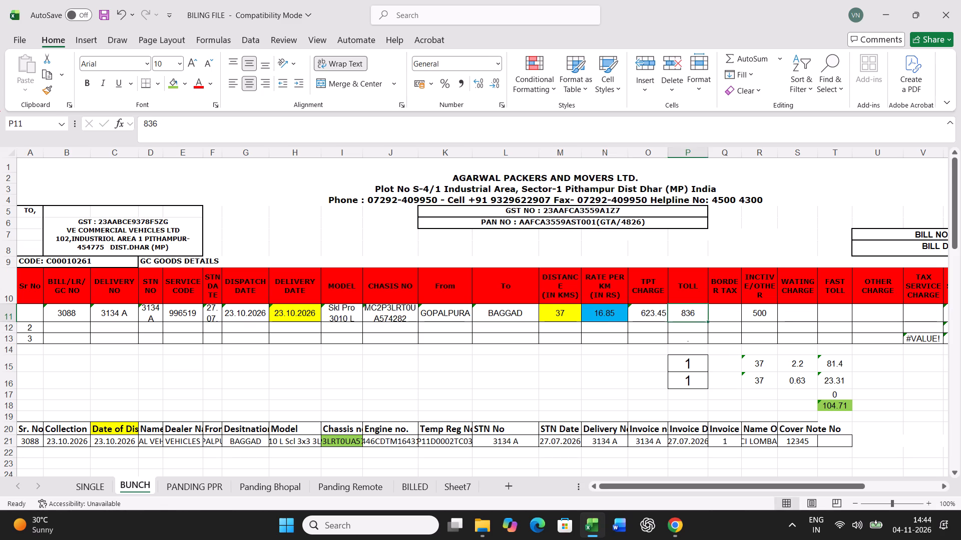
key("Delete")
key("Right")
key("Right")
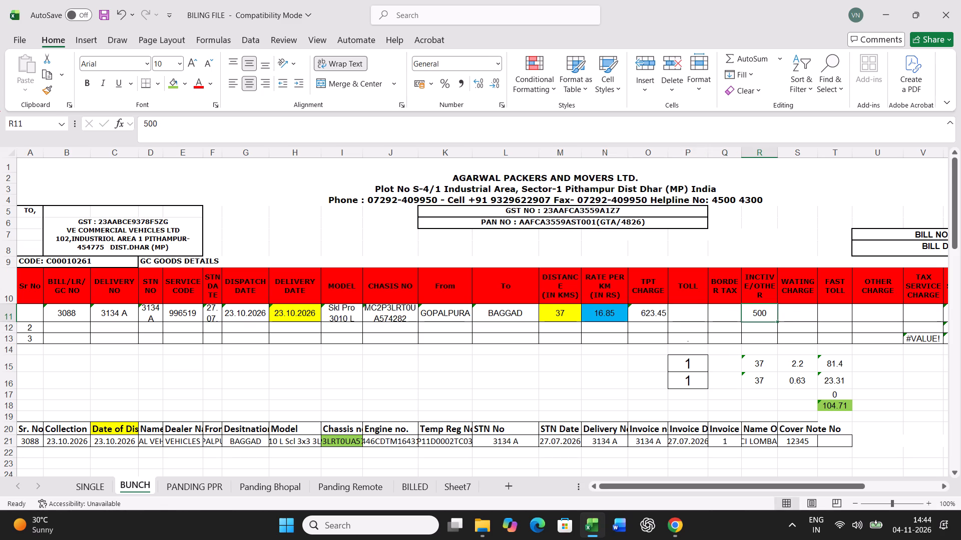
Print the SINGLE sheet's freight bill for G.C No 3088.
left_click(94, 489)
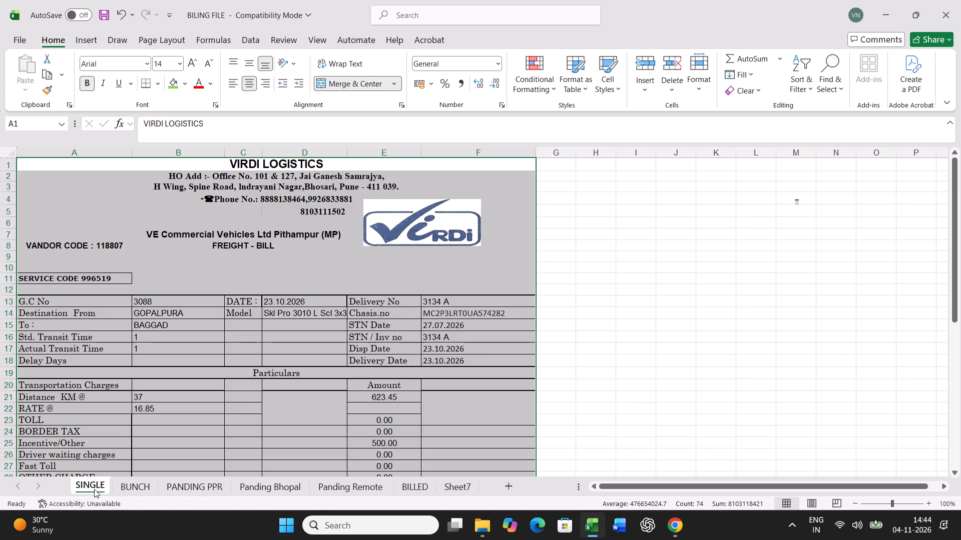
key("ctrl+p")
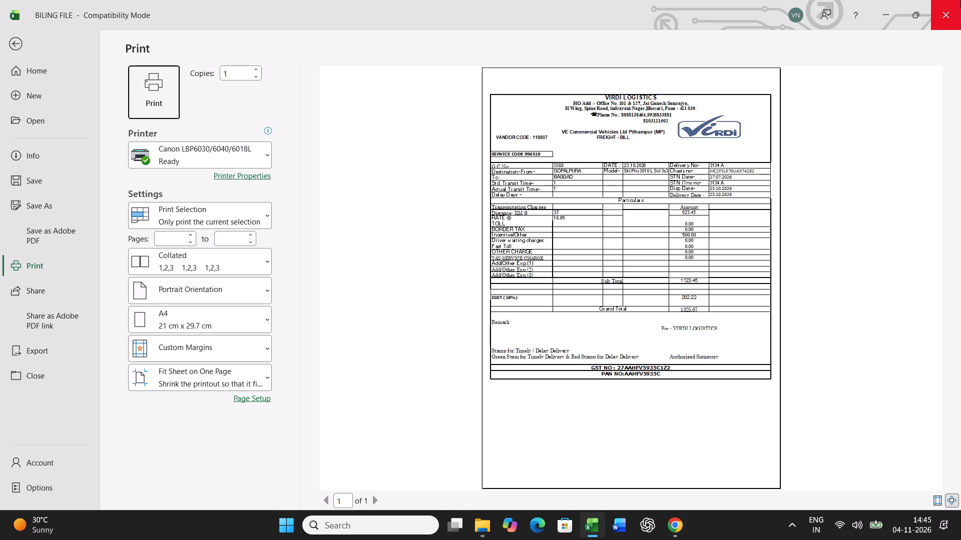
left_click(151, 96)
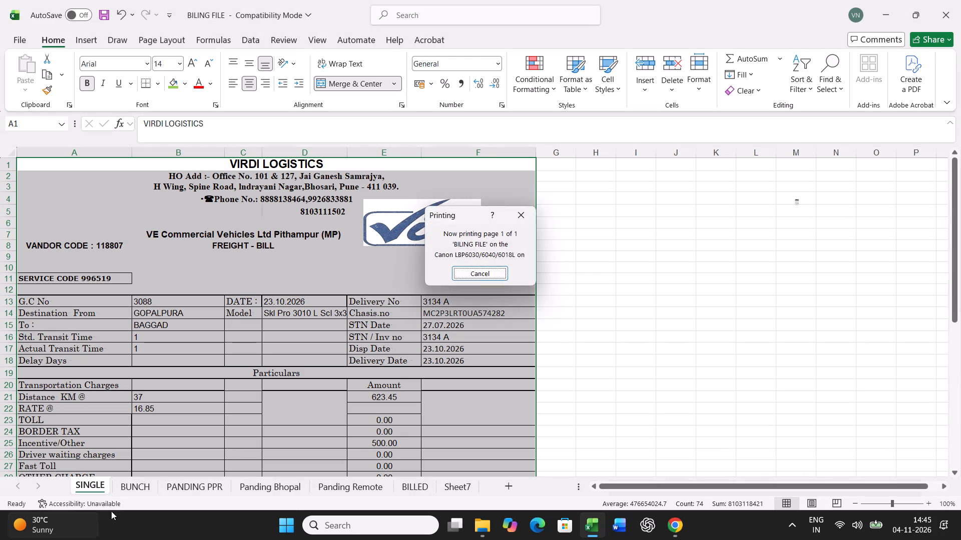
Copy BUNCH row 11 and paste it as values only into row 38, the first row of the lower goods details table.
left_click(129, 491)
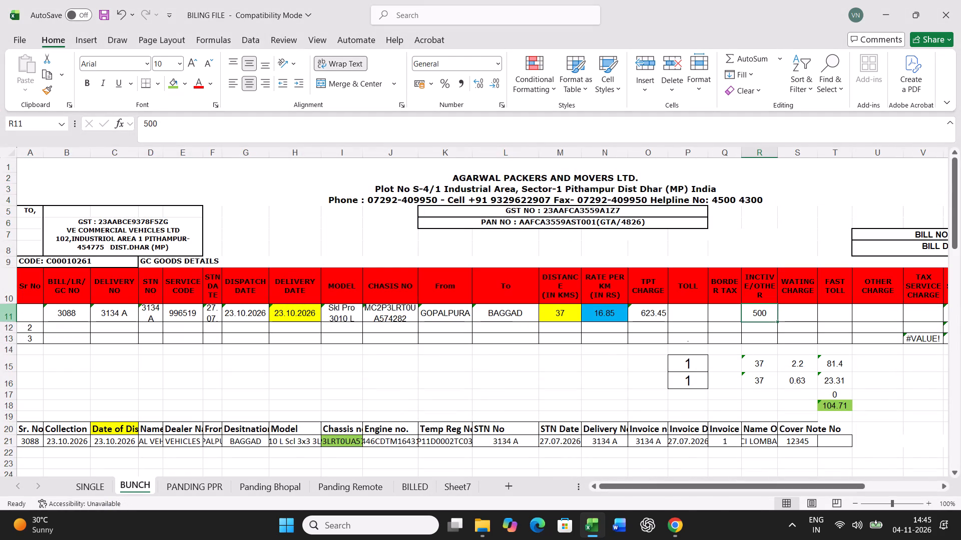
left_click(0, 311)
key("ctrl+c")
scroll(404, 376, "down", 11)
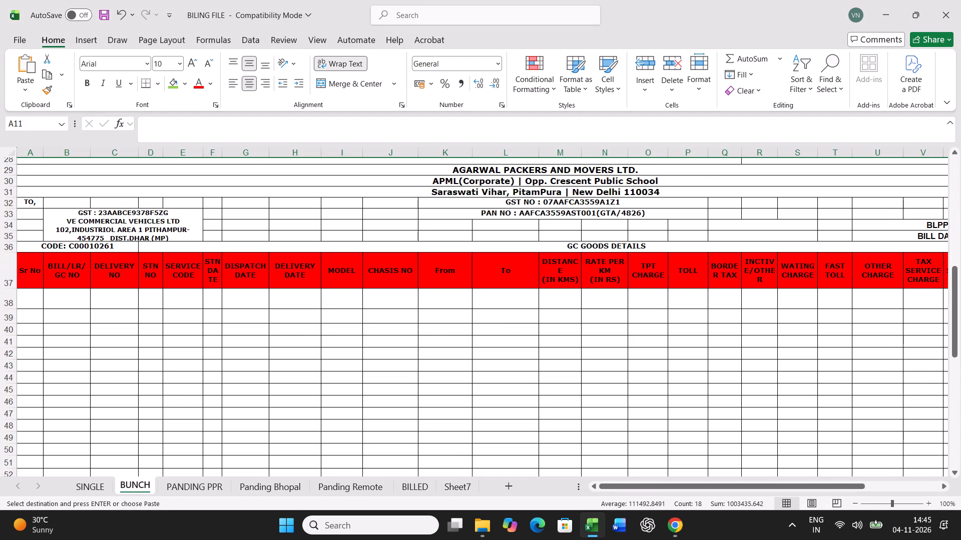
right_click(36, 298)
left_click(104, 238)
left_click(38, 207)
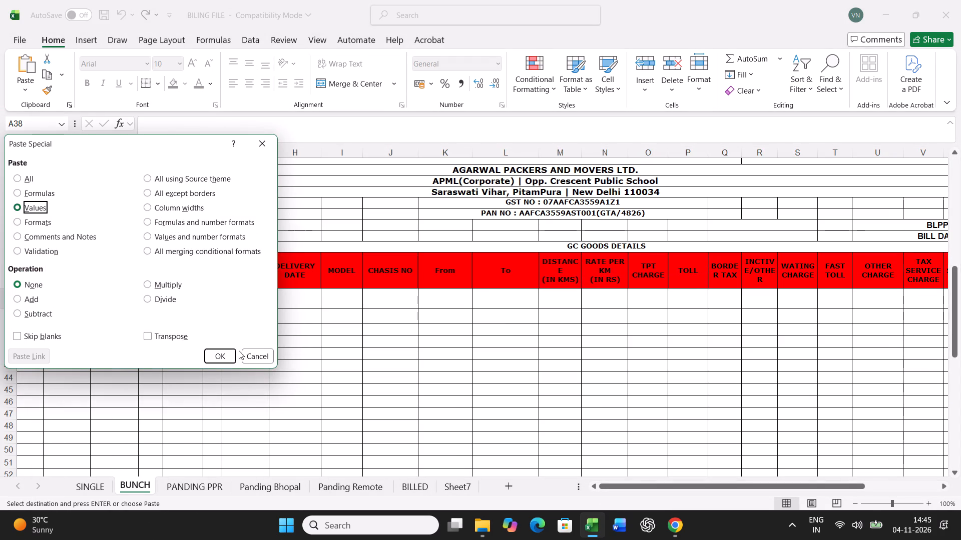
left_click(220, 358)
Find chassis 593462 in the PANDING PPR sheet and highlight its chassis cell green in the LR 3143 row.
left_click(218, 483)
left_click(318, 416)
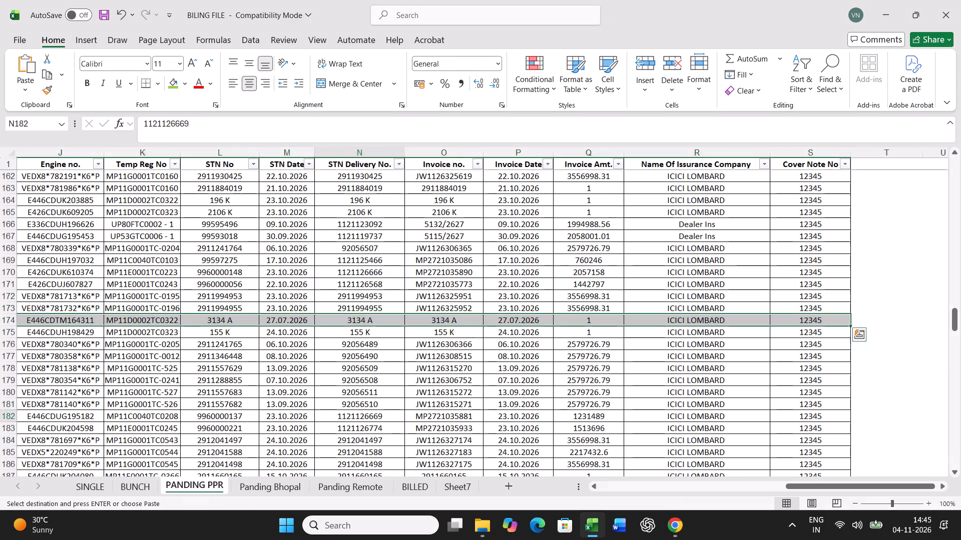
key("ctrl+f")
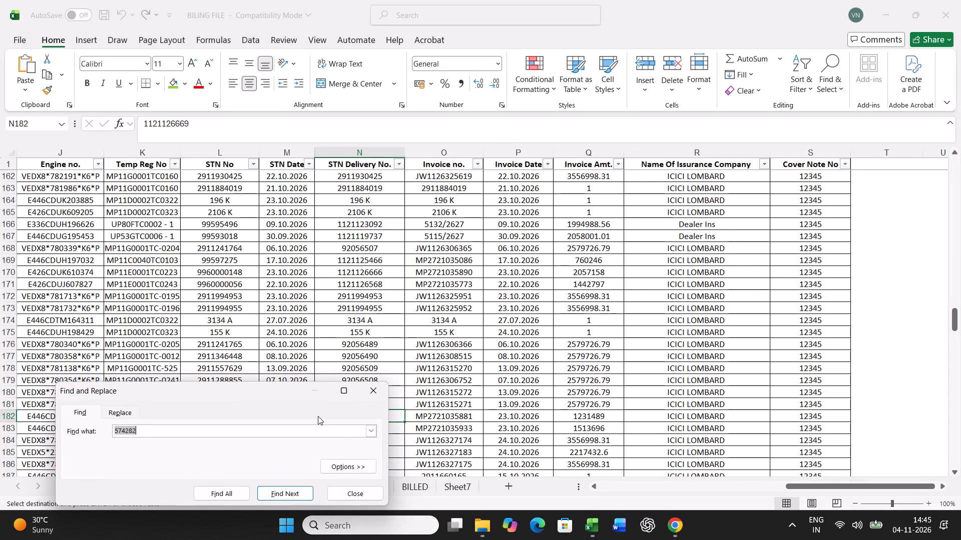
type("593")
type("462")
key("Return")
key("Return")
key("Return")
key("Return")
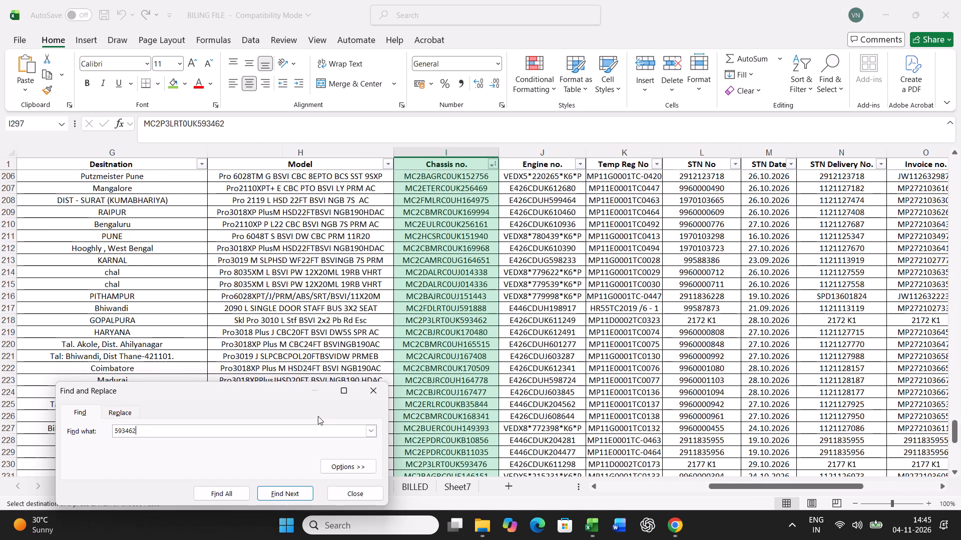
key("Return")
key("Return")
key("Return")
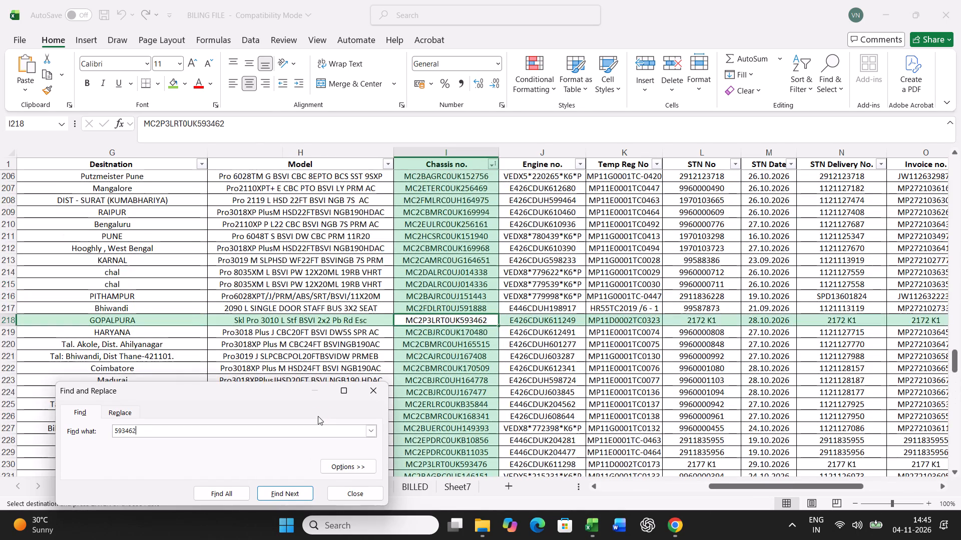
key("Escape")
left_click(170, 84)
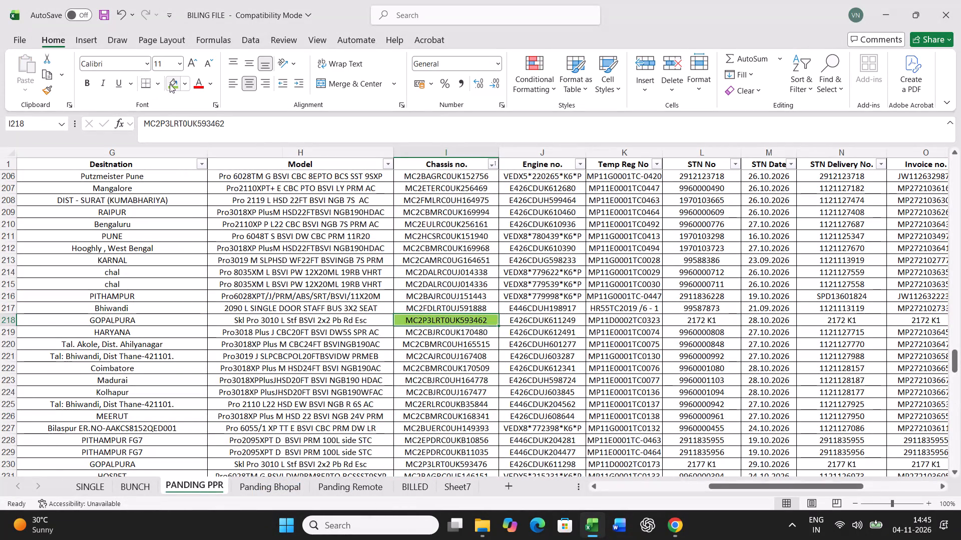
Copy the full dispatch record of LR 3143 from PANDING PPR over the record in row 21 of the BUNCH sheet.
key("Left")
key("Left")
key("Left")
key("Left")
key("Left")
key("Left")
key("Left")
key("Left")
key("Left")
key("Left")
key("Left")
key("Left")
key("Left")
key("Left")
key("Left")
key("Left")
key("Left")
key("Left")
key("Left")
key("ctrl+shift+Right")
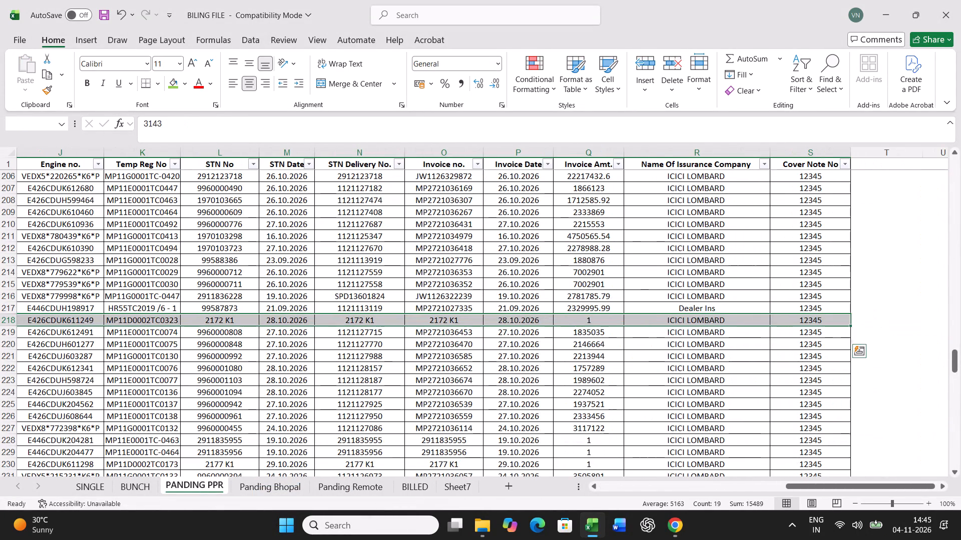
key("ctrl+c")
left_click(133, 485)
scroll(245, 387, "up", 11)
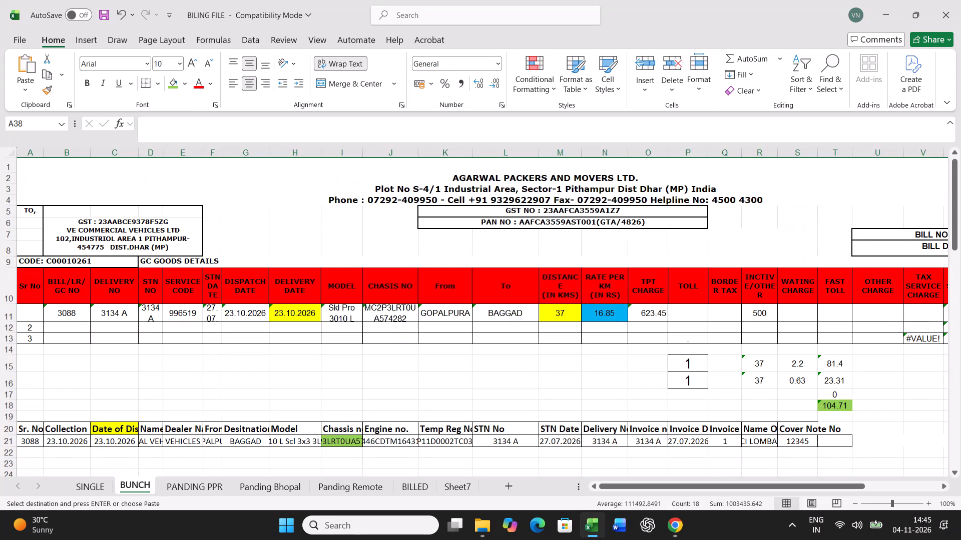
left_click(27, 440)
key("ctrl+v")
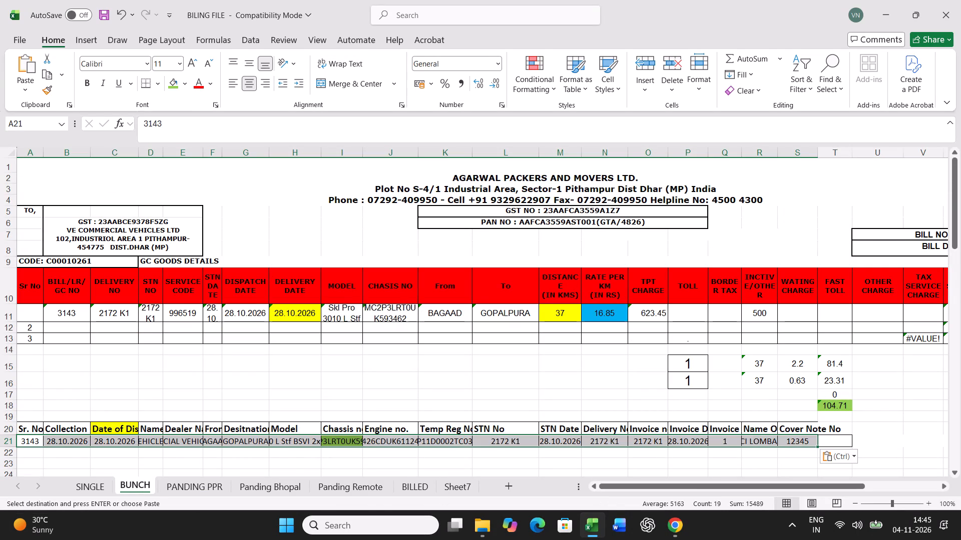
Print the SINGLE sheet's freight bill for G.C No 3143.
left_click(77, 483)
key("ctrl+p")
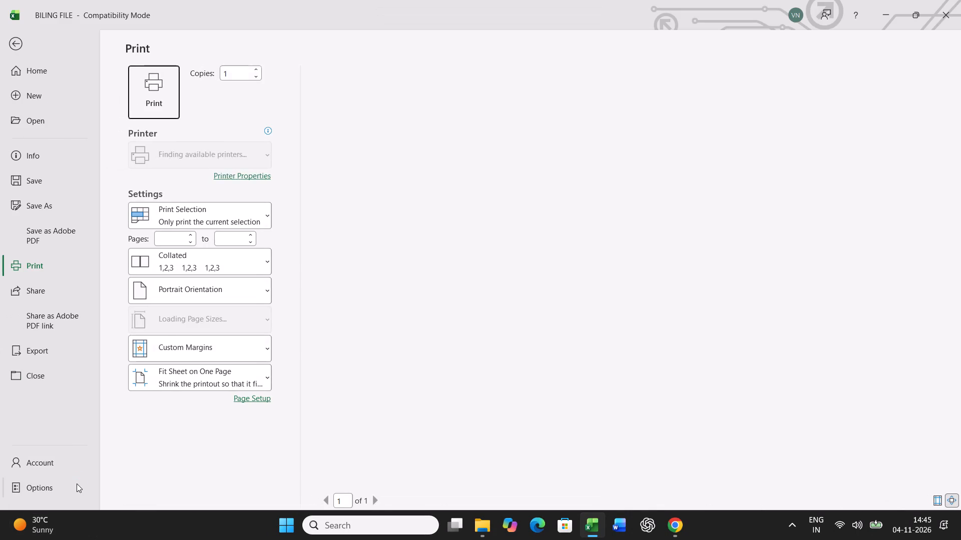
left_click(167, 95)
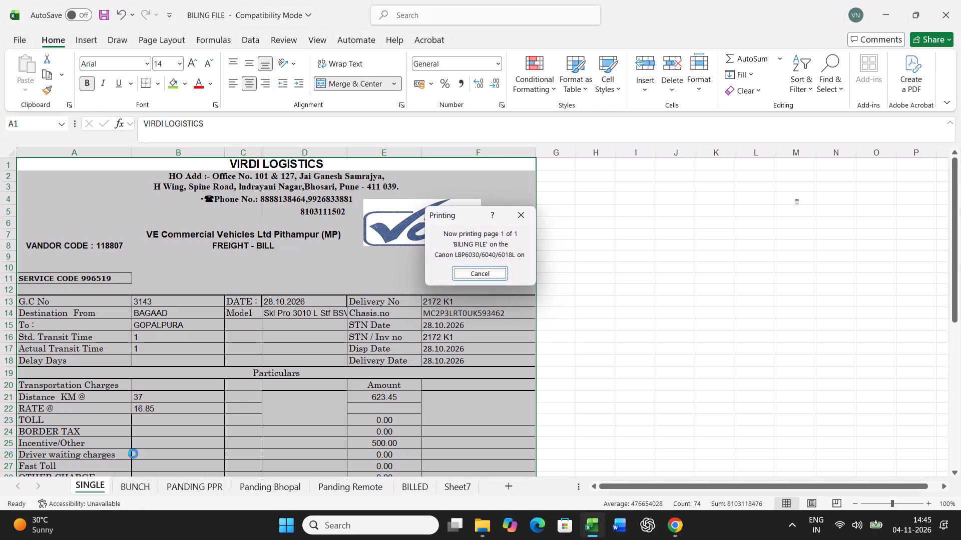
Copy BUNCH row 11 and paste it as values only into row 39 of the lower goods details table.
left_click(134, 488)
left_click(5, 314)
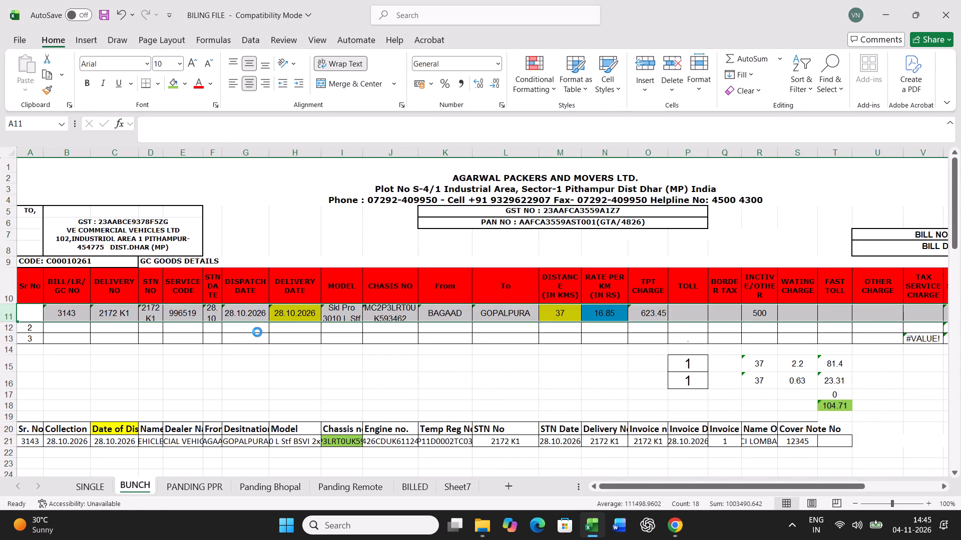
key("ctrl+c")
scroll(257, 332, "down", 14)
scroll(128, 316, "up", 3)
right_click(38, 318)
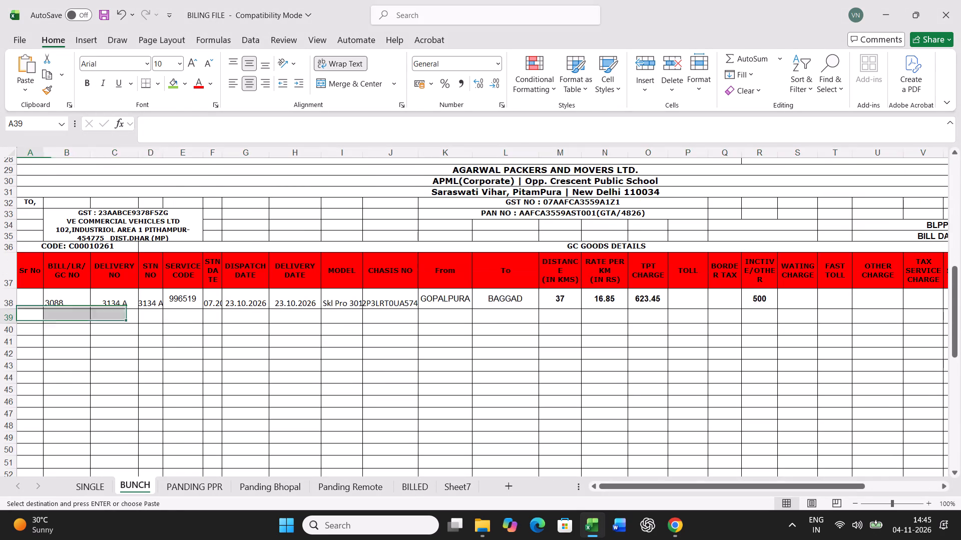
left_click(99, 237)
left_click(36, 208)
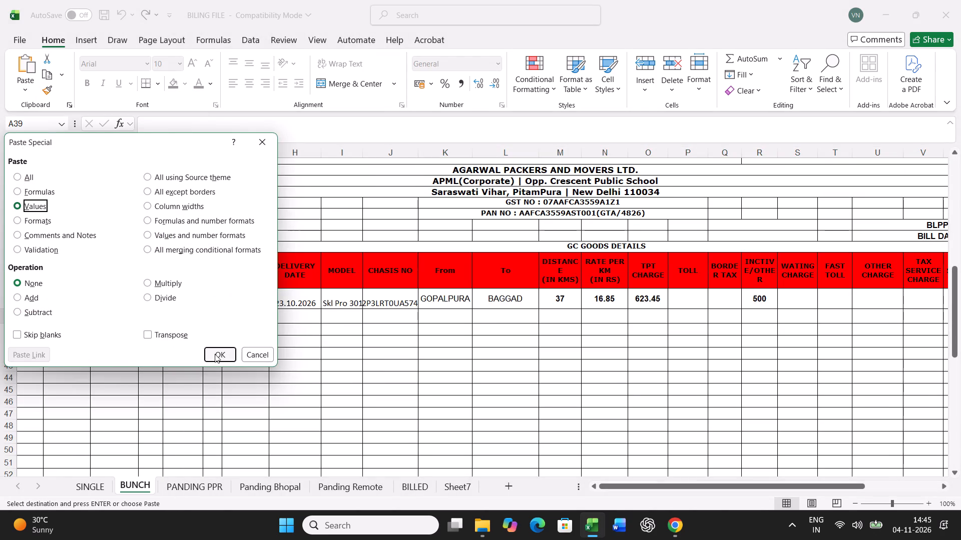
left_click(219, 356)
left_click(216, 491)
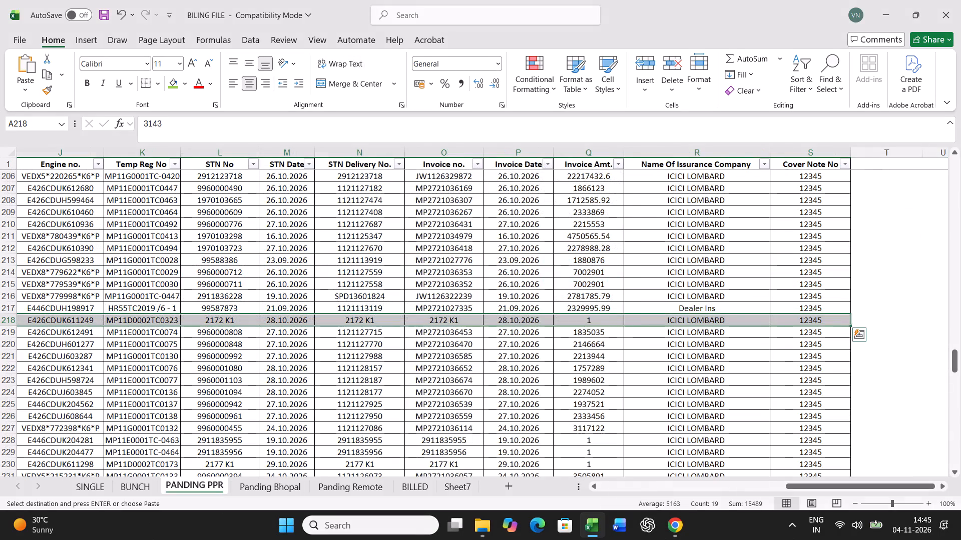
left_click(292, 399)
key("ctrl+f")
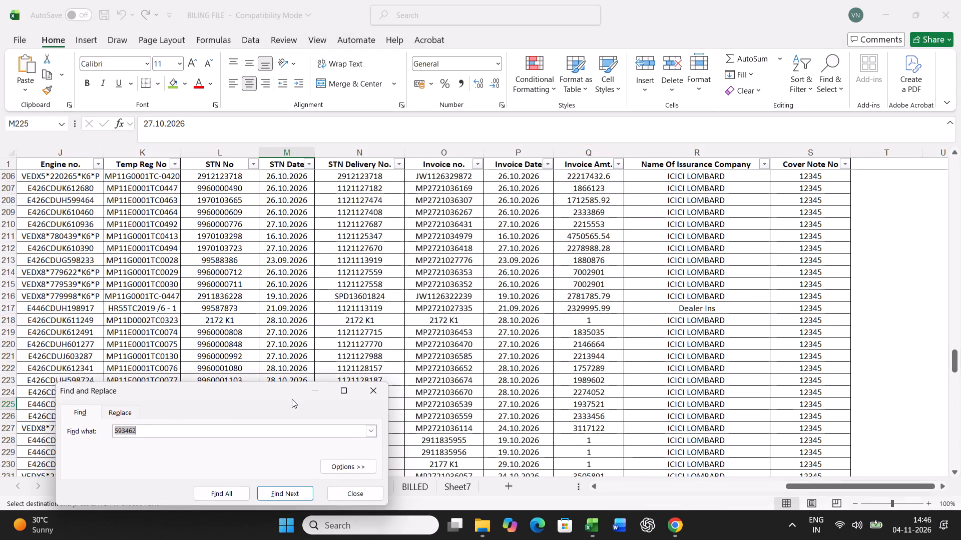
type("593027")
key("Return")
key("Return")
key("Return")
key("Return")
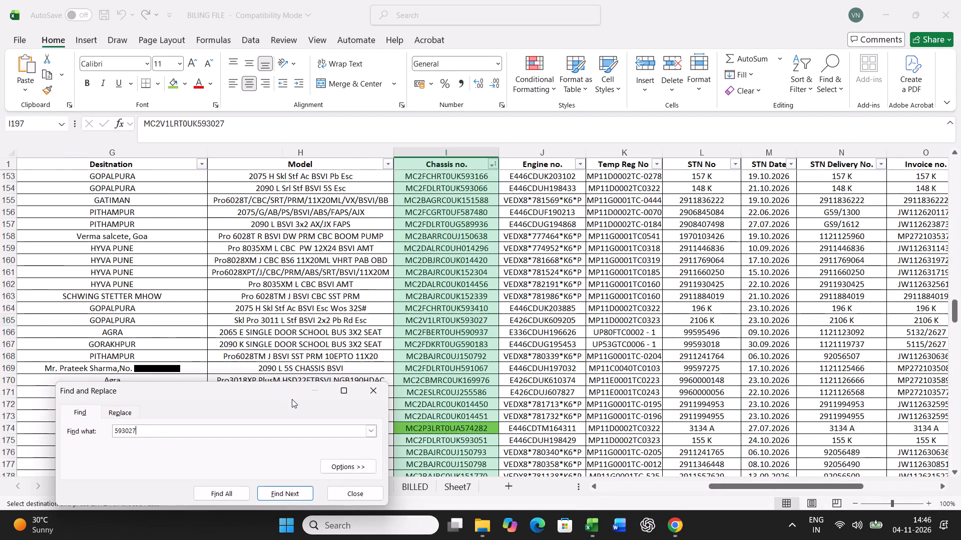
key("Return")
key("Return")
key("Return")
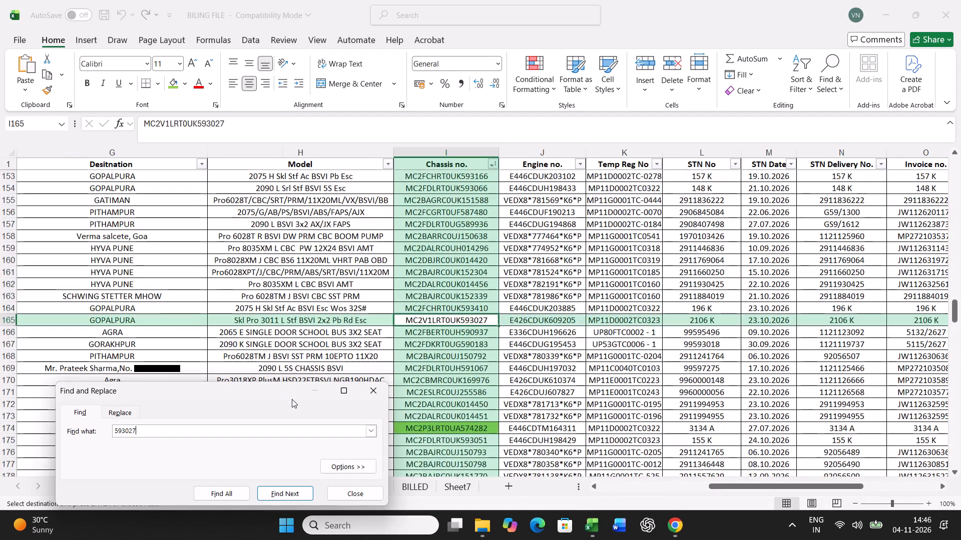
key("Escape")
left_click(179, 84)
Copy the full dispatch record of LR 3077 from PANDING PPR over the record in row 21 of the BUNCH sheet.
key("Left")
key("Left")
key("Left")
key("Left")
key("Left")
key("Left")
key("Left")
key("Left")
key("Left")
key("Left")
key("Left")
key("Left")
key("Left")
key("Left")
key("Left")
key("Left")
key("Left")
key("Left")
key("Left")
key("Left")
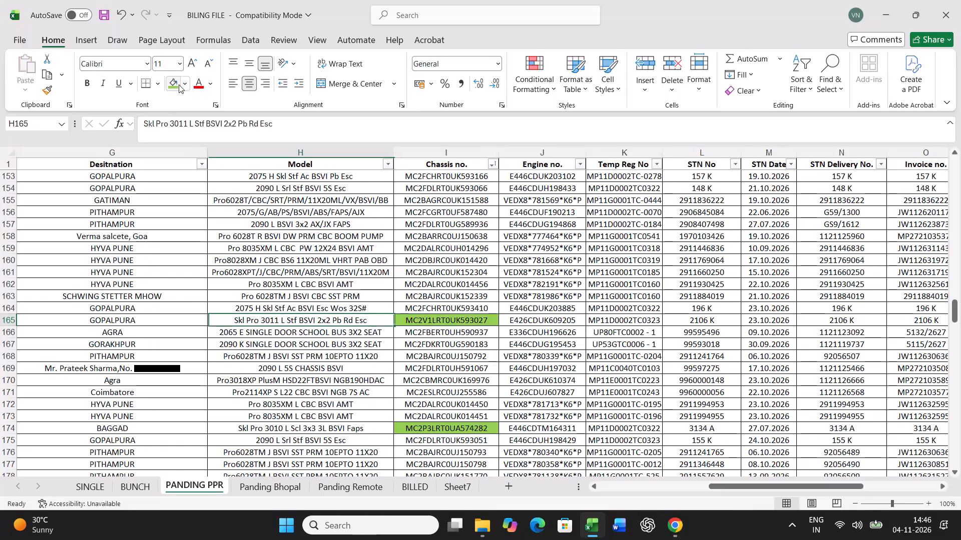
key("ctrl+shift+Right")
key("ctrl+c")
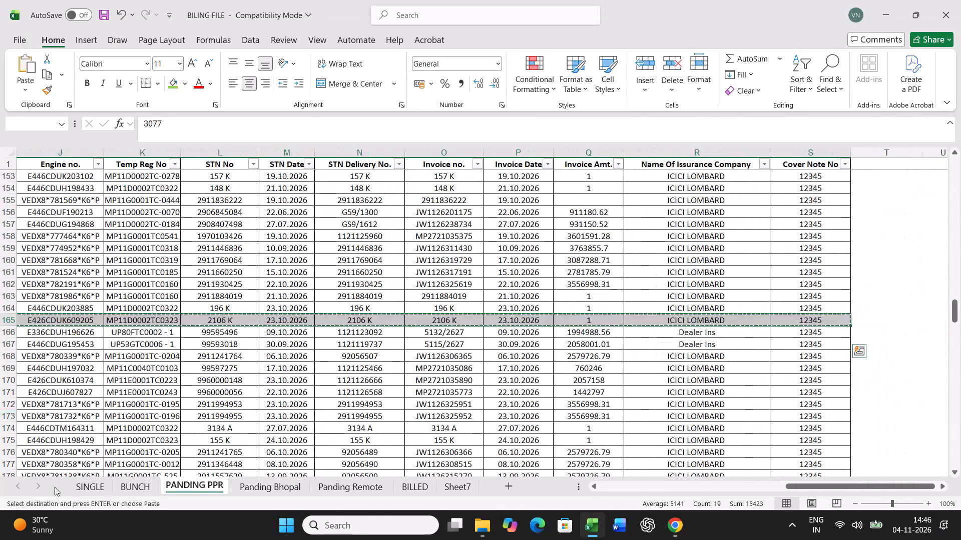
left_click(147, 485)
scroll(182, 390, "up", 13)
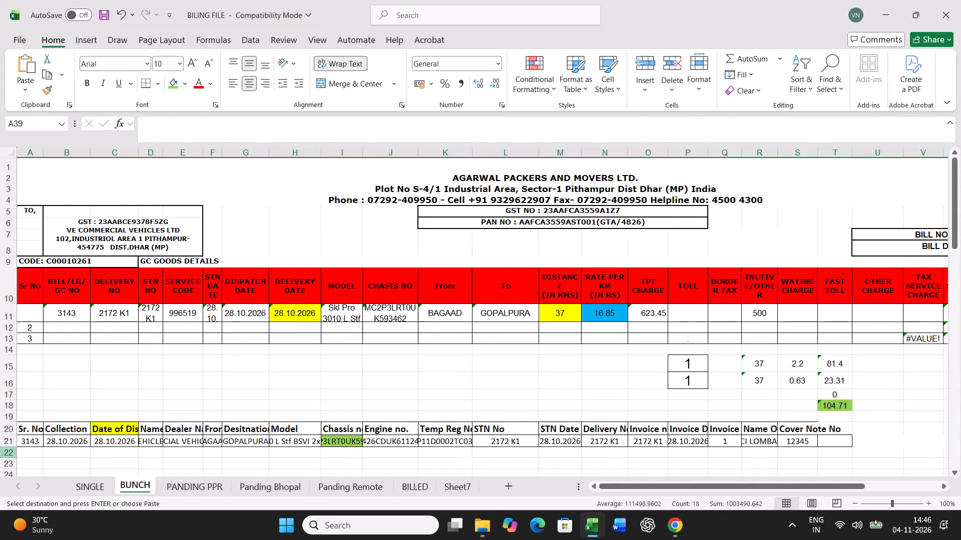
left_click(31, 440)
key("ctrl+v")
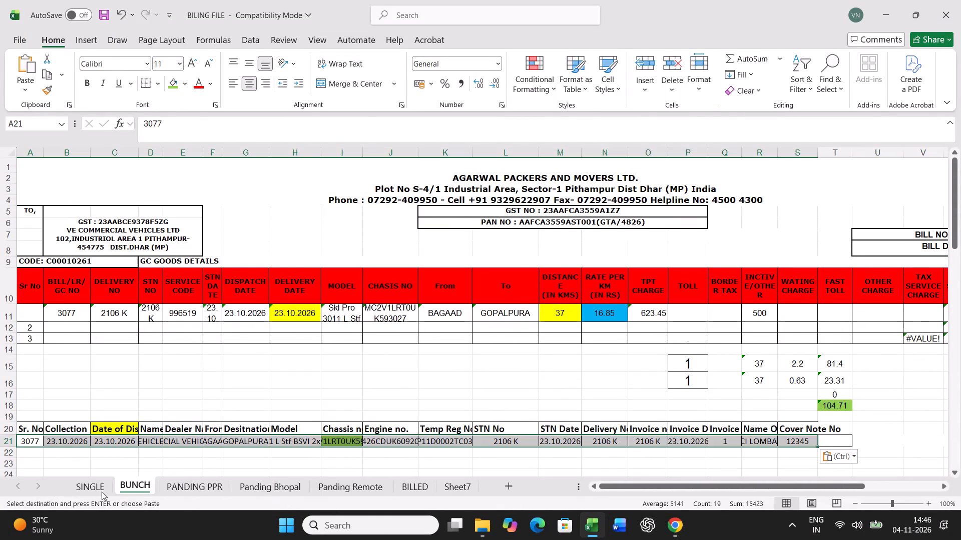
Print the SINGLE sheet's freight bill for G.C No 3077.
left_click(92, 488)
key("ctrl+p")
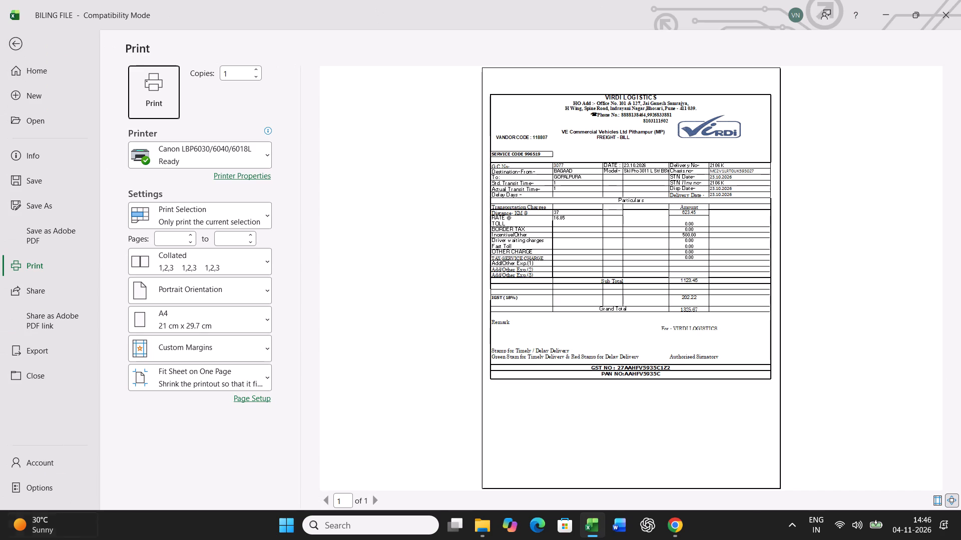
left_click(152, 87)
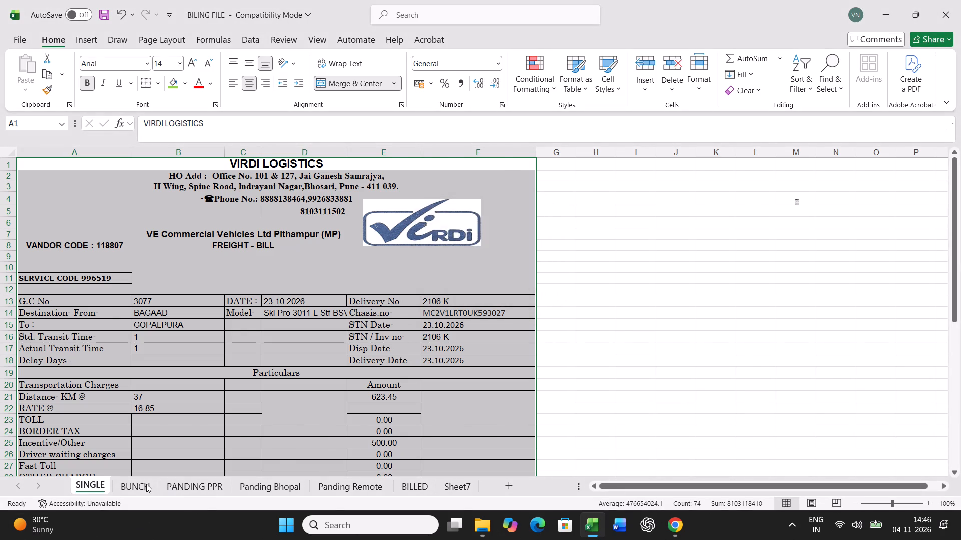
Copy BUNCH row 11 and paste it as values only into row 40 of the lower goods details table.
left_click(146, 483)
left_click(2, 315)
key("ctrl+c")
scroll(305, 382, "down", 3)
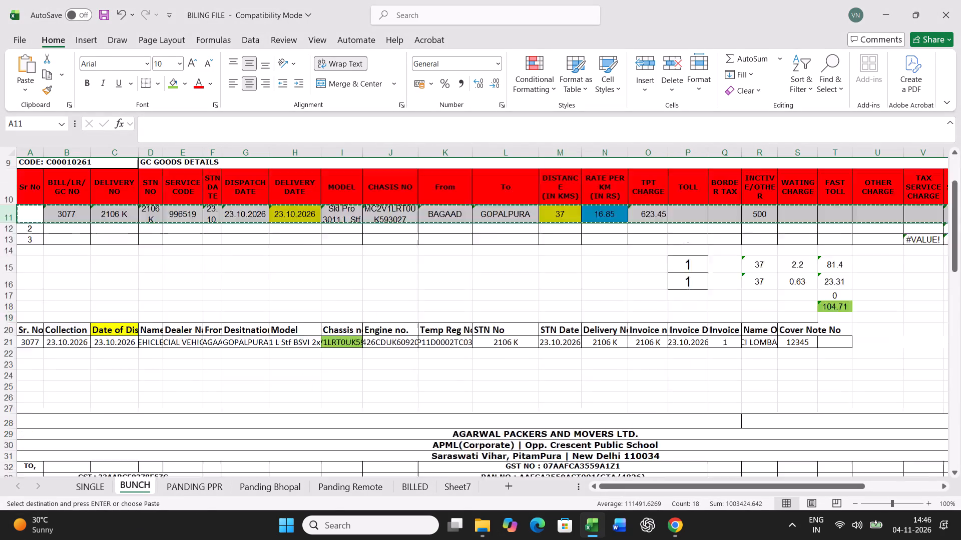
scroll(305, 382, "down", 10)
right_click(31, 265)
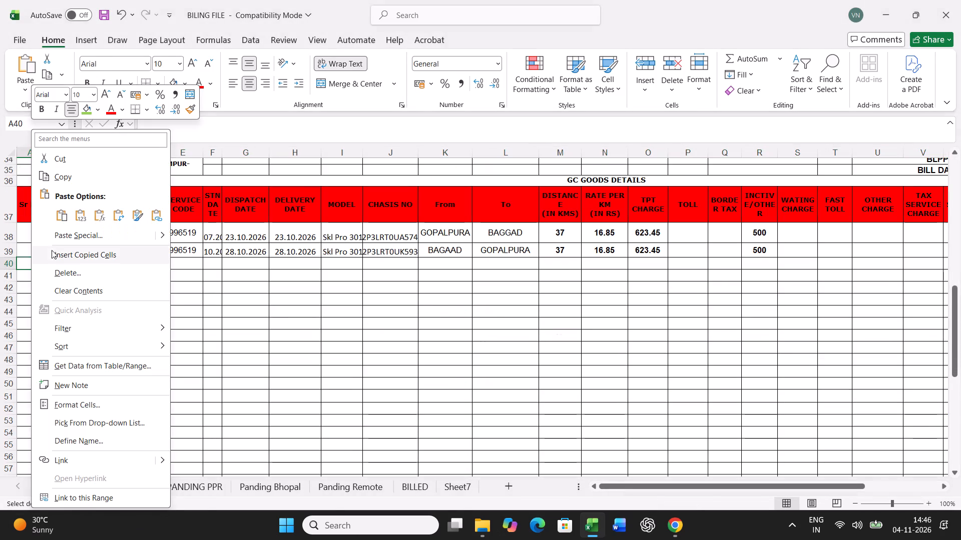
left_click(65, 241)
left_click(30, 204)
left_click(231, 357)
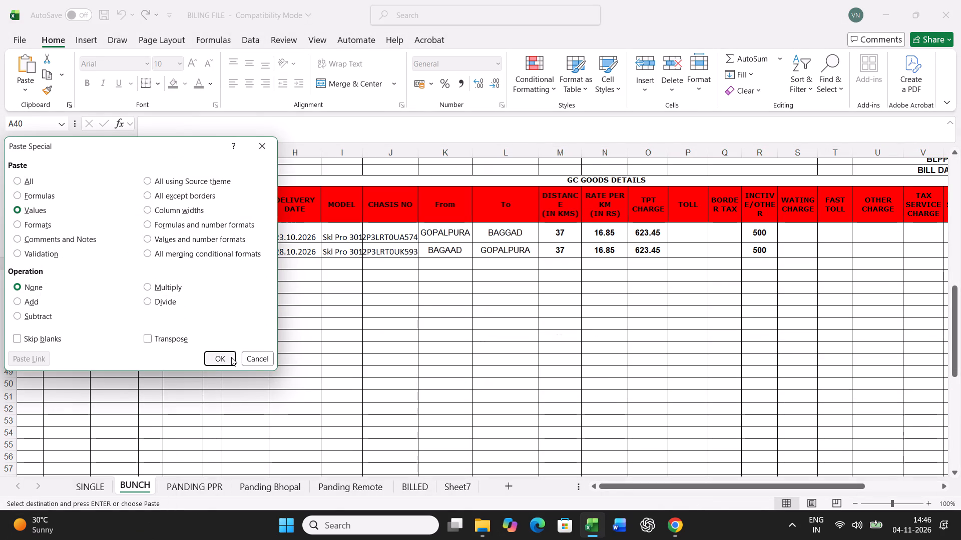
Find chassis 593051 in the PANDING PPR sheet and highlight its chassis cell green in the LR 3089 row.
left_click(193, 489)
left_click(345, 394)
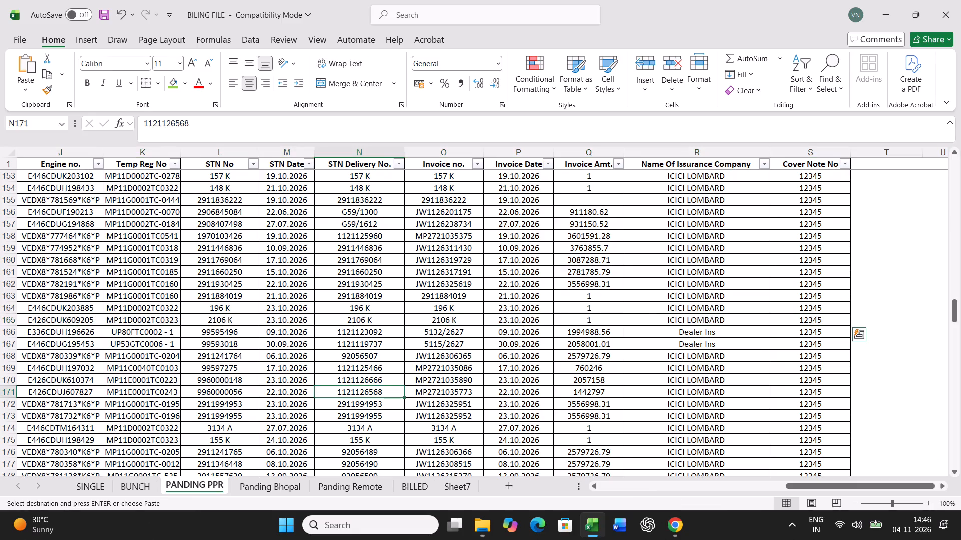
key("ctrl+f")
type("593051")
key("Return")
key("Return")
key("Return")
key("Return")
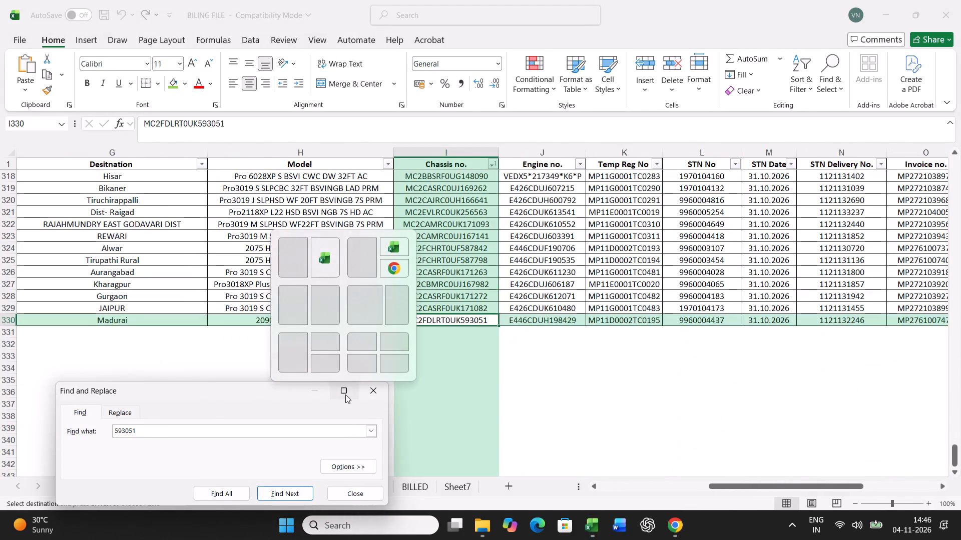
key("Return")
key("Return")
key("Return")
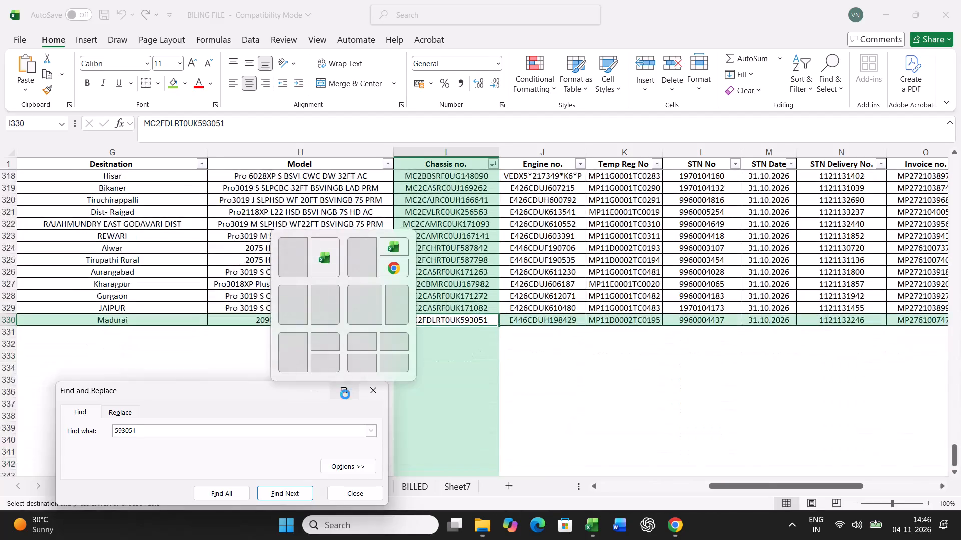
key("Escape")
left_click(172, 86)
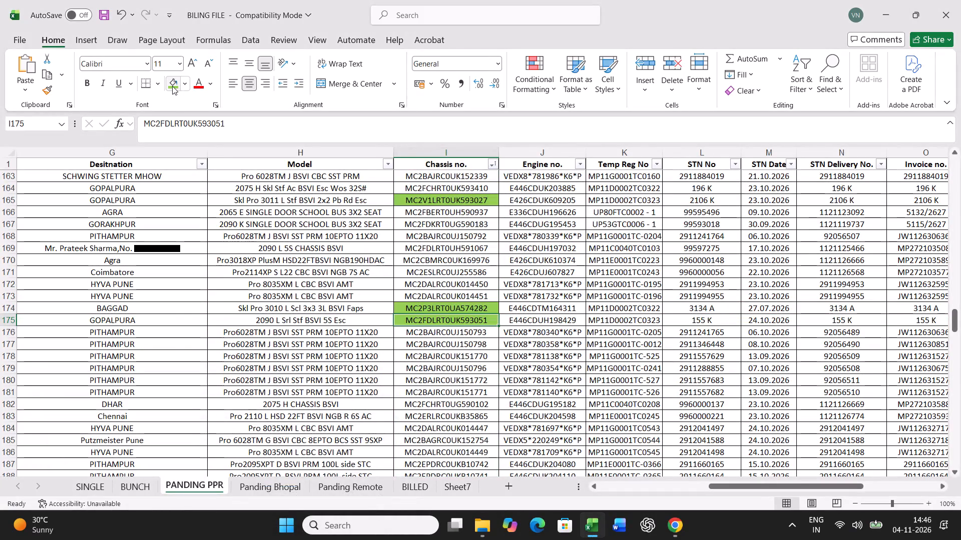
Copy the full dispatch record of LR 3089 from PANDING PPR over the record in row 21 of the BUNCH sheet.
key("Left")
key("Left")
key("Left")
key("Left")
key("Left")
key("Left")
key("Left")
key("Left")
key("Left")
key("Left")
key("Left")
key("Left")
key("Left")
key("Left")
key("Left")
key("Left")
key("Left")
key("Left")
key("Left")
key("Left")
key("ctrl+shift+Right")
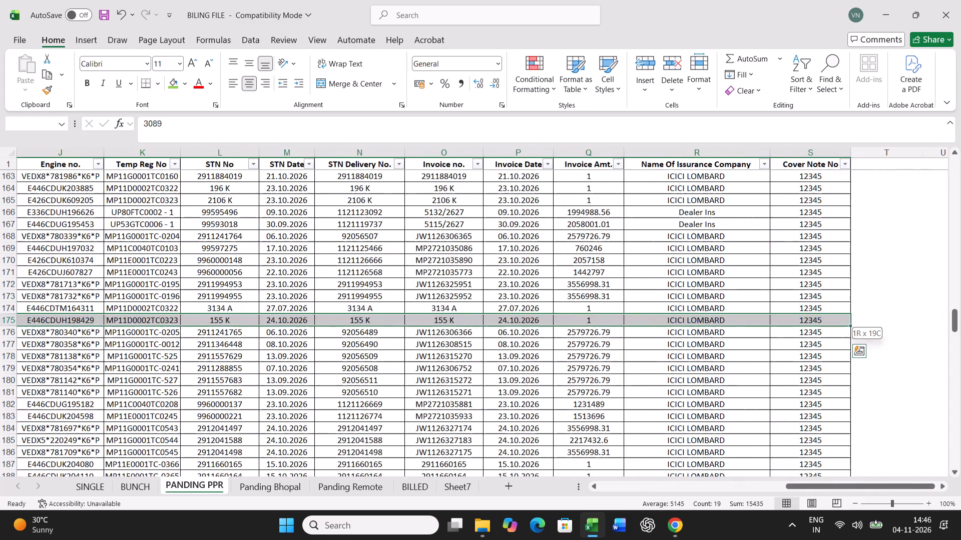
key("ctrl+c")
left_click(141, 489)
scroll(173, 419, "up", 12)
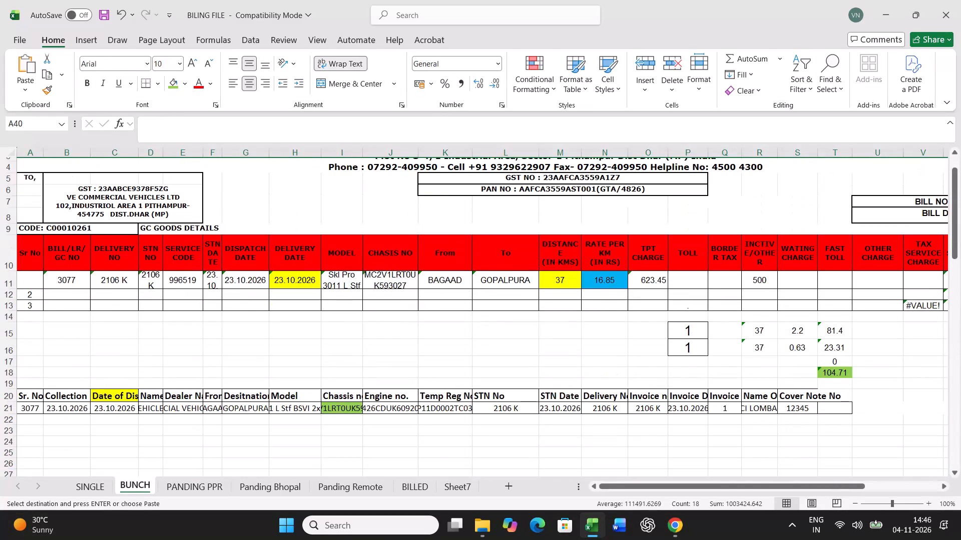
left_click(33, 410)
key("ctrl+v")
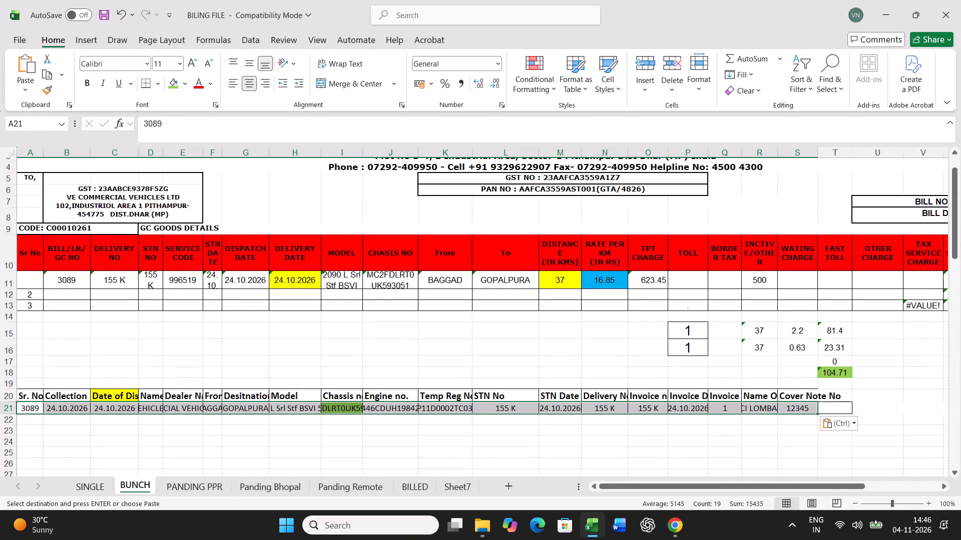
Set the rate per km in row 11 of the BUNCH sheet to 15.73 for LR 3089.
left_click(611, 282)
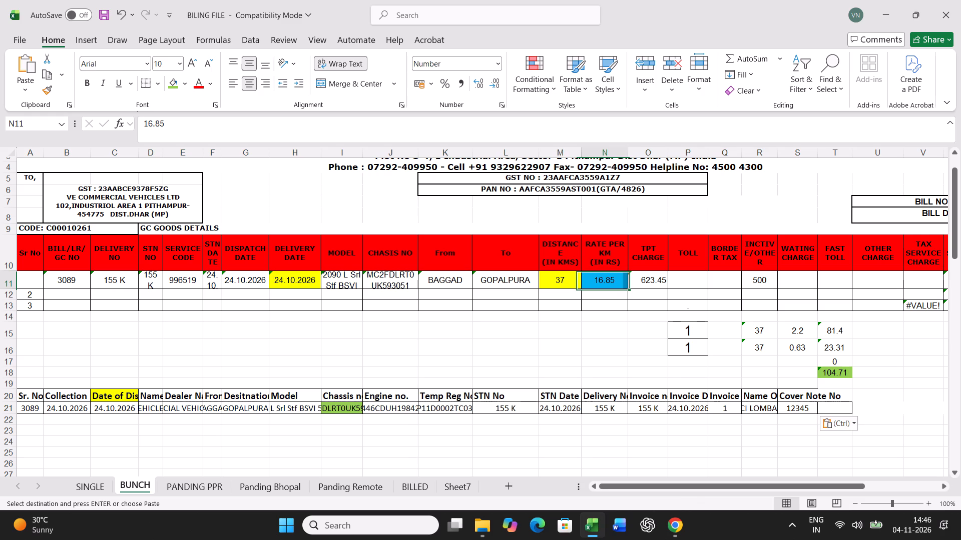
type("15.73")
key("Return")
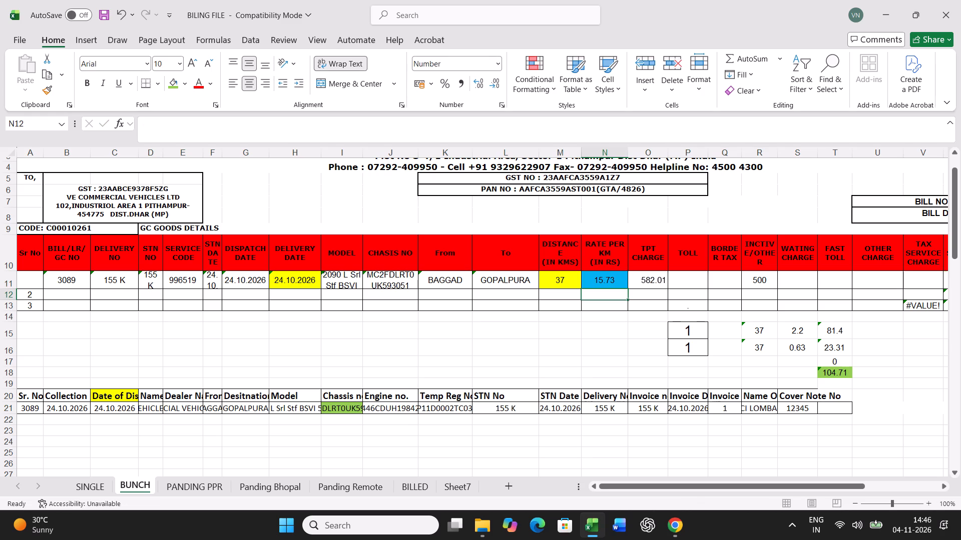
Print the SINGLE sheet's freight bill for G.C No 3089.
left_click(96, 487)
key("ctrl+p")
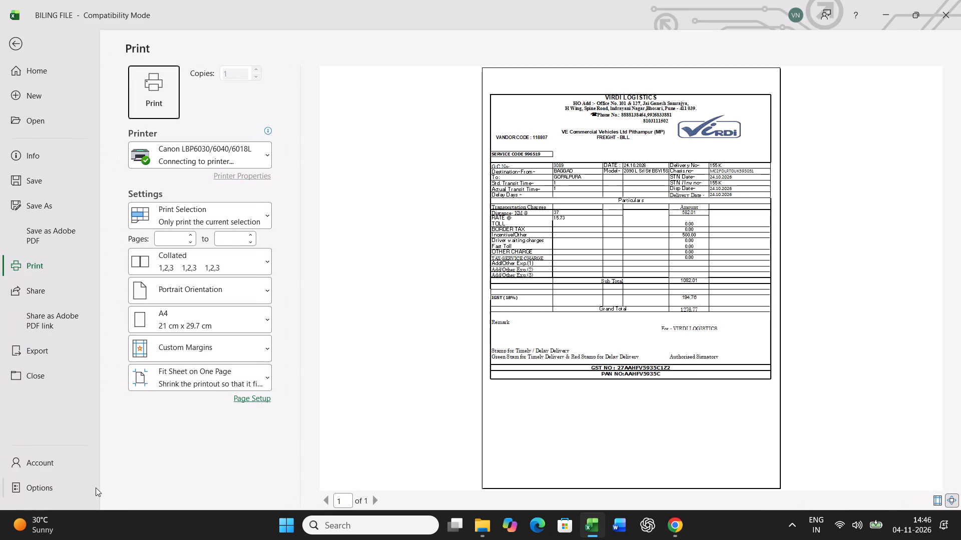
left_click(171, 95)
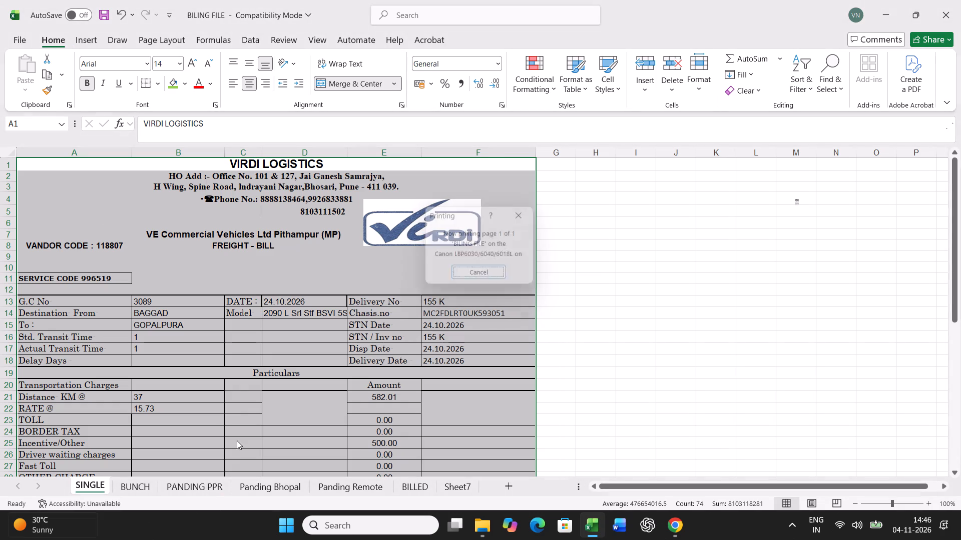
Copy BUNCH row 11 and paste it as values only into row 41 of the lower goods details table.
left_click(142, 480)
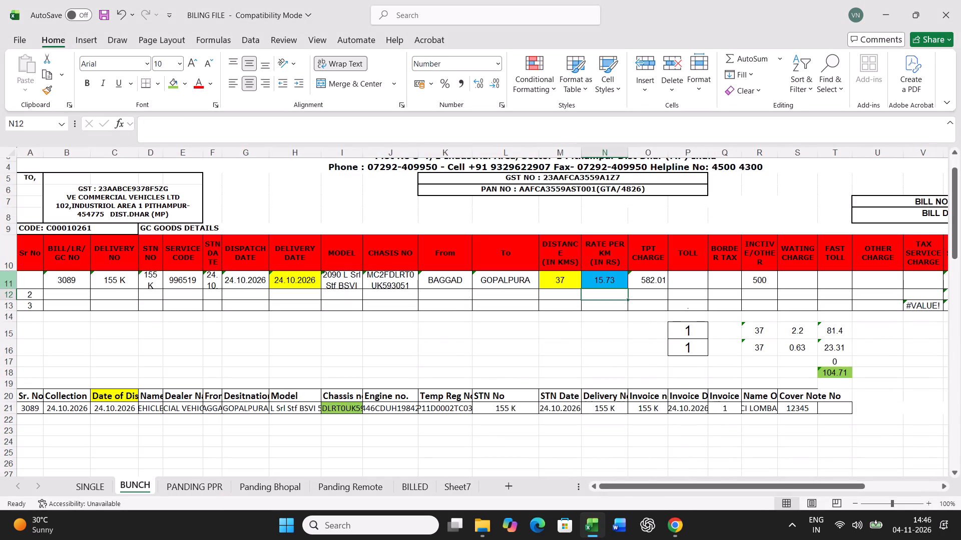
left_click(6, 279)
key("ctrl+c")
scroll(355, 360, "down", 10)
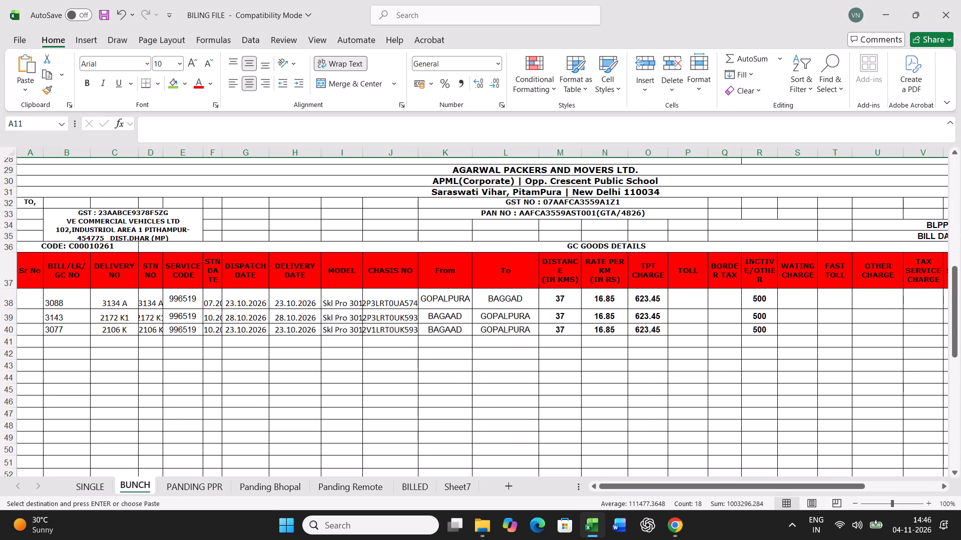
right_click(33, 341)
left_click(97, 241)
left_click(46, 210)
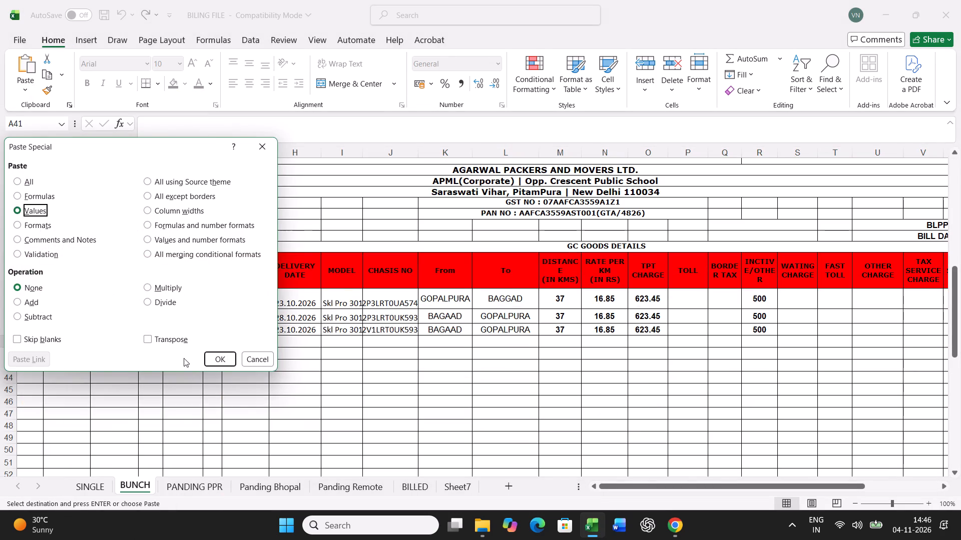
left_click(221, 363)
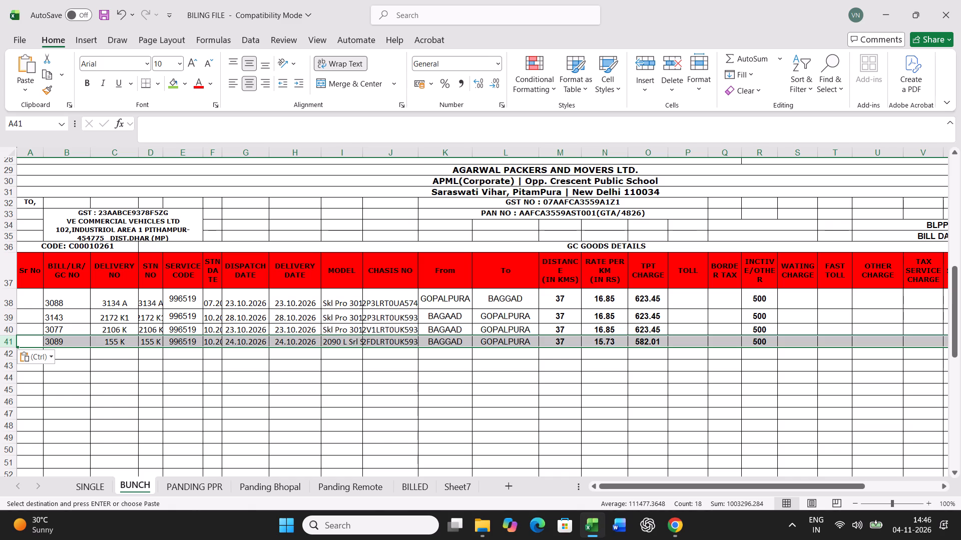
left_click(216, 478)
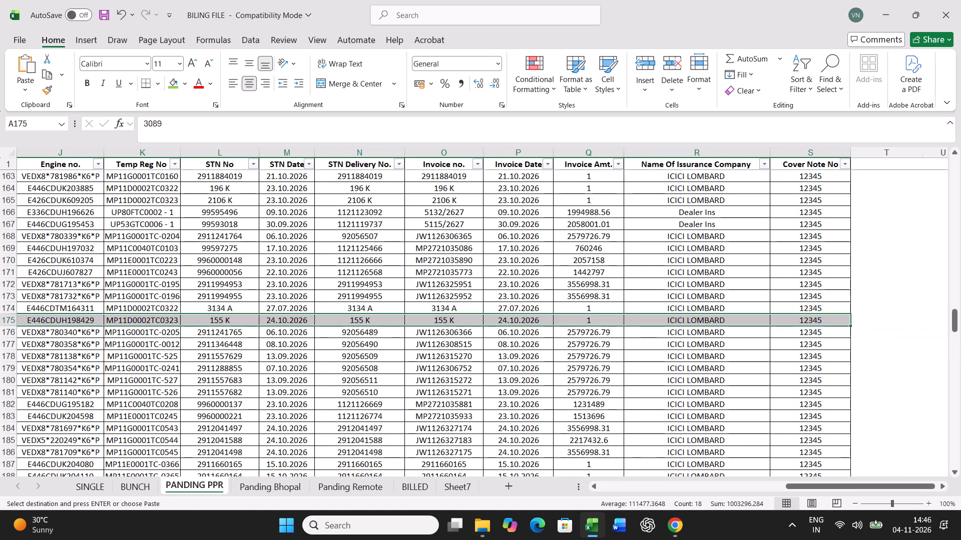
left_click(456, 383)
key("ctrl+f")
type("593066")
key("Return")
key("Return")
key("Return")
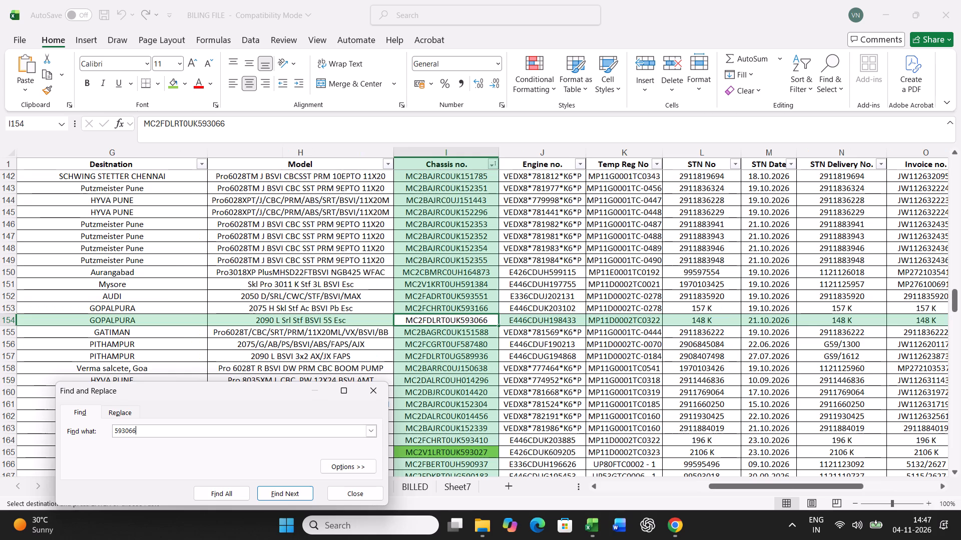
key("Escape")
left_click(170, 84)
Copy the LR 3062 row from the PANDING PPR sheet and paste it over row 21 of the BUNCH sheet.
key("Left")
key("Left")
key("Left")
key("Left")
key("Left")
key("Left")
key("Left")
key("Left")
key("Left")
key("Left")
key("Left")
key("Left")
key("Left")
key("Left")
key("Left")
key("Left")
key("Left")
key("Left")
key("Left")
key("Left")
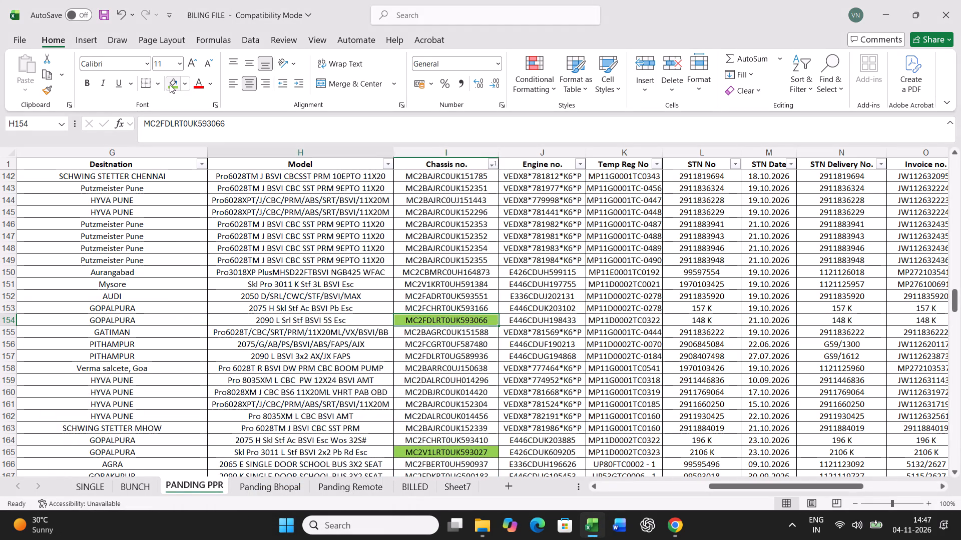
key("ctrl+shift+Right")
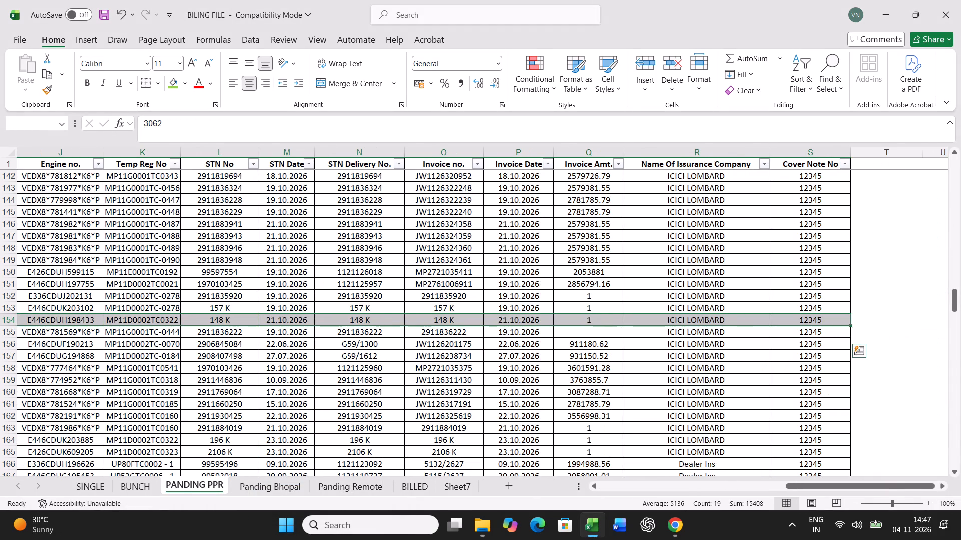
key("ctrl+c")
left_click(136, 486)
scroll(159, 451, "up", 10)
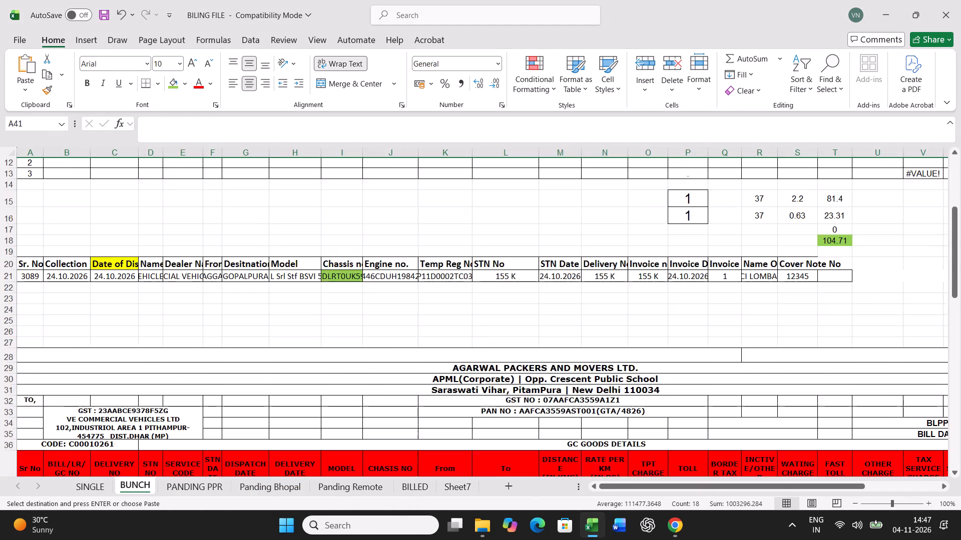
scroll(159, 451, "up", 1)
left_click(34, 442)
key("ctrl+v")
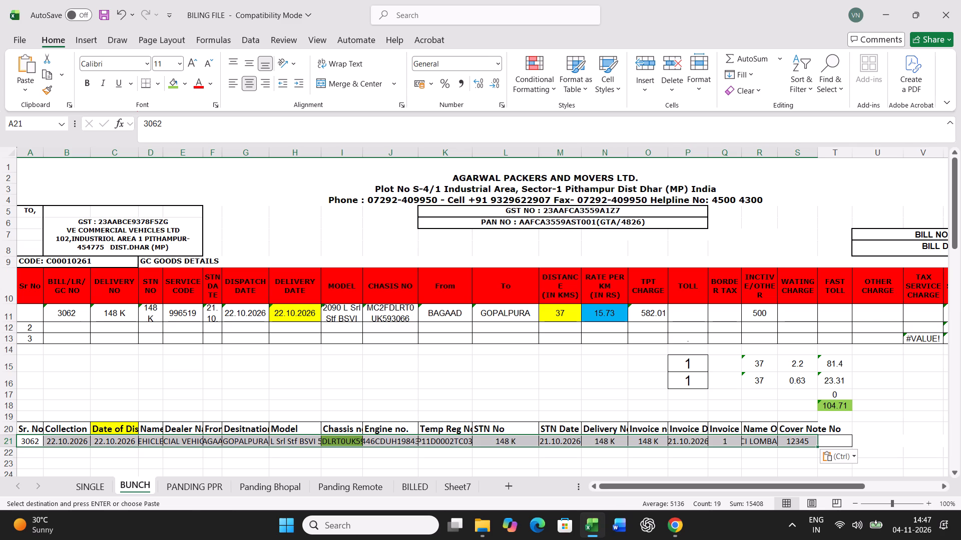
Print the SINGLE sheet's freight bill for G.C No 3062.
left_click(99, 484)
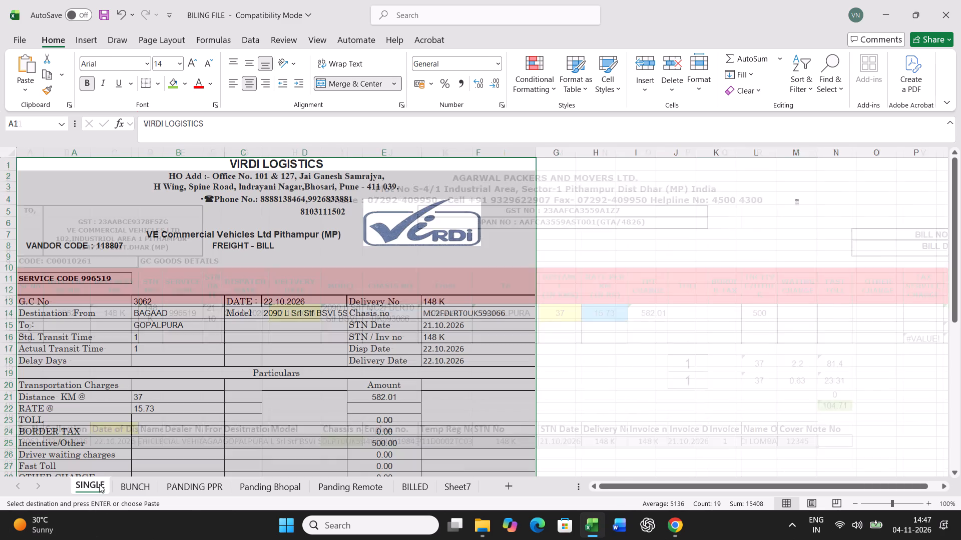
key("ctrl+p")
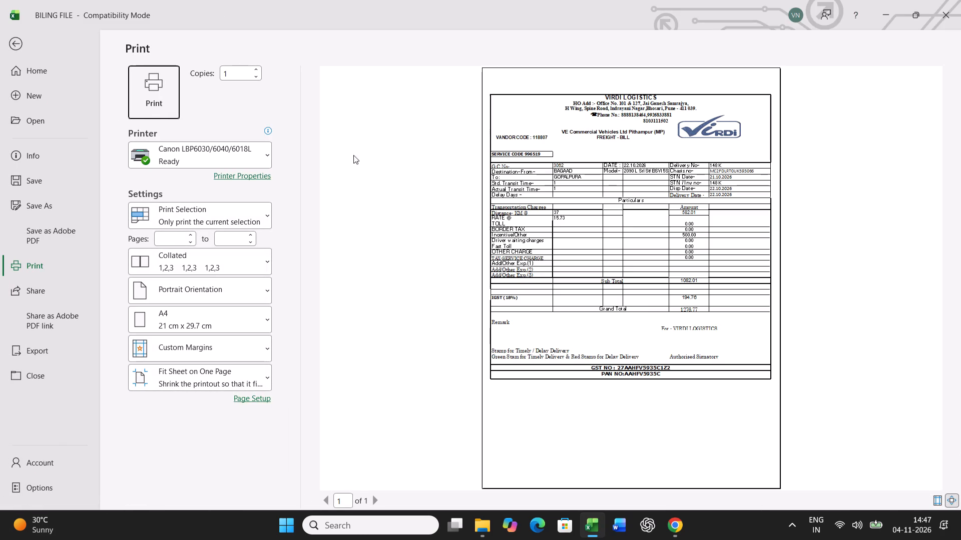
left_click(157, 101)
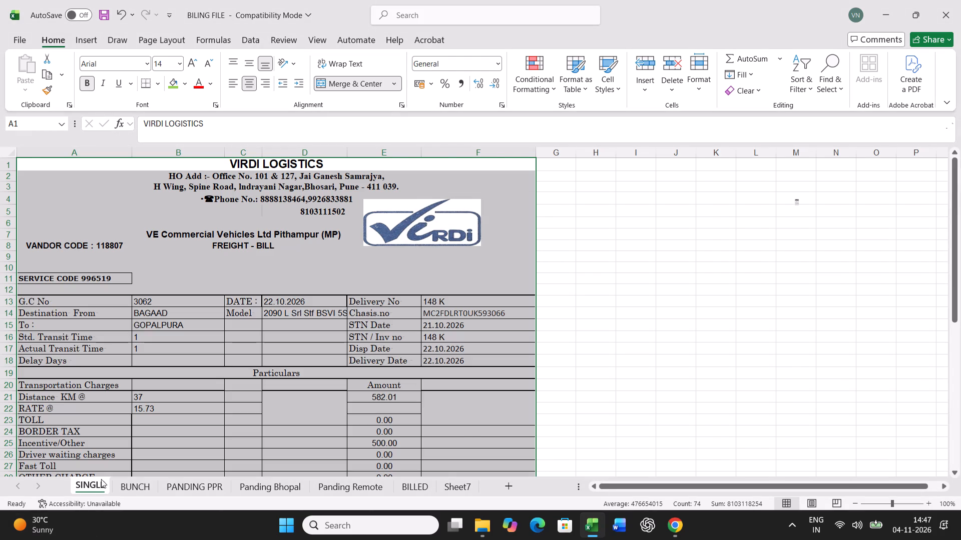
Copy BUNCH row 11 and paste it as values only into row 42 of the lower goods details table.
left_click(135, 483)
left_click(4, 314)
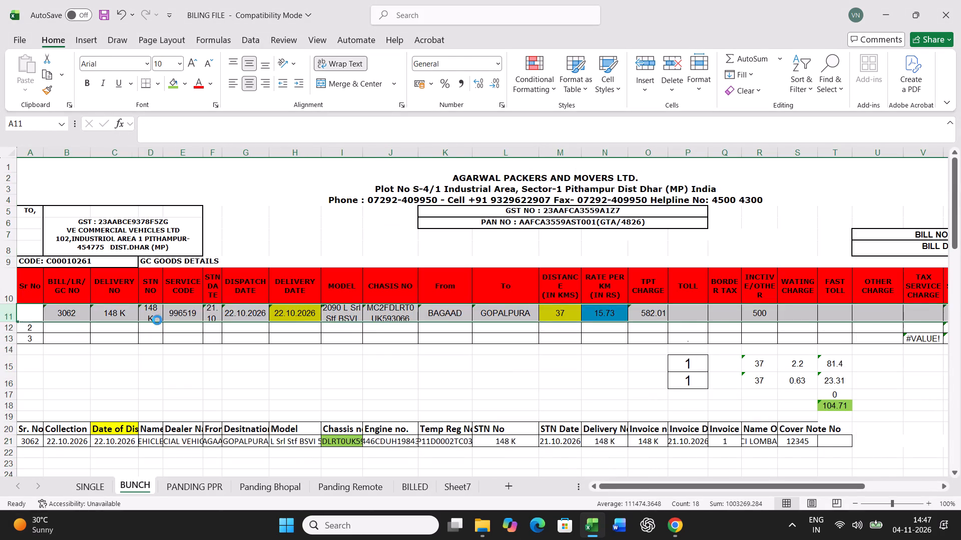
key("ctrl+c")
scroll(157, 320, "down", 11)
right_click(37, 352)
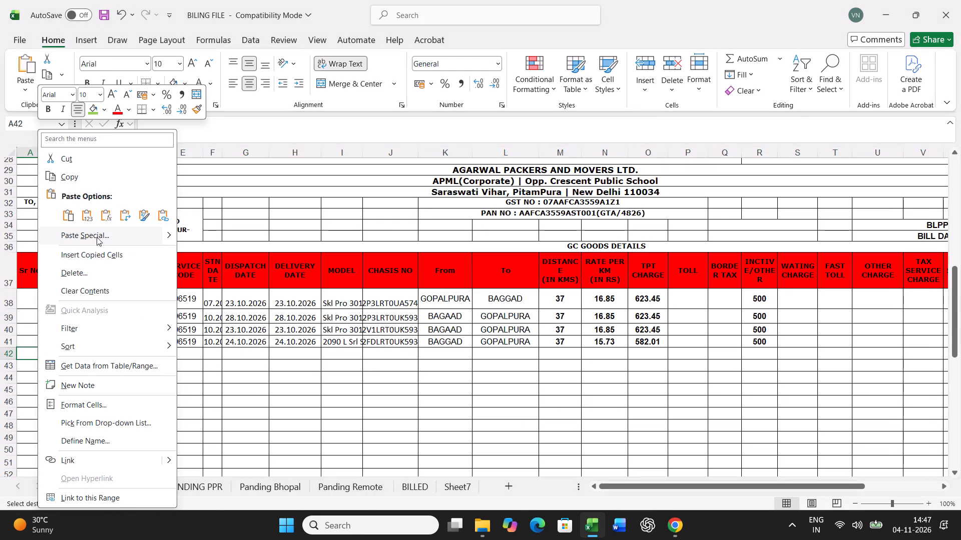
left_click(98, 235)
left_click(47, 203)
left_click(217, 355)
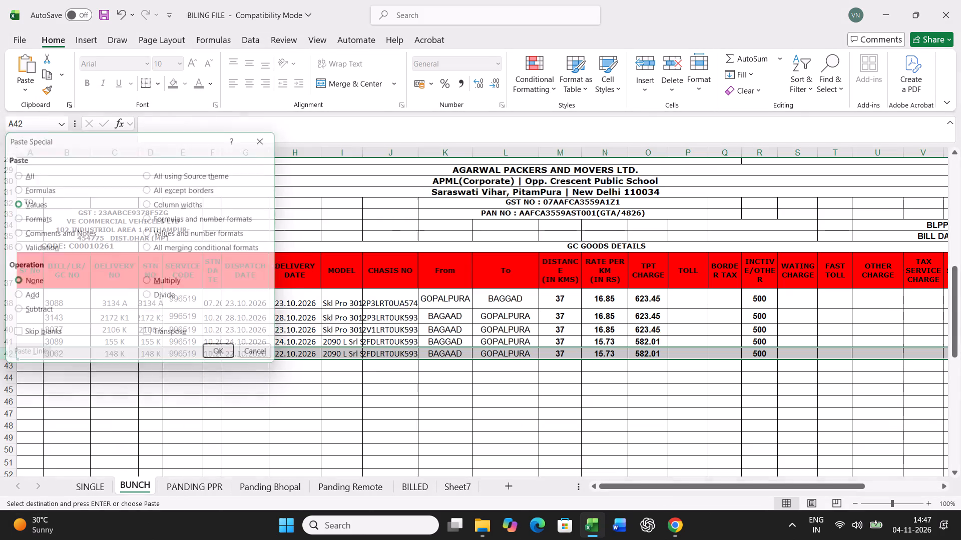
Find chassis 593410 in the PANDING PPR sheet and highlight its chassis cell green in the LR 3076 row.
left_click(188, 491)
left_click(355, 399)
key("ctrl+f")
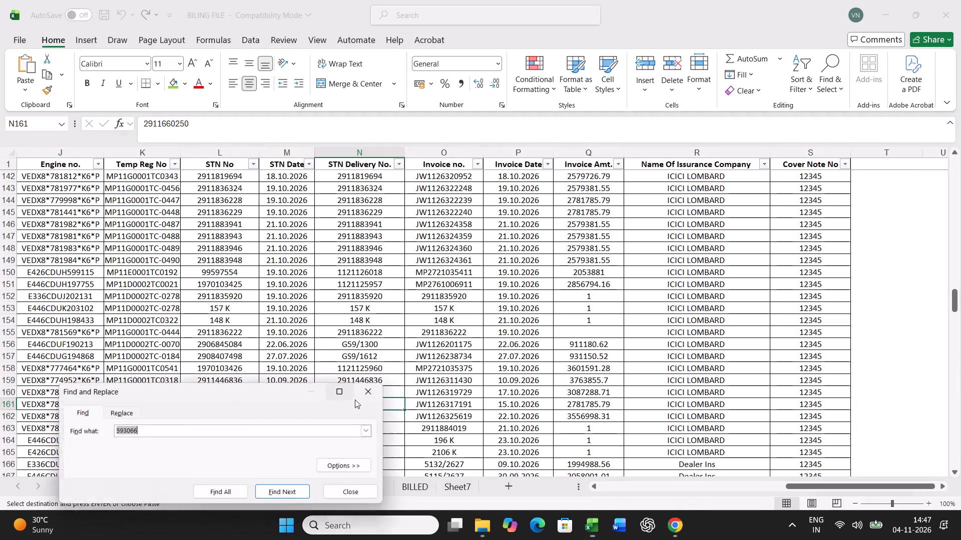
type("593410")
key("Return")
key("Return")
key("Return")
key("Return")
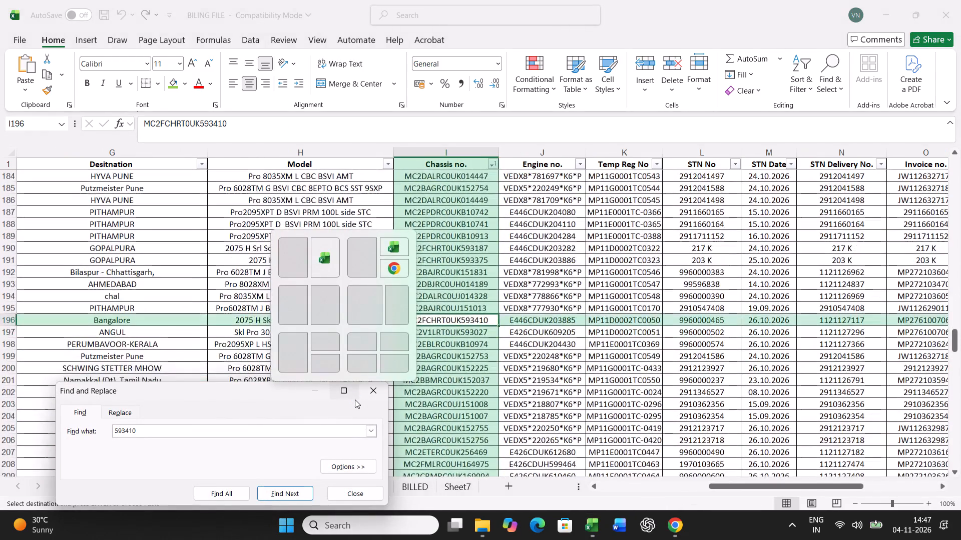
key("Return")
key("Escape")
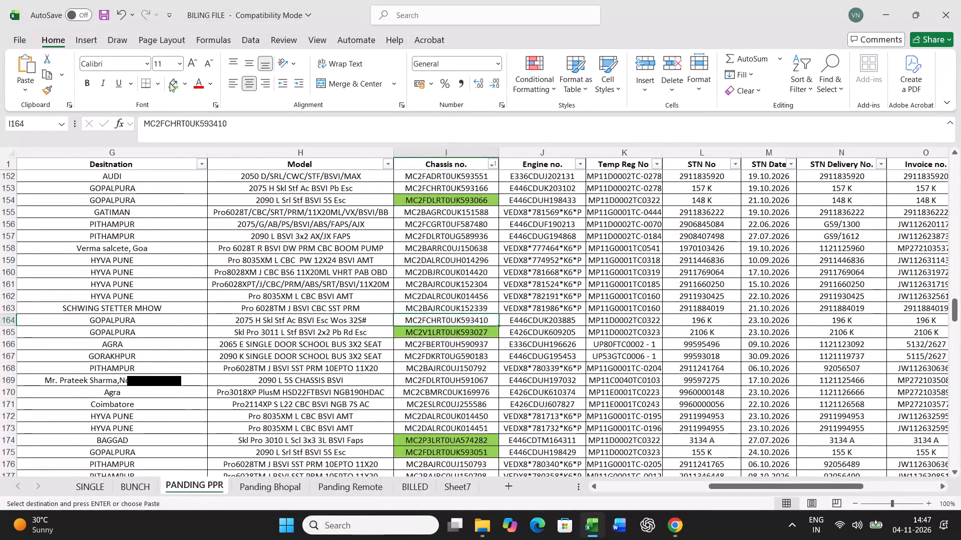
left_click(172, 83)
Copy the LR 3076 row from the PANDING PPR sheet and paste it over row 21 of the BUNCH sheet.
key("Left")
key("Left")
key("Left")
key("Left")
key("Left")
key("Left")
key("Left")
key("Left")
key("Left")
key("Left")
key("Left")
key("Left")
key("Left")
key("Left")
key("Left")
key("Left")
key("Left")
key("Left")
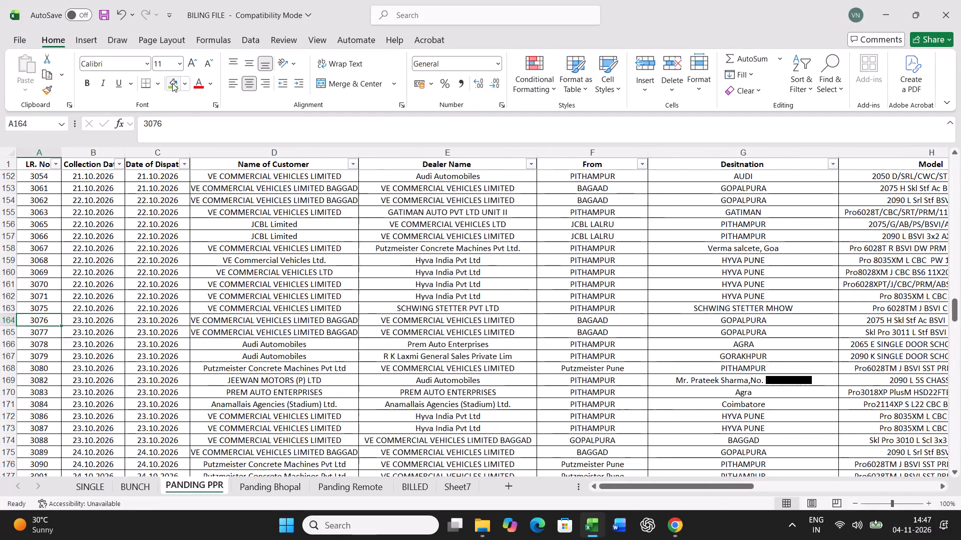
key("ctrl+shift+Right")
key("ctrl+c")
left_click(132, 486)
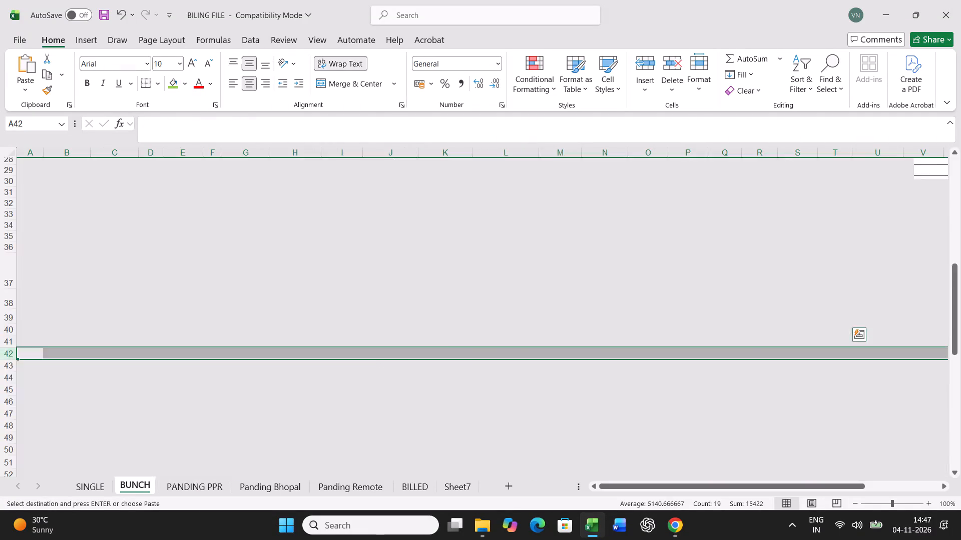
scroll(171, 410, "up", 14)
left_click(26, 441)
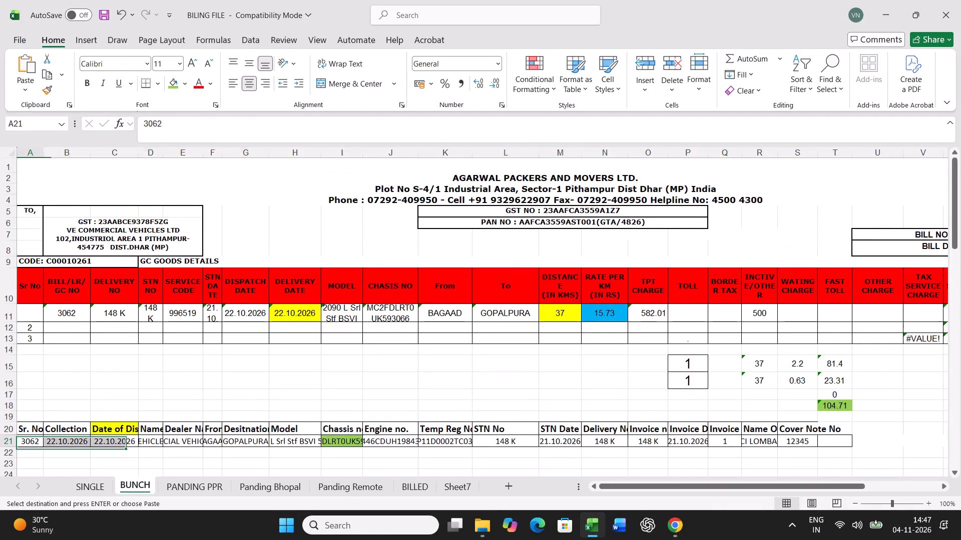
key("ctrl+v")
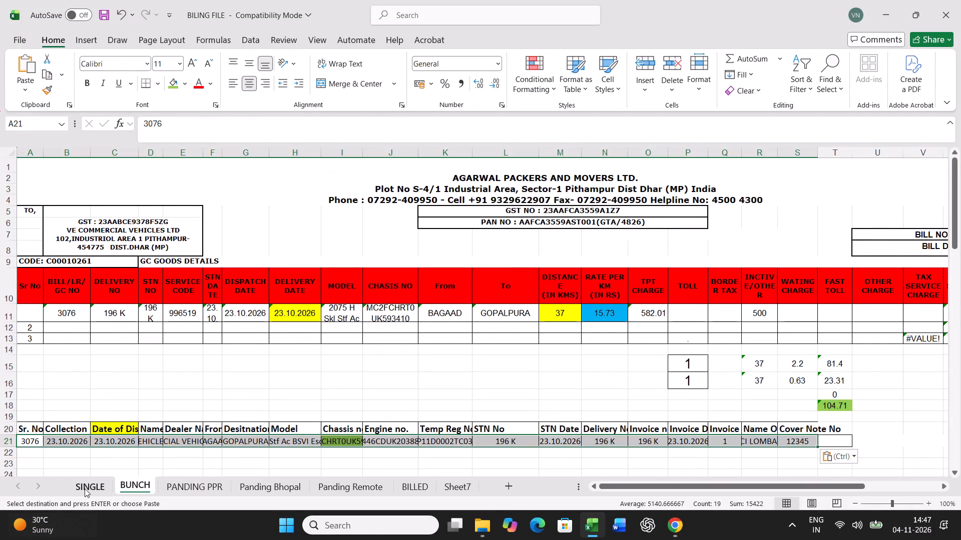
Print the SINGLE sheet's freight bill for G.C No 3076.
left_click(85, 488)
key("ctrl+p")
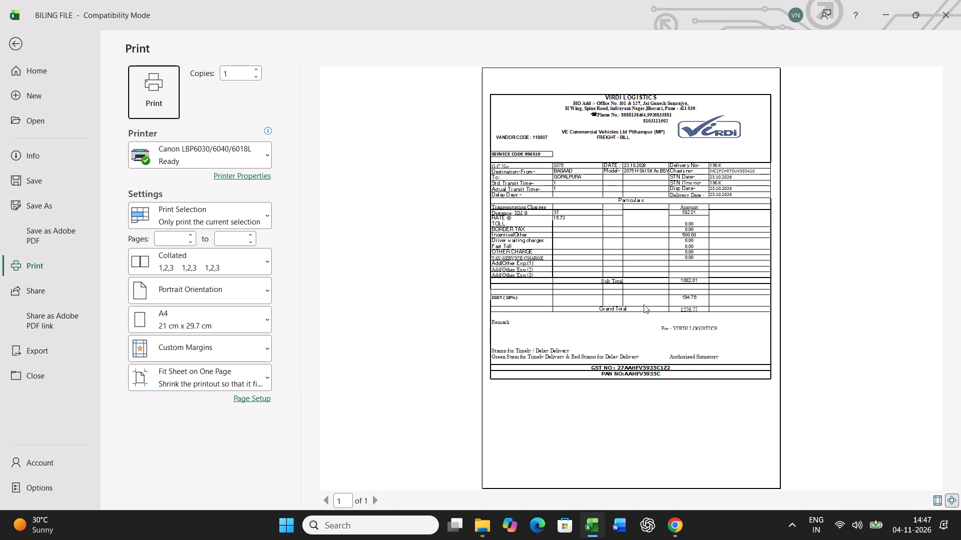
left_click(148, 103)
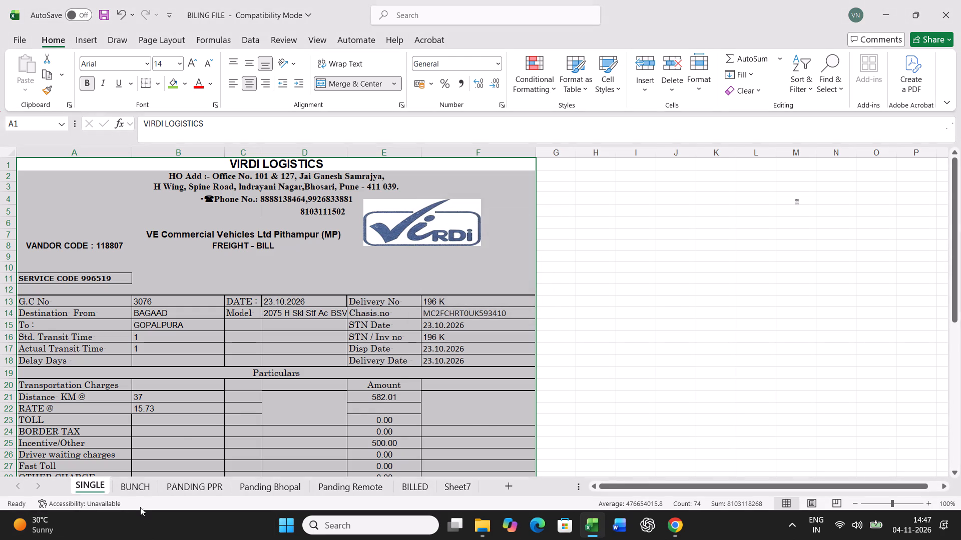
Copy BUNCH row 11 and paste it as values only into row 43 of the lower goods details table.
left_click(133, 486)
left_click(6, 310)
key("ctrl+c")
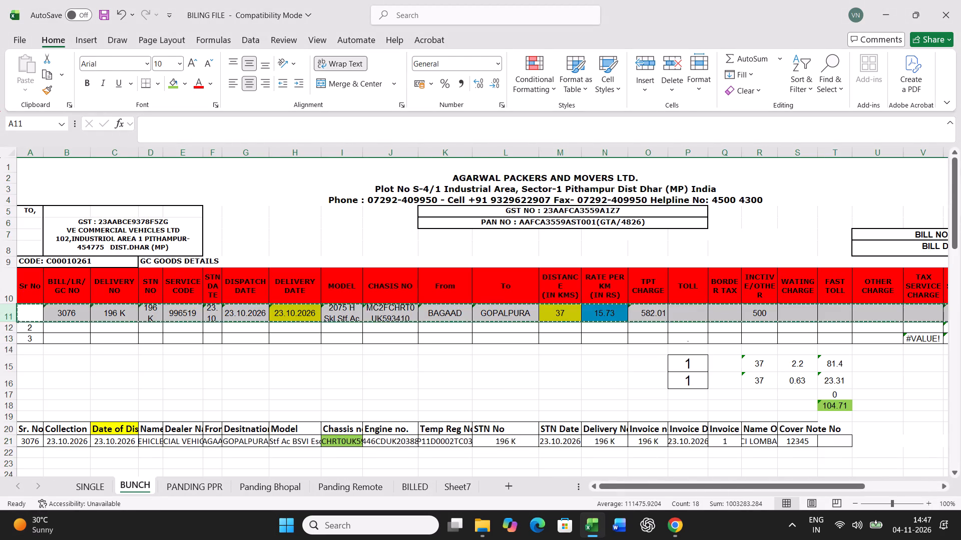
scroll(135, 343, "down", 11)
right_click(30, 368)
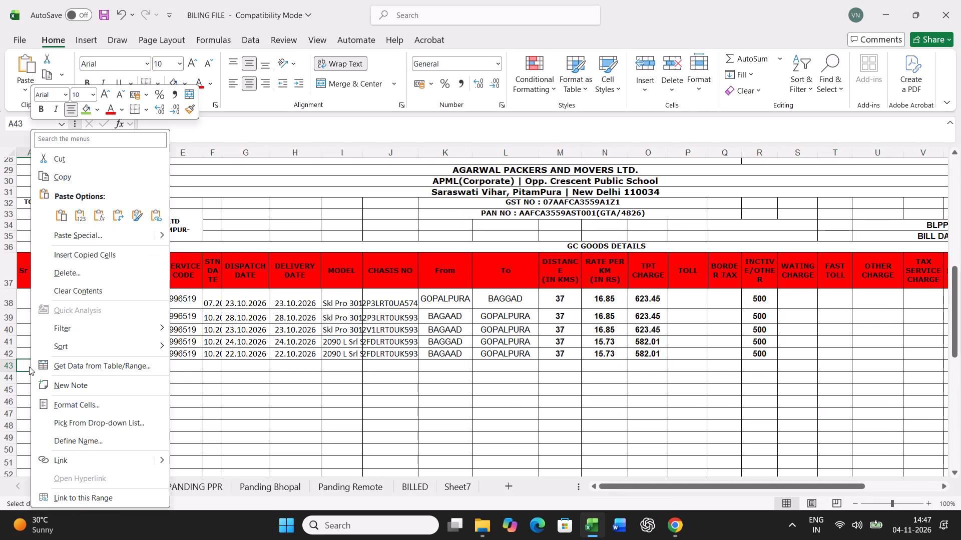
left_click(90, 240)
left_click(35, 208)
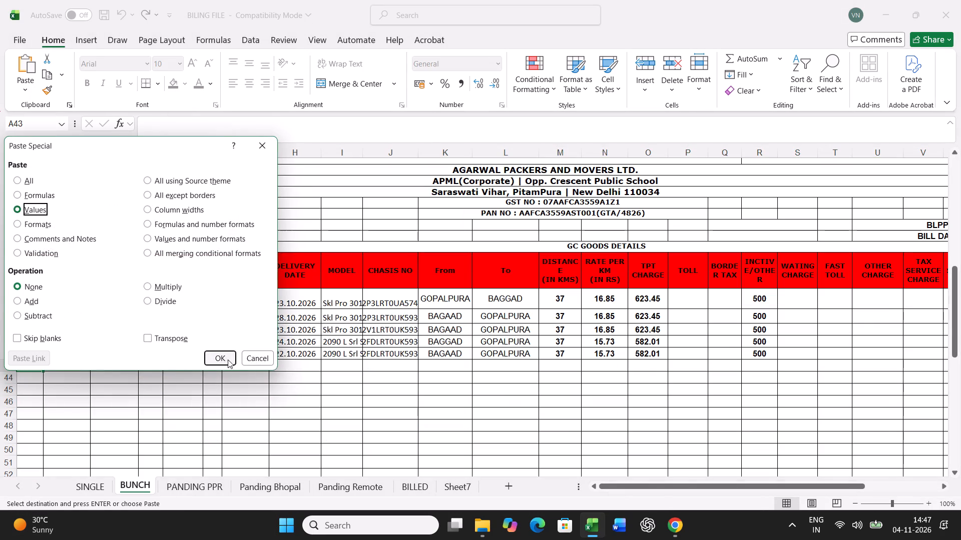
left_click(228, 359)
left_click(190, 482)
left_click(386, 384)
key("ctrl+f")
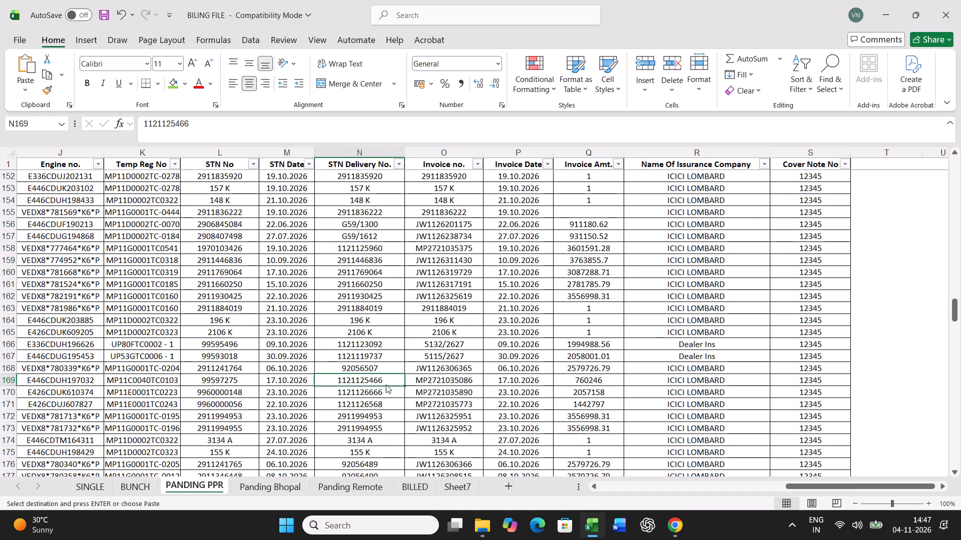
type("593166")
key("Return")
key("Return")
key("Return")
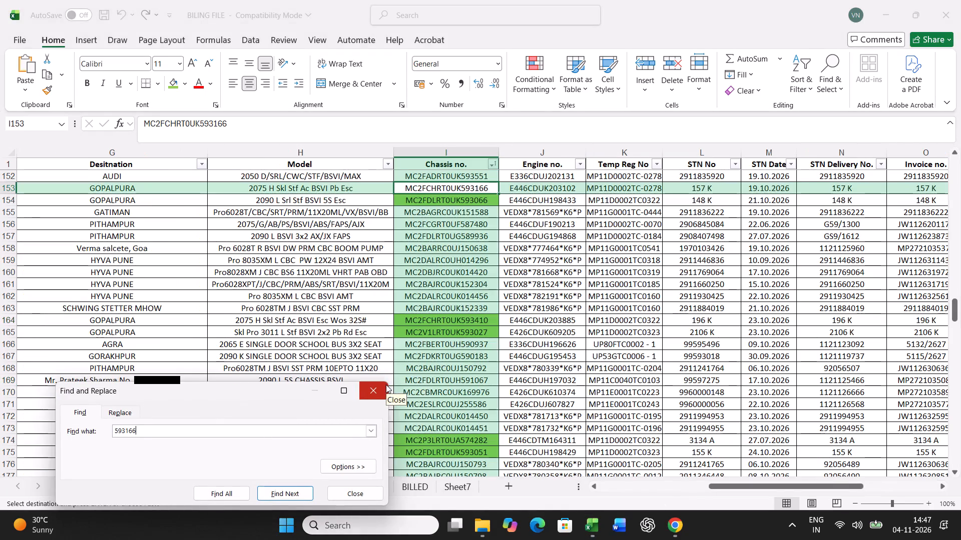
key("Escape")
left_click(175, 85)
Copy the LR 3061 row from the PANDING PPR sheet and paste it over row 21 of the BUNCH sheet.
key("Left")
key("Left")
key("Left")
key("Left")
key("Left")
key("Left")
key("Left")
key("Left")
key("Left")
key("Left")
key("Left")
key("Left")
key("Left")
key("Left")
key("Left")
key("Left")
key("Left")
key("Left")
key("Left")
key("Left")
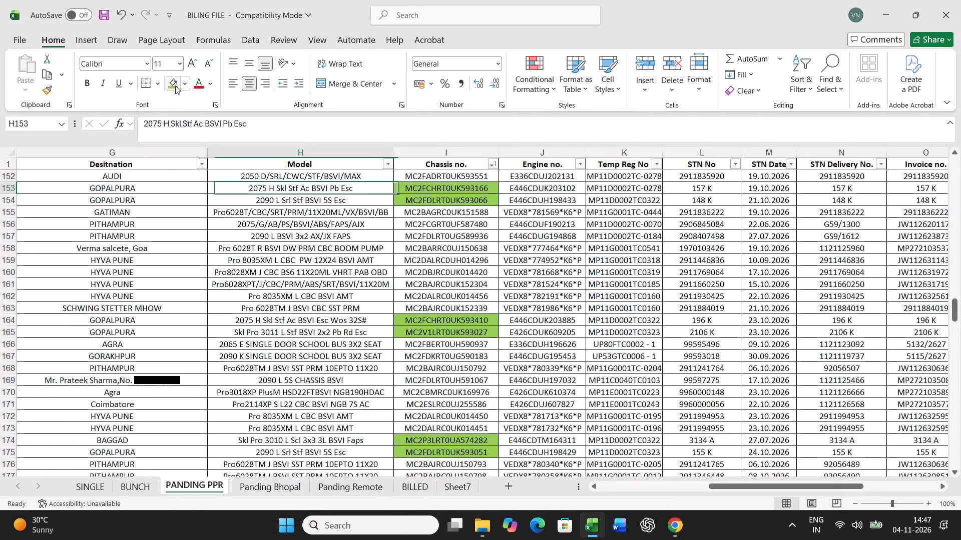
key("ctrl+shift+Right")
key("ctrl+c")
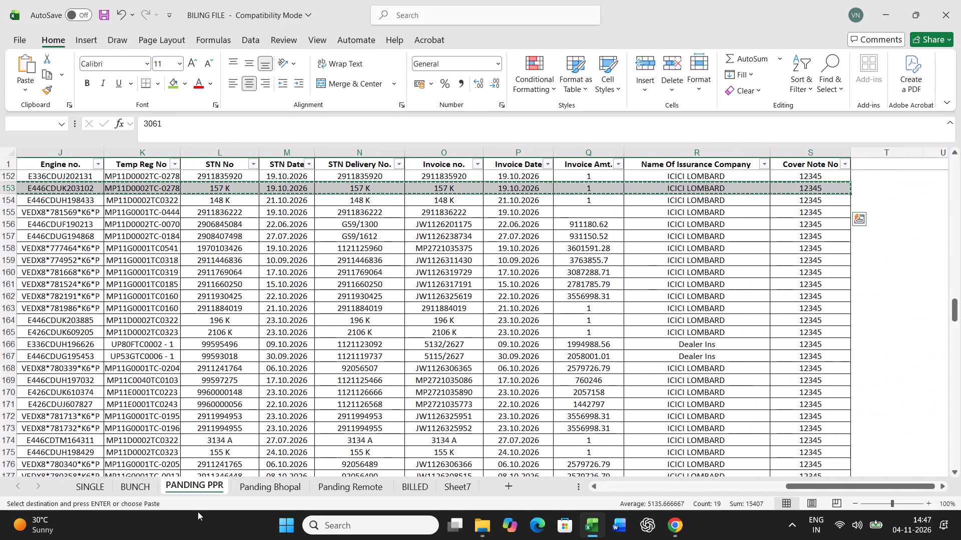
left_click(144, 491)
scroll(152, 397, "up", 11)
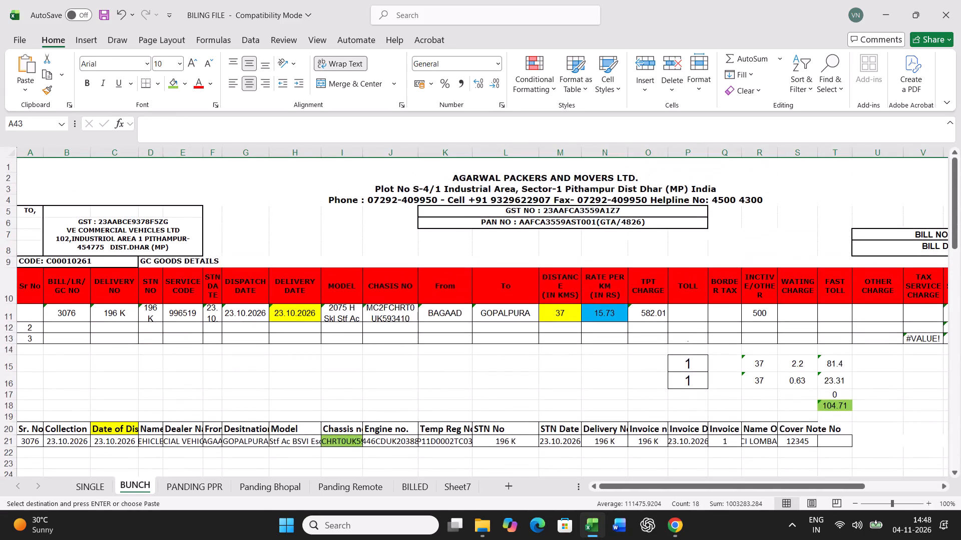
left_click(31, 440)
key("ctrl+v")
Print the SINGLE sheet's freight bill for G.C No 3061.
left_click(102, 486)
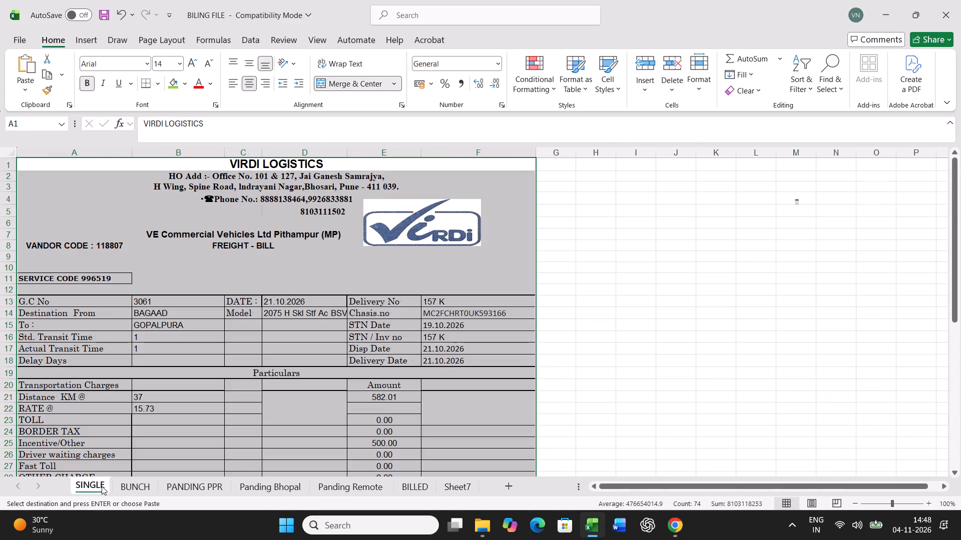
key("ctrl+p")
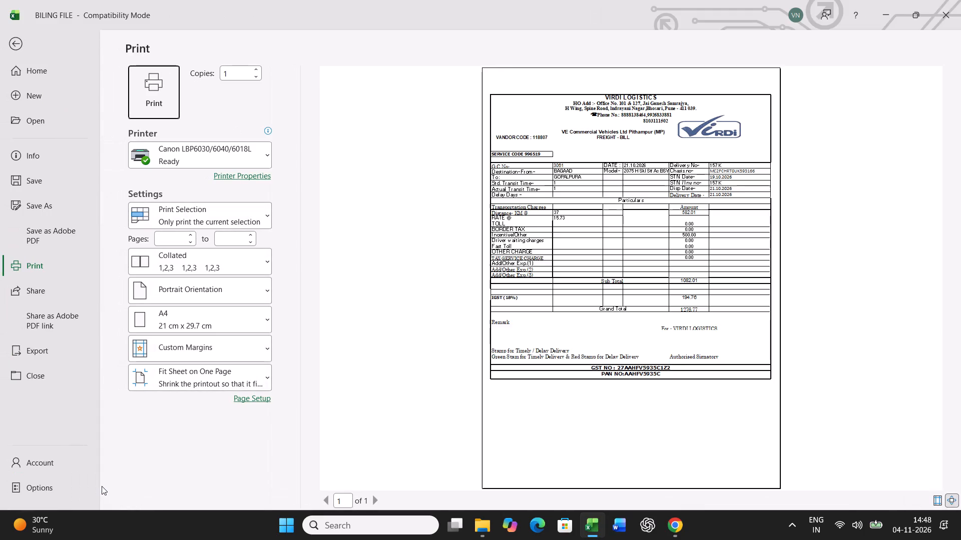
left_click(154, 104)
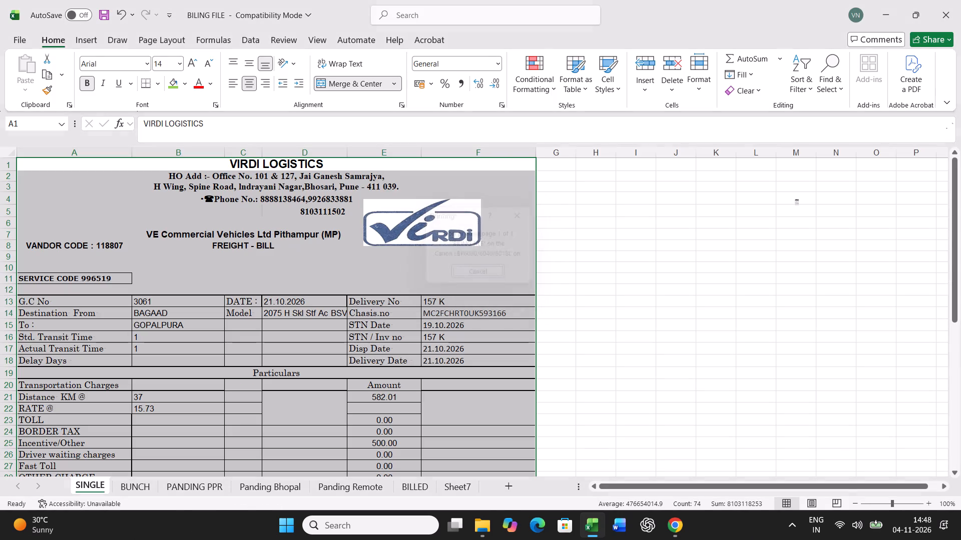
Copy BUNCH row 11 and paste it as values only into row 44 of the lower goods details table.
left_click(135, 486)
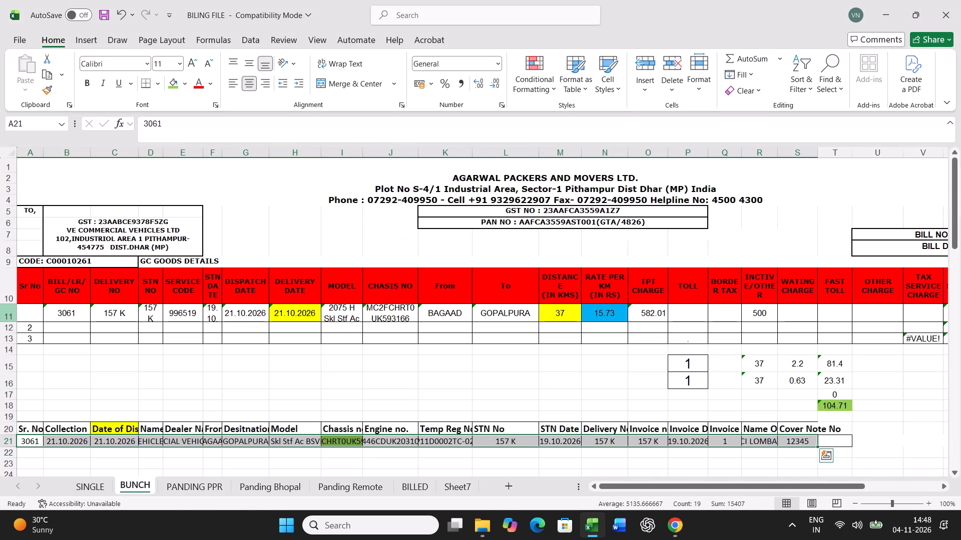
left_click(3, 310)
key("ctrl+c")
scroll(291, 403, "down", 12)
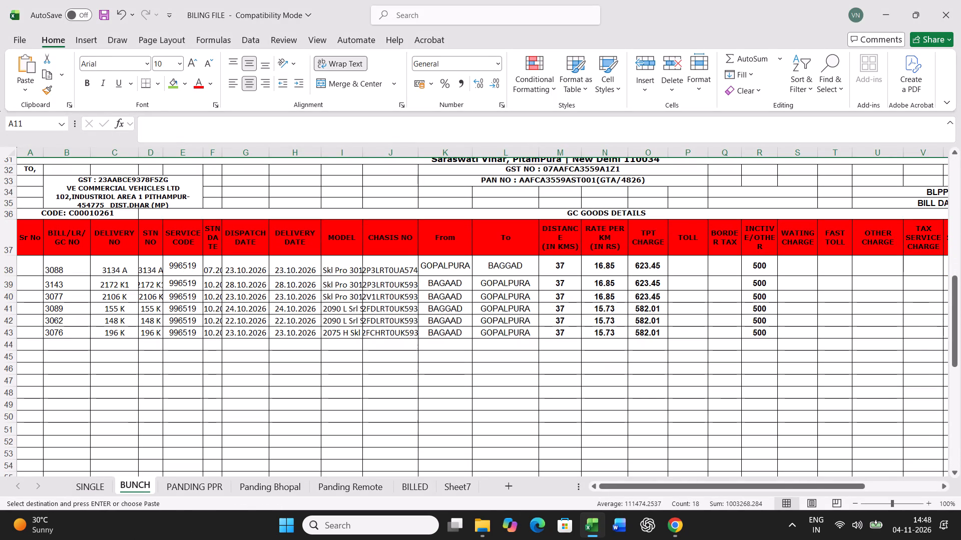
right_click(34, 343)
left_click(85, 233)
left_click(35, 203)
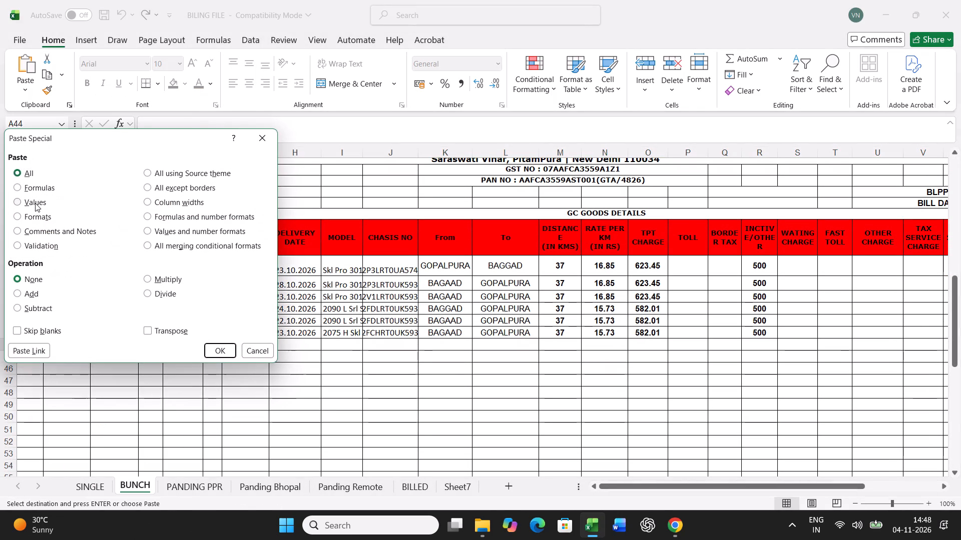
left_click(215, 350)
Search the PANDING PPR sheet for chassis B10975.
left_click(181, 488)
left_click(387, 386)
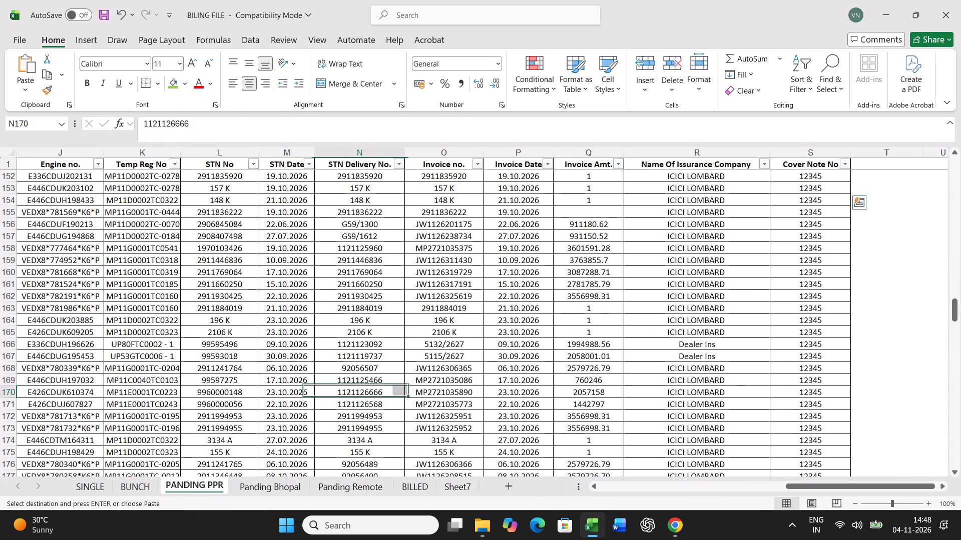
key("ctrl+f")
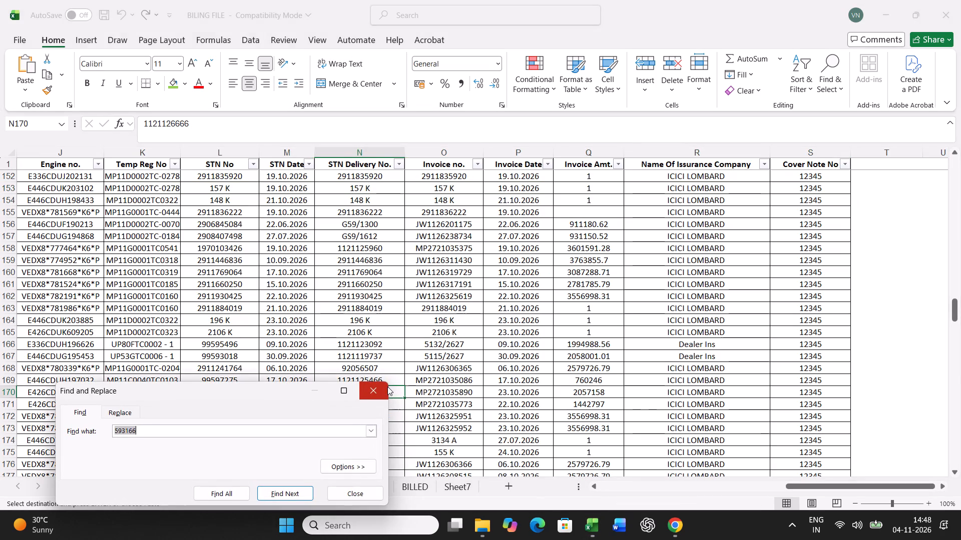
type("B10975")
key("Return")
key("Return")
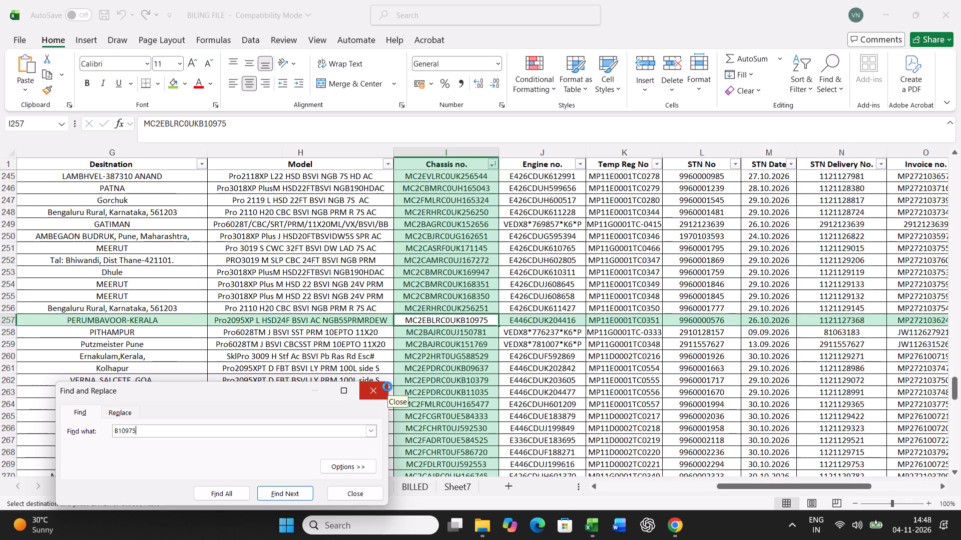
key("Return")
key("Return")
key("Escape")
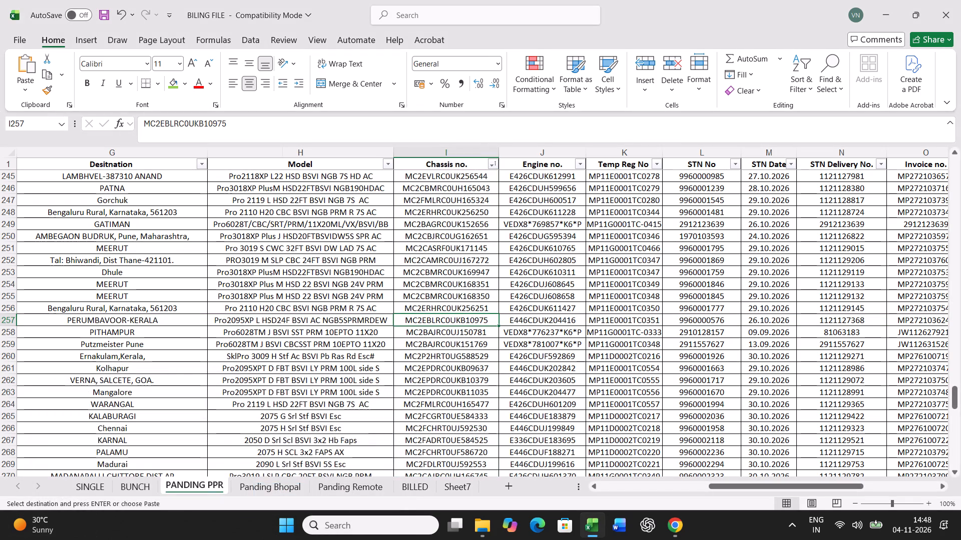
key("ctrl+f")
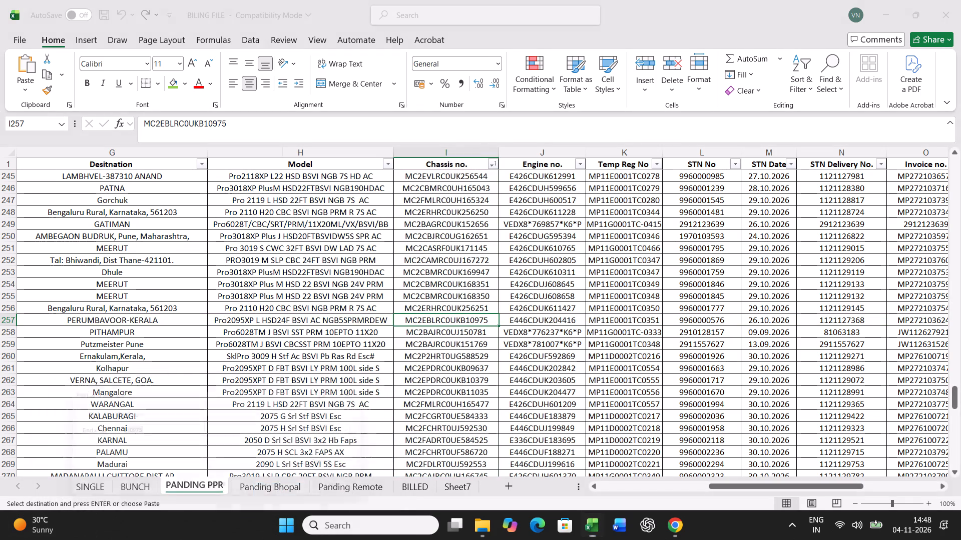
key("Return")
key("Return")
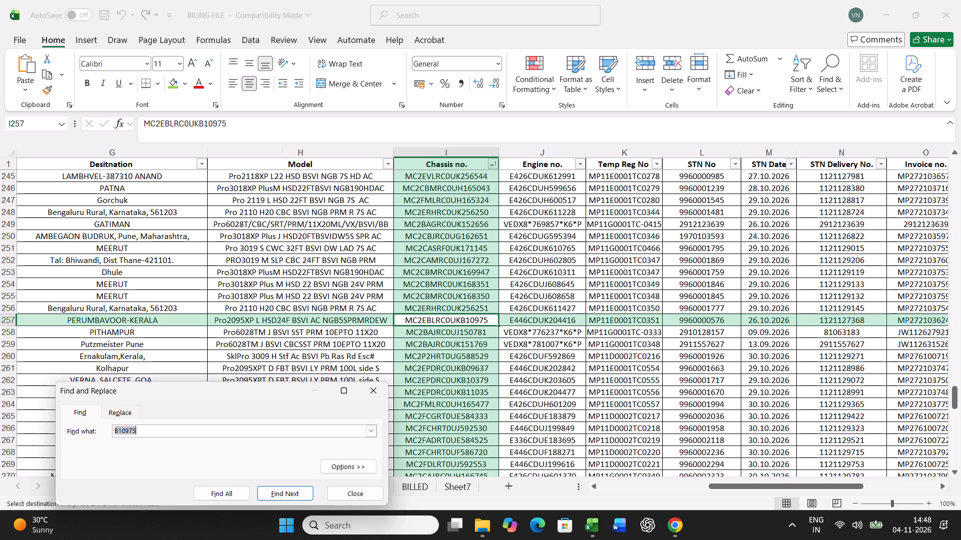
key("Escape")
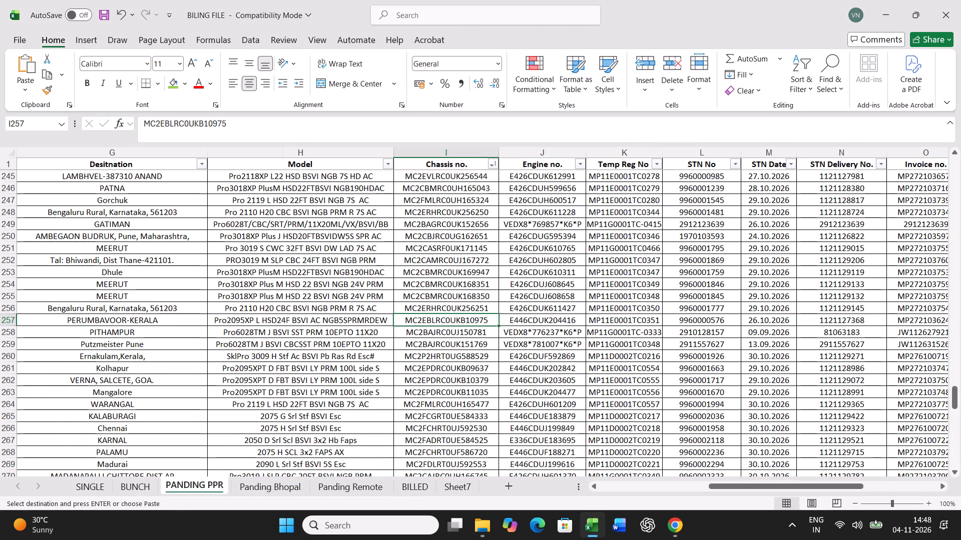
left_click(261, 486)
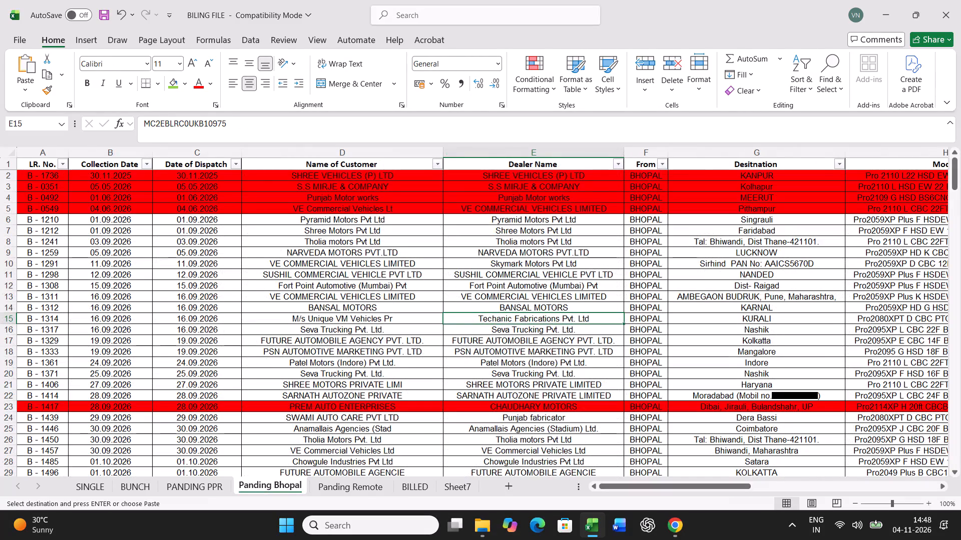
key("ctrl+f")
key("Return")
key("Return")
key("Return")
key("Return")
key("Escape")
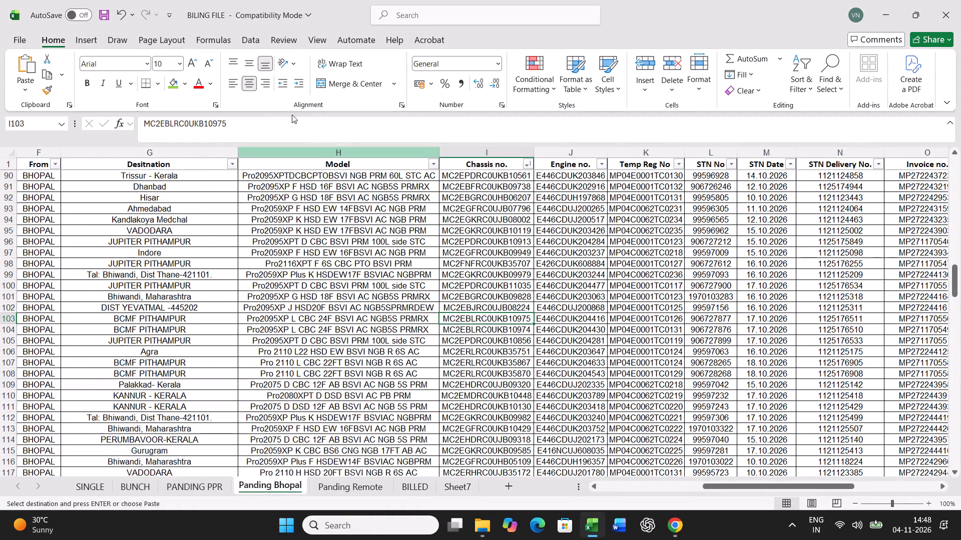
left_click(172, 84)
Copy the LR B - 1637 row from the Panding Bhopal sheet and paste it over row 21 of the BUNCH sheet.
key("Left")
key("Left")
key("Left")
key("Left")
key("Left")
key("Left")
key("Left")
key("Left")
key("Left")
key("Left")
key("Left")
key("Left")
key("Left")
key("Left")
key("Left")
key("Left")
key("Left")
key("Left")
key("Left")
key("Left")
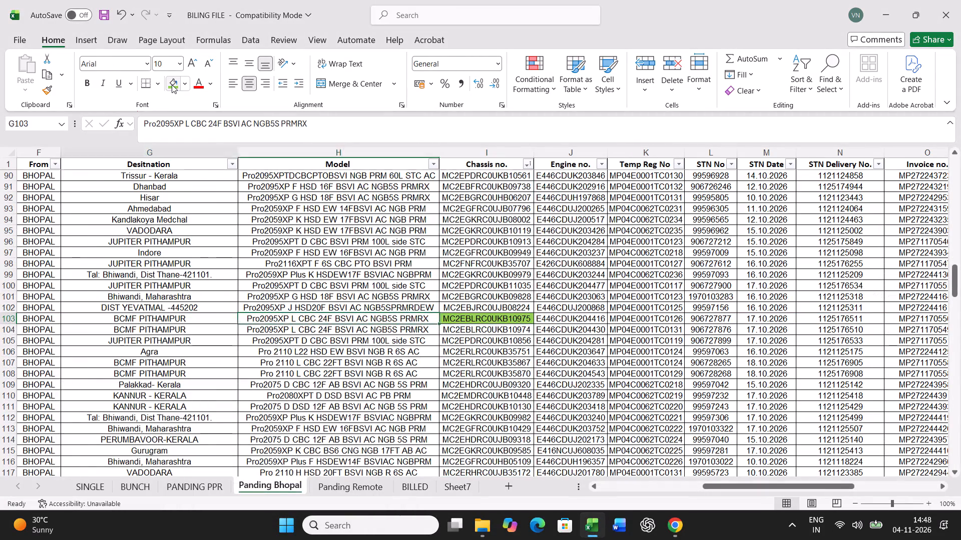
key("ctrl+shift+Right")
key("ctrl+c")
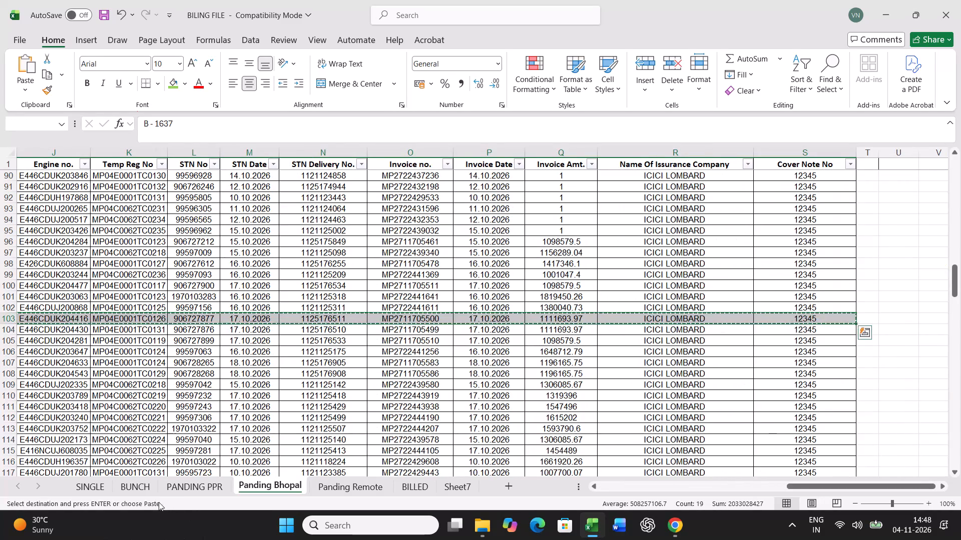
left_click(134, 490)
scroll(276, 433, "up", 10)
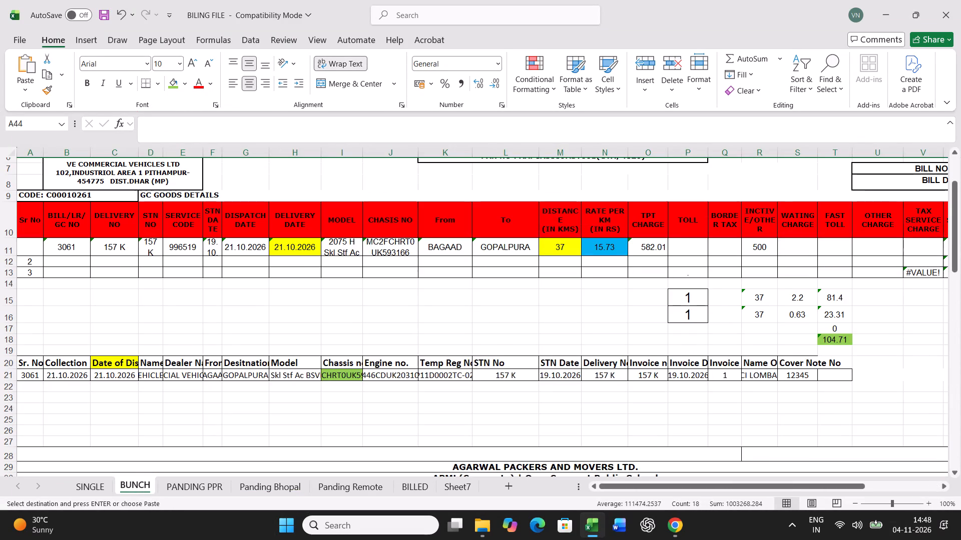
left_click(31, 377)
key("ctrl+v")
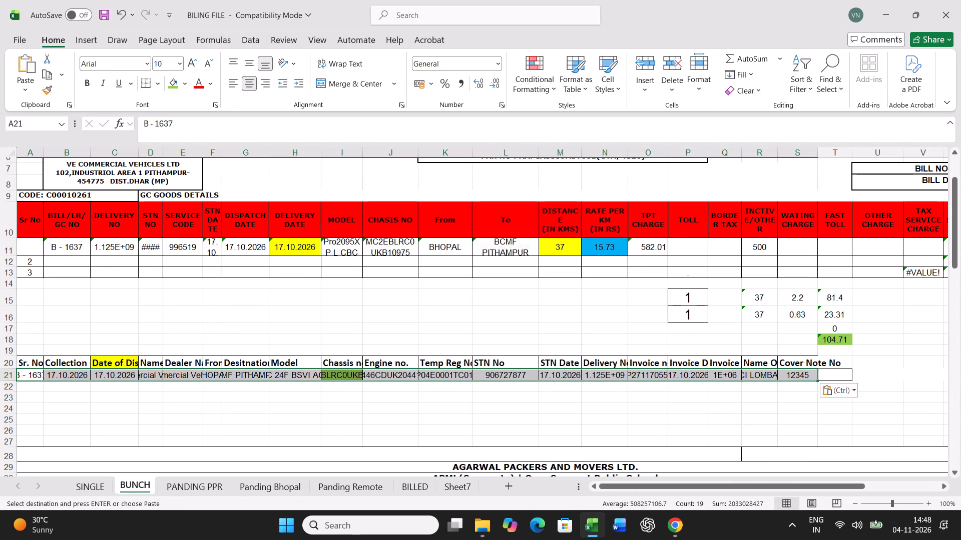
Fill in BUNCH row 11 with delivery date 18.10.2026, distance 260 km, rate per km 15.60 and toll 559.
left_click(234, 375)
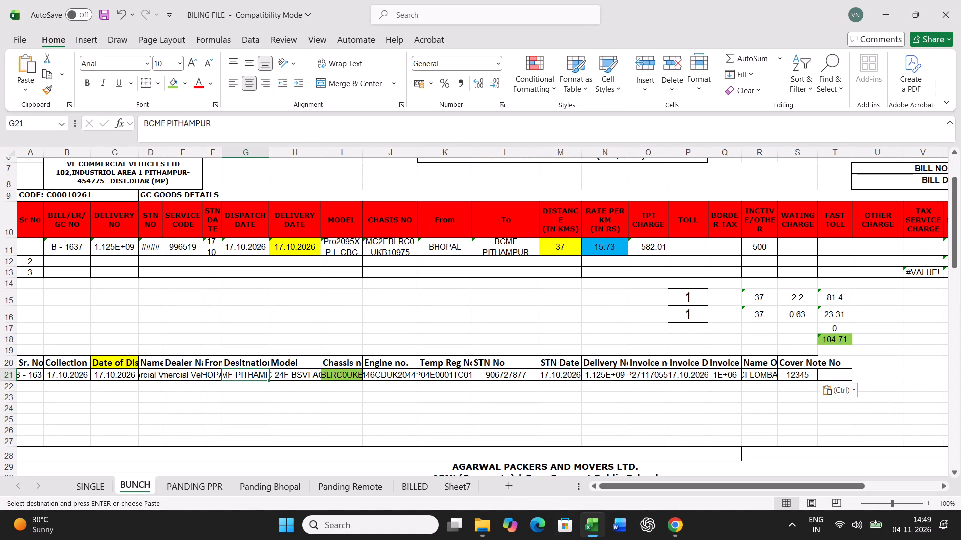
left_click(300, 246)
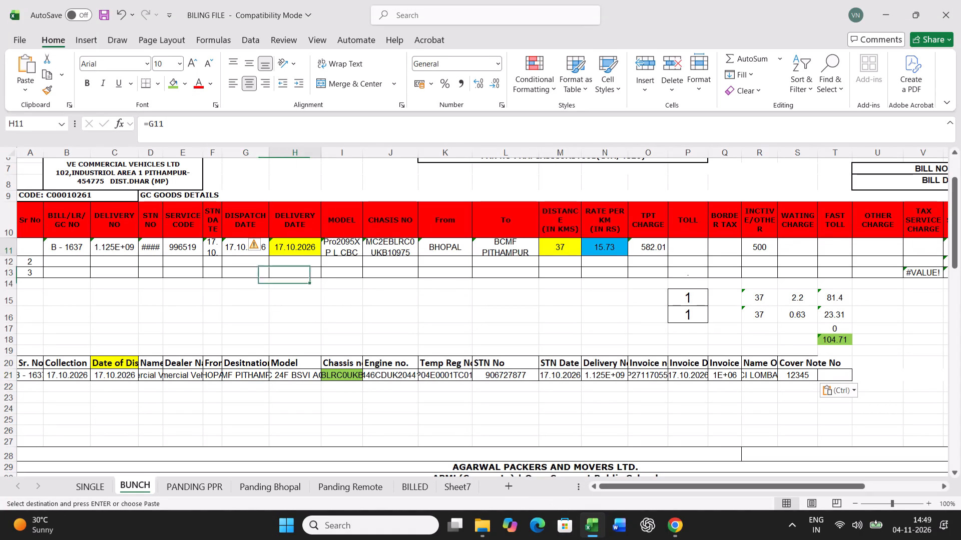
type("18.10.2026")
key("Right")
key("Right")
key("Right")
key("Right")
key("Right")
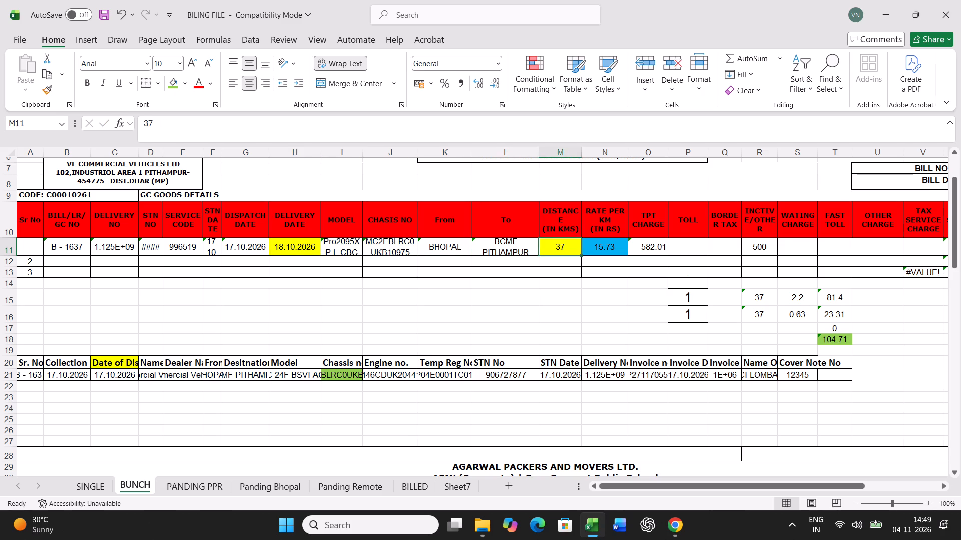
type("260")
key("Right")
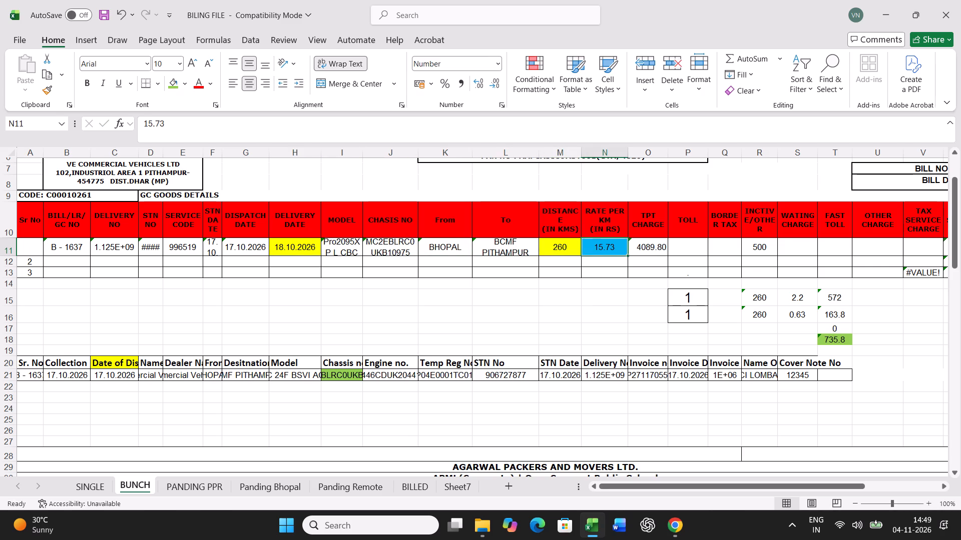
type("15.60")
key("Right")
key("Right")
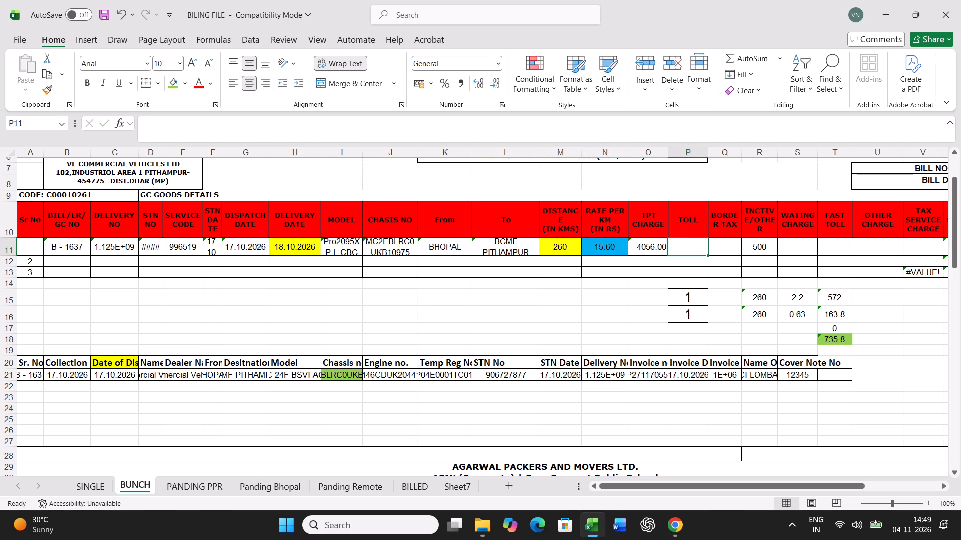
type("559")
key("Right")
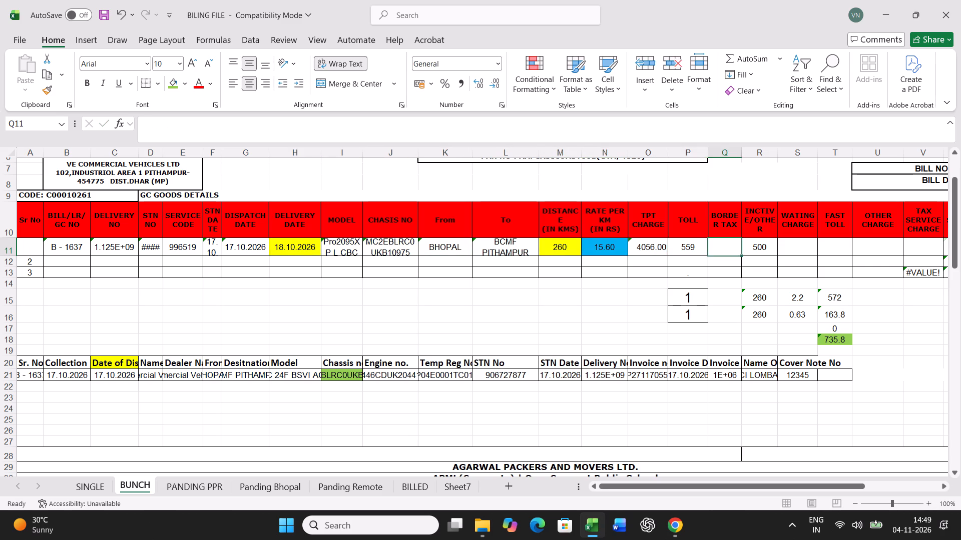
left_click(95, 490)
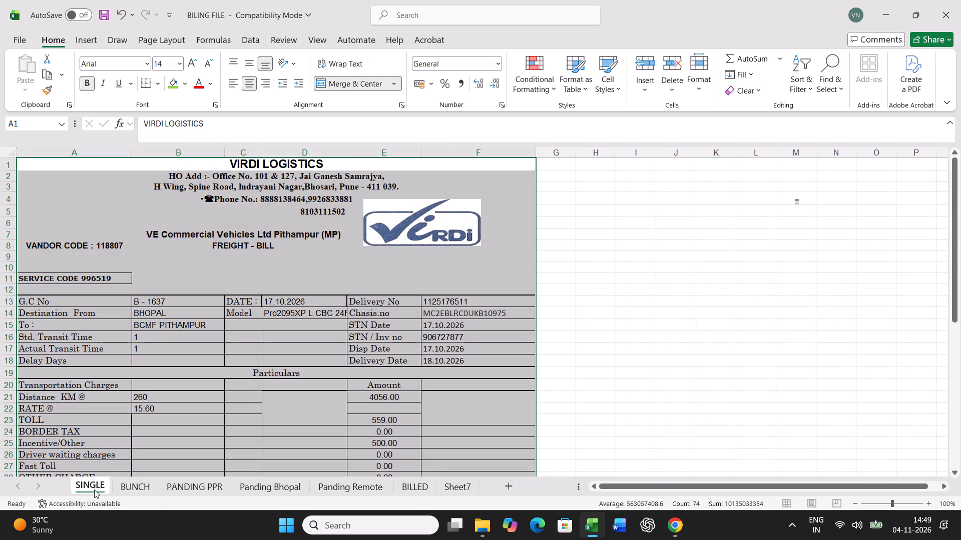
key("ctrl+p")
left_click(164, 103)
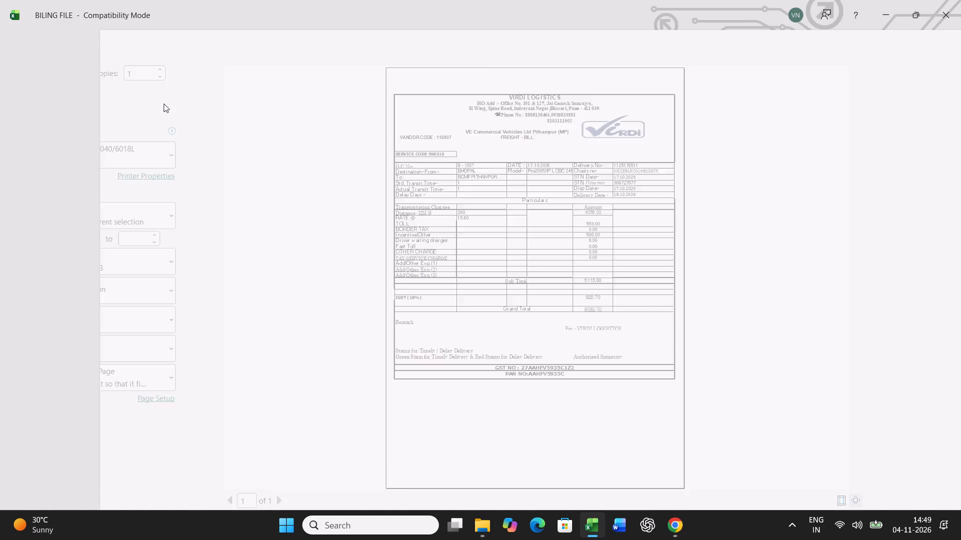
Copy BUNCH row 11 and paste it as values only into row 45 of the lower goods details table.
left_click(139, 485)
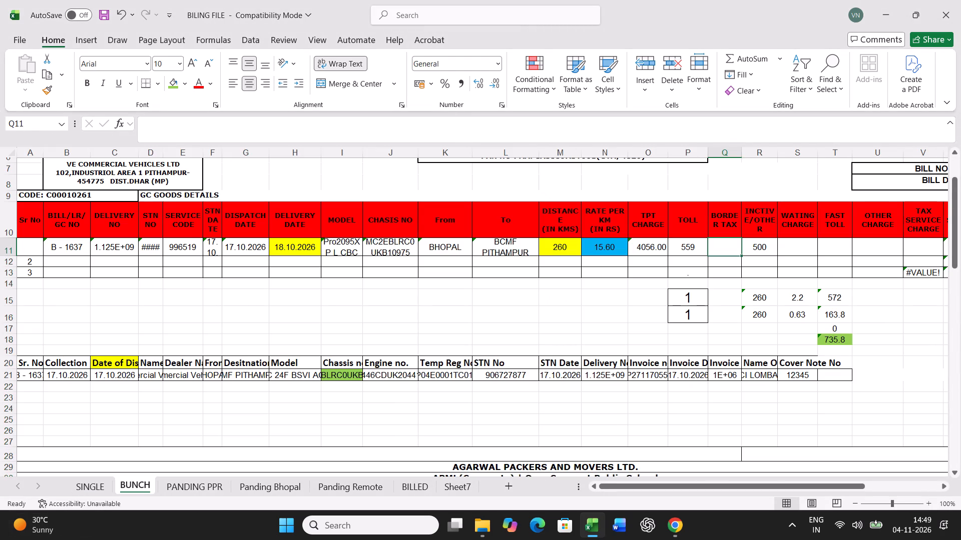
left_click(9, 243)
key("ctrl+c")
scroll(276, 346, "down", 11)
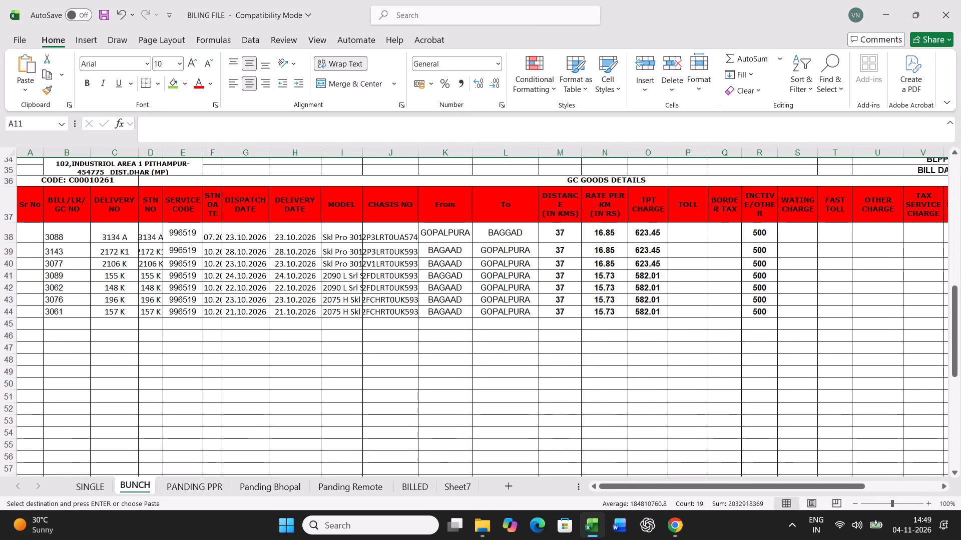
right_click(31, 325)
left_click(94, 236)
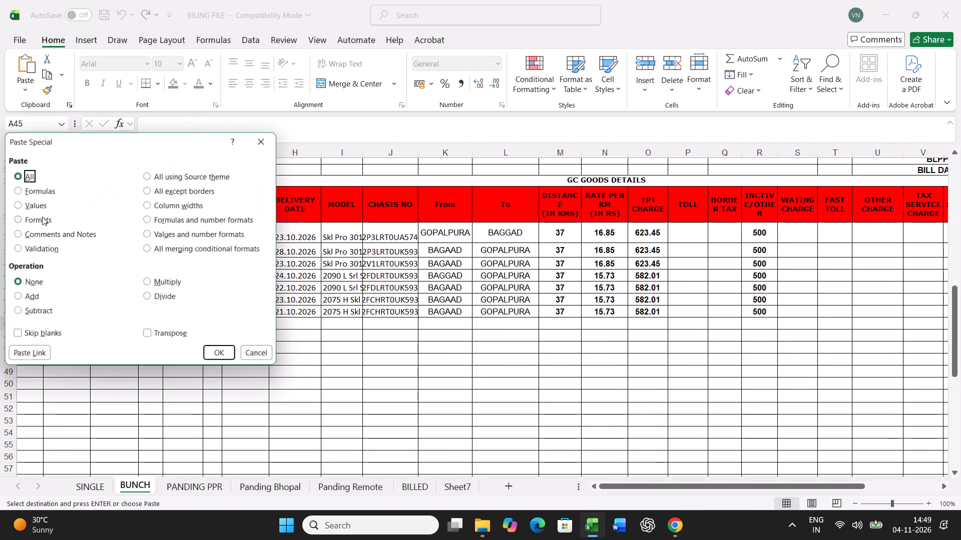
left_click(31, 200)
left_click(219, 351)
Find chassis B10974 in the Panding Bhopal sheet and highlight its chassis cell green in the LR B - 1638 row.
left_click(229, 488)
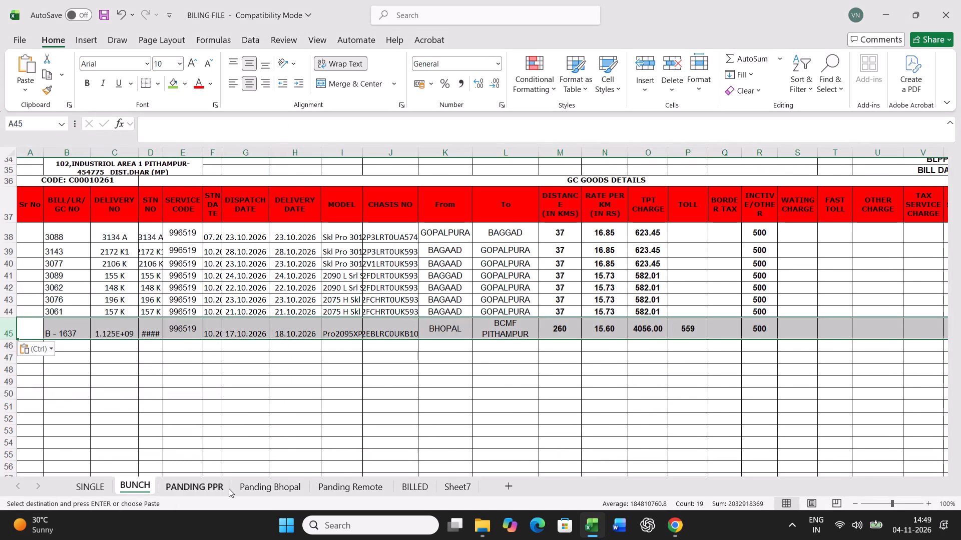
left_click(271, 489)
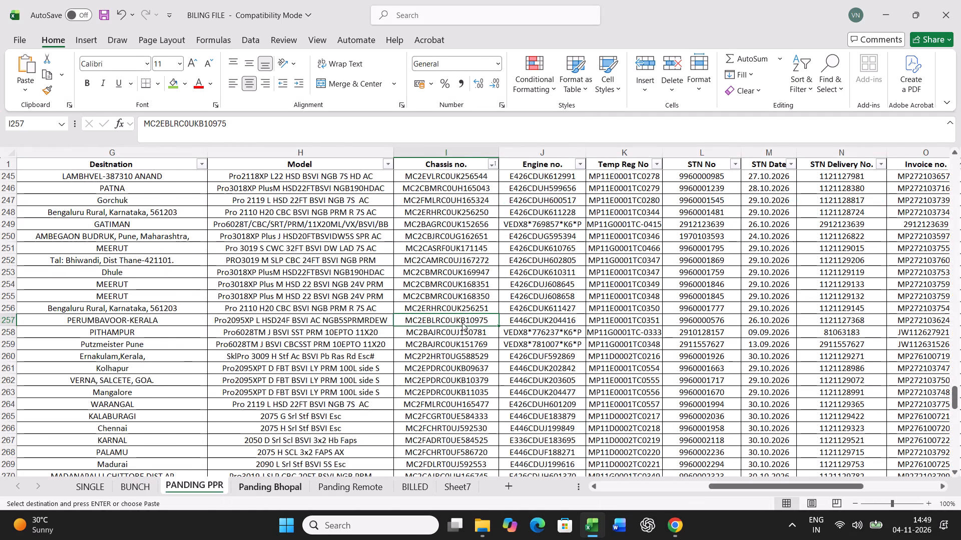
left_click(535, 238)
left_click(403, 298)
key("ctrl+f")
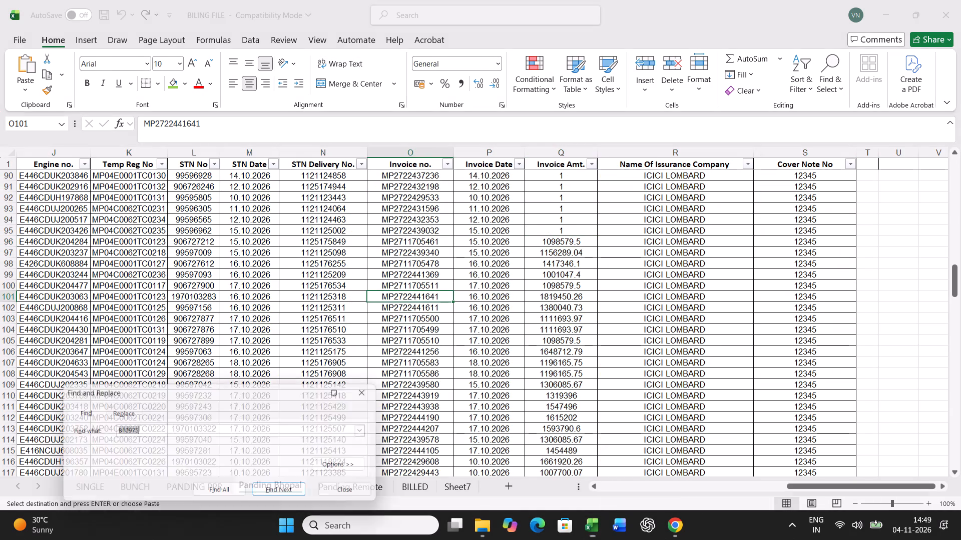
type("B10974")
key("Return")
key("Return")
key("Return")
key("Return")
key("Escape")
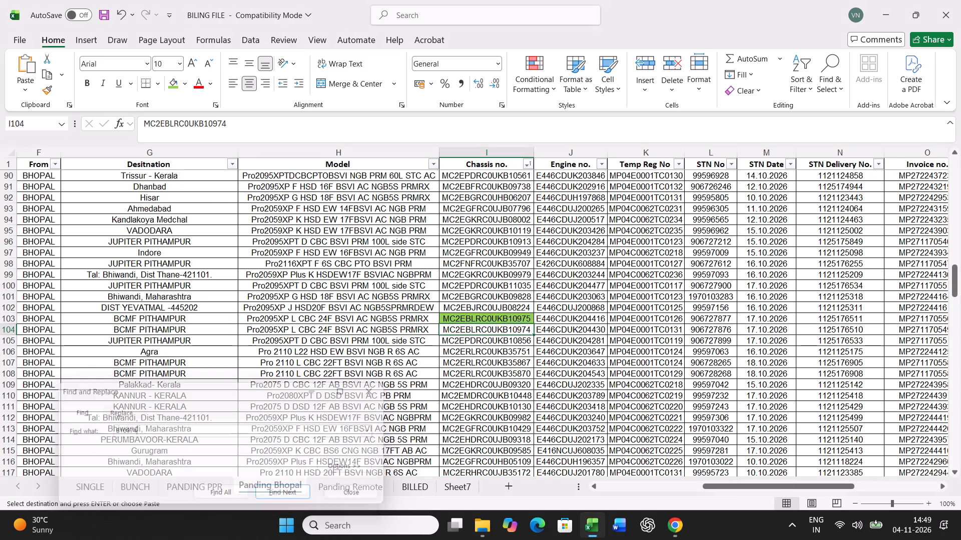
left_click(172, 87)
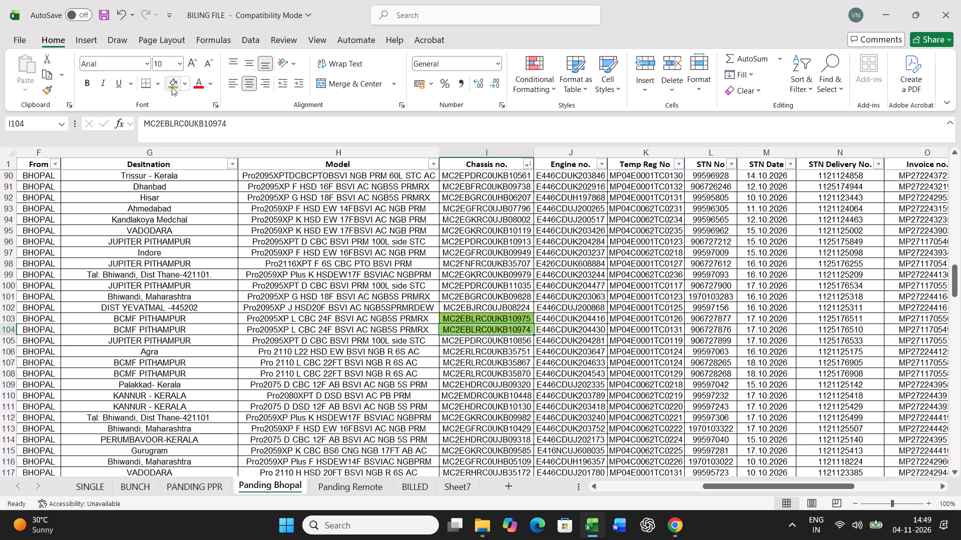
Copy the LR B - 1638 row from the Panding Bhopal sheet and paste it over row 21 of the BUNCH sheet.
key("Left")
key("Left")
key("Left")
key("Left")
key("Left")
key("Left")
key("Left")
key("Left")
key("Left")
key("Left")
key("Left")
key("Left")
key("Left")
key("Left")
key("Left")
key("Left")
key("Left")
key("Left")
key("Left")
key("Left")
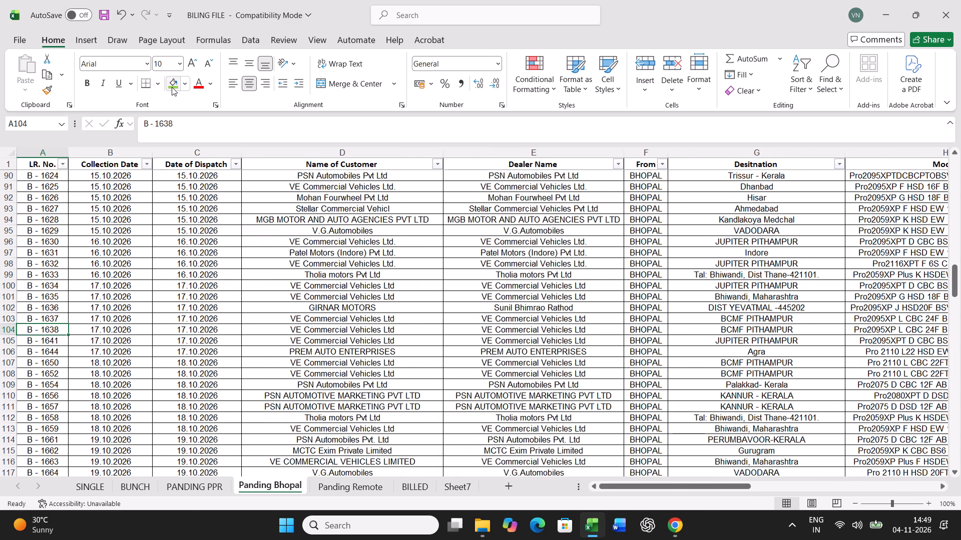
key("ctrl+shift+Right")
key("ctrl+c")
left_click(147, 486)
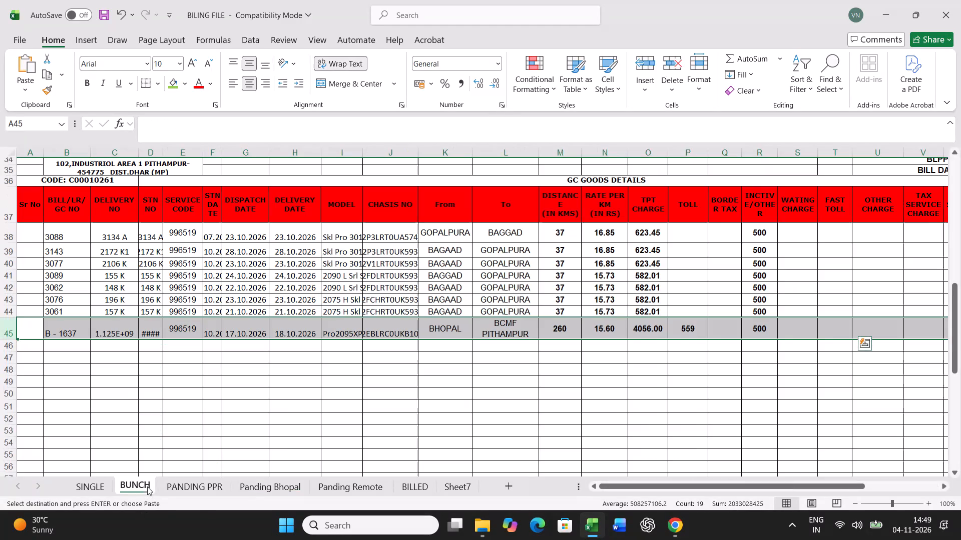
scroll(184, 462, "up", 5)
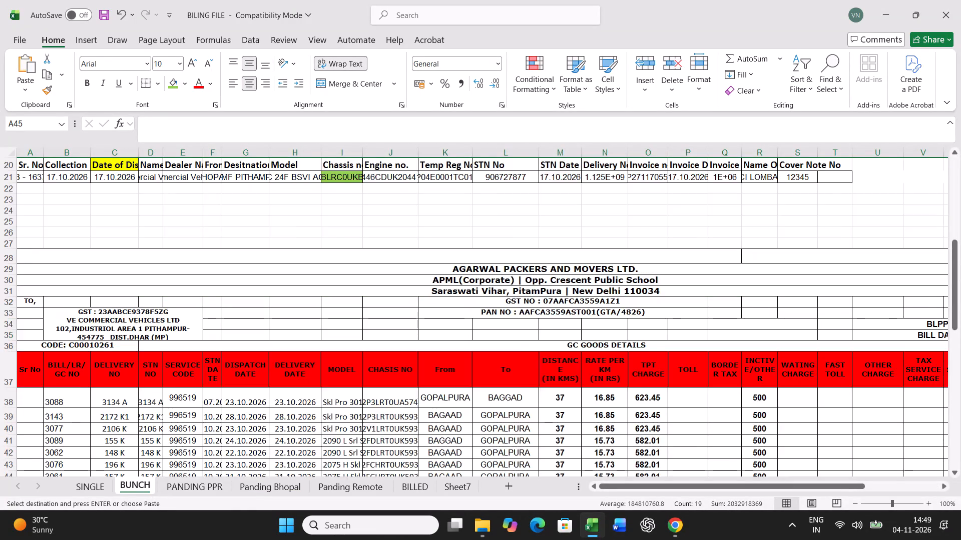
scroll(184, 462, "up", 7)
left_click(35, 408)
key("ctrl+v")
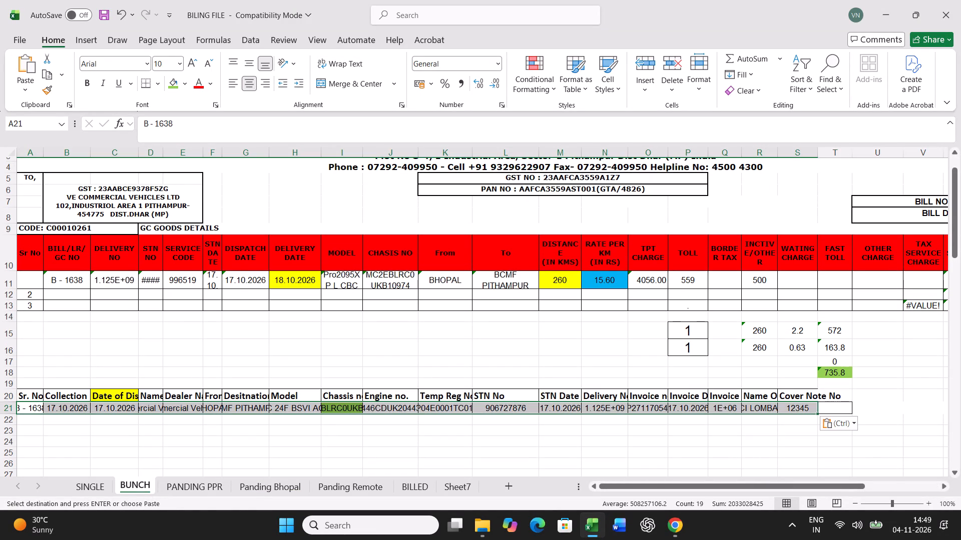
Print the SINGLE sheet's freight bill for G.C No B - 1638.
left_click(687, 282)
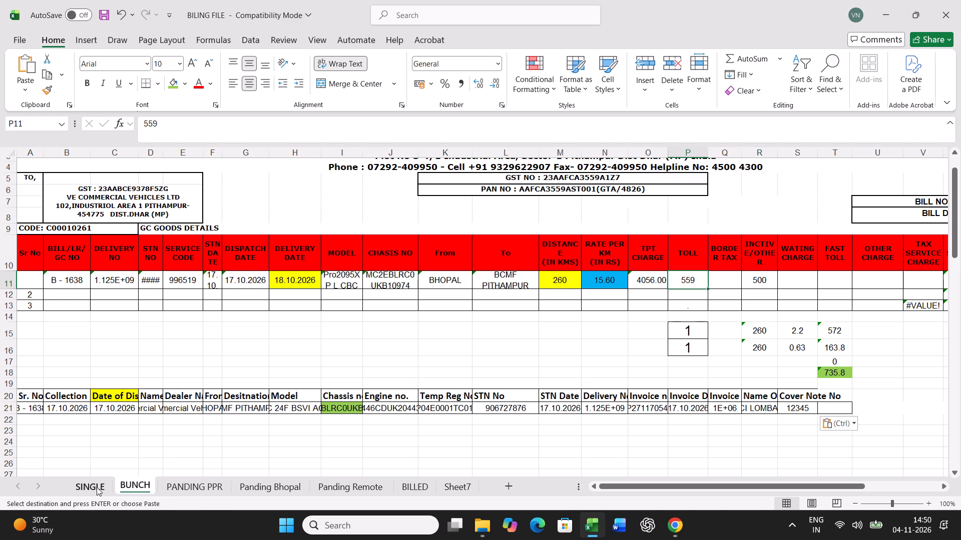
left_click(97, 487)
key("ctrl+p")
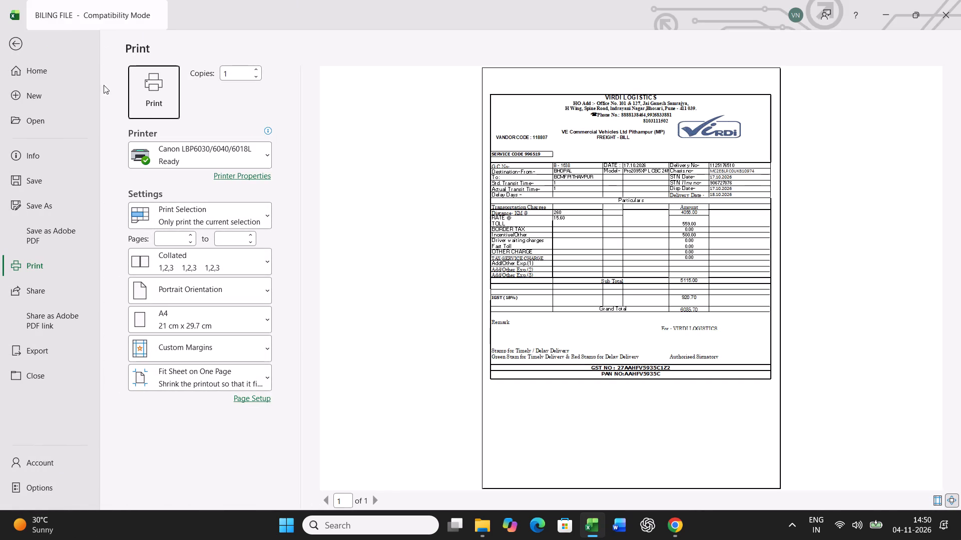
left_click(149, 106)
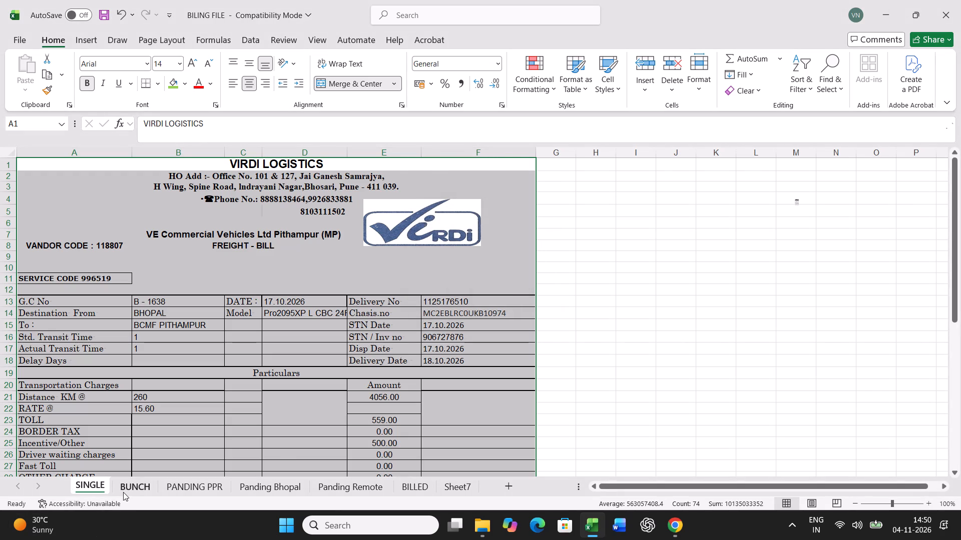
Copy BUNCH row 11 and paste it as values only into row 46 of the lower goods details table.
left_click(125, 490)
left_click(7, 283)
key("ctrl+c")
scroll(189, 330, "down", 6)
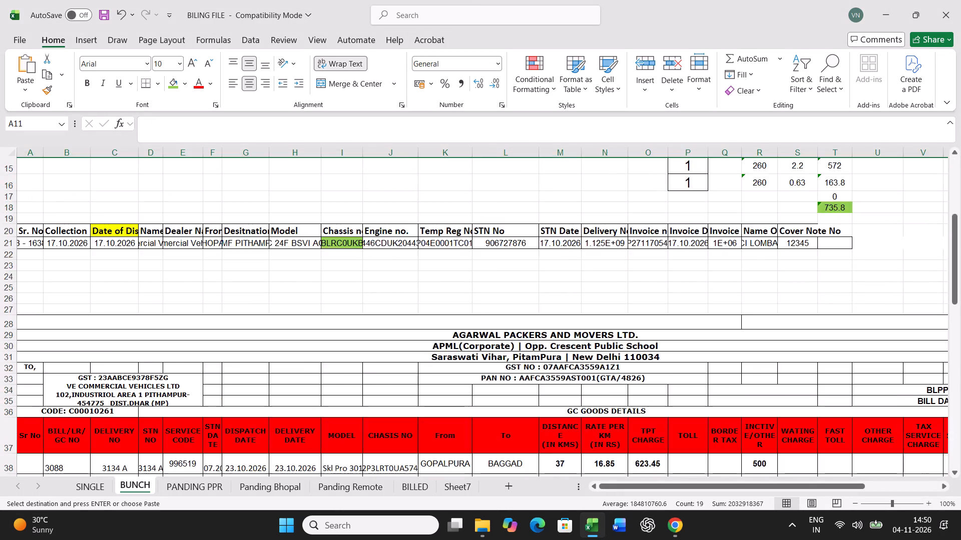
scroll(189, 330, "down", 7)
right_click(35, 308)
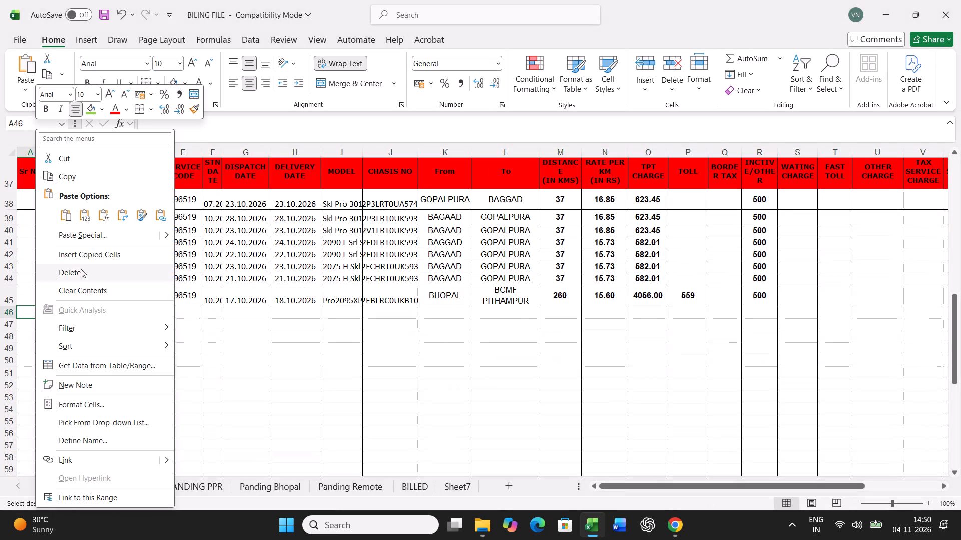
left_click(97, 241)
left_click(39, 212)
left_click(226, 354)
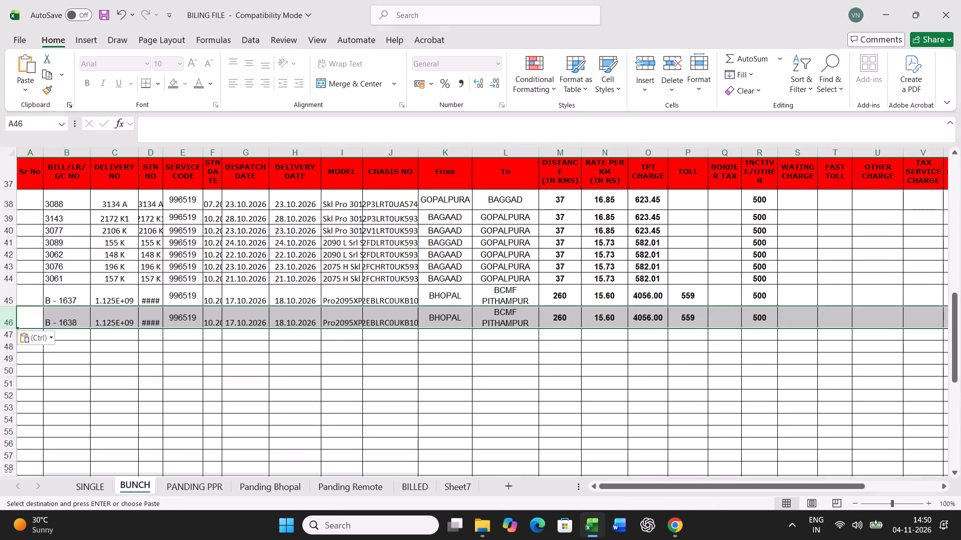
Find chassis B10742 in the Panding Bhopal sheet and highlight its chassis cell green.
left_click(270, 488)
left_click(338, 396)
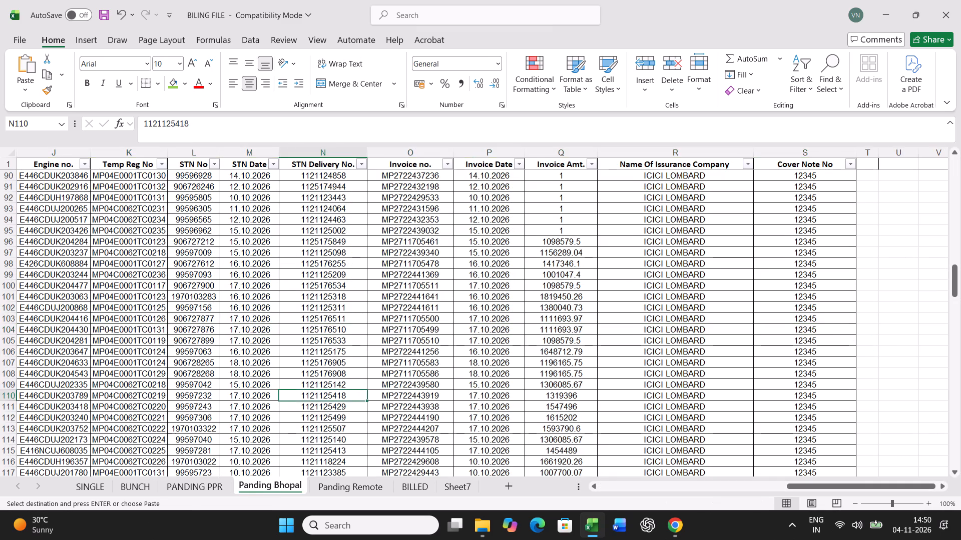
key("ctrl+f")
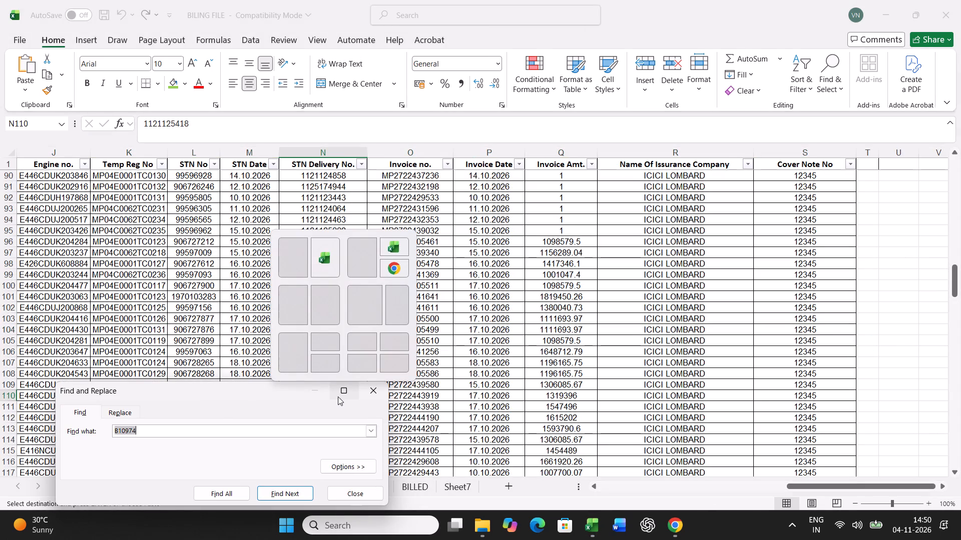
key("b")
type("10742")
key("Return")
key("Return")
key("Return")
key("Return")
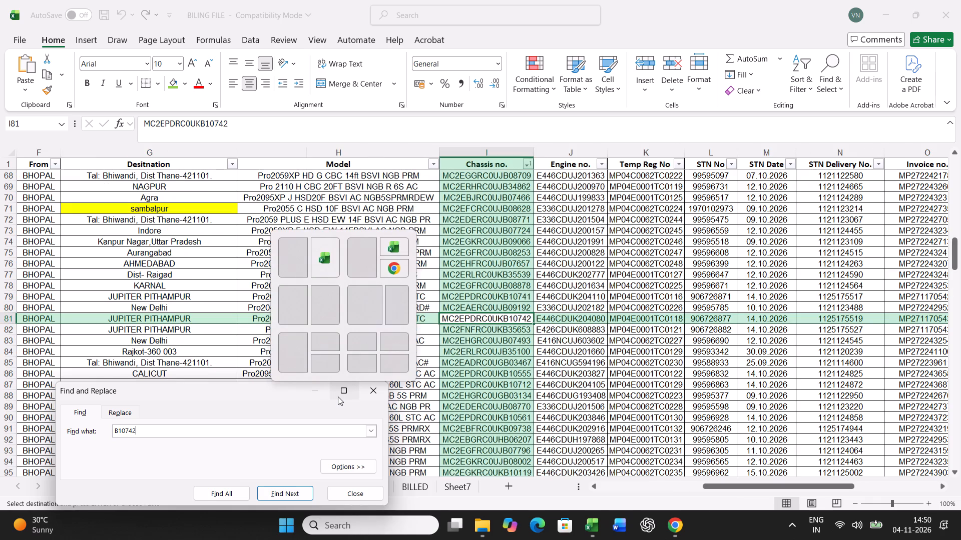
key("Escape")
left_click(177, 86)
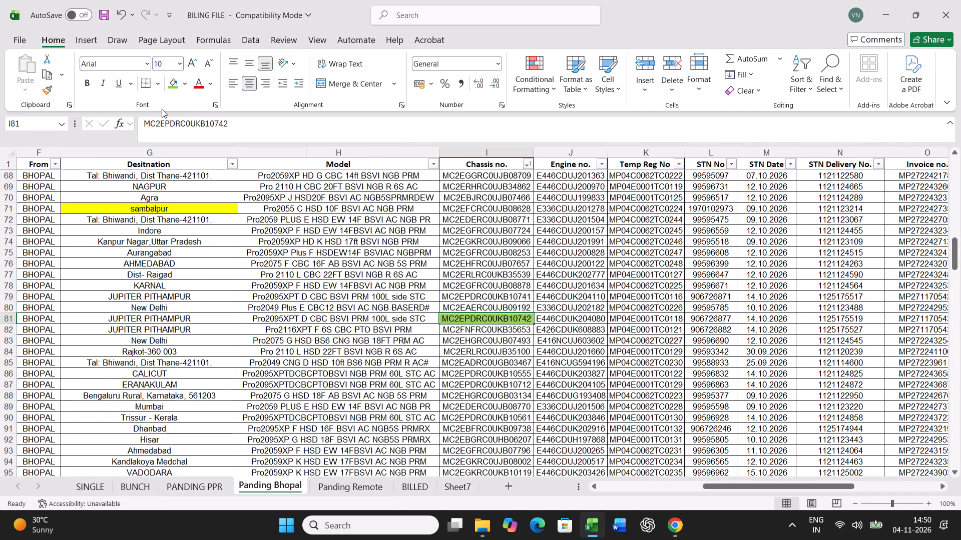
Copy the LR B - 1615 row from the Panding Bhopal sheet and paste it over row 21 of the BUNCH sheet.
key("Left")
key("Left")
key("Left")
key("Left")
key("Left")
key("Left")
key("Left")
key("Left")
key("Left")
key("Left")
key("Left")
key("Left")
key("Left")
key("Left")
key("Left")
key("Left")
key("Left")
key("Left")
key("Left")
key("Left")
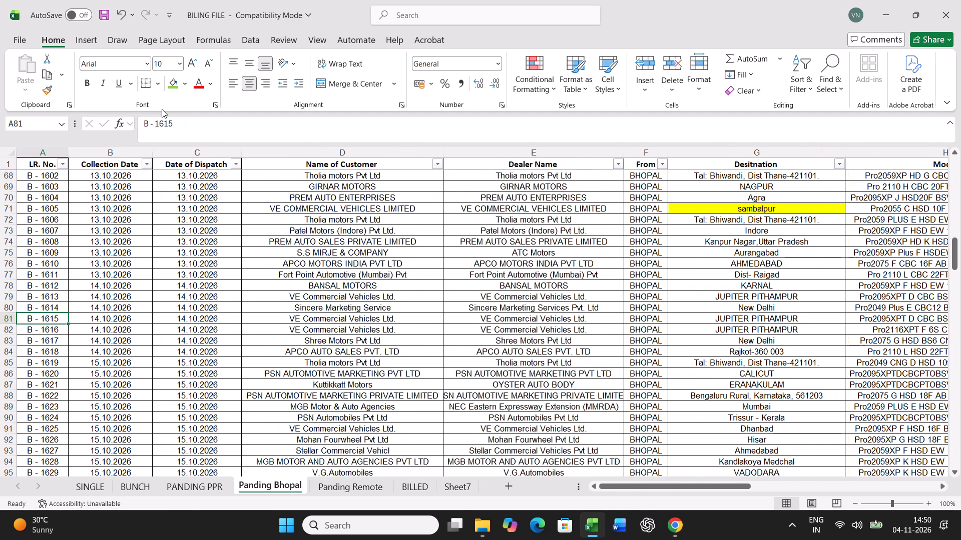
key("ctrl+shift+Right")
key("ctrl+c")
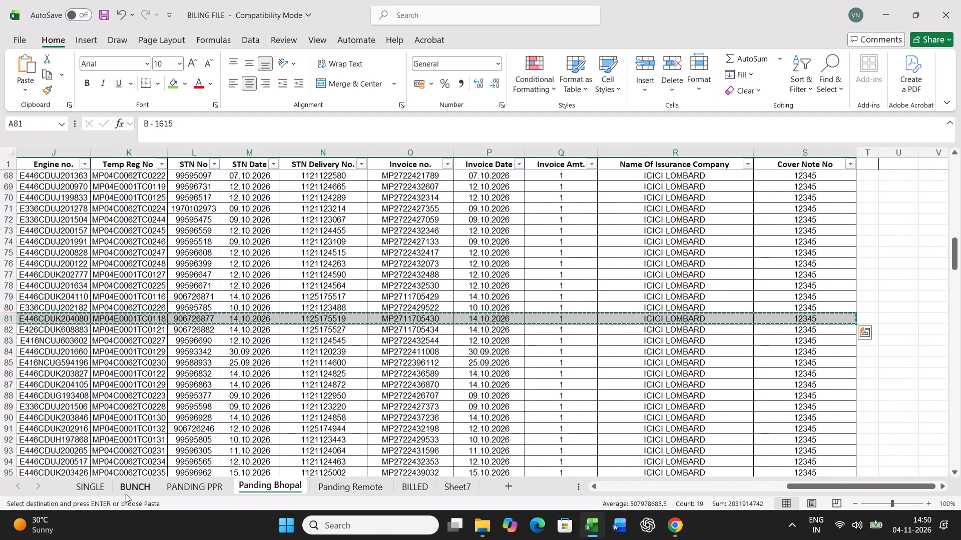
left_click(126, 494)
scroll(176, 392, "up", 6)
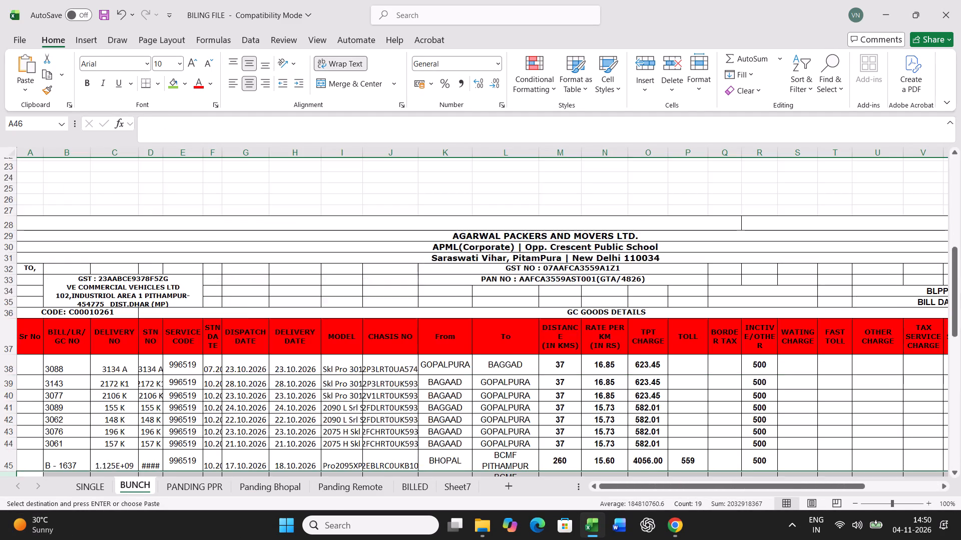
scroll(176, 392, "up", 6)
left_click(34, 374)
key("ctrl+v")
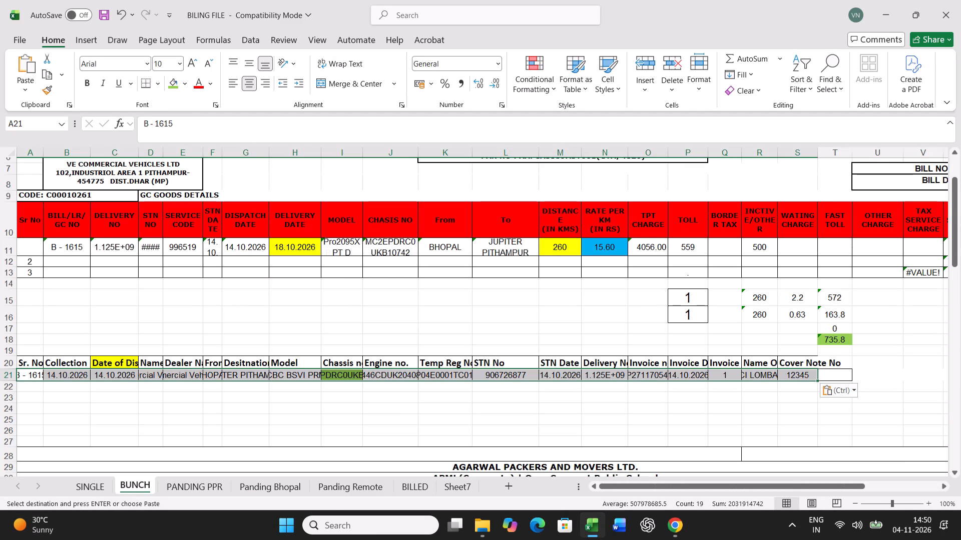
Set the B - 1615 entry's dispatch date in row 21 to 15.10.2026 and its delivery date in row 11 to 16.10.2026.
left_click(118, 378)
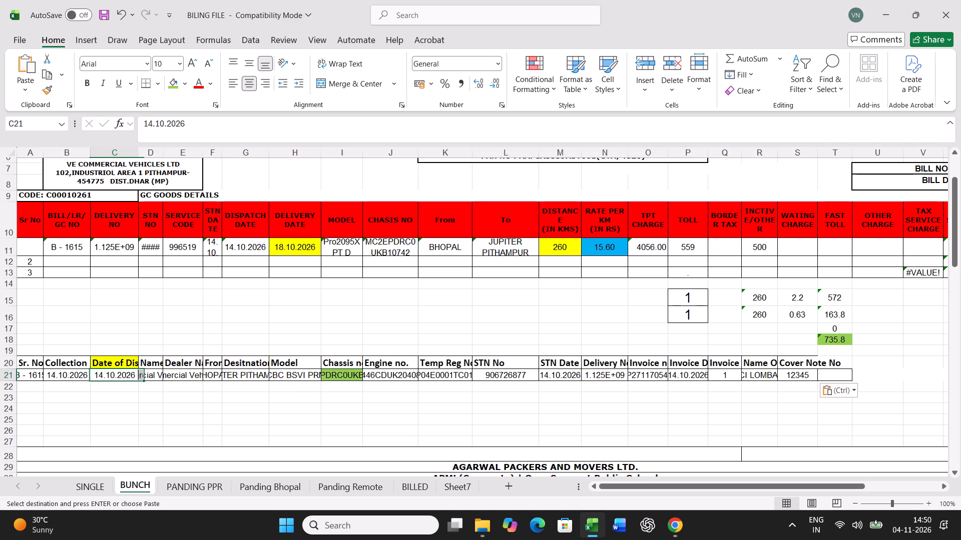
type("15.10.2026")
key("Return")
left_click(293, 242)
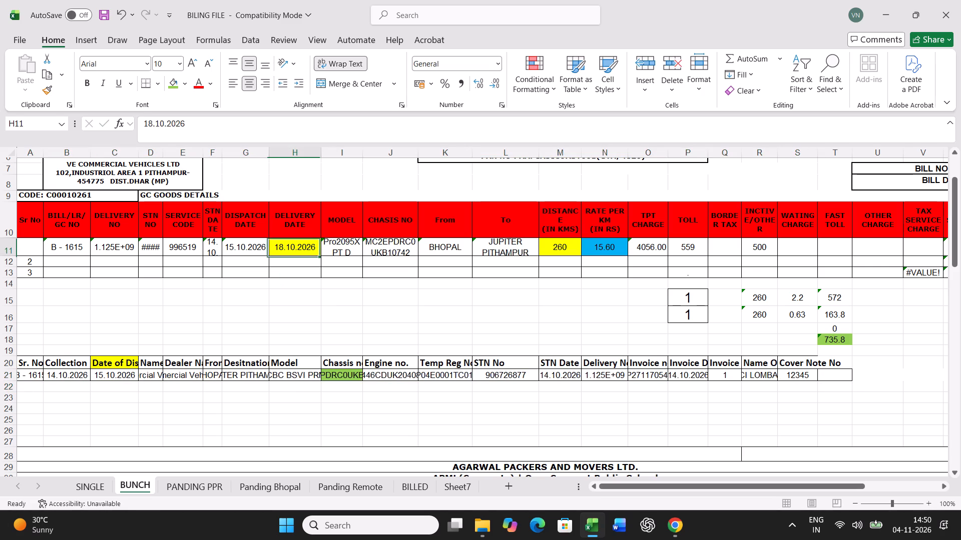
type("16.10.2026")
key("Right")
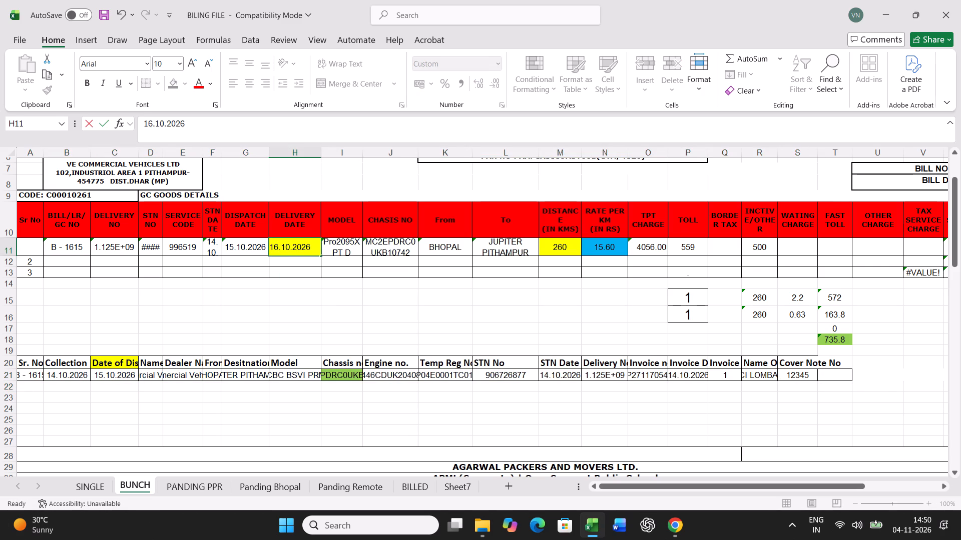
Set the distance to 280 km and the toll to 619 in BUNCH row 11 for B - 1615.
key("Right")
key("Right")
key("Right")
key("Right")
type("280")
key("Right")
key("Right")
key("Right")
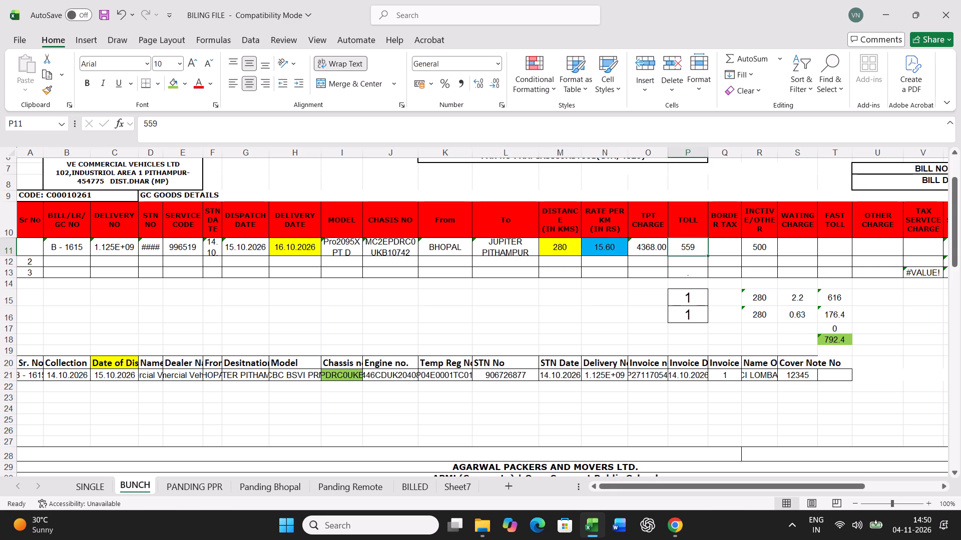
key("5")
key("BackSpace")
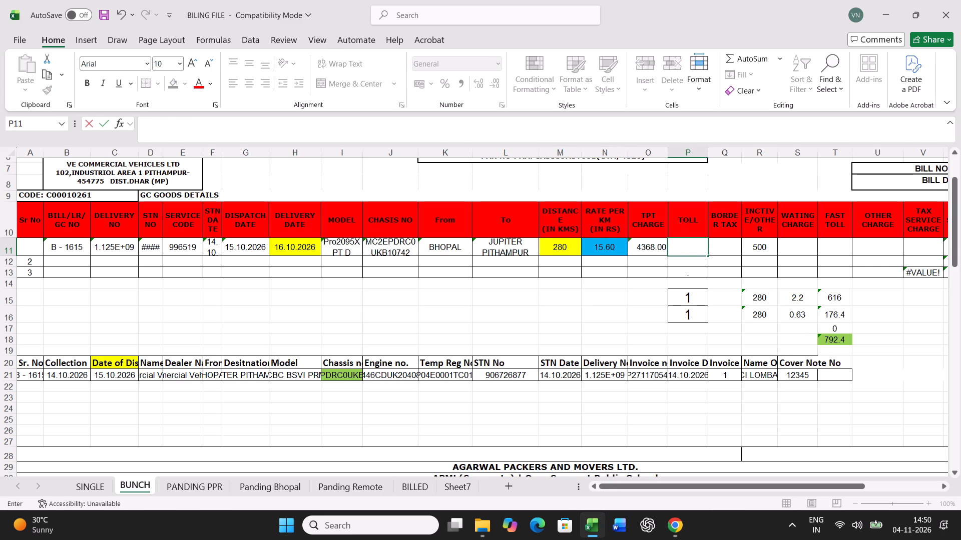
type("619")
key("Return")
key("Return")
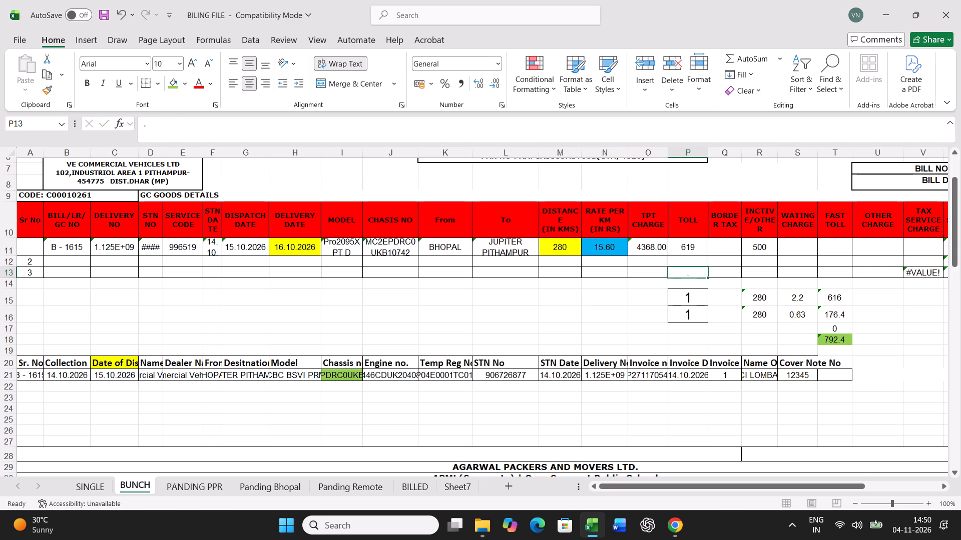
Print the SINGLE sheet's freight bill for G.C No B - 1615.
left_click(102, 487)
key("ctrl+p")
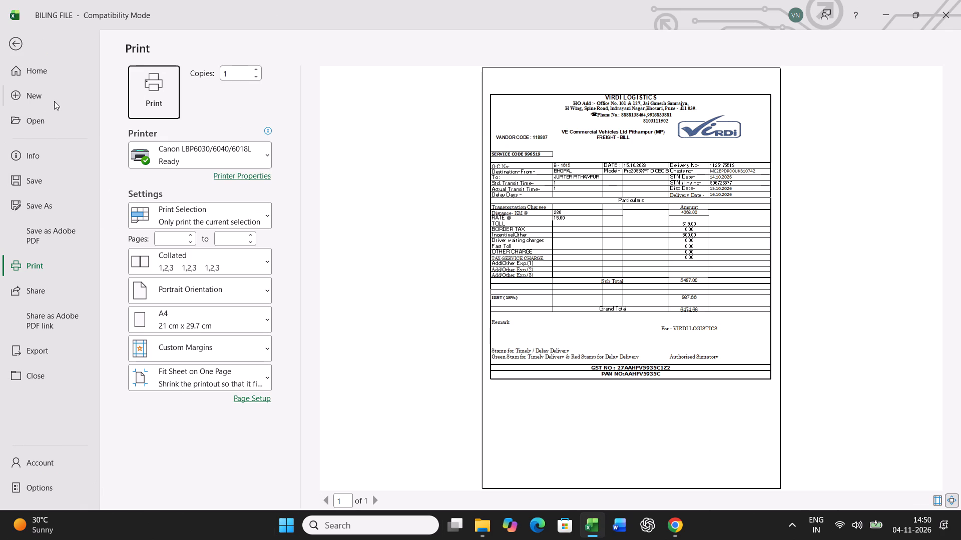
left_click(170, 102)
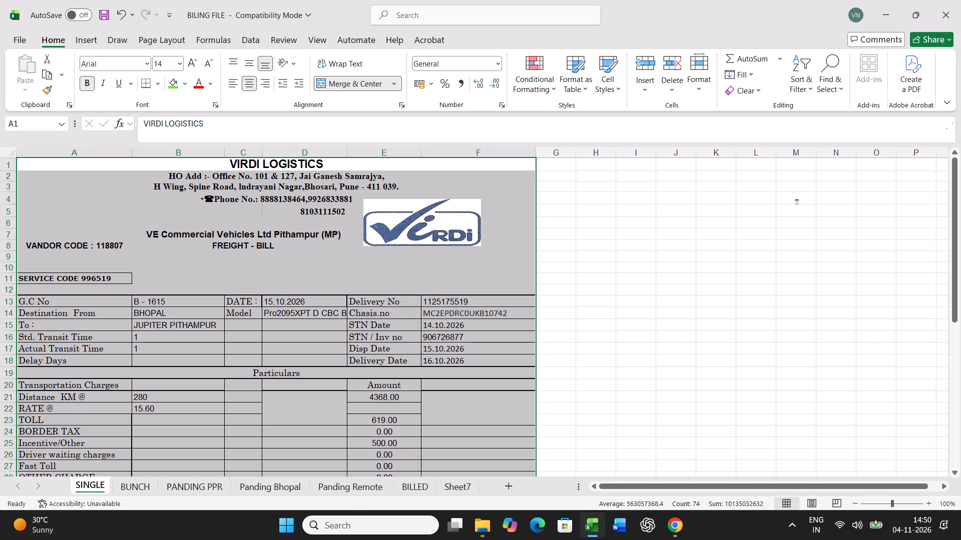
Copy BUNCH row 11 and paste it as values only into row 47 of the lower goods details table.
left_click(143, 490)
left_click(10, 246)
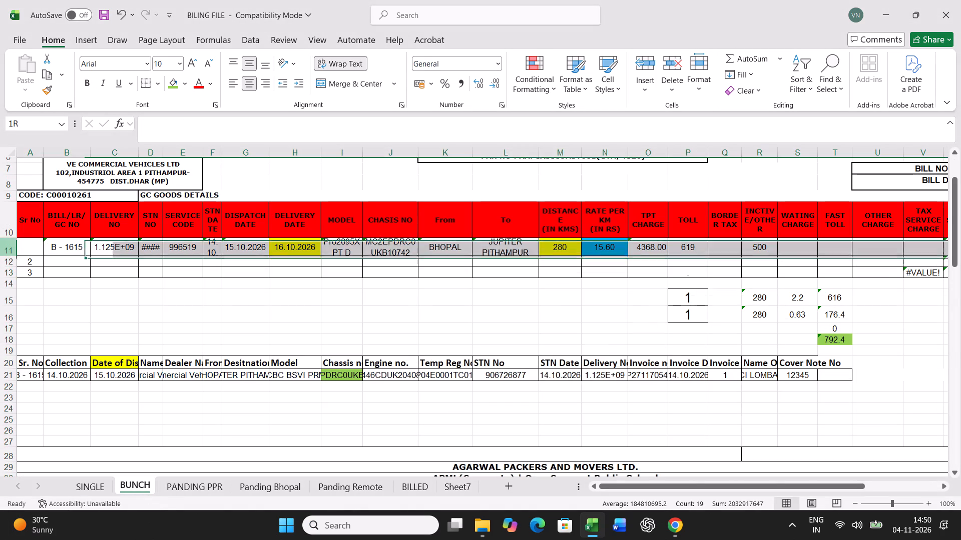
key("ctrl+c")
scroll(429, 367, "down", 13)
right_click(30, 299)
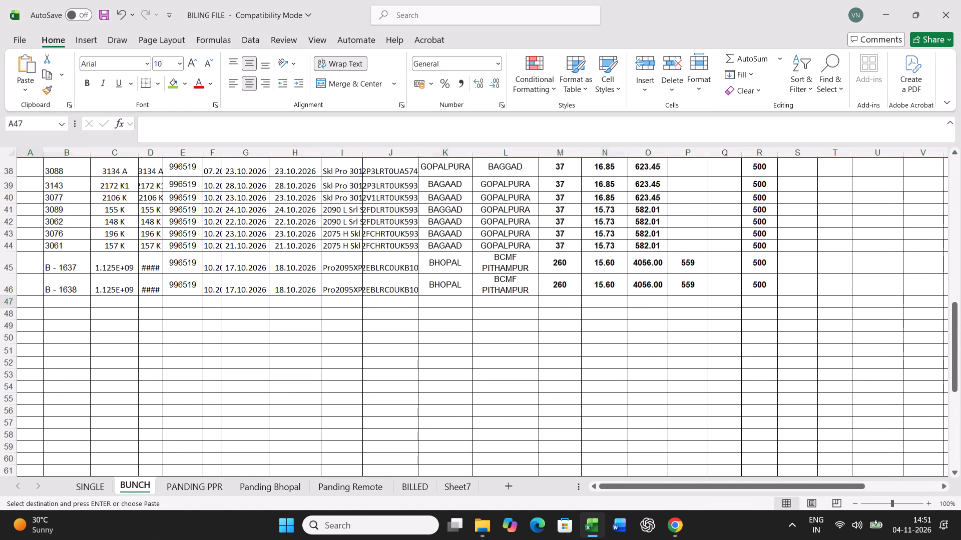
left_click(77, 235)
left_click(40, 205)
left_click(214, 351)
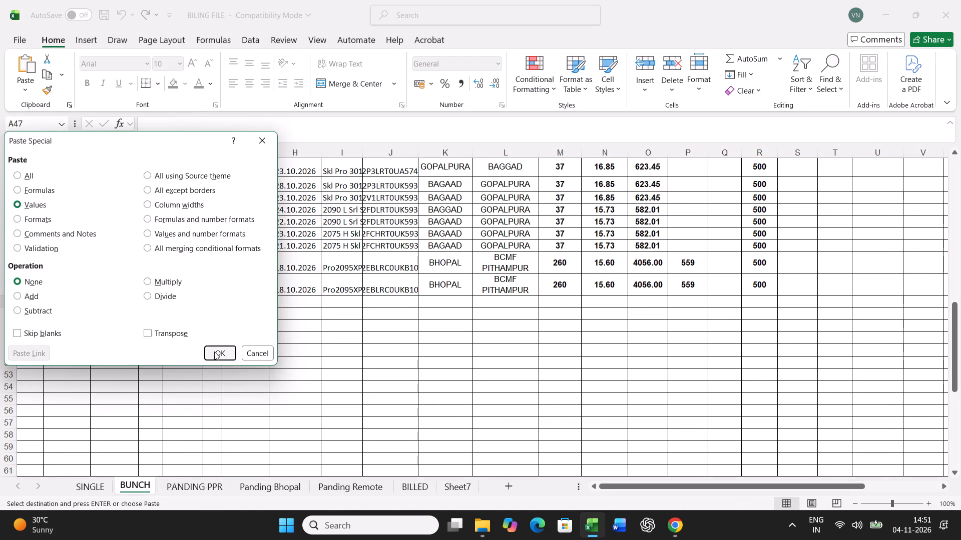
Find chassis B10913 in the Panding Bhopal sheet and highlight its chassis cell green.
left_click(283, 486)
left_click(332, 356)
key("ctrl+f")
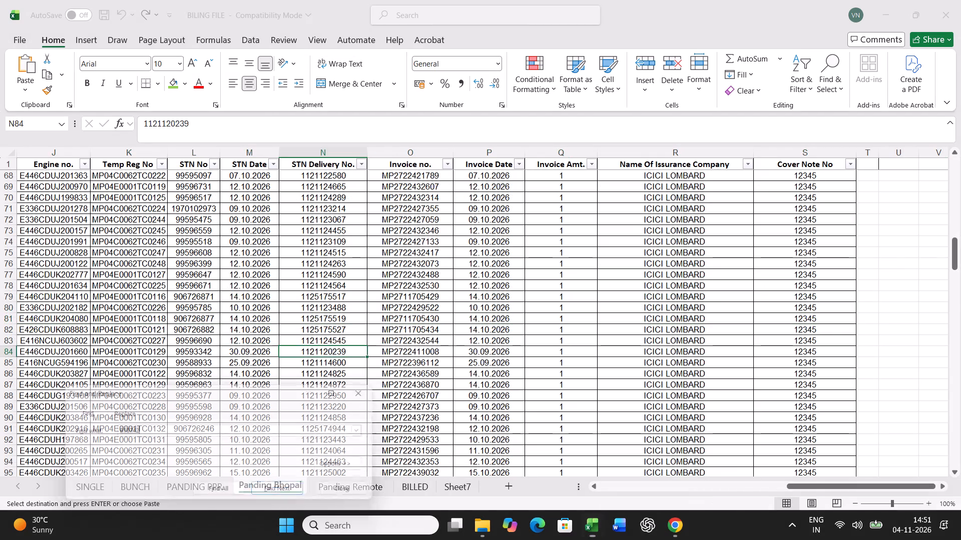
type("B10913")
key("Return")
key("Return")
key("Return")
key("Escape")
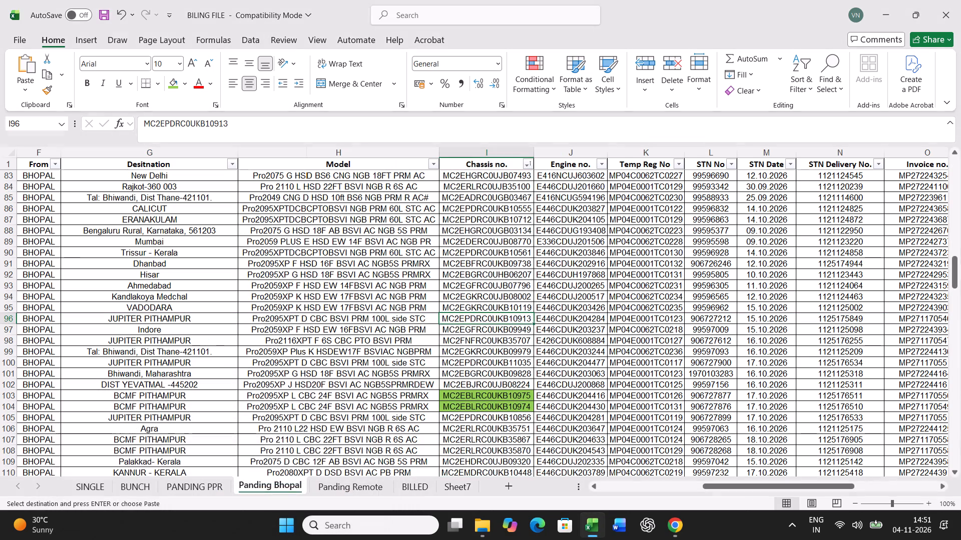
left_click(175, 82)
Copy the LR B - 1630 row from the Panding Bhopal sheet and paste it over row 21 of the BUNCH sheet.
key("Left")
key("Left")
key("Left")
key("Left")
key("Left")
key("Left")
key("Left")
key("Left")
key("Left")
key("Left")
key("Left")
key("Left")
key("Left")
key("Left")
key("Left")
key("Left")
key("Left")
key("Left")
key("Left")
key("Left")
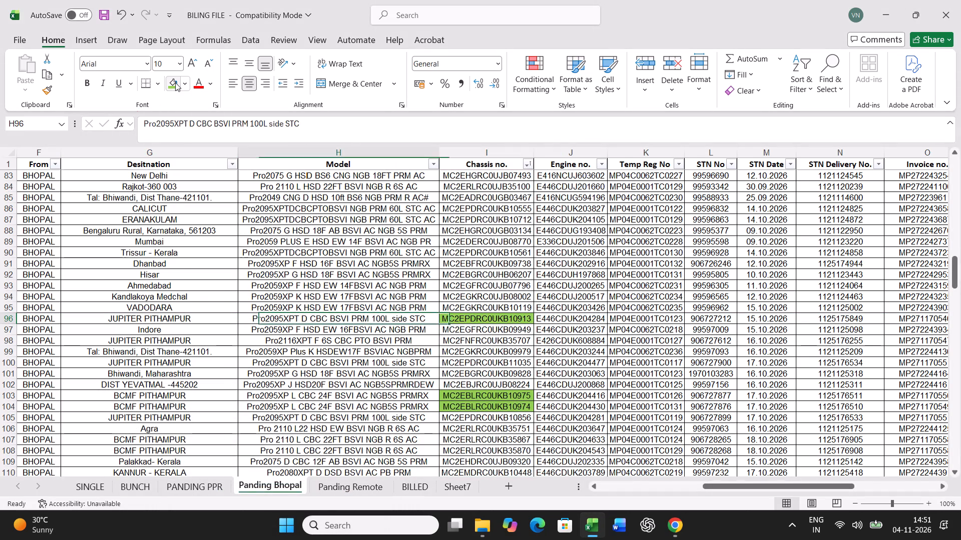
key("ctrl+shift+Right")
key("ctrl+c")
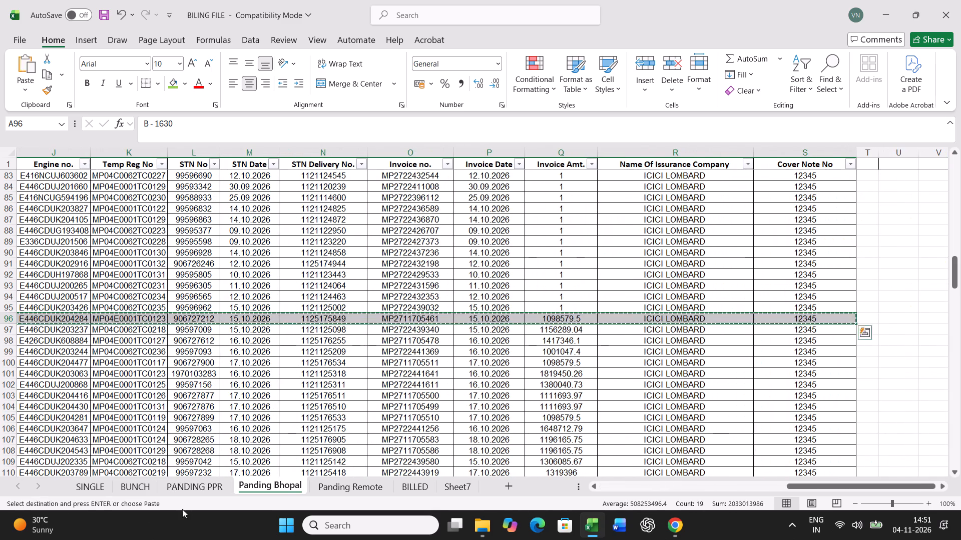
left_click(146, 484)
scroll(173, 372, "up", 17)
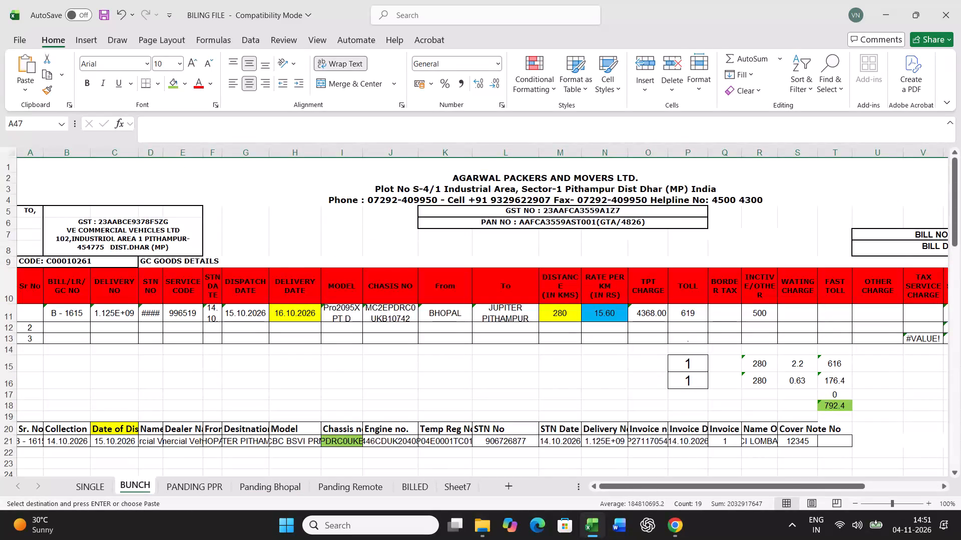
left_click(30, 439)
key("ctrl+v")
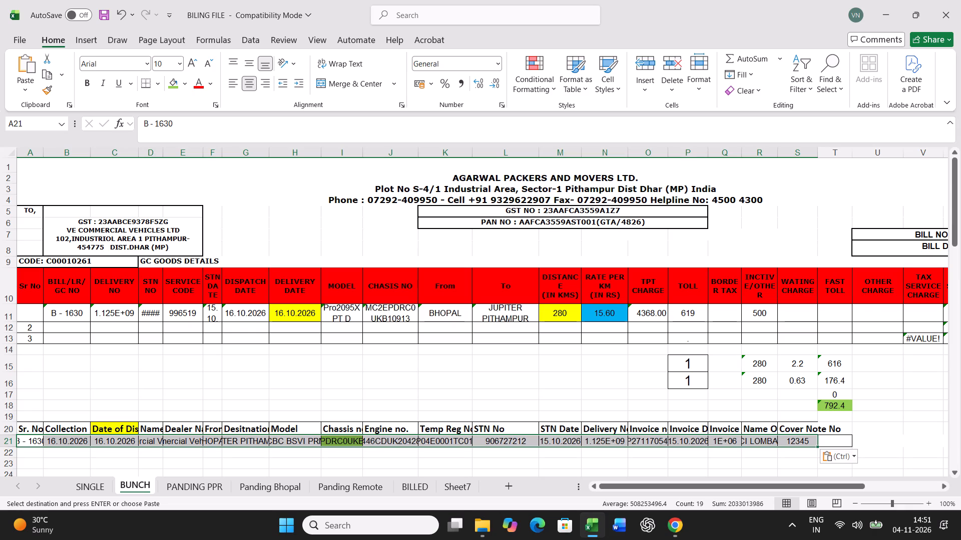
Set the toll in BUNCH row 11 to 741 for B - 1630.
left_click(647, 315)
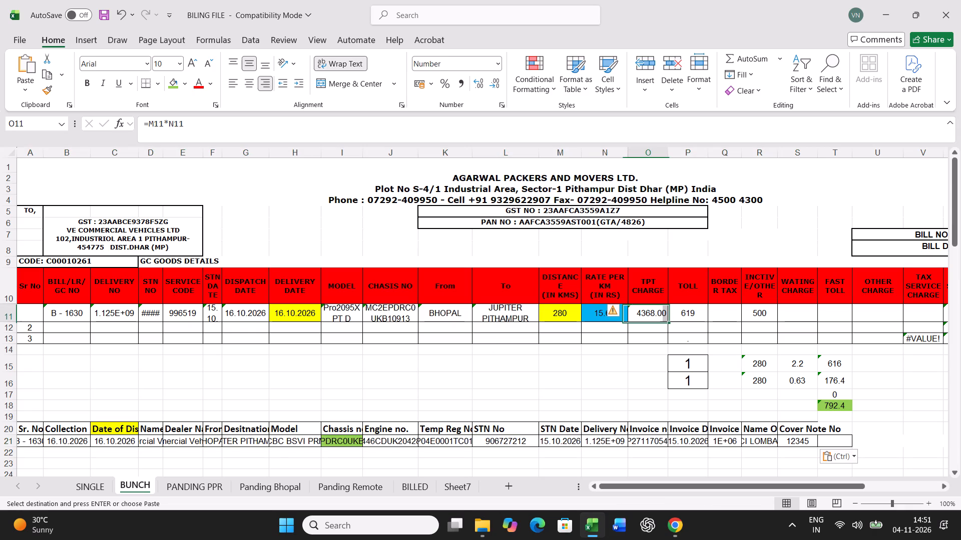
left_click(688, 316)
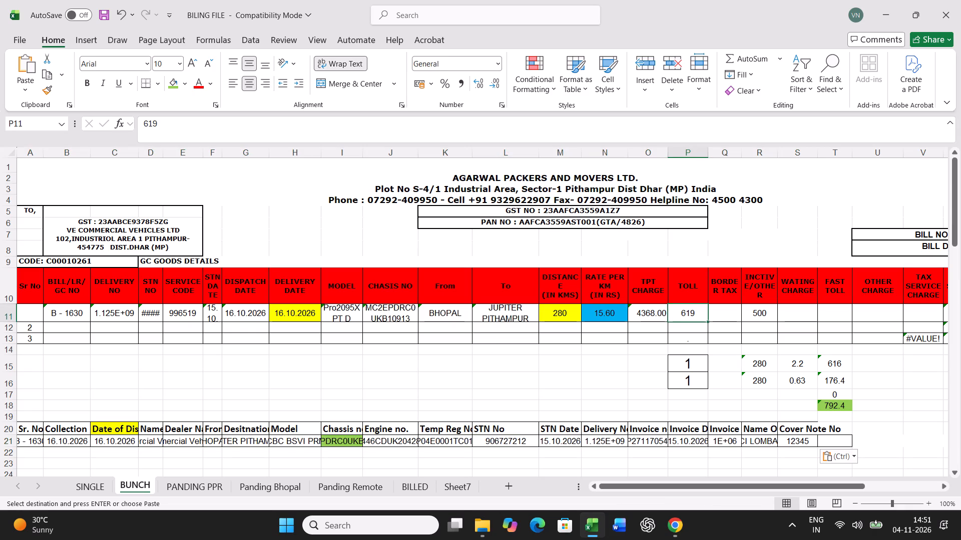
type("741")
key("Return")
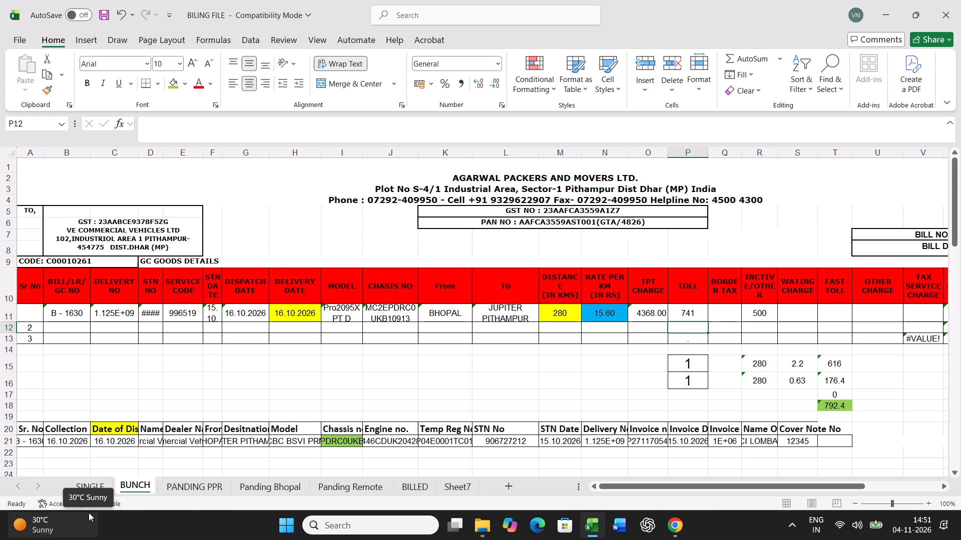
Print the freight bill for B - 1630 from the SINGLE sheet.
left_click(94, 486)
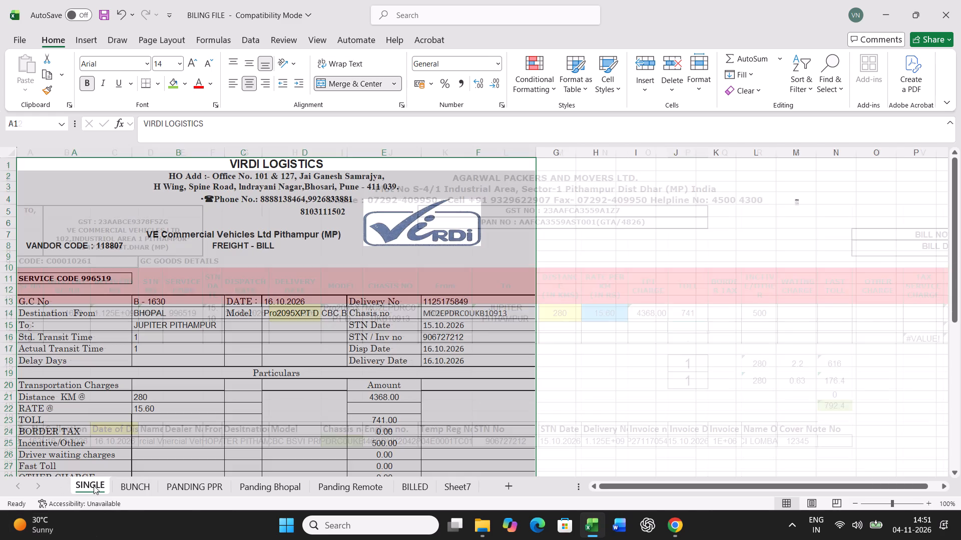
key("ctrl+p")
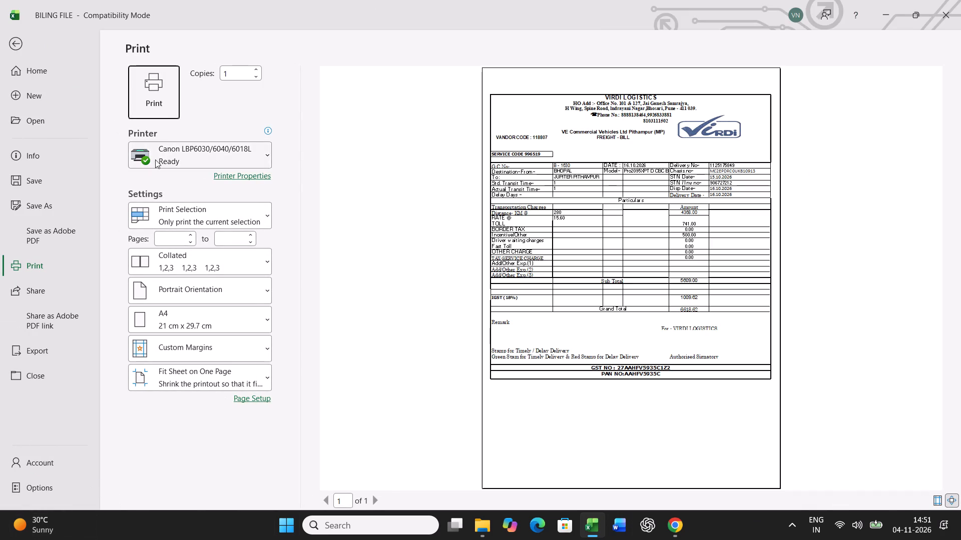
left_click(167, 111)
Copy BUNCH row 11 and paste it as values only into row 48 of the lower goods details table.
left_click(138, 484)
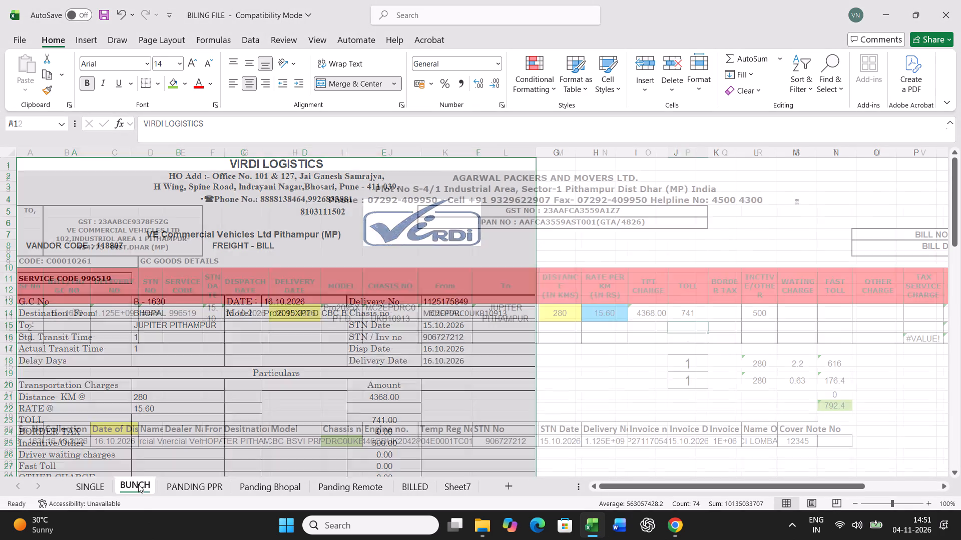
left_click(2, 313)
key("ctrl+c")
scroll(261, 346, "down", 5)
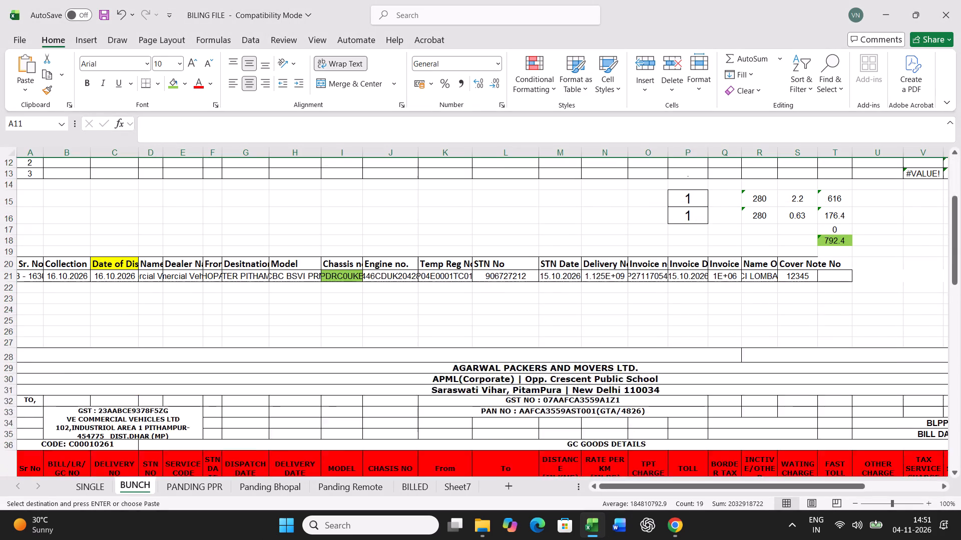
scroll(261, 346, "down", 9)
right_click(28, 355)
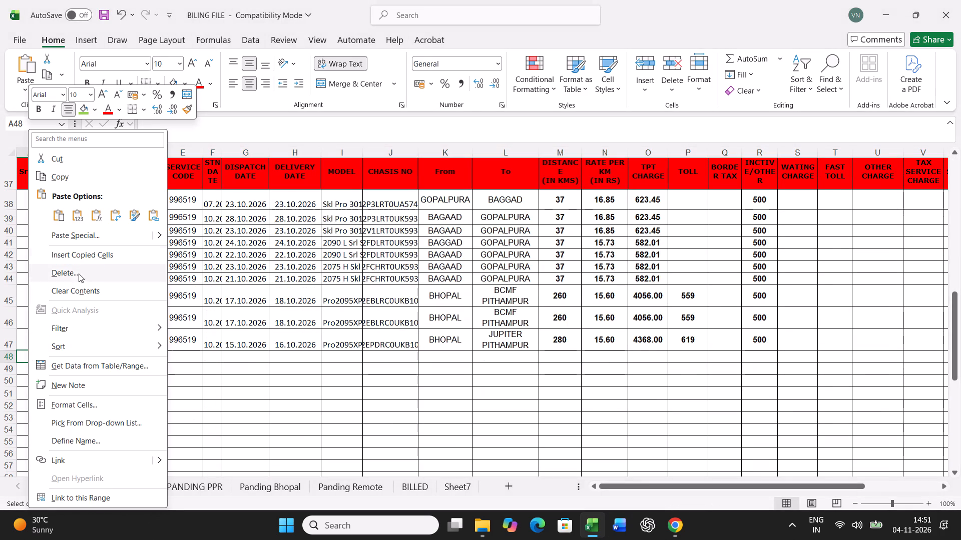
left_click(95, 234)
left_click(36, 202)
left_click(218, 354)
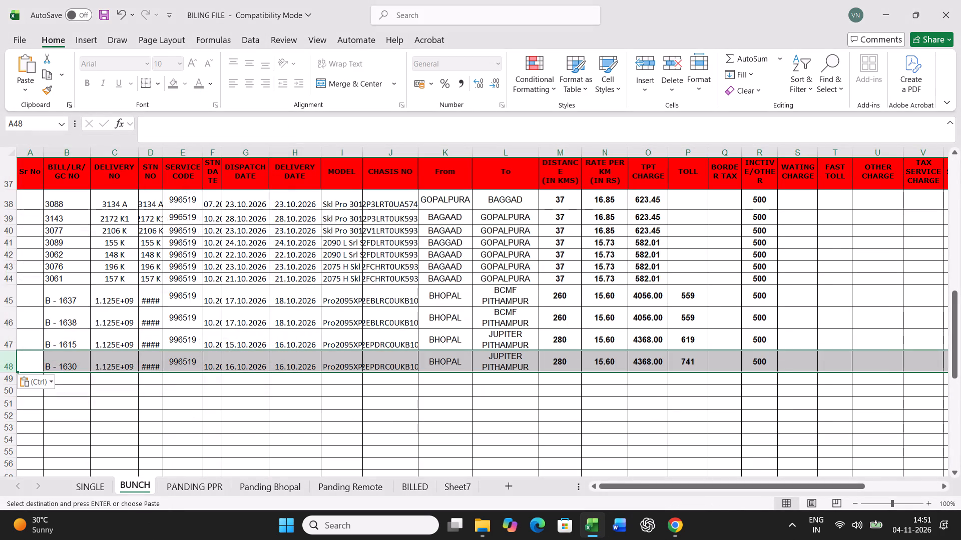
Find chassis B10741 in the Panding Bhopal sheet and highlight its chassis cell green.
left_click(248, 486)
left_click(348, 399)
key("ctrl+f")
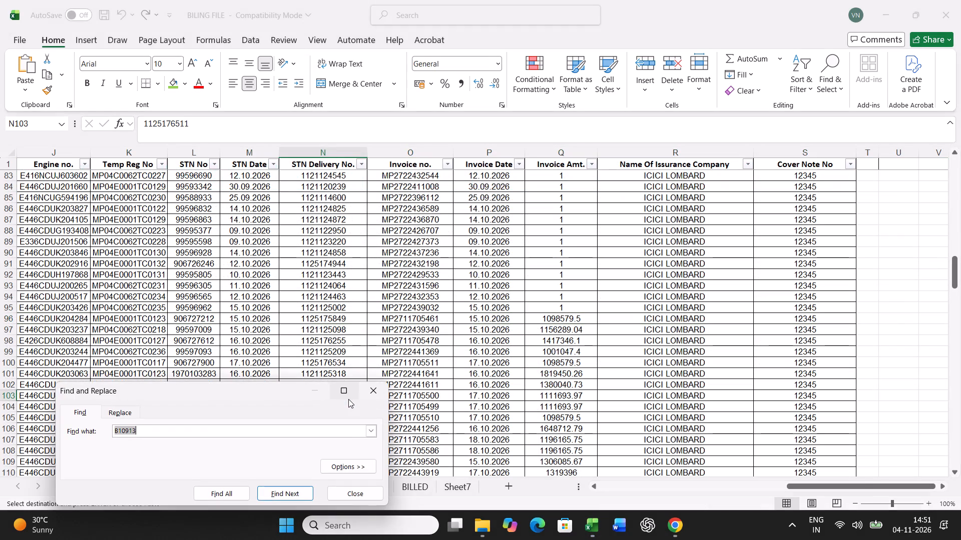
type("B10")
type("741")
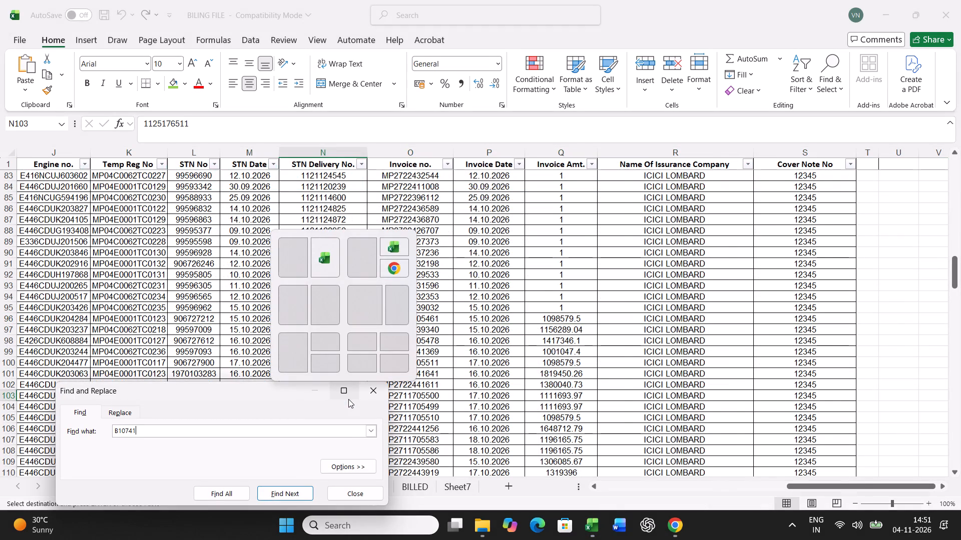
key("Return")
key("Return")
key("Return")
key("Return")
key("Escape")
left_click(176, 83)
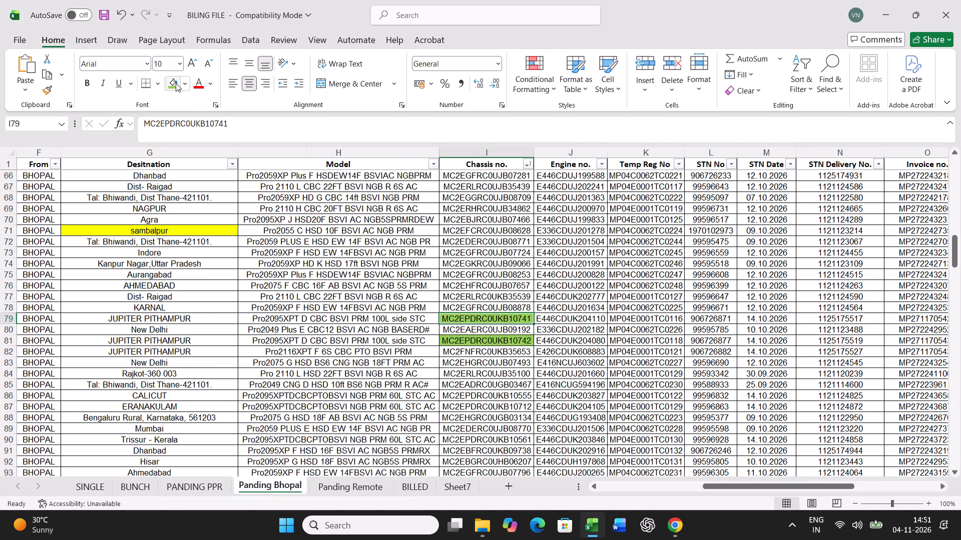
Copy the LR B - 1613 row from the Panding Bhopal sheet and paste it over row 21 of the BUNCH sheet.
key("Left")
key("Left")
key("Left")
key("Left")
key("Left")
key("Left")
key("Left")
key("Left")
key("Left")
key("Left")
key("Left")
key("Left")
key("Left")
key("Left")
key("Left")
key("Left")
key("Left")
key("Left")
key("Left")
key("Left")
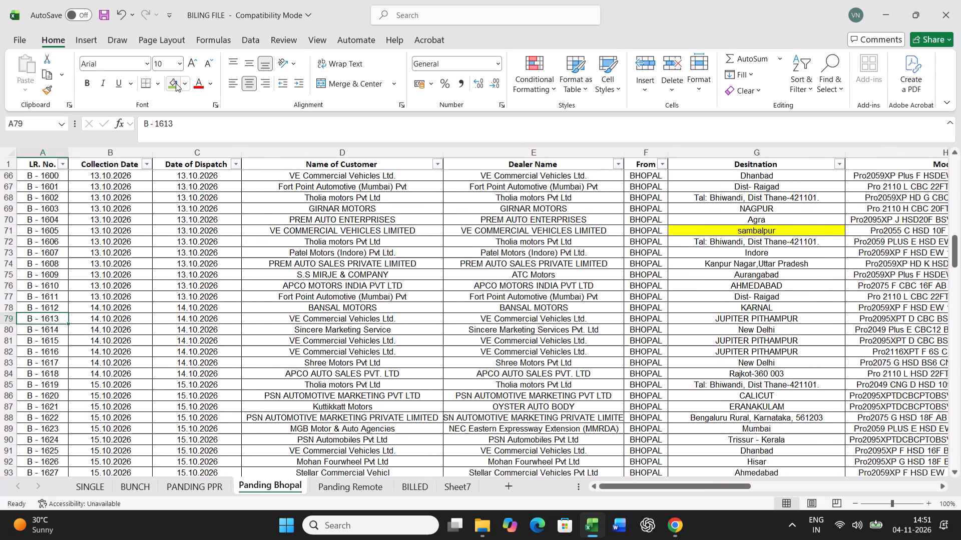
key("ctrl+shift+Right")
key("ctrl+c")
left_click(150, 486)
scroll(164, 433, "up", 8)
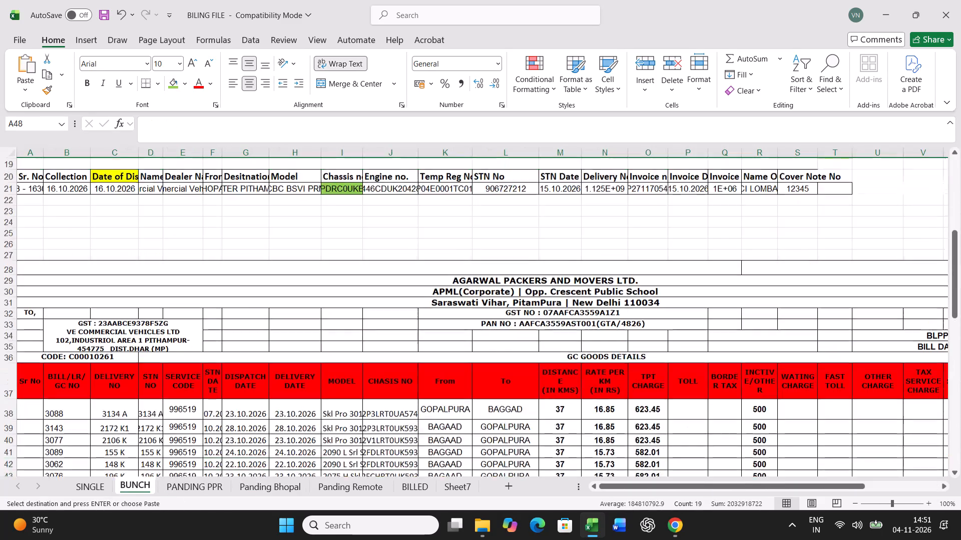
scroll(164, 433, "up", 8)
left_click(30, 445)
key("ctrl+v")
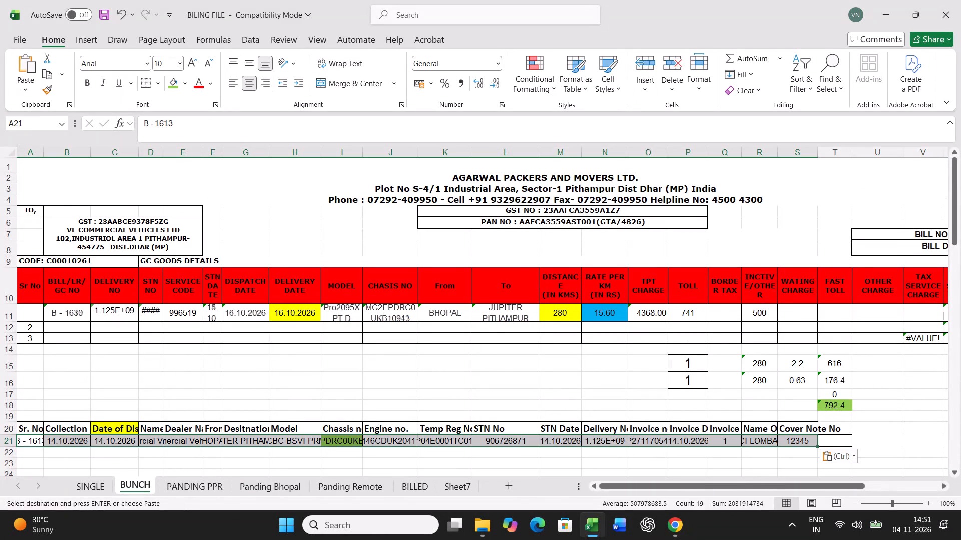
Set the date of dispatch in BUNCH row 21 to 15.10.2026 for B - 1613.
left_click(123, 442)
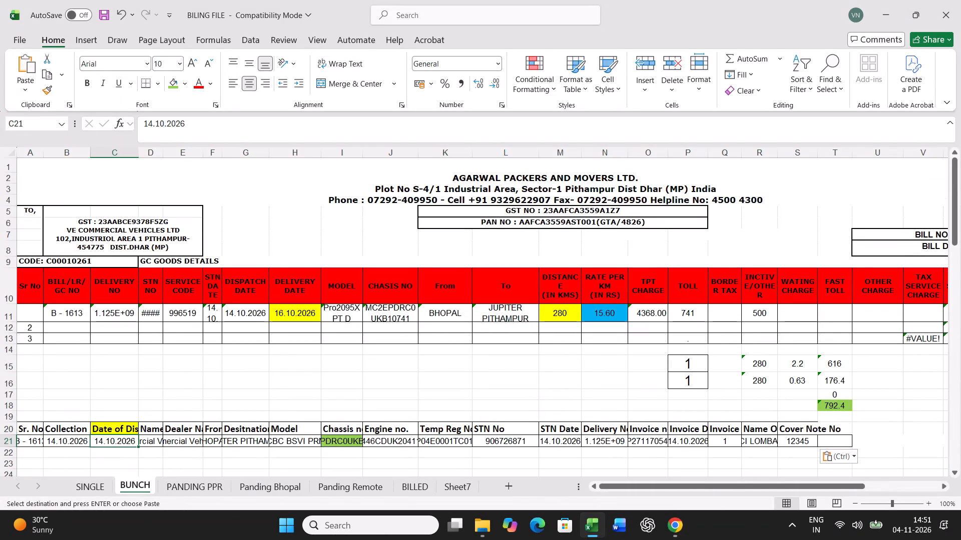
type("15.10.2026")
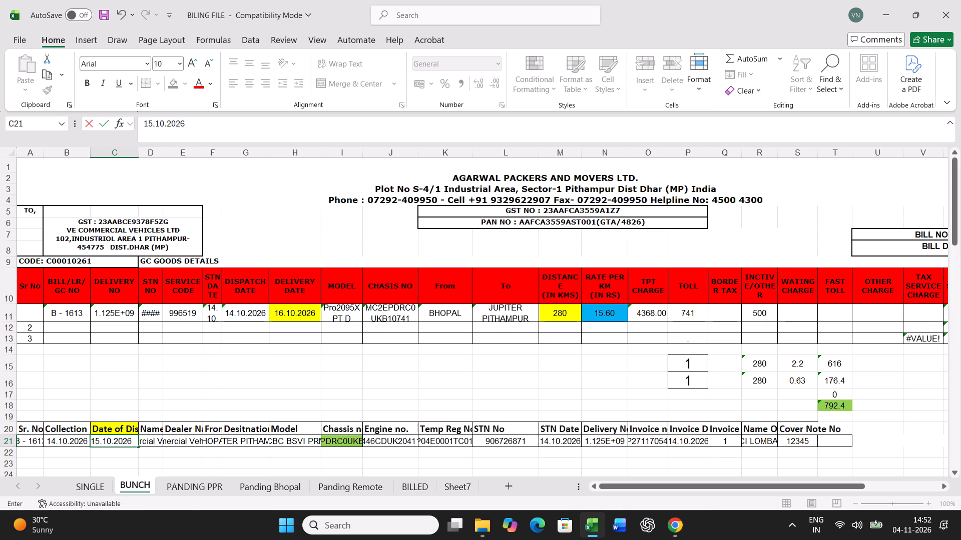
key("Return")
Set the toll in BUNCH row 11 to 631 for B - 1613.
left_click(562, 312)
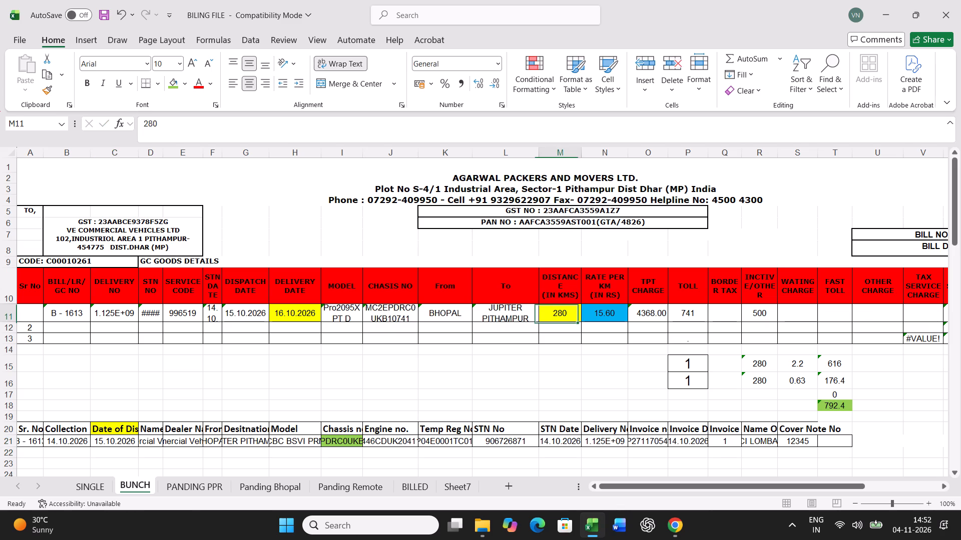
key("Right")
key("Right")
key("Right")
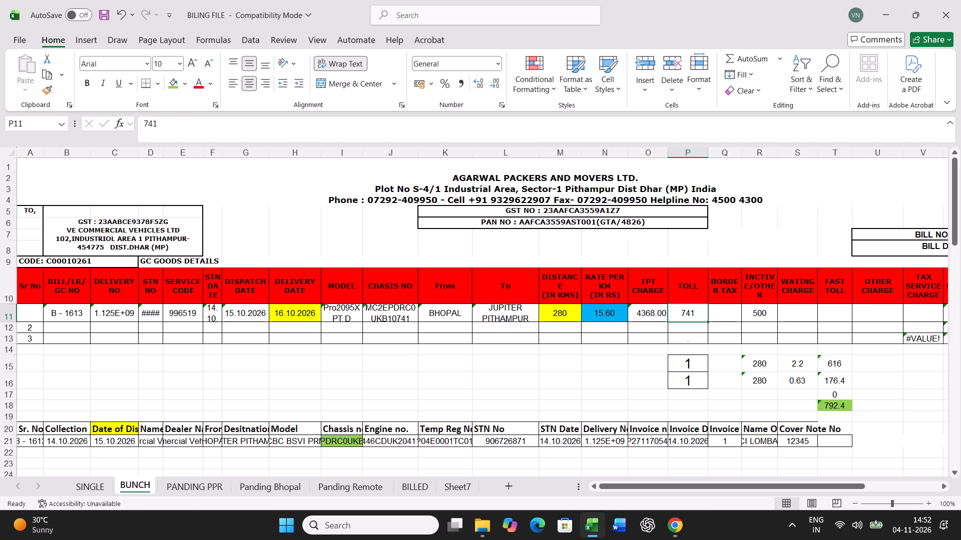
type("631")
key("Return")
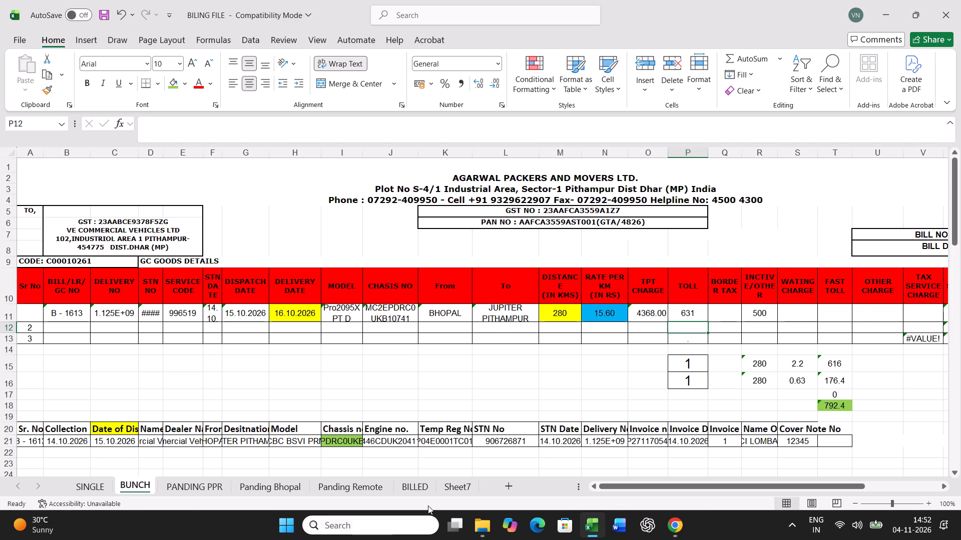
Print the freight bill for B - 1613 from the SINGLE sheet.
left_click(88, 491)
key("ctrl+p")
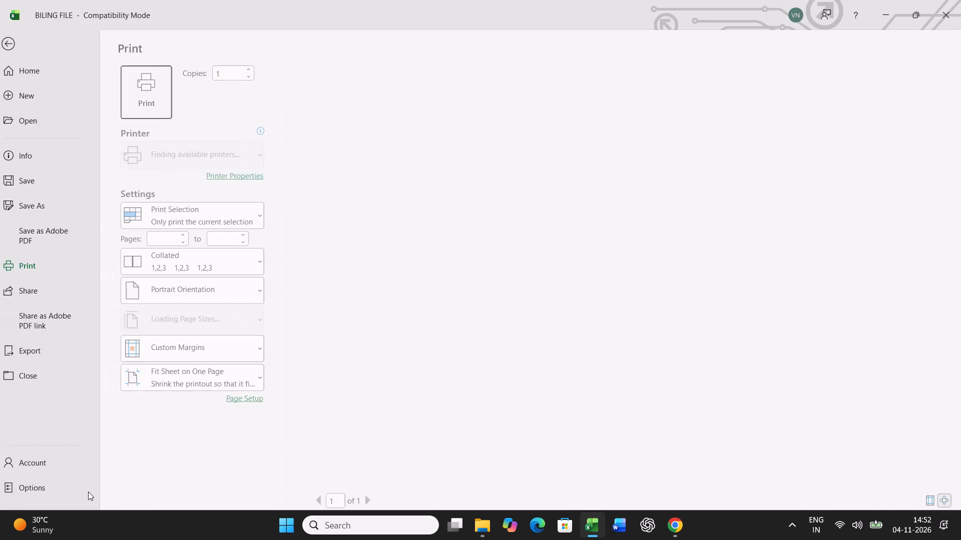
left_click(155, 104)
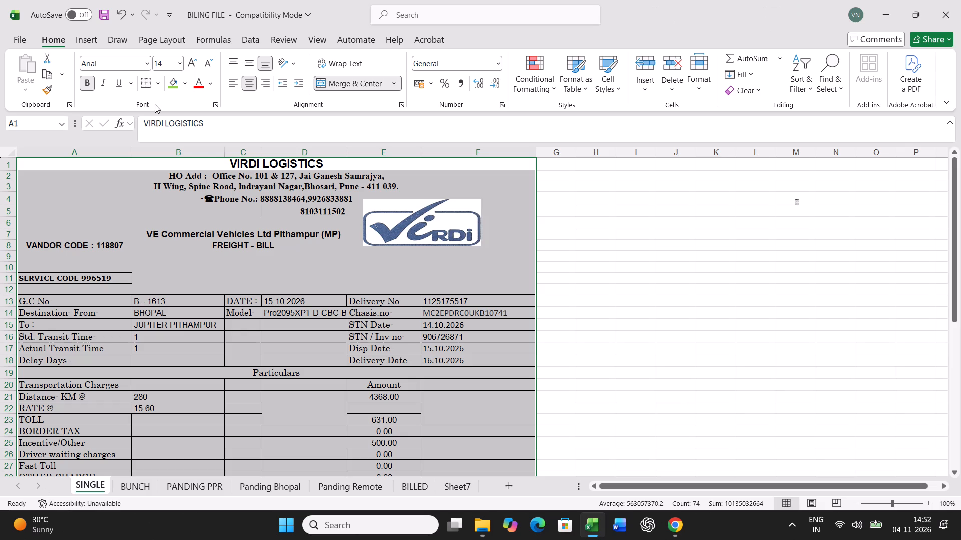
Copy BUNCH row 11 and paste it as values only into row 49 of the lower goods details table.
left_click(132, 481)
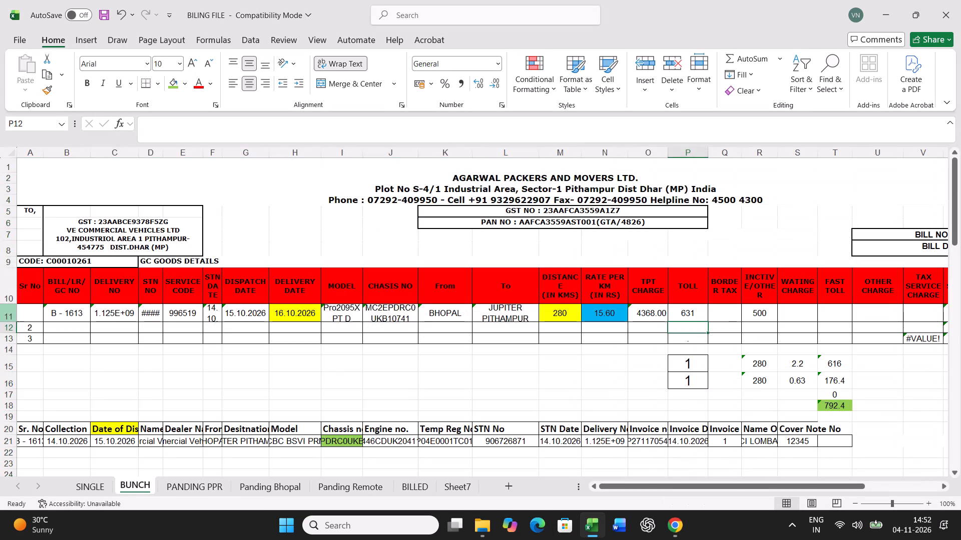
left_click(6, 310)
key("ctrl+c")
scroll(419, 381, "down", 16)
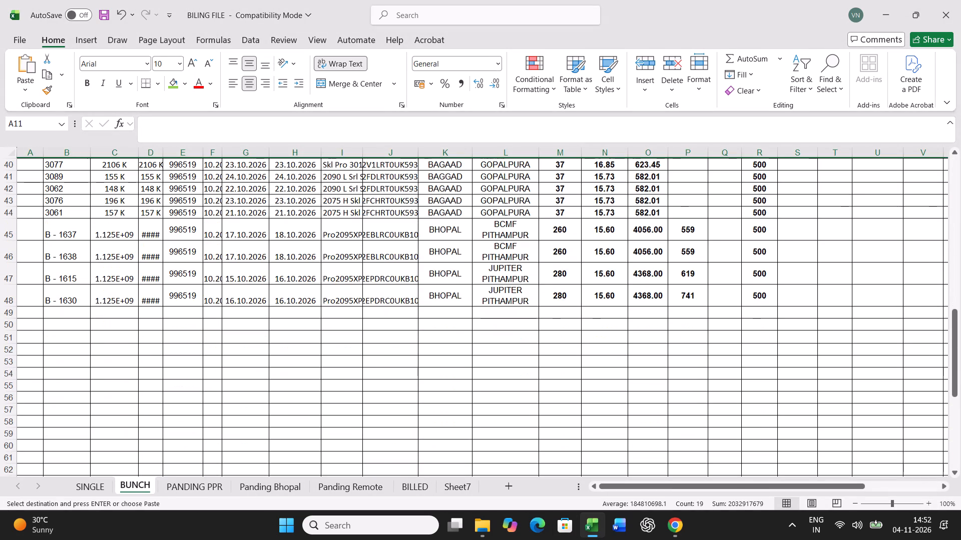
right_click(30, 313)
left_click(77, 240)
left_click(37, 212)
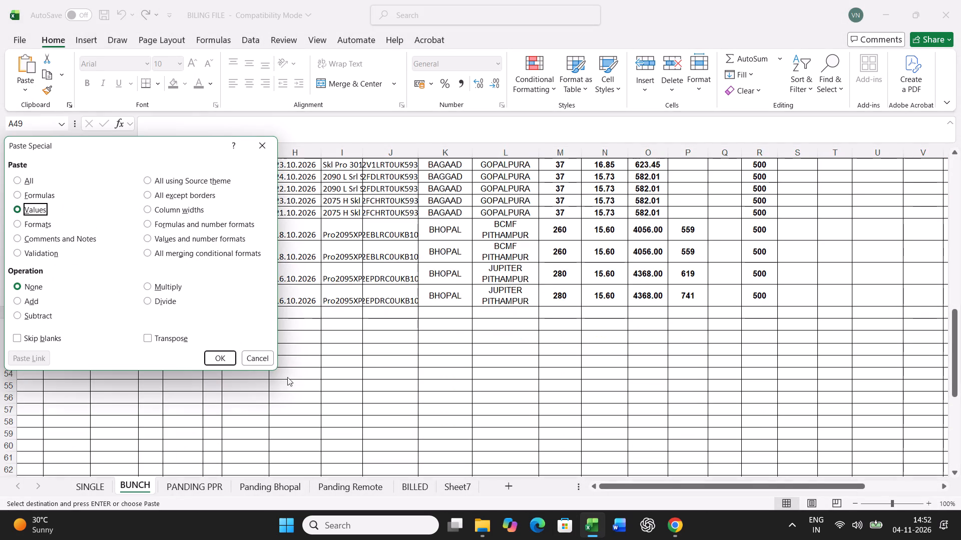
left_click(231, 359)
Find chassis B11035 in the Panding Bhopal sheet and highlight its chassis cell green.
left_click(261, 488)
left_click(369, 395)
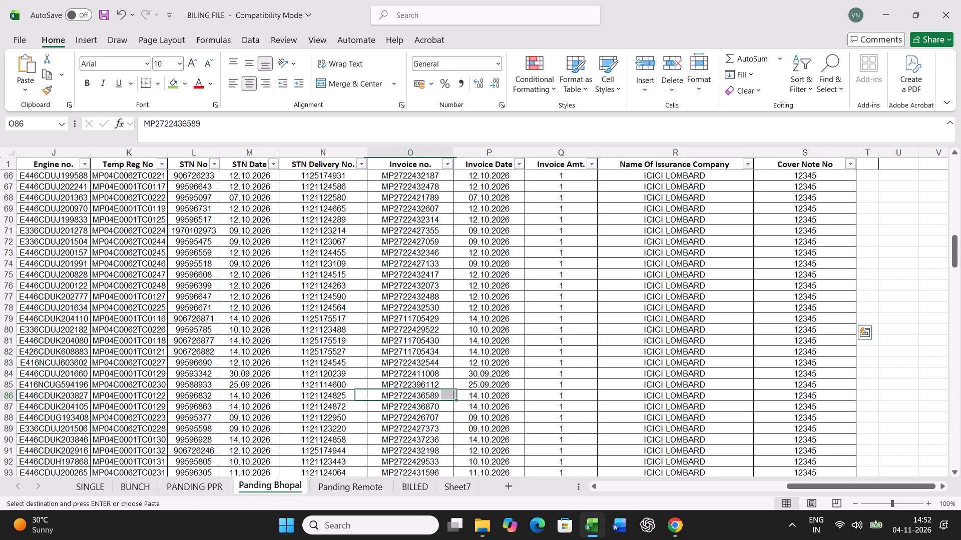
key("ctrl+f")
type("B11035")
key("Return")
key("Return")
key("Return")
key("Return")
key("Escape")
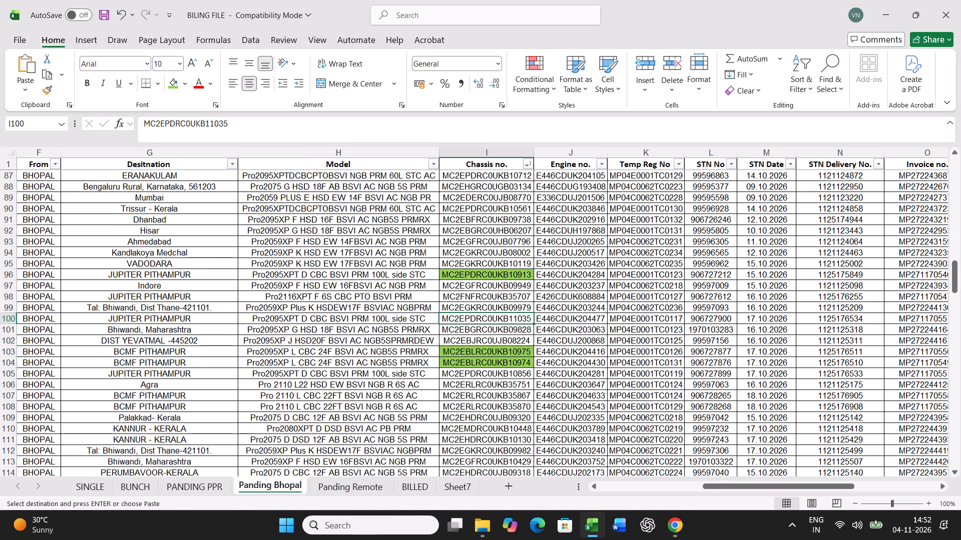
left_click(179, 86)
Copy the LR B - 1634 row from the Panding Bhopal sheet and paste it over row 21 of the BUNCH sheet.
key("Left")
key("Left")
key("Left")
key("Left")
key("Left")
key("Left")
key("Left")
key("Left")
key("Left")
key("Left")
key("Left")
key("Left")
key("Left")
key("Left")
key("Left")
key("Left")
key("Left")
key("Left")
key("Left")
key("Left")
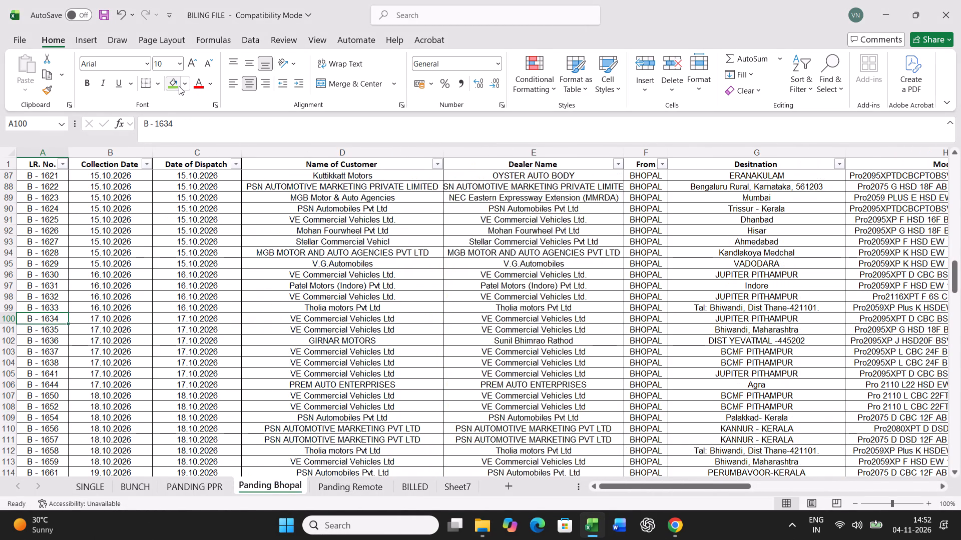
key("Left")
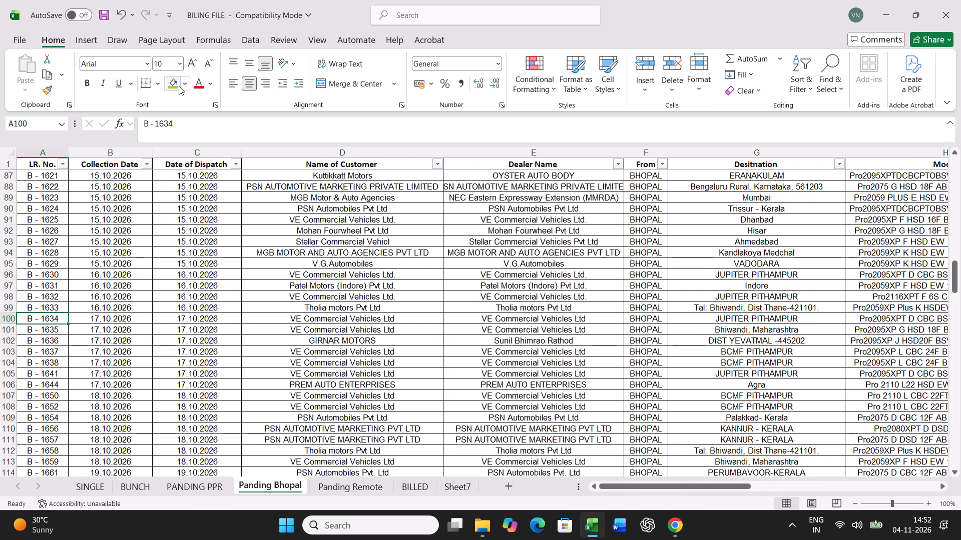
key("ctrl+shift+Right")
key("ctrl+c")
left_click(141, 487)
scroll(250, 358, "up", 4)
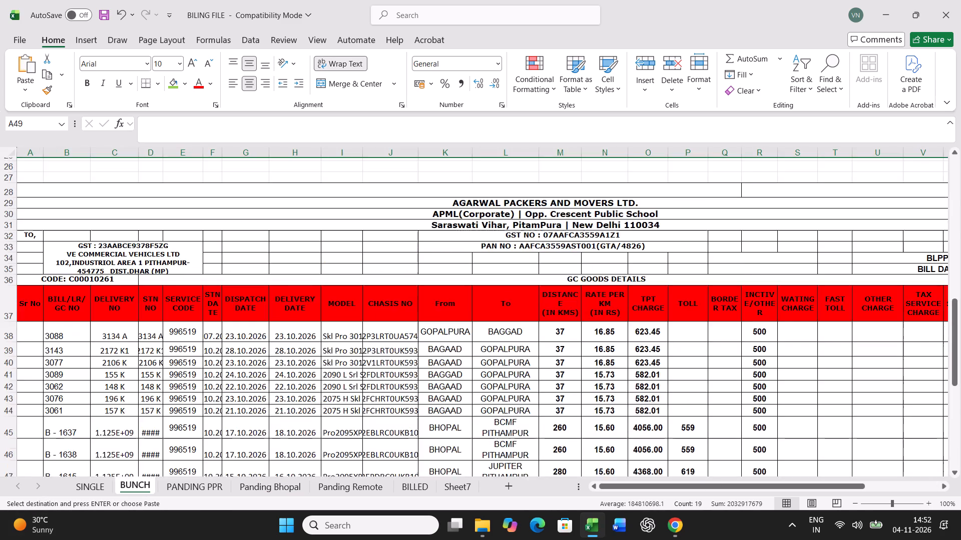
scroll(250, 358, "up", 10)
left_click(29, 373)
key("ctrl+v")
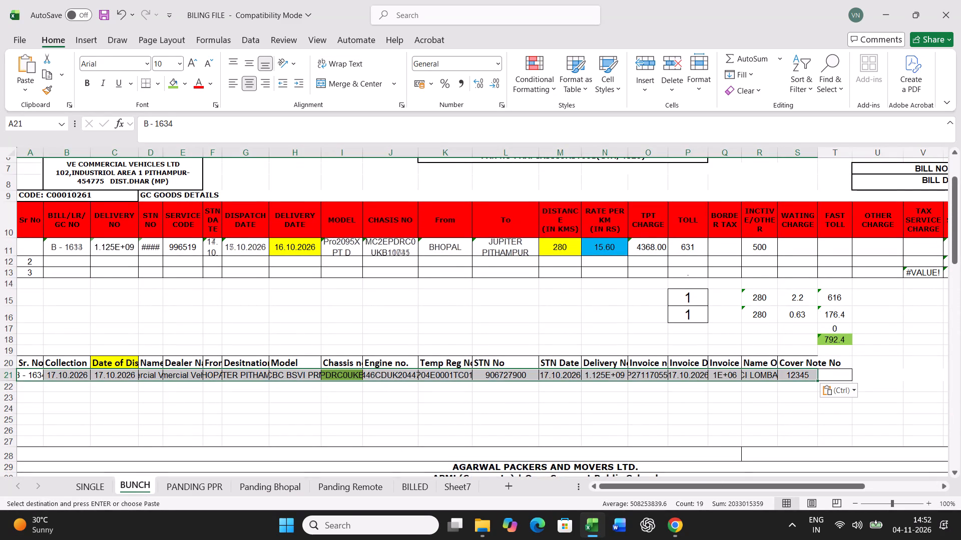
For B - 1634 in BUNCH, set the row 21 date of dispatch to 18.10.2026 and the row 11 delivery date to 19.10.2026.
left_click(119, 375)
scroll(233, 436, "up", 3)
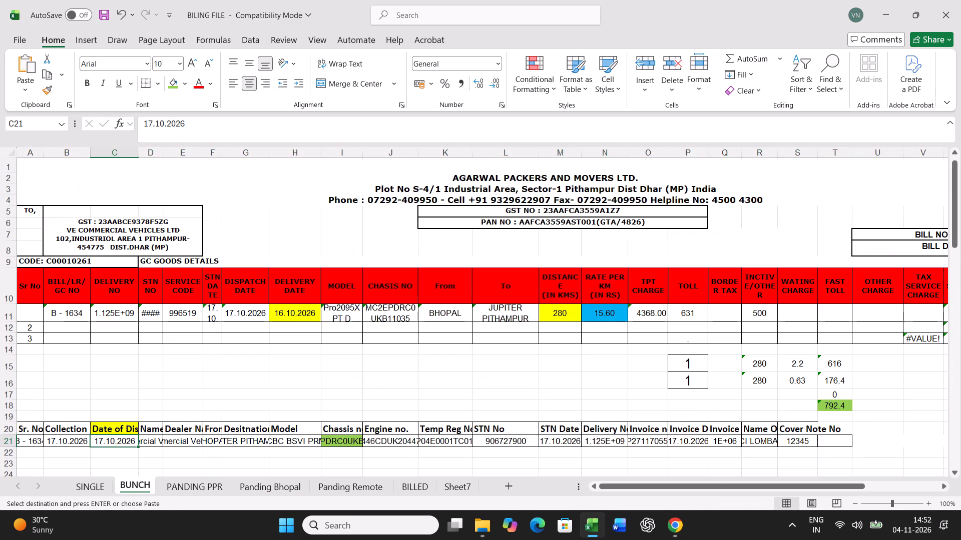
type("18.10.2026")
key("Return")
left_click(291, 314)
type("19.10.2026")
key("Right")
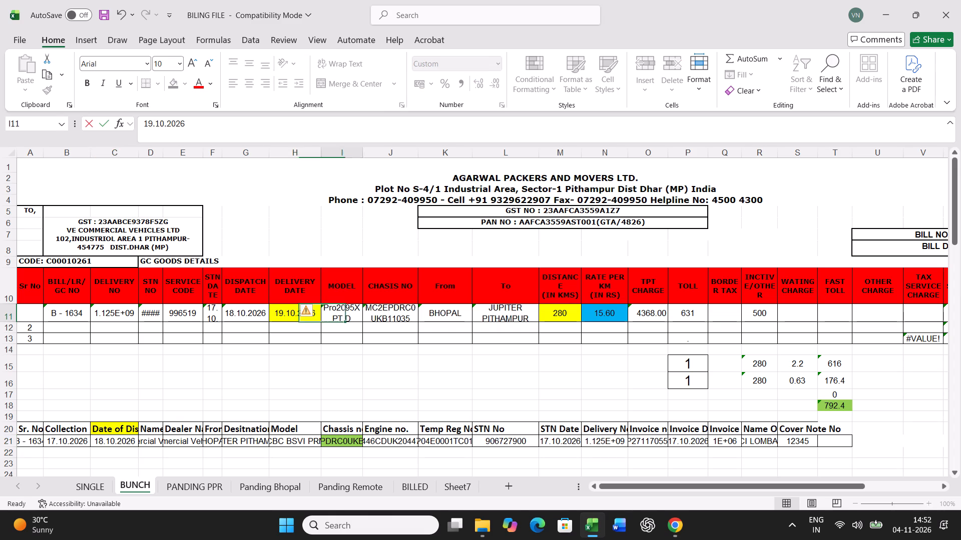
Set the toll in BUNCH row 11 to 741 for B - 1634.
key("Right")
key("Right")
key("Right")
key("Right")
key("Right")
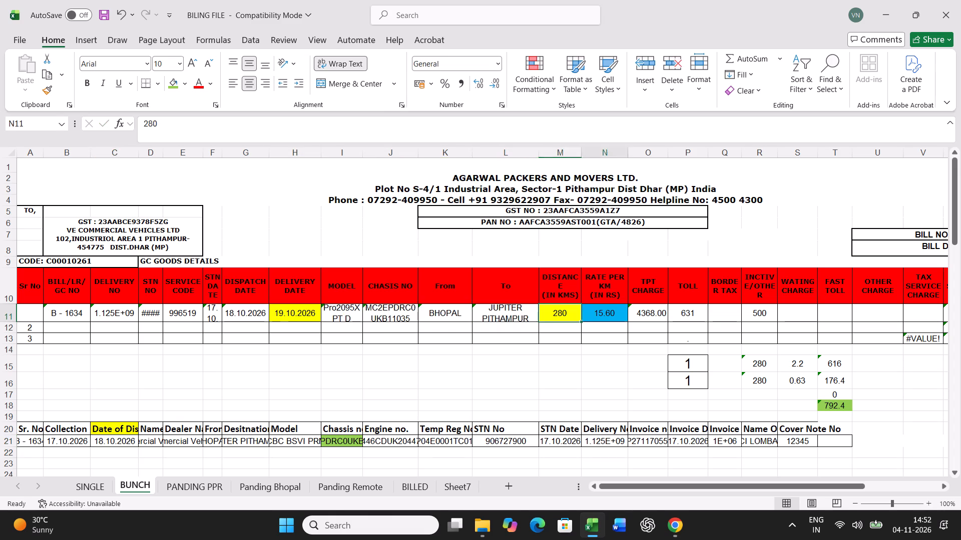
key("Right")
key("Right")
type("741")
key("Return")
Print the freight bill for B - 1634 from the SINGLE sheet.
left_click(94, 484)
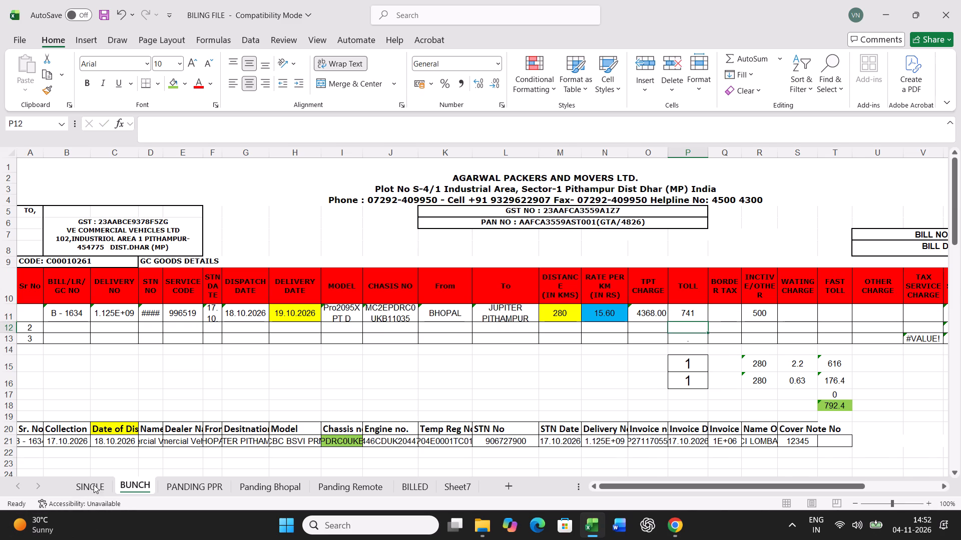
key("ctrl+p")
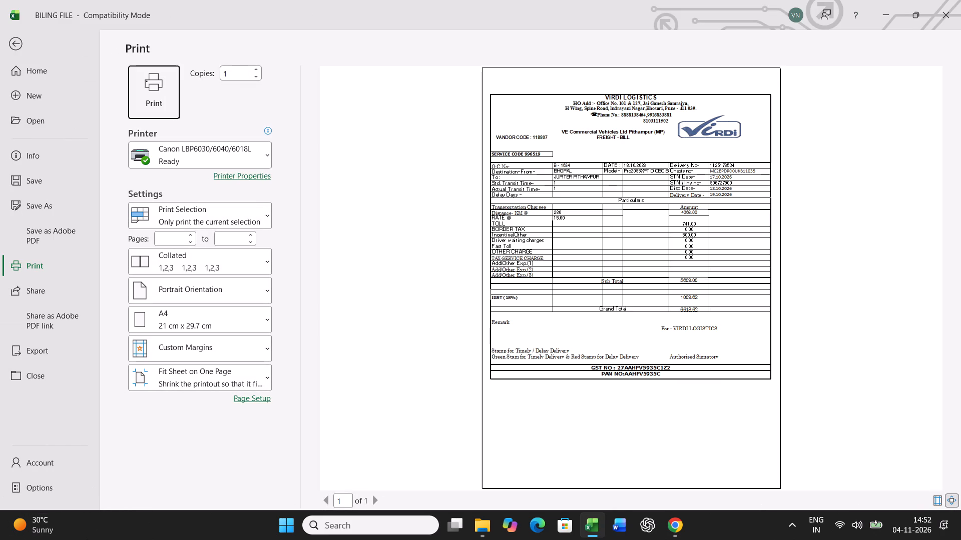
left_click(159, 80)
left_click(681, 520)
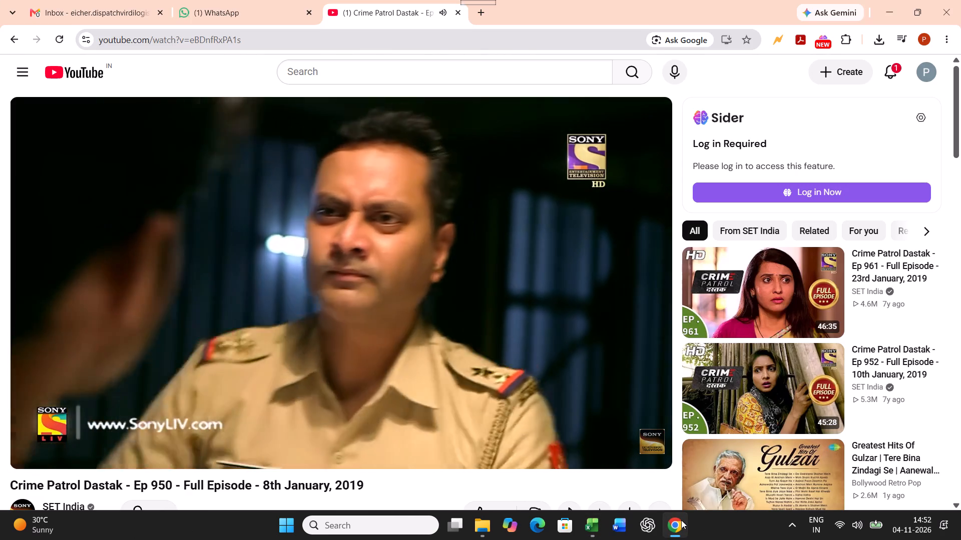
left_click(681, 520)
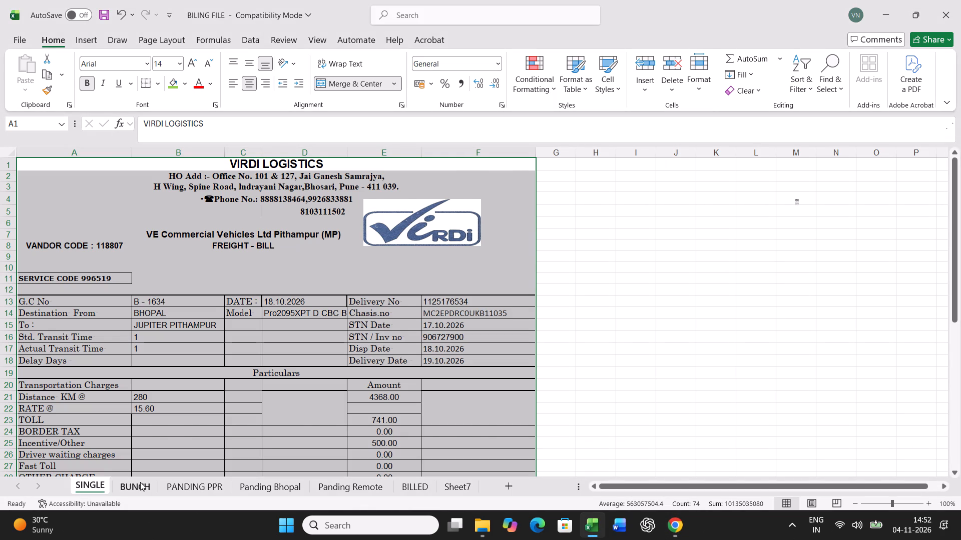
Copy the B - 1634 billing row 11 in BUNCH and paste it as values into row 50 of the bill list.
left_click(140, 482)
left_click(3, 313)
key("ctrl+c")
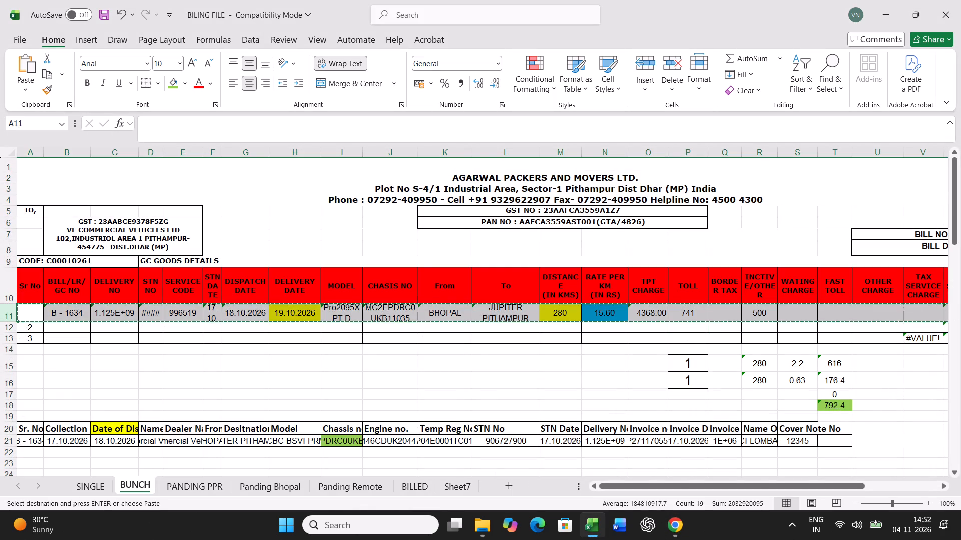
scroll(387, 292, "down", 17)
right_click(33, 302)
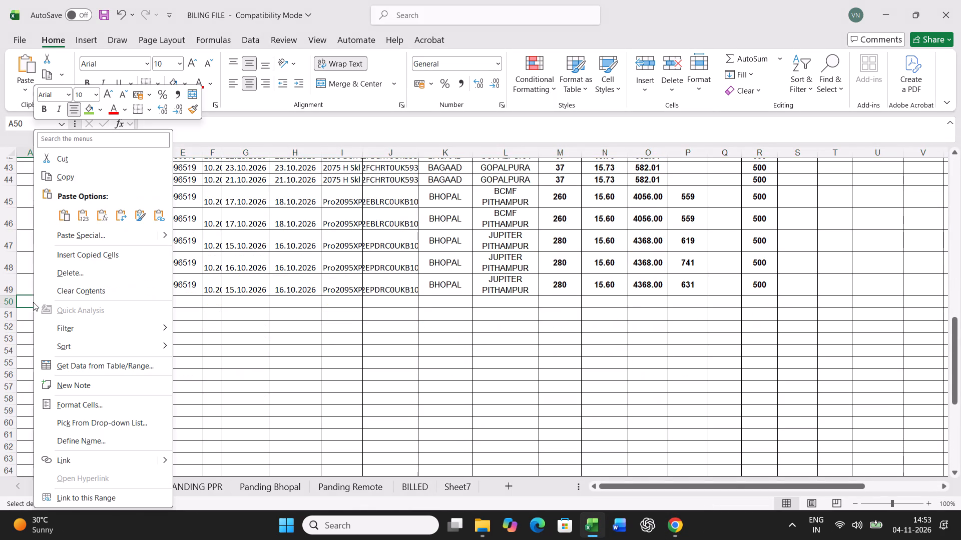
left_click(78, 241)
left_click(40, 206)
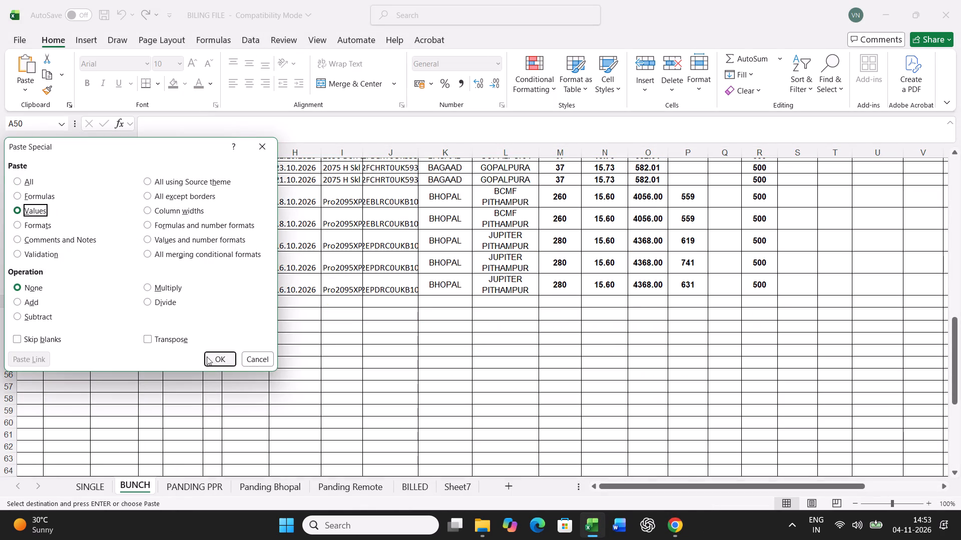
left_click(215, 357)
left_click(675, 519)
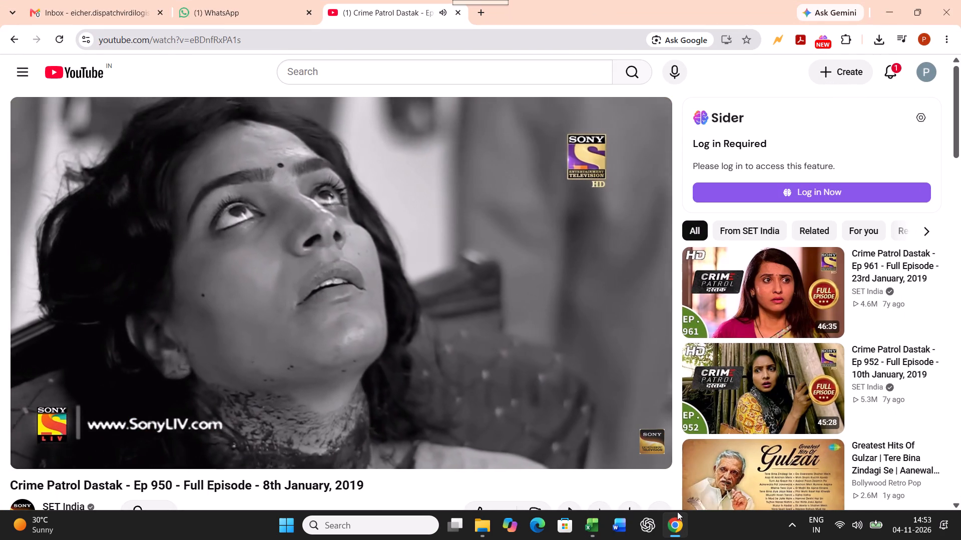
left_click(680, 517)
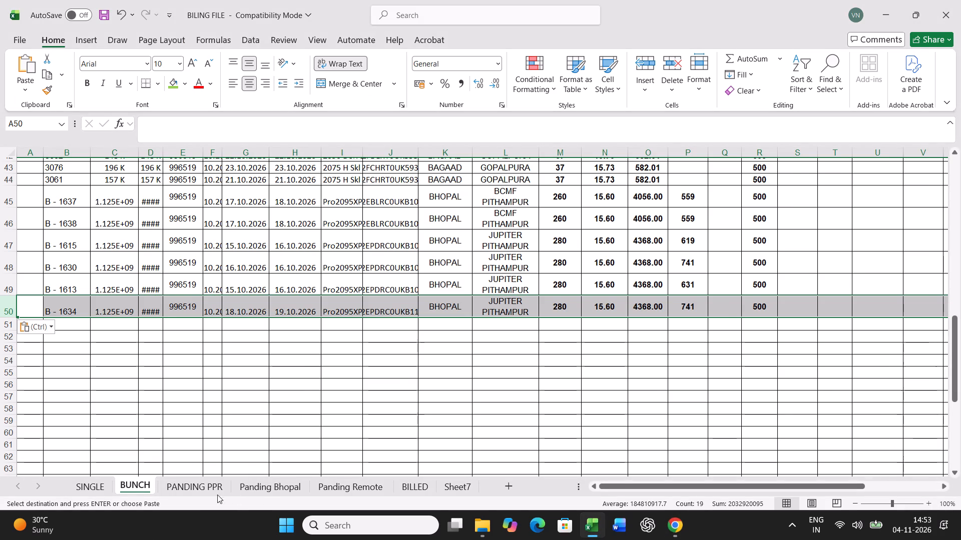
Find chassis B10856 in the Panding Bhopal sheet and fill its chassis number cell green.
left_click(258, 488)
left_click(407, 399)
key("ctrl+f")
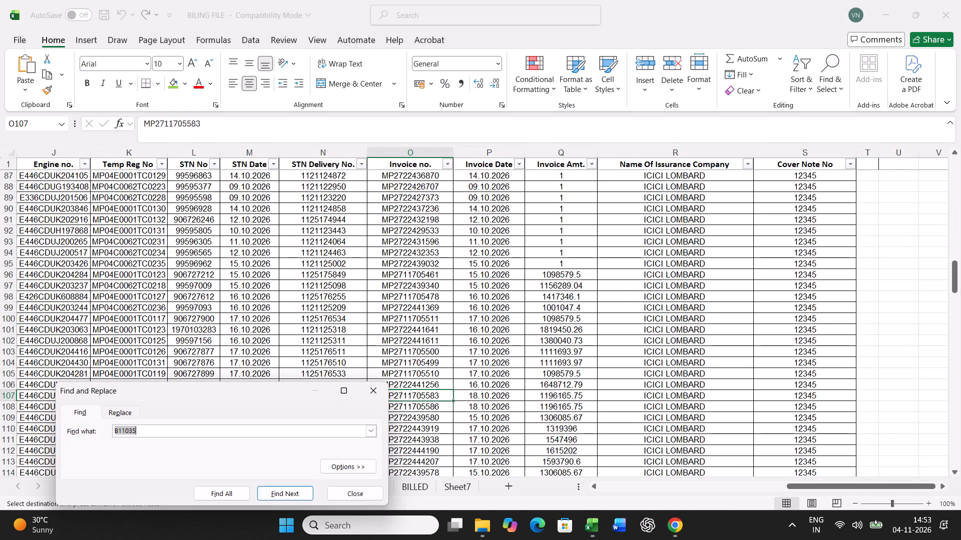
type("B10")
type("856")
key("Return")
key("Return")
key("Escape")
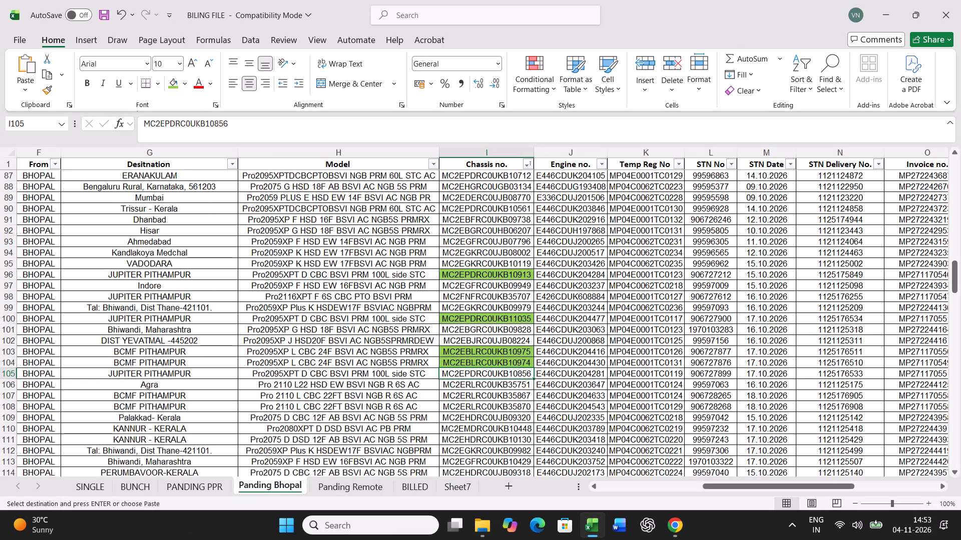
left_click(178, 89)
Copy the LR B - 1641 row from the Panding Bhopal sheet and paste it over row 21 of the BUNCH sheet.
key("Left")
key("Left")
key("Left")
key("Left")
key("Left")
key("Left")
key("Left")
key("Left")
key("Left")
key("Left")
key("Left")
key("Left")
key("Left")
key("Left")
key("Left")
key("Left")
key("Left")
key("Left")
key("Left")
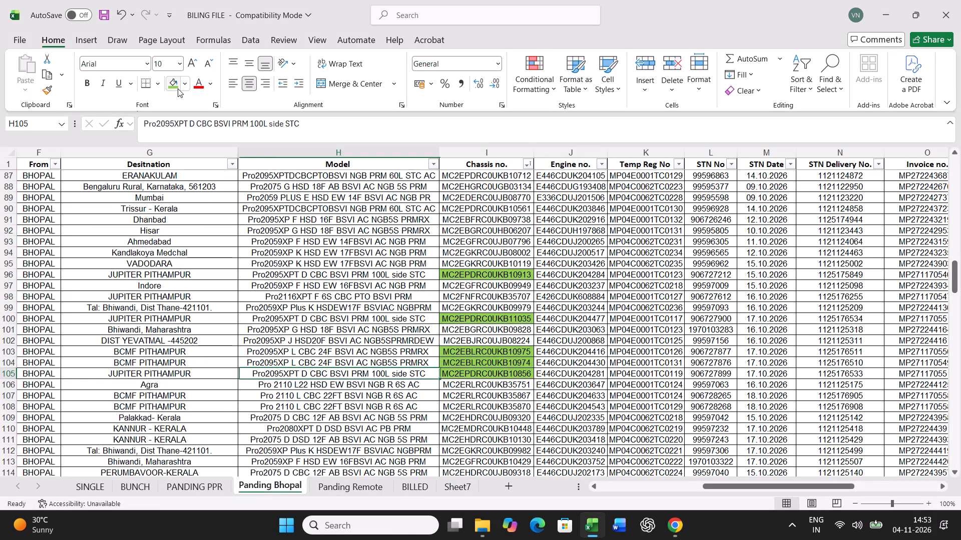
key("ctrl+shift+Right")
key("ctrl+c")
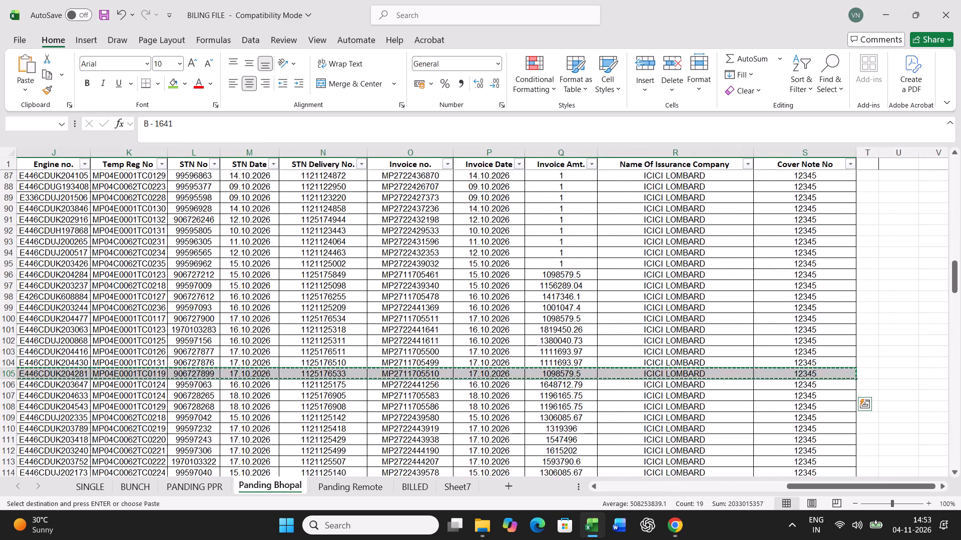
left_click(130, 488)
scroll(184, 375, "up", 16)
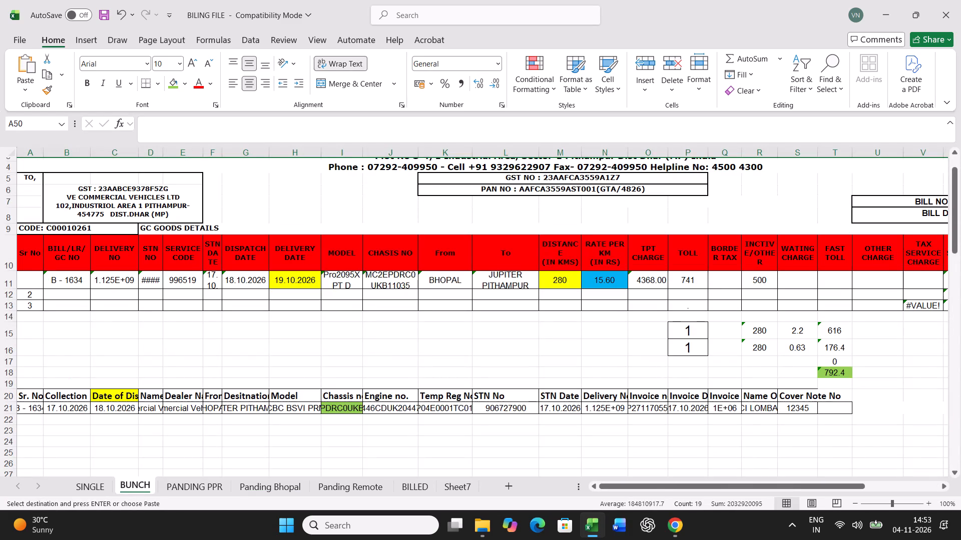
left_click(31, 411)
key("ctrl+v")
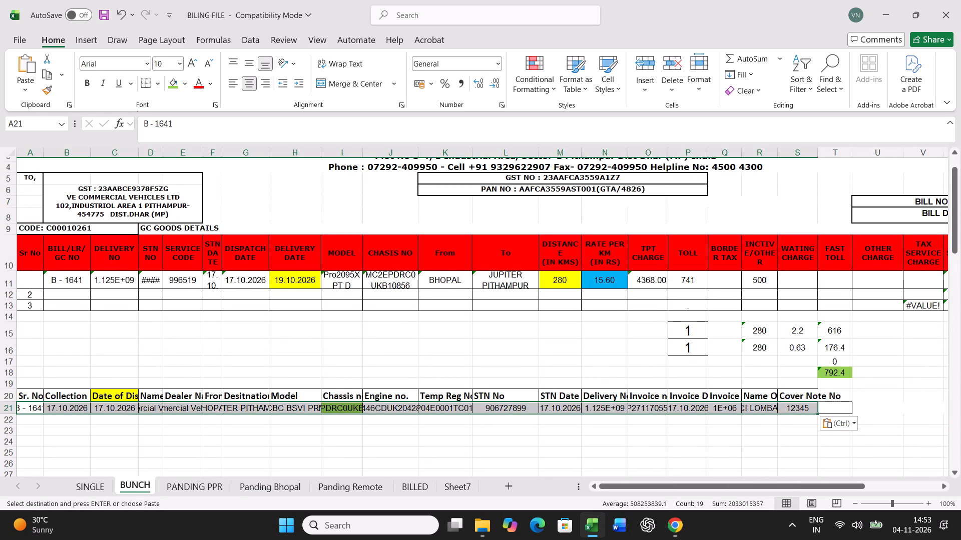
Set the date of dispatch in BUNCH row 21 to 18.10.2026 for B - 1641.
left_click(108, 409)
type("18.10.2026")
key("Return")
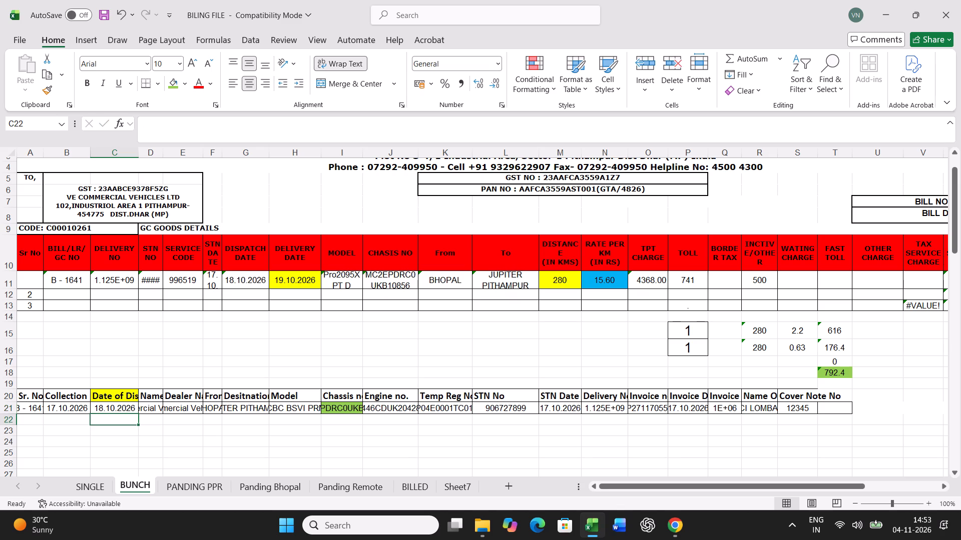
Set the toll in BUNCH row 11 to 534 for B - 1641.
left_click(274, 284)
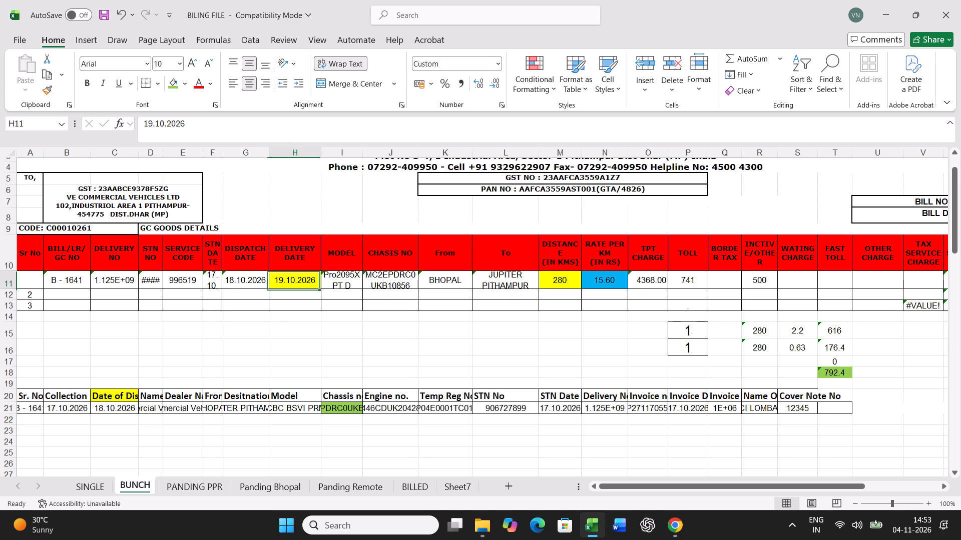
key("Right")
key("Right")
key("Right")
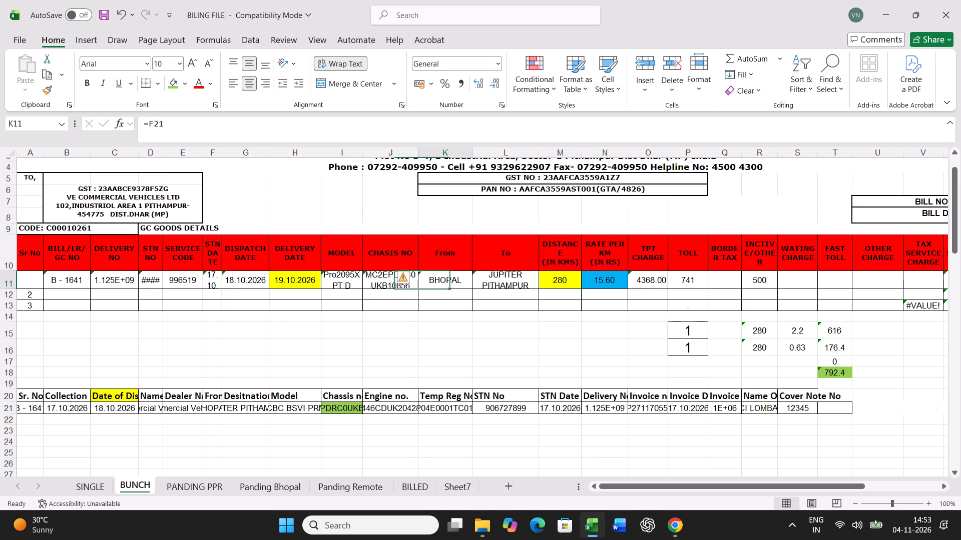
key("Right")
key("Right")
key("Right")
key("Right")
key("Right")
type("534")
key("Return")
key("Return")
key("Return")
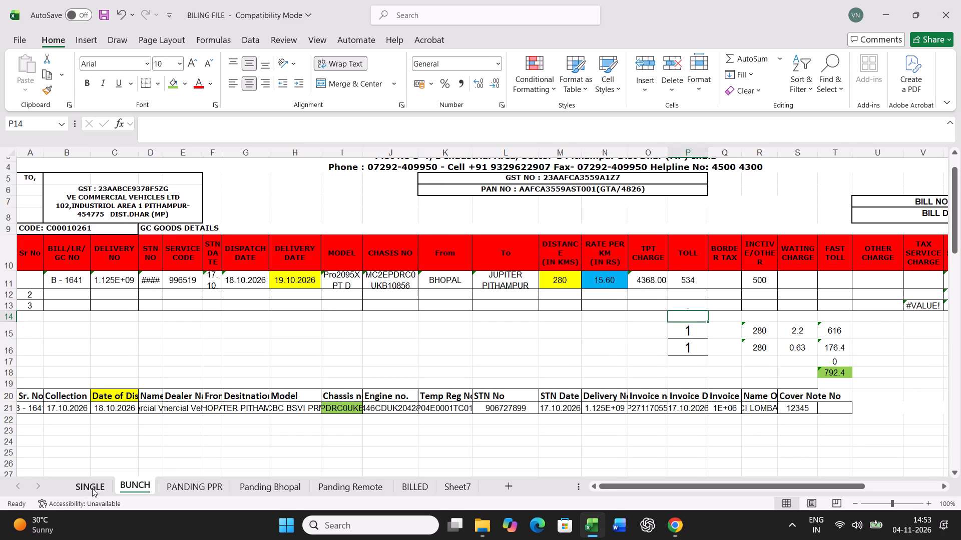
Print the freight bill for B - 1641 from the SINGLE sheet.
left_click(92, 488)
key("ctrl+p")
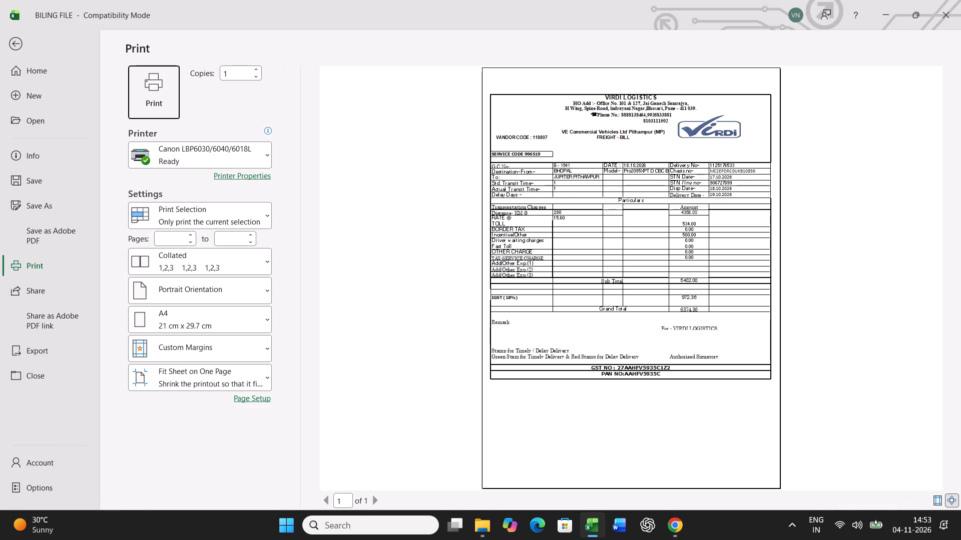
left_click(157, 91)
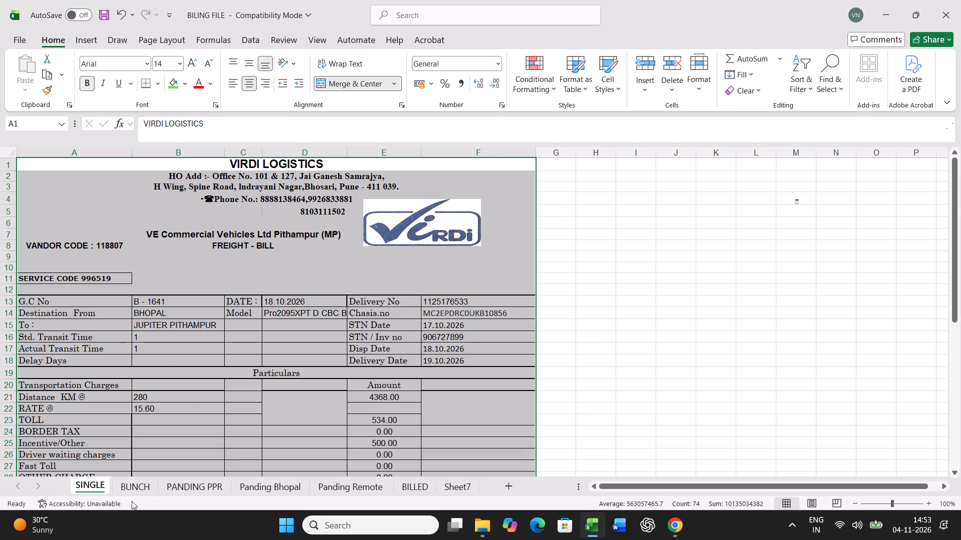
Copy the B - 1641 billing row 11 in BUNCH and paste it as values into row 51 of the bill list.
left_click(137, 490)
left_click(6, 281)
key("ctrl+c")
scroll(322, 326, "down", 2)
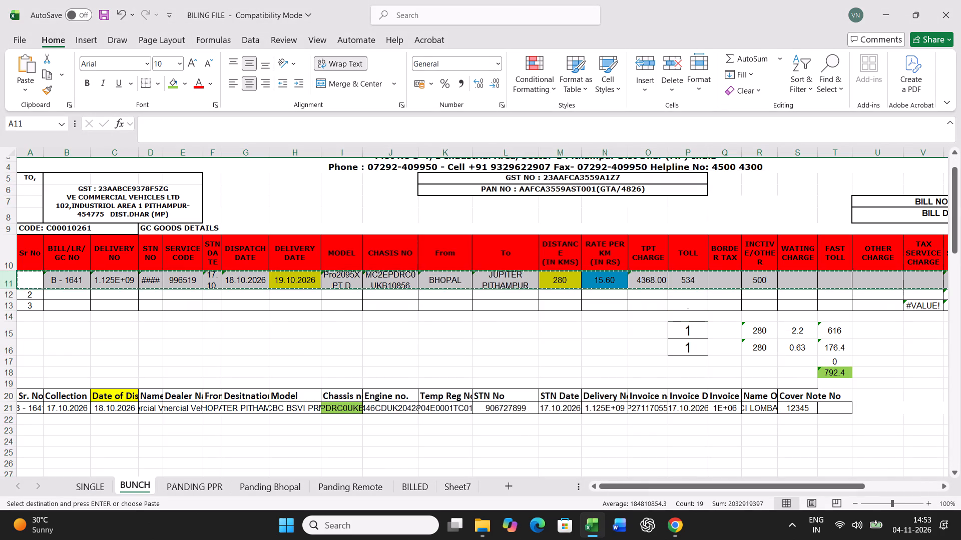
scroll(322, 326, "down", 15)
right_click(27, 291)
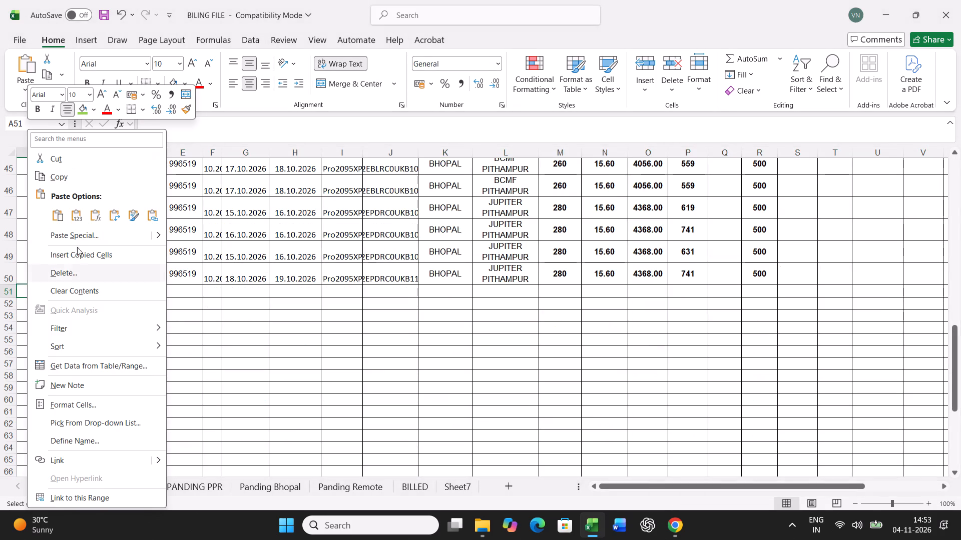
left_click(87, 230)
left_click(38, 202)
left_click(226, 348)
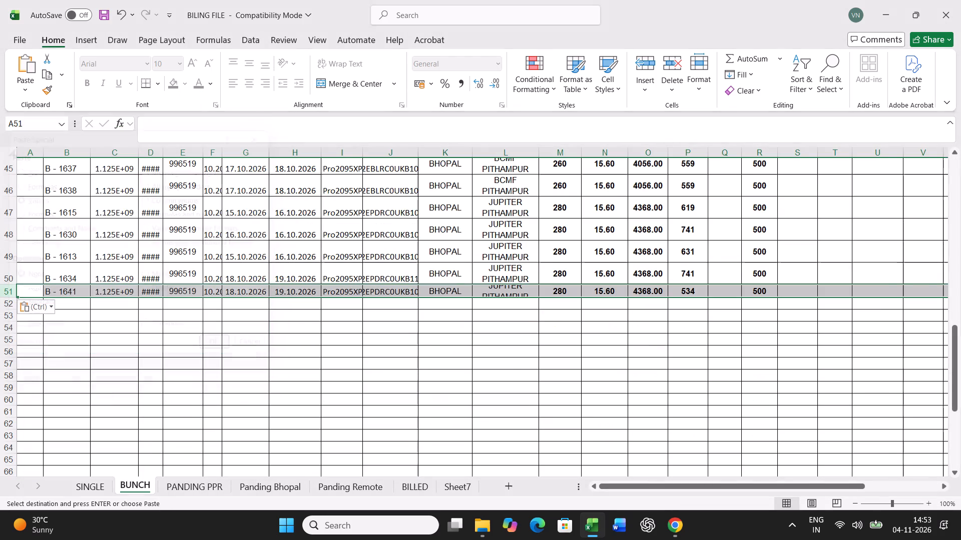
Find chassis B35653 in the Panding Bhopal sheet and fill its chassis number cell green.
left_click(255, 484)
left_click(346, 407)
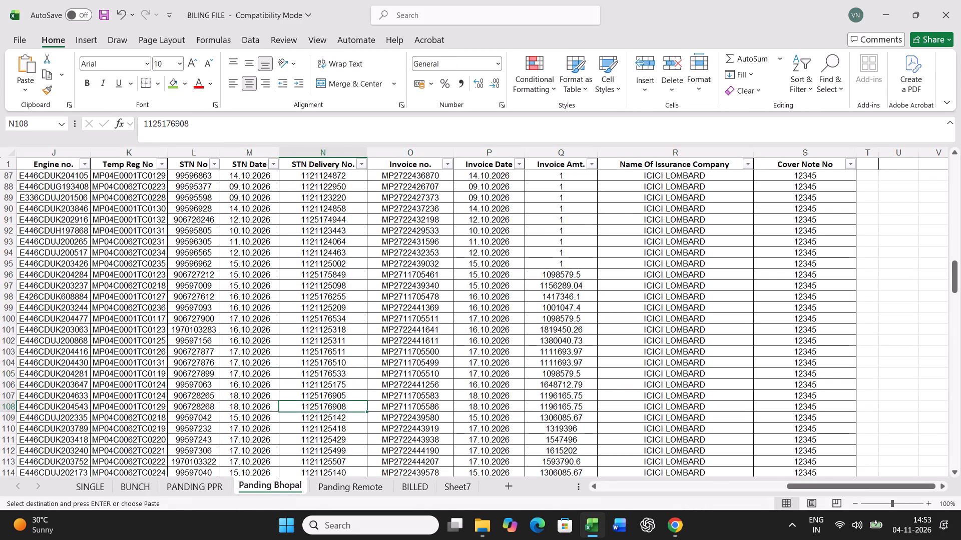
key("ctrl+f")
type("B35653")
key("Return")
key("Return")
key("Return")
key("Return")
key("Escape")
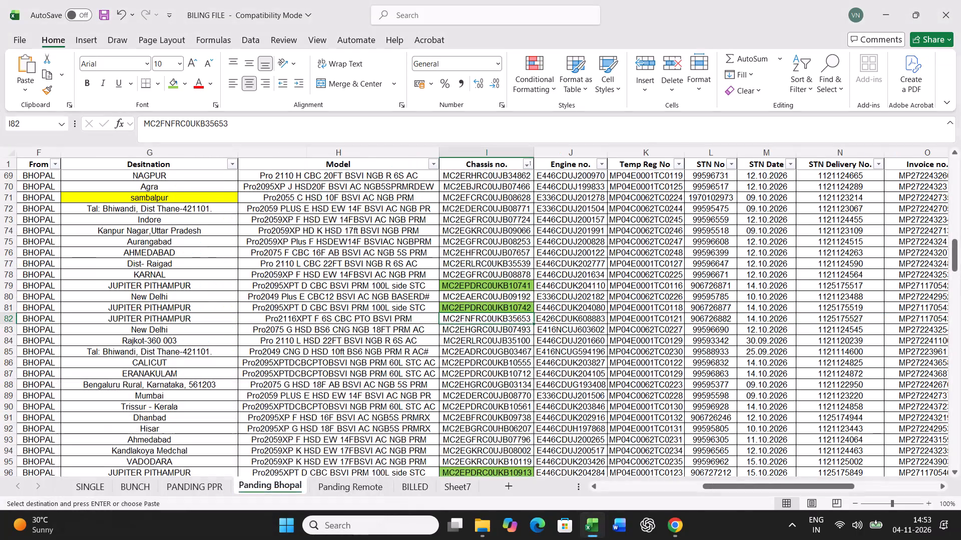
left_click(173, 86)
Copy the LR B - 1616 row from the Panding Bhopal sheet and paste it over row 21 of the BUNCH sheet.
key("Left")
key("Left")
key("Left")
key("Left")
key("Left")
key("Left")
key("Left")
key("Left")
key("Left")
key("Left")
key("Left")
key("Left")
key("Left")
key("Left")
key("Left")
key("Left")
key("Left")
key("Left")
key("Left")
key("Left")
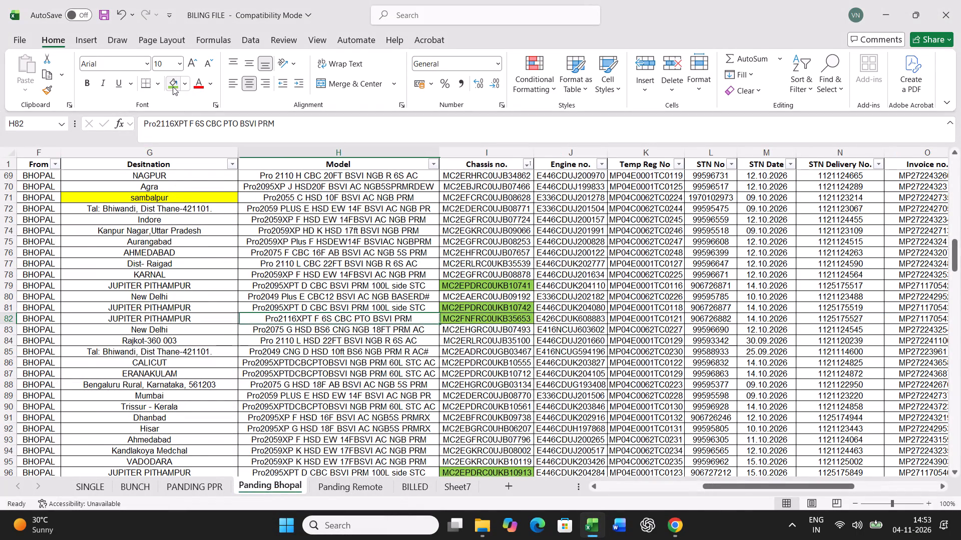
key("ctrl+shift+Right")
key("ctrl+c")
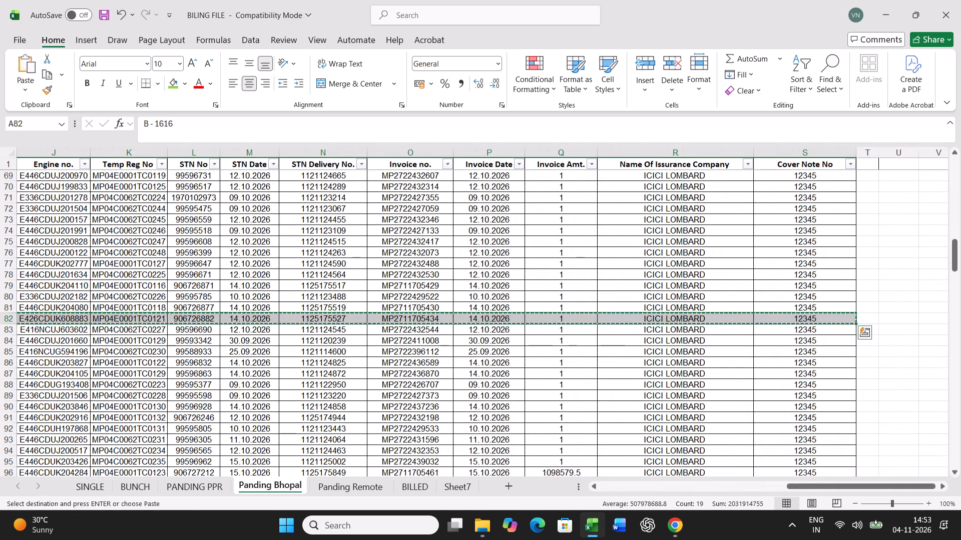
left_click(134, 487)
scroll(163, 454, "up", 18)
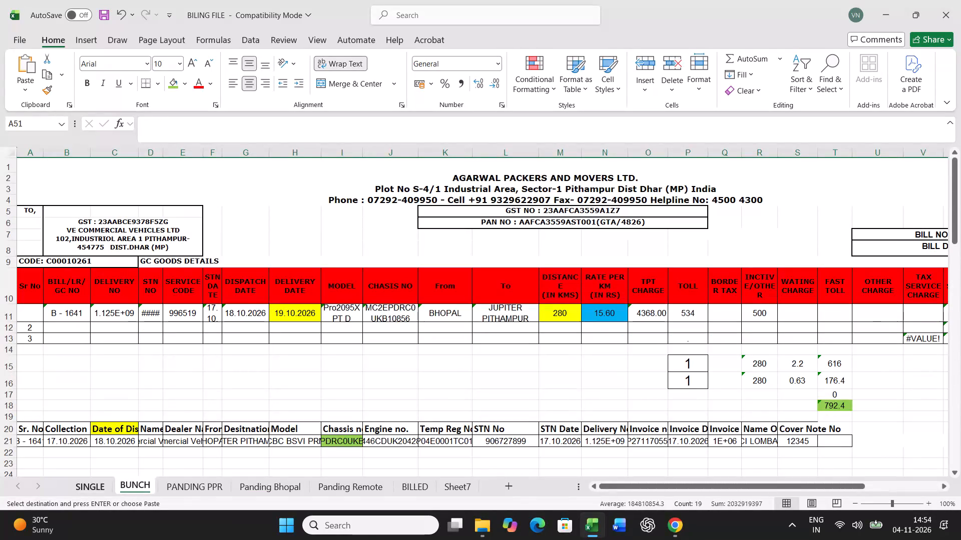
left_click(28, 443)
key("ctrl+v")
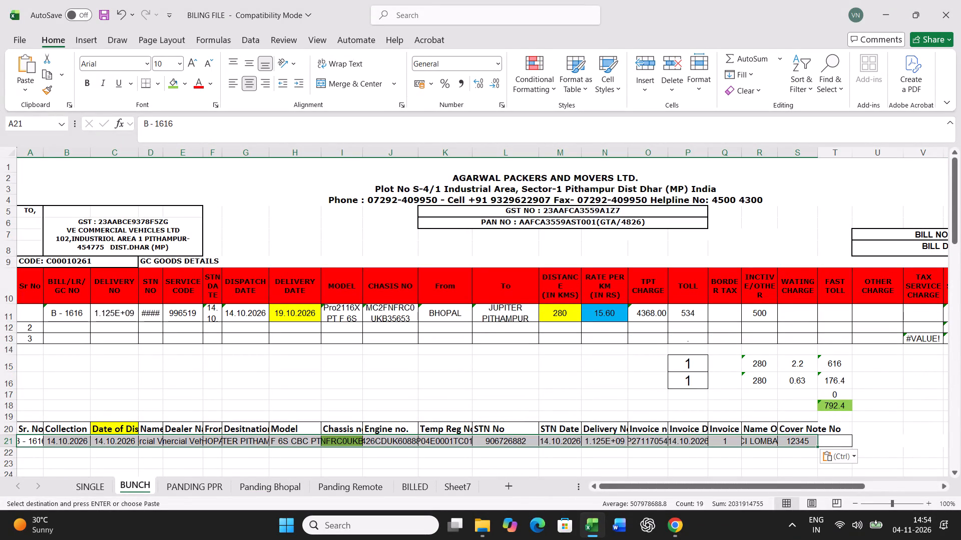
For B - 1616 in BUNCH, set the row 21 date of dispatch to 15.10.2026 and the row 11 delivery date to 16.10.2026.
left_click(122, 441)
type("15.10.2026")
key("Return")
left_click(291, 313)
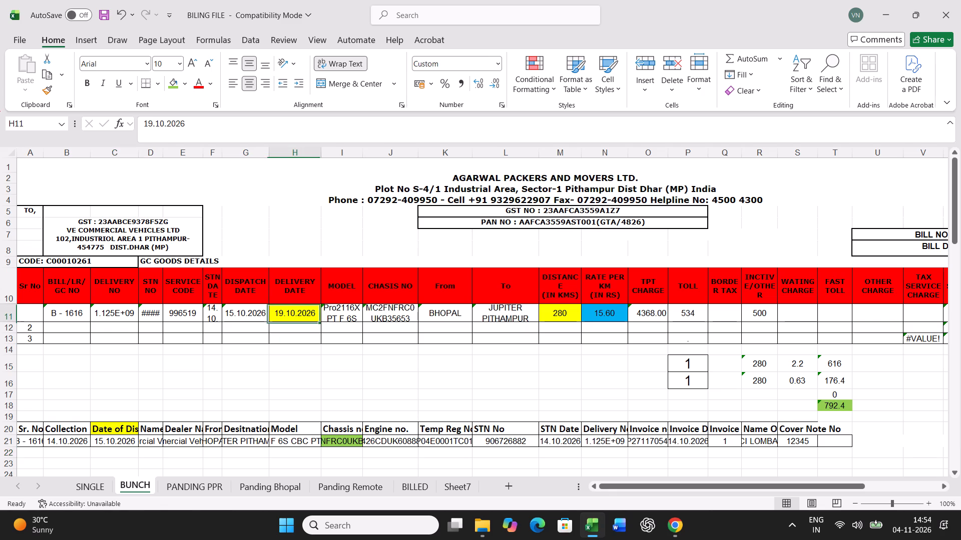
type("16.10.2026")
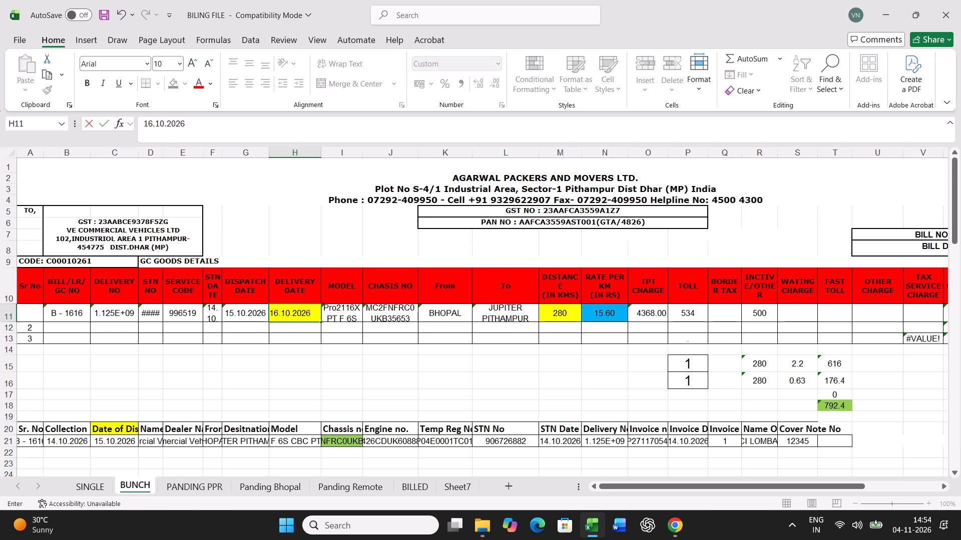
key("Right")
Set the toll in BUNCH row 11 to 741 for B - 1616.
key("Right")
key("Right")
key("Right")
key("Right")
key("Right")
key("Right")
key("Right")
type("741")
key("Return")
Print the freight bill for B - 1616 from the SINGLE sheet.
left_click(95, 480)
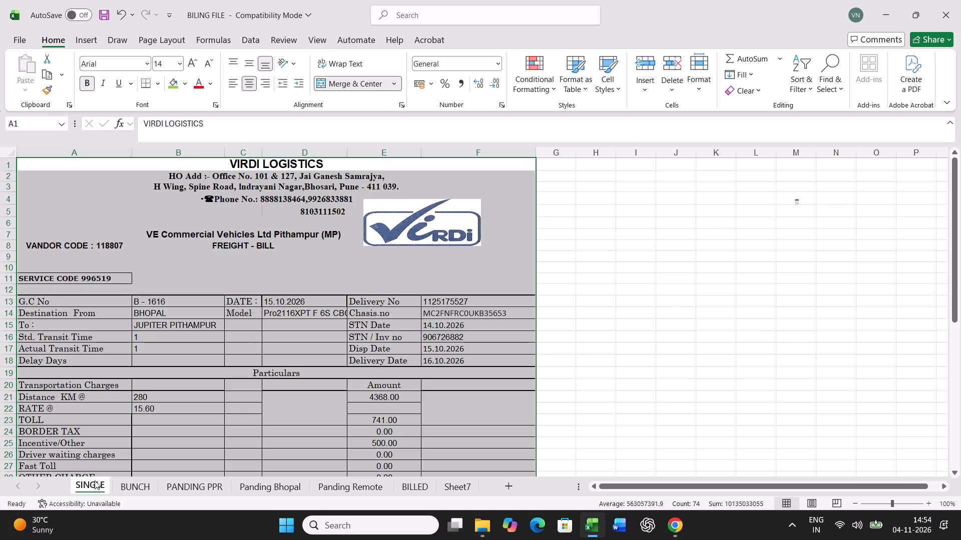
key("ctrl+p")
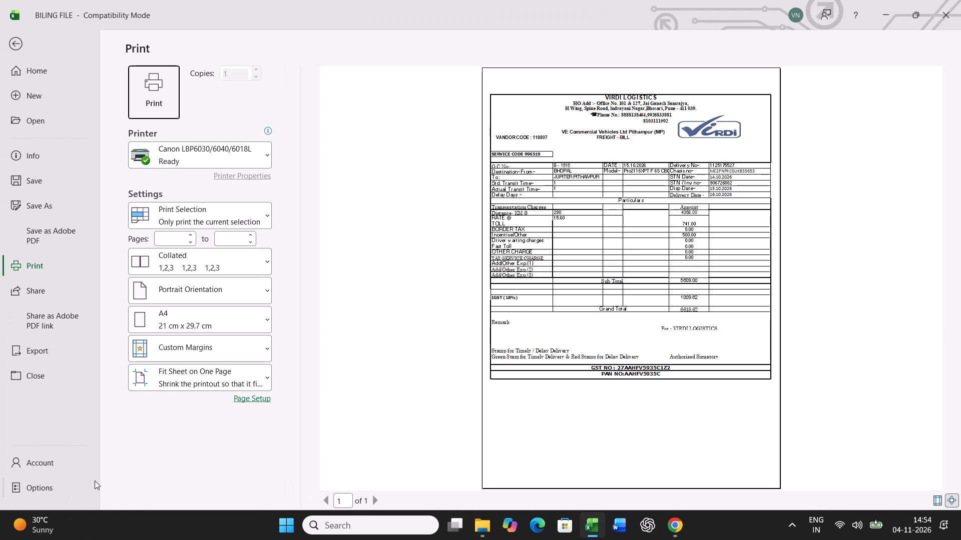
left_click(150, 97)
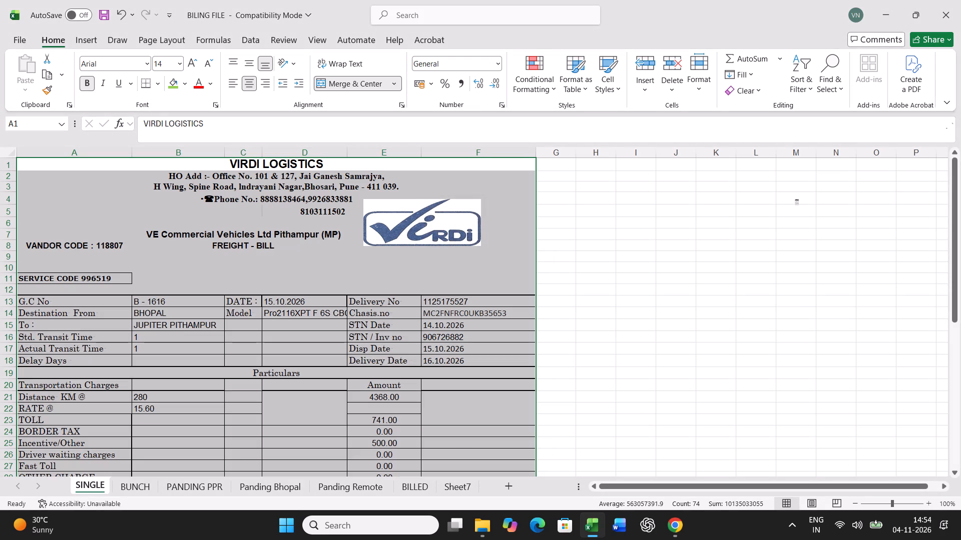
Copy the B - 1616 billing row 11 in BUNCH and paste it with Paste Special into row 52 of the collected list.
left_click(137, 487)
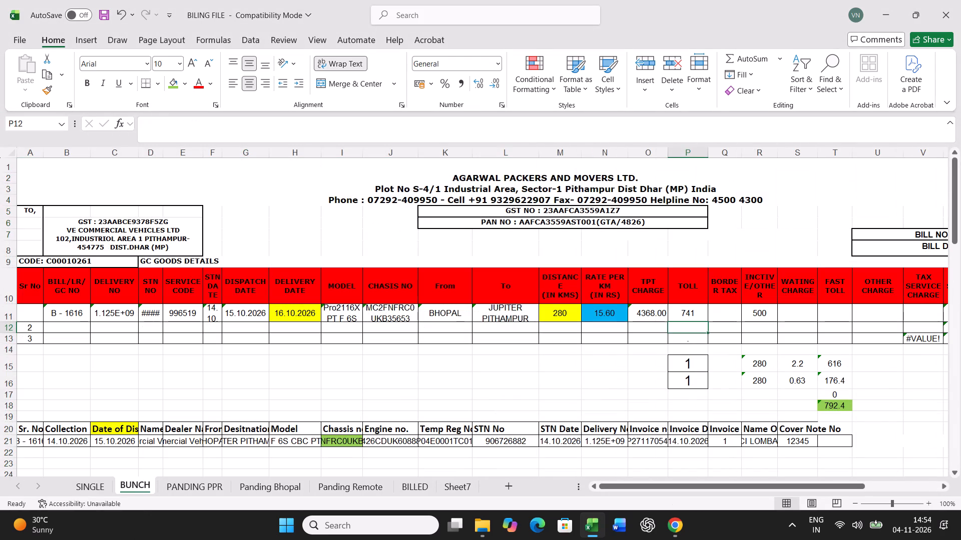
left_click(4, 314)
key("ctrl+c")
scroll(215, 340, "down", 12)
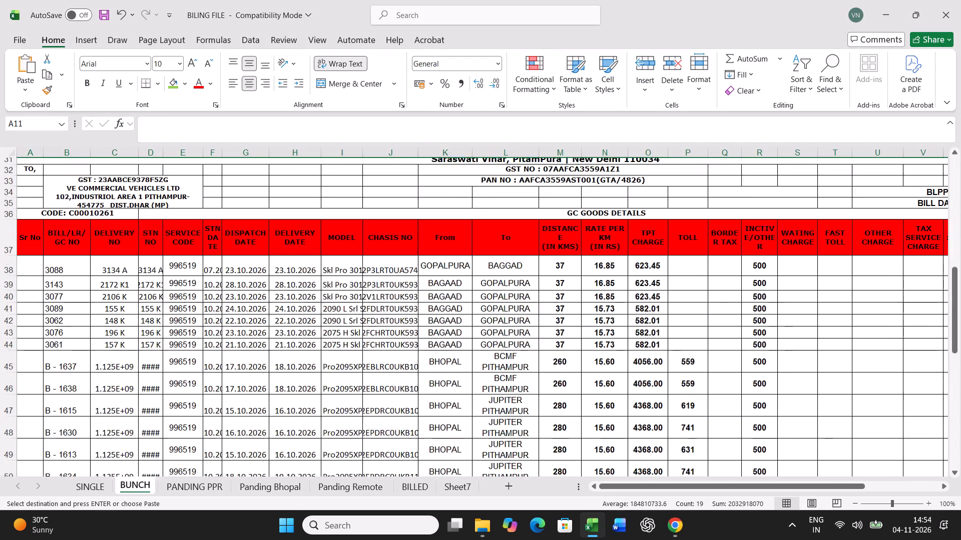
scroll(215, 340, "down", 5)
right_click(35, 337)
left_click(80, 235)
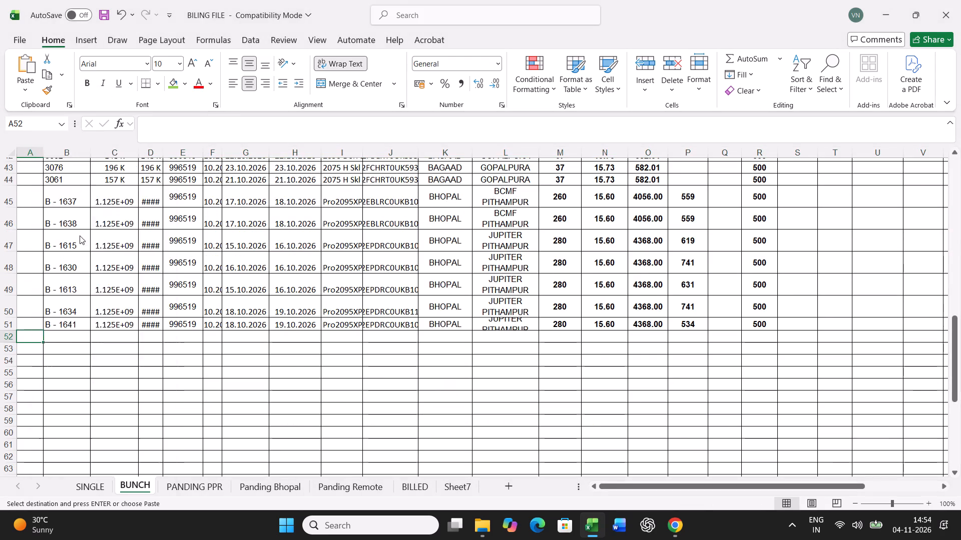
left_click(35, 204)
left_click(218, 354)
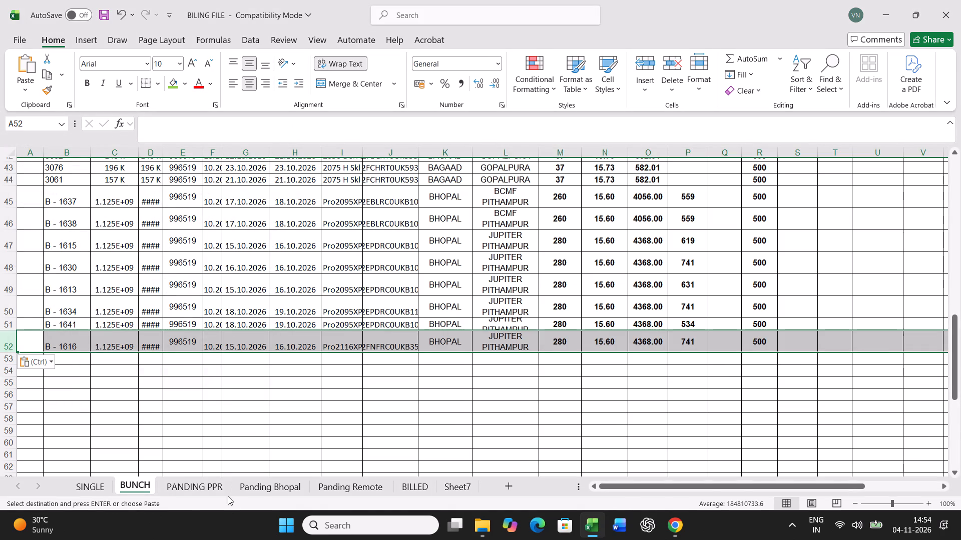
Find chassis number B35707 in the Panding Bhopal sheet and fill its cell green.
left_click(259, 489)
left_click(344, 400)
key("ctrl+f")
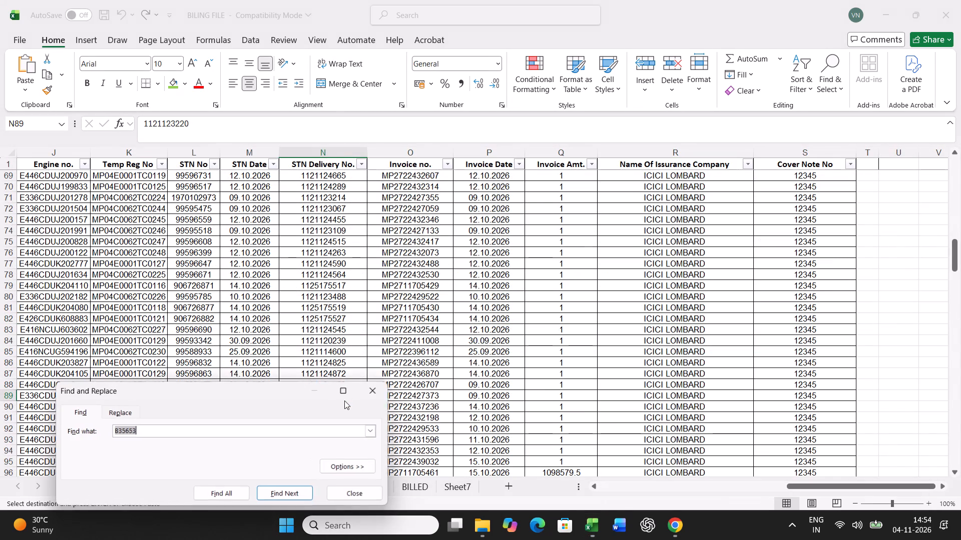
type("B35707")
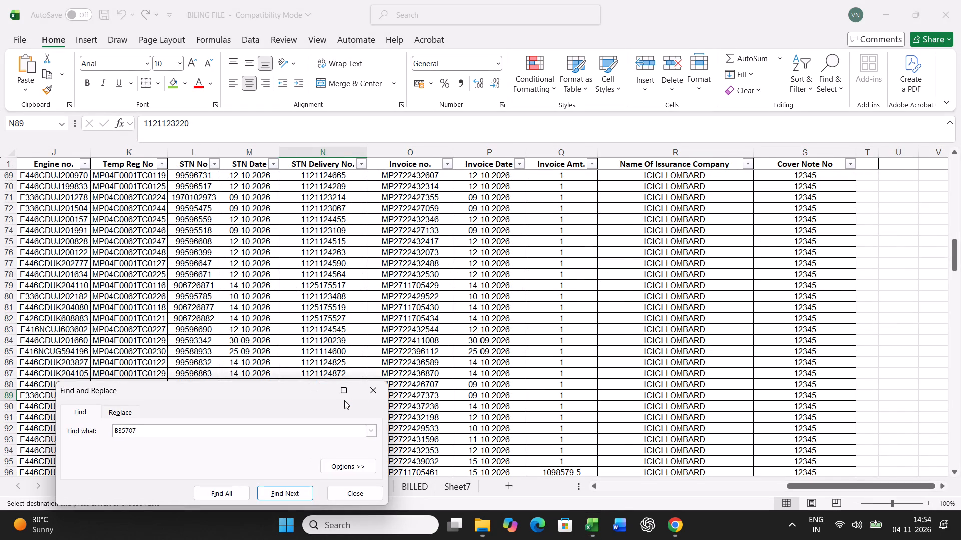
key("Return")
key("Return")
key("Return")
key("Return")
key("Escape")
left_click(169, 88)
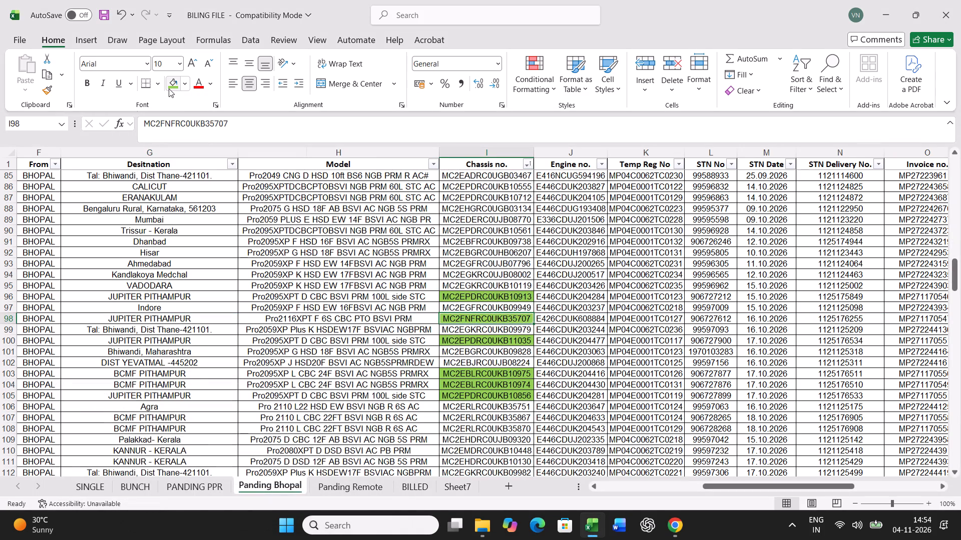
key("Left")
key("Left")
key("Left")
key("Left")
key("Left")
key("Left")
key("Left")
key("Left")
key("Left")
key("Left")
key("Left")
key("Left")
key("Left")
key("Left")
key("Left")
key("Left")
key("Left")
key("Left")
key("Left")
key("Left")
key("ctrl+shift+Right")
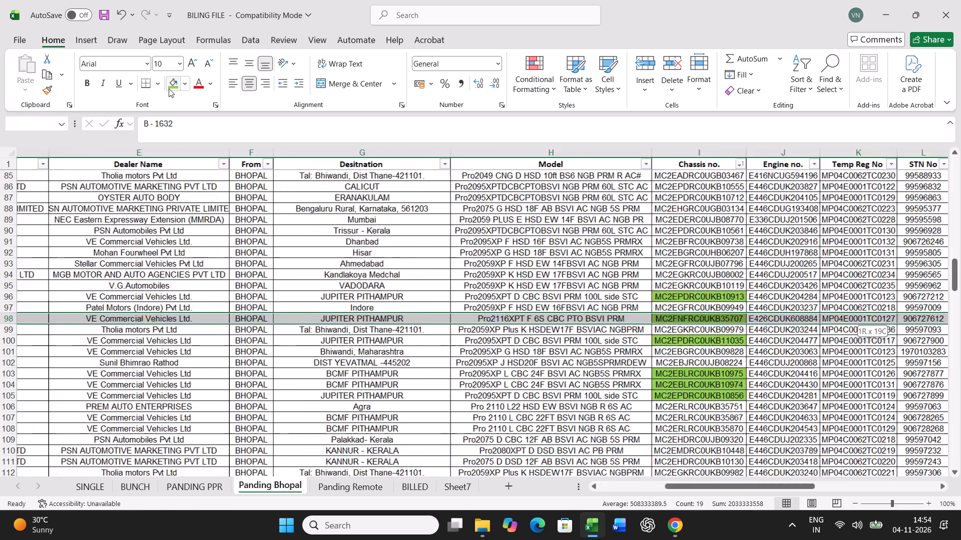
key("ctrl+c")
left_click(150, 481)
scroll(151, 428, "up", 13)
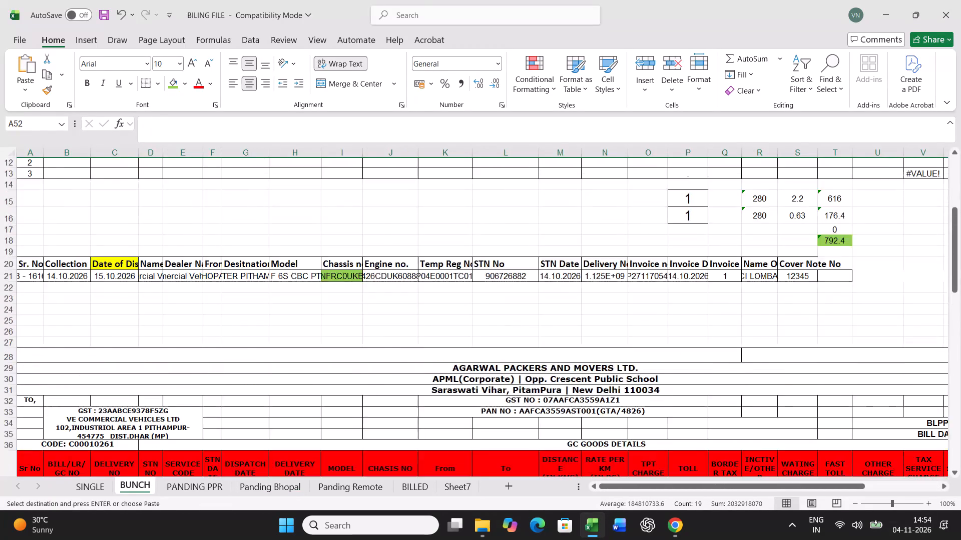
scroll(151, 428, "up", 4)
left_click(28, 444)
key("ctrl+v")
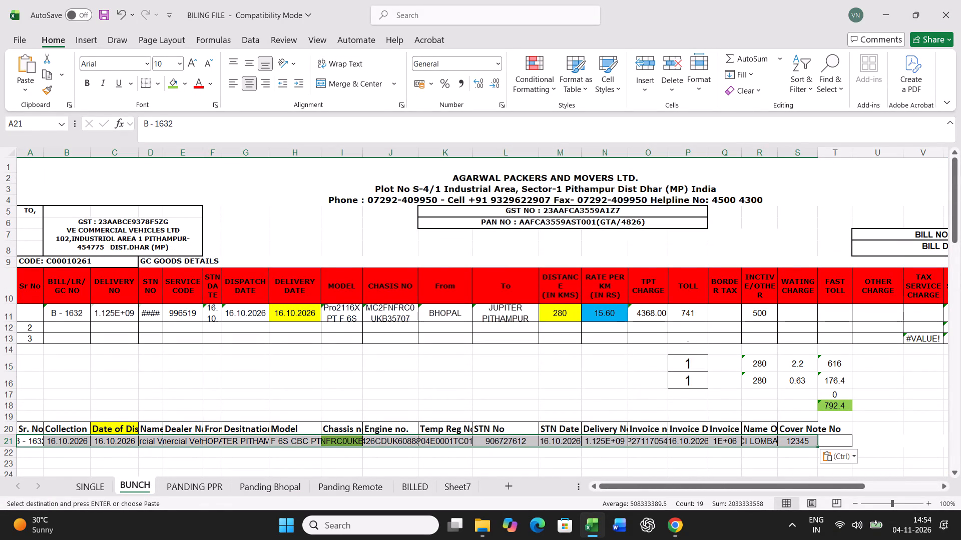
For B - 1632 in BUNCH, set the row 21 date of dispatch to 17.10.2026 and the row 11 delivery date to 19.10.2026.
left_click(99, 441)
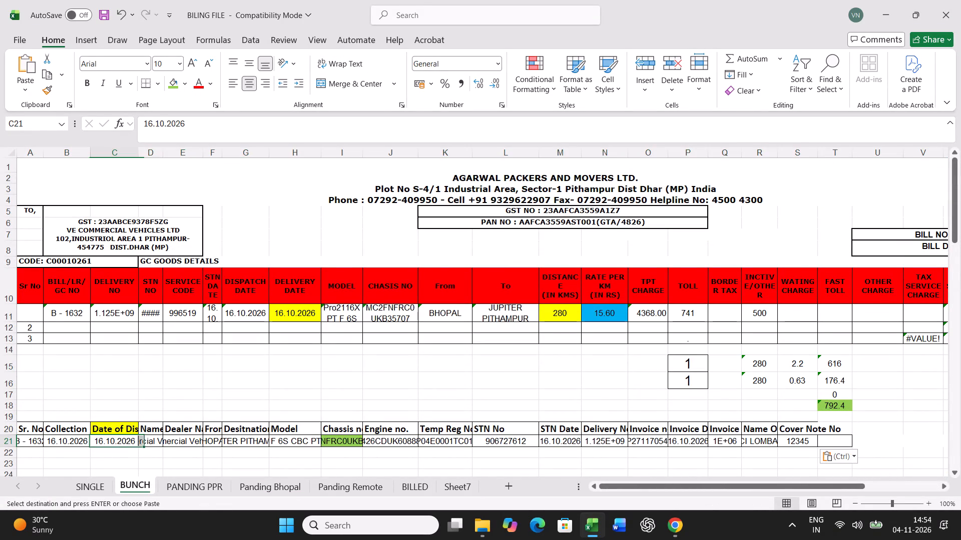
type("17.10.2026")
key("Return")
left_click(304, 306)
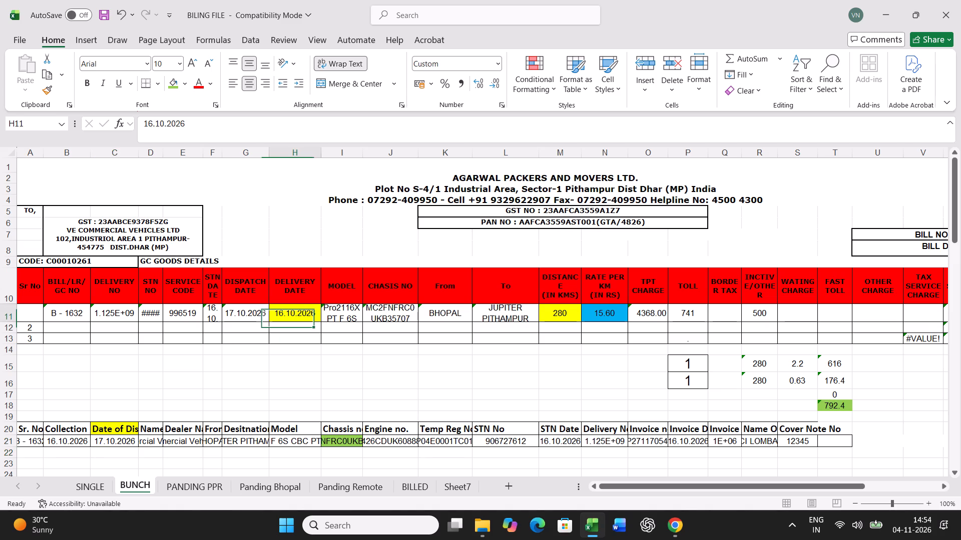
type("19.10.2026")
Set the rate per km to 17.89 and the toll to 2088 in BUNCH row 11 for B - 1632.
key("Right")
key("Right")
key("Right")
key("Right")
key("Right")
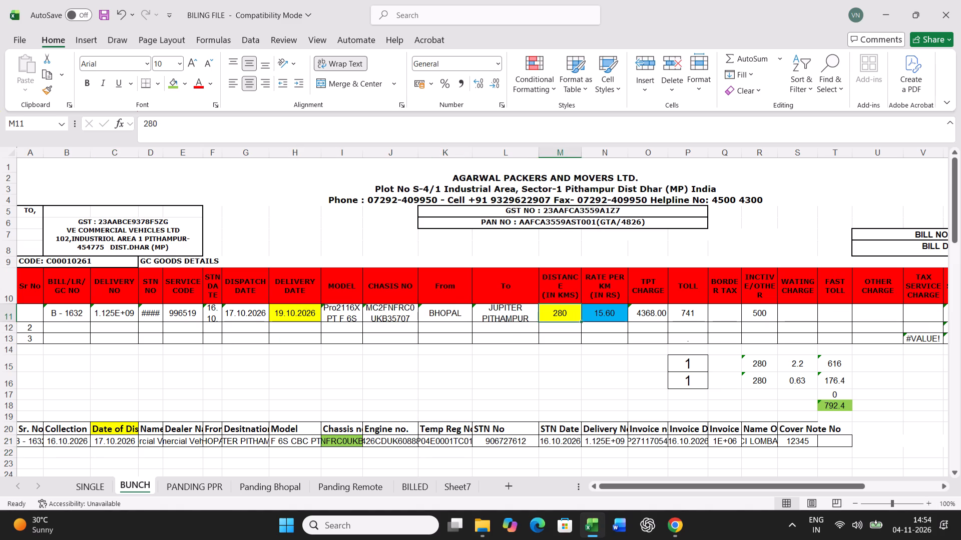
key("Right")
type("17.89")
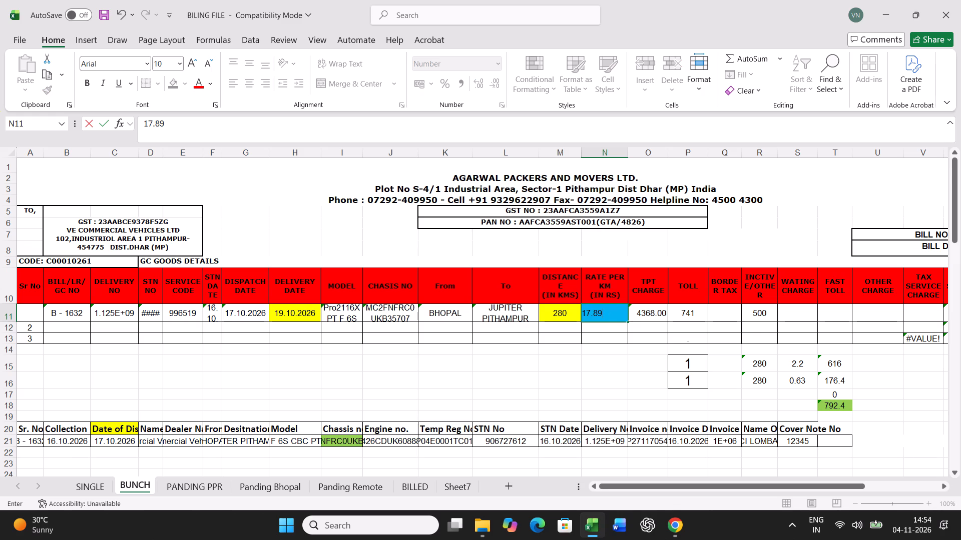
key("Right")
key("Right")
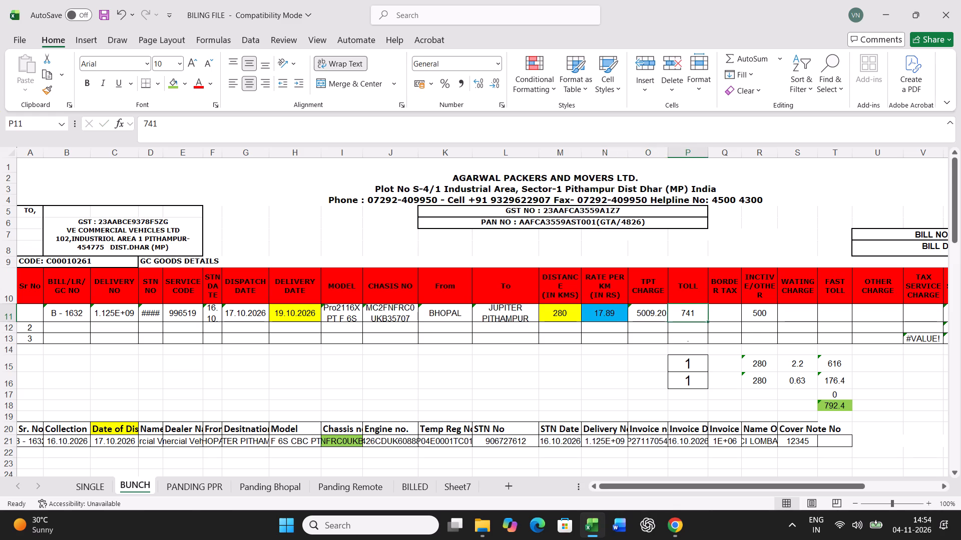
type("2088")
key("Return")
key("Return")
key("Return")
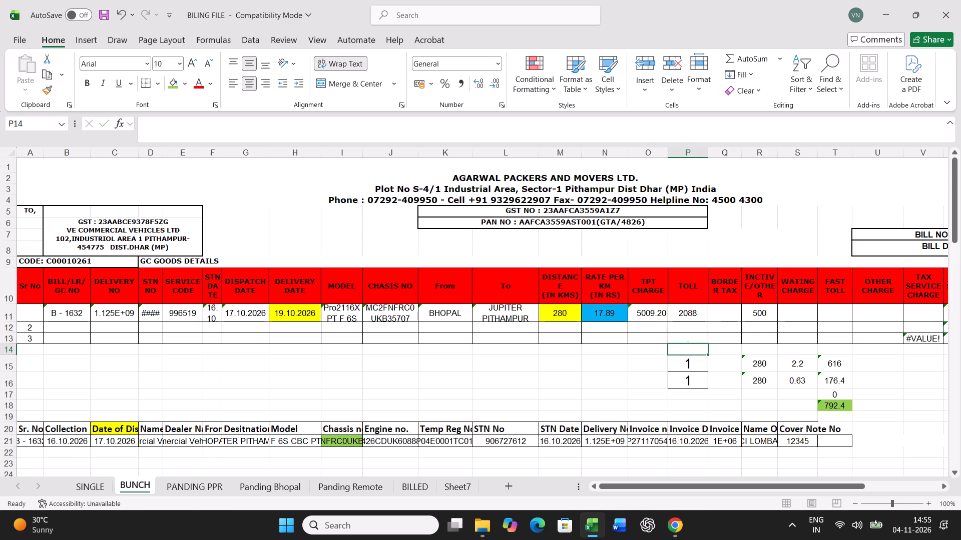
Print the freight bill for B - 1632 from the SINGLE sheet.
left_click(102, 482)
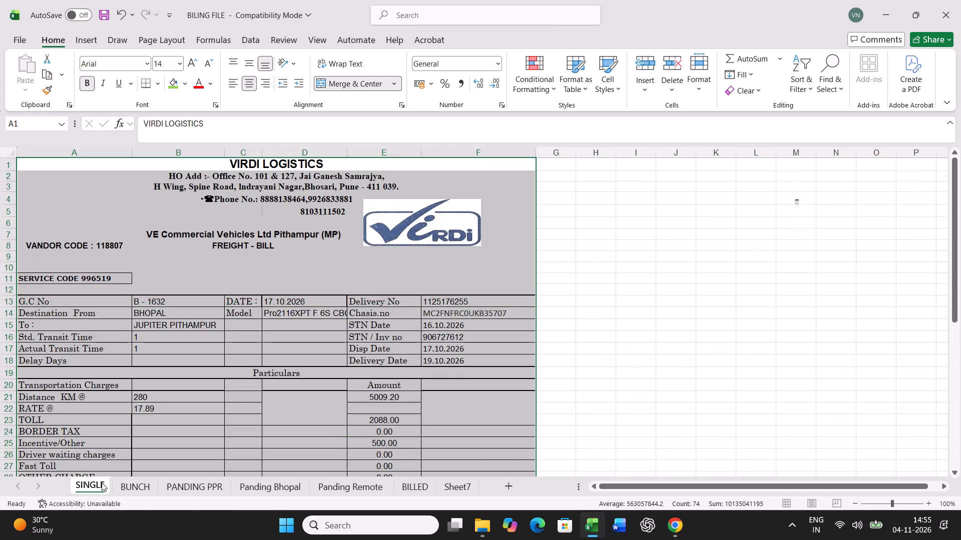
key("ctrl+p")
left_click(169, 98)
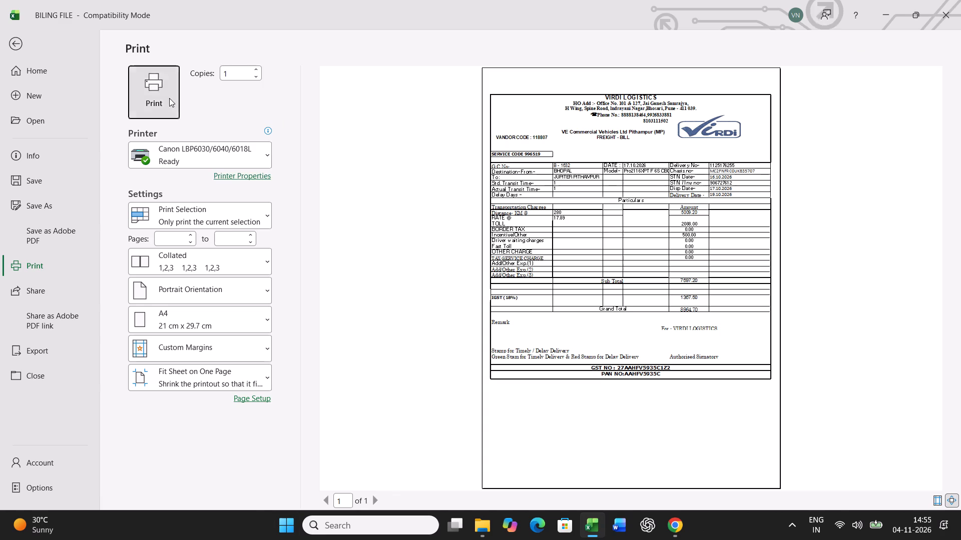
Copy the B - 1632 billing row 11 in BUNCH and paste it with Paste Special into row 53 of the collected list.
left_click(128, 490)
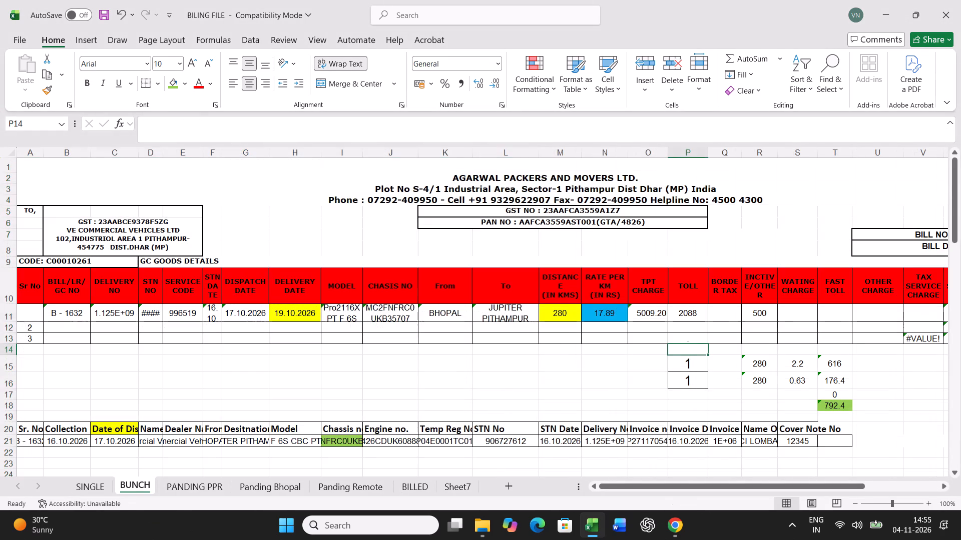
left_click(10, 317)
key("ctrl+c")
scroll(325, 389, "down", 16)
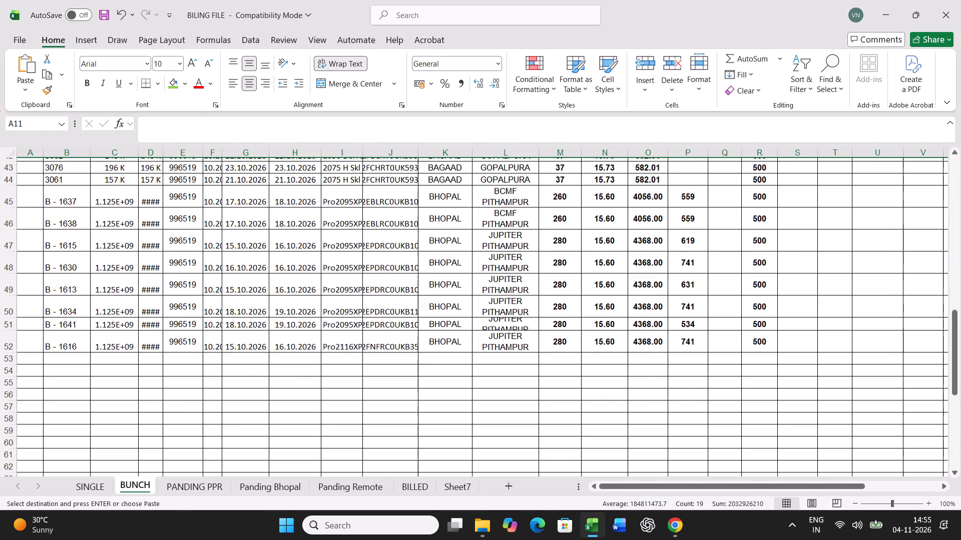
scroll(325, 389, "down", 6)
scroll(171, 367, "up", 3)
right_click(26, 292)
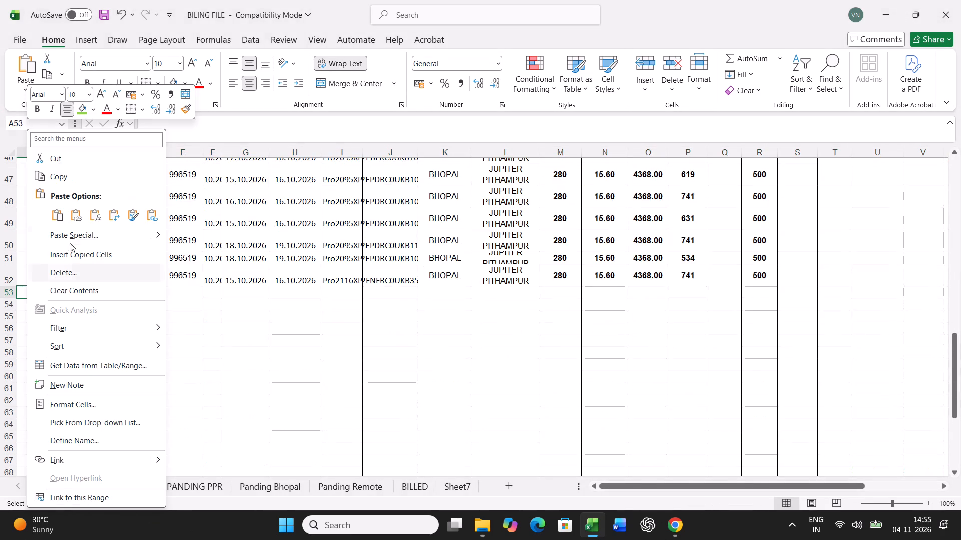
left_click(78, 230)
left_click(30, 198)
left_click(227, 341)
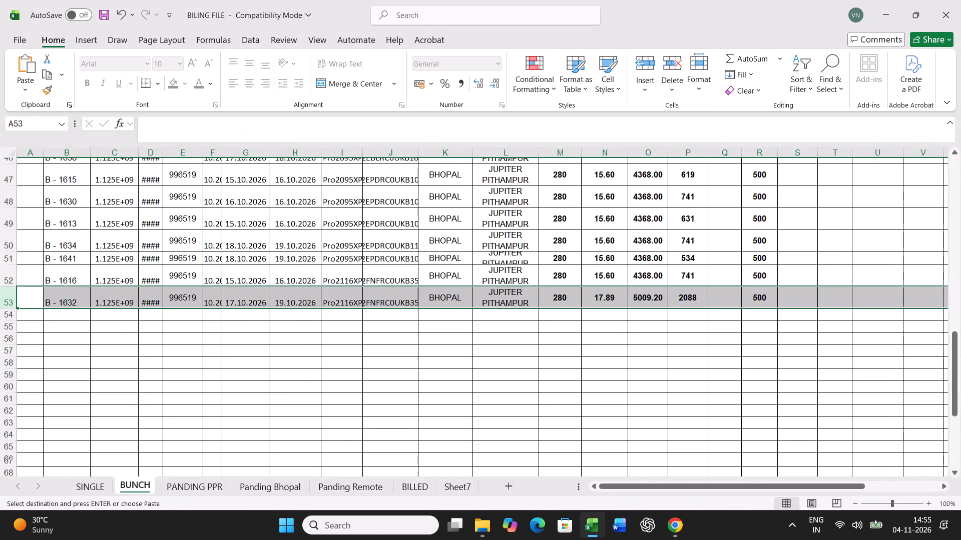
Select the LR numbers in BUNCH rows 38 to 53 to check the collected bills.
scroll(341, 358, "up", 4)
scroll(118, 288, "up", 3)
left_click_drag(81, 267, 63, 512)
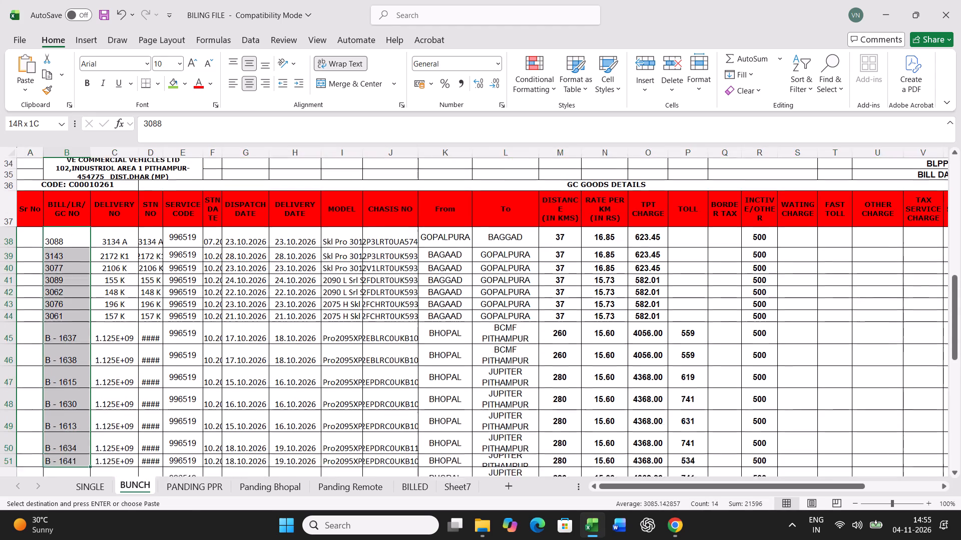
left_click_drag(63, 512, 65, 434)
scroll(63, 512, "up", 1)
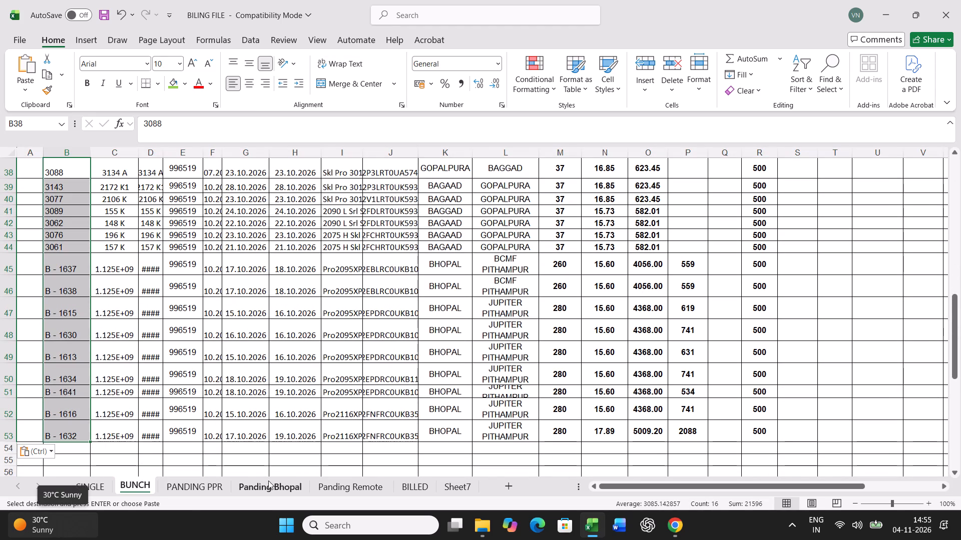
Sort the PANDING PPR sheet by the green cell colour in the Chassis no. column.
left_click(206, 489)
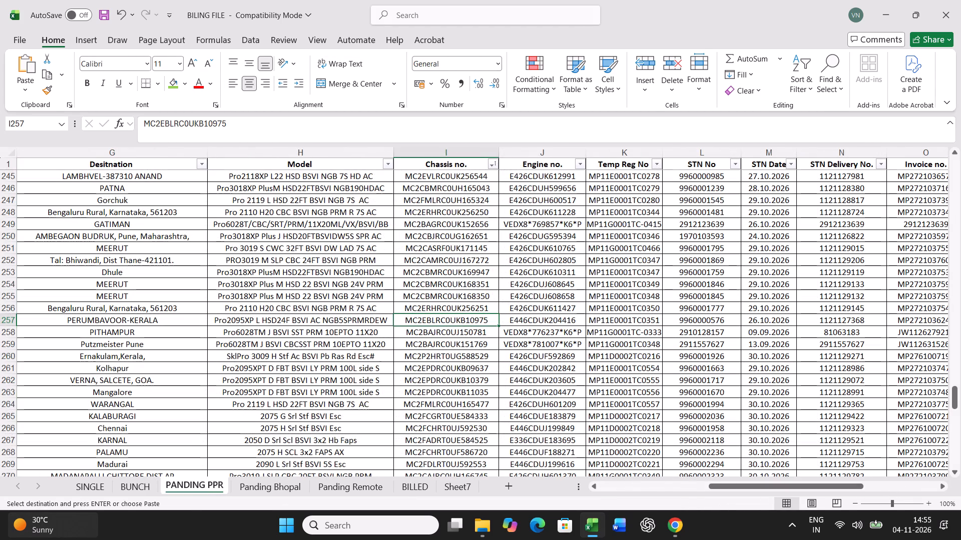
left_click(439, 162)
left_click(491, 163)
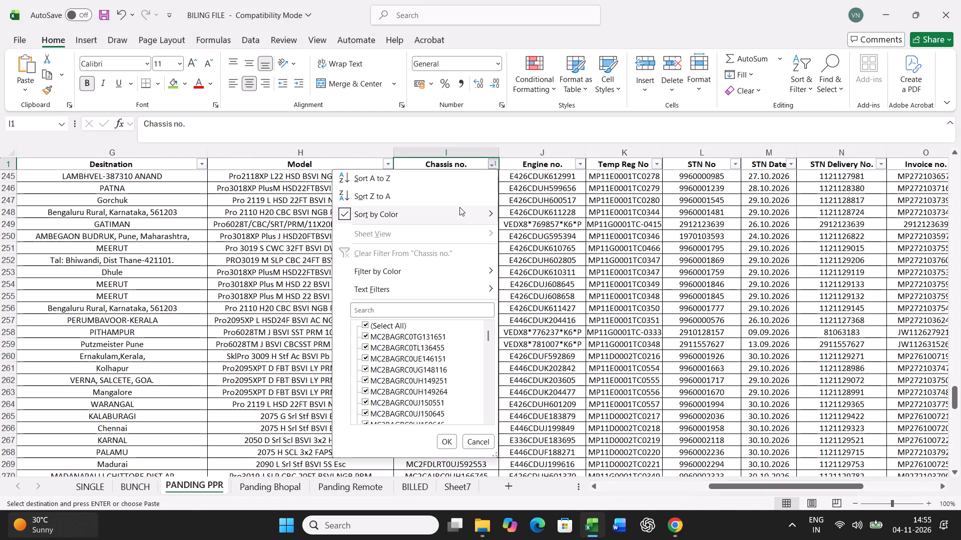
left_click(531, 260)
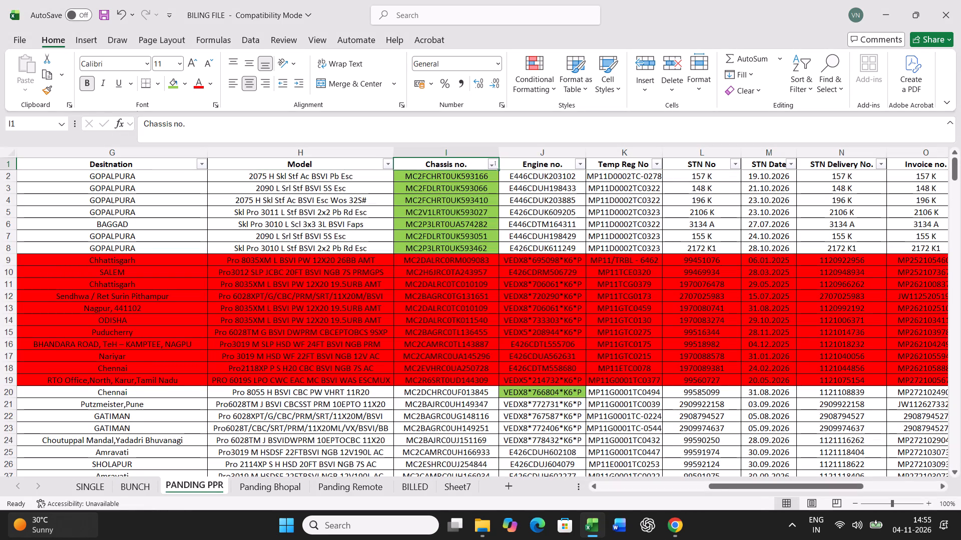
Cut the green-marked rows 2 to 8 from PANDING PPR and paste them below the last entry in BILLED, from row 3611.
left_click_drag(474, 178, 465, 246)
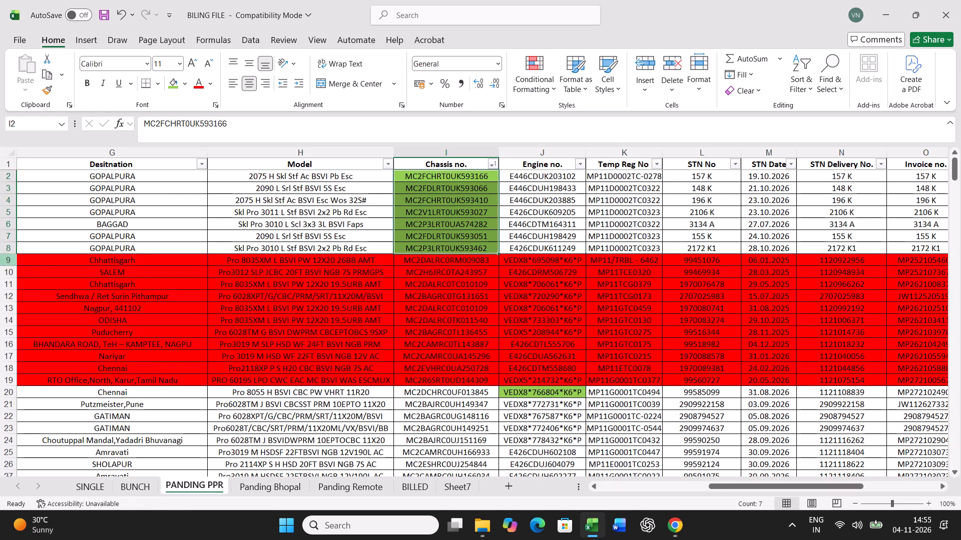
left_click_drag(8, 176, 0, 241)
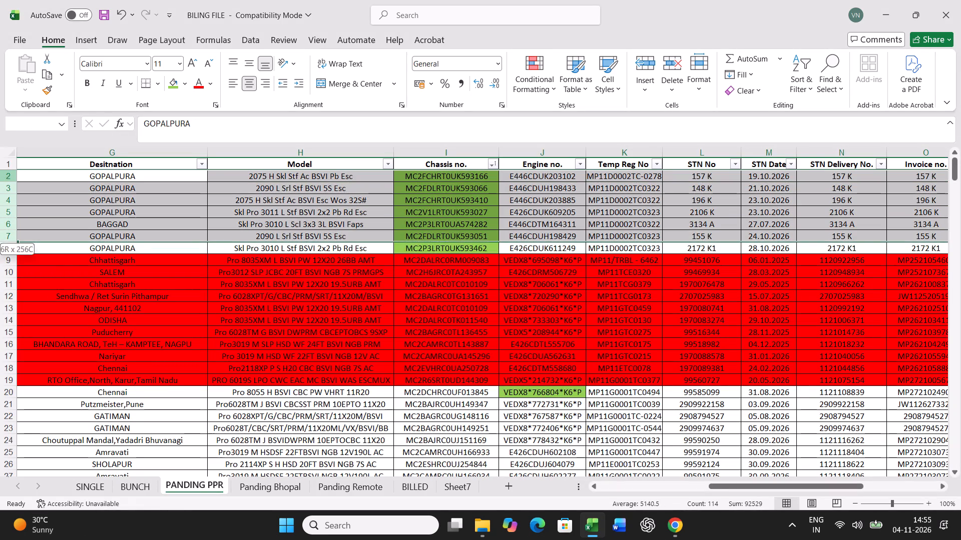
left_click_drag(0, 241, 0, 245)
key("ctrl+x")
left_click(409, 484)
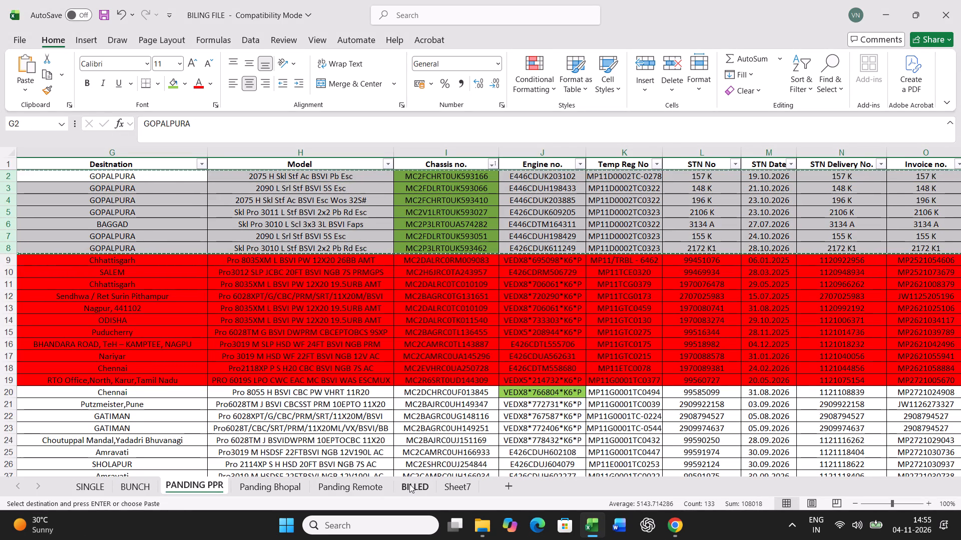
left_click(14, 216)
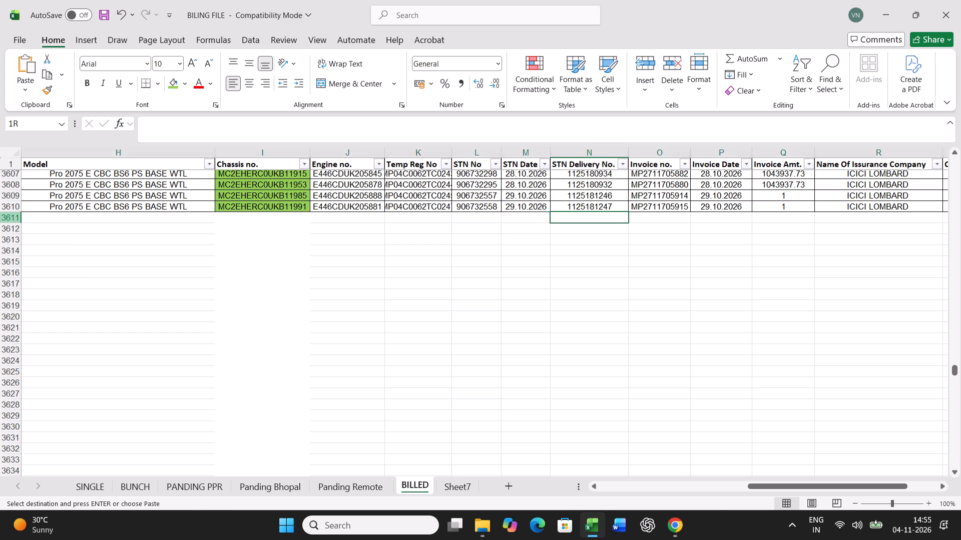
key("ctrl+v")
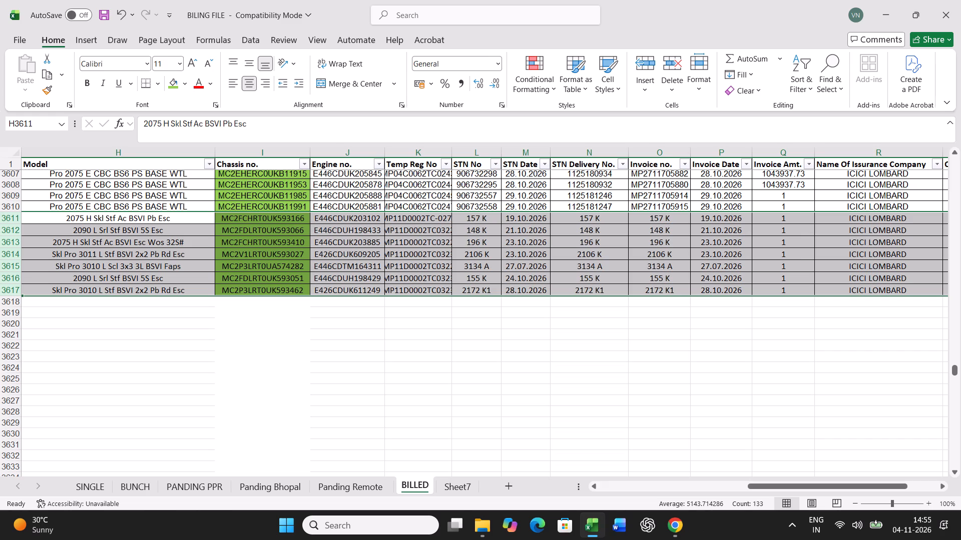
left_click(575, 306)
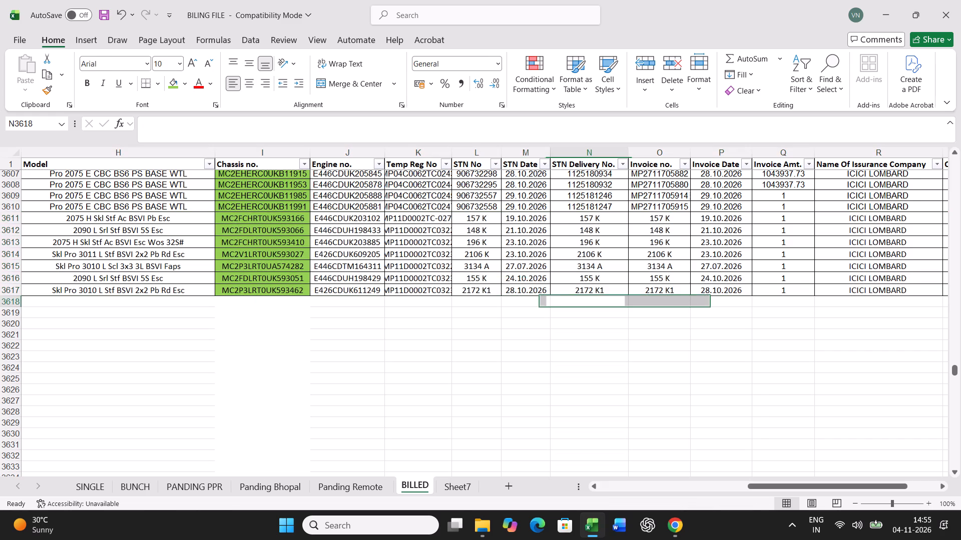
scroll(603, 400, "down", 2)
Sort the Panding Bhopal sheet by the green cell colour in the Chassis no. column.
left_click(268, 489)
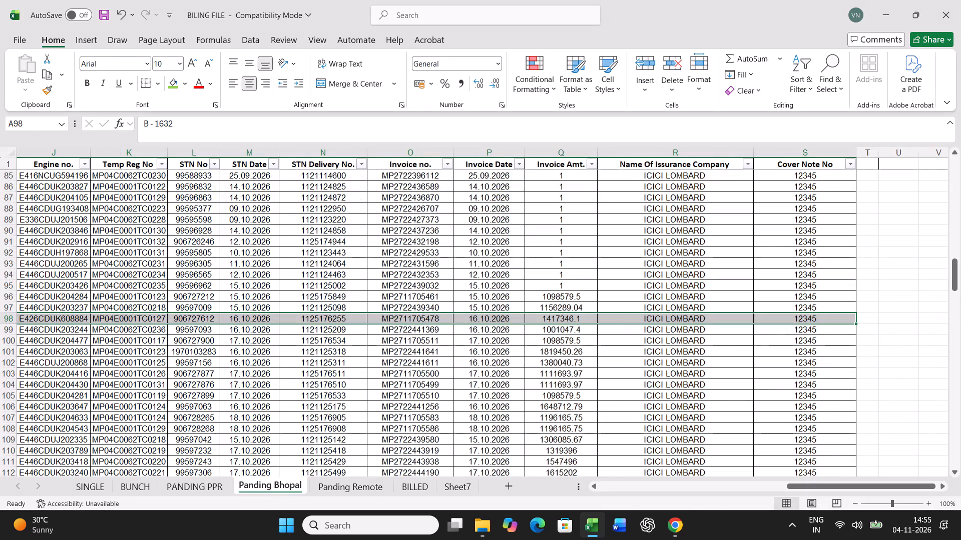
left_click_drag(802, 485, 733, 488)
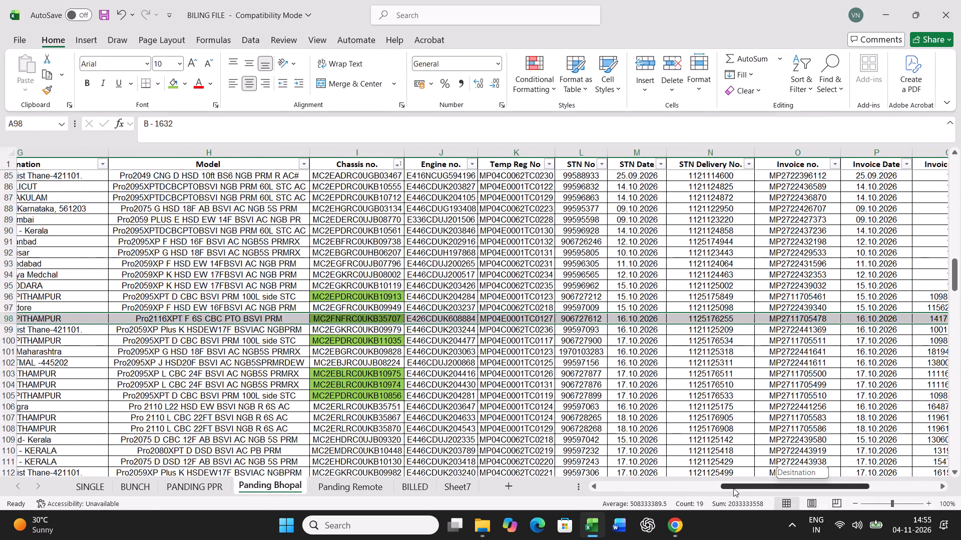
left_click_drag(733, 488, 710, 488)
left_click(525, 255)
left_click(546, 165)
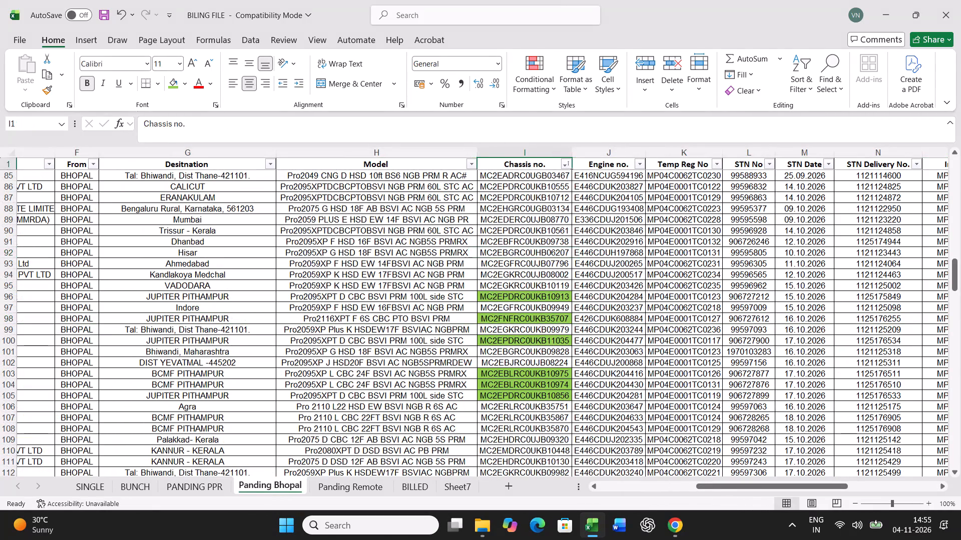
left_click(565, 164)
left_click(591, 264)
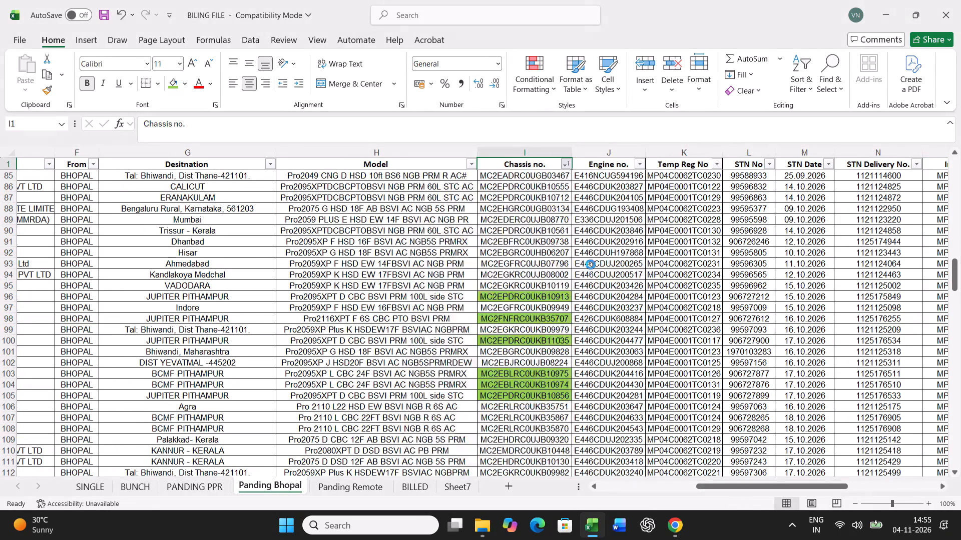
Cut the green-marked rows 2 to 10 from Panding Bhopal and paste them below the last entry in BILLED, from row 3618.
left_click_drag(556, 176, 551, 267)
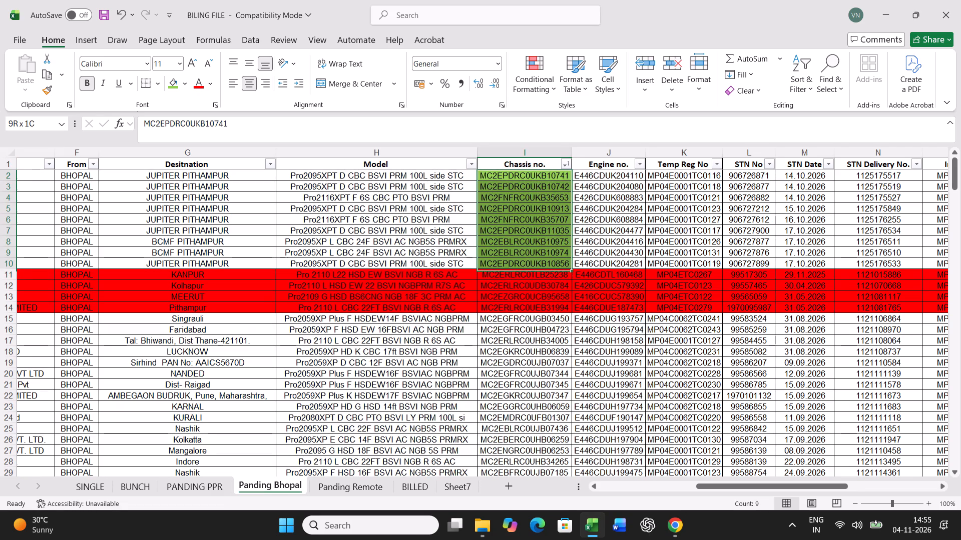
left_click_drag(551, 267, 551, 267)
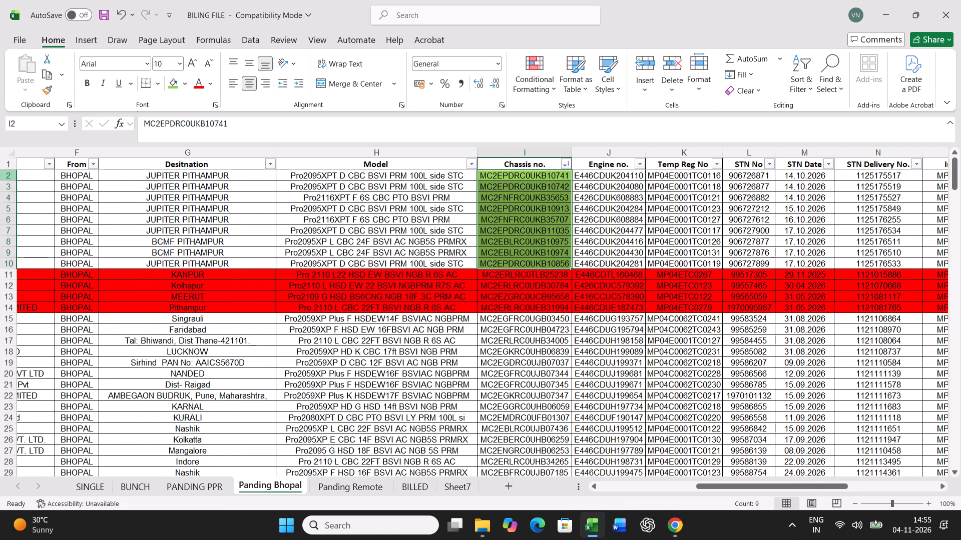
left_click_drag(6, 175, 0, 259)
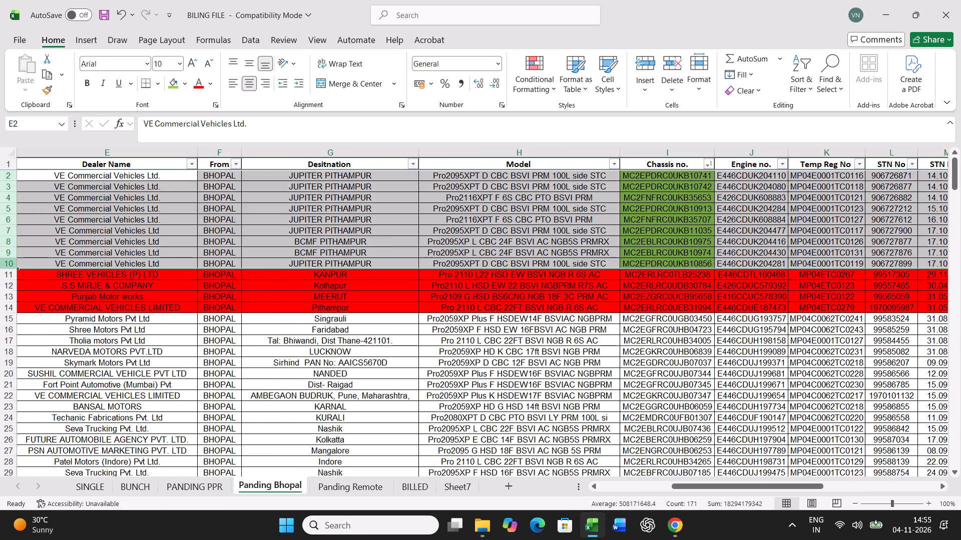
key("ctrl+x")
left_click(405, 481)
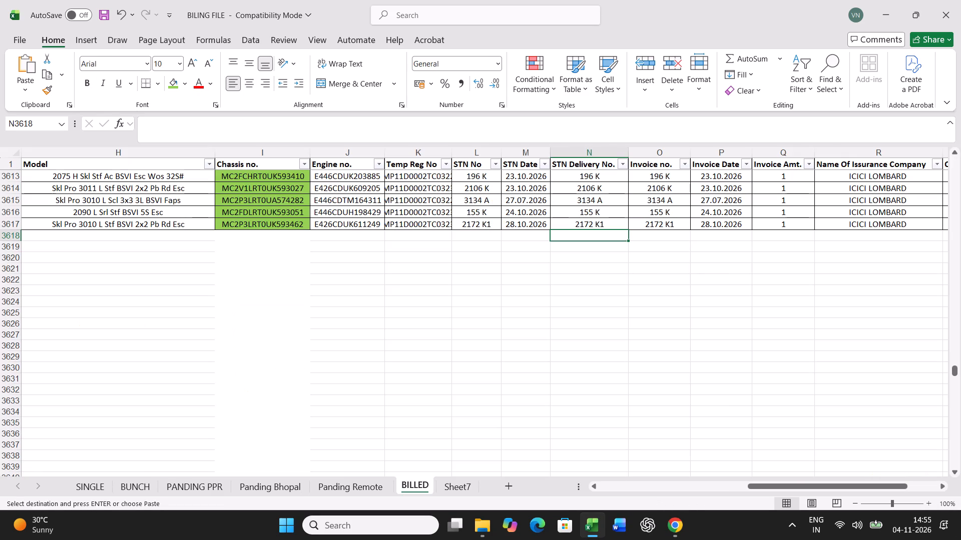
left_click(10, 238)
key("ctrl+v")
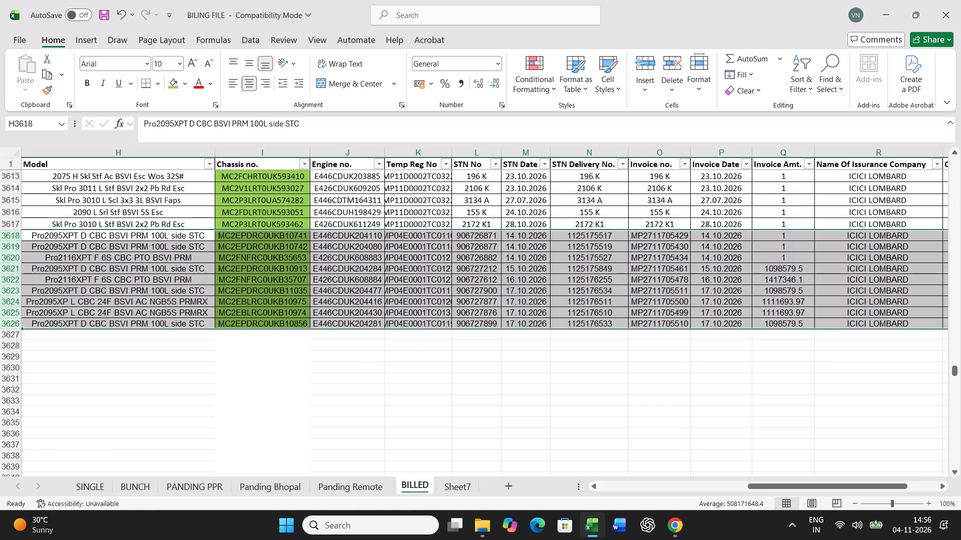
scroll(576, 383, "down", 3)
left_click(591, 234)
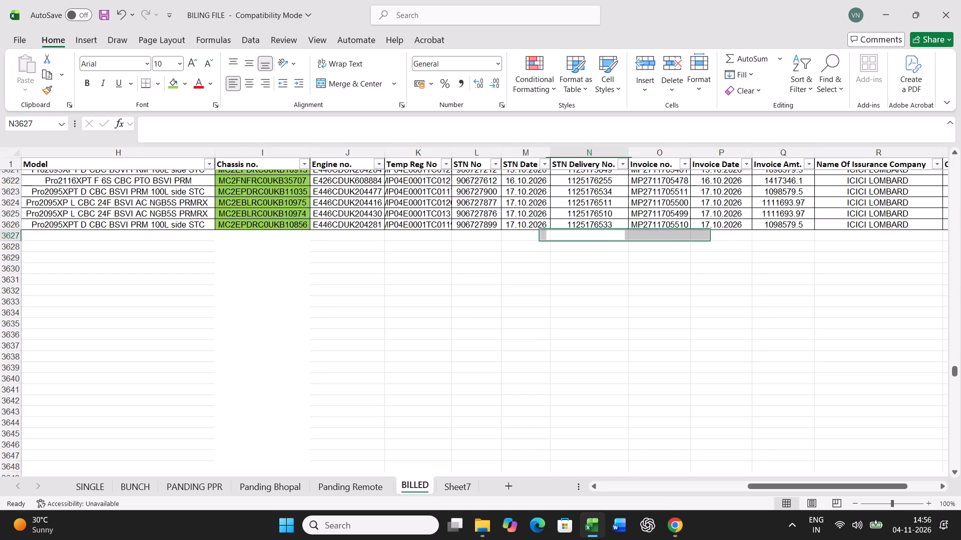
Delete the emptied rows 2 to 8 in PANDING PPR and rows 2 to 10 in Panding Bhopal.
left_click(184, 489)
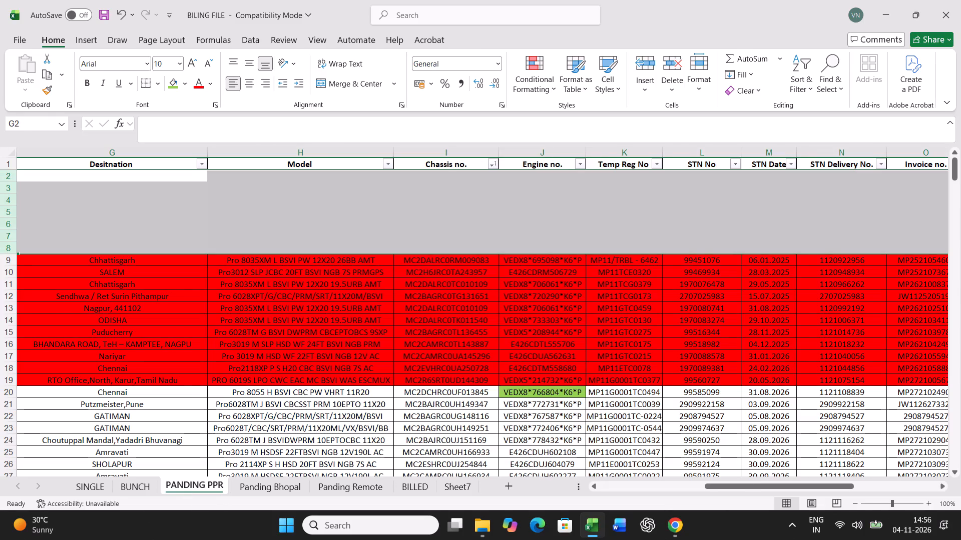
right_click(282, 219)
left_click(343, 362)
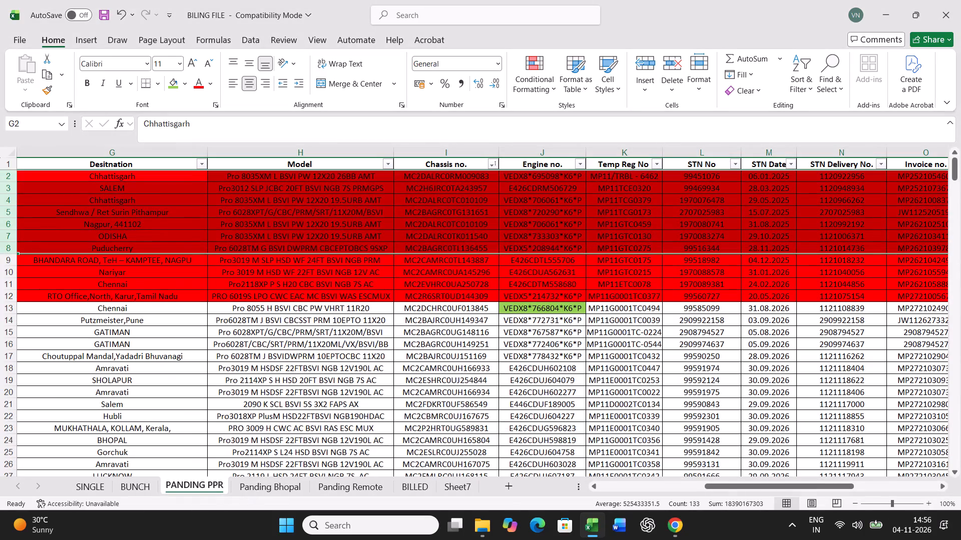
left_click(282, 483)
right_click(308, 240)
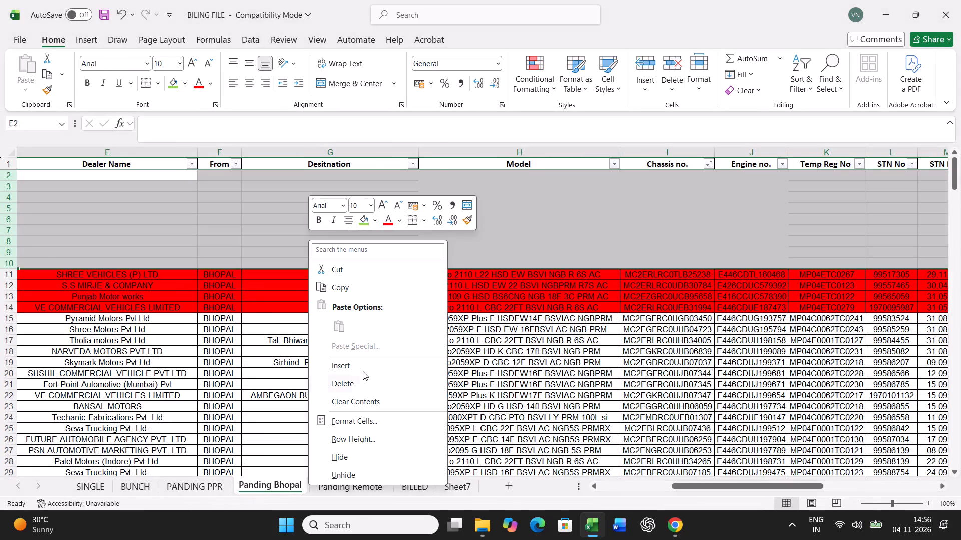
left_click(359, 387)
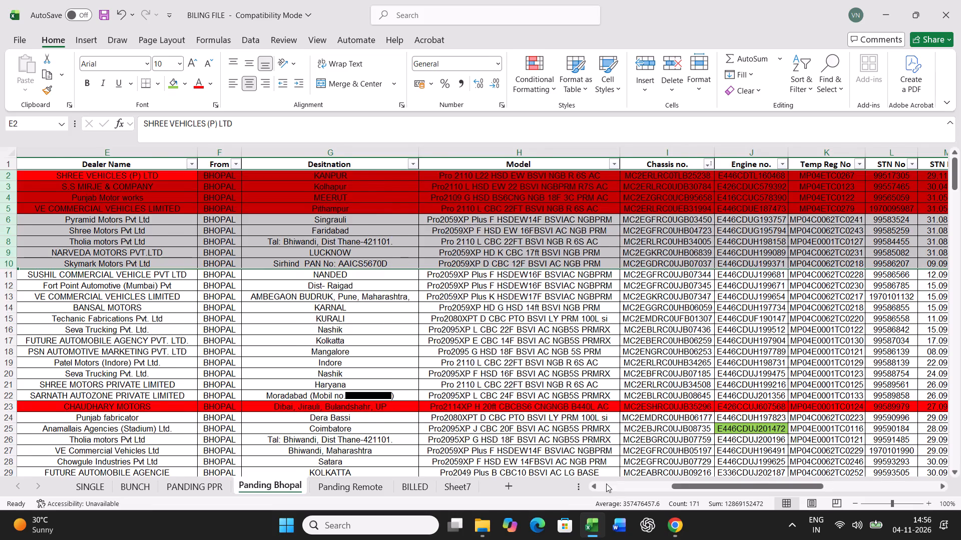
left_click(606, 483)
left_click(421, 291)
In File Explorer, duplicate the VL2627268 workbook within the 201 TO 300 folder of BILL-2627.
left_click(142, 484)
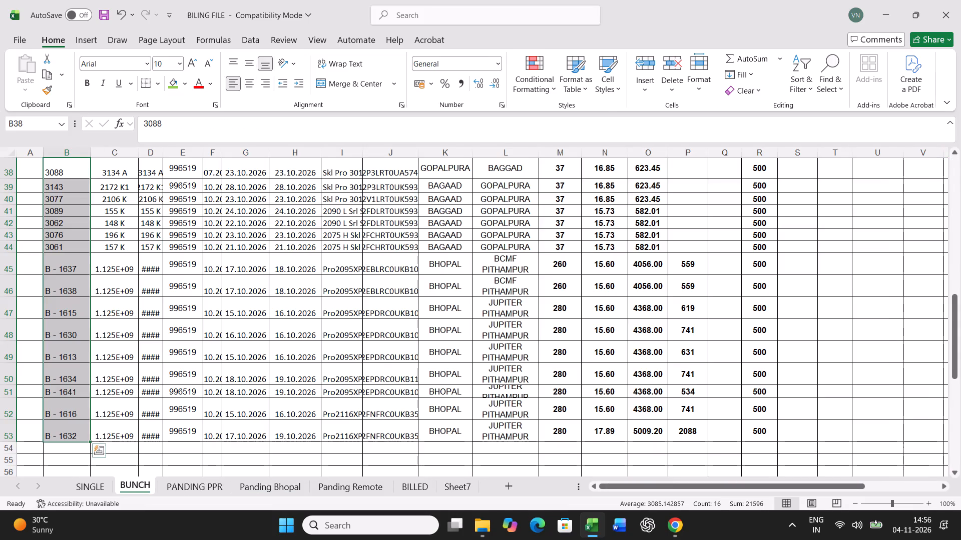
scroll(513, 400, "up", 1)
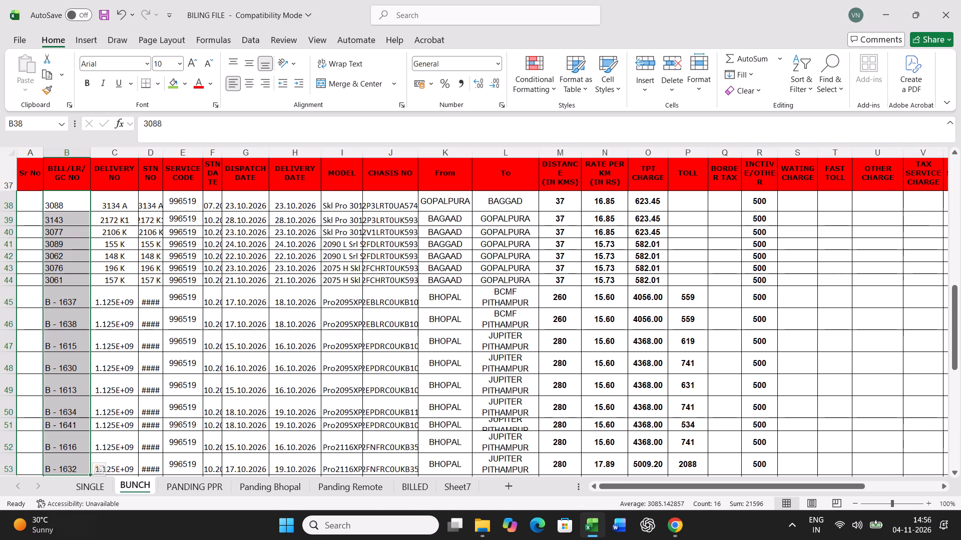
left_click(677, 526)
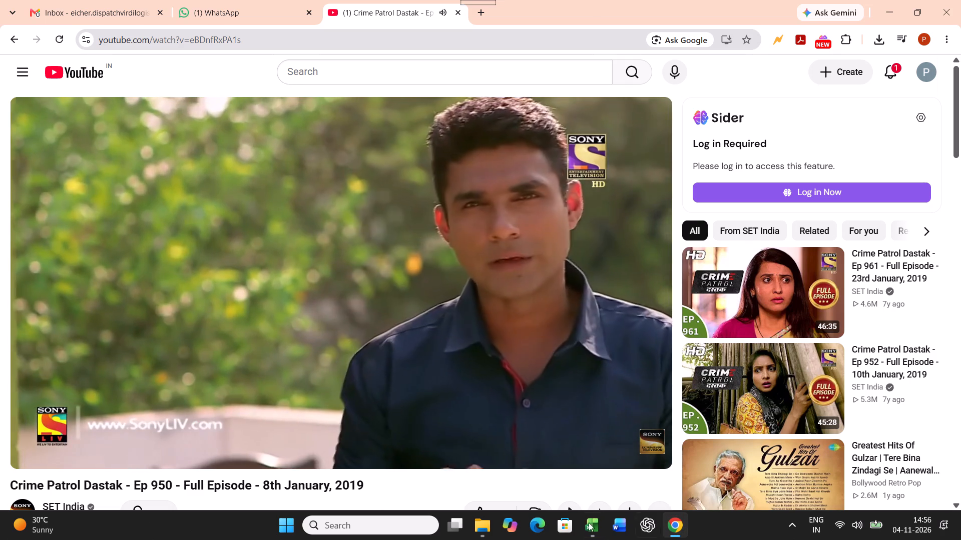
left_click(490, 517)
scroll(309, 367, "down", 4)
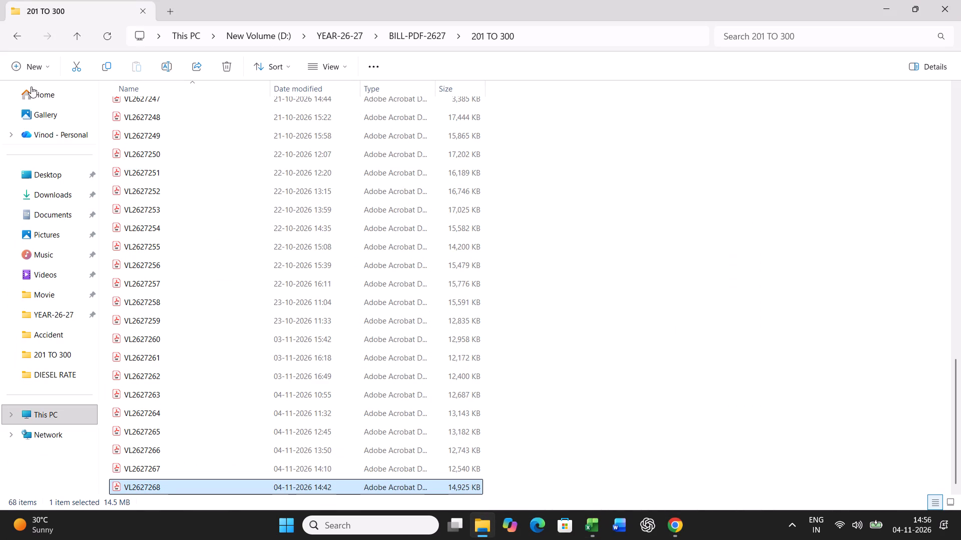
double_click(20, 32)
double_click(150, 109)
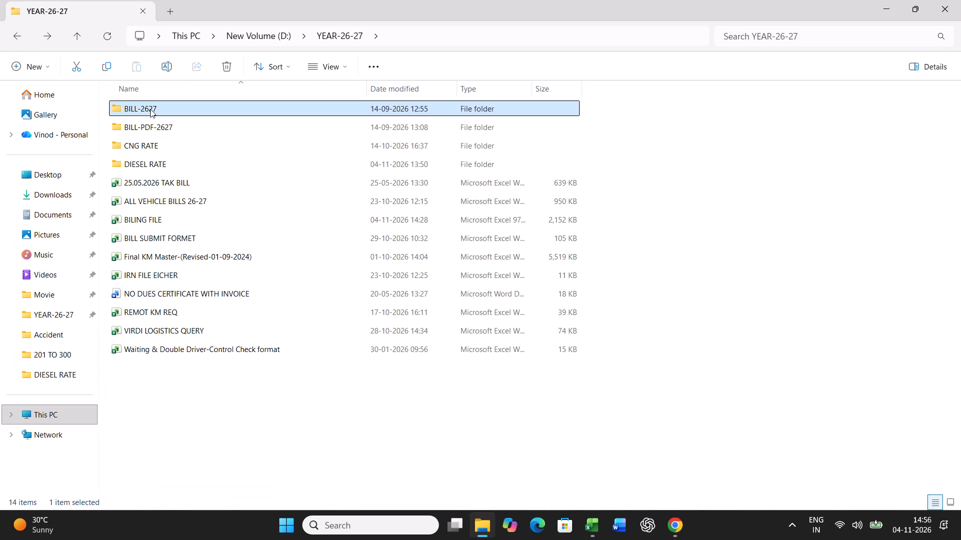
double_click(150, 141)
scroll(252, 286, "down", 19)
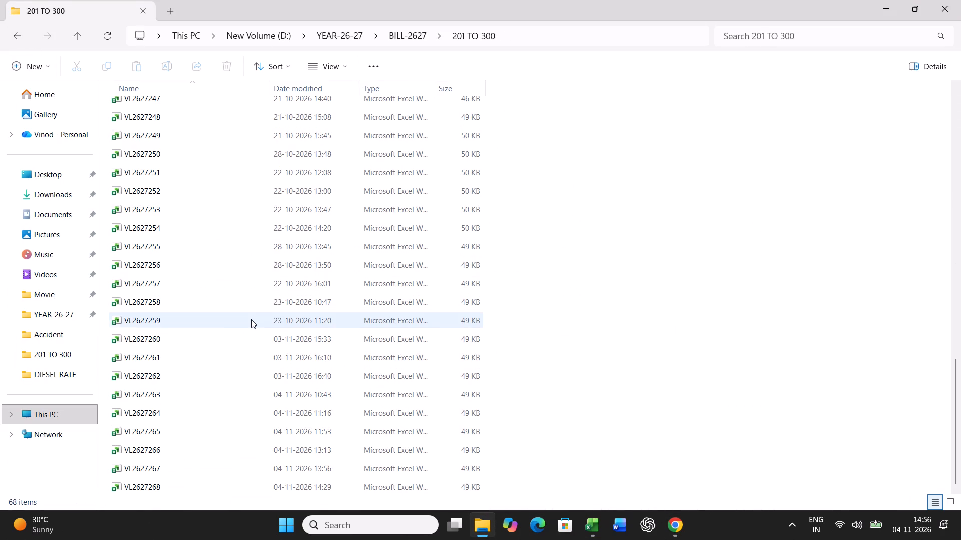
scroll(160, 475, "down", 4)
right_click(152, 491)
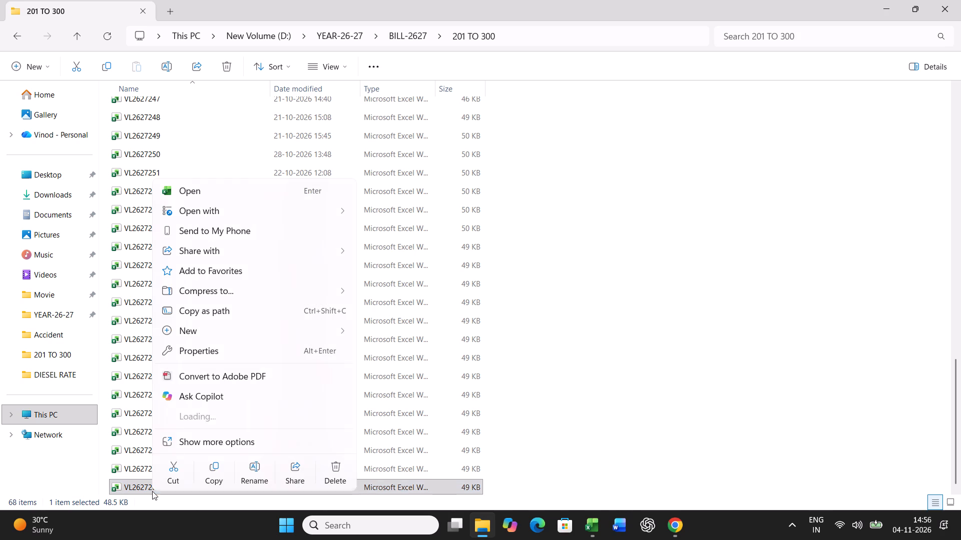
left_click(213, 476)
right_click(798, 163)
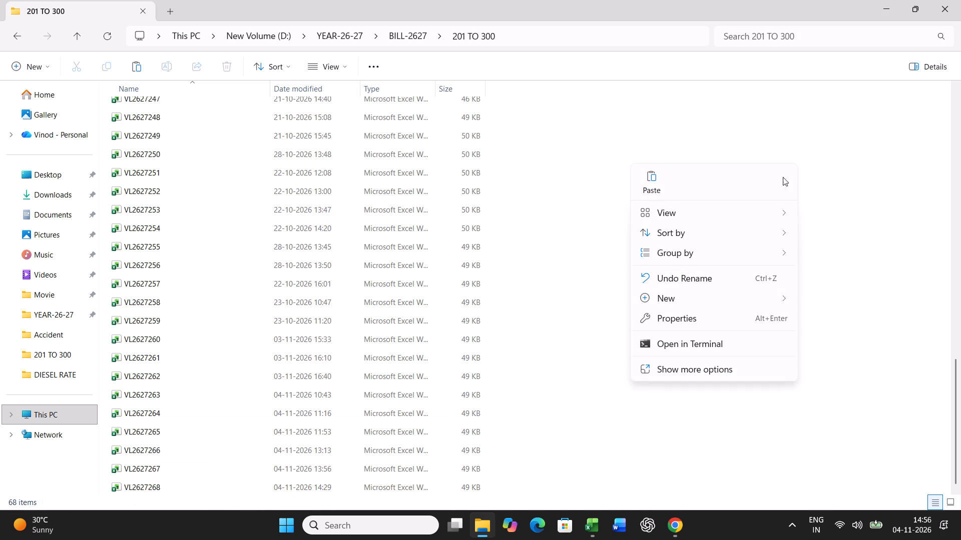
left_click(643, 177)
Rename the copied workbook as VL2627269.
key("F2")
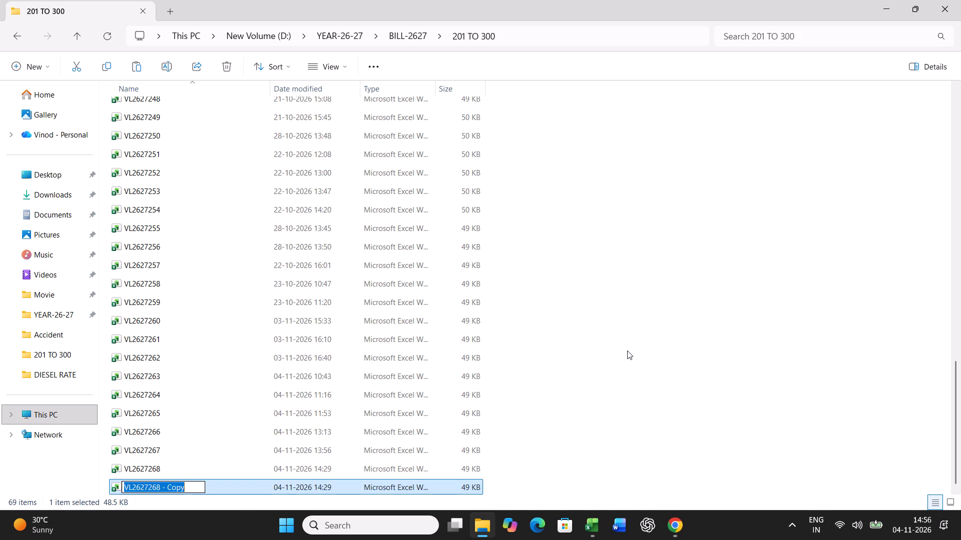
key("Right")
key("BackSpace")
key("BackSpace")
key("BackSpace")
key("BackSpace")
key("BackSpace")
key("BackSpace")
key("BackSpace")
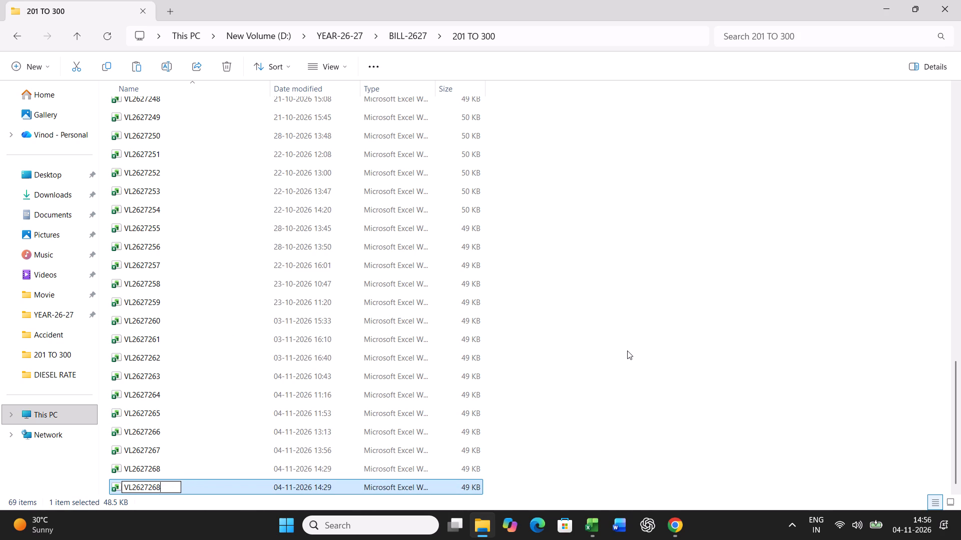
key("BackSpace")
key("9")
key("Return")
Open VL2627269 for editing and set its bill number to VL2627269.
key("Return")
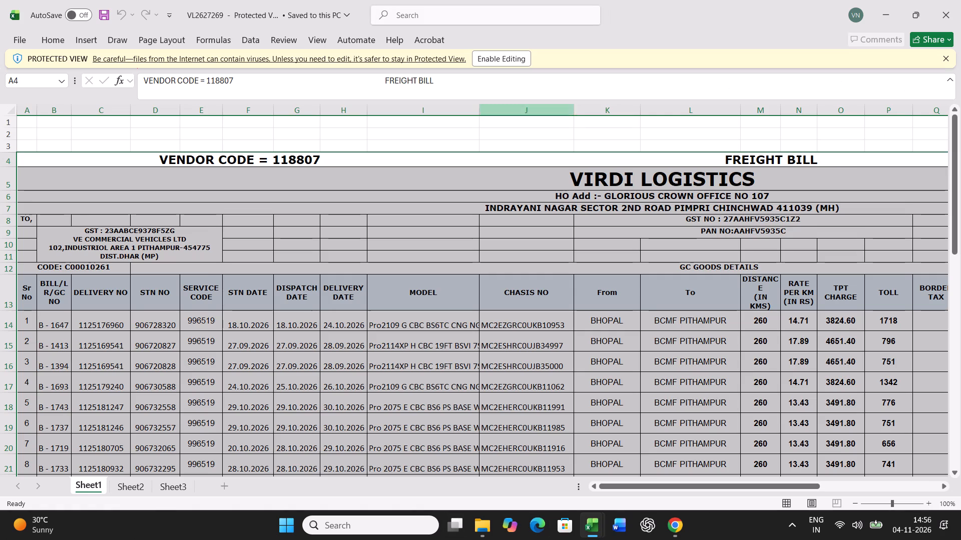
left_click(518, 62)
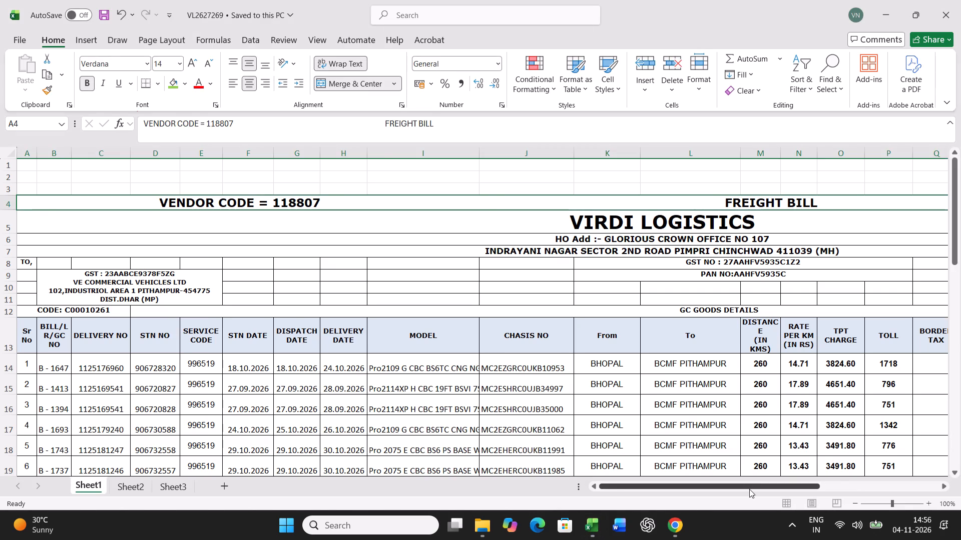
left_click_drag(749, 489, 896, 494)
left_click(773, 288)
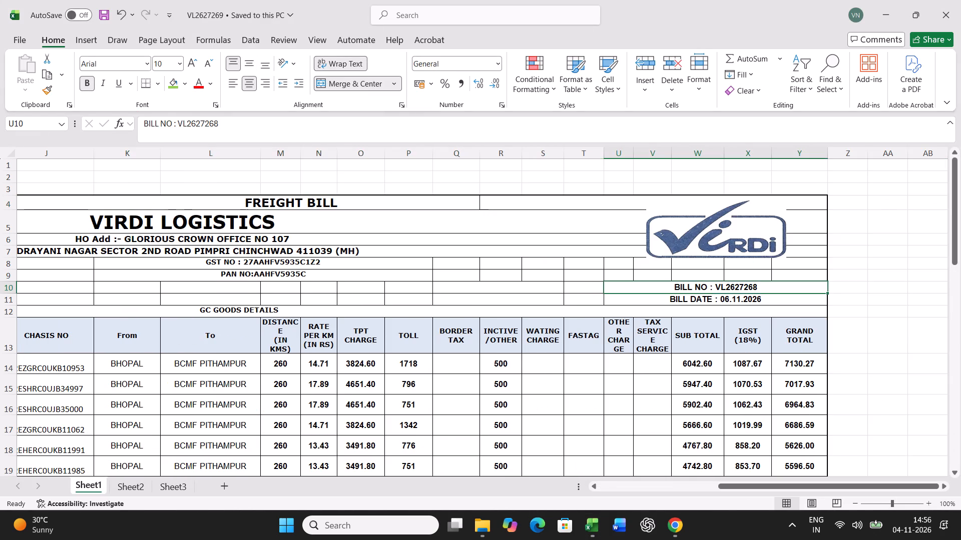
key("F2")
key("BackSpace")
key("9")
key("Return")
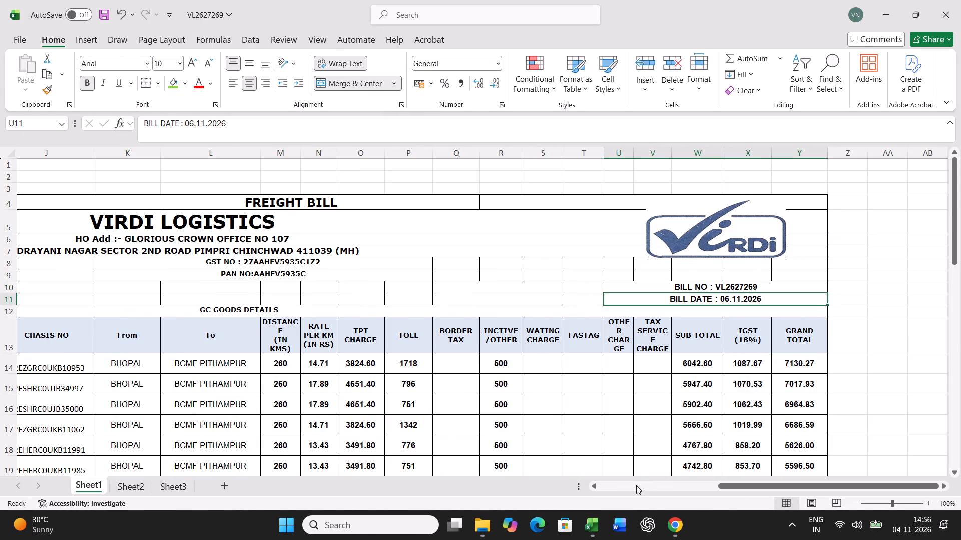
Clear the previous bill's entries from row 14 downward on Sheet1 of VL2627269.
left_click(636, 491)
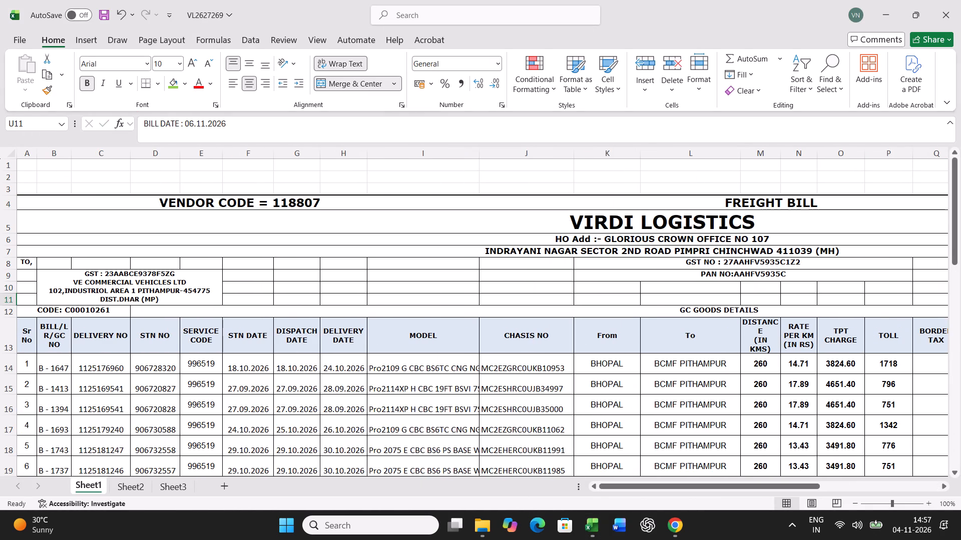
left_click_drag(4, 366, 15, 429)
key("Delete")
Copy rows 38 to 53 from the BUNCH sheet of BILING FILE and paste them as values from A14 on Sheet1 of VL2627269.
left_click(592, 525)
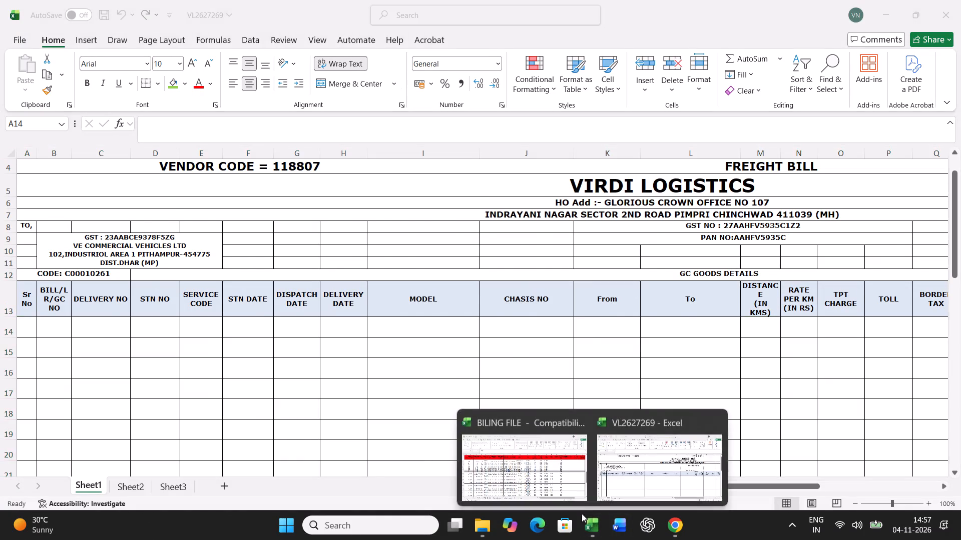
left_click(508, 454)
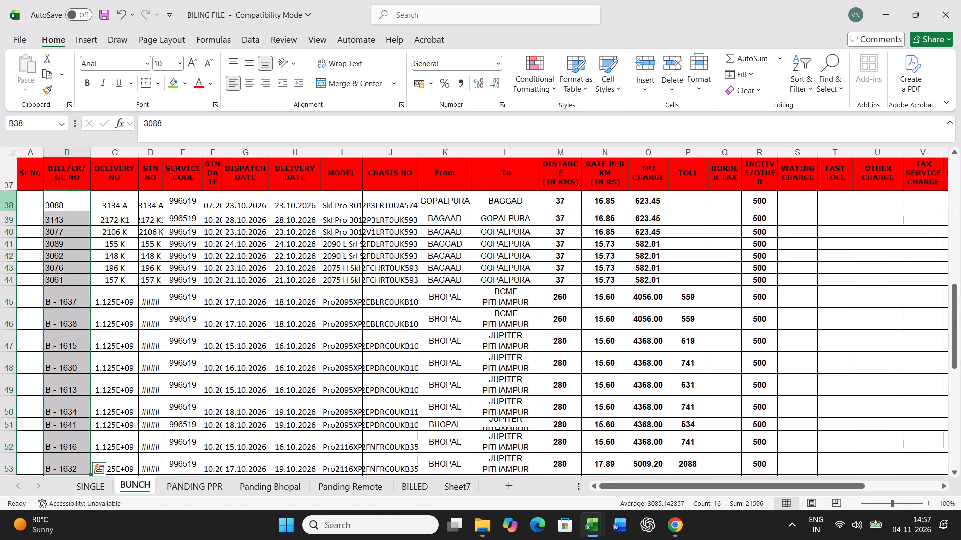
left_click_drag(0, 201, 11, 412)
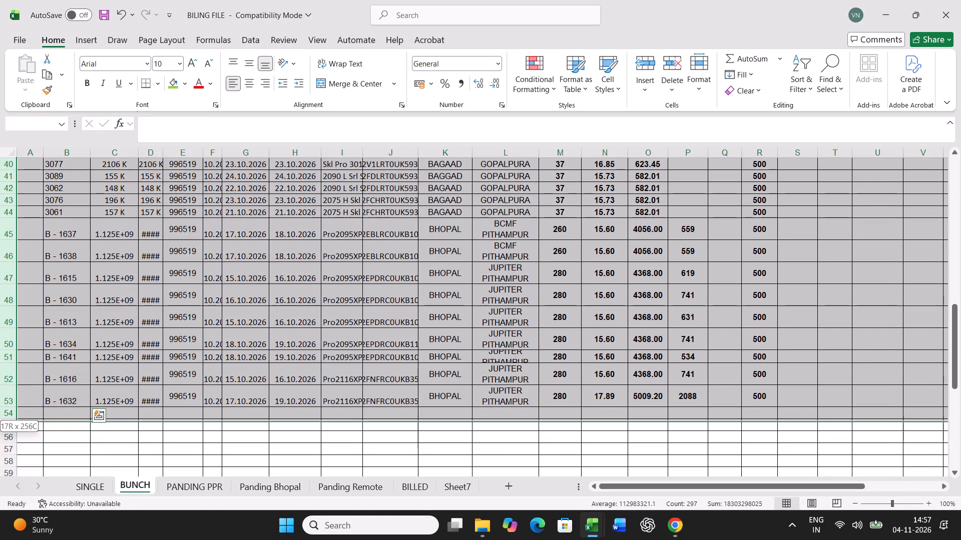
left_click_drag(11, 412, 13, 402)
key("ctrl+c")
left_click(588, 517)
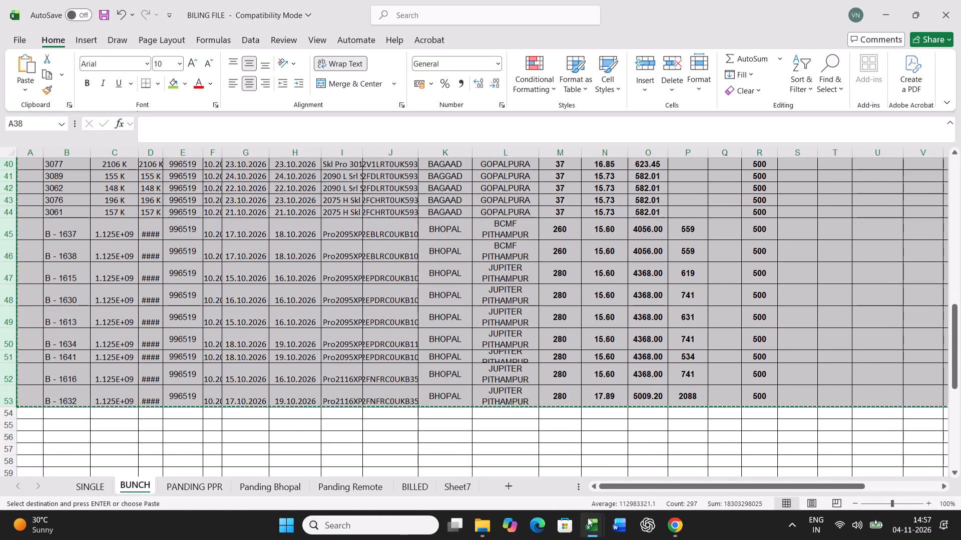
left_click(653, 484)
left_click(29, 327)
right_click(29, 327)
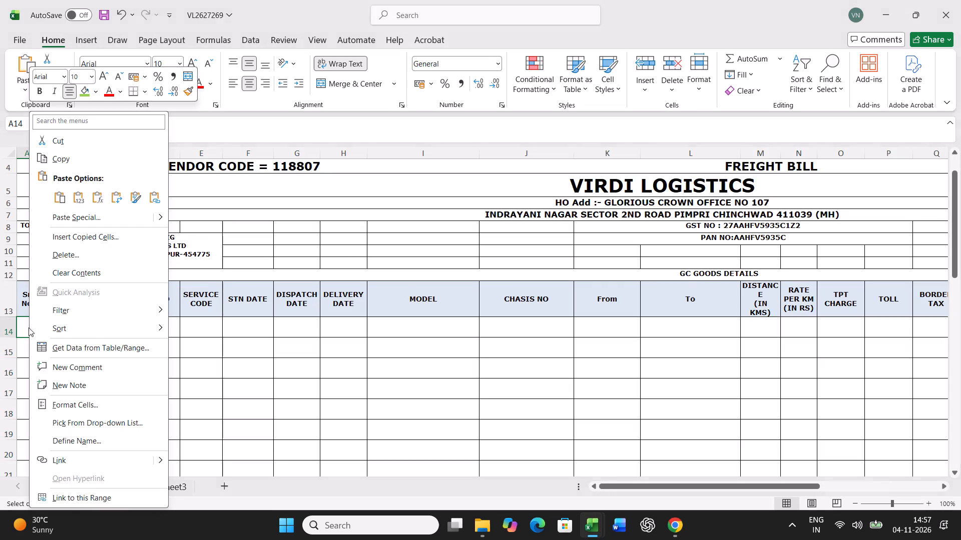
left_click(90, 217)
left_click(42, 191)
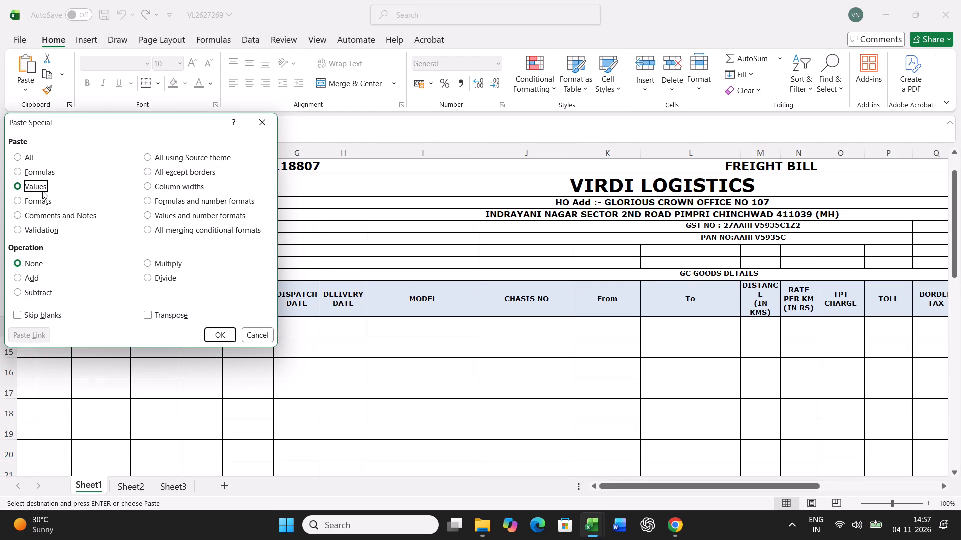
left_click(228, 333)
Delete the empty entire rows 30 to 40 between the last bill entry and the totals row on Sheet1.
scroll(703, 452, "down", 4)
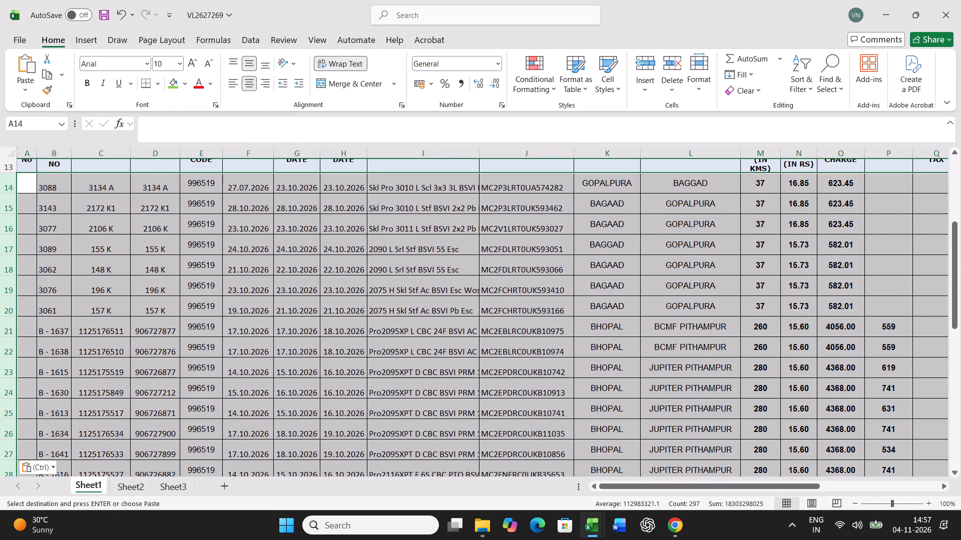
scroll(705, 441, "down", 8)
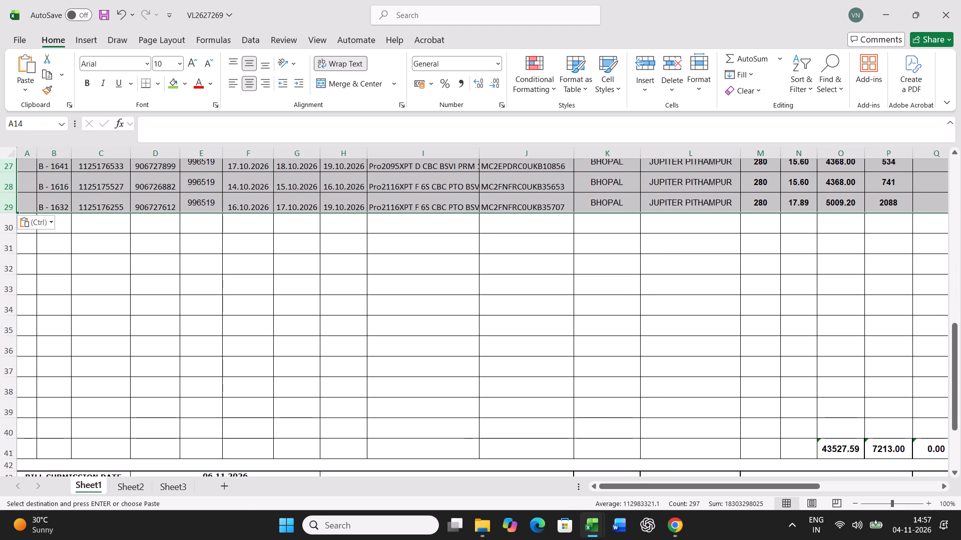
left_click_drag(836, 224, 835, 424)
right_click(835, 424)
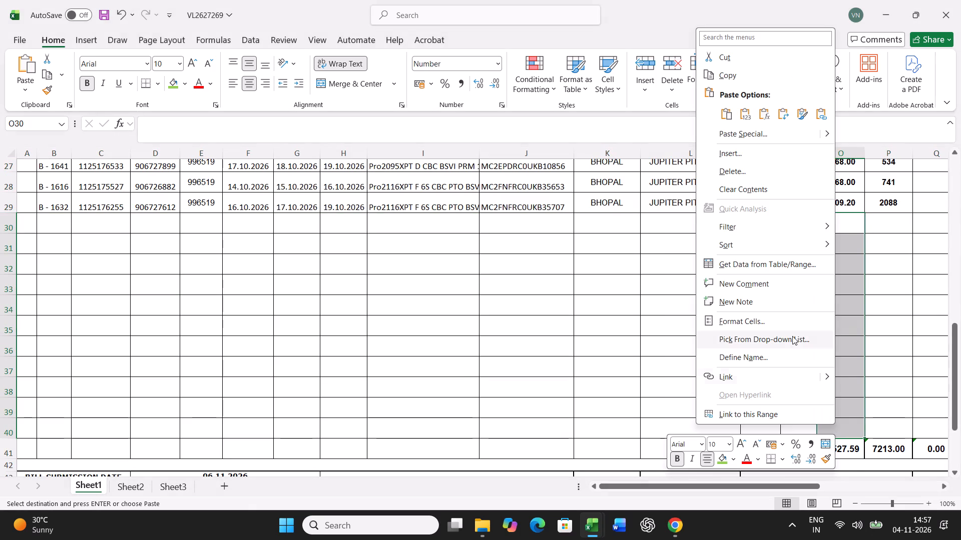
left_click(744, 173)
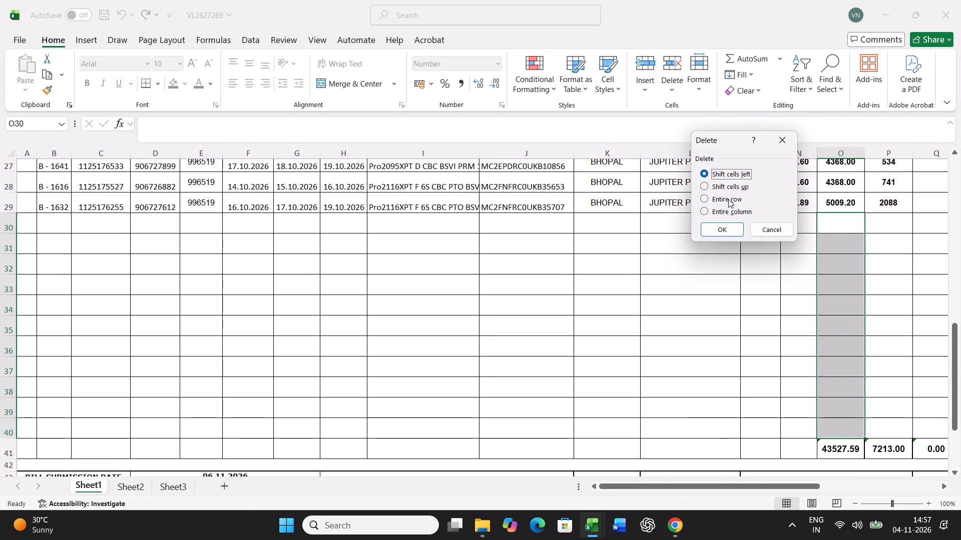
left_click(728, 199)
left_click(723, 229)
Number the Sr No column from 1 to 16 beside the pasted bill entries, starting in A14.
scroll(0, 385, "up", 4)
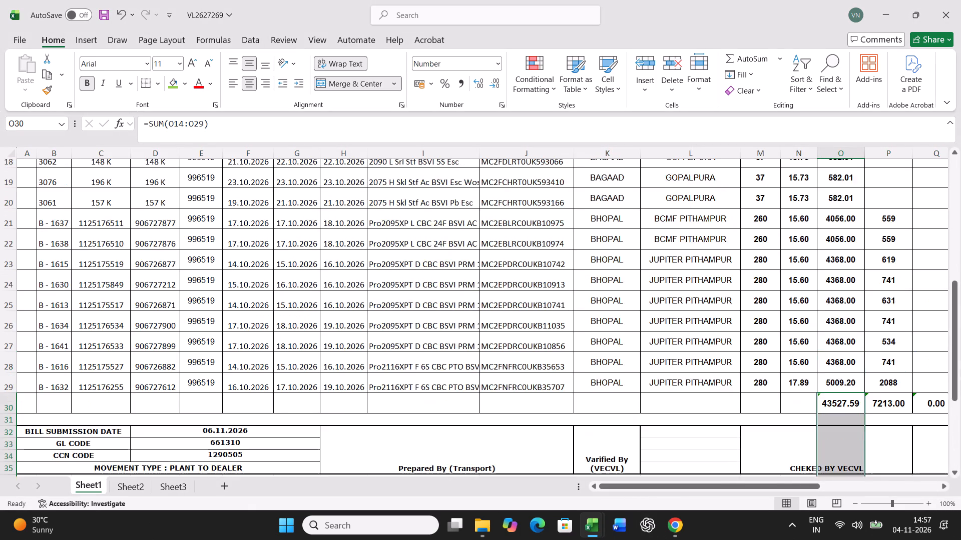
scroll(0, 386, "up", 4)
scroll(28, 198, "up", 1)
left_click(15, 218)
left_click(26, 219)
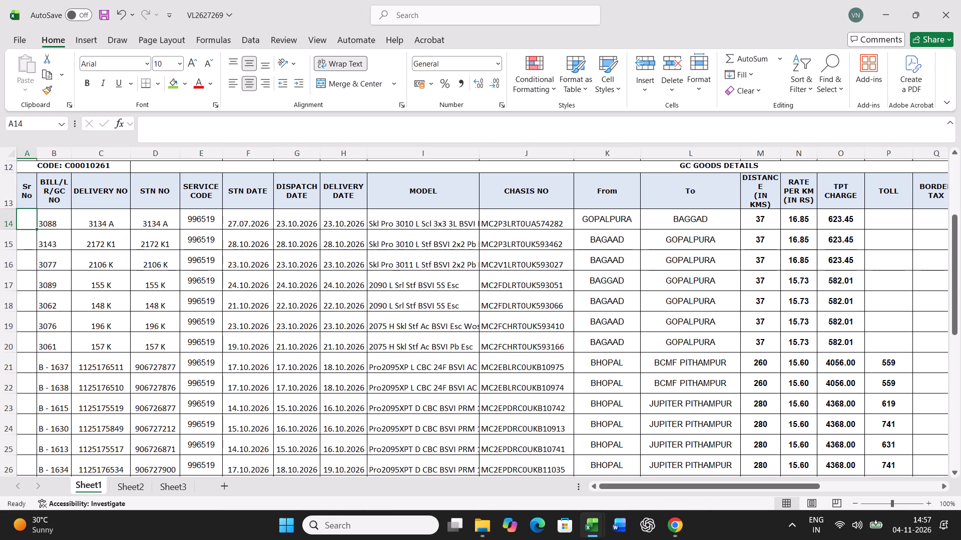
key("1")
key("Return")
key("2")
key("Return")
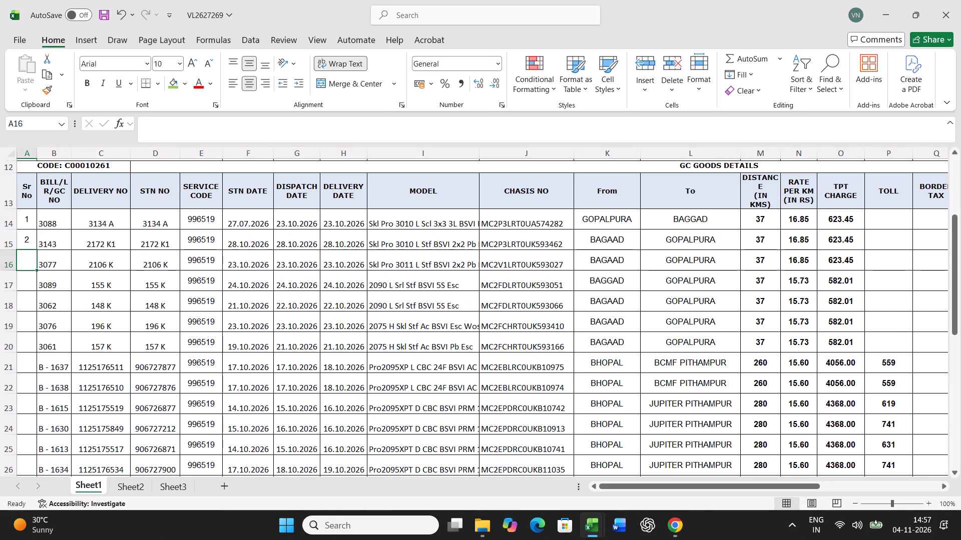
left_click_drag(28, 216, 27, 234)
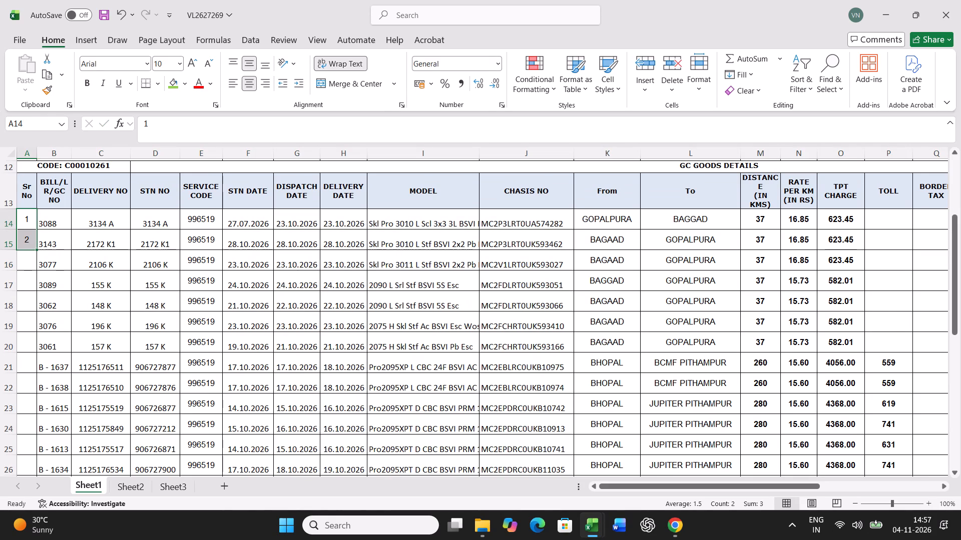
double_click(37, 248)
scroll(194, 328, "down", 5)
scroll(194, 344, "up", 7)
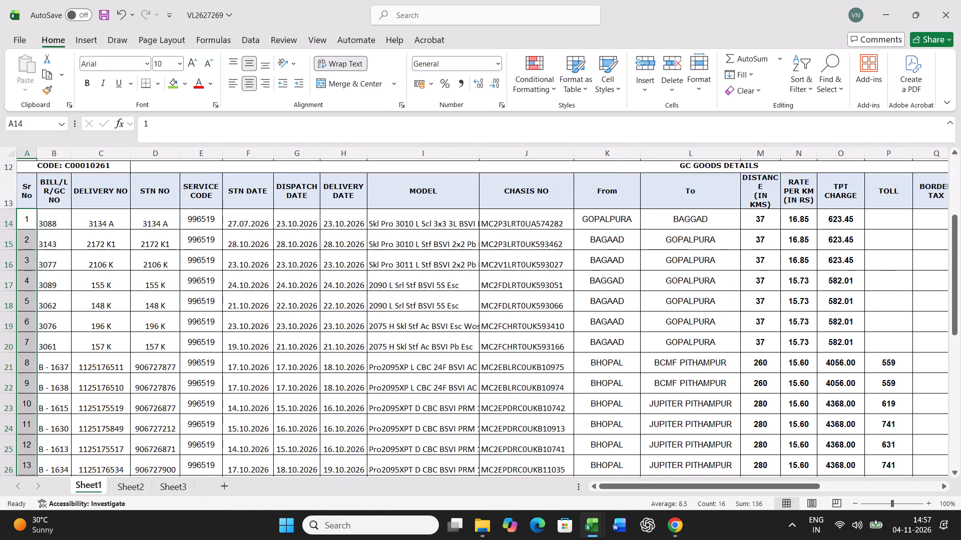
Save the workbook and set it to print only the selected freight bill, from the vendor code heading through the declaration note.
scroll(194, 344, "up", 6)
left_click_drag(94, 206, 99, 461)
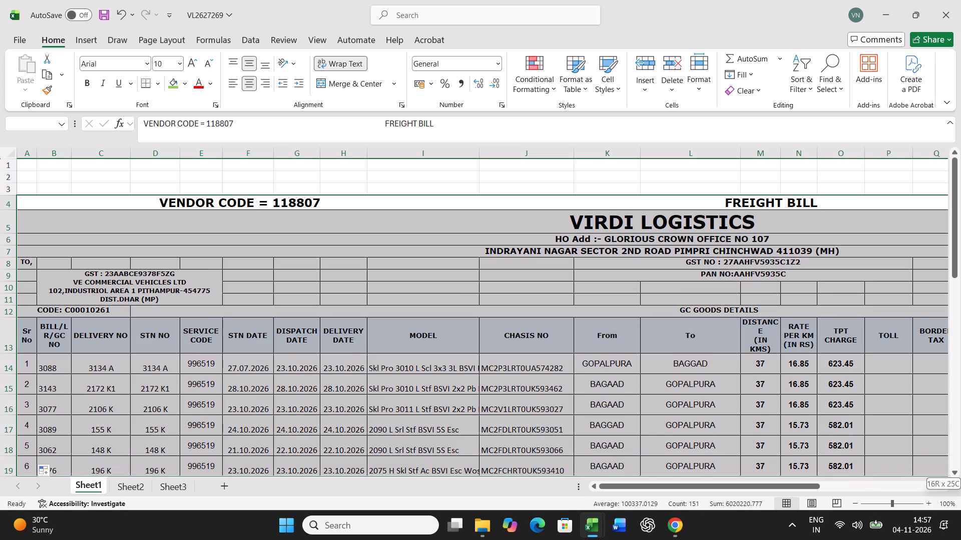
left_click_drag(99, 461, 84, 505)
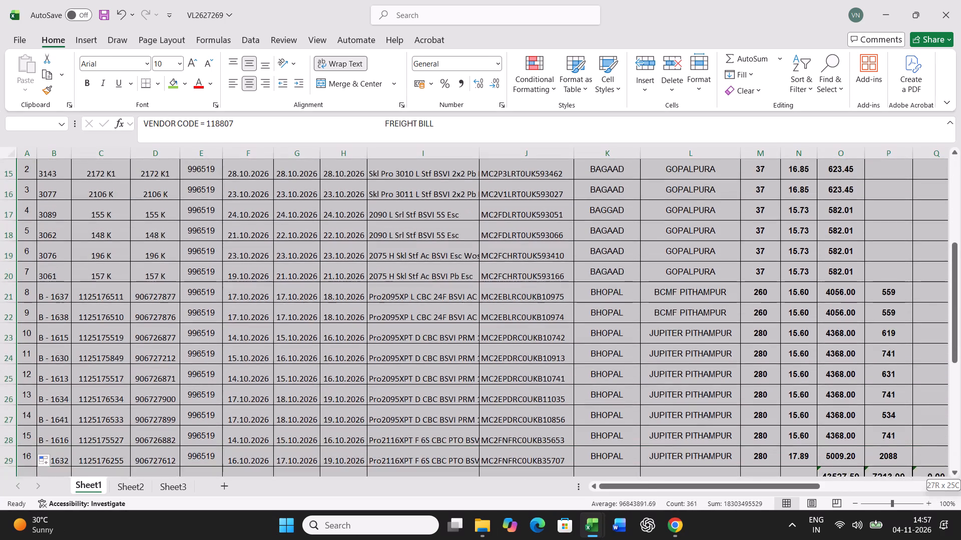
left_click_drag(84, 505, 94, 386)
scroll(423, 296, "up", 19)
key("ctrl+s")
key("ctrl+p")
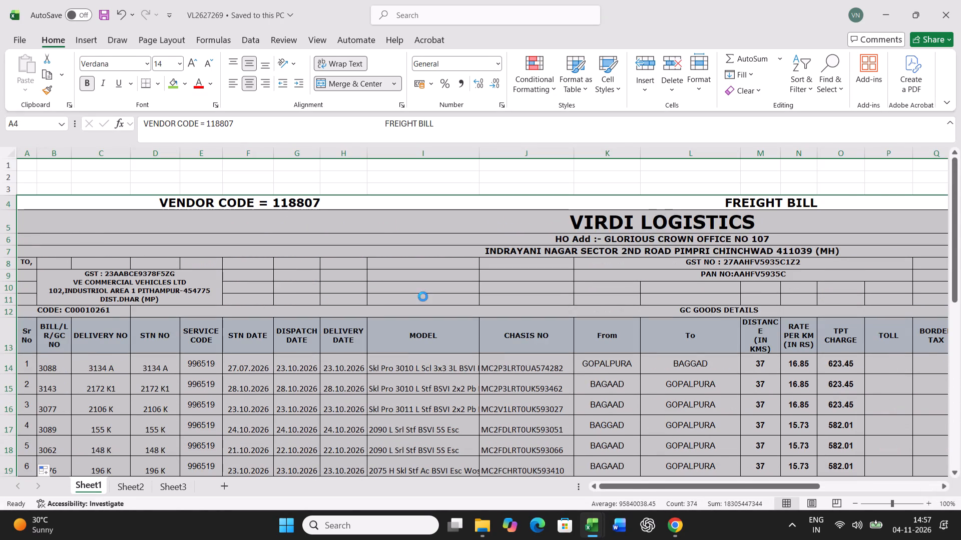
left_click(187, 214)
left_click(184, 298)
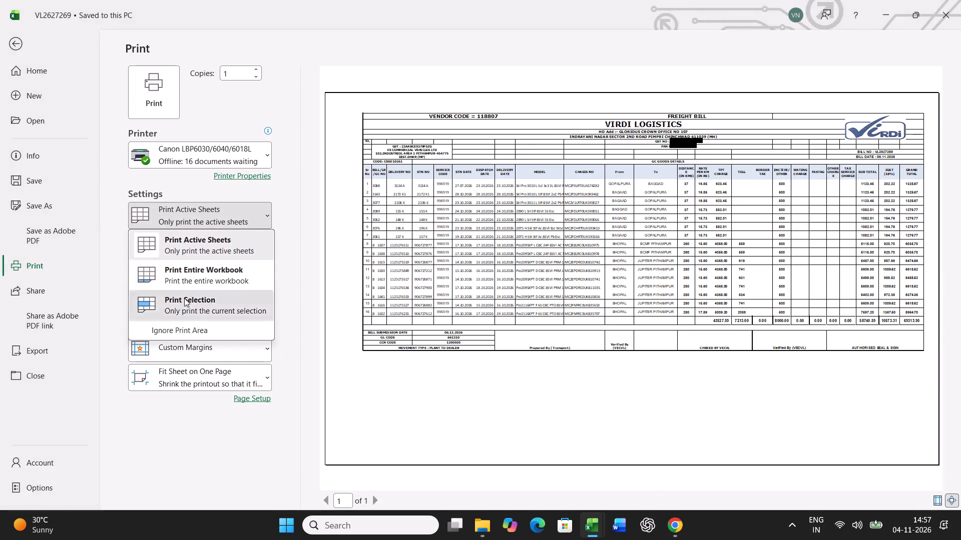
scroll(608, 366, "down", 4)
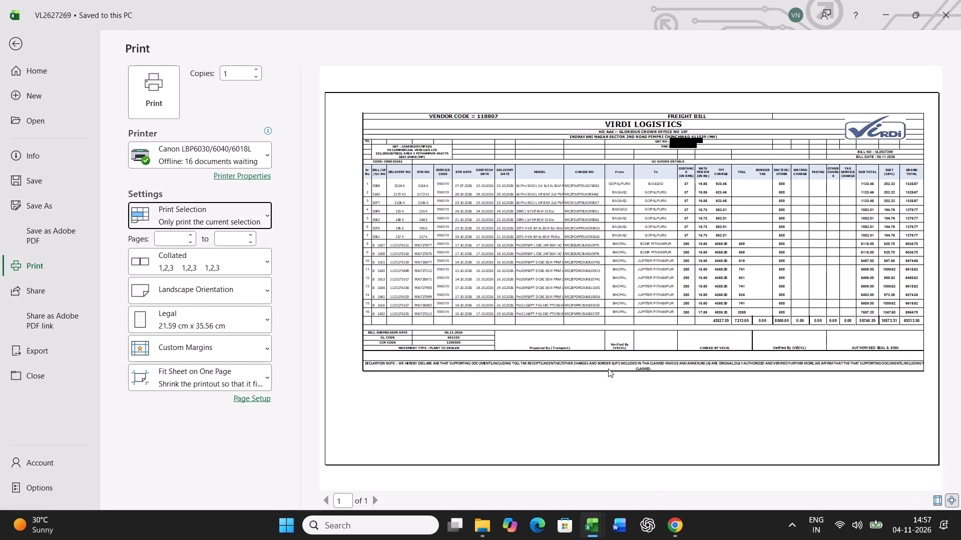
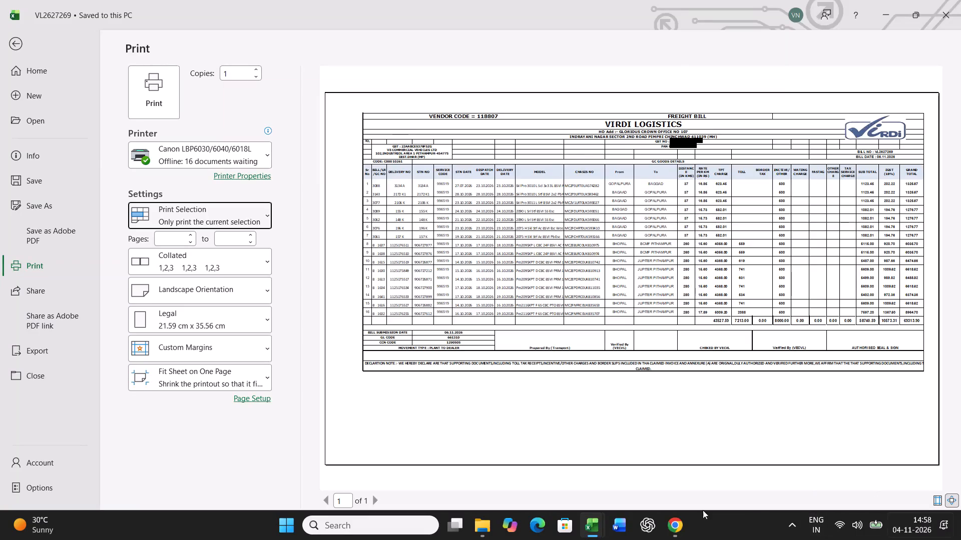
Switch to Chrome and play the YouTube video Crime Patrol Dastak - Ep 952, skipping the advertiser survey.
left_click(677, 532)
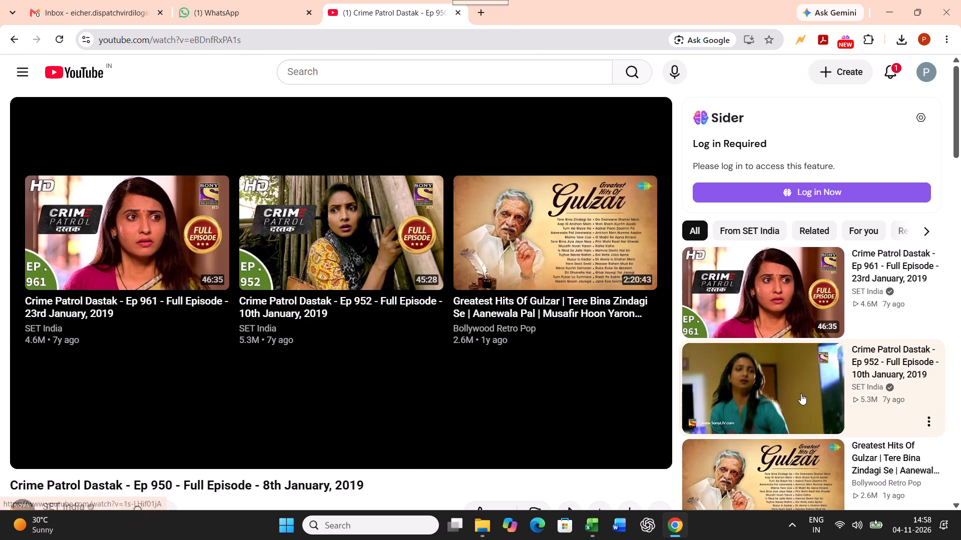
left_click(773, 384)
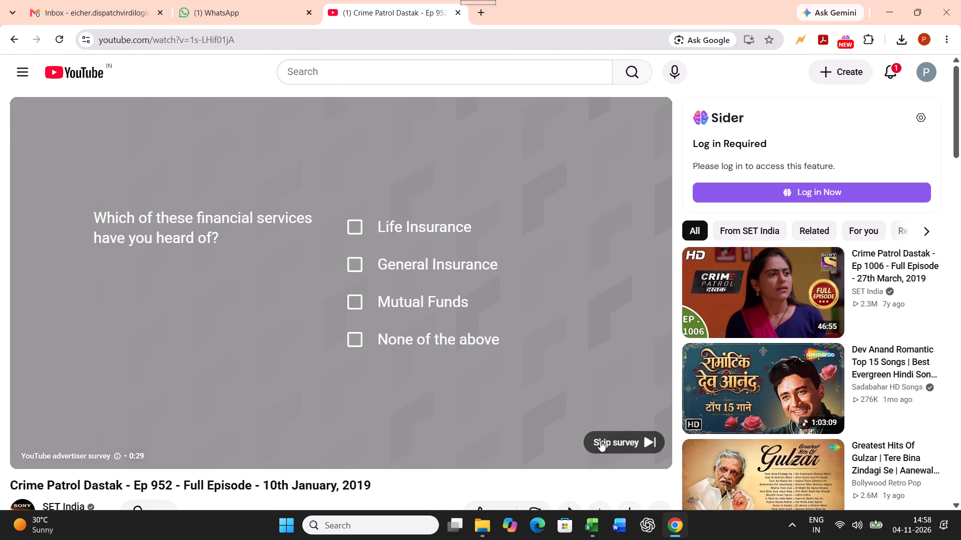
left_click(601, 440)
left_click(259, 68)
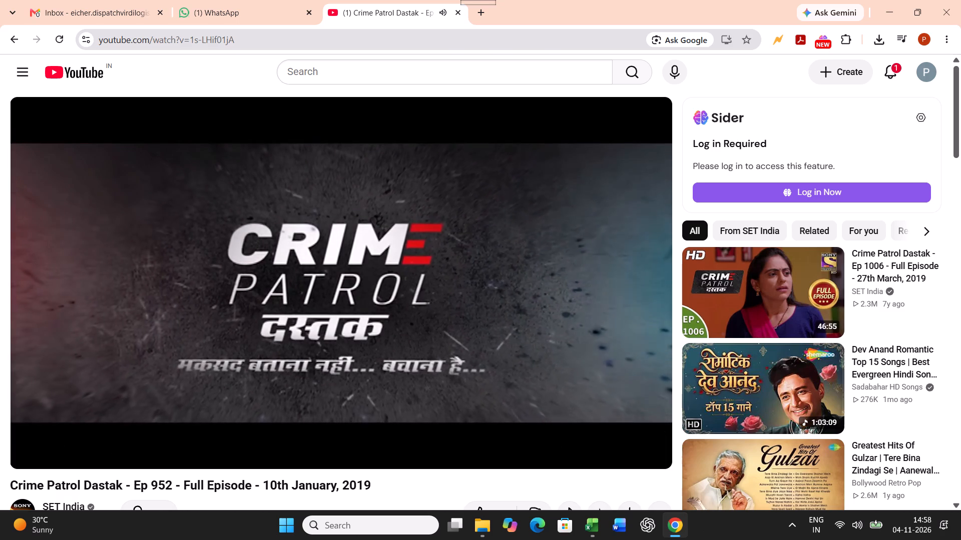
left_click(229, 73)
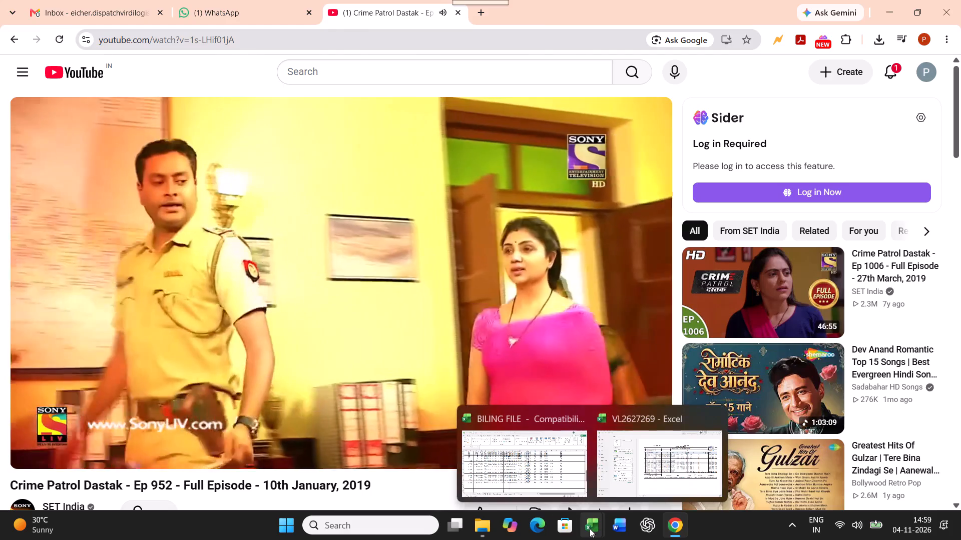
Switch to the VL2627269 workbook in Excel, print one copy of the selected freight bill, and close the workbook.
left_click(636, 472)
left_click(161, 90)
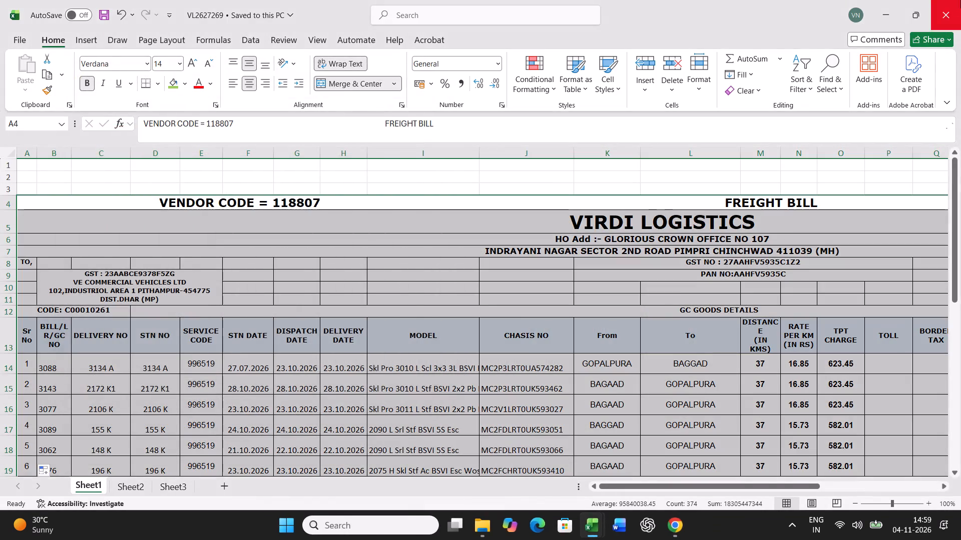
left_click(953, 5)
Clear the selected bill entries from row 38 down on the BUNCH sheet of BILING FILE.
key("Delete")
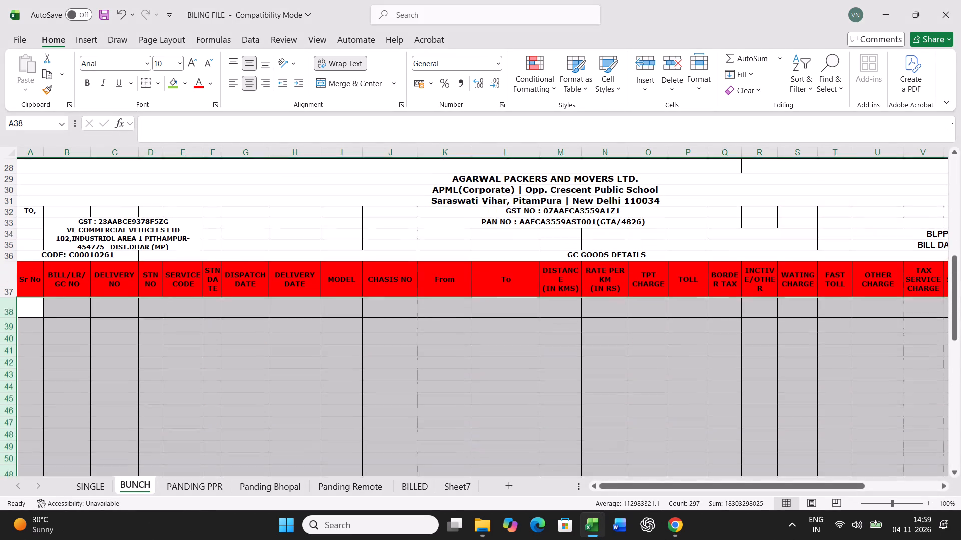
Switch back to the YouTube video in Chrome.
left_click(672, 539)
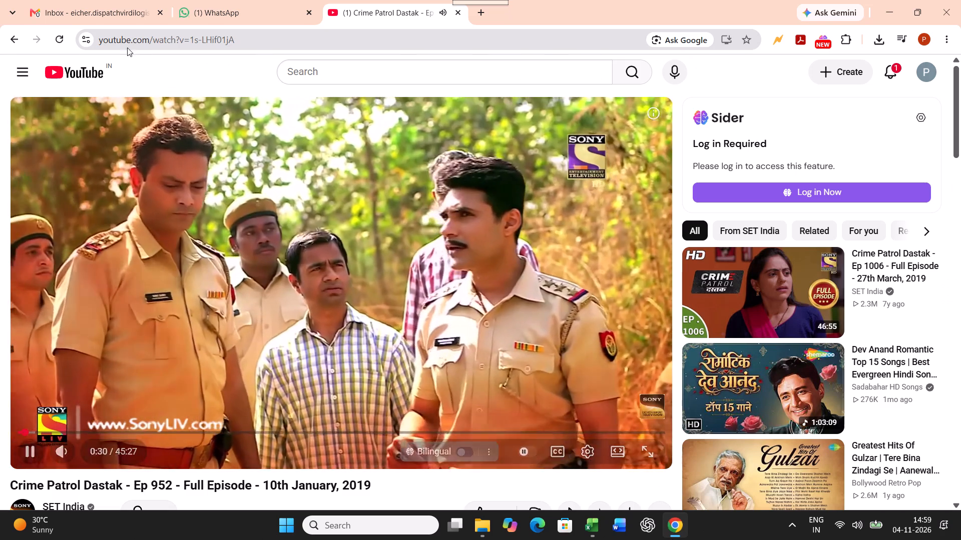
left_click(154, 69)
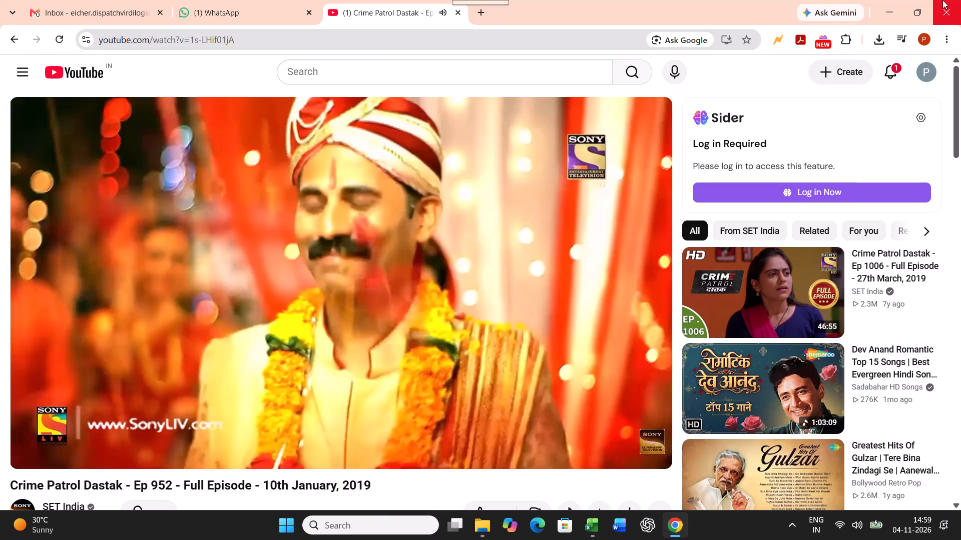
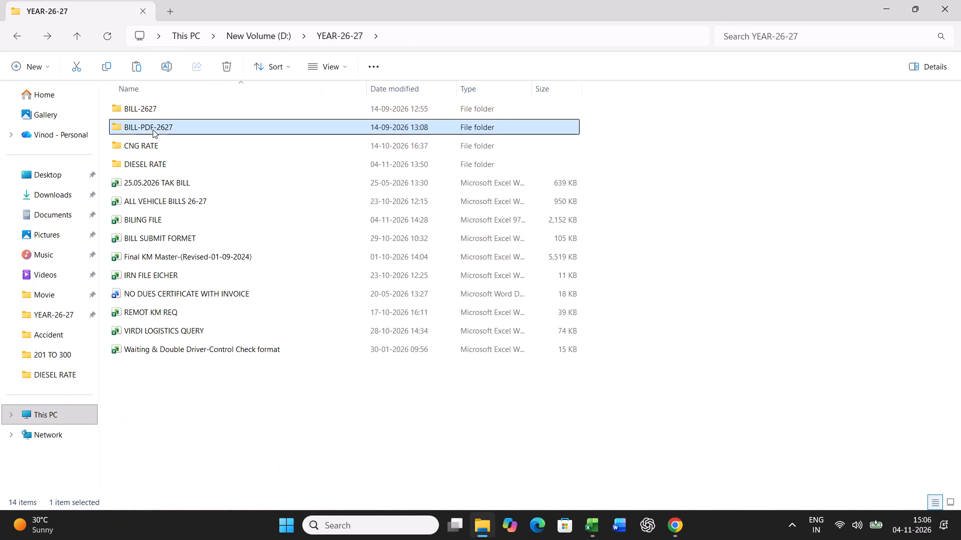
Paste the copied scanned PDF into the 201 TO 300 folder inside BILL-PDF-2627.
double_click(150, 145)
scroll(666, 335, "down", 10)
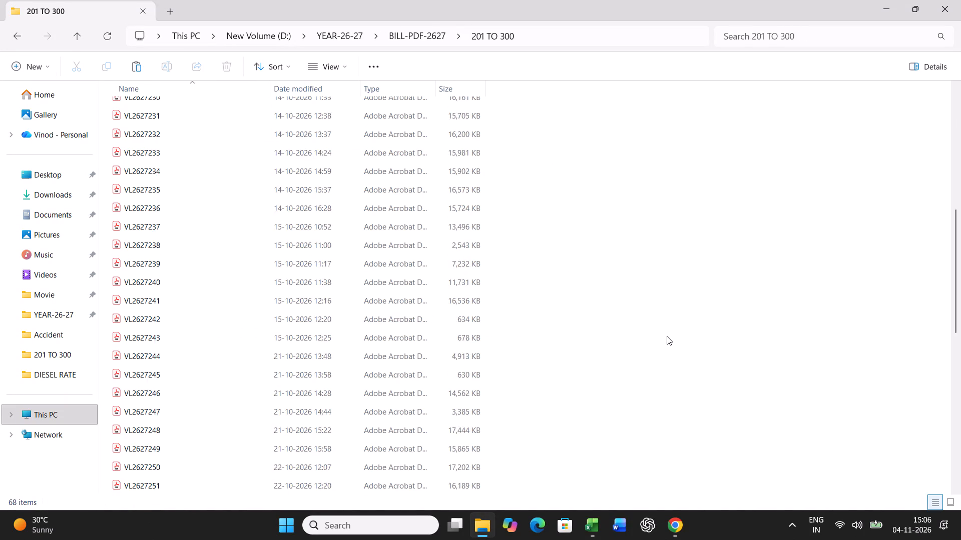
scroll(667, 336, "down", 11)
key("ctrl+v")
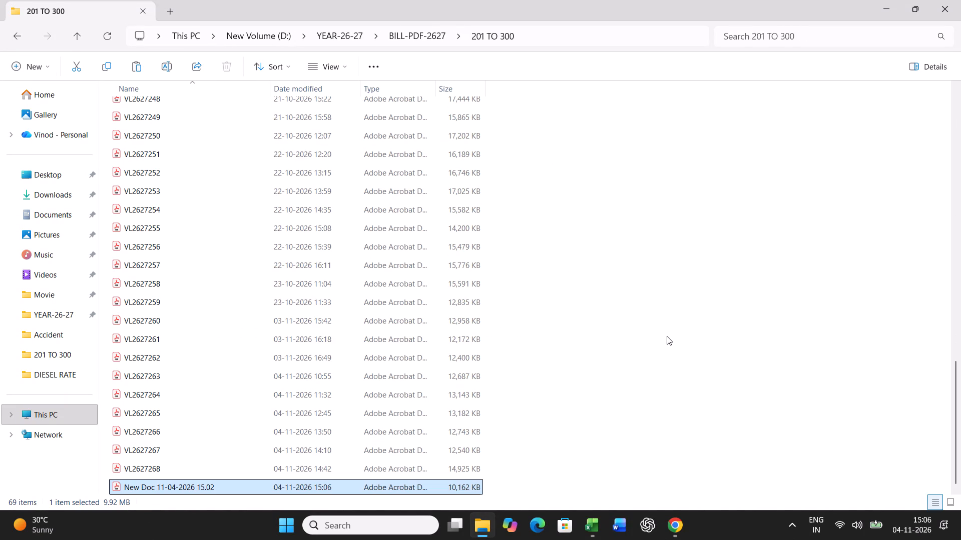
Rename the pasted PDF New Doc 11-04-2026 15.02 with a bill number beginning with VL2.
key("F2")
type("VL")
type("2")
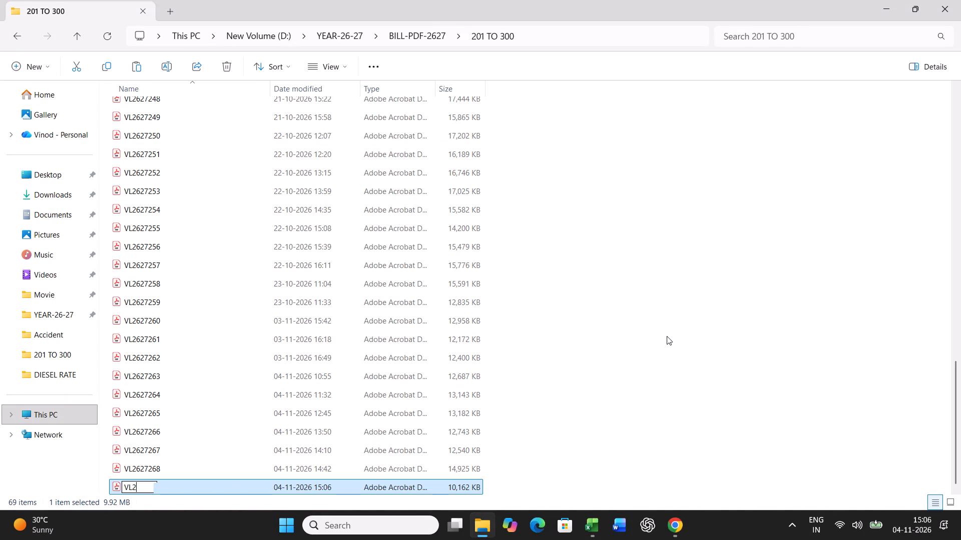
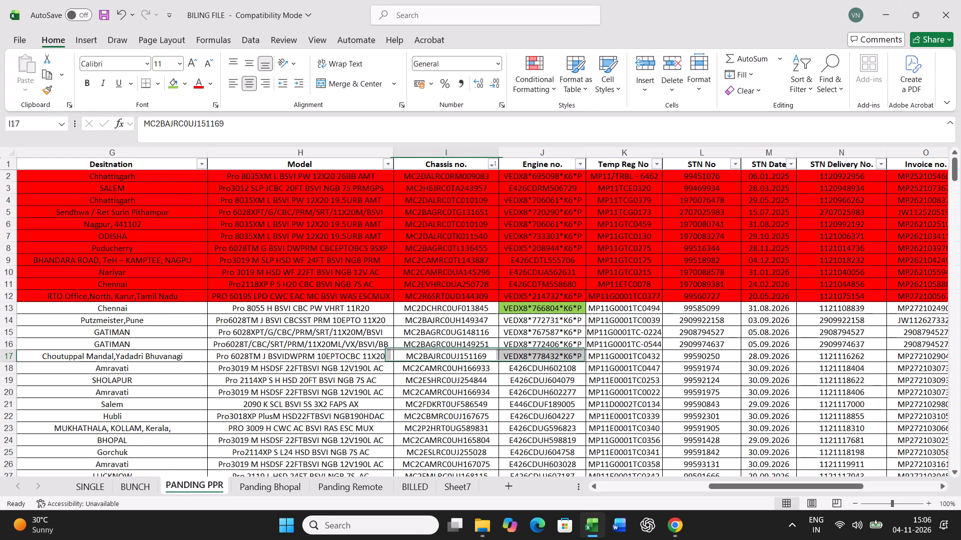
key("ctrl+f")
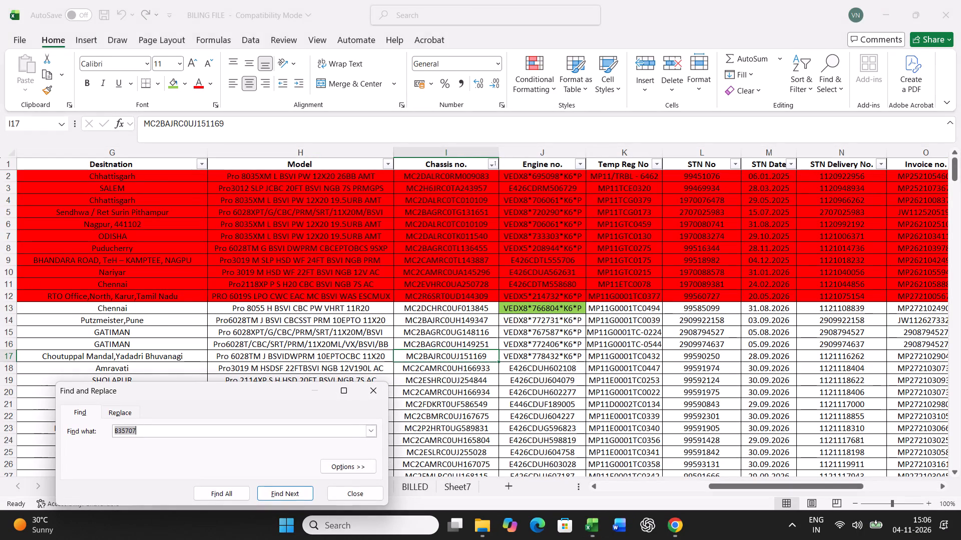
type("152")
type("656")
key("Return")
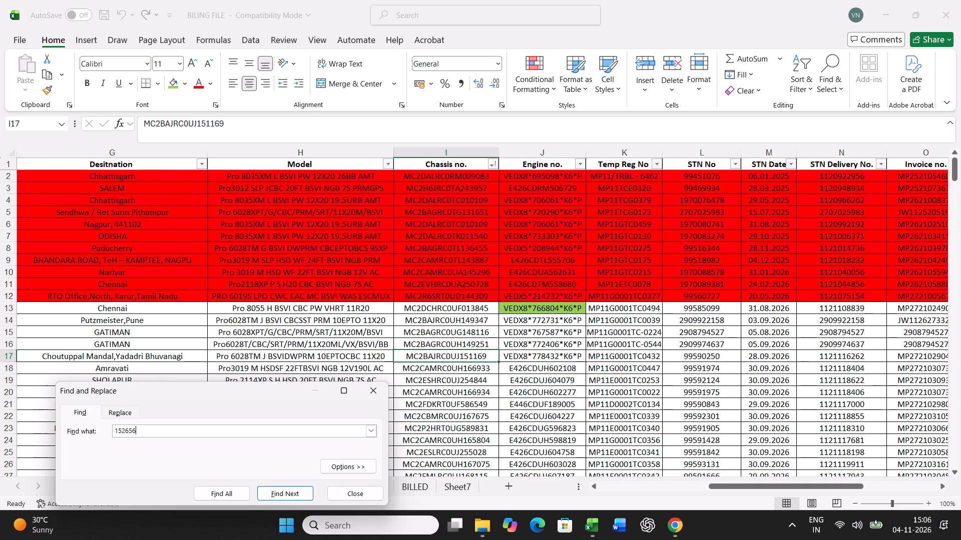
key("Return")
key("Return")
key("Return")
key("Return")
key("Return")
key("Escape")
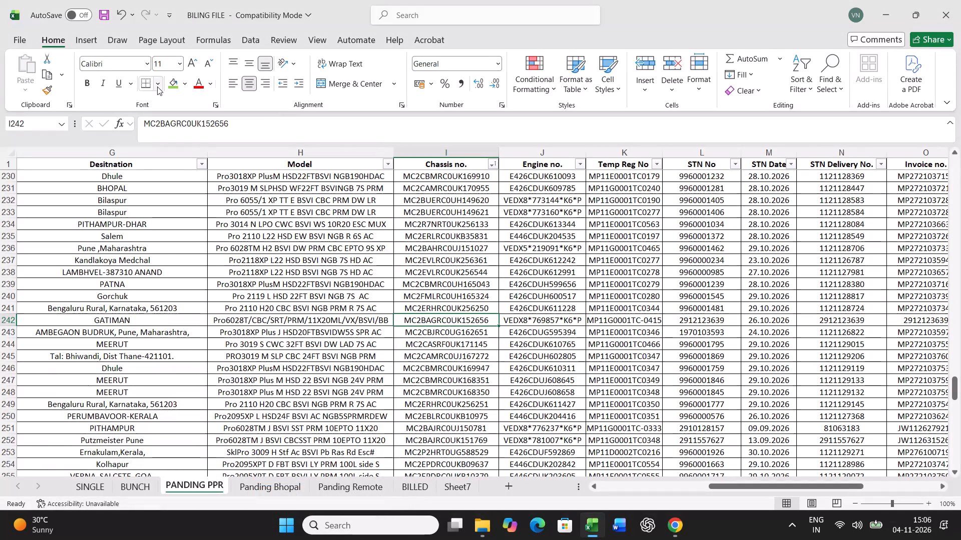
left_click(170, 85)
Copy the full LR 3178 record from PANDING PPR and paste it into row 21 of the BUNCH sheet, starting at A21.
key("Left")
key("Left")
key("Left")
key("Left")
key("Left")
key("Left")
key("Left")
key("Left")
key("Left")
key("Left")
key("Left")
key("Left")
key("Left")
key("Left")
key("Left")
key("Left")
key("Left")
key("Left")
key("Left")
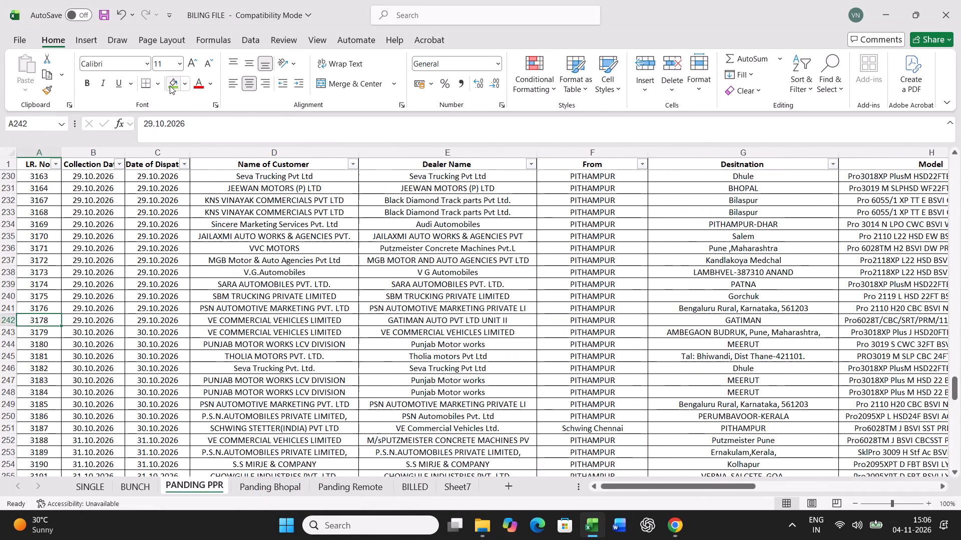
key("ctrl+shift+Right")
key("ctrl+c")
left_click(140, 492)
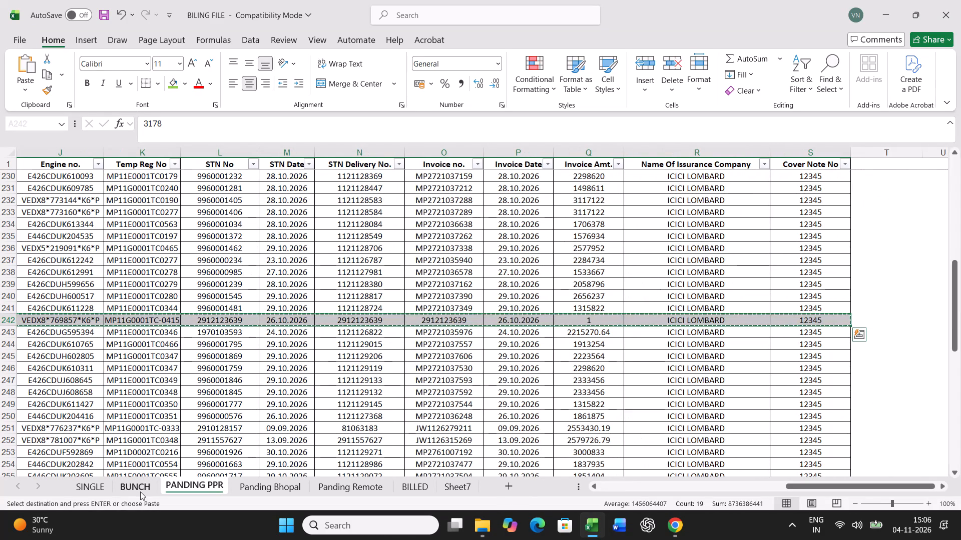
scroll(146, 398, "up", 11)
left_click(30, 442)
key("ctrl+v")
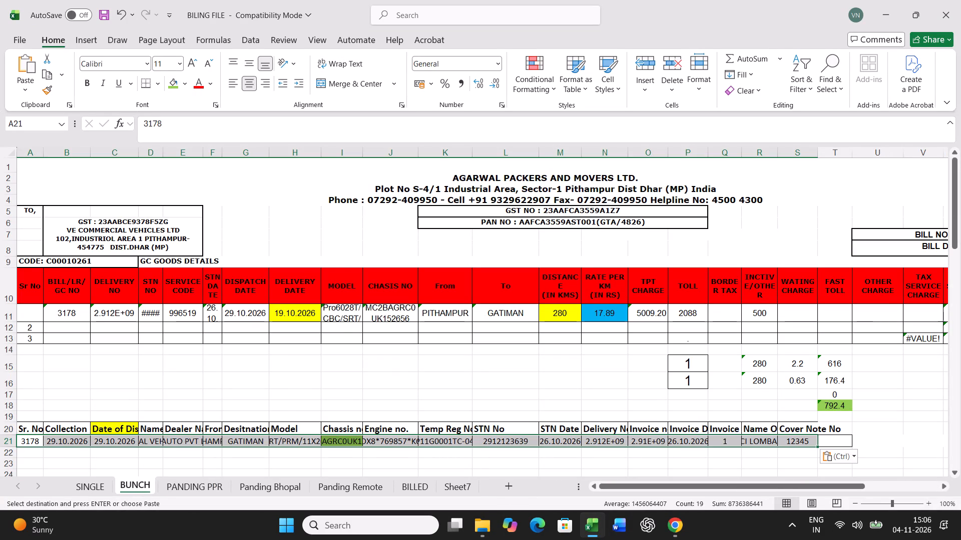
Set the delivery date in H11 with a formula referencing the dispatch date in G11.
left_click(306, 315)
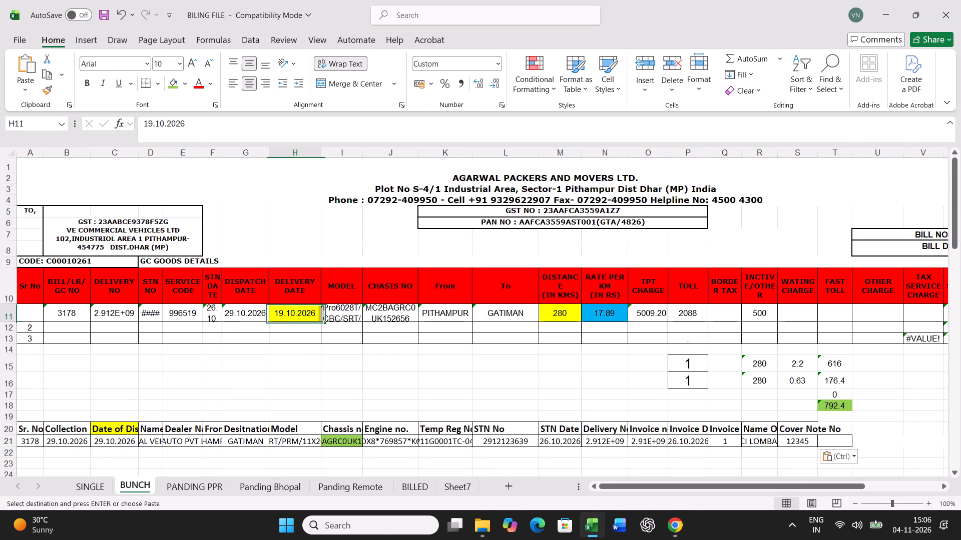
key("equal")
left_click(253, 318)
key("Return")
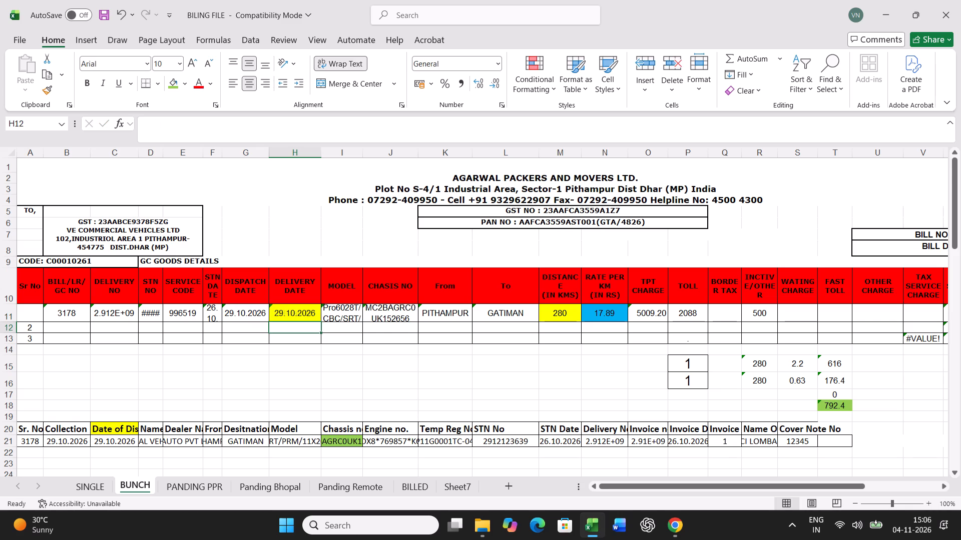
In BUNCH row 11, set distance to 1, rate per km to 0 and incentive/other to 300, and clear the toll.
left_click(572, 316)
key("1")
key("Right")
key("0")
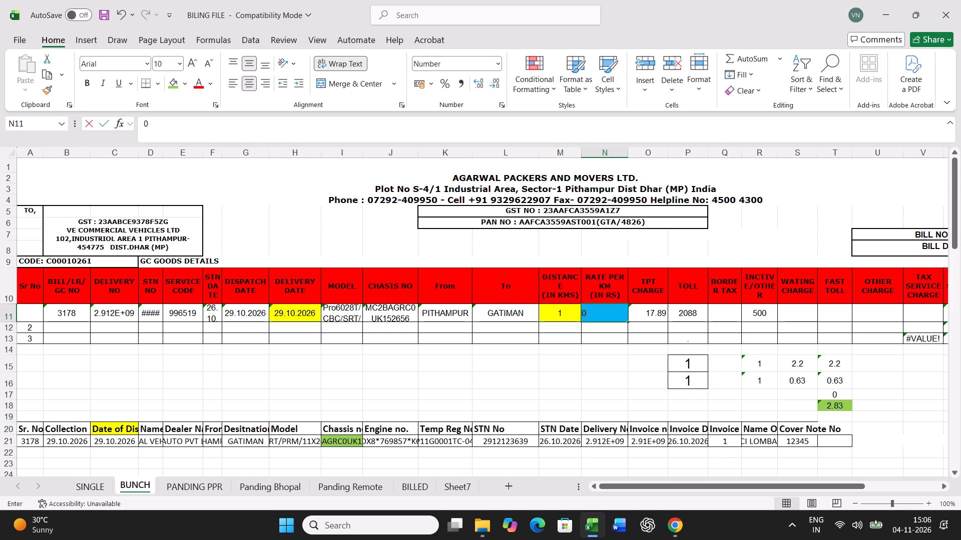
key("Right")
key("Right")
key("Delete")
key("Right")
key("Right")
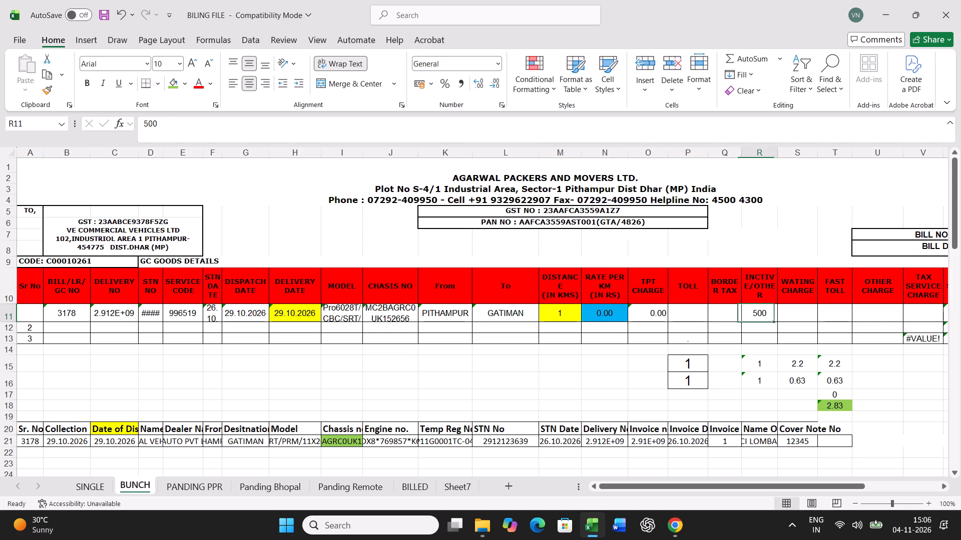
type("300")
key("Return")
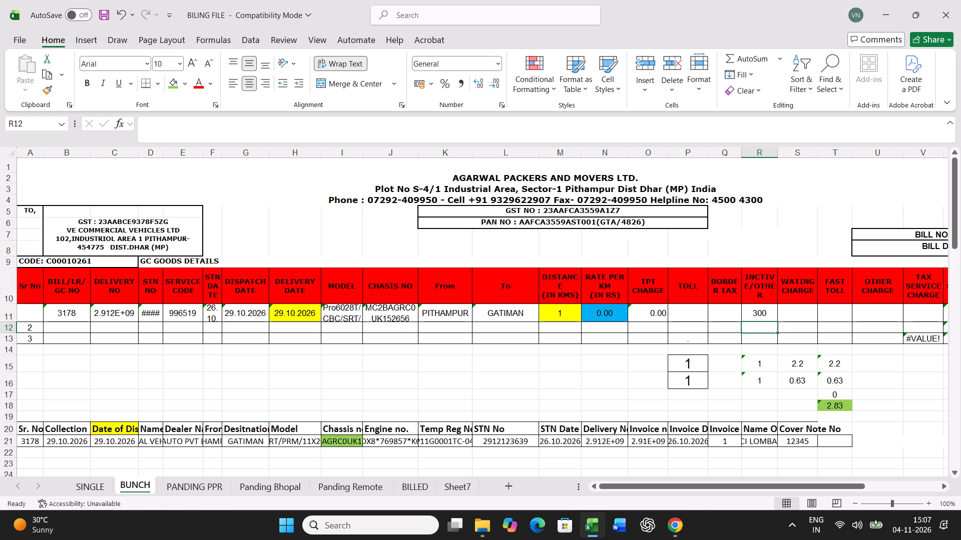
Print the freight bill for G.C. No 3178 from the SINGLE sheet.
left_click(100, 483)
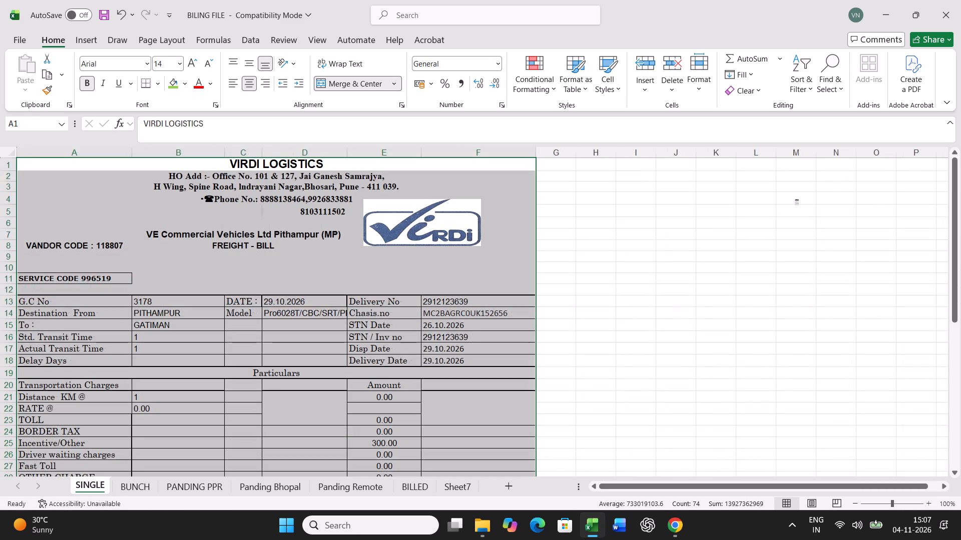
key("ctrl+p")
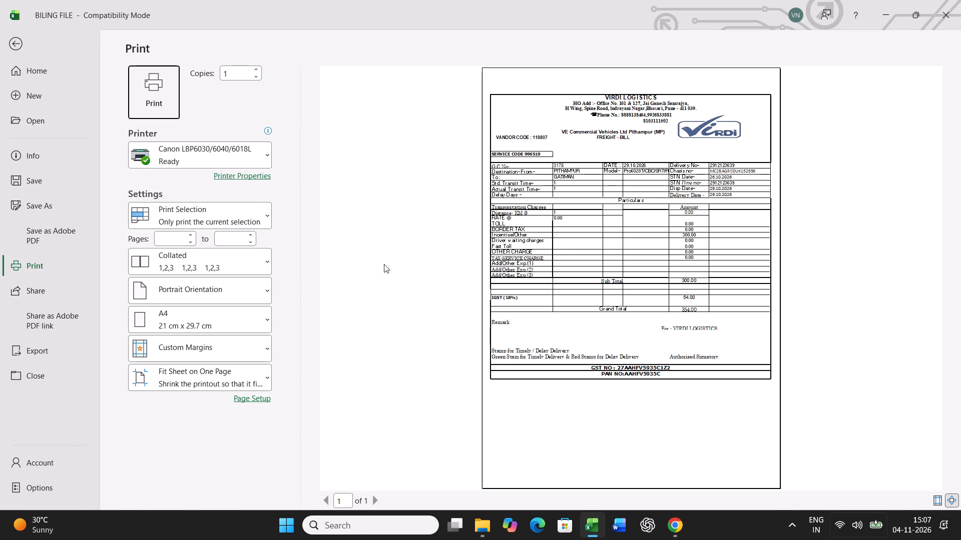
left_click(171, 102)
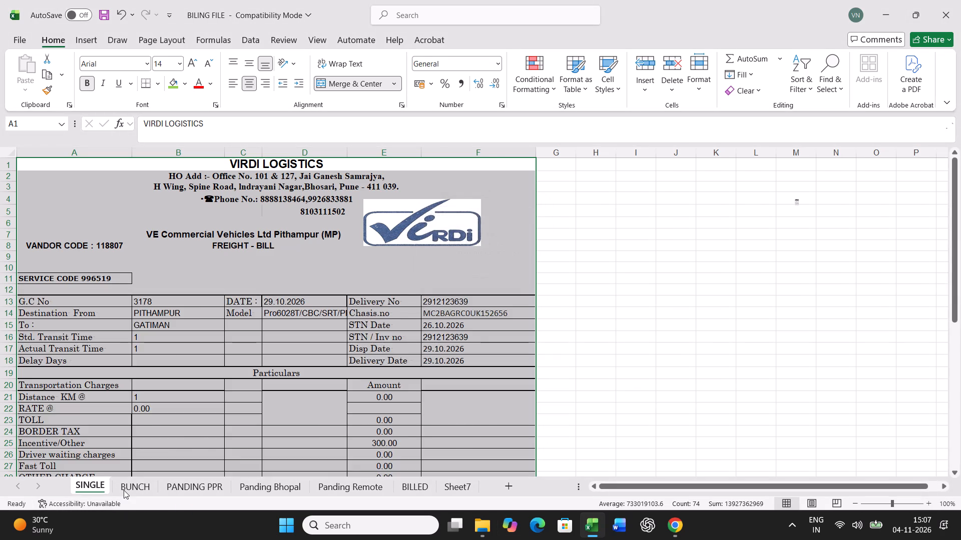
Copy row 11 of the BUNCH sheet and paste it as values into row 38 of the lower bill table.
left_click(124, 490)
left_click(8, 311)
key("ctrl+c")
scroll(221, 323, "down", 7)
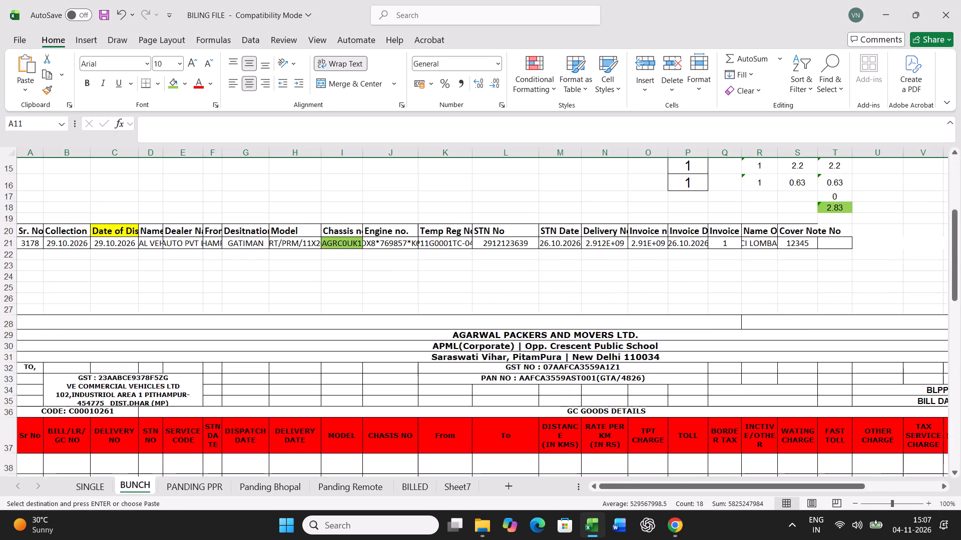
scroll(221, 323, "down", 4)
right_click(26, 306)
left_click(71, 232)
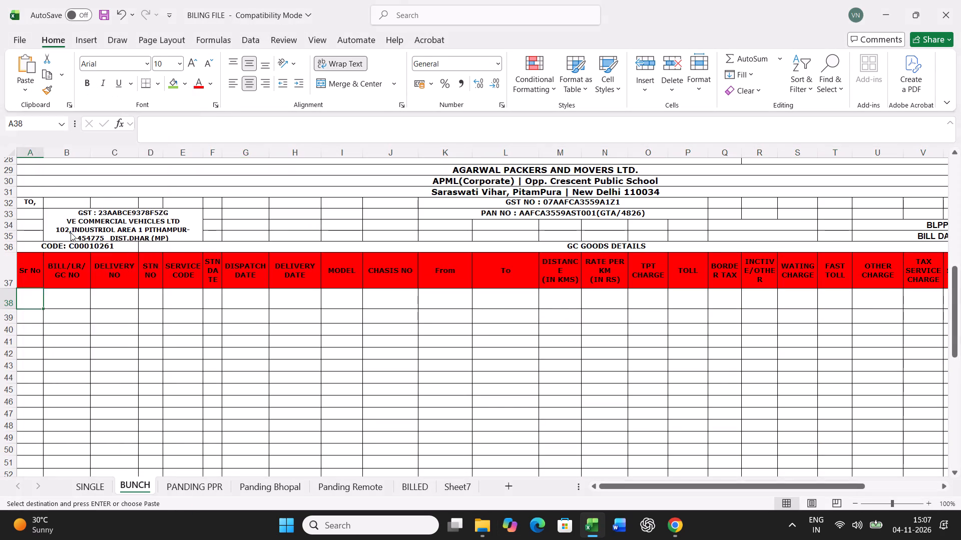
left_click(35, 203)
left_click(210, 353)
Find the PITHAMPUR FG7 entry with chassis ending in B11035 in PANDING PPR and fill its chassis cell green.
left_click(197, 492)
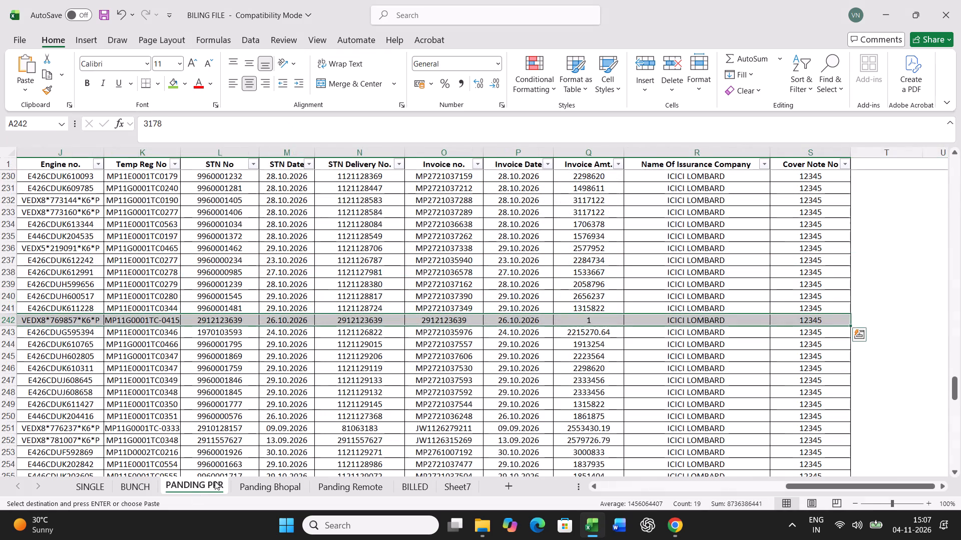
left_click(318, 392)
key("ctrl+f")
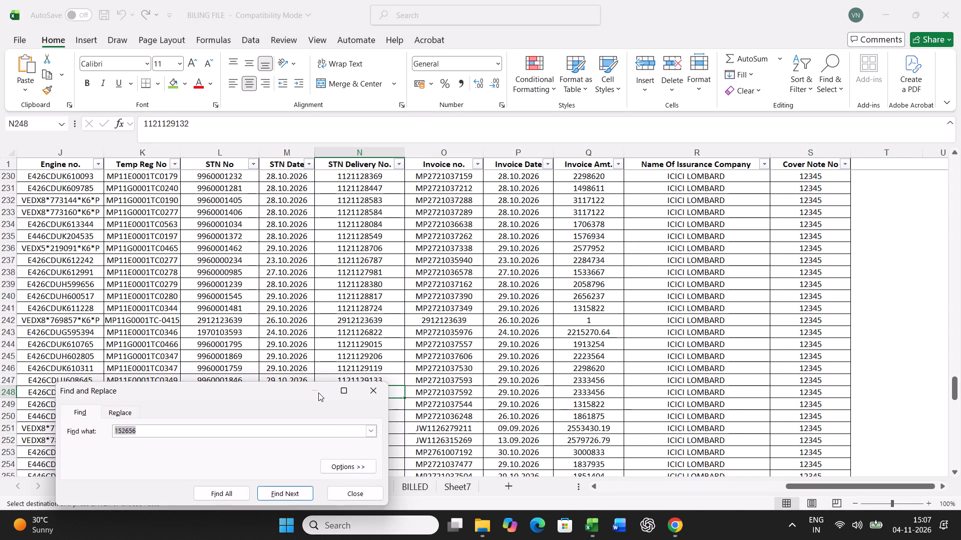
type("B11035")
key("Return")
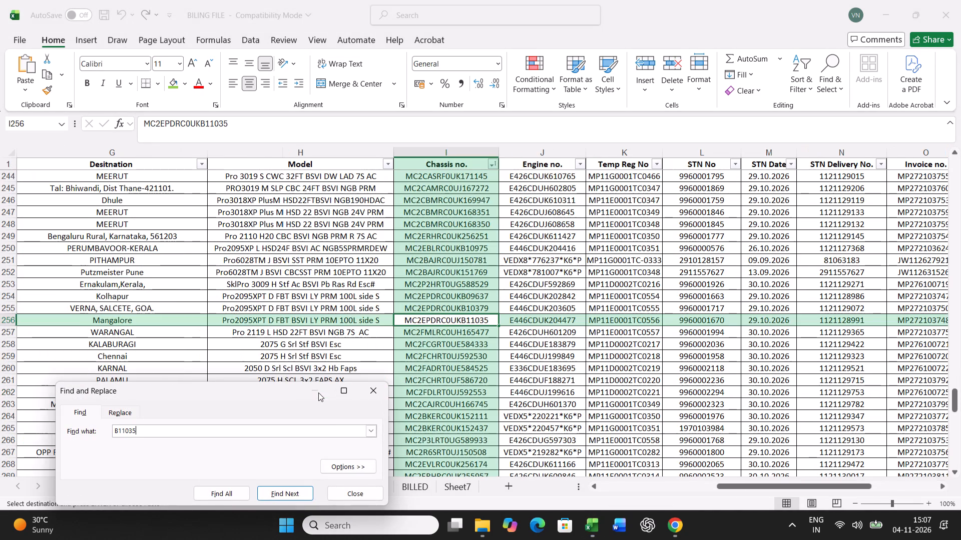
key("Return")
key("Escape")
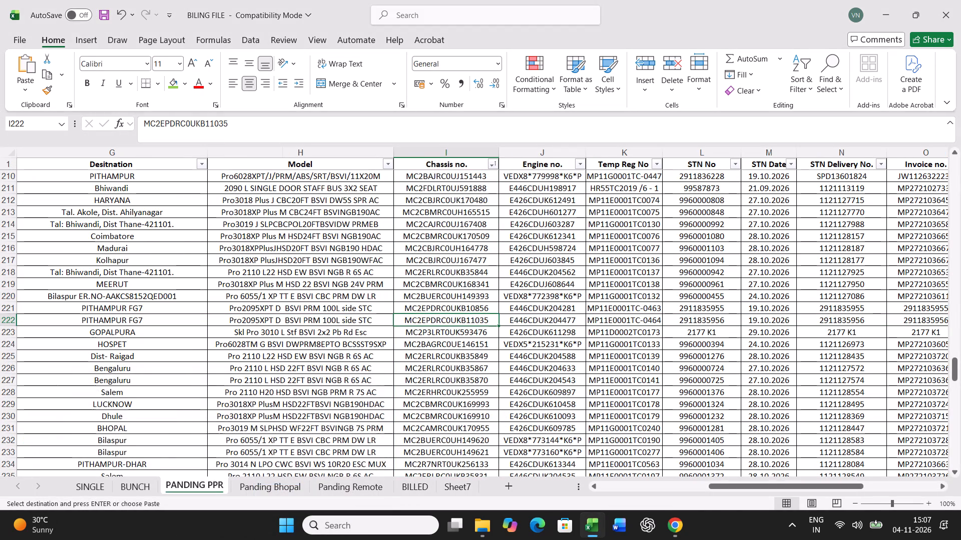
left_click(167, 80)
Copy the full LR 3155 record from PANDING PPR and paste it over row 21 of the BUNCH sheet.
key("Left")
key("Left")
key("Left")
key("Left")
key("Left")
key("Left")
key("Left")
key("Left")
key("Left")
key("Left")
key("Left")
key("Left")
key("Left")
key("Left")
key("Left")
key("Left")
key("Left")
key("Left")
key("Left")
key("Left")
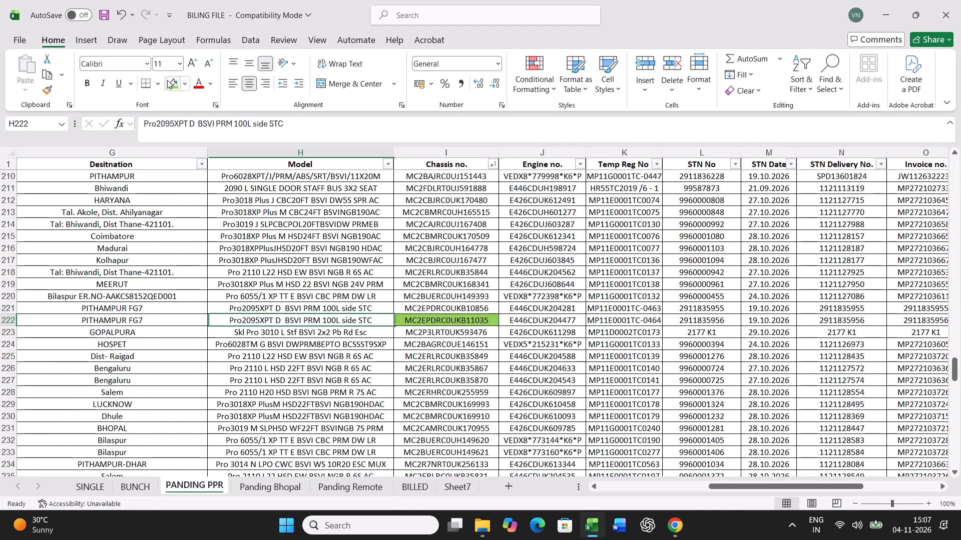
key("ctrl+shift+Right")
key("ctrl+c")
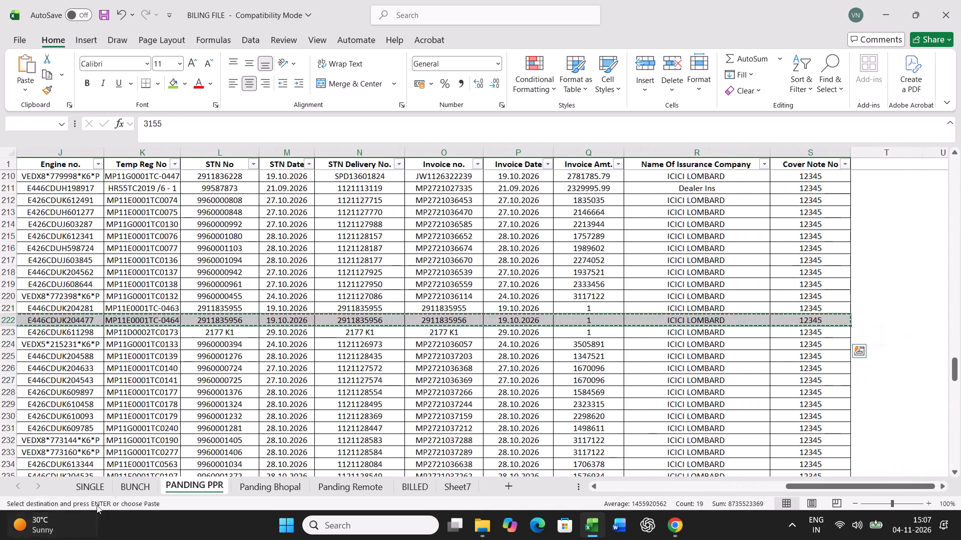
left_click(122, 490)
scroll(177, 408, "up", 12)
left_click(28, 442)
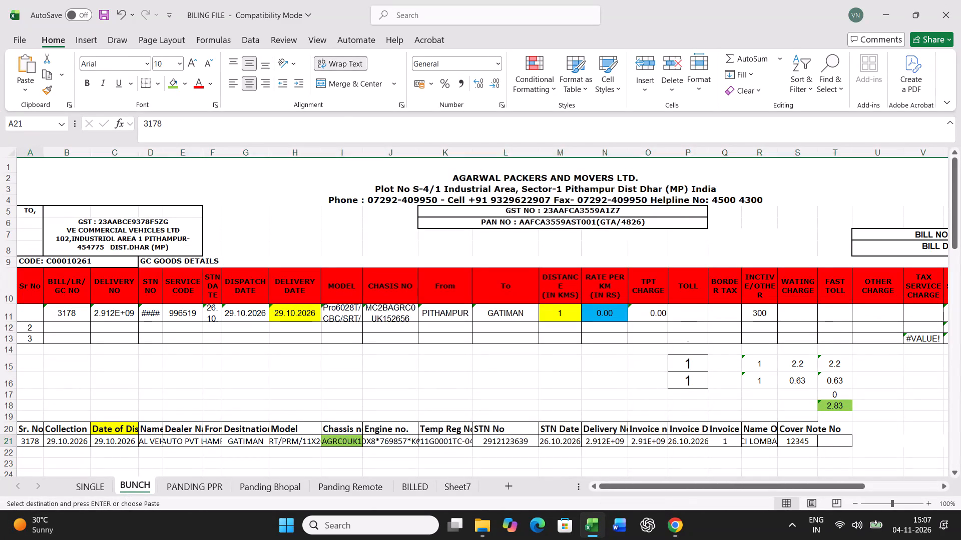
key("ctrl+v")
Print the freight bill for G.C. No 3155 from the SINGLE sheet.
left_click(98, 487)
key("ctrl+p")
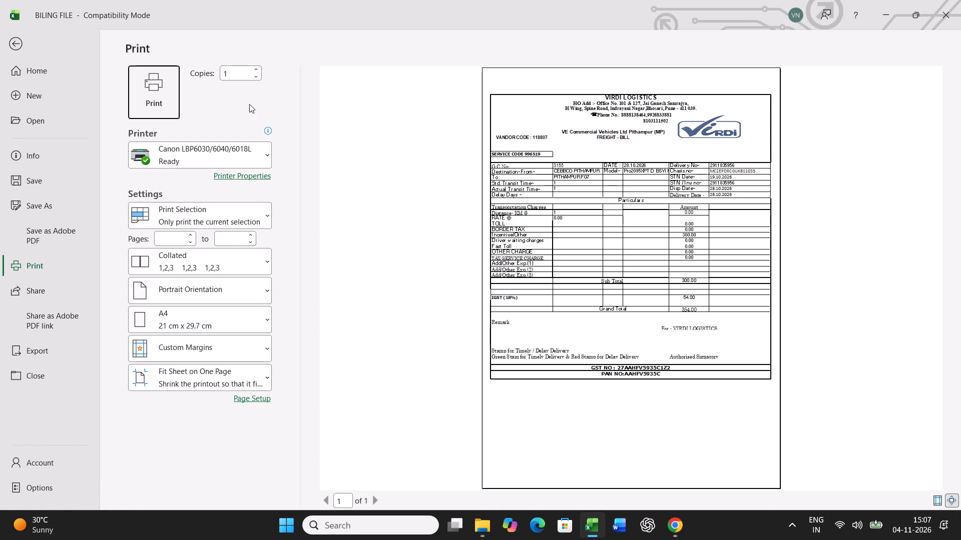
left_click(166, 93)
Copy row 11 of the BUNCH sheet and paste it as values into row 39 of the lower bill table.
left_click(134, 488)
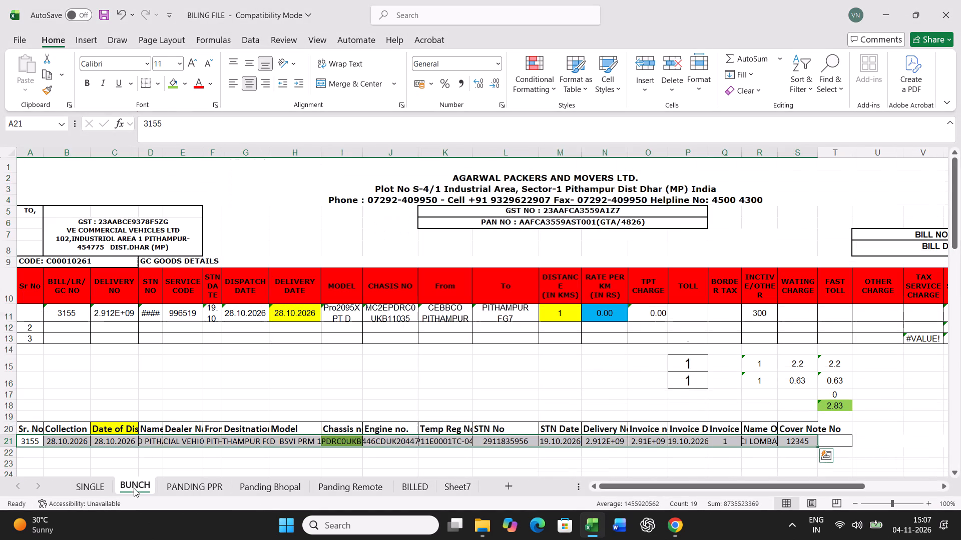
left_click(6, 310)
key("ctrl+c")
scroll(287, 389, "down", 11)
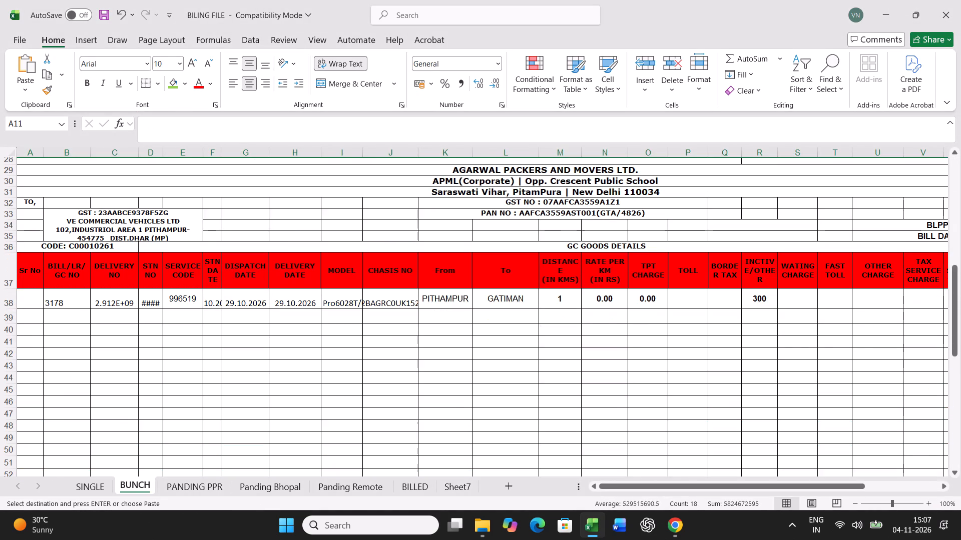
right_click(27, 317)
left_click(79, 239)
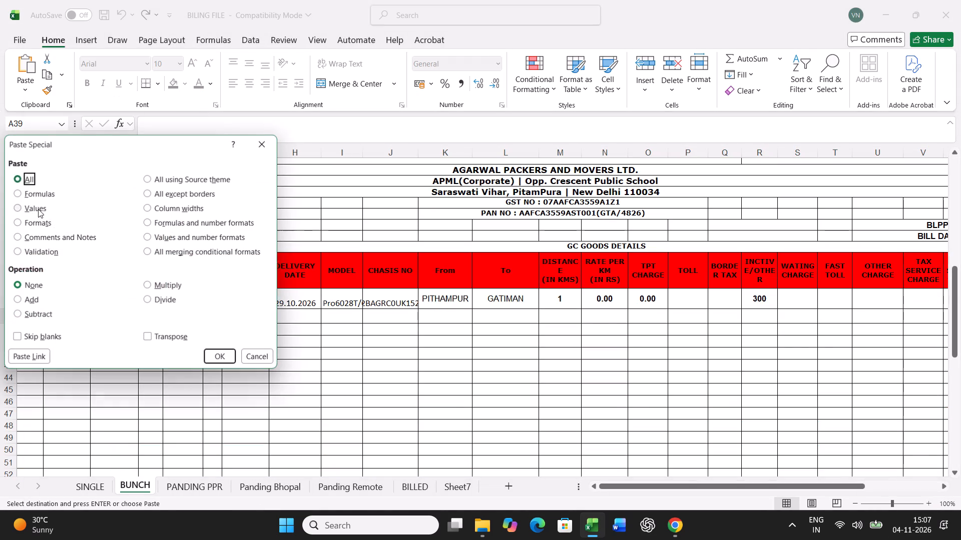
left_click(31, 203)
left_click(216, 355)
Find the chassis number ending in B10856 in the PANDING PPR sheet and fill its cell green.
left_click(202, 484)
left_click(336, 385)
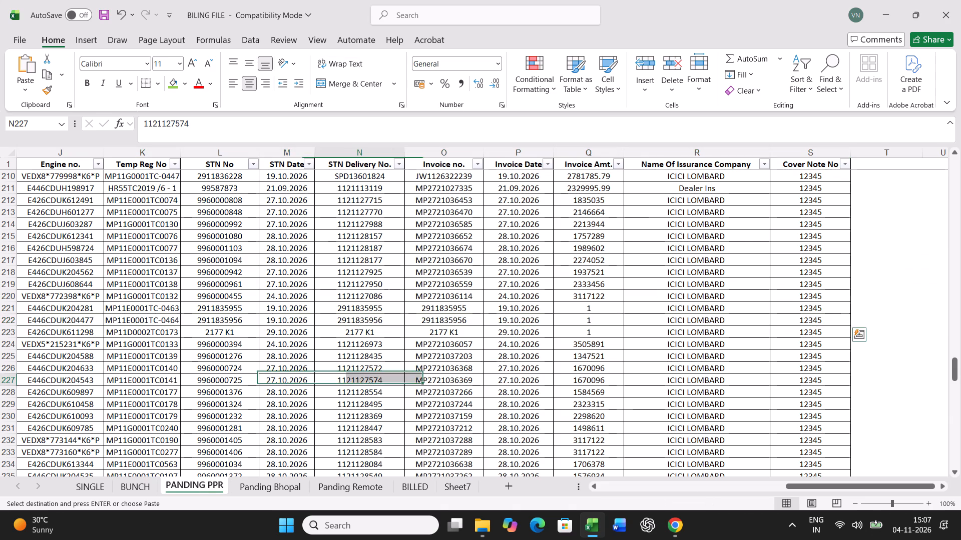
key("ctrl+f")
type("B10")
type("856")
key("Return")
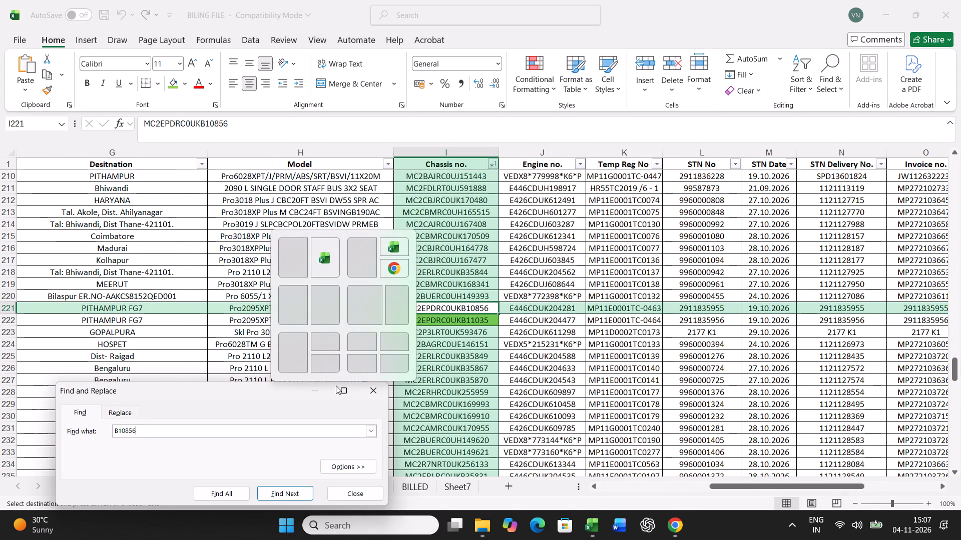
key("Escape")
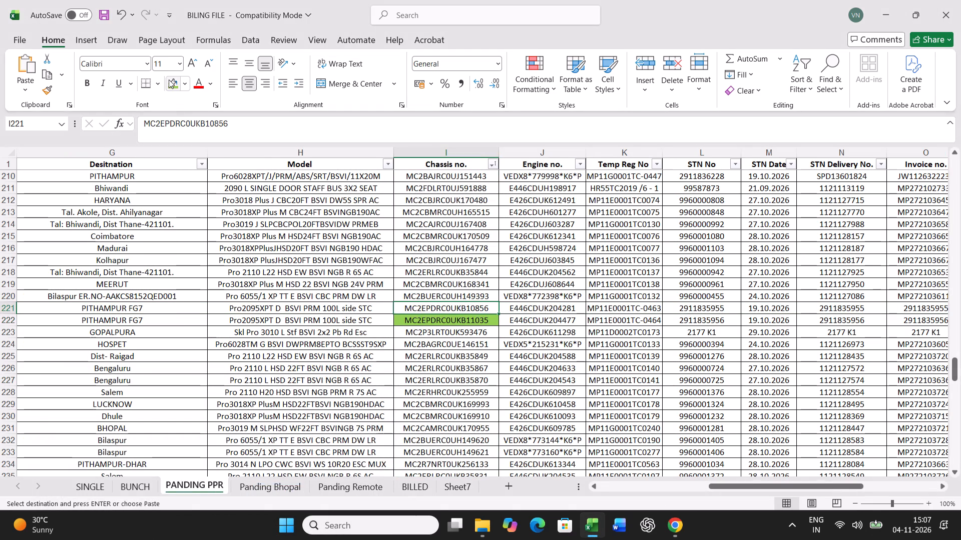
left_click(169, 79)
Copy the full LR 3154 record from PANDING PPR and paste it over row 21 of the BUNCH sheet.
key("Left")
key("Left")
key("Left")
key("Left")
key("Left")
key("Left")
key("Left")
key("Left")
key("Left")
key("Left")
key("Left")
key("Left")
key("Left")
key("Left")
key("Left")
key("Left")
key("Left")
key("Left")
key("Left")
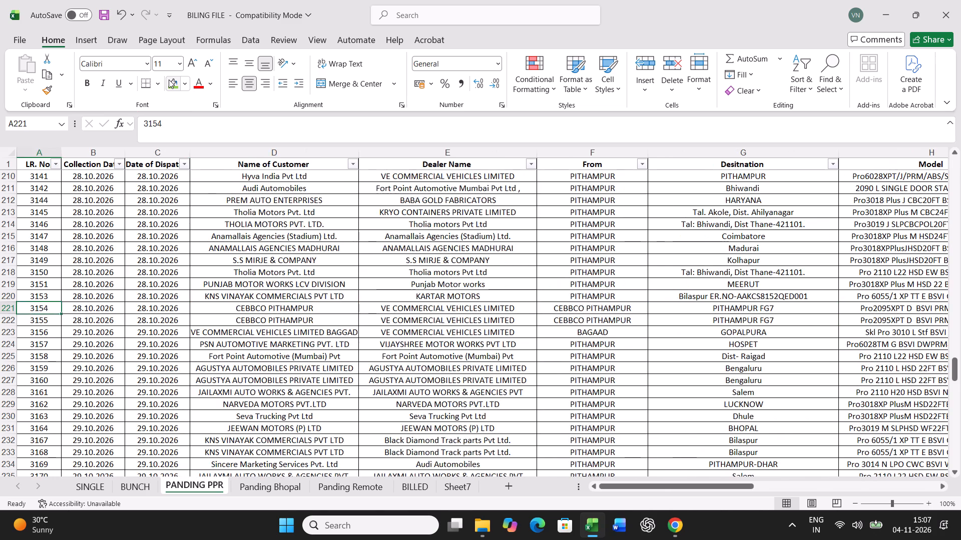
key("ctrl+shift+Right")
key("ctrl+c")
left_click(140, 483)
scroll(147, 428, "up", 3)
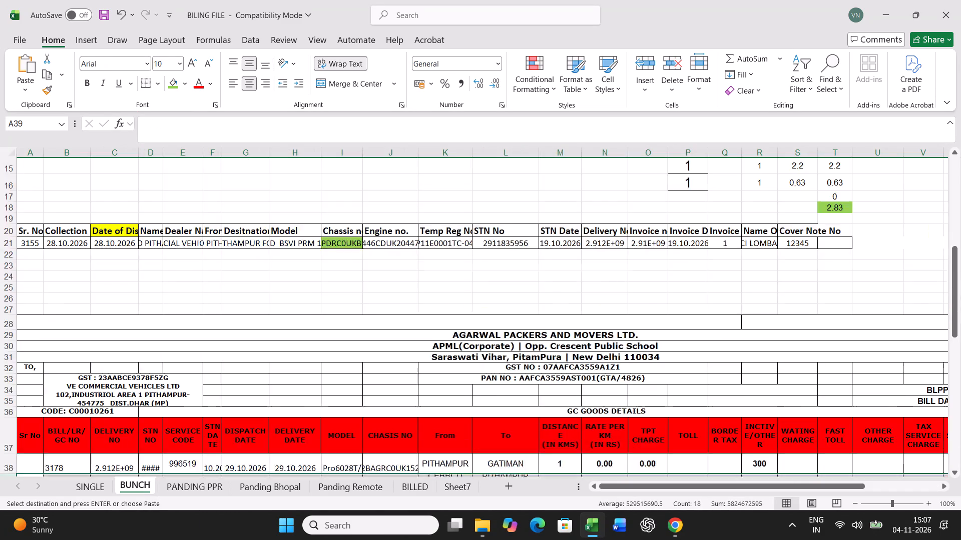
scroll(147, 428, "up", 9)
left_click(36, 438)
key("ctrl+v")
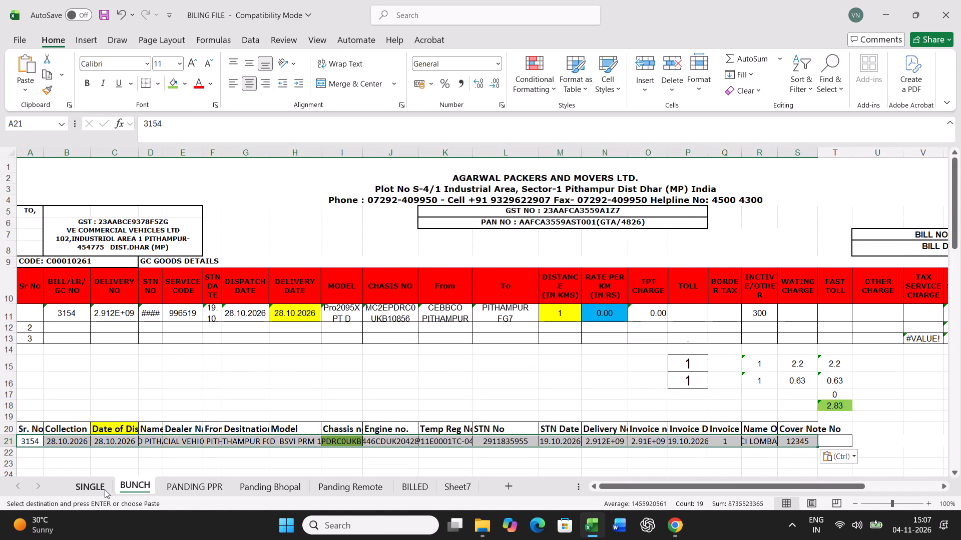
Print the freight bill for G.C. No 3154 from the SINGLE sheet.
left_click(105, 489)
key("ctrl+p")
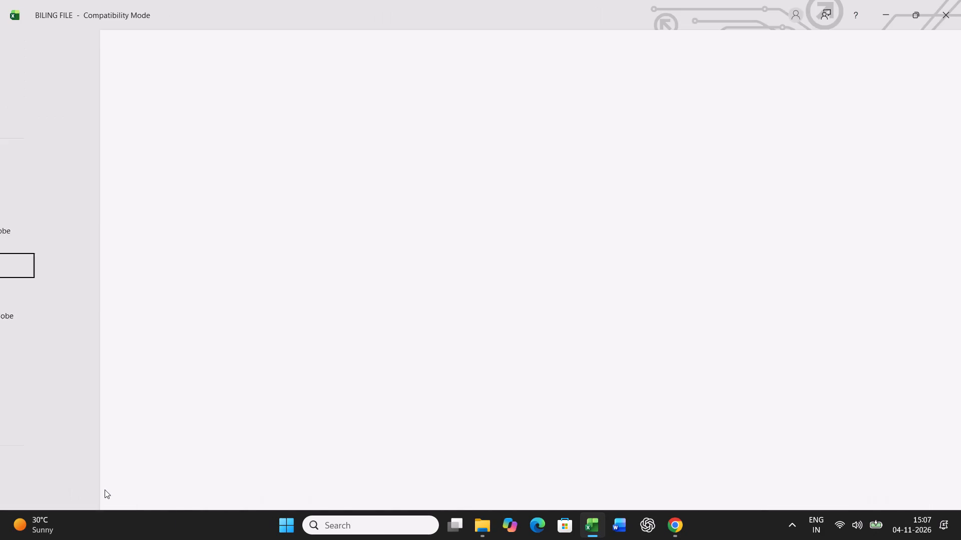
left_click(142, 100)
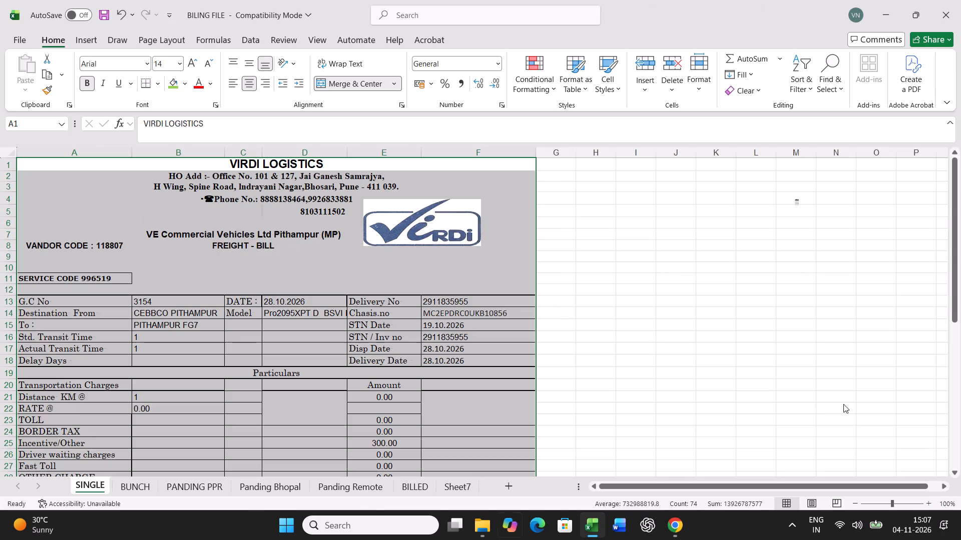
Copy row 11 of the BUNCH sheet and paste it as values into row 40 of the lower bill table.
left_click(151, 489)
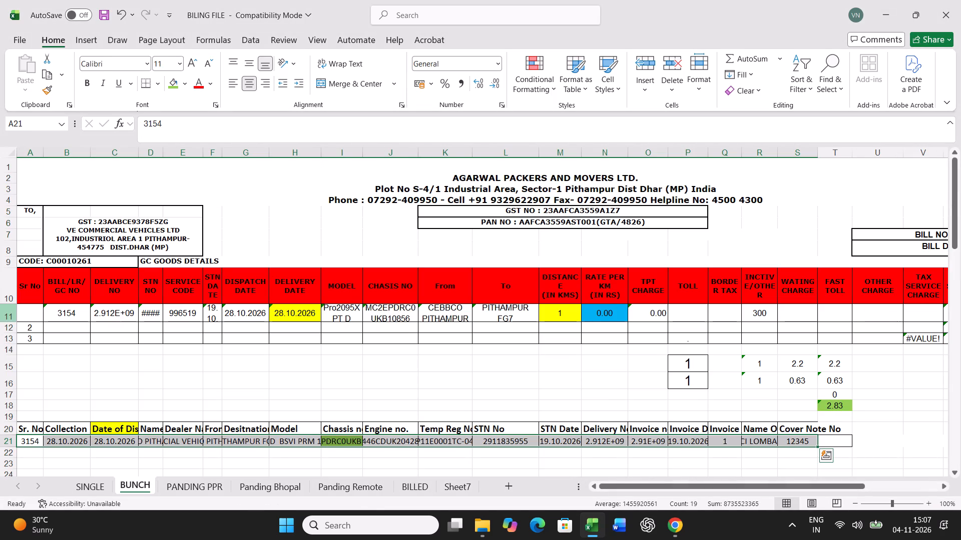
left_click(9, 313)
key("ctrl+c")
scroll(273, 351, "down", 11)
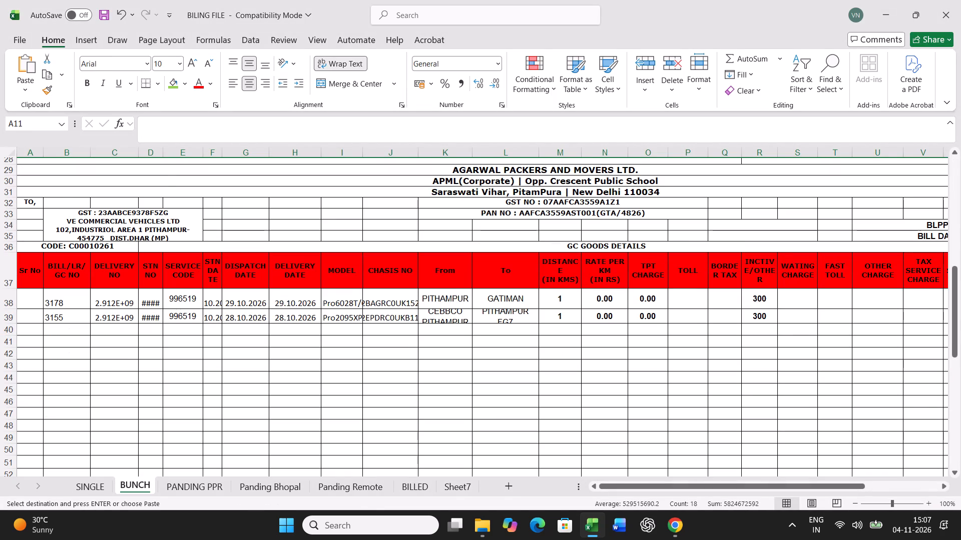
right_click(29, 330)
left_click(73, 233)
left_click(39, 195)
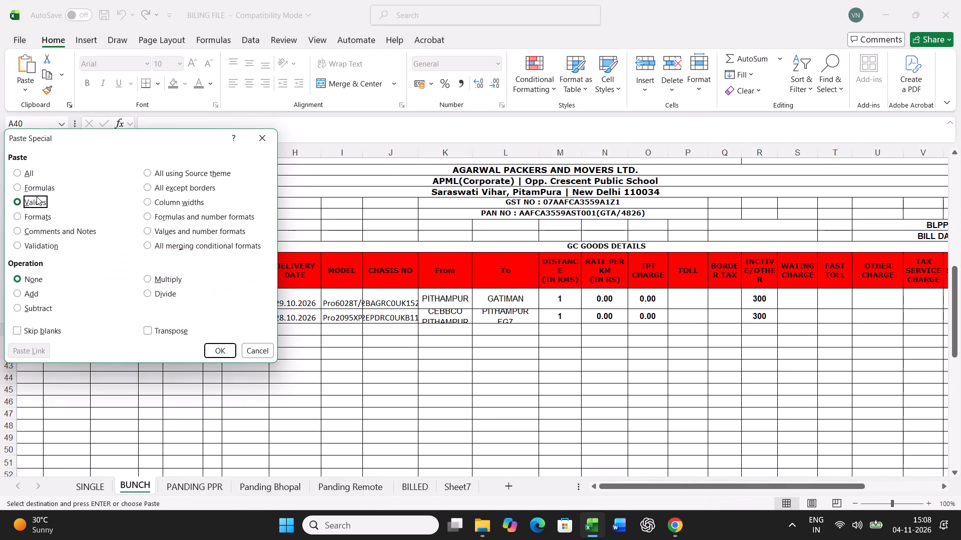
left_click(209, 352)
Find the chassis number ending in 152225 in the PANDING PPR sheet and fill its cell green.
left_click(181, 485)
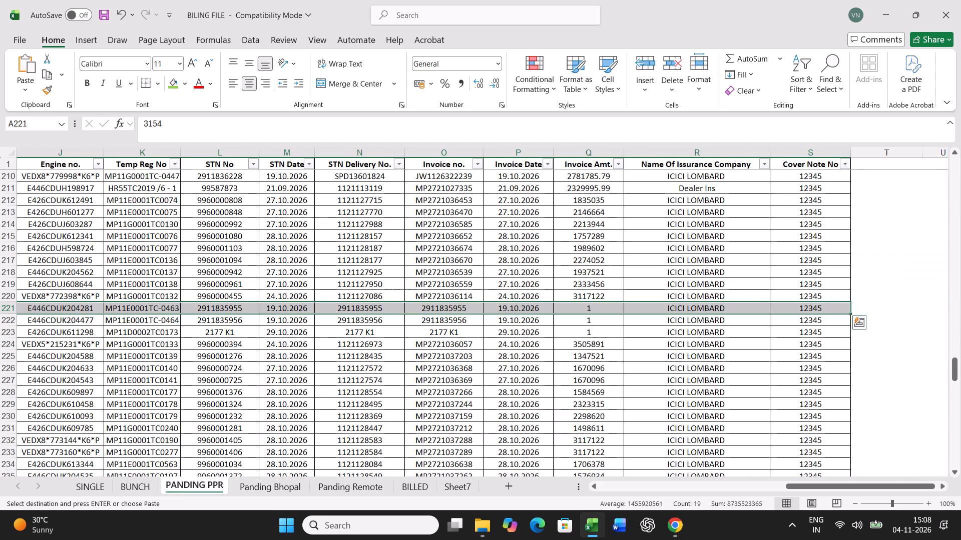
left_click(365, 376)
key("ctrl+f")
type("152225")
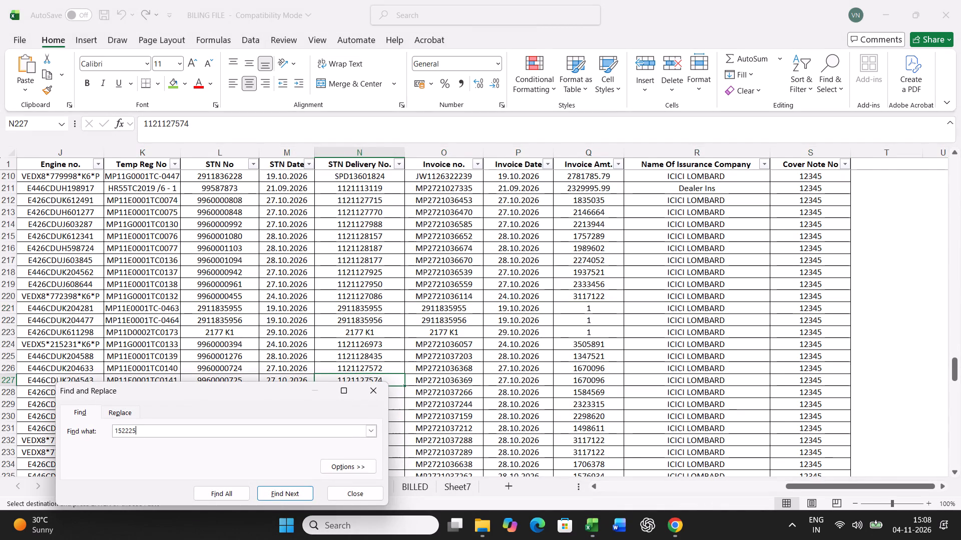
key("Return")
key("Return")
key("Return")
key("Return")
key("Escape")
left_click(171, 77)
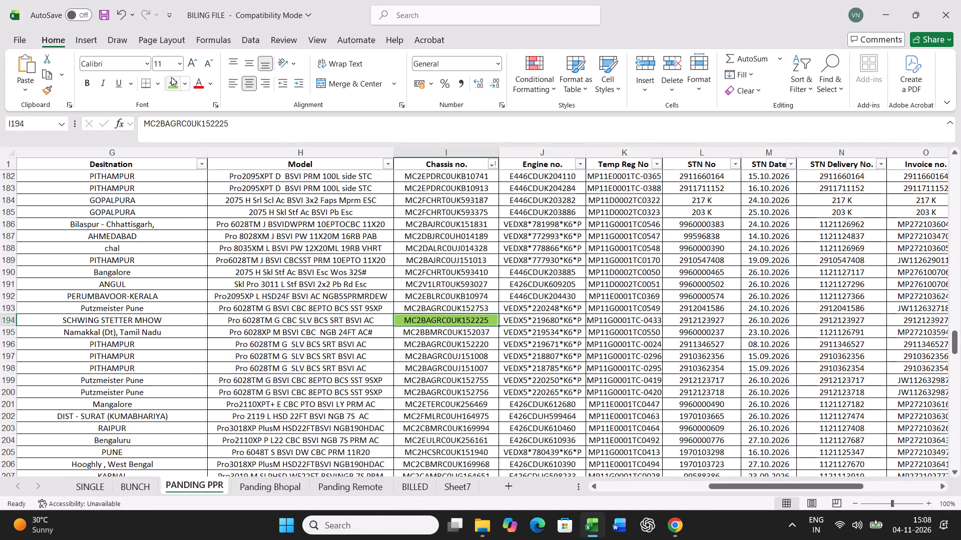
Copy the full LR 3120 record from PANDING PPR and paste it over row 21 of the BUNCH sheet.
key("Left")
key("Left")
key("Left")
key("Left")
key("Left")
key("Left")
key("Left")
key("Left")
key("Left")
key("Left")
key("Left")
key("Left")
key("Left")
key("Left")
key("Left")
key("Left")
key("Left")
key("Left")
key("ctrl+shift+Right")
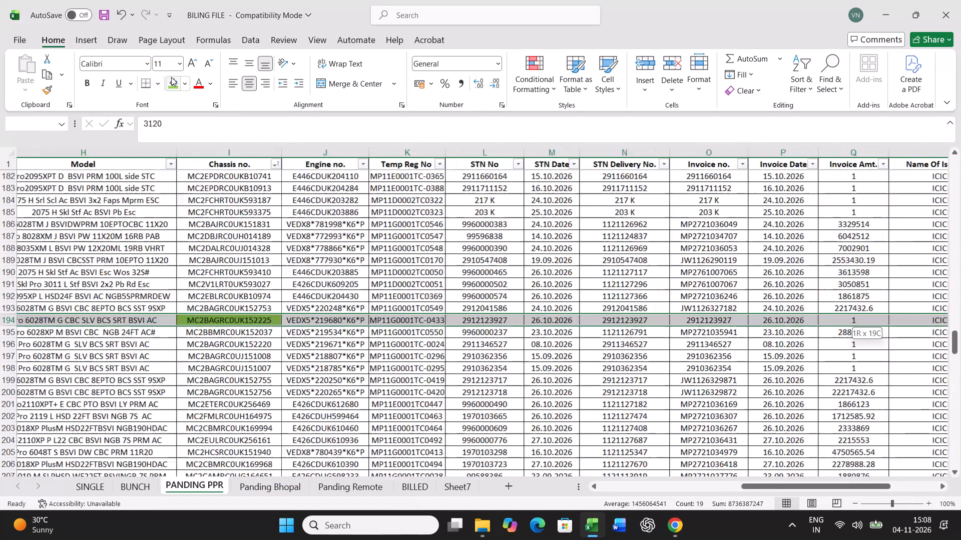
key("ctrl+c")
left_click(143, 484)
scroll(170, 401, "up", 13)
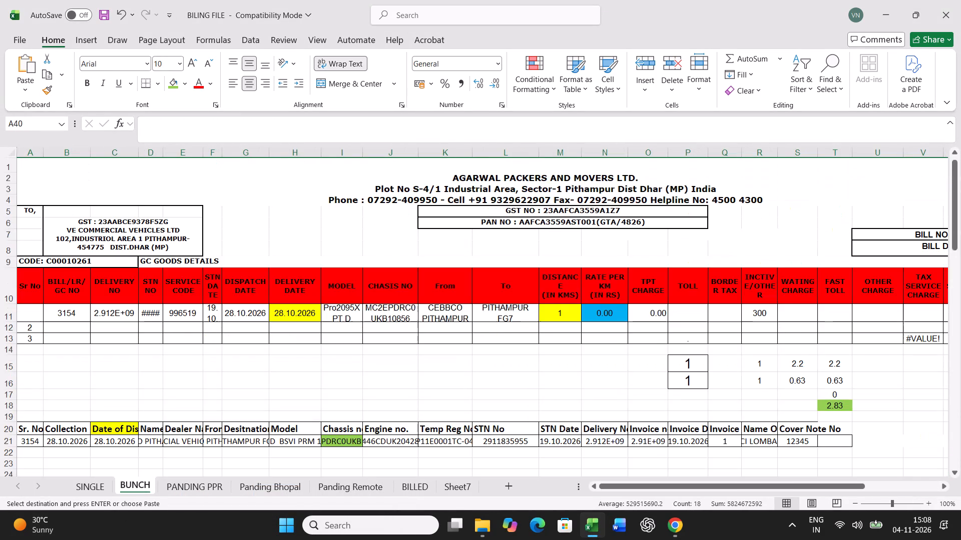
left_click(32, 440)
key("ctrl+v")
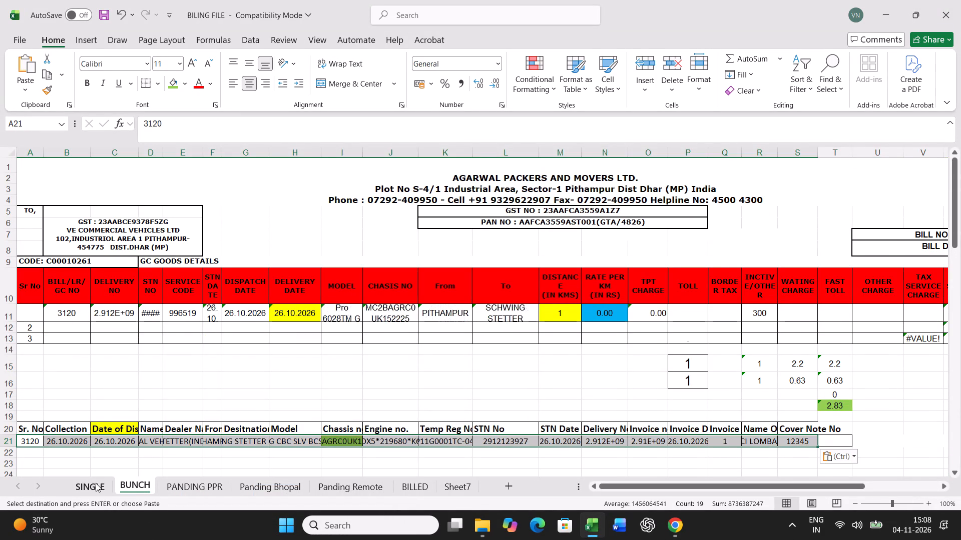
left_click(96, 483)
key("ctrl+p")
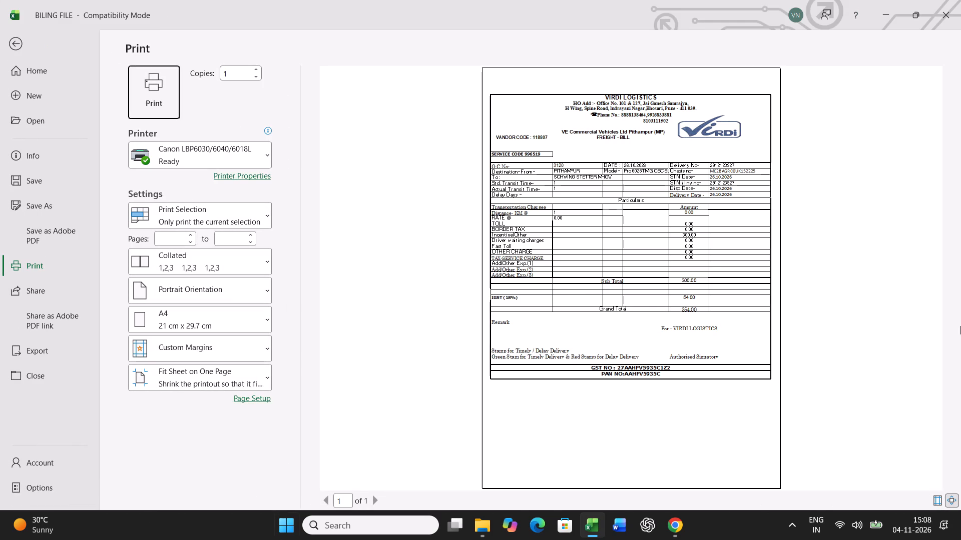
left_click(168, 92)
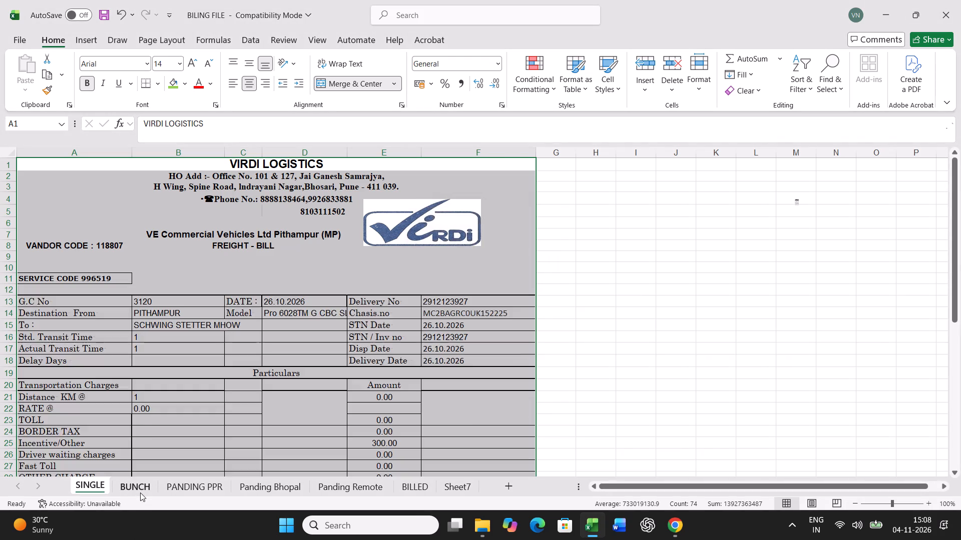
Copy row 11 of the BUNCH sheet and paste it as values into row 41 of the lower bill table.
left_click(139, 491)
left_click(10, 310)
key("ctrl+c")
scroll(223, 367, "down", 4)
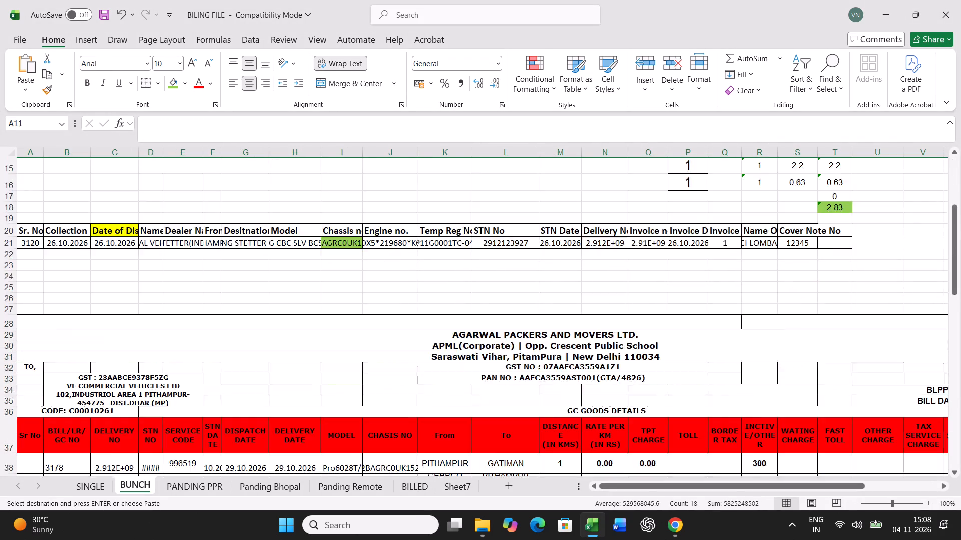
scroll(223, 367, "down", 11)
scroll(50, 255, "up", 1)
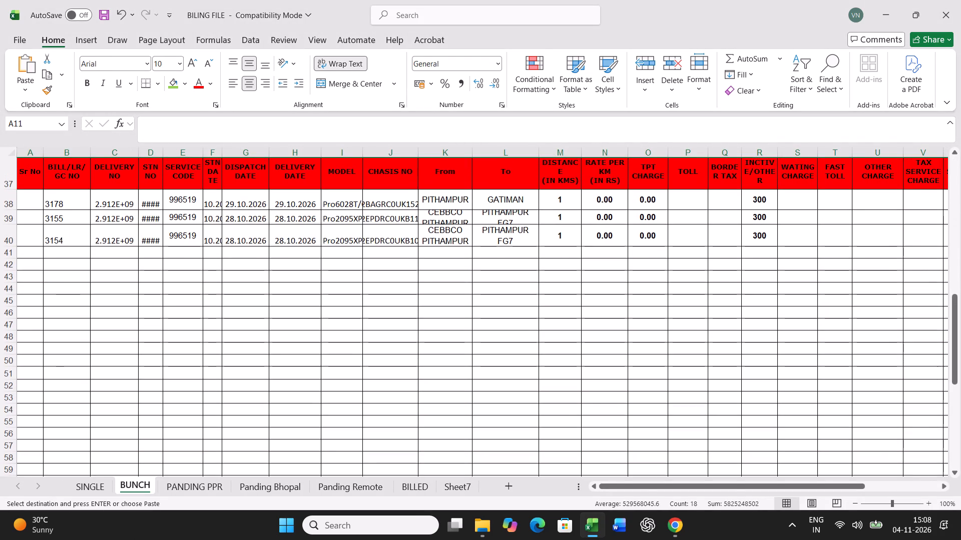
right_click(27, 254)
left_click(85, 237)
left_click(33, 208)
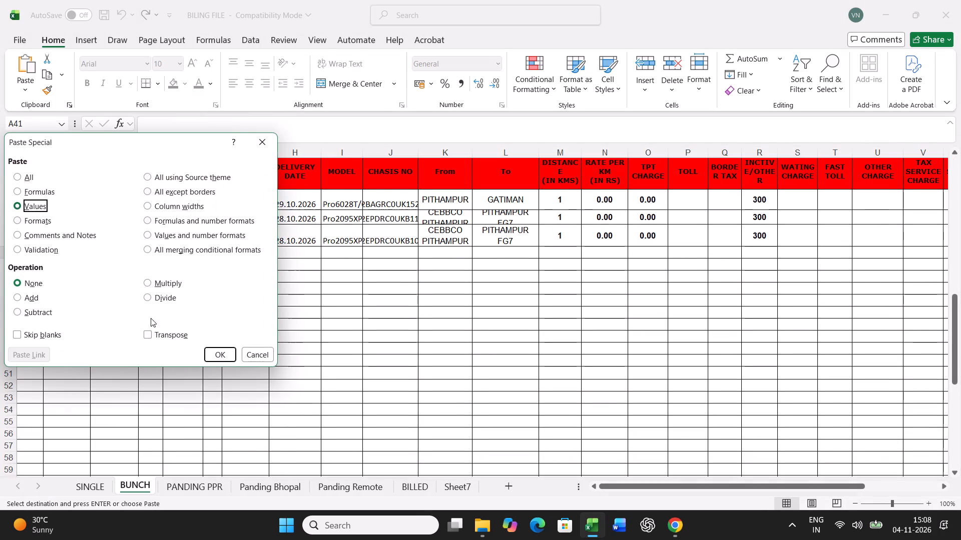
left_click(209, 353)
Find the chassis number ending in B09637 with destination PITHAMPUR FG7 in the PANDING PPR sheet and fill its cell green.
left_click(208, 485)
left_click(351, 411)
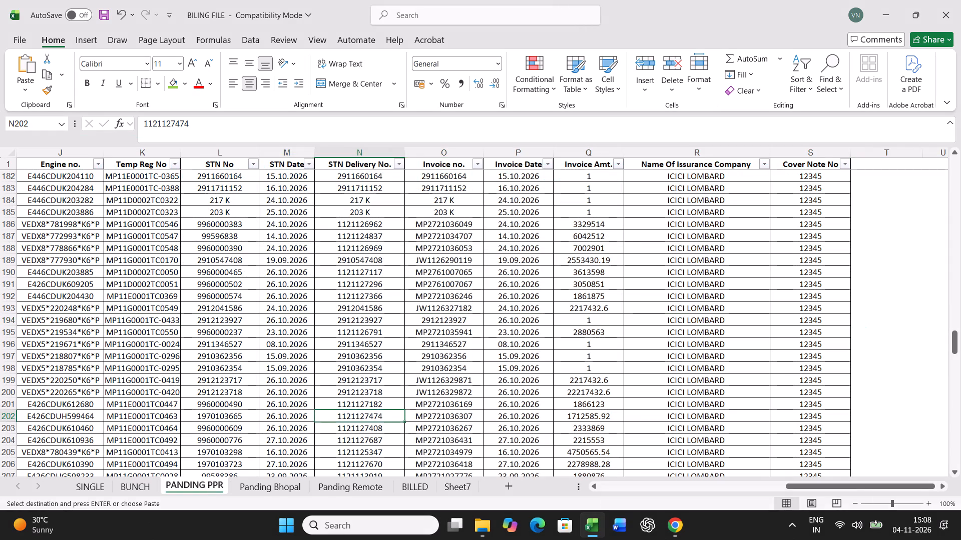
key("ctrl+f")
type("B0")
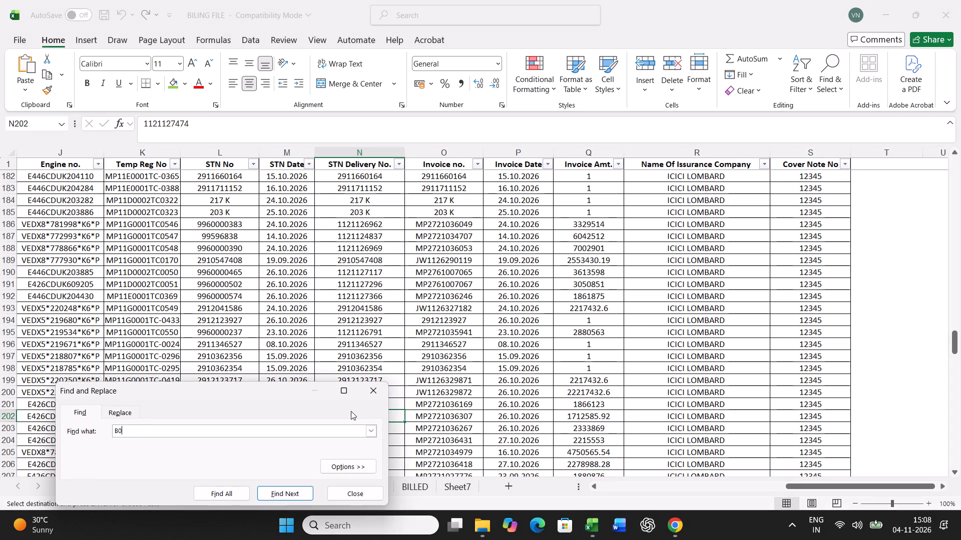
type("9637")
key("Return")
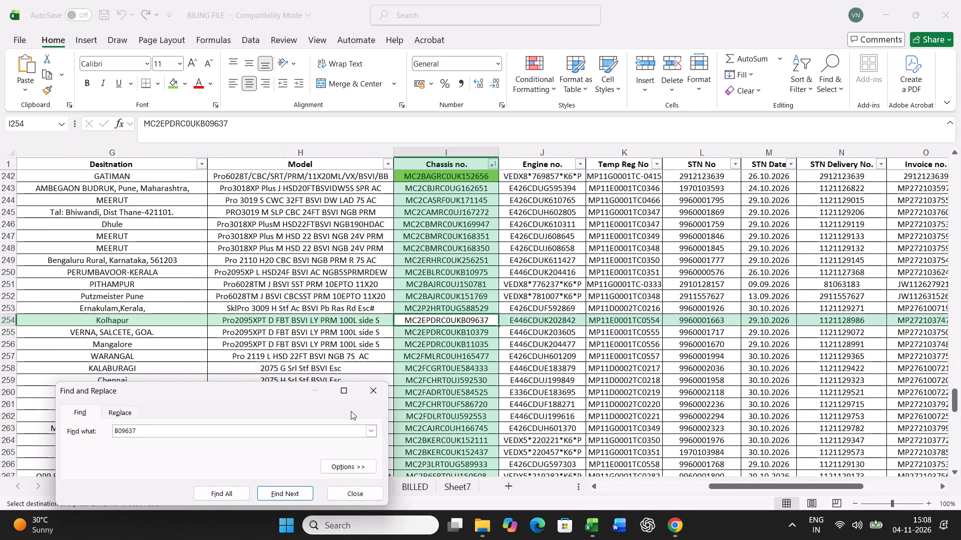
key("Return")
key("Escape")
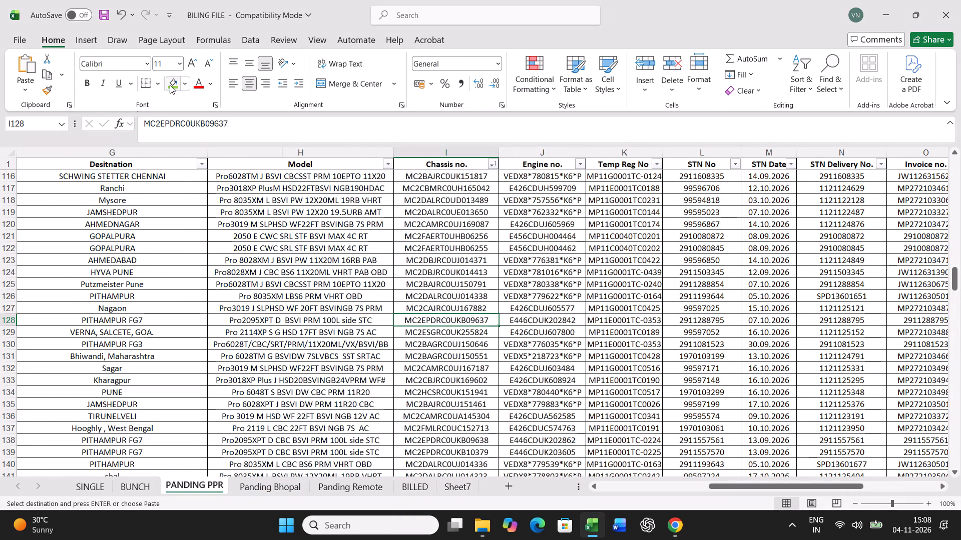
left_click(169, 85)
Copy the full LR 3020 record from PANDING PPR and paste it over row 21 of the BUNCH sheet.
key("Left")
key("Left")
key("Left")
key("Left")
key("Left")
key("Left")
key("Left")
key("Left")
key("Left")
key("Left")
key("Left")
key("Left")
key("Left")
key("Left")
key("Left")
key("Left")
key("Left")
key("Left")
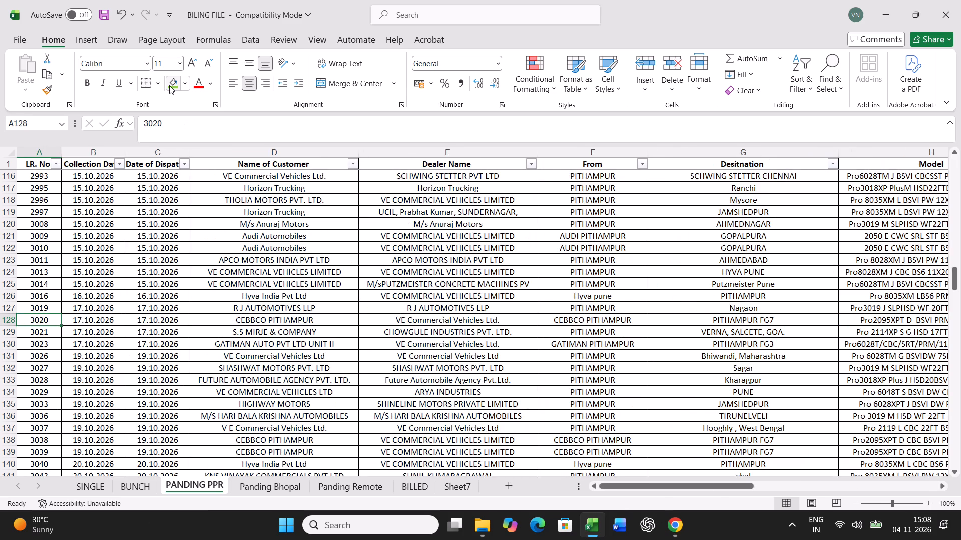
key("ctrl+shift+Right")
key("ctrl+c")
left_click(138, 475)
left_click(136, 485)
scroll(160, 407, "up", 2)
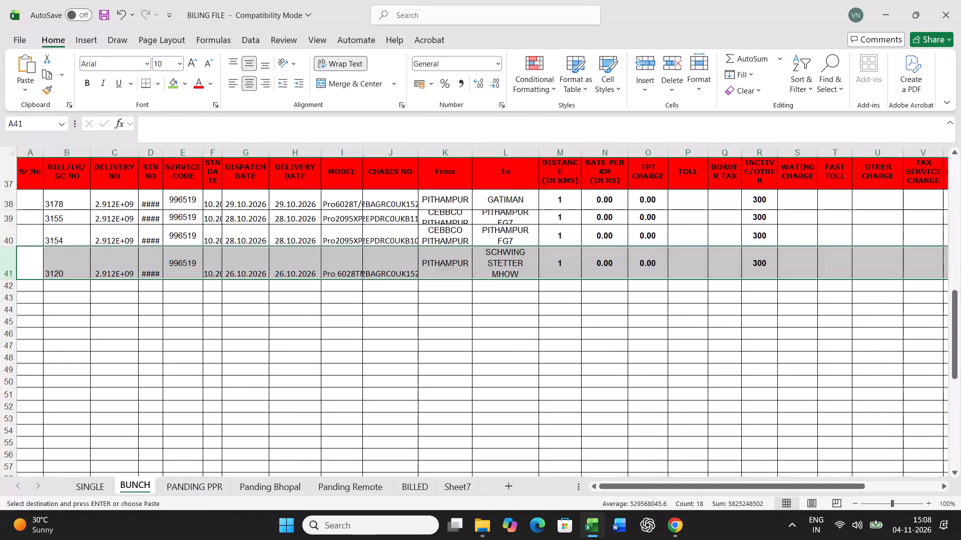
scroll(160, 407, "up", 13)
left_click(30, 441)
key("ctrl+v")
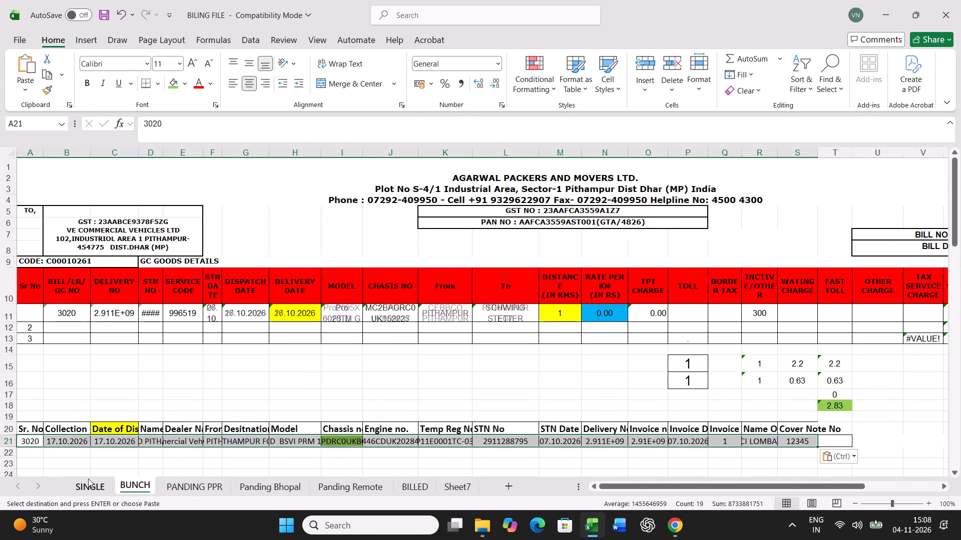
Print the freight bill for G.C. No 3020 from the SINGLE sheet.
left_click(87, 481)
key("ctrl+p")
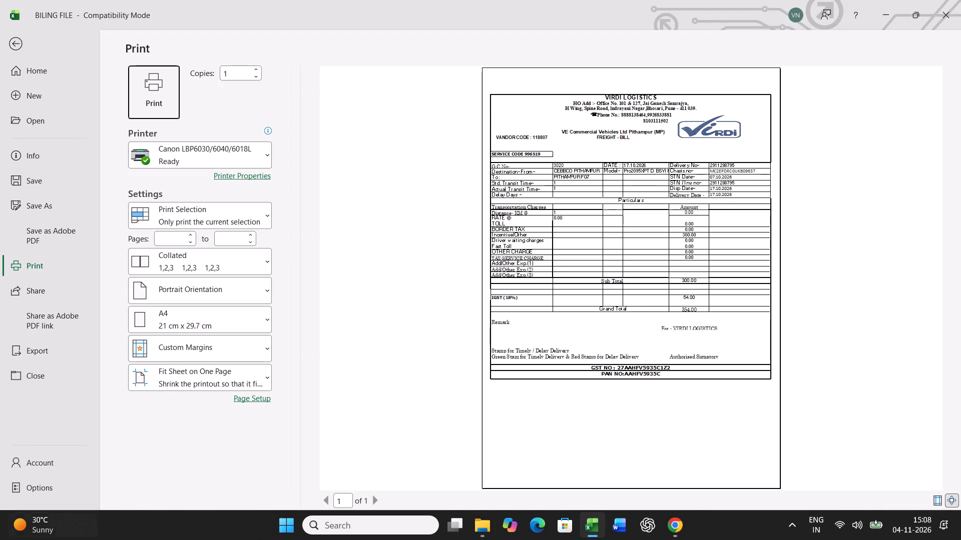
left_click(152, 97)
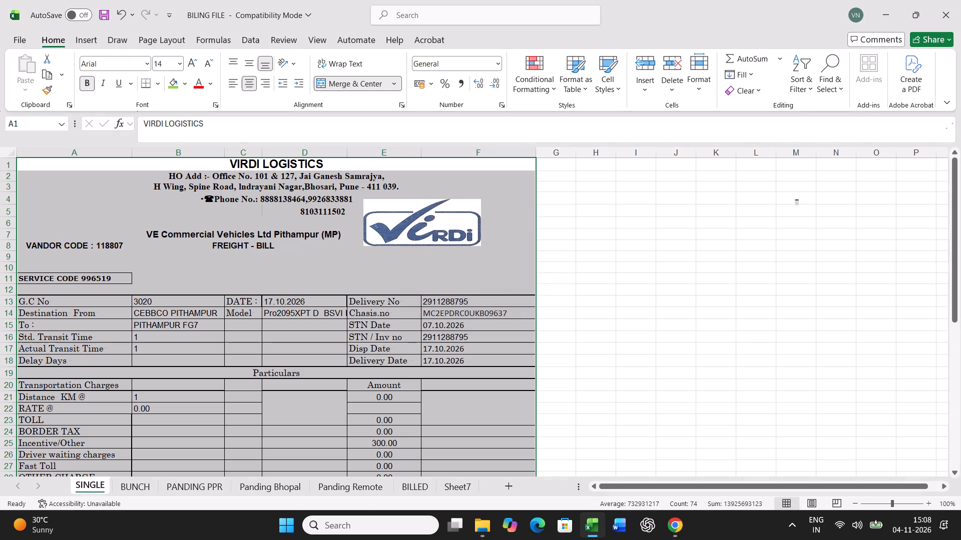
Copy row 11 of the BUNCH sheet and paste it as values into row 42 of the lower bill table.
left_click(136, 482)
left_click(4, 316)
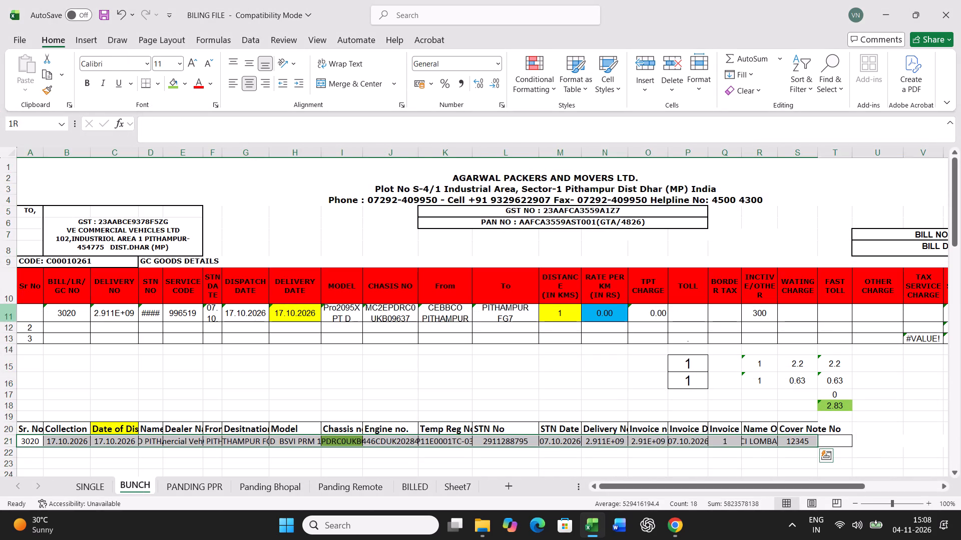
key("ctrl+c")
scroll(200, 317, "down", 10)
scroll(148, 360, "down", 4)
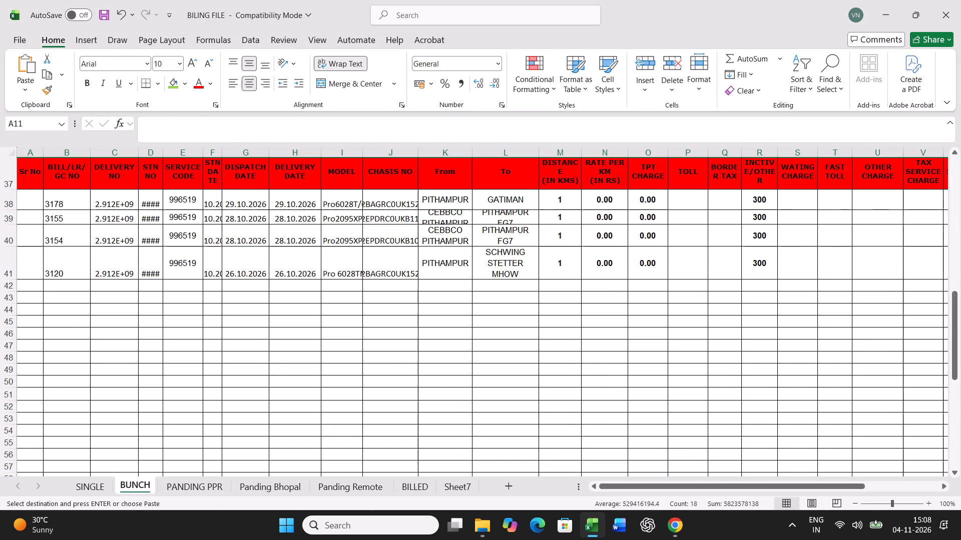
right_click(27, 286)
left_click(84, 240)
left_click(28, 211)
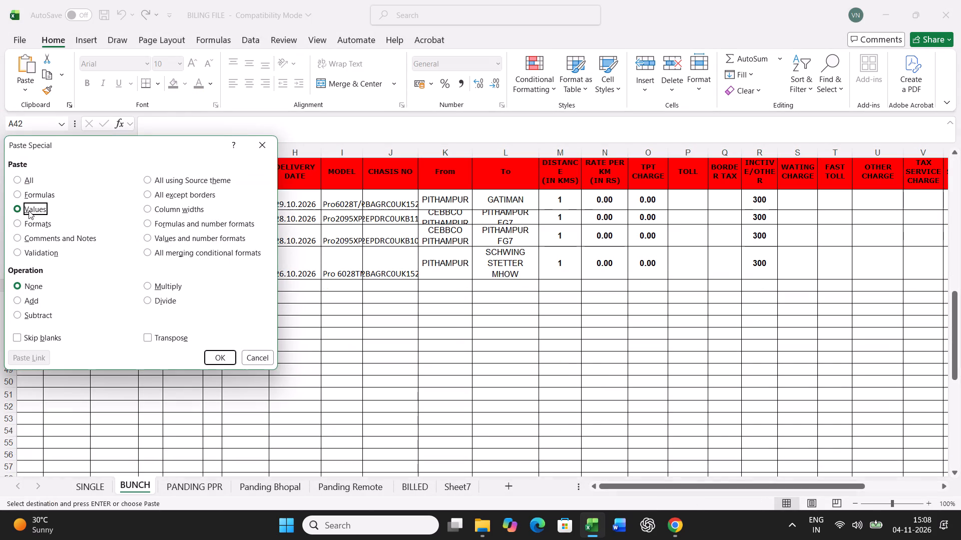
left_click(220, 349)
left_click(215, 354)
Find the chassis number ending in B10379 with destination PITHAMPUR FG7 in the PANDING PPR sheet and fill its cell green.
left_click(193, 482)
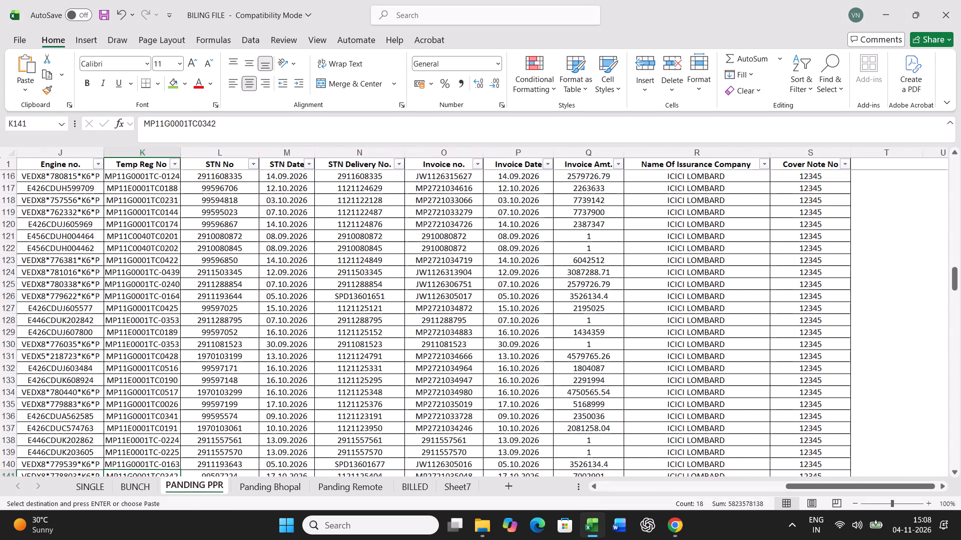
left_click(417, 375)
key("ctrl+f")
type("B10")
type("379")
key("Return")
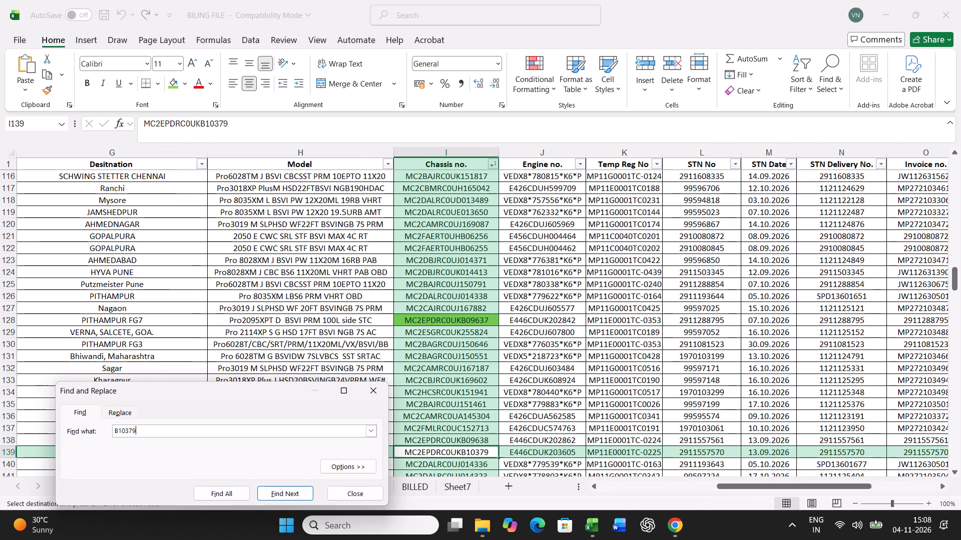
key("Return")
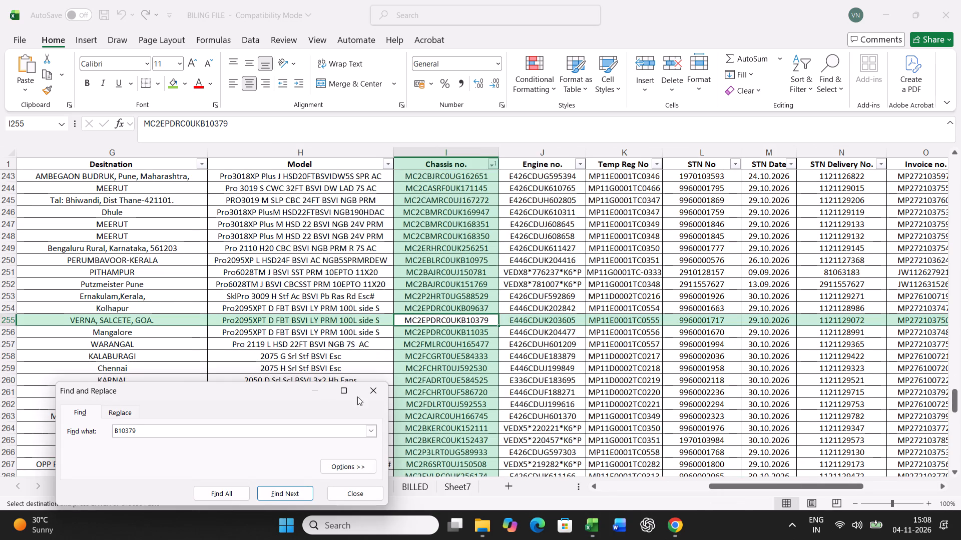
left_click_drag(273, 390, 753, 274)
key("Return")
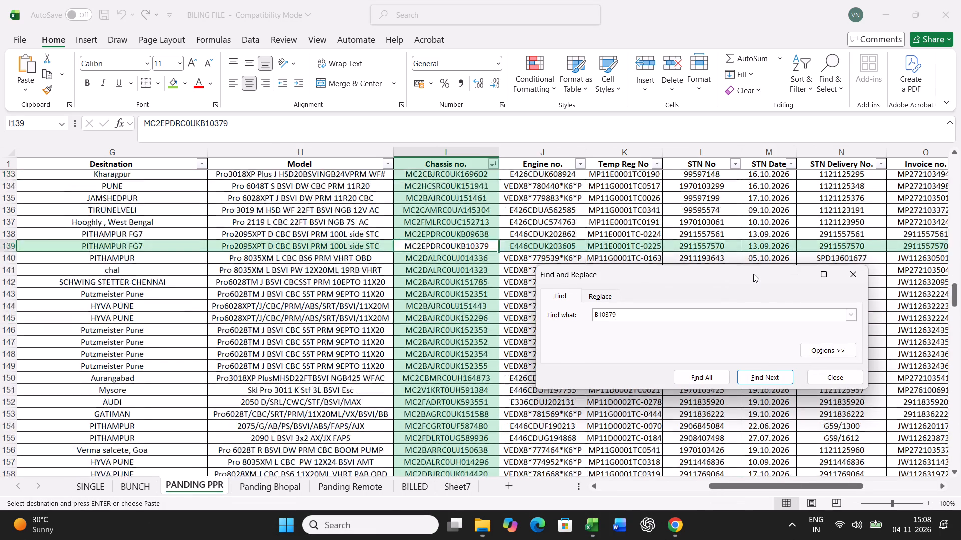
key("Escape")
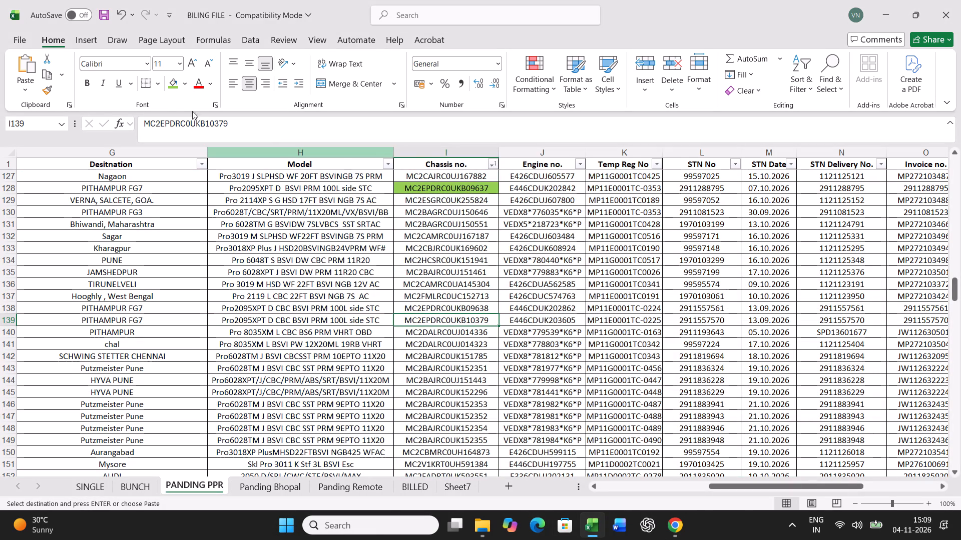
left_click(174, 83)
Copy the full LR 3039 record from PANDING PPR and paste it over row 21 of the BUNCH sheet.
key("Left")
key("Left")
key("Left")
key("Left")
key("Left")
key("Left")
key("Left")
key("Left")
key("Left")
key("Left")
key("Left")
key("Left")
key("Left")
key("Left")
key("Left")
key("Left")
key("Left")
key("Left")
key("Left")
key("Left")
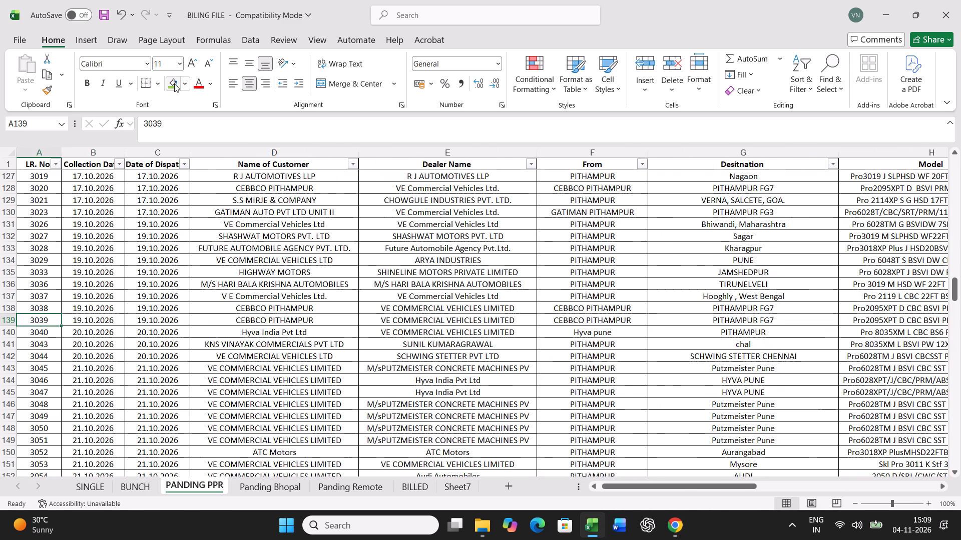
key("ctrl+shift+Right")
key("ctrl+c")
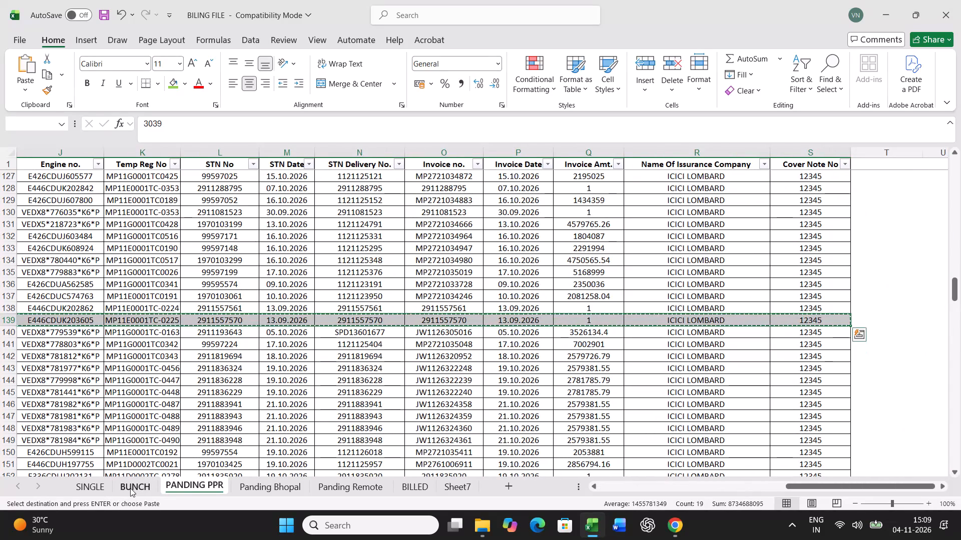
left_click(132, 486)
scroll(185, 404, "up", 12)
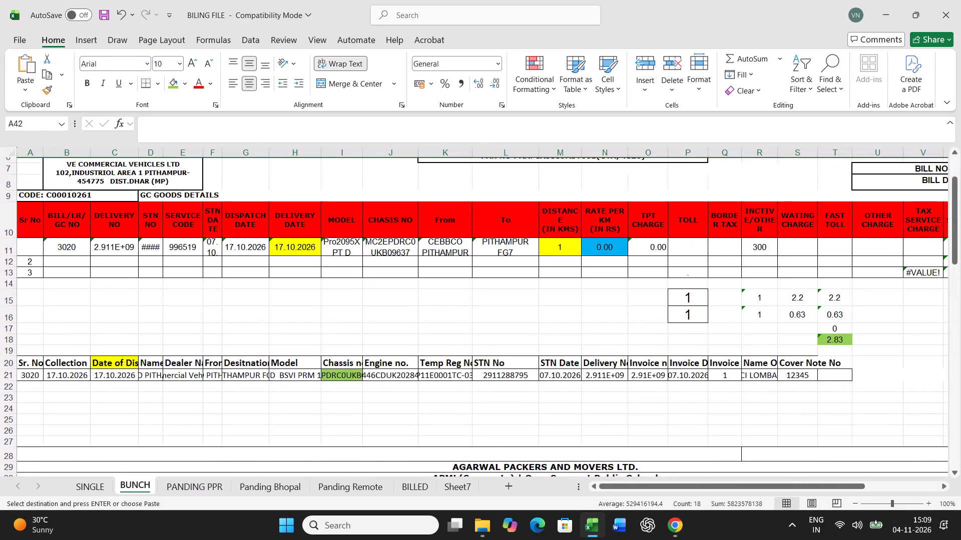
left_click(39, 376)
key("ctrl+v")
Print the freight bill for G.C. No 3039 from the SINGLE sheet.
left_click(102, 488)
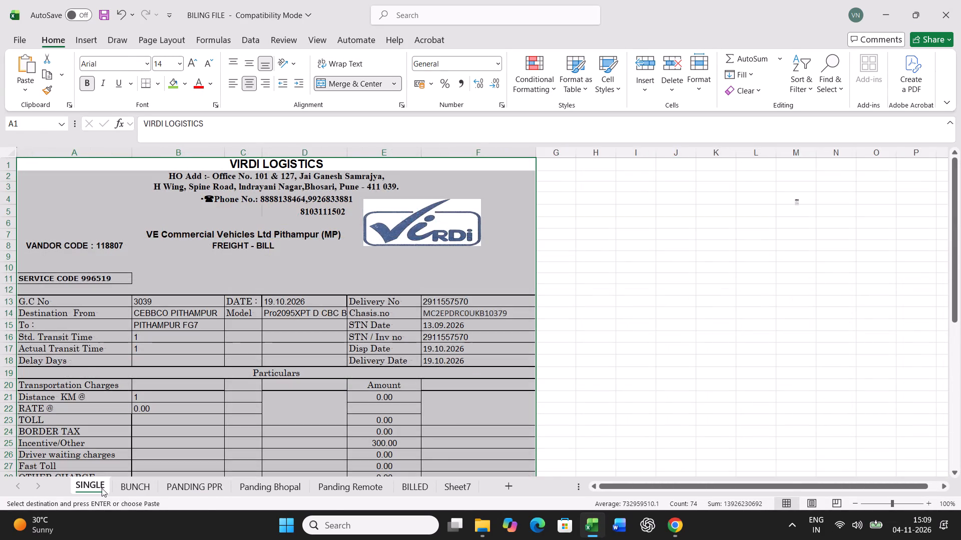
key("ctrl+p")
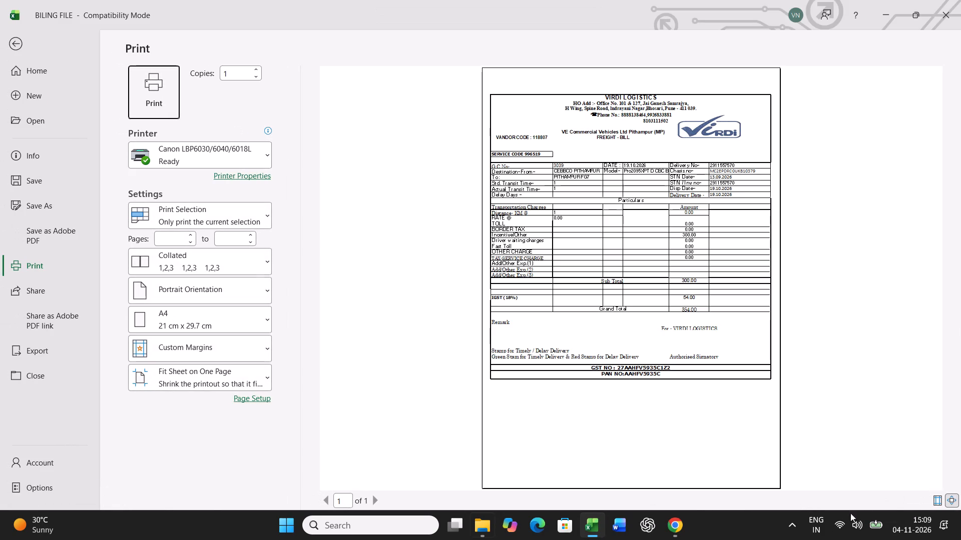
left_click(154, 104)
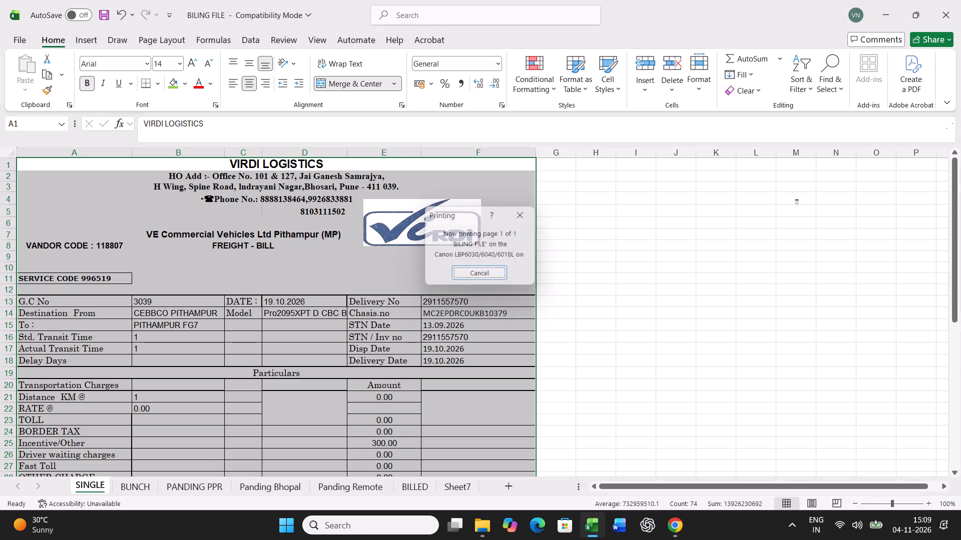
Copy row 11 of the BUNCH sheet and paste it as values into row 43 of the lower bill table.
left_click(135, 489)
left_click(9, 244)
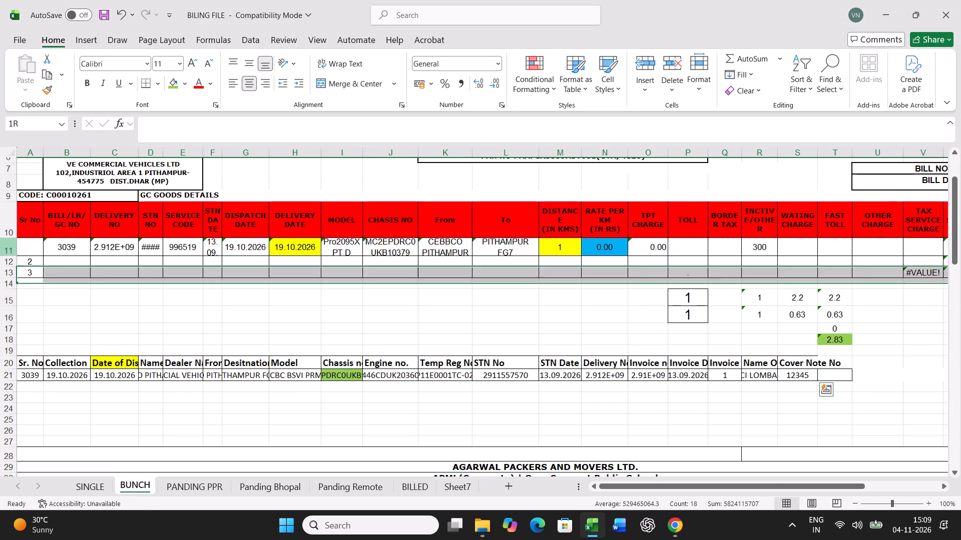
key("ctrl+c")
scroll(349, 399, "down", 11)
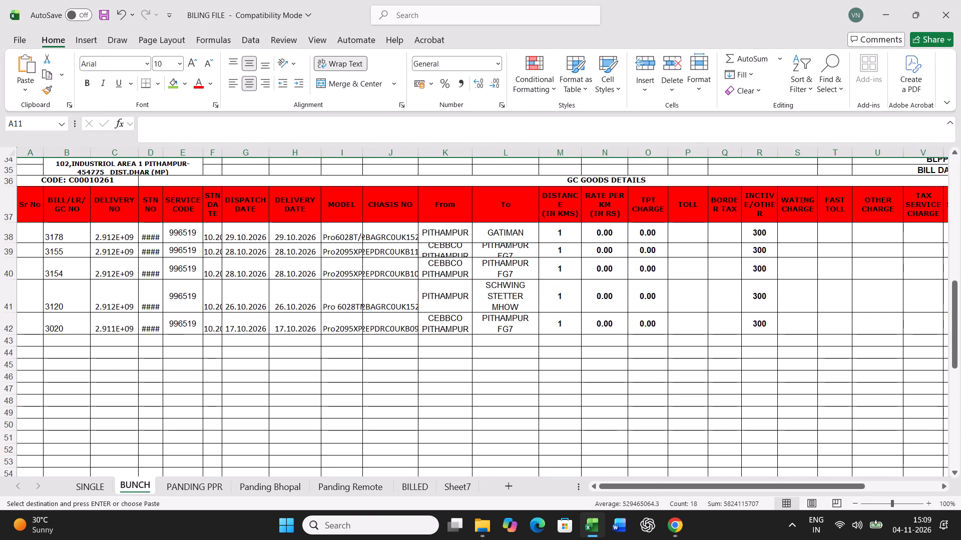
right_click(38, 342)
left_click(98, 244)
left_click(100, 239)
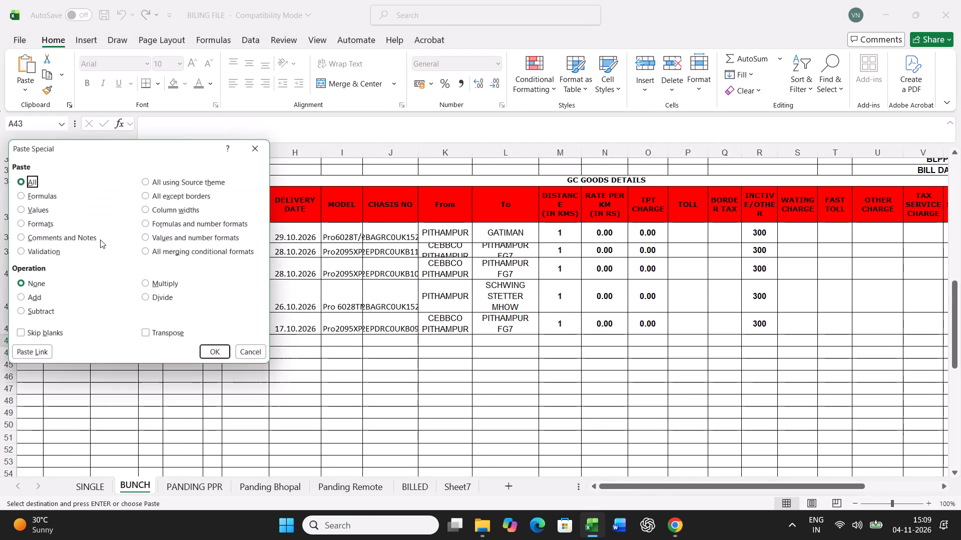
left_click(40, 210)
left_click(221, 356)
left_click(189, 490)
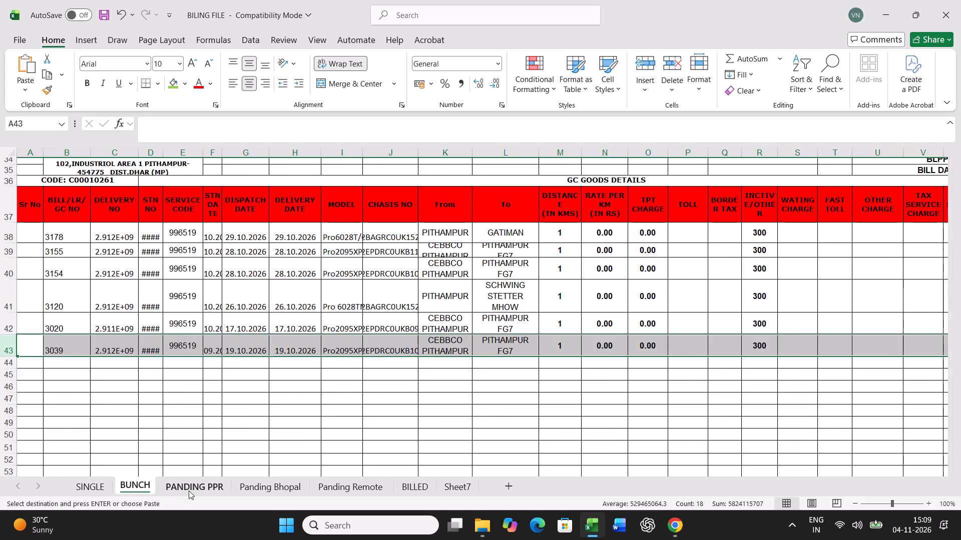
left_click(418, 402)
key("ctrl+f")
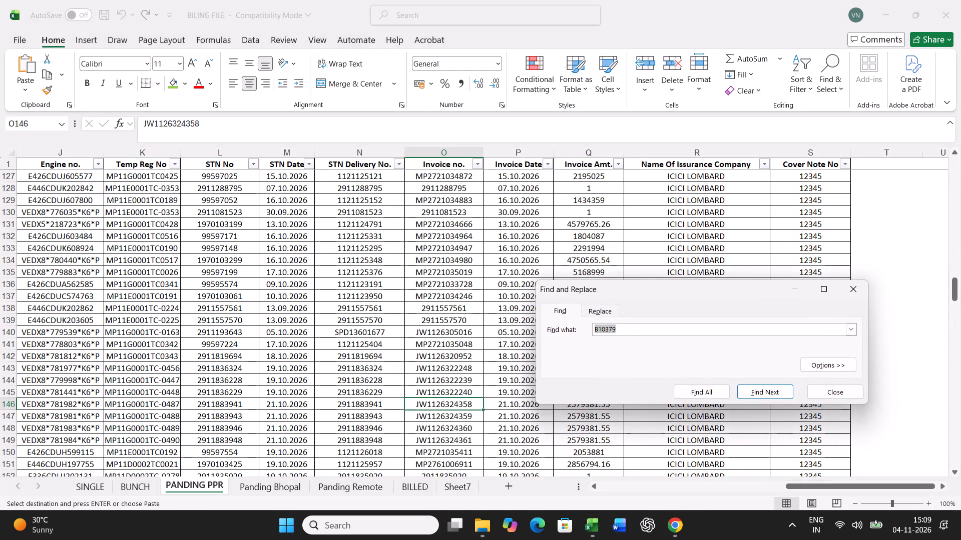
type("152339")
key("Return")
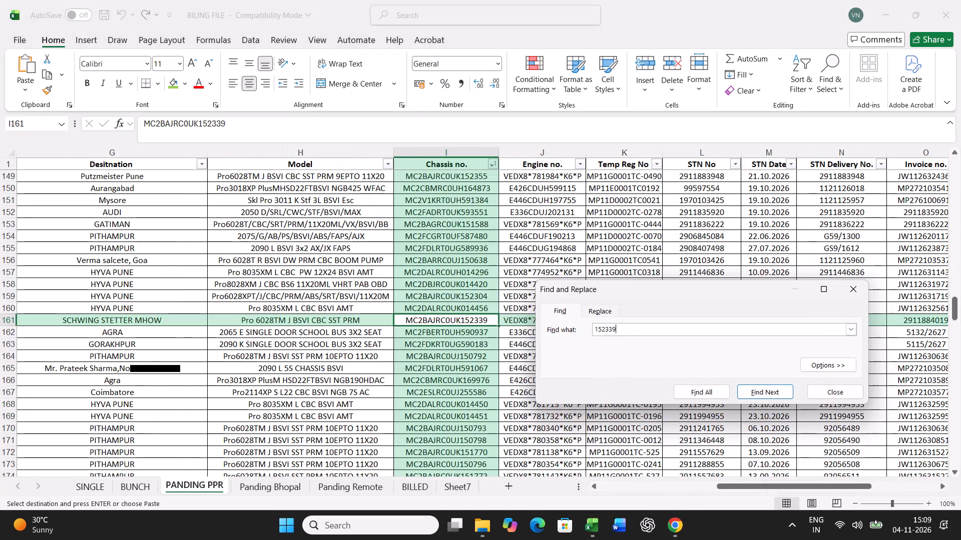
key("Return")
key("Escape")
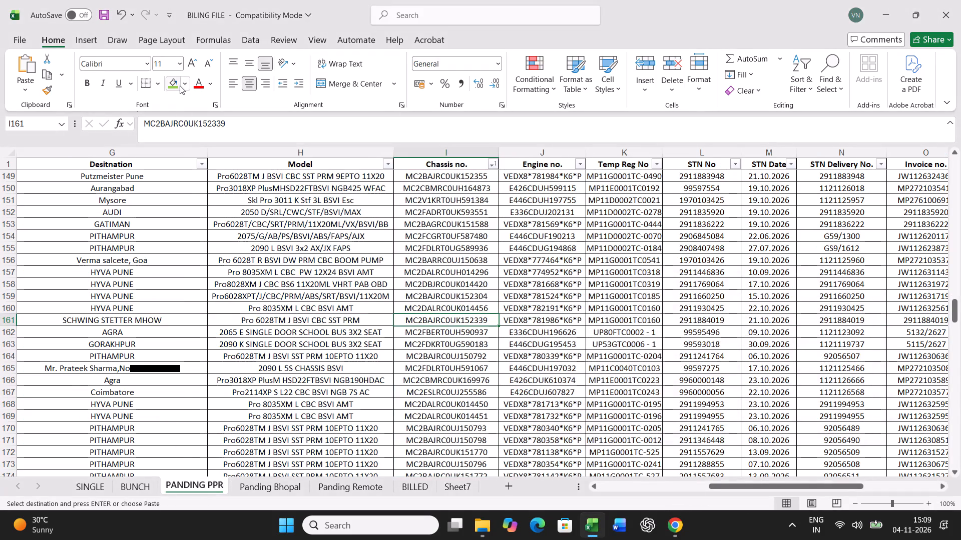
left_click(180, 85)
Copy the full LR 3075 record from PANDING PPR and paste it over row 21 of the BUNCH sheet.
key("Left")
key("Left")
key("Left")
key("Left")
key("Left")
key("Left")
key("Left")
key("Left")
key("Left")
key("Left")
key("Left")
key("Left")
key("Left")
key("Left")
key("Left")
key("Left")
key("Left")
key("Left")
key("Left")
key("ctrl+shift+Right")
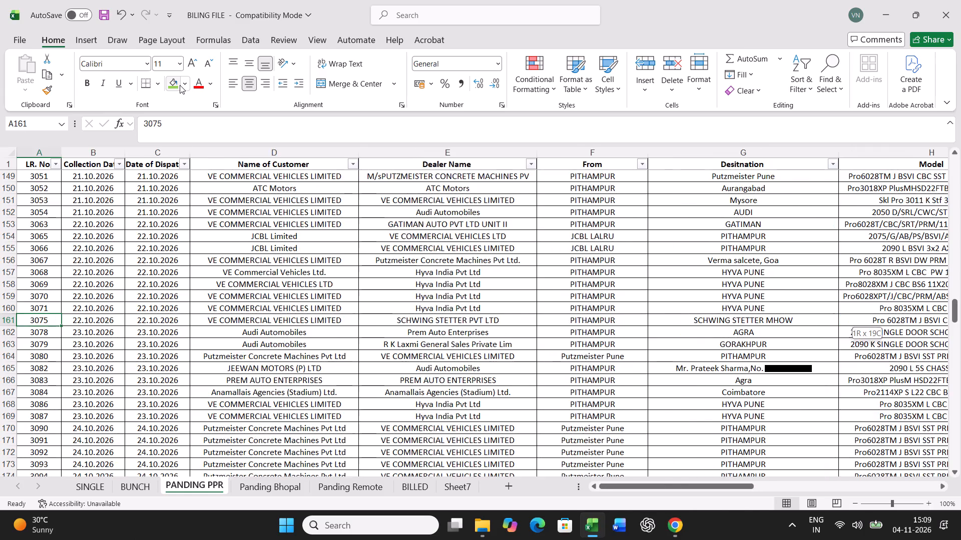
key("ctrl+c")
left_click(127, 480)
scroll(176, 398, "up", 6)
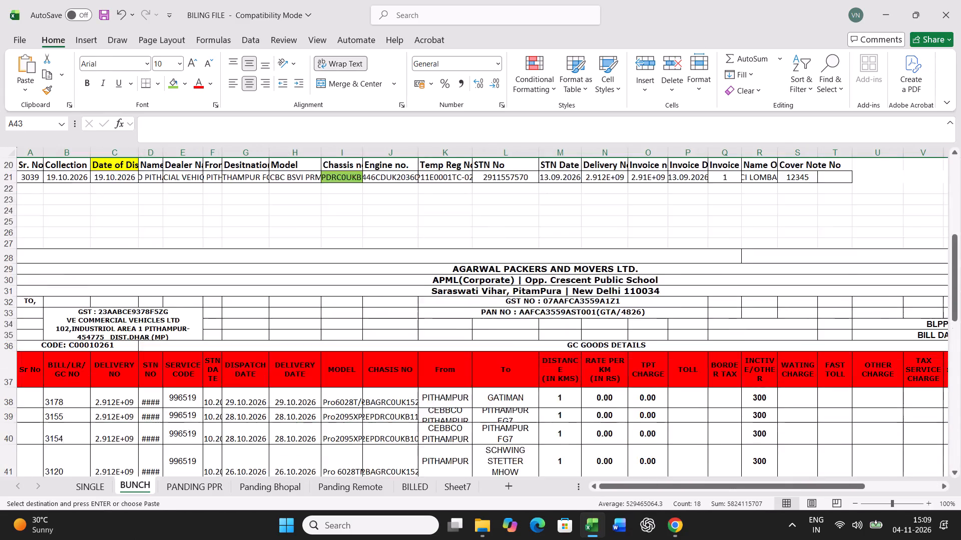
scroll(176, 398, "up", 5)
left_click(23, 371)
key("ctrl+v")
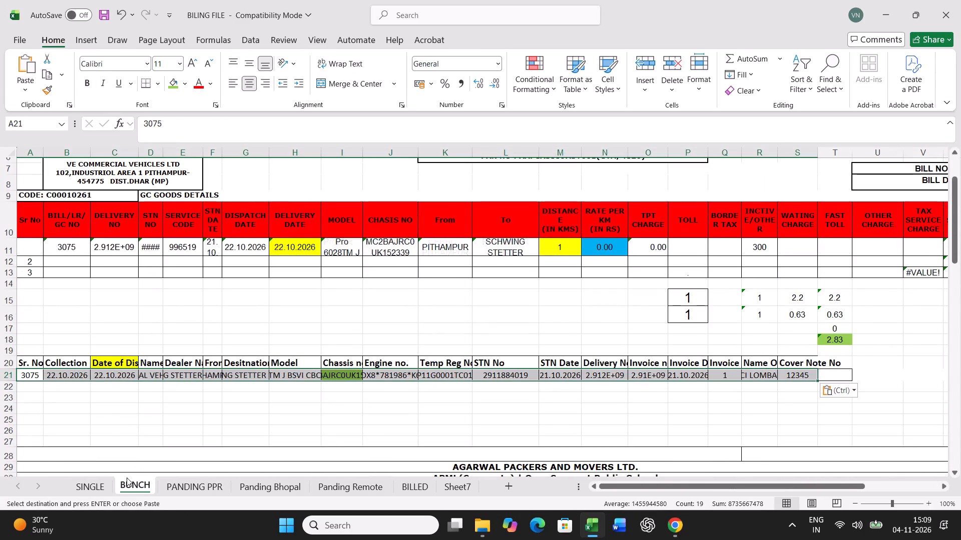
Print the freight bill for G.C. No 3075 from the SINGLE sheet.
left_click(102, 477)
key("ctrl+p")
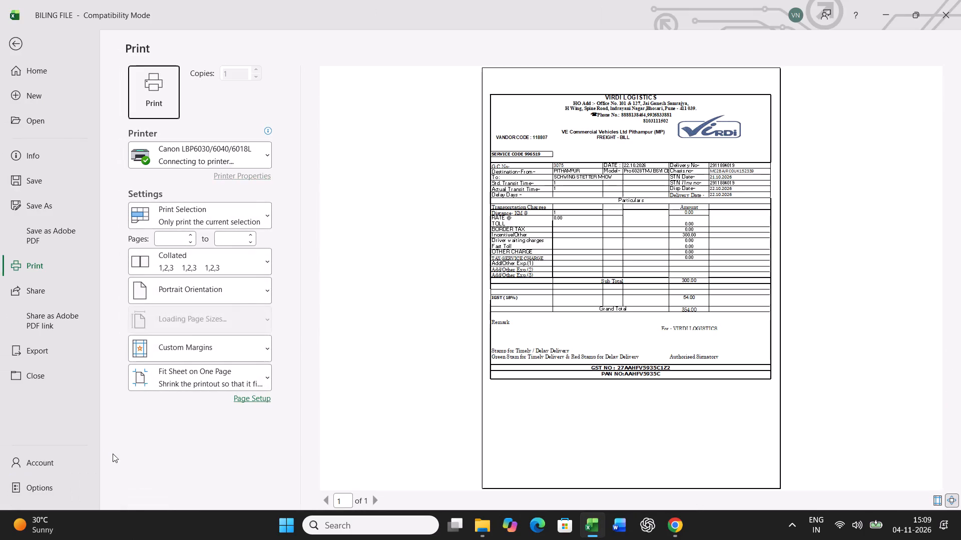
left_click(163, 96)
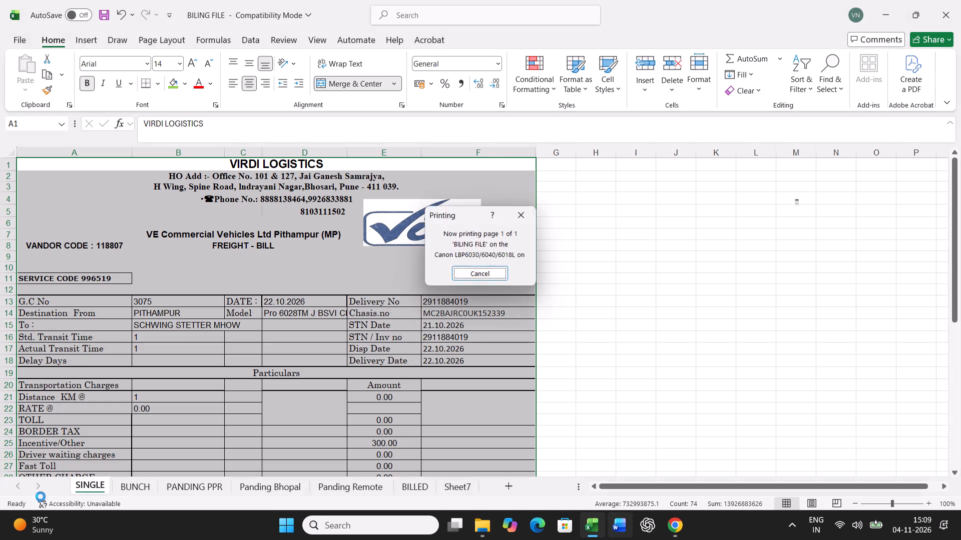
Copy row 11 of the BUNCH sheet and paste it as values into row 44 of the lower bill table.
left_click(135, 491)
left_click(9, 245)
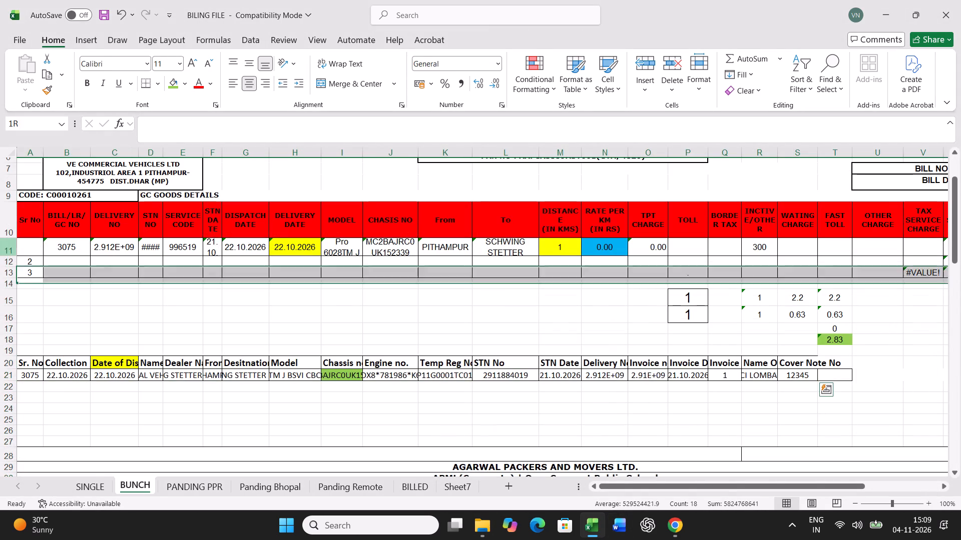
key("ctrl+c")
scroll(241, 333, "down", 13)
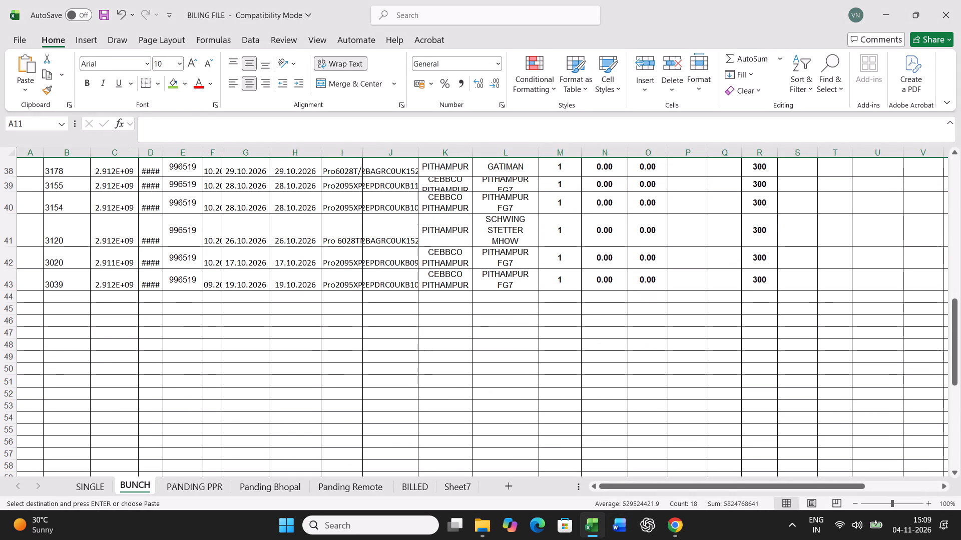
right_click(38, 297)
left_click(86, 243)
left_click(33, 212)
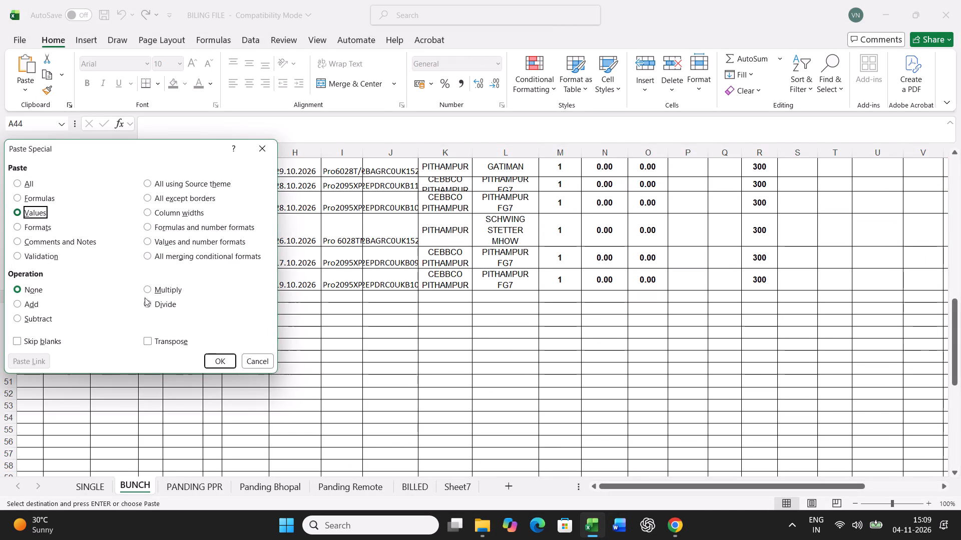
left_click(213, 358)
left_click(183, 485)
left_click(333, 383)
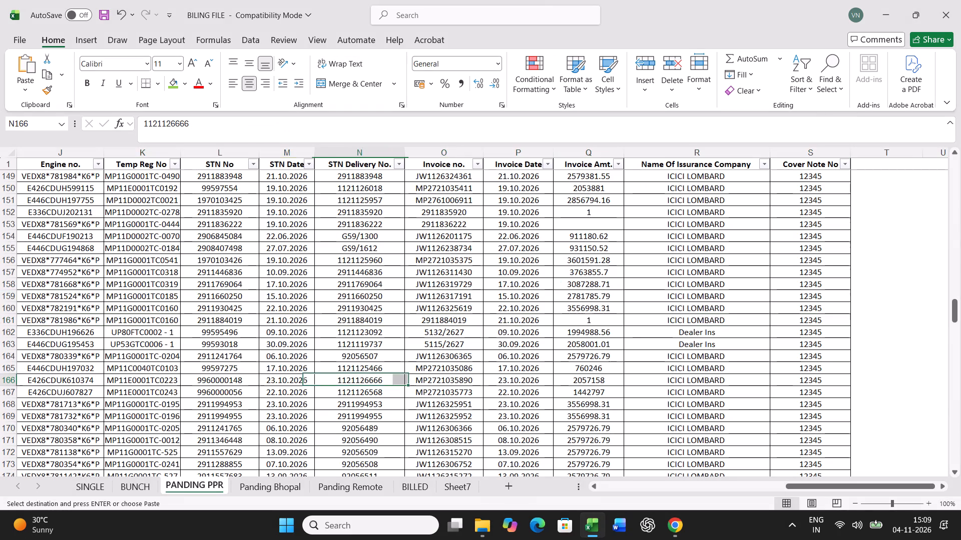
key("ctrl+f")
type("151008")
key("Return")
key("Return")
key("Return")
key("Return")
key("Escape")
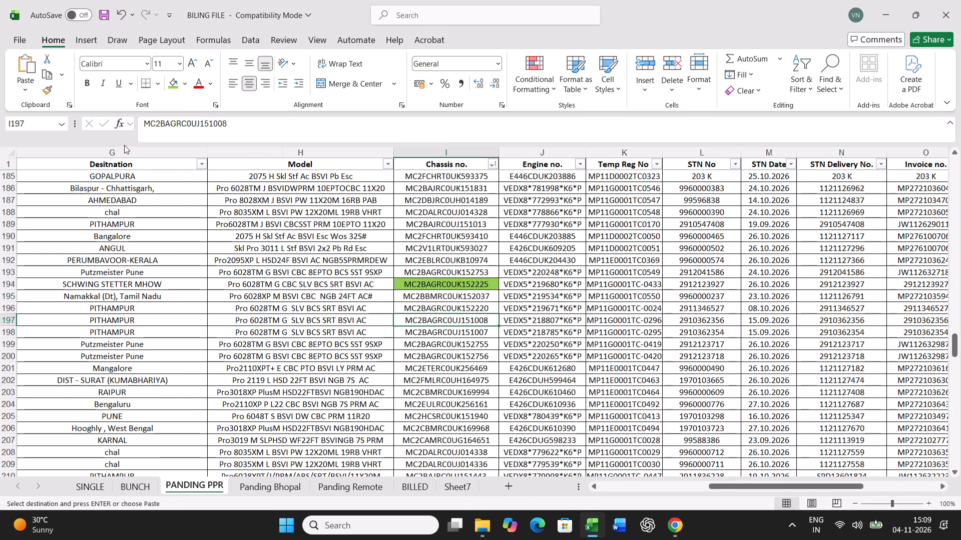
left_click(167, 85)
Copy the full LR 3126 record from PANDING PPR and paste it over row 21 of the BUNCH sheet.
key("Left")
key("Left")
key("Left")
key("Left")
key("Left")
key("Left")
key("Left")
key("Left")
key("Left")
key("Left")
key("Left")
key("Left")
key("Left")
key("Left")
key("Left")
key("Left")
key("Left")
key("Left")
key("Left")
key("Left")
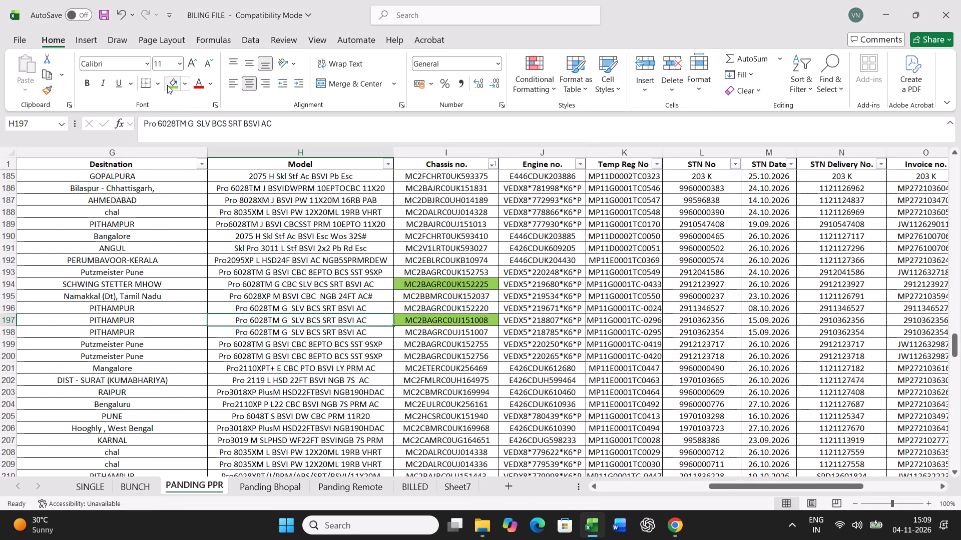
key("ctrl+shift+Right")
key("ctrl+c")
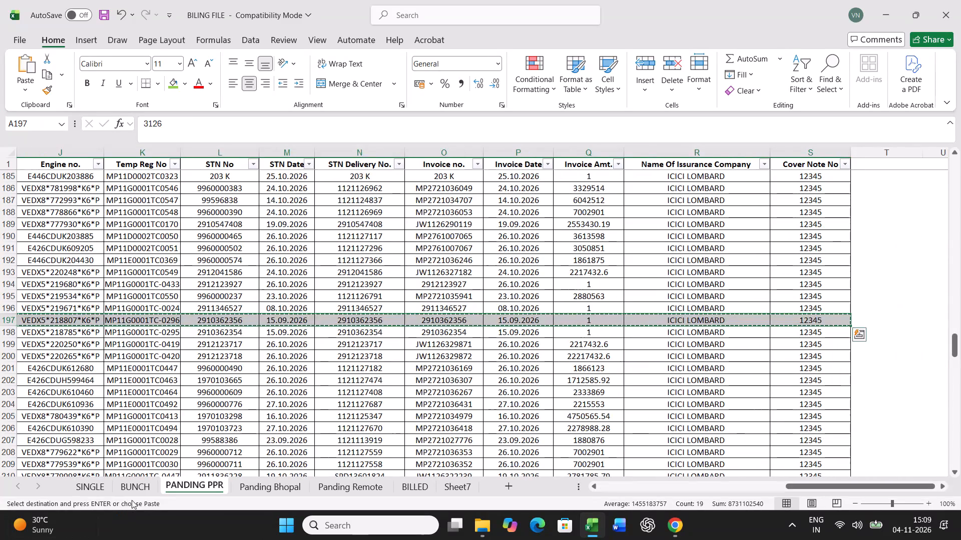
left_click(141, 487)
scroll(190, 407, "up", 15)
left_click(36, 441)
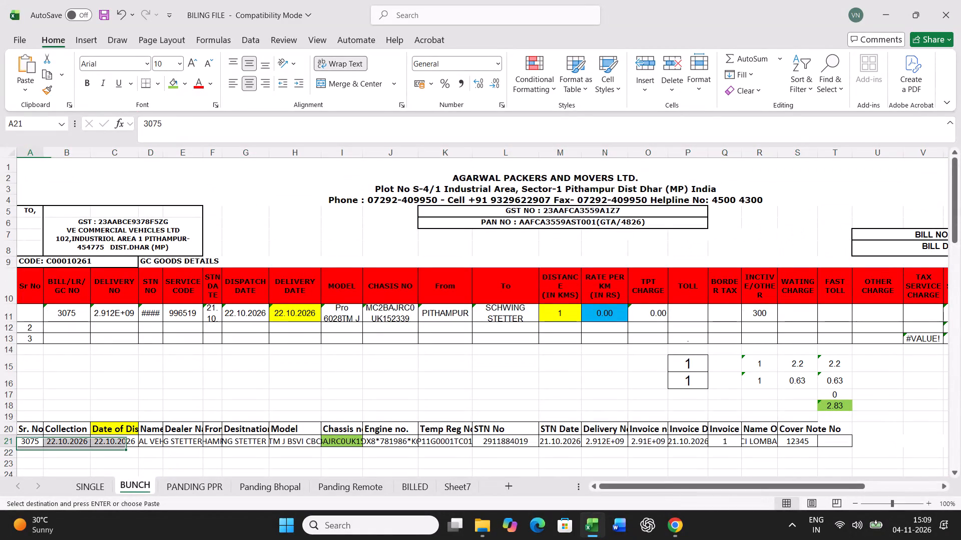
key("ctrl+v")
left_click(89, 491)
key("ctrl+p")
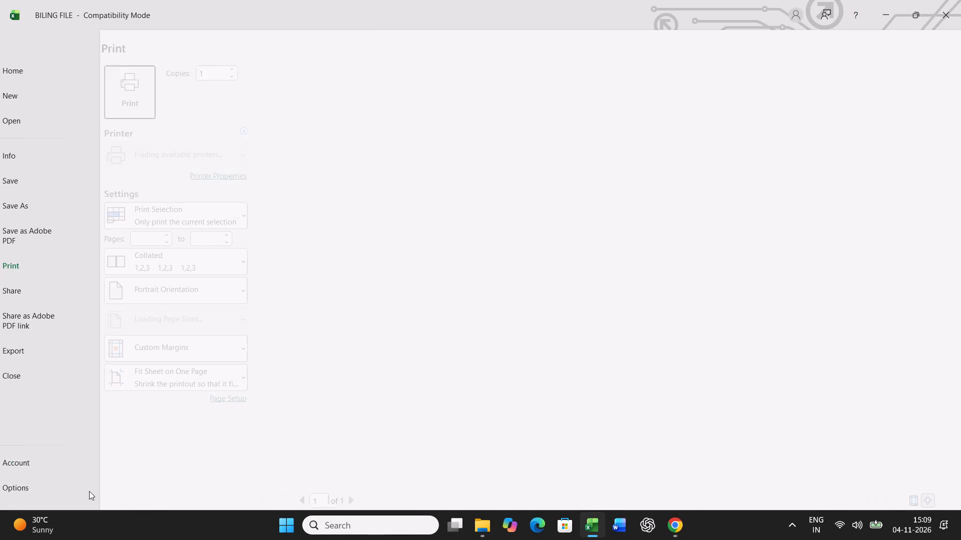
left_click(173, 87)
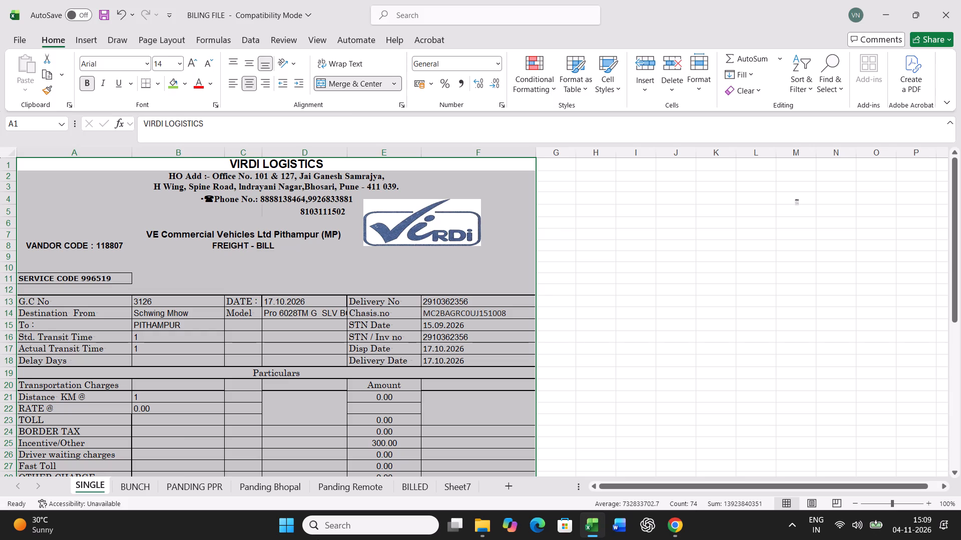
Copy row 11 of the BUNCH sheet and paste it as values into row 45 of the lower bill table.
left_click(133, 484)
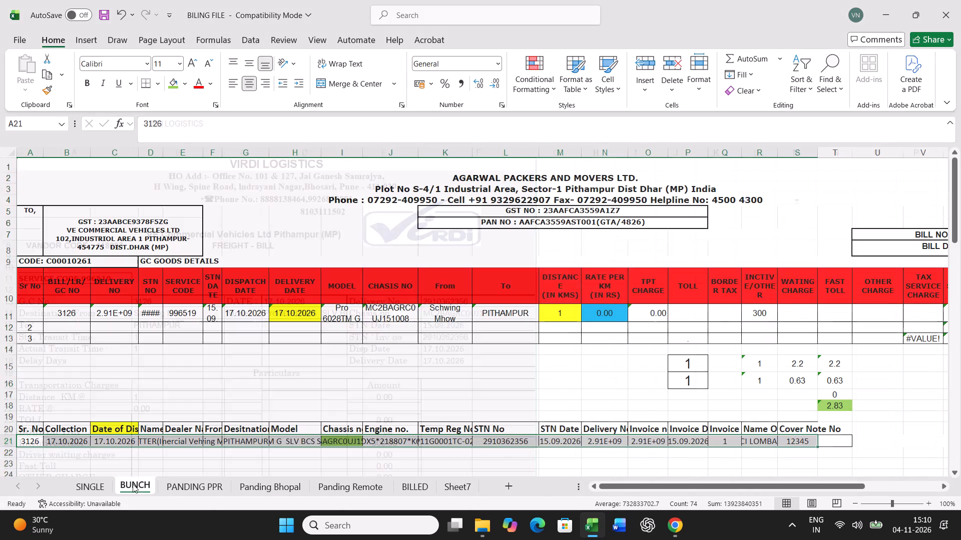
left_click(5, 310)
key("ctrl+c")
scroll(173, 351, "down", 12)
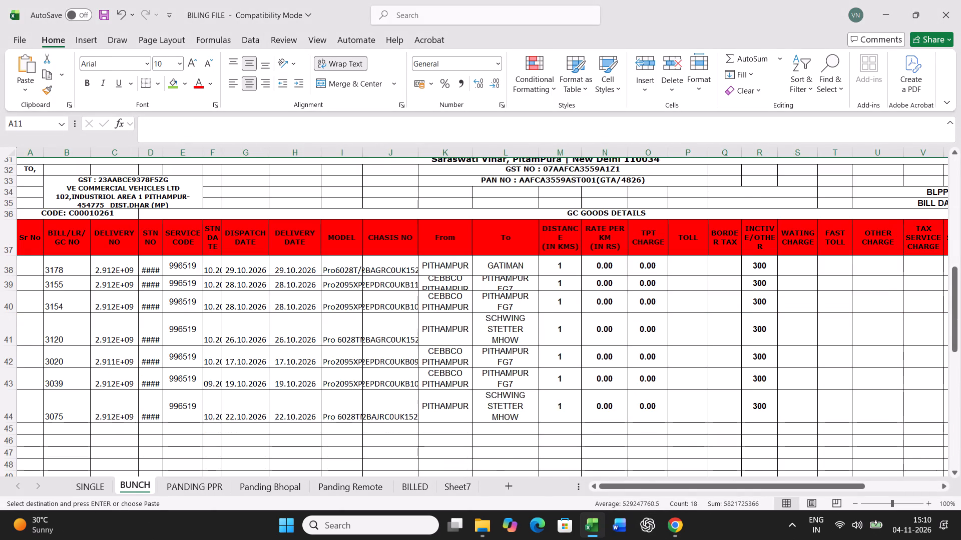
scroll(172, 353, "down", 3)
right_click(28, 330)
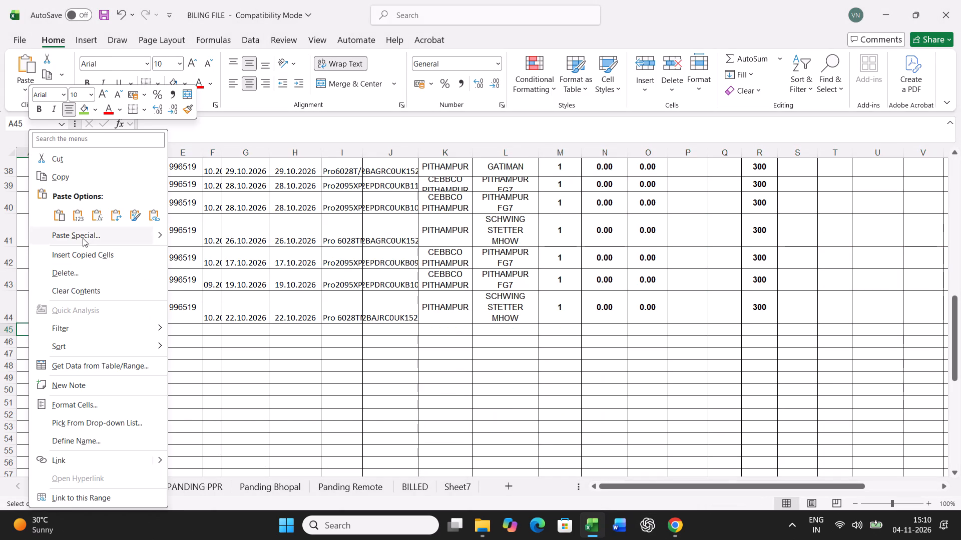
left_click(84, 236)
left_click(42, 206)
left_click(215, 356)
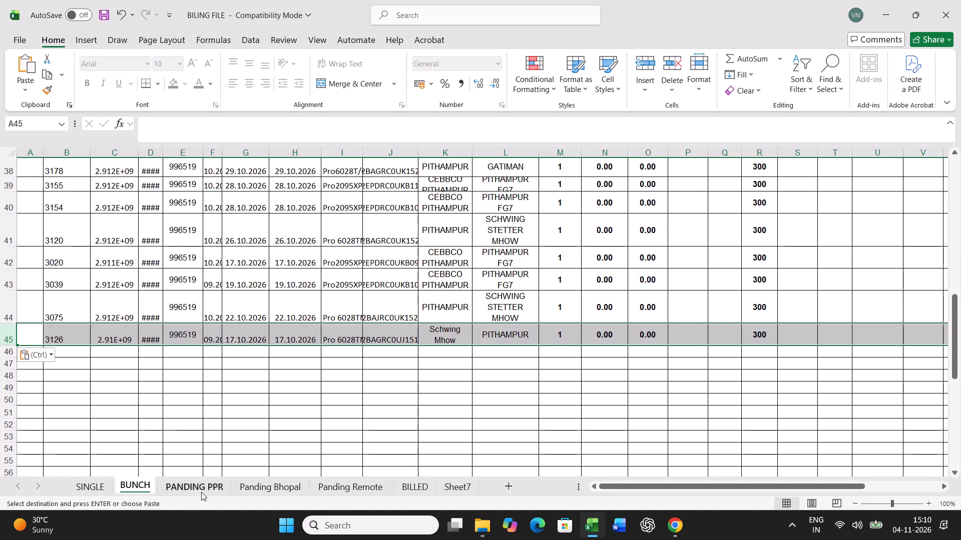
left_click(200, 488)
left_click(346, 404)
key("ctrl+f")
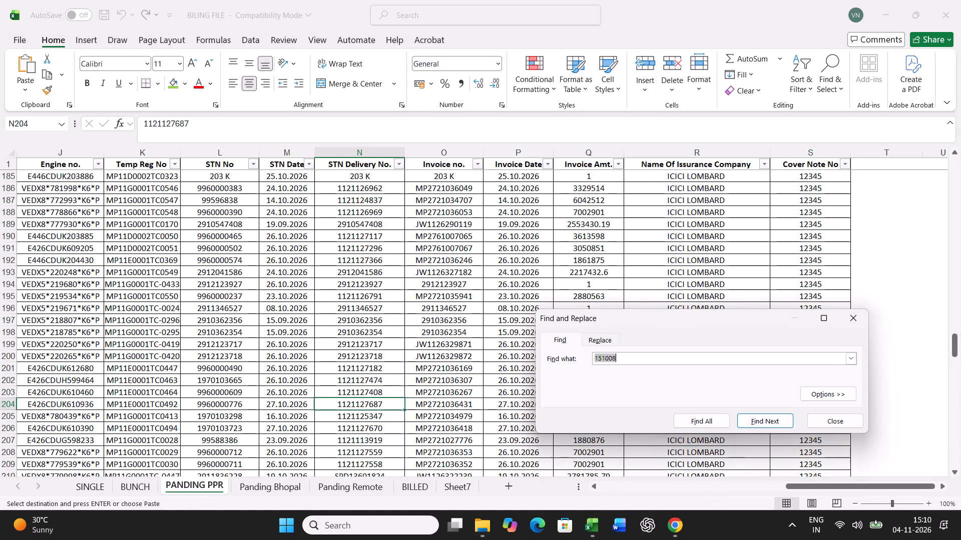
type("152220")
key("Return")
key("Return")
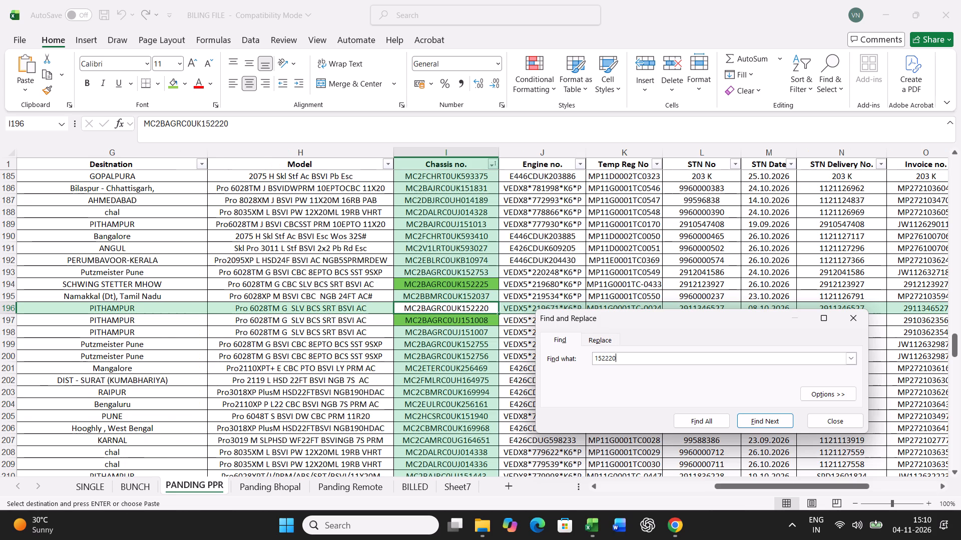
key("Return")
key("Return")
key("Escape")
left_click(177, 84)
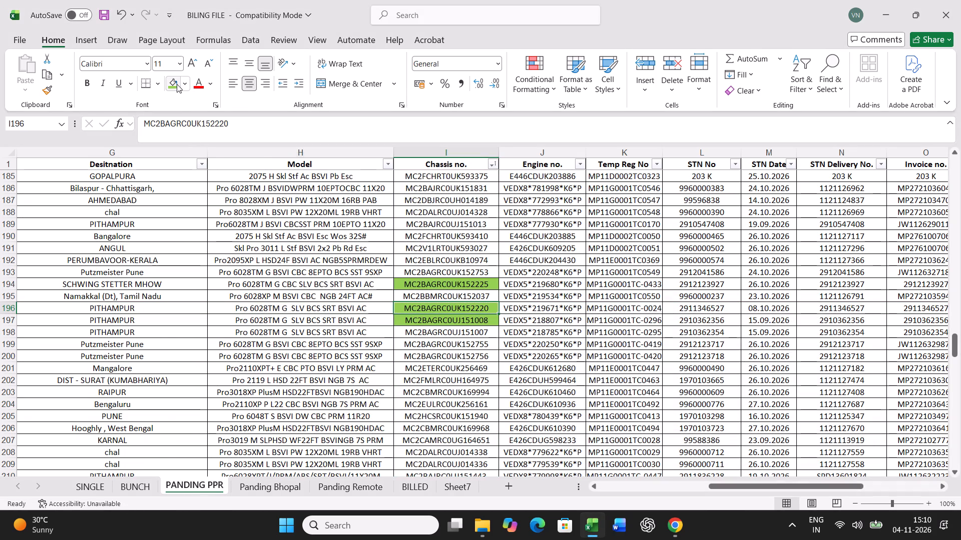
Copy the full LR 3125 record from PANDING PPR and paste it over row 21 of the BUNCH sheet.
key("Left")
key("Left")
key("Left")
key("Left")
key("Left")
key("Left")
key("Left")
key("Left")
key("Left")
key("Left")
key("Left")
key("Left")
key("Left")
key("Left")
key("Left")
key("Left")
key("Left")
key("Left")
key("Left")
key("ctrl+shift+Right")
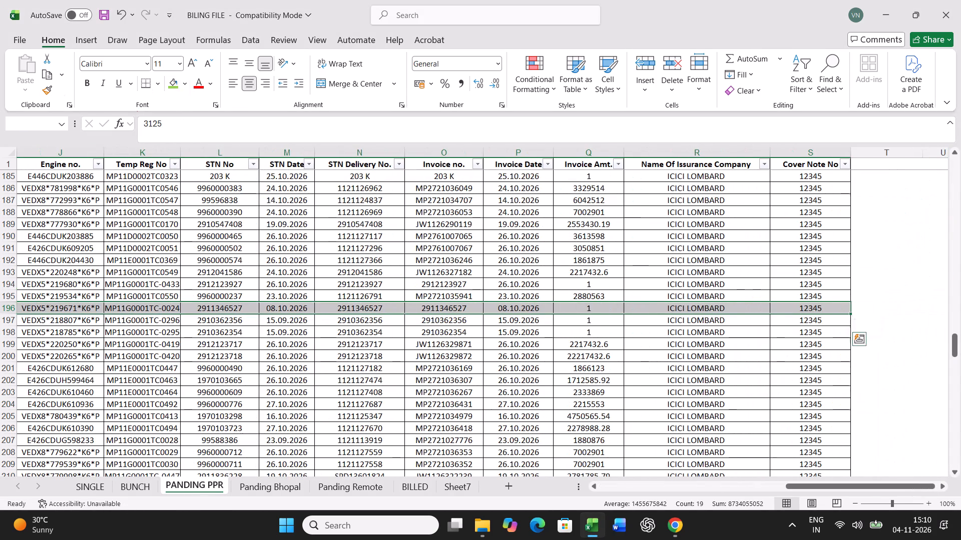
key("ctrl+c")
left_click(132, 492)
scroll(137, 437, "up", 15)
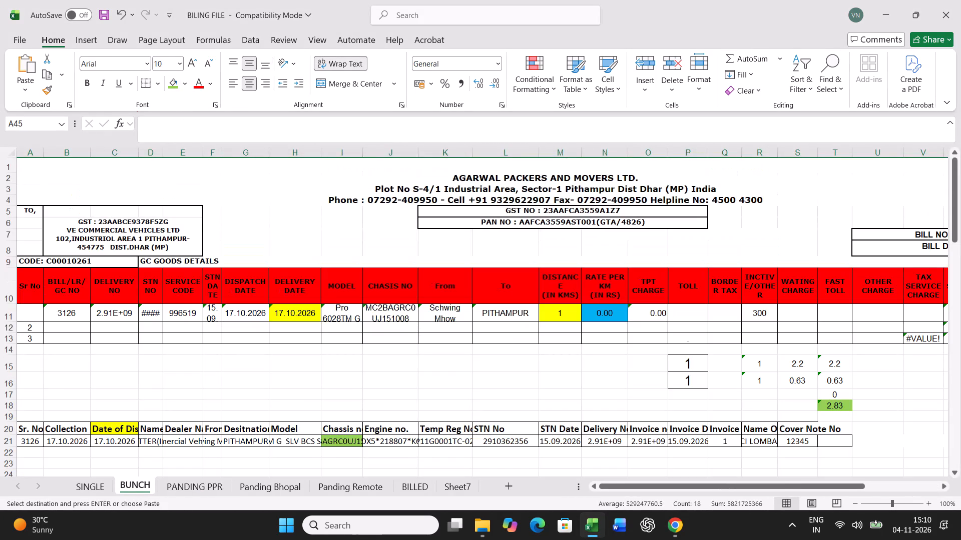
left_click(23, 444)
key("ctrl+v")
Print the freight bill for G.C. No 3125 from the SINGLE sheet.
left_click(91, 489)
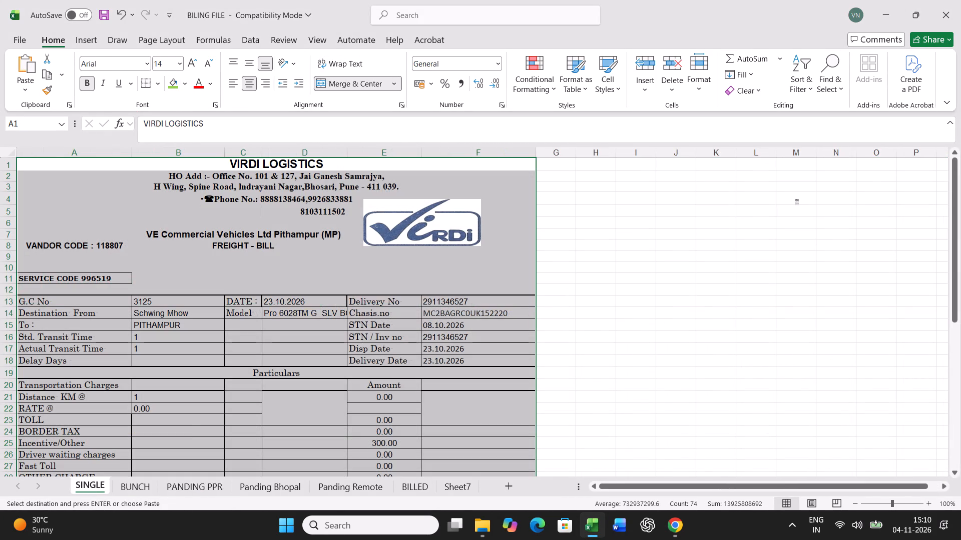
key("ctrl+p")
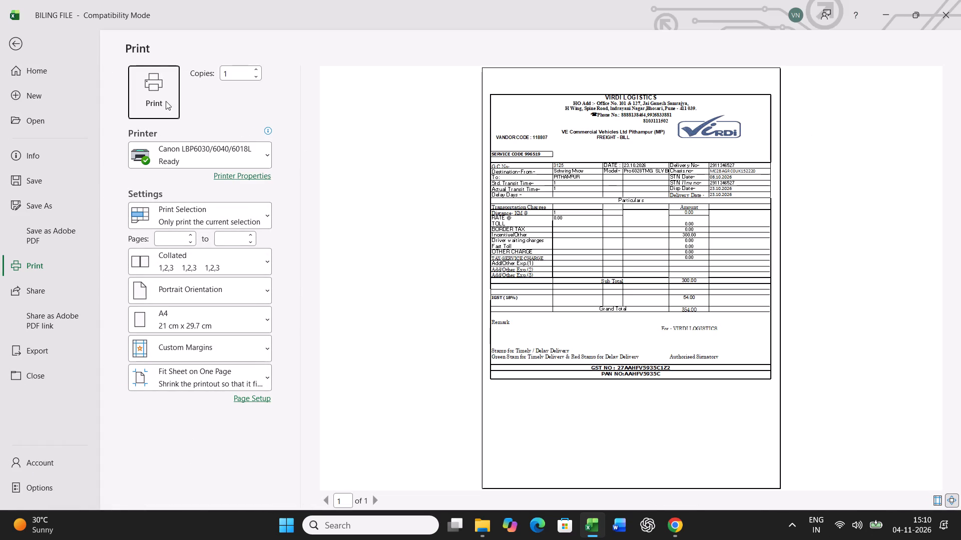
left_click(166, 101)
Copy row 11 of the BUNCH sheet and paste it as values into row 46 of the lower bill table.
left_click(133, 492)
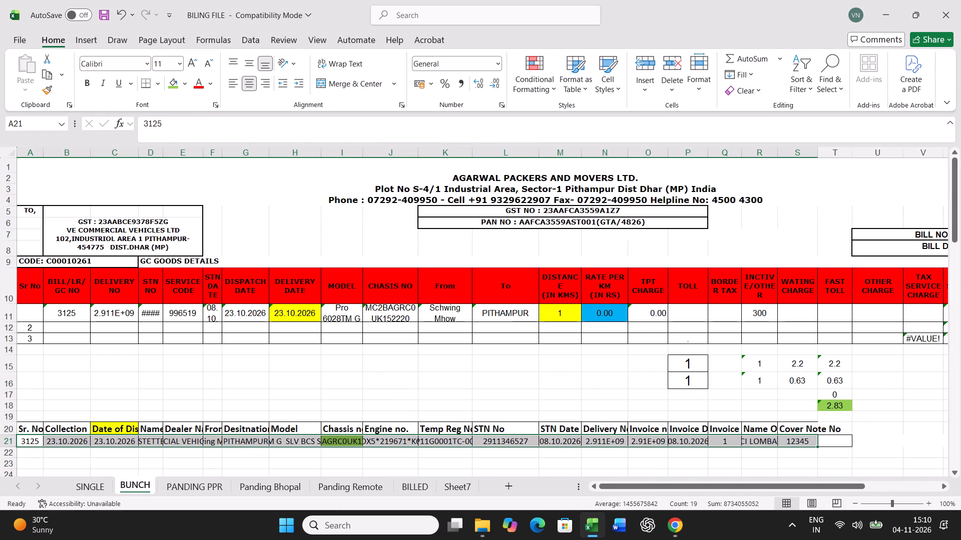
left_click(9, 309)
key("ctrl+c")
scroll(173, 347, "down", 14)
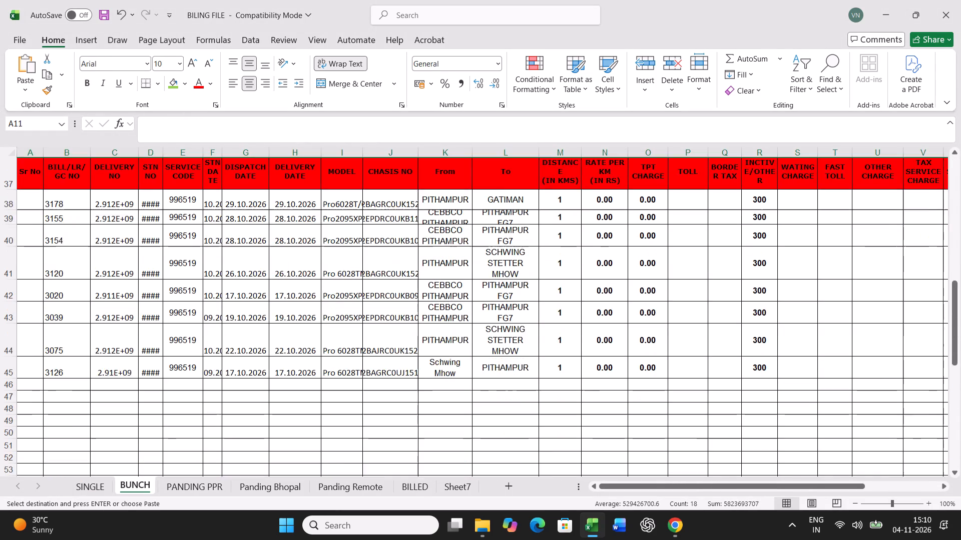
scroll(173, 347, "down", 2)
right_click(30, 321)
left_click(80, 229)
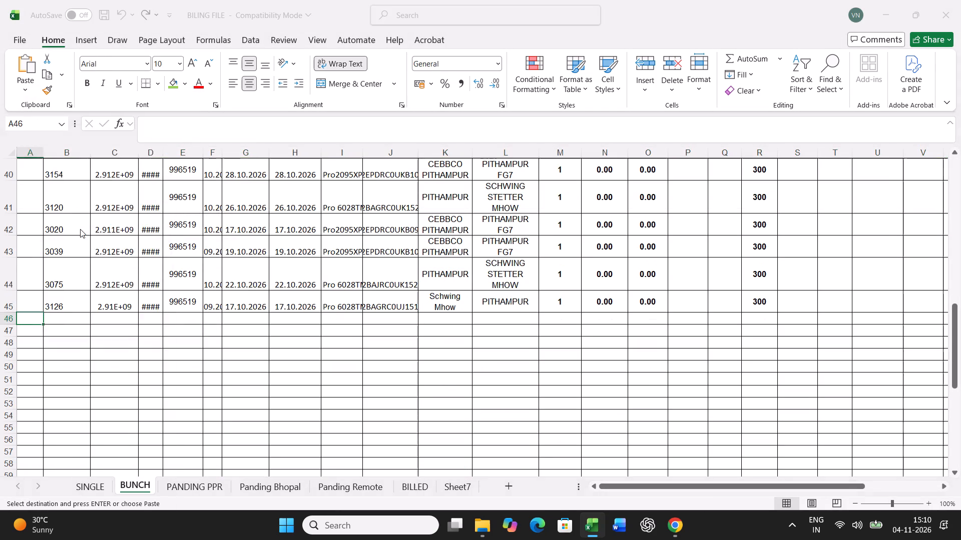
left_click(24, 194)
left_click(221, 350)
left_click(210, 479)
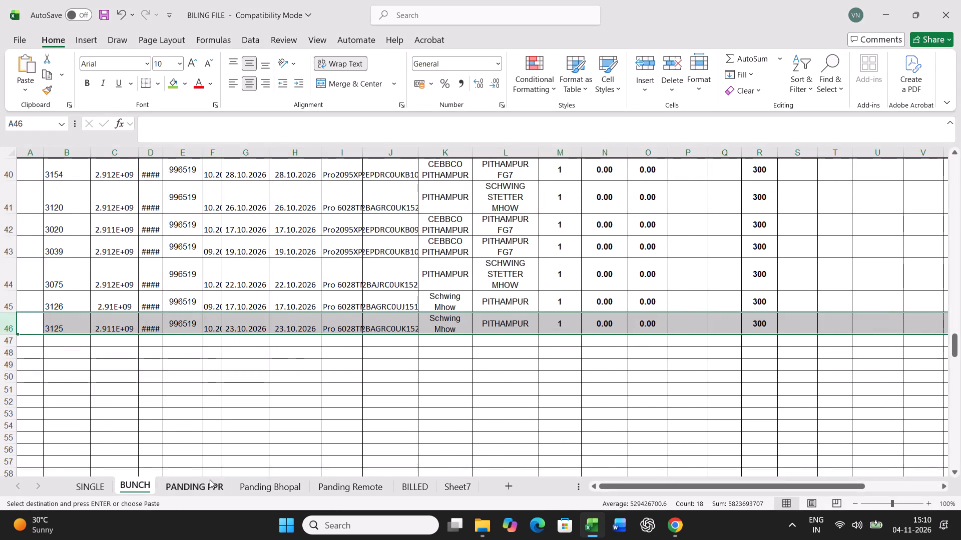
left_click(379, 392)
key("ctrl+f")
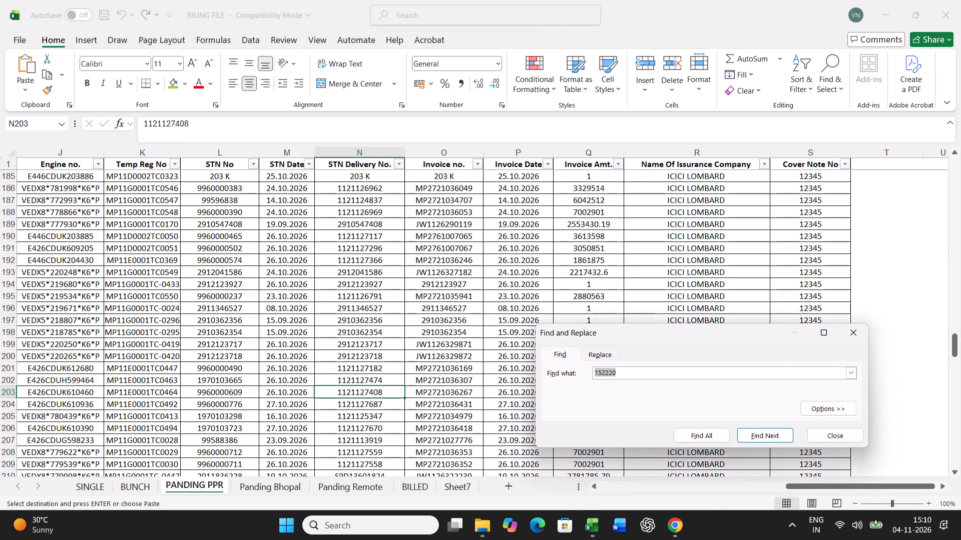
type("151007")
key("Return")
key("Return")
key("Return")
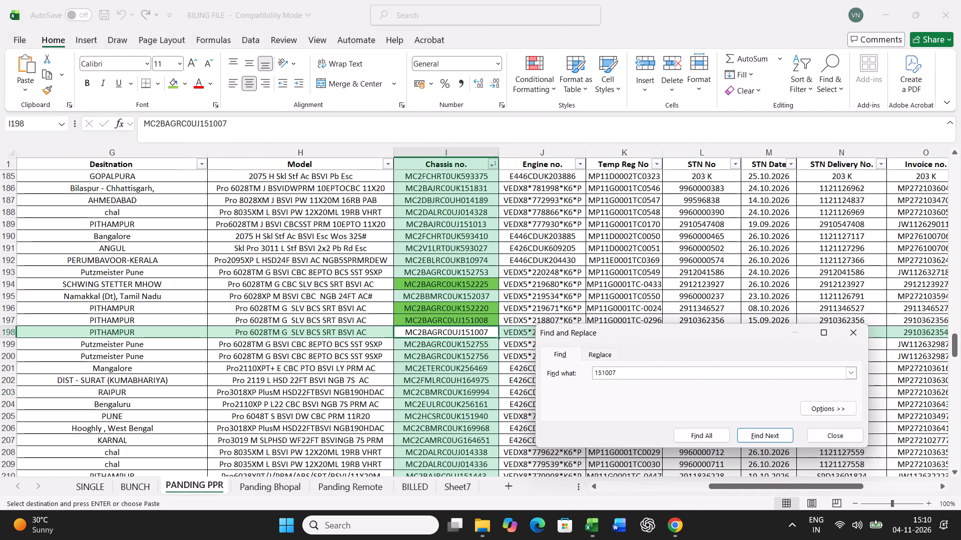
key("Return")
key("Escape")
left_click(172, 86)
Copy the full LR 3127 record from PANDING PPR and paste it over row 21 of the BUNCH sheet.
key("Left")
key("Left")
key("Left")
key("Left")
key("Left")
key("Left")
key("Left")
key("Left")
key("Left")
key("Left")
key("Left")
key("Left")
key("Left")
key("Left")
key("Left")
key("Left")
key("Left")
key("Left")
key("Left")
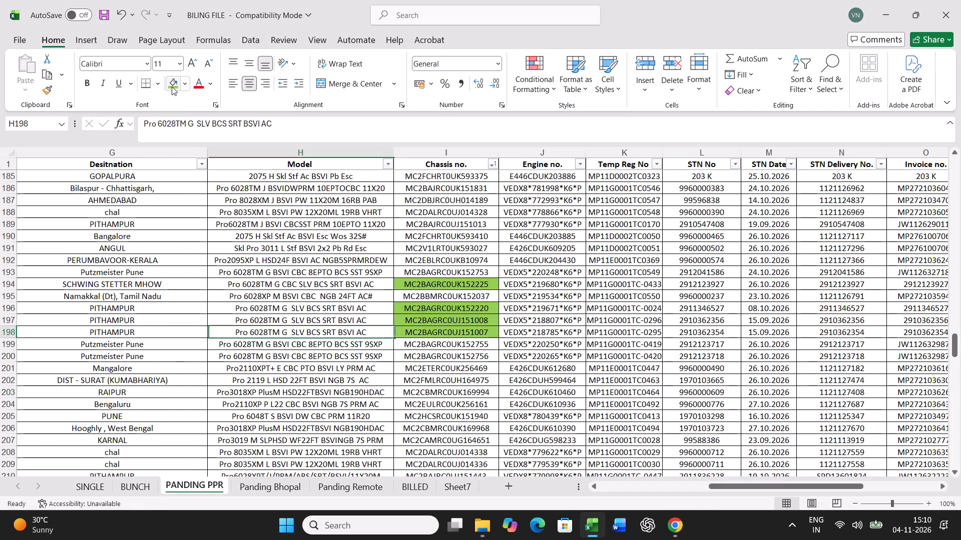
key("ctrl+shift+Right")
key("ctrl+c")
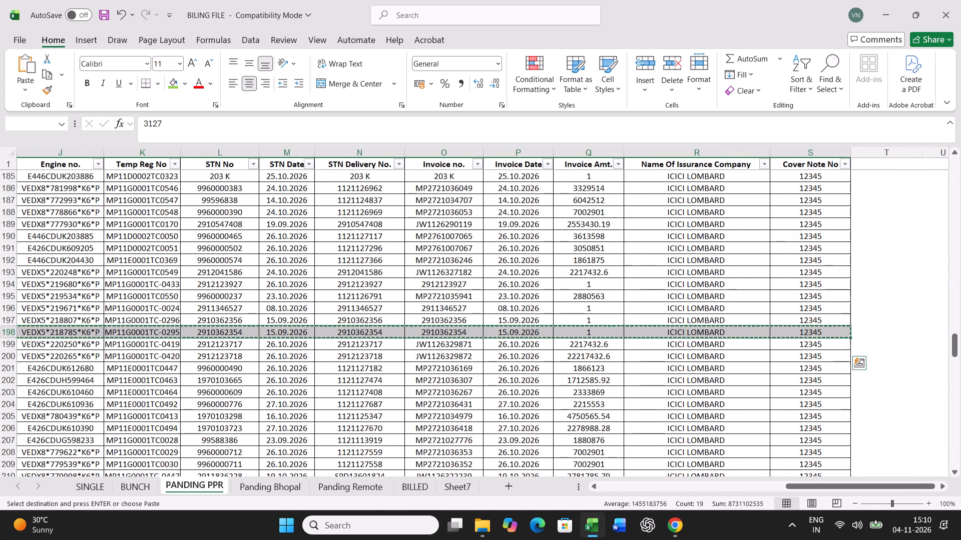
left_click(145, 481)
scroll(162, 417, "up", 17)
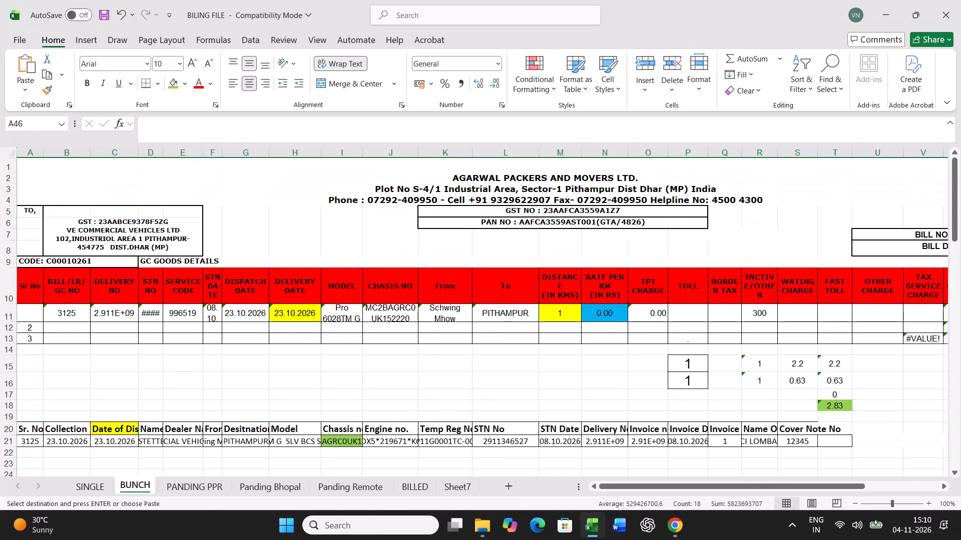
left_click(27, 442)
key("ctrl+v")
Print the freight bill for G.C. No 3127 from the SINGLE sheet.
left_click(101, 485)
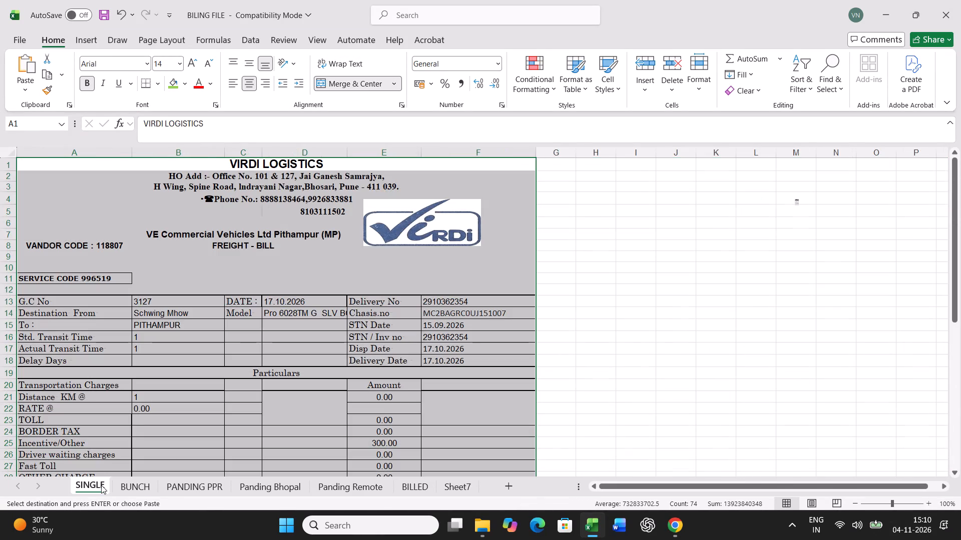
key("ctrl+p")
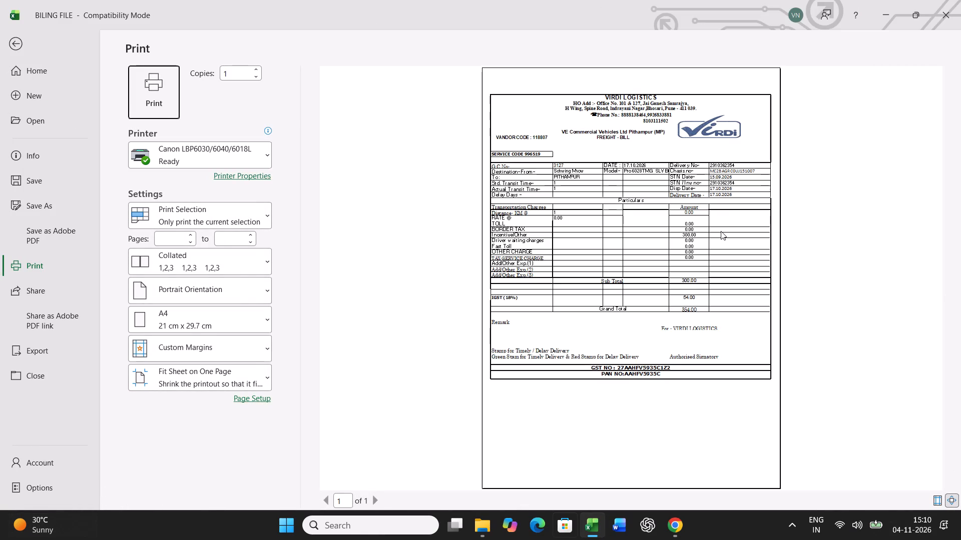
left_click(161, 87)
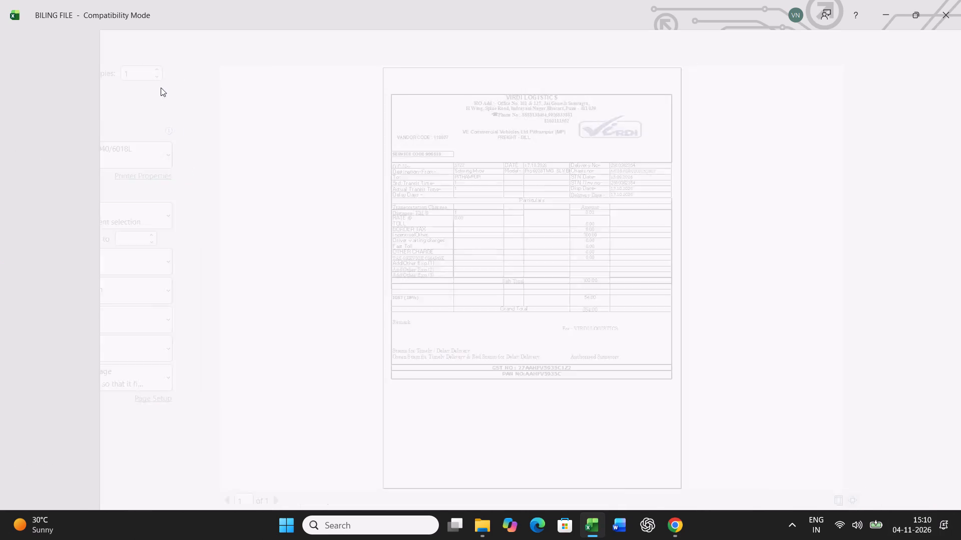
Copy row 11 of the BUNCH sheet and paste it as values into row 47 of the lower bill table.
left_click(131, 480)
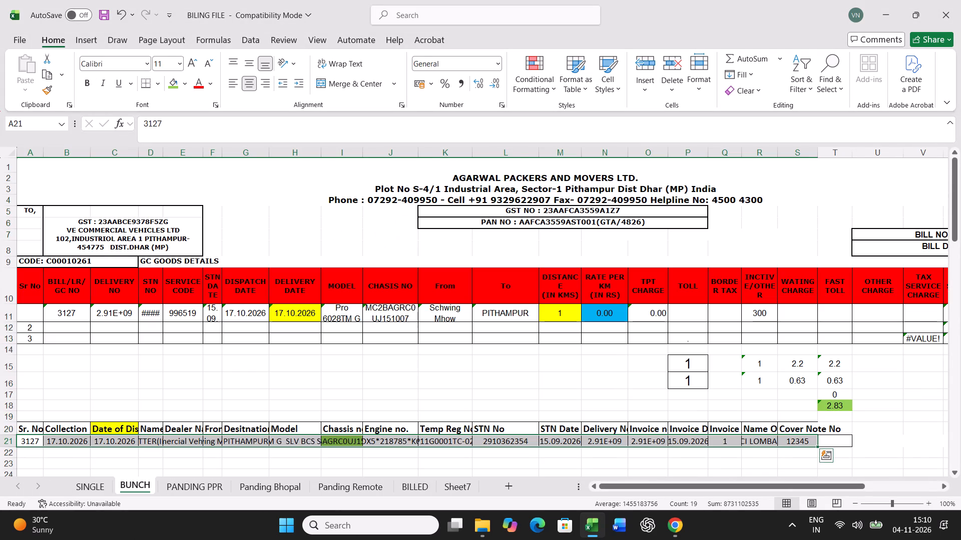
left_click(5, 313)
key("ctrl+c")
scroll(251, 374, "down", 15)
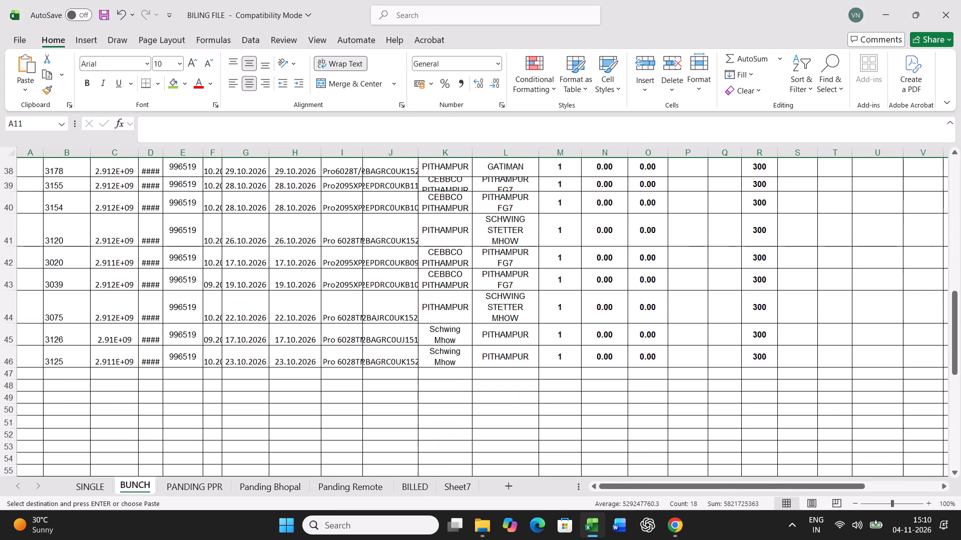
right_click(24, 374)
left_click(77, 241)
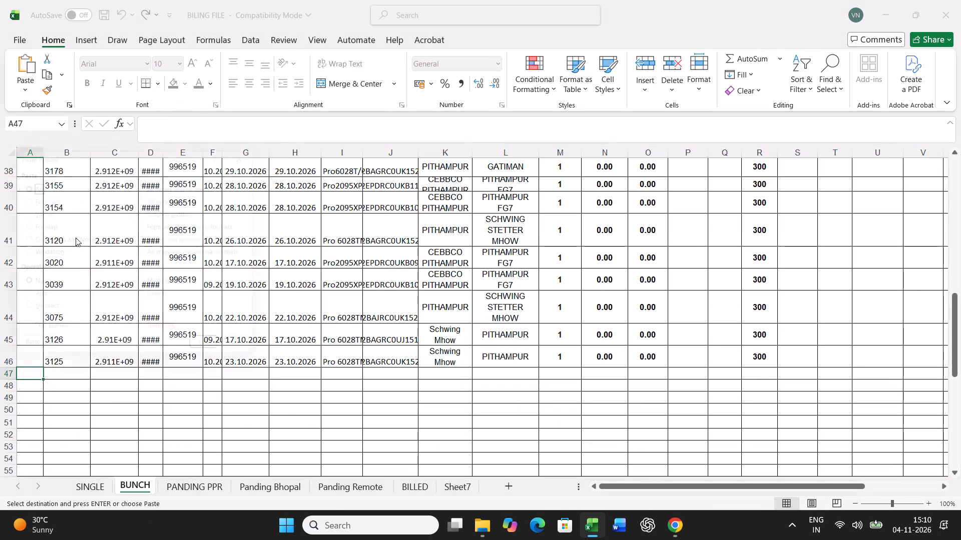
left_click(42, 214)
left_click(224, 360)
left_click(216, 484)
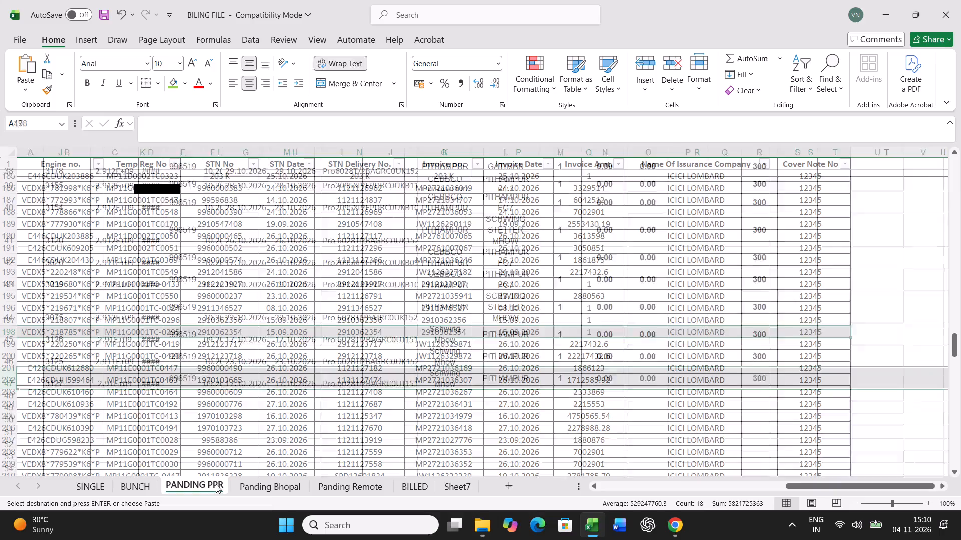
left_click(385, 385)
key("ctrl+f")
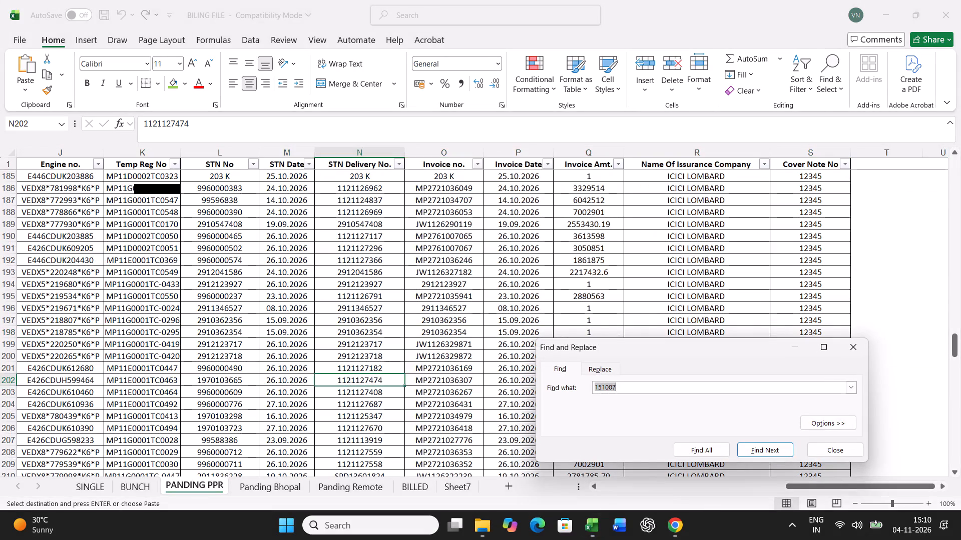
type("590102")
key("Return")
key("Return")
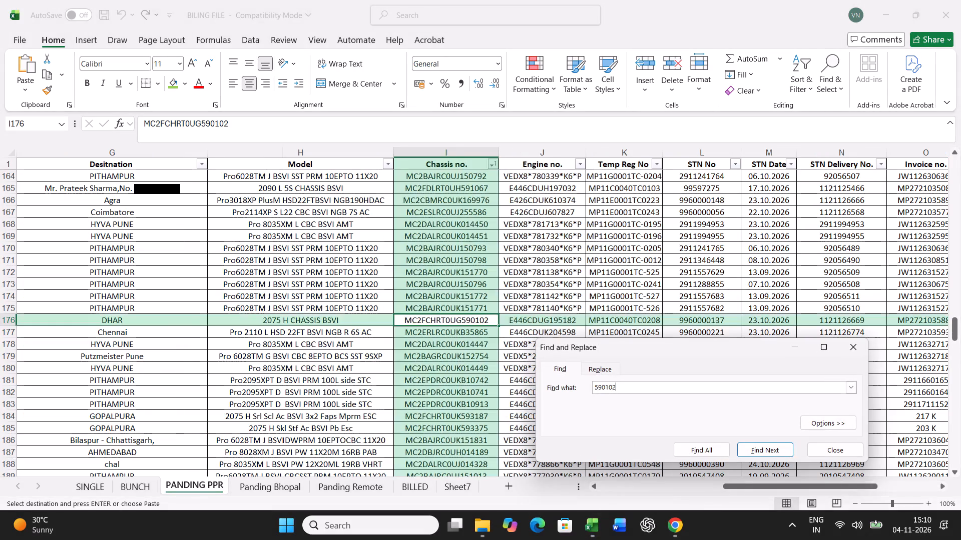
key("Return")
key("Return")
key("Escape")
left_click(169, 79)
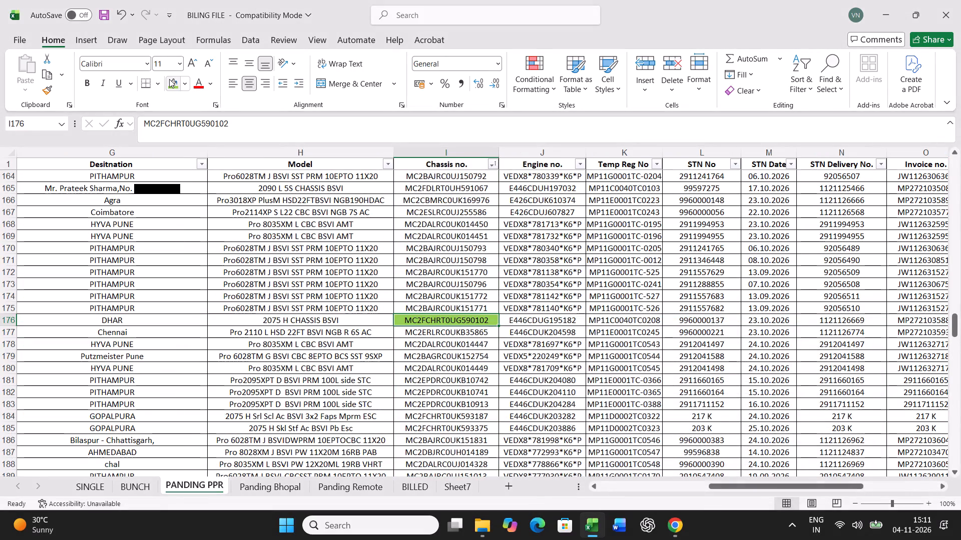
Copy the full LR 3097 record from PANDING PPR and paste it over row 21 of the BUNCH sheet.
key("Left")
key("Left")
key("Left")
key("Left")
key("Left")
key("Left")
key("Left")
key("Left")
key("Left")
key("Left")
key("Left")
key("Left")
key("Left")
key("Left")
key("Left")
key("Left")
key("Left")
key("Left")
key("Left")
key("Left")
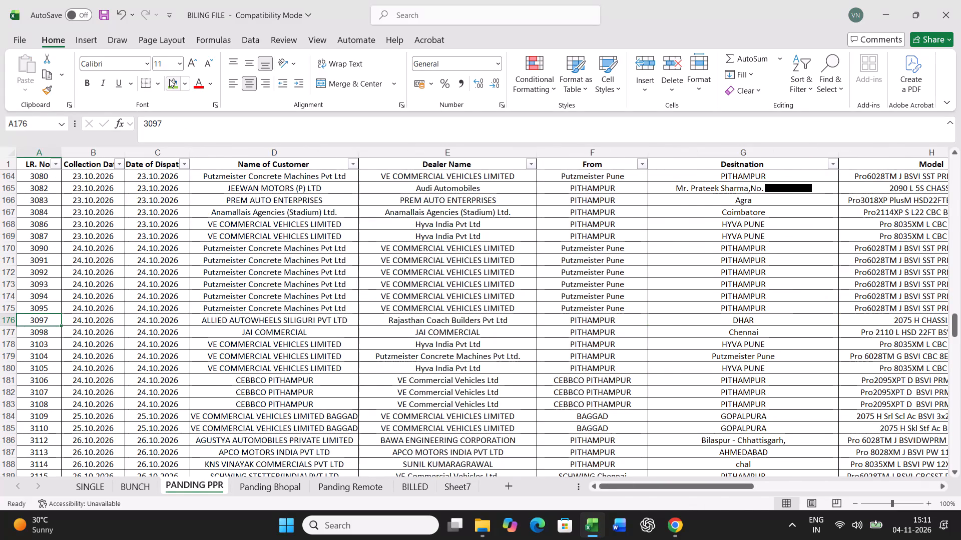
key("ctrl+shift+Right")
key("ctrl+c")
left_click(115, 485)
scroll(186, 386, "up", 8)
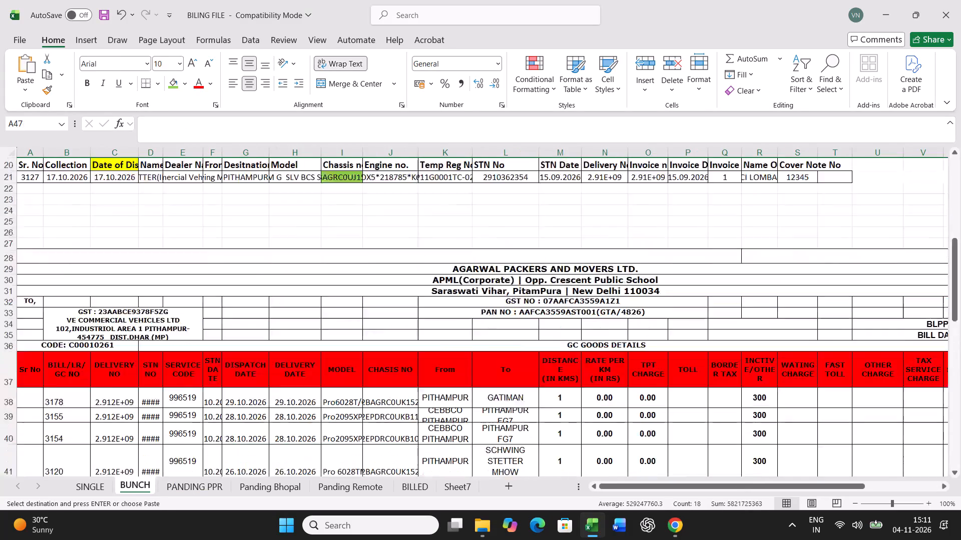
scroll(186, 386, "up", 8)
left_click(35, 437)
key("ctrl+v")
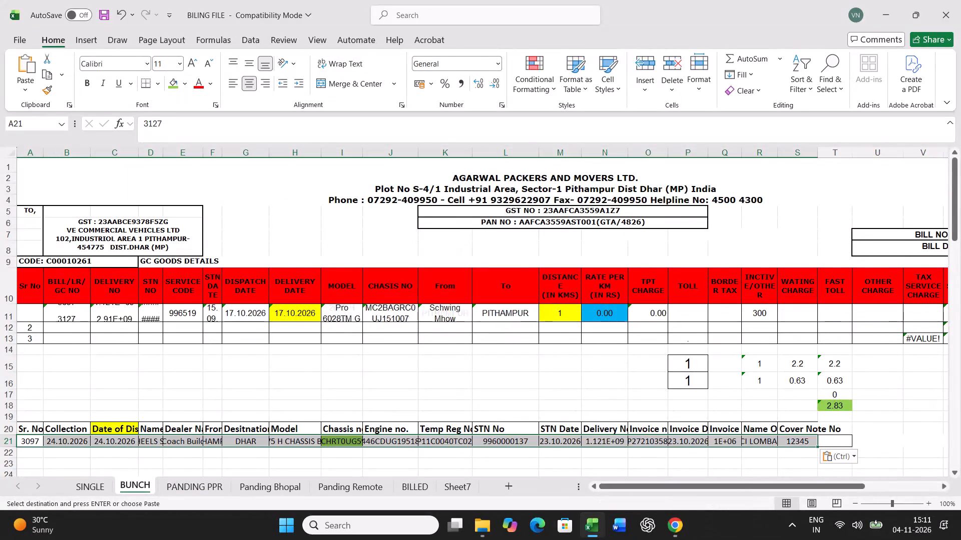
Print the freight bill for G.C. No 3097 from the SINGLE sheet.
left_click(96, 493)
key("ctrl+p")
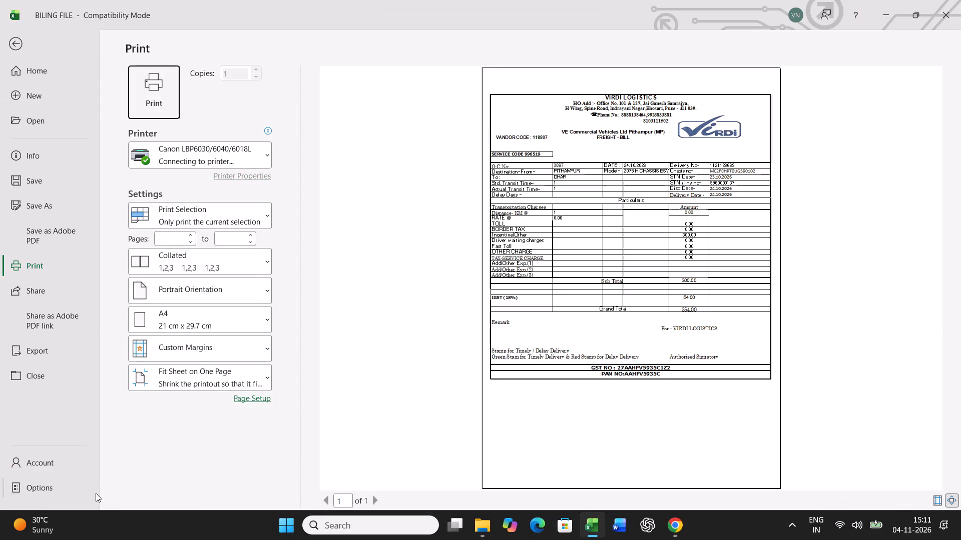
left_click(143, 96)
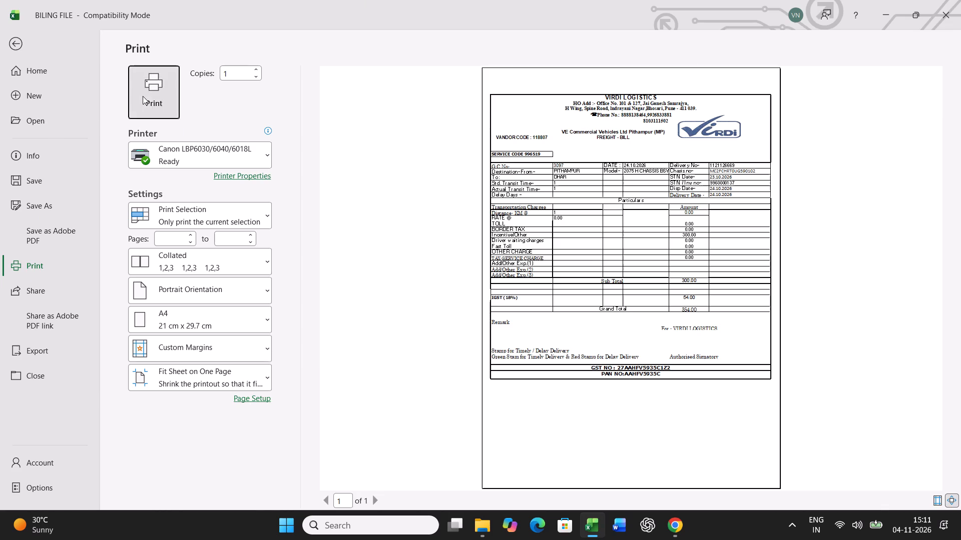
Copy row 11 of the BUNCH sheet and paste it as values into row 48 of the lower bill table.
left_click(150, 481)
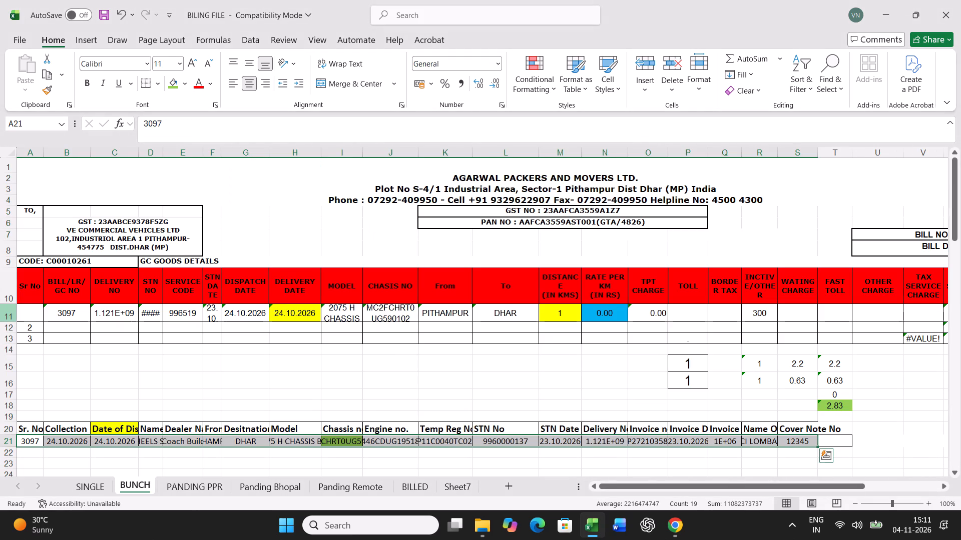
left_click(4, 311)
key("ctrl+c")
scroll(276, 360, "down", 15)
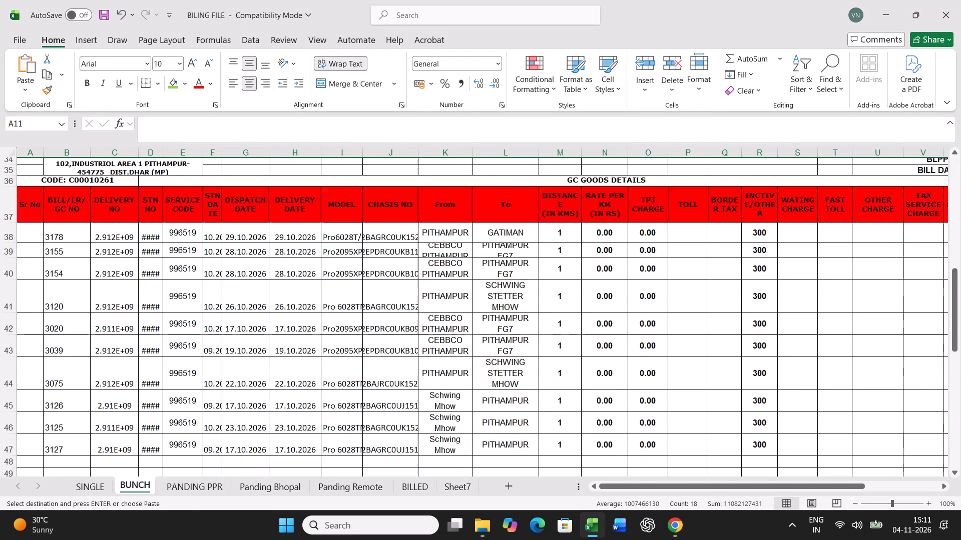
right_click(26, 395)
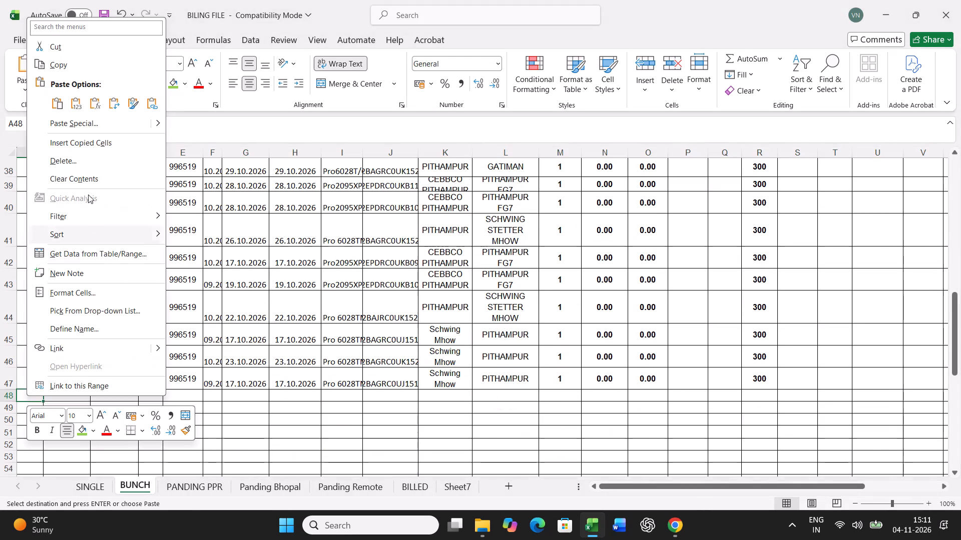
left_click(96, 125)
left_click(45, 95)
left_click(226, 249)
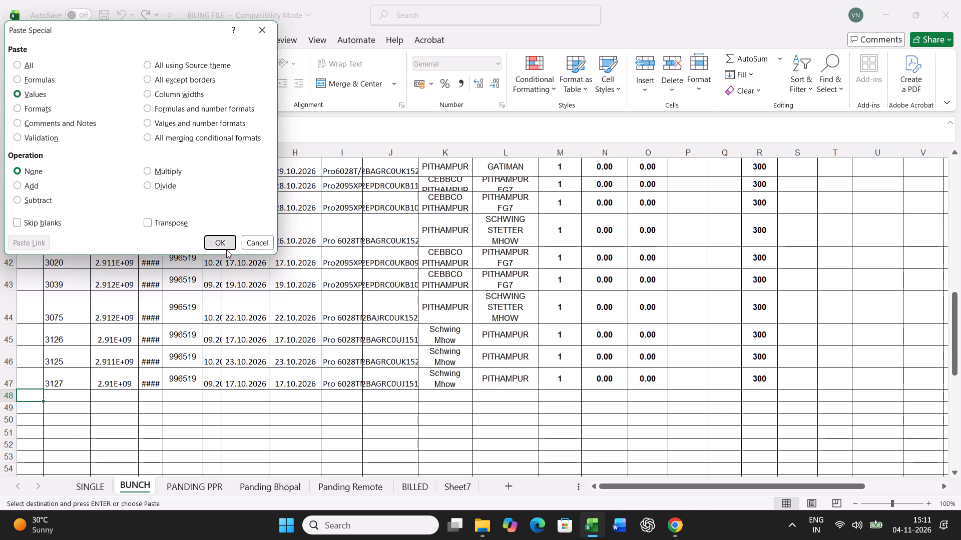
Find chassis number B10913 in PANDING PPR and fill the cell green in the record with destination PITHAMPUR, row 183.
left_click(208, 488)
left_click(353, 376)
key("ctrl+f")
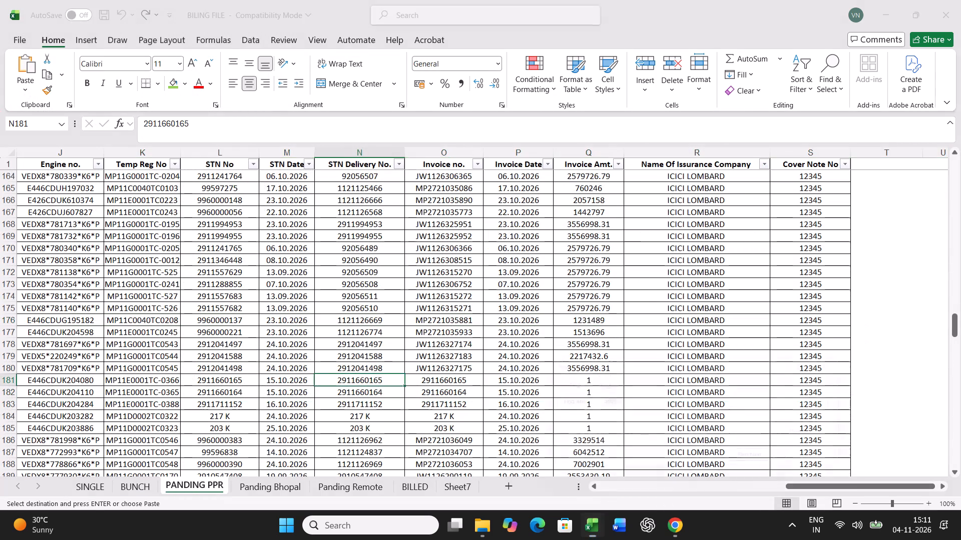
type("B10")
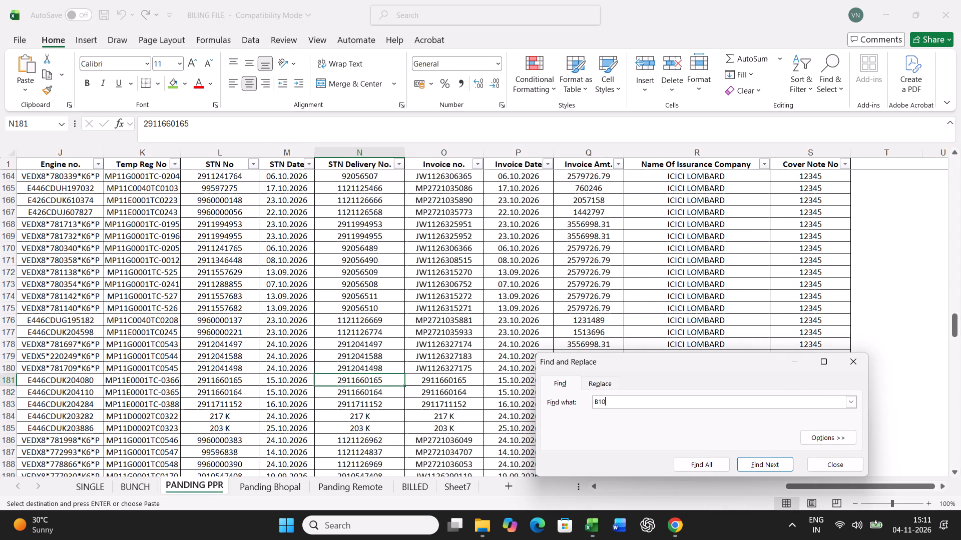
type("913")
key("Return")
key("Return")
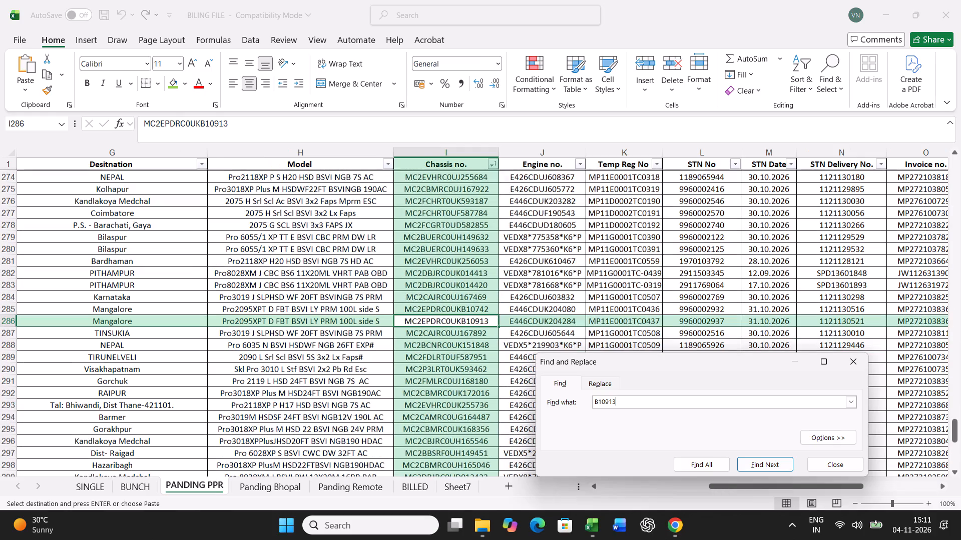
key("Return")
key("Escape")
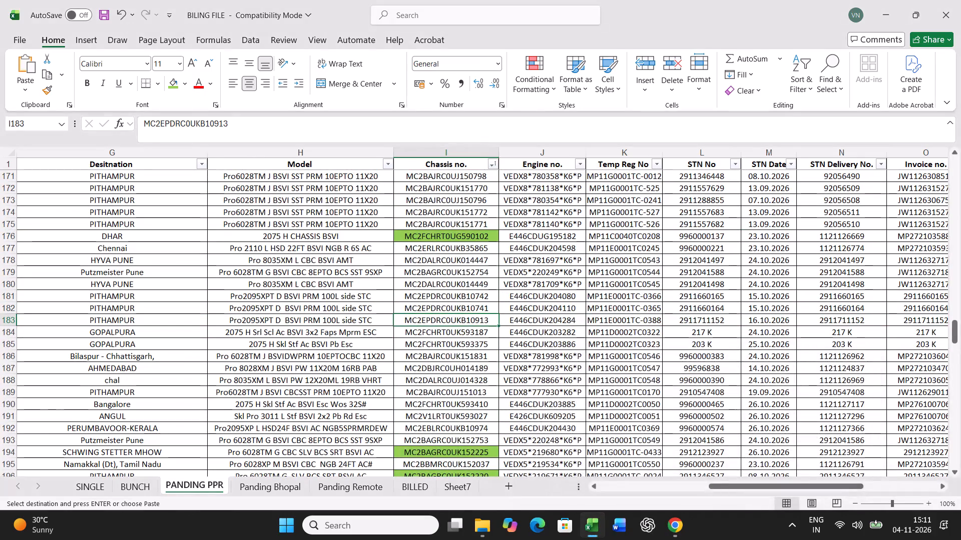
left_click(176, 86)
Copy the full LR 3108 record from row 183 of PANDING PPR and paste it over row 21 of the BUNCH sheet.
key("Left")
key("Left")
key("Left")
key("Left")
key("Left")
key("Left")
key("Left")
key("Left")
key("Left")
key("Left")
key("Left")
key("Left")
key("Left")
key("Left")
key("Left")
key("Left")
key("Left")
key("Left")
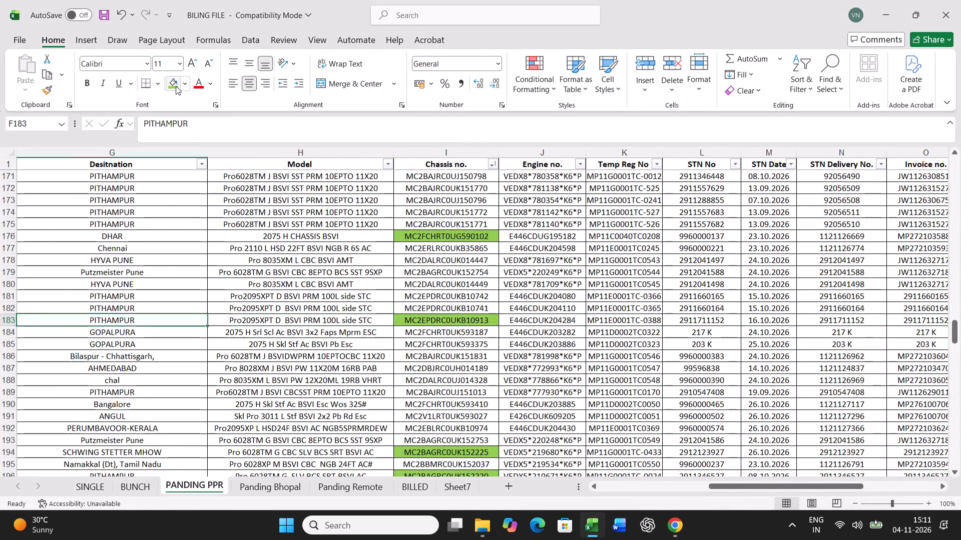
key("ctrl+shift+Right")
key("ctrl+c")
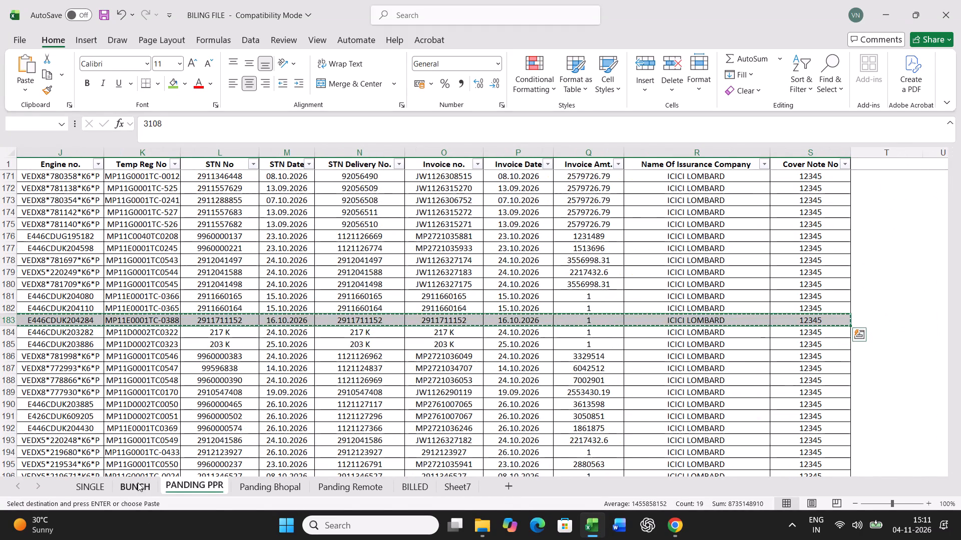
left_click(138, 482)
scroll(220, 399, "up", 12)
left_click(28, 346)
key("ctrl+v")
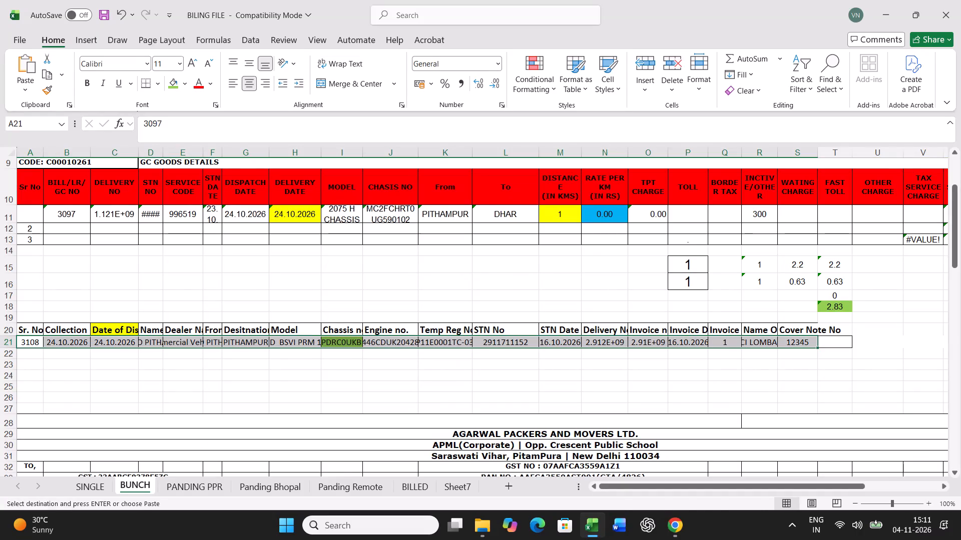
Print the freight bill for G.C. No 3108 from the SINGLE sheet.
left_click(92, 487)
key("ctrl+p")
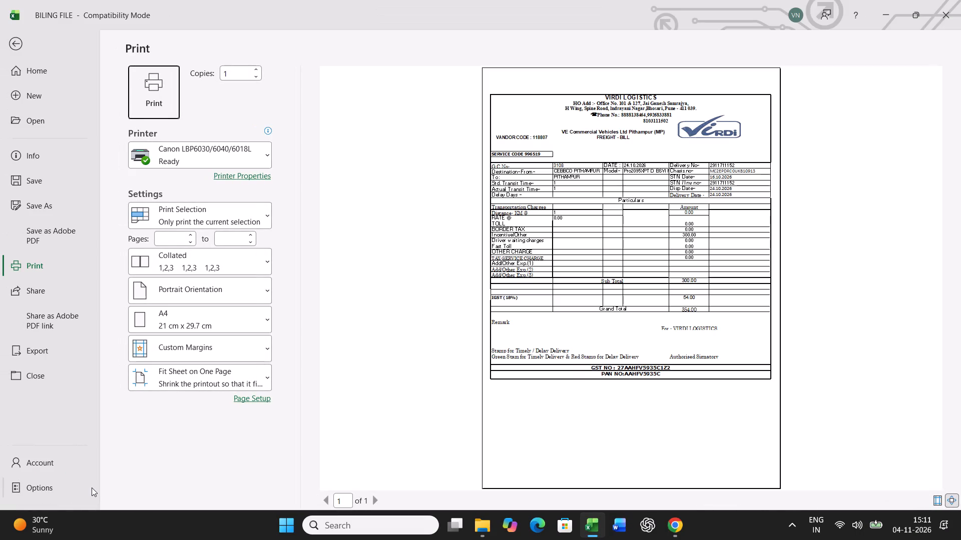
left_click(165, 93)
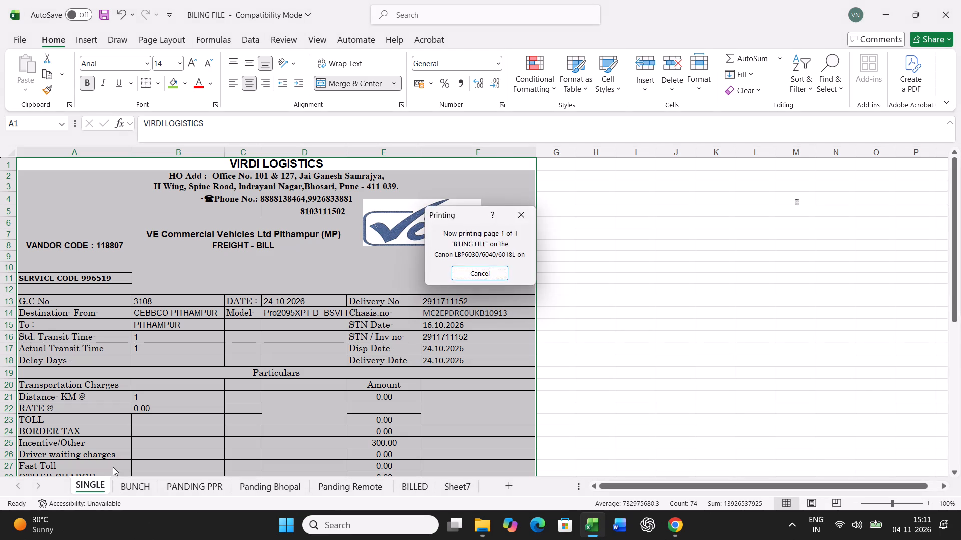
Copy row 11 of the BUNCH sheet and paste it as values into row 49 of the lower bill table.
left_click(141, 487)
scroll(59, 424, "up", 4)
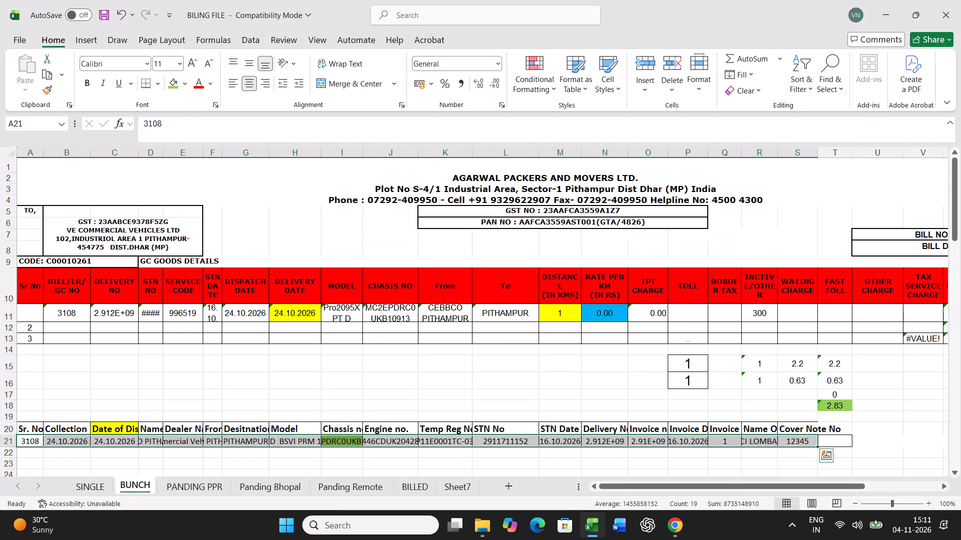
left_click(7, 313)
key("ctrl+c")
scroll(272, 382, "down", 17)
right_click(30, 342)
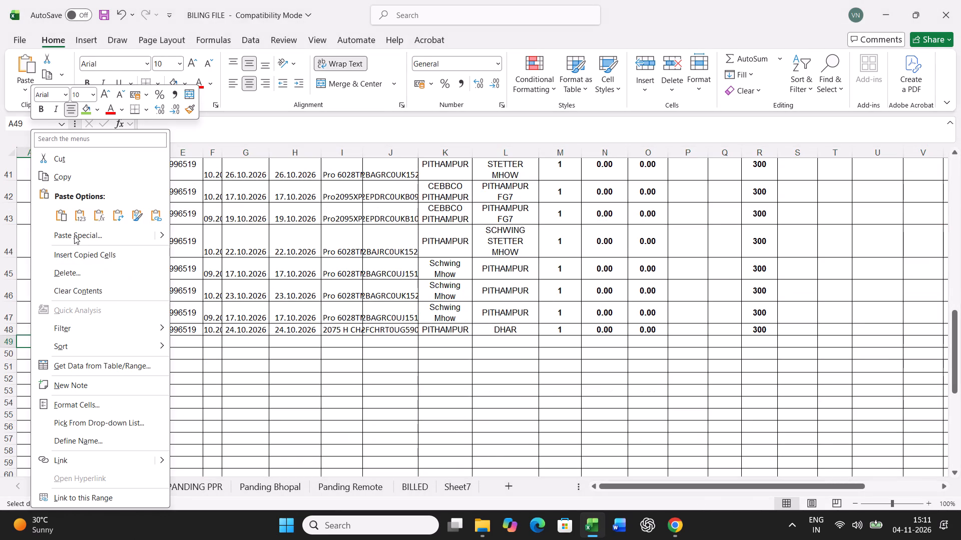
left_click(74, 235)
left_click(39, 204)
left_click(221, 350)
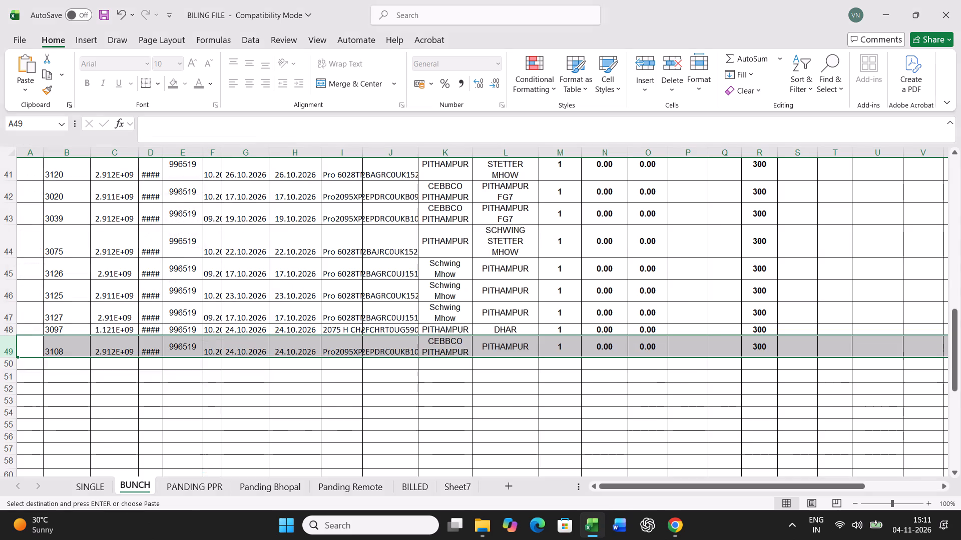
Find chassis number B10742 in PANDING PPR and fill the cell green in the record with destination PITHAMPUR, row 181.
left_click(201, 477)
left_click(354, 397)
key("ctrl+f")
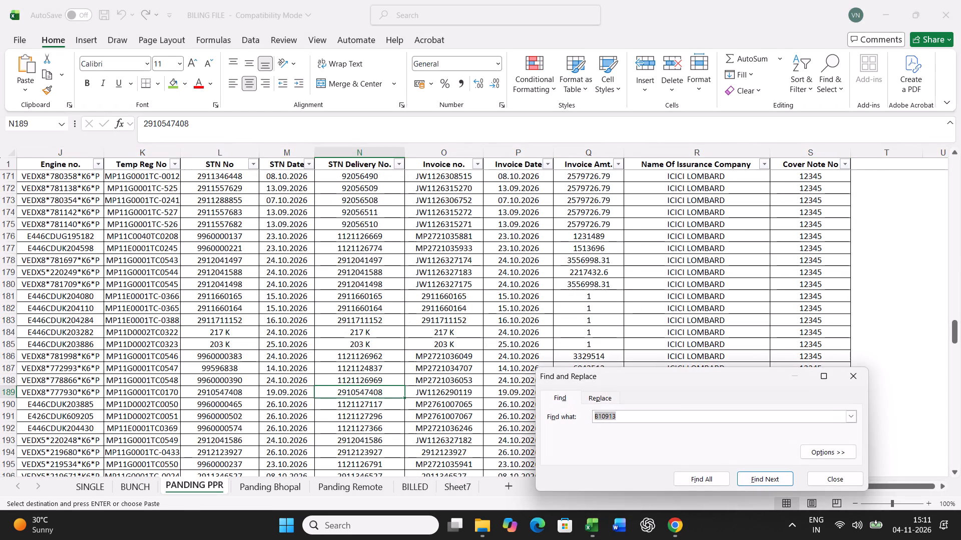
type("B10")
type("742")
key("Return")
key("Return")
key("Return")
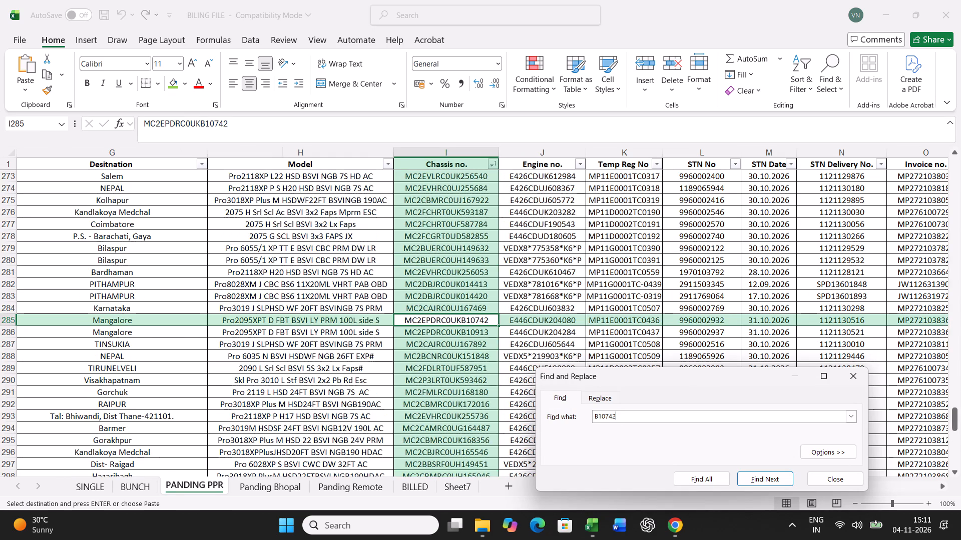
key("Return")
key("Escape")
left_click(172, 87)
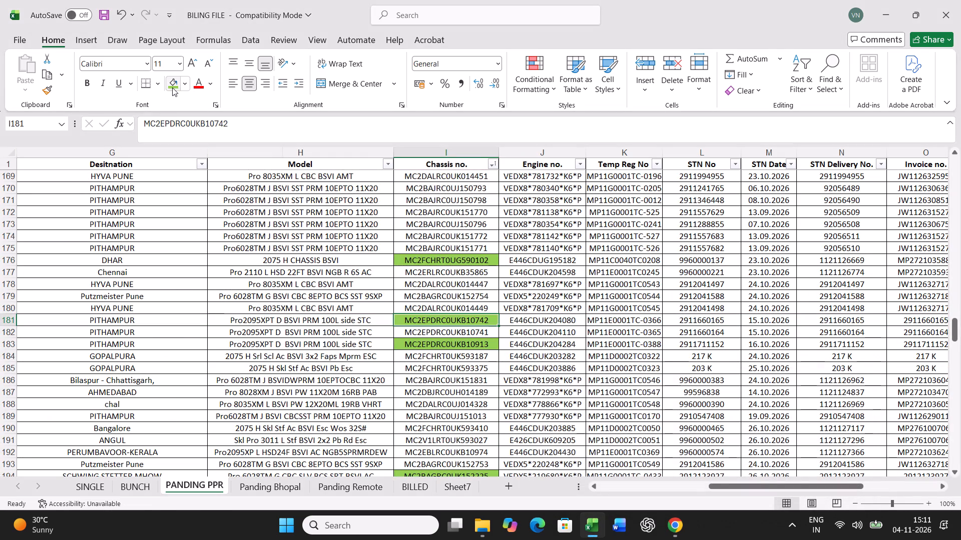
Copy the full LR 3106 record from row 181 of PANDING PPR and paste it over row 21 of the BUNCH sheet.
key("Left")
key("Left")
key("Left")
key("Left")
key("Left")
key("Left")
key("Left")
key("Left")
key("Left")
key("Left")
key("Left")
key("Left")
key("Left")
key("Left")
key("Left")
key("Left")
key("Left")
key("Left")
key("ctrl+shift+Right")
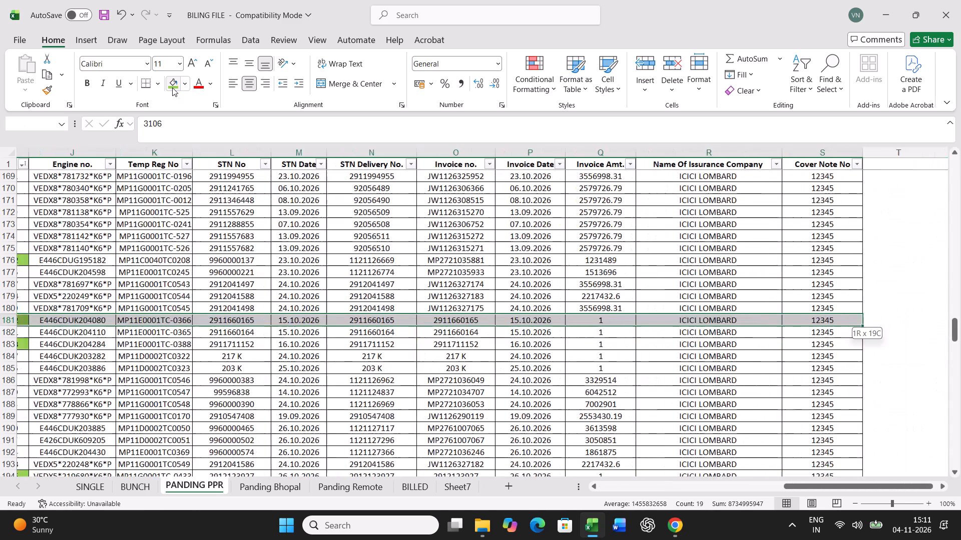
key("ctrl+c")
left_click(123, 483)
scroll(187, 365, "up", 17)
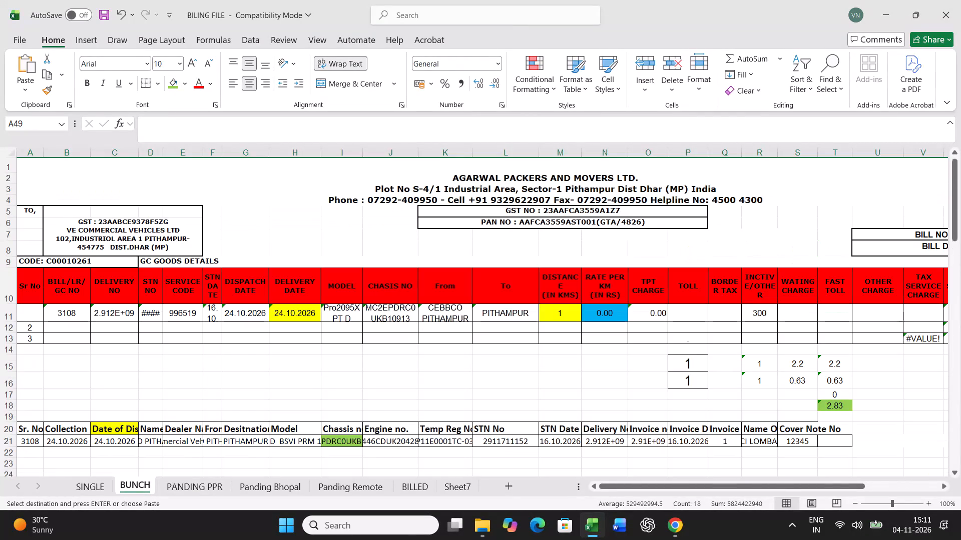
left_click(26, 442)
key("ctrl+v")
Print the freight bill for G.C. No 3106 from the SINGLE sheet.
left_click(95, 490)
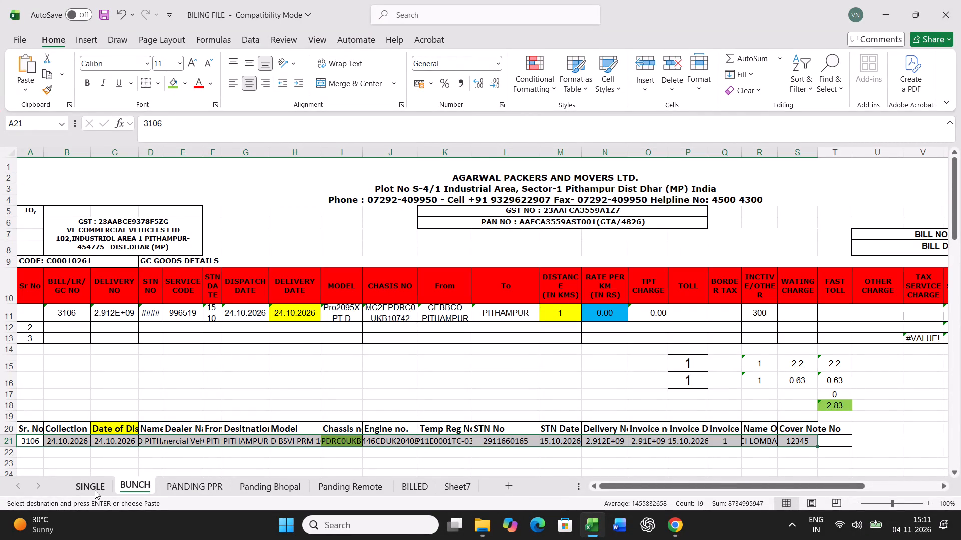
key("ctrl+p")
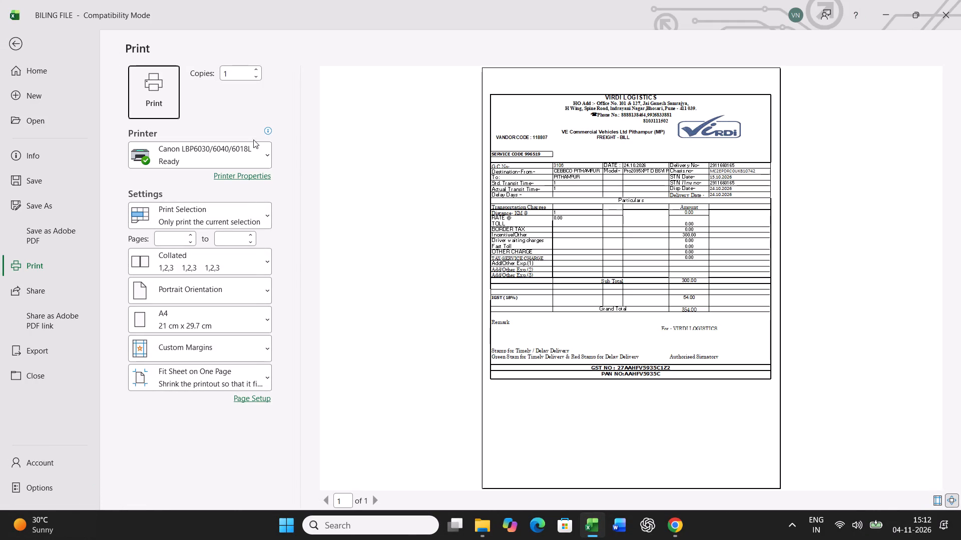
left_click(169, 101)
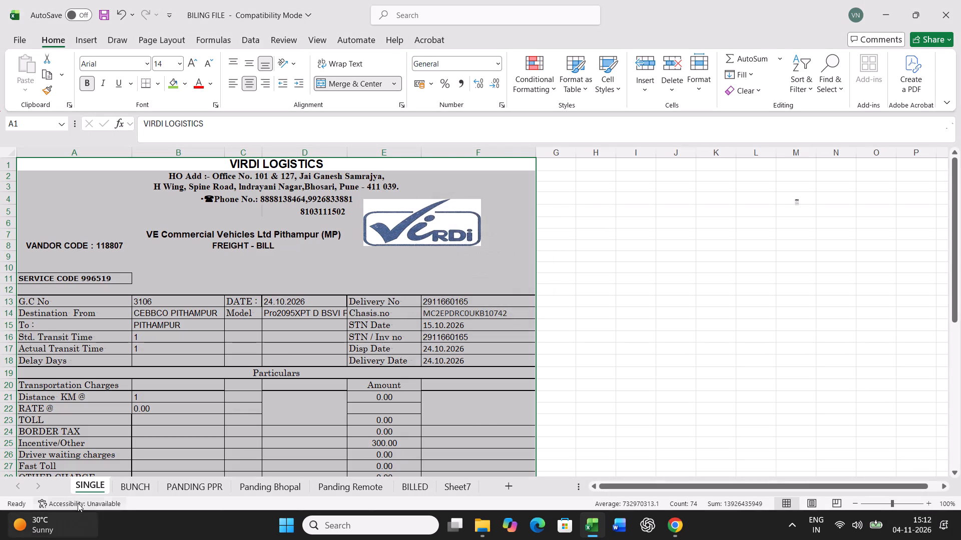
Copy row 11 of the BUNCH sheet and paste it as values into row 50 of the lower bill table.
left_click(140, 484)
left_click(8, 310)
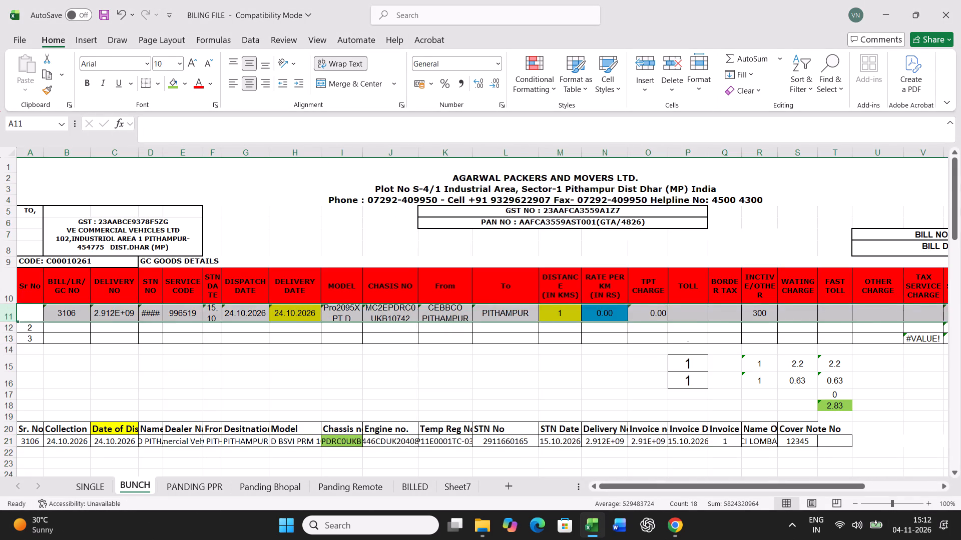
key("ctrl+c")
scroll(300, 347, "down", 17)
right_click(37, 364)
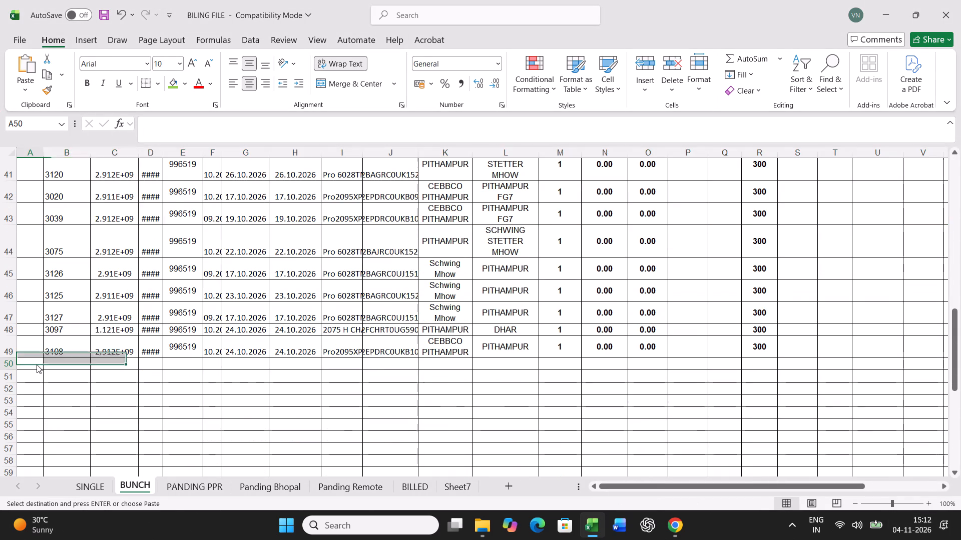
left_click(93, 238)
left_click(48, 204)
left_click(39, 206)
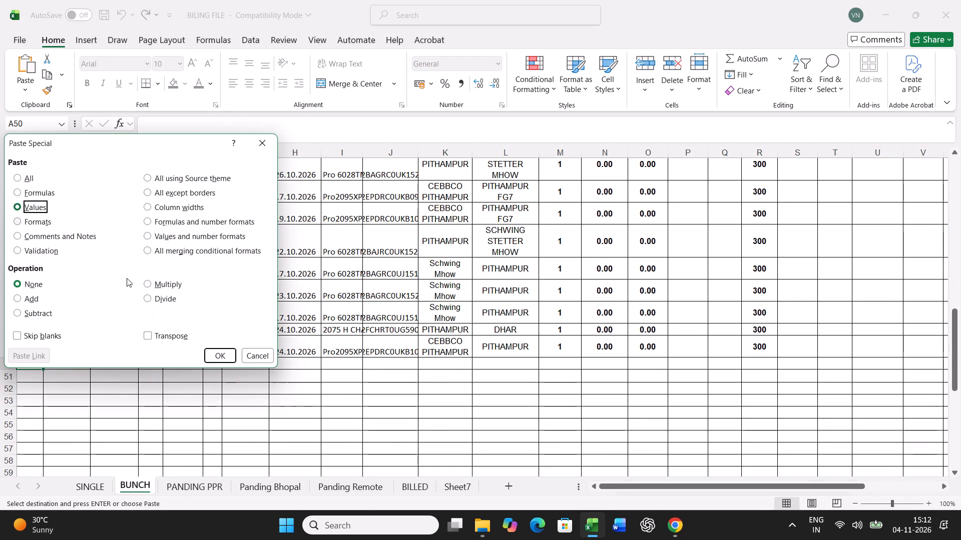
left_click(226, 355)
Find chassis number B10741 in PANDING PPR and fill its cell in row 182 green.
left_click(185, 489)
left_click(388, 391)
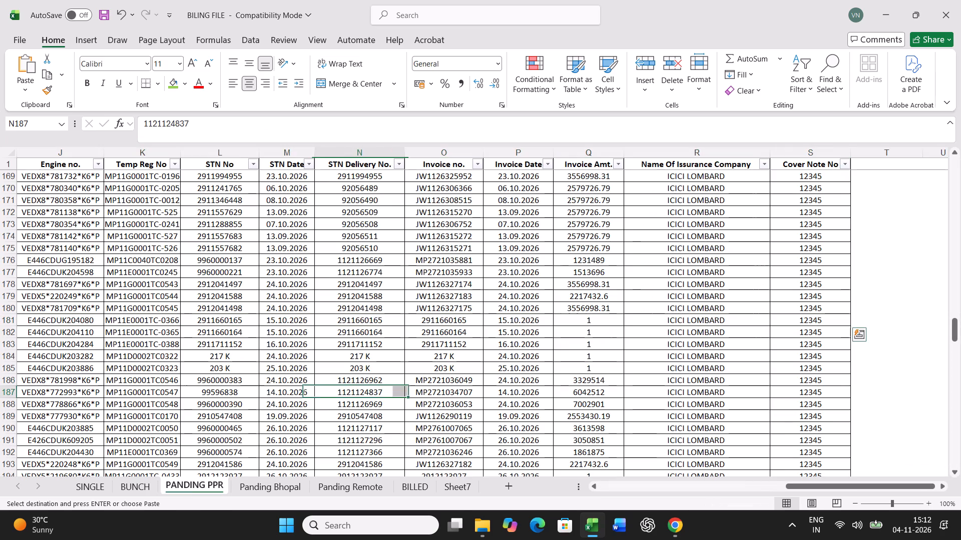
key("ctrl+f")
type("B10")
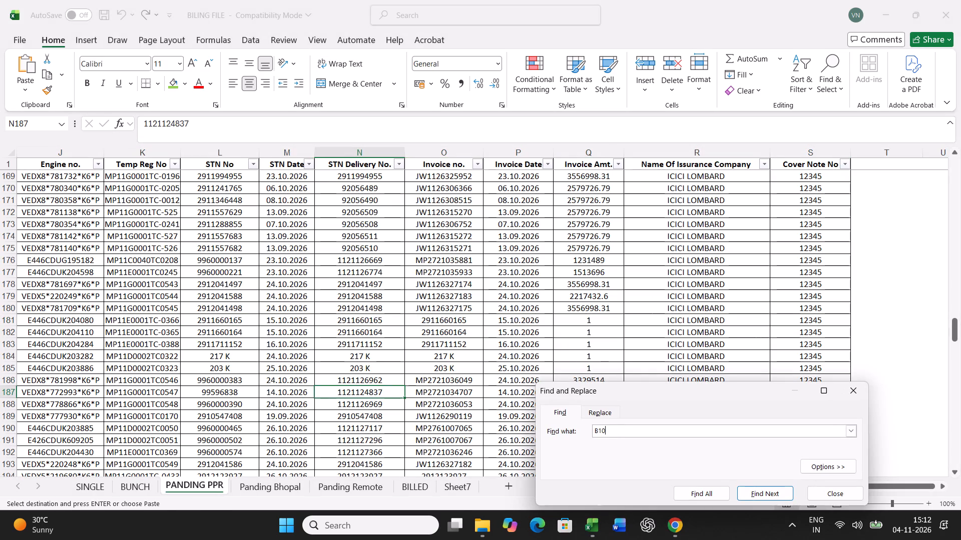
type("741")
key("Return")
key("Return")
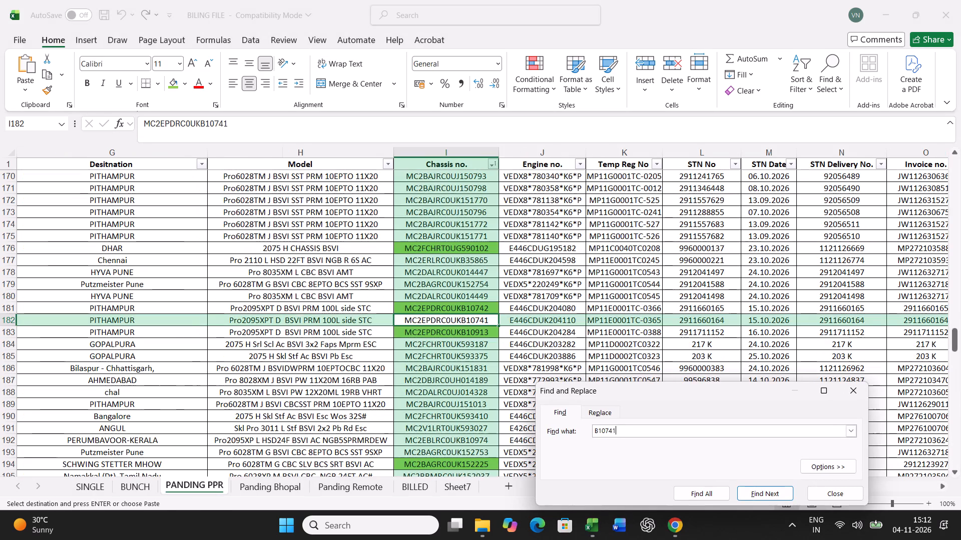
key("Escape")
left_click(177, 87)
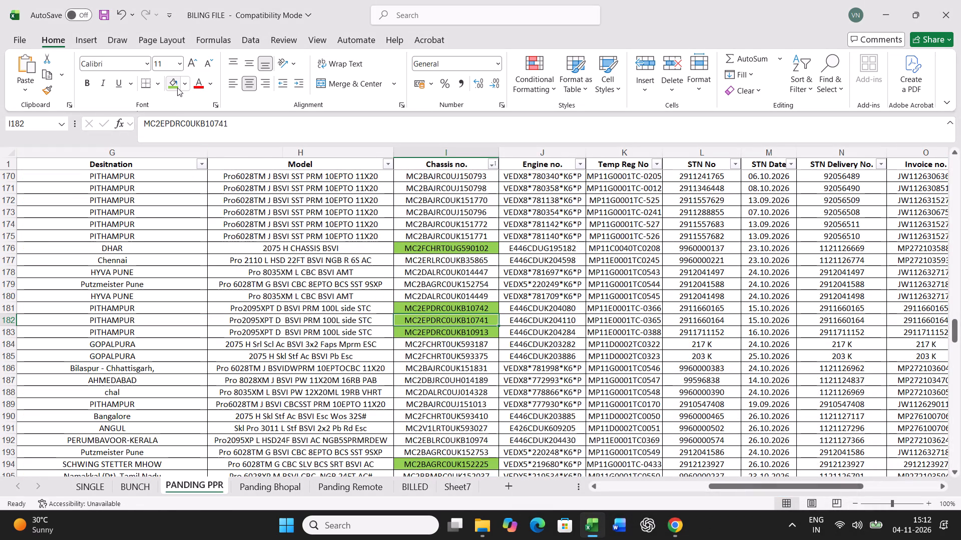
Copy the full LR 3107 record from row 182 of PANDING PPR and paste it over row 21 of the BUNCH sheet.
key("Left")
key("Left")
key("Left")
key("Left")
key("Left")
key("Left")
key("Left")
key("Left")
key("Left")
key("Left")
key("Left")
key("Left")
key("Left")
key("Left")
key("Left")
key("Left")
key("Left")
key("Left")
key("Left")
key("ctrl+shift+Right")
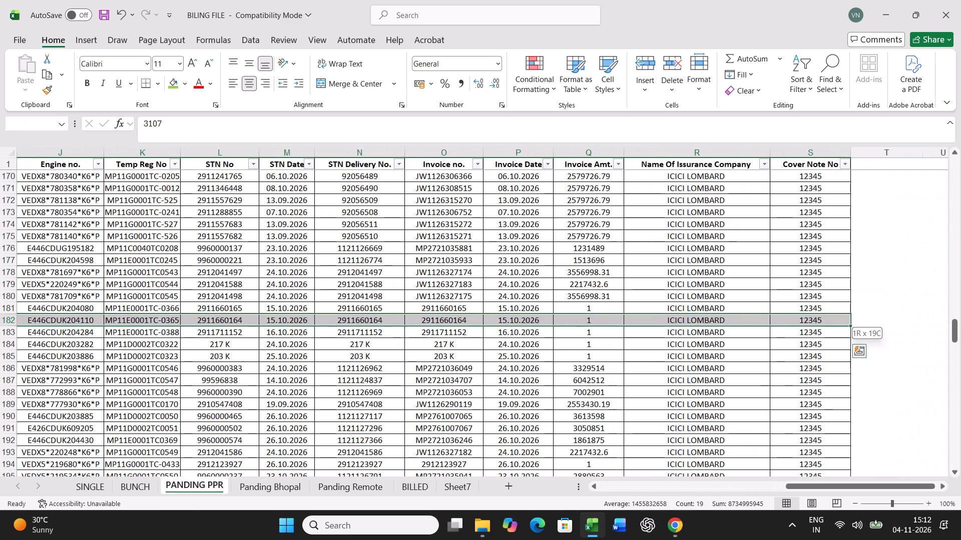
key("ctrl+c")
left_click(147, 483)
scroll(185, 402, "up", 15)
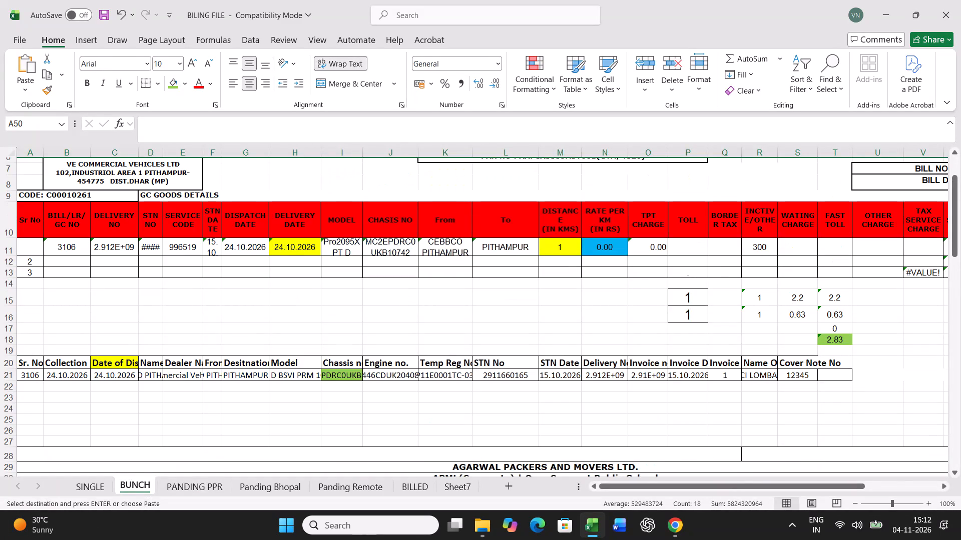
left_click(32, 379)
key("ctrl+v")
Print the freight bill for G.C. No 3107 from the SINGLE sheet.
left_click(99, 482)
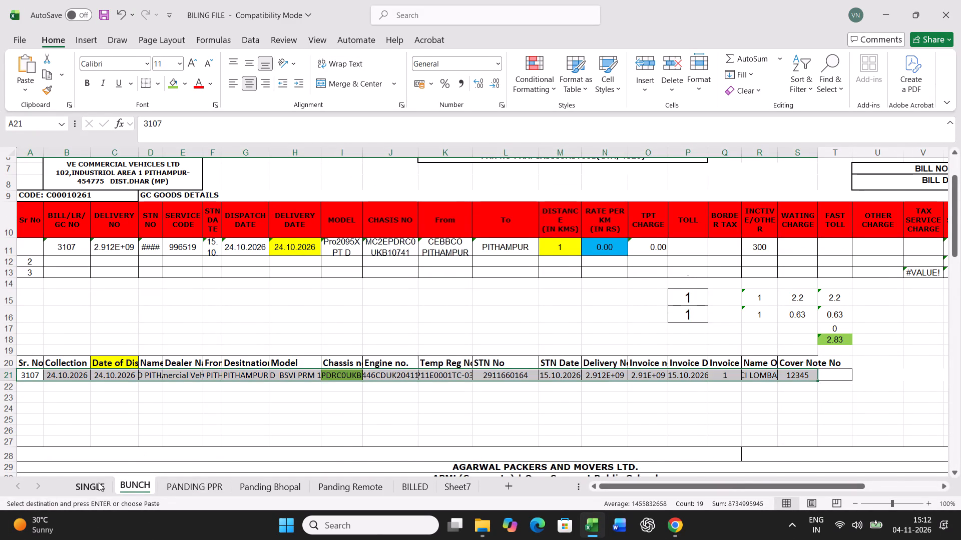
key("ctrl+p")
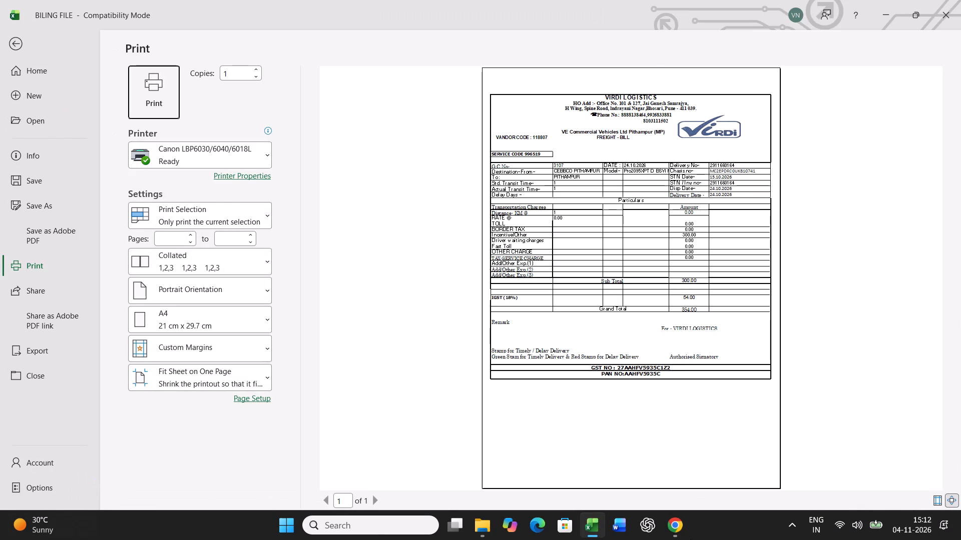
left_click(163, 108)
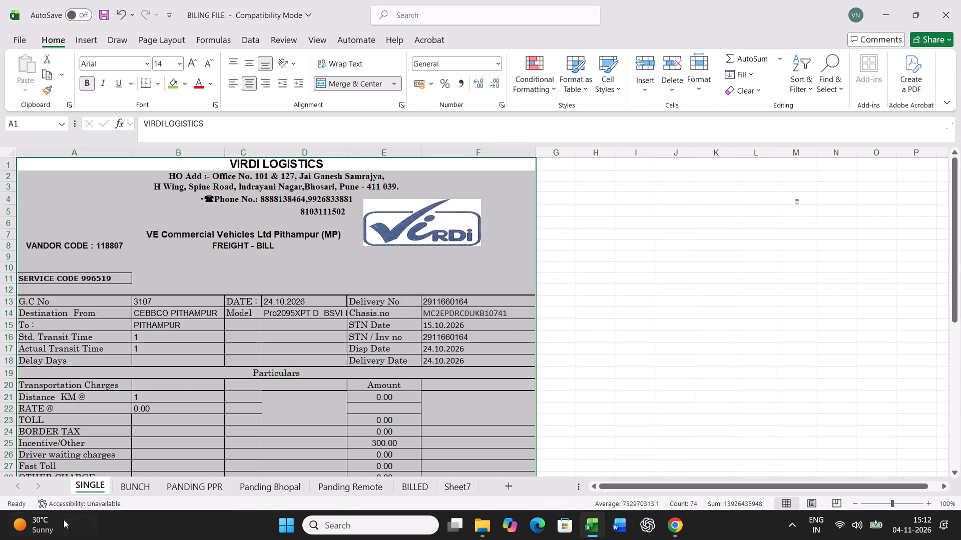
Copy row 11 of the BUNCH sheet and paste it as values into row 51 of the lower bill table.
left_click(147, 486)
scroll(179, 405, "up", 5)
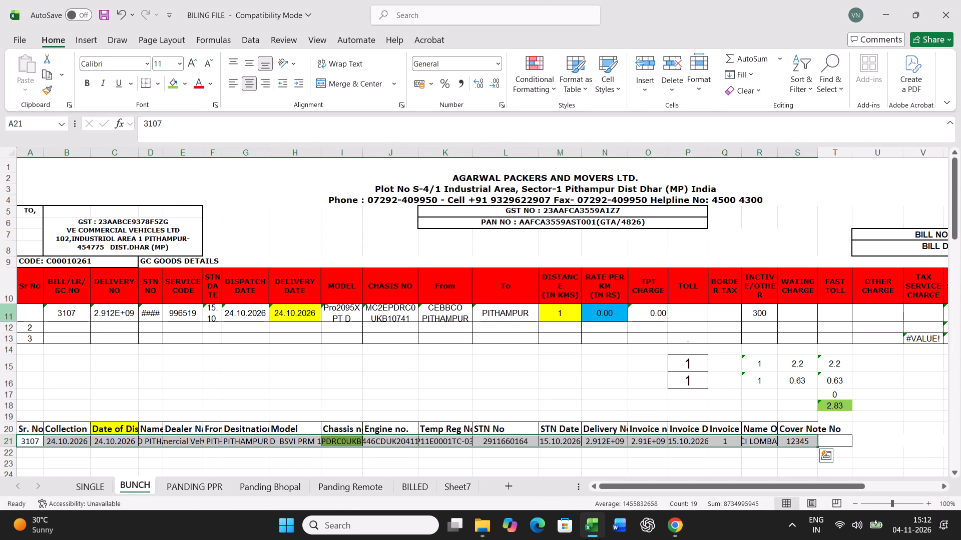
left_click(7, 316)
key("ctrl+c")
scroll(286, 397, "down", 19)
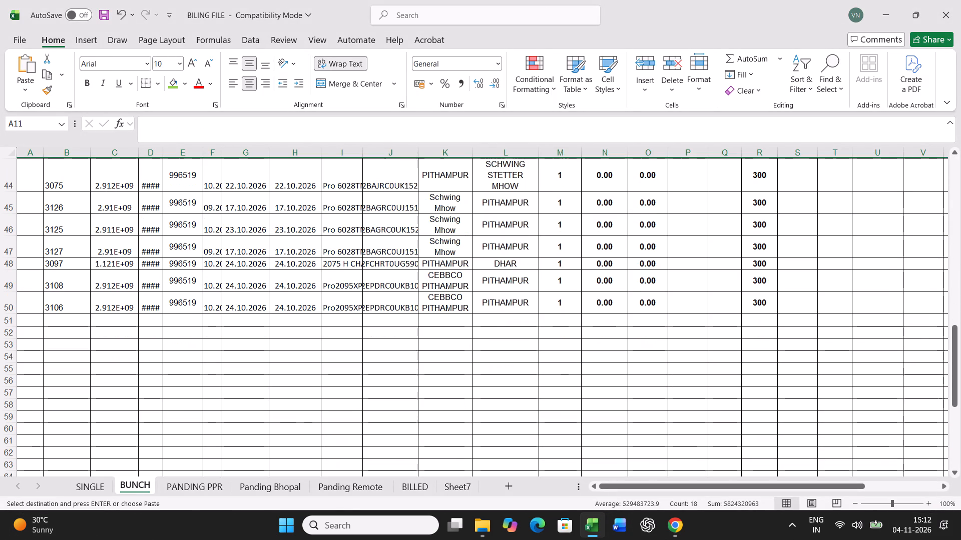
right_click(27, 321)
left_click(82, 237)
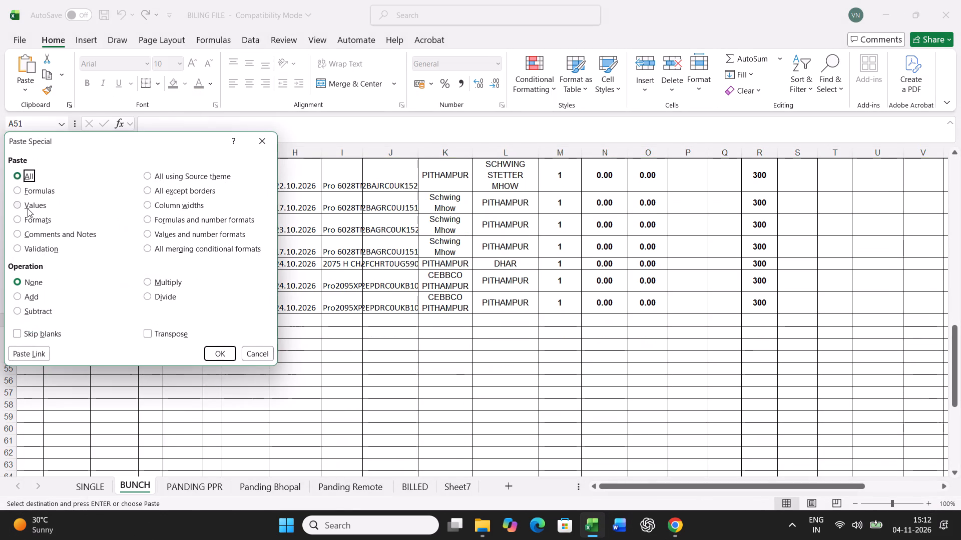
left_click(28, 208)
left_click(228, 353)
left_click(192, 480)
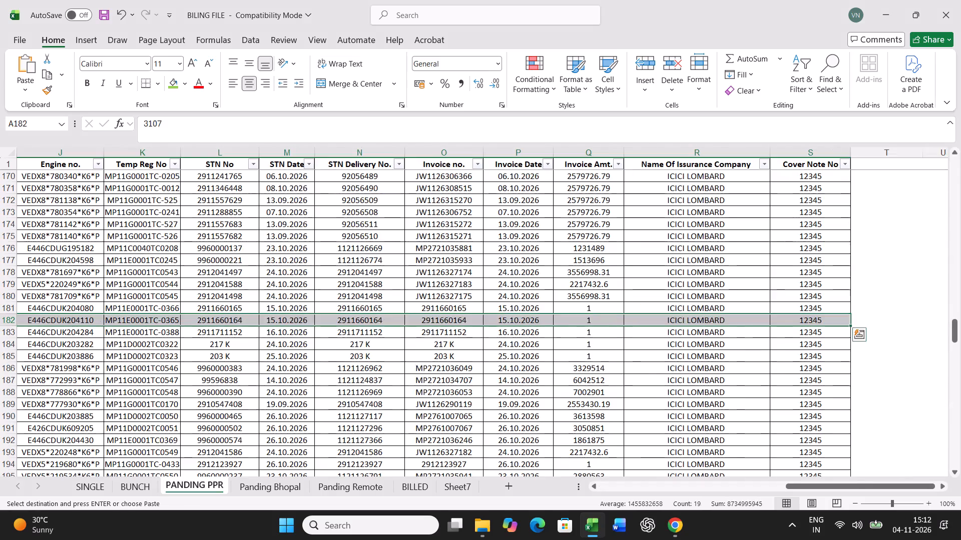
left_click(406, 382)
key("ctrl+f")
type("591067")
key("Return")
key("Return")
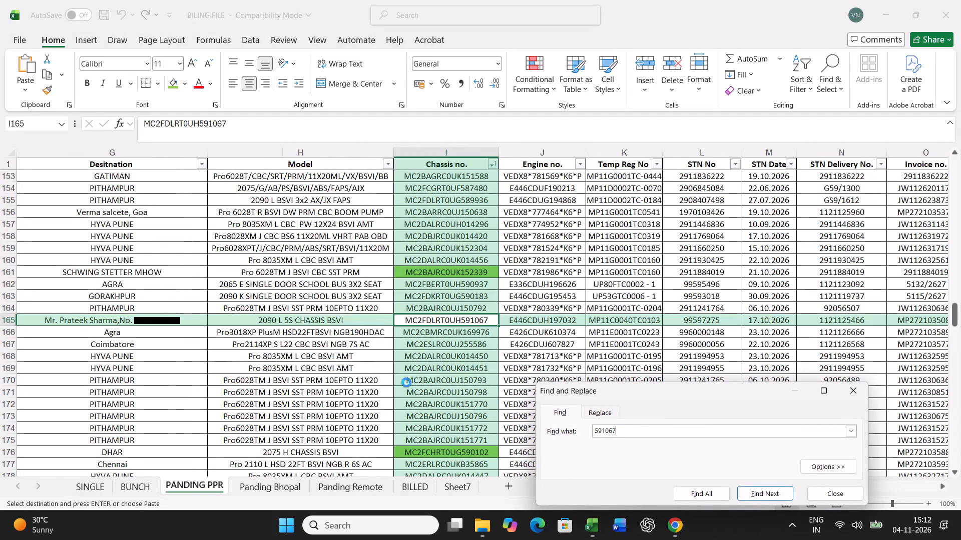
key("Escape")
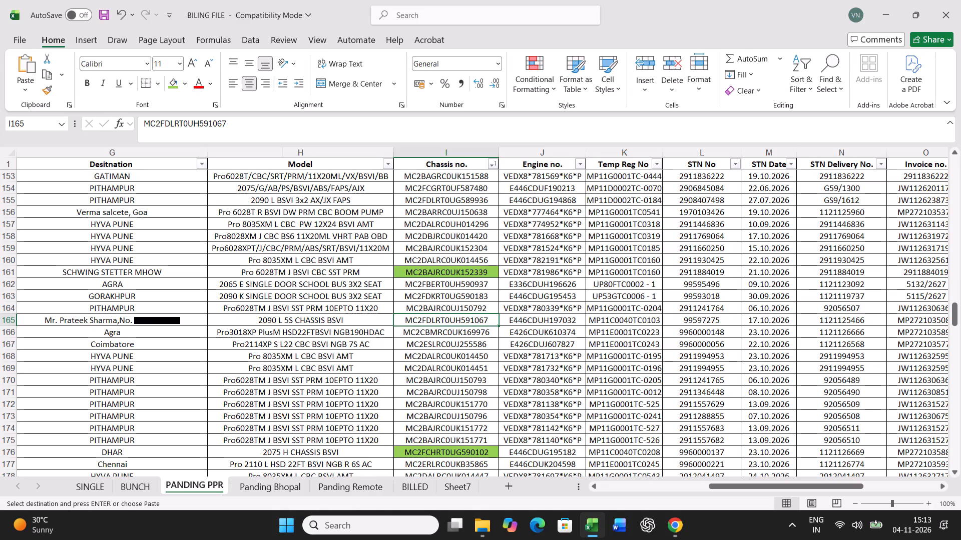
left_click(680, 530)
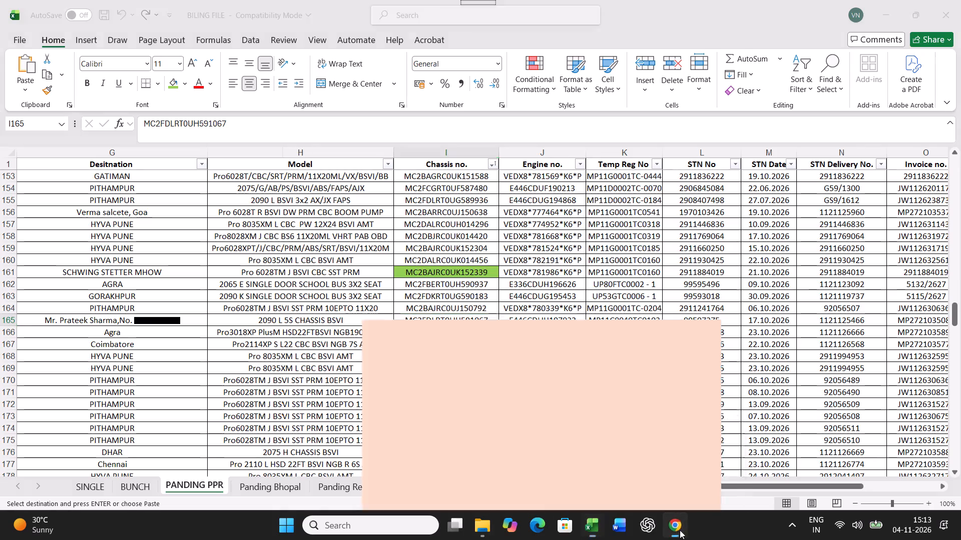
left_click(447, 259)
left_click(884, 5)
Open the BILL SUBMIT FORMET workbook from the YEAR-26-27 folder on drive D and check the last listed internal invoice number, closing it when done.
left_click(884, 5)
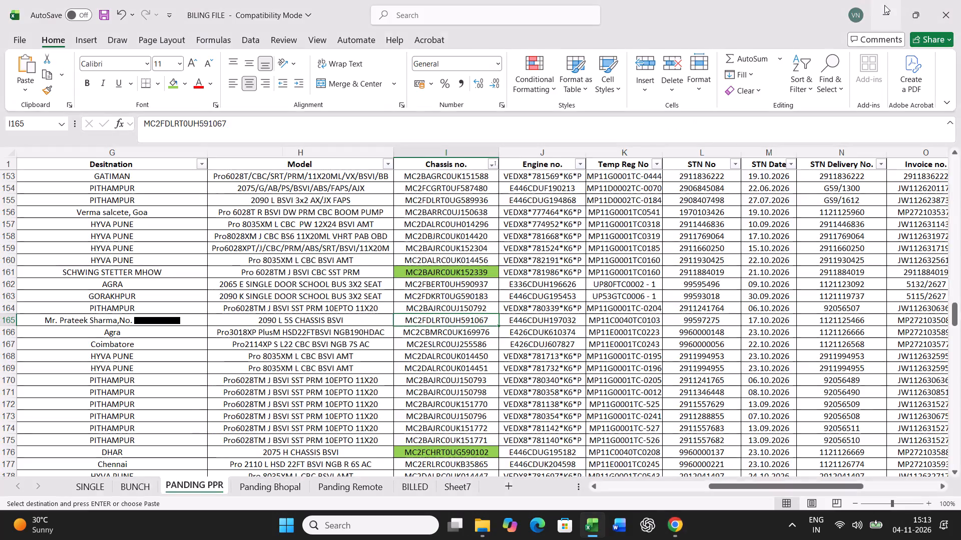
double_click(30, 15)
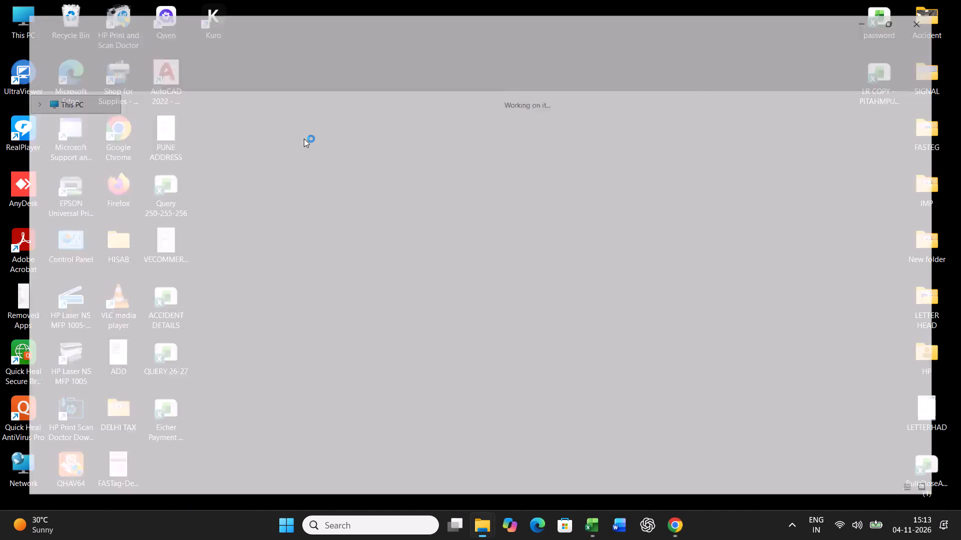
double_click(334, 122)
double_click(157, 147)
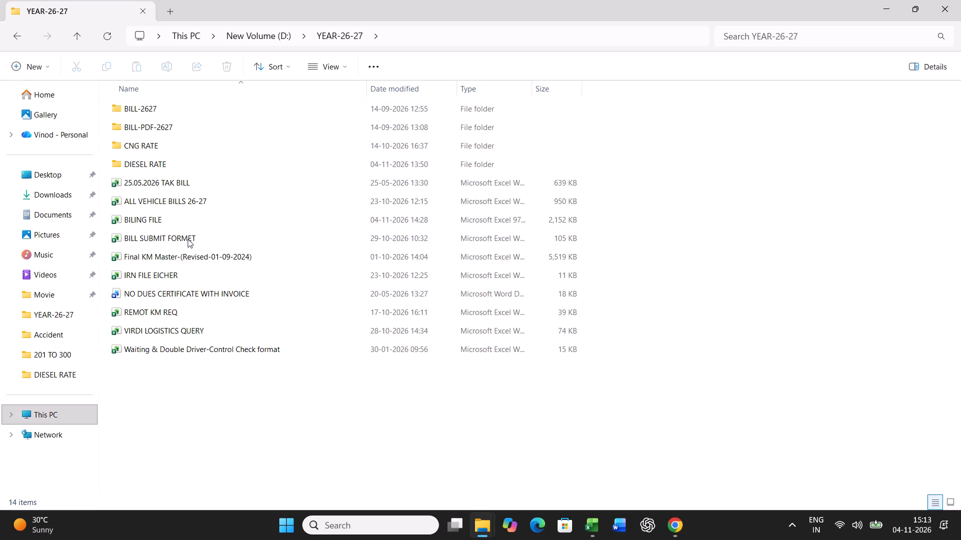
double_click(188, 239)
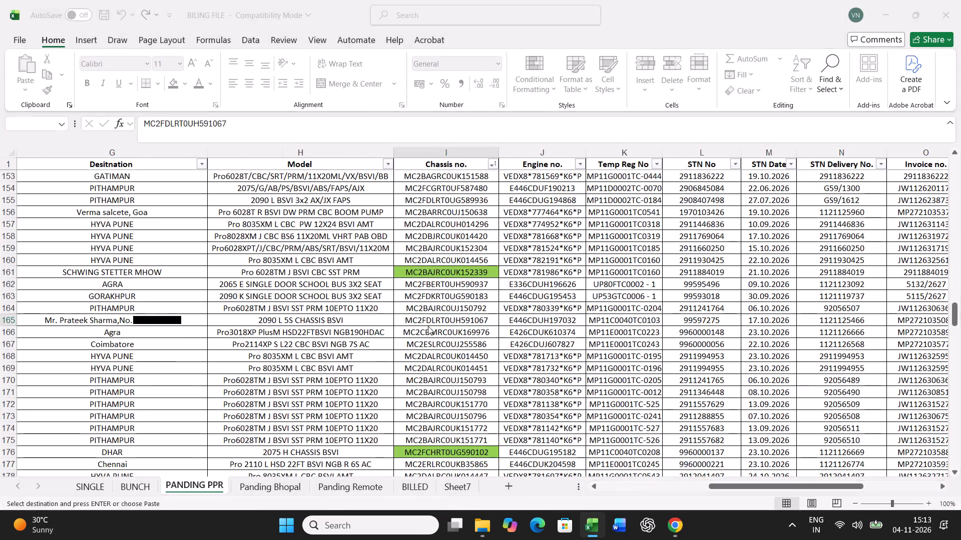
left_click(385, 382)
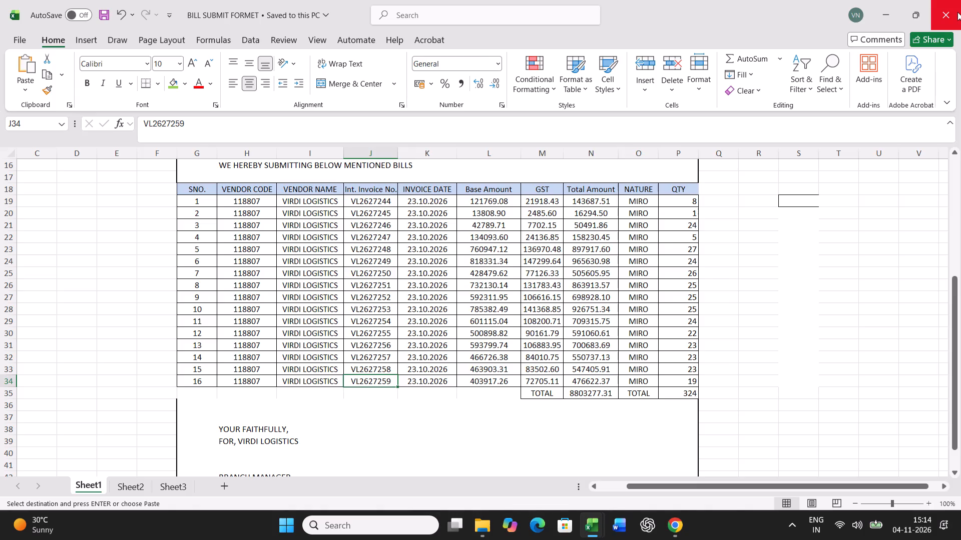
left_click(952, 7)
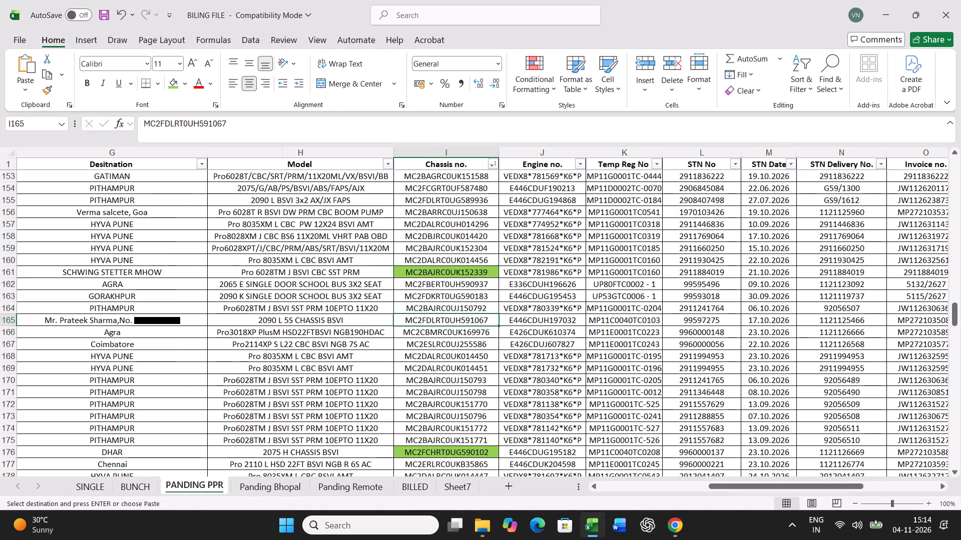
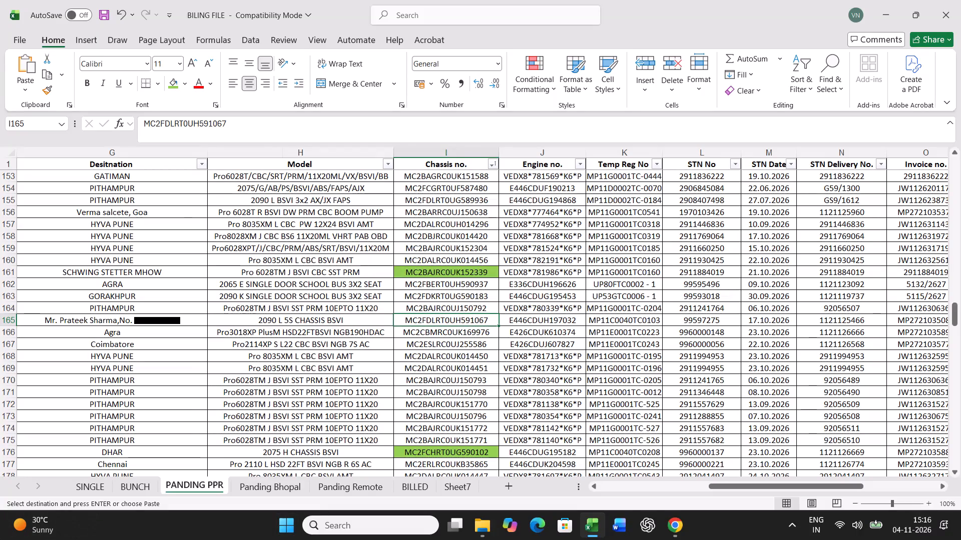
left_click(176, 82)
Copy the full LR 3082 record from PANDING PPR into row 21 of the BUNCH sheet.
key("Left")
key("Left")
key("Left")
key("Left")
key("Left")
key("Left")
key("Left")
key("Left")
key("Left")
key("Left")
key("Left")
key("Left")
key("Left")
key("Left")
key("Left")
key("Left")
key("Left")
key("Left")
key("Left")
key("Left")
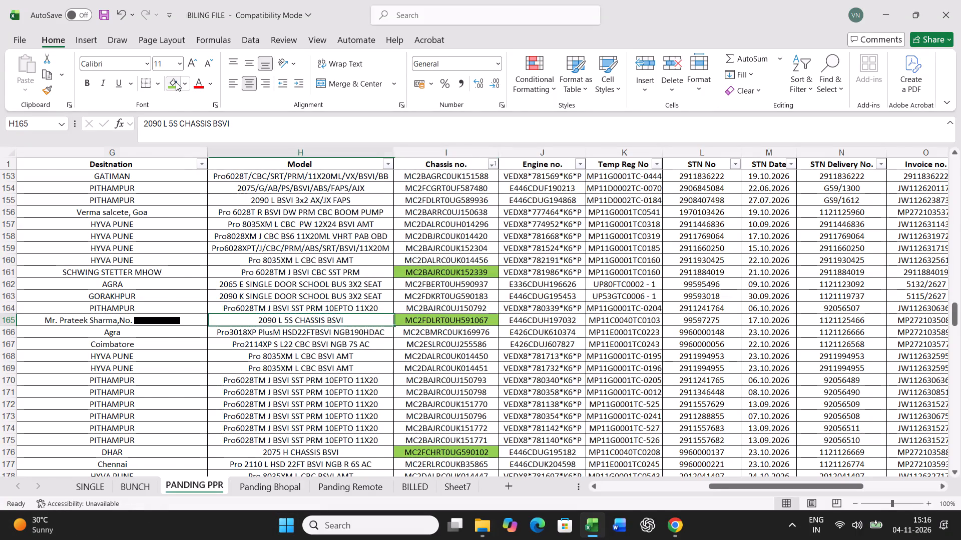
key("ctrl+shift+Right")
key("ctrl+c")
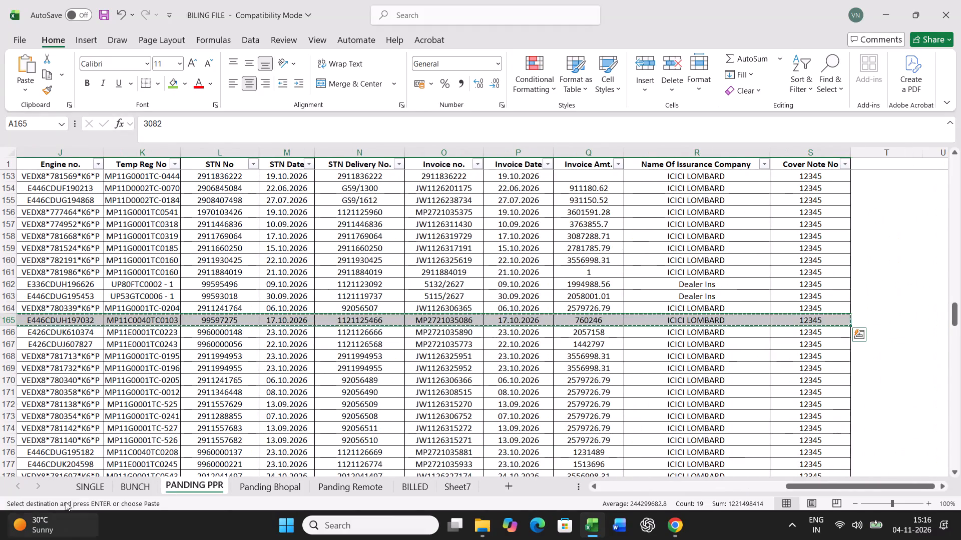
left_click(126, 488)
scroll(200, 382, "up", 18)
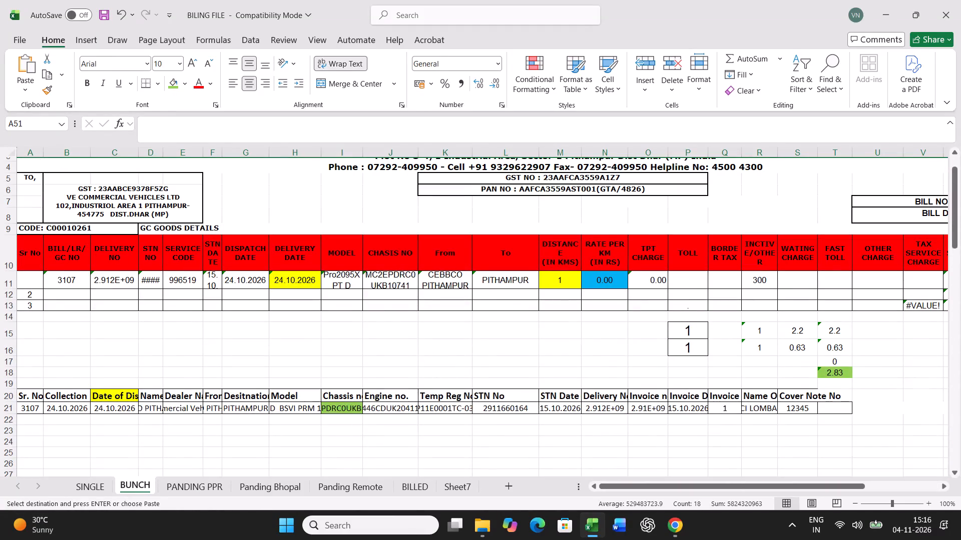
left_click(38, 404)
key("ctrl+v")
Print the freight bill for G.C. No 3082 from the SINGLE sheet.
left_click(98, 483)
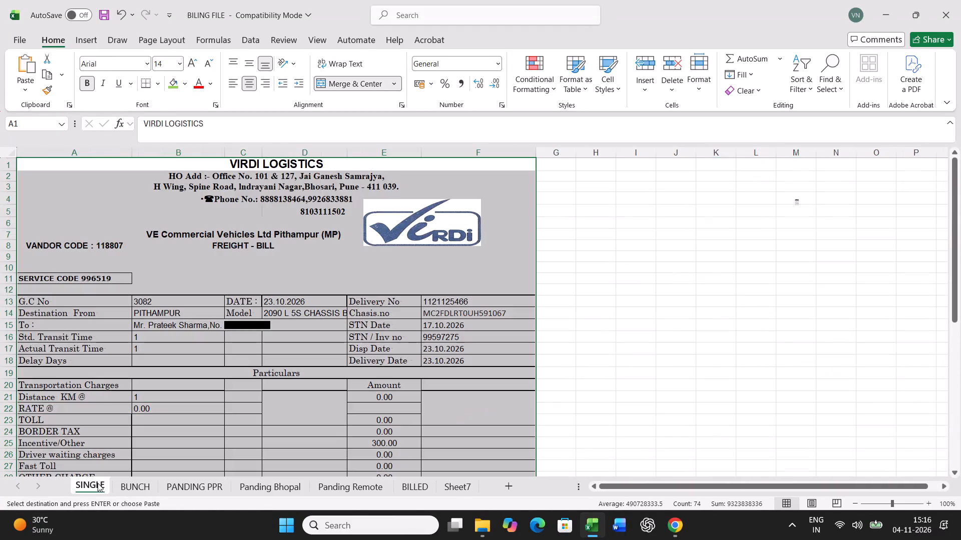
key("ctrl+p")
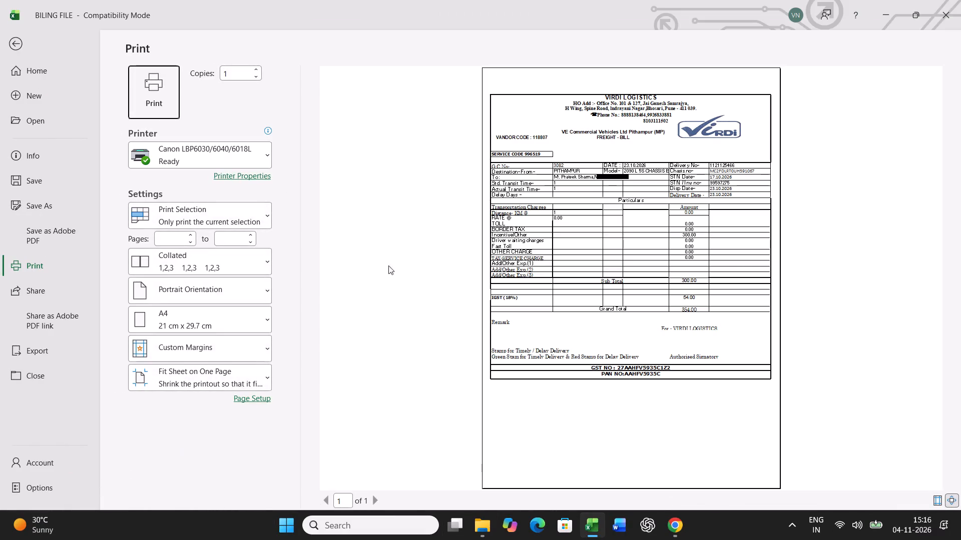
left_click(163, 88)
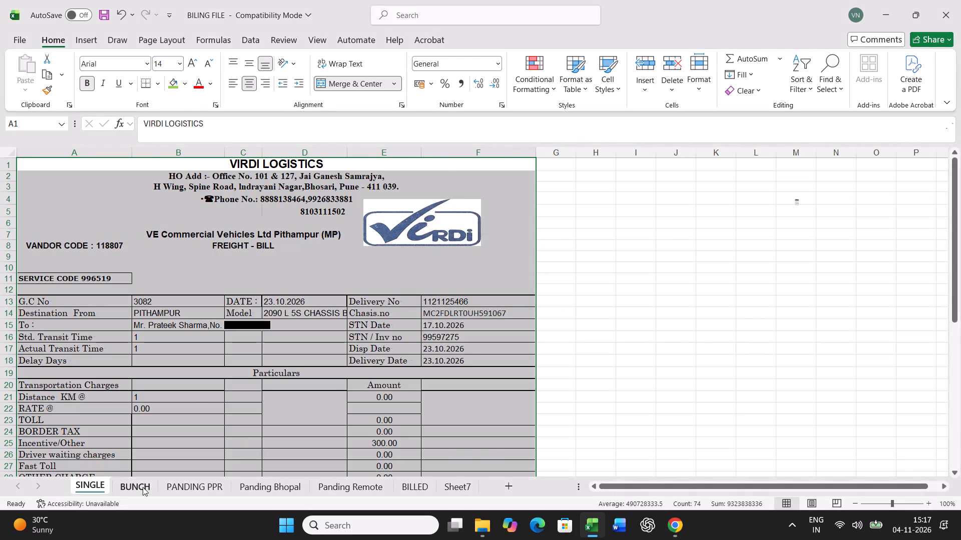
Copy row 11 of the BUNCH sheet and paste it as values into row 52 of the lower bill table.
left_click(143, 487)
left_click(5, 280)
key("ctrl+c")
scroll(133, 307, "down", 4)
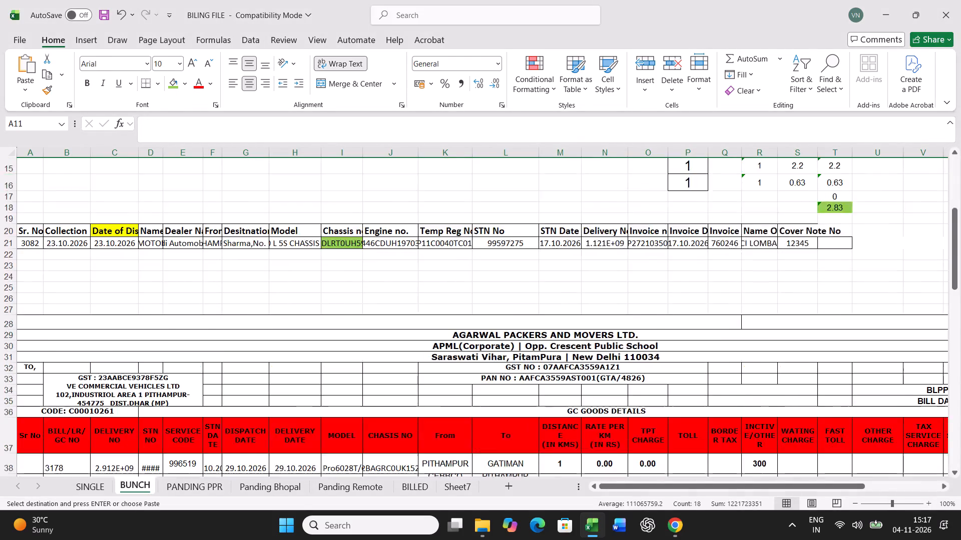
scroll(133, 307, "down", 14)
right_click(33, 332)
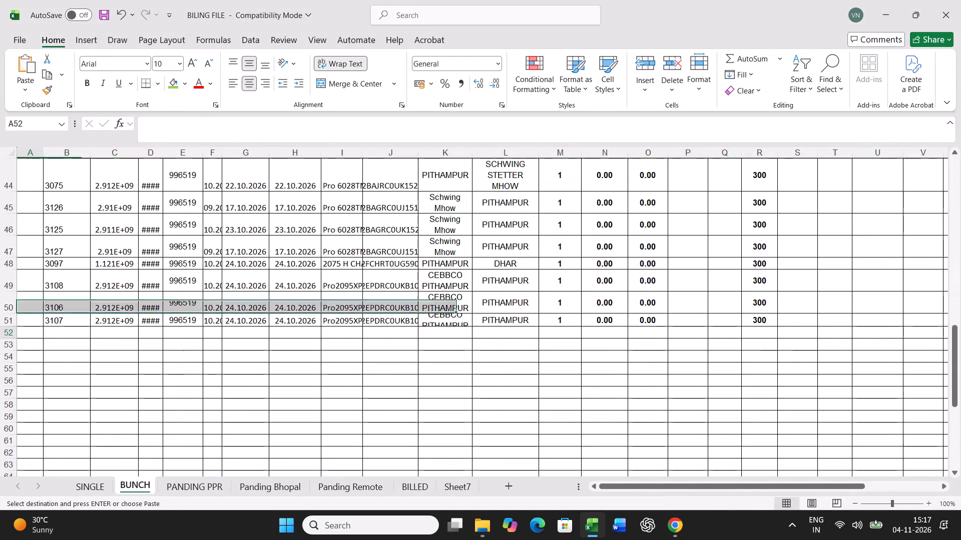
left_click(87, 238)
left_click(35, 212)
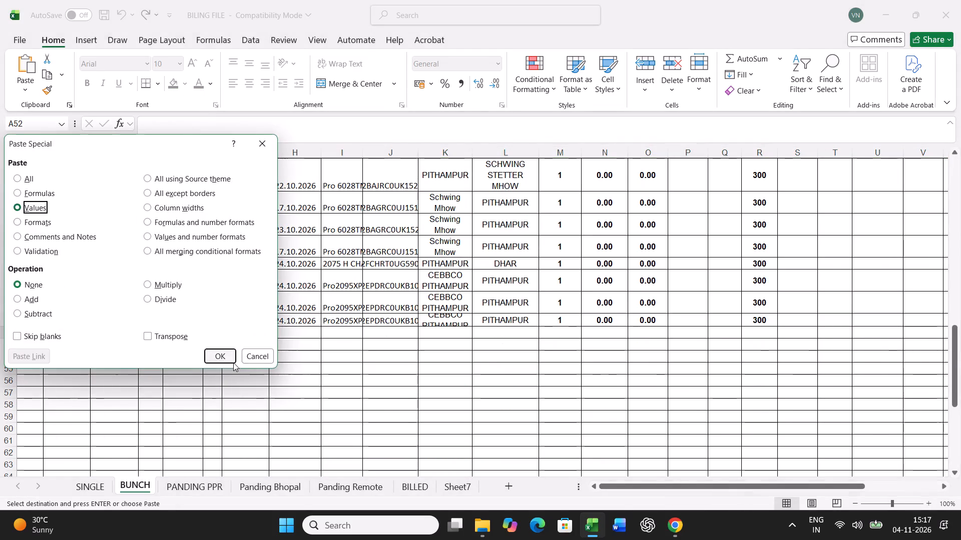
left_click(224, 359)
left_click(200, 484)
left_click(398, 380)
key("ctrl+f")
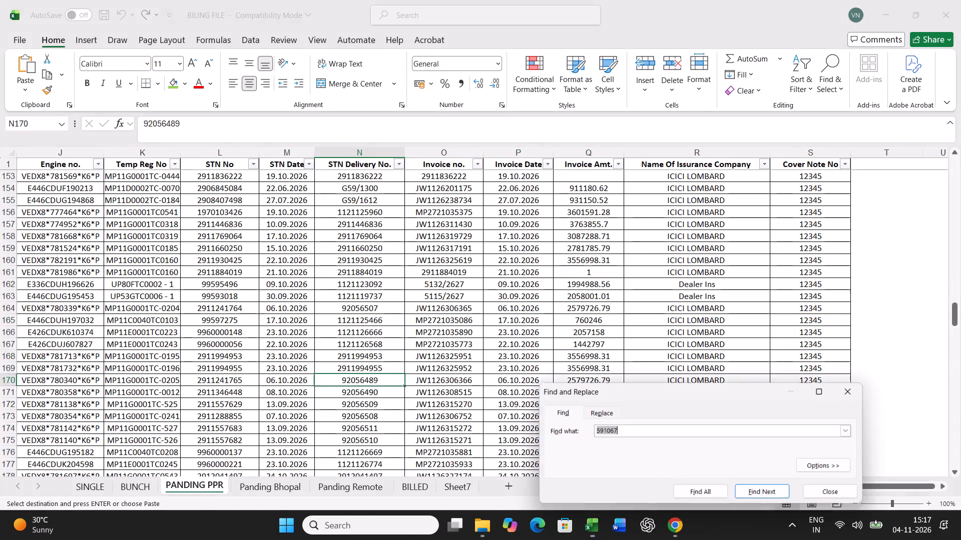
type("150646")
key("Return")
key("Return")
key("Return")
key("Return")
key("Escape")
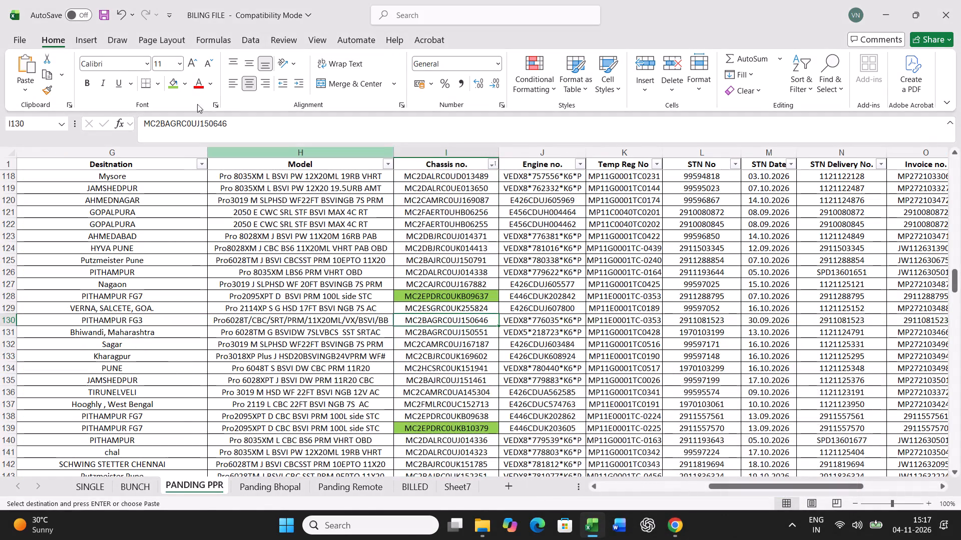
left_click(174, 81)
Copy the full LR 3023 record from PANDING PPR into row 21 of the BUNCH sheet.
key("Left")
key("Left")
key("Left")
key("Left")
key("Left")
key("Left")
key("Left")
key("Left")
key("Left")
key("Left")
key("Left")
key("Left")
key("Left")
key("Left")
key("Left")
key("Left")
key("Left")
key("Left")
key("Left")
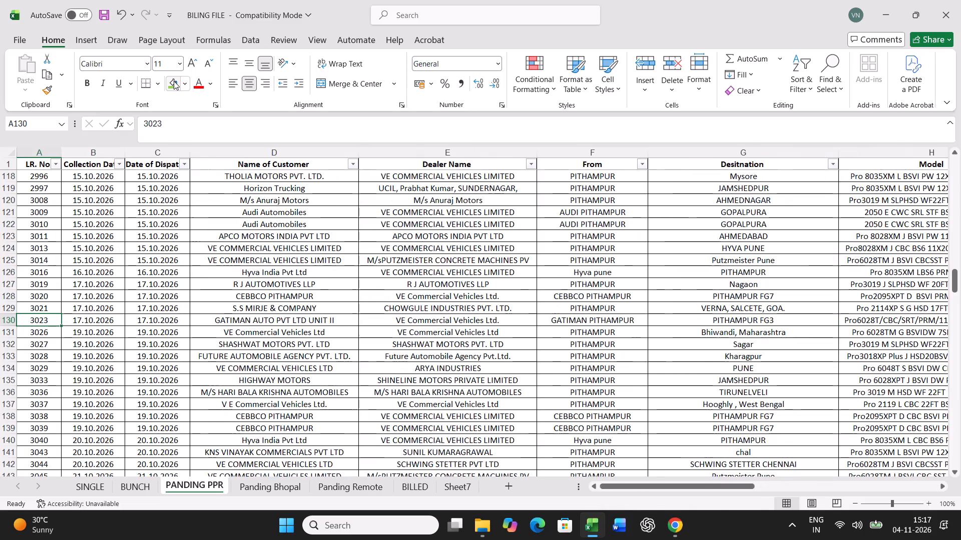
key("ctrl+shift+Right")
key("ctrl+c")
left_click(133, 490)
scroll(163, 426, "up", 3)
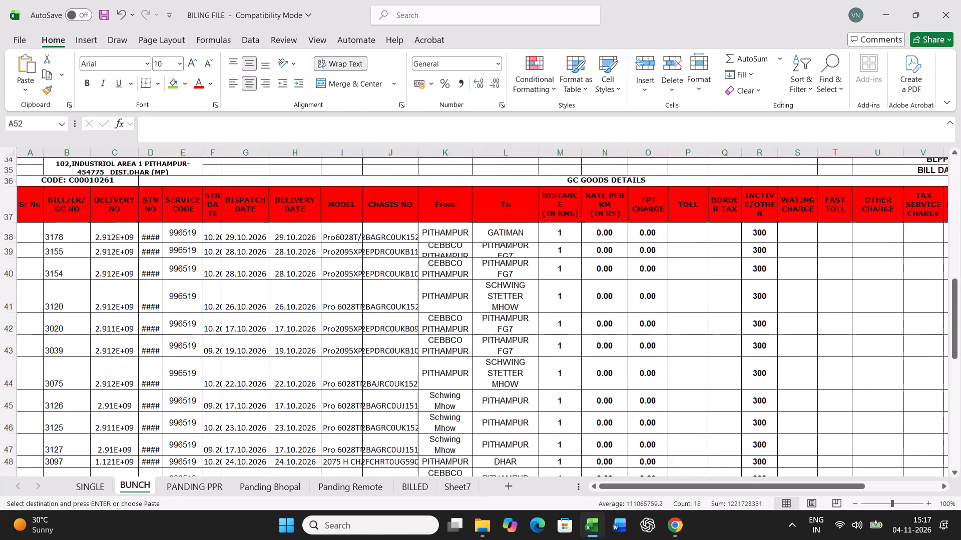
scroll(163, 426, "up", 15)
left_click(25, 413)
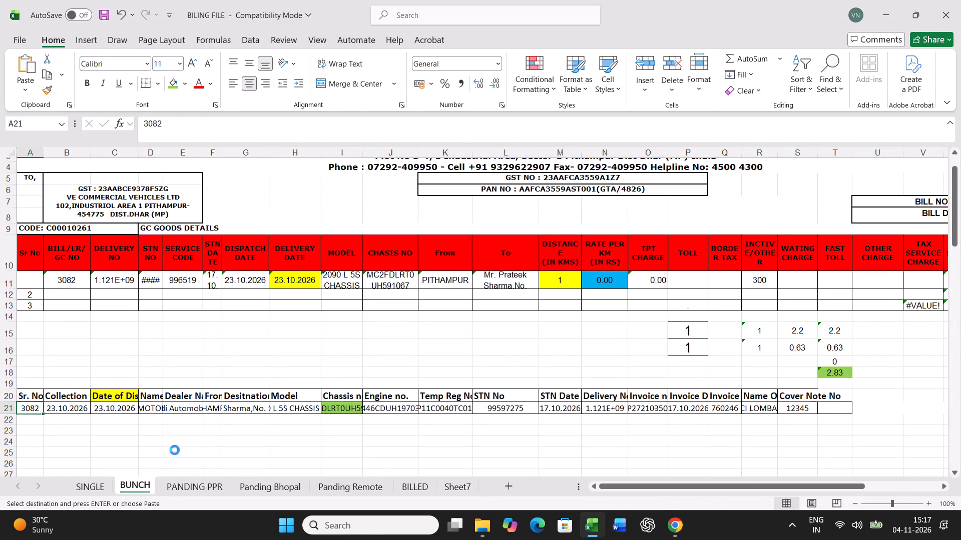
key("ctrl+v")
Print the freight bill for G.C. No 3023 from the SINGLE sheet.
left_click(102, 485)
key("ctrl+p")
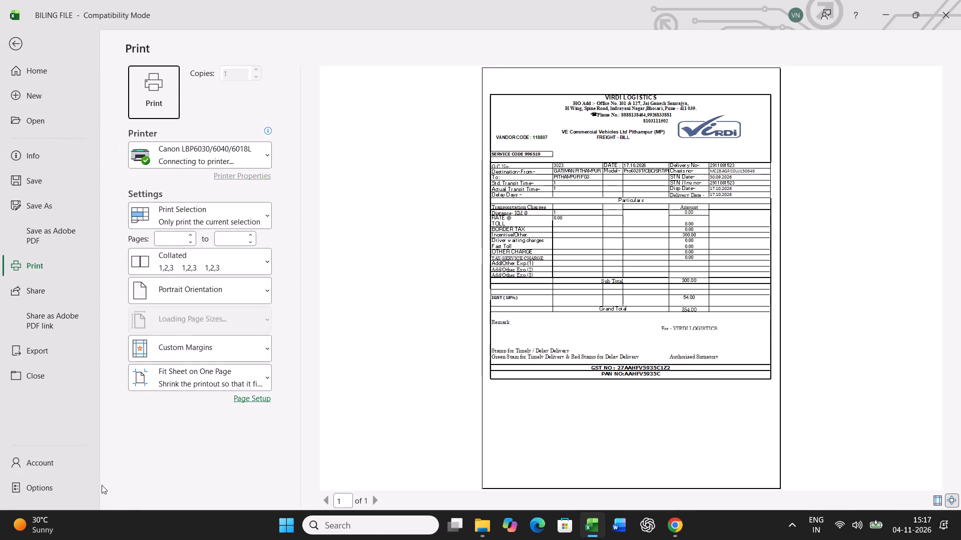
left_click(156, 98)
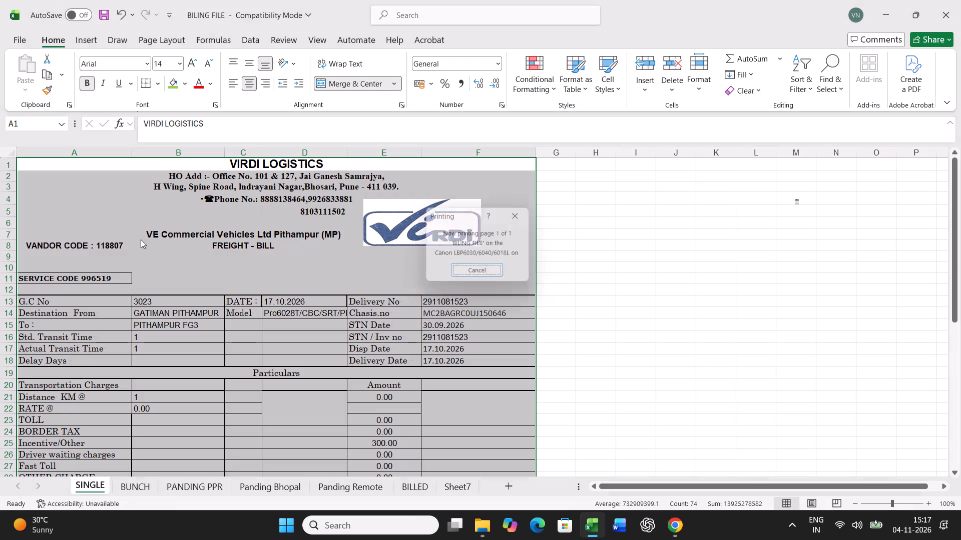
Copy row 11 of the BUNCH sheet and paste it as values into row 53 of the lower bill table.
left_click(132, 491)
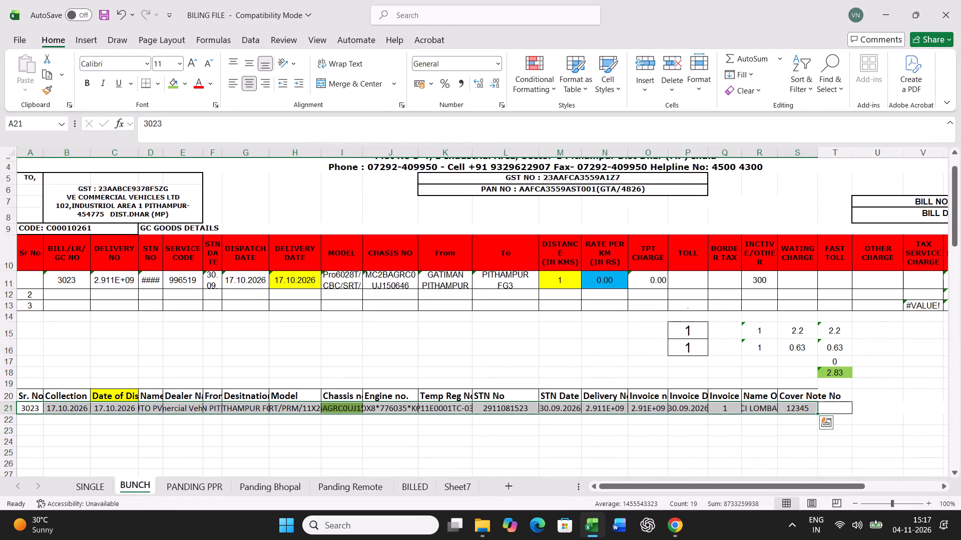
left_click(4, 281)
key("ctrl+c")
scroll(288, 339, "down", 17)
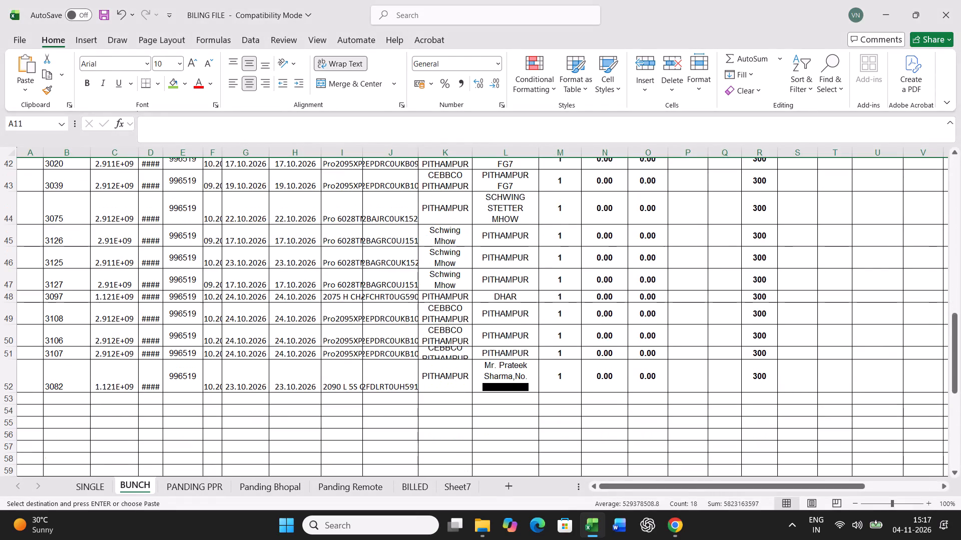
right_click(29, 400)
left_click(80, 132)
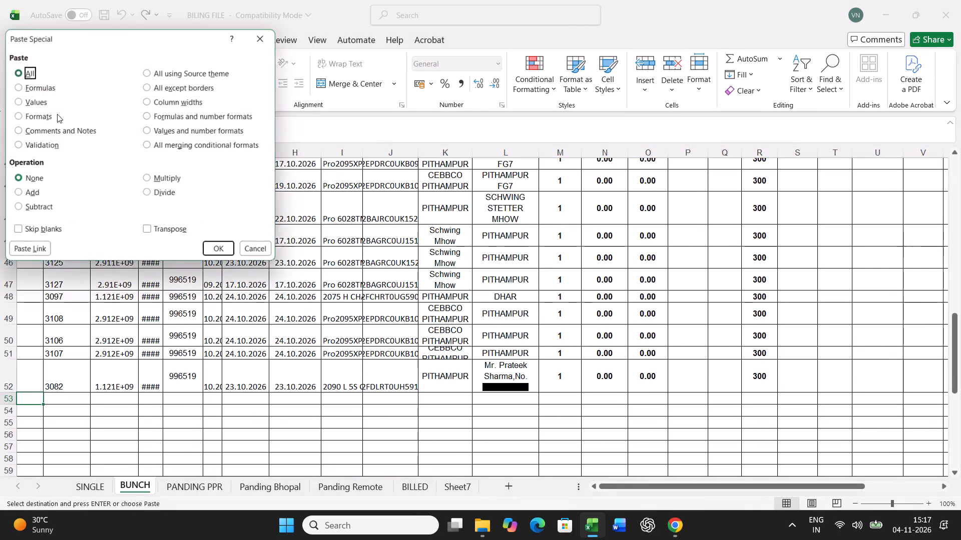
left_click(40, 106)
left_click(220, 250)
left_click(179, 486)
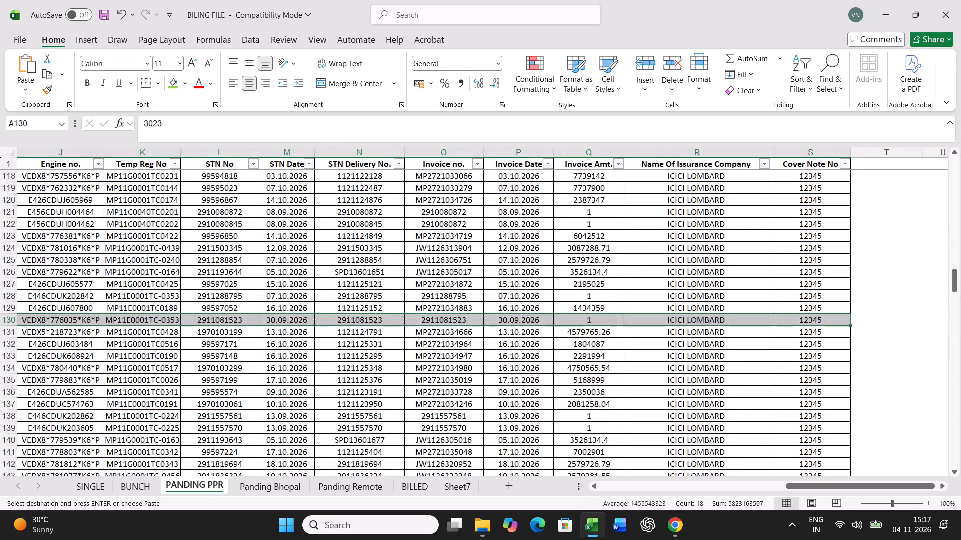
left_click(353, 387)
key("ctrl+f")
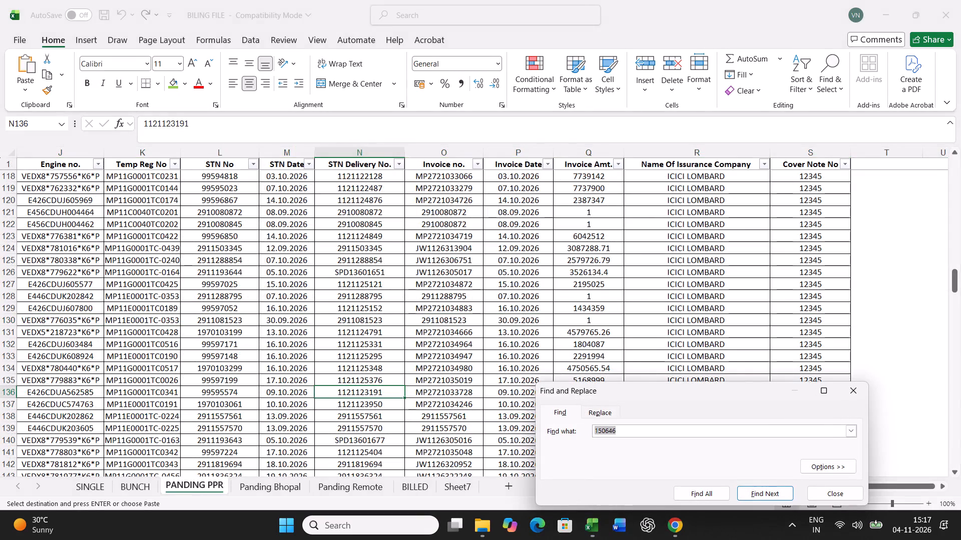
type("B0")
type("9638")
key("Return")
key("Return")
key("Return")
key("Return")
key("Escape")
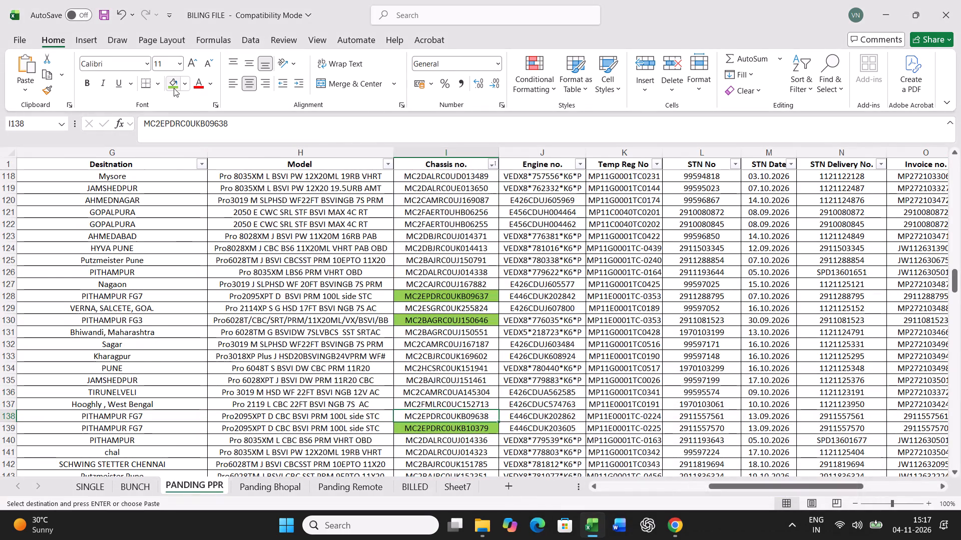
left_click(173, 87)
Copy the full LR 3038 record from PANDING PPR into row 21 of the BUNCH sheet.
key("Left")
key("Left")
key("Left")
key("Left")
key("Left")
key("Left")
key("Left")
key("Left")
key("Left")
key("Left")
key("Left")
key("Left")
key("Left")
key("Left")
key("Left")
key("Left")
key("Left")
key("Left")
key("Left")
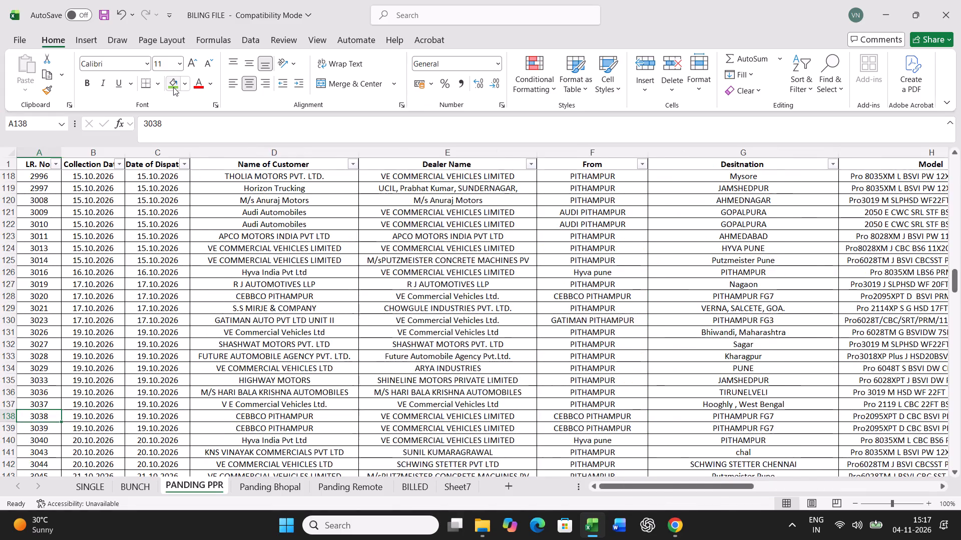
key("ctrl+shift+Right")
key("ctrl+c")
left_click(138, 483)
scroll(177, 423, "up", 9)
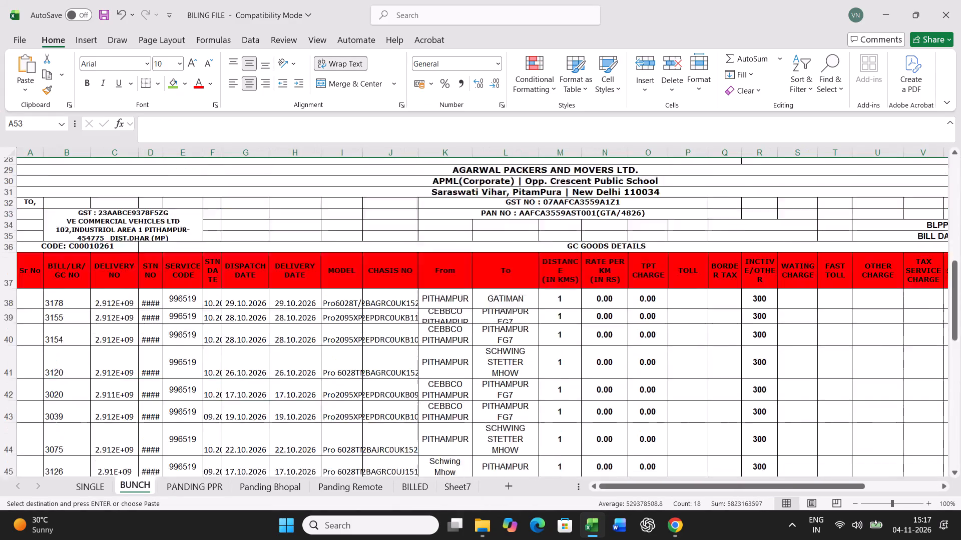
scroll(177, 423, "up", 8)
left_click(29, 403)
key("ctrl+v")
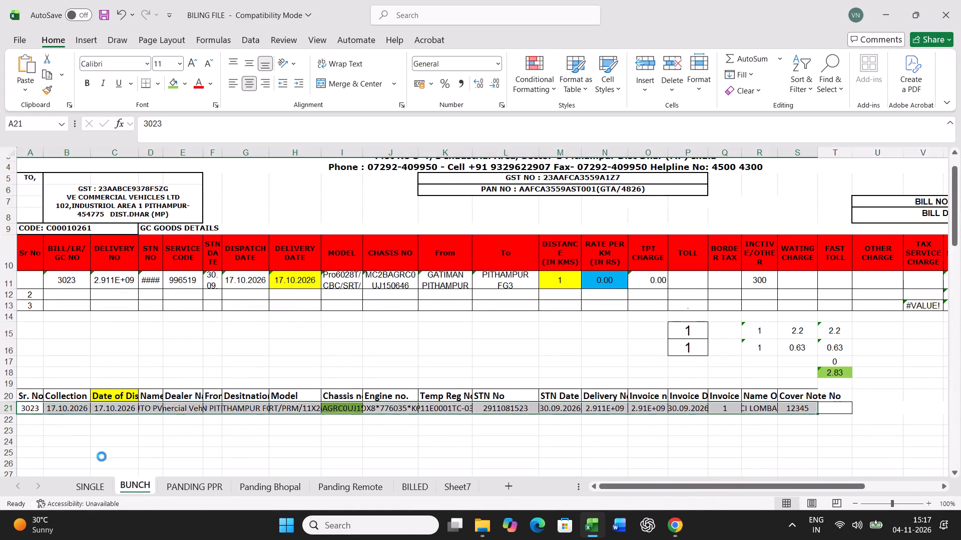
Print the freight bill for G.C. No 3038 from the SINGLE sheet.
left_click(88, 485)
key("ctrl+p")
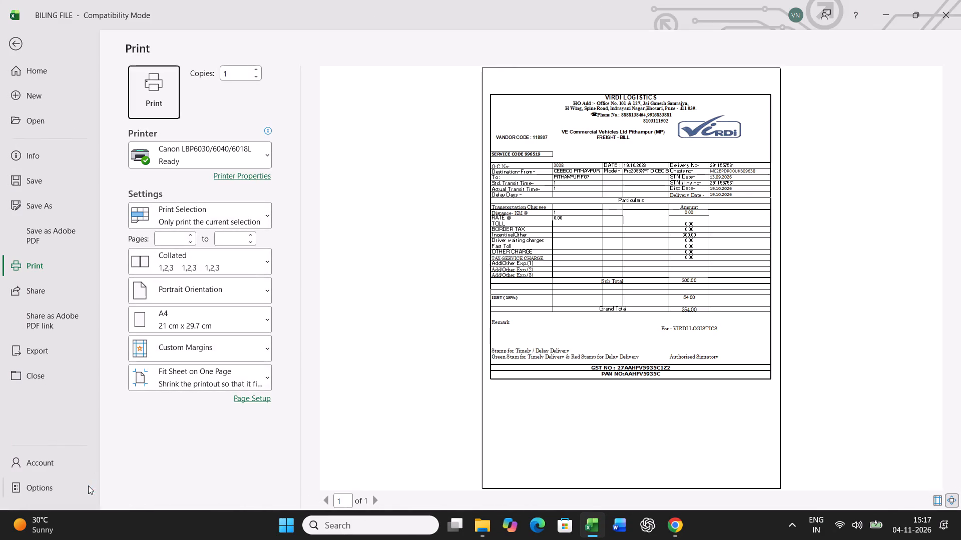
left_click(149, 91)
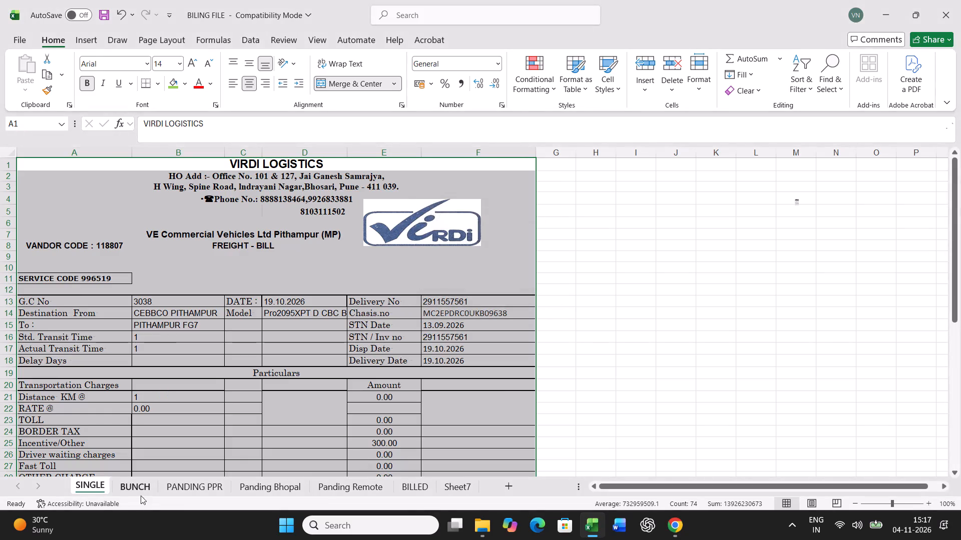
Copy row 11 of the BUNCH sheet and paste it as values into row 54 of the lower bill table.
left_click(134, 490)
left_click(3, 277)
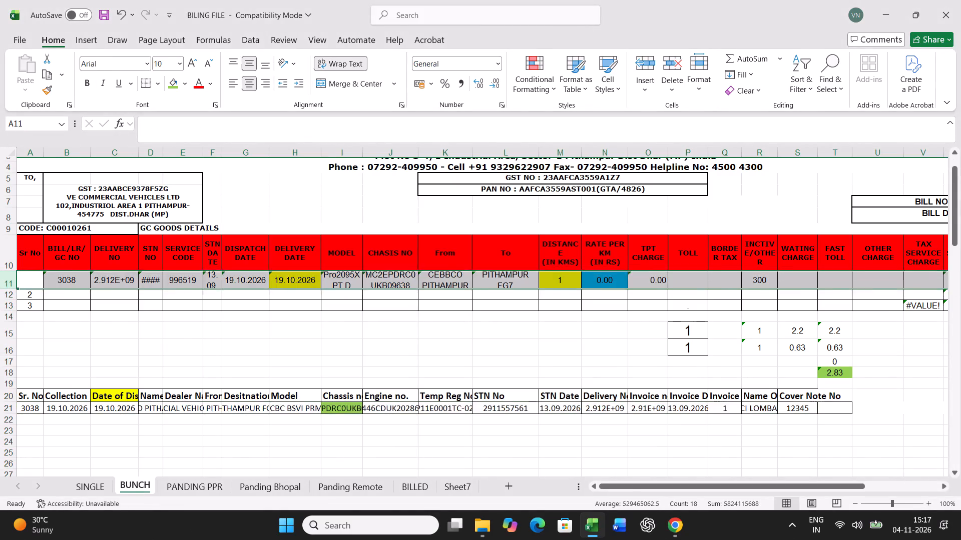
key("ctrl+c")
scroll(181, 348, "down", 20)
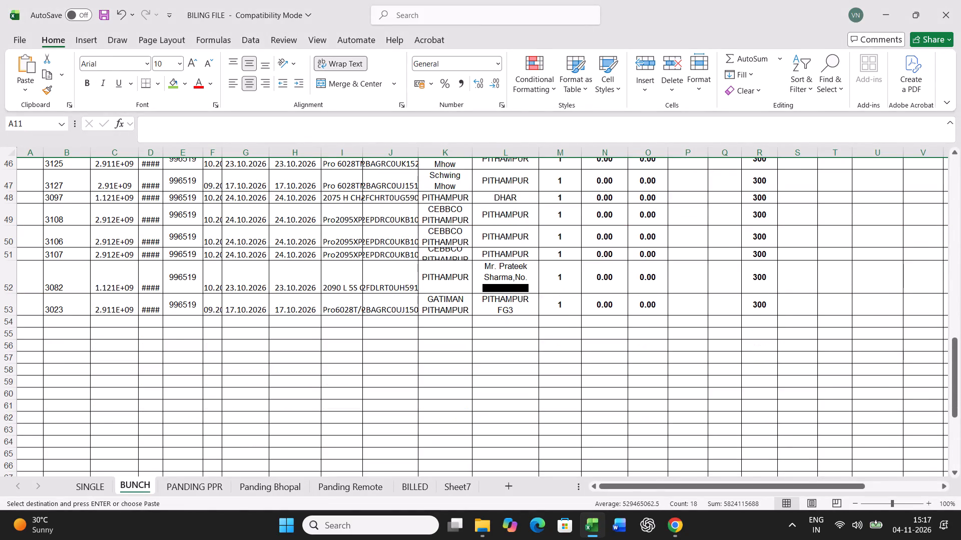
right_click(25, 324)
left_click(78, 236)
left_click(40, 207)
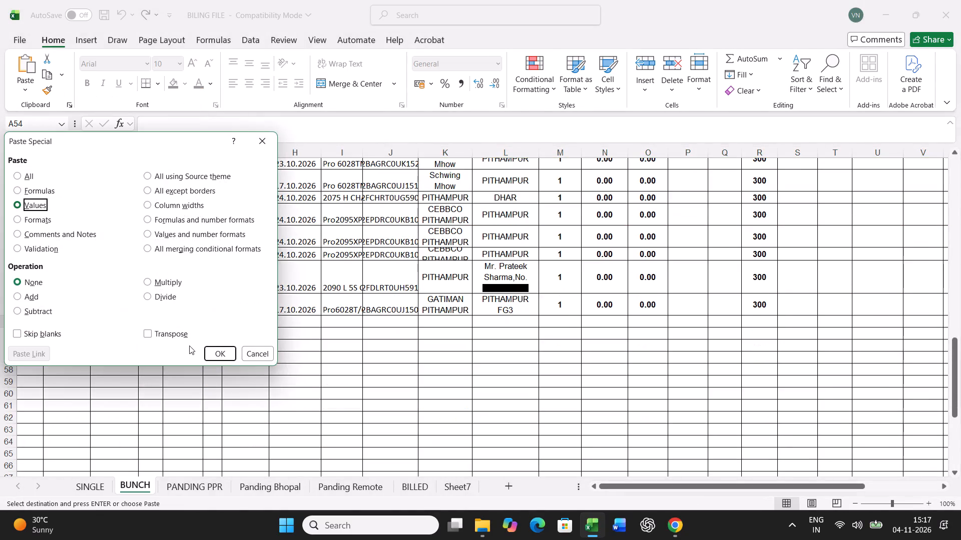
left_click(219, 354)
left_click(181, 498)
left_click(184, 490)
left_click(381, 356)
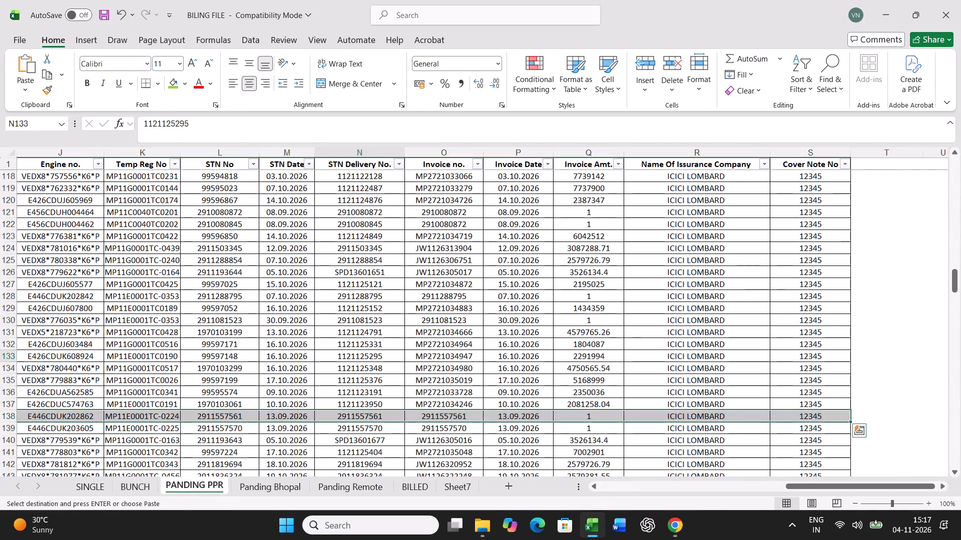
key("ctrl+f")
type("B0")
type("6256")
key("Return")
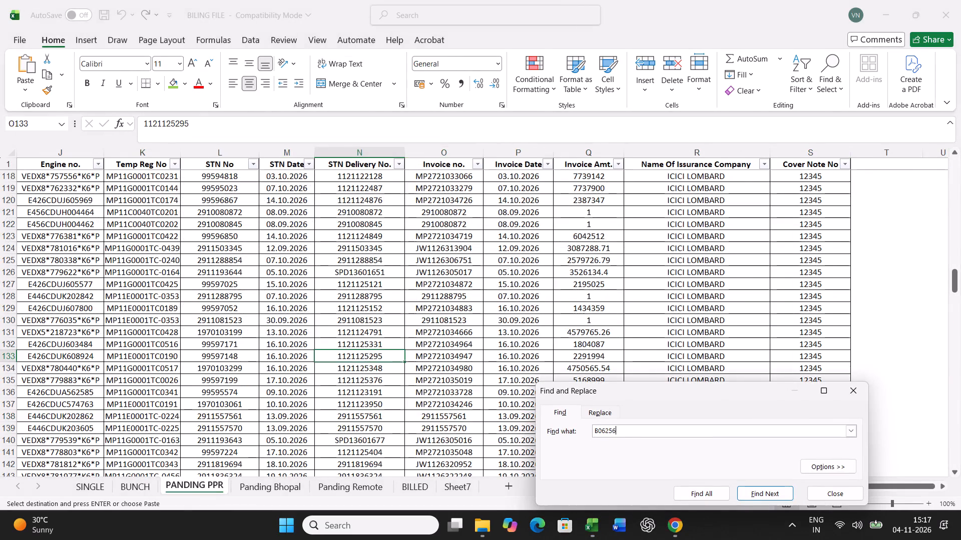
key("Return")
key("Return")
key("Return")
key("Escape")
left_click(173, 82)
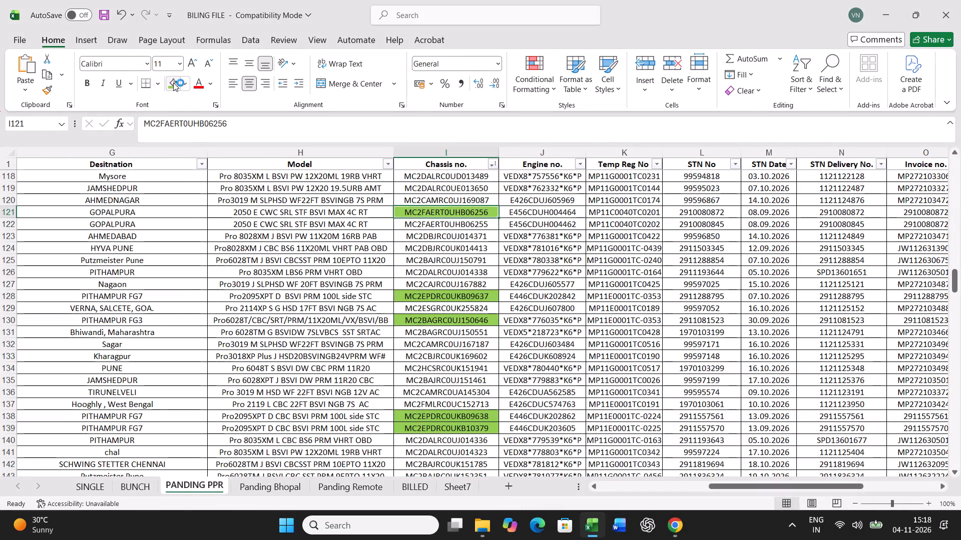
Copy the full LR 3009 record from PANDING PPR into row 21 of the BUNCH sheet.
key("Left")
key("Left")
key("Left")
key("Left")
key("Left")
key("Left")
key("Left")
key("Left")
key("Left")
key("Left")
key("Left")
key("Left")
key("Left")
key("Left")
key("Left")
key("Left")
key("Left")
key("ctrl+shift+Right")
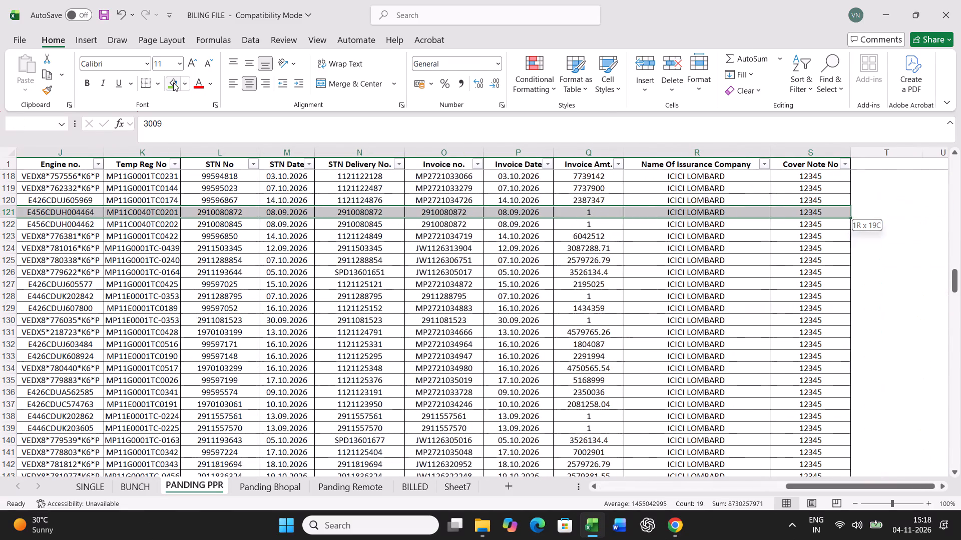
key("ctrl+c")
left_click(136, 490)
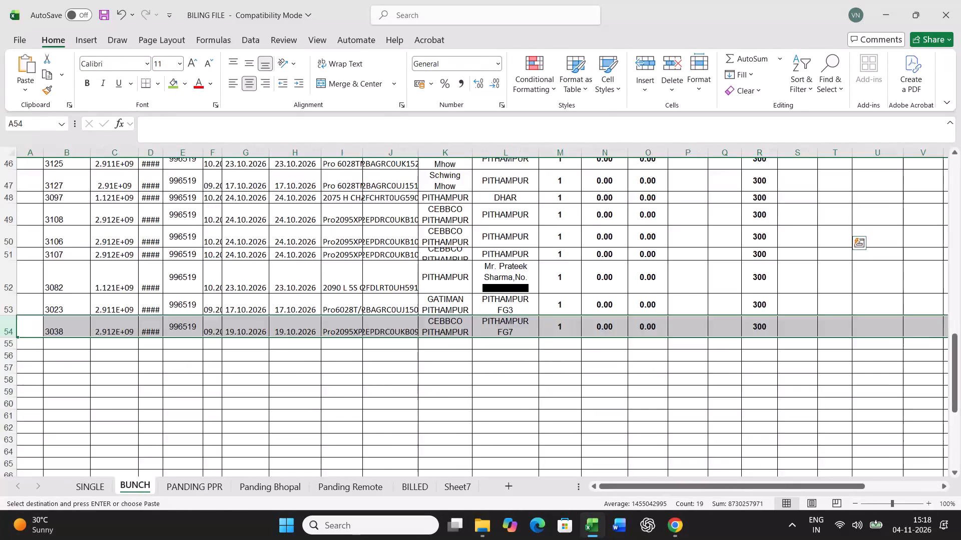
scroll(146, 424, "up", 17)
left_click(31, 309)
scroll(192, 397, "up", 2)
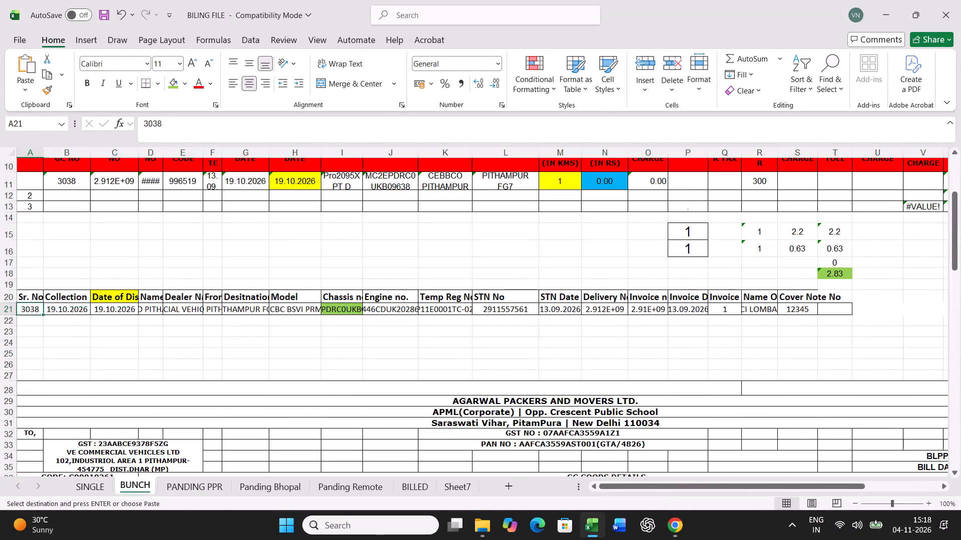
scroll(192, 397, "up", 2)
key("ctrl+v")
Print the freight bill for G.C. No 3009 from the SINGLE sheet.
left_click(96, 487)
key("ctrl+p")
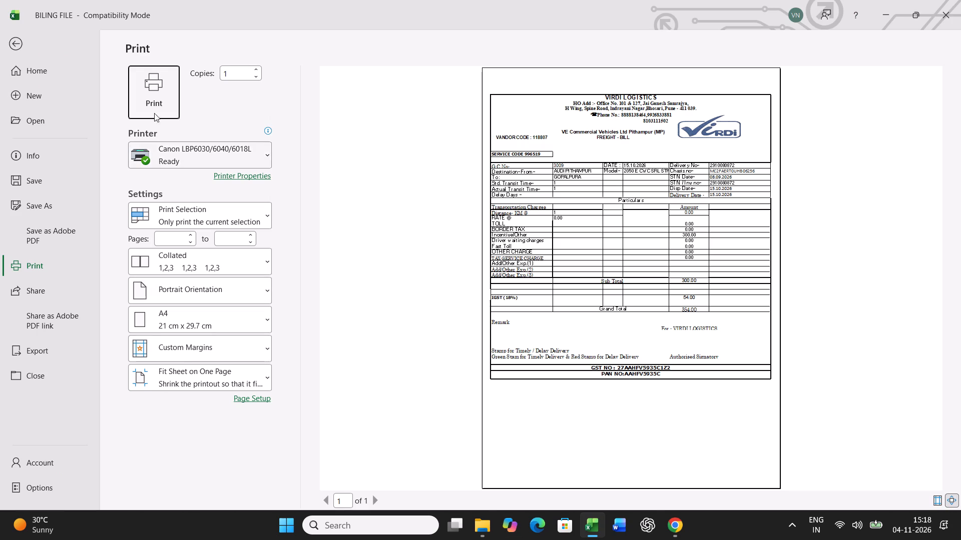
left_click(154, 100)
Copy row 11 of the BUNCH sheet and paste it as values into row 55 of the lower bill table.
left_click(140, 489)
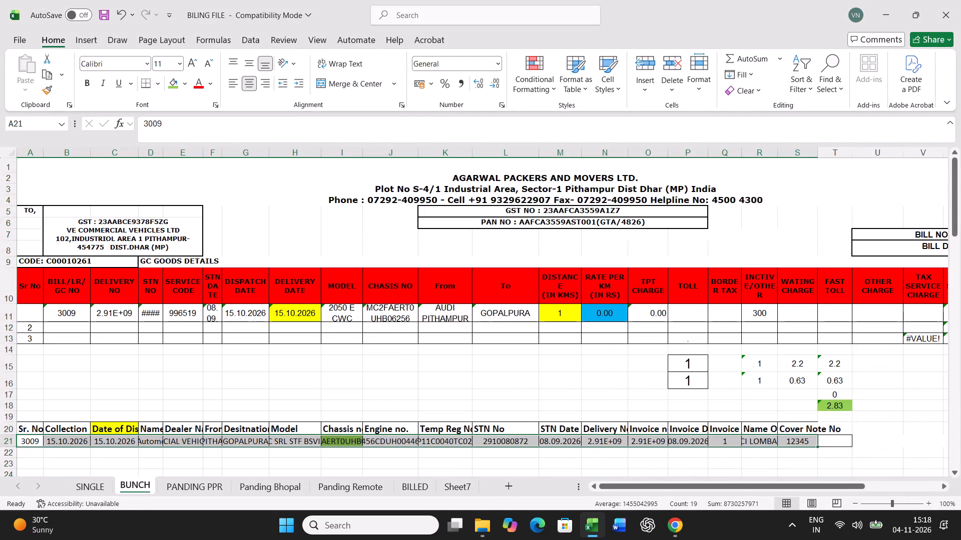
left_click(4, 313)
key("ctrl+c")
scroll(131, 340, "down", 18)
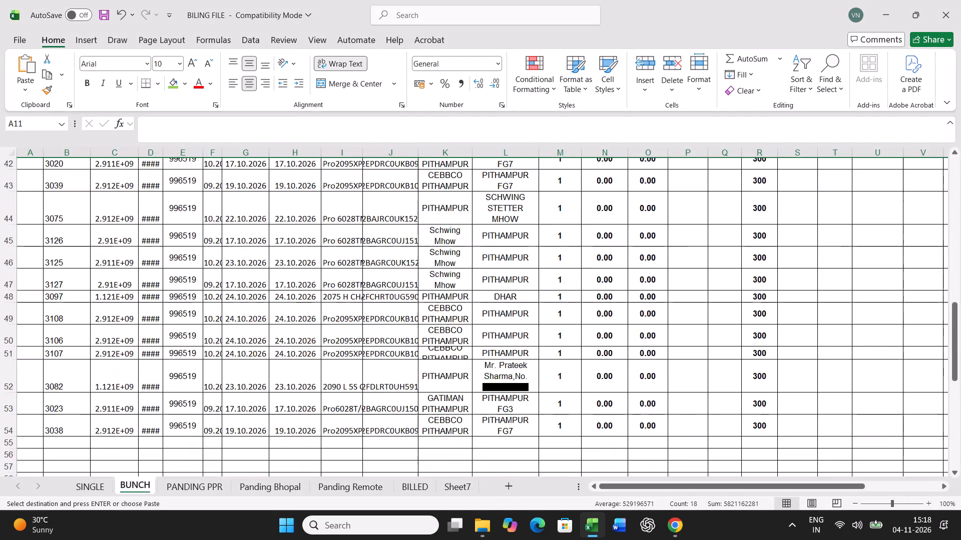
scroll(131, 340, "down", 5)
right_click(26, 279)
left_click(77, 234)
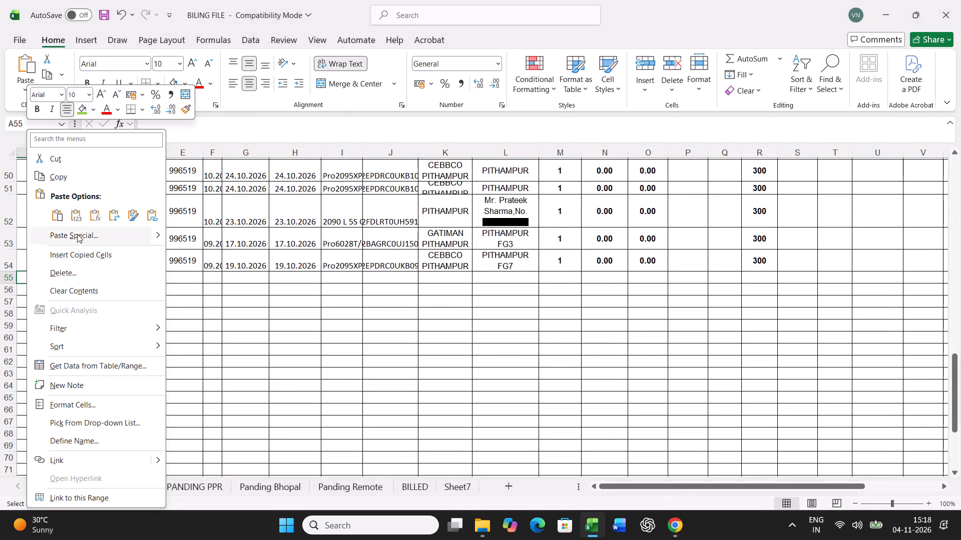
left_click(30, 203)
left_click(214, 347)
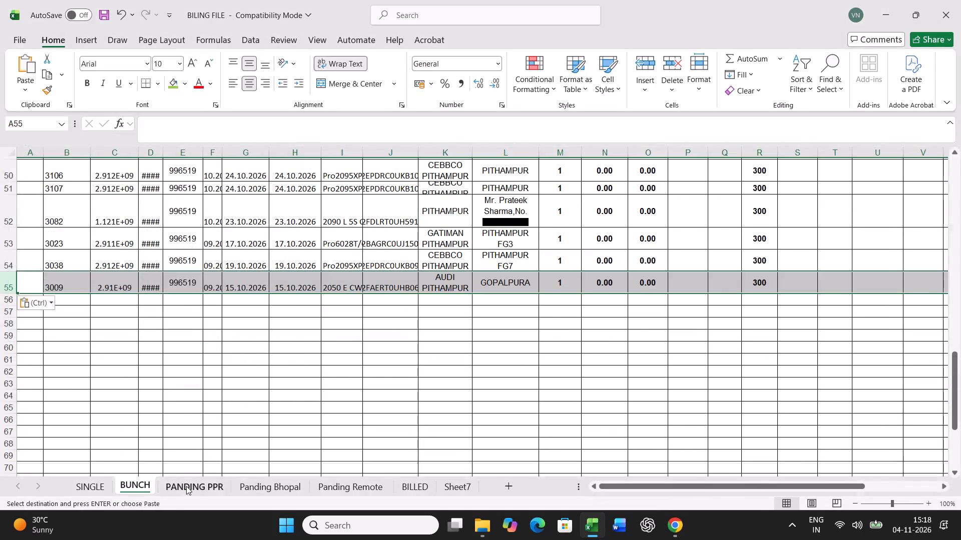
left_click(186, 486)
left_click(342, 381)
key("ctrl+f")
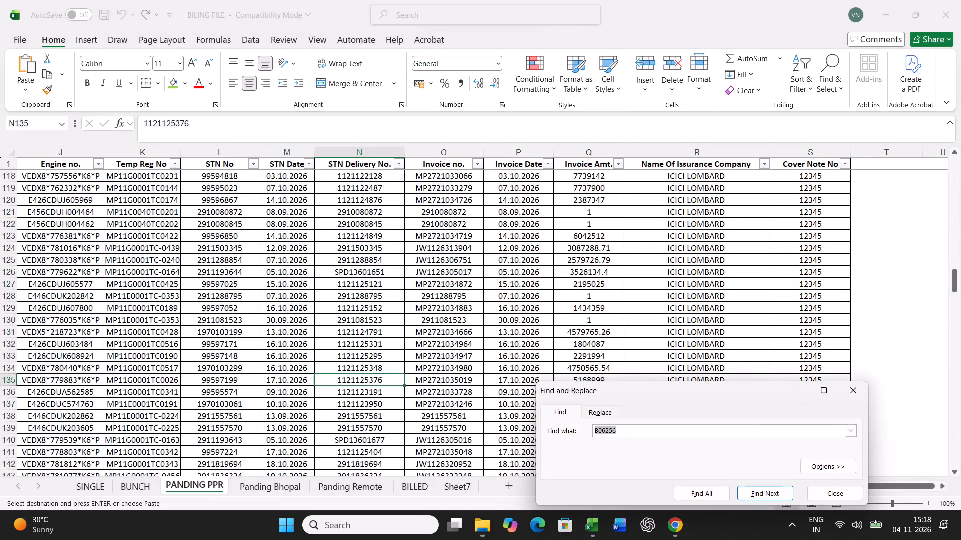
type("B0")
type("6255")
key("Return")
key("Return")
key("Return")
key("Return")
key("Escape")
left_click(172, 86)
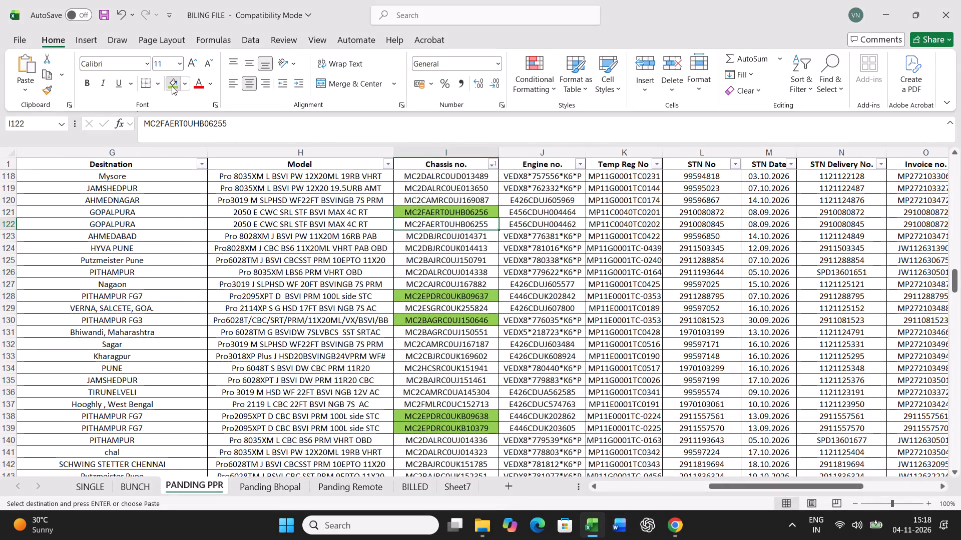
Copy the full LR 3010 record from PANDING PPR into row 21 of the BUNCH sheet.
key("Left")
key("Left")
key("Left")
key("Left")
key("Left")
key("Left")
key("Left")
key("Left")
key("Left")
key("Left")
key("Left")
key("Left")
key("Left")
key("Left")
key("Left")
key("Left")
key("ctrl+shift+Right")
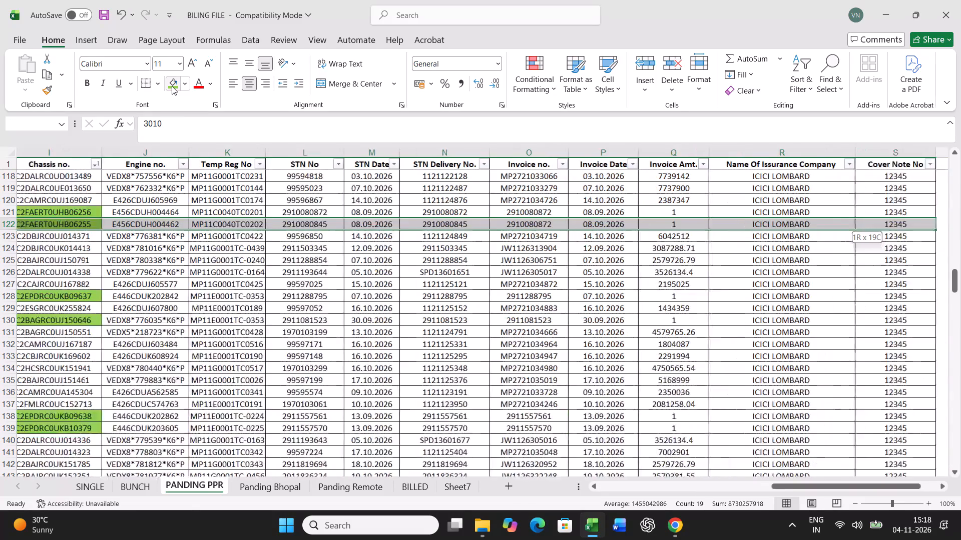
key("ctrl+c")
left_click(146, 480)
scroll(147, 457, "up", 15)
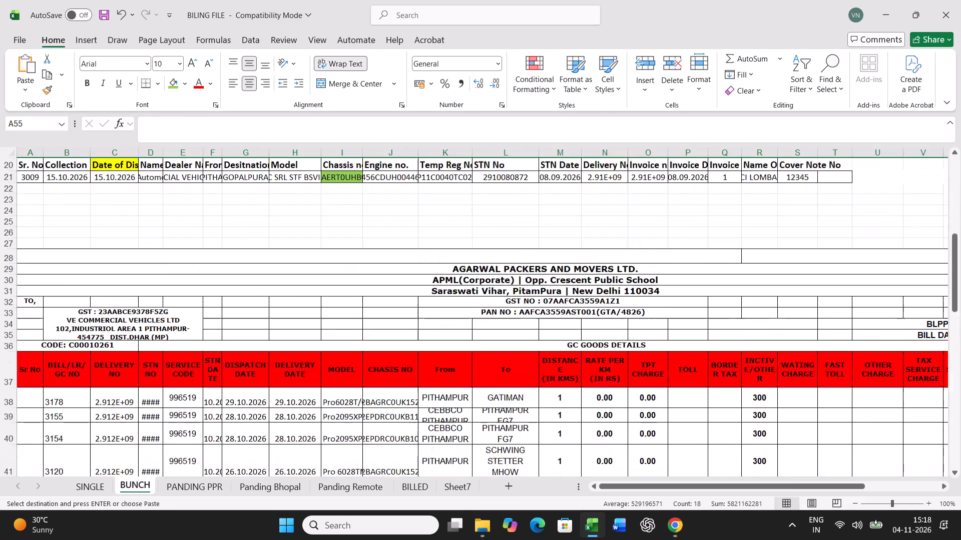
scroll(147, 457, "up", 6)
left_click(32, 373)
key("ctrl+v")
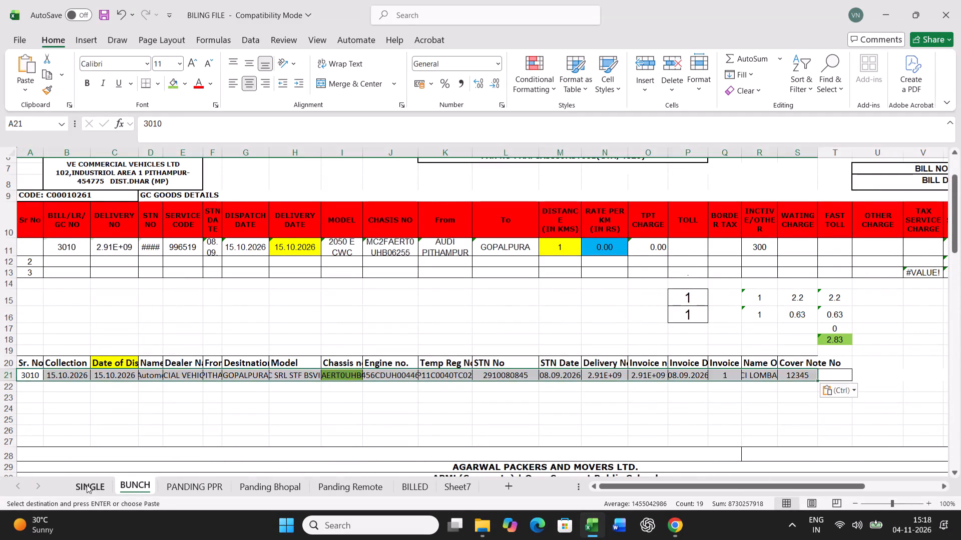
Print the freight bill for G.C. No 3010 from the SINGLE sheet.
left_click(89, 484)
key("ctrl+p")
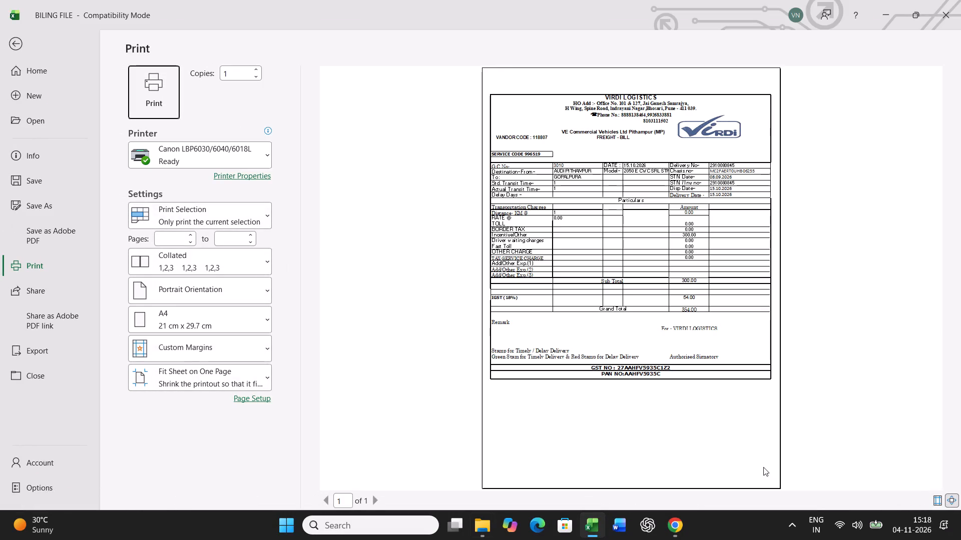
left_click(157, 96)
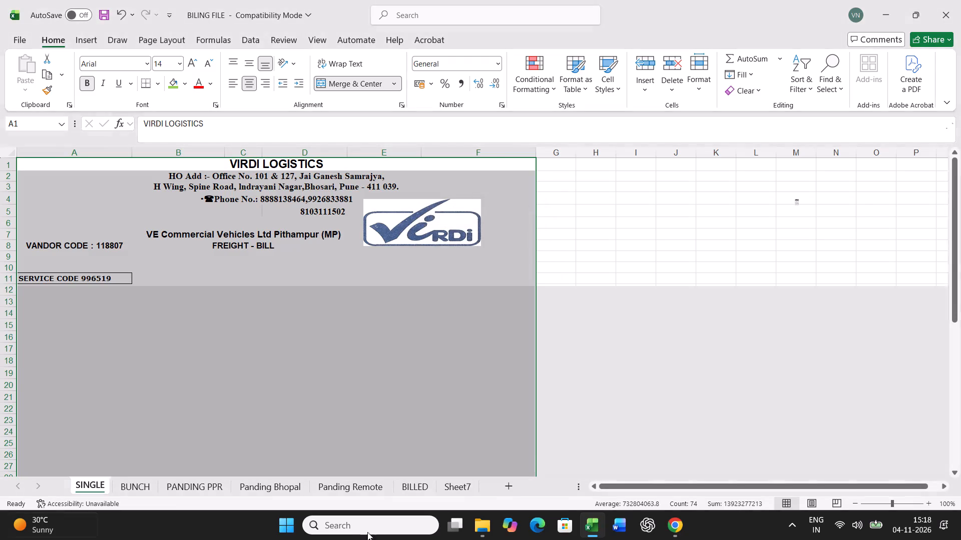
Copy row 11 of the BUNCH sheet and paste it as values into row 56 of the lower bill table.
left_click(133, 491)
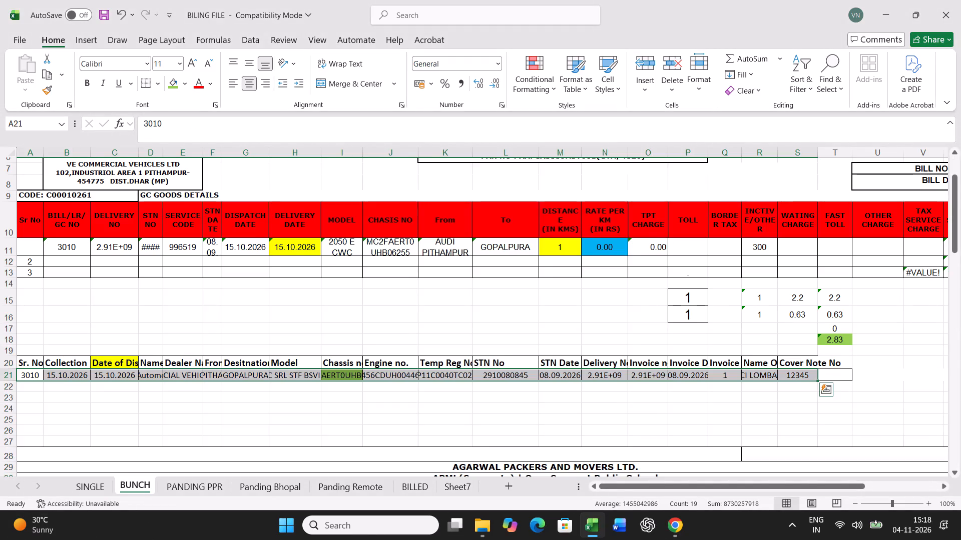
scroll(35, 423, "up", 3)
left_click(3, 316)
key("ctrl+c")
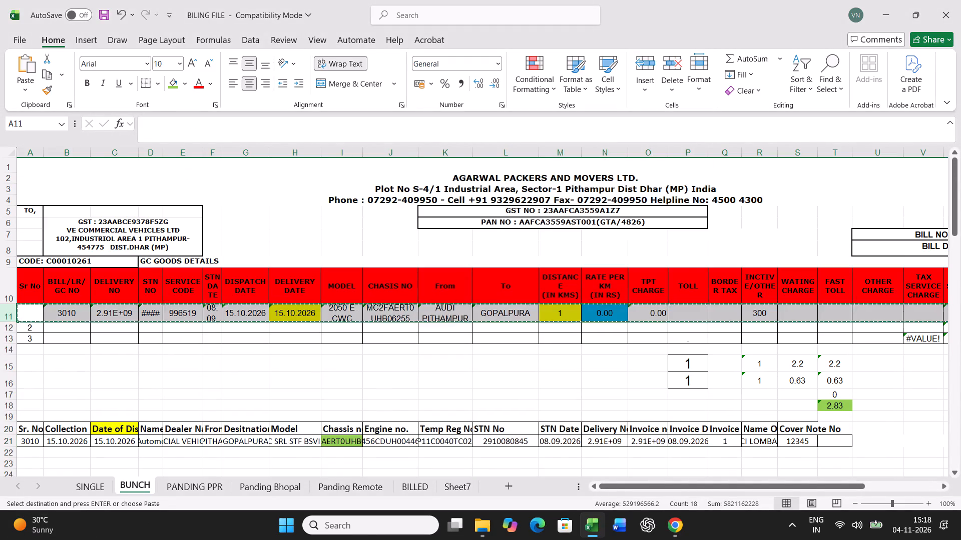
scroll(157, 375, "down", 20)
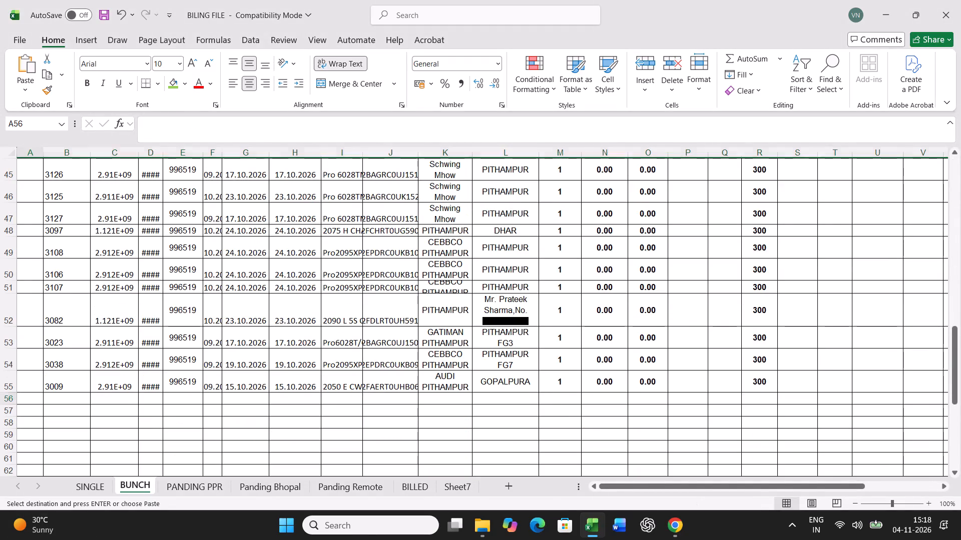
right_click(30, 398)
left_click(91, 124)
left_click(40, 95)
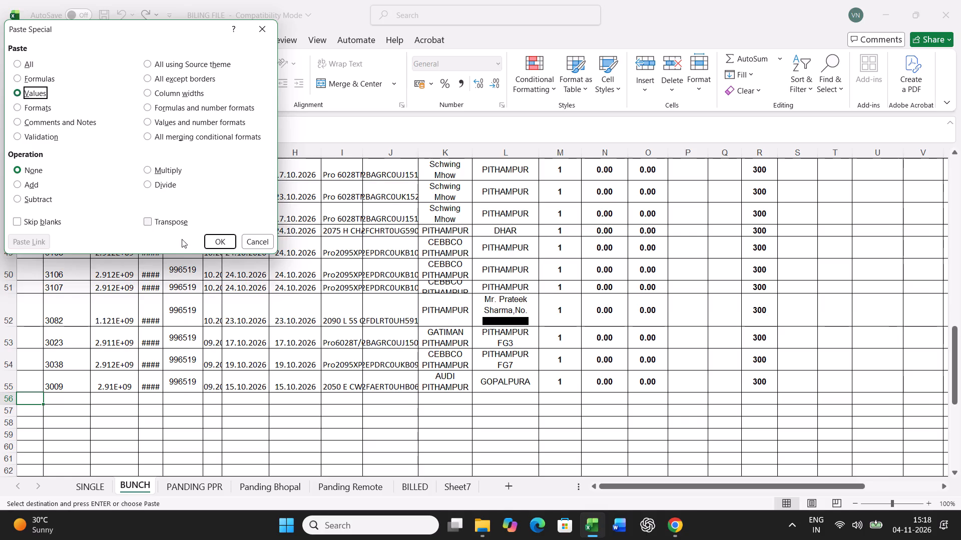
left_click(223, 243)
left_click(179, 493)
left_click(289, 389)
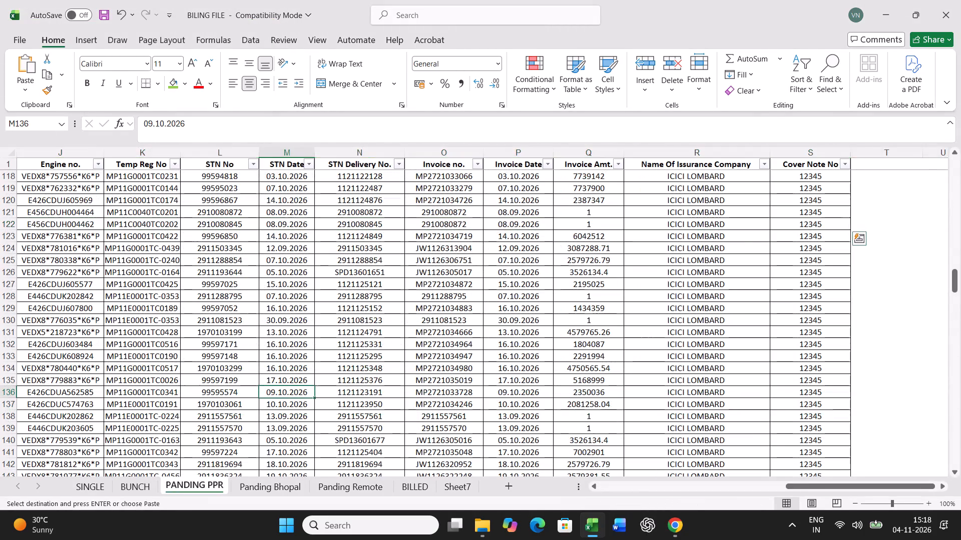
key("ctrl+f")
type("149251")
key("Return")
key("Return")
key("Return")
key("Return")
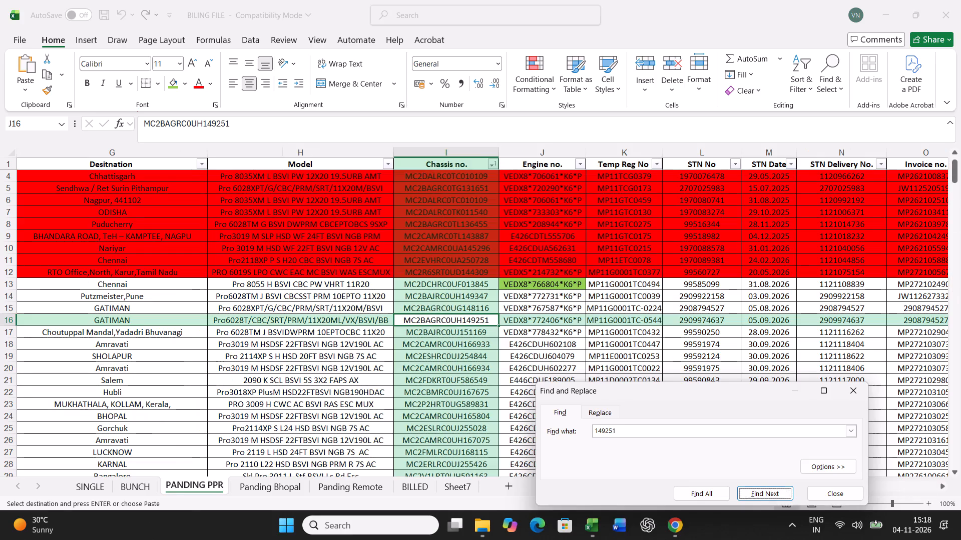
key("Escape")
left_click(176, 86)
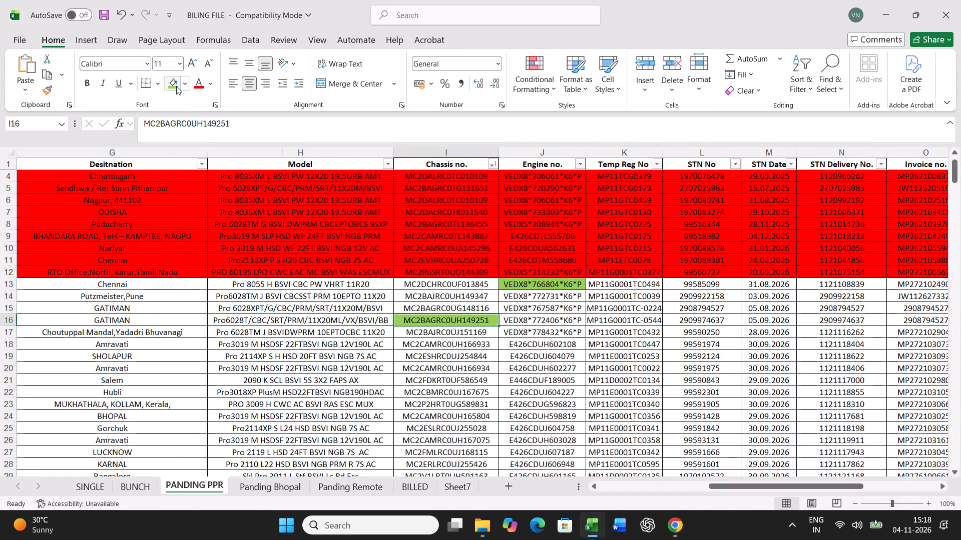
Copy the full LR 2548 record from PANDING PPR into row 21 of the BUNCH sheet.
key("Left")
key("Left")
key("Left")
key("Left")
key("Left")
key("Left")
key("Left")
key("Left")
key("Left")
key("Left")
key("Left")
key("Left")
key("Left")
key("Left")
key("Left")
key("Left")
key("Left")
key("Left")
key("Left")
key("ctrl+shift+Right")
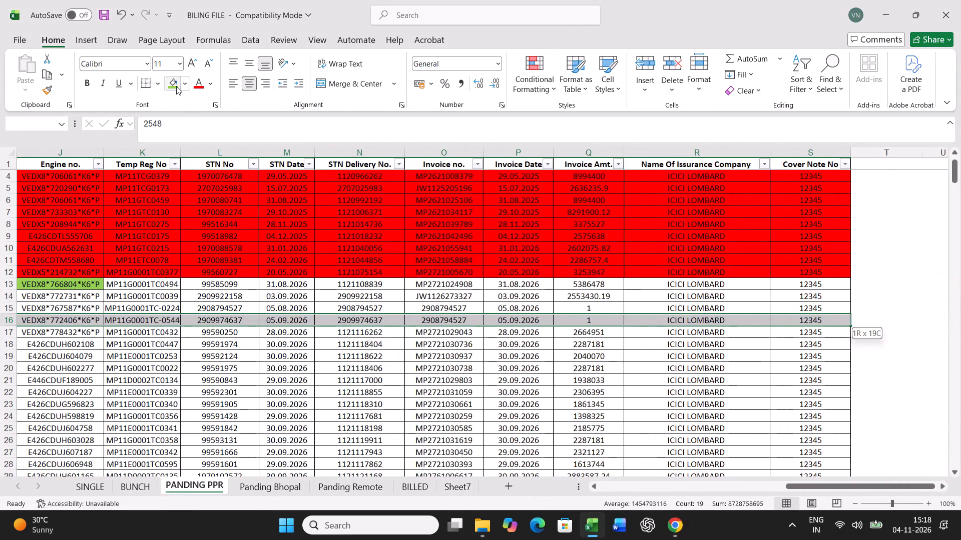
key("ctrl+c")
left_click(135, 488)
scroll(189, 390, "up", 19)
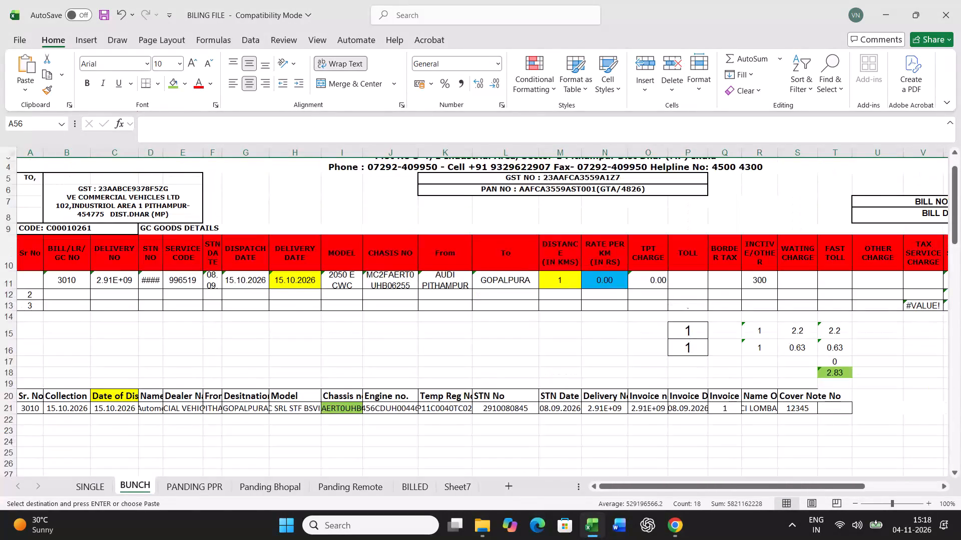
left_click(27, 404)
key("ctrl+v")
left_click(86, 487)
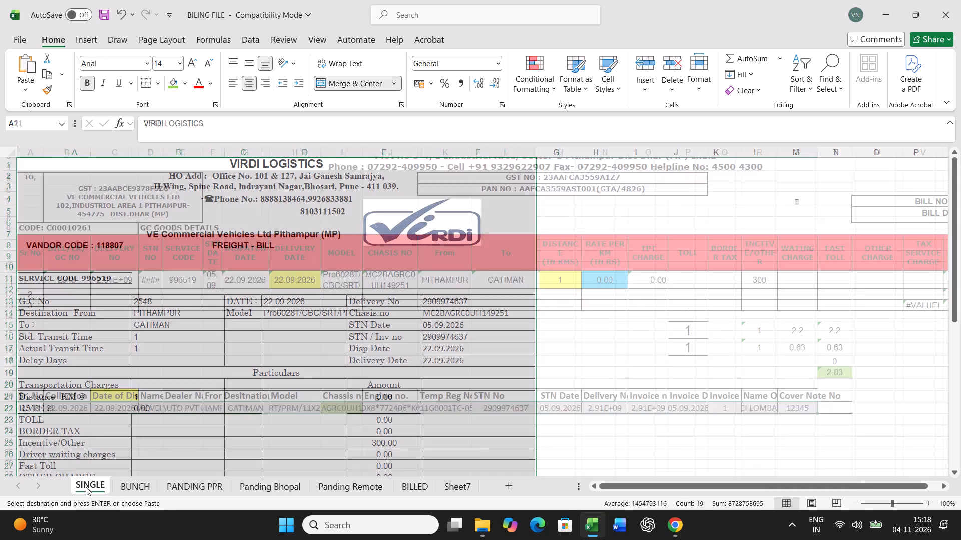
key("ctrl+p")
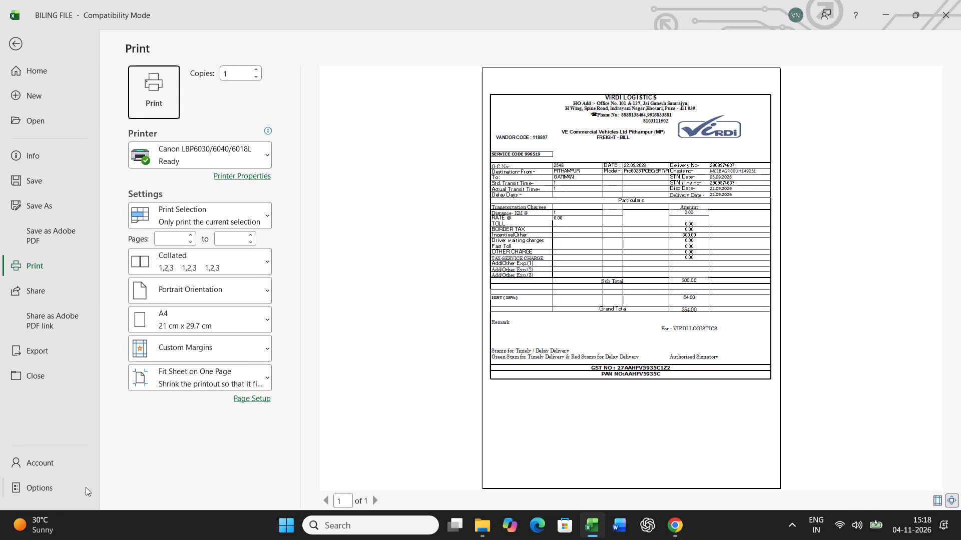
left_click(157, 99)
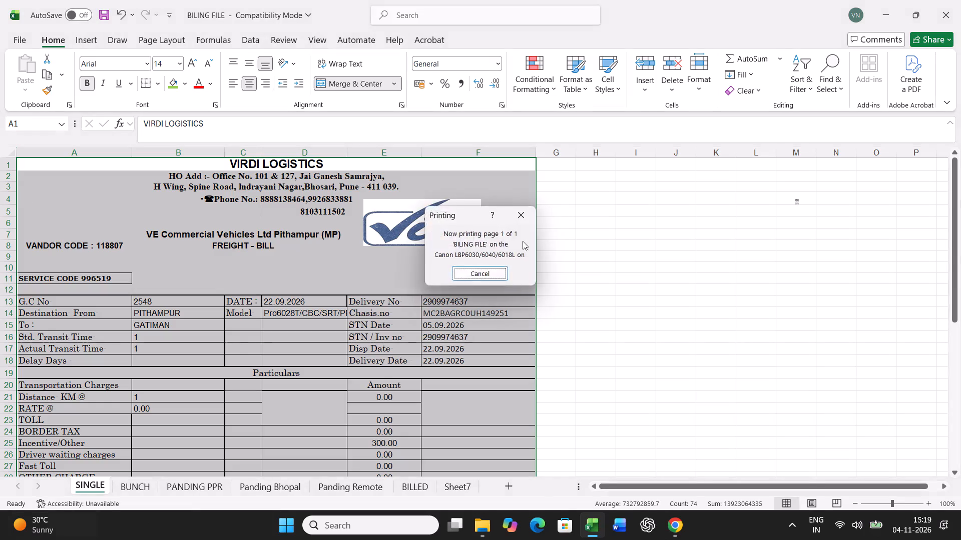
Copy row 11 of the BUNCH sheet and paste it as values into row 57 of the lower bill table.
left_click(125, 486)
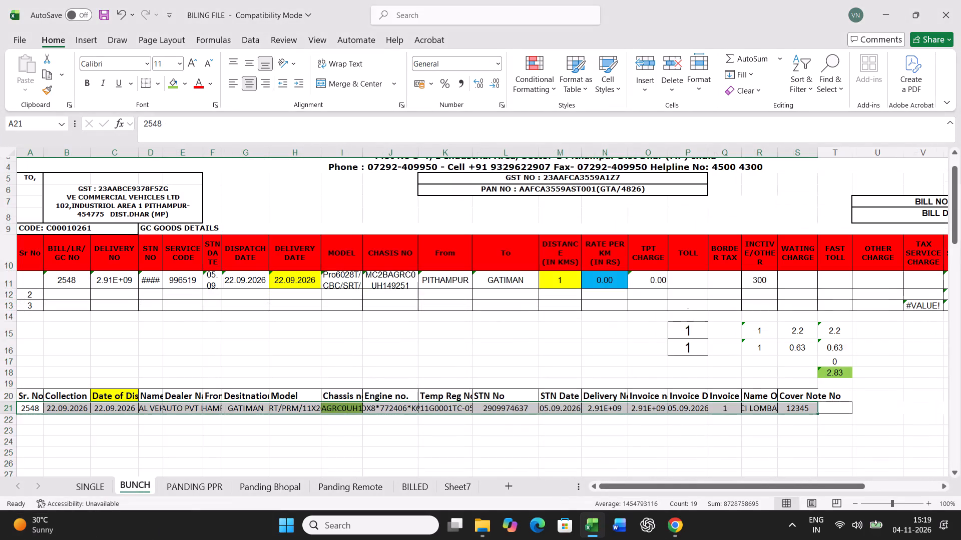
left_click(9, 278)
key("ctrl+c")
scroll(270, 375, "down", 10)
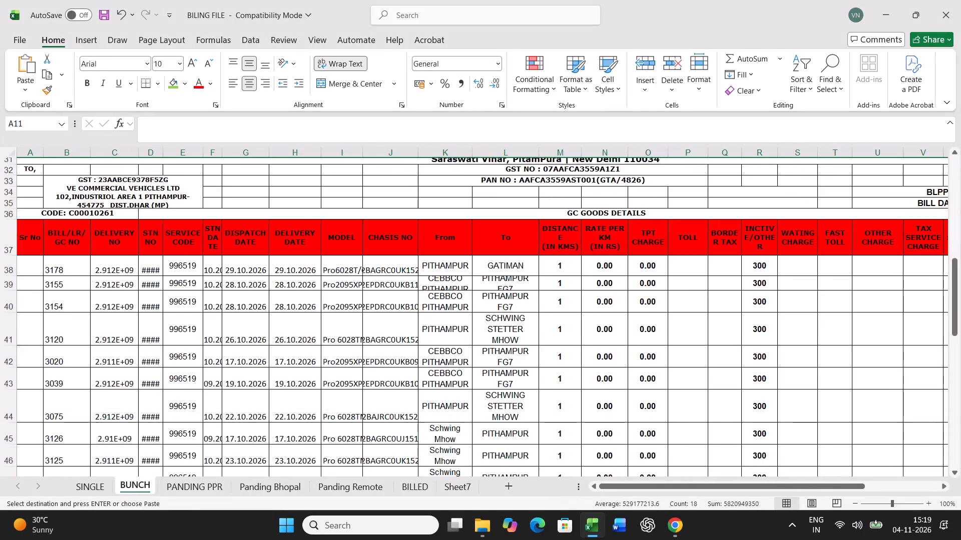
scroll(270, 375, "down", 13)
right_click(32, 288)
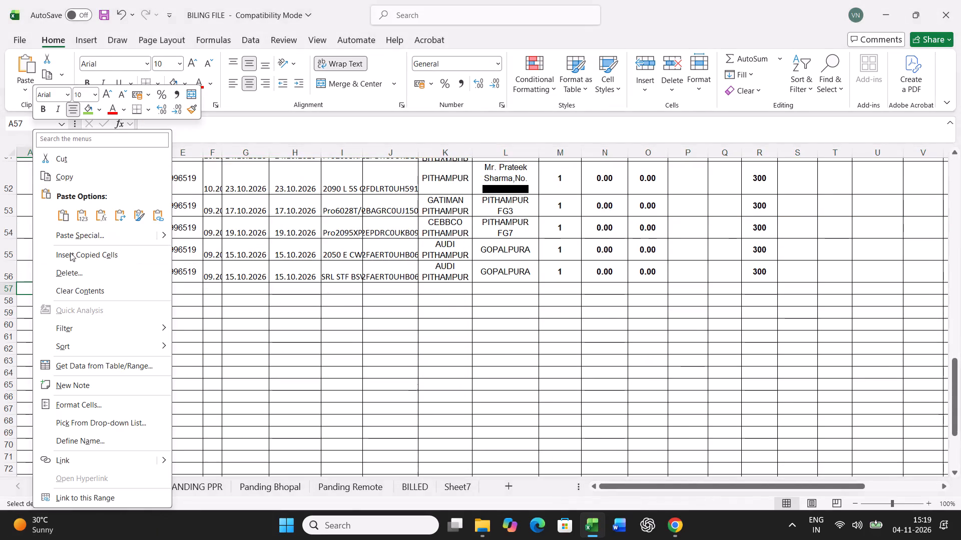
left_click(82, 240)
left_click(38, 211)
left_click(208, 362)
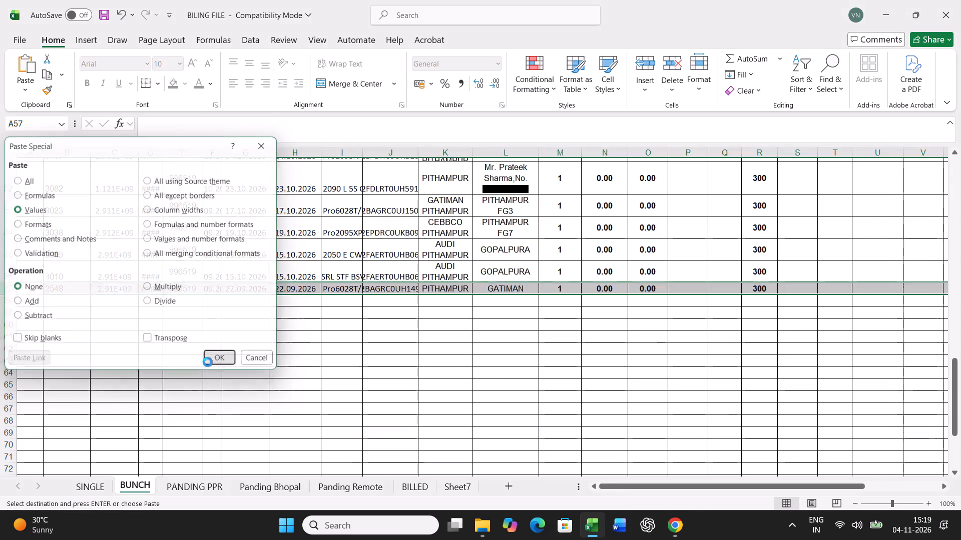
left_click(184, 490)
left_click(328, 372)
key("ctrl+f")
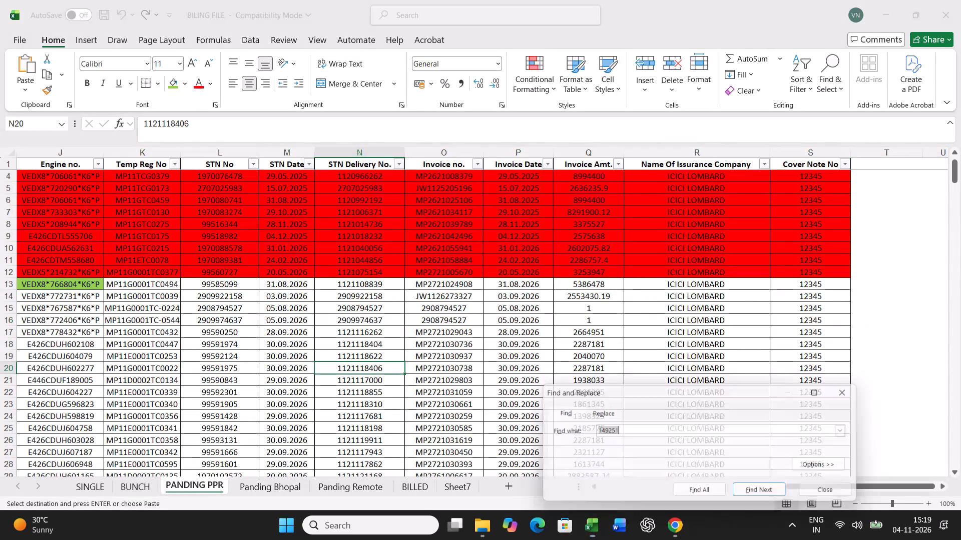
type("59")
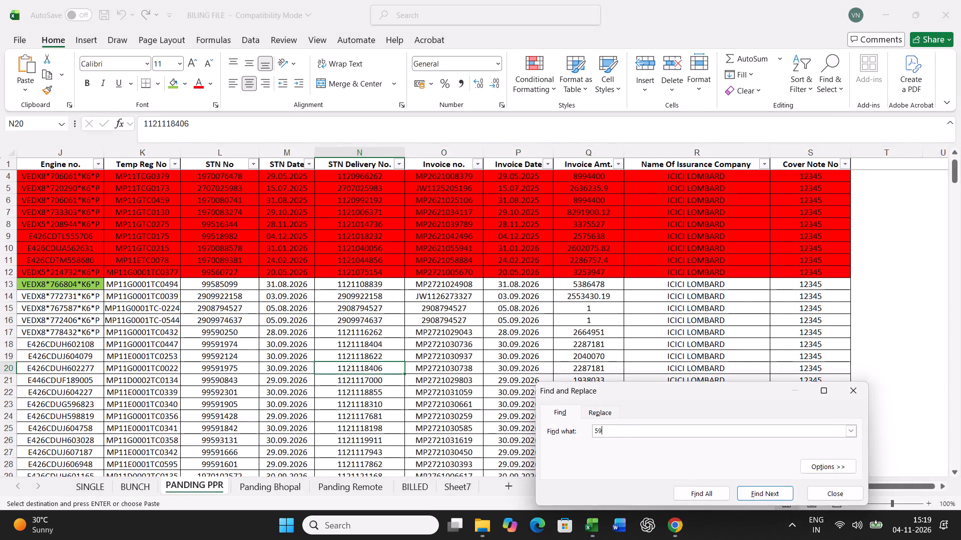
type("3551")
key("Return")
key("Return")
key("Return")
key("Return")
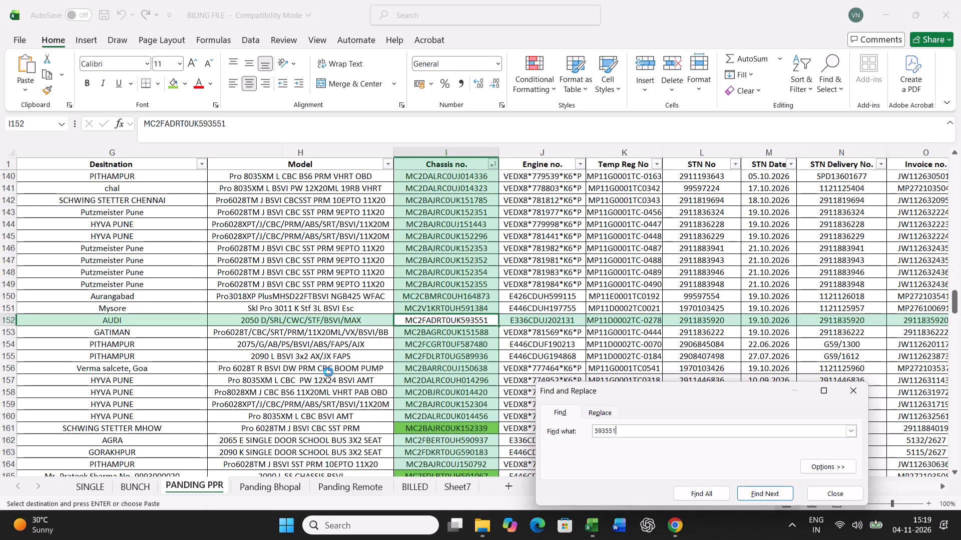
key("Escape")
left_click(169, 84)
Copy the full LR 3054 record from PANDING PPR into row 21 of the BUNCH sheet.
key("Left")
key("Left")
key("Left")
key("Left")
key("Left")
key("Left")
key("Left")
key("Left")
key("Left")
key("Left")
key("Left")
key("Left")
key("Left")
key("Left")
key("Left")
key("Left")
key("Left")
key("Left")
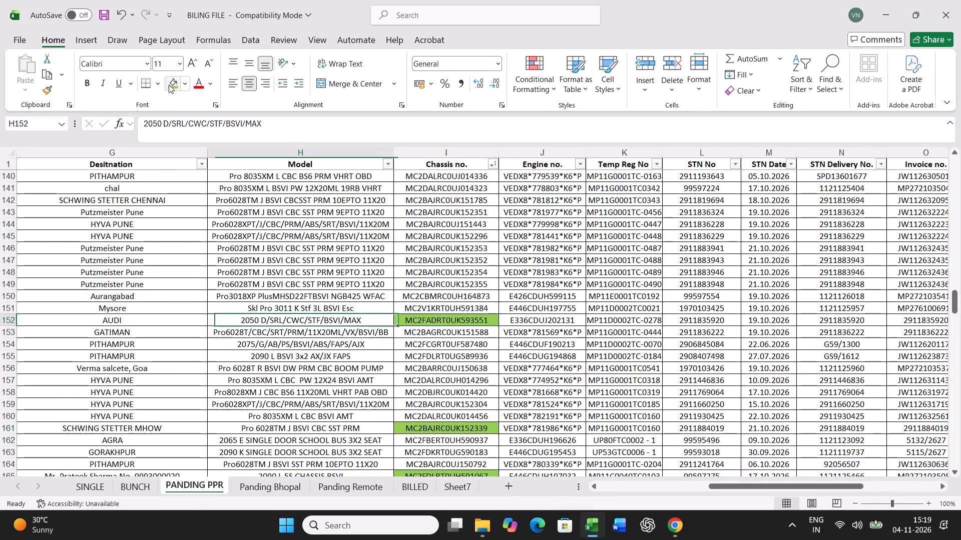
key("ctrl+shift+Right")
key("ctrl+c")
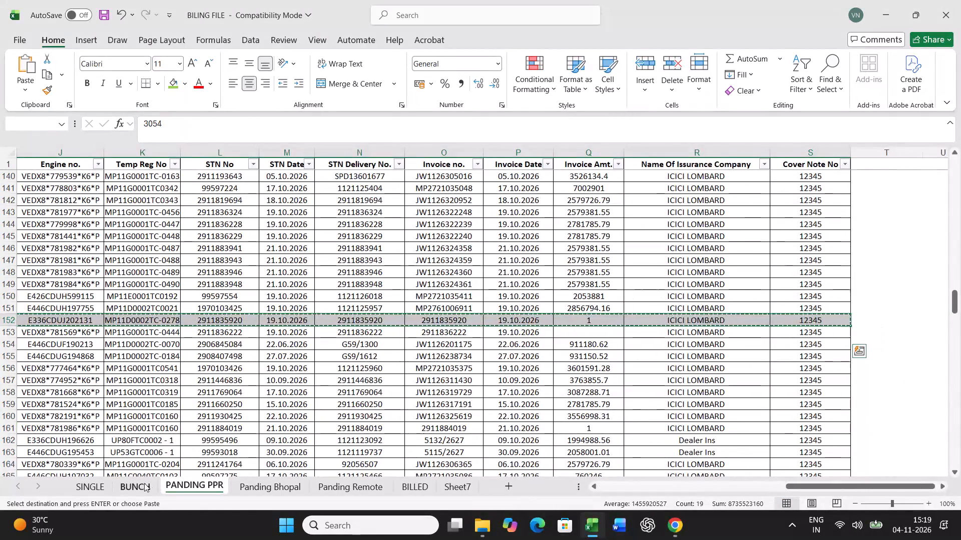
left_click(143, 483)
scroll(161, 416, "up", 20)
scroll(161, 416, "up", 3)
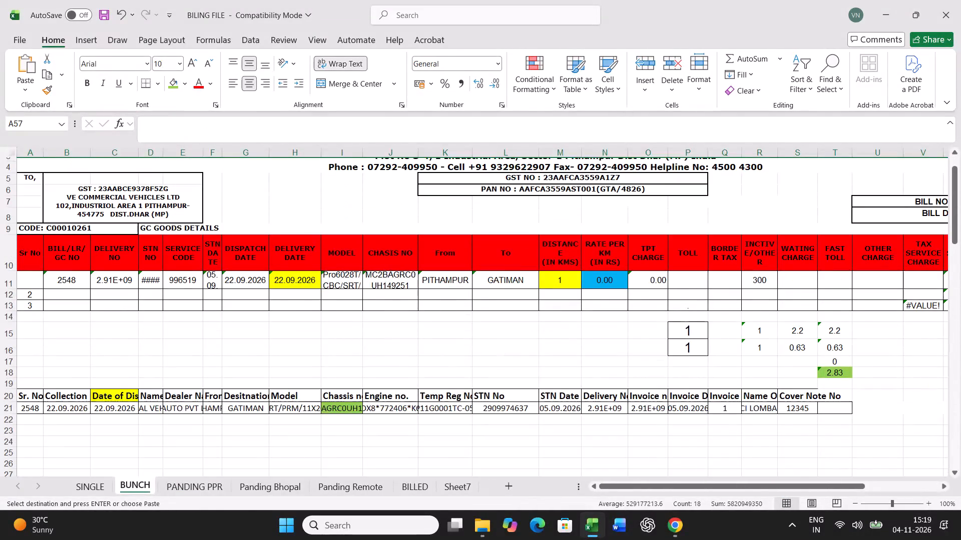
left_click(38, 412)
key("ctrl+v")
Print the freight bill for G.C. No 3054 from the SINGLE sheet.
left_click(101, 486)
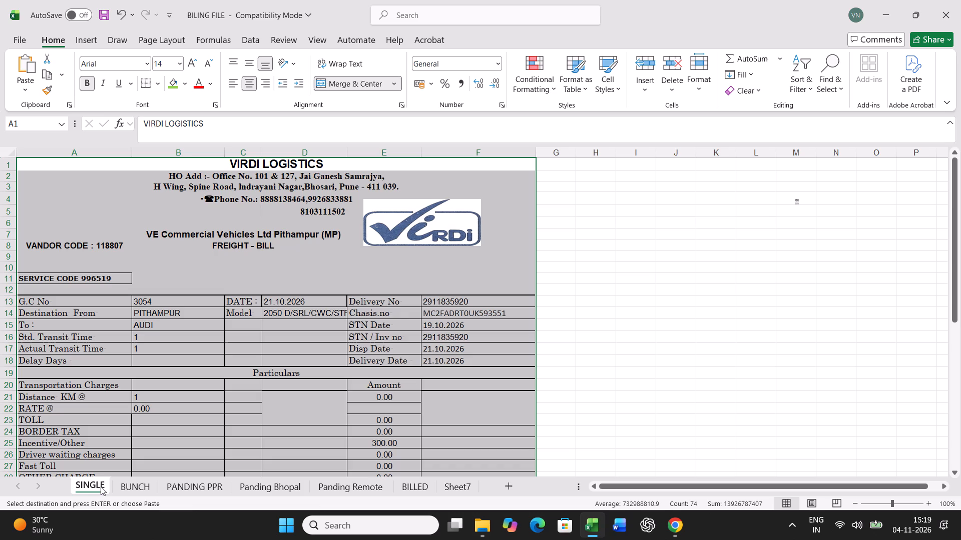
key("ctrl+p")
left_click(132, 102)
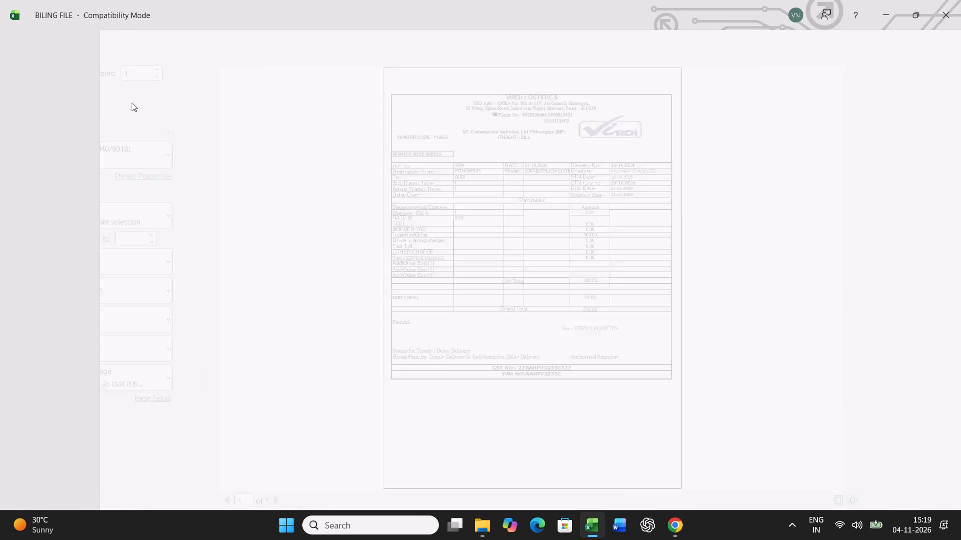
Copy row 11 of the BUNCH sheet, paste it as values into row 58 of the lower bill table, and save the workbook.
left_click(135, 488)
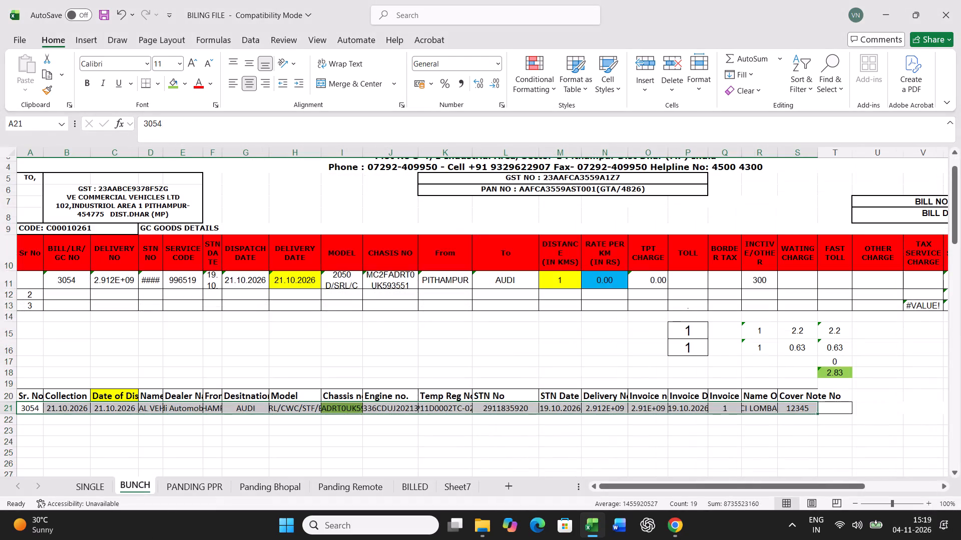
left_click(4, 278)
key("ctrl+c")
scroll(298, 369, "down", 20)
scroll(298, 369, "down", 4)
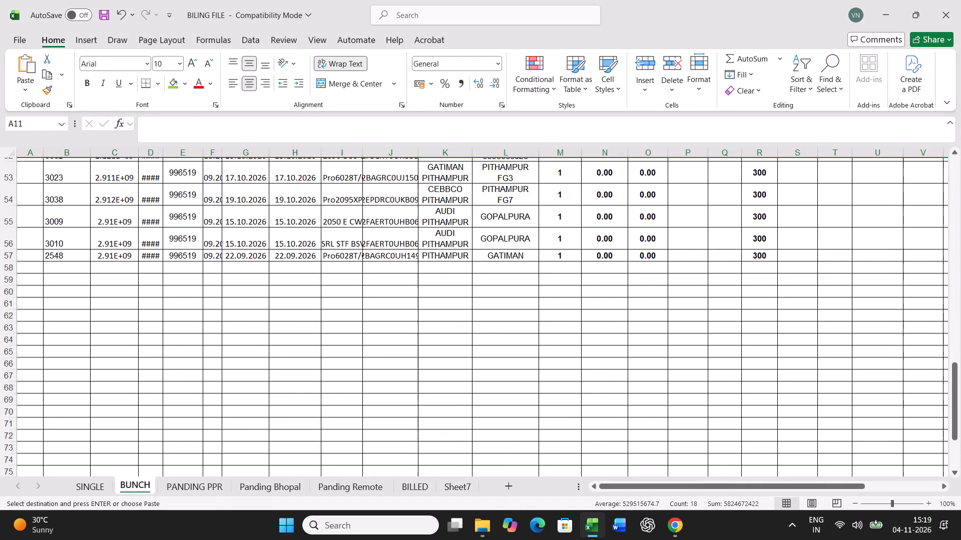
right_click(26, 270)
left_click(65, 240)
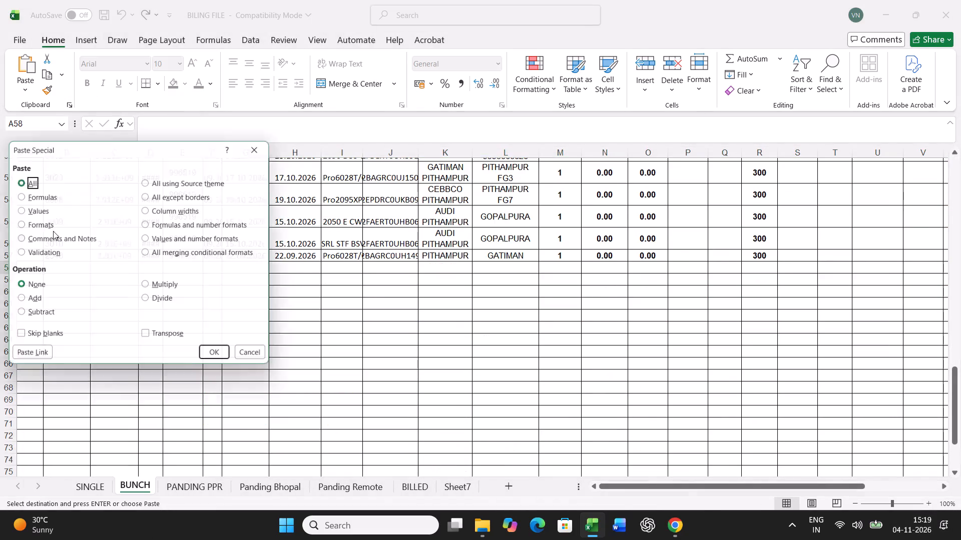
left_click(33, 211)
left_click(211, 360)
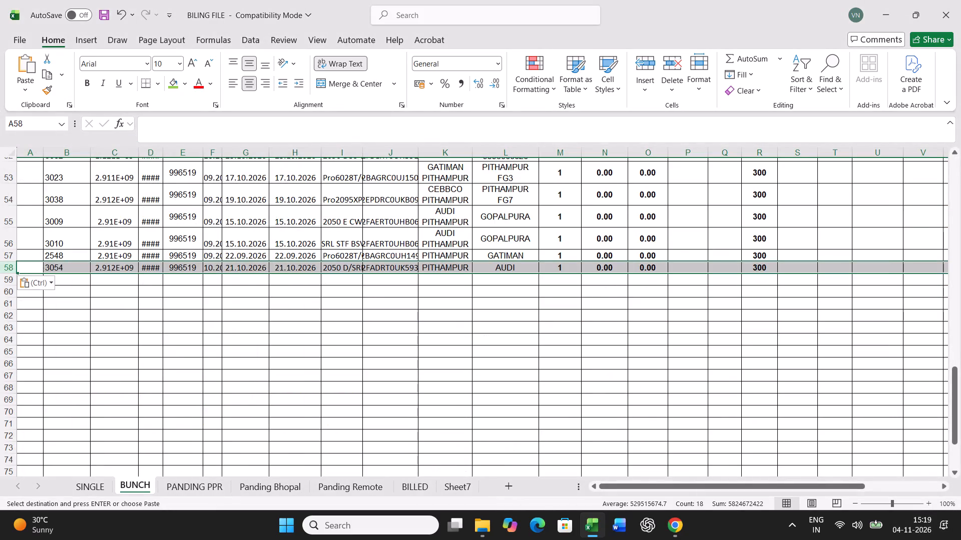
key("ctrl+s")
Select the G.C. numbers in rows 38 to 58 of the BUNCH sheet to count the collected bills.
scroll(160, 369, "up", 15)
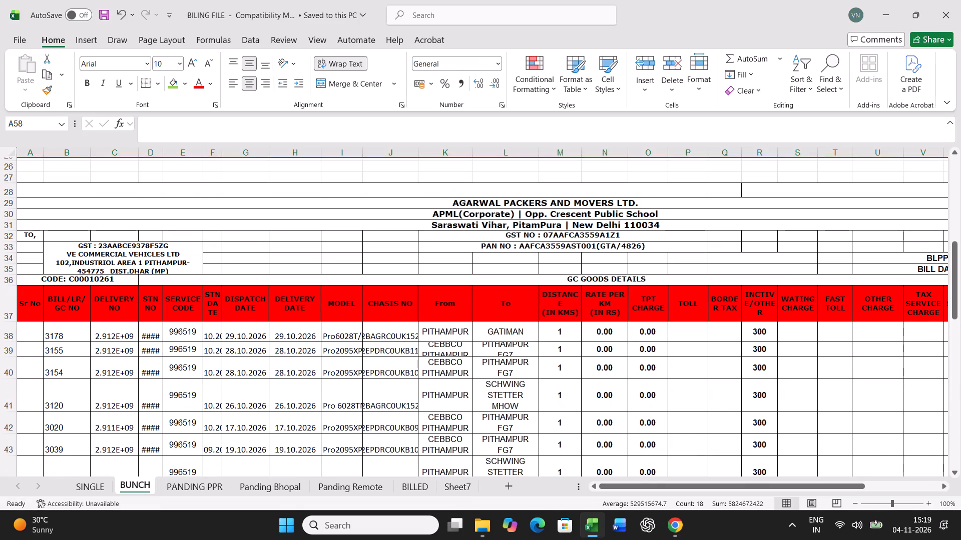
left_click_drag(60, 336, 54, 491)
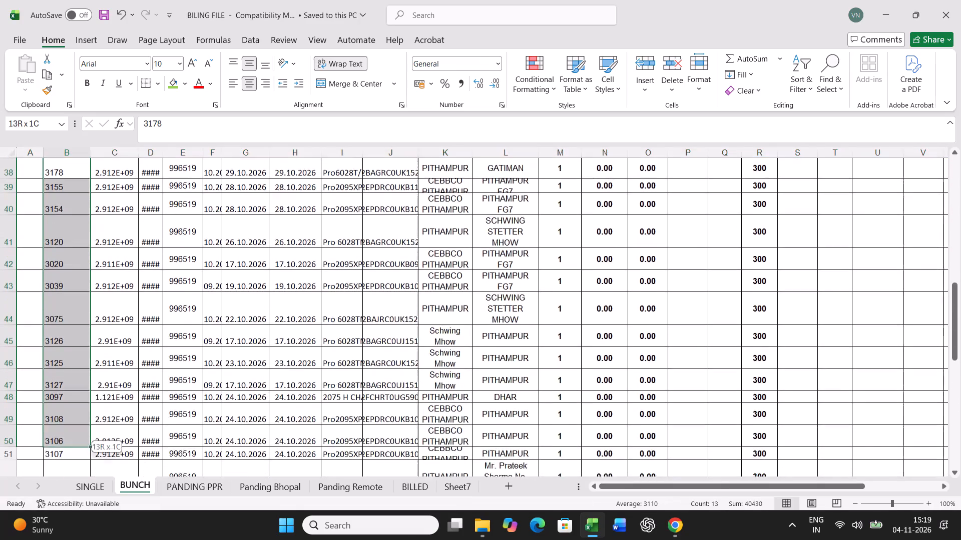
left_click_drag(54, 491, 65, 442)
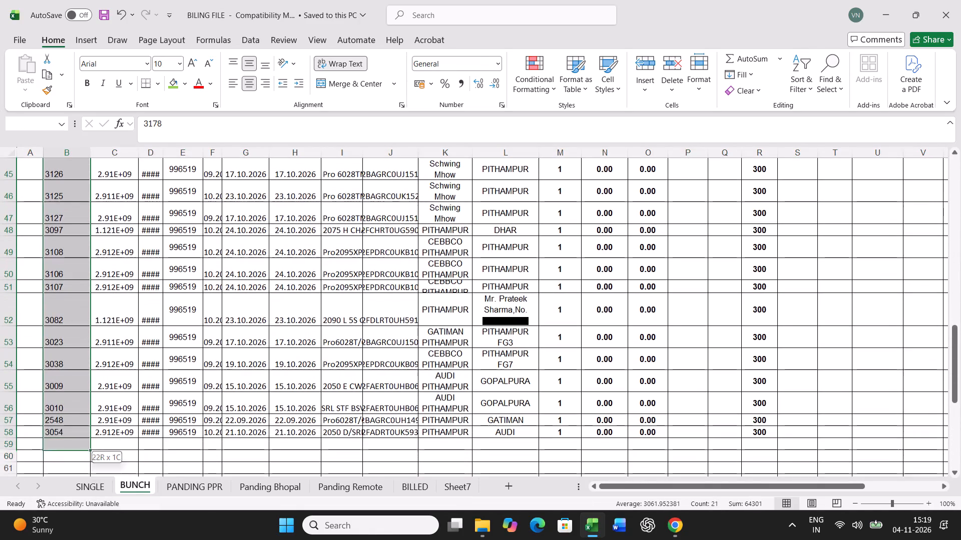
left_click_drag(65, 442, 67, 435)
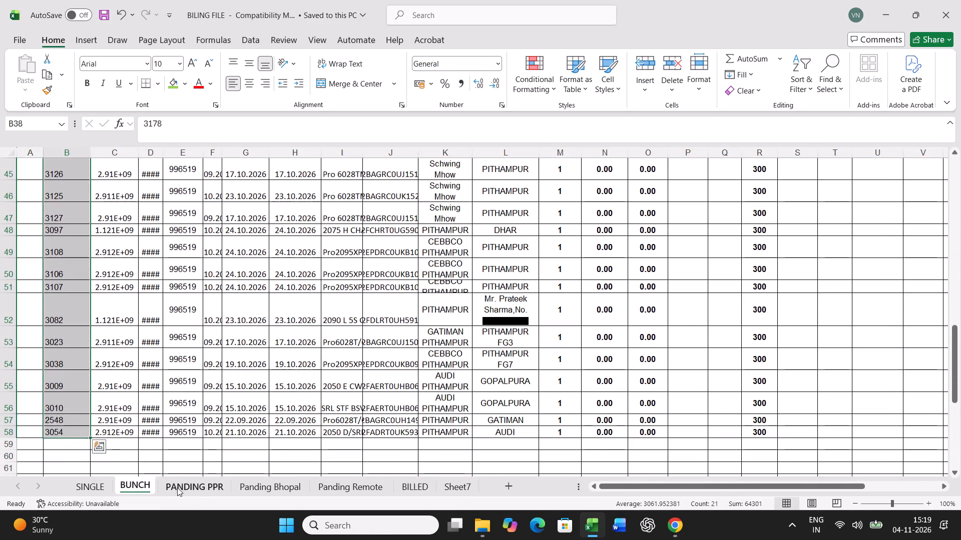
Sort PANDING PPR by chassis cell colour with green on top and select the green chassis cells to count them.
left_click(192, 492)
left_click_drag(897, 484, 820, 489)
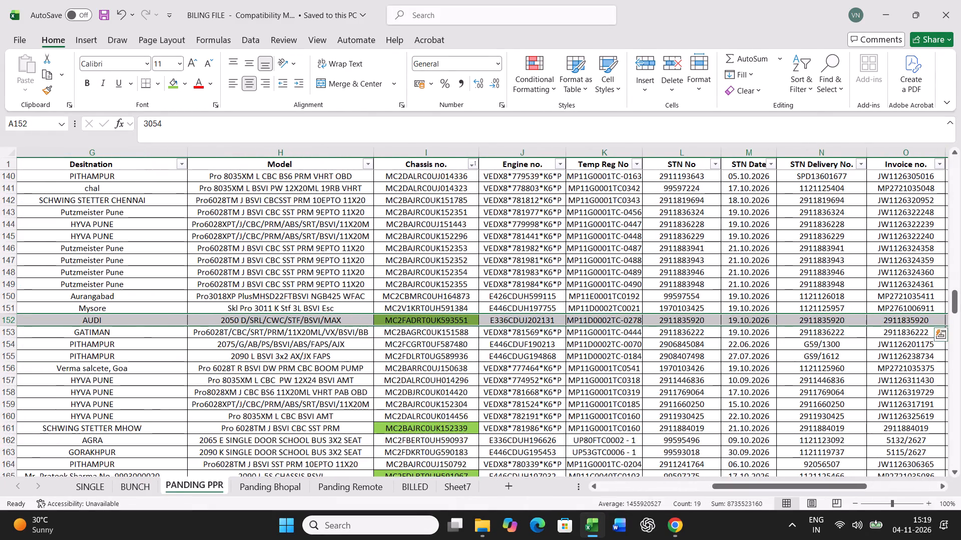
left_click(439, 242)
left_click(448, 165)
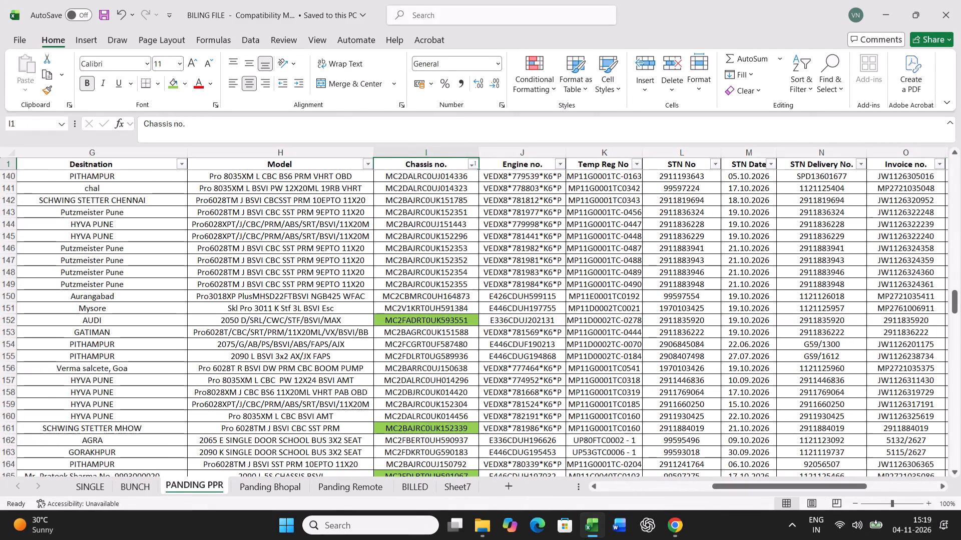
left_click(473, 165)
left_click(507, 265)
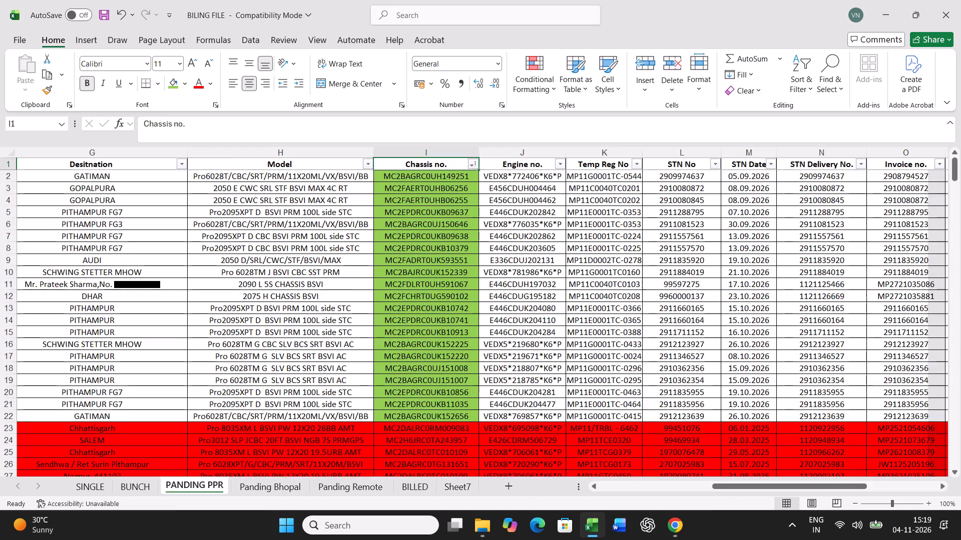
left_click_drag(458, 178, 438, 414)
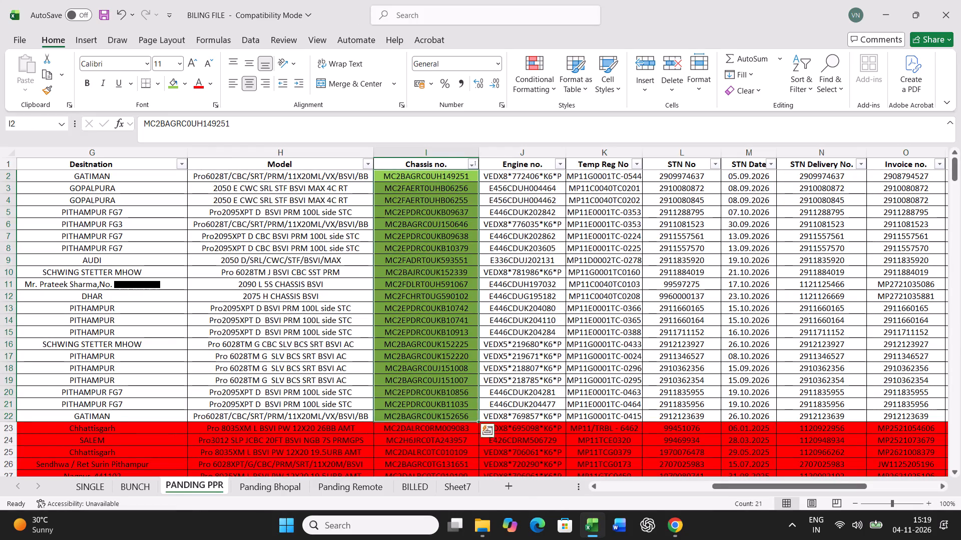
Cut rows 2 to 22 with the green chassis cells from PANDING PPR and paste them into BILLED from row 3627.
left_click_drag(3, 174, 0, 332)
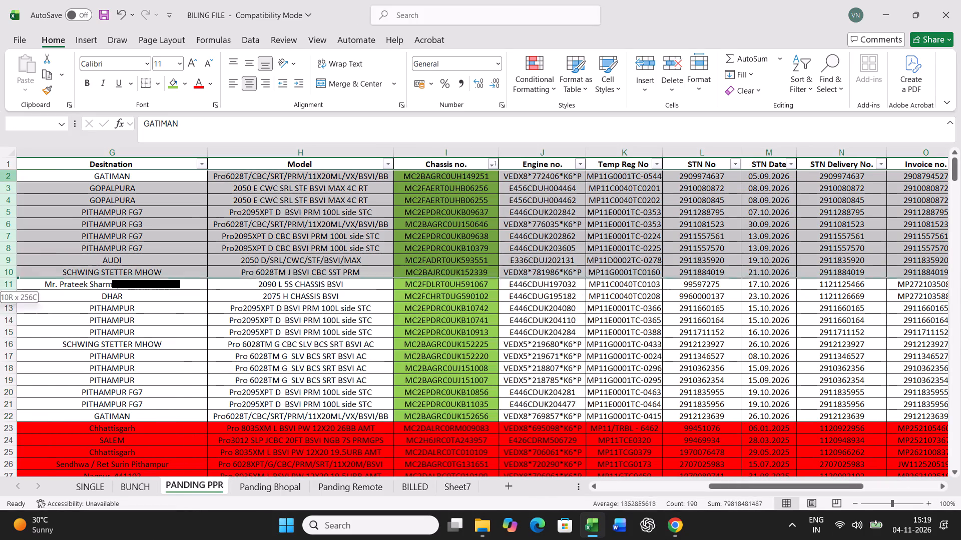
left_click_drag(0, 332, 0, 416)
key("ctrl+x")
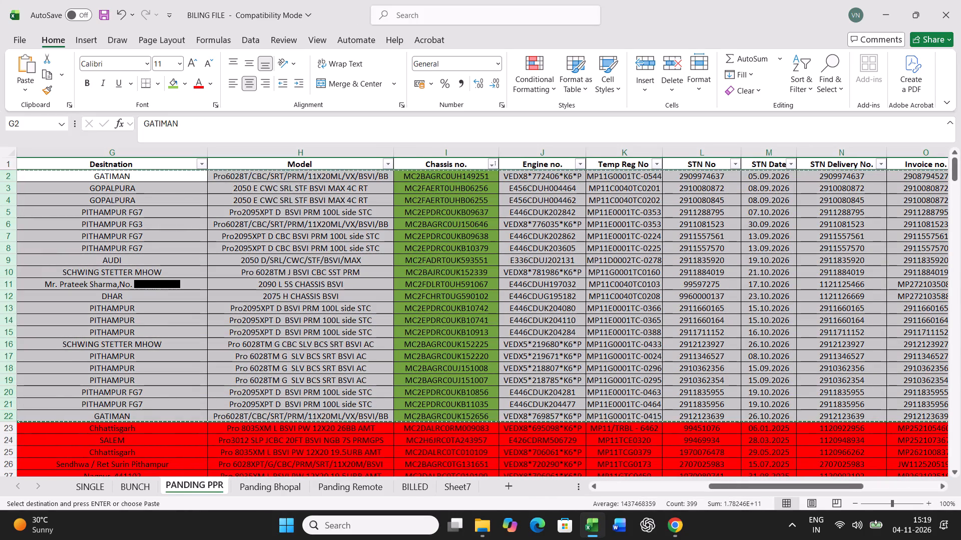
left_click(412, 482)
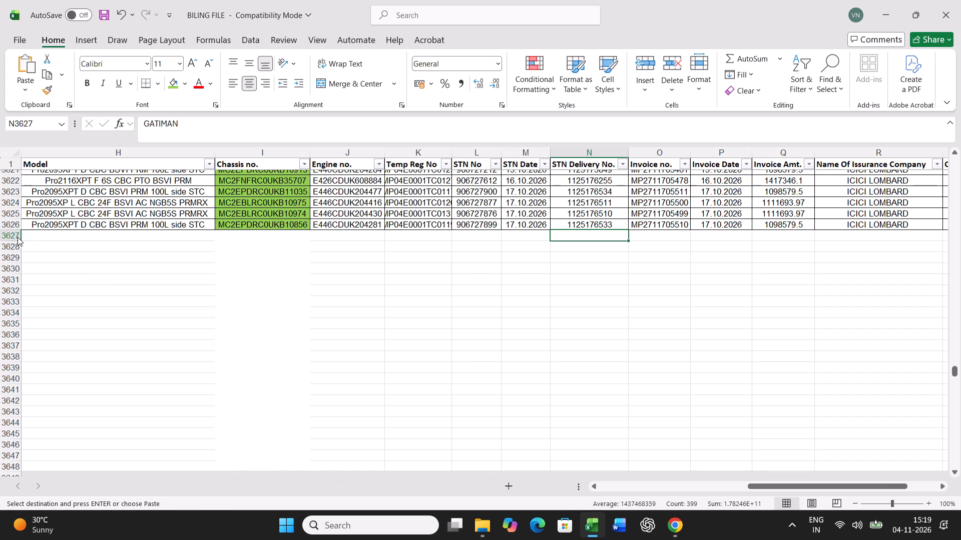
left_click(7, 236)
key("ctrl+v")
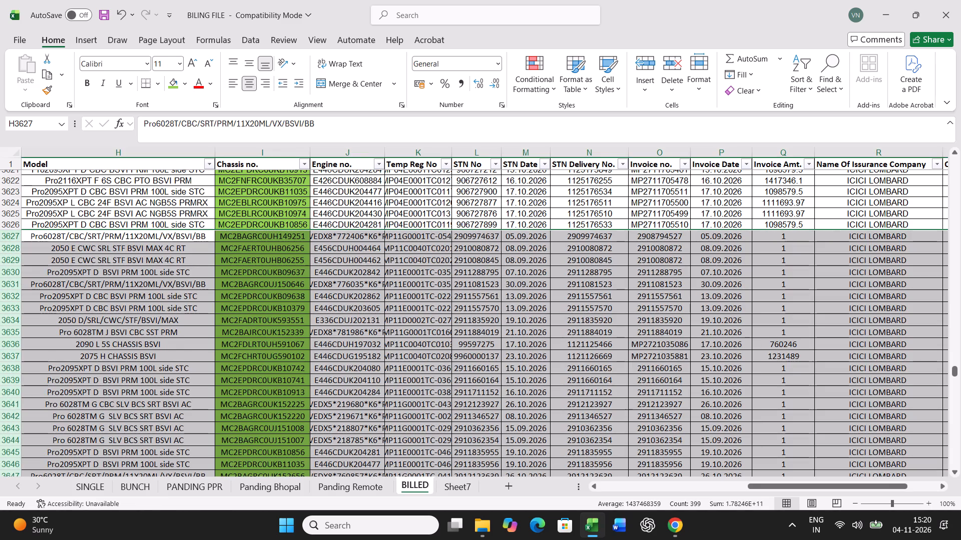
scroll(554, 351, "down", 7)
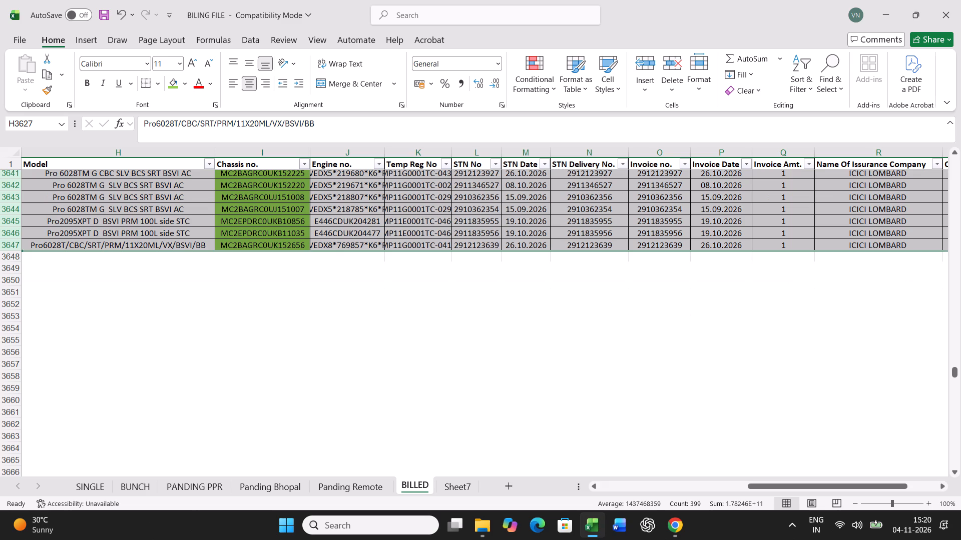
left_click(586, 257)
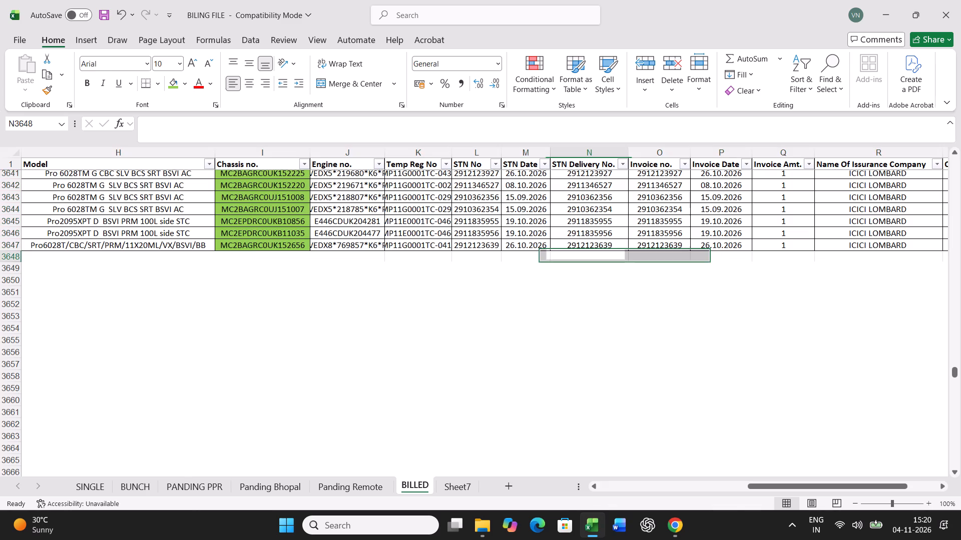
Delete the emptied rows 2 to 22 from the PANDING PPR sheet.
left_click(175, 487)
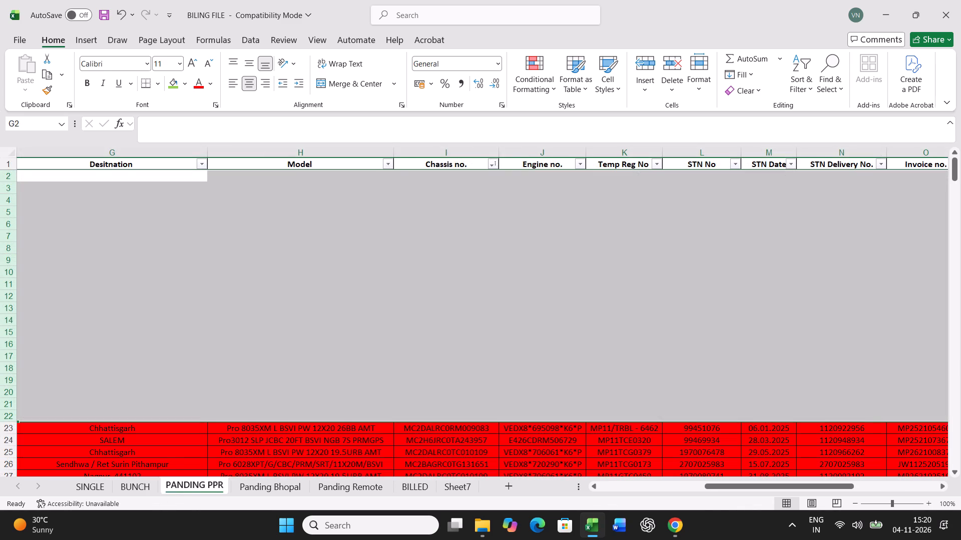
right_click(386, 352)
left_click(420, 242)
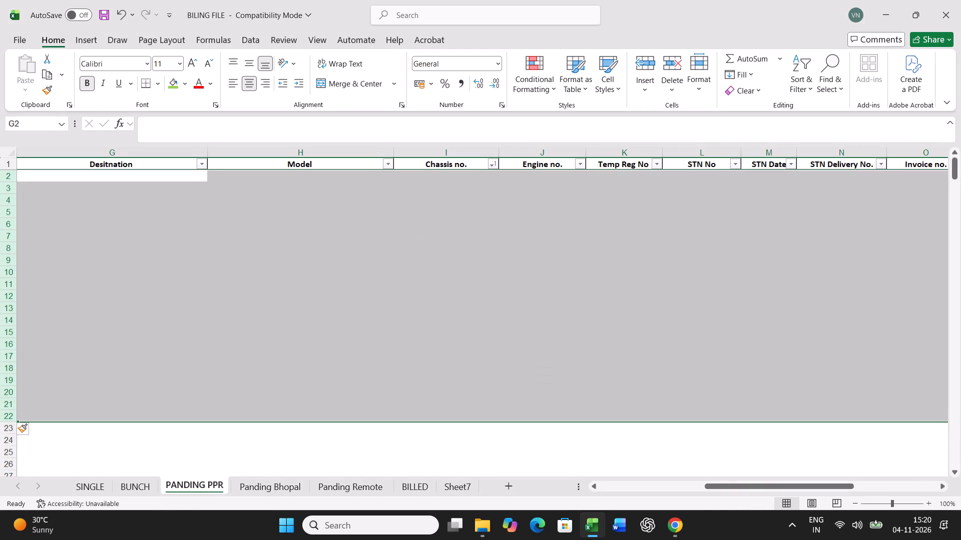
key("ctrl+z")
right_click(427, 312)
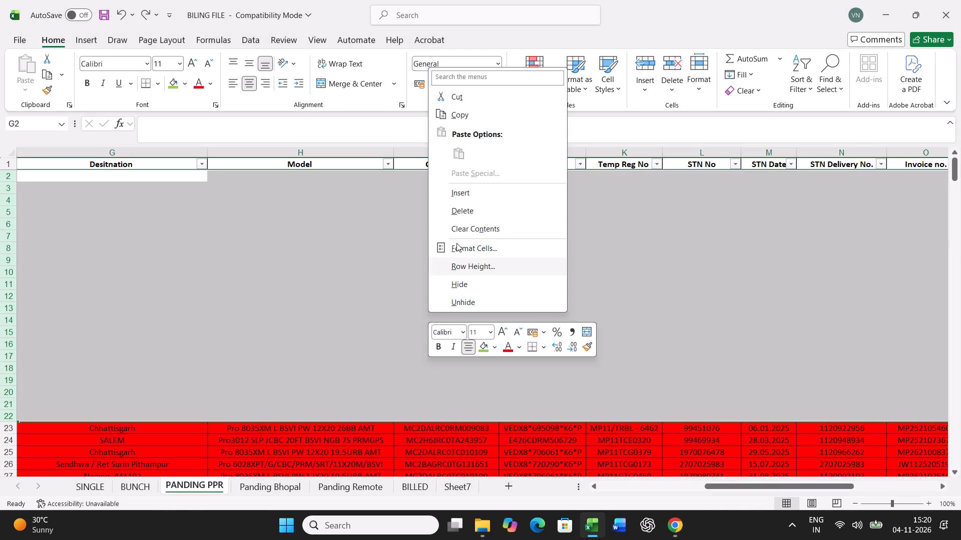
left_click(469, 215)
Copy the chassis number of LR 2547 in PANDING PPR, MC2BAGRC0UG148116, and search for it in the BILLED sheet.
left_click(622, 485)
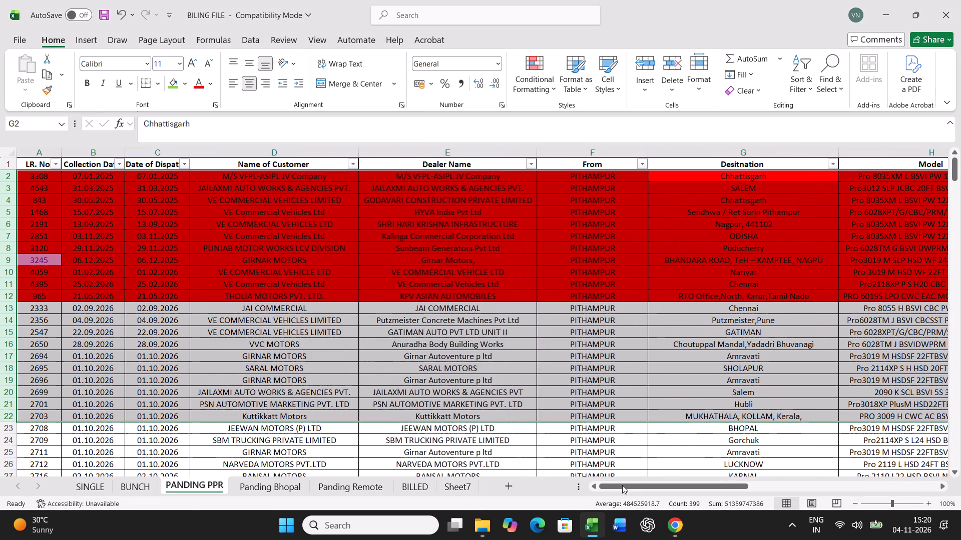
left_click(440, 364)
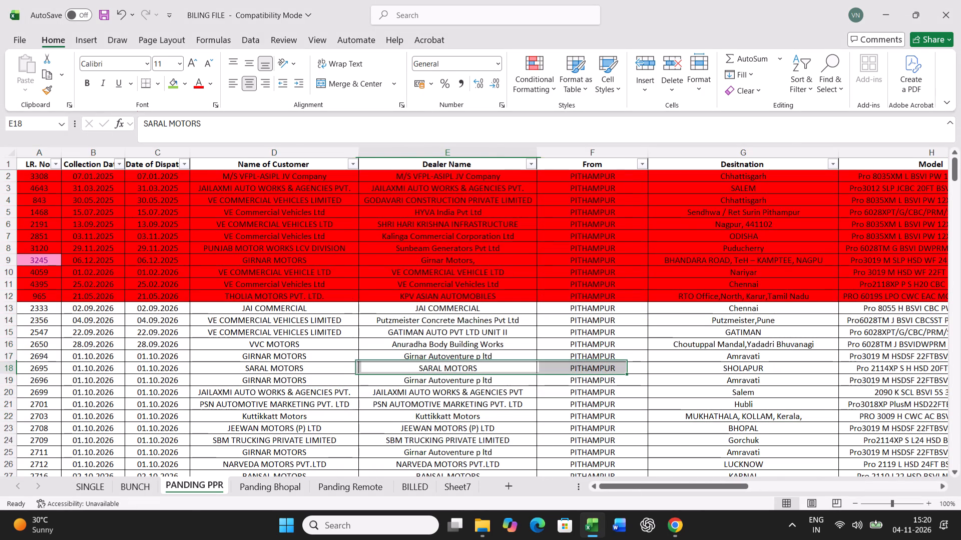
left_click(515, 331)
key("Right")
key("Right")
key("Right")
key("Right")
key("Right")
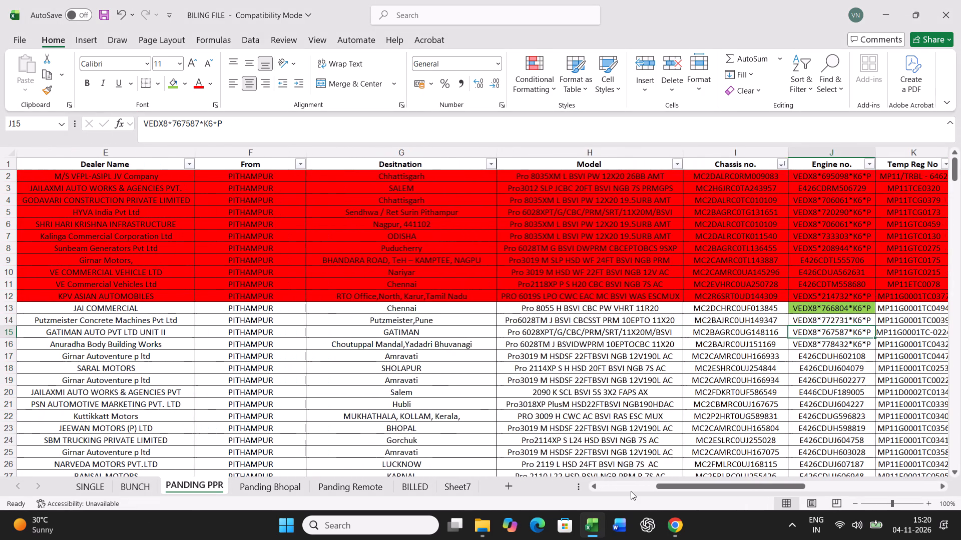
key("Left")
key("ctrl+c")
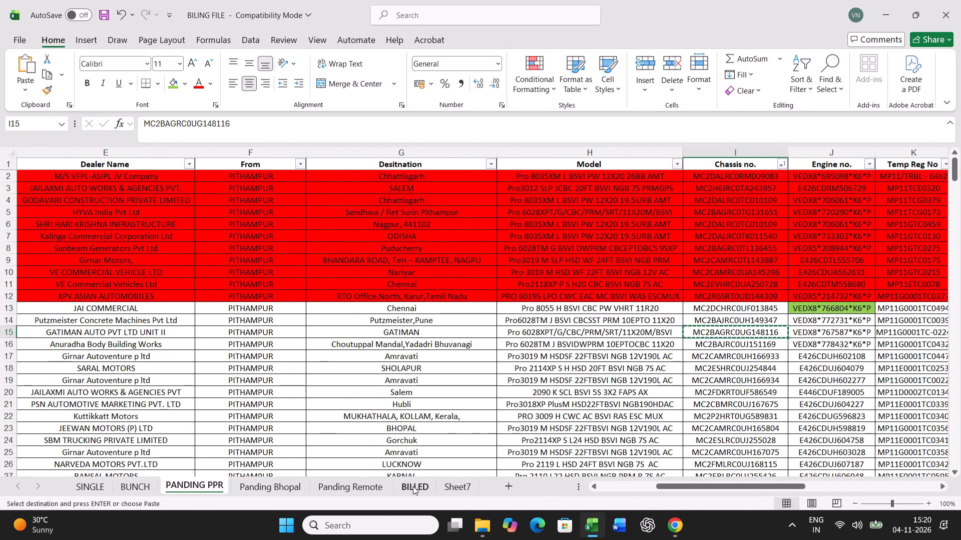
left_click(413, 486)
left_click(384, 354)
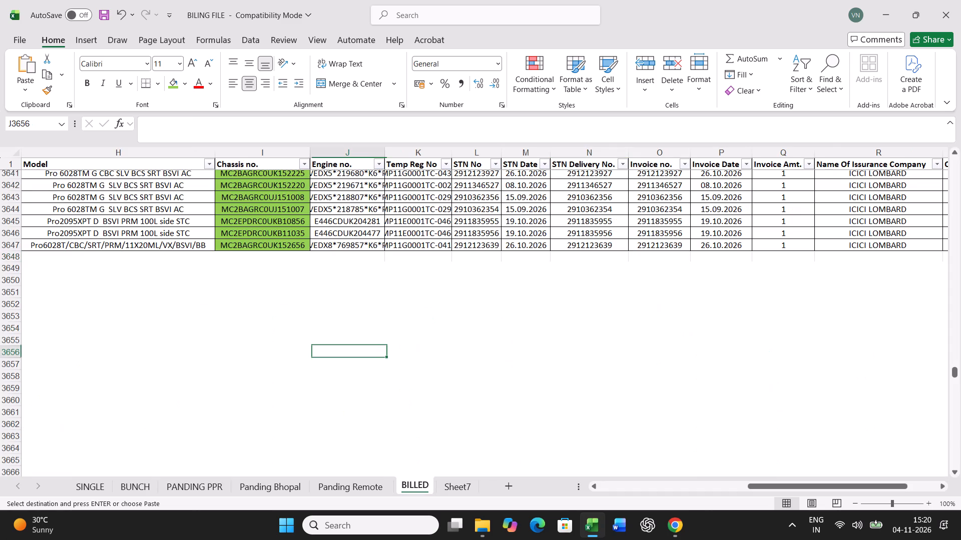
key("ctrl+f")
key("ctrl+v")
key("Return")
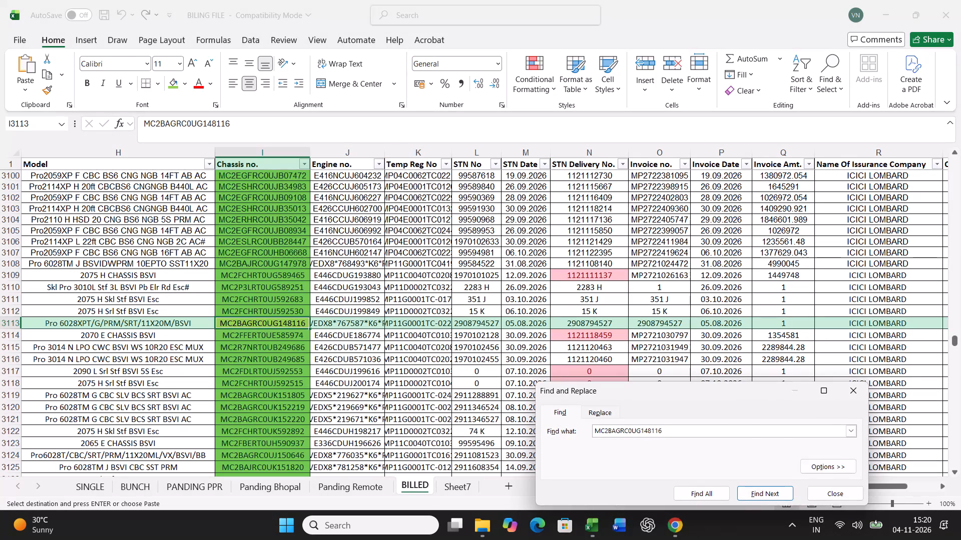
key("Escape")
key("Left")
key("Left")
key("Left")
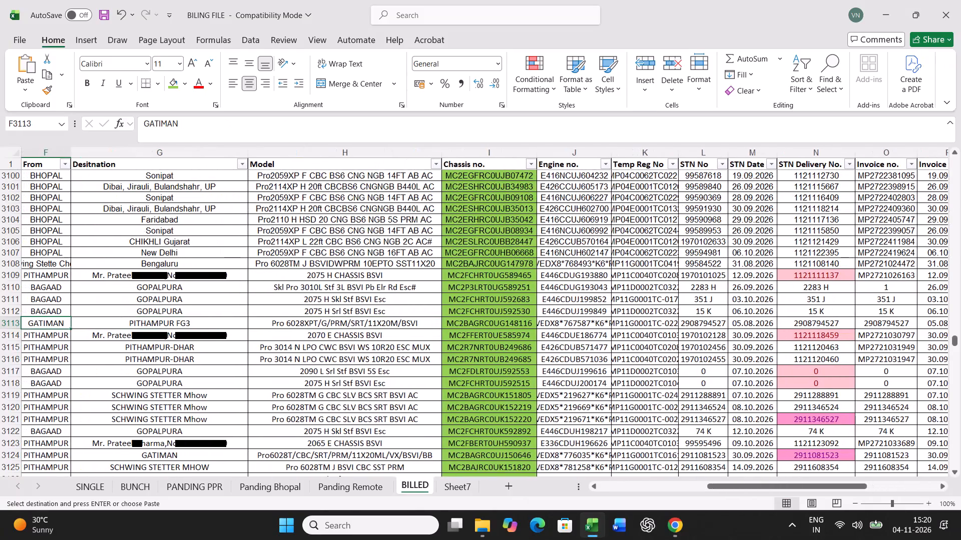
key("ctrl+f")
key("Return")
key("Return")
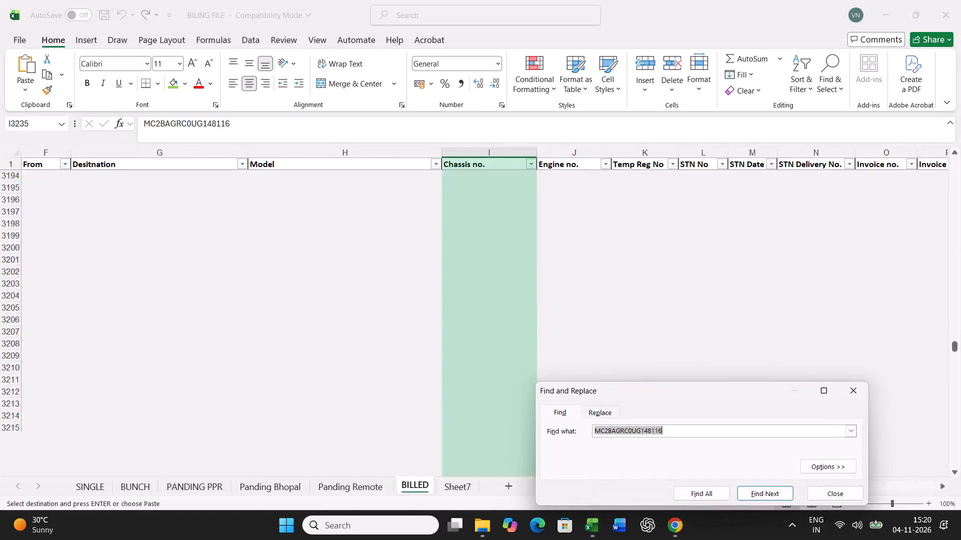
key("Return")
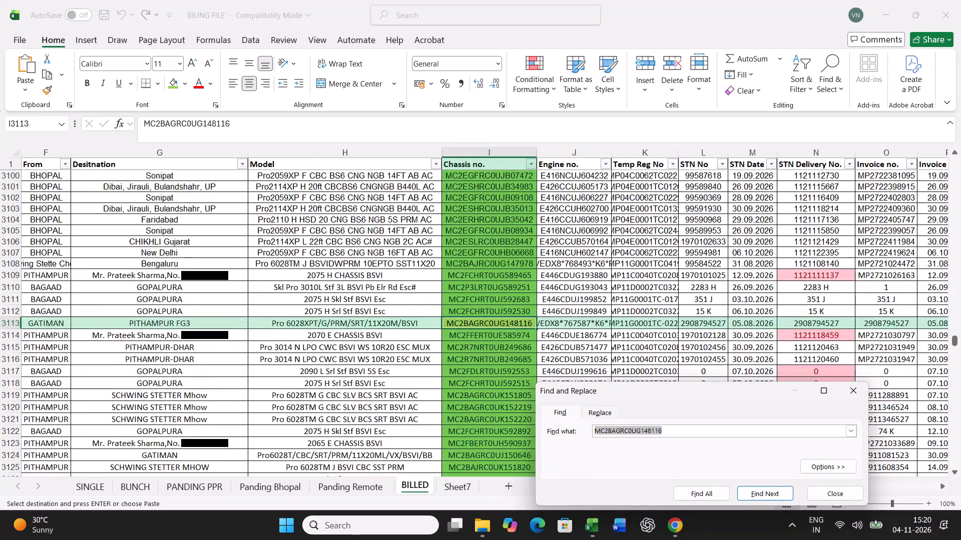
key("Return")
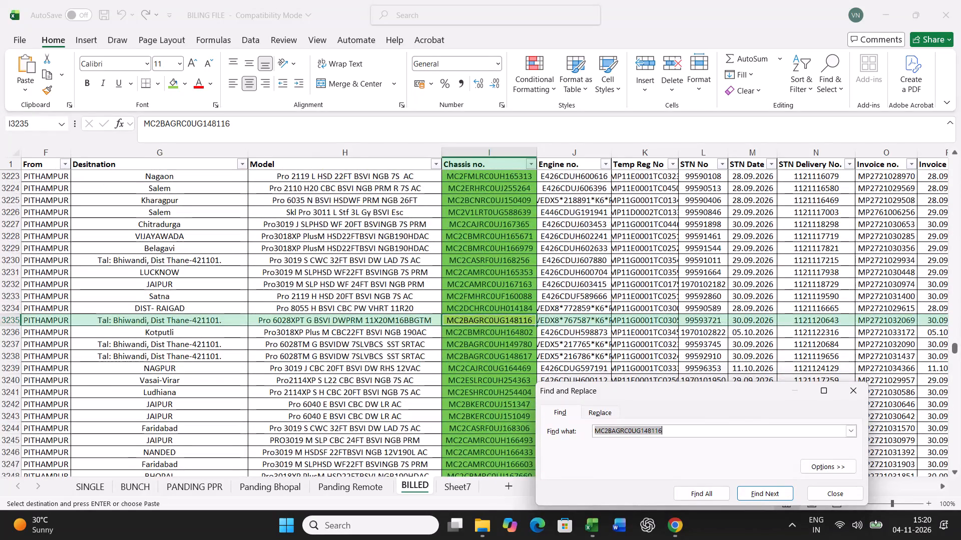
key("Escape")
left_click(196, 491)
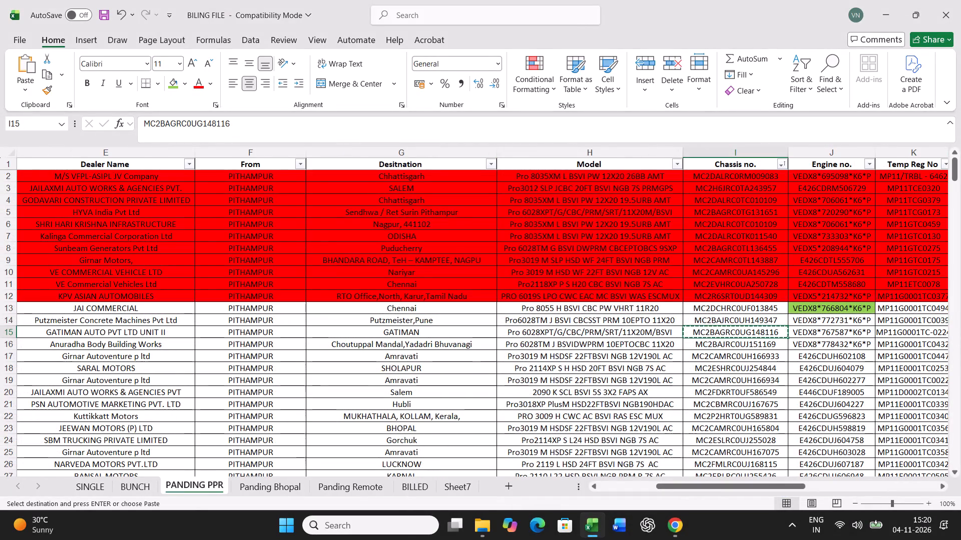
key("Escape")
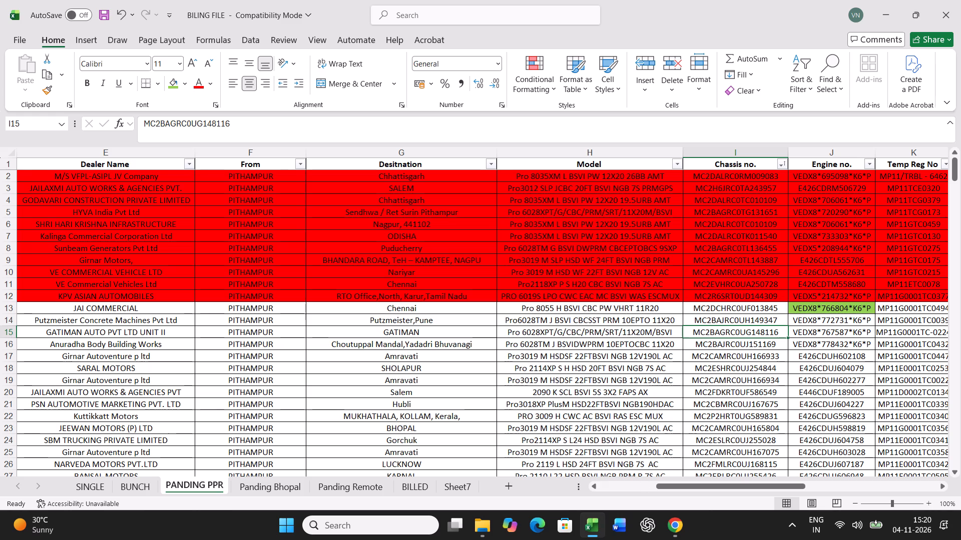
key("Left")
key("Left")
key("Left")
key("Left")
key("Left")
key("Left")
key("Left")
key("Left")
key("Left")
key("Left")
key("Left")
key("Left")
key("Left")
key("Left")
key("Left")
key("Left")
key("Left")
key("Left")
key("Left")
key("Left")
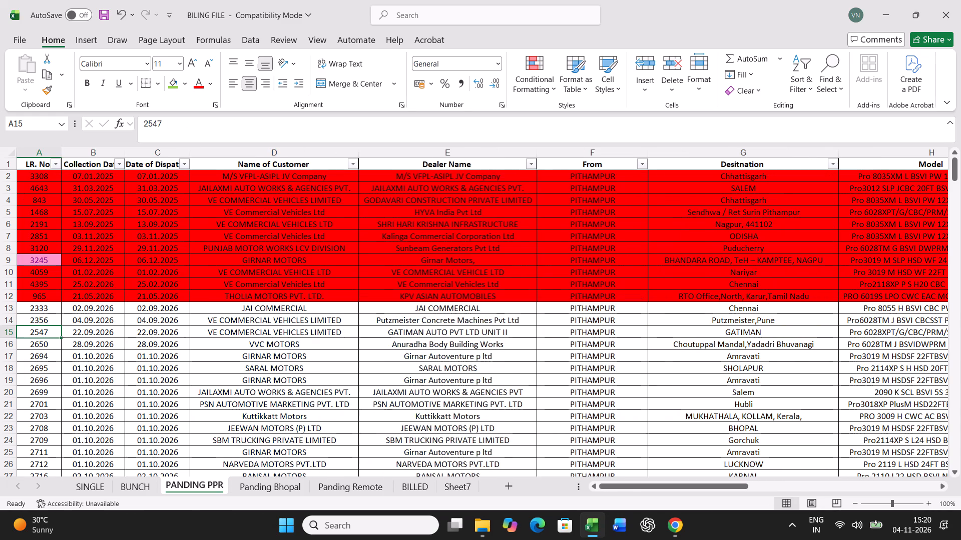
key("Right")
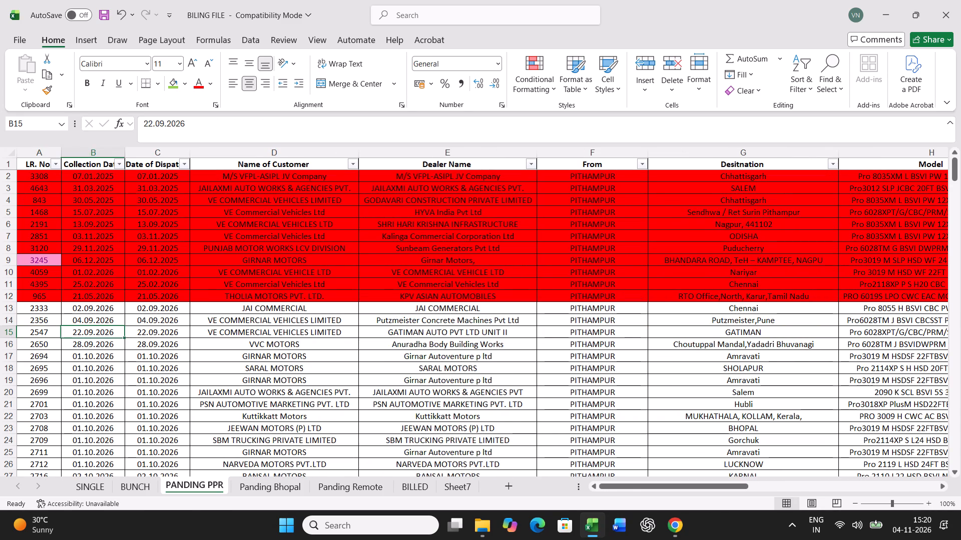
key("Left")
Save the billing workbook.
key("ctrl+s")
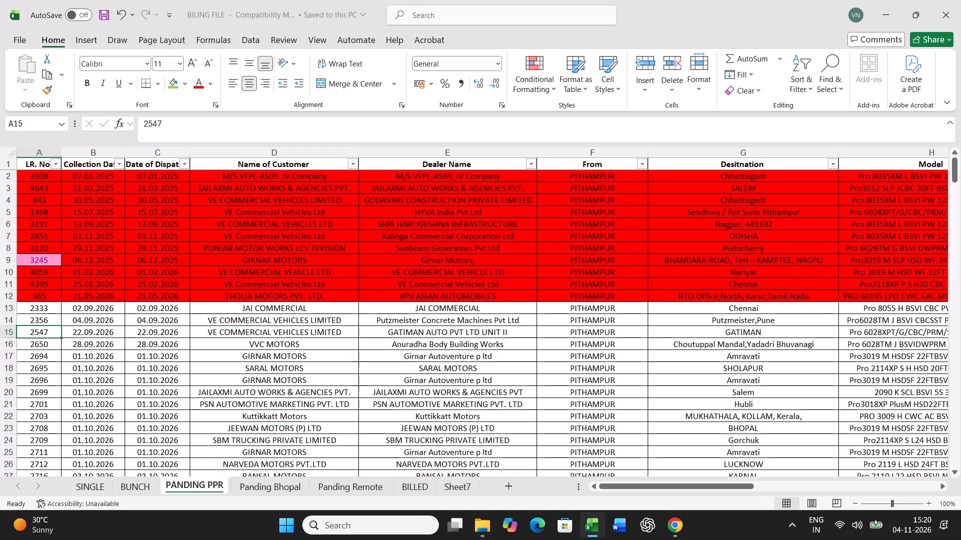
In the BUNCH sheet, shorten the From entry of LR 3155 to CEBBCO and fill it down to LR 3154.
left_click(152, 486)
scroll(441, 372, "up", 4)
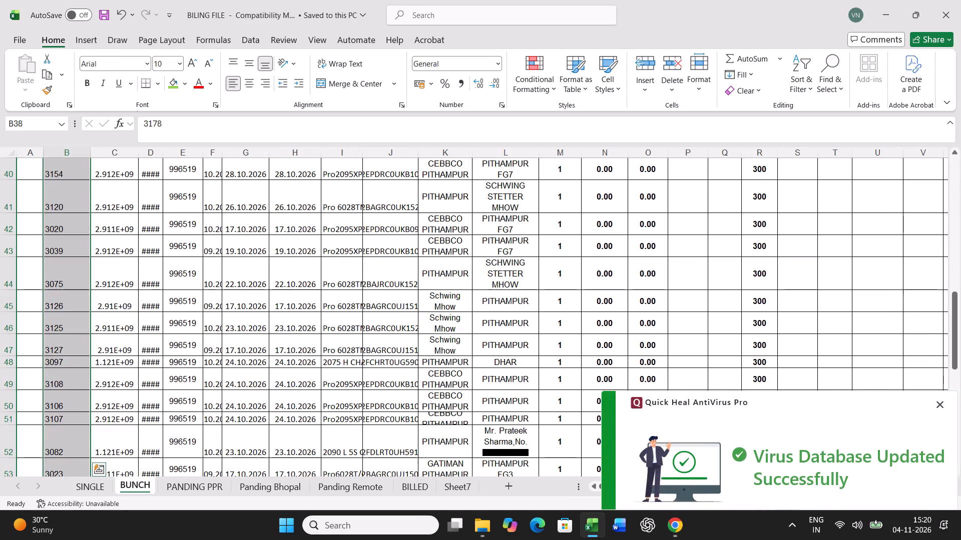
left_click(938, 405)
scroll(526, 359, "up", 4)
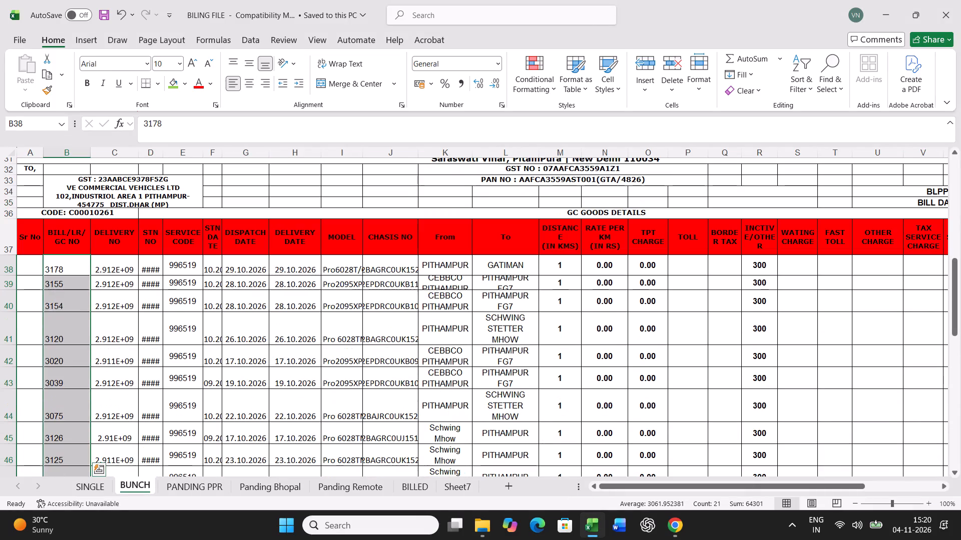
left_click(457, 267)
key("Return")
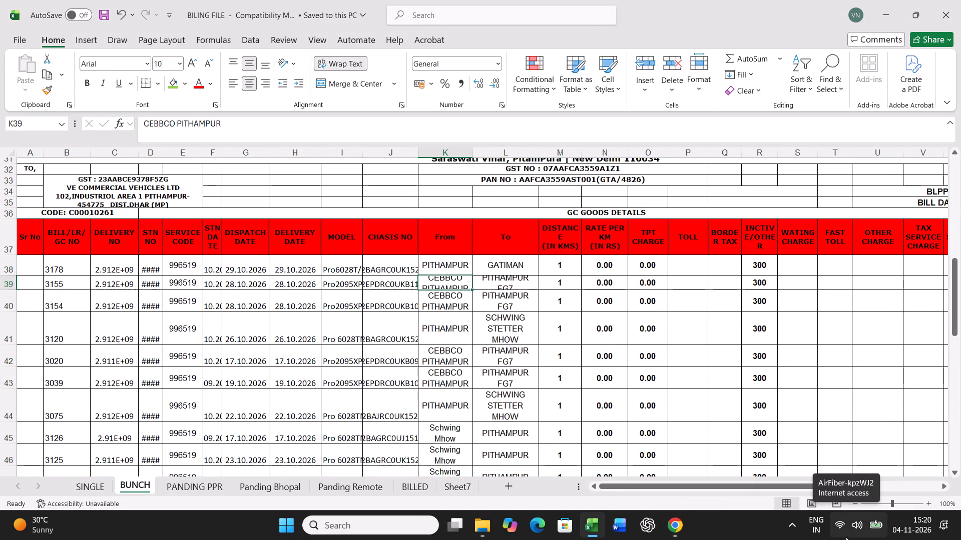
key("F2")
key("BackSpace")
key("BackSpace")
key("BackSpace")
key("BackSpace")
key("BackSpace")
key("BackSpace")
key("BackSpace")
key("BackSpace")
key("BackSpace")
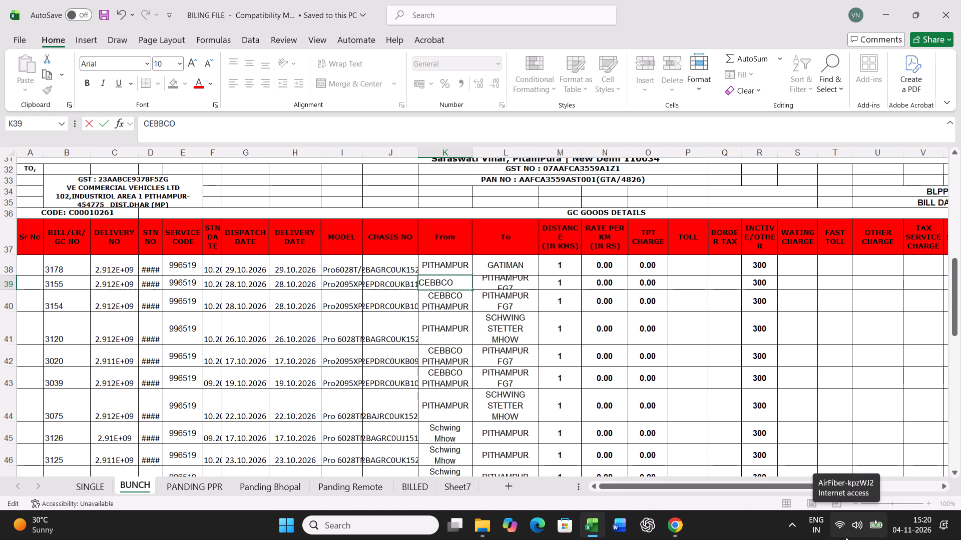
key("Return")
key("ctrl+d")
key("Return")
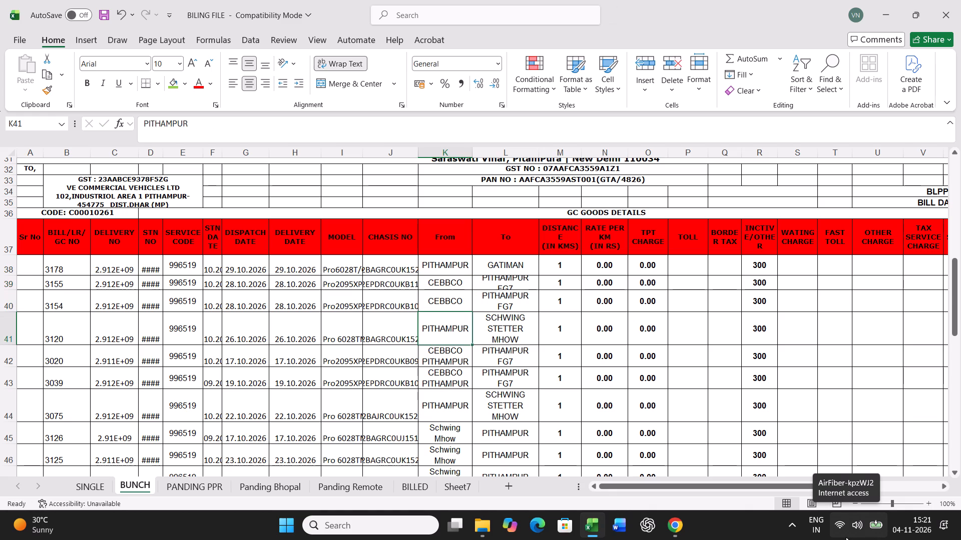
Copy the CEBBCO From entry of LR 3154 to LR 3020 and fill it down to LR 3039.
key("Up")
key("ctrl+c")
key("Down")
key("Down")
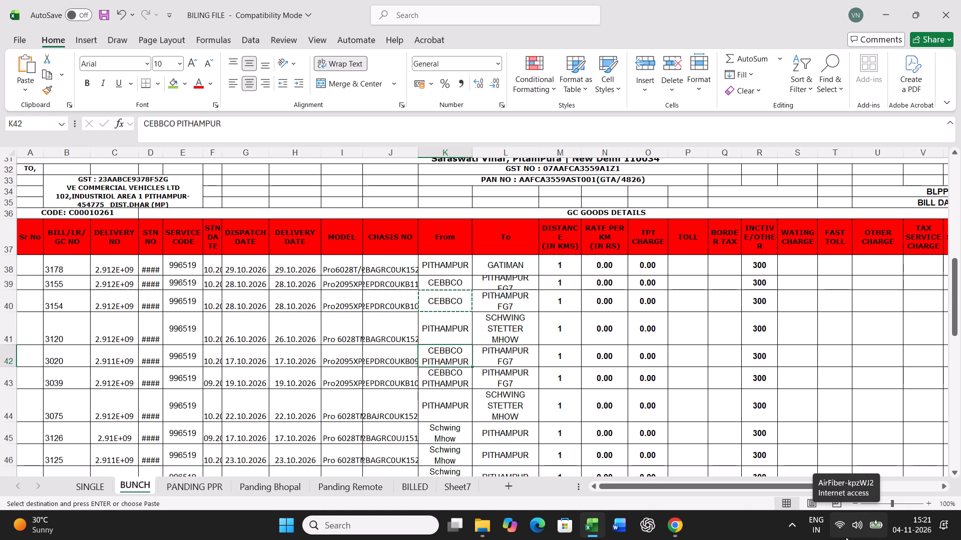
key("Return")
key("Return")
key("ctrl+d")
key("Return")
key("Return")
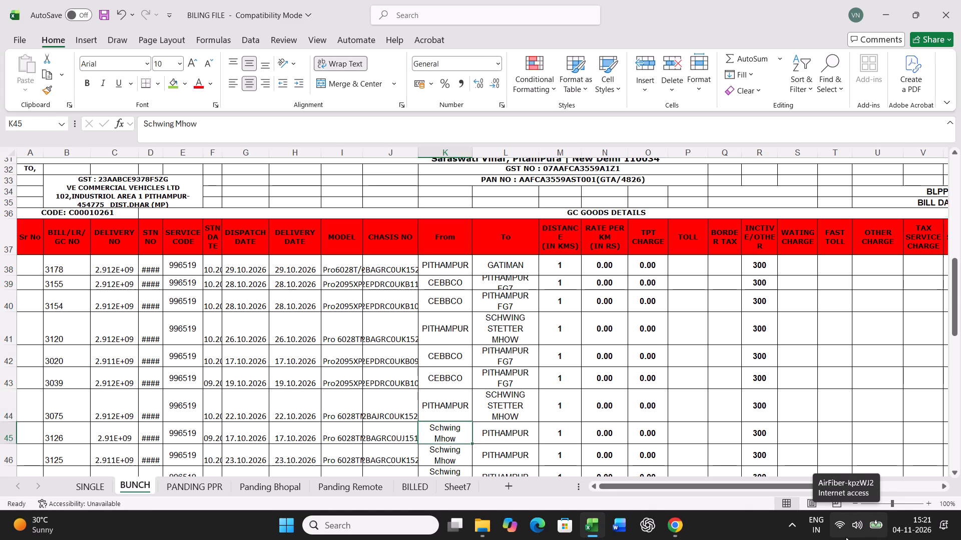
scroll(404, 373, "down", 3)
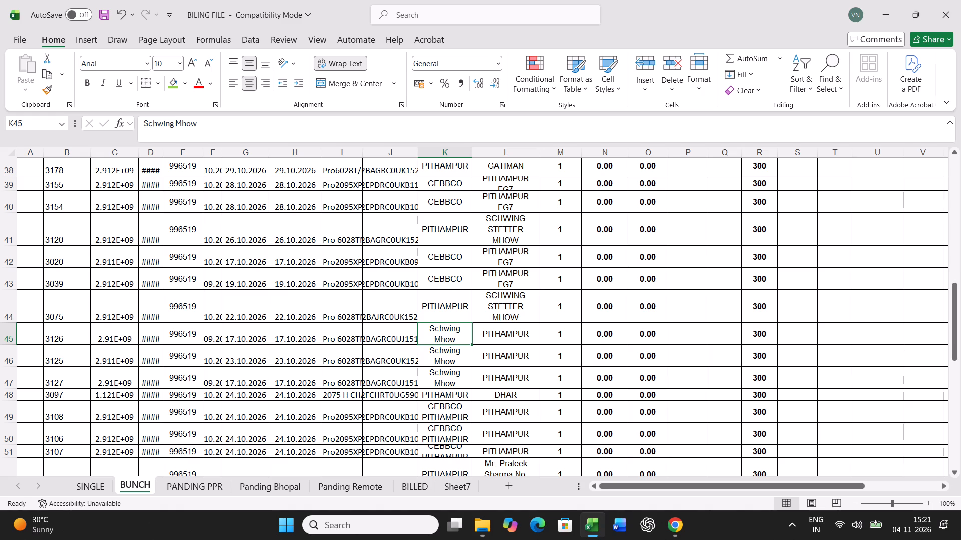
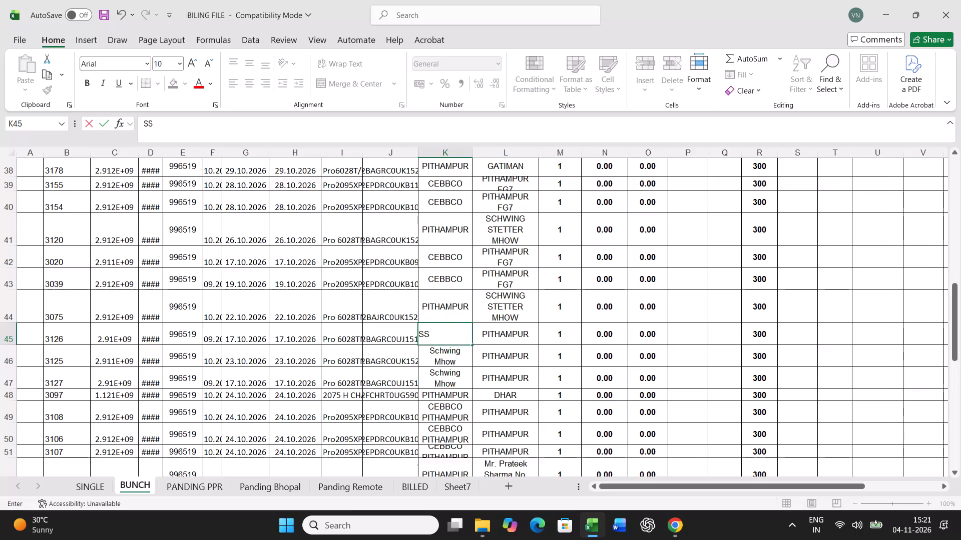
Set the From entry of LR 3126 to SS MHOW and fill it down through LR 3125 and LR 3127.
key("space")
type("MHOW")
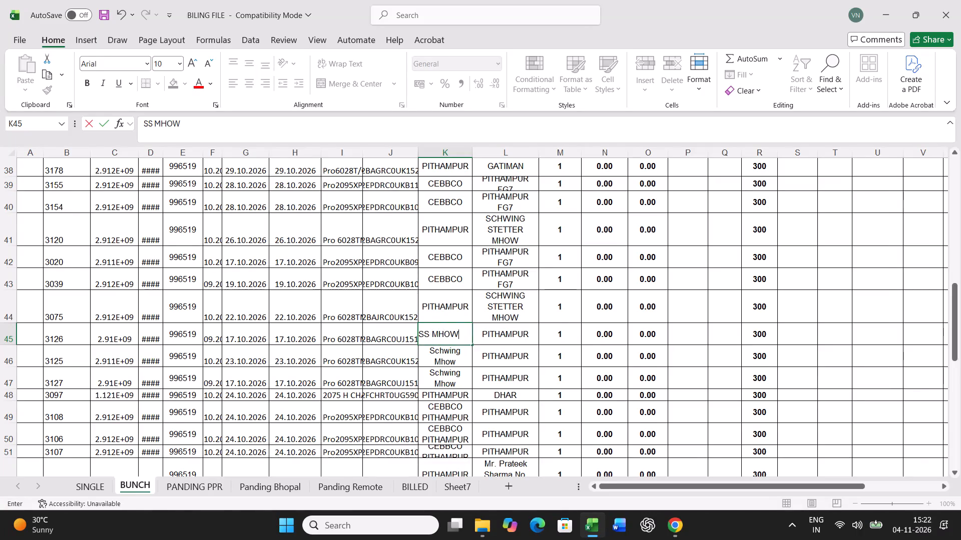
key("Return")
key("ctrl+d")
key("Return")
key("ctrl+d")
key("Return")
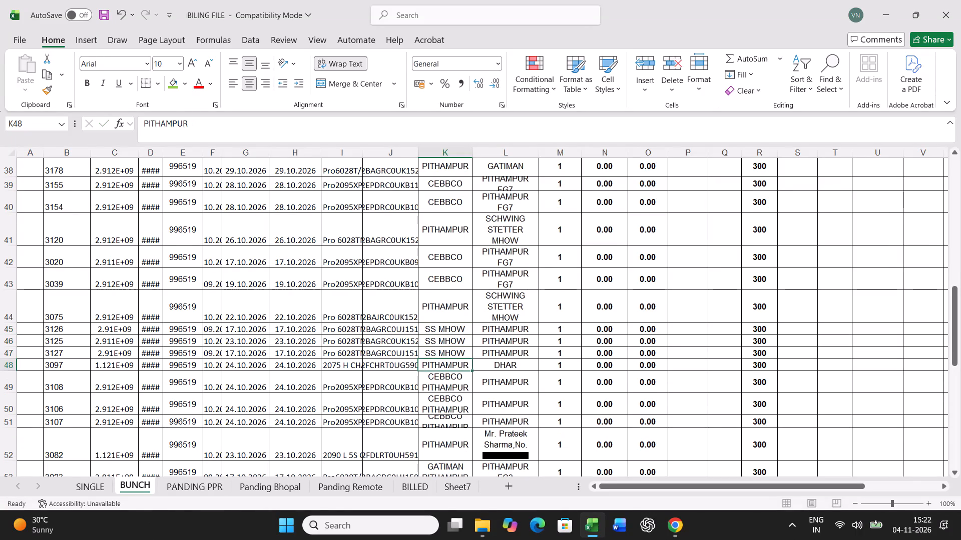
Shorten the From entry of LR 3108 to CEBBCO and fill it down through LR 3106 and LR 3107.
key("Return")
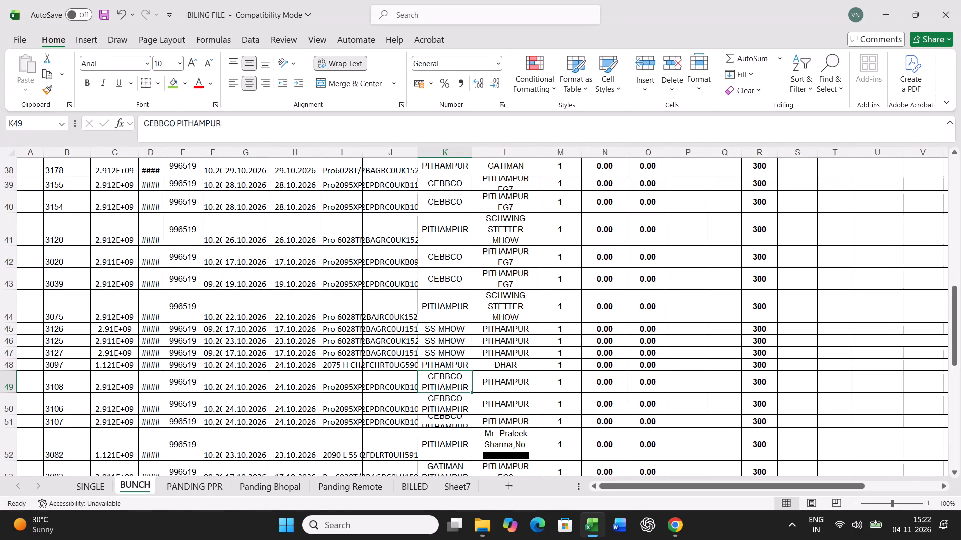
type("CE")
key("Escape")
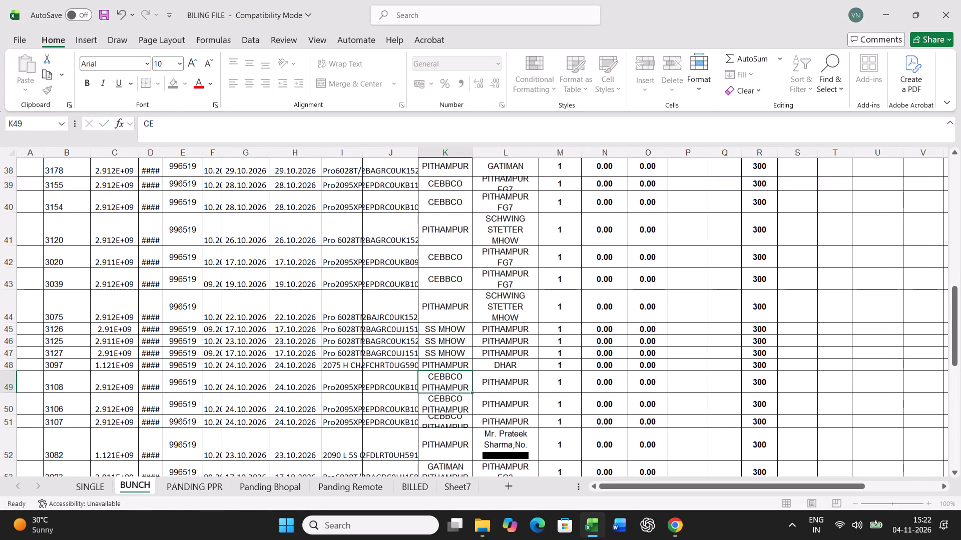
key("F2")
key("BackSpace")
key("BackSpace")
key("BackSpace")
key("BackSpace")
key("BackSpace")
key("BackSpace")
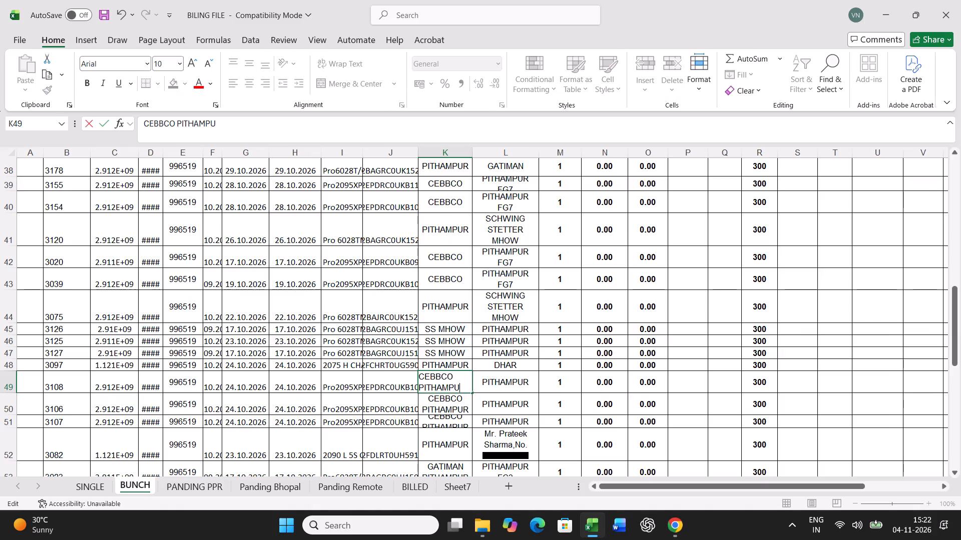
key("BackSpace")
key("BackSpace")
key("BackSpace")
key("Return")
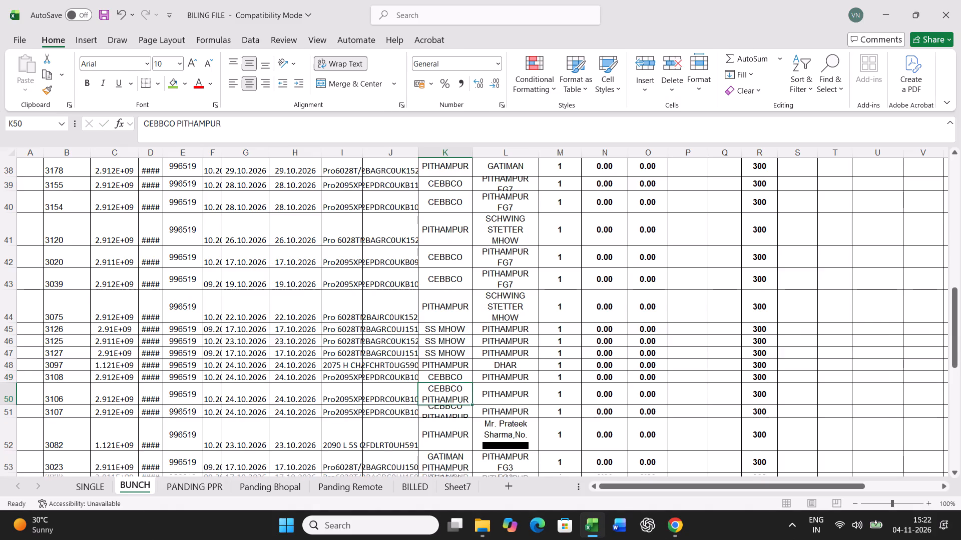
key("ctrl+d")
key("Return")
key("ctrl+d")
key("Return")
Shorten the From entry of LR 3023 to GATIMAN.
key("Return")
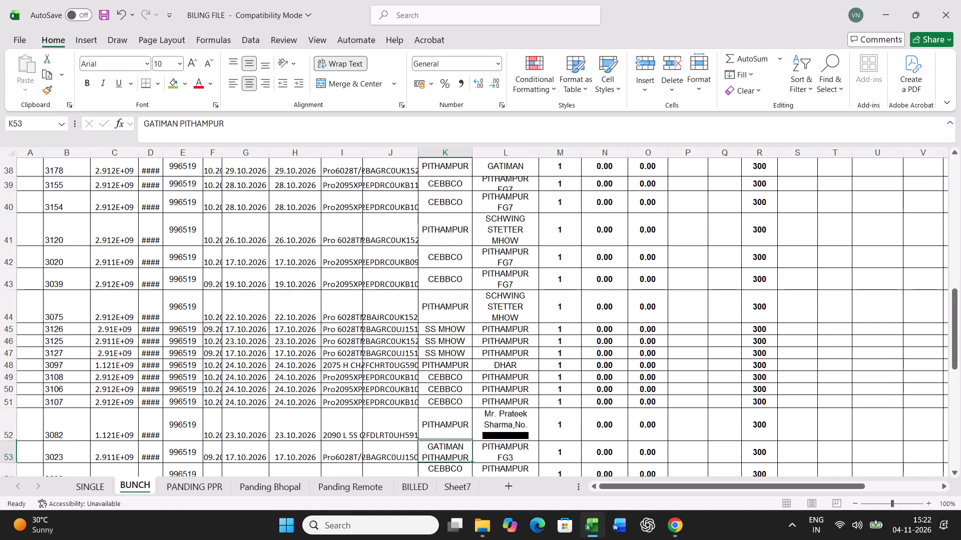
key("F2")
key("BackSpace")
key("BackSpace")
key("BackSpace")
key("BackSpace")
key("BackSpace")
key("BackSpace")
key("BackSpace")
key("BackSpace")
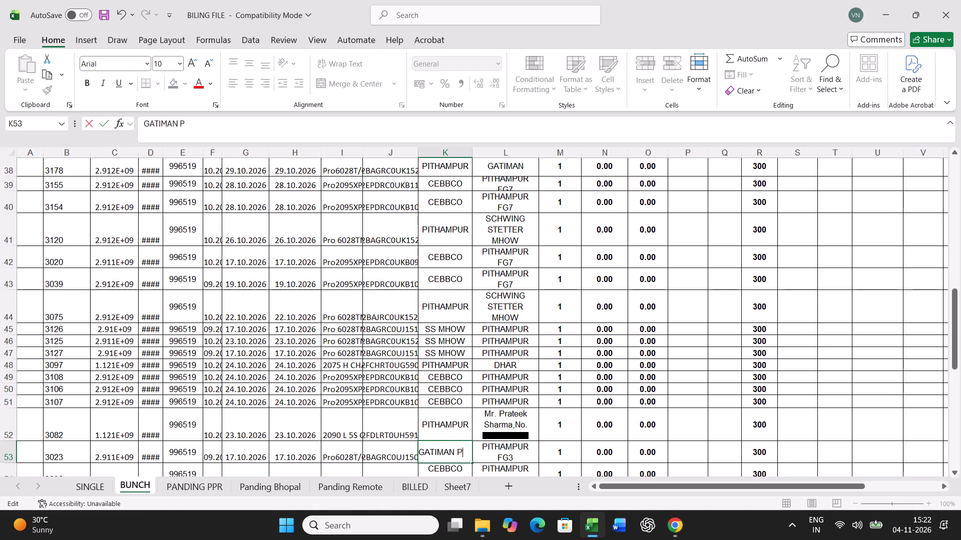
key("BackSpace")
key("BackSpace")
key("Return")
Shorten the From entry of LR 3038 to CEBBCO.
scroll(392, 355, "down", 4)
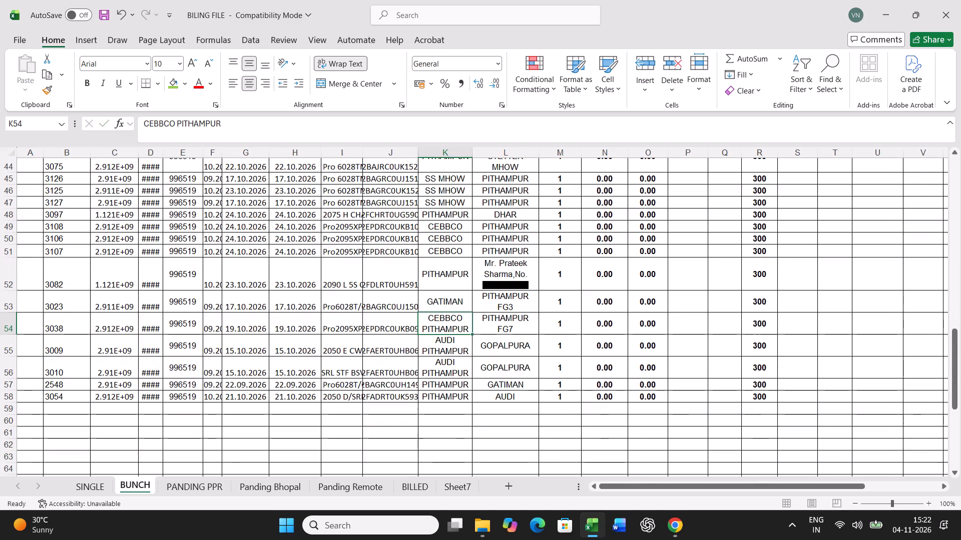
key("F2")
key("BackSpace")
key("BackSpace")
key("BackSpace")
key("BackSpace")
key("BackSpace")
key("BackSpace")
key("BackSpace")
key("BackSpace")
key("BackSpace")
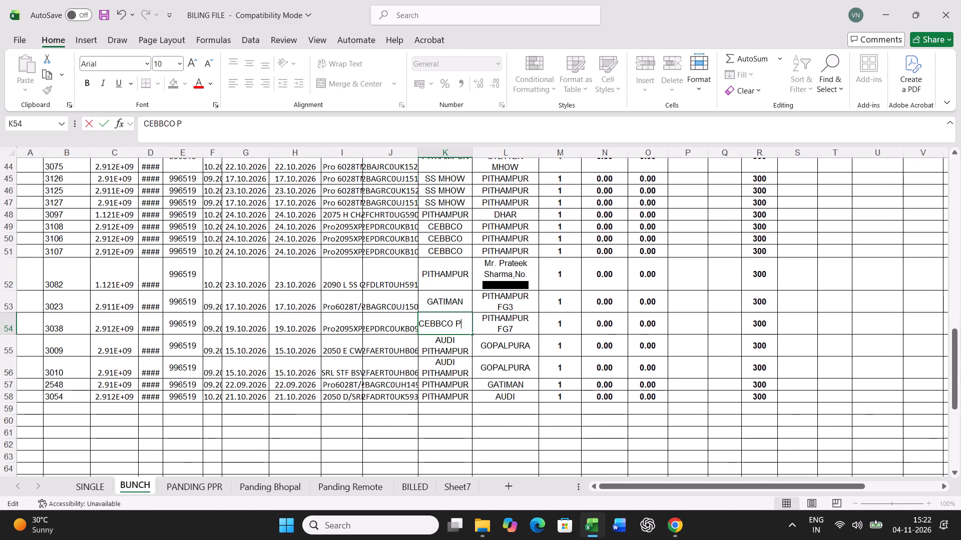
key("BackSpace")
key("Return")
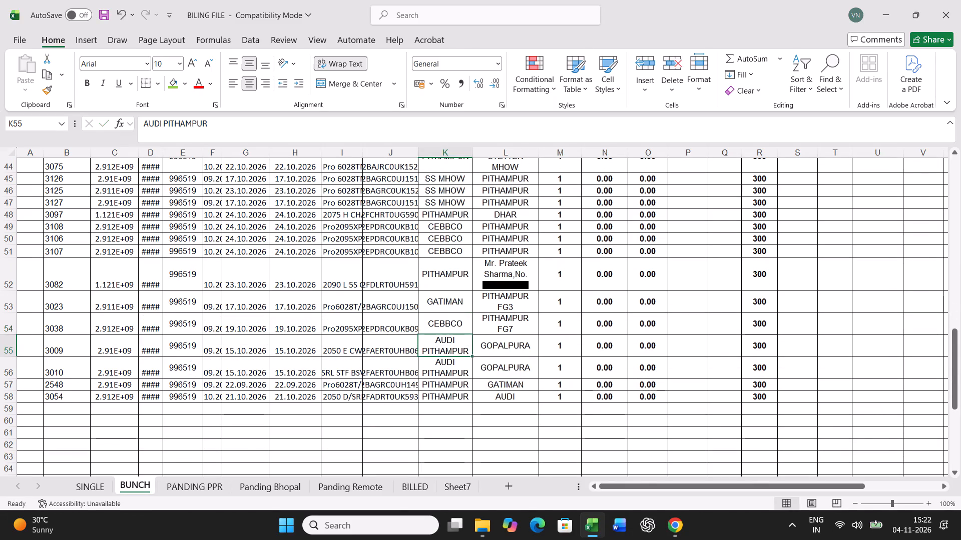
Shorten the From entry of LR 3009 to AUDI.
key("F2")
key("BackSpace")
key("BackSpace")
key("BackSpace")
key("BackSpace")
key("BackSpace")
key("BackSpace")
key("BackSpace")
key("BackSpace")
key("BackSpace")
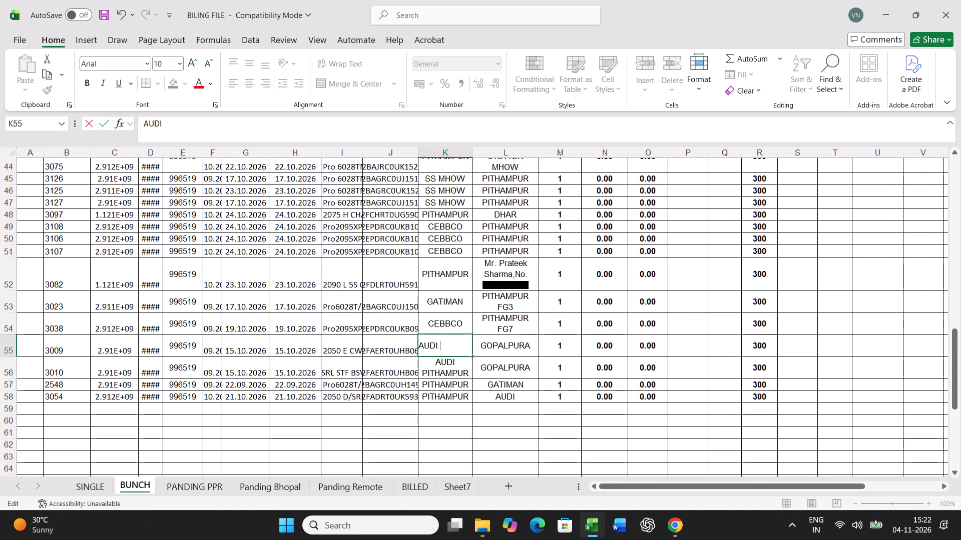
key("Return")
key("Return")
key("Return")
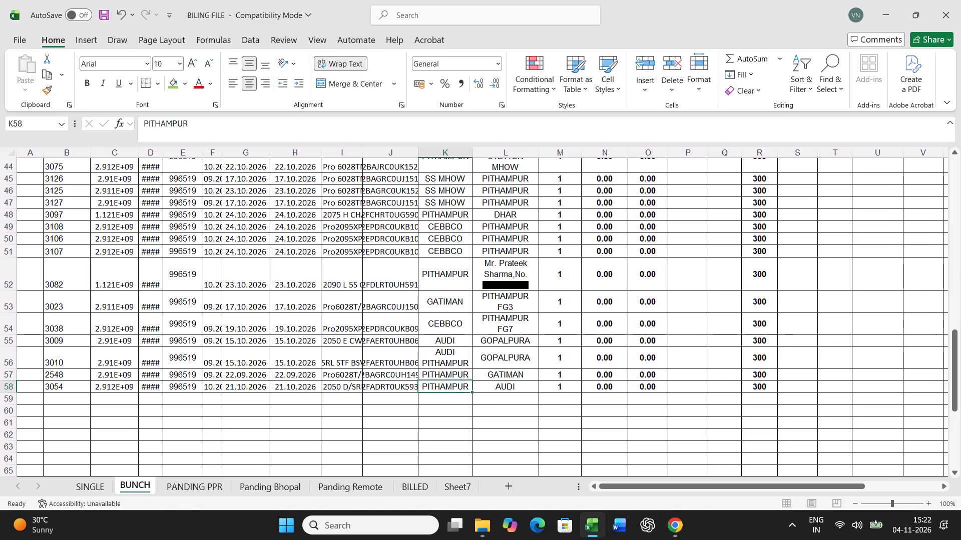
Remove the FG7 suffix from the To entries of LR 3155 and LR 3154, leaving PITHAMPUR.
scroll(570, 408, "up", 4)
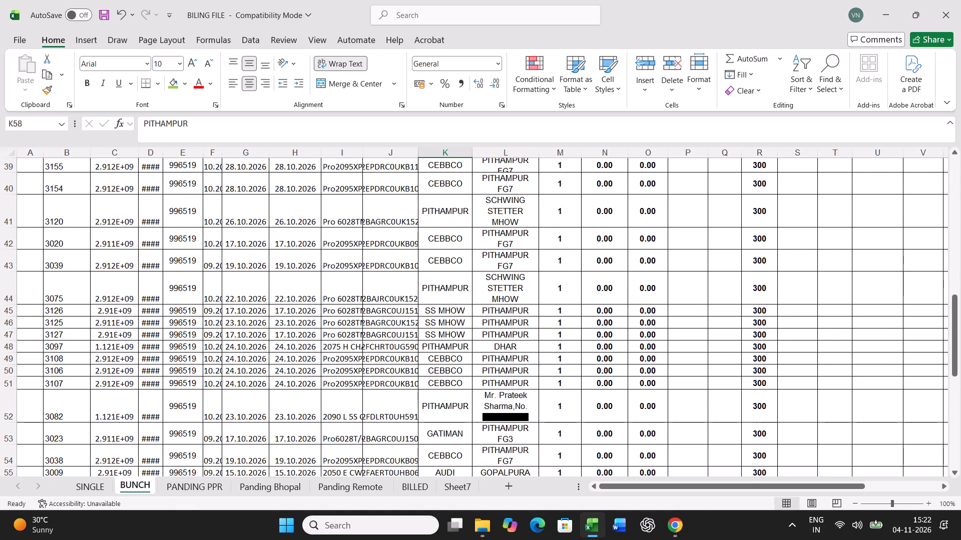
scroll(570, 408, "up", 4)
left_click(510, 281)
key("Return")
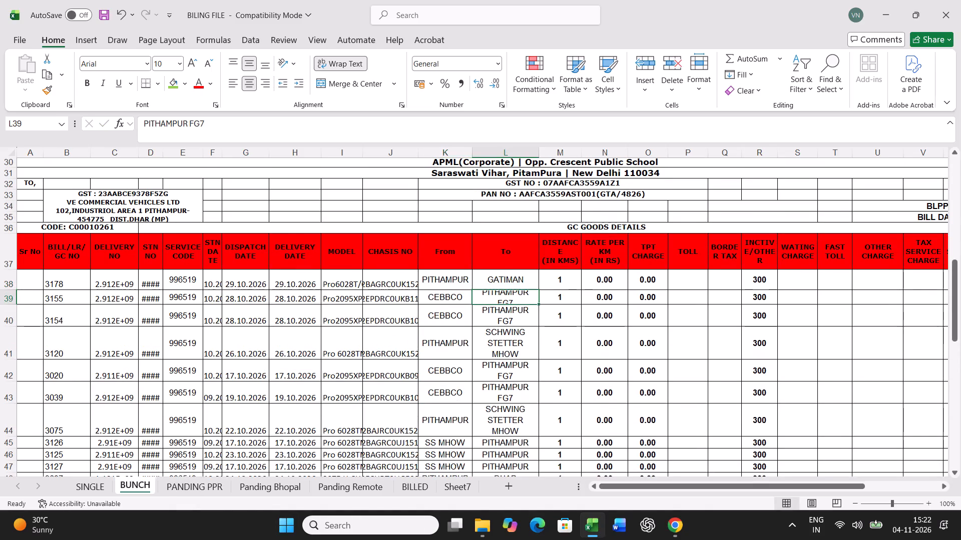
key("F2")
key("BackSpace")
key("BackSpace")
key("BackSpace")
key("BackSpace")
key("Return")
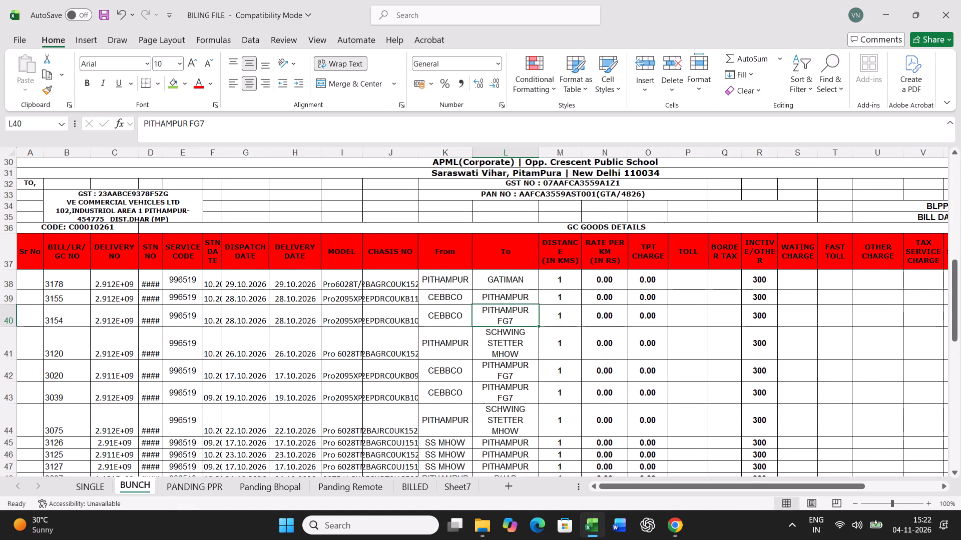
key("F2")
key("BackSpace")
key("BackSpace")
key("BackSpace")
key("Return")
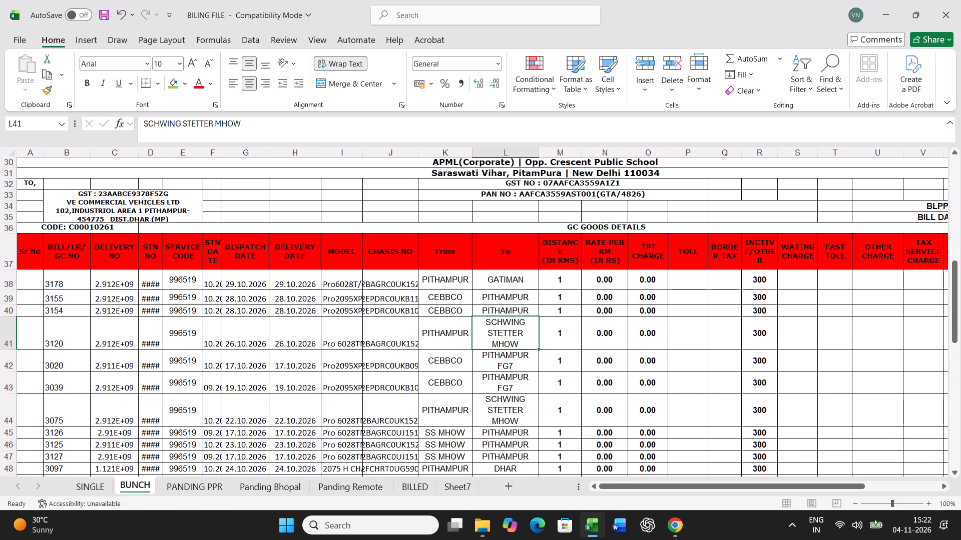
Set the To entry of LR 3120 to SS MHOW.
type("SS MHOW")
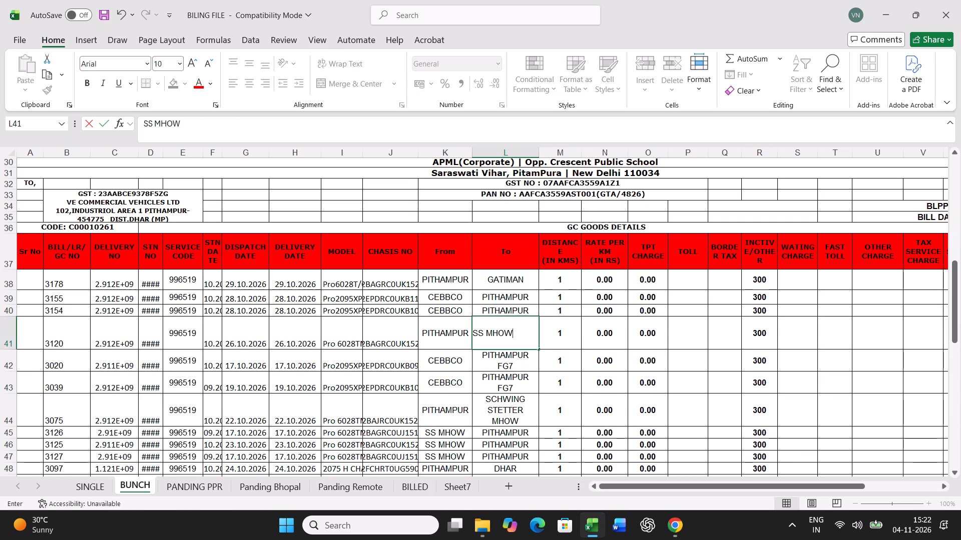
key("Return")
Remove the FG7 suffix from the To entries of LR 3020 and LR 3039, leaving PITHAMPUR.
key("F2")
key("BackSpace")
key("BackSpace")
key("BackSpace")
key("BackSpace")
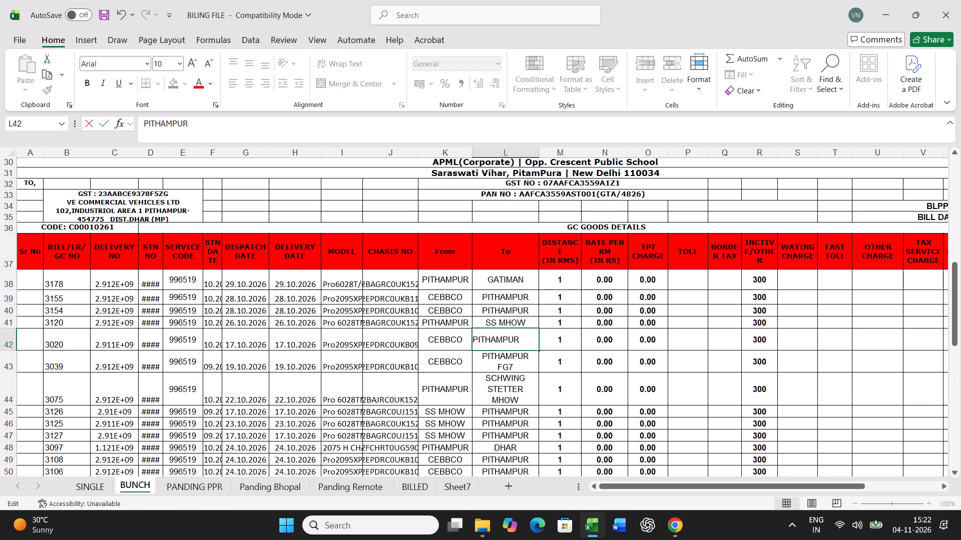
key("Return")
key("F2")
key("BackSpace")
key("BackSpace")
key("BackSpace")
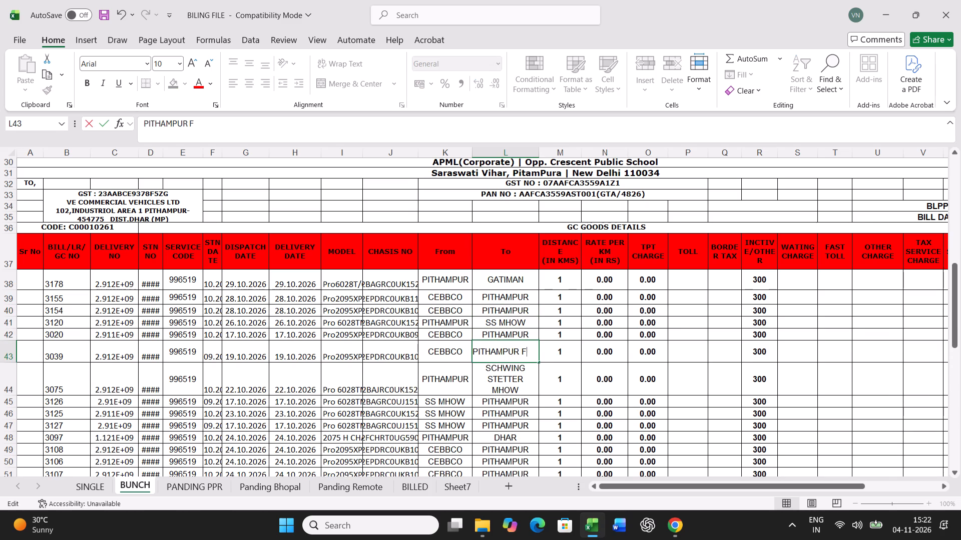
key("Return")
Set the To entry of LR 3075 to SS MHOW.
type("SS")
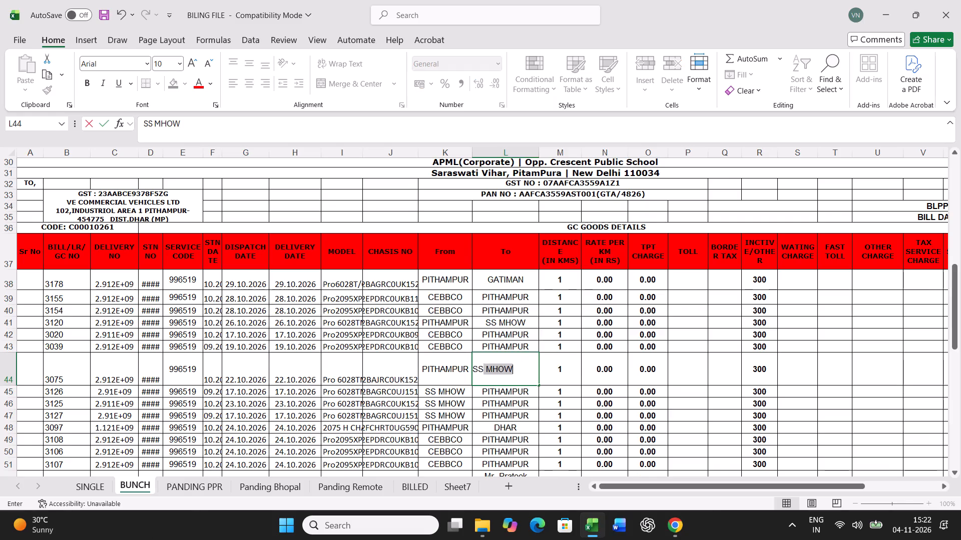
key("Return")
Set the To entry of LR 3097 to RCB.
scroll(622, 373, "down", 3)
key("Return")
key("Return")
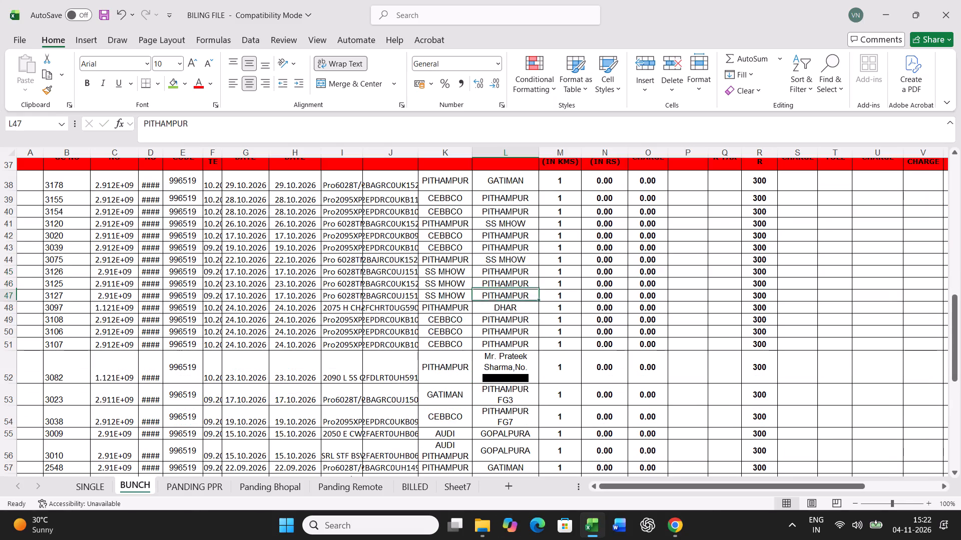
key("Return")
key("r")
type("CB")
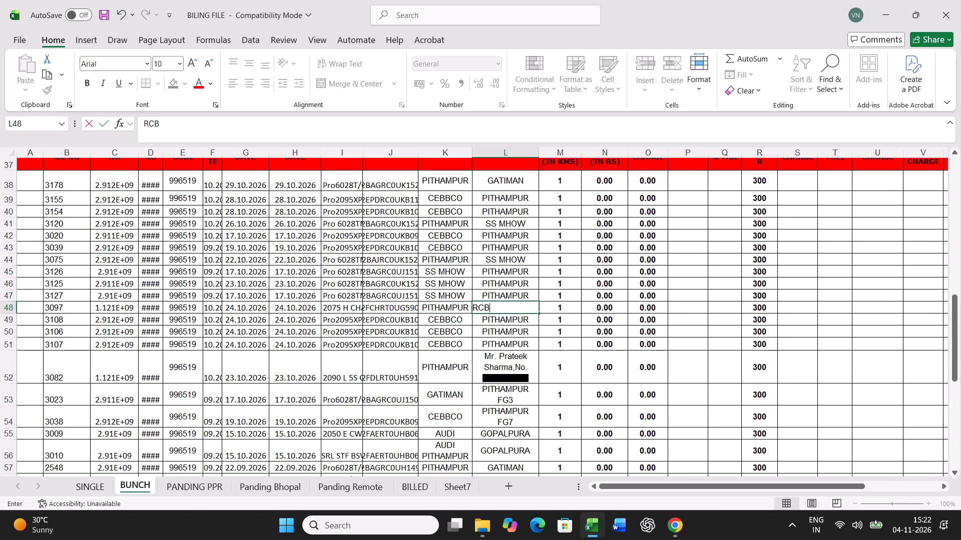
key("Return")
Replace the To entry of LR 3082 with AUDI.
key("Return")
key("Return")
key("Return")
type("AUDI")
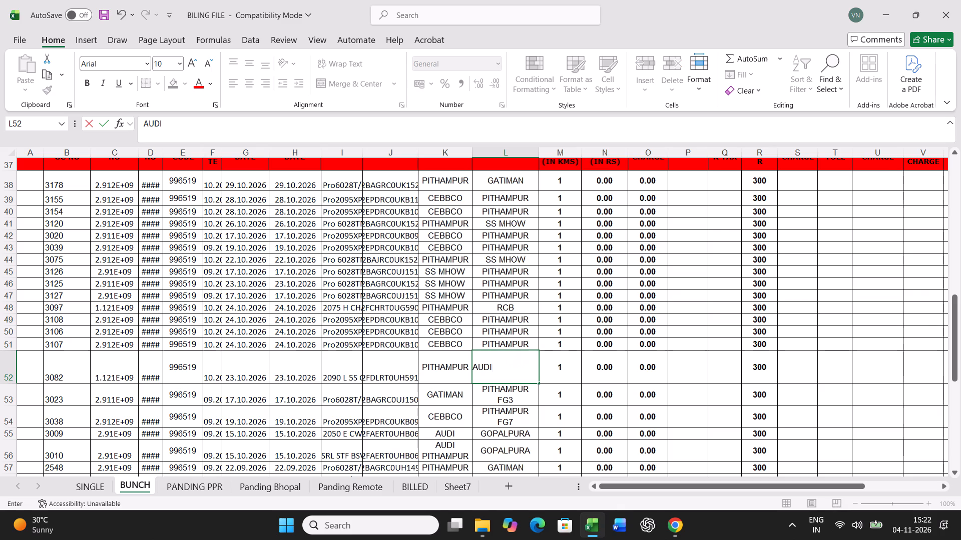
key("Return")
Shorten the To entries of LR 3023 and LR 3038 to PITHAMPUR by removing their FG suffixes.
key("F2")
key("BackSpace")
key("BackSpace")
key("BackSpace")
key("BackSpace")
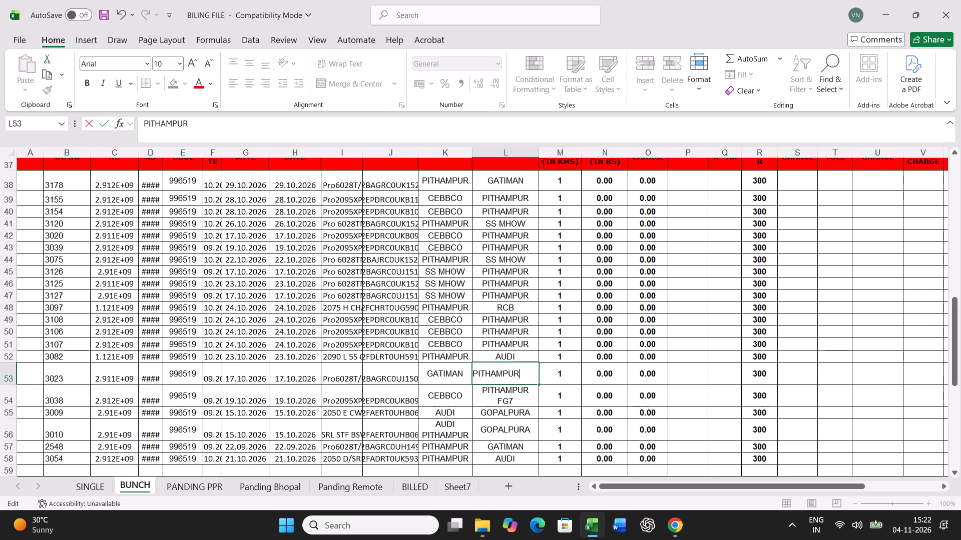
key("Return")
key("F2")
key("BackSpace")
key("BackSpace")
key("BackSpace")
key("BackSpace")
key("Return")
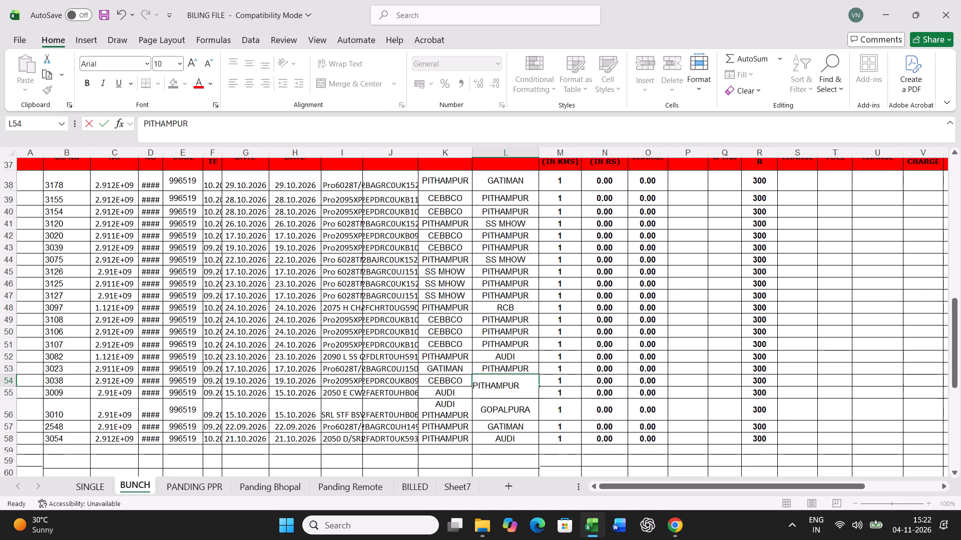
Fill the AUDI From entry of LR 3009 down to LR 3010.
scroll(622, 373, "down", 3)
key("Return")
key("Return")
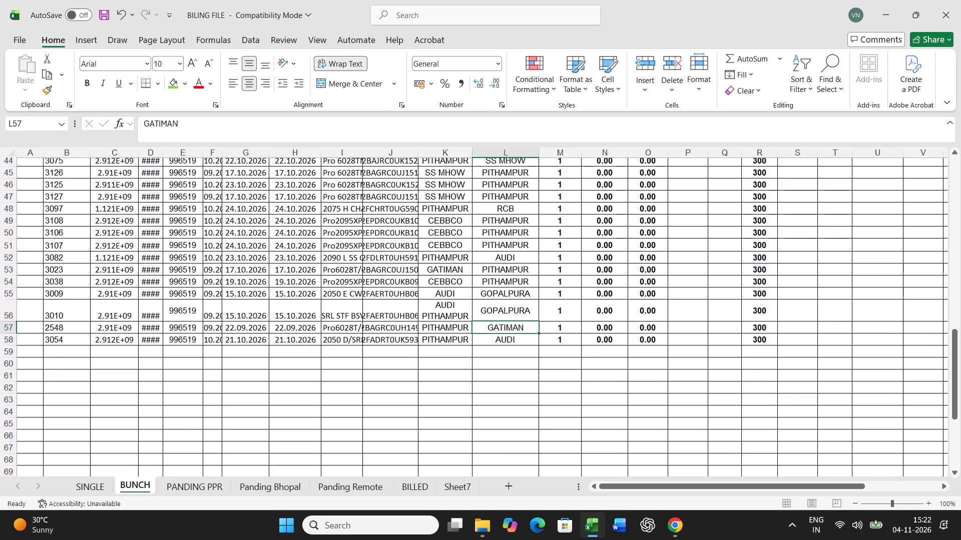
key("Return")
key("Up")
key("Left")
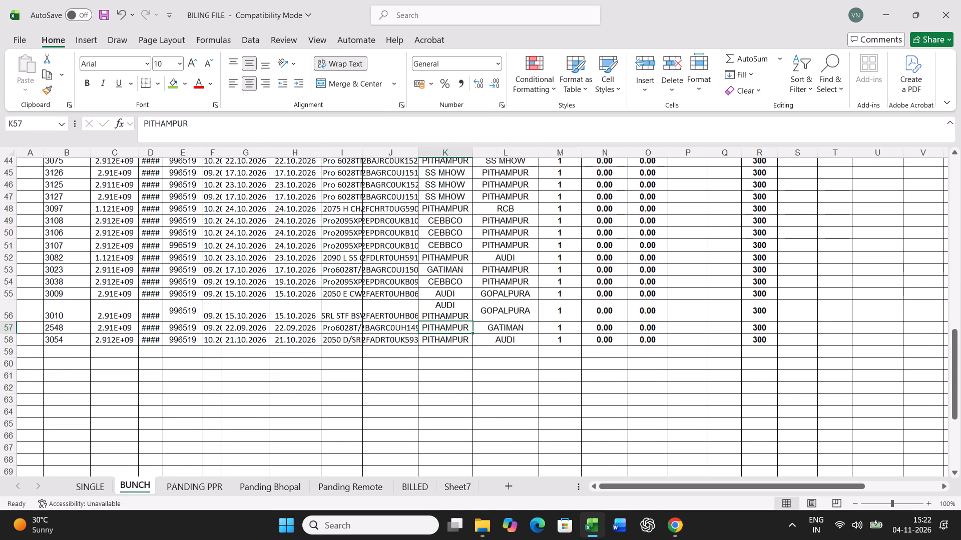
key("Up")
key("ctrl+d")
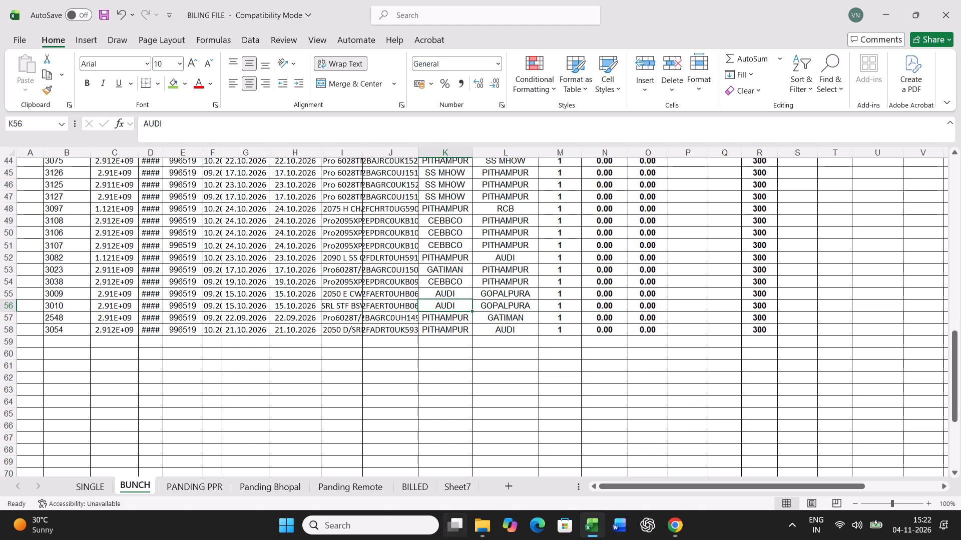
Save the billing workbook.
scroll(505, 456, "up", 3)
key("ctrl+s")
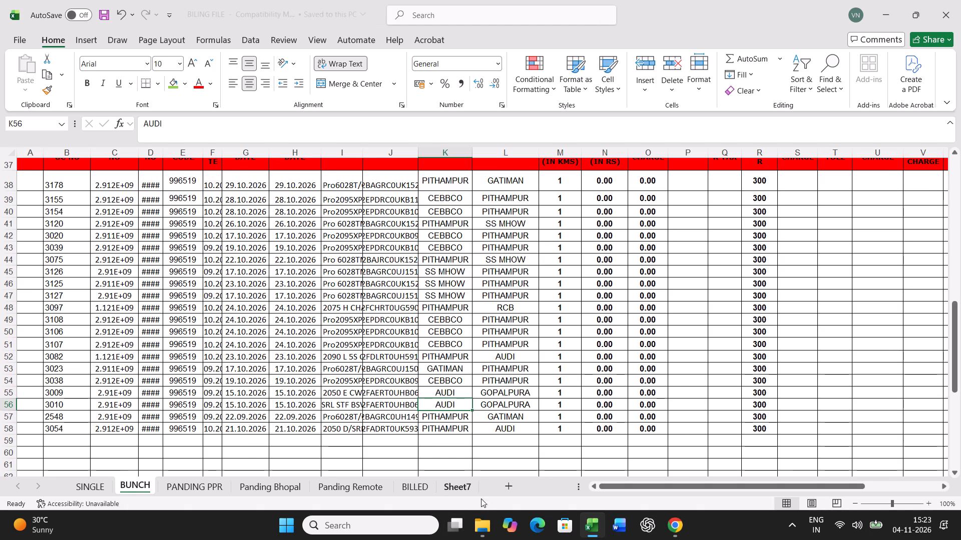
Switch to File Explorer and close the YEAR-26-27 window, keeping the 201 TO 300 window open.
left_click(489, 517)
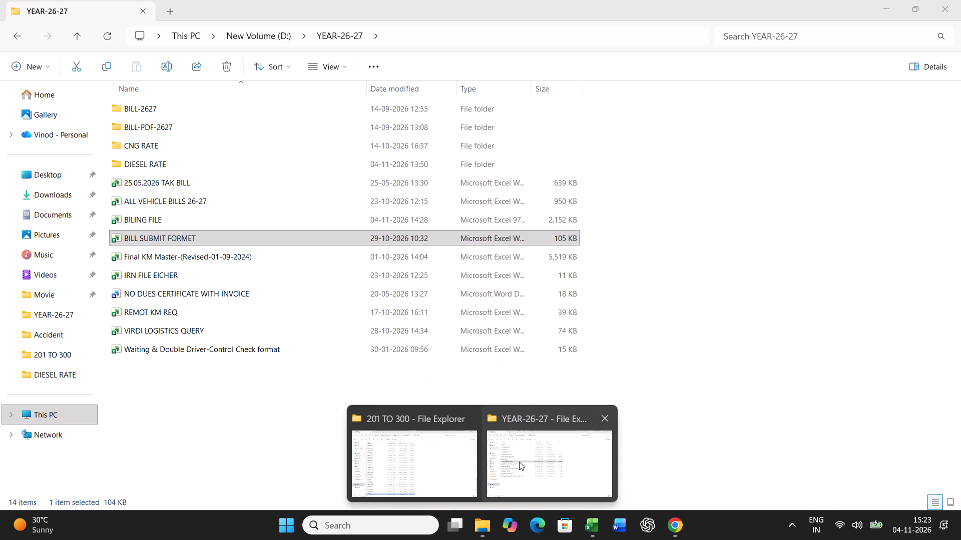
left_click(384, 441)
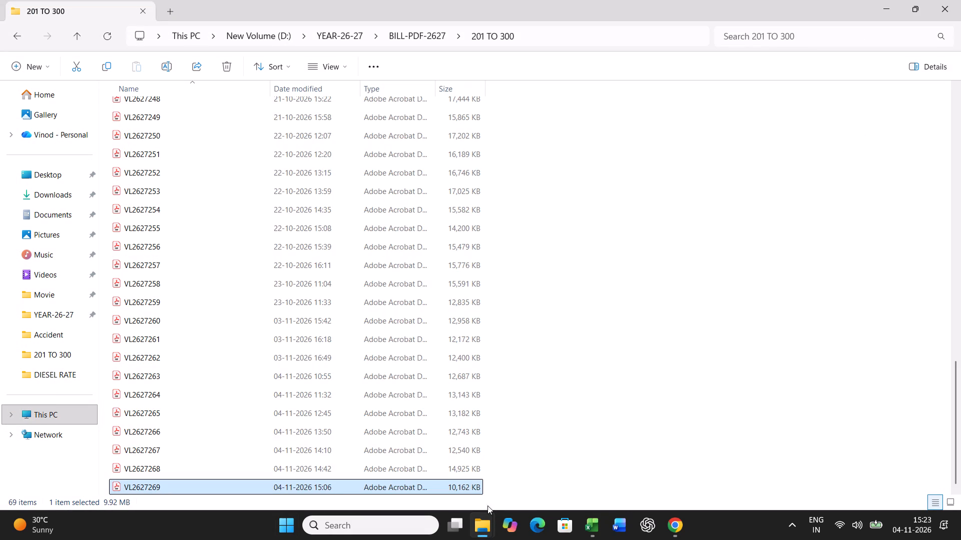
left_click(483, 531)
left_click(444, 462)
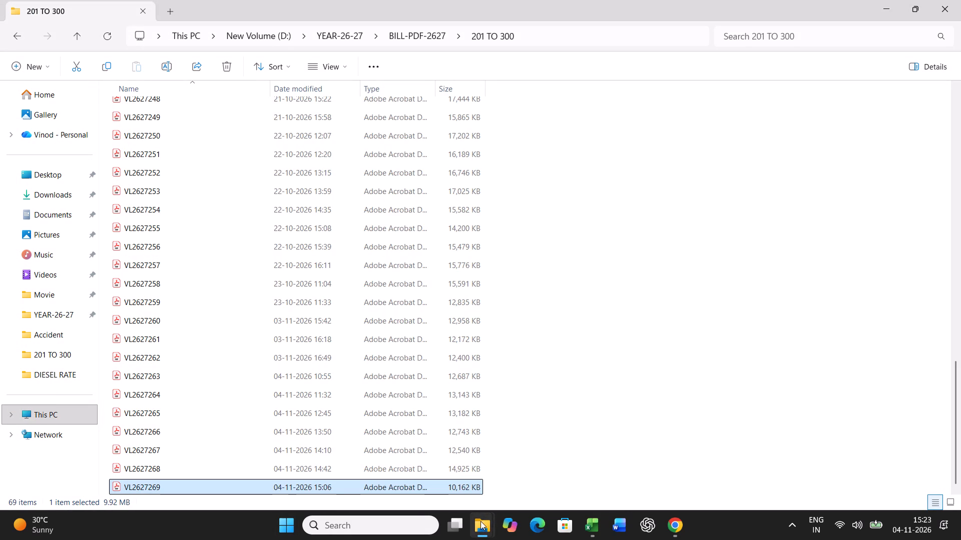
left_click(481, 521)
left_click(556, 455)
left_click(948, 12)
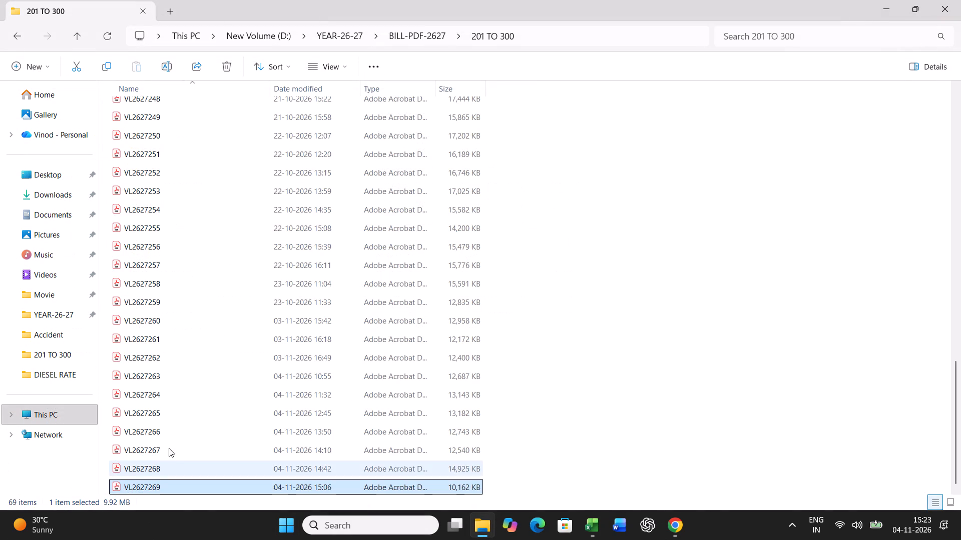
Go back from the 201 TO 300 folder to the YEAR-26-27 folder.
scroll(167, 460, "down", 5)
double_click(16, 30)
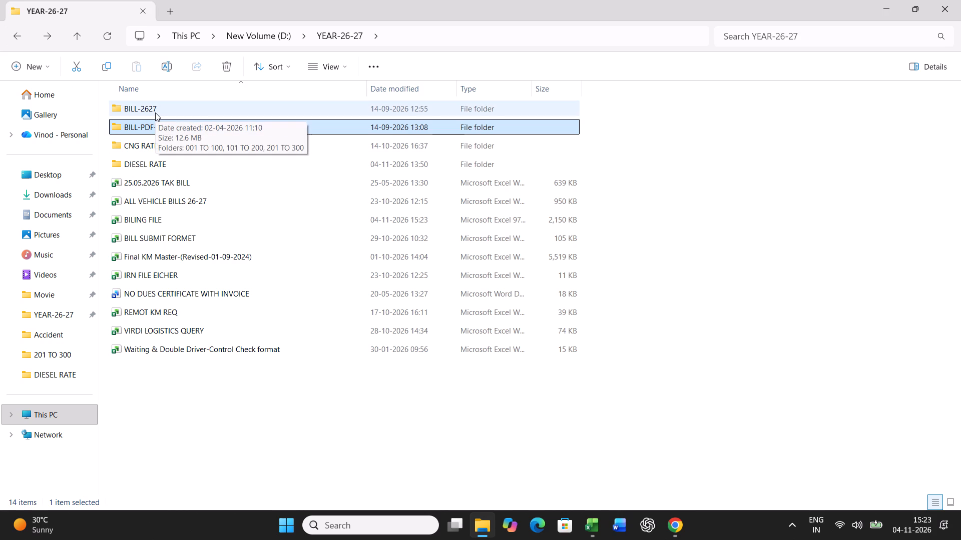
Open the 201 TO 300 folder inside BILL-2627.
double_click(155, 112)
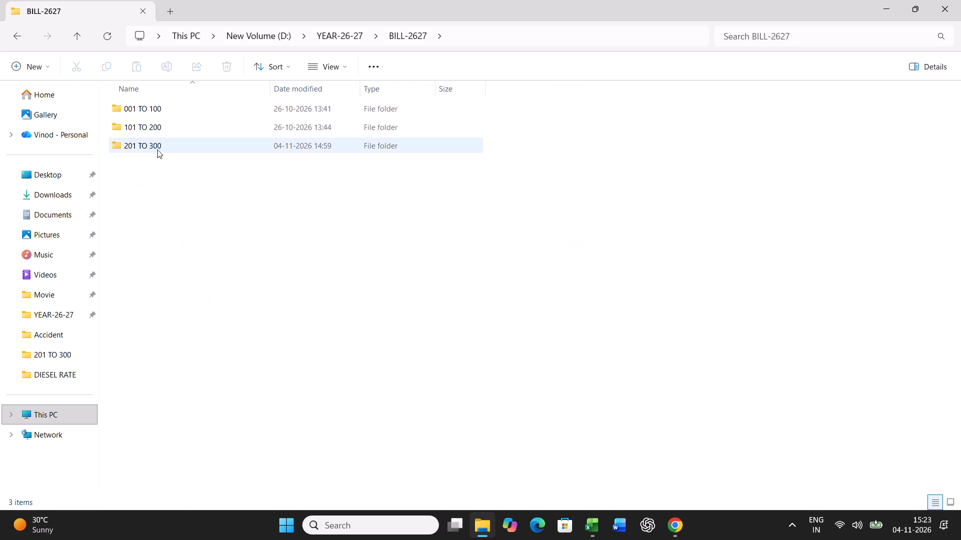
double_click(157, 147)
scroll(166, 362, "up", 1)
scroll(167, 363, "down", 20)
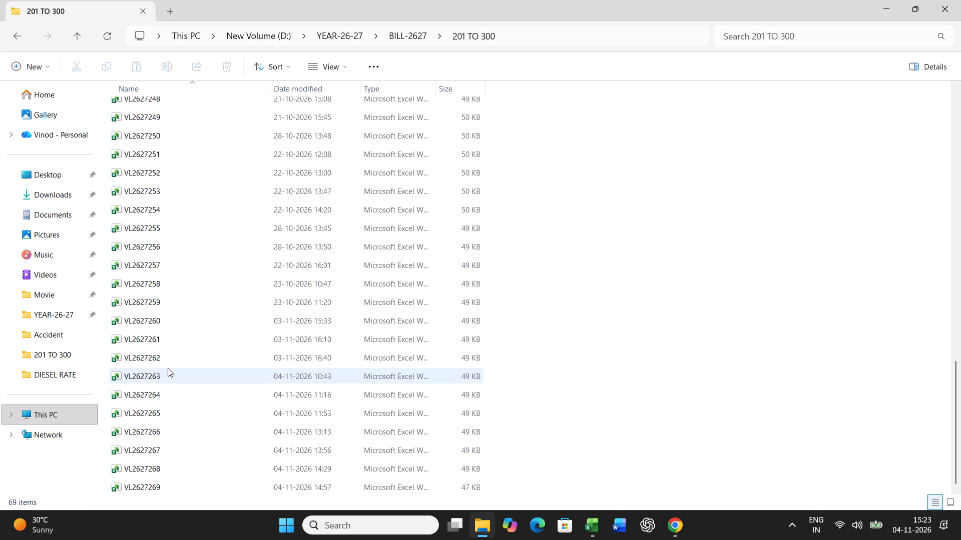
scroll(168, 368, "down", 9)
right_click(155, 489)
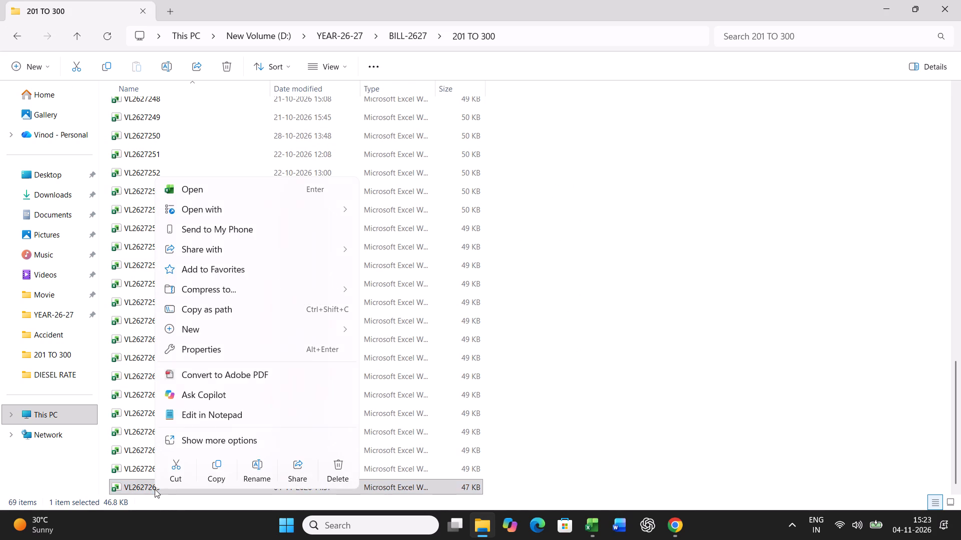
left_click(215, 470)
right_click(511, 279)
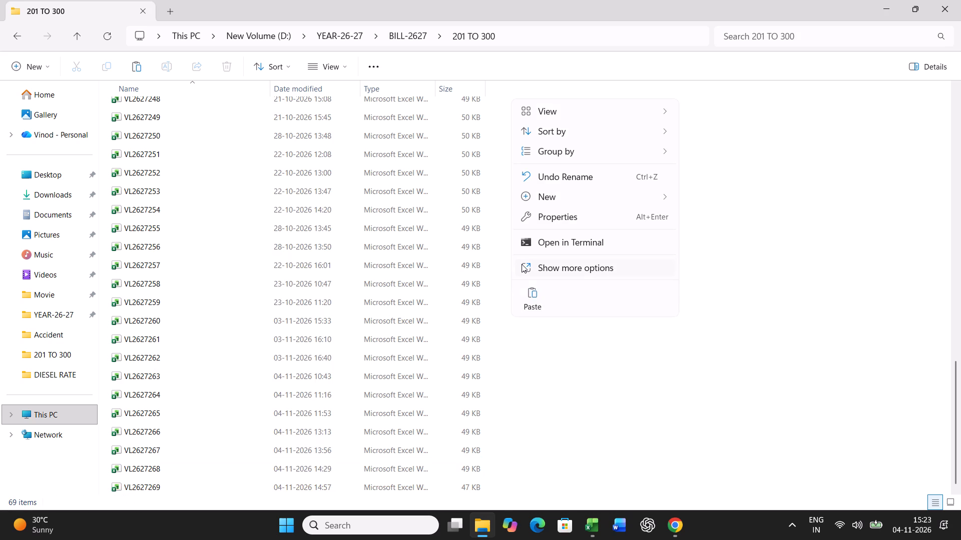
left_click(534, 305)
Rename the copied bill workbook as VL2627270.
key("F2")
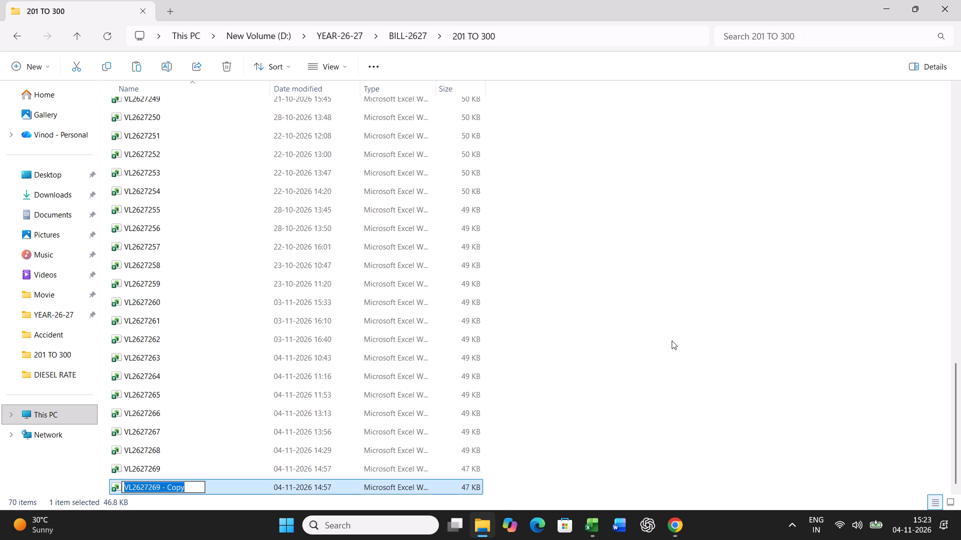
key("Right")
key("BackSpace")
key("BackSpace")
key("BackSpace")
key("BackSpace")
key("BackSpace")
key("BackSpace")
key("BackSpace")
key("BackSpace")
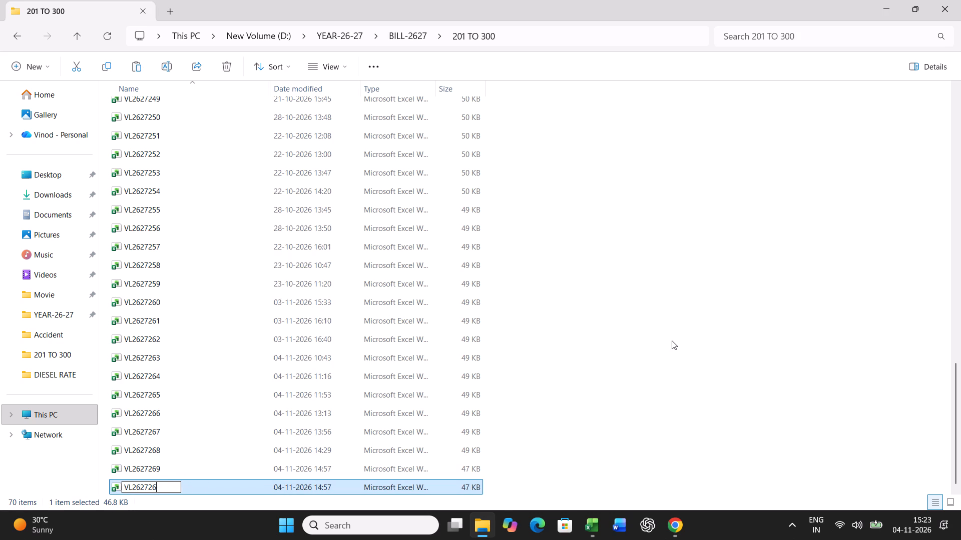
key("BackSpace")
type("70")
key("Return")
Open the VL2627270 workbook and enable editing.
key("Return")
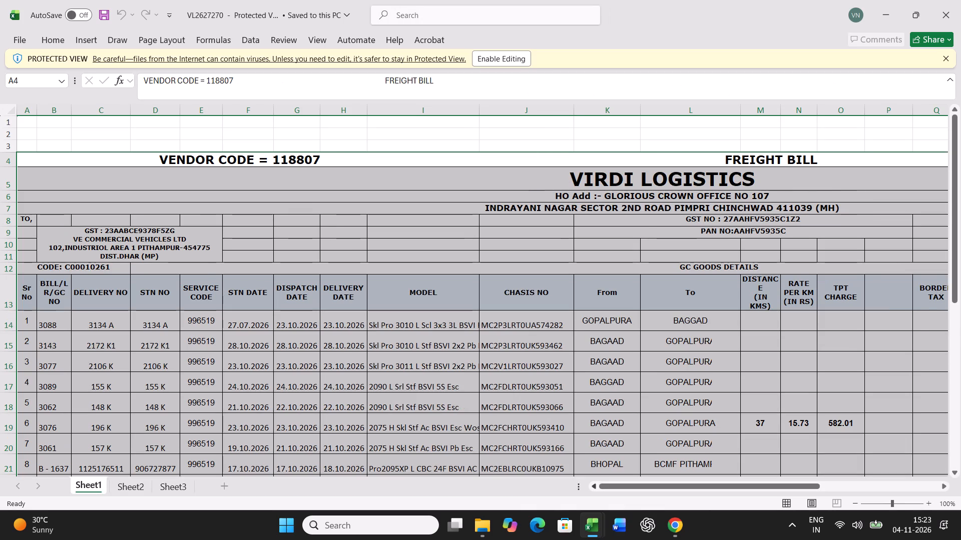
left_click(516, 54)
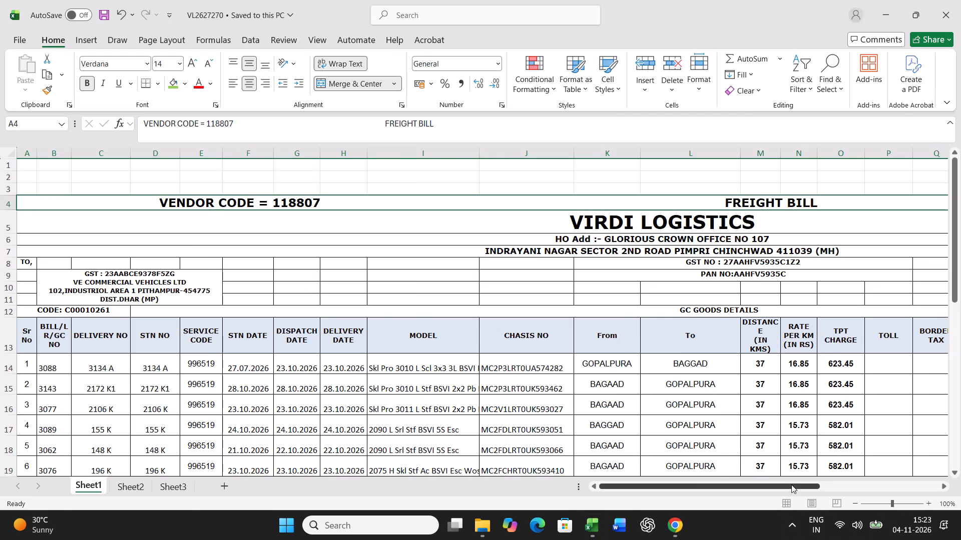
Change the bill number in the freight bill header to VL2627270.
left_click_drag(791, 484, 889, 489)
left_click(853, 287)
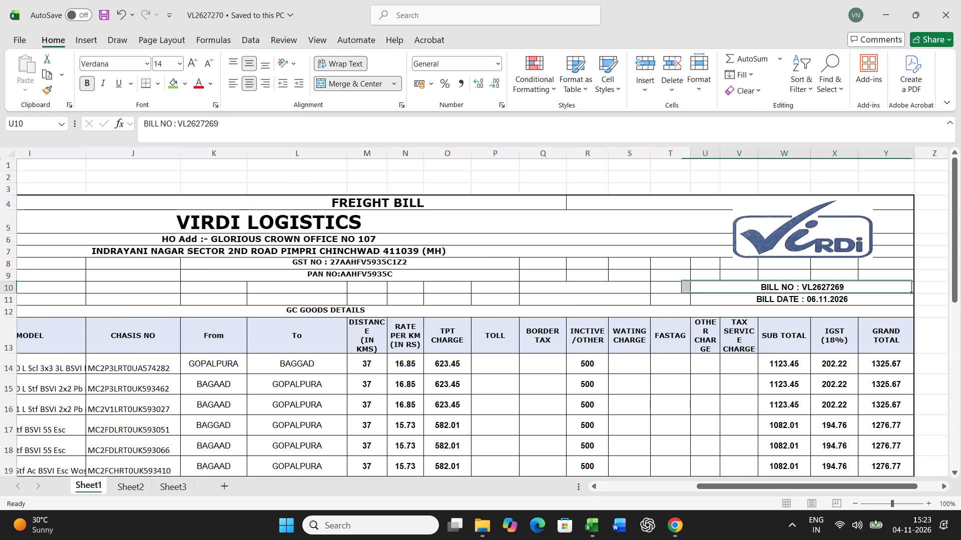
key("F2")
key("BackSpace")
key("BackSpace")
type("70")
key("Return")
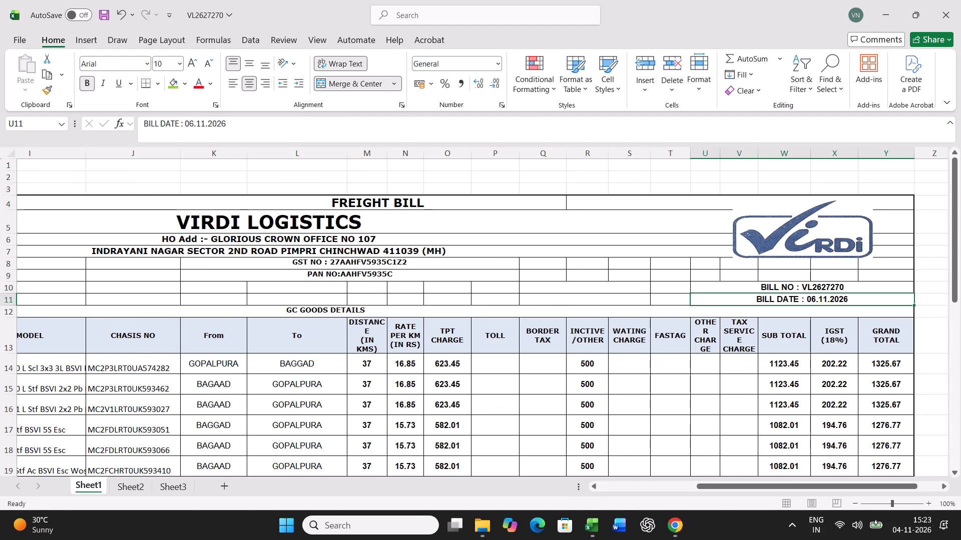
Clear the contents of all the old bill entries in rows 14 to 29 of Sheet1.
left_click(674, 486)
scroll(539, 364, "down", 5)
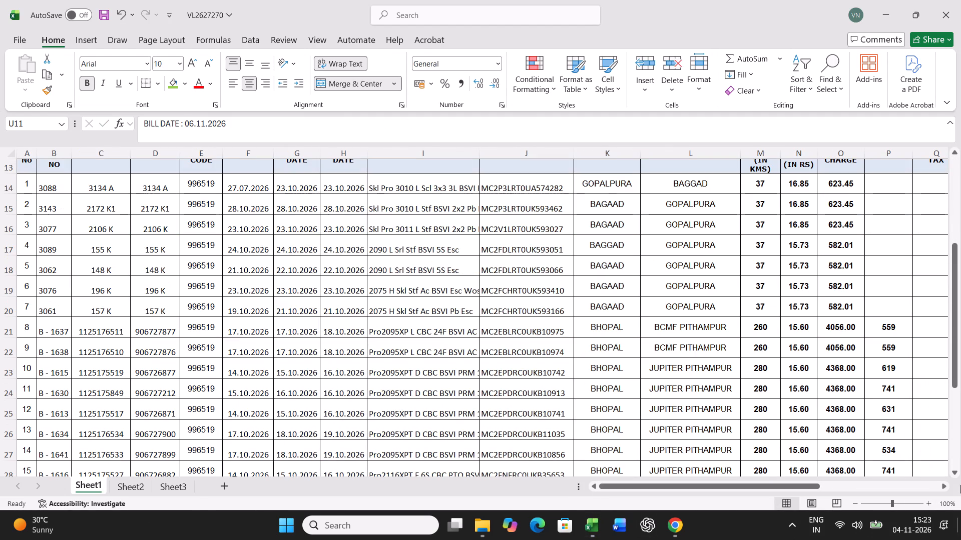
left_click_drag(3, 186, 0, 517)
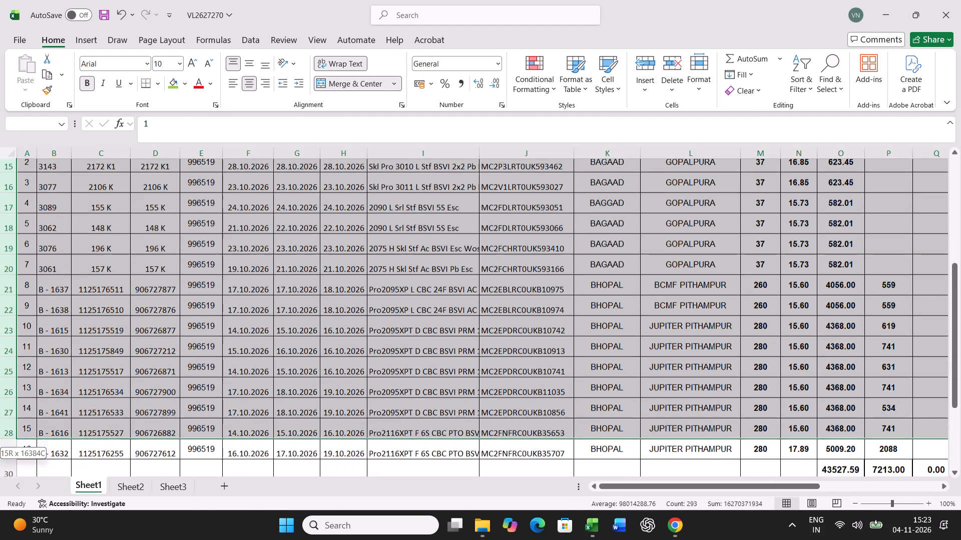
left_click_drag(0, 517, 7, 417)
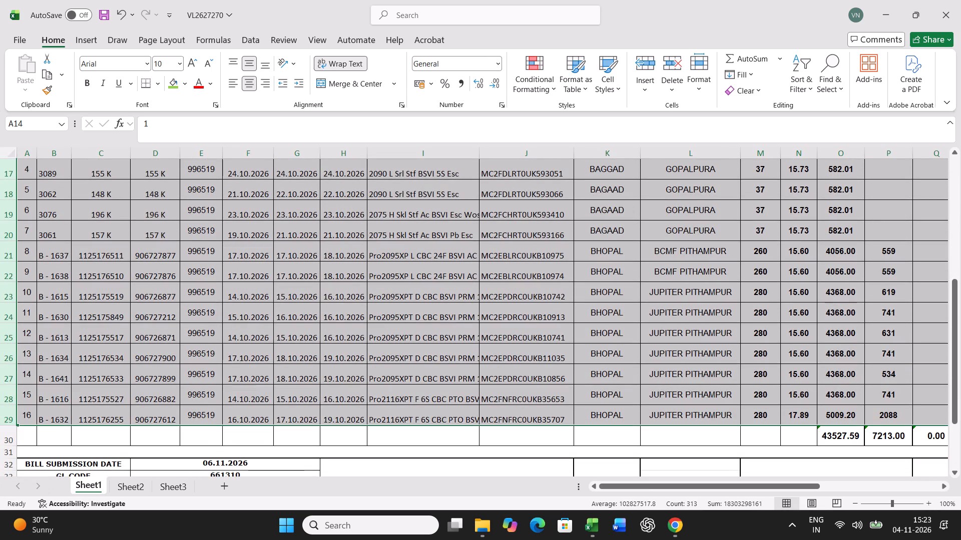
key("Delete")
left_click(437, 336)
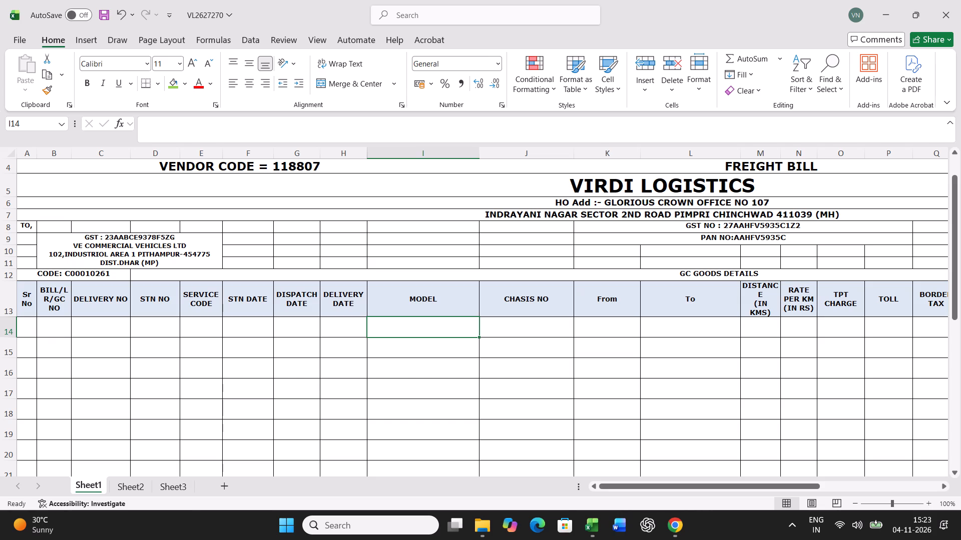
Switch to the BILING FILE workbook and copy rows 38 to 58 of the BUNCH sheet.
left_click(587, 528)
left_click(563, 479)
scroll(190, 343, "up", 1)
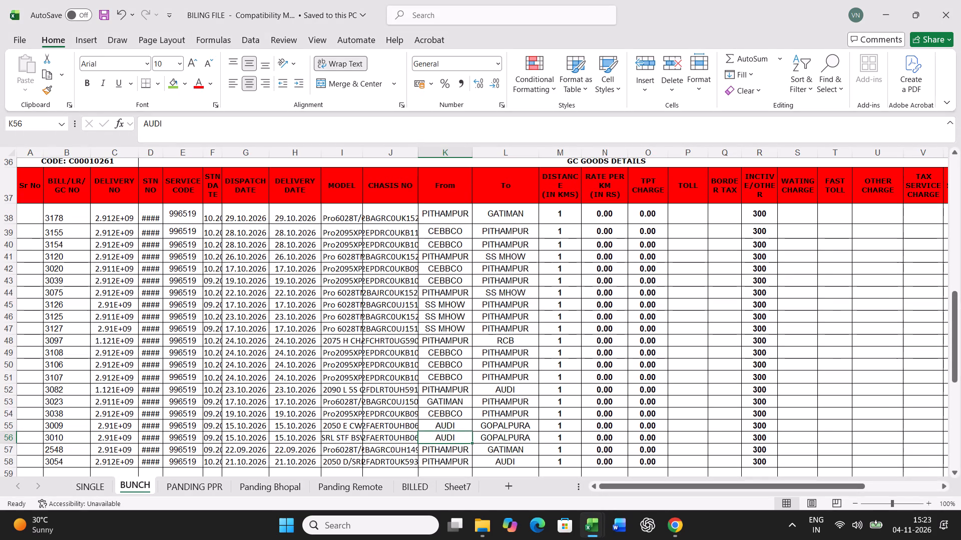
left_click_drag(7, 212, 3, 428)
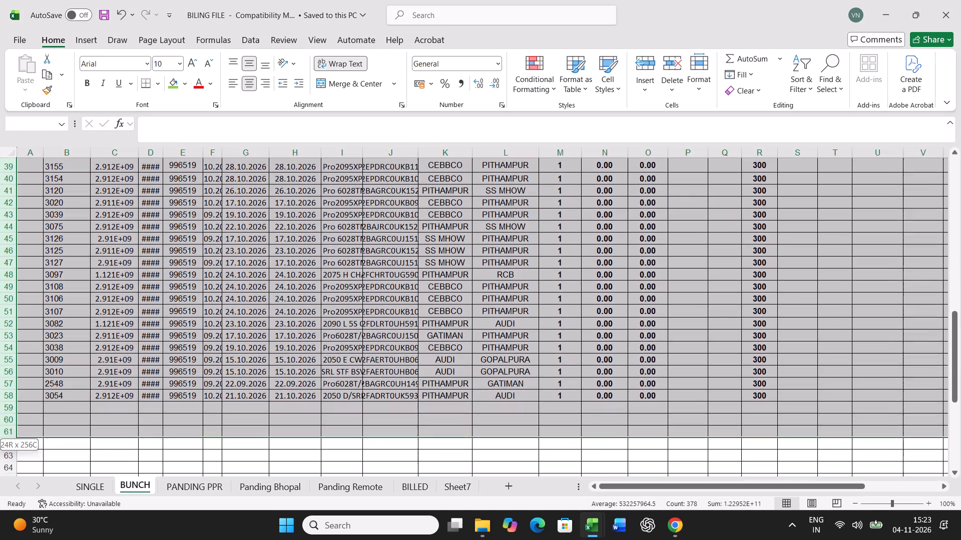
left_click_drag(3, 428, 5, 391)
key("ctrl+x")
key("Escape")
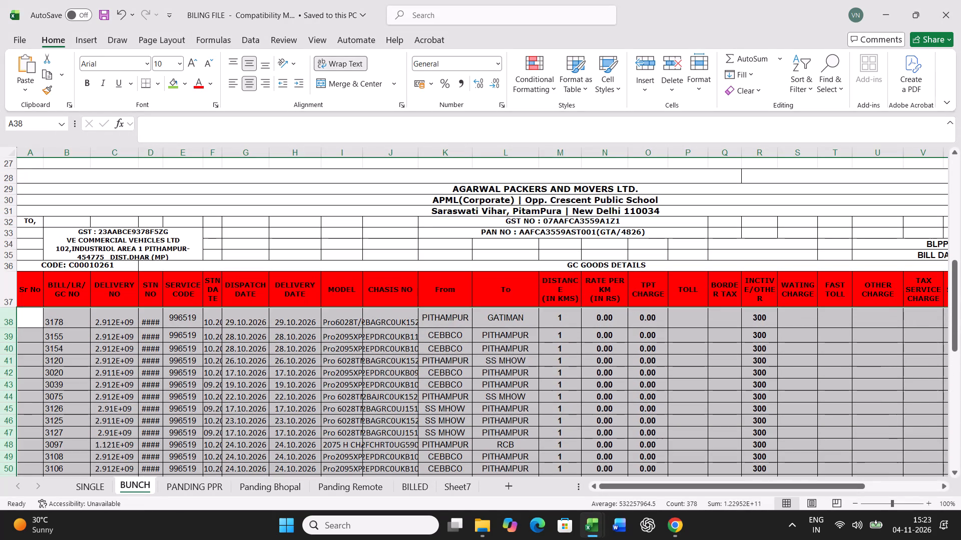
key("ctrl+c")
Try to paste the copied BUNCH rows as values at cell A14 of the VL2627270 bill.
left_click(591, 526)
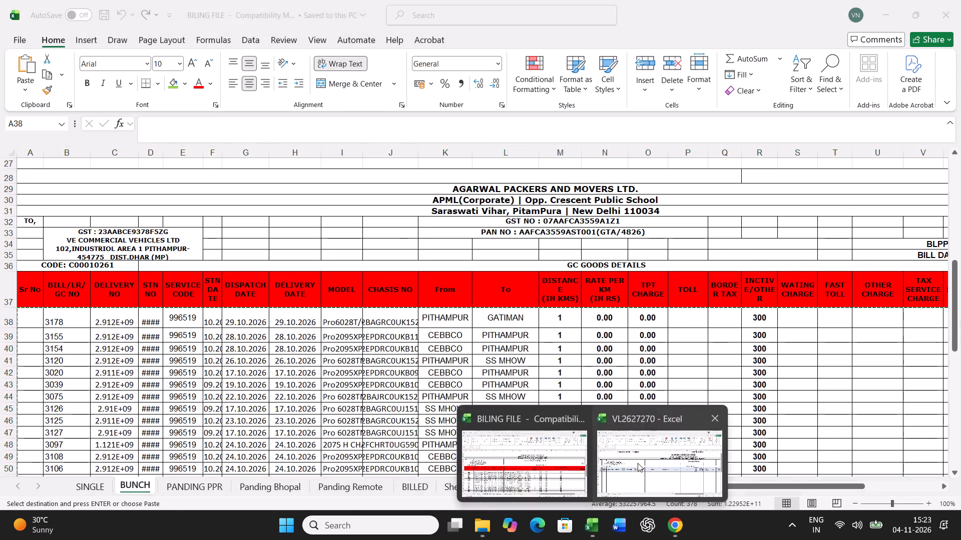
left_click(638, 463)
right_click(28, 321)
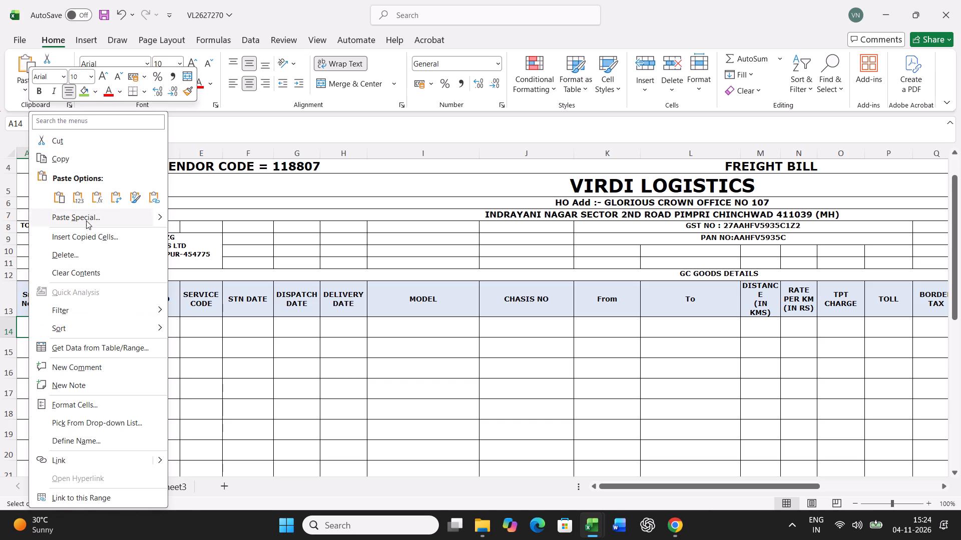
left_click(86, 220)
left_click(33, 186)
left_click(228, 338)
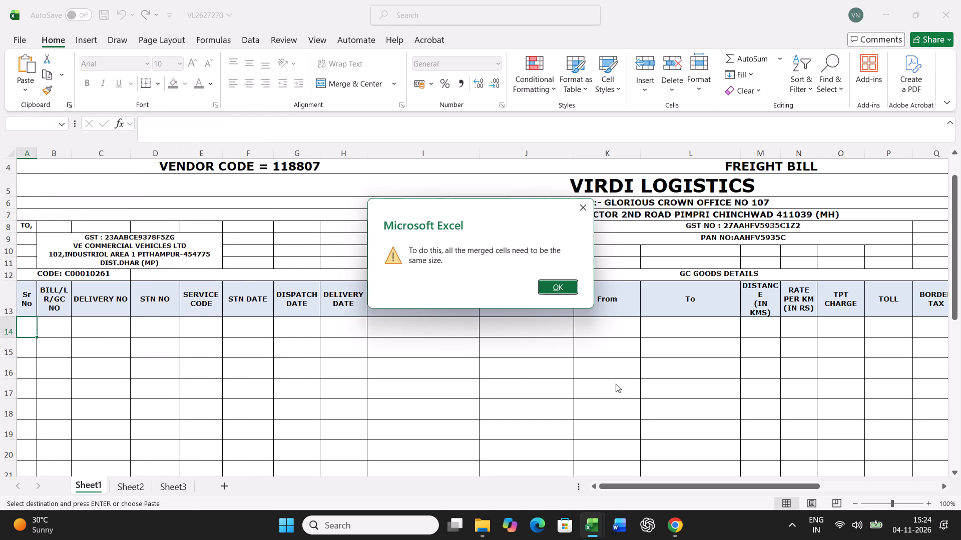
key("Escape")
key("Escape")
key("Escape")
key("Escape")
Return to BILING FILE and select and copy BUNCH rows 38 to 58 again.
left_click(592, 525)
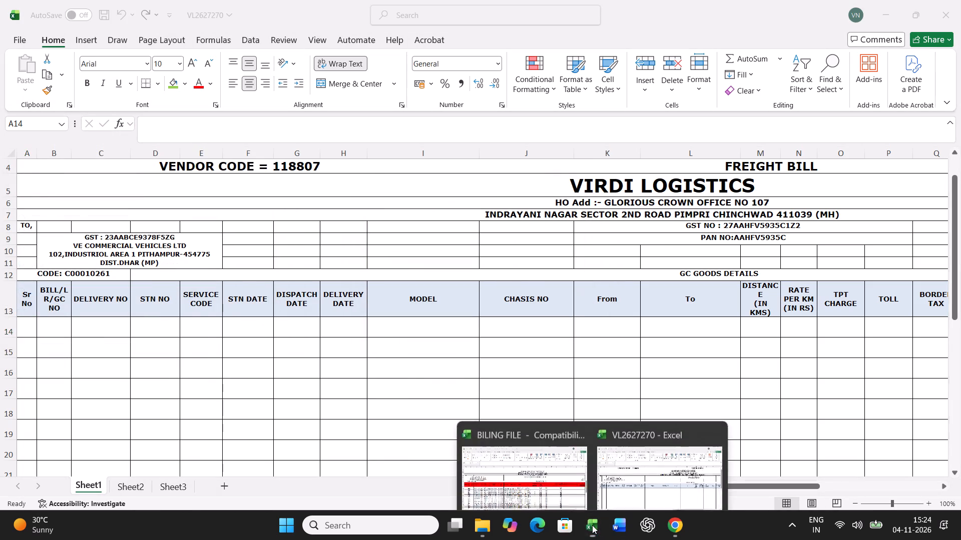
left_click(559, 479)
scroll(366, 364, "down", 4)
scroll(398, 359, "up", 1)
left_click(398, 359)
left_click_drag(3, 221, 3, 465)
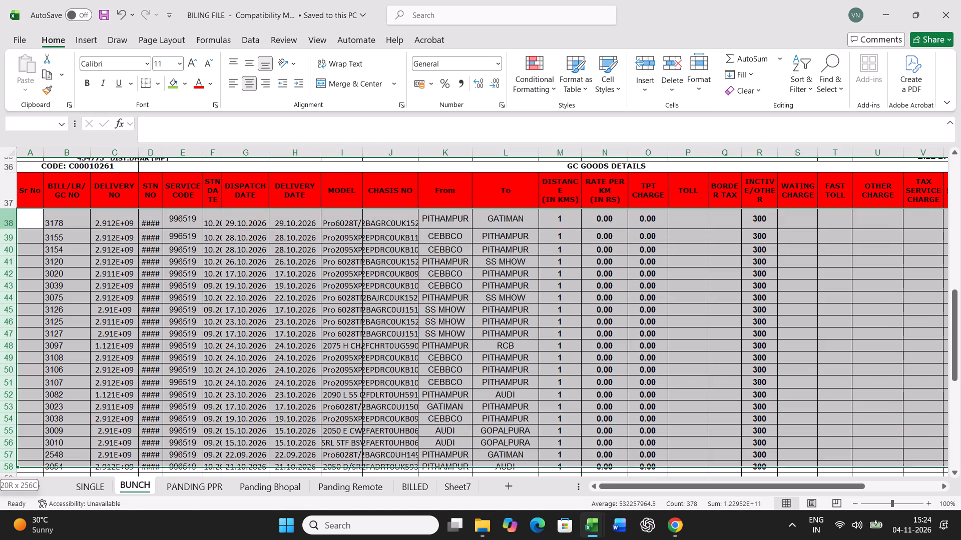
left_click_drag(3, 465, 15, 408)
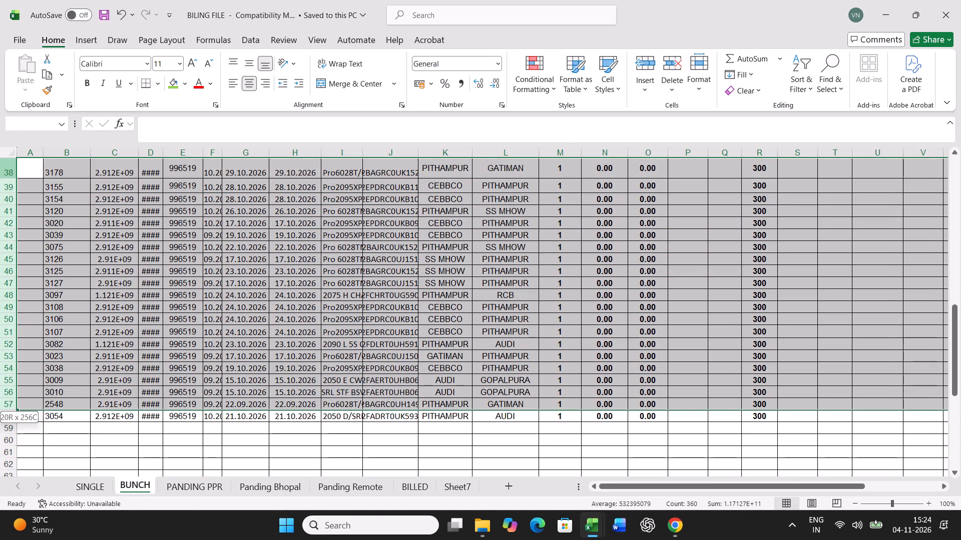
left_click_drag(15, 408, 14, 417)
key("ctrl+c")
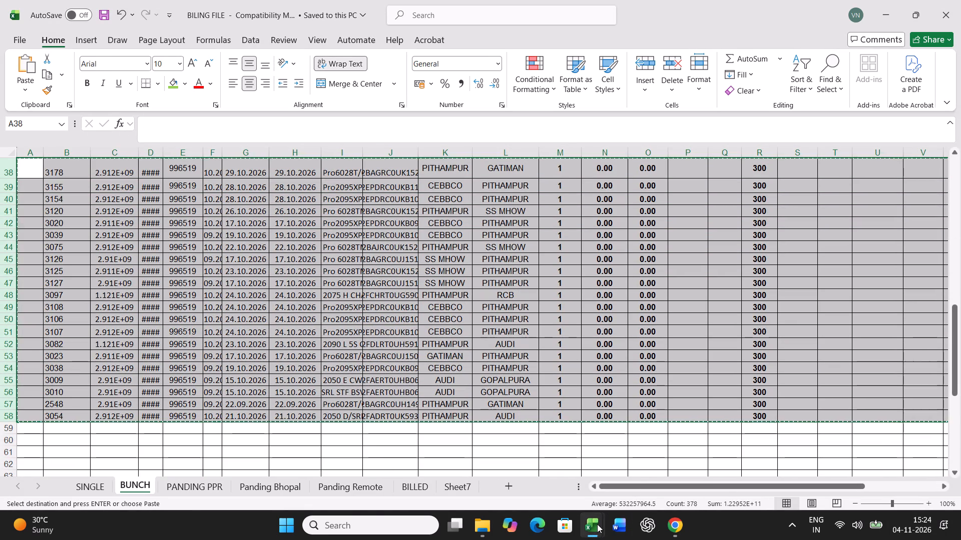
left_click(596, 524)
left_click(642, 456)
scroll(268, 375, "down", 9)
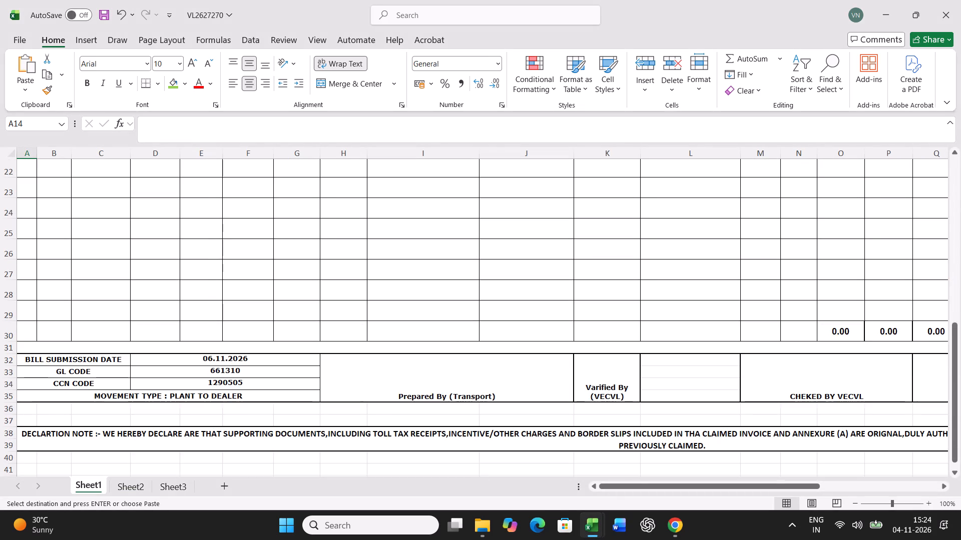
scroll(268, 375, "up", 6)
scroll(268, 375, "down", 4)
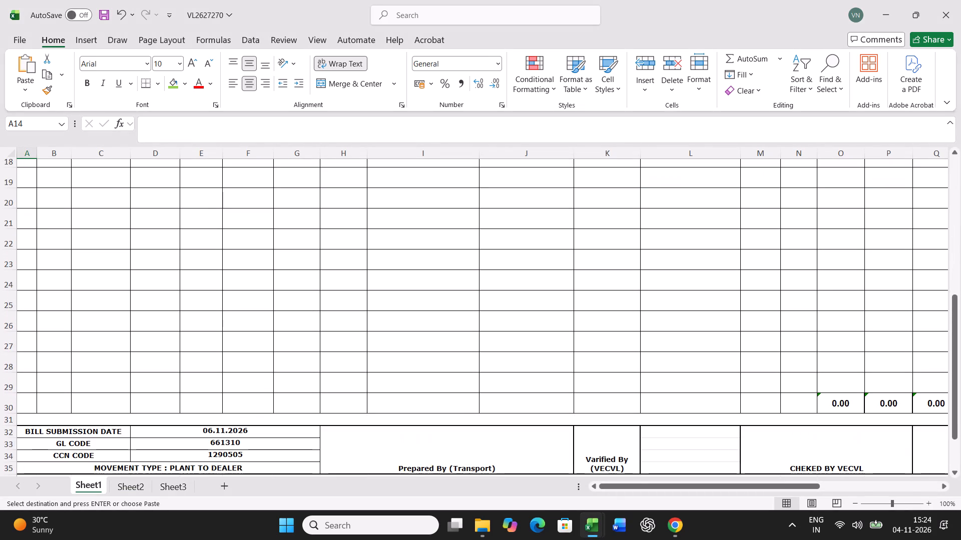
scroll(268, 375, "up", 3)
key("Escape")
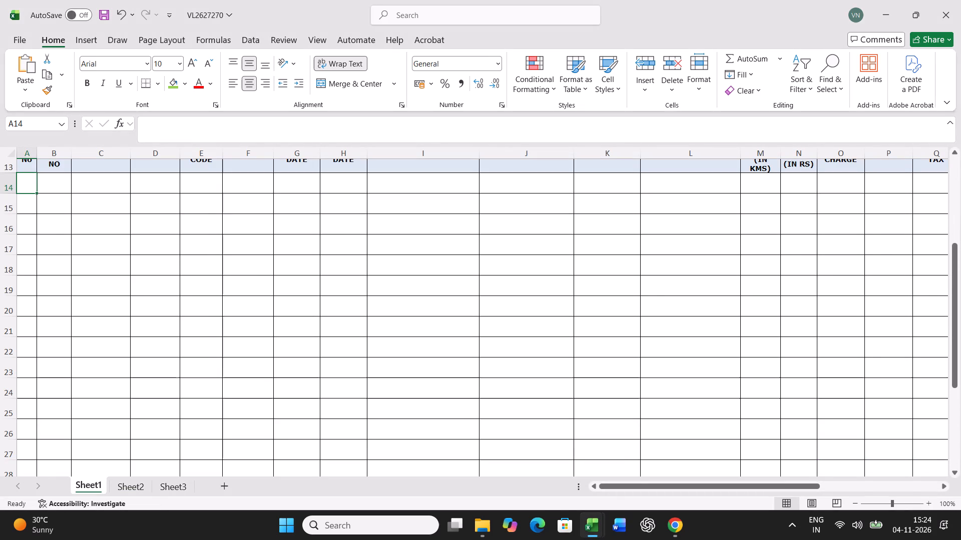
left_click_drag(594, 229, 594, 341)
right_click(597, 336)
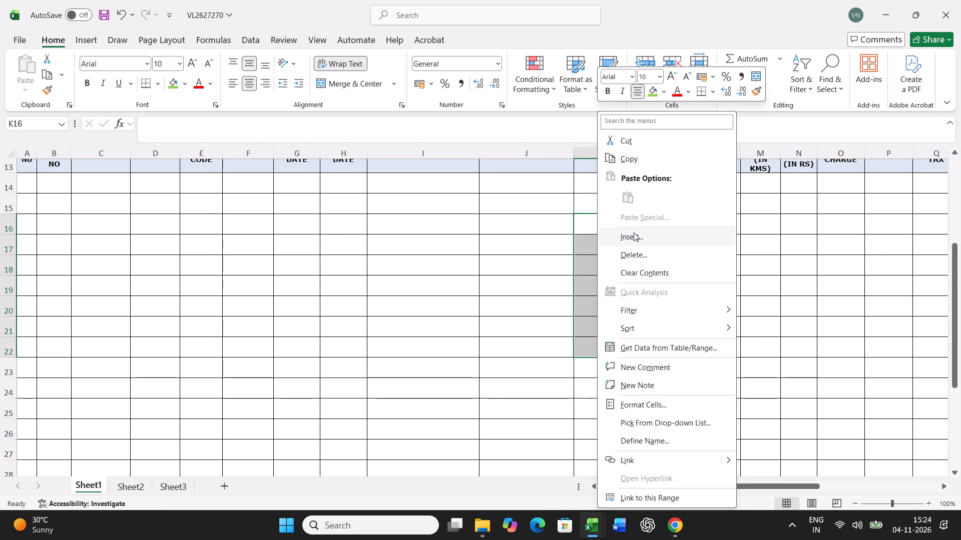
left_click(634, 232)
left_click(608, 257)
left_click(611, 301)
left_click(614, 292)
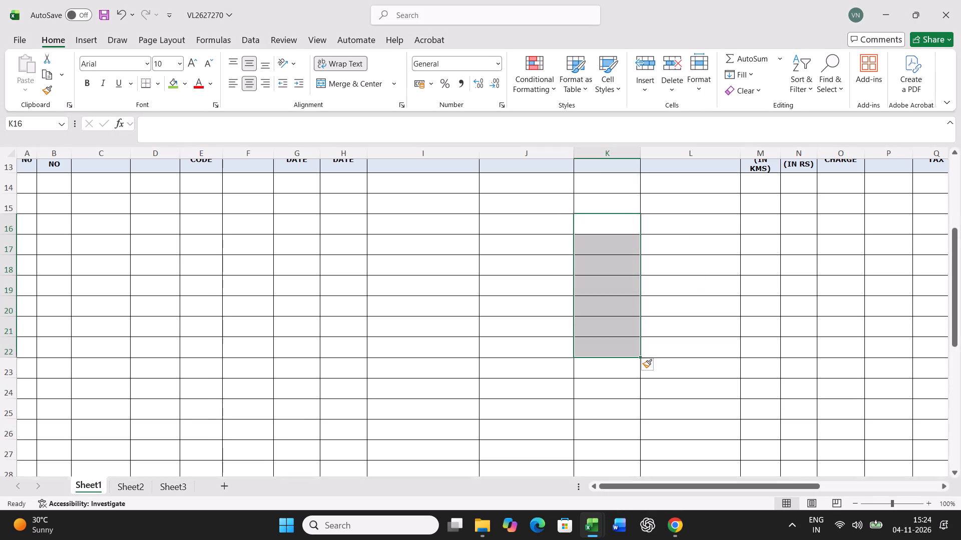
Switch back to BILING FILE and copy the selected BUNCH rows 38 to 58.
left_click(583, 524)
left_click(544, 462)
scroll(11, 245, "up", 2)
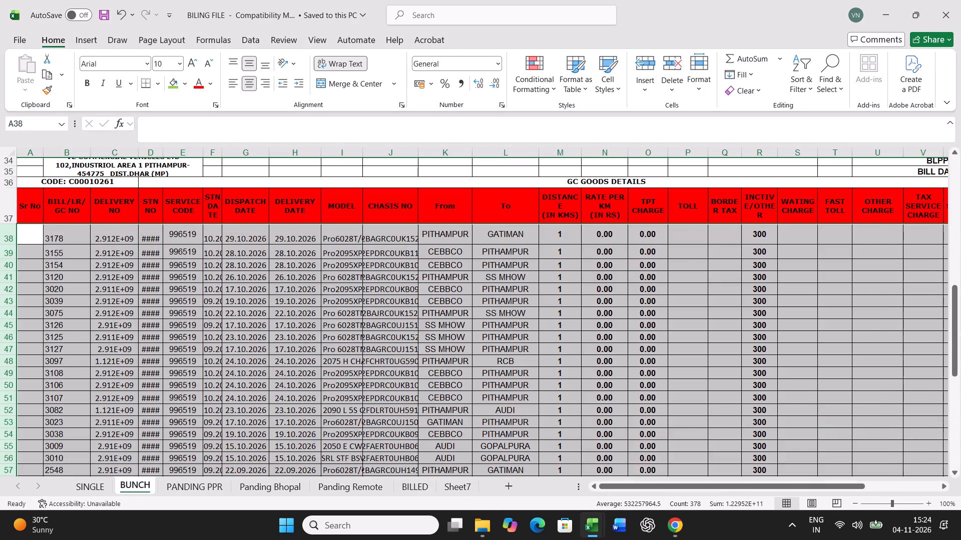
scroll(335, 383, "up", 1, "ctrl")
key("ctrl+c")
scroll(589, 356, "down", 2, "ctrl")
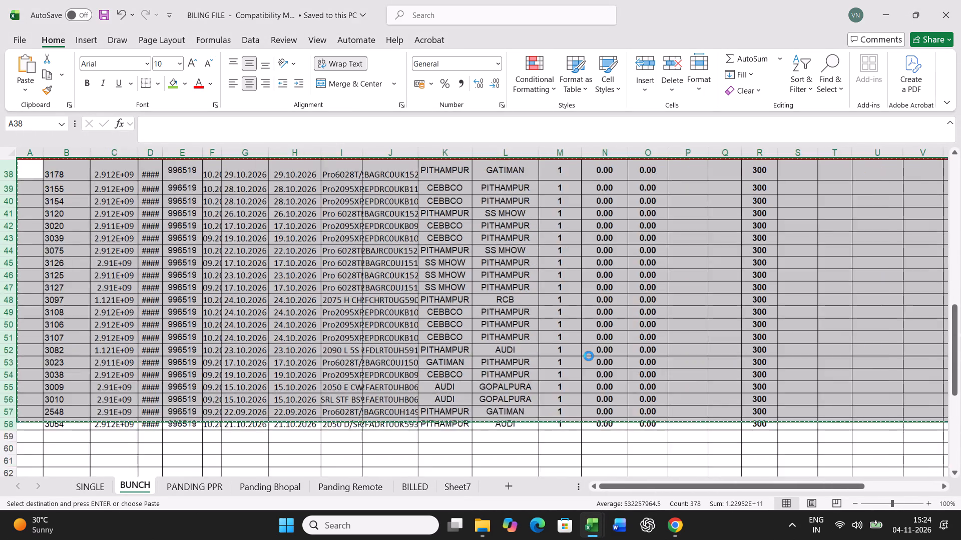
scroll(589, 356, "up", 1, "ctrl")
scroll(589, 356, "up", 3)
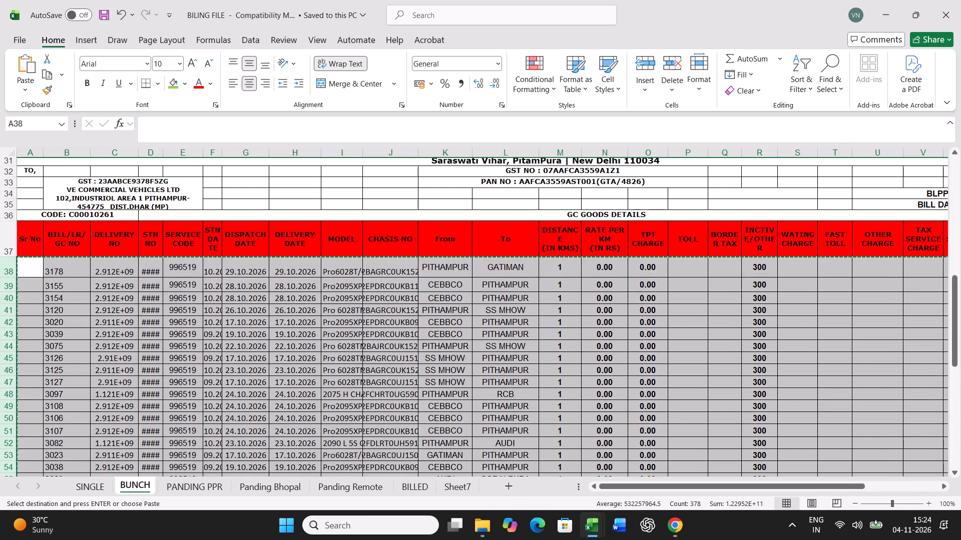
key("ctrl+c")
Switch to the VL2627270 bill and paste the copied BUNCH rows as values only, starting at cell A14.
left_click(593, 521)
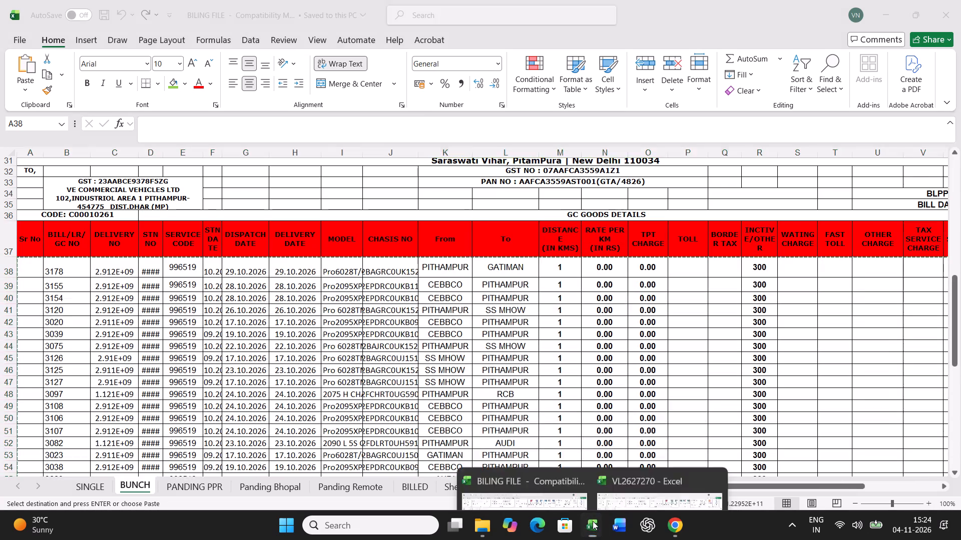
left_click(633, 468)
scroll(83, 286, "up", 3)
right_click(29, 289)
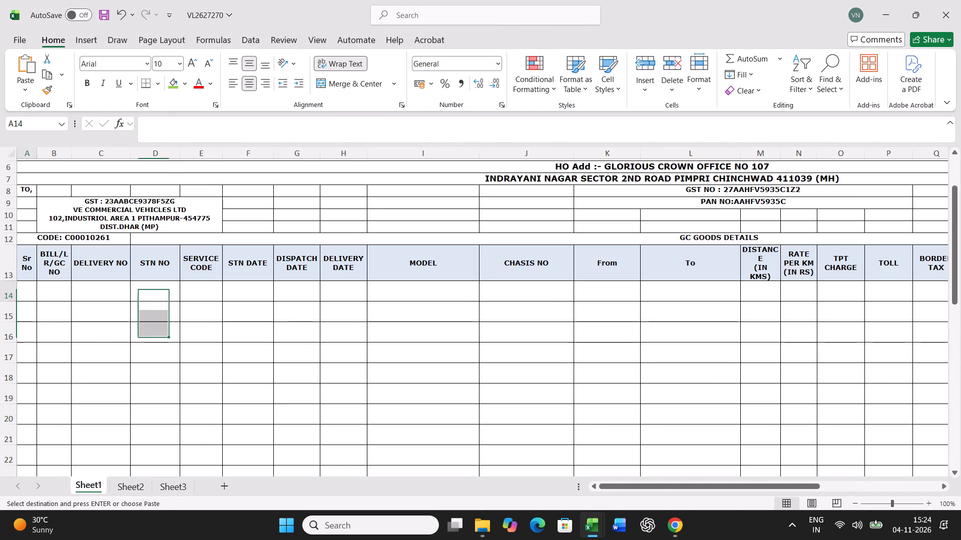
left_click(85, 219)
left_click(37, 192)
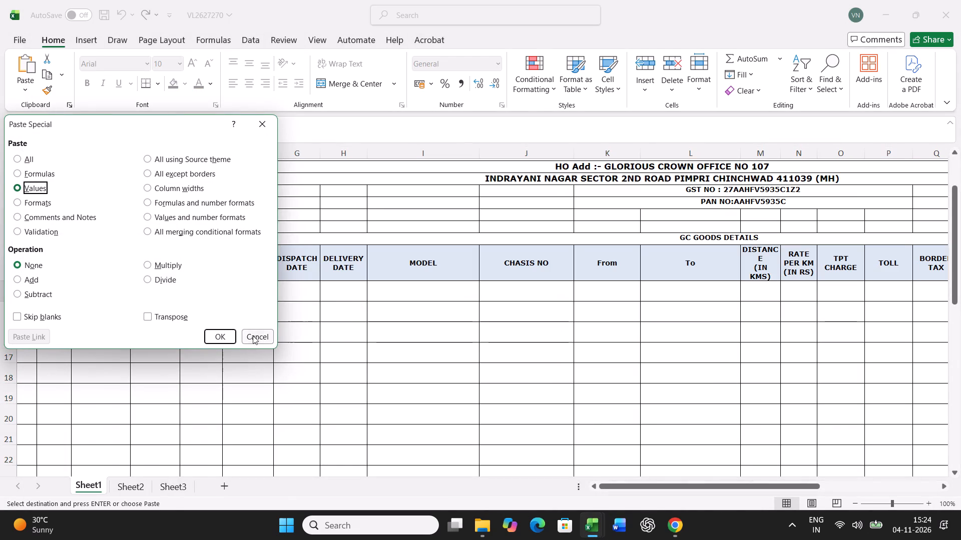
left_click(219, 336)
Number the pasted records in the Sr No column, entering 1 and 2 and filling the series down to 21.
left_click(29, 296)
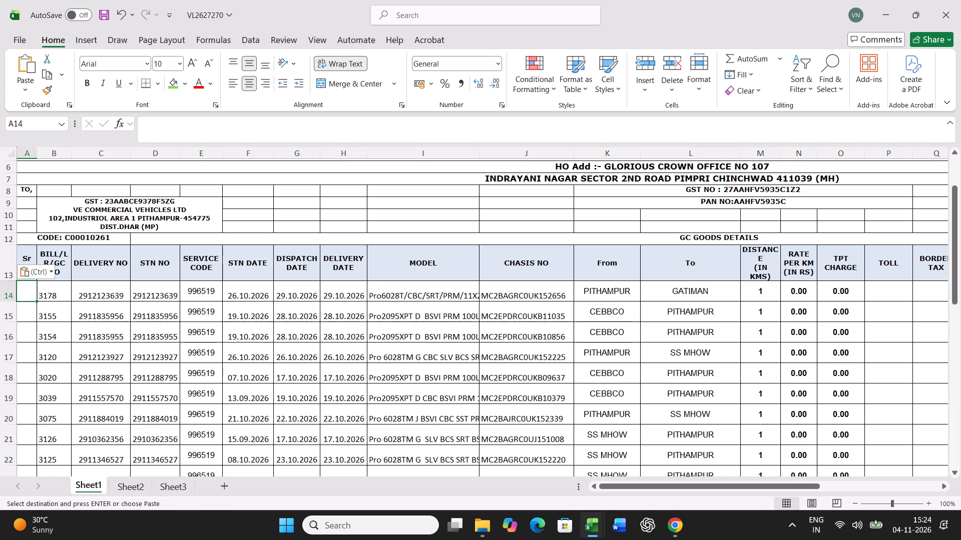
key("1")
key("Return")
key("2")
key("Return")
left_click_drag(29, 294, 29, 311)
double_click(34, 321)
Delete the two blank rows, 35 and 36, between the last record and the totals row.
scroll(394, 316, "down", 10)
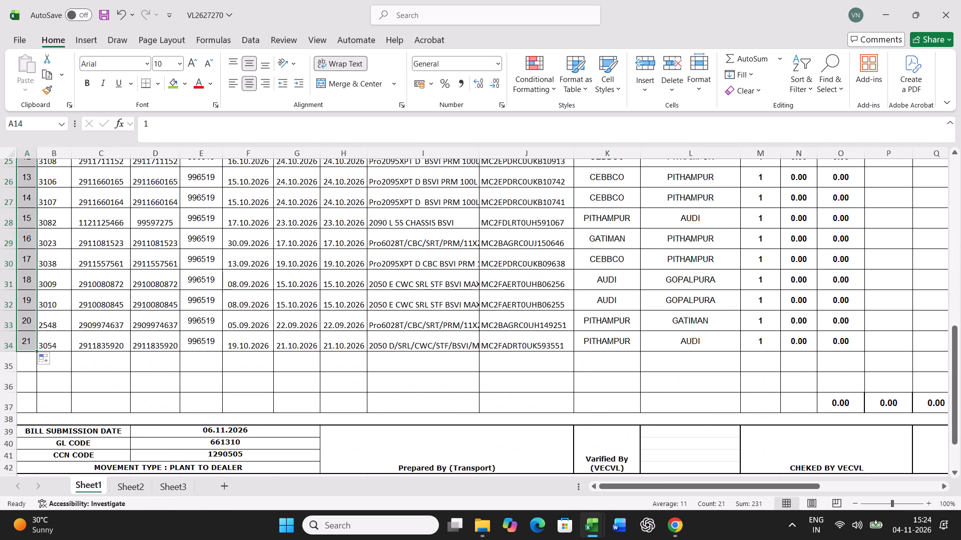
scroll(394, 316, "down", 2)
left_click_drag(800, 283, 801, 303)
right_click(801, 303)
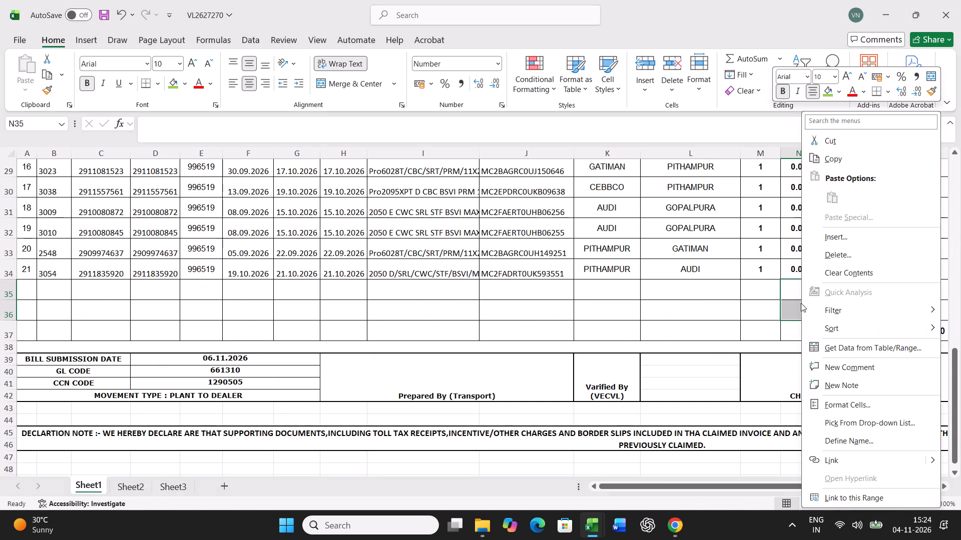
left_click(834, 259)
left_click(812, 283)
left_click(812, 319)
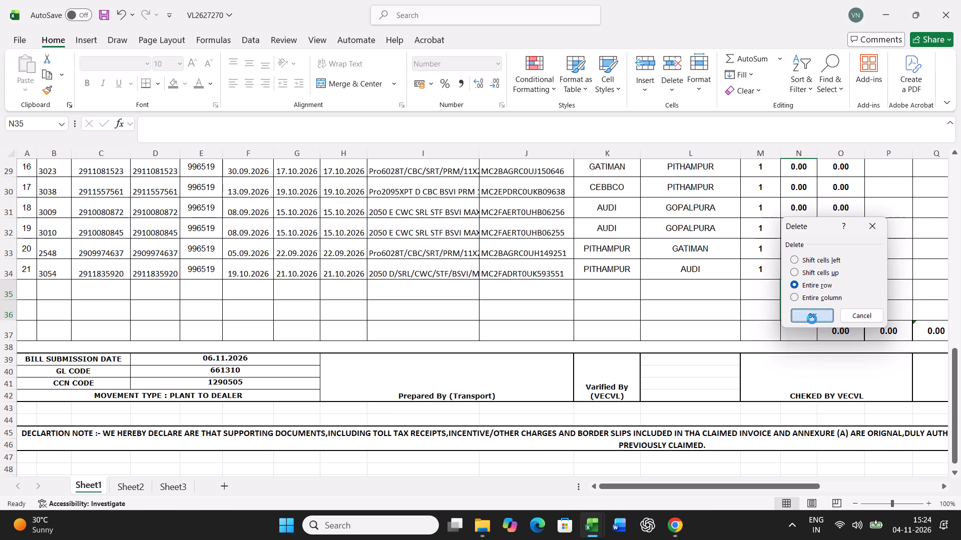
AutoSum the Grand Total column in Y35 over rows 14 to 34 and copy the formula across the totals row back to O35.
left_click_drag(760, 484, 858, 485)
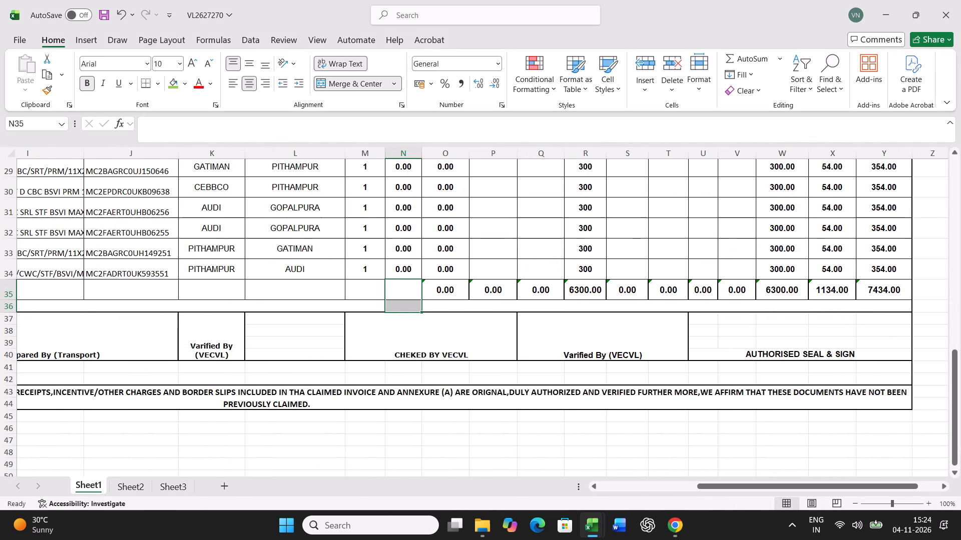
left_click(885, 288)
left_click(744, 57)
key("Return")
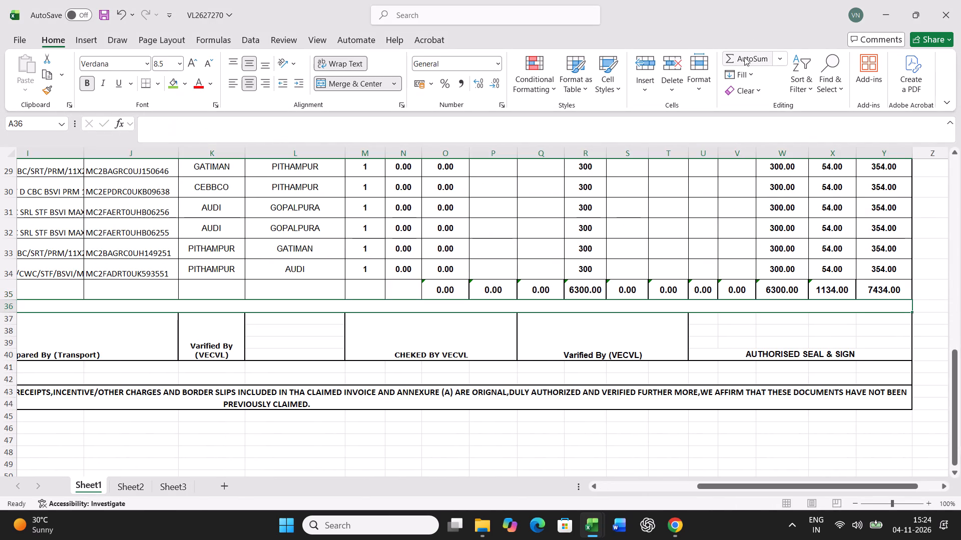
key("Up")
key("ctrl+c")
key("shift+Left")
key("shift+Left")
key("shift+Left")
key("shift+Left")
key("shift+Left")
key("shift+Left")
key("shift+Left")
key("shift+Left")
key("shift+Left")
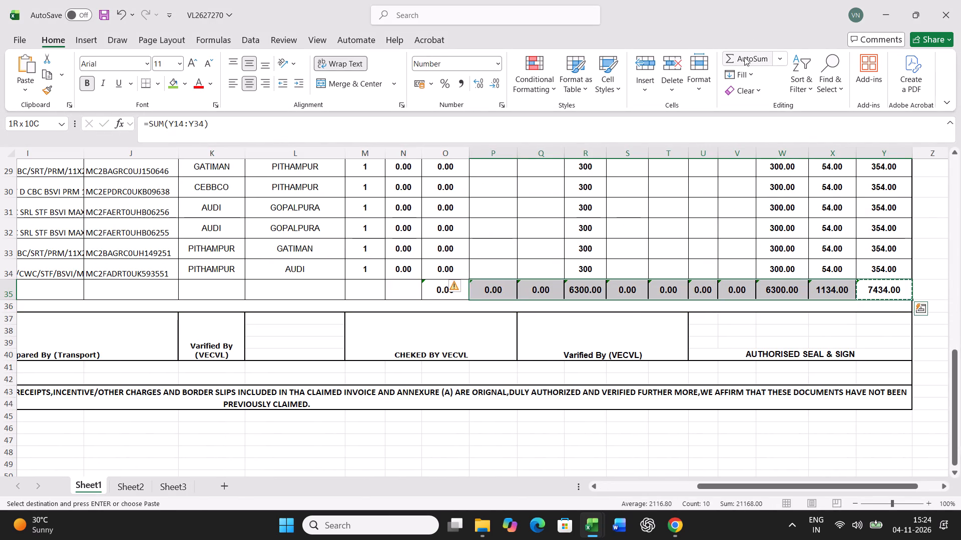
key("shift+Left")
key("Return")
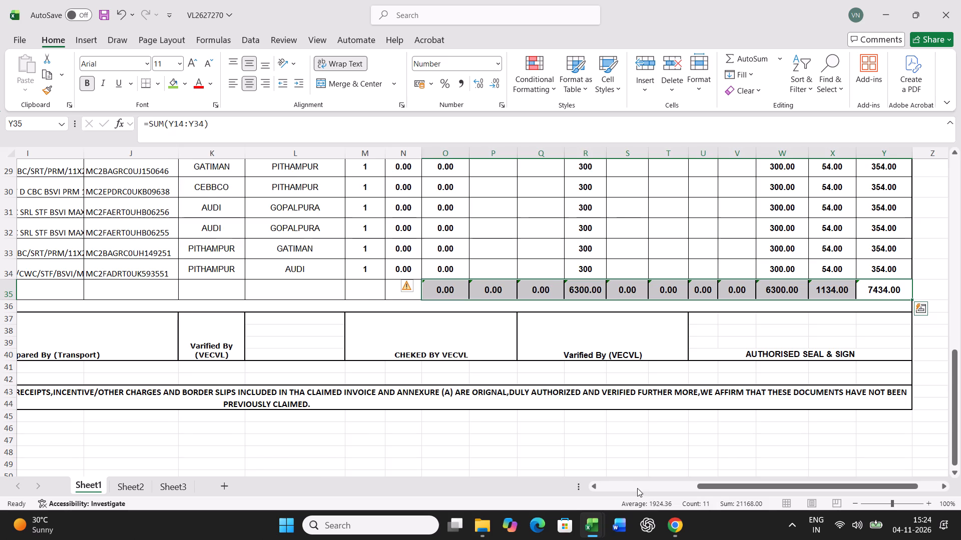
Save the bill and print only the selection from the vendor code heading in row 4 through the declaration note.
left_click(637, 488)
scroll(396, 387, "up", 15)
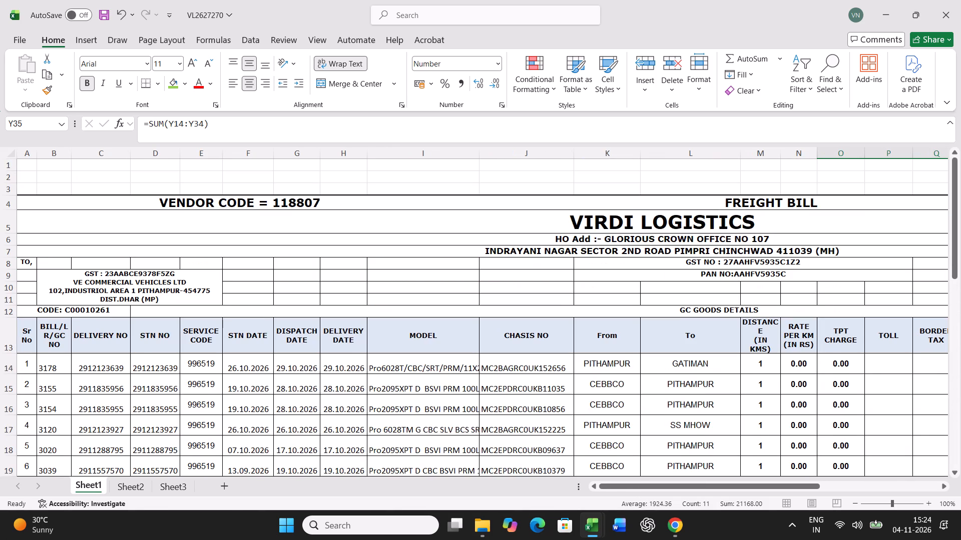
left_click_drag(115, 200, 104, 519)
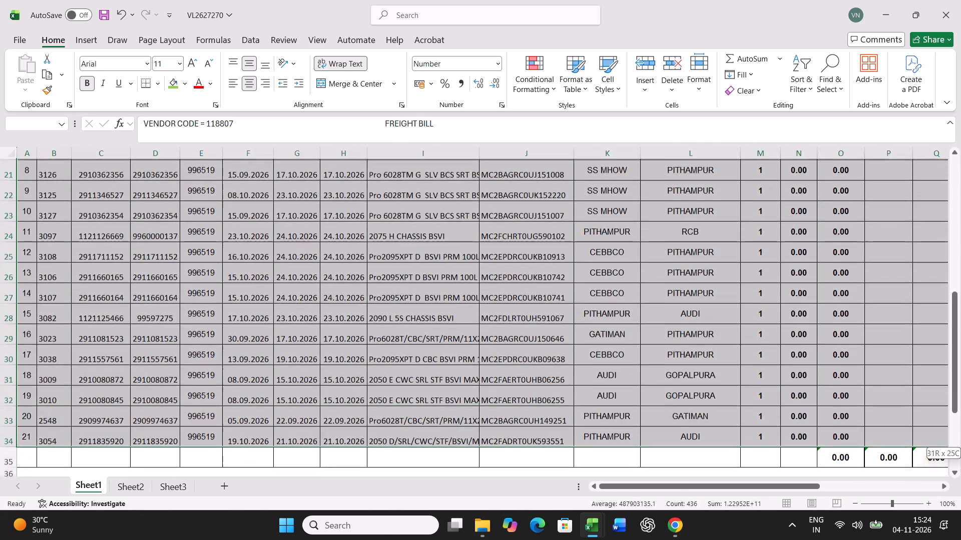
left_click_drag(104, 519, 118, 492)
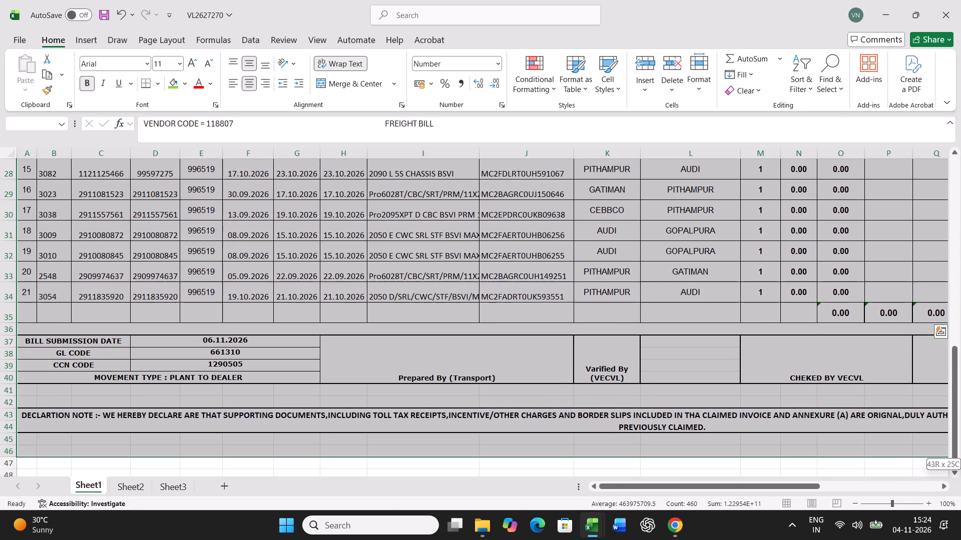
left_click_drag(118, 492, 127, 431)
scroll(539, 268, "up", 18)
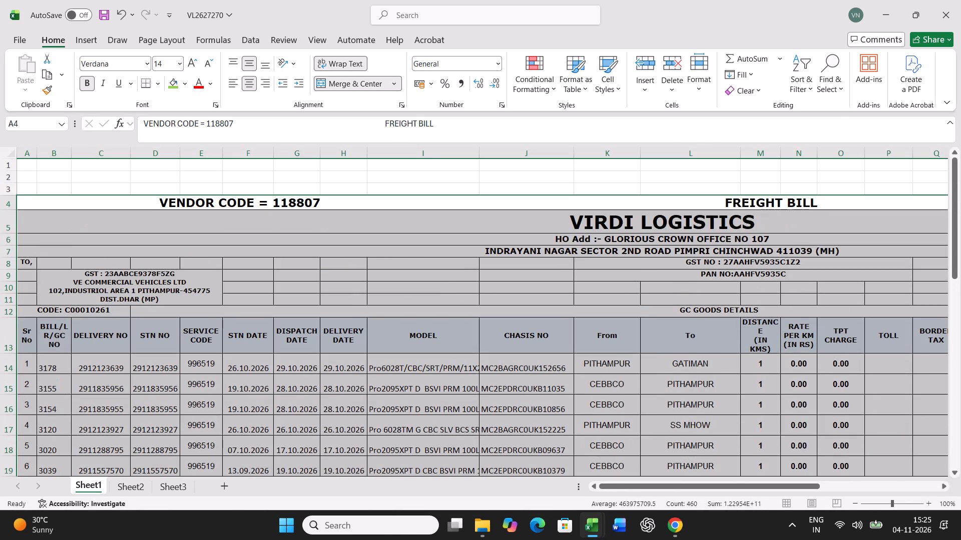
key("ctrl+s")
key("ctrl+p")
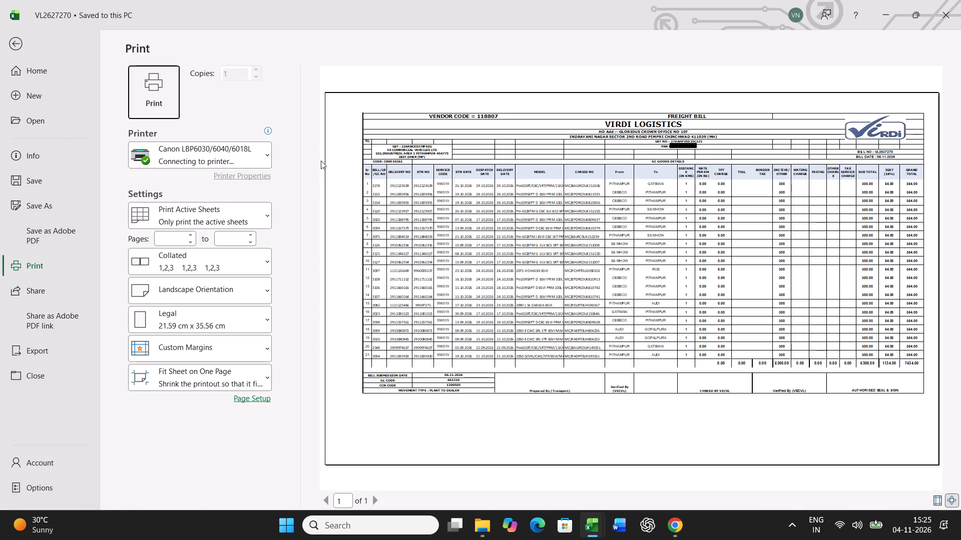
left_click(207, 220)
left_click(209, 296)
scroll(618, 394, "down", 5)
scroll(618, 394, "up", 4)
scroll(618, 394, "down", 1)
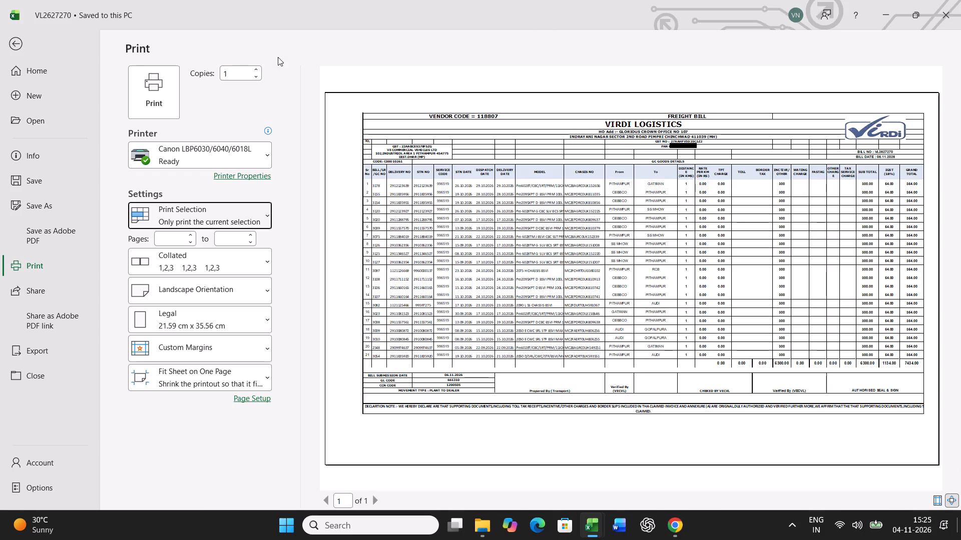
left_click(166, 78)
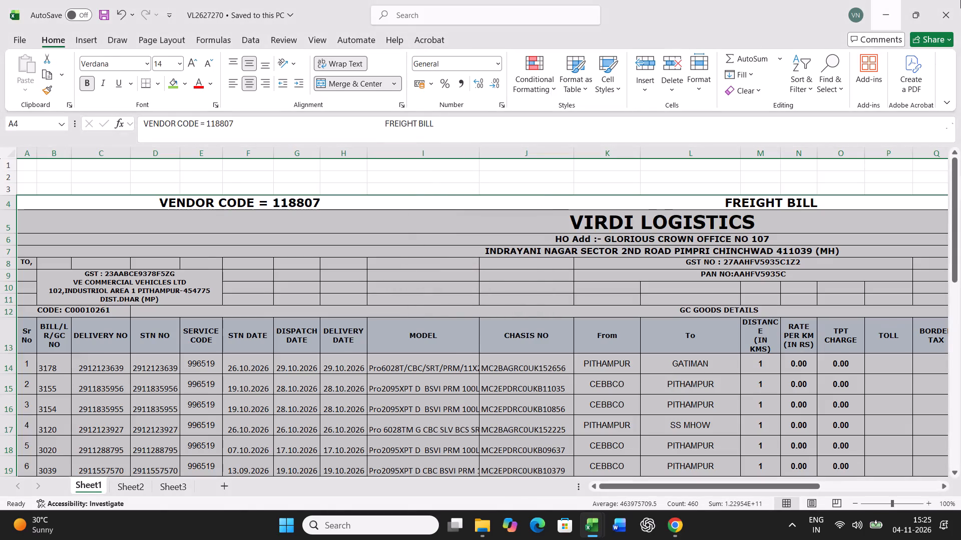
Close the VL2627270 bill and clear the contents of BUNCH rows 38 to 58 in BILING FILE.
left_click(946, 17)
scroll(535, 343, "down", 2)
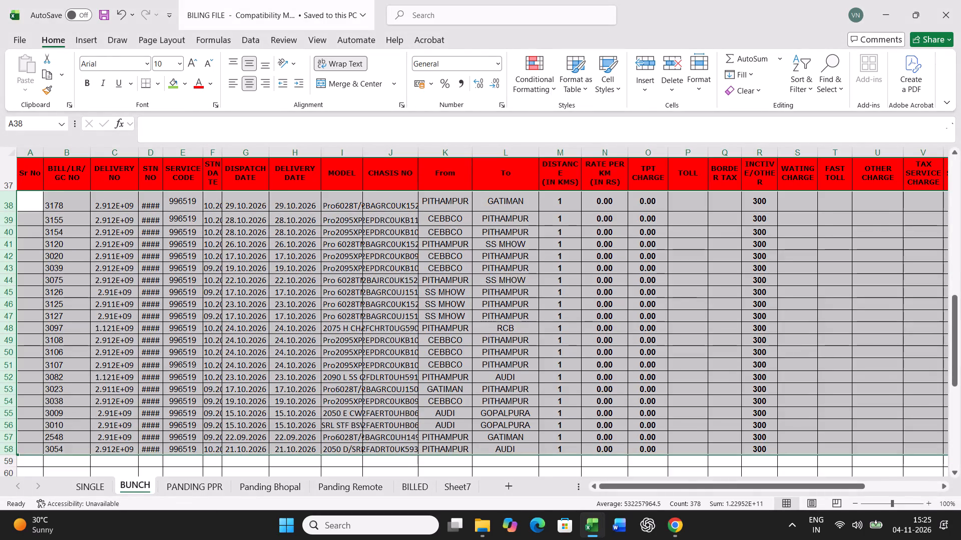
key("Delete")
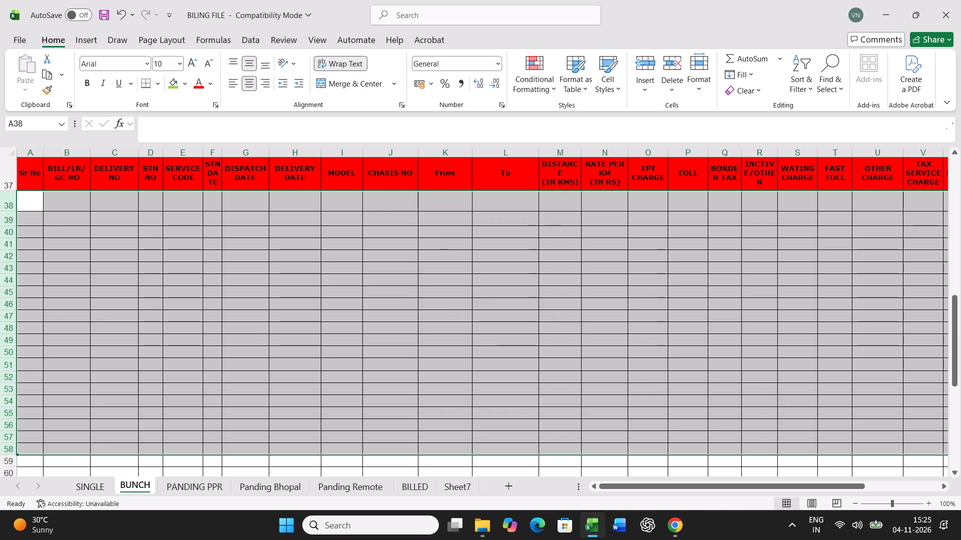
Switch to Chrome and play the open YouTube video.
left_click(670, 526)
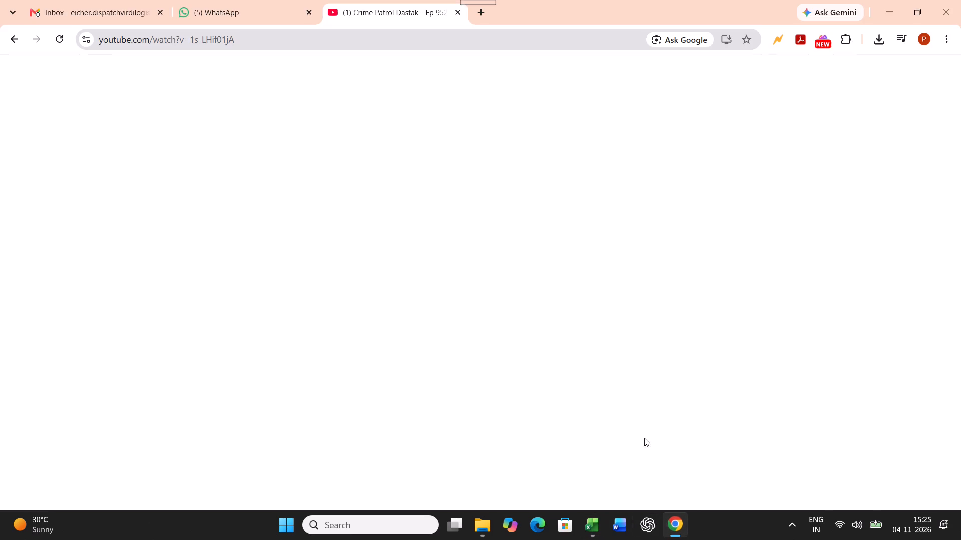
left_click(376, 302)
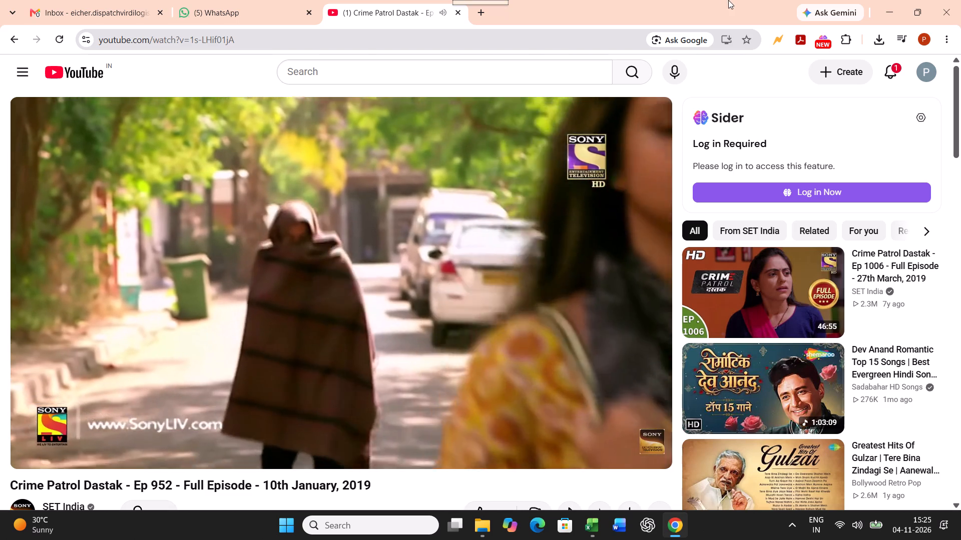
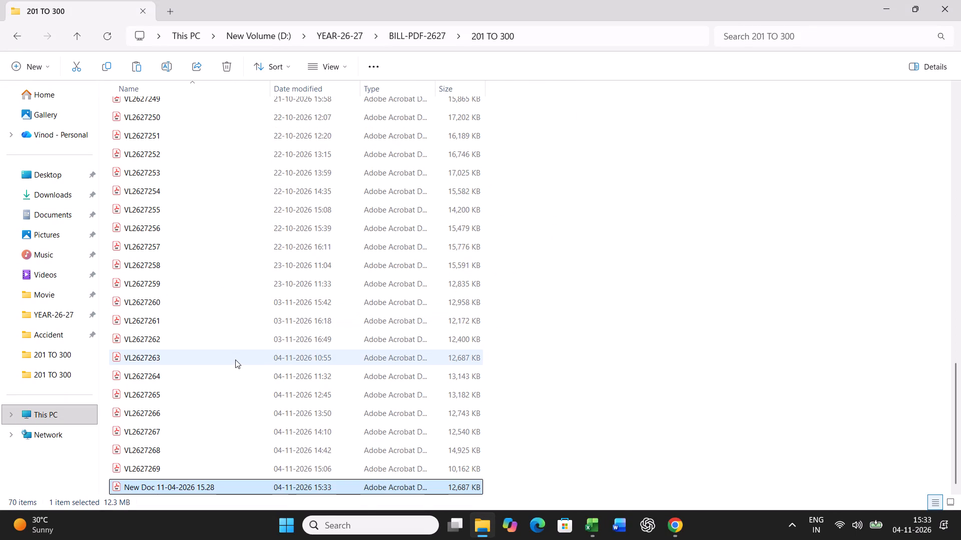
Rename the PDF New Doc 11-04-2026 15.28 in the 201 TO 300 folder, starting the new name with VL2627.
key("F2")
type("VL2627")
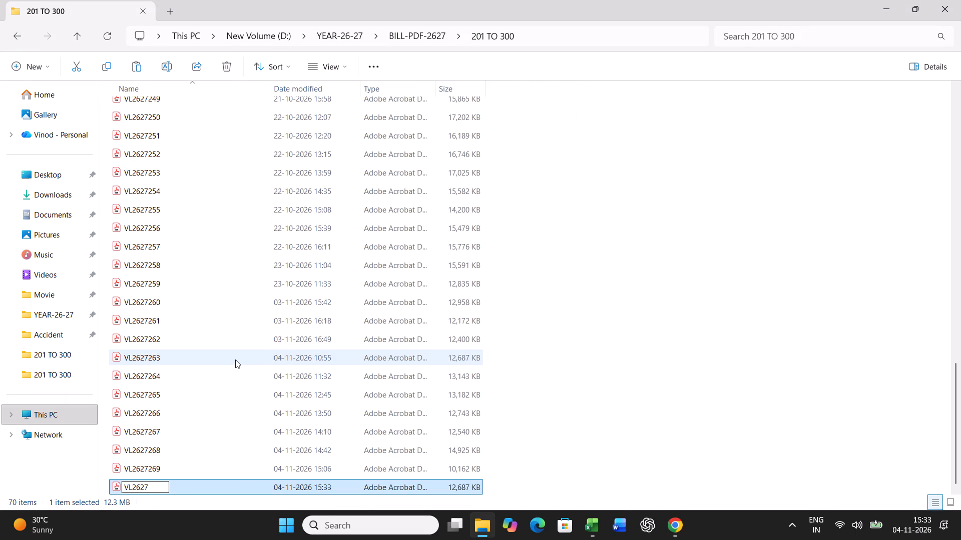
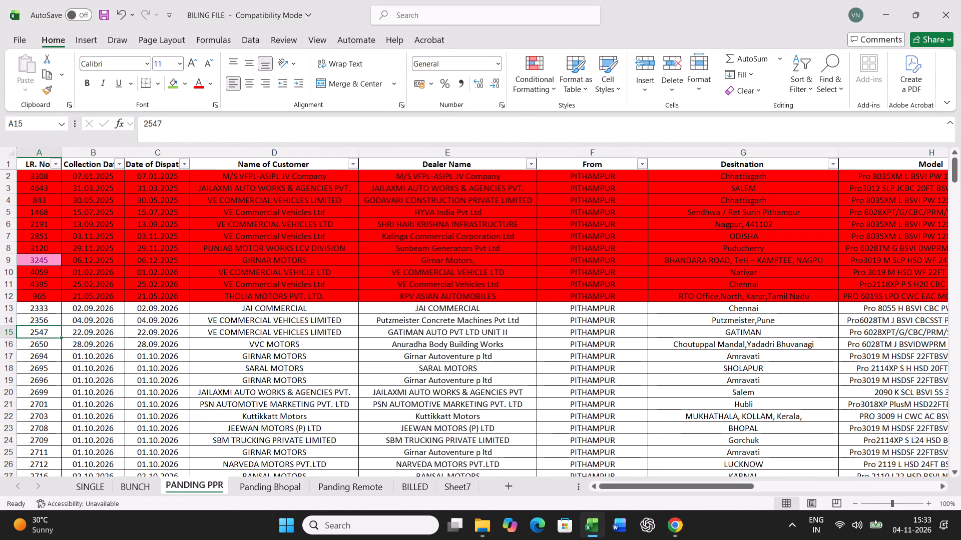
Find chassis number 014447 in the PANDING PPR sheet and fill its cell green.
key("ctrl+f")
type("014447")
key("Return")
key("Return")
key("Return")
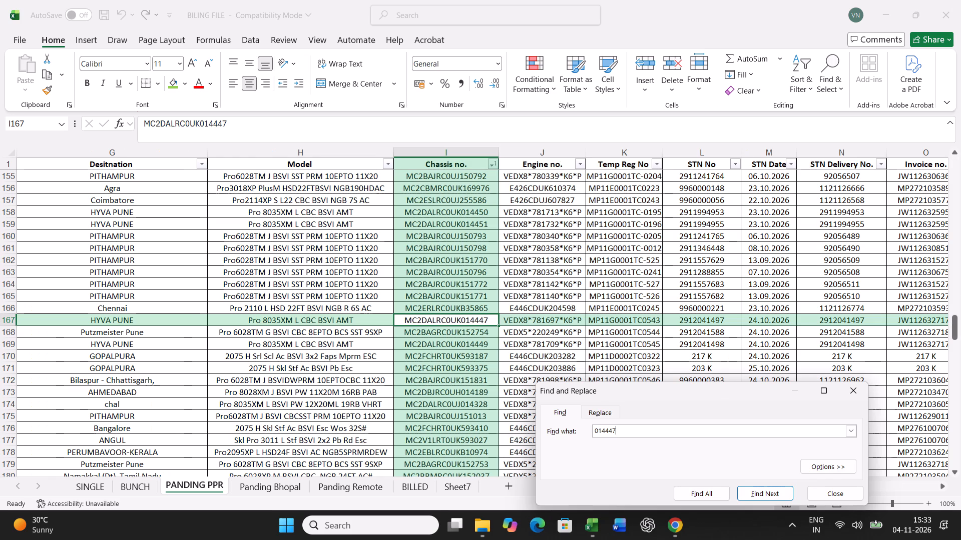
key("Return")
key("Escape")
left_click(172, 86)
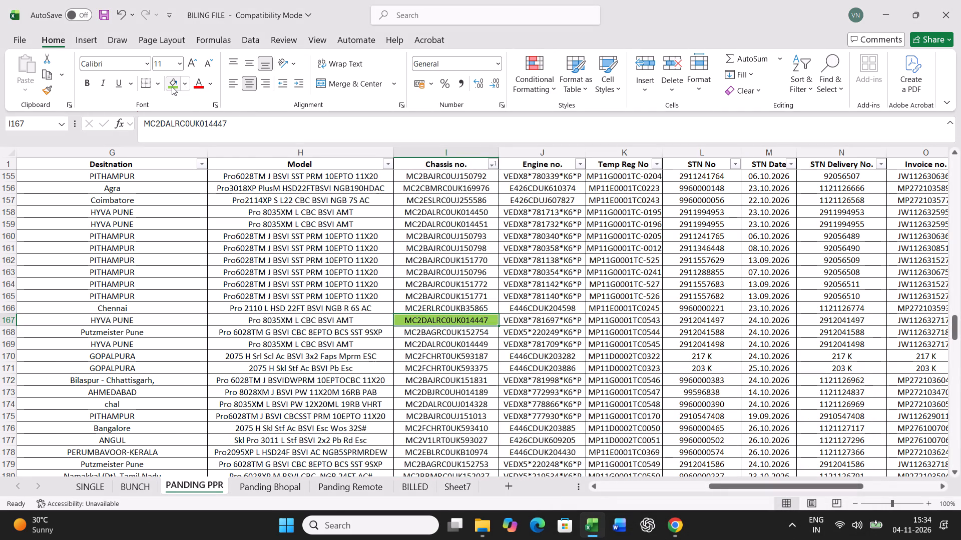
Copy the full record for chassis 014447 from PANDING PPR into row 21 of the BUNCH sheet, starting at A21.
key("Left")
key("Left")
key("Left")
key("Left")
key("Left")
key("Left")
key("Left")
key("Left")
key("Left")
key("Left")
key("Left")
key("Left")
key("Left")
key("Left")
key("Left")
key("Left")
key("Left")
key("Left")
key("Left")
key("Left")
key("ctrl+shift+Right")
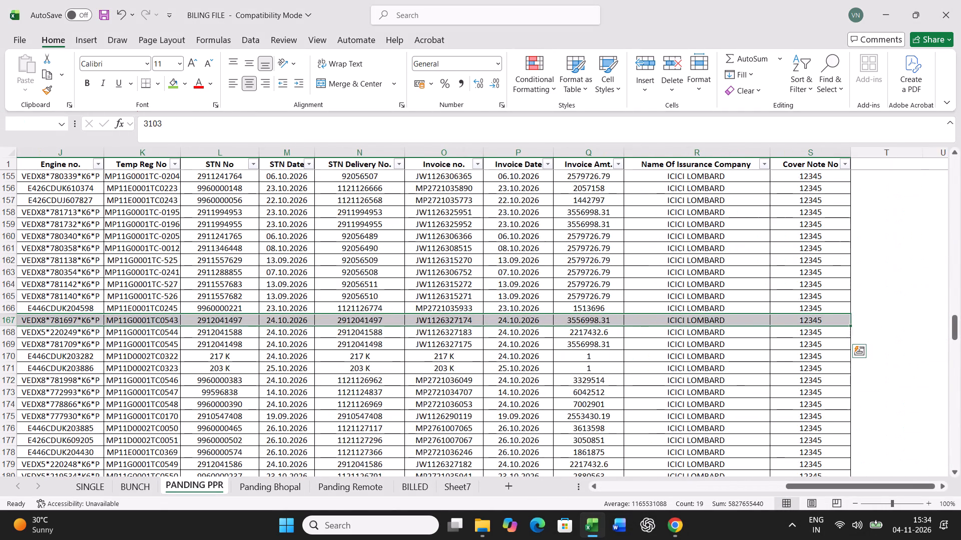
key("ctrl+c")
left_click(148, 479)
scroll(151, 452, "up", 15)
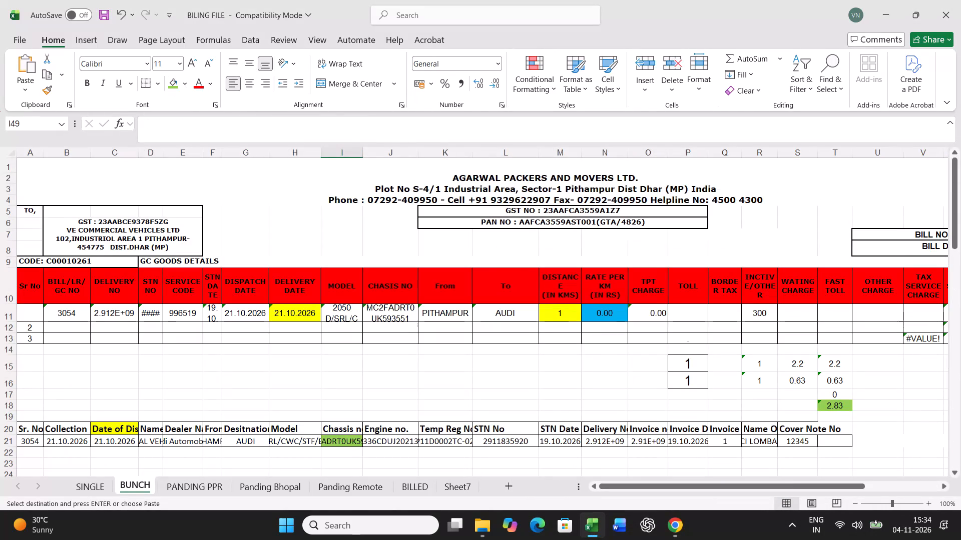
left_click(33, 443)
key("ctrl+v")
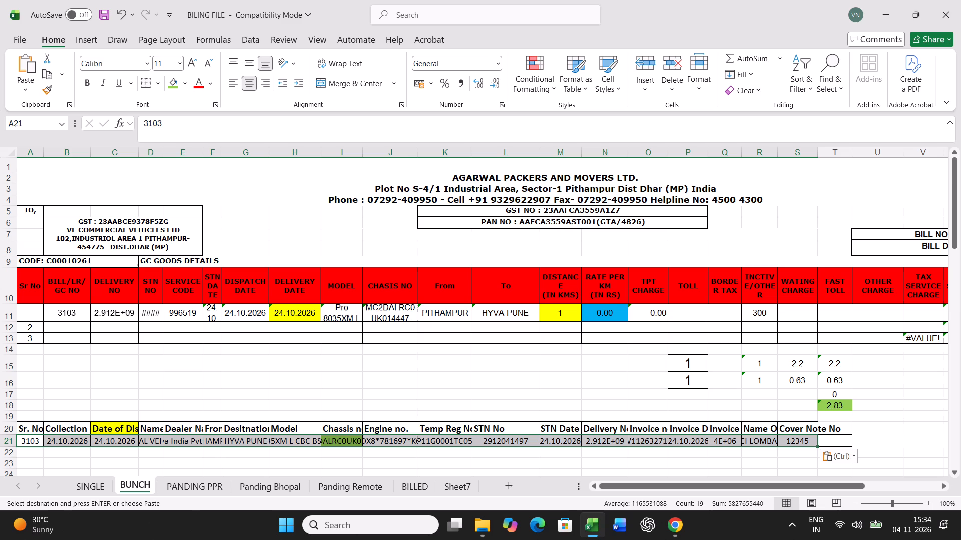
Set the record's dispatch date to 25.10.2026 in C21 and its delivery date to 28.10.2026 in H11.
left_click(121, 443)
type("25.10.2026")
key("Return")
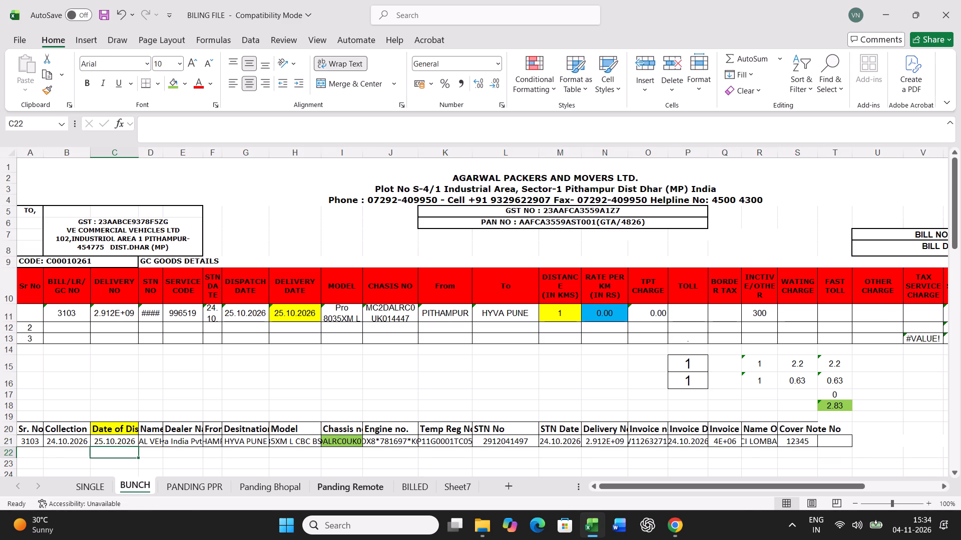
left_click(295, 305)
type("28.1.")
key("BackSpace")
type("0.2026")
key("Right")
In row 11, enter distance 570, rate 31.02 and toll 4195, and clear the incentive amount.
key("Right")
key("Right")
key("Right")
key("Right")
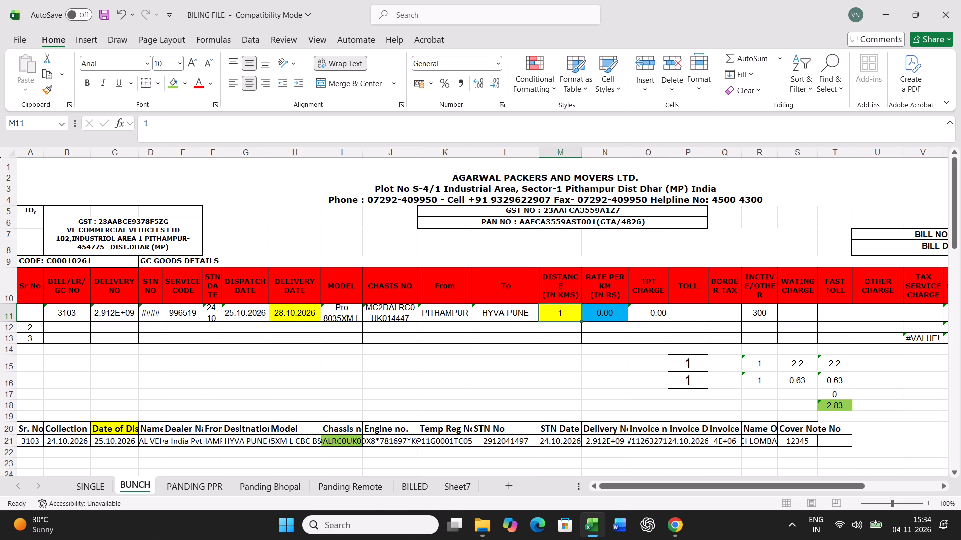
type("570")
key("Right")
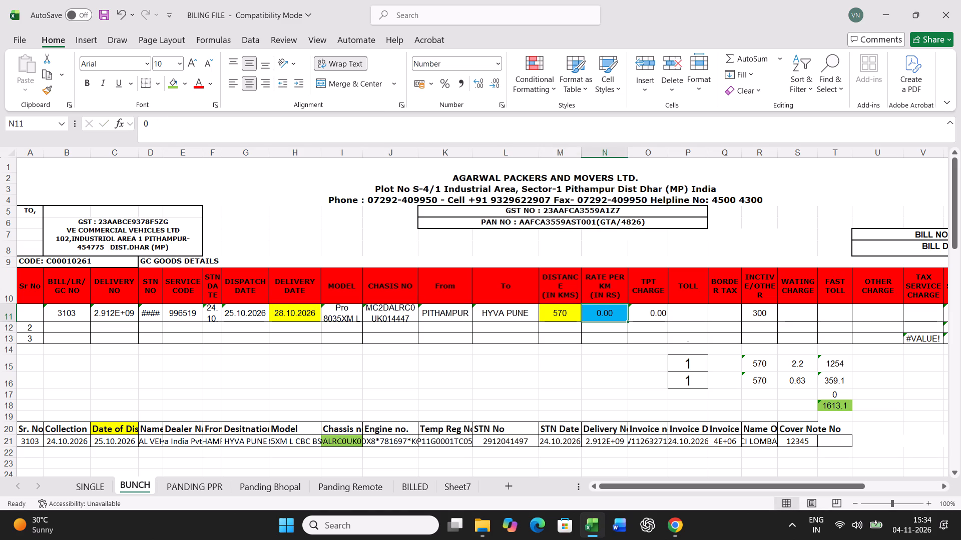
type("31.02")
key("Right")
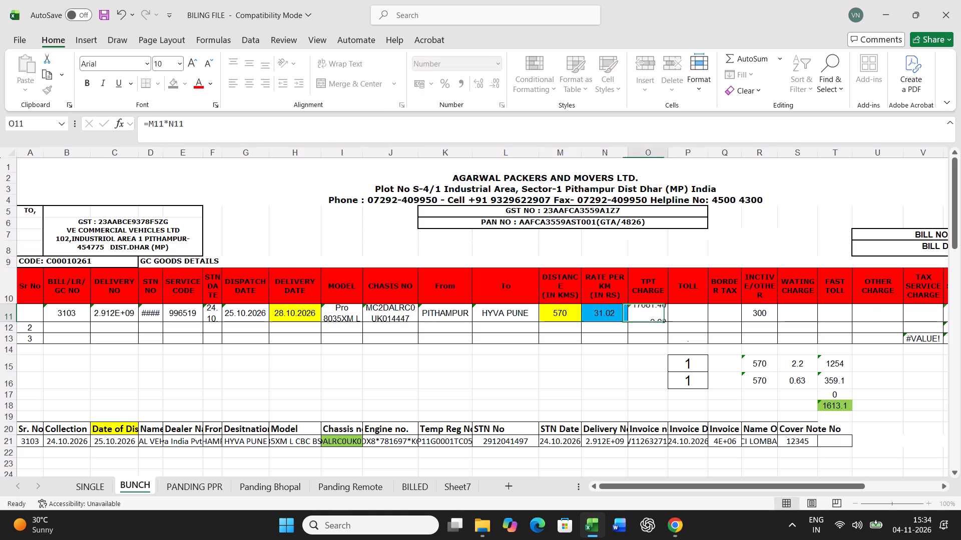
key("Right")
type("4195")
key("Right")
key("Right")
key("Delete")
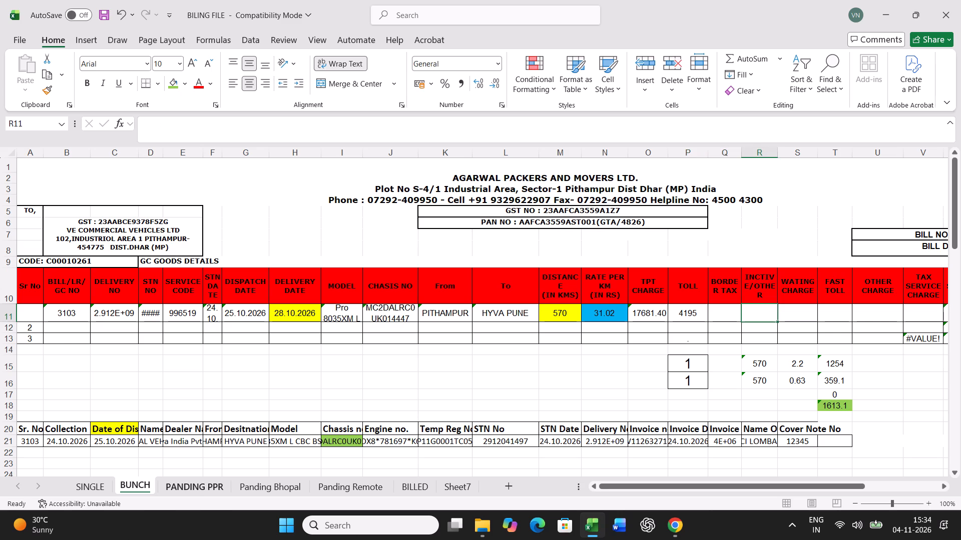
Set the standard transit time in P15 to 2 and the actual transit time in P16 to 3.
left_click(677, 363)
key("2")
key("Return")
key("3")
key("Return")
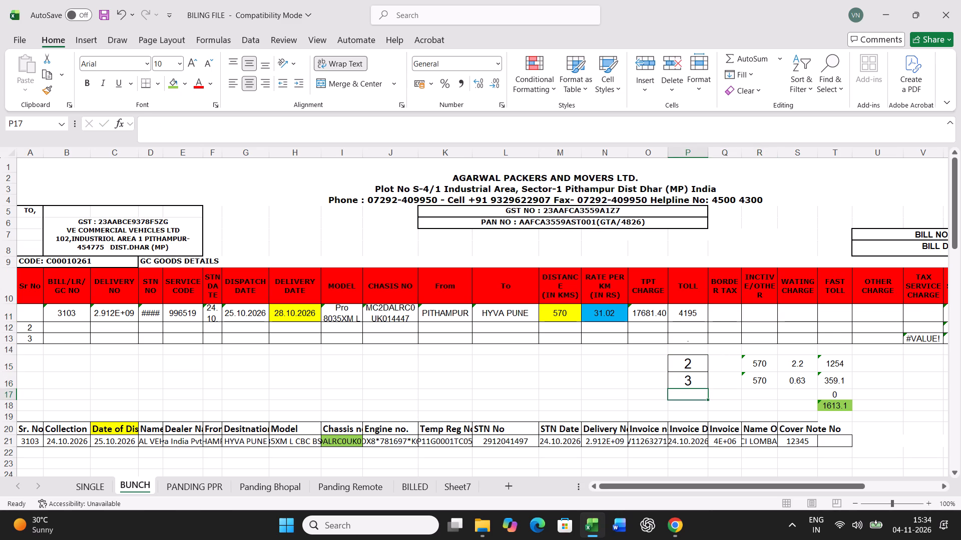
Print the freight bill for G.C. No 3103 from the SINGLE sheet.
left_click(84, 488)
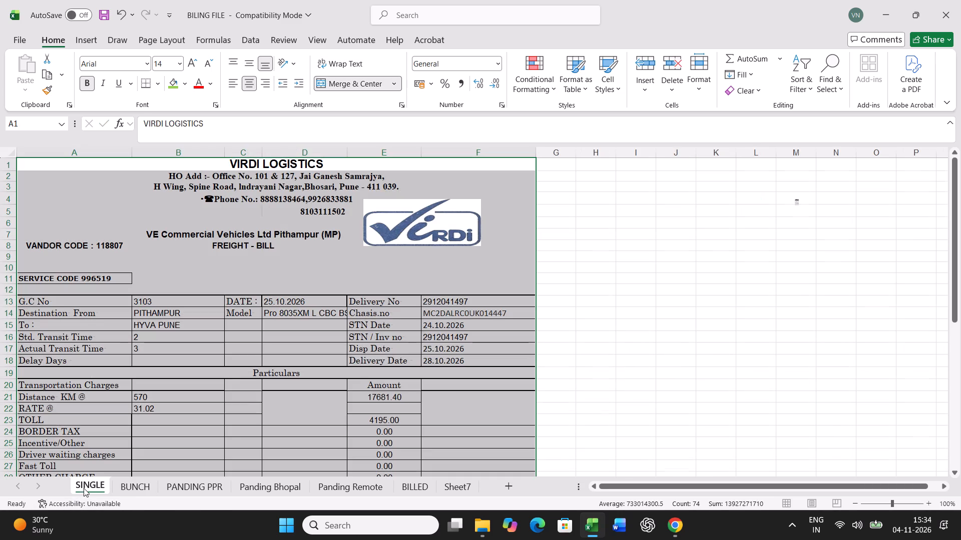
key("ctrl+p")
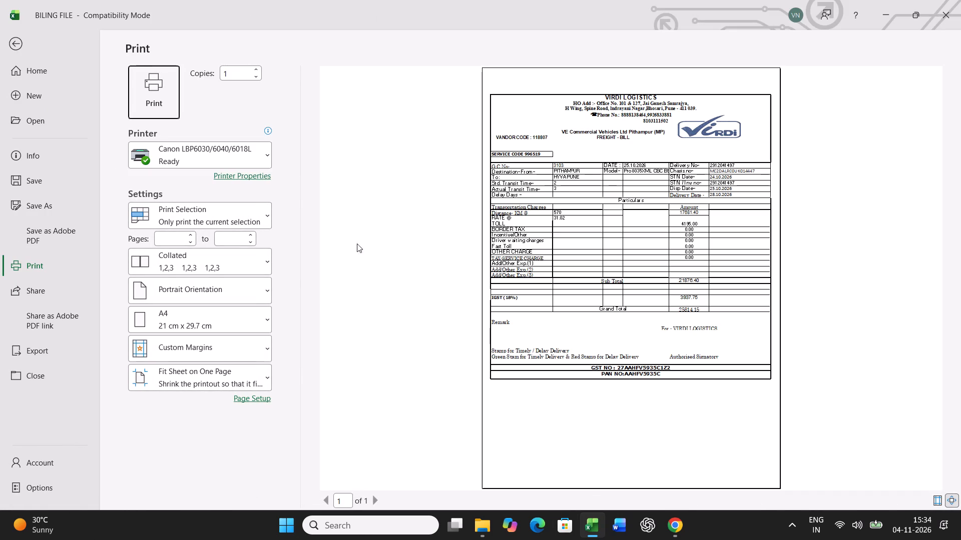
left_click(166, 86)
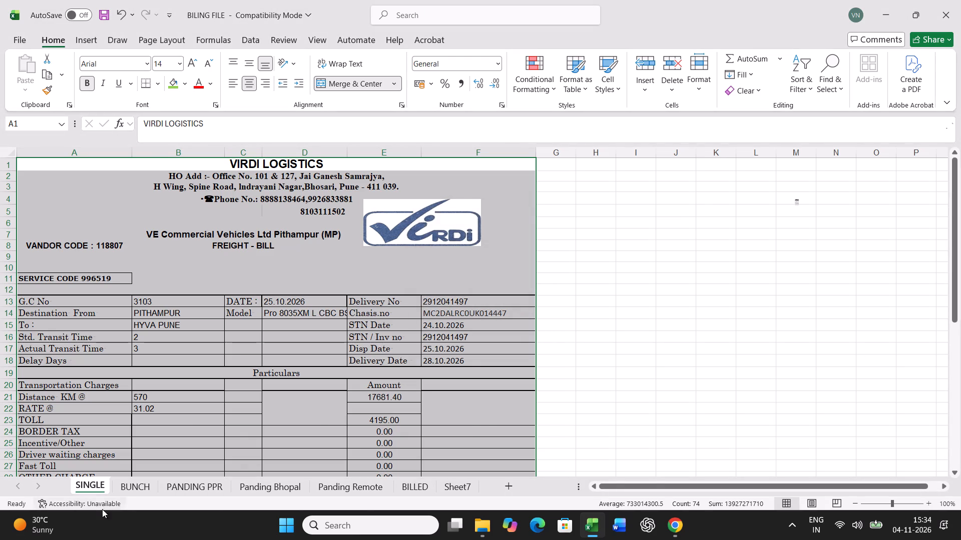
Copy BUNCH row 11 and paste it as values only into row 38 of the lower bill table.
left_click(132, 488)
left_click(0, 314)
key("ctrl+c")
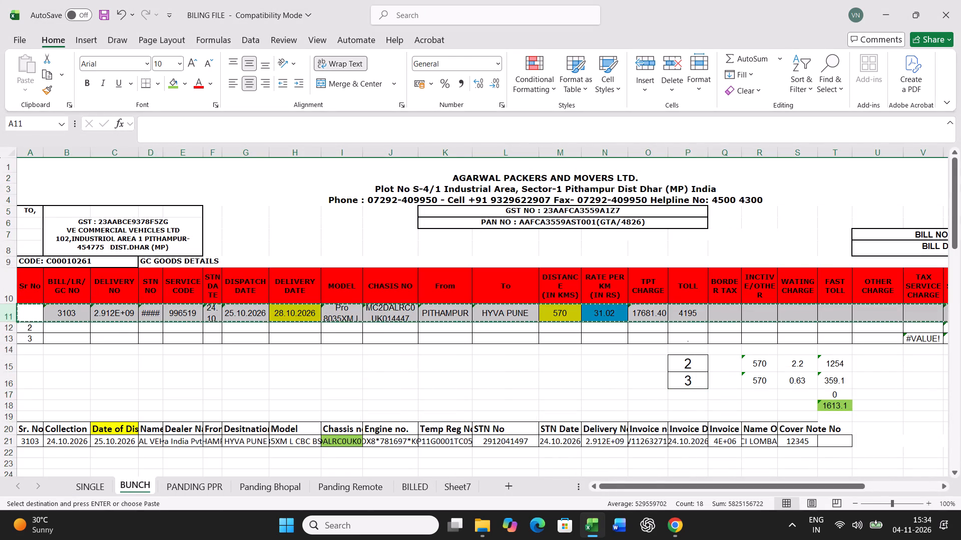
scroll(372, 364, "down", 12)
right_click(30, 269)
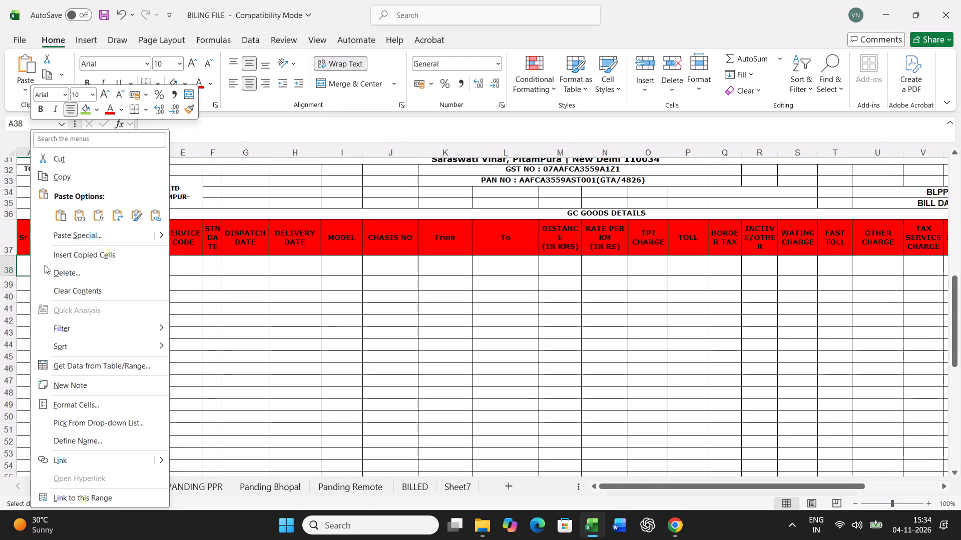
left_click(76, 240)
left_click(33, 208)
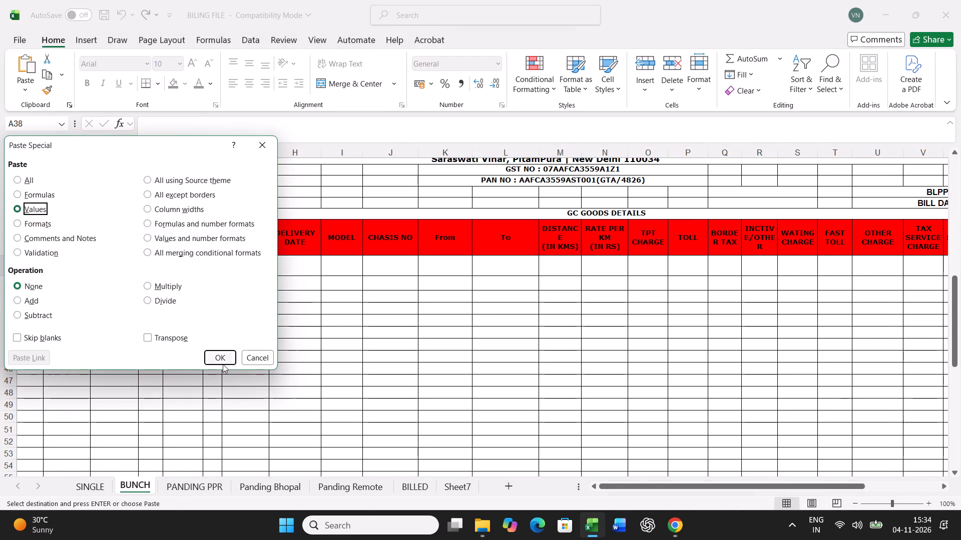
left_click(222, 364)
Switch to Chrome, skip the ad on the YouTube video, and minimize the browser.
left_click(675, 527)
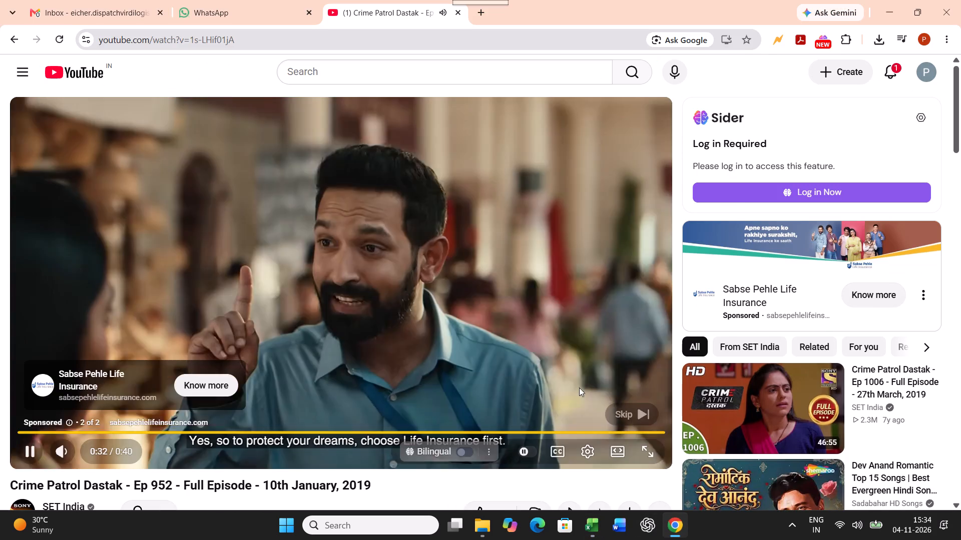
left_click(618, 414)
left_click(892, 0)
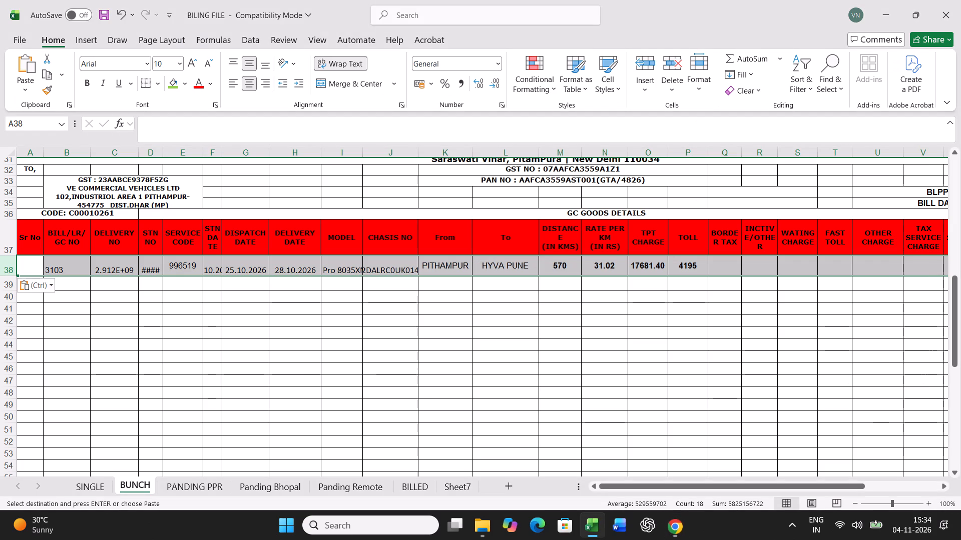
left_click(195, 480)
left_click(341, 374)
key("ctrl+f")
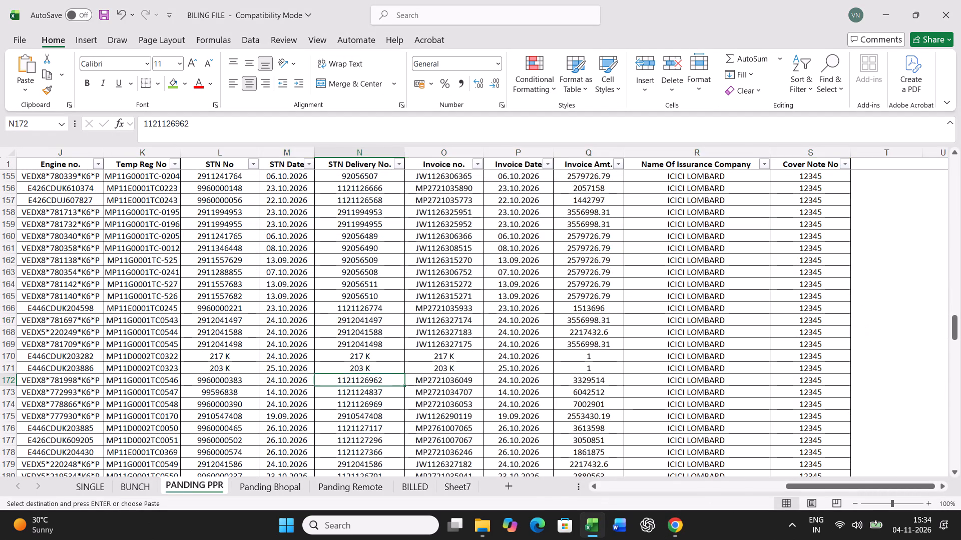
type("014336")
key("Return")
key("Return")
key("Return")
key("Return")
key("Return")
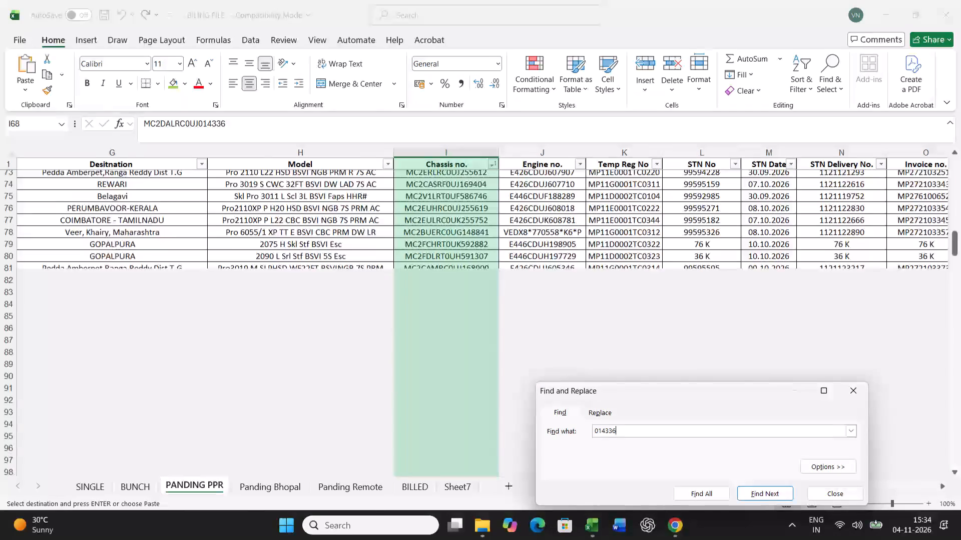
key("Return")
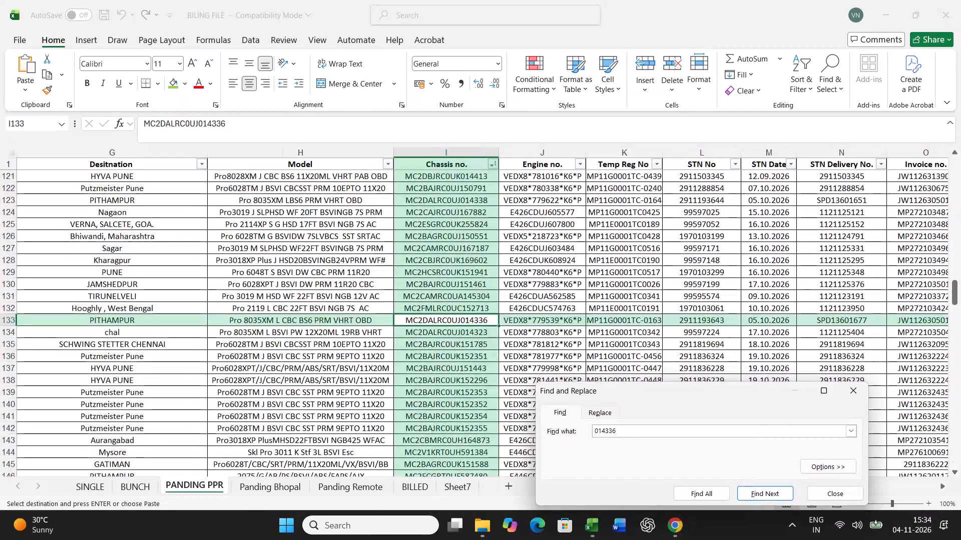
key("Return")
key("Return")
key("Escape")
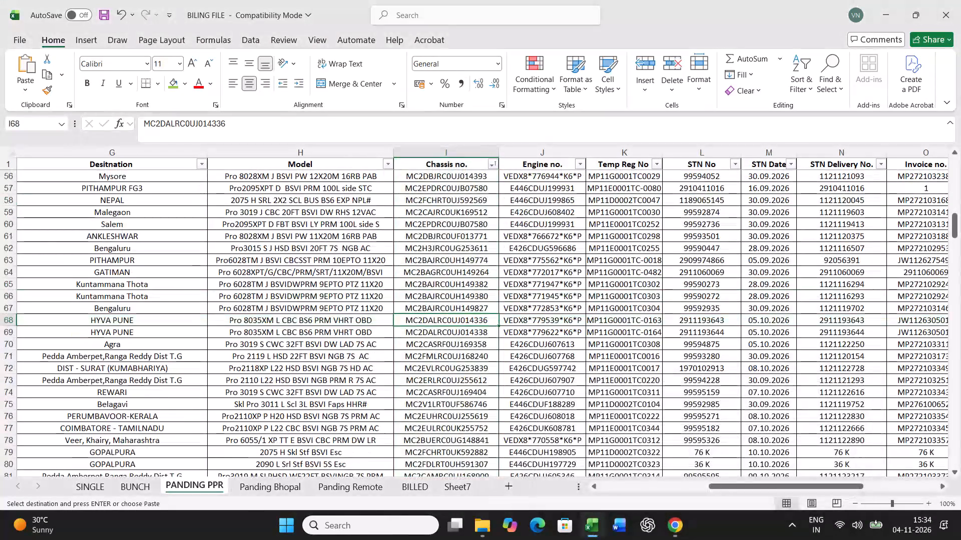
left_click(169, 81)
Copy the full HYVA PUNE record for chassis 014336 from PANDING PPR over row 21 of the BUNCH sheet.
key("Left")
key("Left")
key("Left")
key("Left")
key("Left")
key("Left")
key("Left")
key("Left")
key("Left")
key("Left")
key("Left")
key("Left")
key("Left")
key("Left")
key("Left")
key("Left")
key("Left")
key("Left")
key("Left")
key("Left")
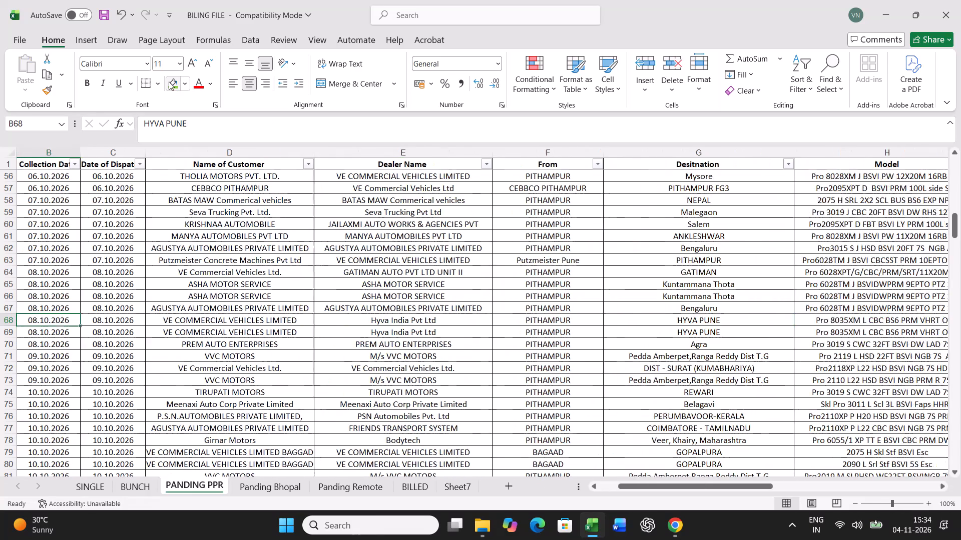
key("ctrl+shift+Right")
key("ctrl+c")
left_click(138, 489)
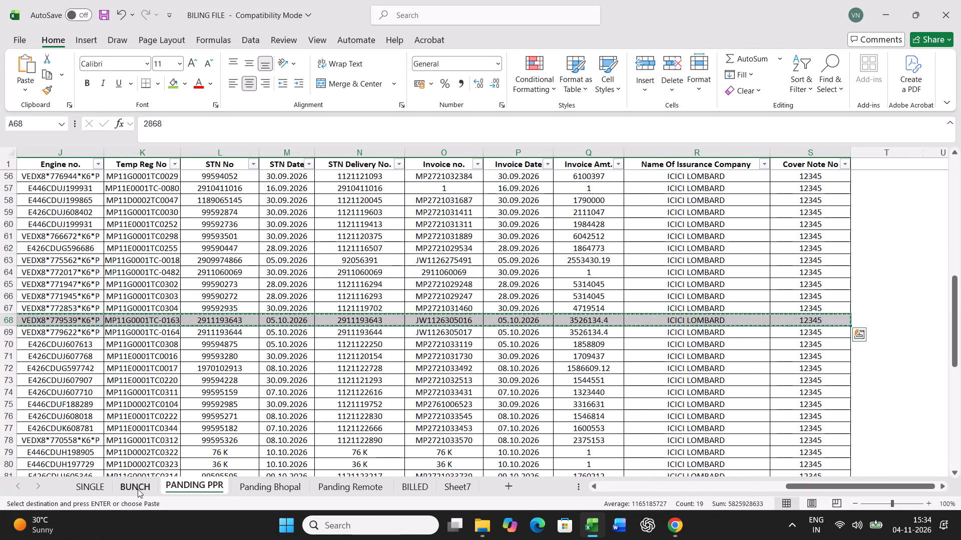
scroll(138, 452, "up", 12)
left_click(12, 439)
left_click(27, 440)
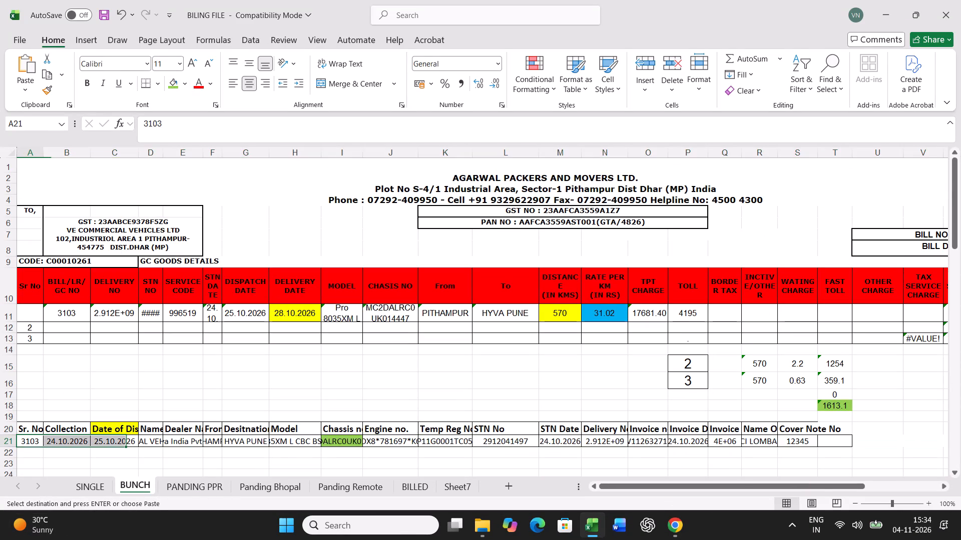
key("ctrl+v")
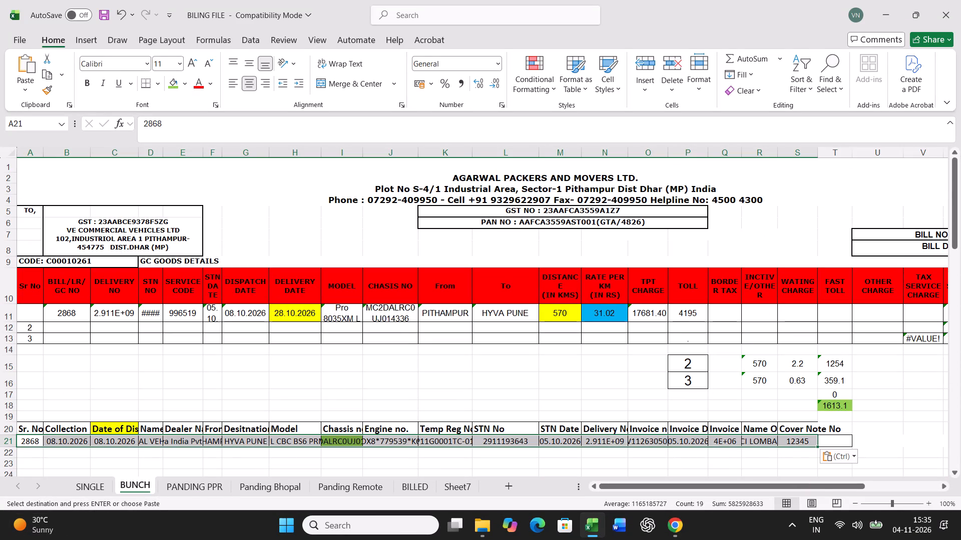
Set the record's dispatch date to 11.10.2026 in C21 and its delivery date to 13.10.2026 in H11.
left_click(105, 440)
type("11.10.2026")
key("Return")
left_click(309, 313)
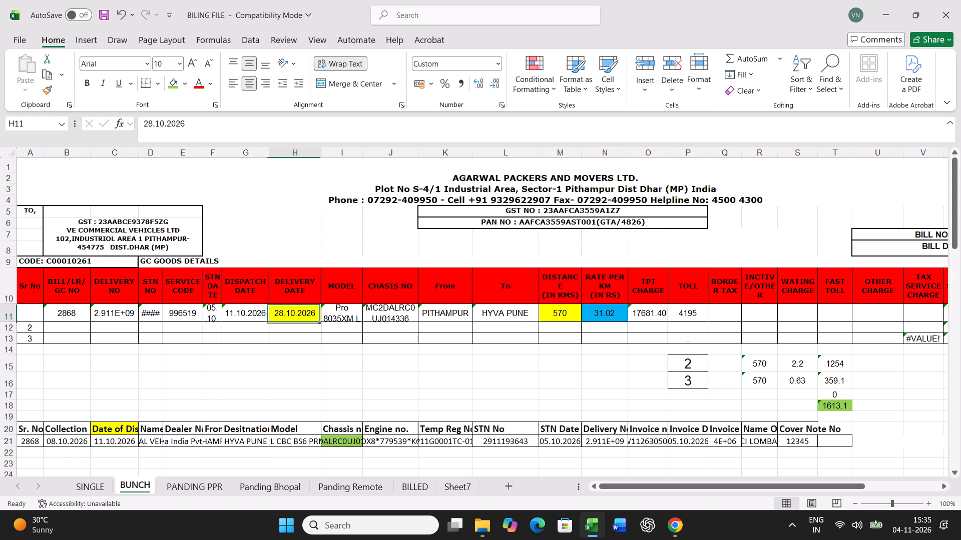
type("13.10.2026")
key("Right")
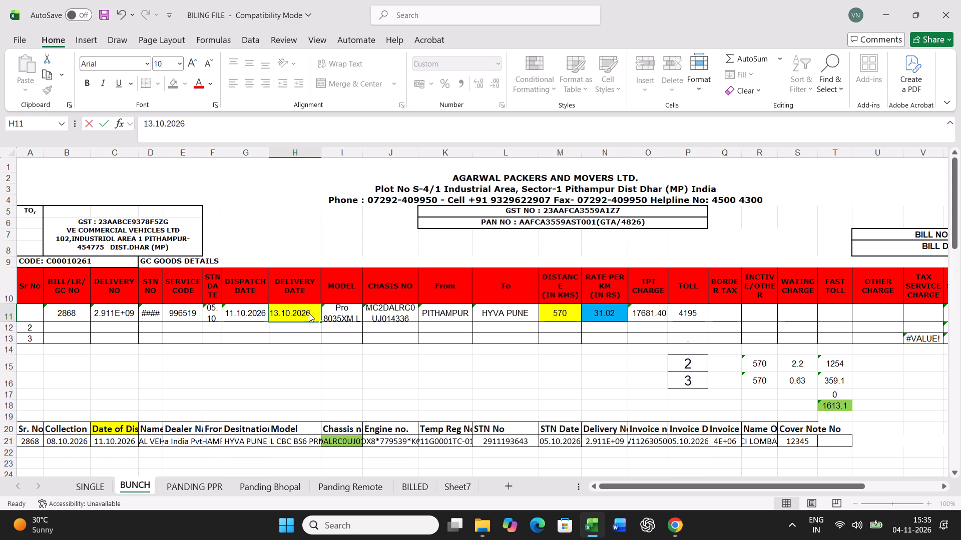
Set the toll in row 11 to 3465 and the actual transit time in P16 to 2.
key("Right")
key("Right")
key("Right")
key("Right")
key("Right")
key("Right")
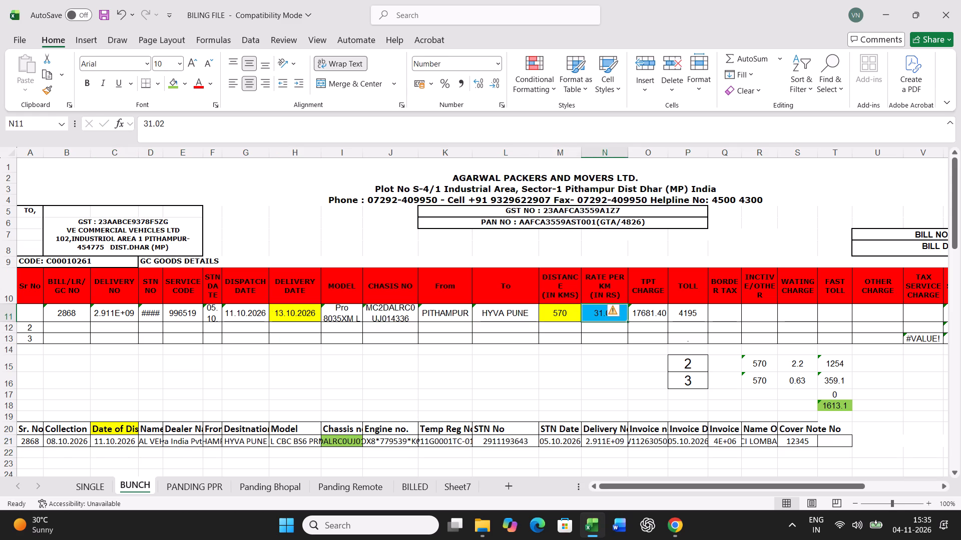
key("Right")
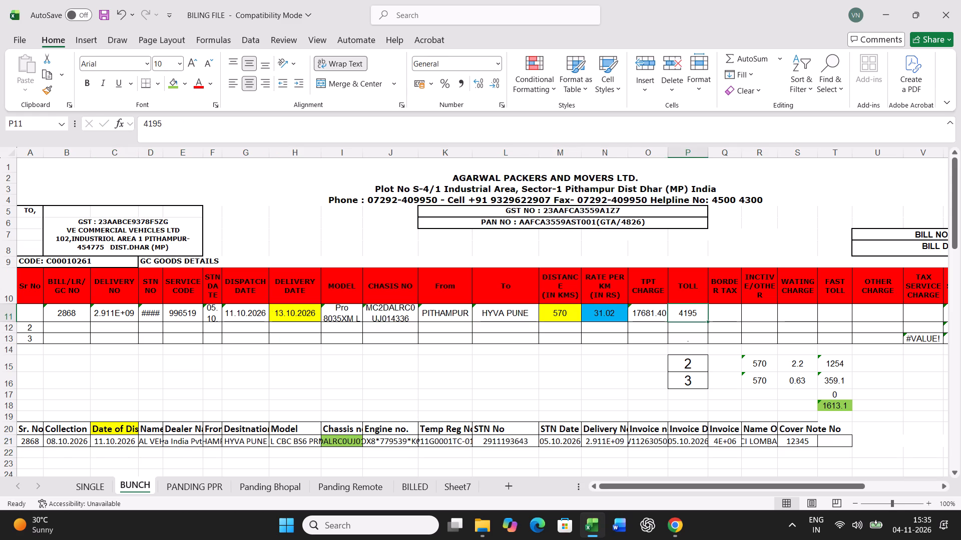
type("3465")
key("Return")
key("Return")
key("Return")
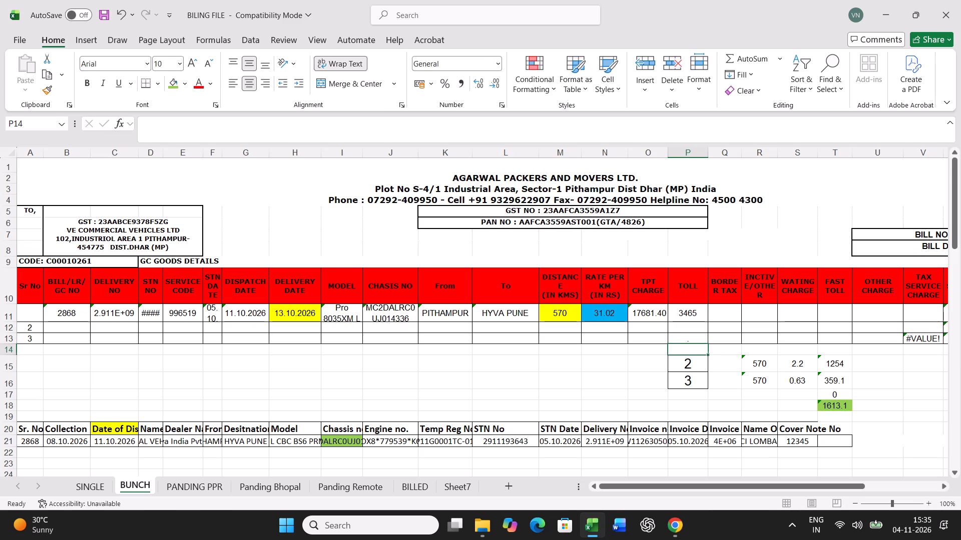
key("Return")
key("Return")
key("Return")
key("Up")
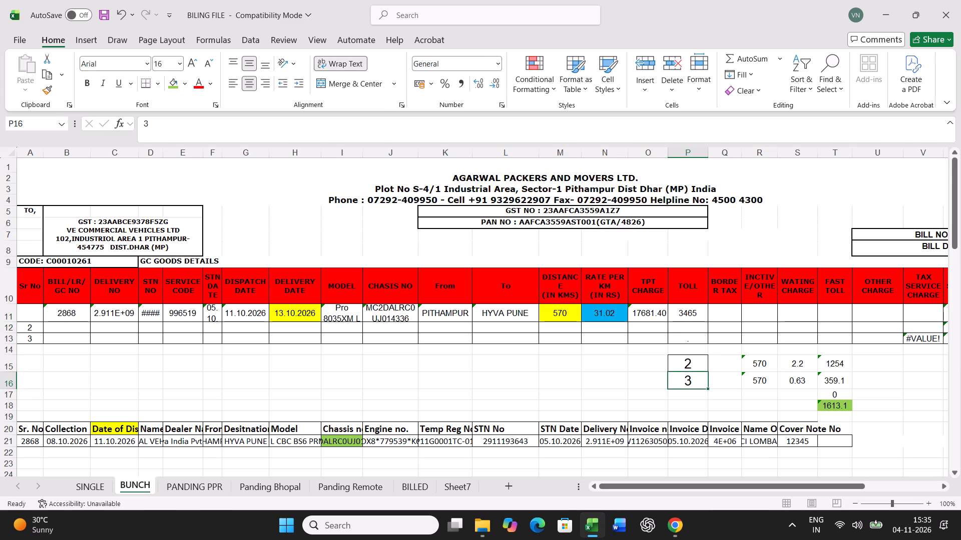
key("2")
key("Return")
Print the freight bill for G.C. No 2868 from the SINGLE sheet.
left_click(95, 481)
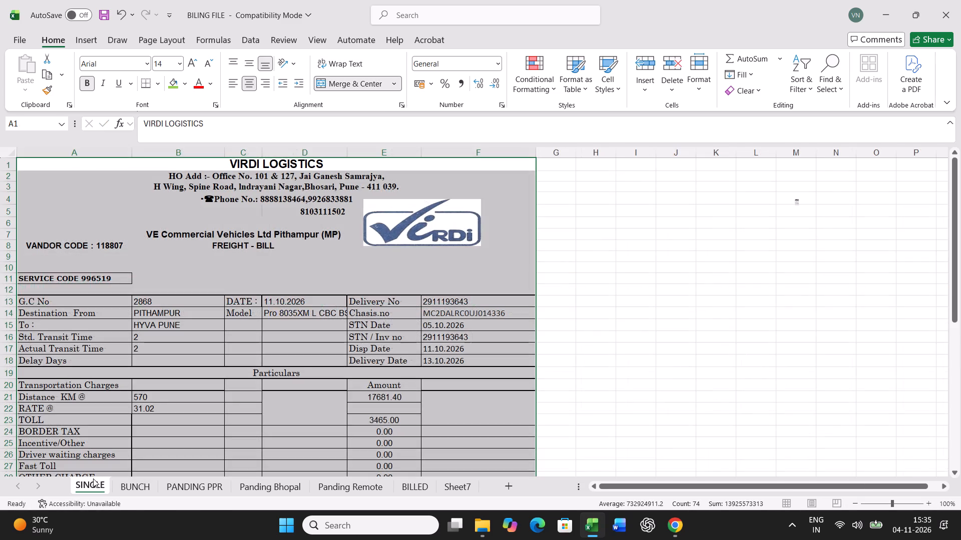
key("ctrl+p")
left_click(163, 96)
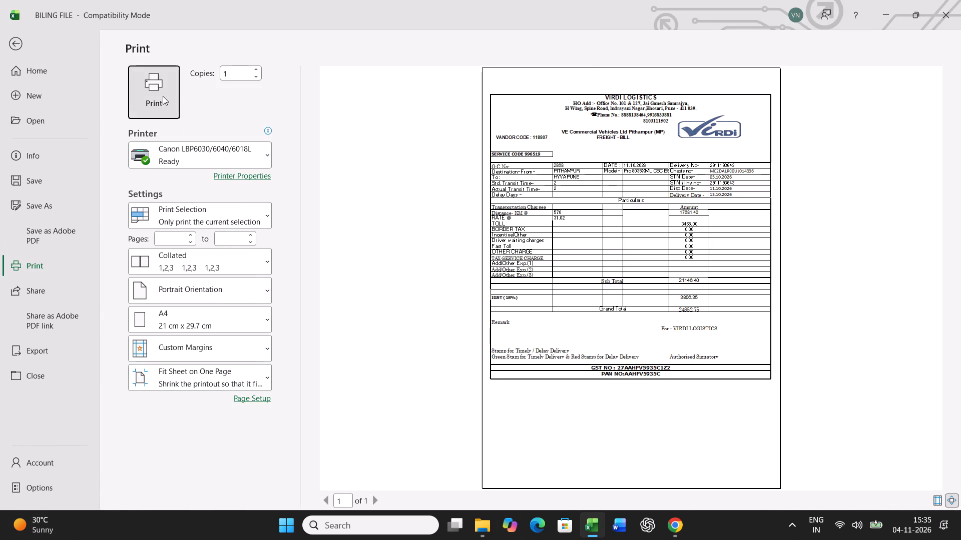
Paste the G.C. No 2868 row 11 of the BUNCH sheet as values only into row 39 of the bill table.
left_click(135, 490)
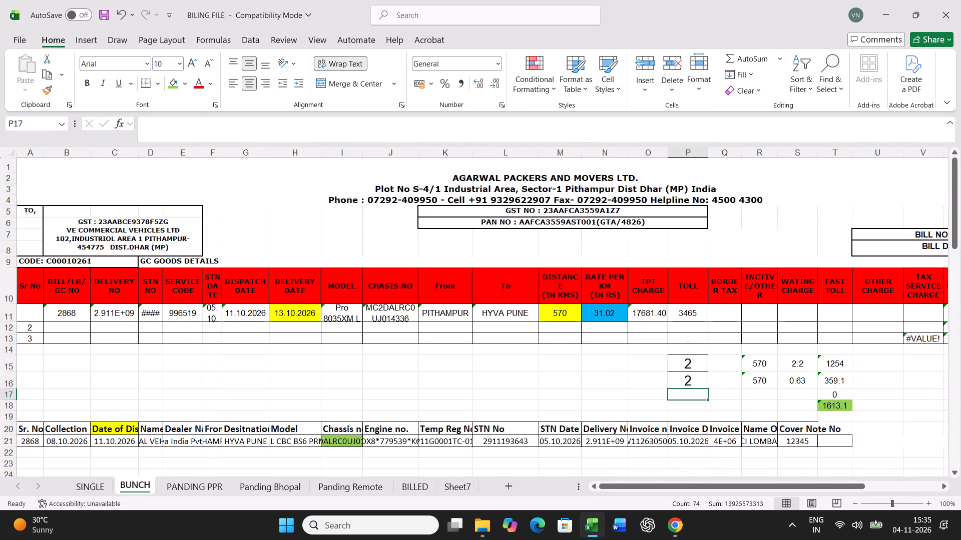
left_click(8, 314)
key("ctrl+c")
scroll(314, 371, "down", 12)
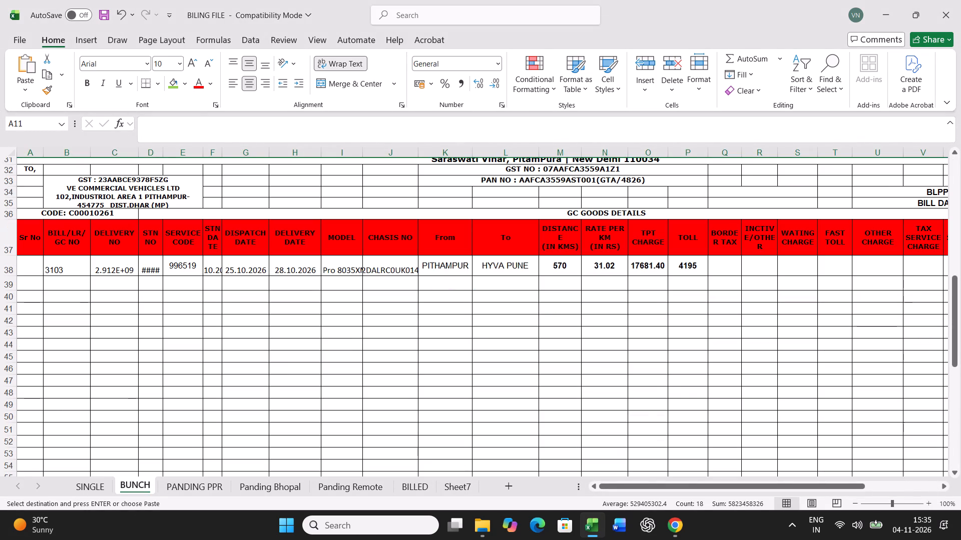
right_click(33, 282)
left_click(87, 240)
left_click(41, 212)
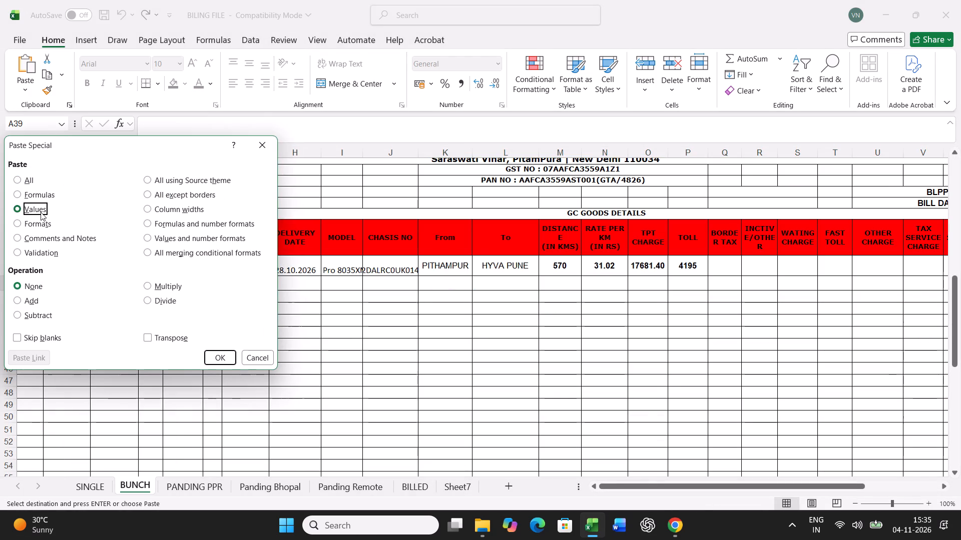
left_click(218, 355)
Find the HYVA PUNE vehicle with chassis 014338 in PANDING PPR and fill its chassis cell green.
left_click(213, 487)
left_click(368, 376)
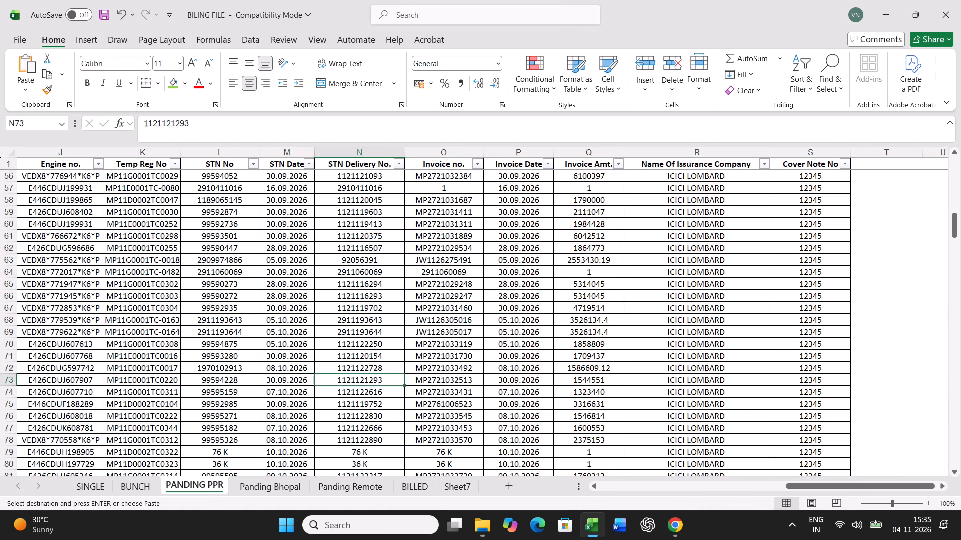
key("ctrl+f")
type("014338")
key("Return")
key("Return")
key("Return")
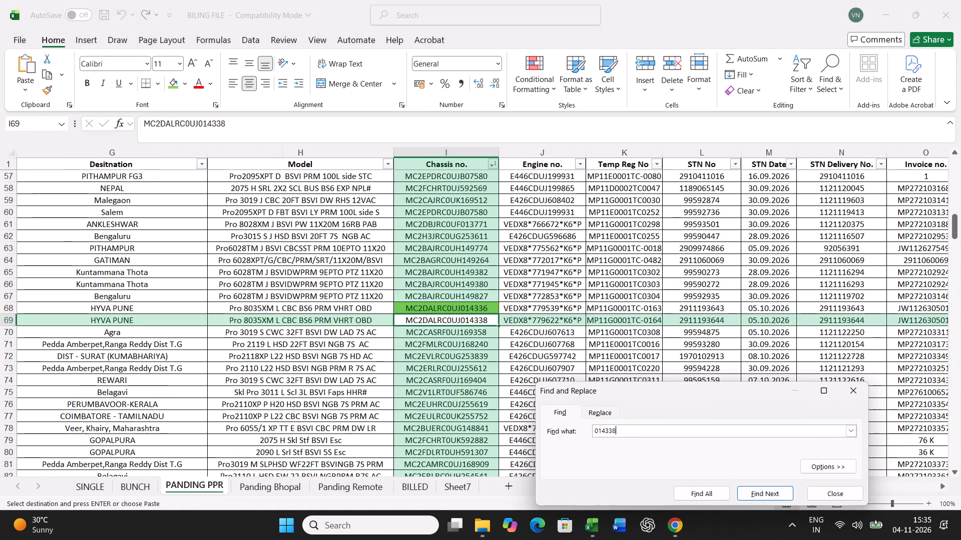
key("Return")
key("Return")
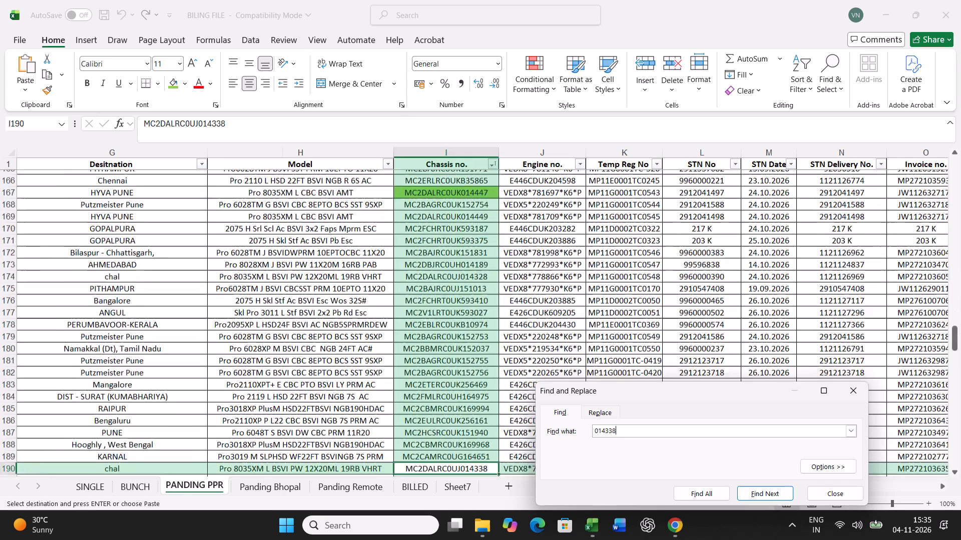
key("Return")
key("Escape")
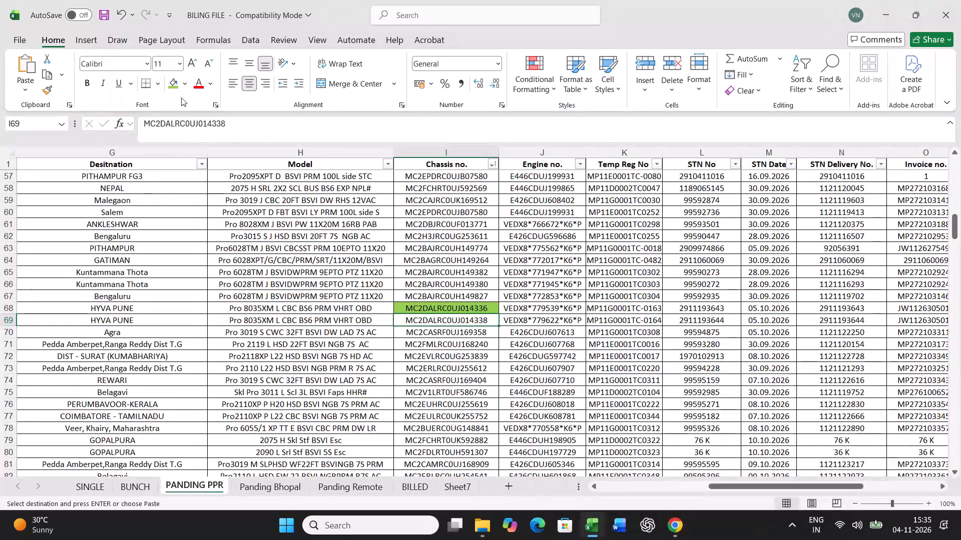
left_click(174, 86)
Copy the full HYVA PUNE record for chassis 014338 from PANDING PPR over row 21 of the BUNCH sheet.
key("Left")
key("Left")
key("Left")
key("Left")
key("Left")
key("Left")
key("Left")
key("Left")
key("Left")
key("Left")
key("Left")
key("Left")
key("Left")
key("Left")
key("Left")
key("Left")
key("Left")
key("Left")
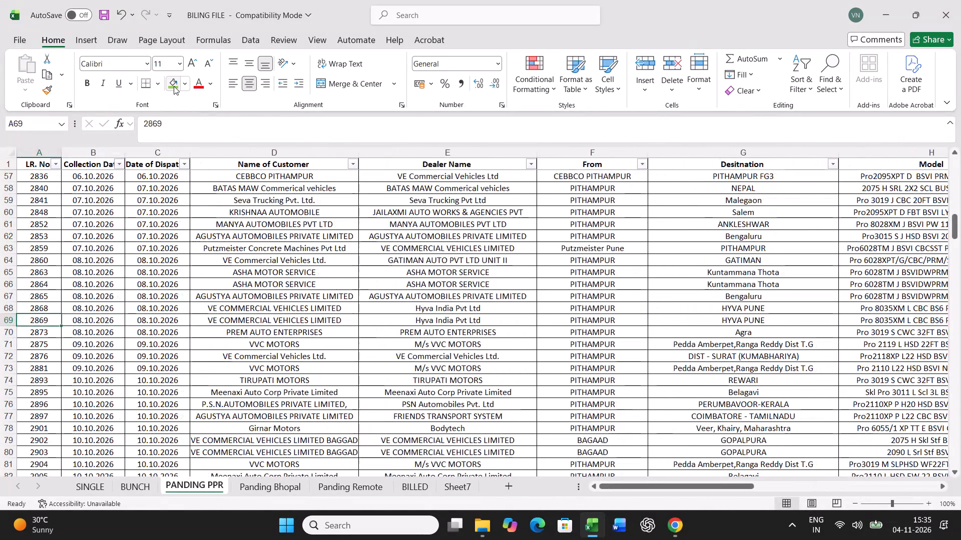
key("ctrl+shift+Right")
key("ctrl+c")
left_click(138, 488)
scroll(164, 421, "up", 4)
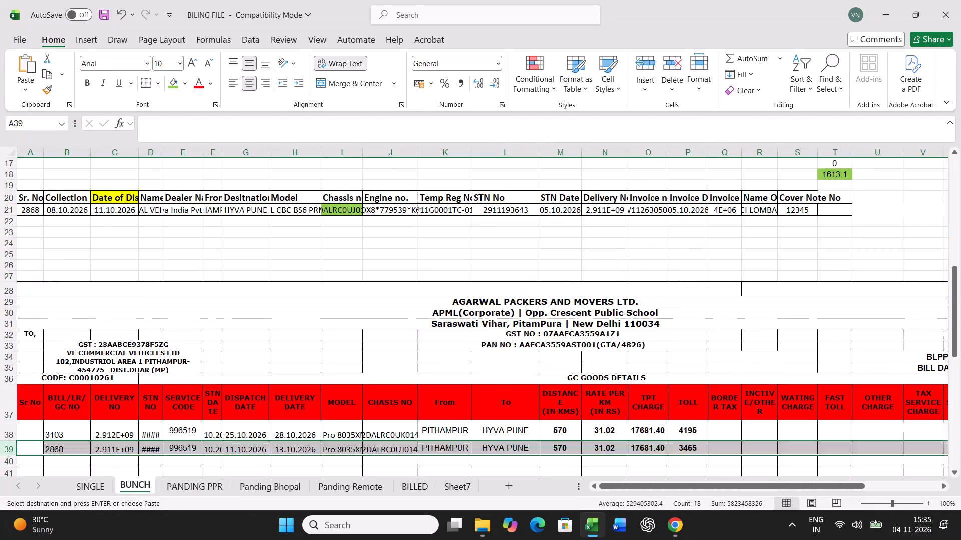
scroll(164, 421, "up", 8)
left_click(35, 445)
key("ctrl+v")
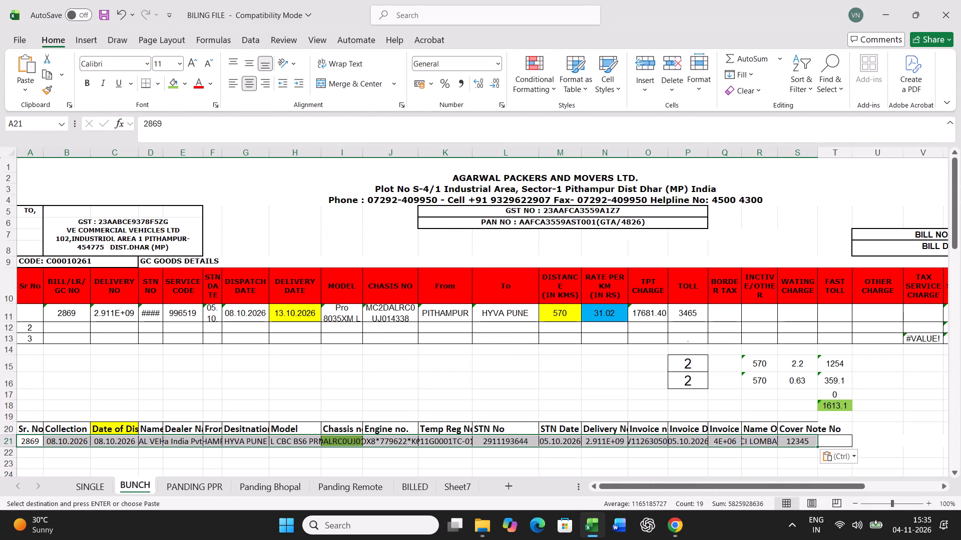
Set the record's dispatch date to 11.10.2026 in C21 and check the distance, rate and toll in row 11.
left_click(109, 443)
type("11.10.2026")
key("Return")
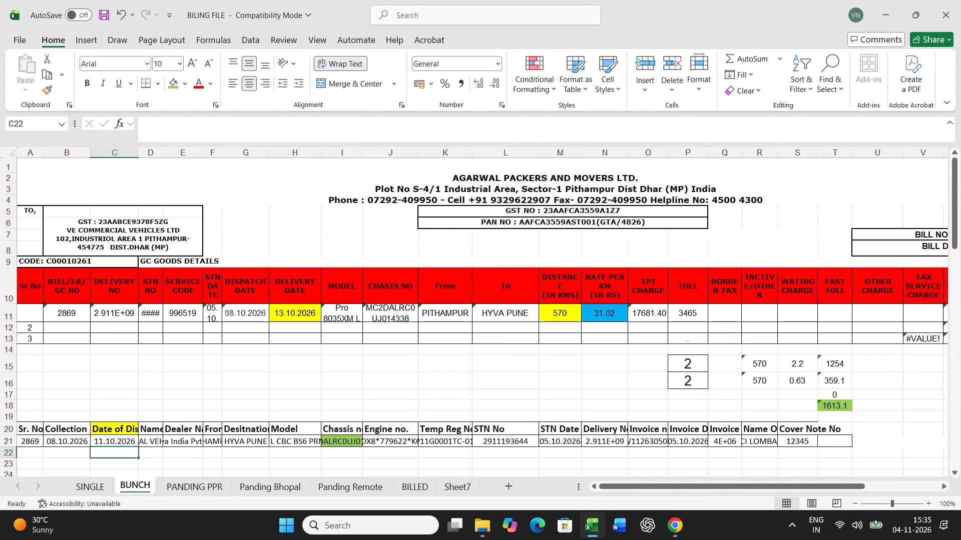
left_click(572, 310)
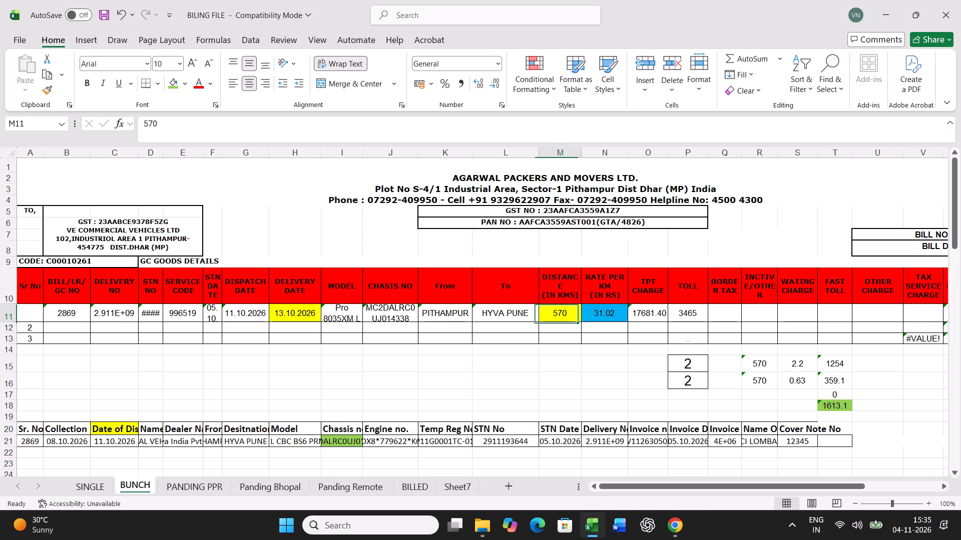
key("Right")
key("Right")
key("Right")
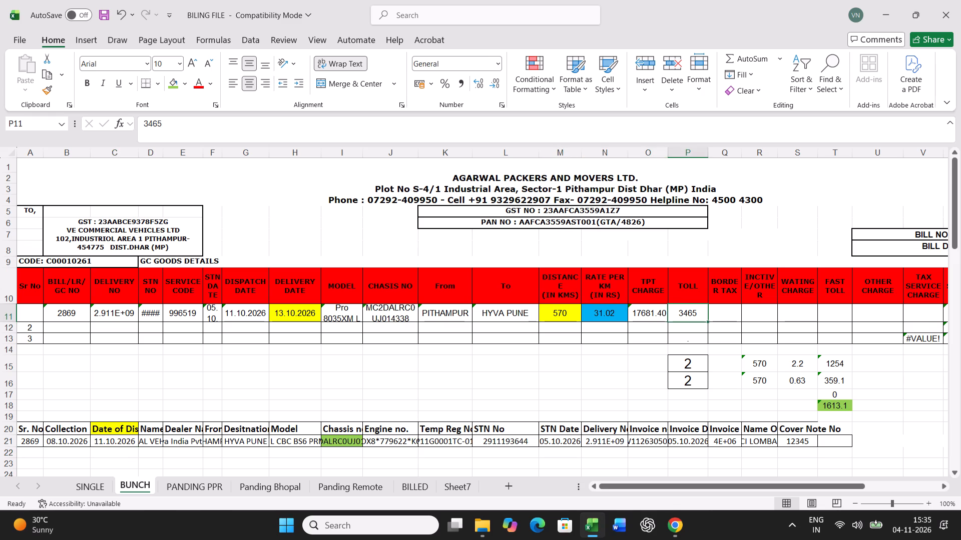
Print the freight bill for G.C. No 2869 from the SINGLE sheet.
left_click(84, 487)
key("ctrl+p")
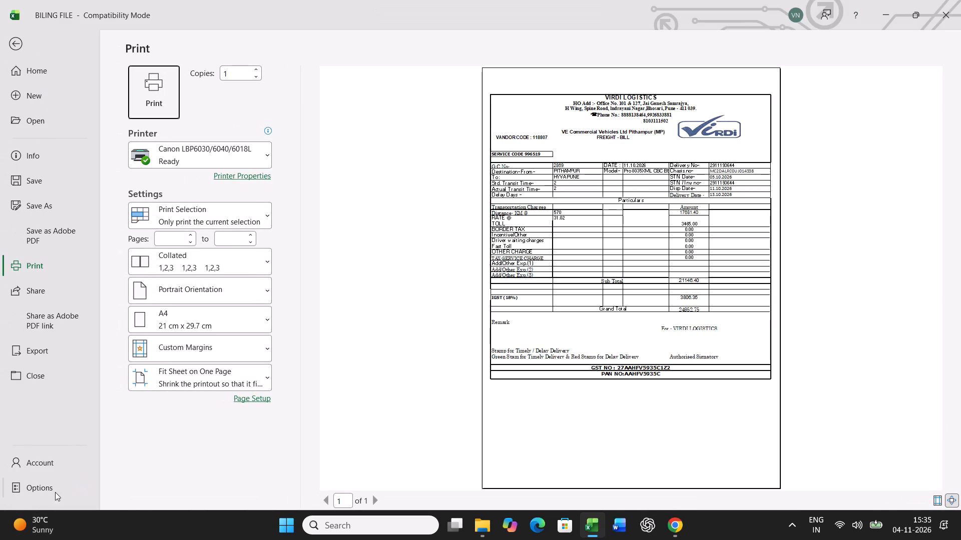
left_click(154, 112)
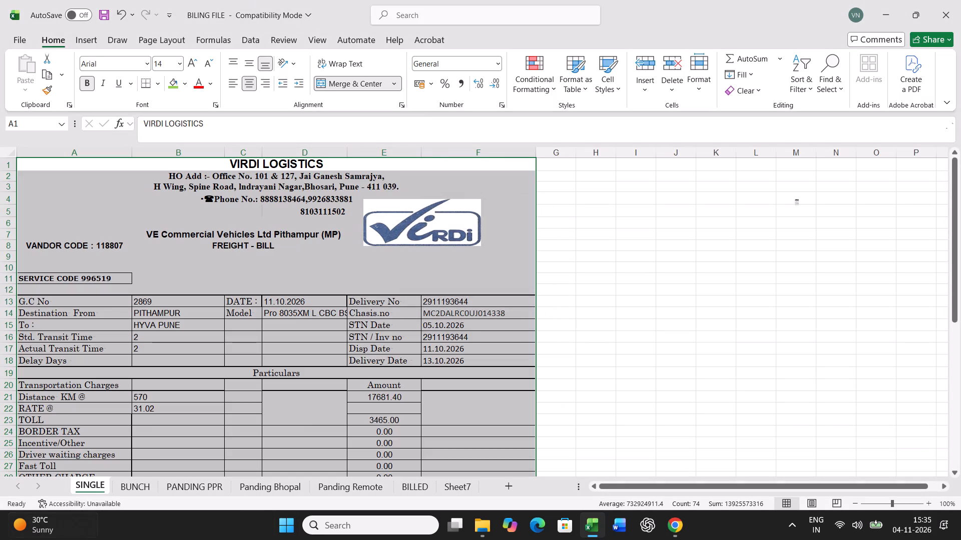
Paste the G.C. No 2869 row 11 of the BUNCH sheet as values only into row 40 of the bill table.
left_click(141, 482)
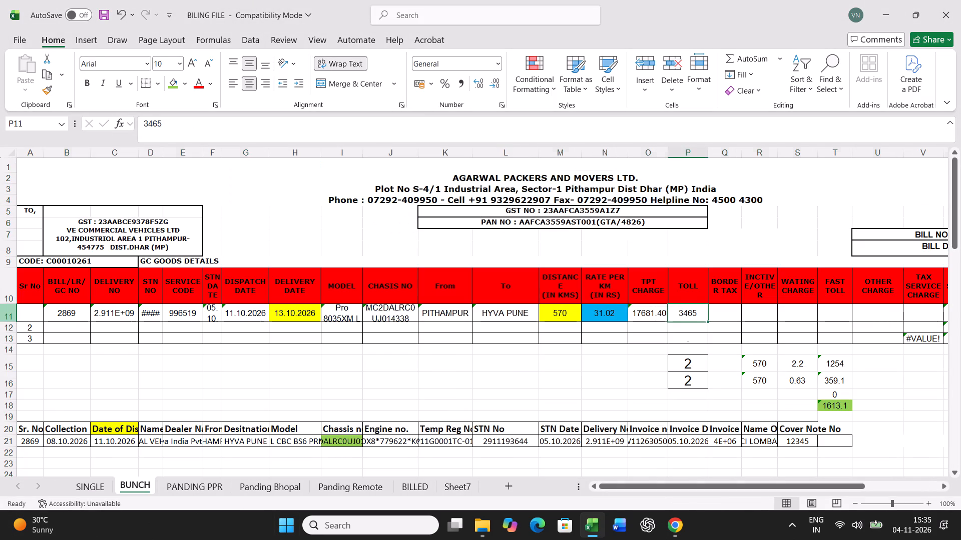
left_click(4, 312)
key("ctrl+c")
scroll(278, 358, "down", 14)
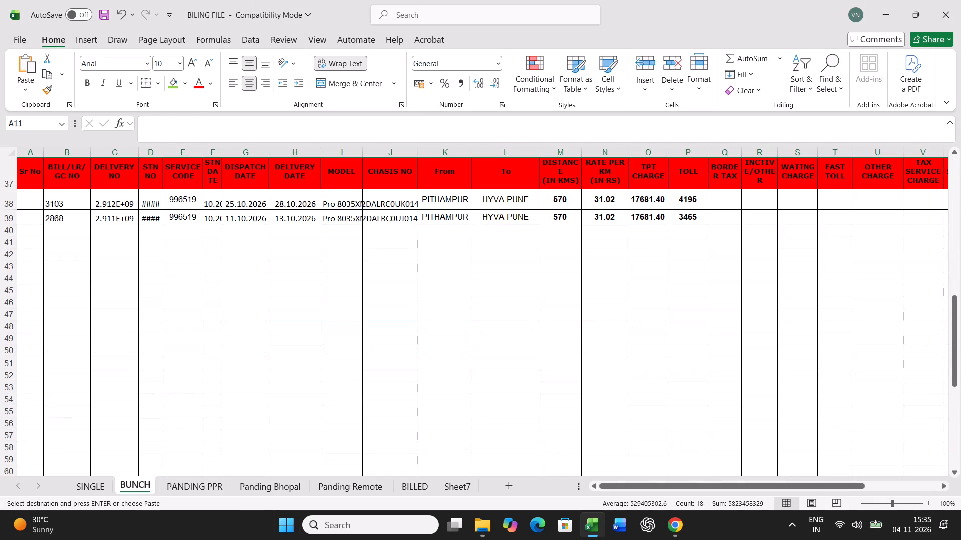
right_click(31, 233)
left_click(88, 236)
left_click(38, 209)
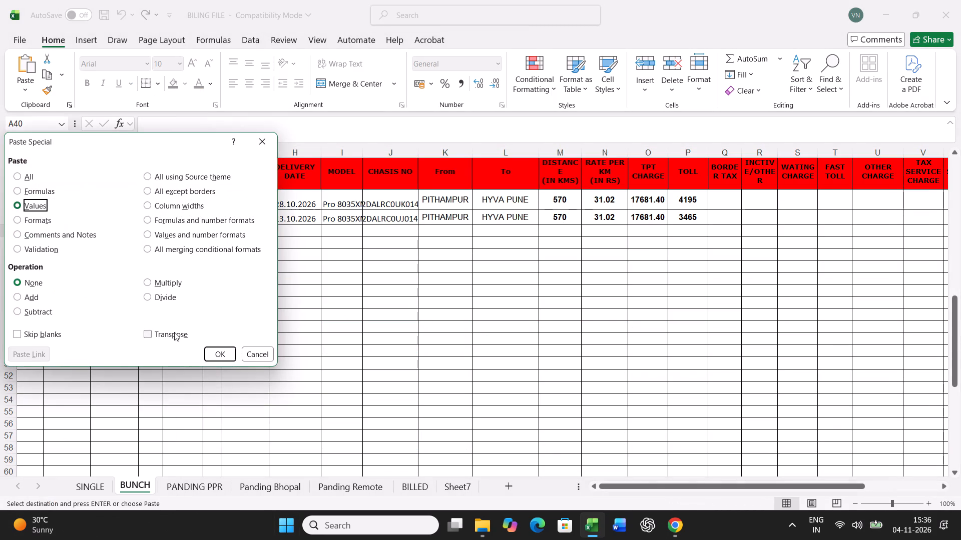
left_click(210, 357)
Find the HYVA PUNE vehicle with chassis 014456 in PANDING PPR and fill its chassis cell green.
left_click(196, 477)
left_click(475, 390)
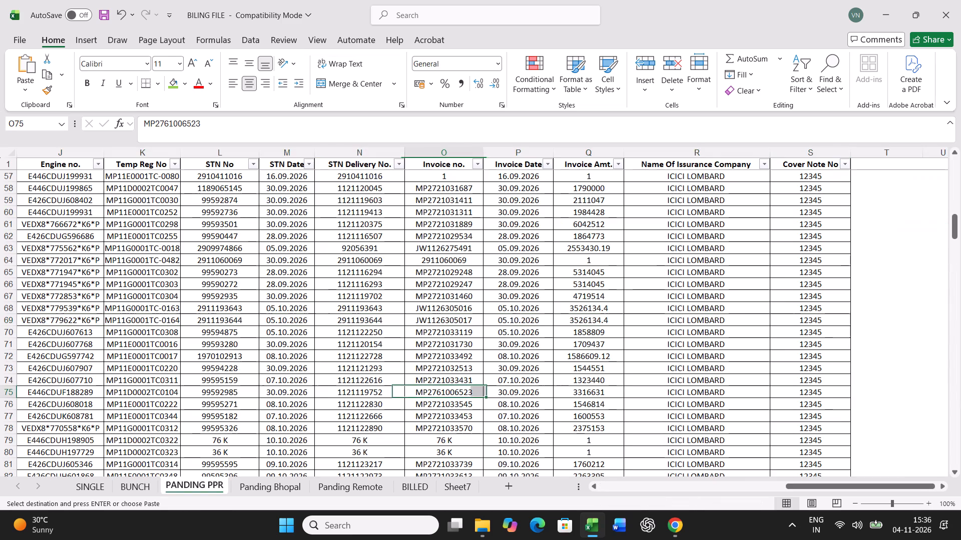
key("ctrl+f")
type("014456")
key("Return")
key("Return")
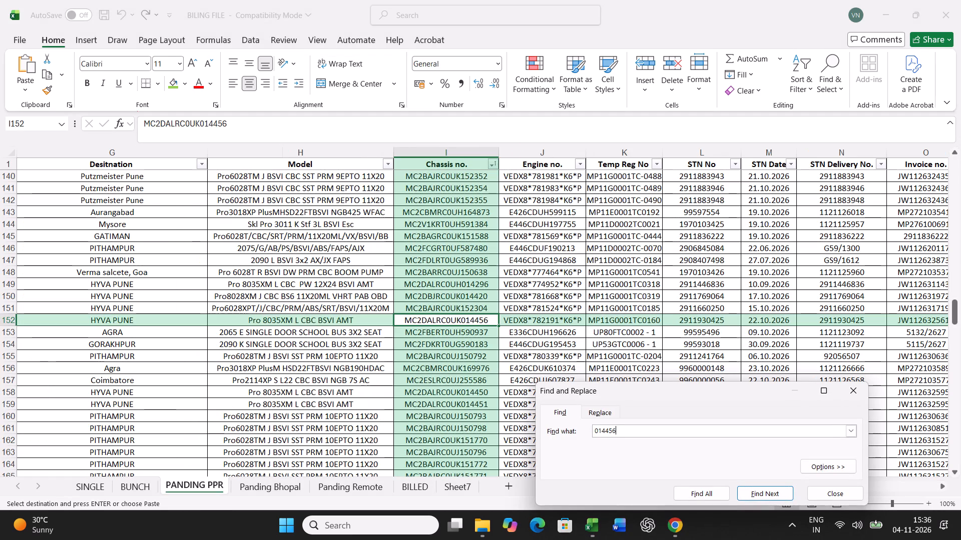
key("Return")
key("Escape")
left_click(174, 83)
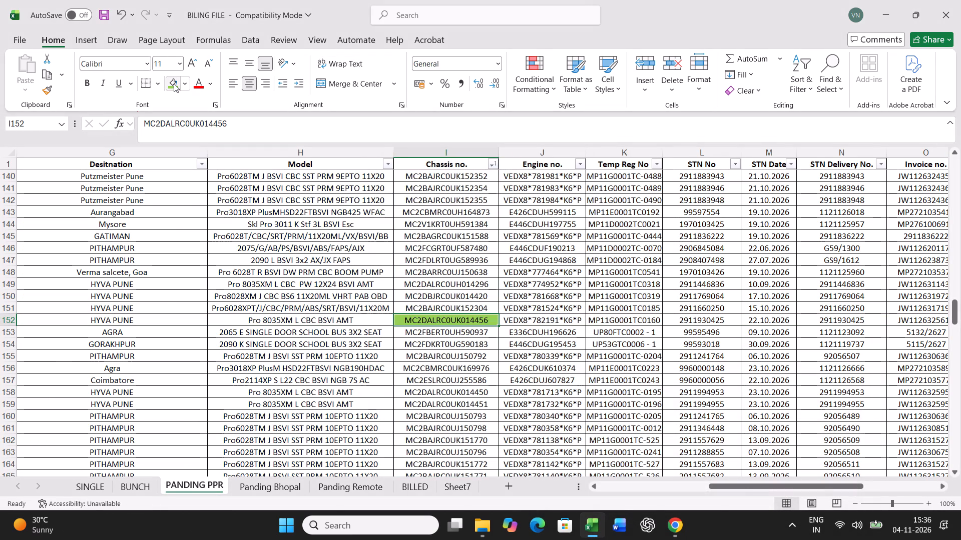
key("Left")
key("Left")
key("Left")
key("Left")
key("Left")
key("Left")
key("Left")
key("Left")
key("Left")
key("Left")
key("Left")
key("Left")
key("Left")
key("Left")
key("Left")
key("Left")
key("Left")
key("Left")
key("Left")
key("Left")
key("ctrl+shift+Right")
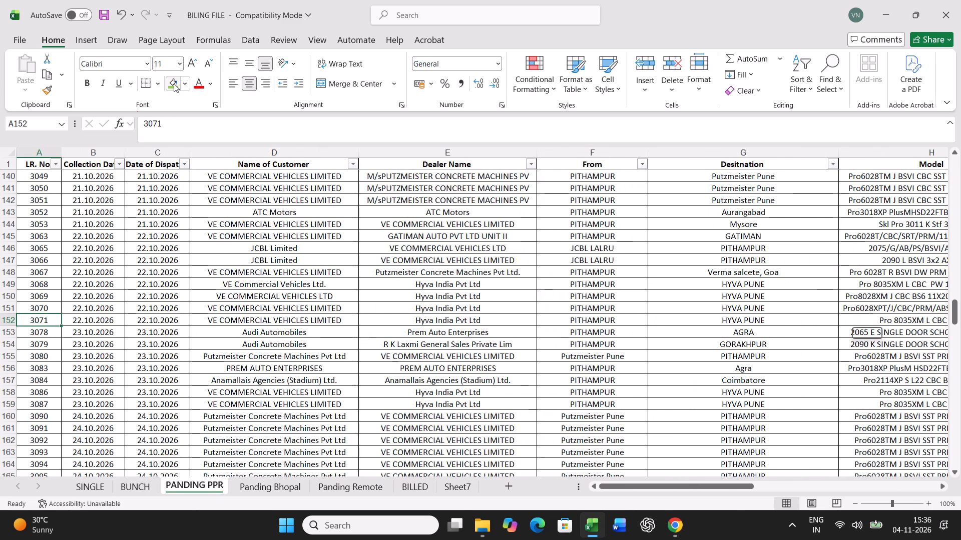
key("ctrl+c")
left_click(148, 484)
scroll(143, 404, "up", 12)
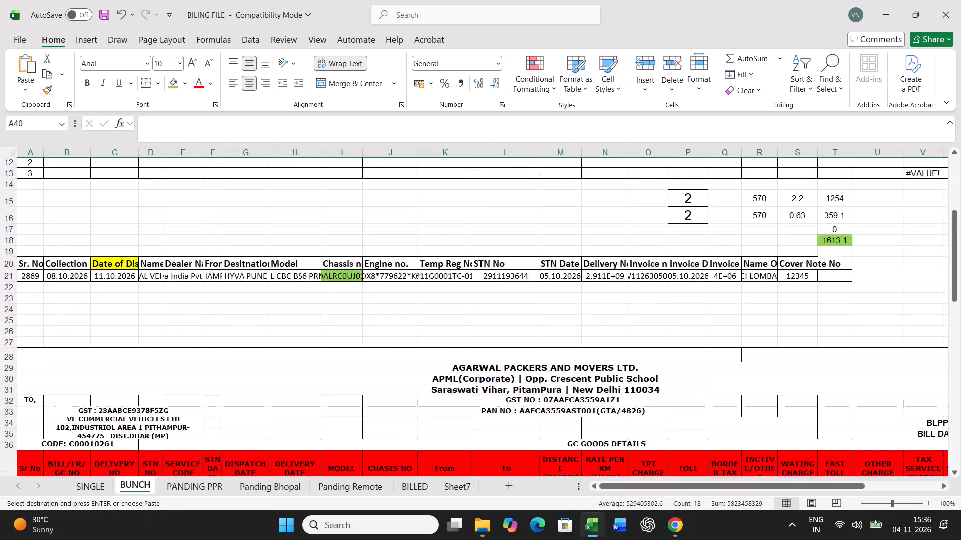
left_click(24, 372)
key("ctrl+v")
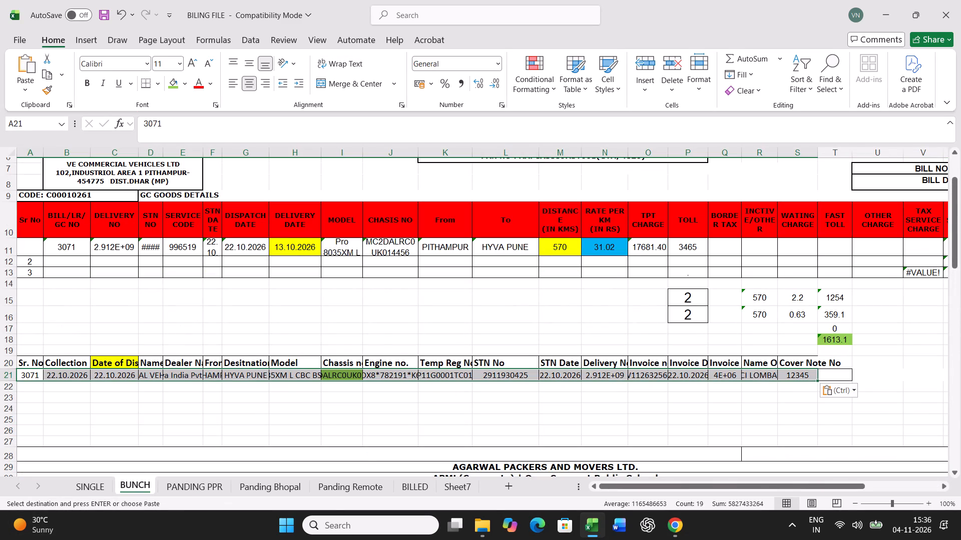
Set the delivery date in H11 to 25.10.2026 and the toll in P11 to 4195.
left_click(303, 244)
scroll(351, 344, "up", 3)
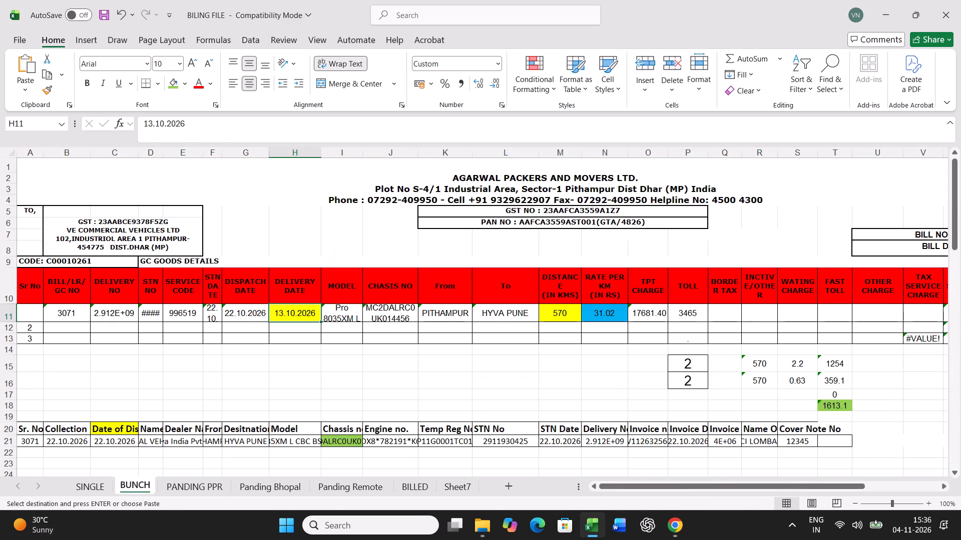
type("25.10.2026")
key("Right")
key("Right")
key("Right")
key("Right")
key("Right")
key("Right")
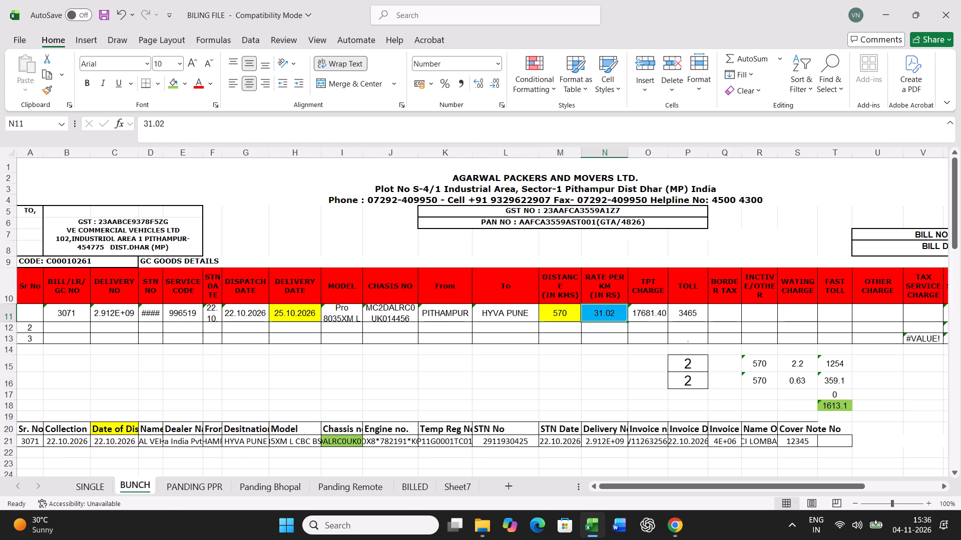
key("Right")
key("Right")
type("4195")
key("Return")
key("Return")
key("Return")
key("Return")
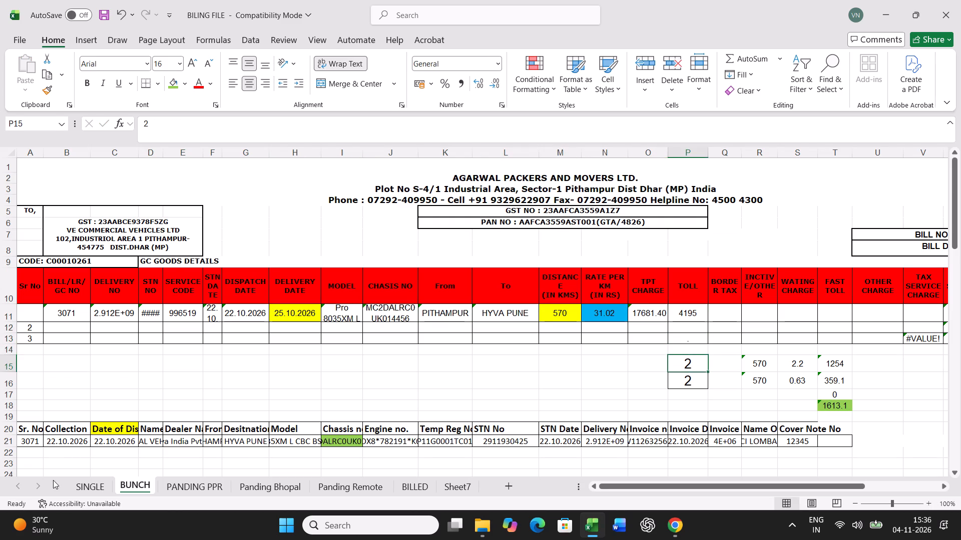
Print the freight bill for G.C. No 3071 from the SINGLE sheet.
left_click(87, 479)
key("ctrl+p")
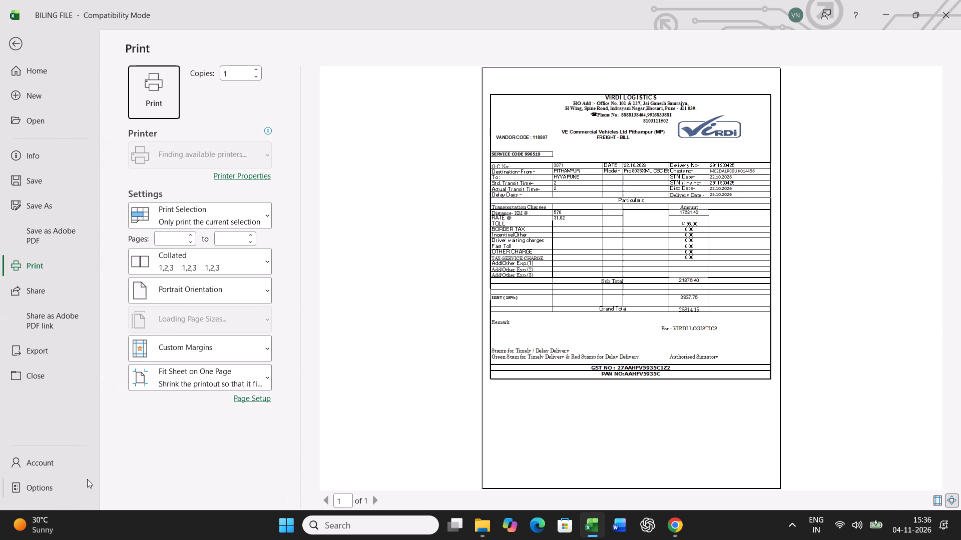
left_click(151, 100)
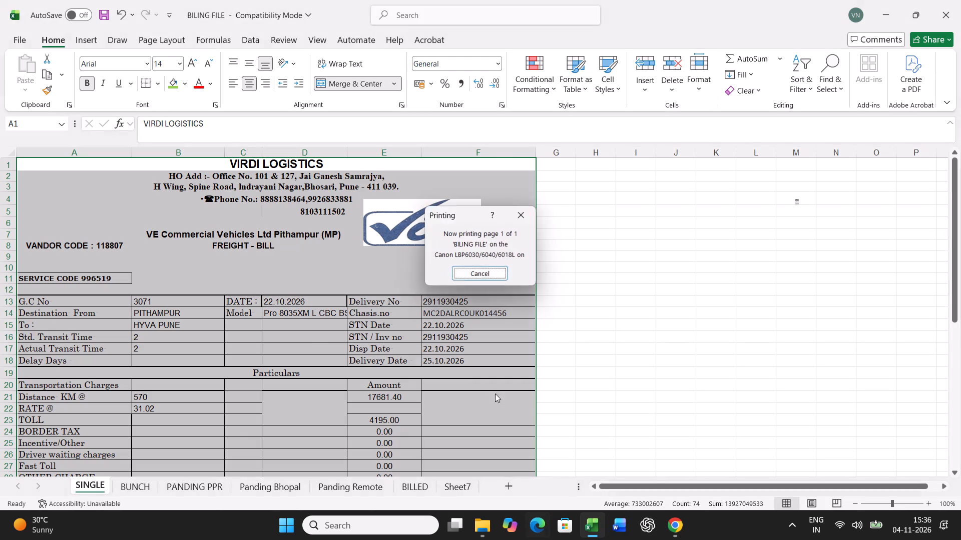
Paste the G.C. No 3071 row 11 of the BUNCH sheet as values only into row 41 of the bill table.
left_click(144, 484)
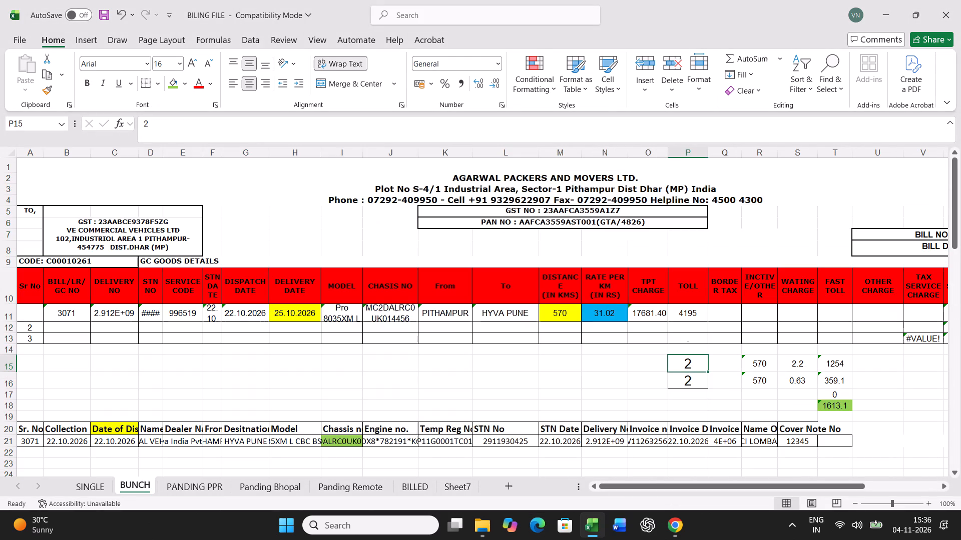
left_click(2, 315)
key("ctrl+c")
scroll(245, 367, "down", 15)
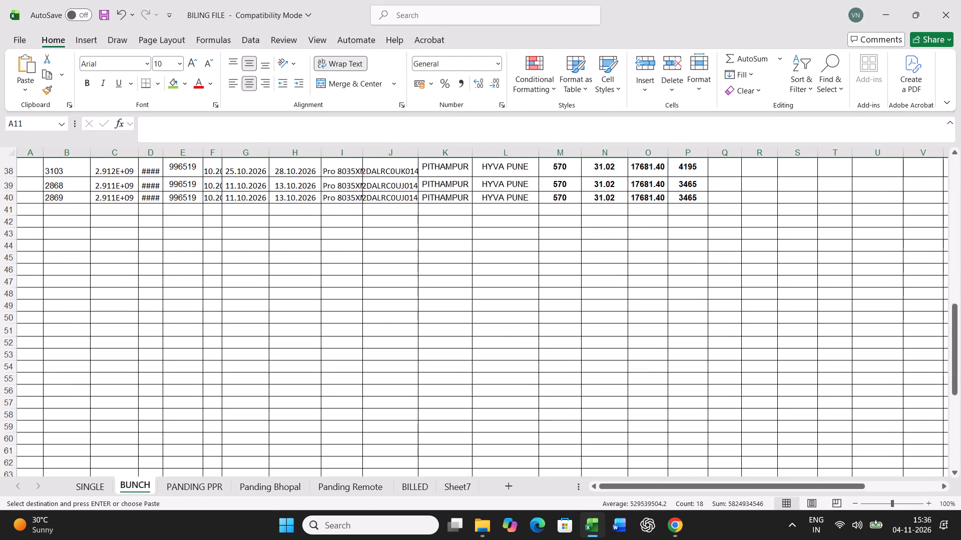
scroll(237, 365, "up", 3)
right_click(29, 309)
left_click(88, 235)
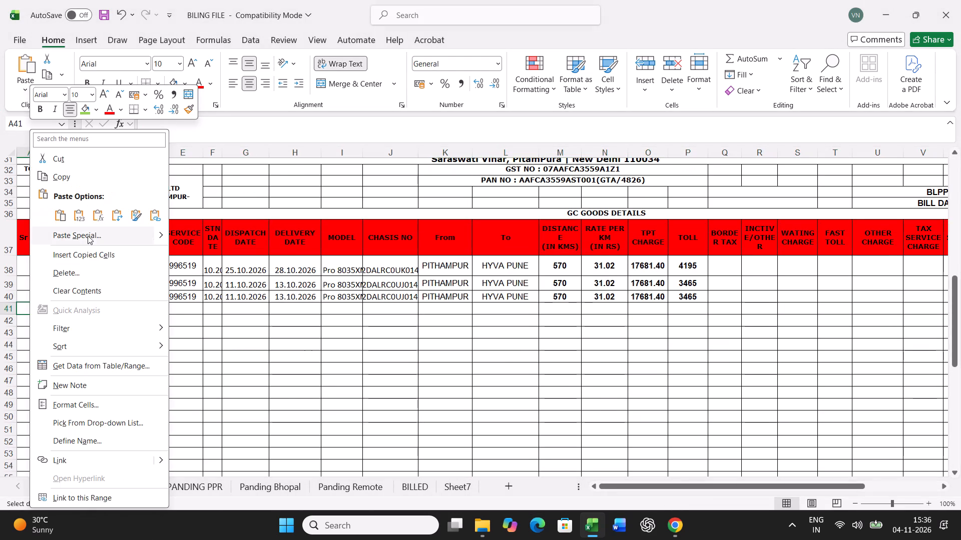
left_click(33, 203)
left_click(231, 353)
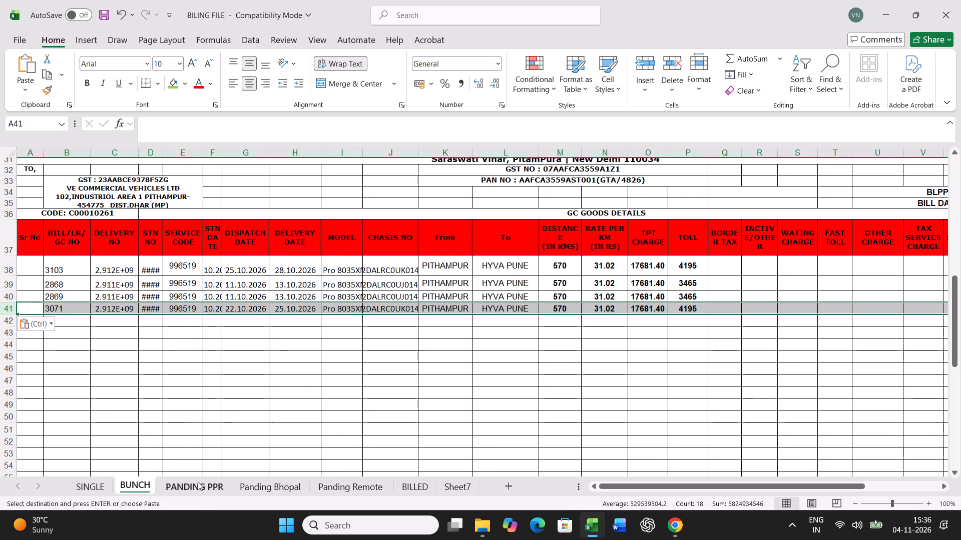
Find chassis number 152304 in the PANDING PPR sheet and fill its cell green.
left_click(198, 481)
left_click(411, 366)
key("ctrl+f")
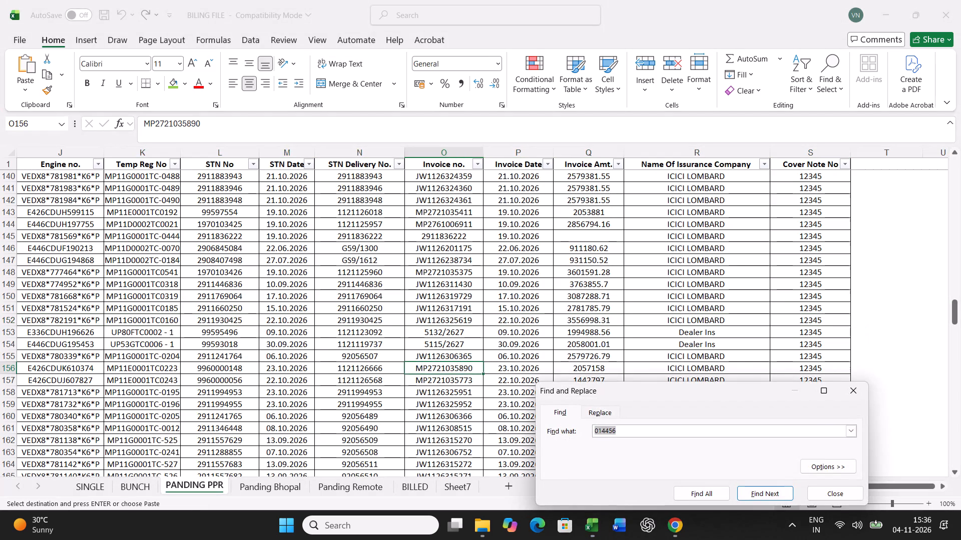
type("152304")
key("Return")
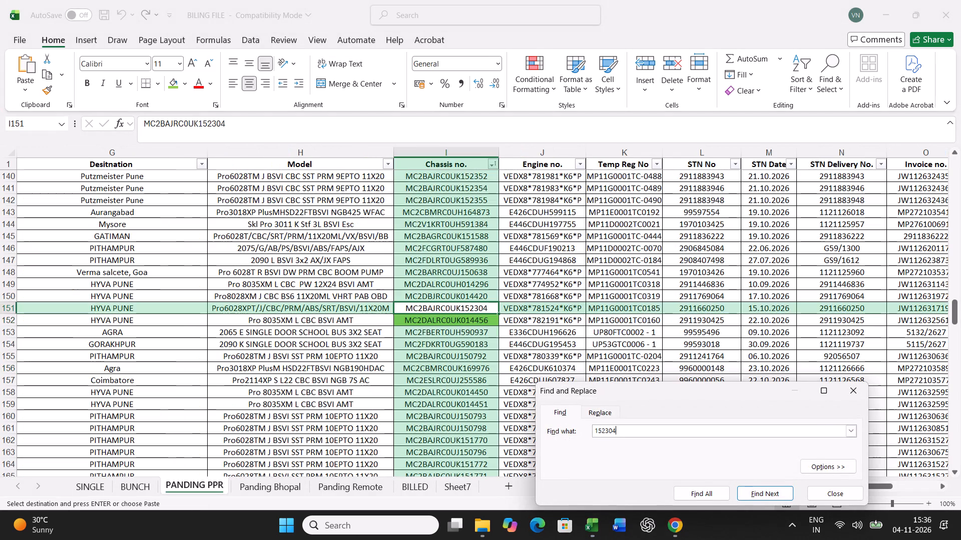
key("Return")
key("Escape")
left_click(173, 86)
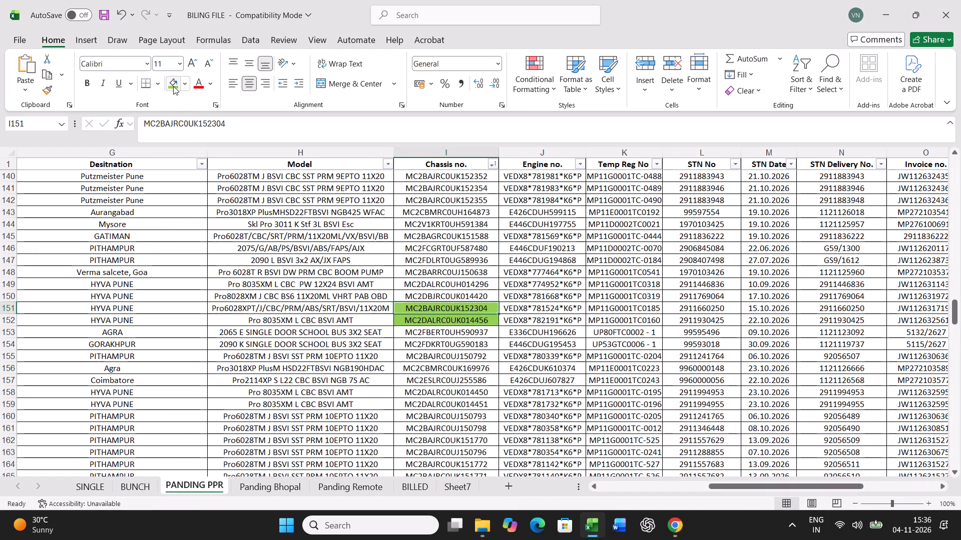
Copy the full HYVA PUNE record for chassis 152304 from PANDING PPR over row 21 of the BUNCH sheet.
key("Left")
key("Left")
key("Left")
key("Left")
key("Left")
key("Left")
key("Left")
key("Left")
key("Left")
key("Left")
key("Left")
key("Left")
key("Left")
key("Left")
key("Left")
key("Left")
key("Left")
key("Left")
key("Left")
key("Left")
key("ctrl+shift+Right")
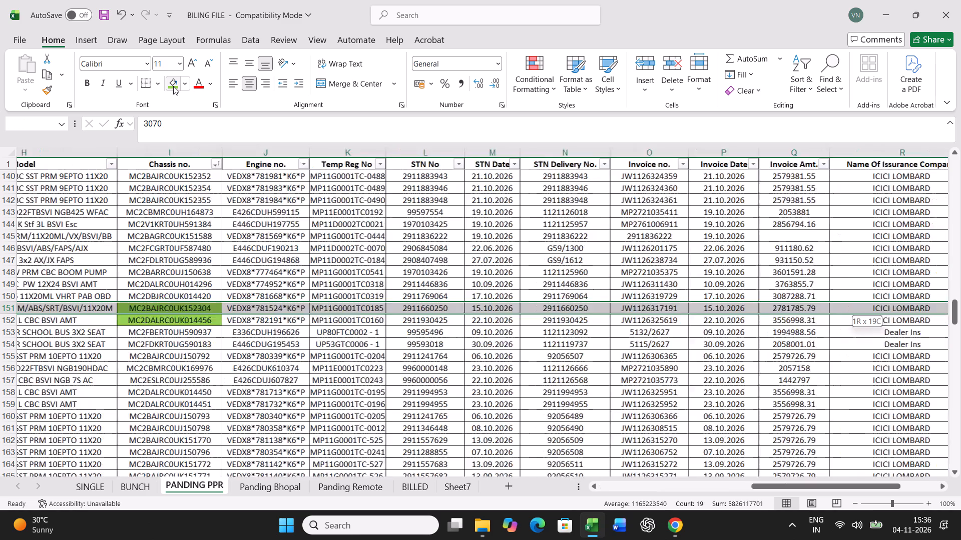
key("ctrl+c")
left_click(139, 483)
scroll(187, 408, "up", 11)
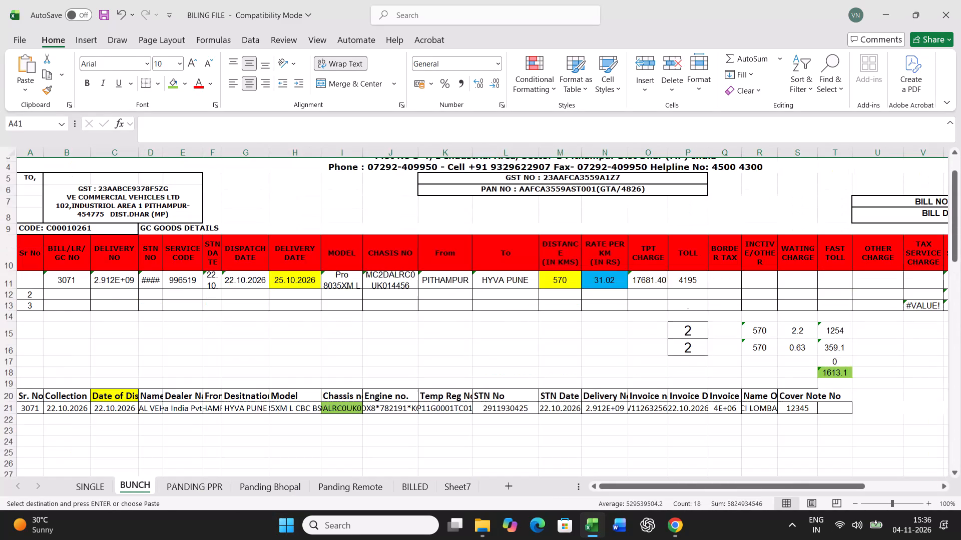
left_click(35, 406)
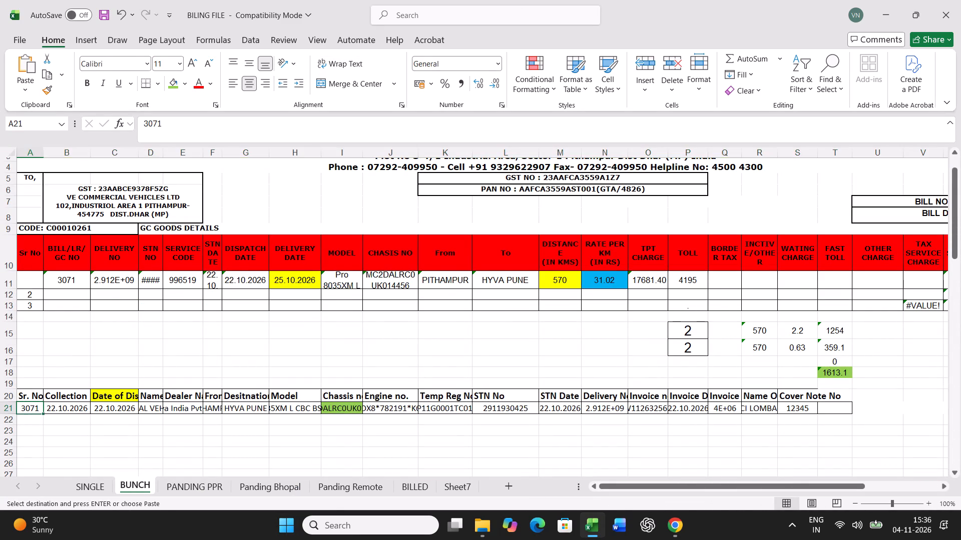
key("ctrl+v")
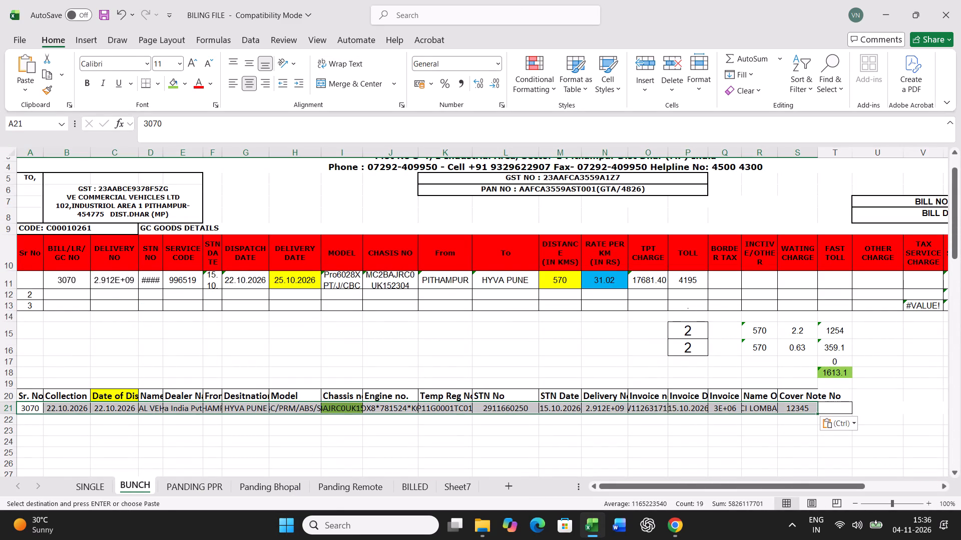
Set the rate per km in N11 to 30.34 and the toll in P11 to 3460.
left_click(567, 280)
key("Right")
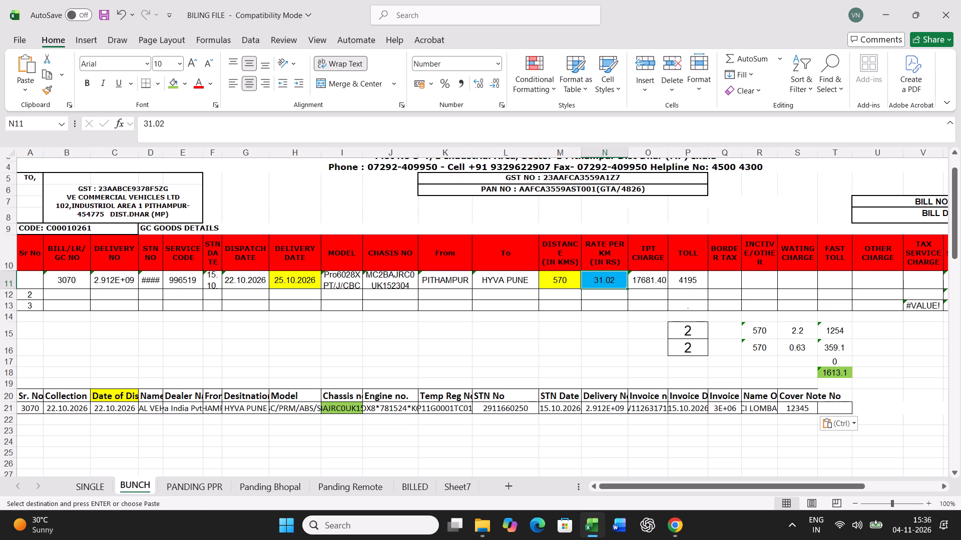
type("30.34")
key("Right")
key("Right")
type("3460")
key("Return")
key("Return")
key("Return")
key("Return")
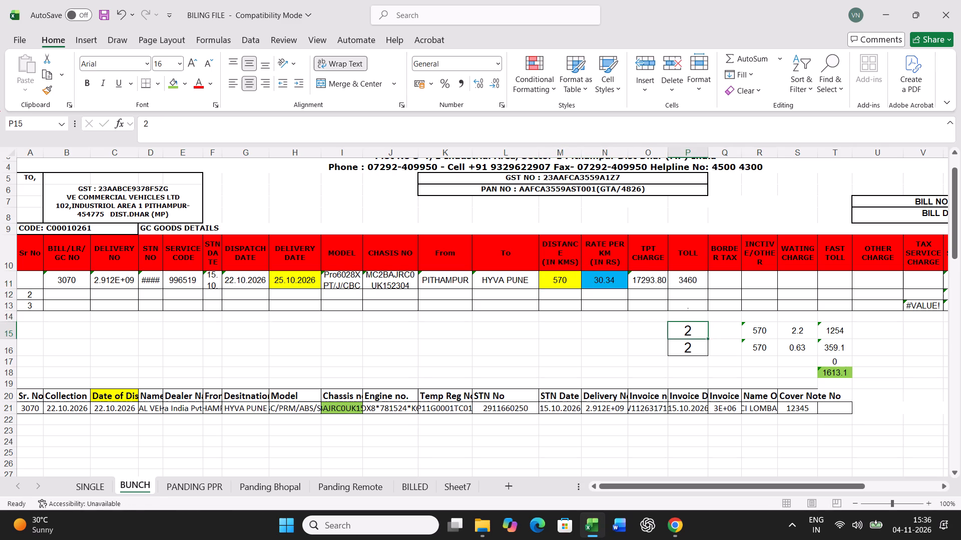
key("Return")
Print the freight bill for G.C. No 3070 from the SINGLE sheet.
left_click(100, 490)
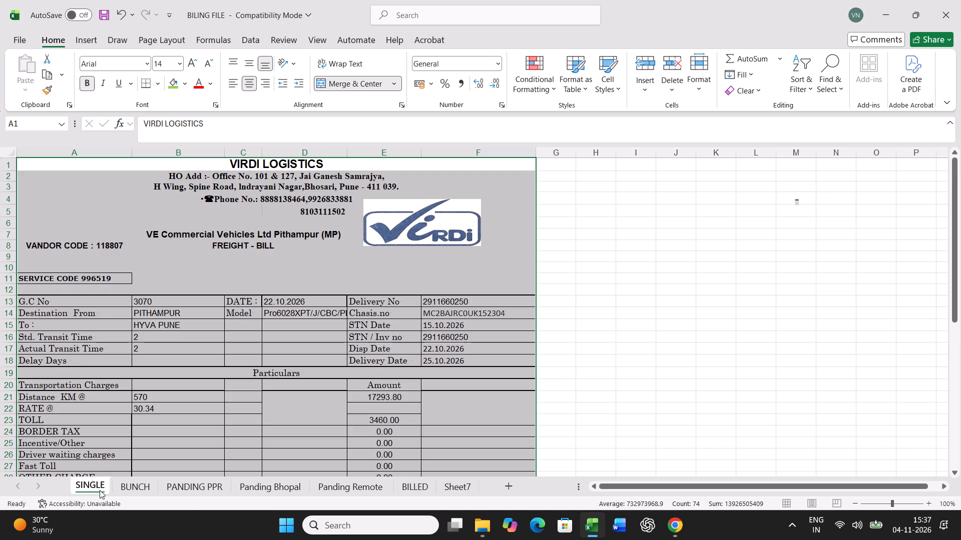
key("ctrl+p")
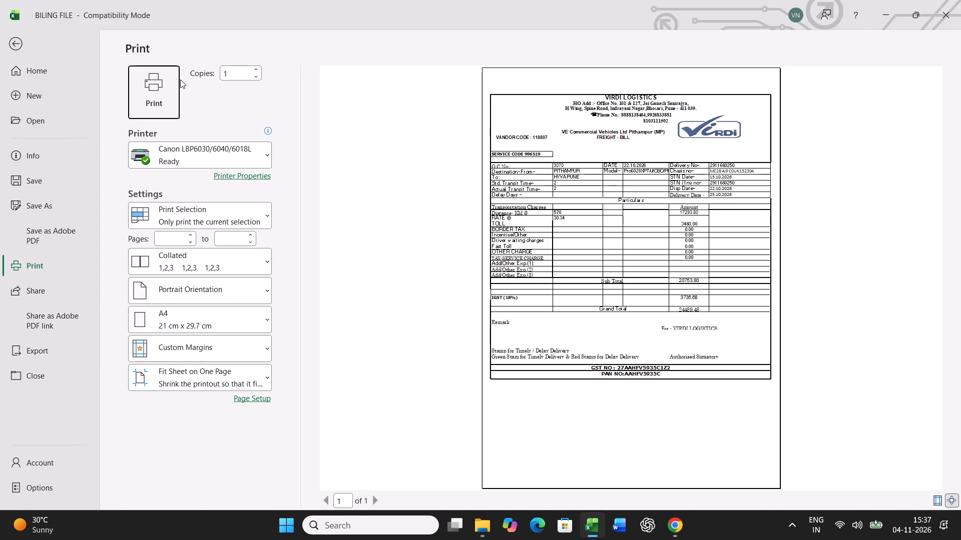
left_click(173, 80)
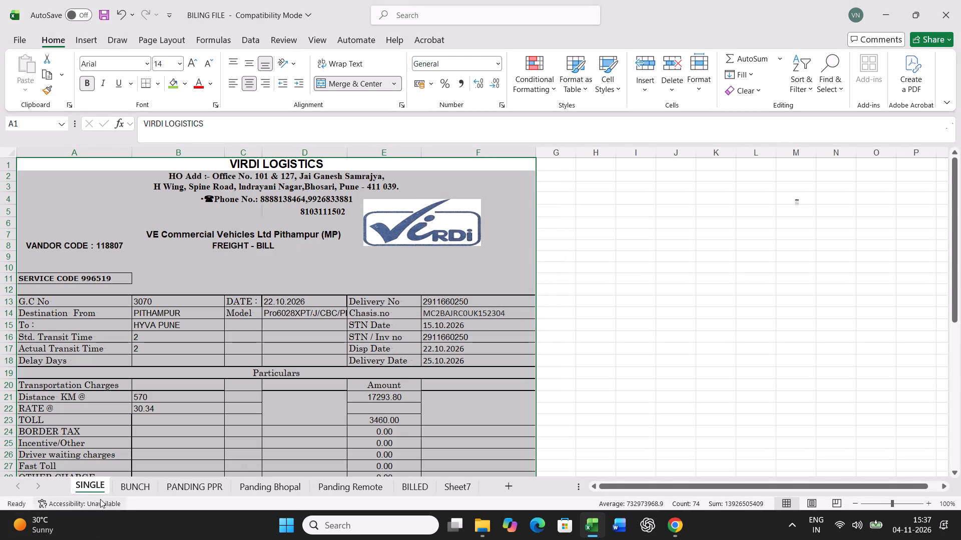
Paste the G.C. No 3070 row 11 of the BUNCH sheet as values only into row 42 of the bill table.
left_click(129, 491)
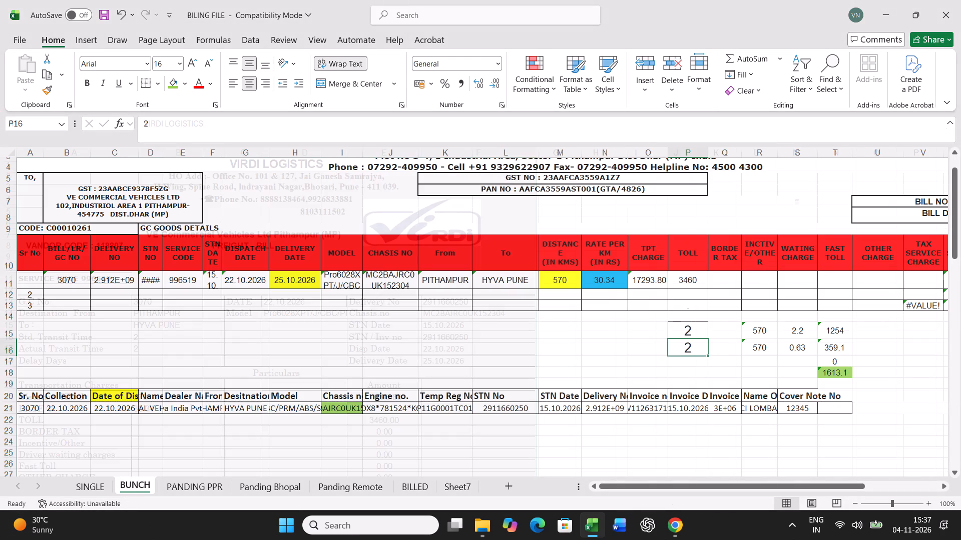
left_click(8, 281)
key("ctrl+c")
scroll(374, 387, "down", 10)
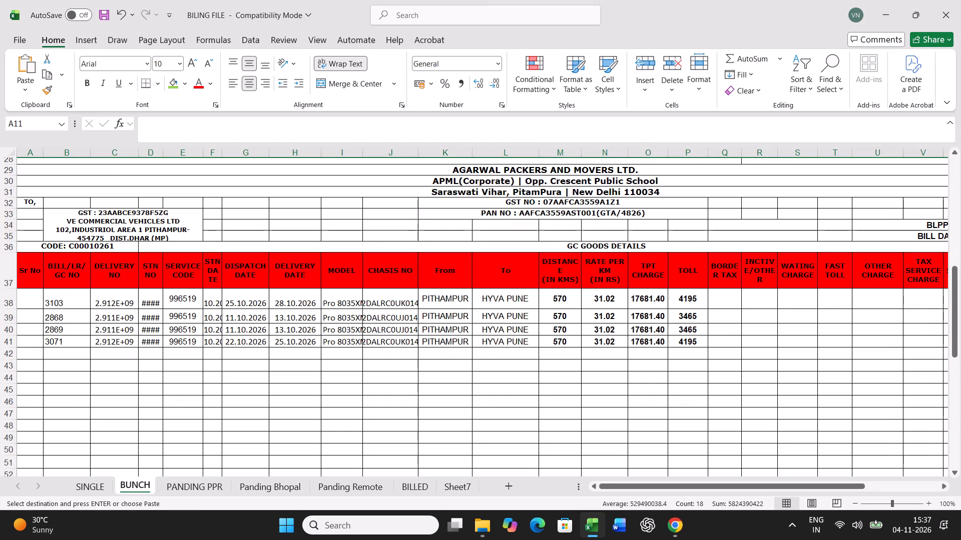
right_click(28, 352)
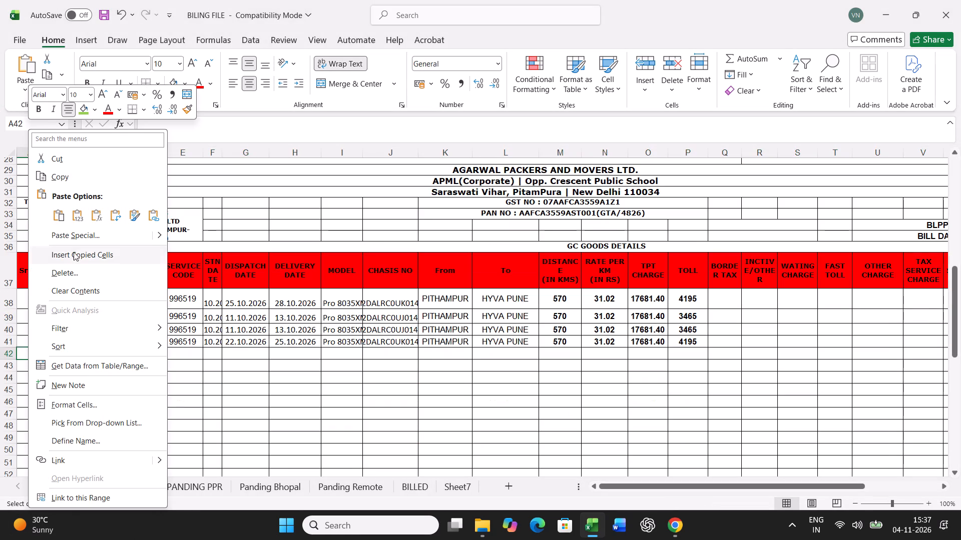
left_click(84, 233)
left_click(44, 204)
left_click(220, 351)
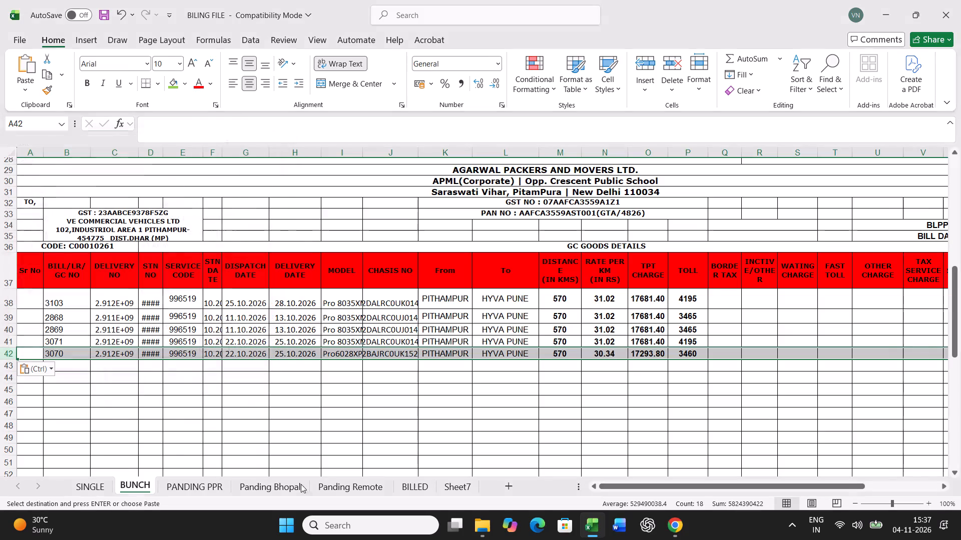
left_click(268, 492)
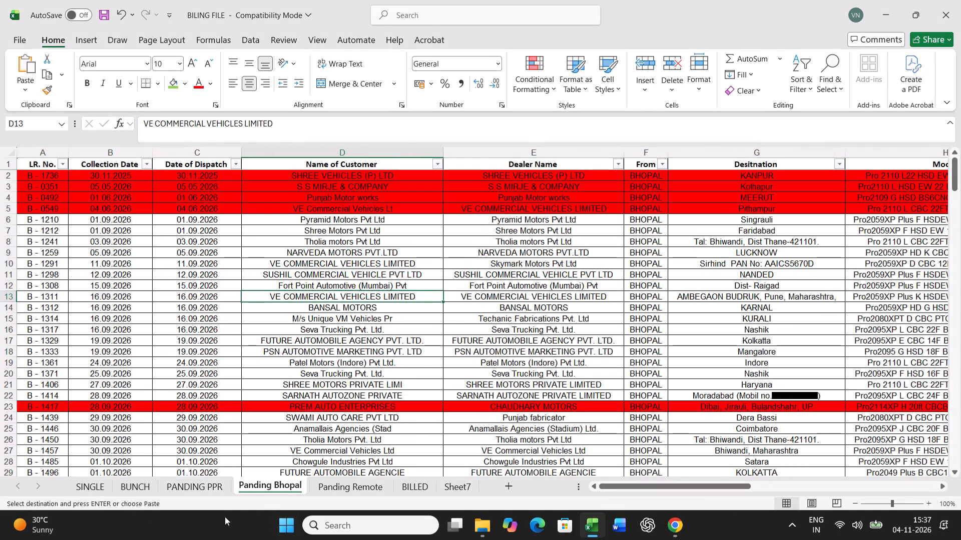
left_click(217, 492)
left_click(387, 364)
key("ctrl+f")
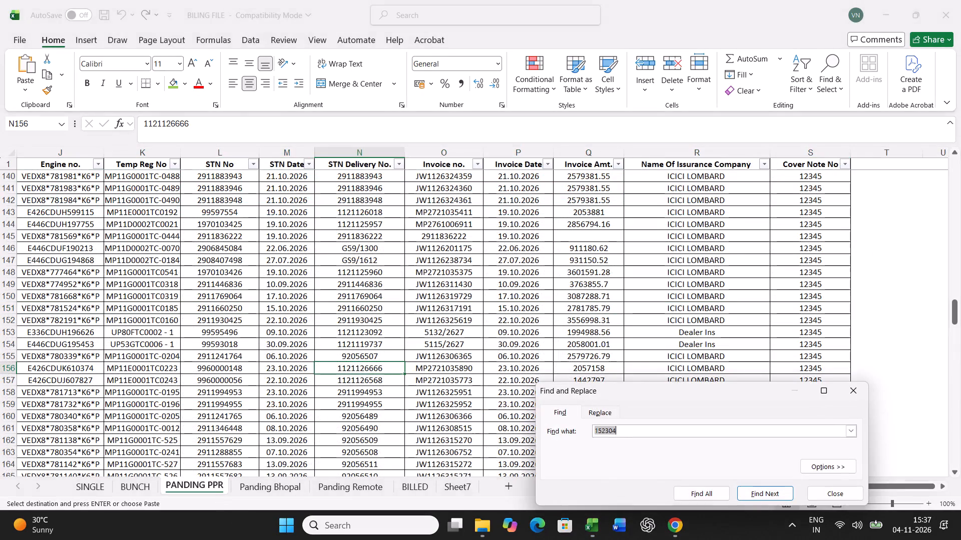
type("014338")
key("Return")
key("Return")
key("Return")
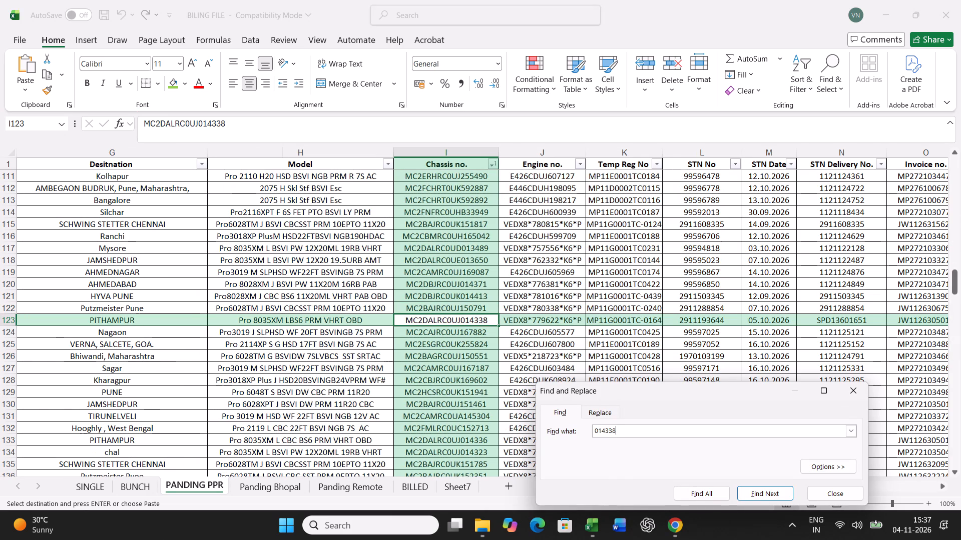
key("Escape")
left_click(173, 83)
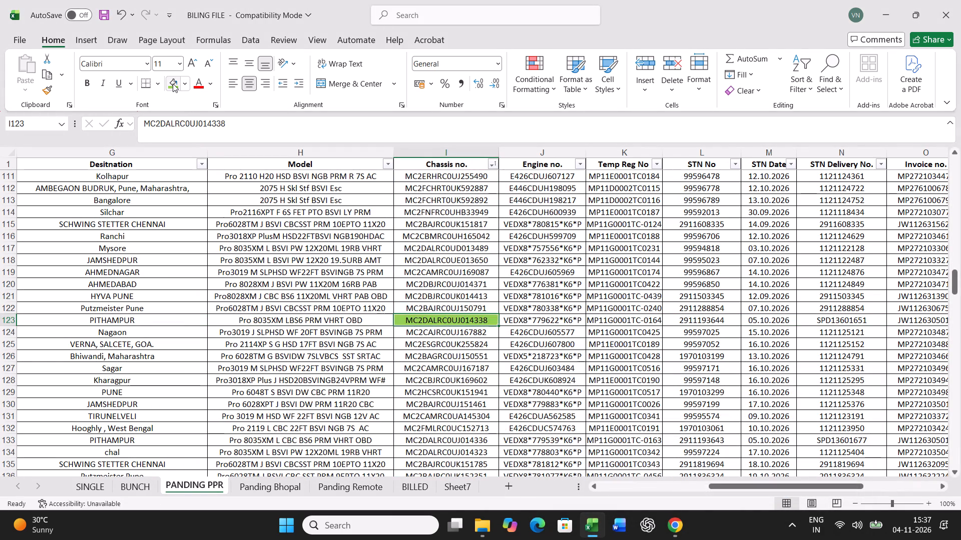
Copy the full record for chassis 014338 from PANDING PPR over row 21 of the BUNCH sheet.
key("Left")
key("Left")
key("Left")
key("Left")
key("Left")
key("Left")
key("Left")
key("Left")
key("Left")
key("Left")
key("Left")
key("Left")
key("Left")
key("Left")
key("Left")
key("Left")
key("Left")
key("Left")
key("Left")
key("Left")
key("ctrl+shift+Right")
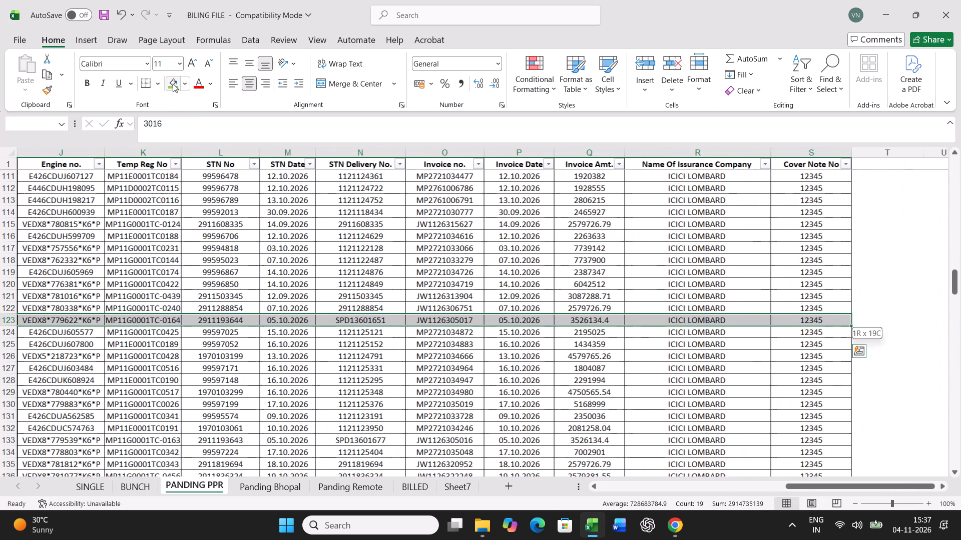
key("ctrl+c")
left_click(129, 479)
scroll(157, 429, "up", 12)
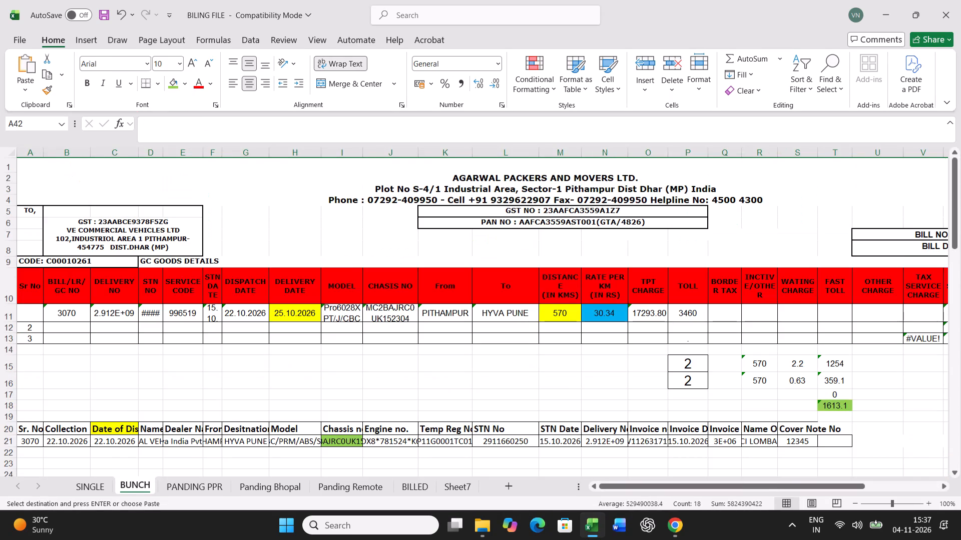
left_click(34, 442)
key("ctrl+v")
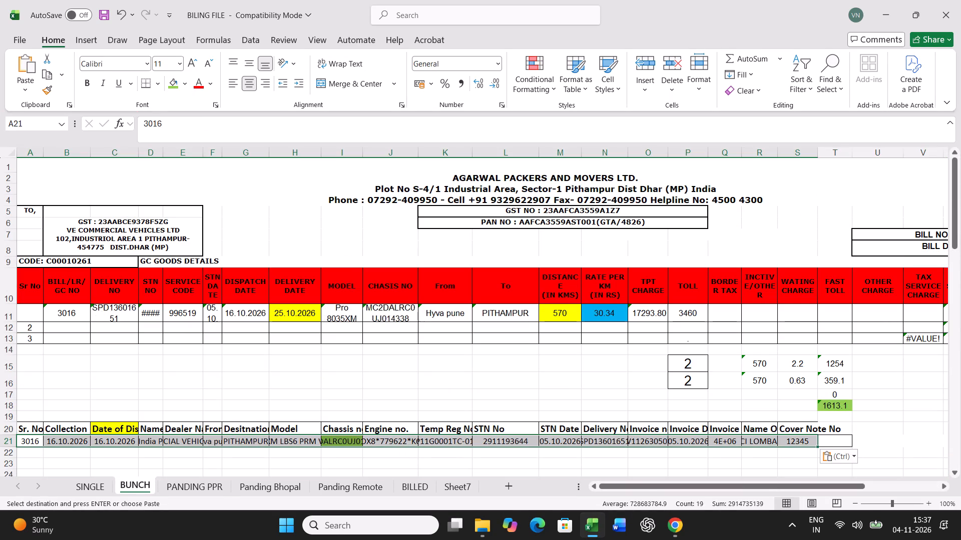
In row 11, set the delivery date to 17.10.2026, the rate per km to 31.02 and the toll to 3465.
left_click(302, 315)
type("17.10.2026")
key("Right")
key("Right")
key("Right")
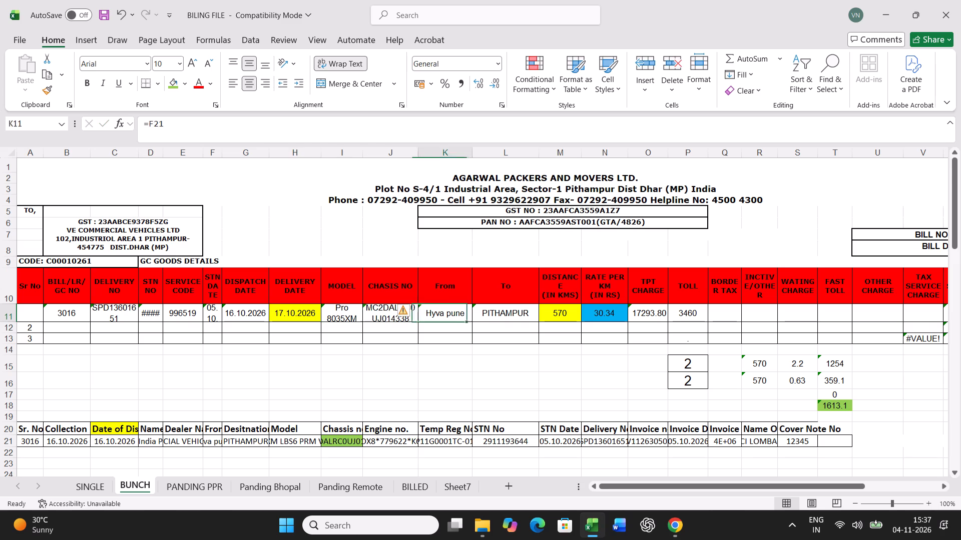
key("Right")
key("Right")
key("Right")
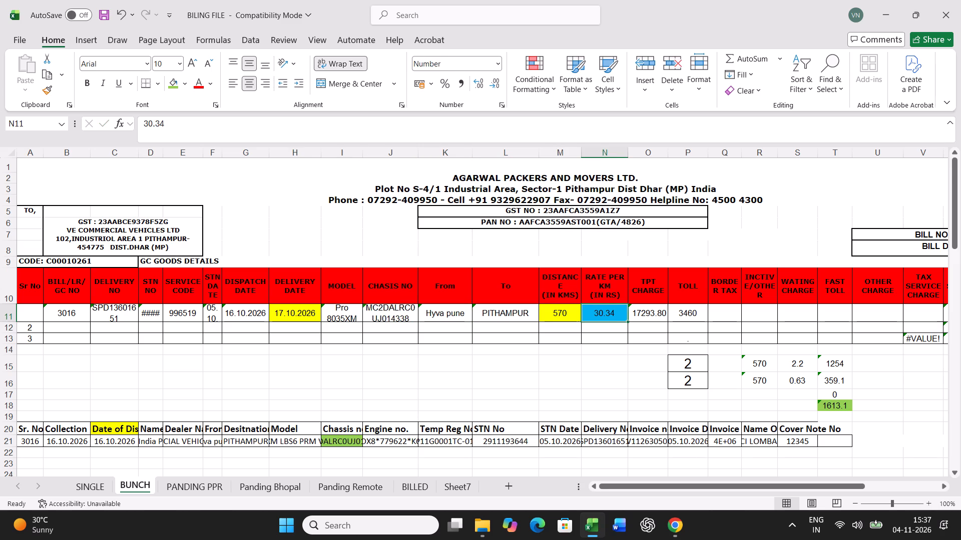
type("31.02")
key("Right")
key("Right")
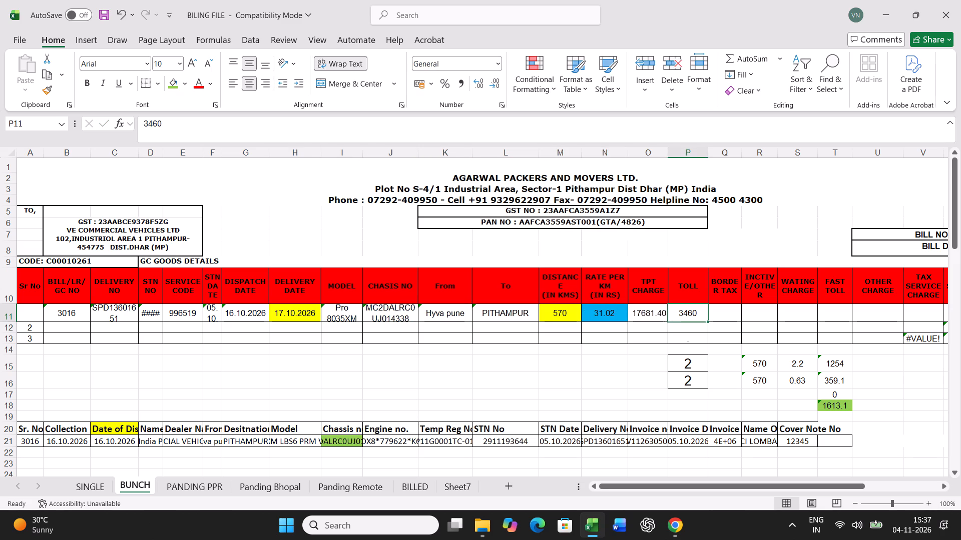
type("3465")
key("Return")
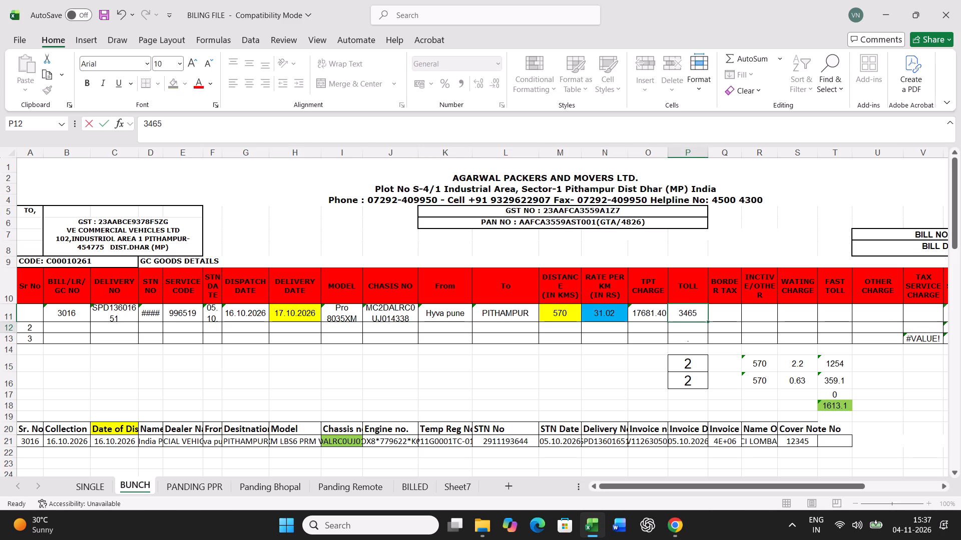
key("Return")
key("Return")
key("Return")
key("Return")
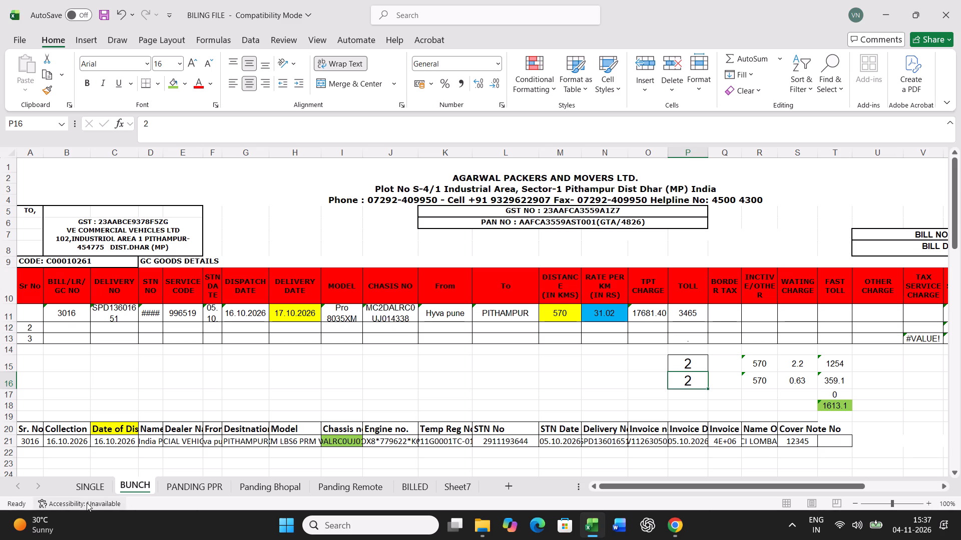
Print the freight bill for G.C. No 3016 from the SINGLE sheet.
left_click(96, 488)
key("ctrl+p")
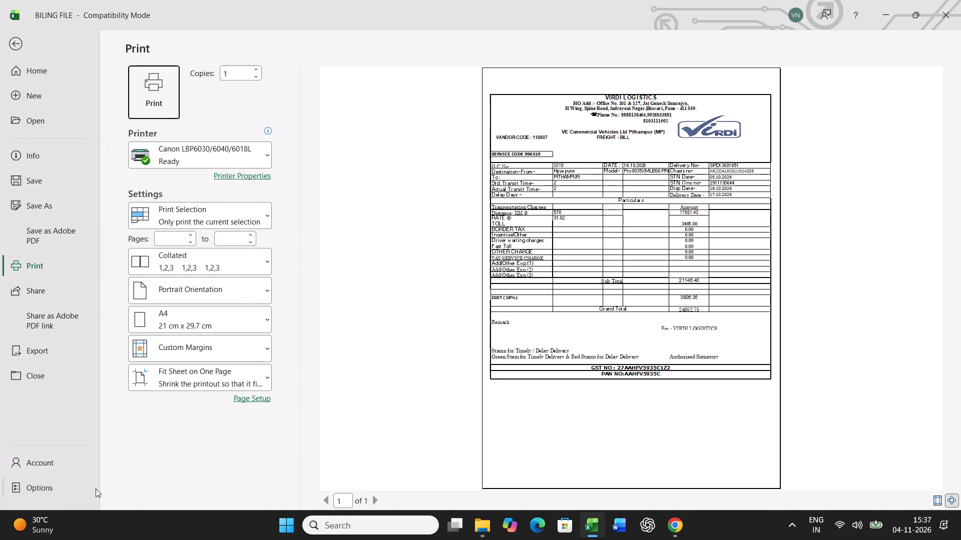
left_click(154, 100)
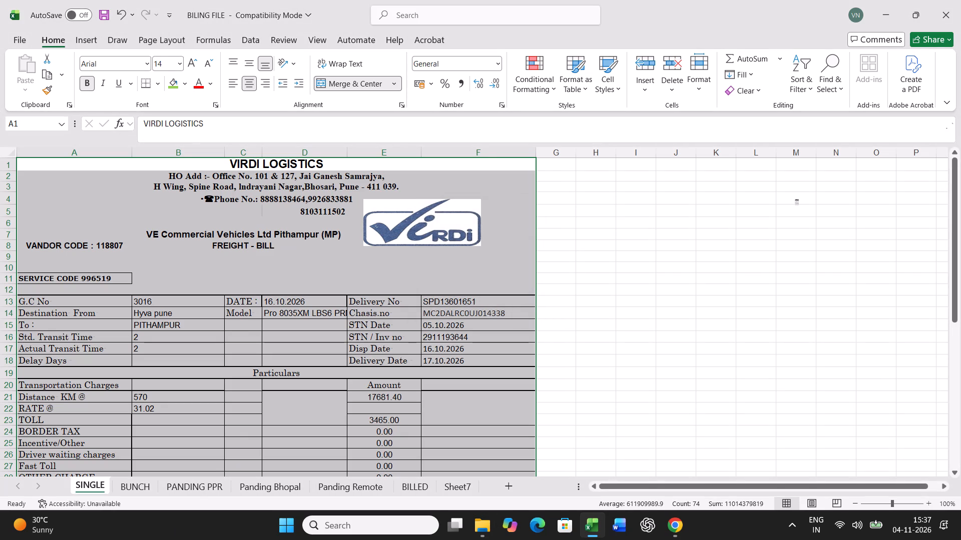
Paste the G.C. No 3016 row 11 of the BUNCH sheet as values only into row 43 of the bill table.
left_click(144, 488)
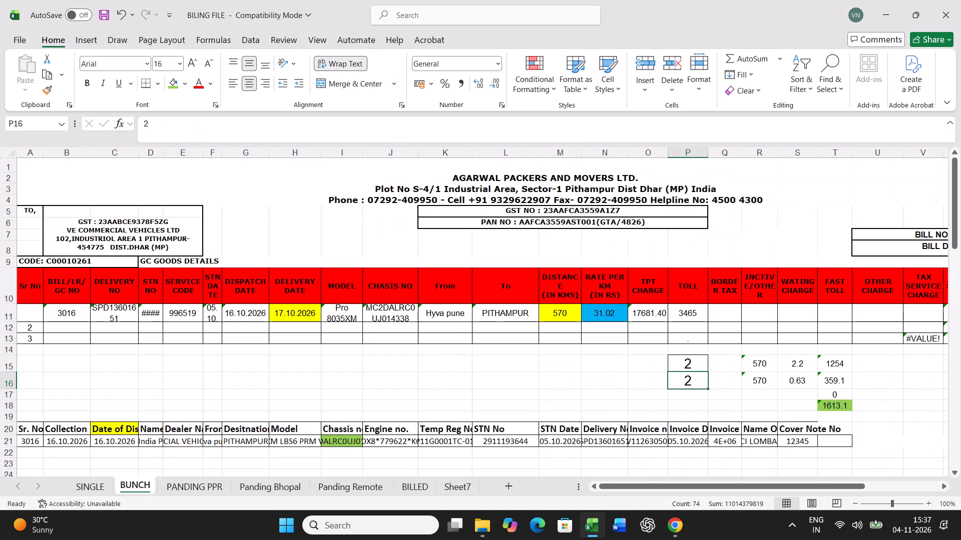
left_click(0, 313)
key("ctrl+c")
scroll(255, 368, "down", 11)
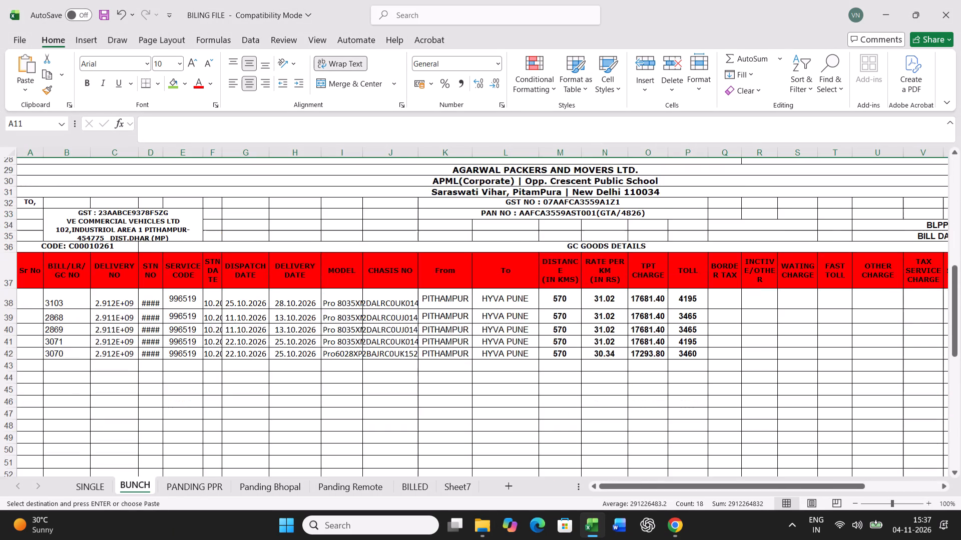
scroll(255, 368, "down", 3)
right_click(32, 265)
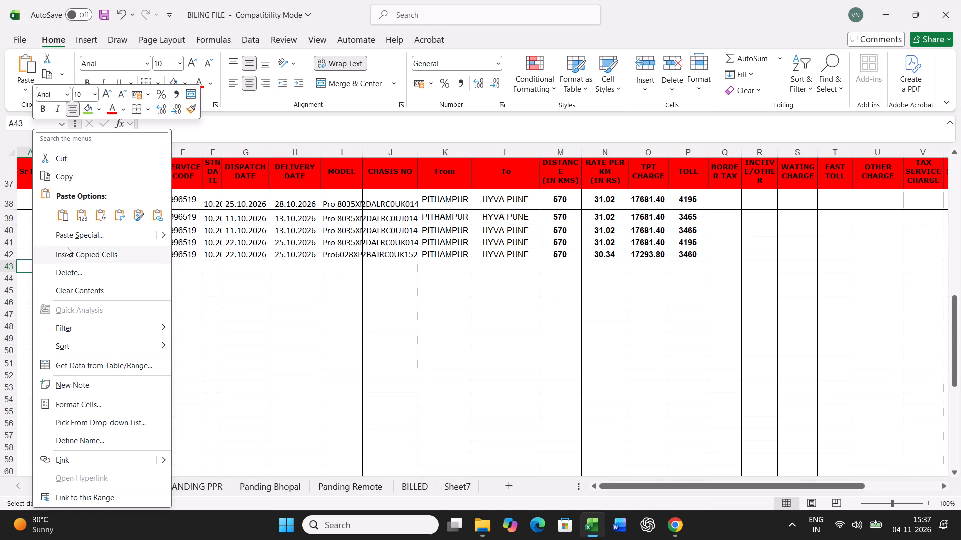
left_click(80, 235)
left_click(42, 204)
left_click(218, 355)
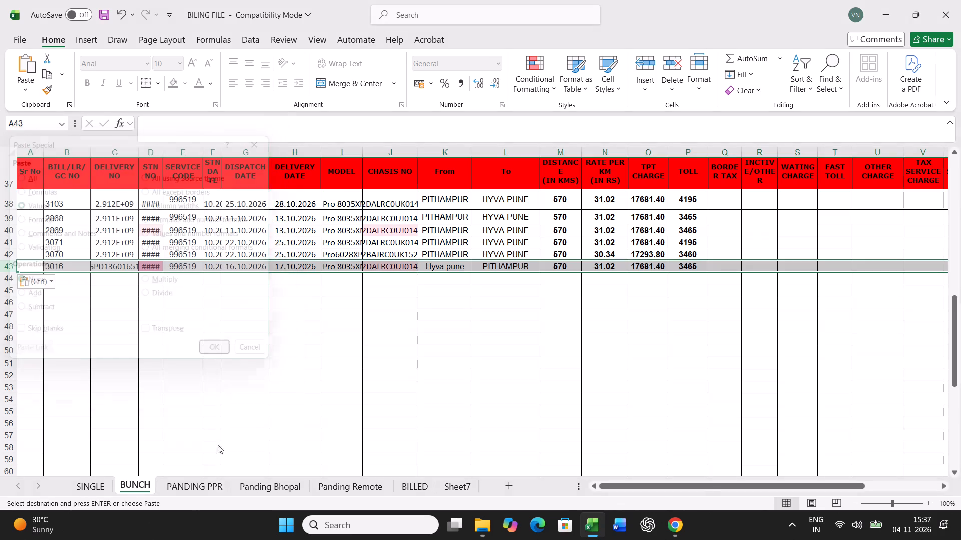
Search the PANDING PPR sheet for chassis 014189.
left_click(215, 483)
left_click(448, 368)
key("ctrl+f")
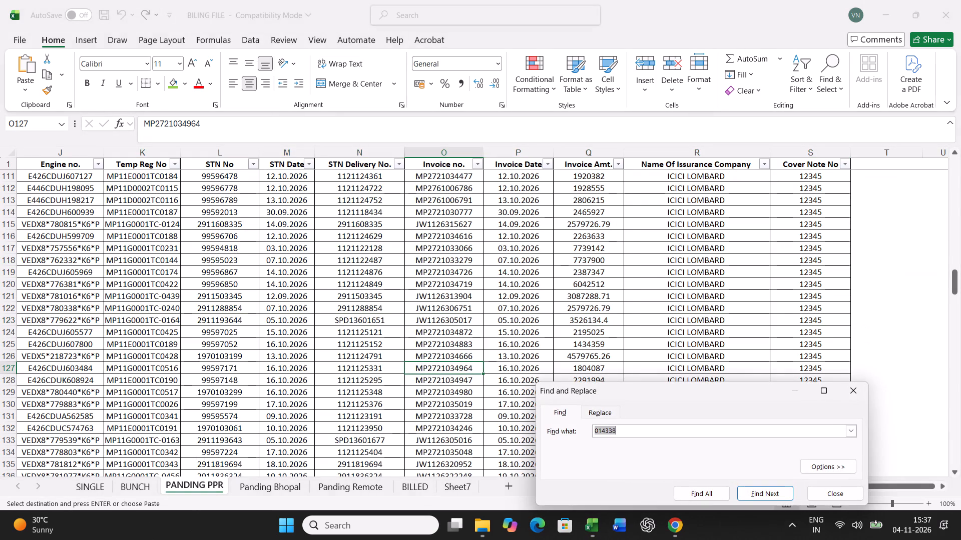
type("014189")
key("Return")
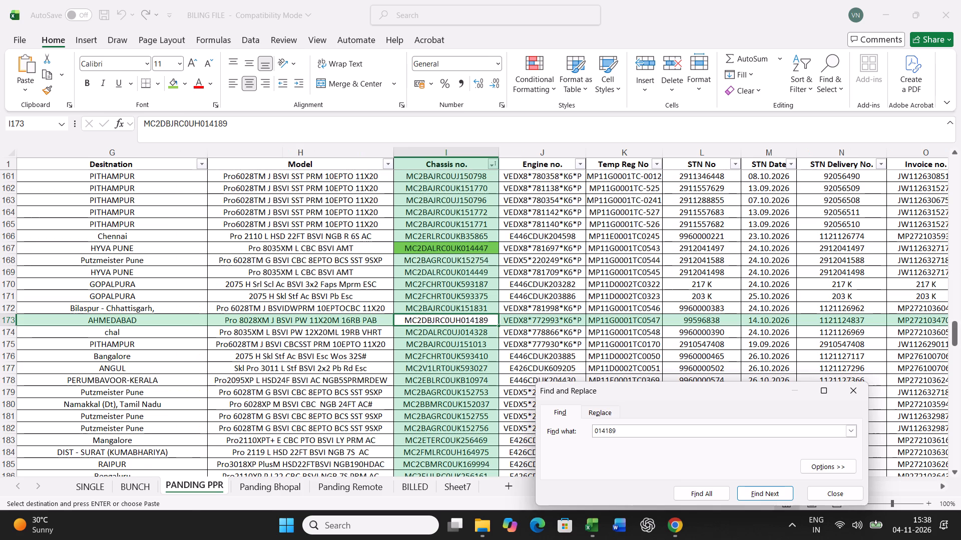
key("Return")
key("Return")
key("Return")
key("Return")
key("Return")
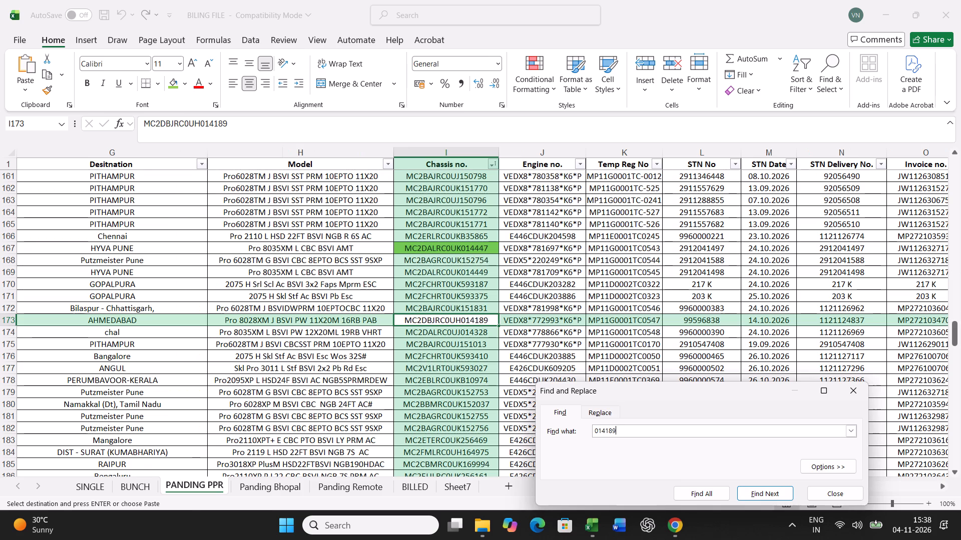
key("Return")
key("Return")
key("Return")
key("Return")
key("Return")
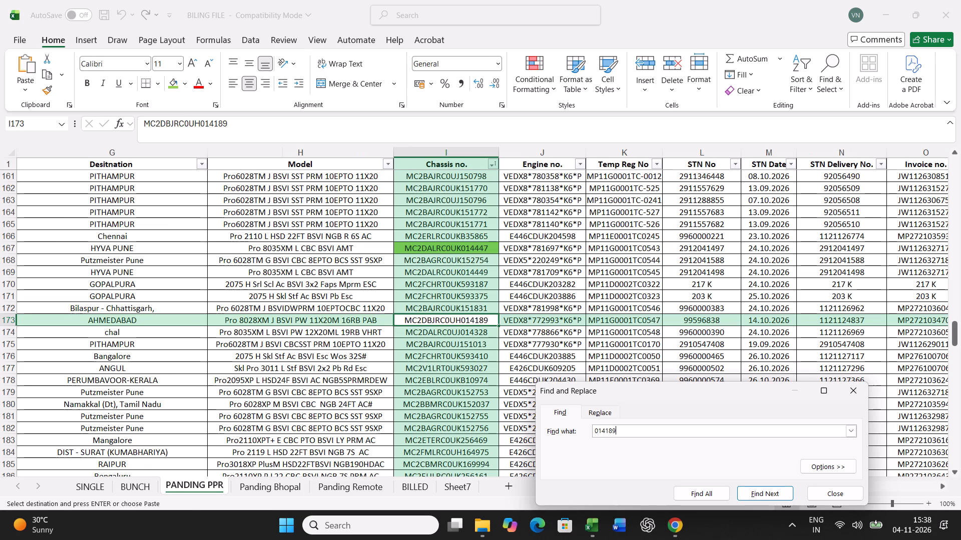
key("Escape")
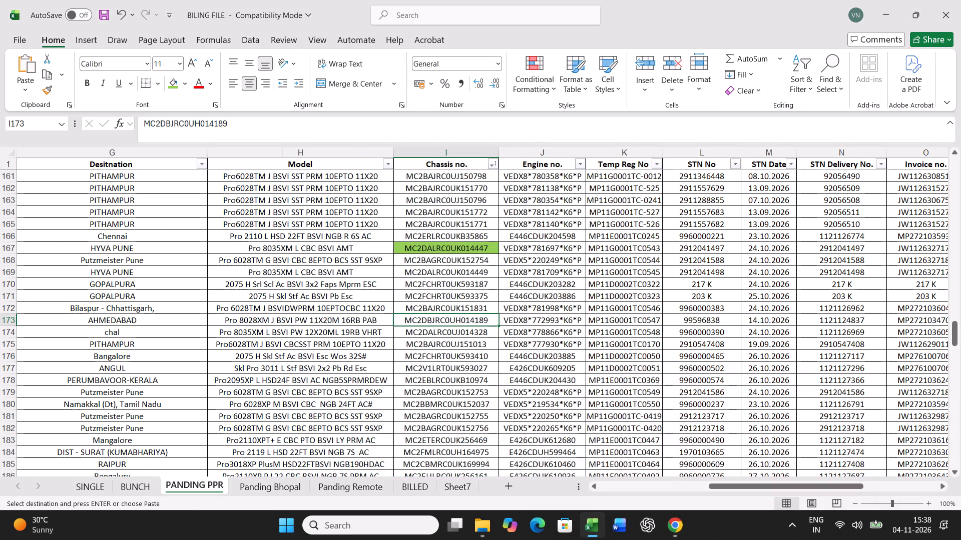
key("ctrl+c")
left_click(417, 486)
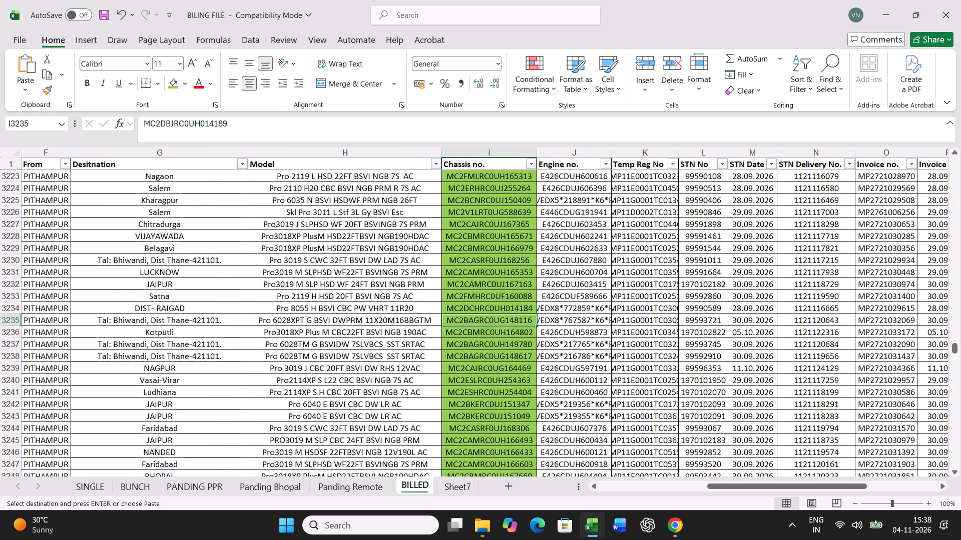
key("ctrl+f")
key("ctrl+v")
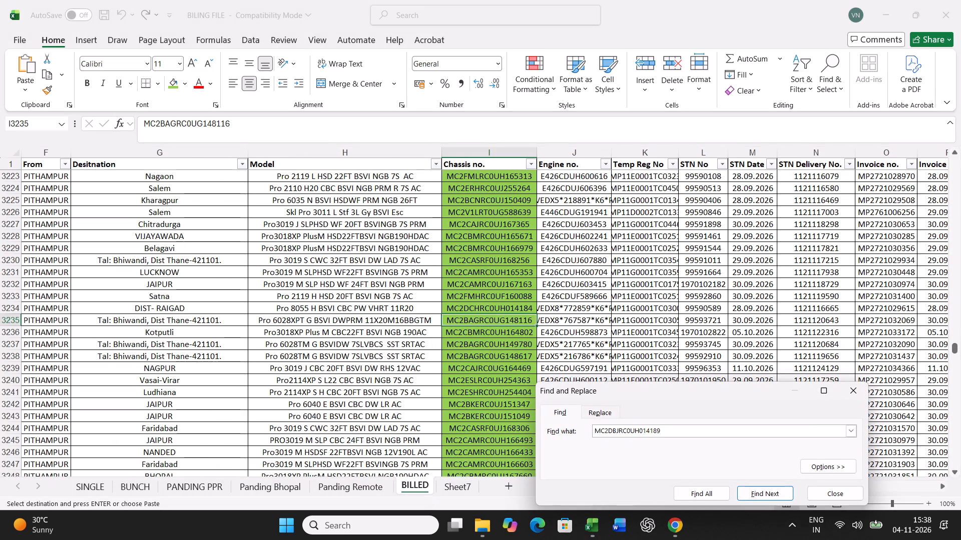
key("Return")
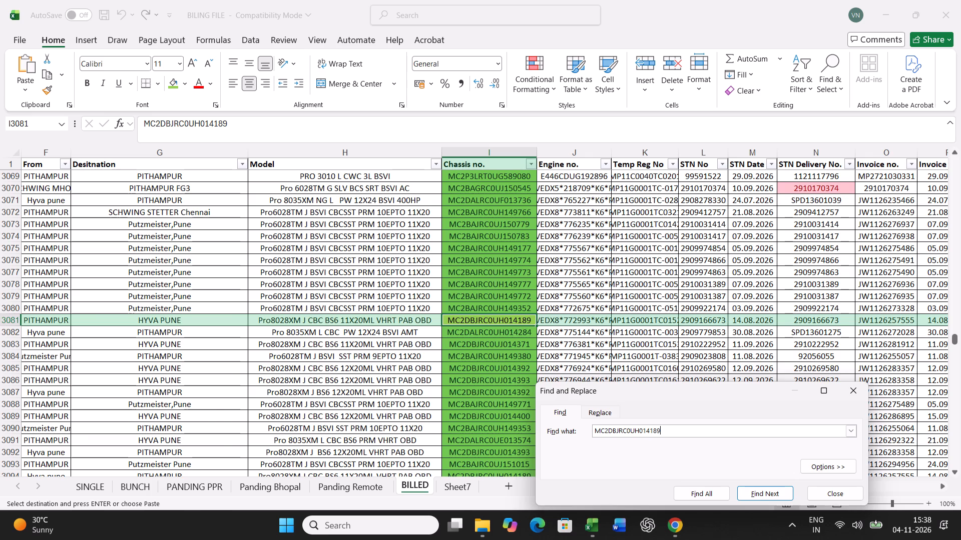
key("Return")
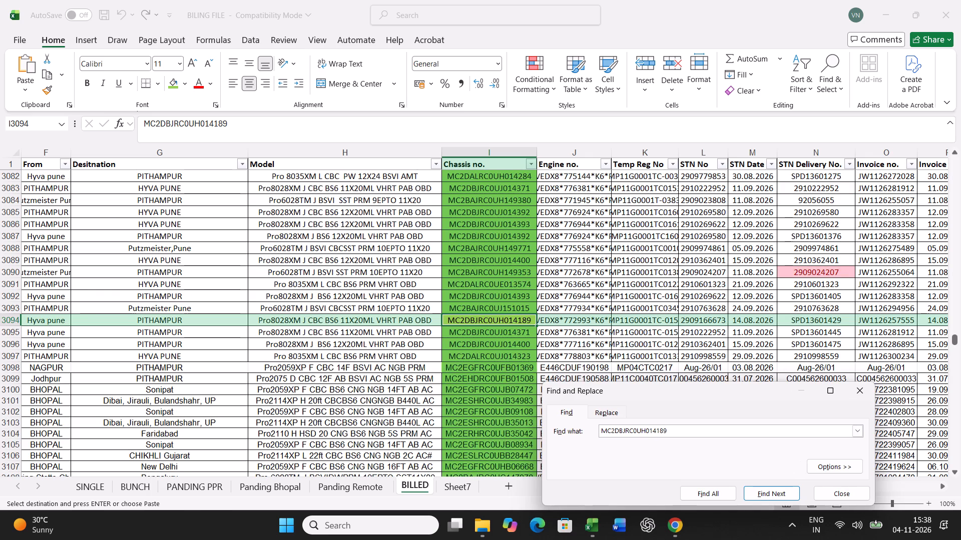
key("Return")
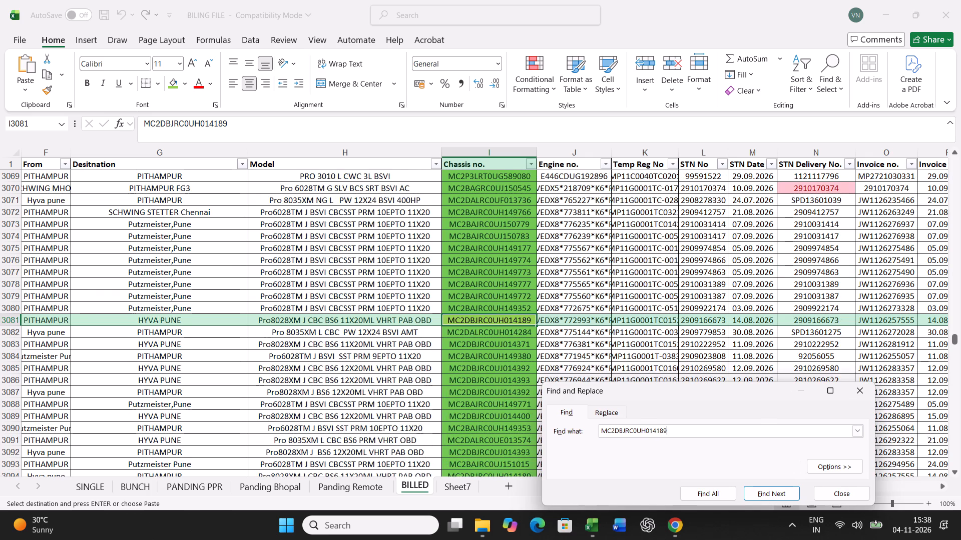
key("Return")
key("Escape")
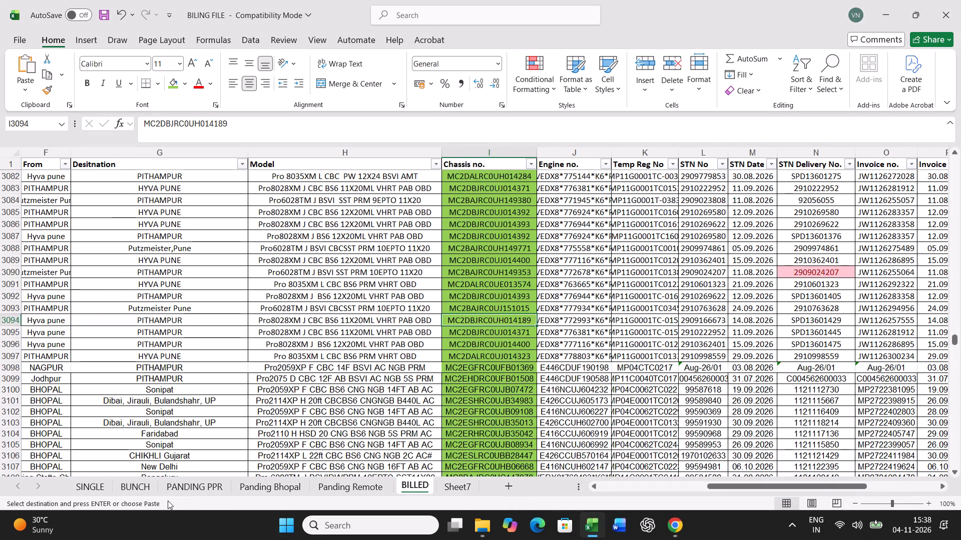
Search PANDING PPR again for the full chassis number ending 014189.
left_click(180, 487)
key("ctrl+f")
key("Return")
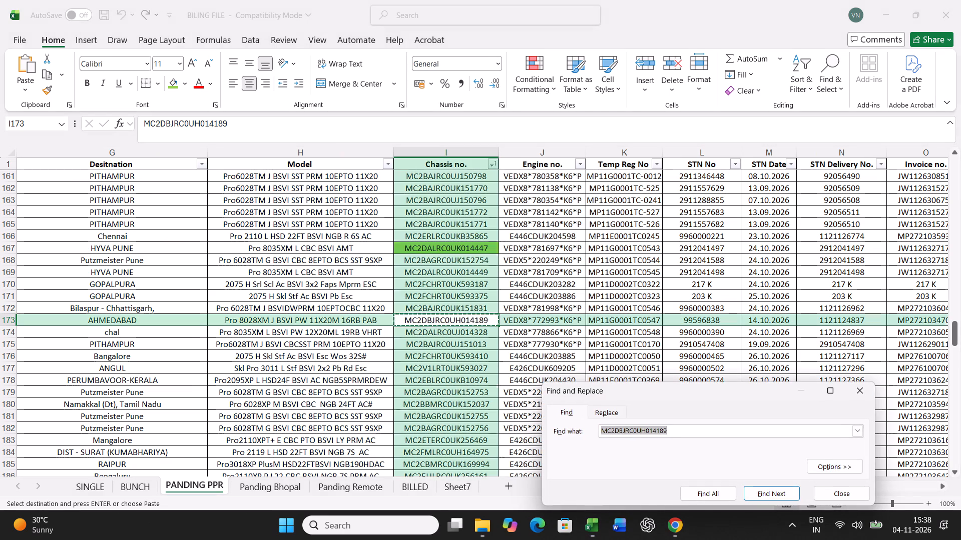
key("Return")
key("Escape")
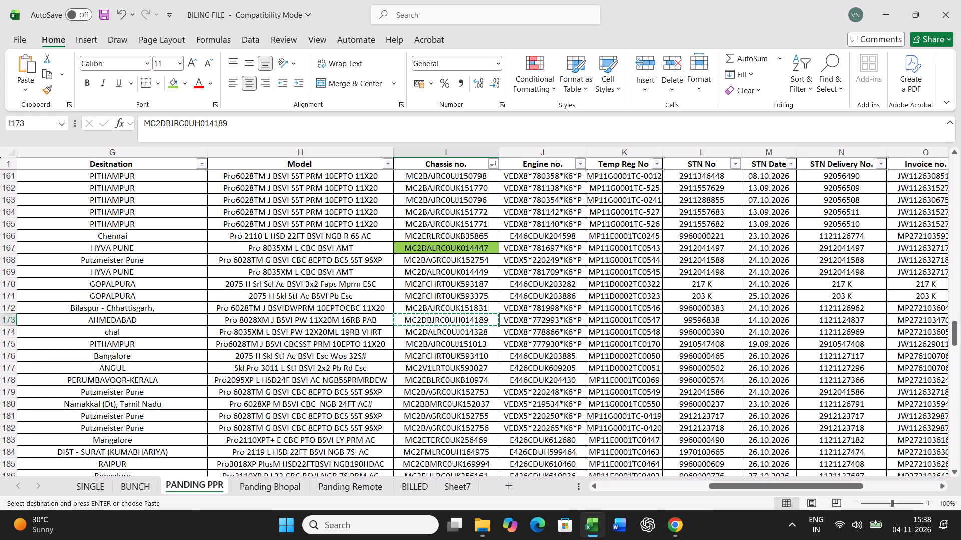
key("Escape")
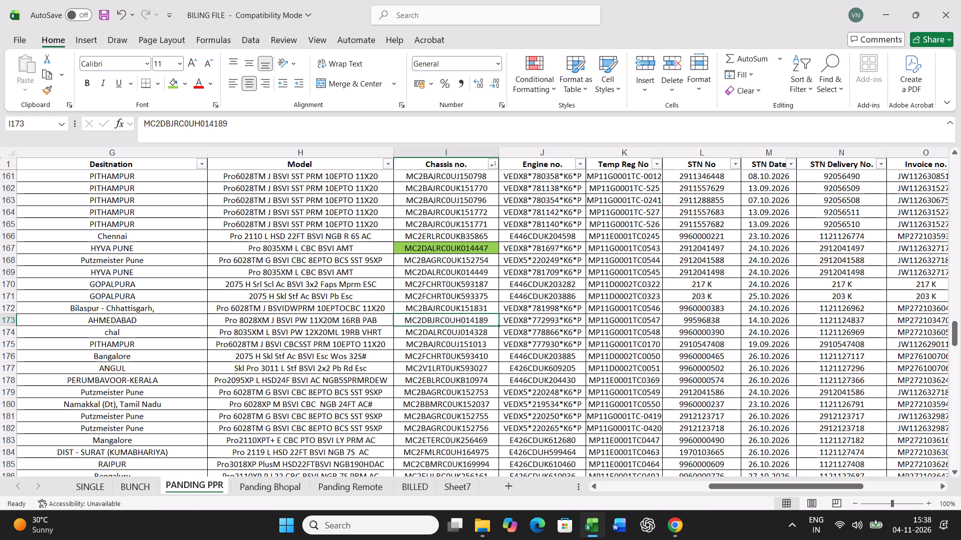
Find the chassis 014336 record with destination PITHAMPUR in PANDING PPR and fill its chassis cell green.
key("ctrl+f")
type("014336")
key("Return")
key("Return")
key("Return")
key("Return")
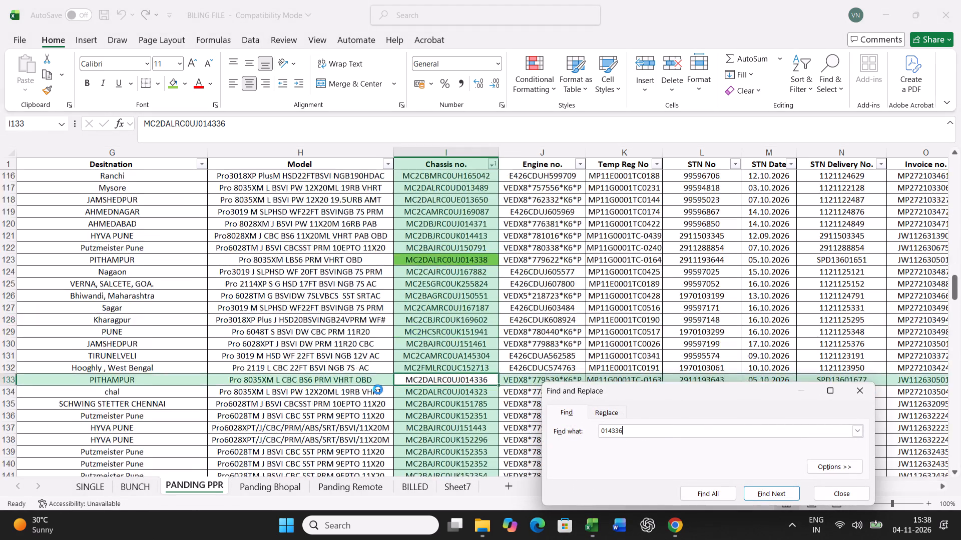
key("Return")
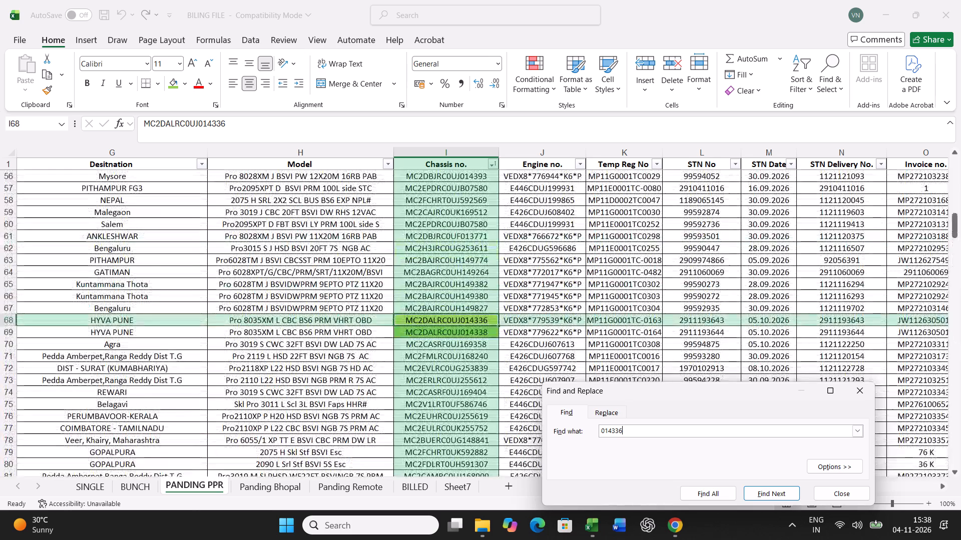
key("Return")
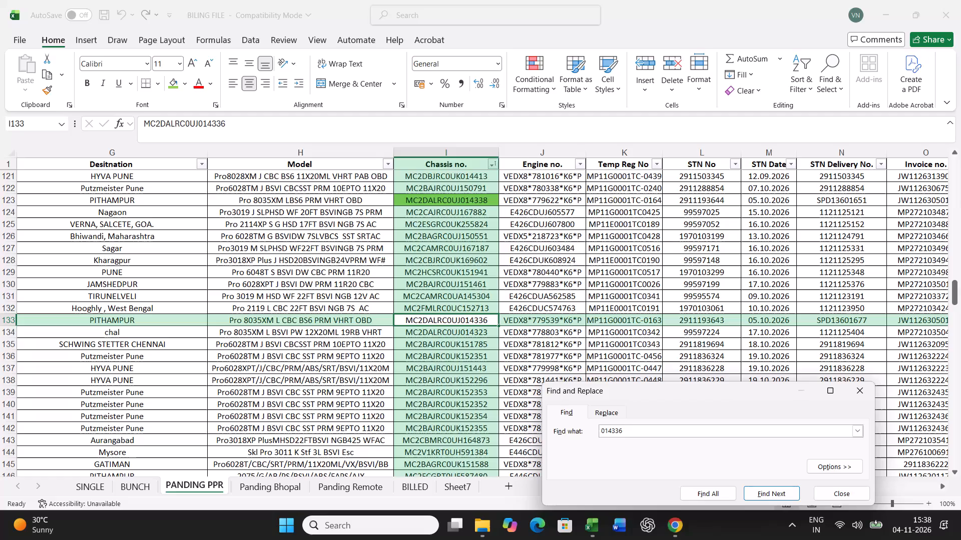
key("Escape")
left_click(174, 82)
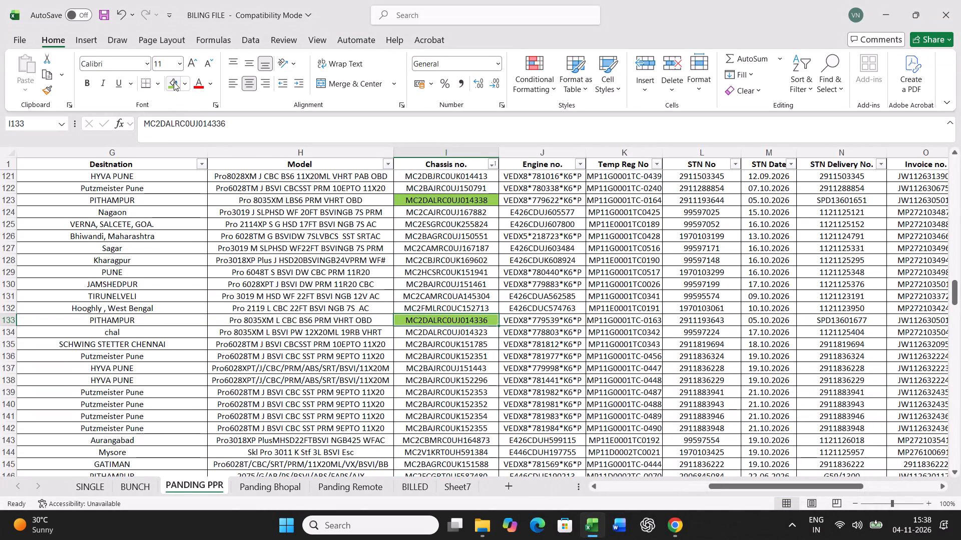
key("Left")
key("Left")
key("Left")
key("Left")
key("Left")
key("Left")
key("Left")
key("Left")
key("Left")
key("Left")
key("Left")
key("Left")
key("Left")
key("Left")
key("Left")
key("Left")
key("Left")
key("Left")
key("Left")
key("Left")
key("ctrl+shift+Right")
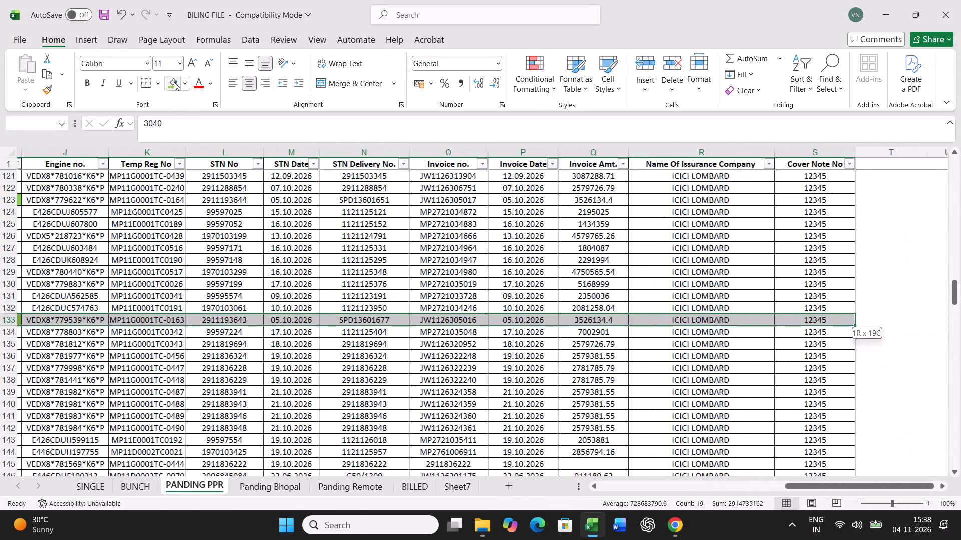
key("ctrl+c")
left_click(137, 490)
scroll(191, 396, "up", 9)
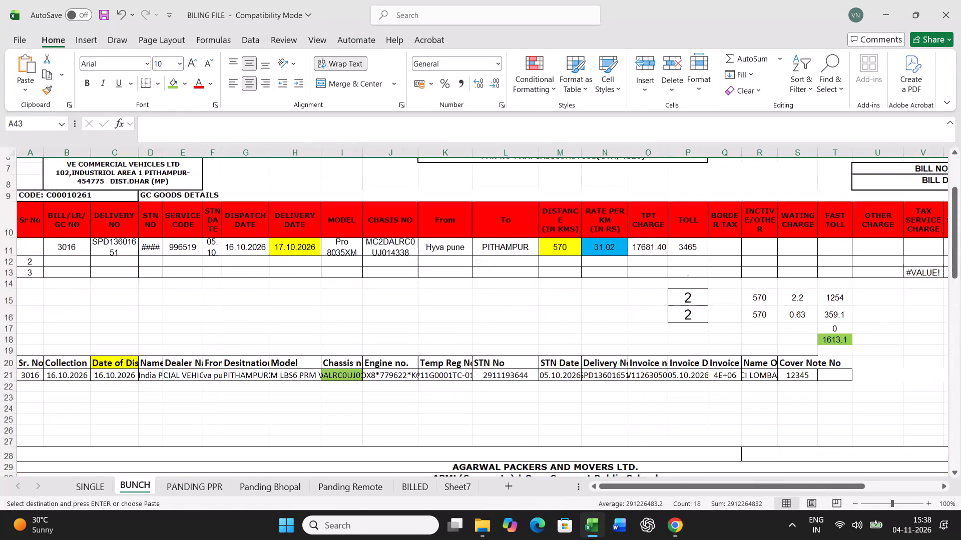
scroll(191, 396, "up", 5)
left_click(30, 438)
key("ctrl+v")
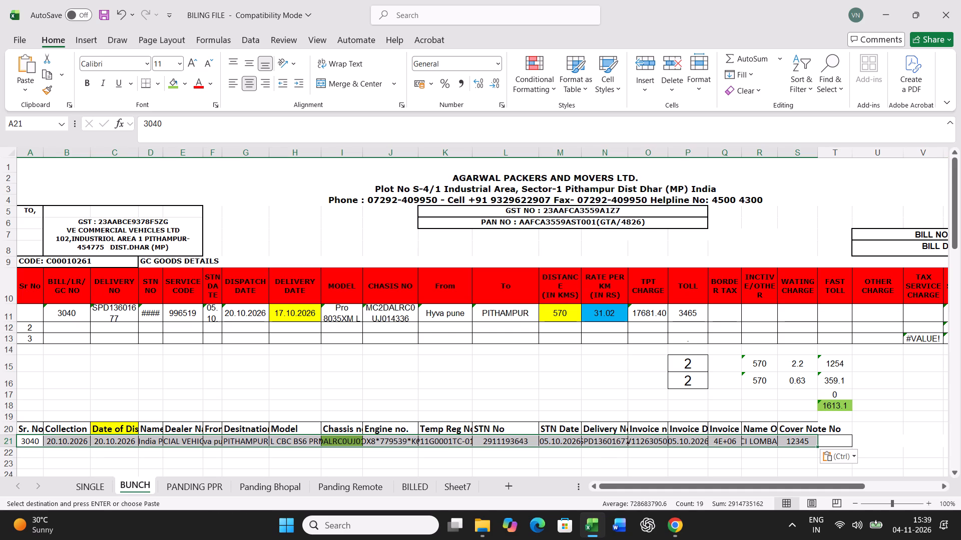
In row 11, set the delivery date to 21.10.2026, the rate per km to 31.02 and the toll to 2845.
left_click(303, 308)
type("21.10.2026")
key("Right")
key("Right")
key("Right")
key("Right")
key("Right")
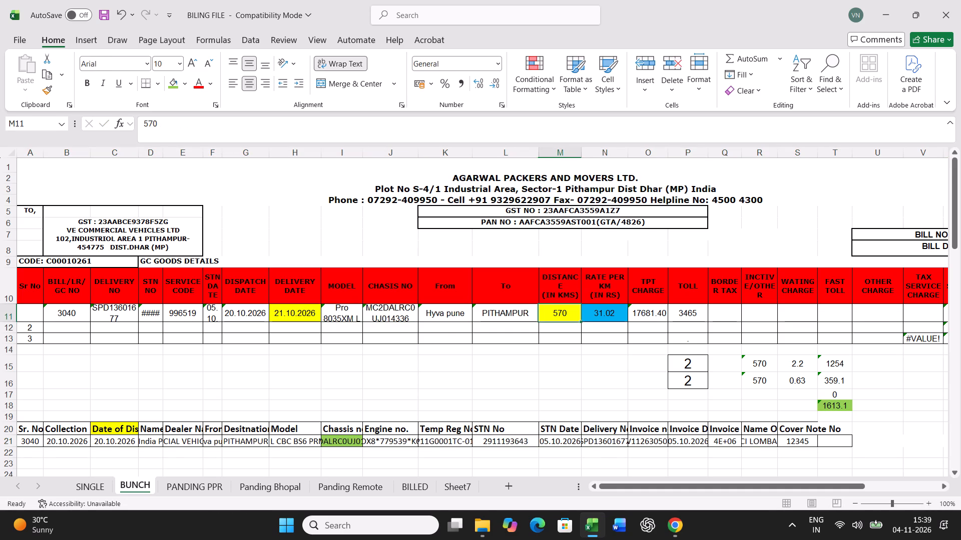
key("Right")
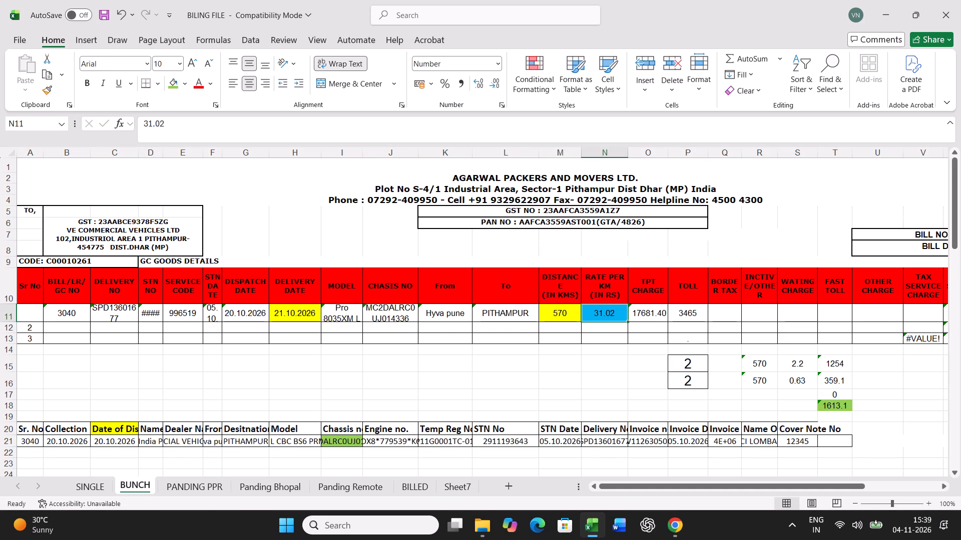
type("31.02")
key("Right")
key("Right")
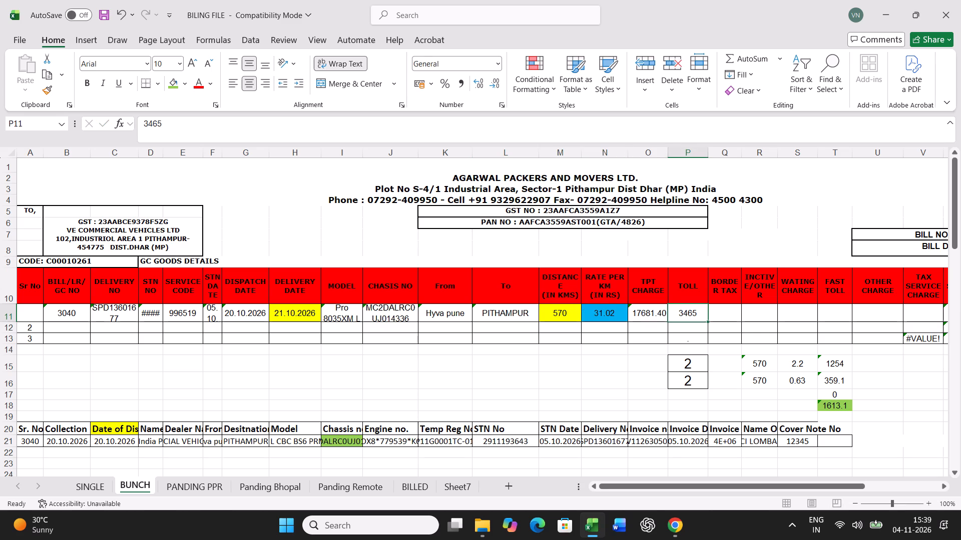
type("2845")
key("Return")
key("Return")
key("Return")
key("Return")
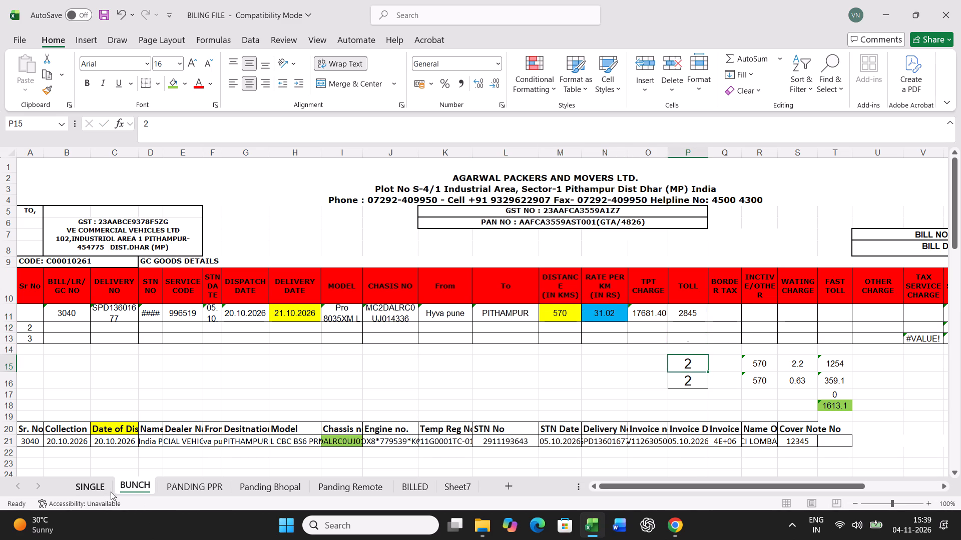
Print the freight bill for G.C. No 3040 from the SINGLE sheet.
left_click(104, 488)
key("ctrl+p")
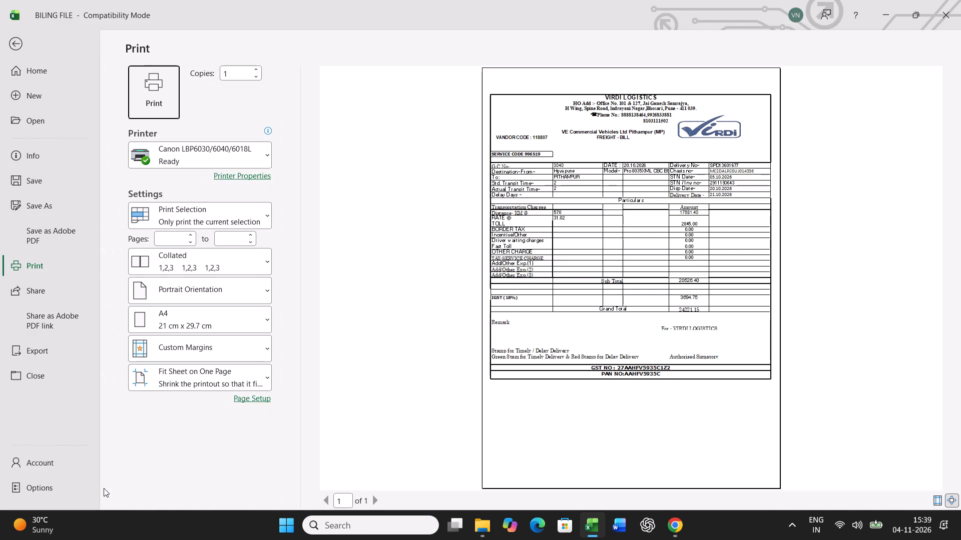
left_click(149, 98)
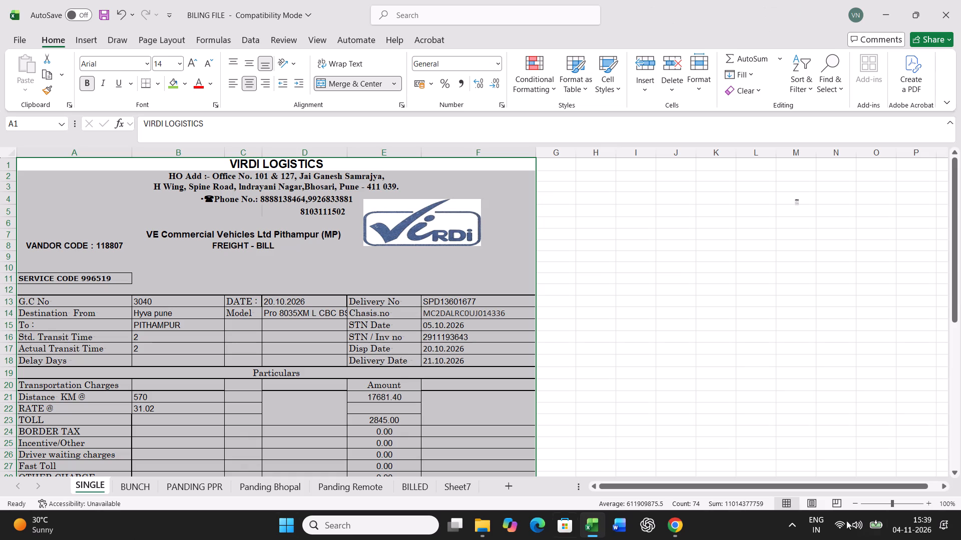
Paste the G.C. No 3040 row 11 of the BUNCH sheet as values only into row 44 of the bill table.
left_click(143, 487)
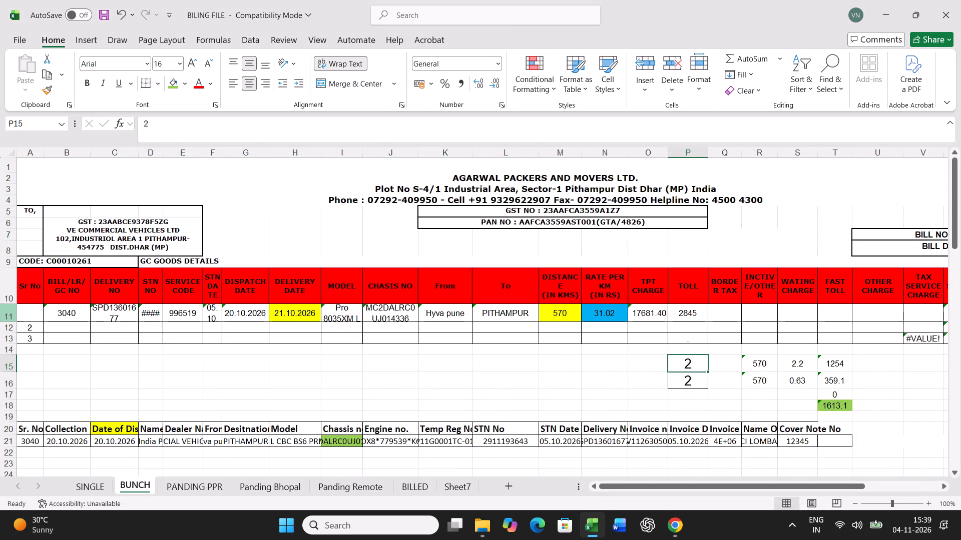
left_click(9, 316)
key("ctrl+c")
scroll(328, 375, "down", 11)
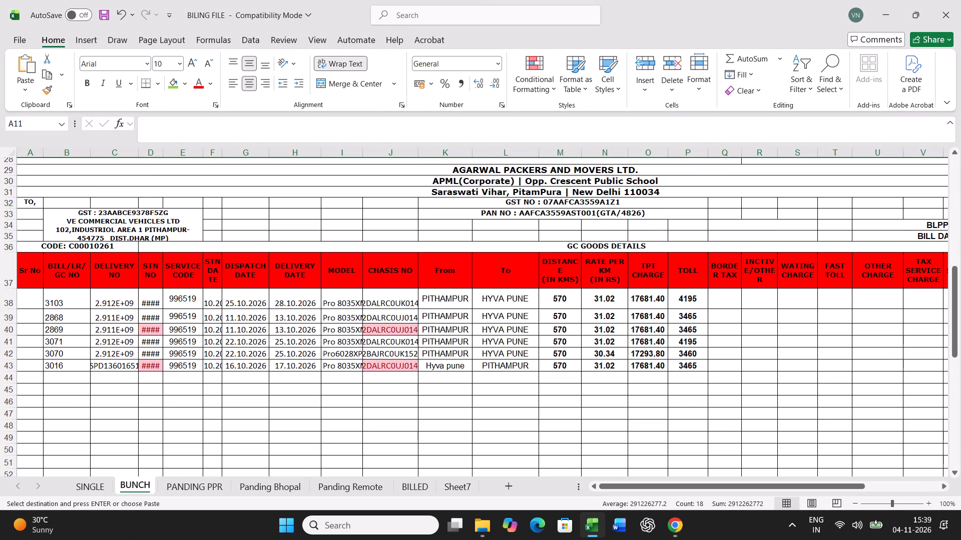
right_click(27, 378)
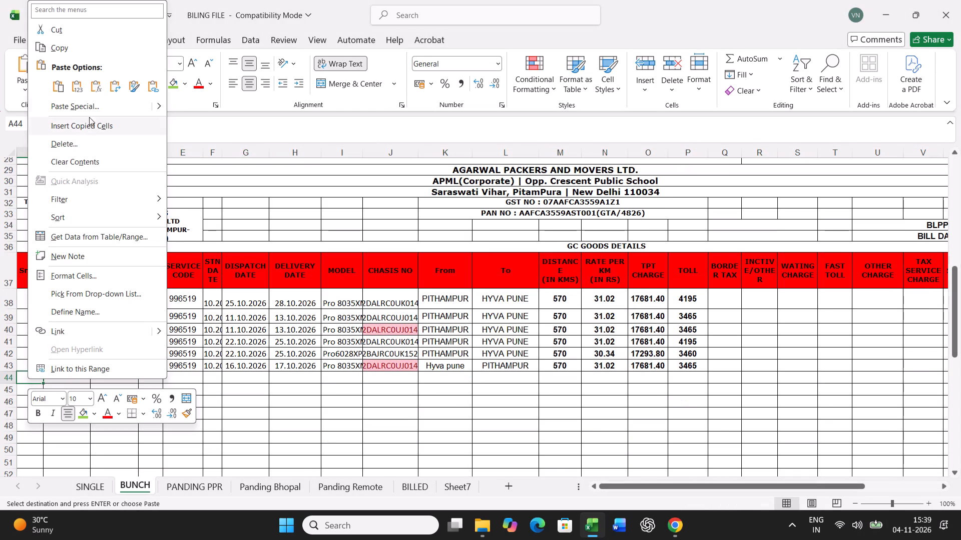
left_click(89, 113)
left_click(40, 82)
left_click(218, 229)
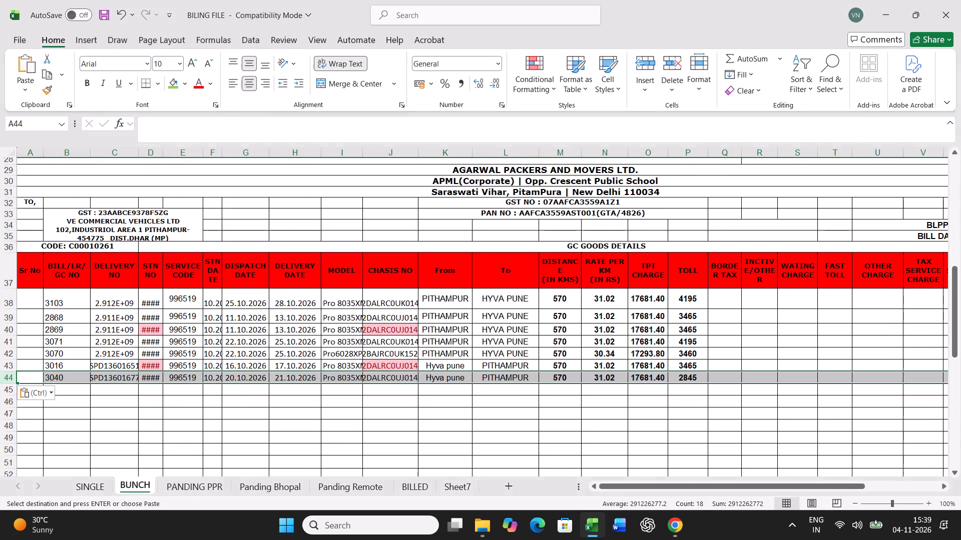
Find the chassis 150798 record in PANDING PPR and fill its chassis cell green.
left_click(198, 488)
left_click(374, 395)
key("ctrl+f")
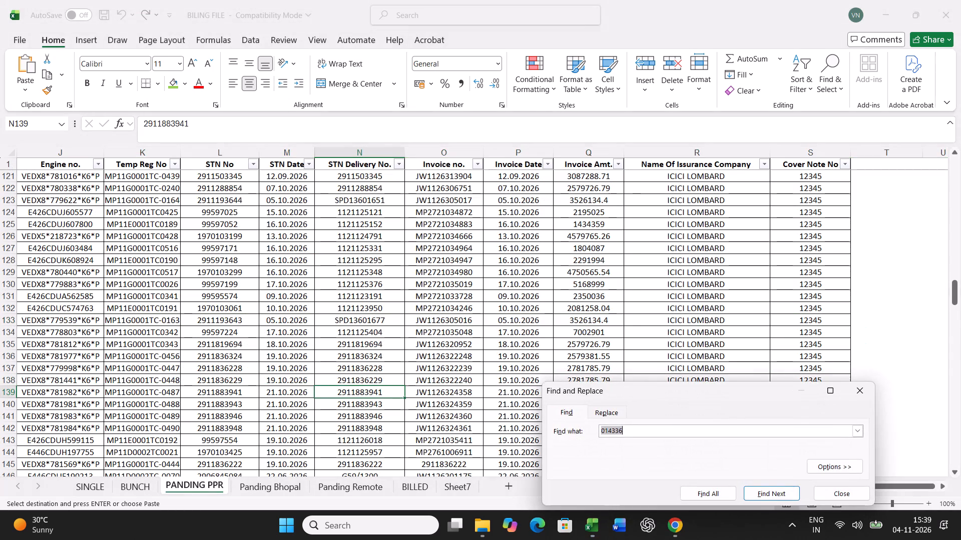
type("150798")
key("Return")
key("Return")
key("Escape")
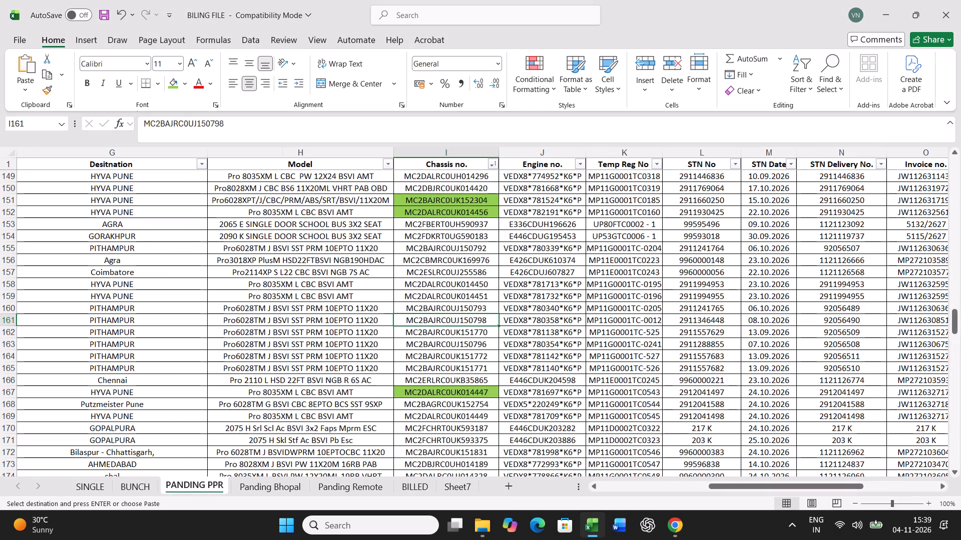
left_click(175, 84)
Copy the LR 3091 record for chassis 150798 from PANDING PPR into row 21 of the BUNCH sheet.
key("Left")
key("Left")
key("Left")
key("Left")
key("Left")
key("Left")
key("Left")
key("Left")
key("Left")
key("Left")
key("Left")
key("Left")
key("Left")
key("Left")
key("Left")
key("Left")
key("Left")
key("Left")
key("Left")
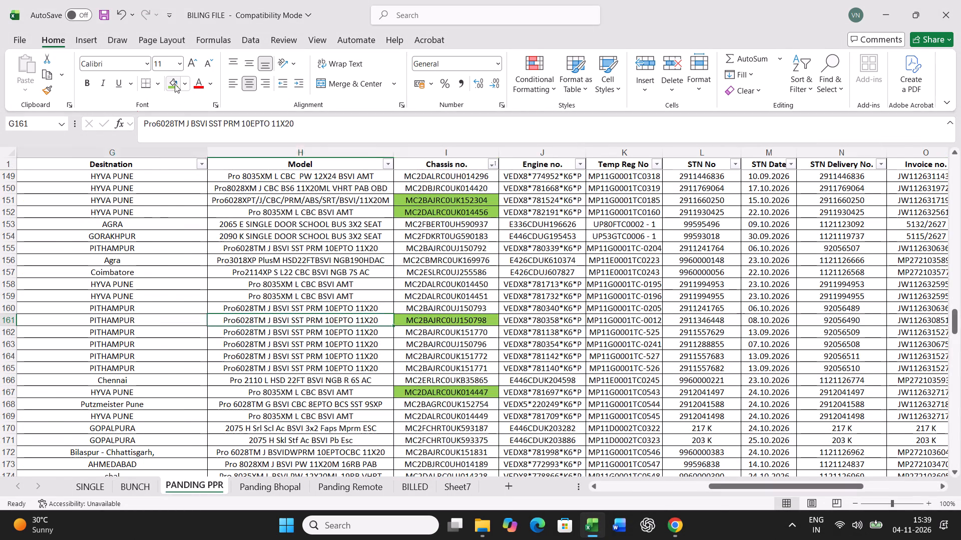
key("ctrl+shift+Right")
key("ctrl+c")
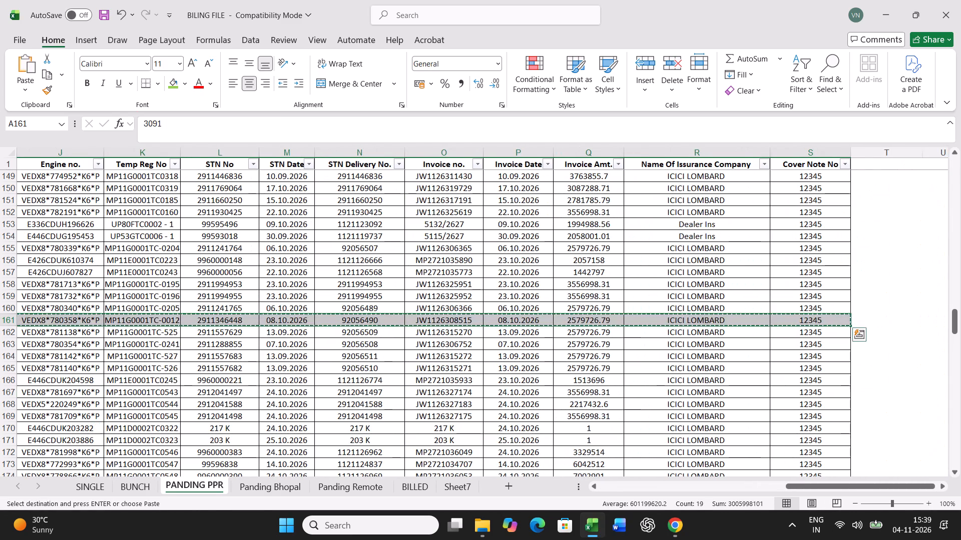
left_click(146, 486)
scroll(173, 429, "up", 11)
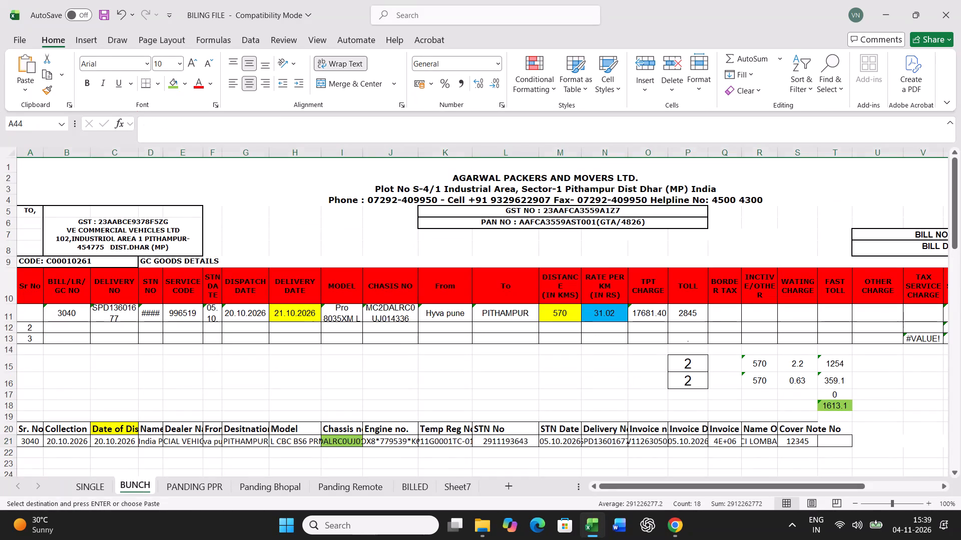
left_click(18, 439)
key("ctrl+v")
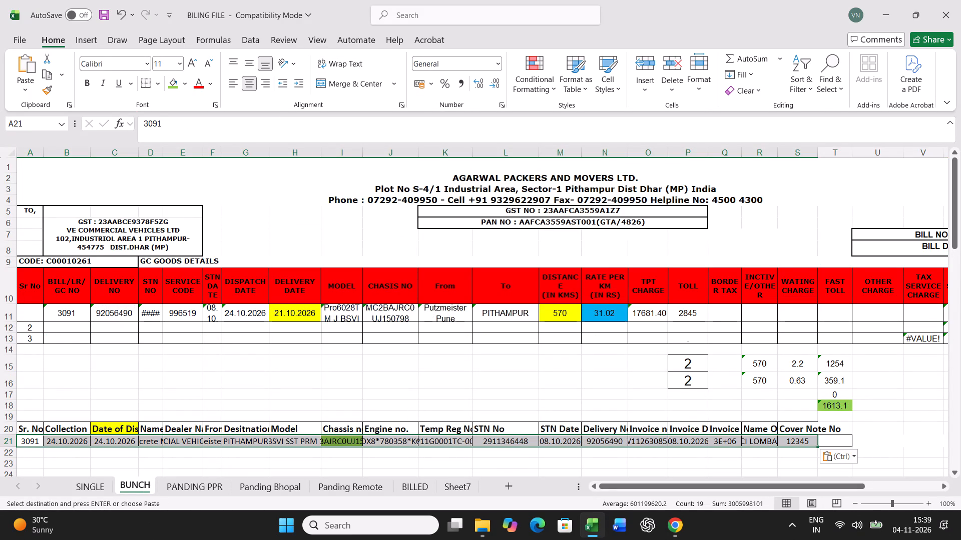
In row 11, set the delivery date to 30.10.2026, distance to 554, rate per km to 30.34 and toll to 3460; enter 2 in P15.
left_click(299, 310)
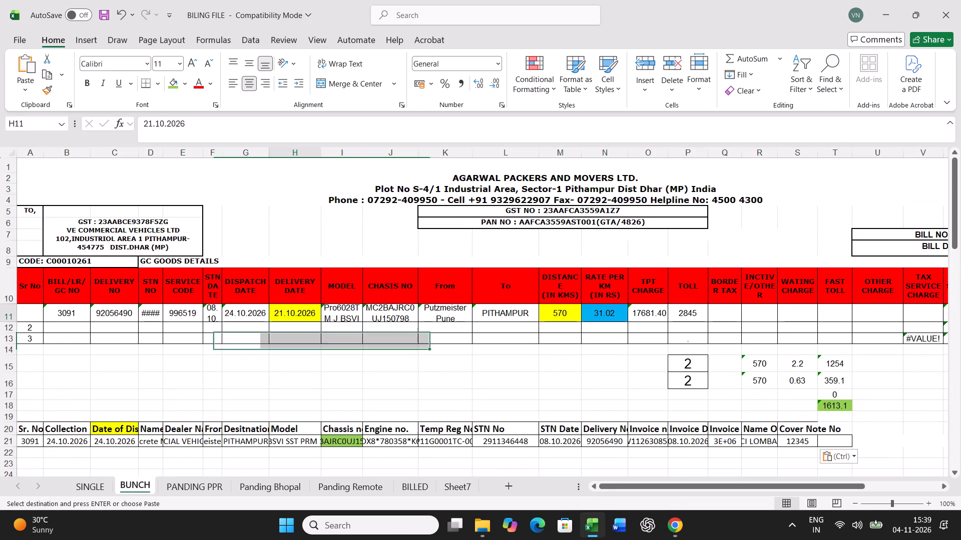
type("30.10.2026")
key("Right")
key("Right")
key("Right")
key("Right")
key("Right")
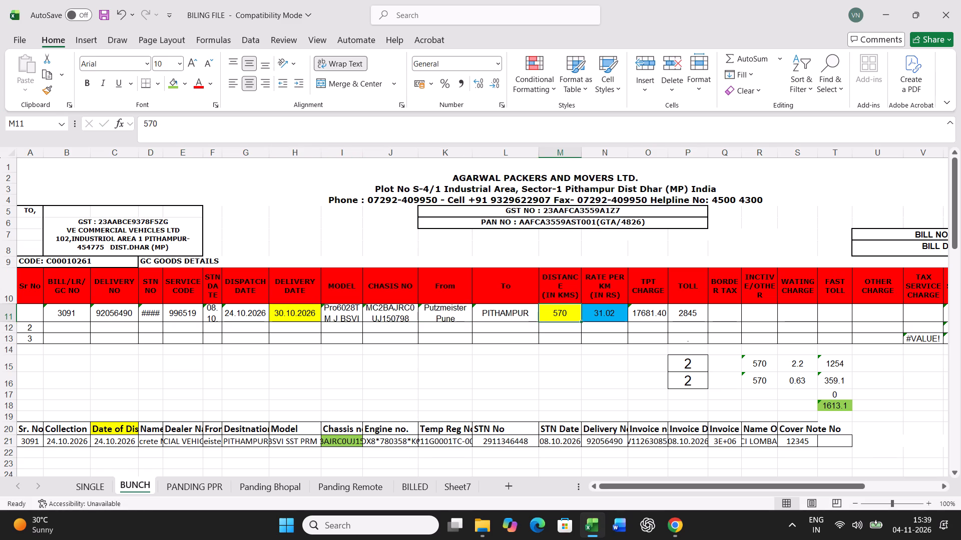
type("554")
key("Right")
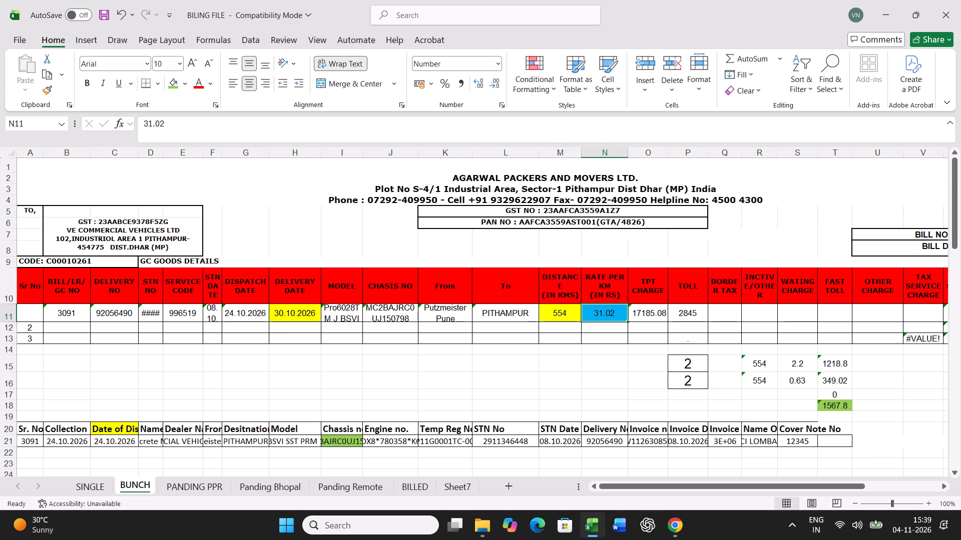
type("30.34")
key("Right")
key("Right")
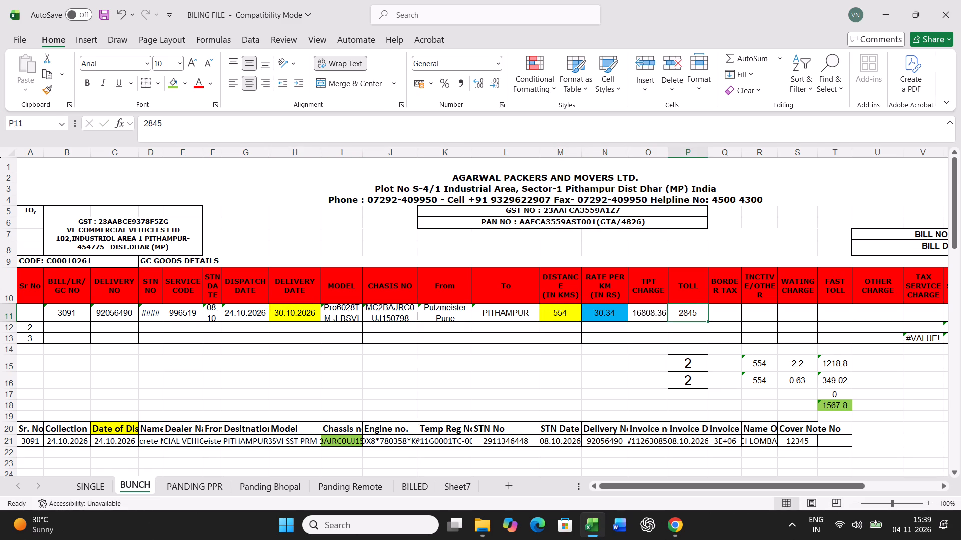
type("3460")
key("Return")
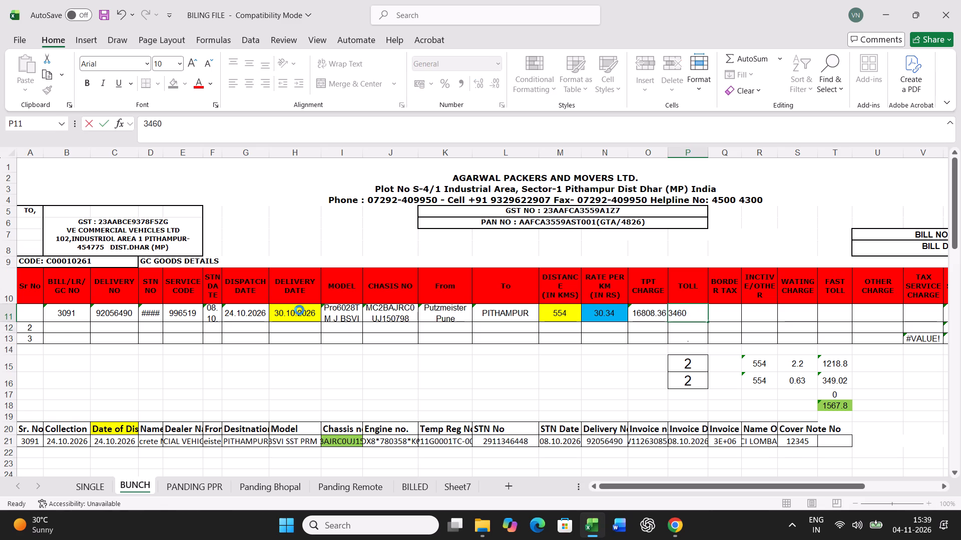
key("Return")
key("Return")
key("Return")
key("2")
key("Return")
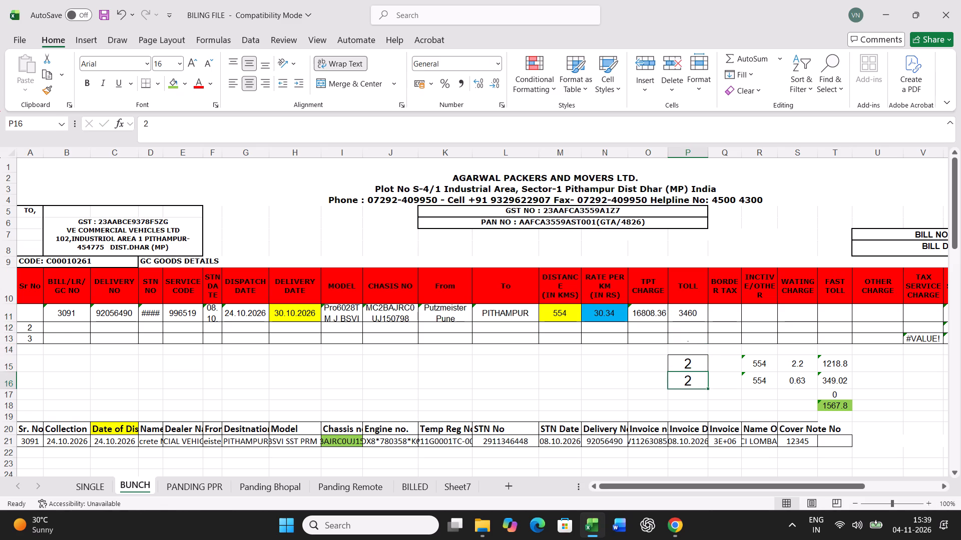
Print the freight bill for G.C. No 3091 from the SINGLE sheet.
left_click(104, 487)
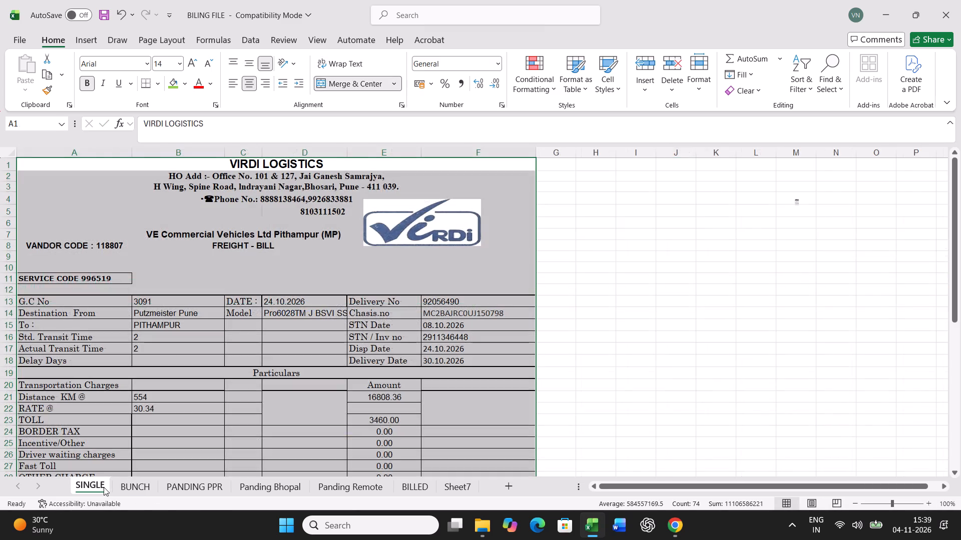
key("ctrl+p")
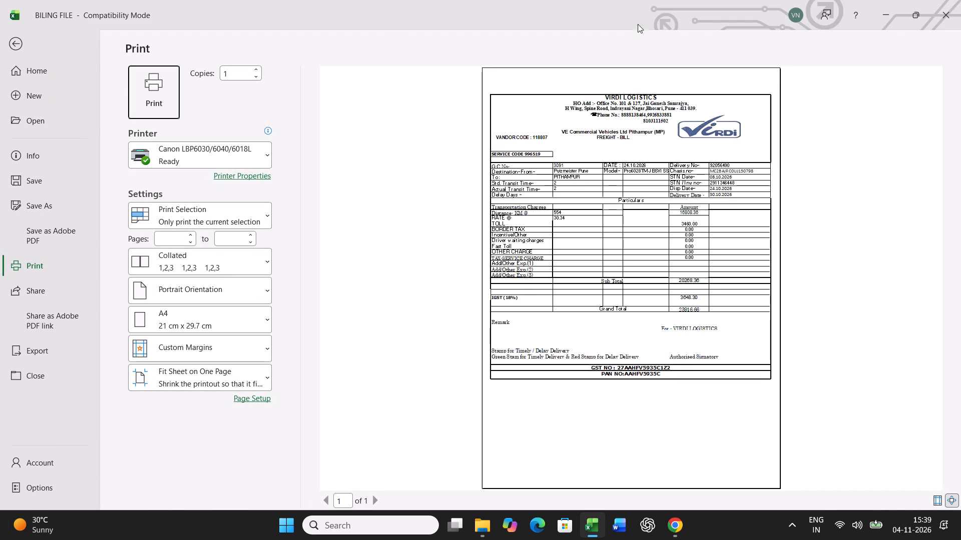
left_click(158, 89)
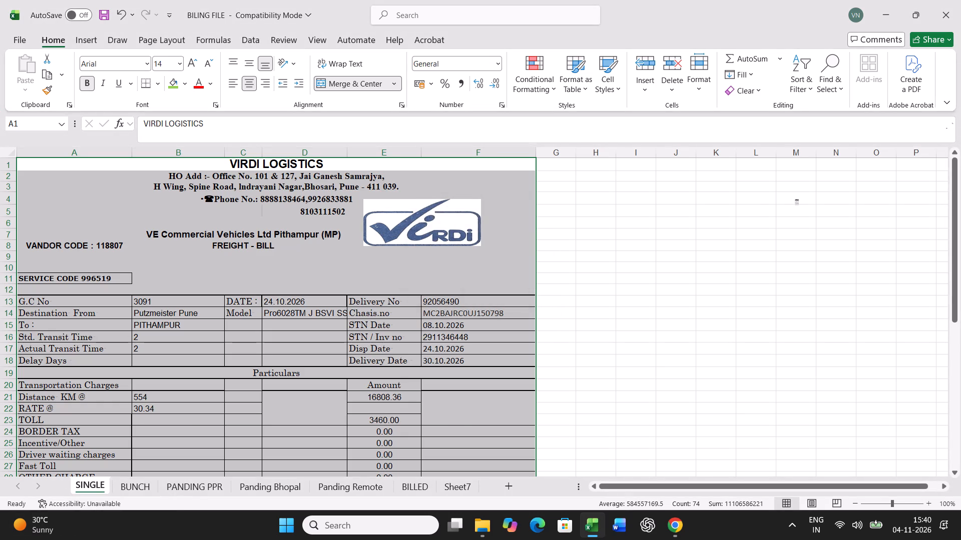
Paste the G.C. No 3091 row 11 of the BUNCH sheet as values only into row 45 of the bill table.
left_click(131, 484)
left_click(9, 311)
key("ctrl+c")
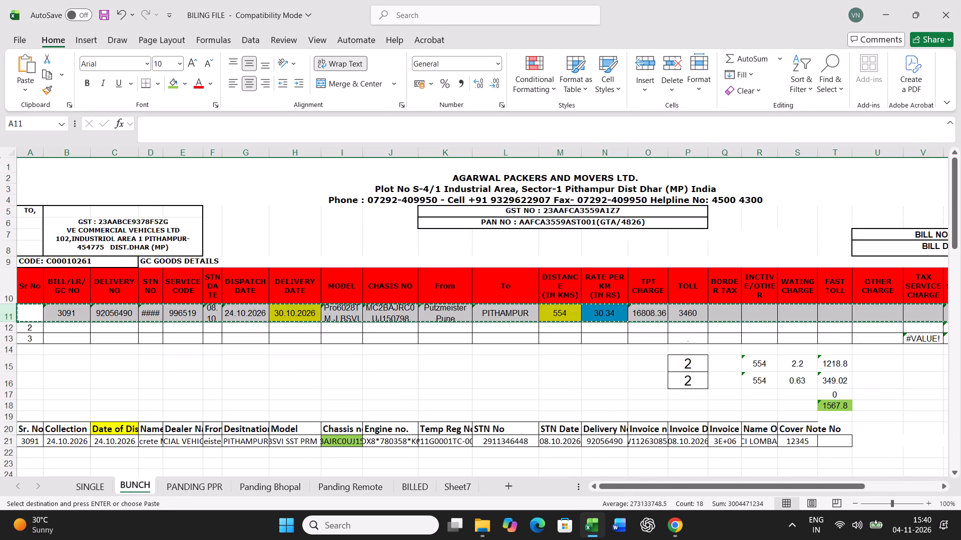
scroll(400, 398, "down", 14)
right_click(31, 289)
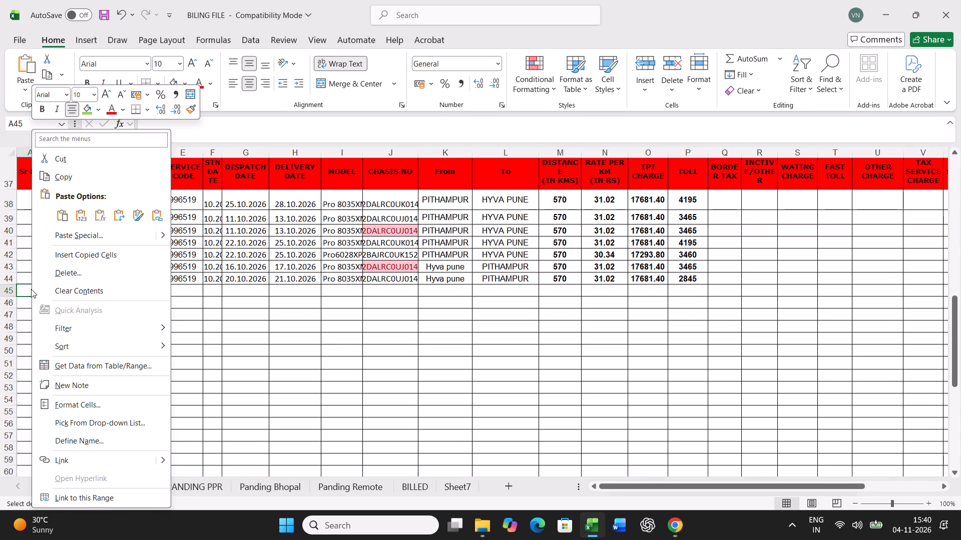
left_click(85, 240)
left_click(40, 209)
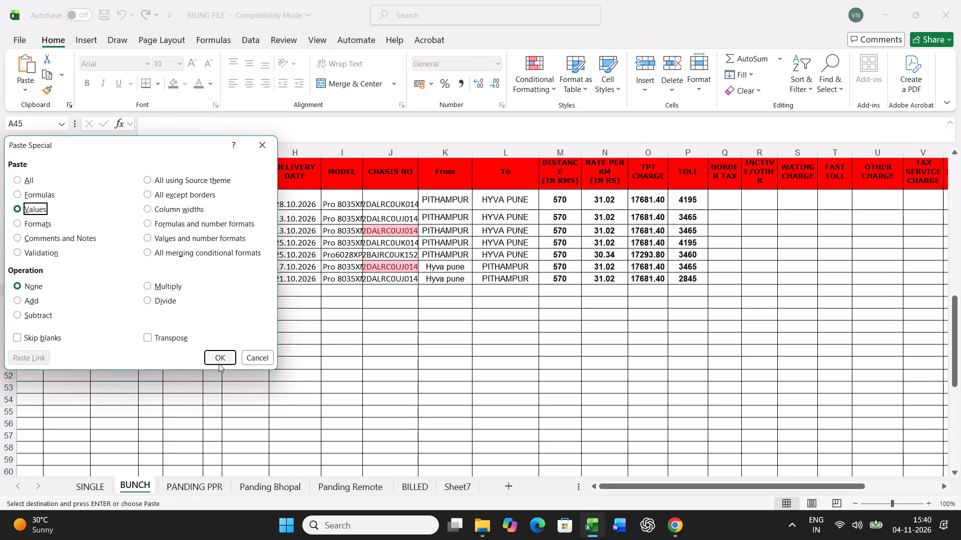
left_click(222, 355)
Find the second chassis 151770 record in PANDING PPR, destined for PITHAMPUR, and fill its chassis cell green.
left_click(190, 485)
left_click(367, 371)
key("ctrl+f")
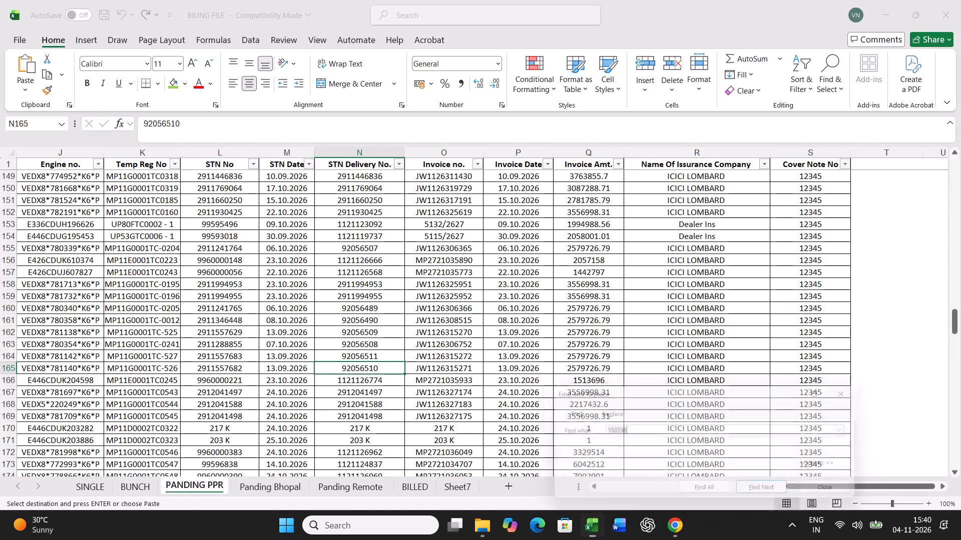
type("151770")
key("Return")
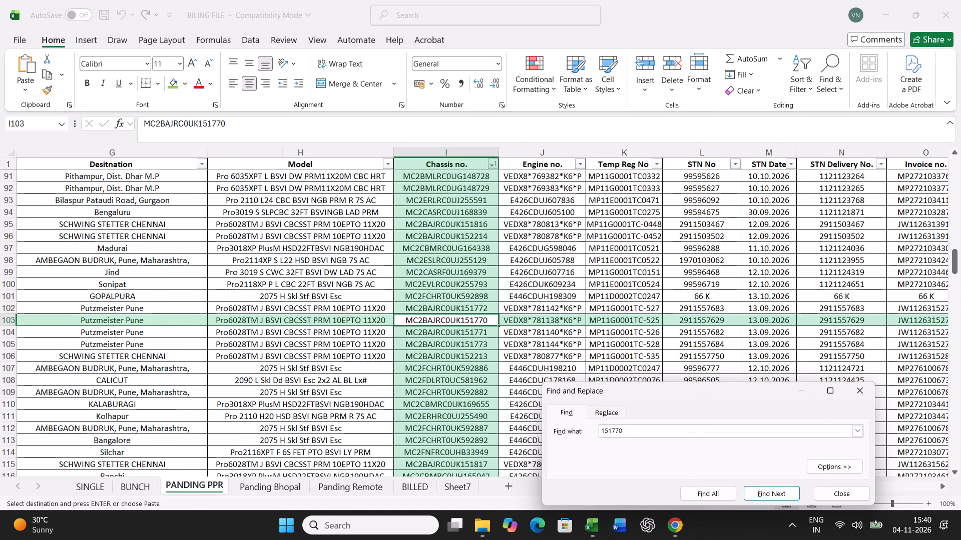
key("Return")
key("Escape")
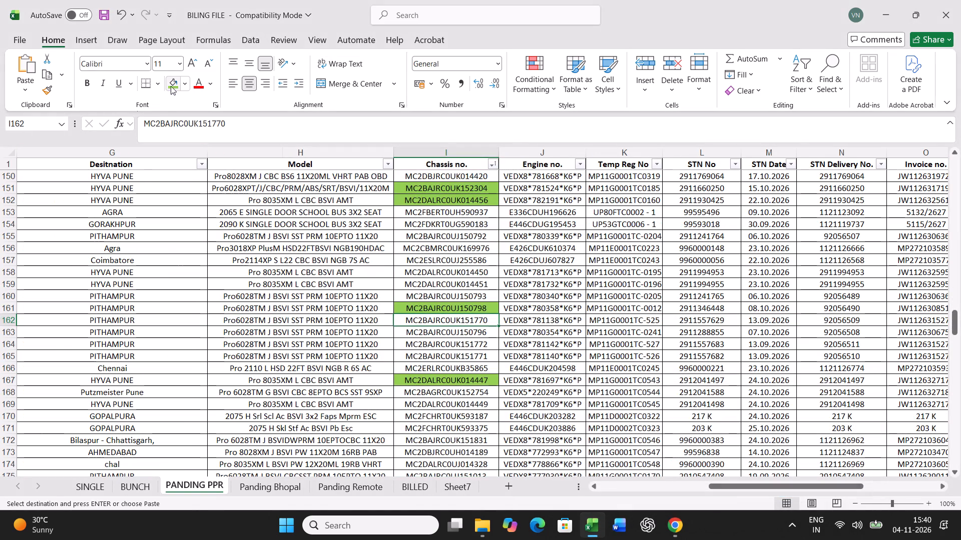
left_click(172, 78)
key("Left")
key("Left")
key("Left")
key("Left")
key("Left")
key("Left")
key("Left")
key("Left")
key("Left")
key("Left")
key("Left")
key("Left")
key("Left")
key("Left")
key("Left")
key("Left")
key("Left")
key("Left")
key("Left")
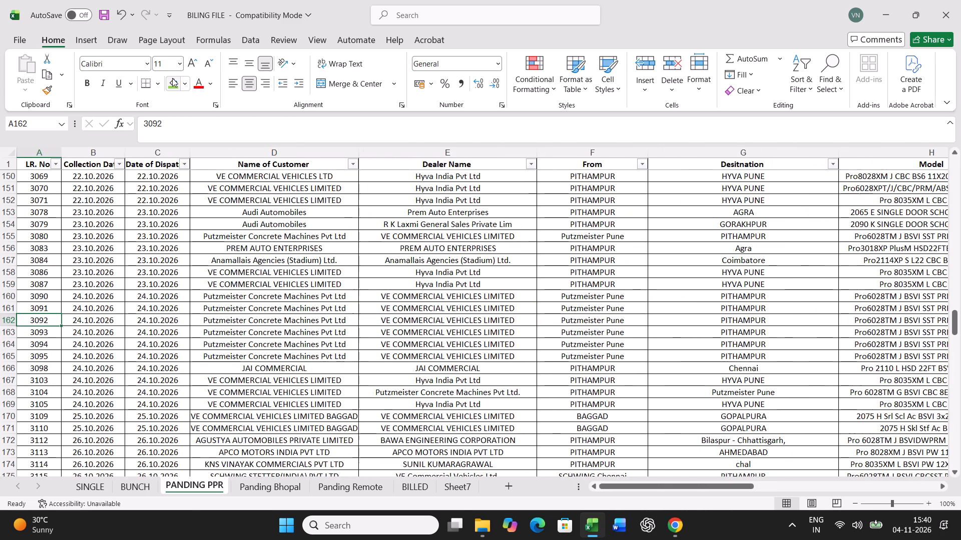
key("ctrl+shift+Right")
key("ctrl+c")
left_click(124, 489)
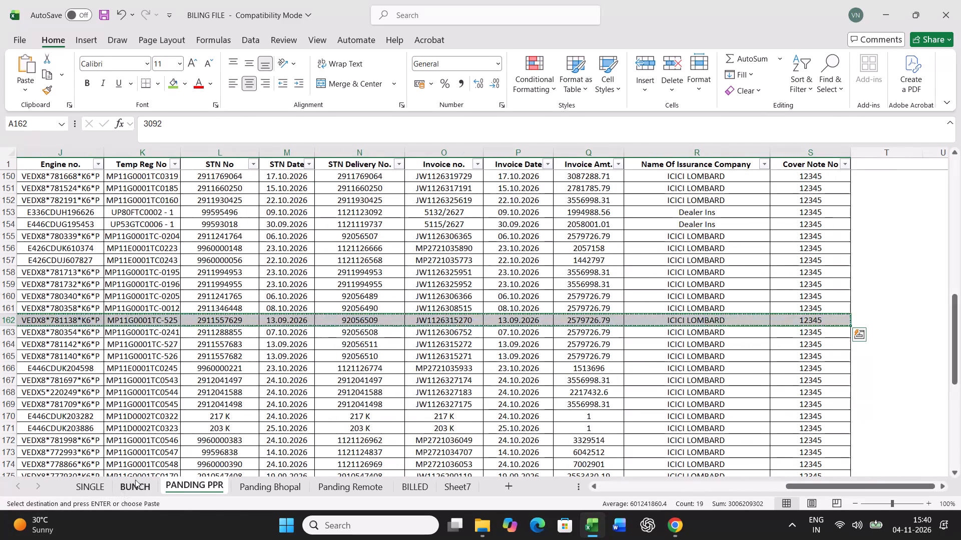
scroll(157, 409, "up", 14)
left_click(28, 439)
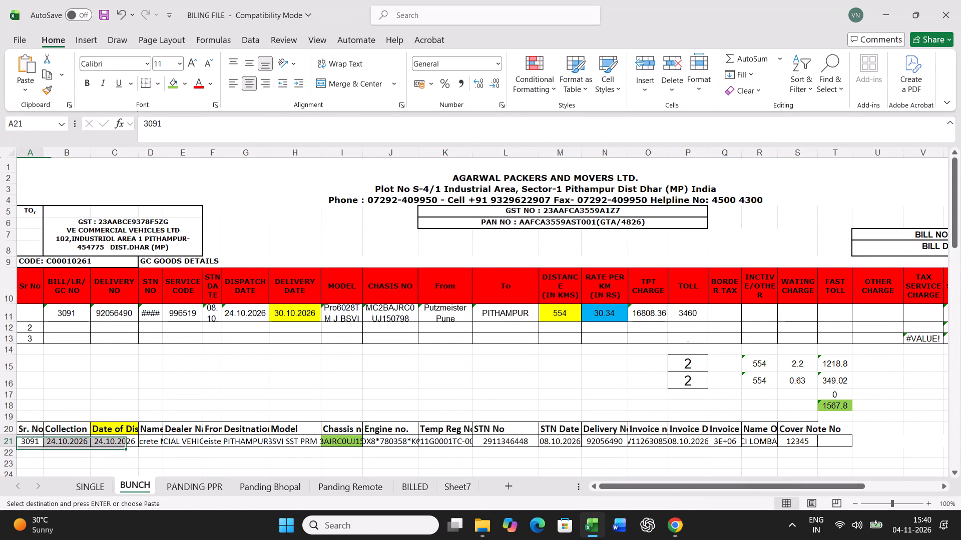
key("ctrl+v")
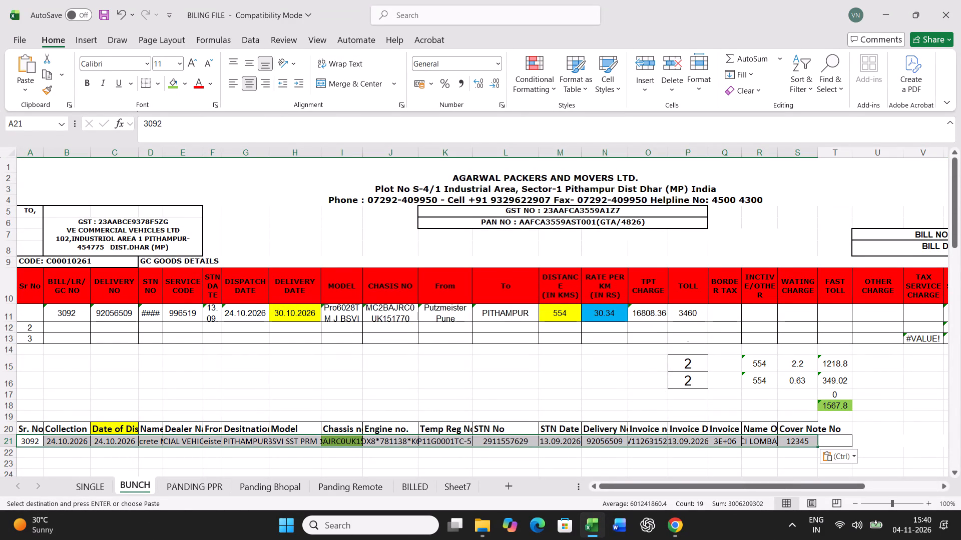
Set the delivery date in row 11 of the BUNCH sheet to 29.10.2026.
left_click(296, 313)
type("29.10.2026")
key("Right")
key("Right")
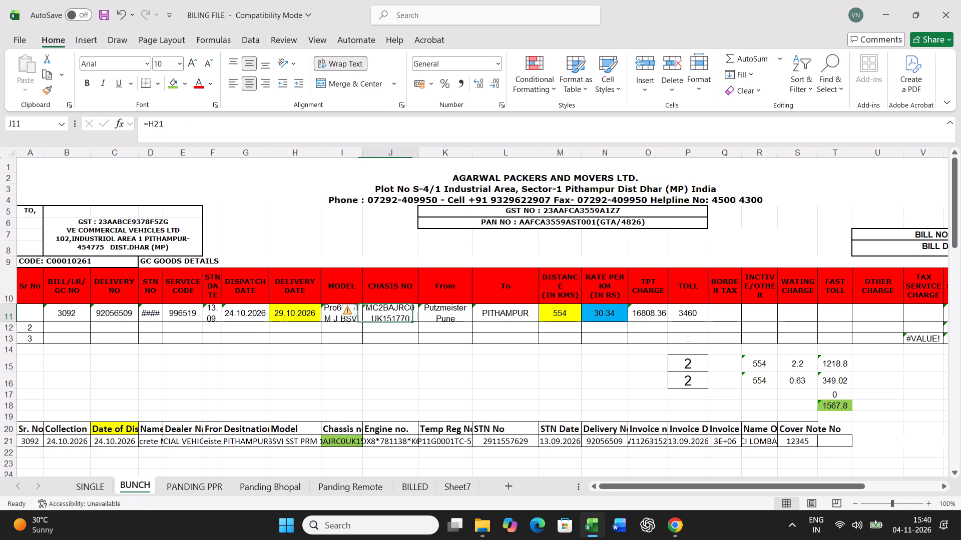
key("Right")
key("Right")
key("Right")
key("Right")
key("Right")
key("Right")
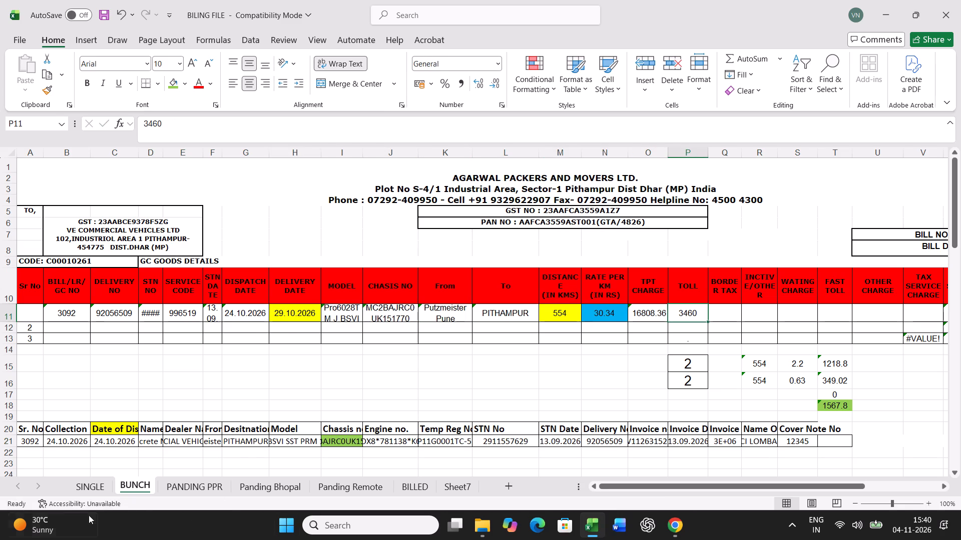
Print the freight bill for G.C. No 3092 from the SINGLE sheet.
left_click(97, 483)
key("ctrl+p")
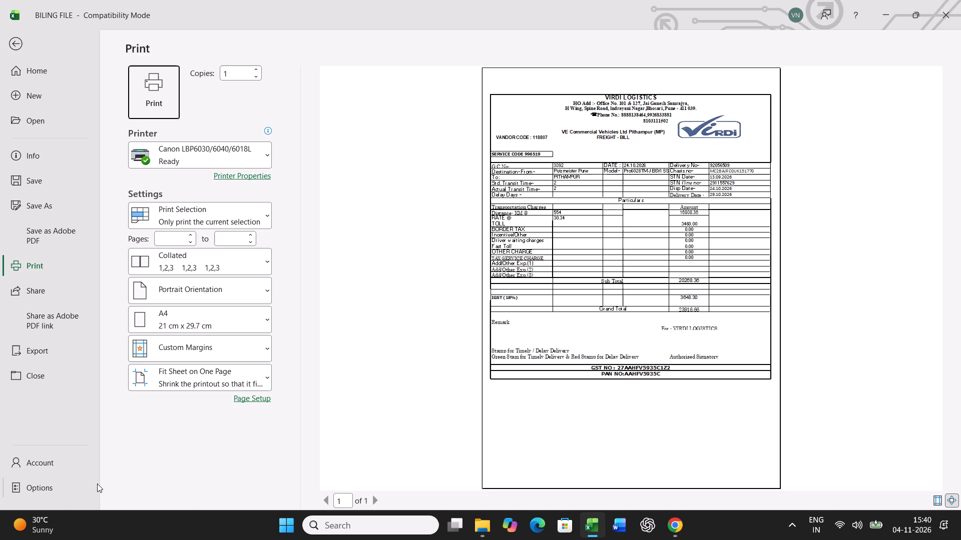
left_click(162, 74)
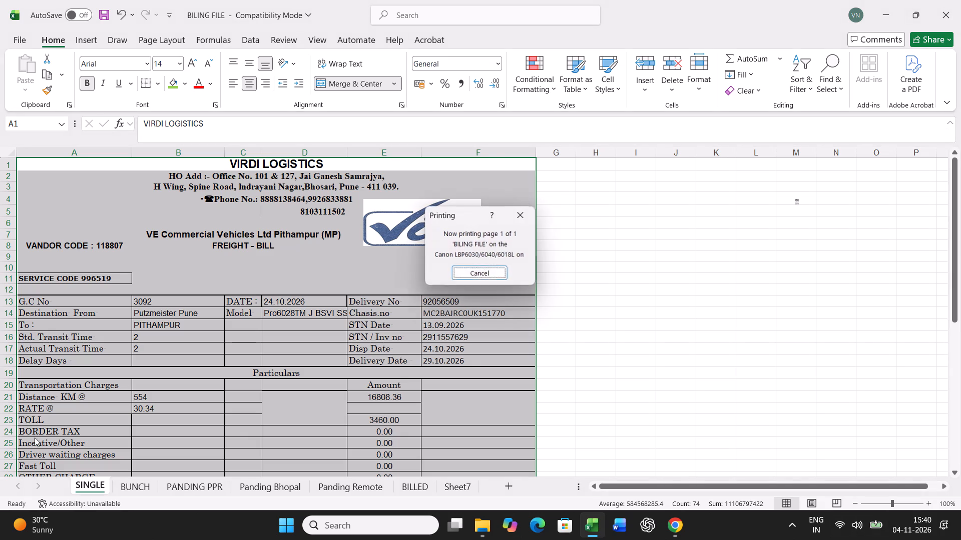
Paste the G.C. No 3092 row 11 of the BUNCH sheet as values only into row 46 of the bill table.
left_click(146, 490)
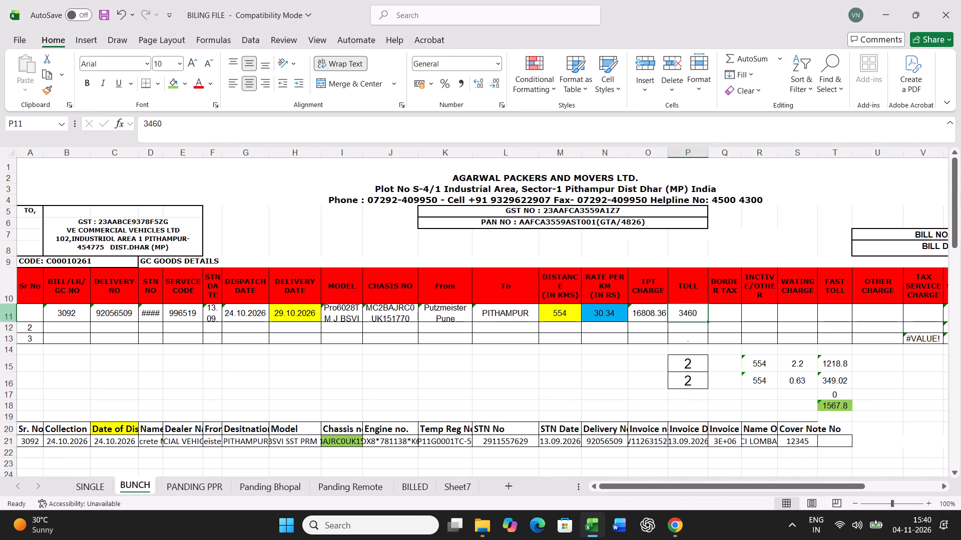
left_click(8, 312)
key("ctrl+c")
scroll(346, 354, "down", 15)
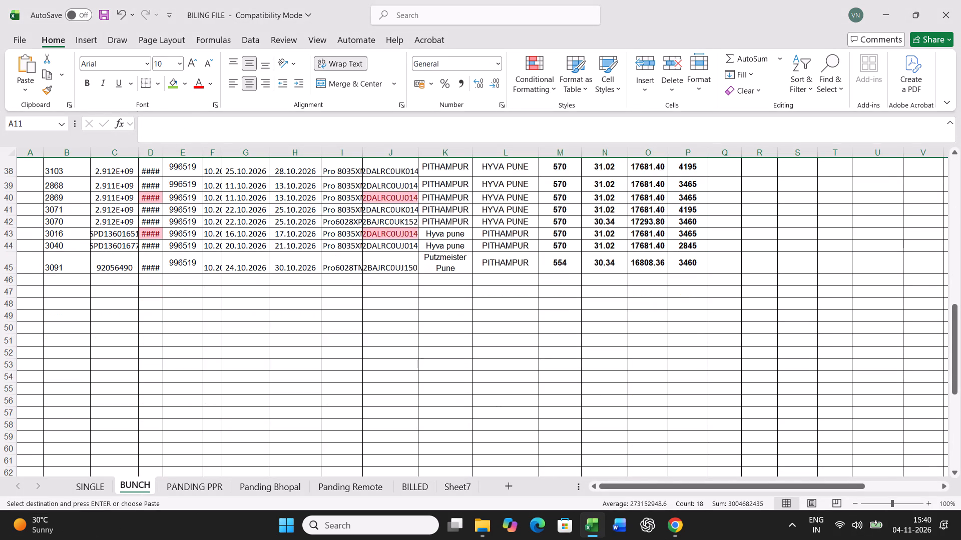
right_click(26, 279)
left_click(78, 236)
left_click(25, 204)
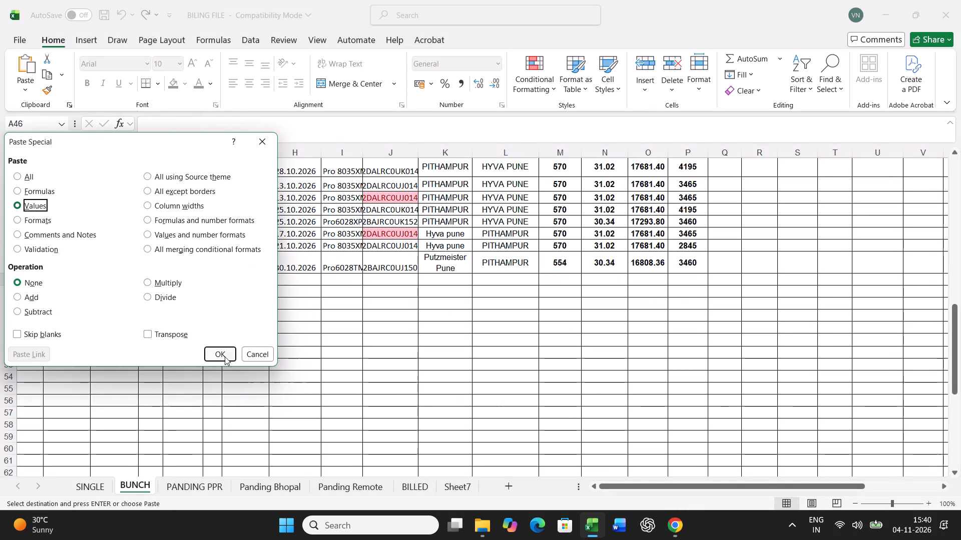
left_click(219, 358)
Find the chassis 150793 record destined for PITHAMPUR in PANDING PPR and fill its chassis cell green.
left_click(186, 481)
left_click(323, 389)
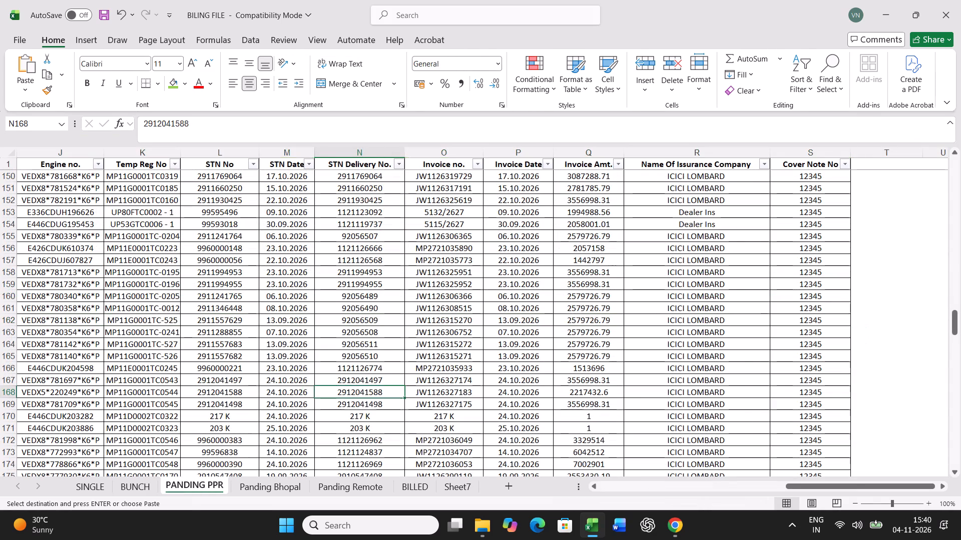
key("ctrl+f")
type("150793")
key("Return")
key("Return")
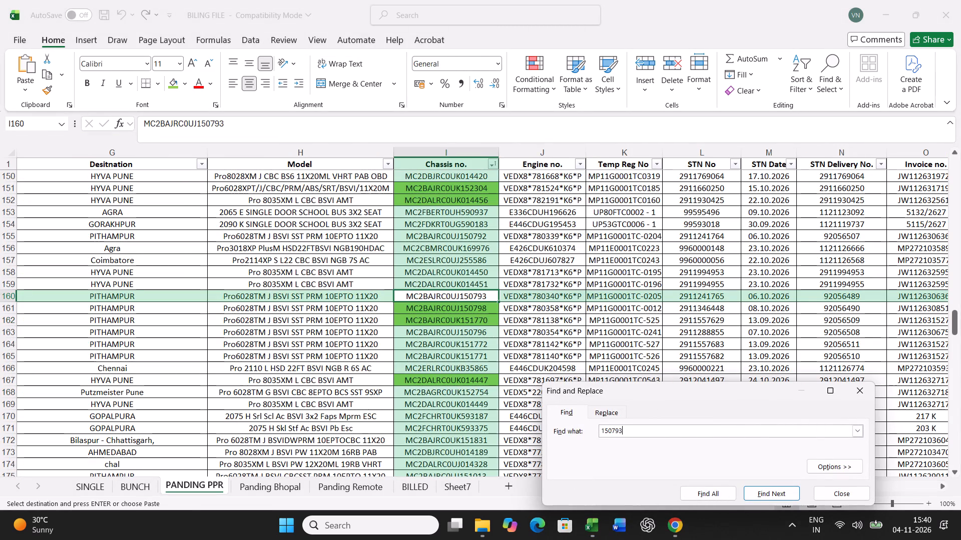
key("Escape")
left_click(174, 83)
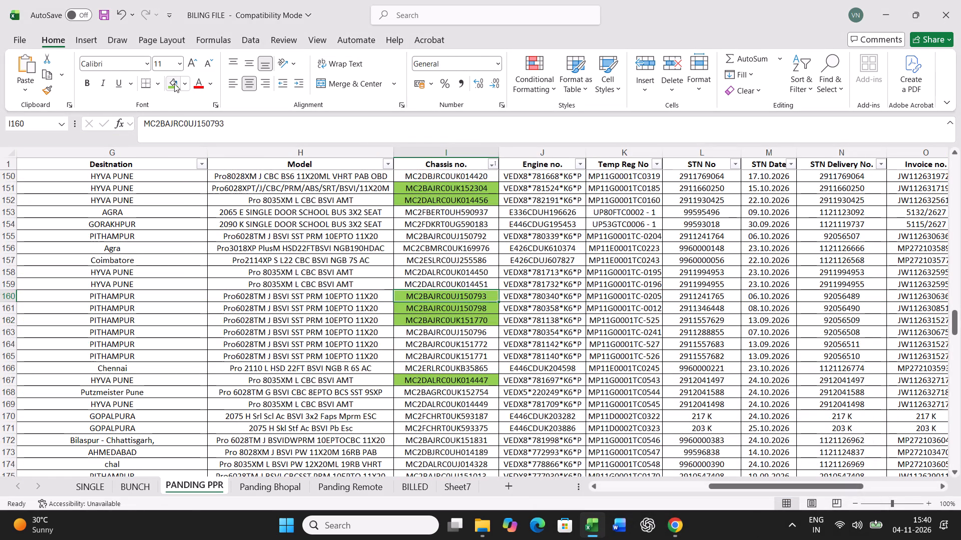
key("Left")
key("Left")
key("Left")
key("Left")
key("Left")
key("Left")
key("Left")
key("Left")
key("Left")
key("Left")
key("Left")
key("Left")
key("Left")
key("Left")
key("Left")
key("Left")
key("Left")
key("Left")
key("Left")
key("Left")
key("ctrl+shift+Right")
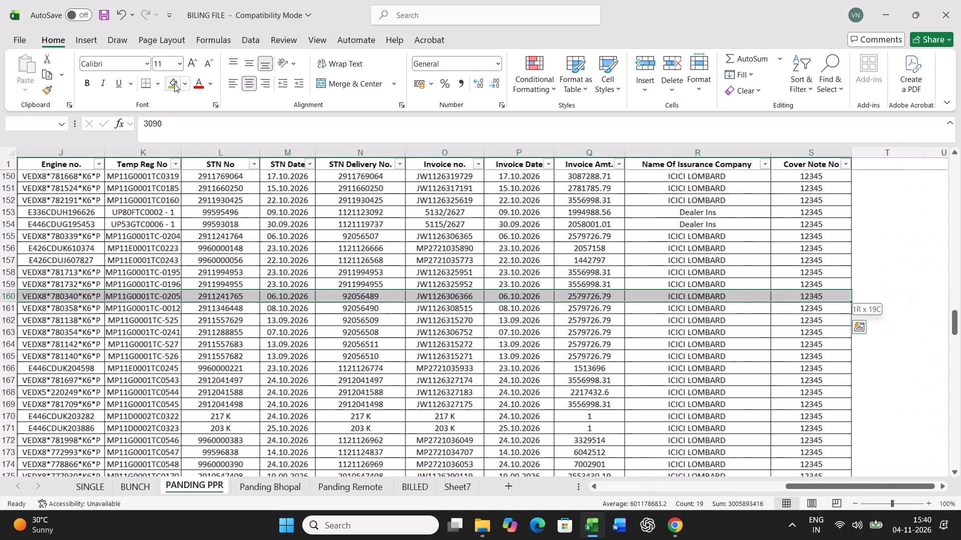
key("ctrl+c")
left_click(150, 483)
scroll(156, 443, "up", 17)
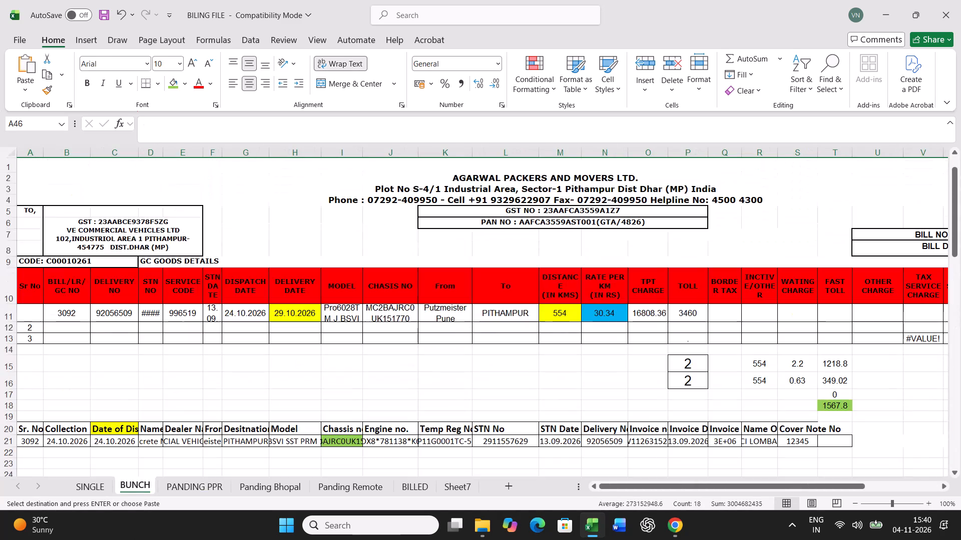
left_click(33, 440)
key("ctrl+v")
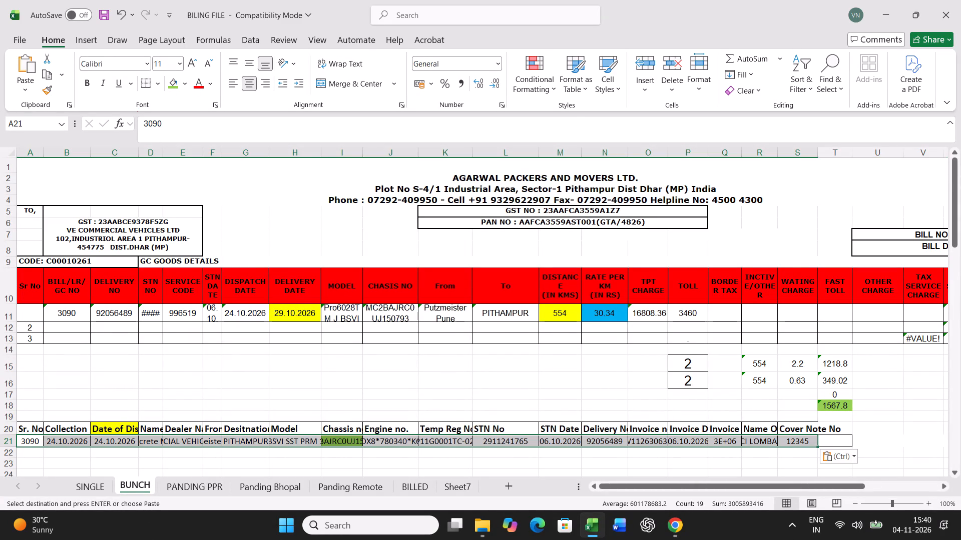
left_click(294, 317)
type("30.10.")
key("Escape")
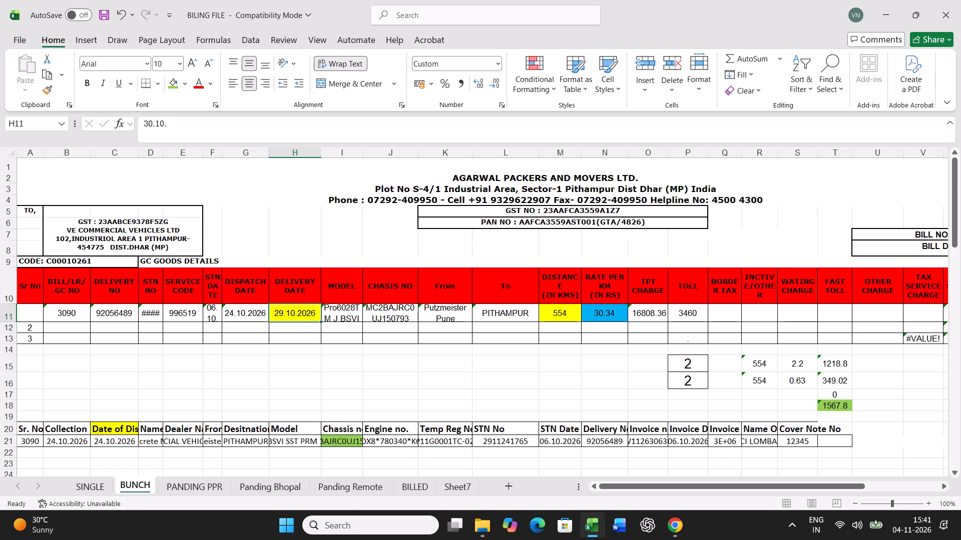
Set the toll in row 11 of the BUNCH sheet to 3025.
key("Right")
key("Right")
key("Right")
key("Right")
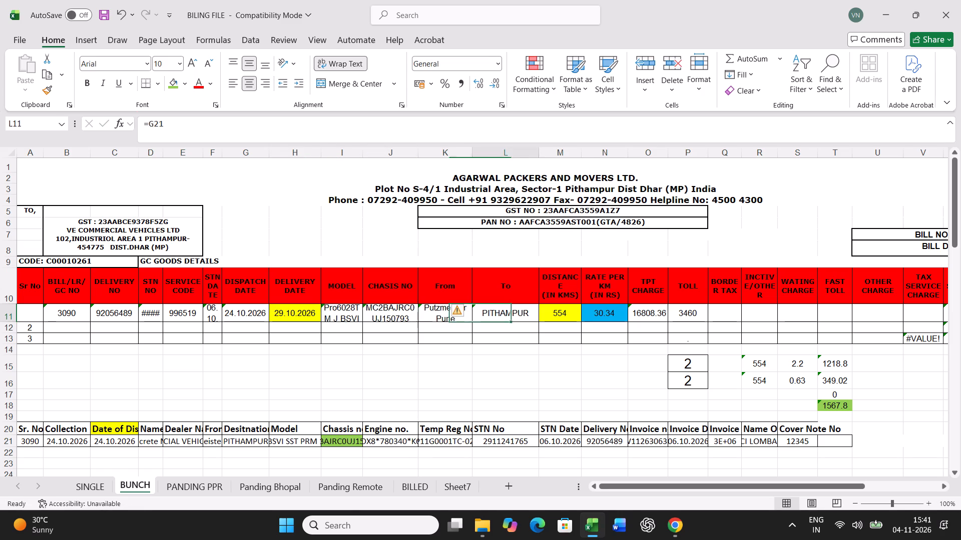
key("Right")
key("Right")
key("Right")
key("Right")
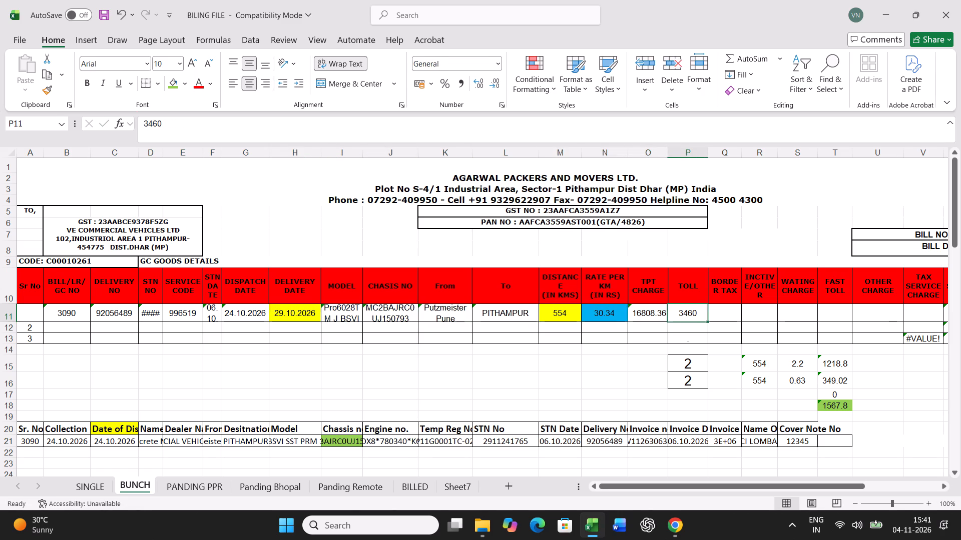
type("3025")
key("Return")
key("Return")
key("Return")
Print the freight bill for G.C. No 3090 from the SINGLE sheet.
left_click(89, 488)
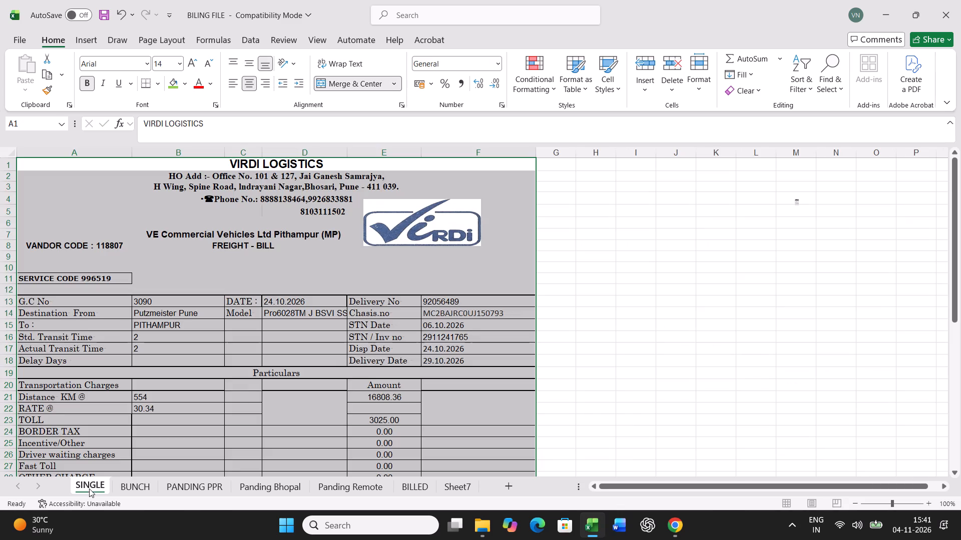
key("ctrl+p")
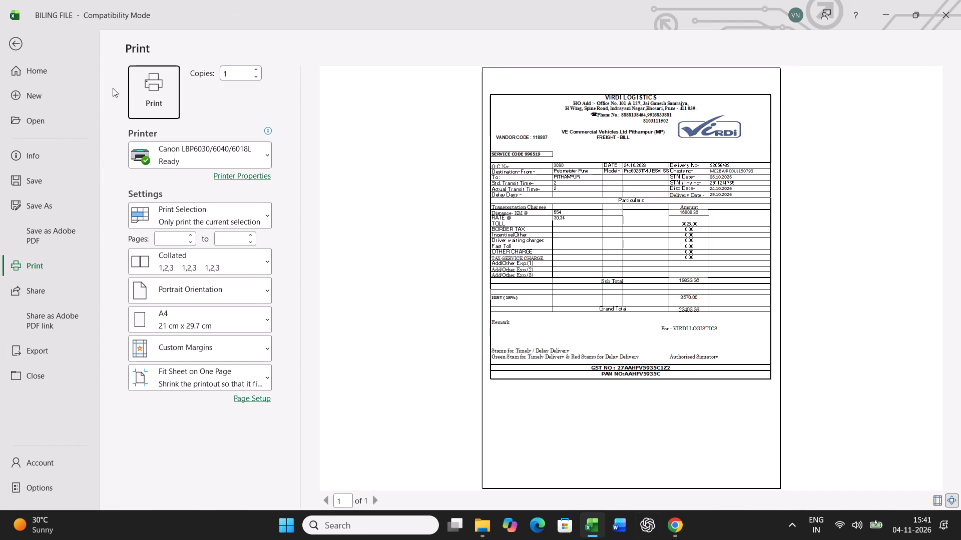
left_click(143, 99)
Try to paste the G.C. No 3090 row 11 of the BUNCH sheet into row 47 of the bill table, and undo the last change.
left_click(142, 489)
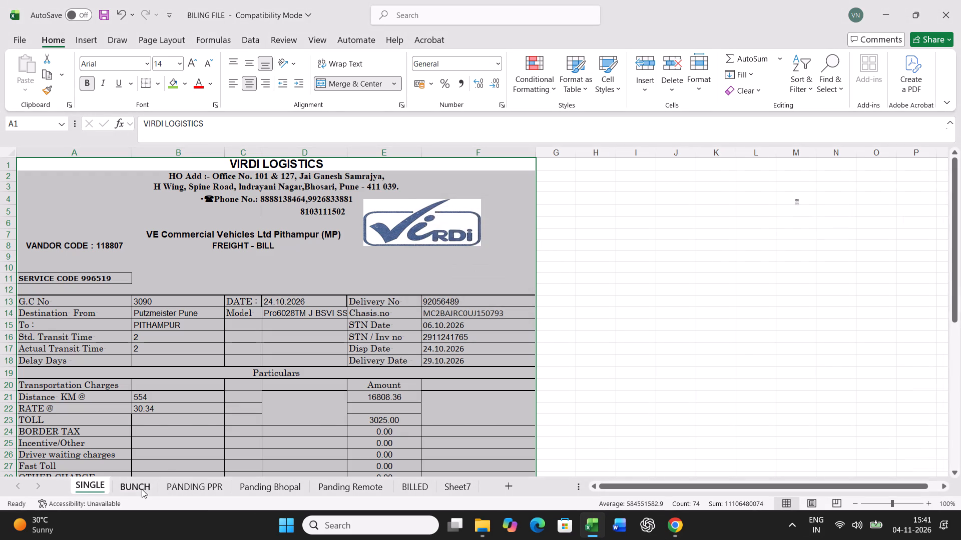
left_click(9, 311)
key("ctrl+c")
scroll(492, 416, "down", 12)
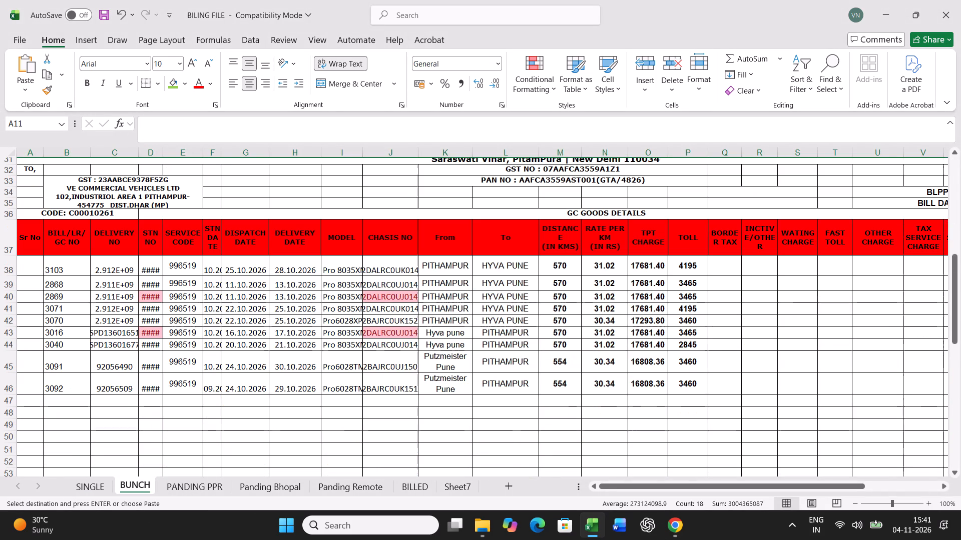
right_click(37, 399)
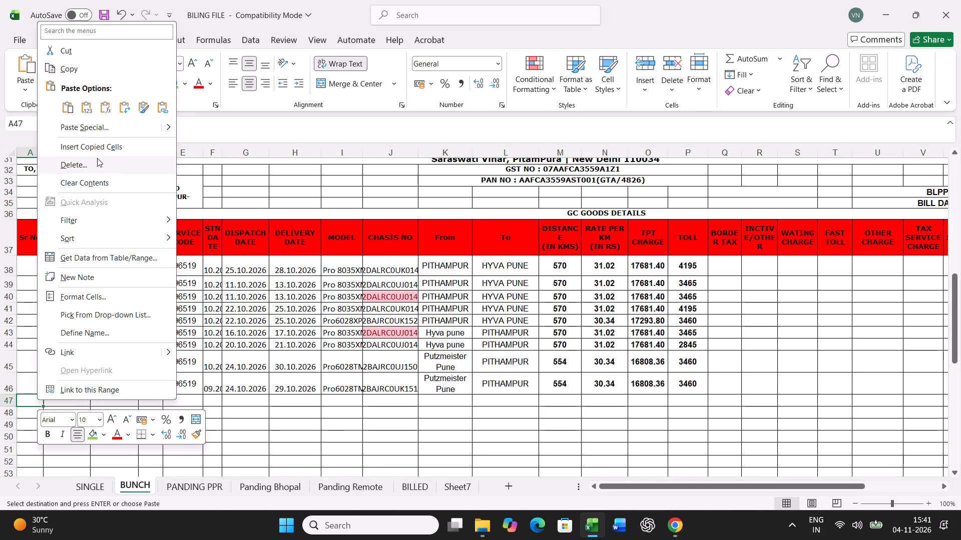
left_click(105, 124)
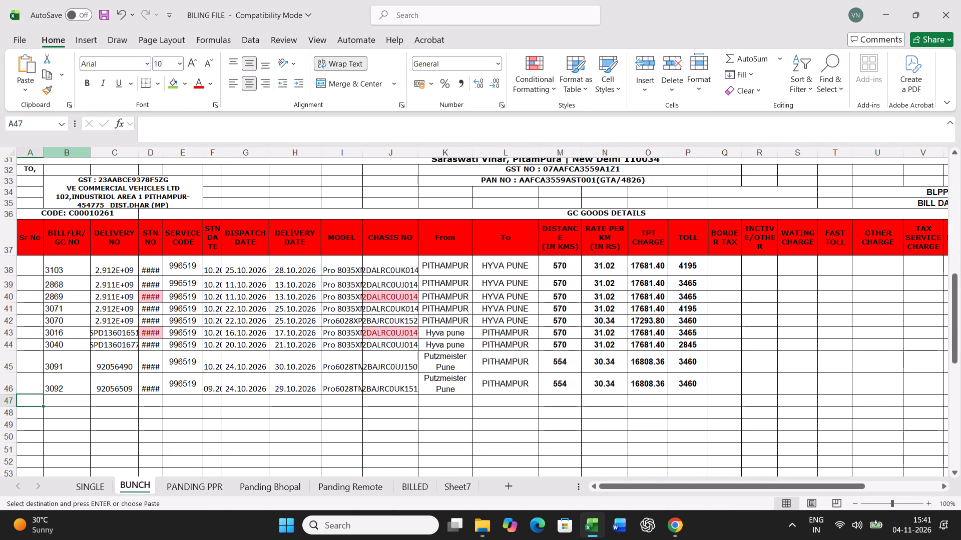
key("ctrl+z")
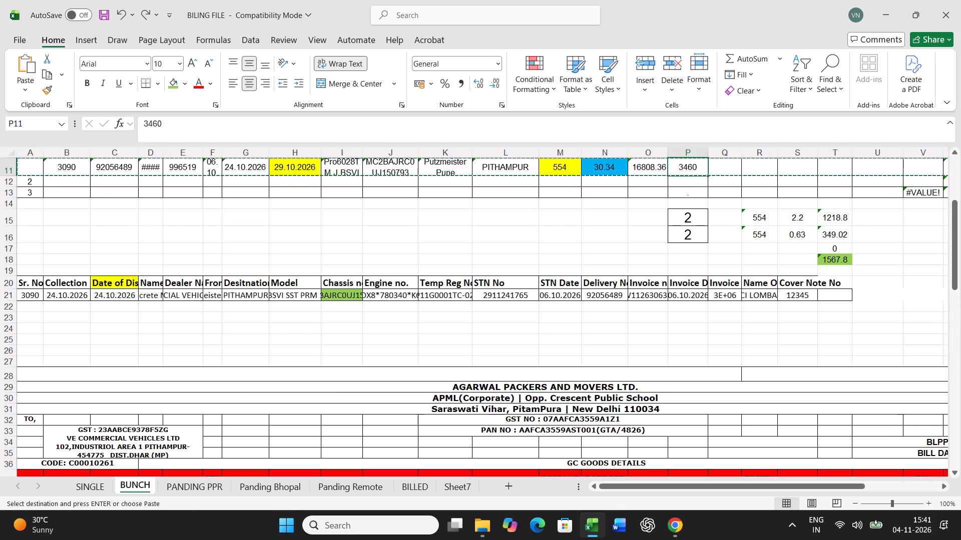
Copy the G.C. No 3090 row 11 of the BUNCH sheet again for the next empty row of the bill table.
scroll(190, 400, "up", 4)
left_click(5, 297)
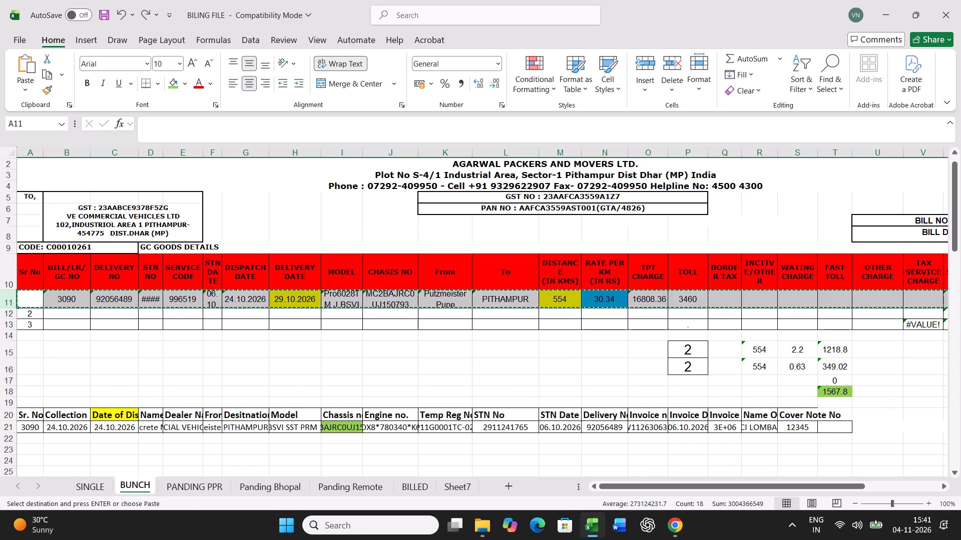
key("ctrl+c")
scroll(202, 353, "down", 15)
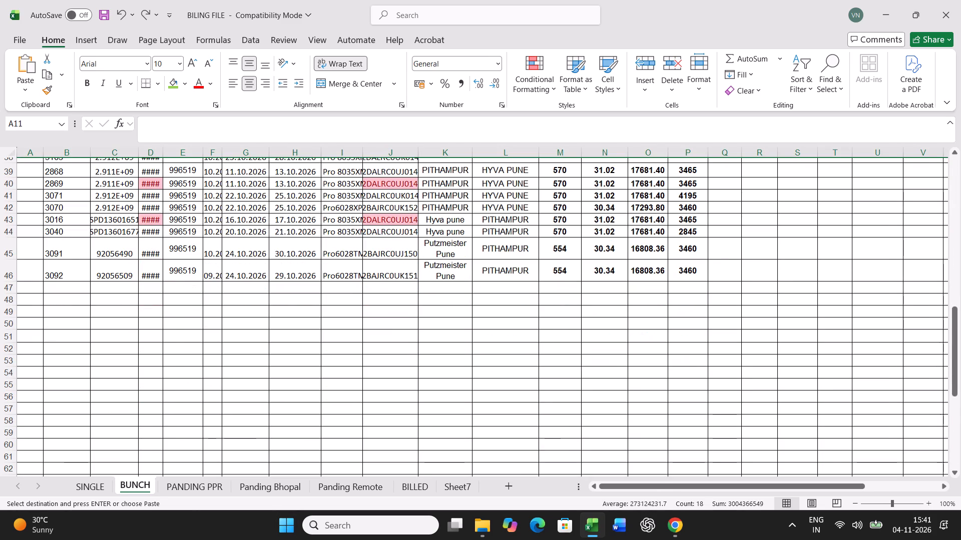
Paste the copied G.C. No 3090 entry as values only into row 47 of the BUNCH sheet's bill table.
right_click(36, 286)
left_click(83, 238)
left_click(40, 207)
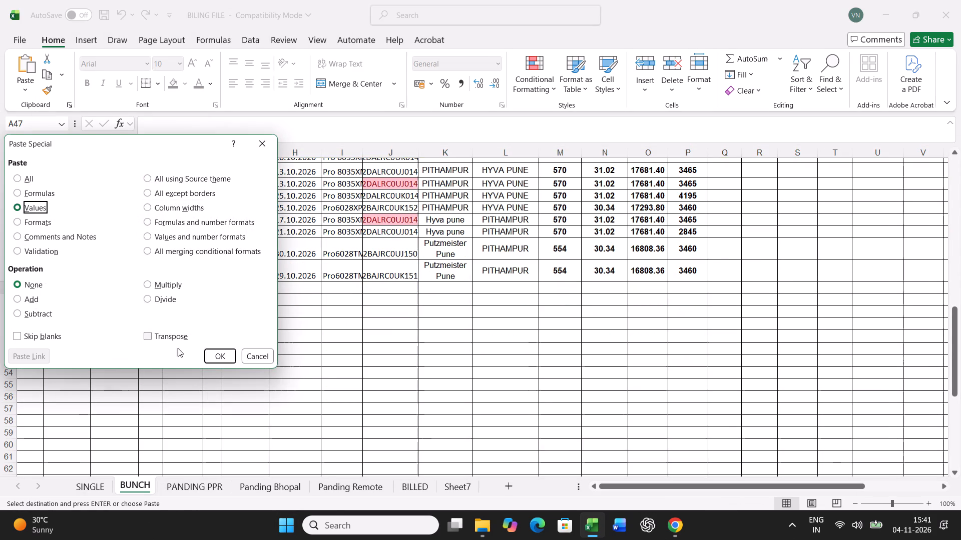
left_click(227, 362)
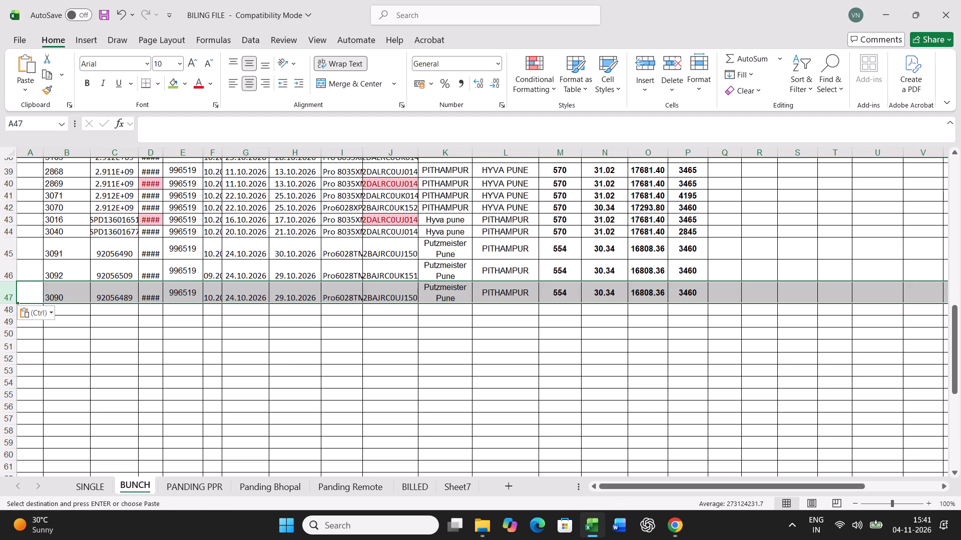
Return to the G.C. No 3090 entry on the PANDING PPR sheet.
left_click(210, 485)
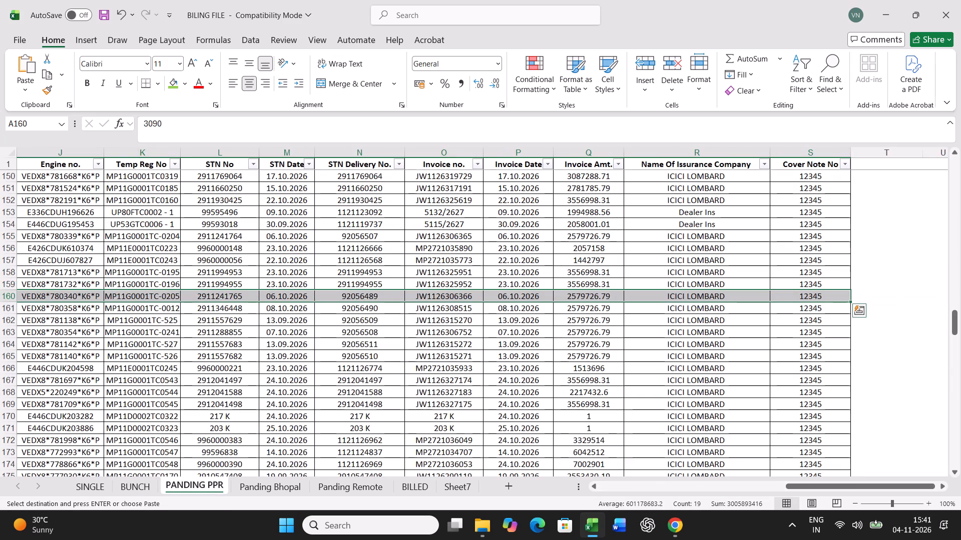
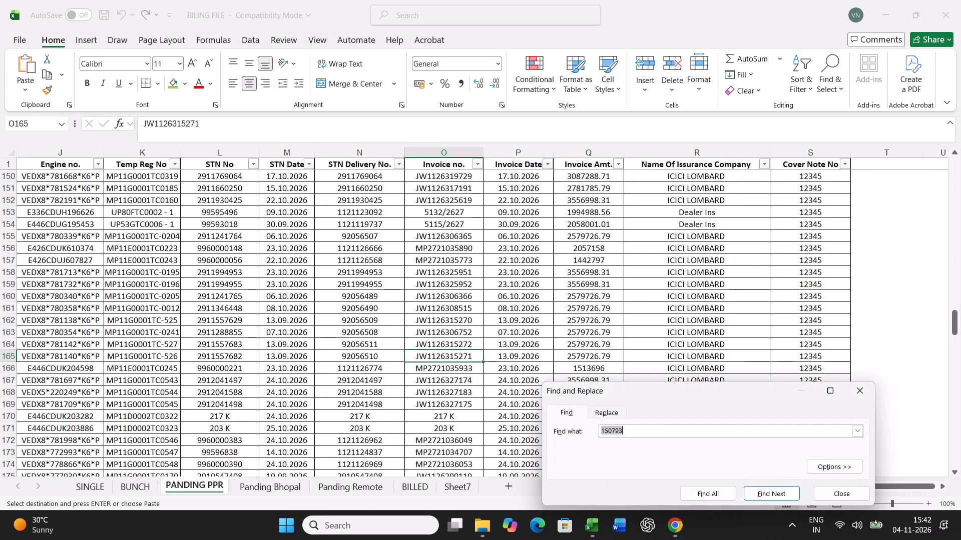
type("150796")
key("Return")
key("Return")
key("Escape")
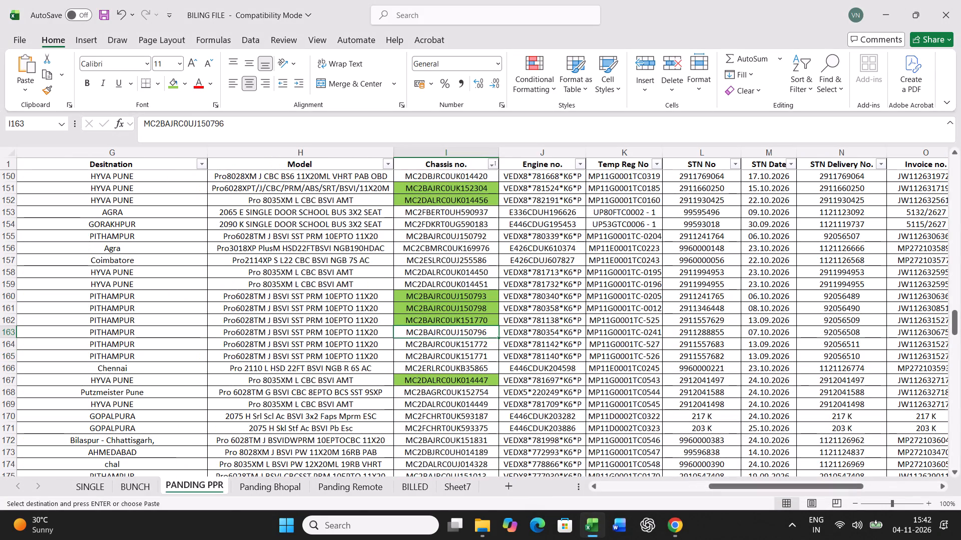
left_click(176, 88)
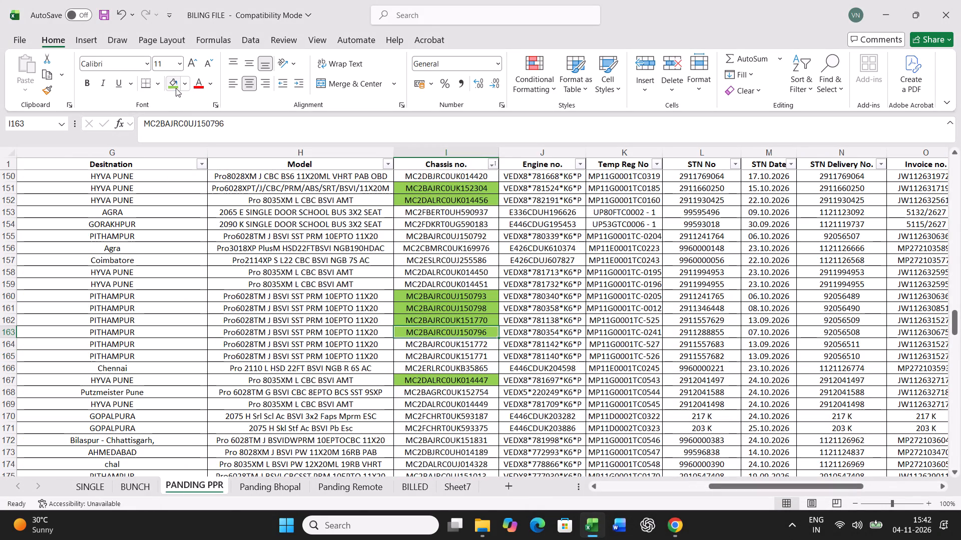
Copy the G.C. No 3093 row from the PANDING PPR sheet into row 21 of the BUNCH sheet, starting at column A.
key("Left")
key("Left")
key("Left")
key("Left")
key("Left")
key("Left")
key("Left")
key("Left")
key("Left")
key("Left")
key("Left")
key("Left")
key("Left")
key("Left")
key("Left")
key("Left")
key("Left")
key("Left")
key("Left")
key("Left")
key("ctrl+shift+Right")
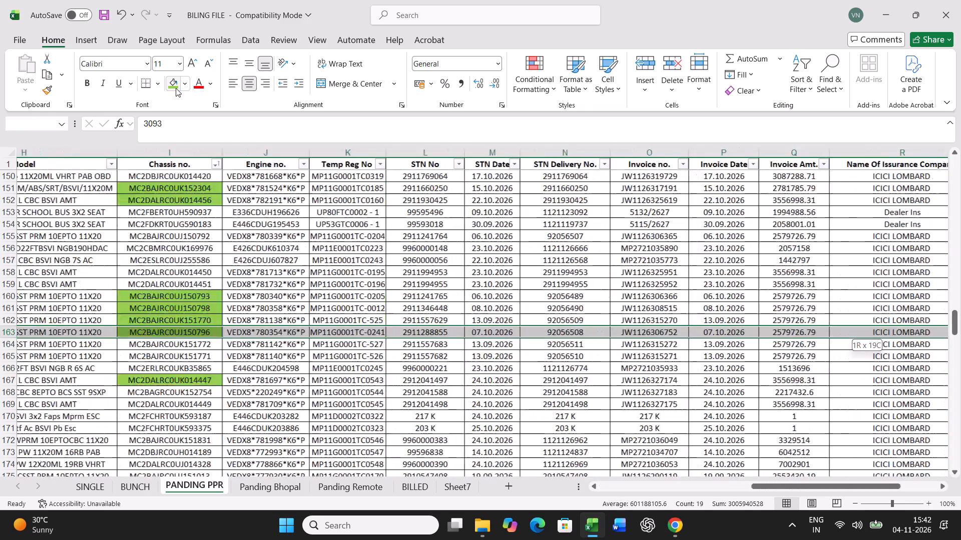
key("ctrl+c")
left_click(132, 482)
scroll(172, 429, "up", 7)
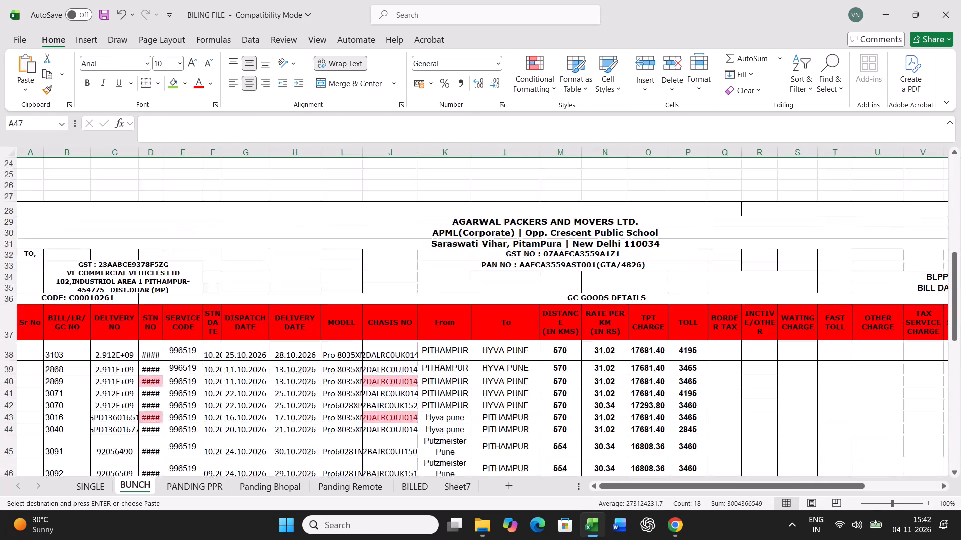
scroll(172, 429, "up", 5)
left_click(31, 325)
scroll(358, 496, "up", 3)
scroll(372, 393, "up", 3)
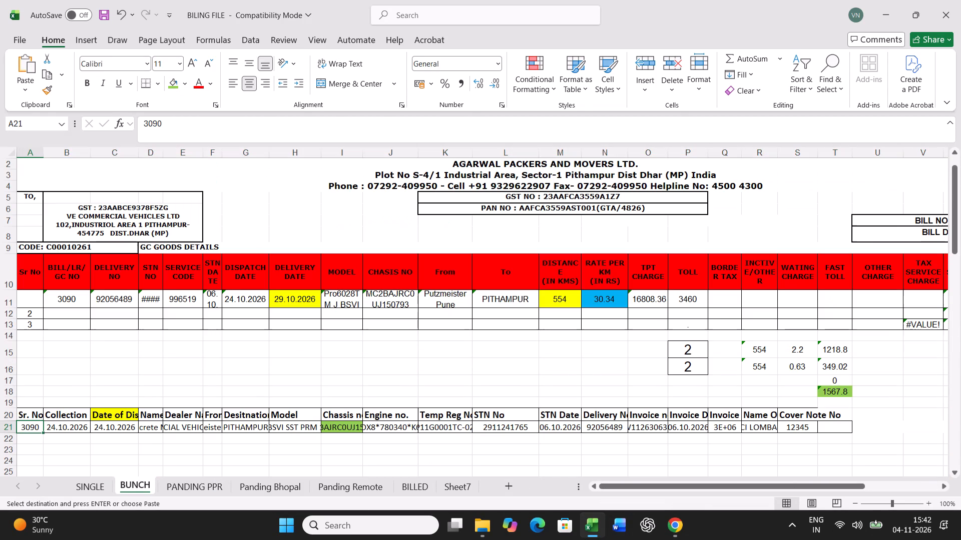
key("ctrl+v")
Print the freight bill for G.C. No 3093 from the SINGLE sheet.
left_click(93, 484)
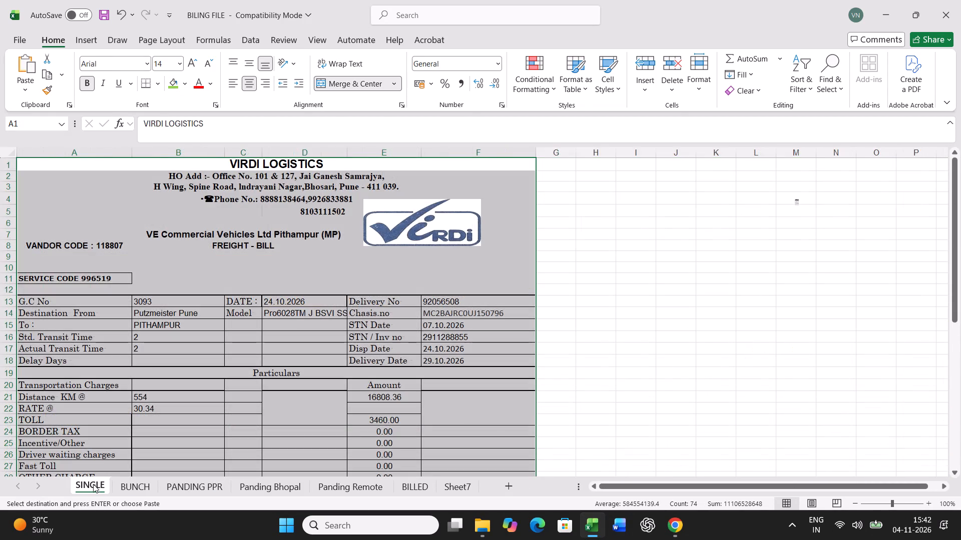
key("ctrl+p")
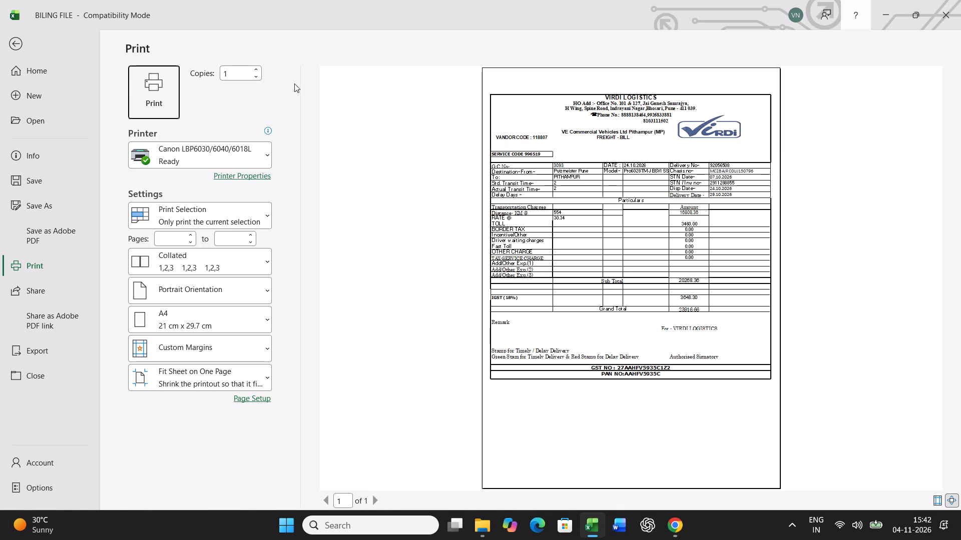
left_click(171, 91)
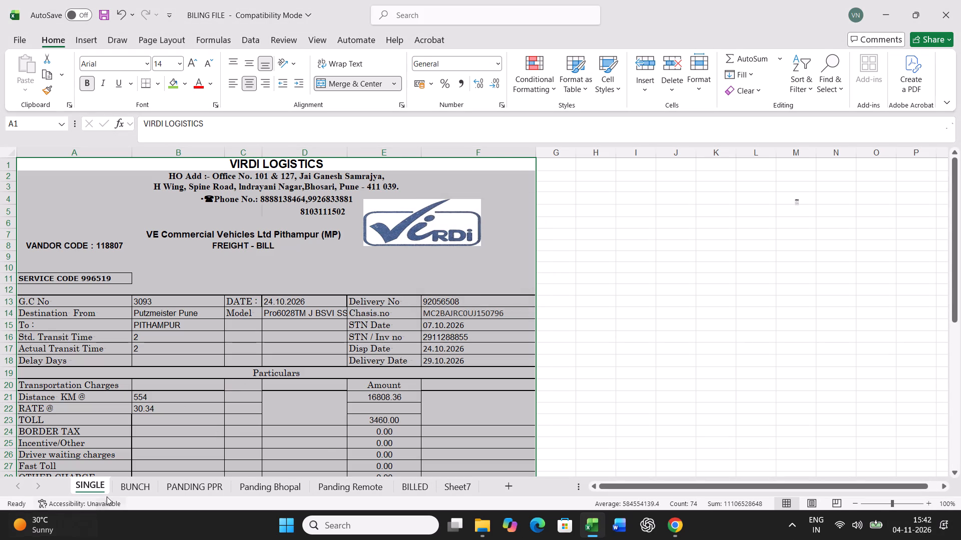
Copy the G.C. No 3093 row 11 of the BUNCH sheet and paste it as values into row 48 of the bill table.
left_click(124, 486)
left_click(6, 296)
key("ctrl+c")
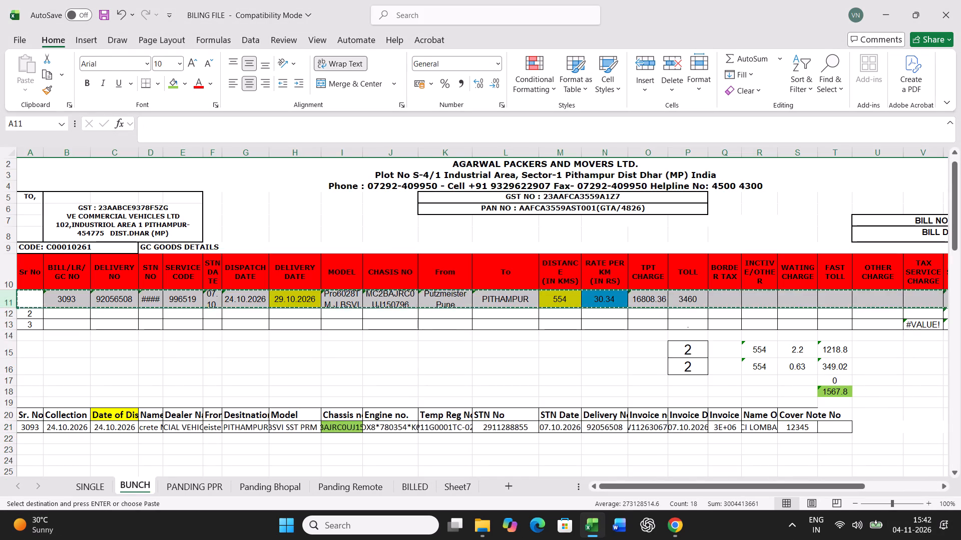
scroll(323, 359, "down", 13)
right_click(35, 376)
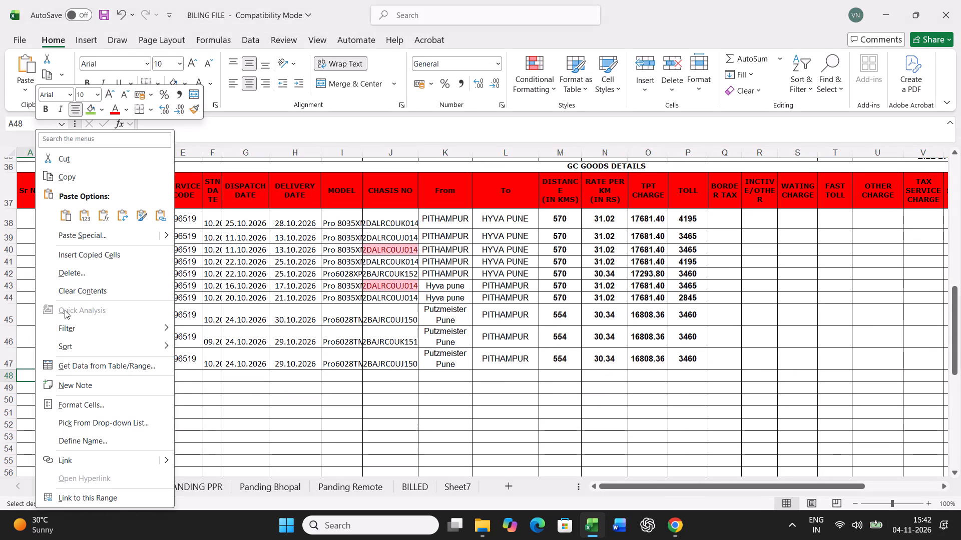
left_click(83, 232)
left_click(43, 205)
left_click(220, 347)
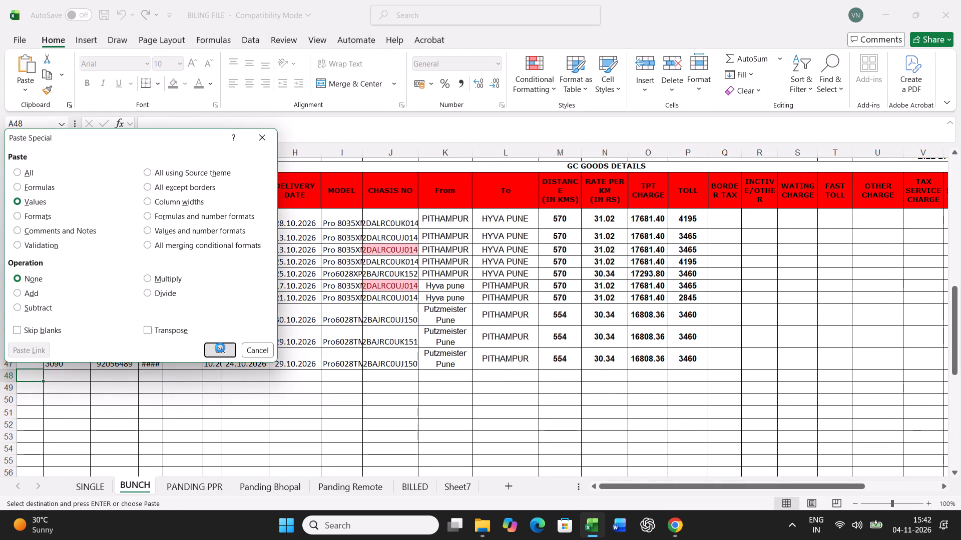
Find chassis number 151772 on the PANDING PPR sheet and fill its cell green.
left_click(219, 485)
left_click(345, 404)
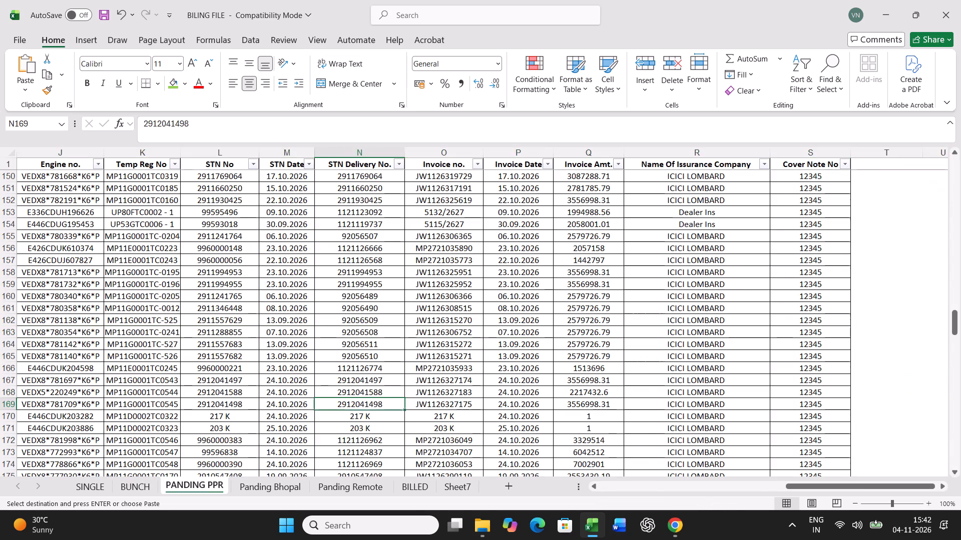
key("ctrl+f")
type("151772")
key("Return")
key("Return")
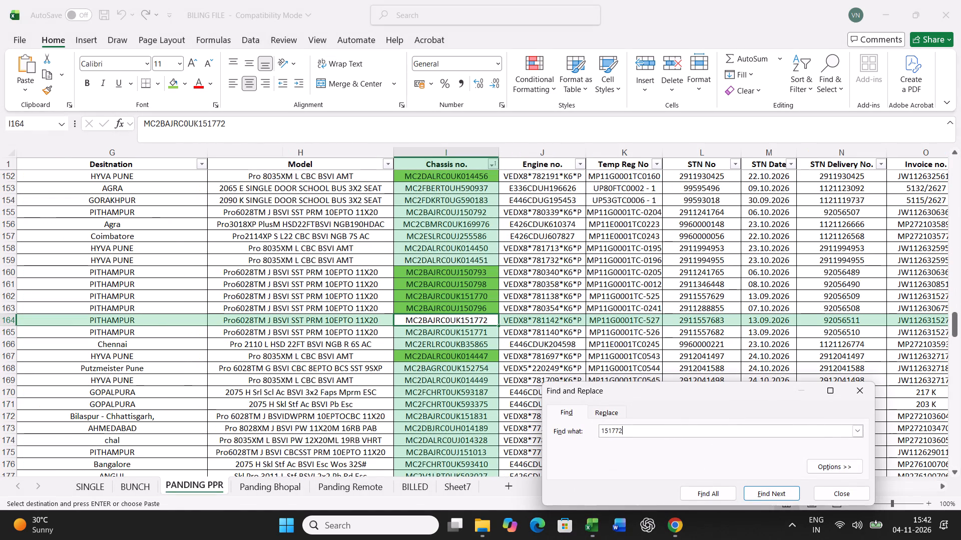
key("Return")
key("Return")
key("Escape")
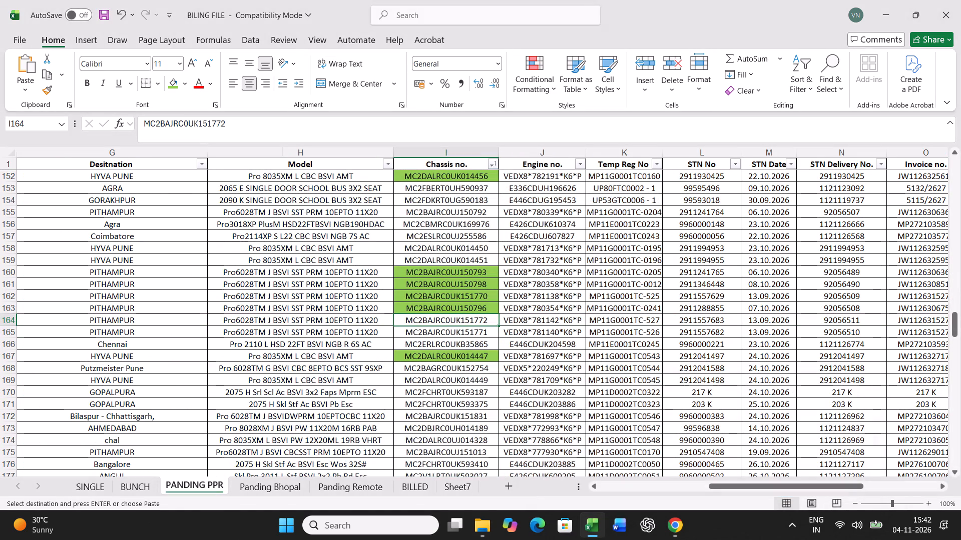
left_click(177, 77)
Copy the G.C. No 3094 row from the PANDING PPR sheet over row 21 of the BUNCH sheet.
key("Left")
key("Left")
key("Left")
key("Left")
key("Left")
key("Left")
key("Left")
key("Left")
key("Left")
key("Left")
key("Left")
key("Left")
key("Left")
key("Left")
key("Left")
key("Left")
key("Left")
key("Left")
key("Left")
key("Left")
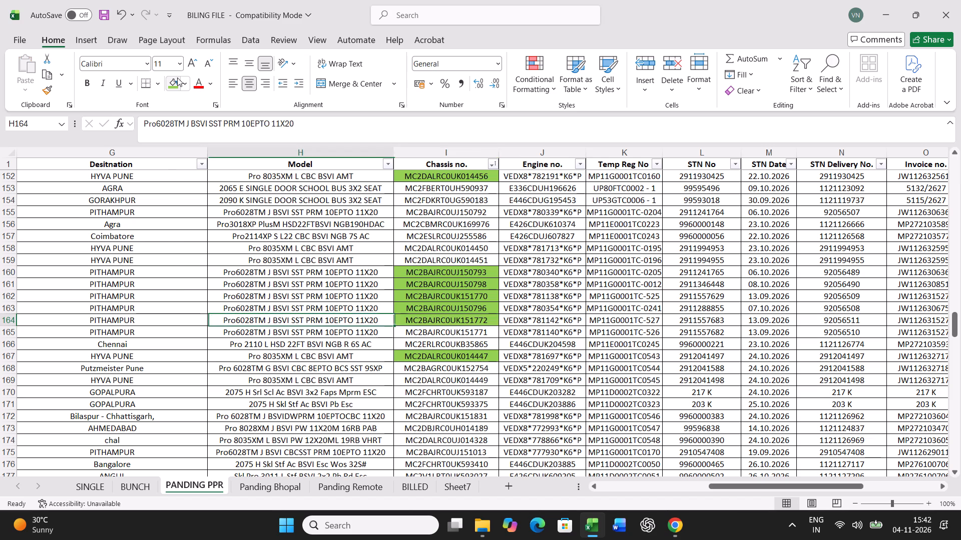
key("ctrl+shift+Right")
key("ctrl+c")
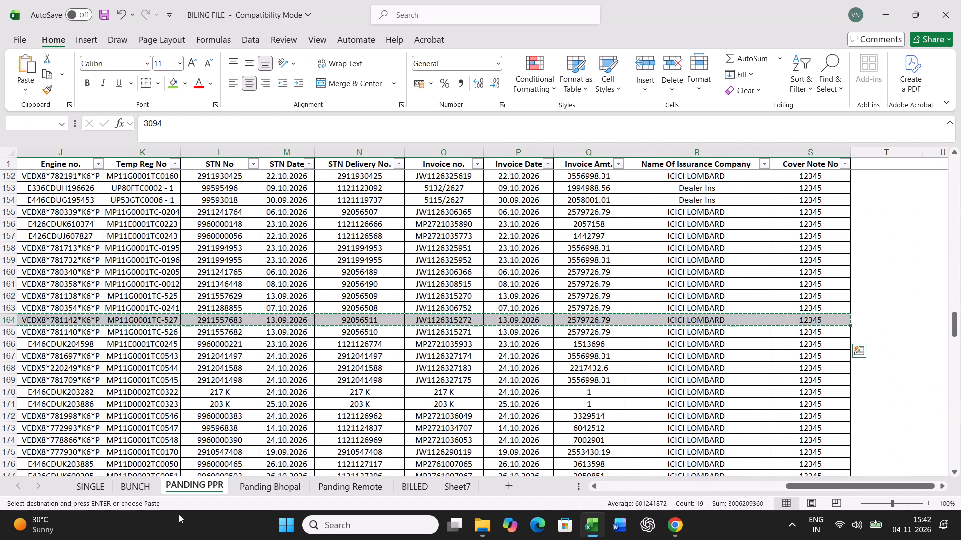
left_click(139, 487)
scroll(195, 377, "up", 13)
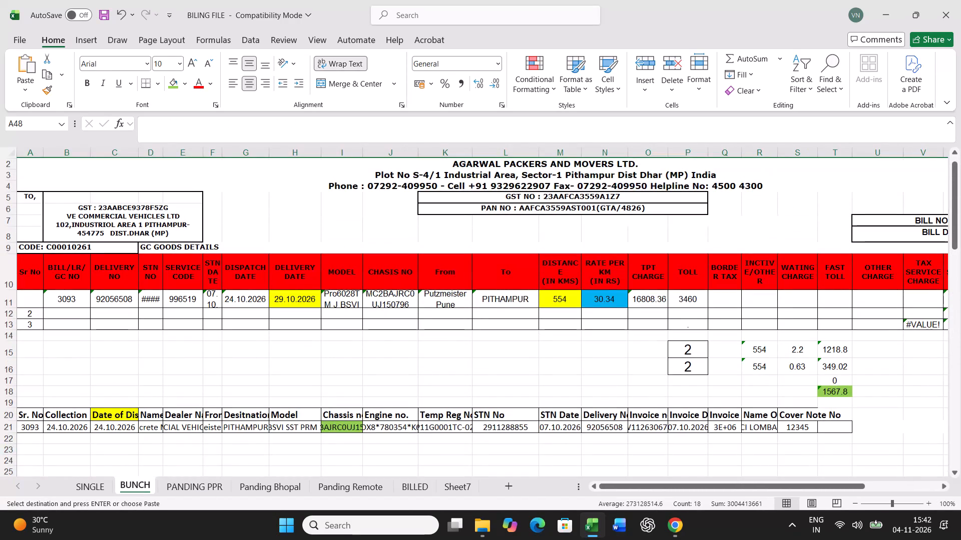
left_click(33, 422)
key("ctrl+v")
Print the freight bill for G.C. No 3094 from the SINGLE sheet.
left_click(102, 482)
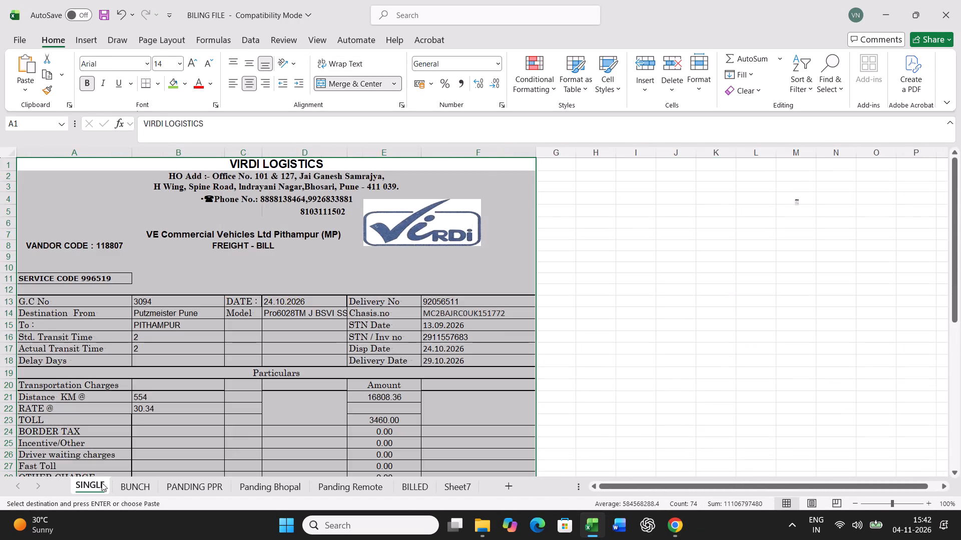
key("ctrl+p")
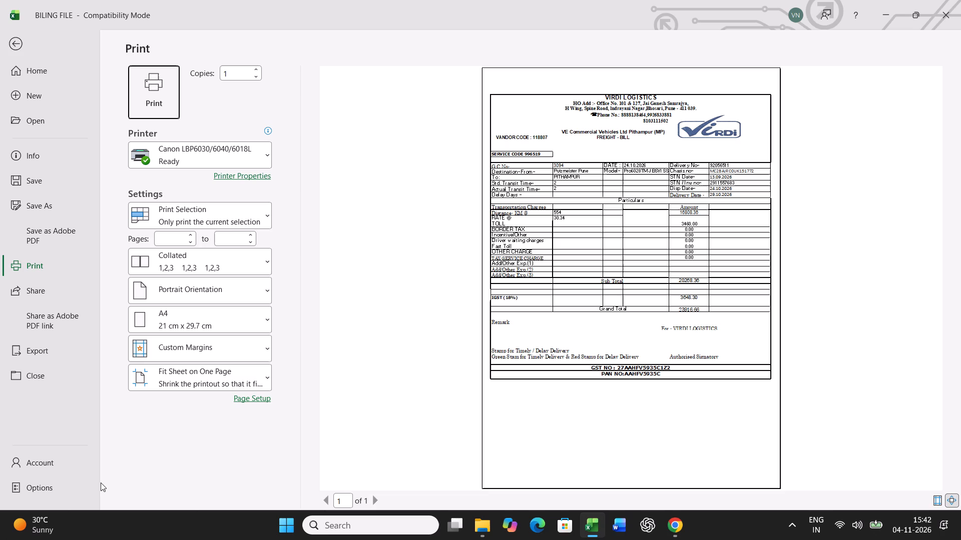
left_click(151, 103)
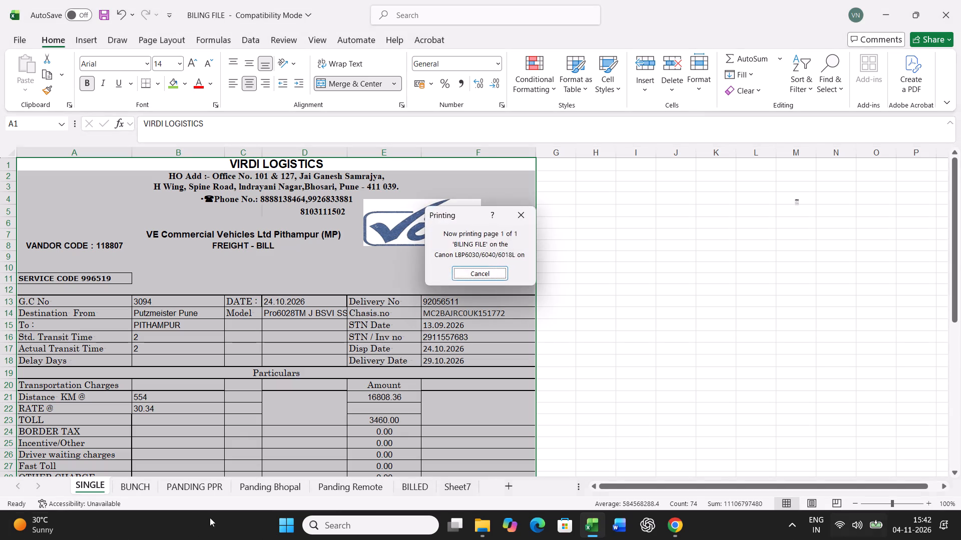
Copy the G.C. No 3094 row 11 of the BUNCH sheet and paste it as values into row 49 of the bill table.
left_click(143, 487)
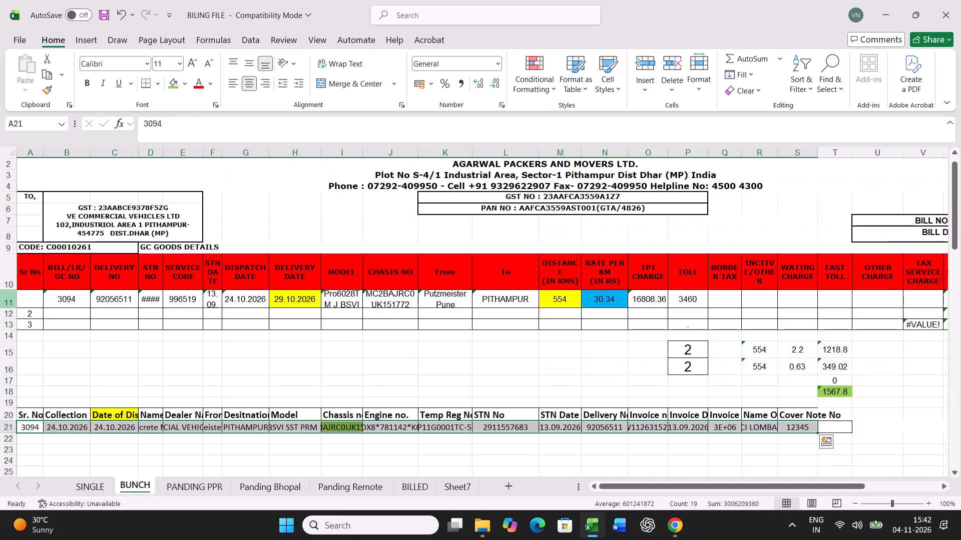
left_click(7, 296)
key("ctrl+c")
scroll(233, 333, "down", 20)
scroll(233, 333, "down", 1)
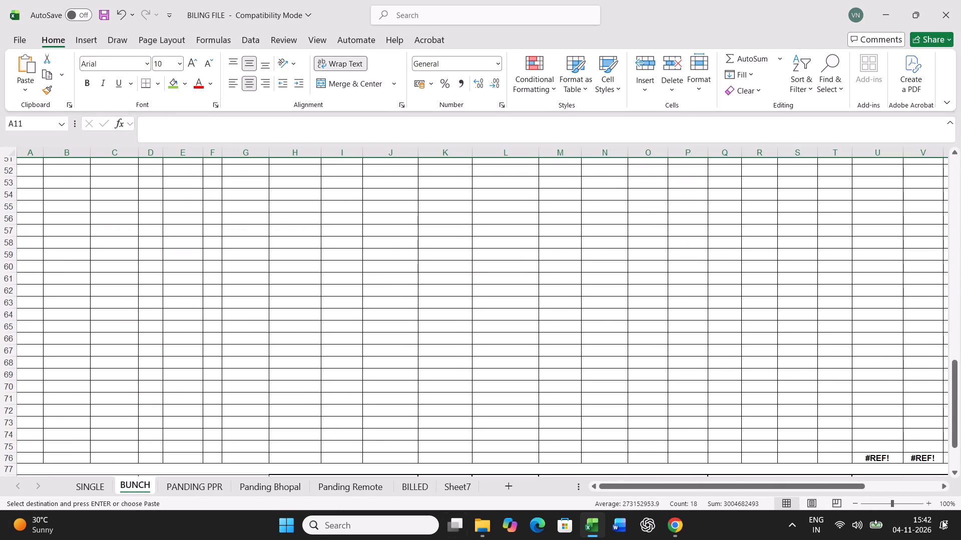
scroll(70, 342, "up", 8)
right_click(25, 394)
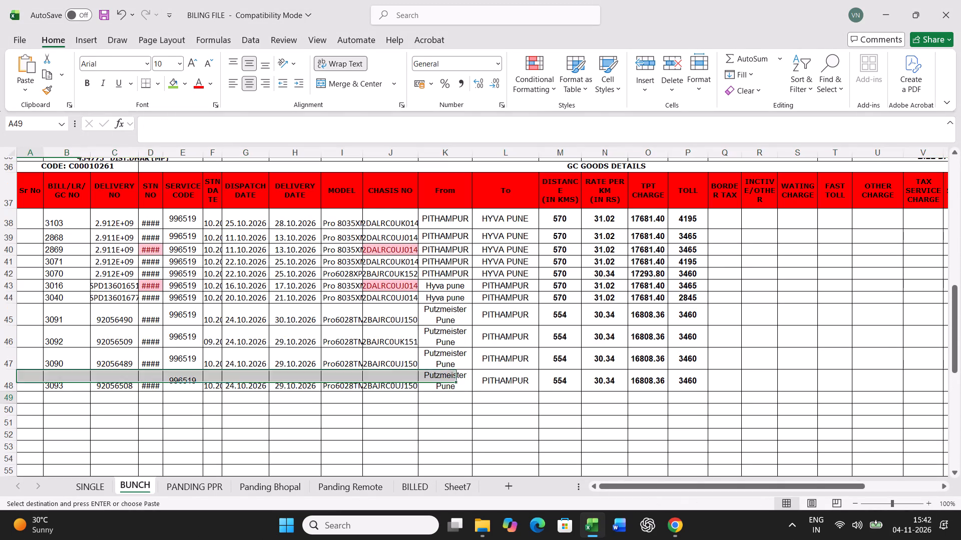
left_click(89, 119)
left_click(29, 89)
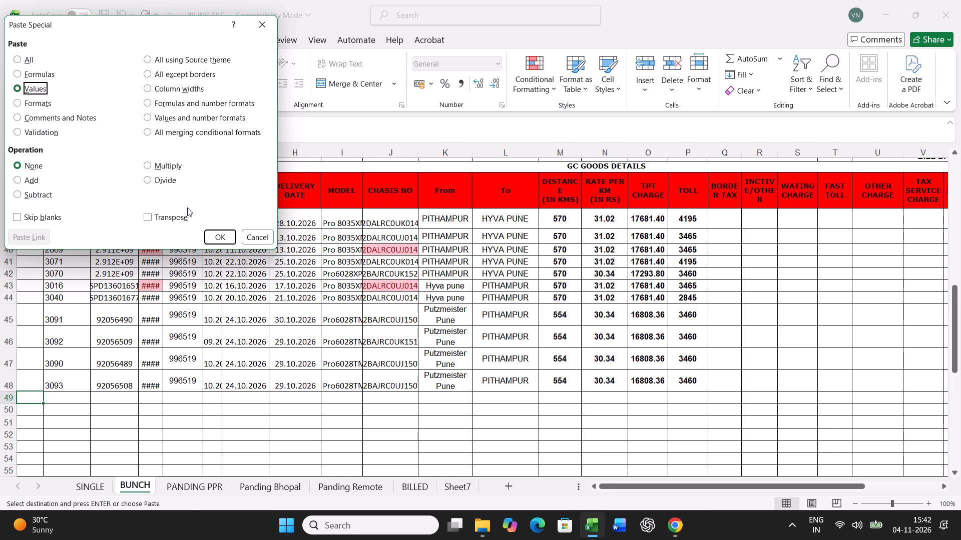
left_click(217, 236)
Find chassis number 149347 on the PANDING PPR sheet and fill its cell green.
left_click(206, 486)
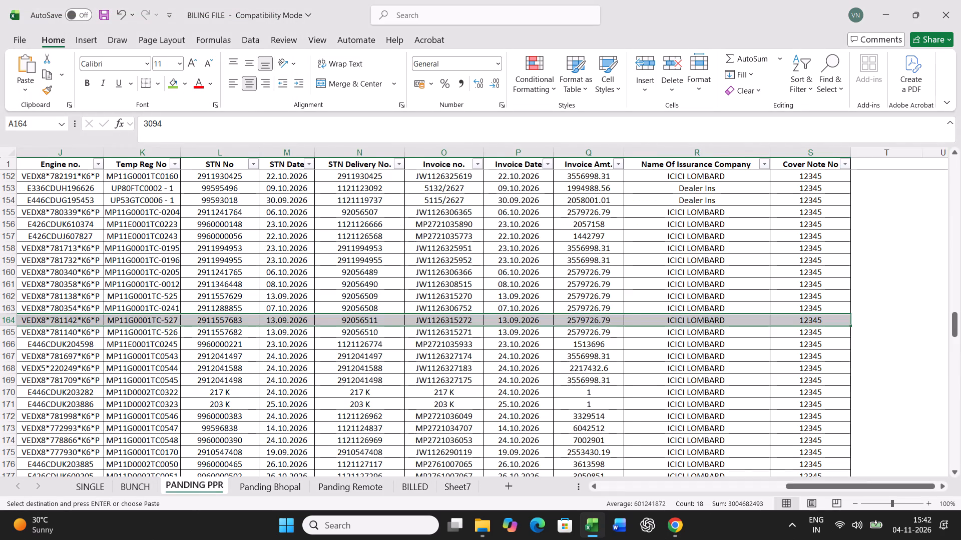
left_click(375, 387)
key("ctrl+f")
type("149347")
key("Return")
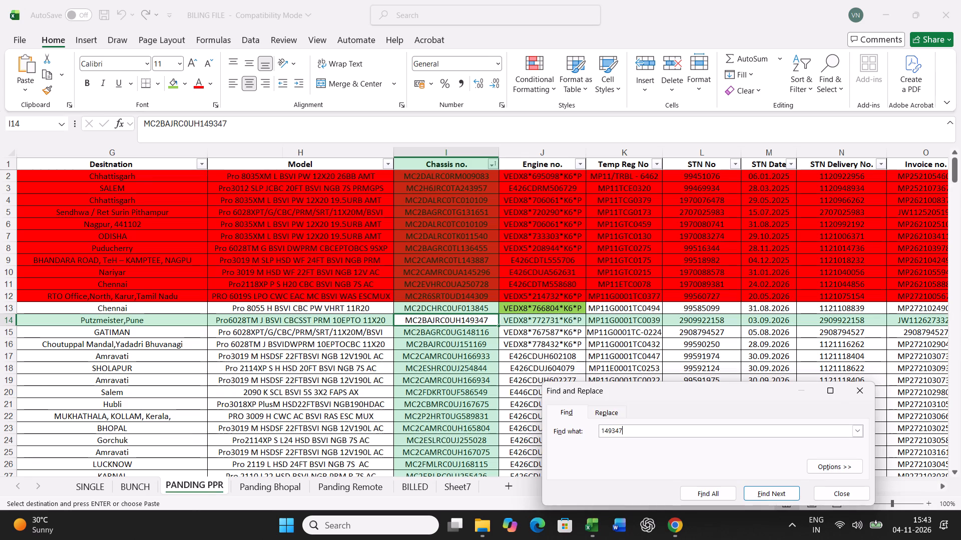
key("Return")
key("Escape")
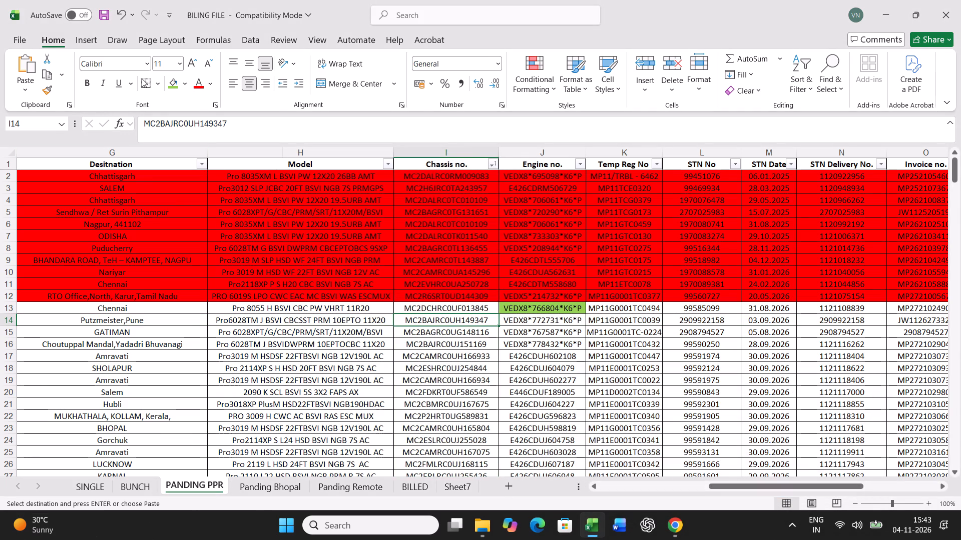
left_click(169, 86)
Copy the G.C. No 2356 row from the PANDING PPR sheet over row 21 of the BUNCH sheet.
key("Left")
key("Left")
key("Left")
key("Left")
key("Left")
key("Left")
key("Left")
key("Left")
key("Left")
key("Left")
key("Left")
key("Left")
key("Left")
key("Left")
key("Left")
key("Left")
key("Left")
key("Left")
key("Left")
key("Left")
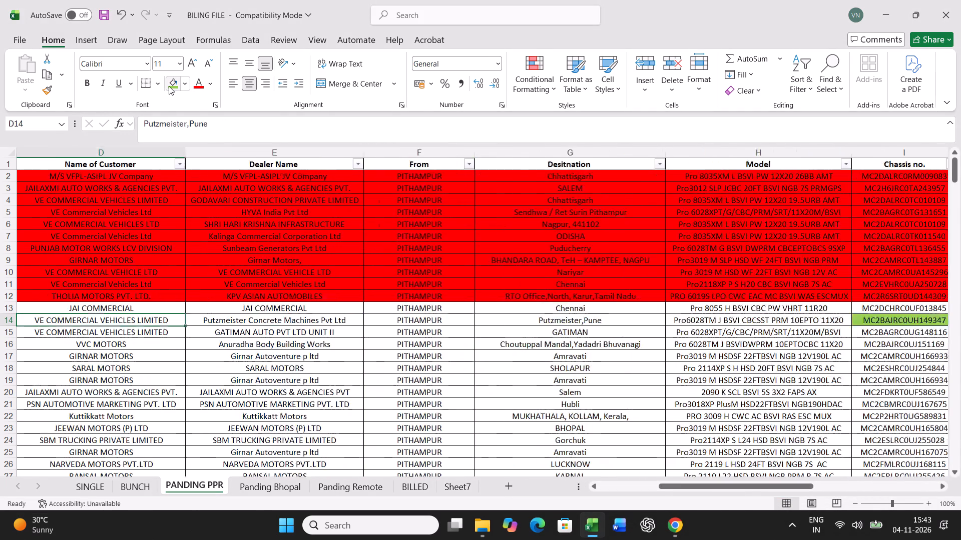
key("ctrl+shift+Right")
key("ctrl+c")
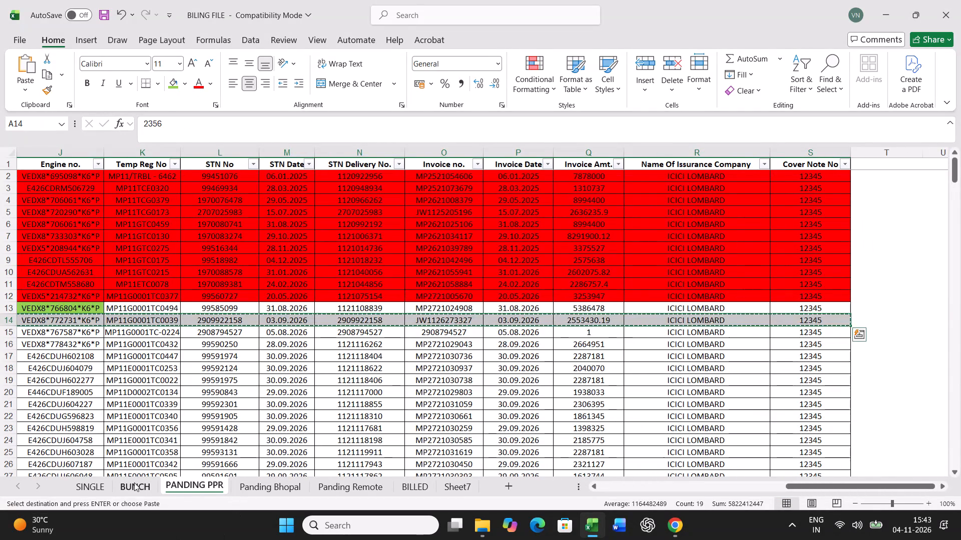
left_click(134, 482)
scroll(156, 395, "up", 16)
left_click(34, 438)
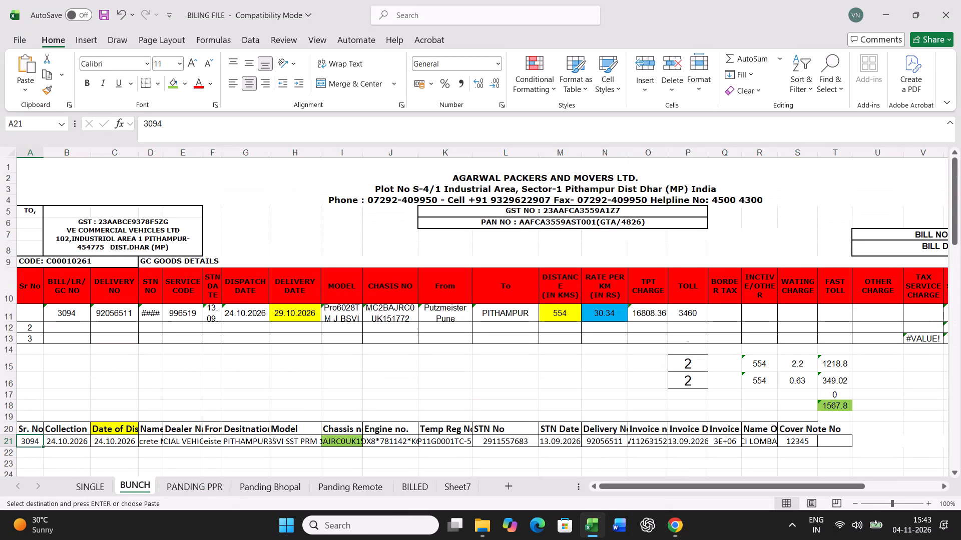
key("ctrl+v")
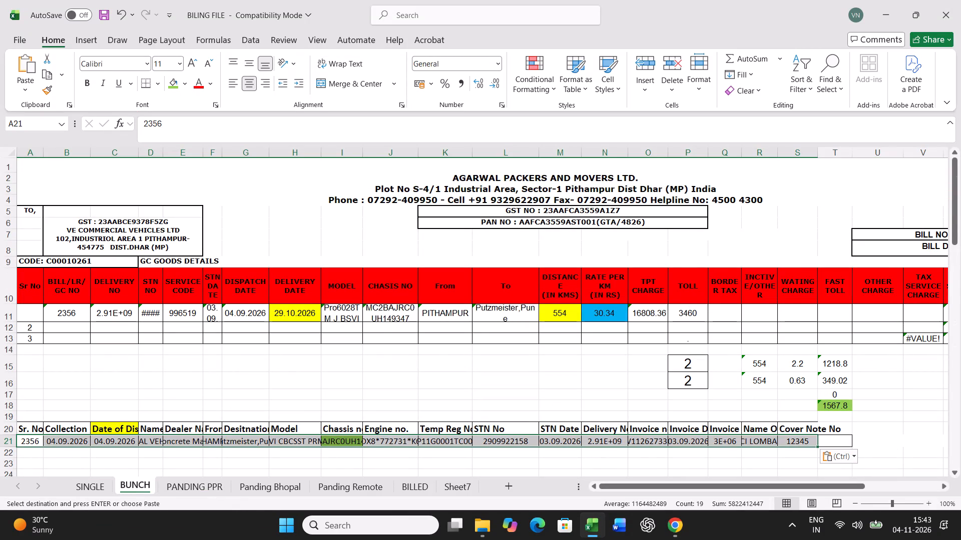
left_click(119, 439)
type("05.09.2026")
key("Return")
Set the delivery date in row 11 of the BUNCH sheet to 07.09.2026.
left_click(299, 315)
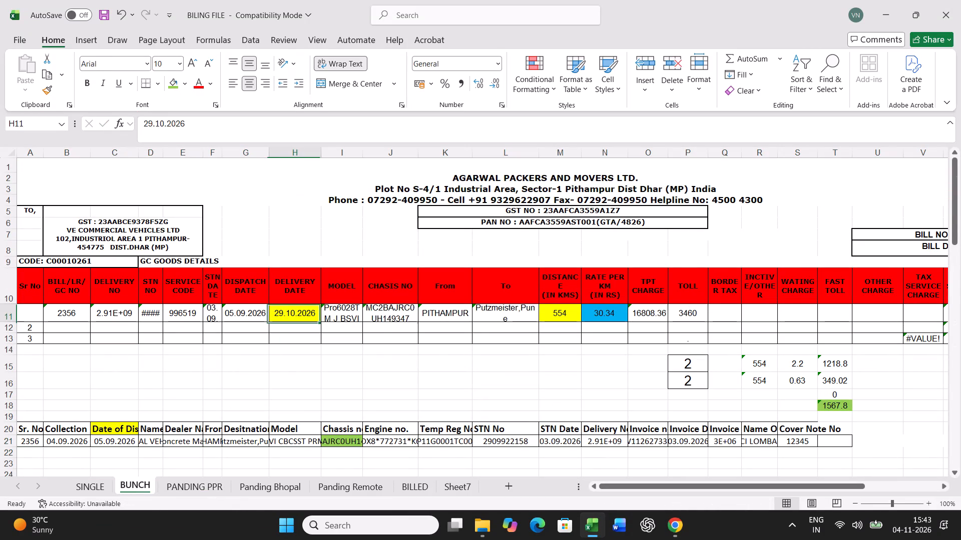
type("07.09.2026")
key("Right")
Set the toll of G.C. No 2356 in row 11 of the BUNCH sheet to 4430.
key("Right")
key("Right")
key("Right")
key("Right")
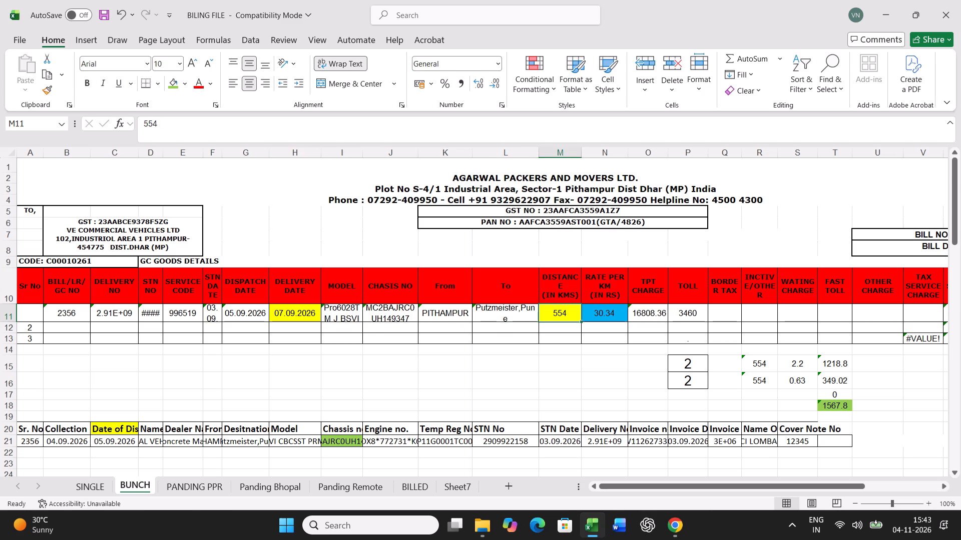
key("Right")
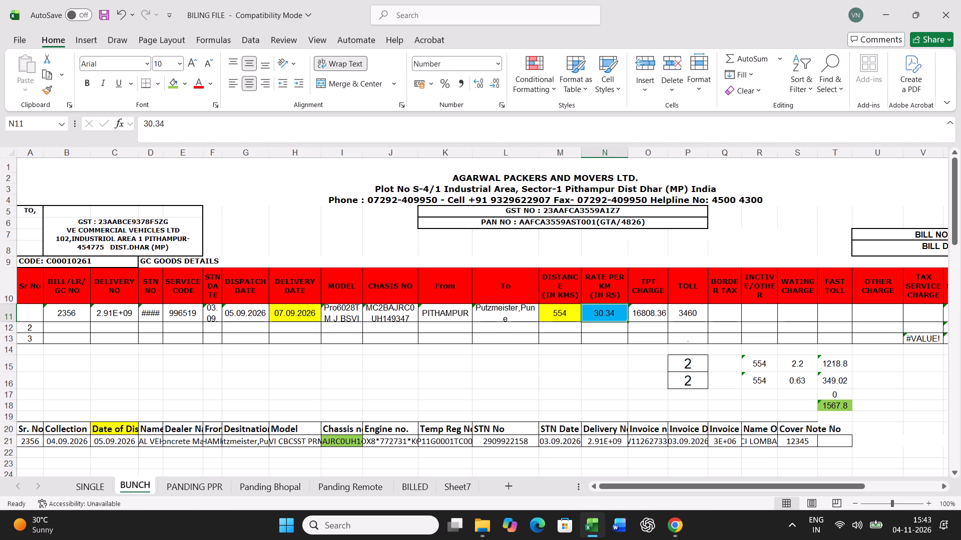
key("Right")
key("Right")
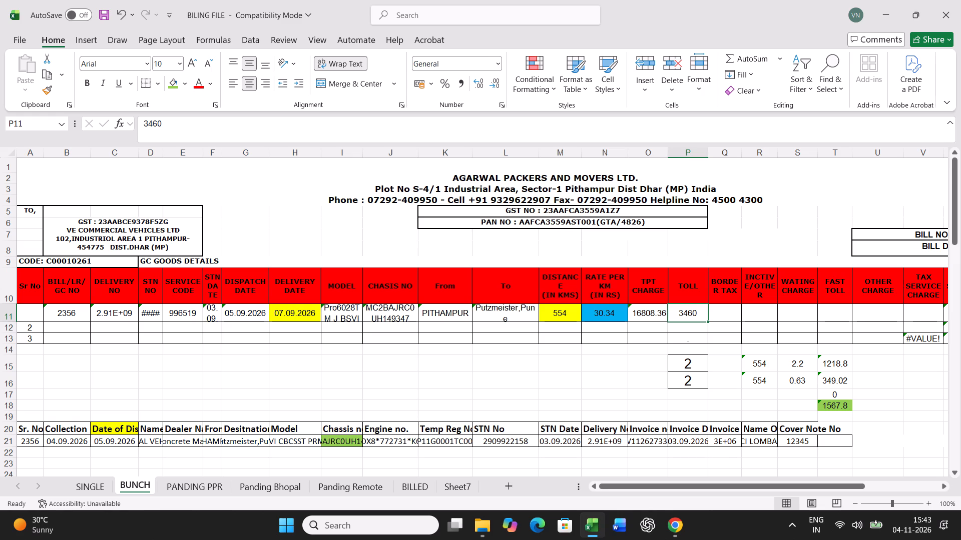
key("Left")
key("Left")
key("Right")
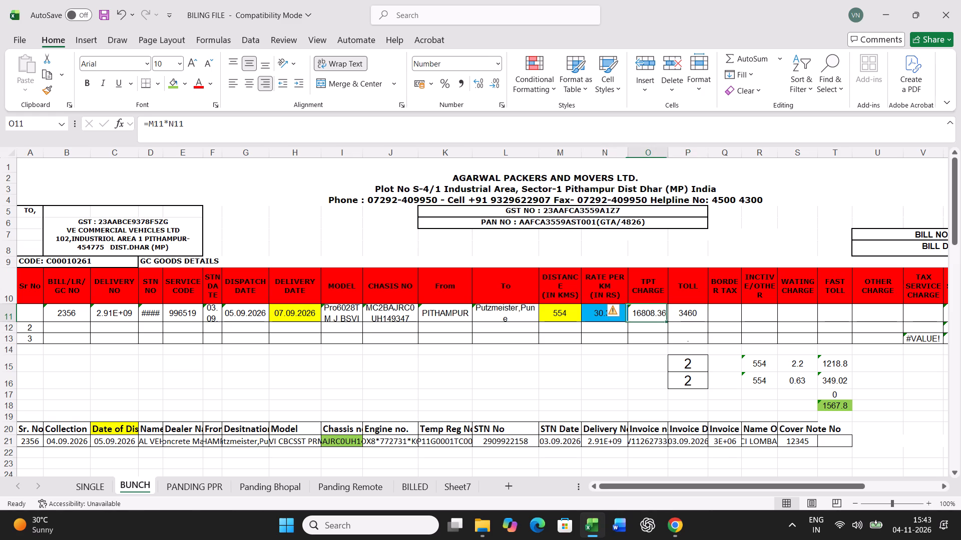
key("Right")
type("4430")
key("Return")
key("Return")
key("Return")
key("Return")
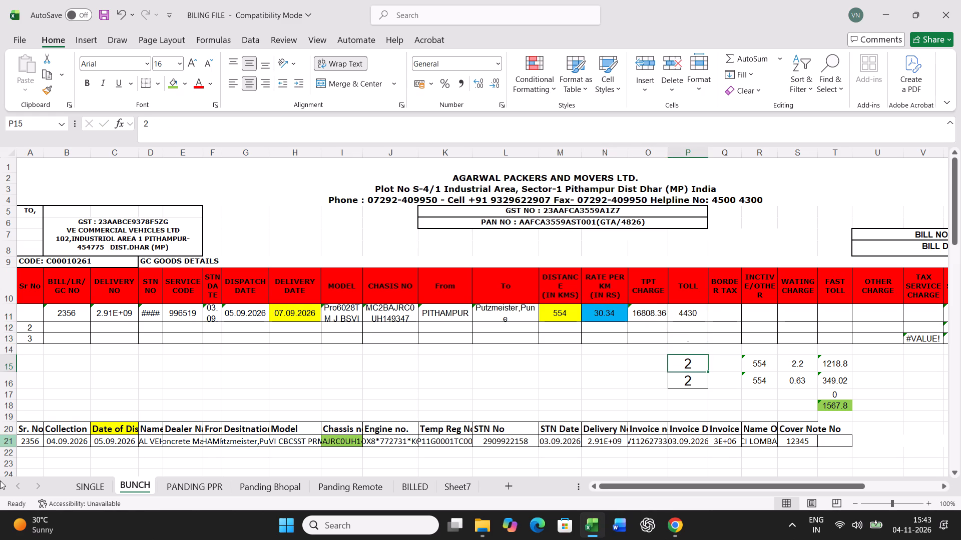
left_click(102, 491)
key("ctrl+p")
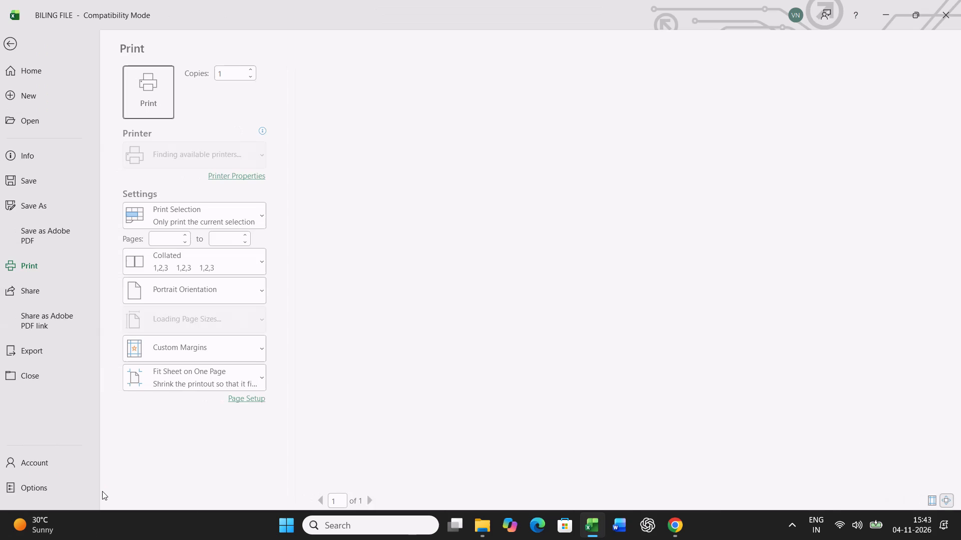
left_click(159, 100)
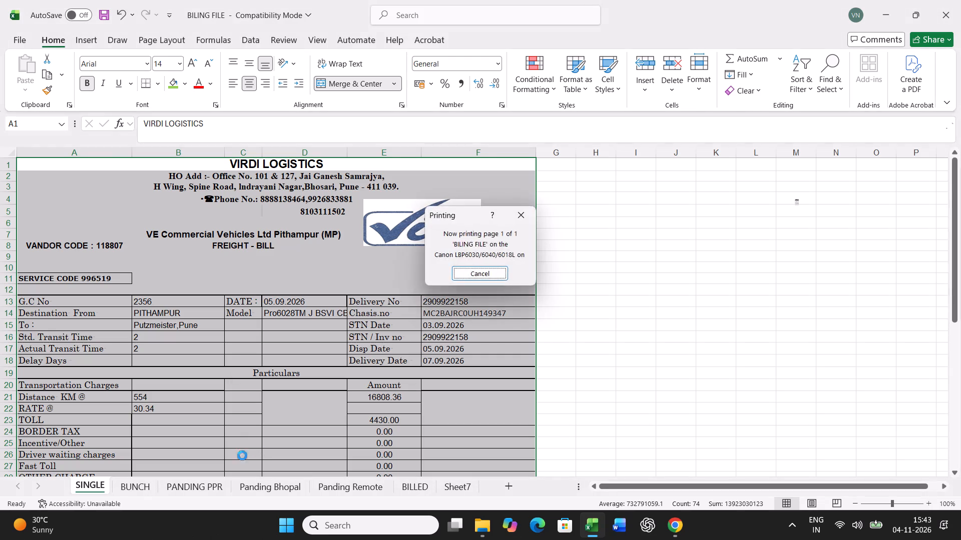
Copy row 11 of the BUNCH sheet and paste it as values into row 50 of the bill table.
left_click(138, 486)
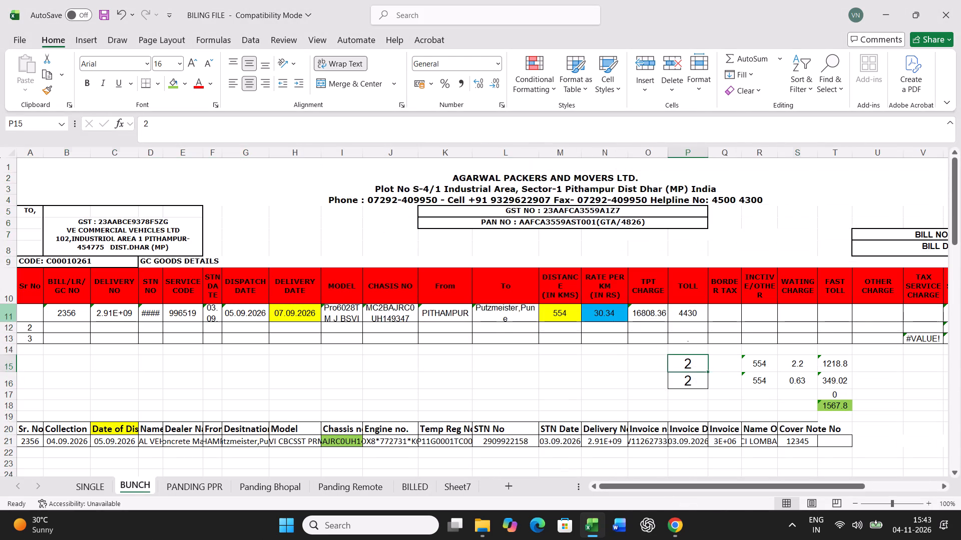
left_click(3, 314)
key("ctrl+c")
scroll(237, 360, "down", 17)
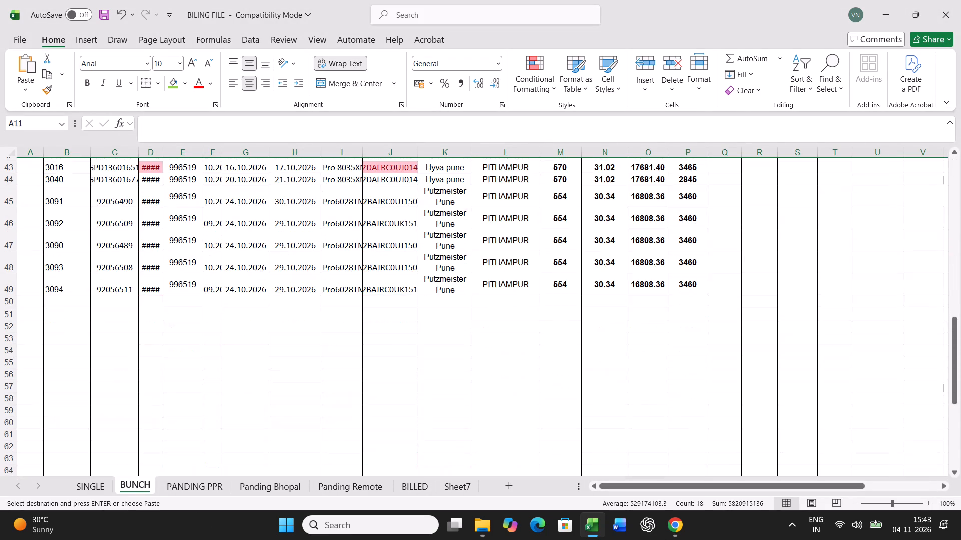
right_click(34, 302)
left_click(81, 231)
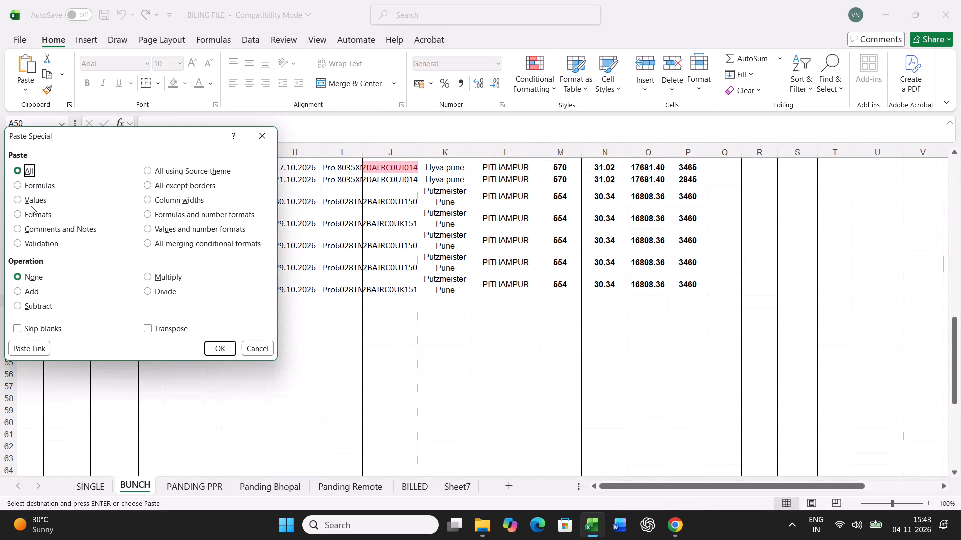
left_click(31, 206)
left_click(33, 202)
left_click(227, 354)
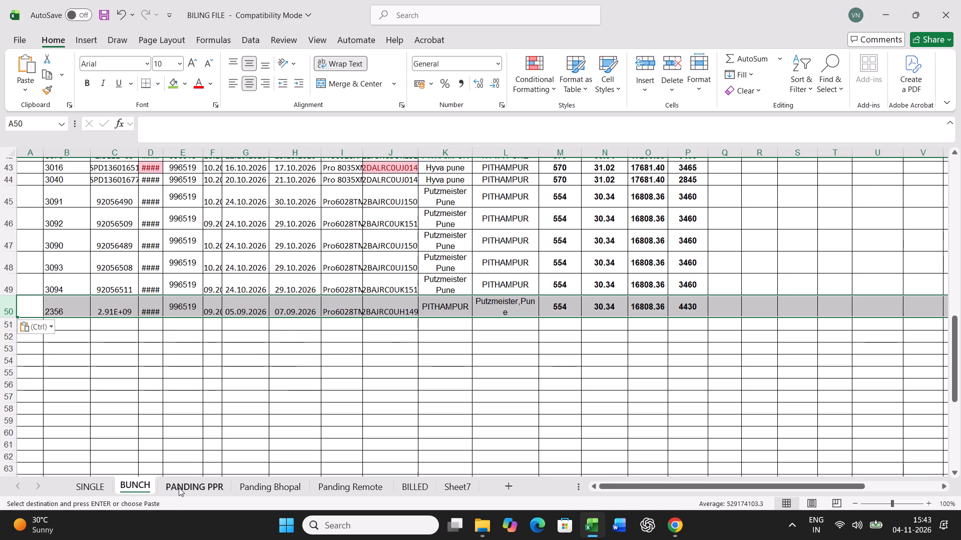
Find chassis number 150792 on the PANDING PPR sheet and fill its cell green.
left_click(179, 487)
left_click(365, 401)
key("ctrl+f")
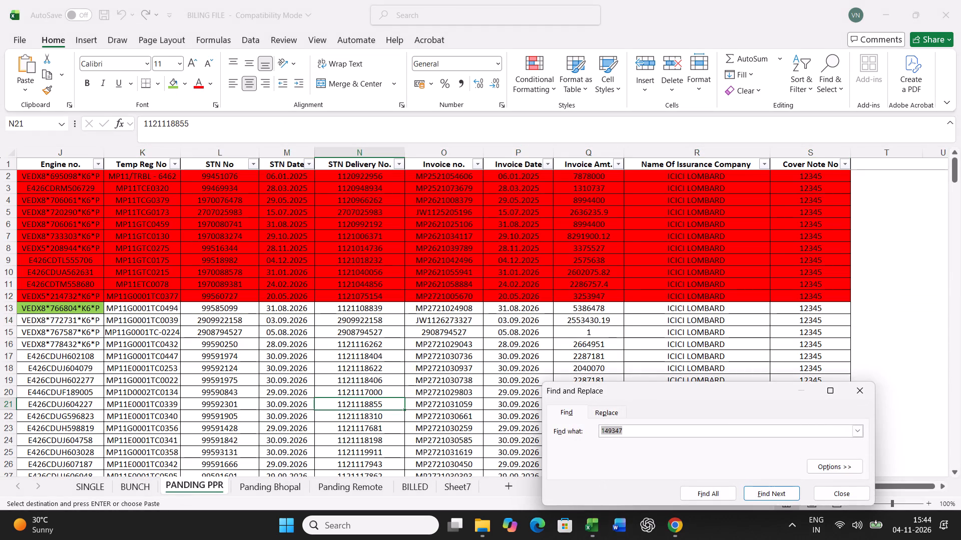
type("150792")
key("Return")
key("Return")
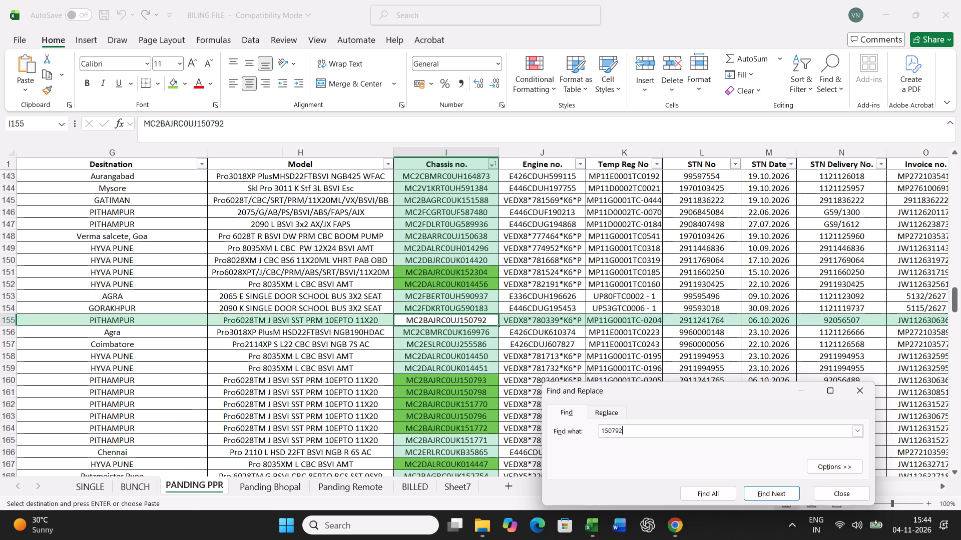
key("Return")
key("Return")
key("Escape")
left_click(167, 86)
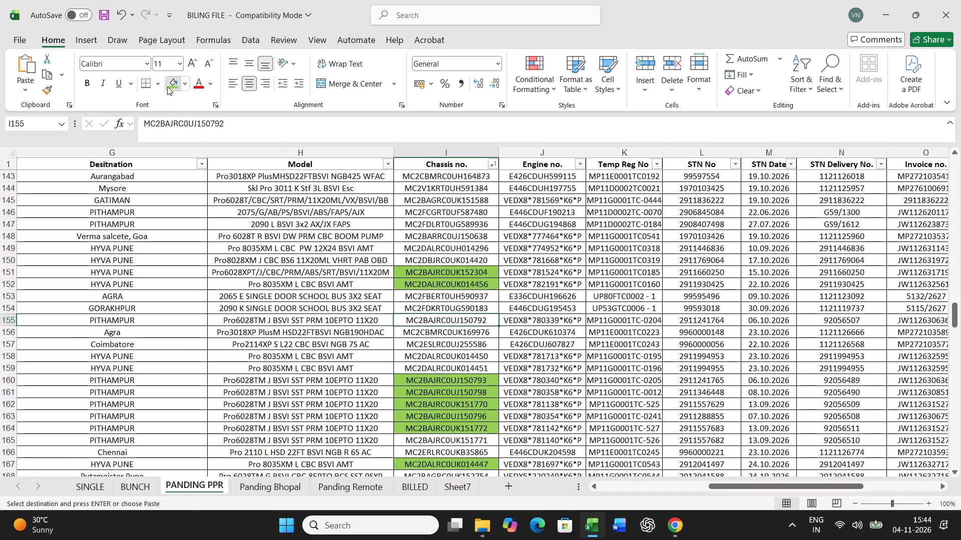
Copy the G.C. No 3080 row from the PANDING PPR sheet over row 21 of the BUNCH sheet.
key("Left")
key("Left")
key("Left")
key("Left")
key("Left")
key("Left")
key("Left")
key("Left")
key("Left")
key("Left")
key("Left")
key("Left")
key("Left")
key("Left")
key("Left")
key("Left")
key("Left")
key("Left")
key("Left")
key("Left")
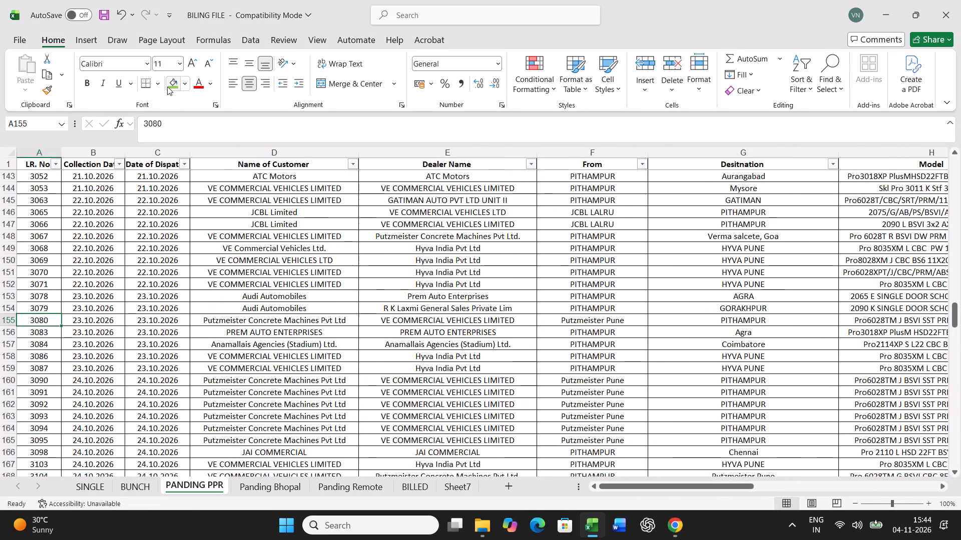
key("ctrl+shift+Right")
key("ctrl+c")
left_click(143, 486)
scroll(173, 430, "up", 4)
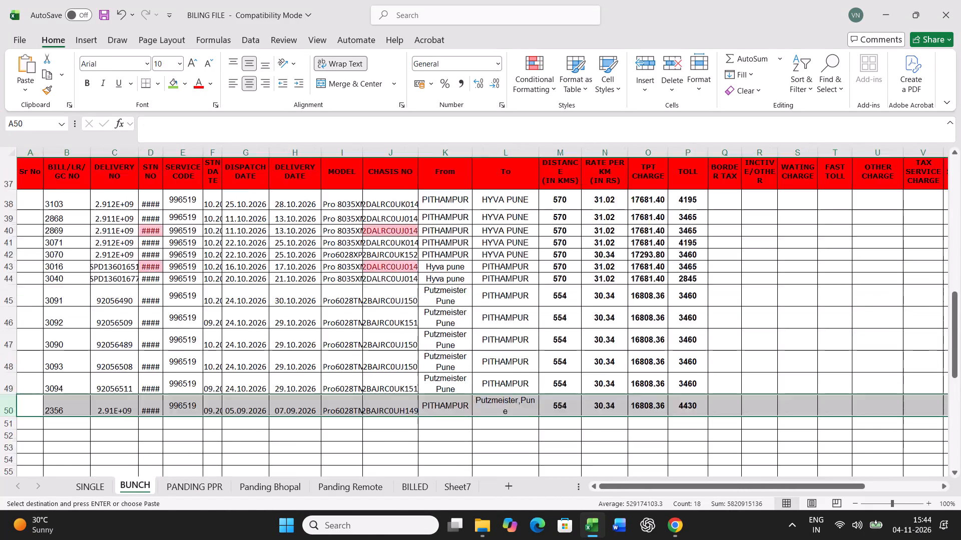
scroll(173, 430, "up", 12)
left_click(37, 405)
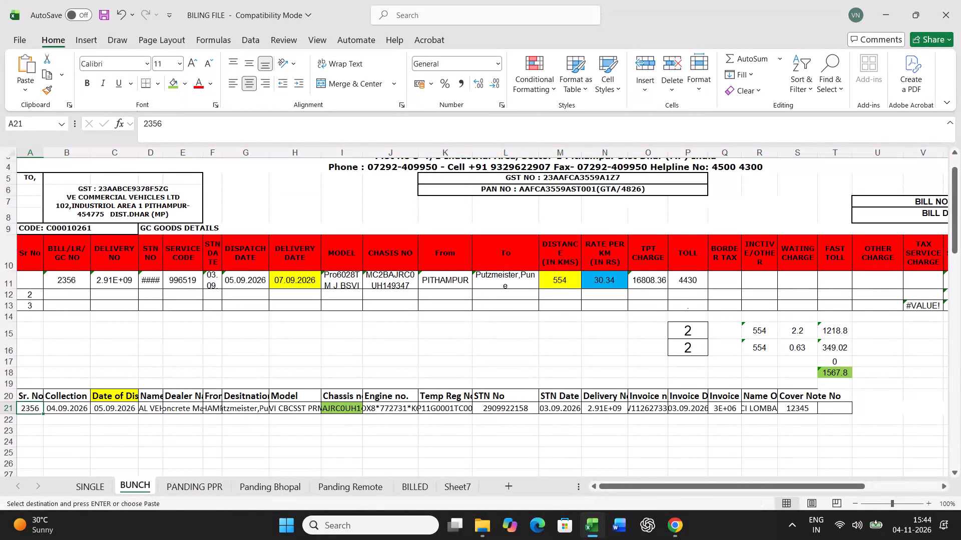
key("ctrl+v")
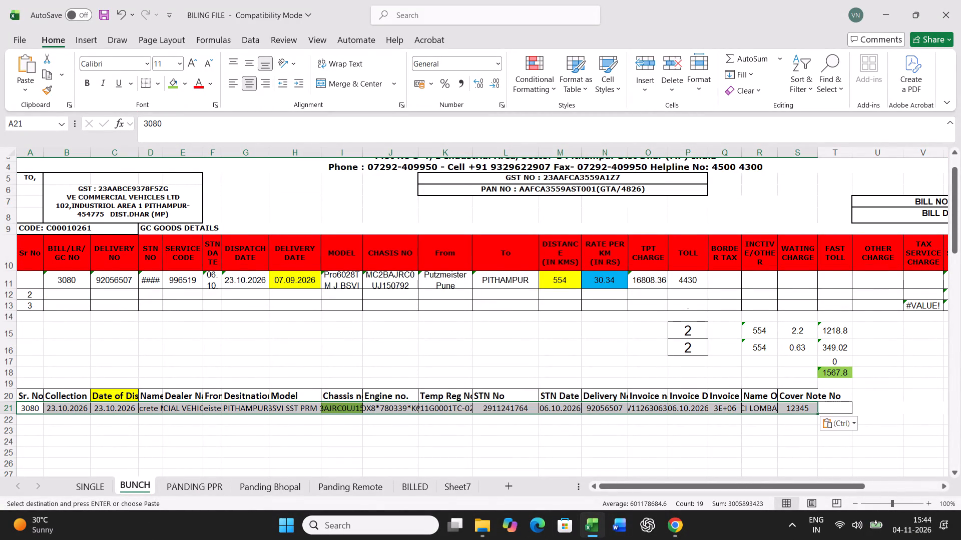
Set the delivery date of G.C. No 3080 in row 11 of the BUNCH sheet to 26.10.2026.
left_click(292, 284)
type("26.10.2026")
key("Right")
Set the toll of G.C. No 3080 in row 11 of the BUNCH sheet to 3460.
key("Right")
key("Right")
key("Right")
key("Right")
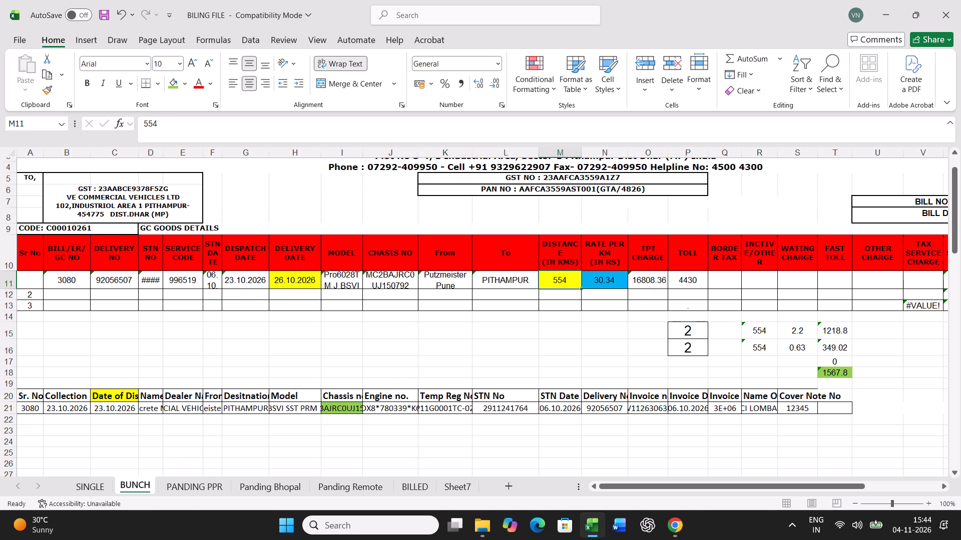
key("Right")
key("Right")
key("Right")
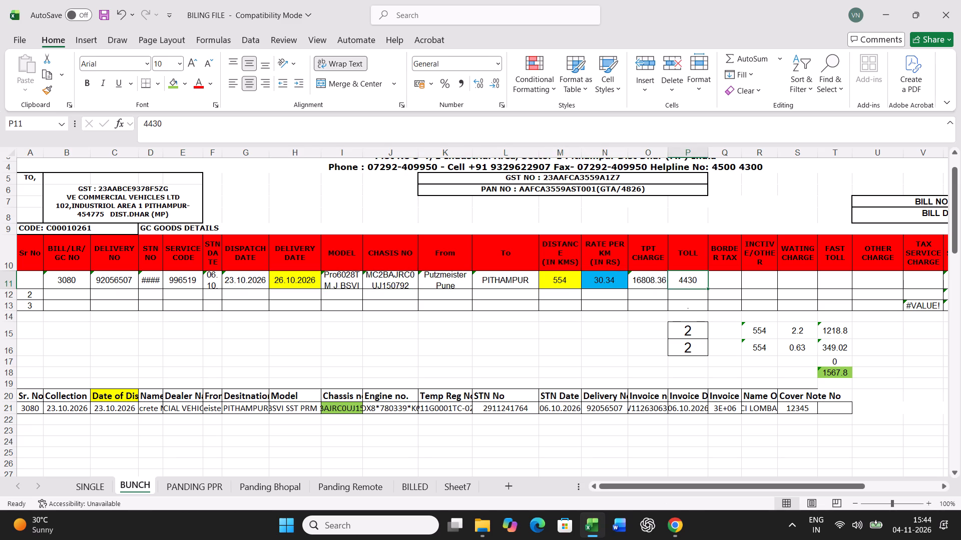
type("3460")
key("Return")
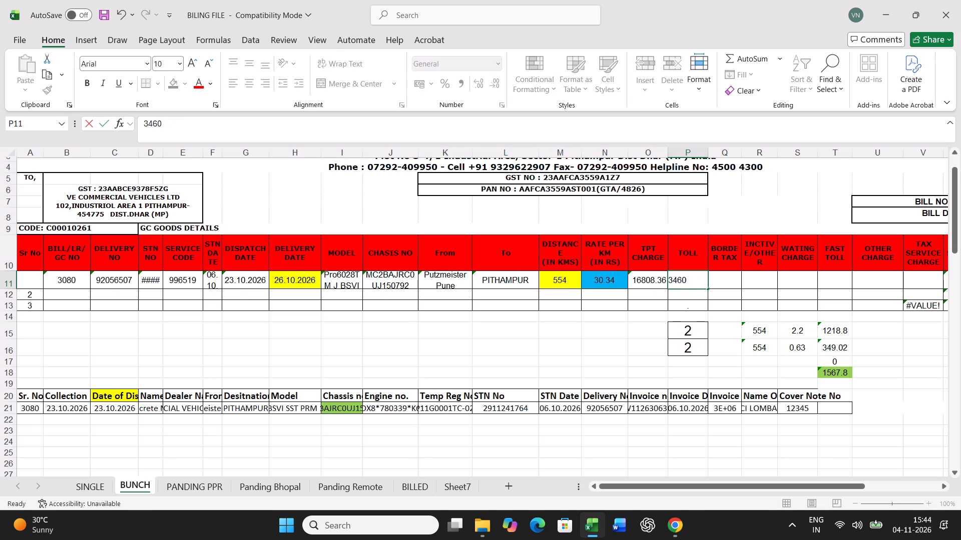
key("Return")
key("Return")
Print one copy of the freight bill for G.C. No 3080 from the SINGLE sheet.
left_click(99, 480)
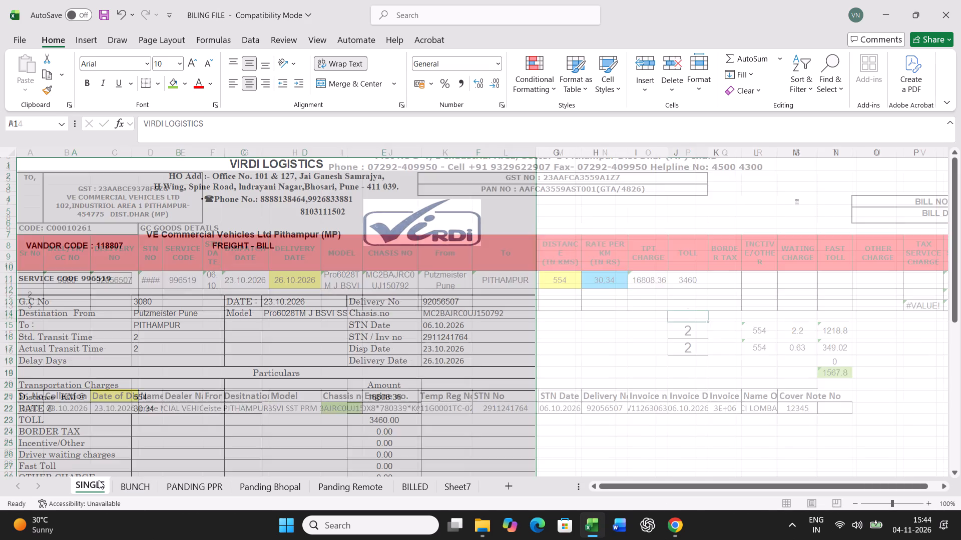
key("ctrl+p")
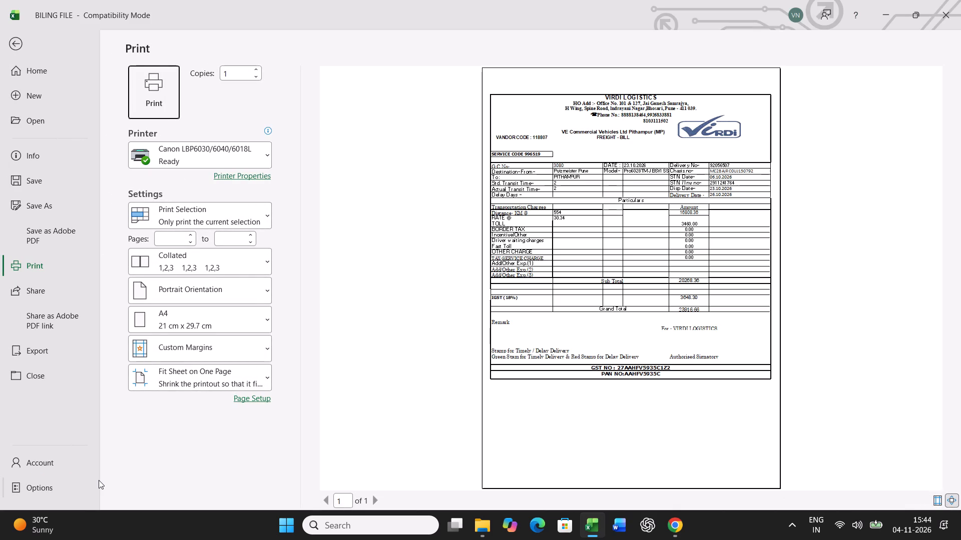
left_click(164, 100)
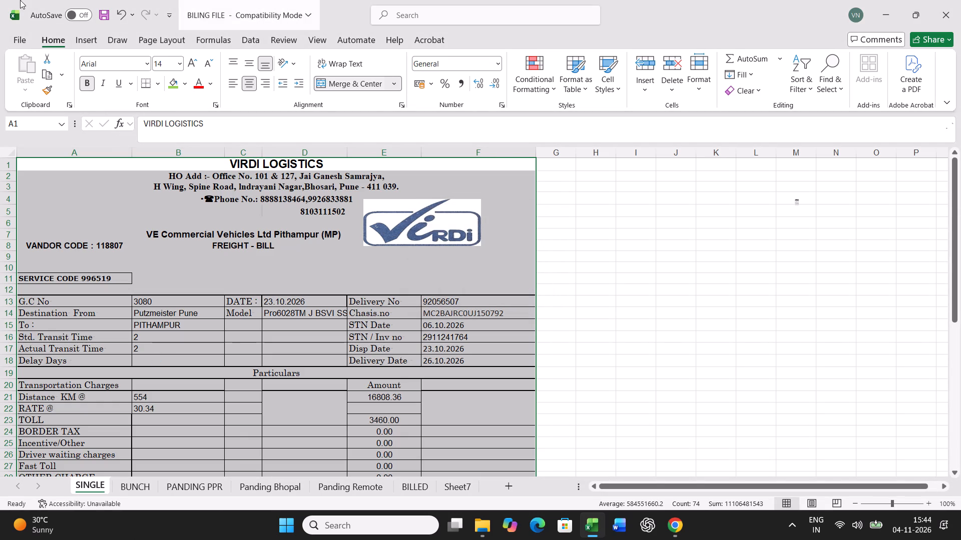
Copy row 11 of the BUNCH sheet and paste it as values into row 51 of the bill table.
left_click(140, 485)
left_click(8, 277)
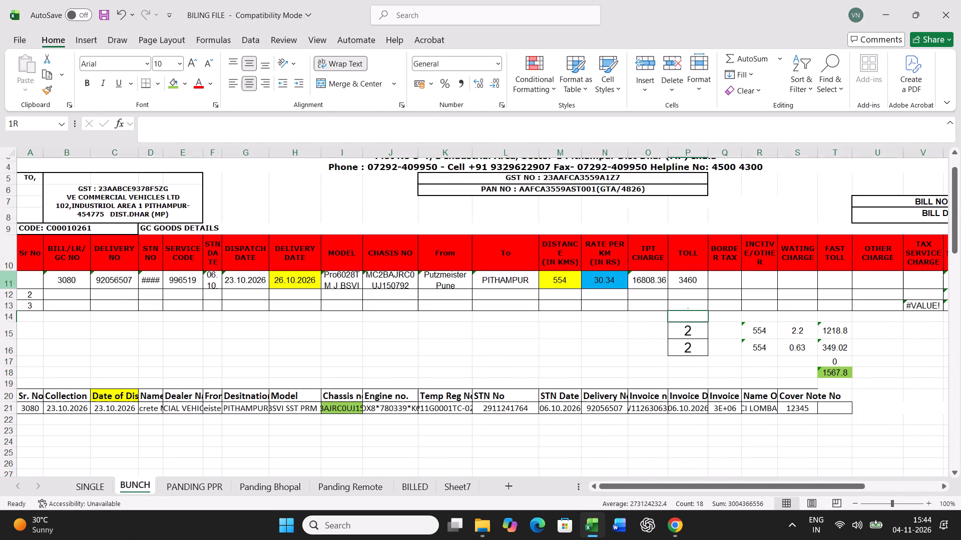
key("ctrl+c")
scroll(275, 387, "down", 16)
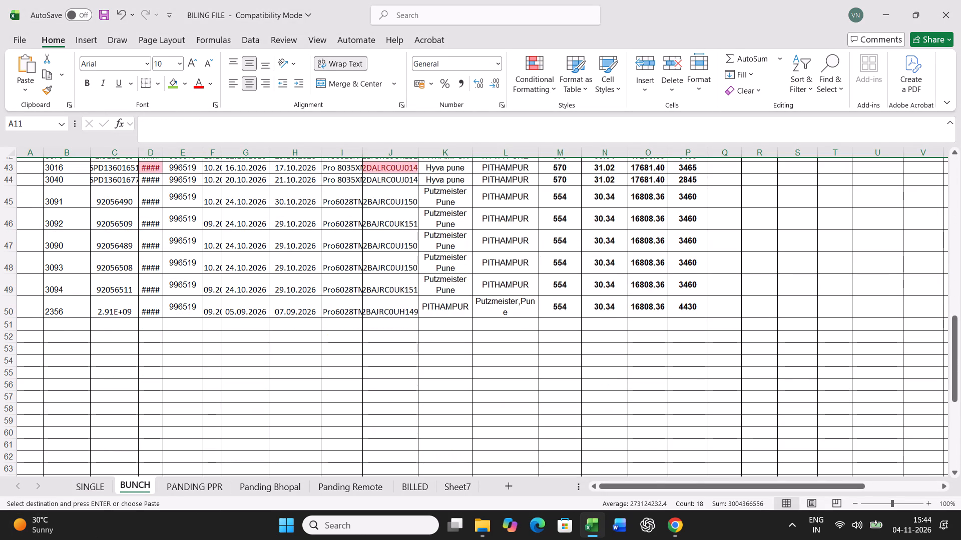
right_click(34, 326)
left_click(96, 237)
left_click(30, 208)
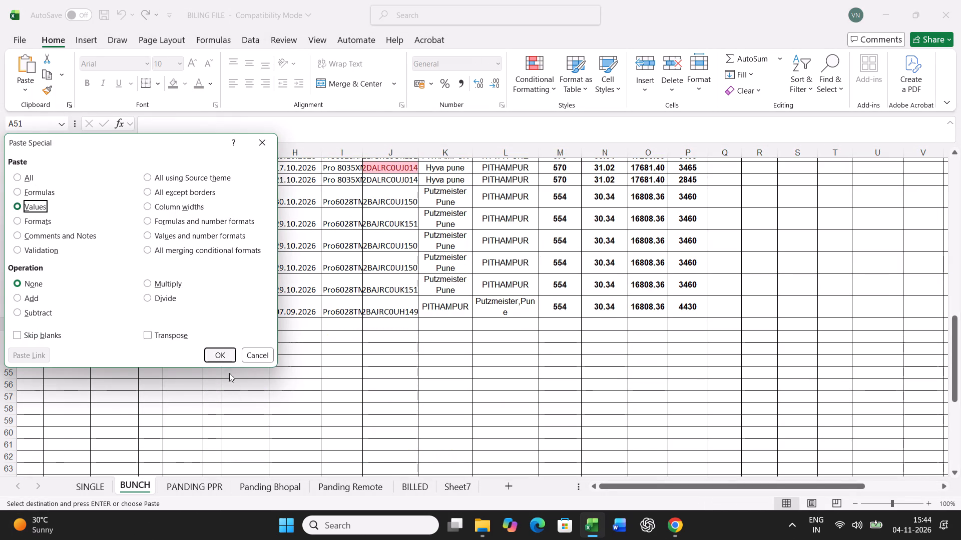
left_click(219, 352)
Find chassis number 151771 on the PANDING PPR sheet and fill its cell green.
left_click(203, 481)
left_click(341, 395)
key("ctrl+f")
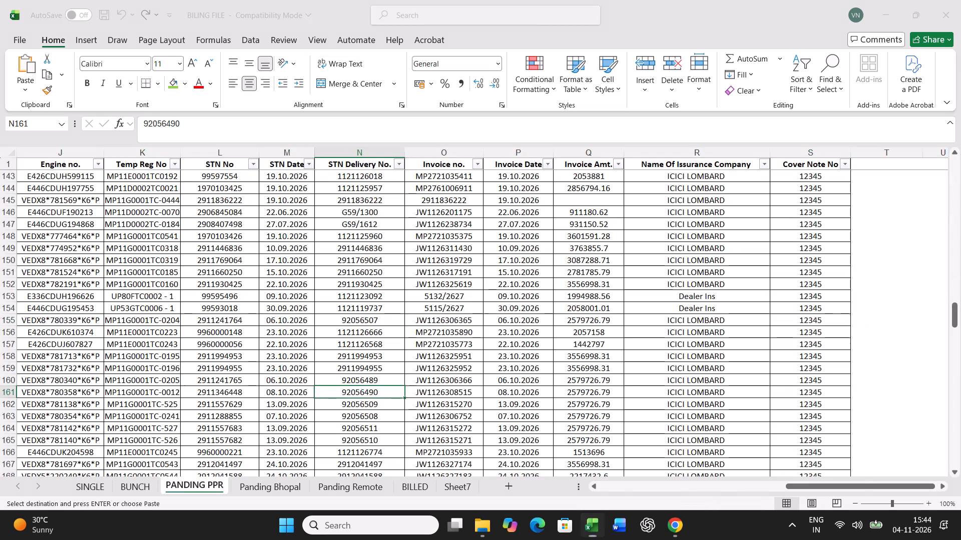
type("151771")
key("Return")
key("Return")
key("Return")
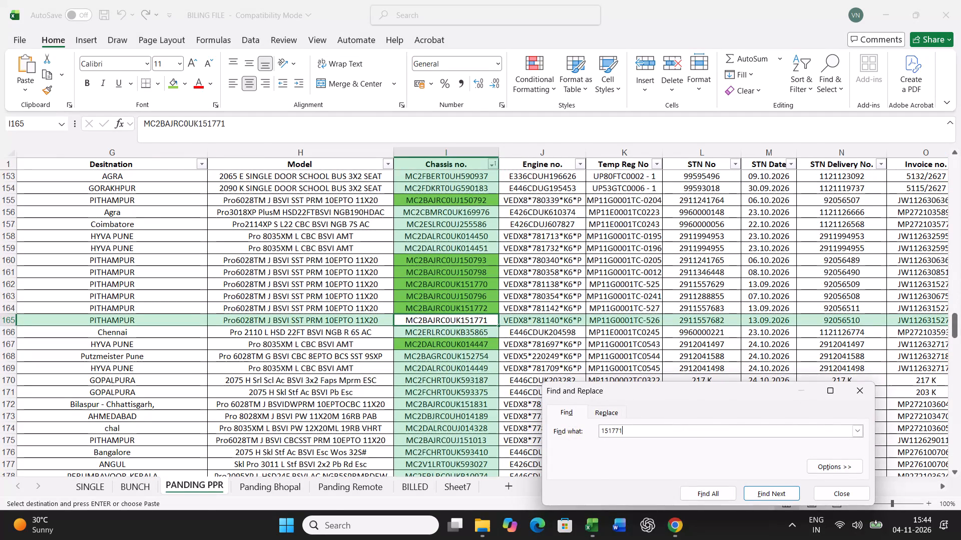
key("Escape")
left_click(172, 87)
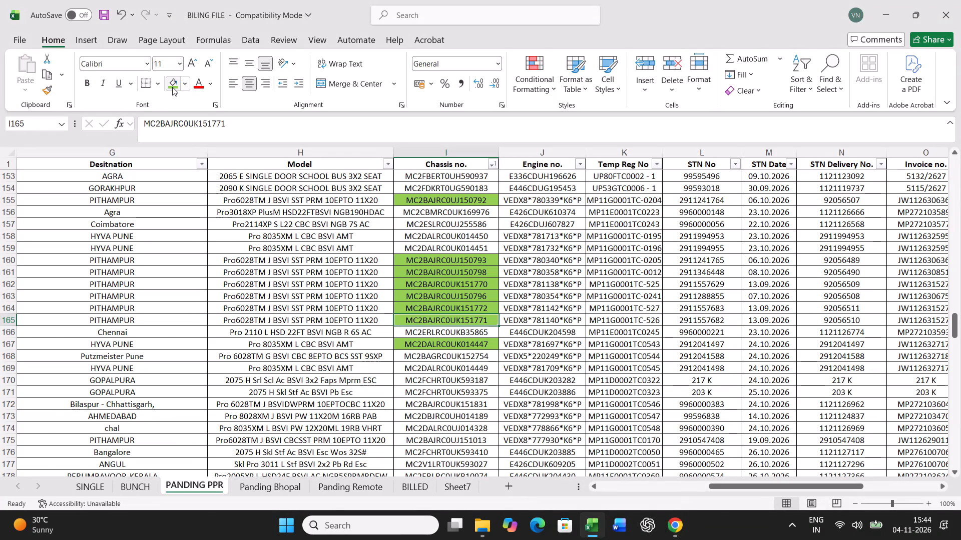
Copy the G.C. No 3095 row from the PANDING PPR sheet over row 21 of the BUNCH sheet.
key("Left")
key("Left")
key("Left")
key("Left")
key("Left")
key("Left")
key("Left")
key("Left")
key("Left")
key("Left")
key("Left")
key("Left")
key("Left")
key("Left")
key("Left")
key("Left")
key("Left")
key("Left")
key("Left")
key("Left")
key("ctrl+shift+Right")
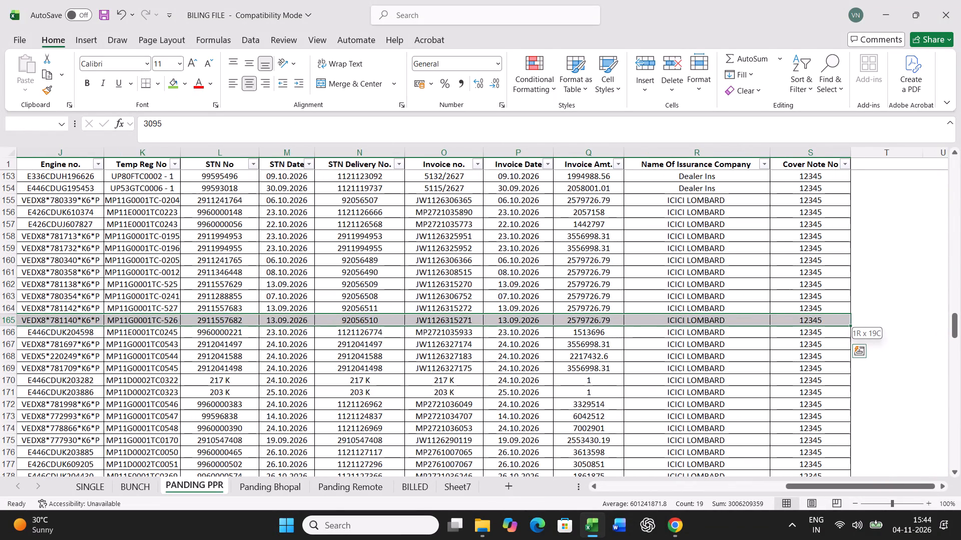
key("ctrl+c")
left_click(131, 481)
scroll(179, 433, "up", 19)
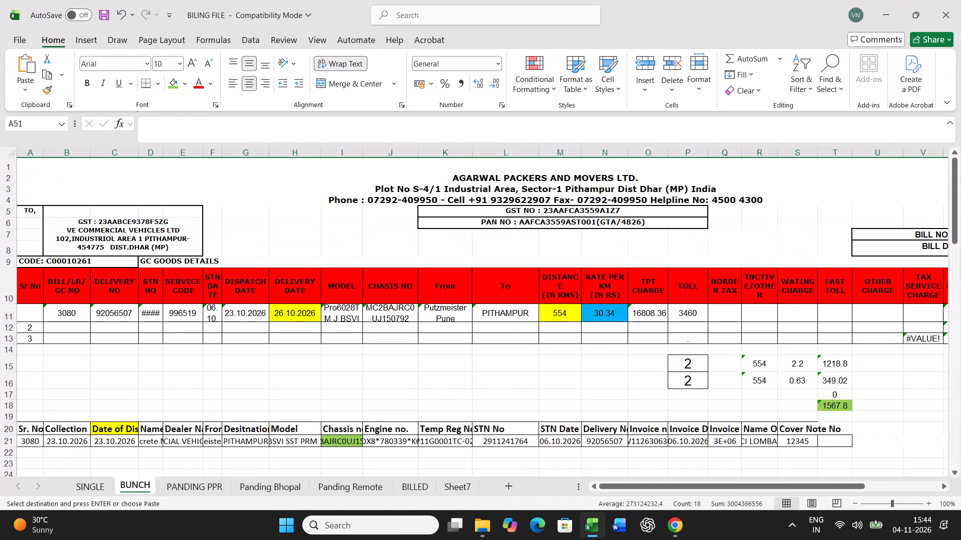
left_click(29, 441)
key("ctrl+v")
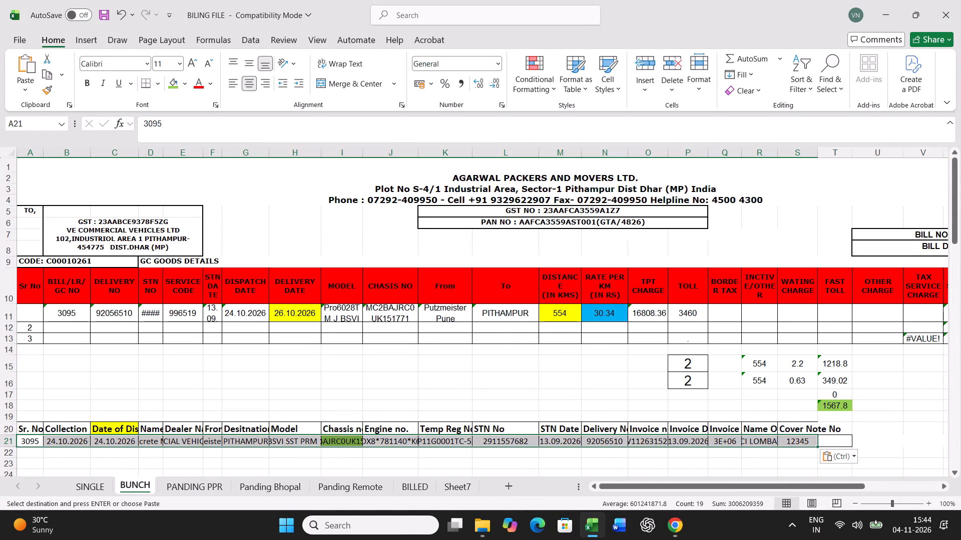
Set the delivery date of G.C. No 3095 in row 11 of the BUNCH sheet to 29.10.2026.
left_click(301, 312)
type("29.10.2026")
key("Right")
key("Right")
key("Right")
key("Right")
key("Right")
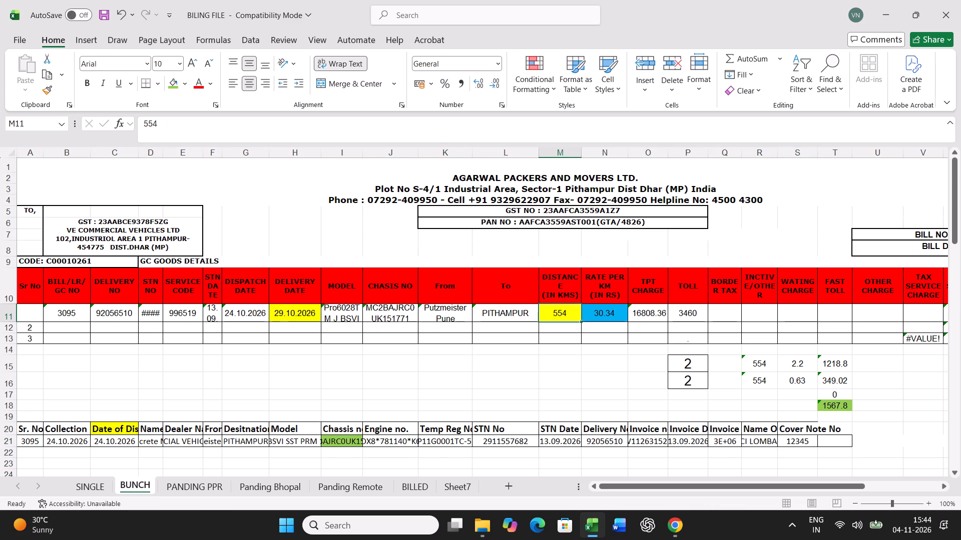
key("Right")
key("Right")
key("Right")
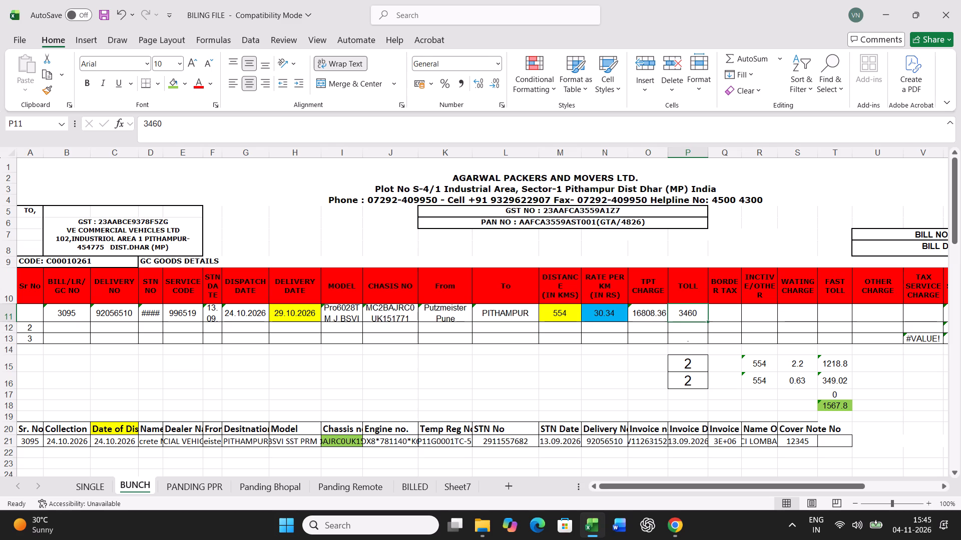
Print the freight bill for G.C. No 3095 from the SINGLE sheet.
left_click(93, 490)
key("ctrl+p")
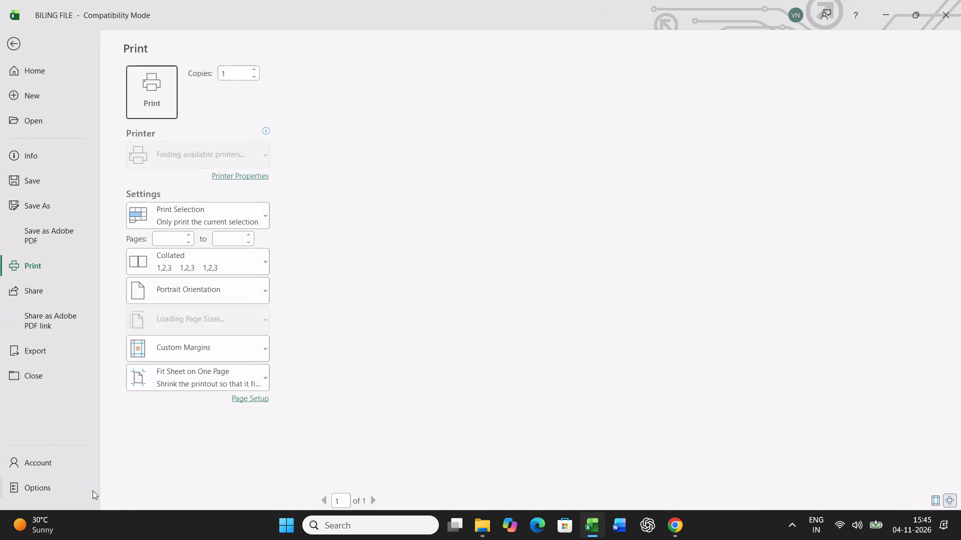
left_click(170, 93)
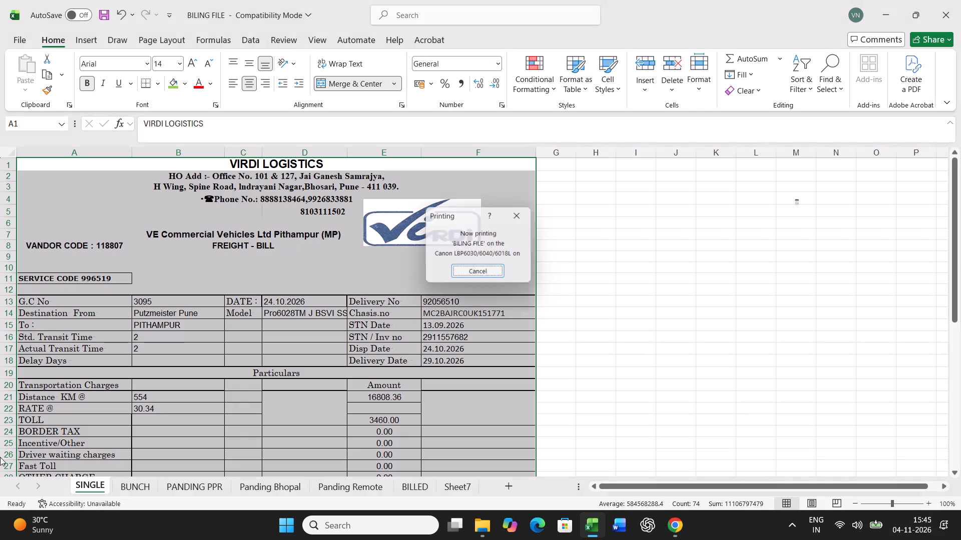
Copy row 11 of the BUNCH sheet, paste it as values into row 52 of the bill table, and save the workbook.
left_click(139, 486)
left_click(5, 314)
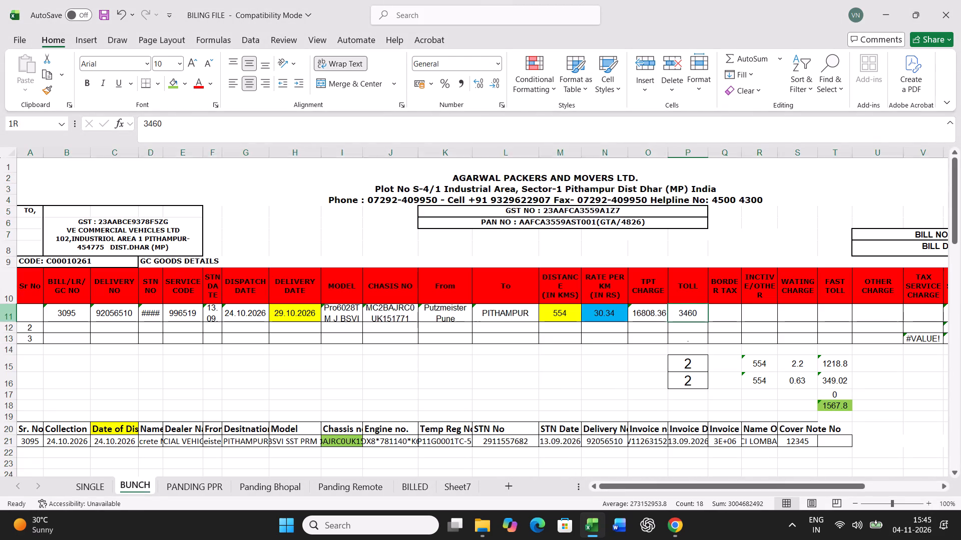
key("ctrl+c")
scroll(331, 392, "down", 19)
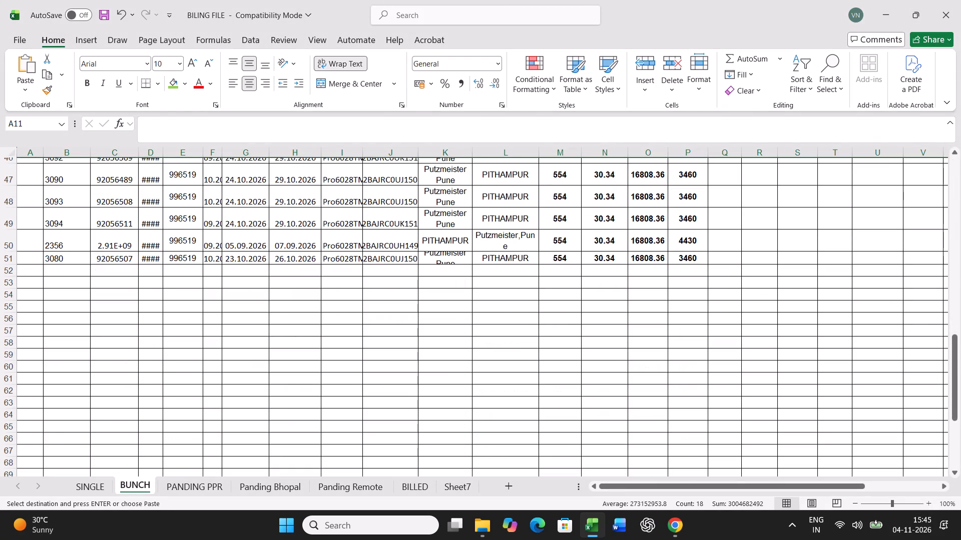
right_click(29, 271)
left_click(79, 234)
left_click(32, 204)
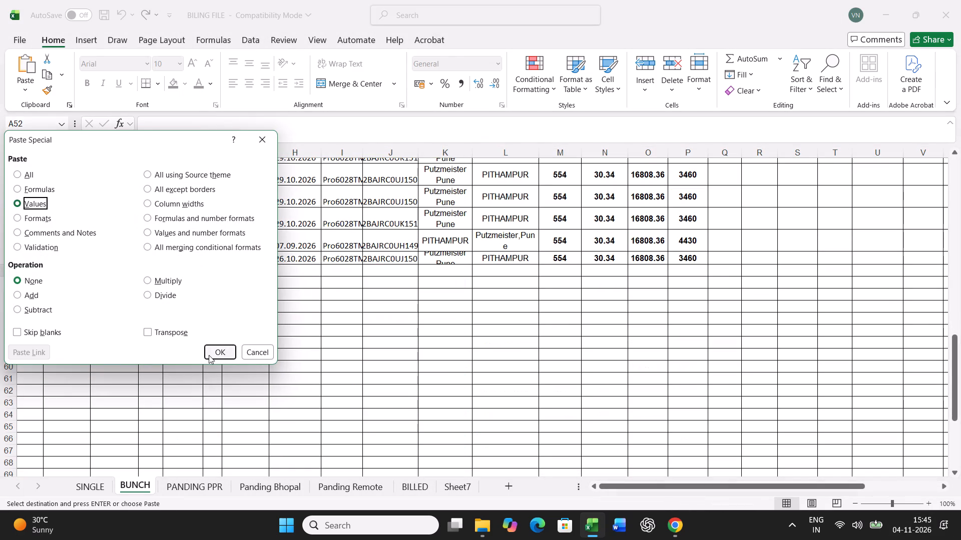
left_click(210, 355)
key("ctrl+s")
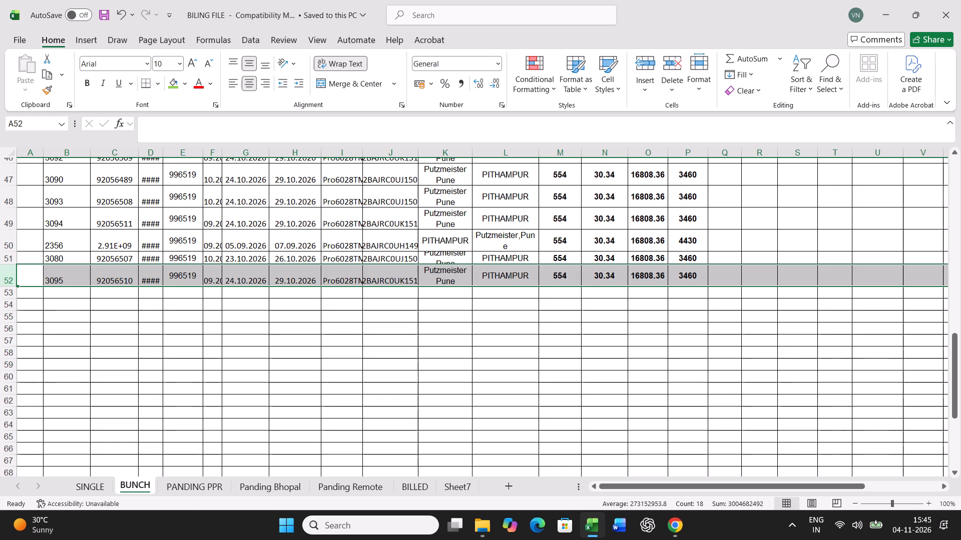
Select the G.C. numbers in rows 38 to 52 of the bill table to check how many there are.
scroll(528, 334, "up", 4)
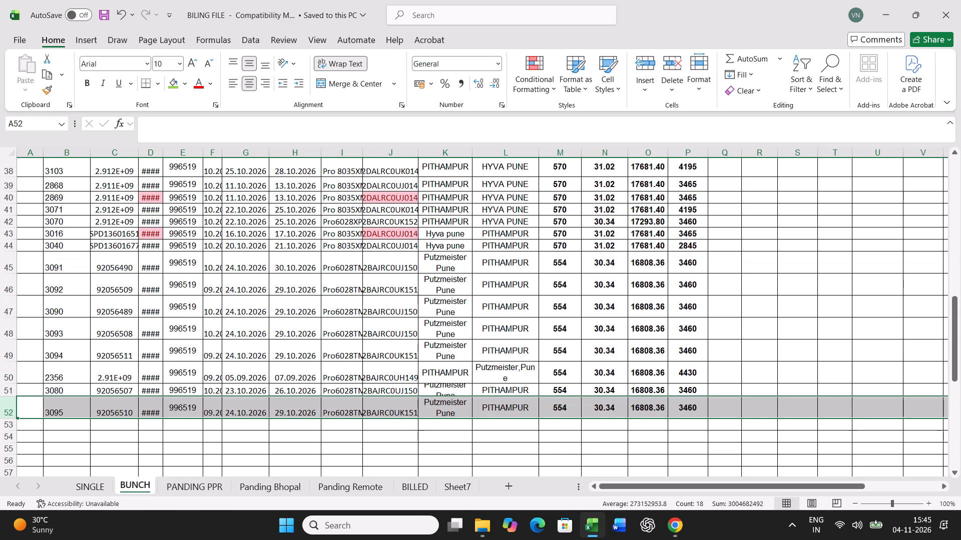
scroll(528, 334, "up", 2)
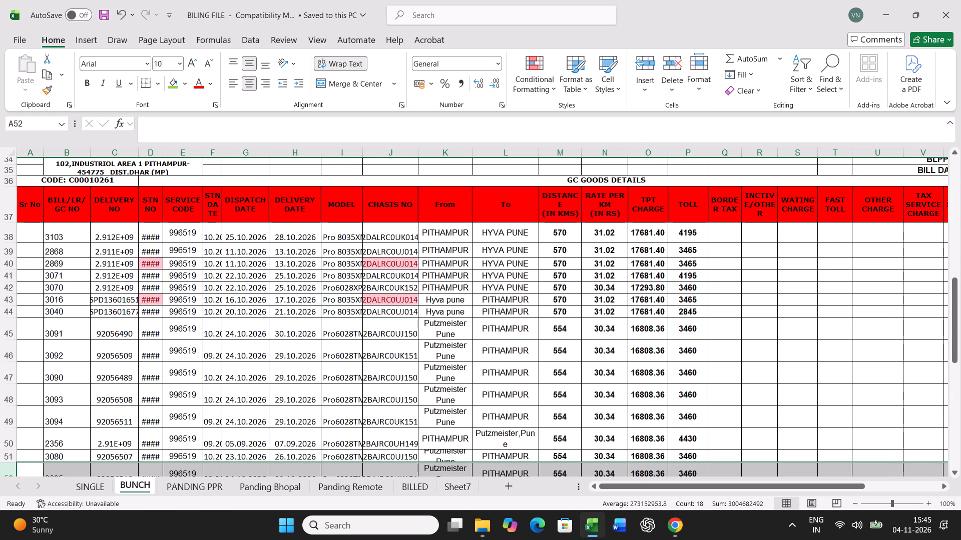
left_click(462, 323)
left_click_drag(74, 235, 57, 382)
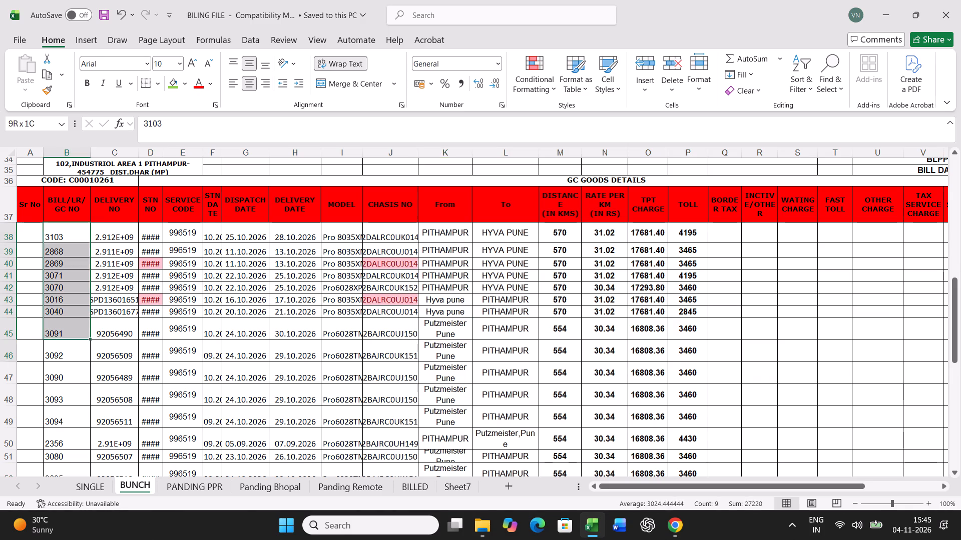
left_click_drag(57, 382, 68, 447)
Sort the PANDING PPR sheet by green cell colour in the Chassis no. column and select the green chassis cells to count them.
left_click(183, 483)
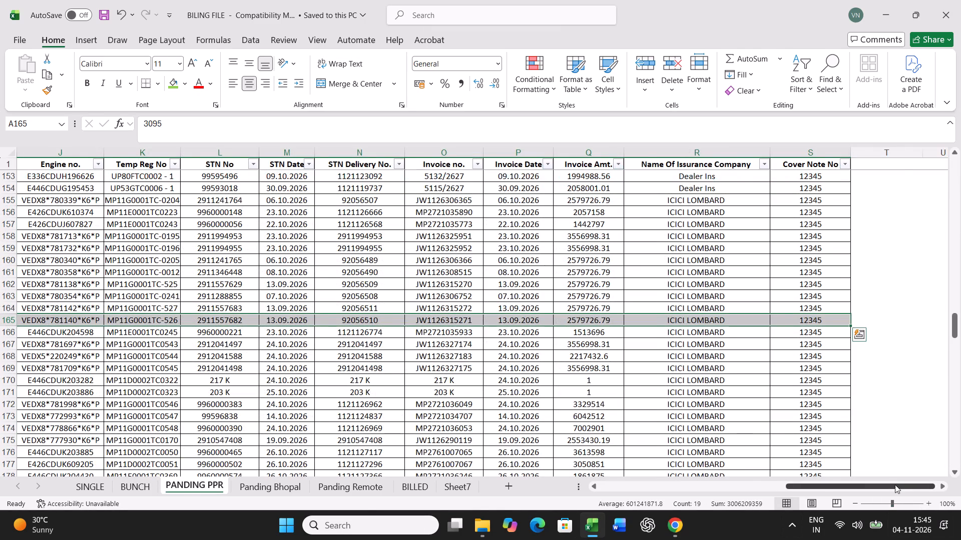
left_click_drag(895, 484, 825, 485)
left_click(391, 232)
left_click(403, 167)
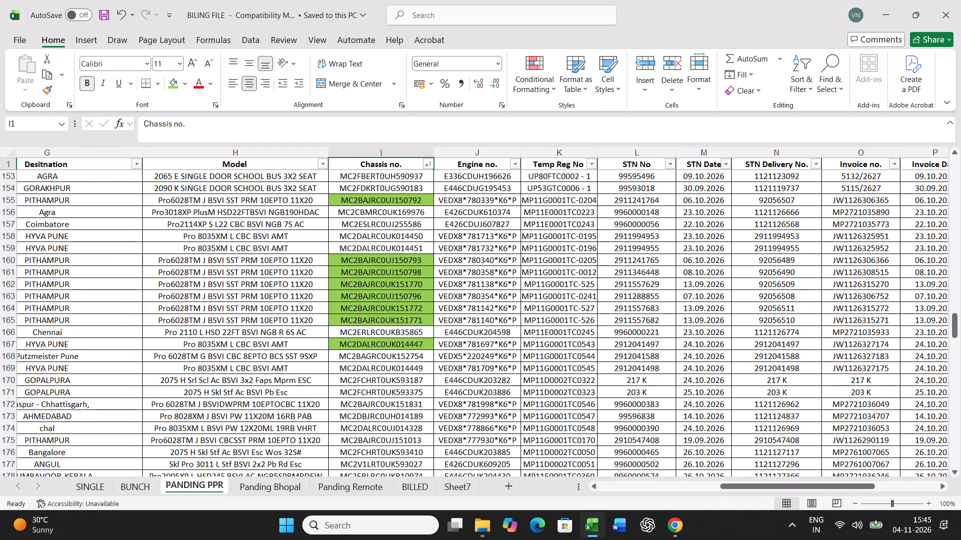
left_click(429, 166)
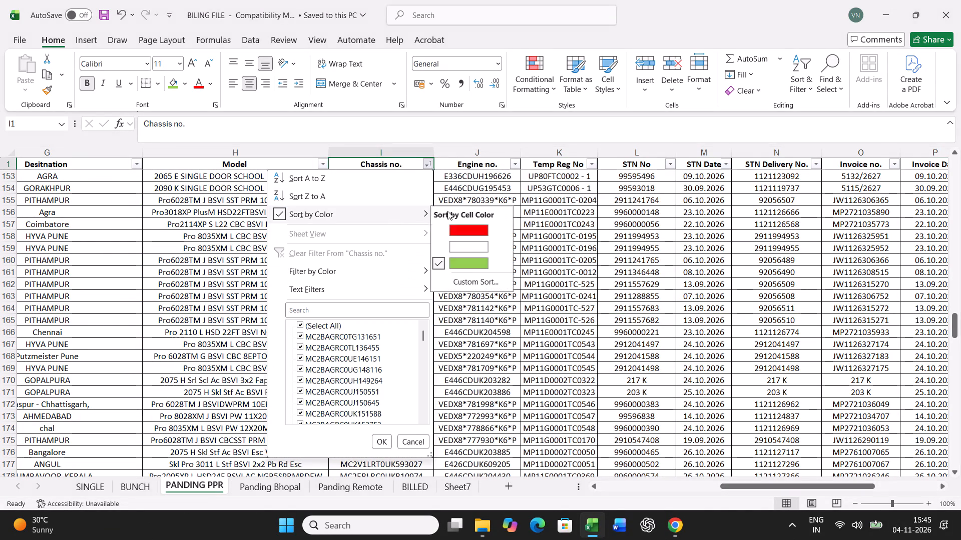
left_click(466, 263)
left_click_drag(412, 178, 412, 207)
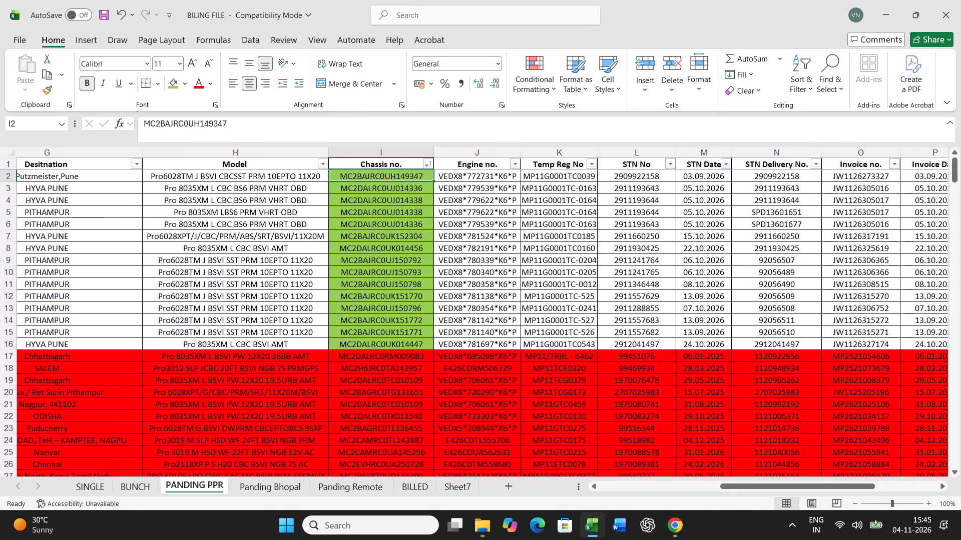
left_click_drag(412, 207, 410, 338)
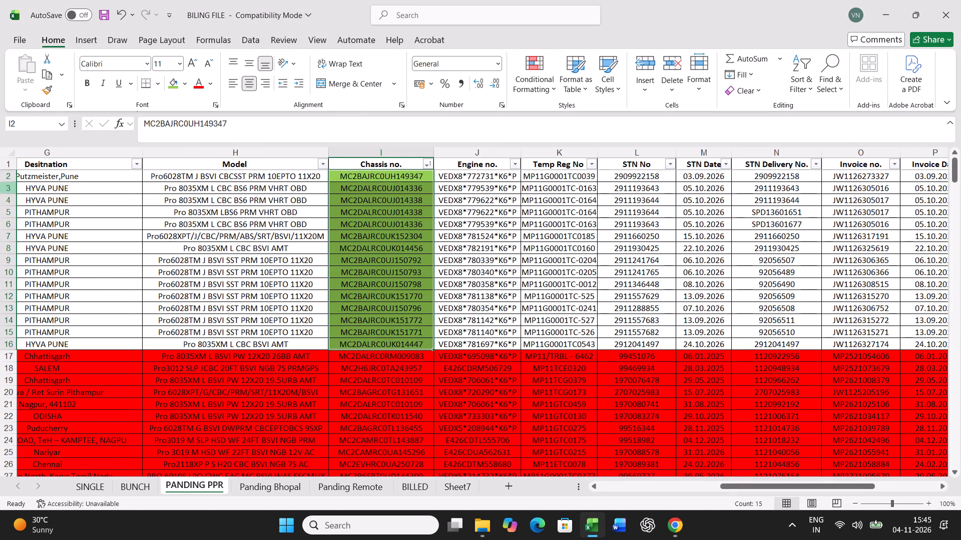
Cut rows 2 to 16 of the PANDING PPR sheet, paste them at row 3648 of the BILLED sheet, and save the workbook.
left_click_drag(7, 175, 0, 349)
key("ctrl+x")
left_click(430, 485)
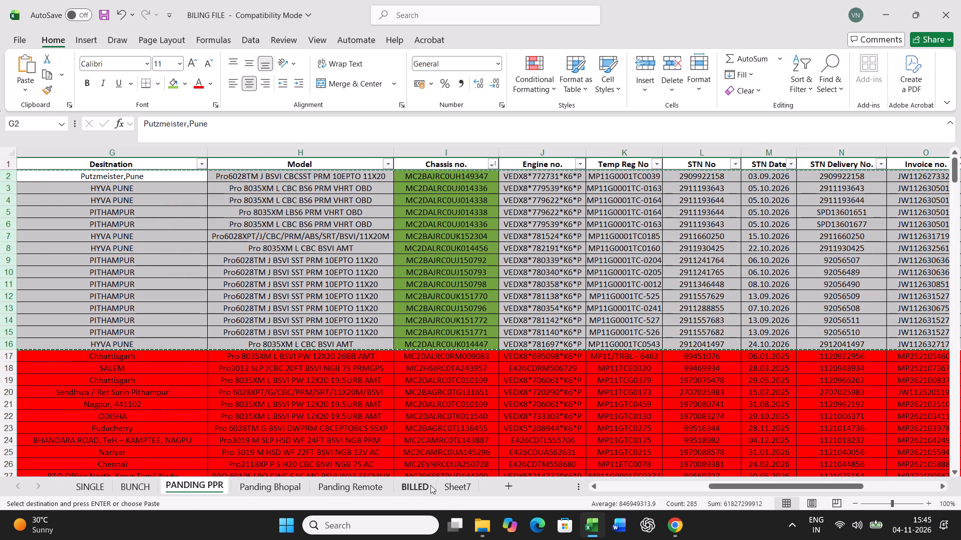
scroll(575, 396, "down", 20)
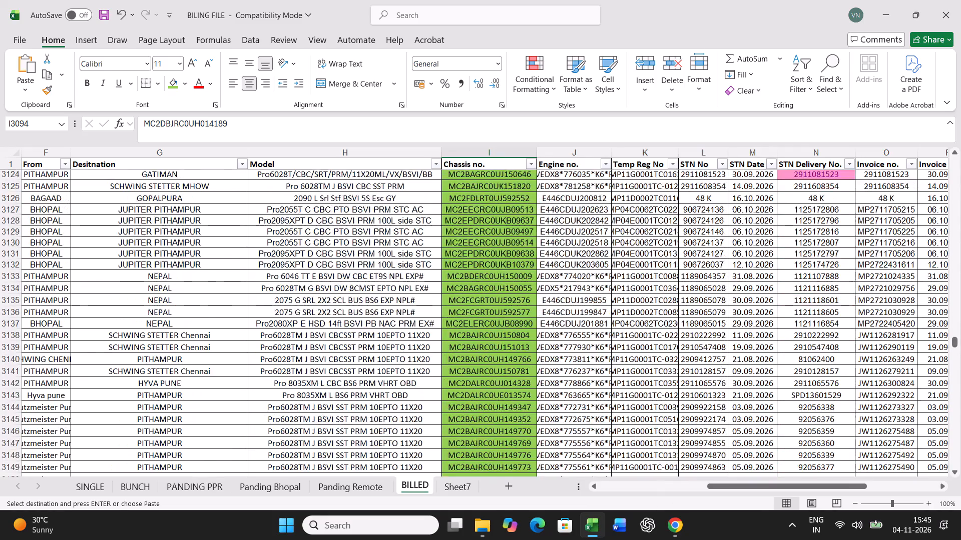
scroll(576, 397, "down", 20)
scroll(576, 397, "down", 20)
scroll(576, 397, "down", 6)
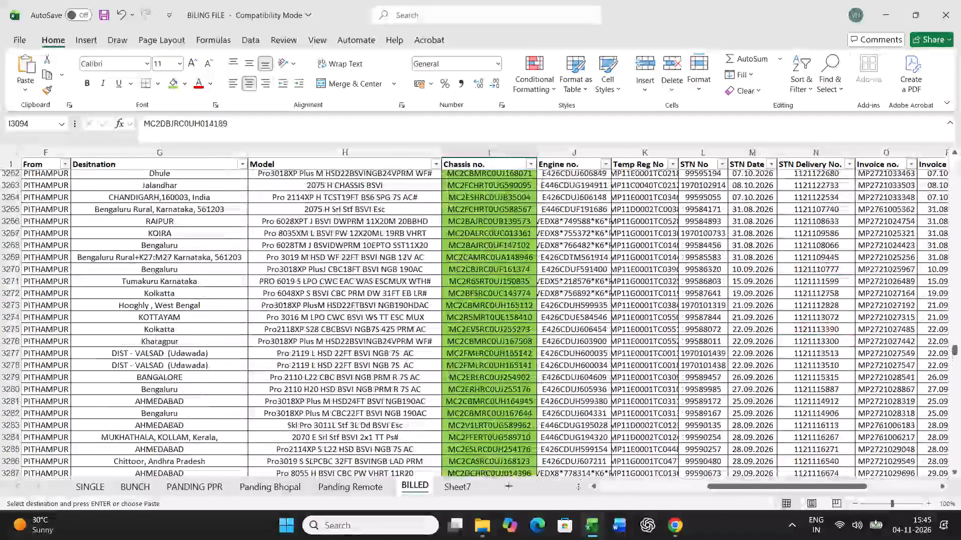
scroll(576, 397, "down", 20)
scroll(576, 397, "down", 20)
scroll(576, 397, "down", 6)
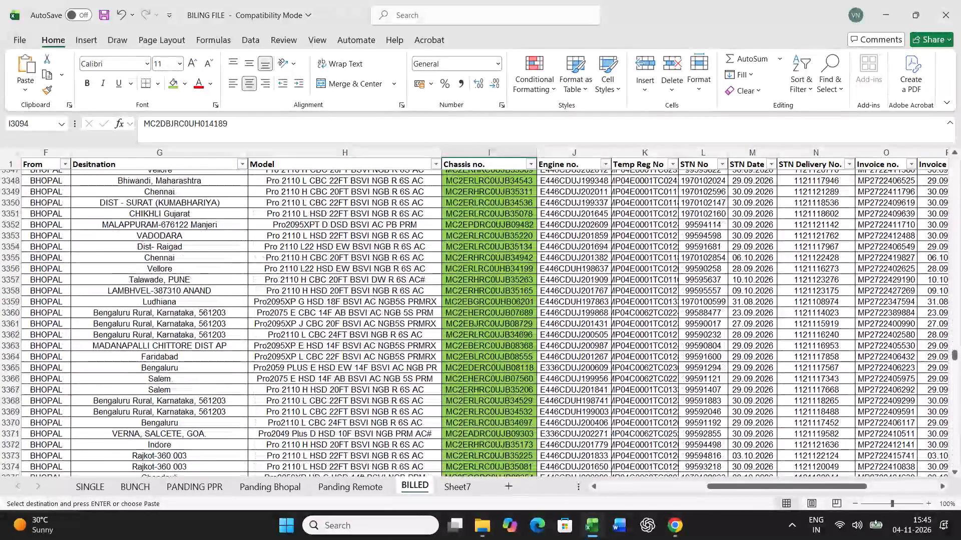
scroll(576, 397, "down", 9)
scroll(707, 368, "down", 20)
scroll(707, 368, "down", 20)
scroll(707, 368, "down", 1)
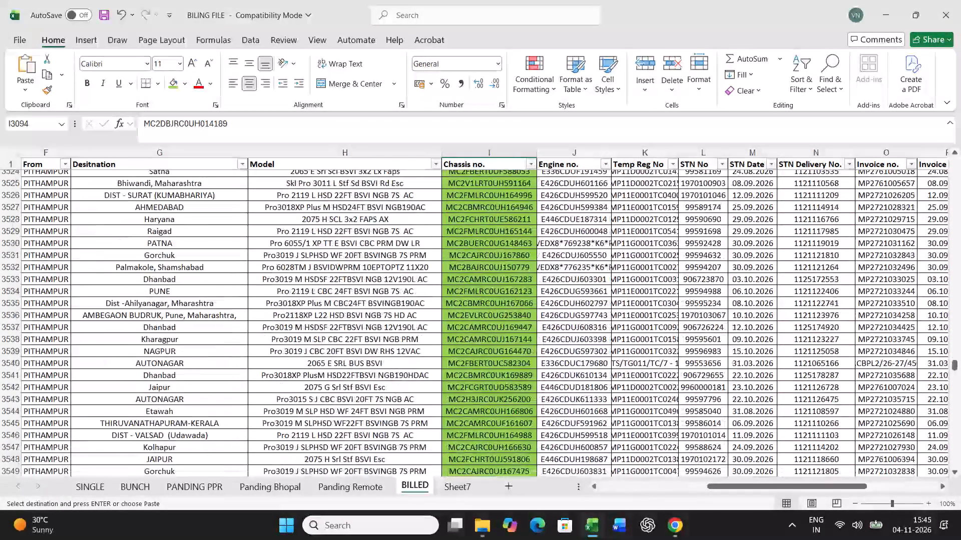
scroll(707, 373, "down", 20)
scroll(707, 373, "down", 20)
scroll(707, 373, "down", 6)
scroll(703, 379, "up", 6)
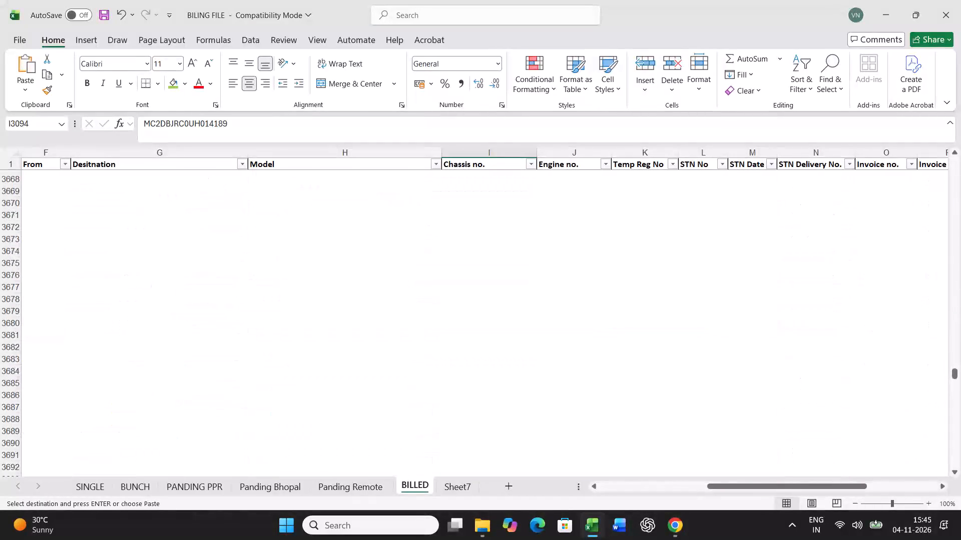
scroll(703, 379, "up", 3)
triple_click(943, 486)
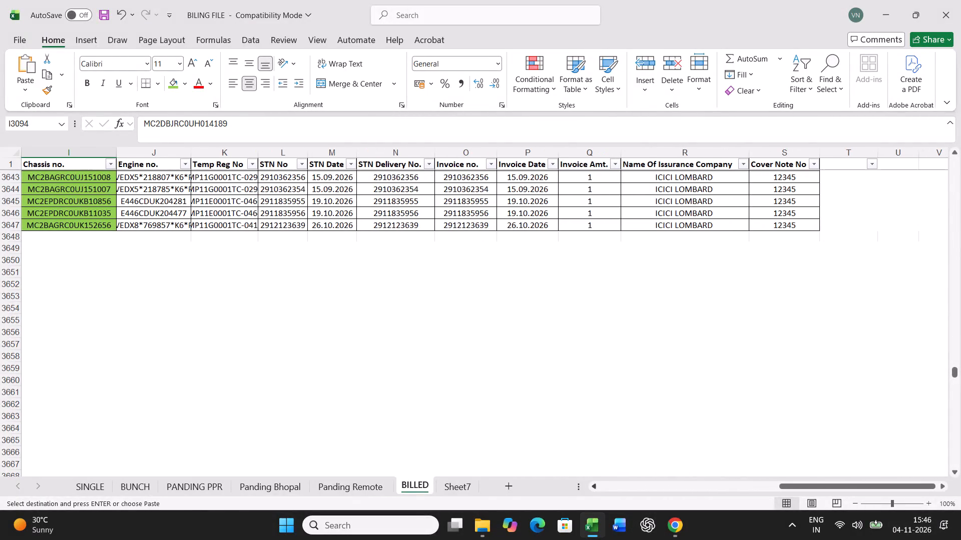
left_click(8, 238)
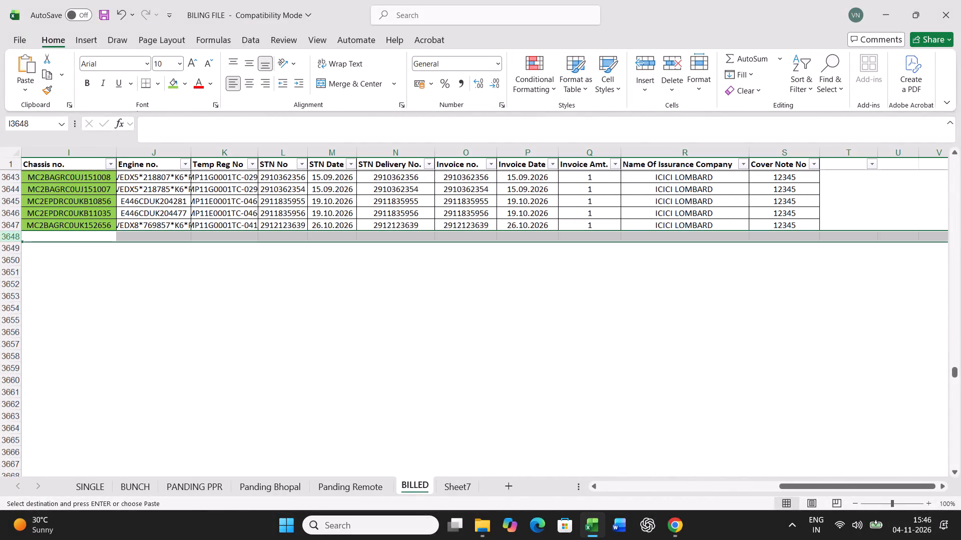
key("ctrl+v")
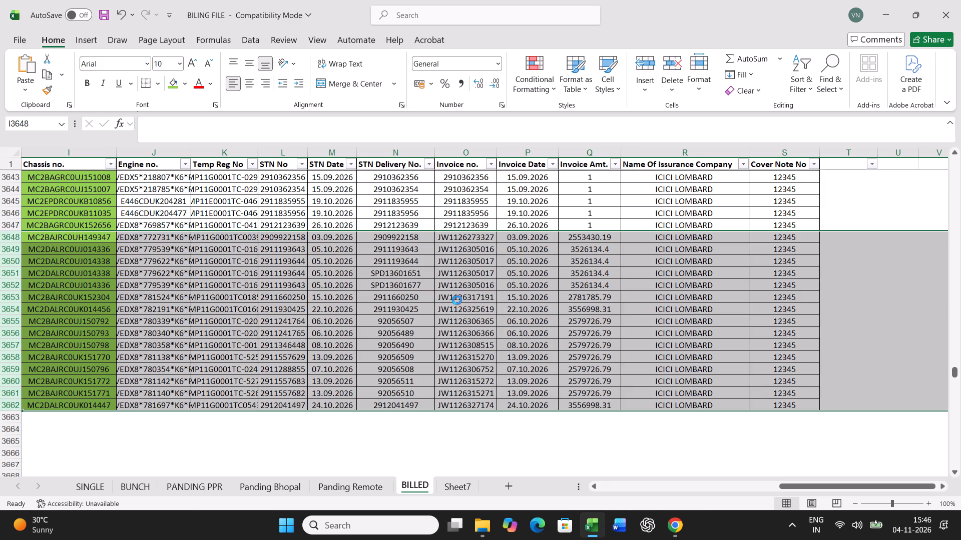
left_click(596, 488)
scroll(610, 383, "down", 3)
left_click(607, 317)
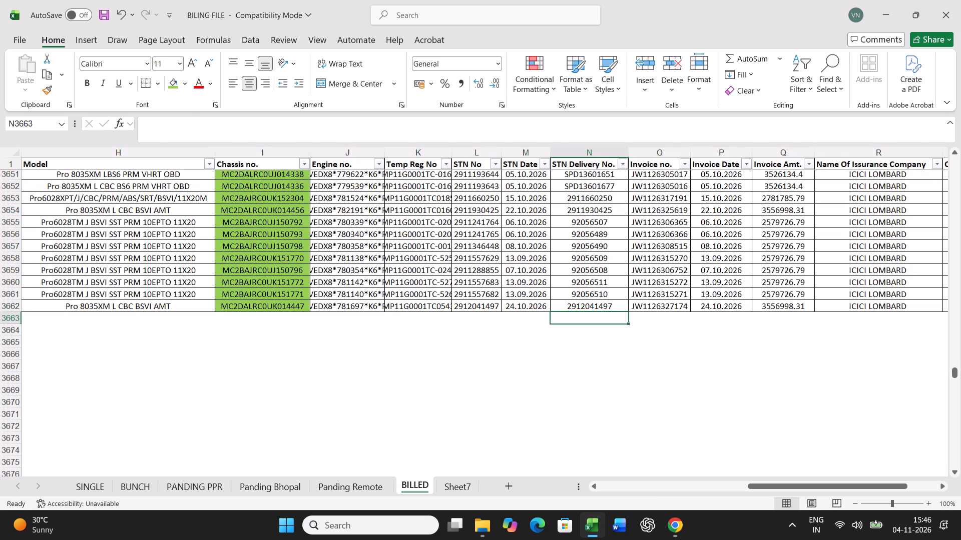
scroll(597, 358, "down", 3)
key("ctrl+s")
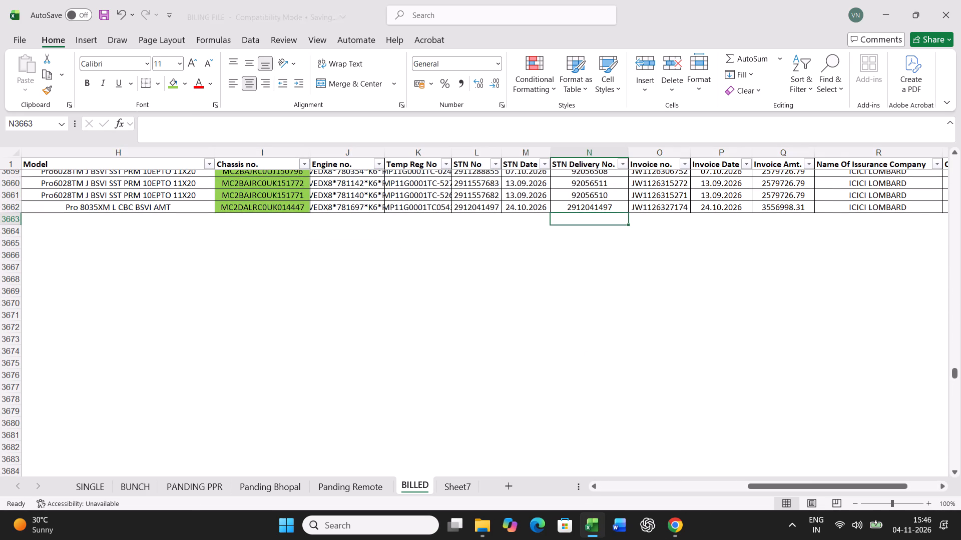
Delete the emptied rows 2 to 16 from the PANDING PPR sheet.
left_click(199, 492)
right_click(364, 274)
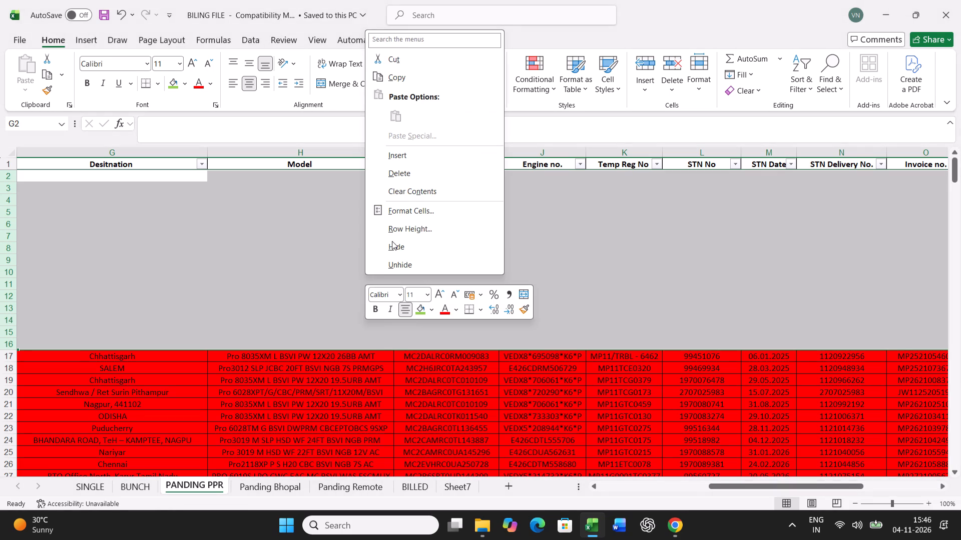
left_click(413, 173)
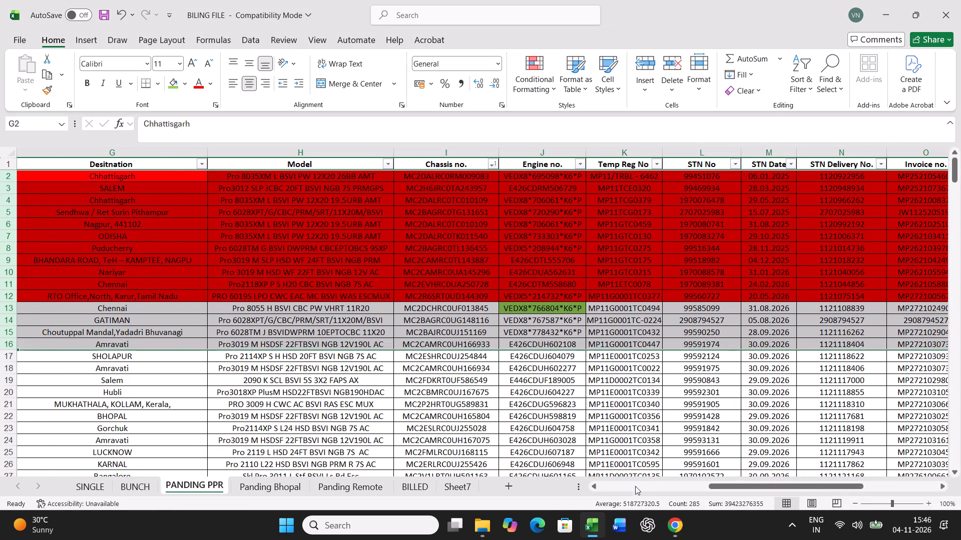
left_click(636, 487)
left_click(557, 418)
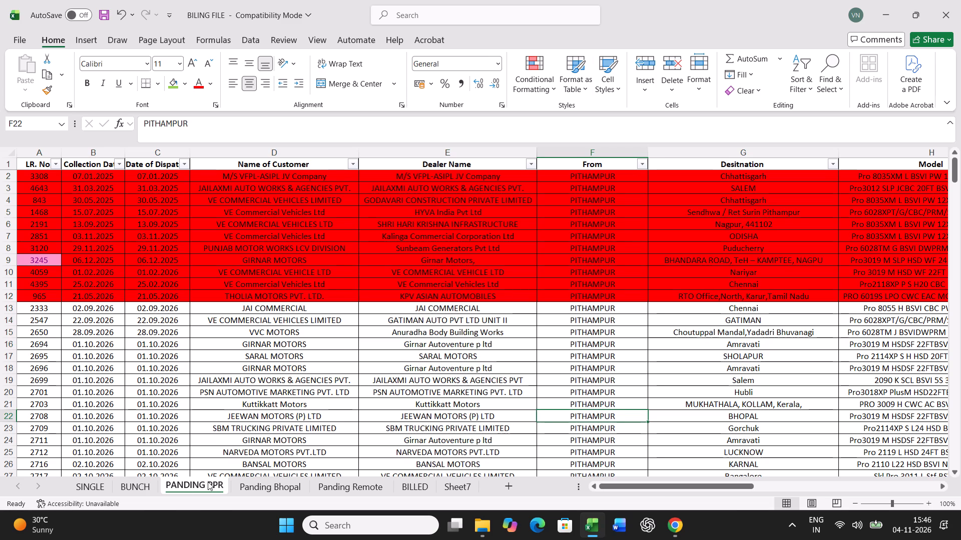
Set the From entries in rows 43 and 44 of the BUNCH bill table to HYVA PUNE.
left_click(145, 487)
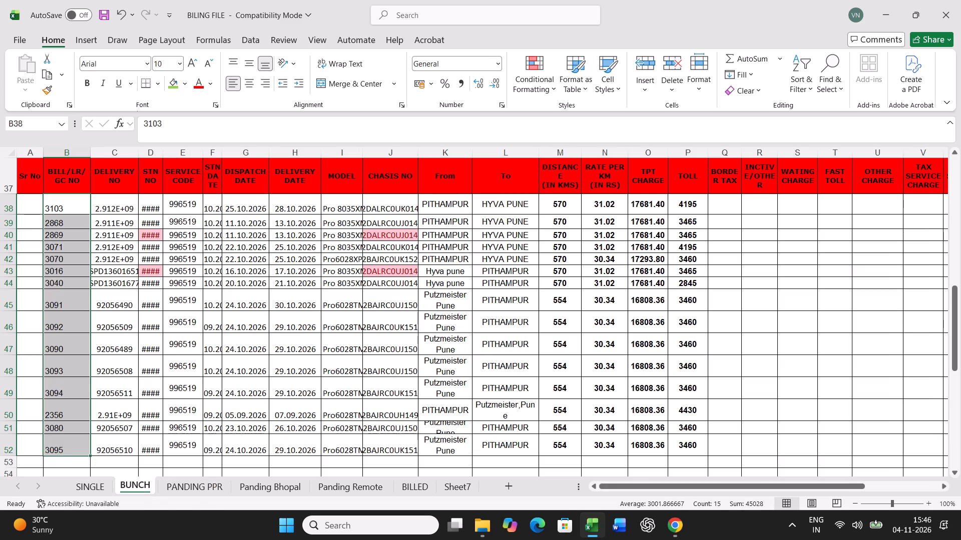
left_click(456, 205)
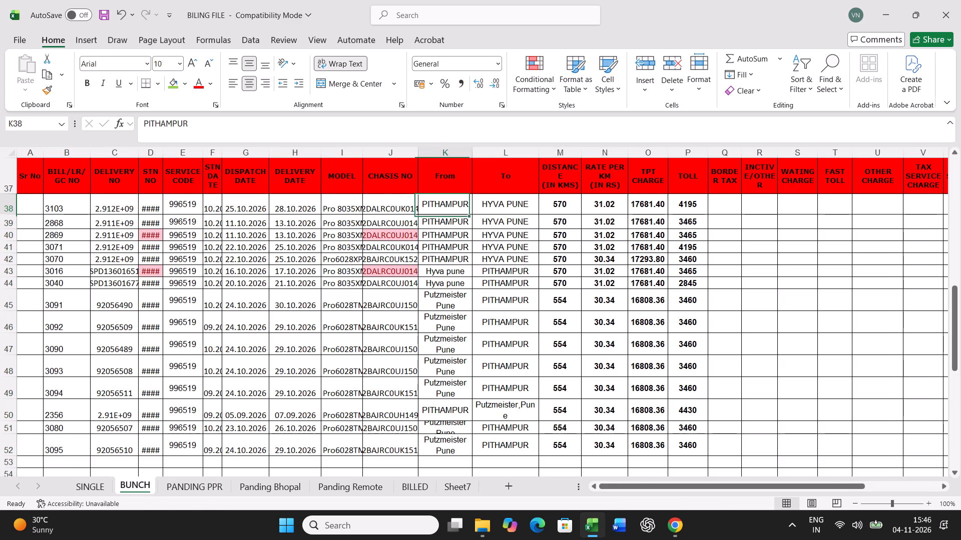
left_click(442, 268)
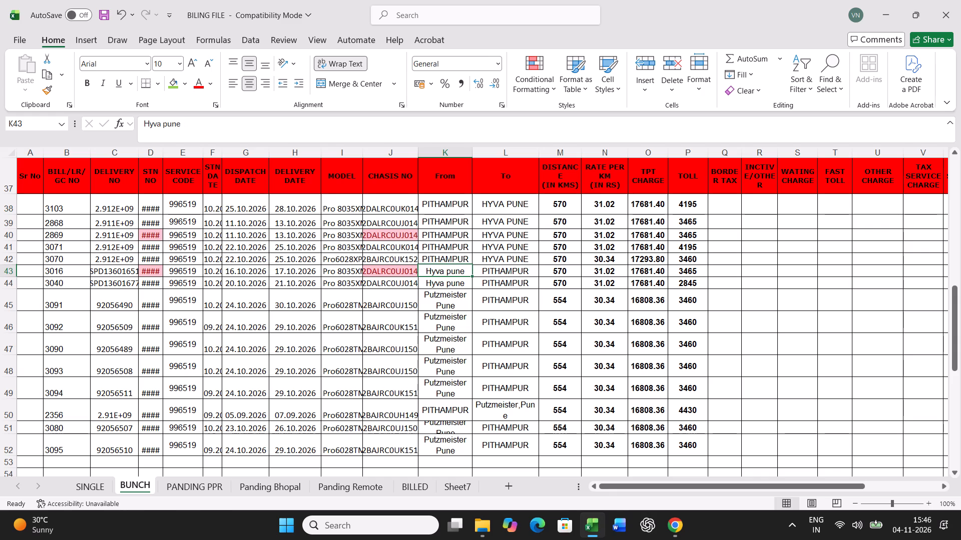
type("HYVA PUNE")
key("Return")
key("ctrl+d")
key("Return")
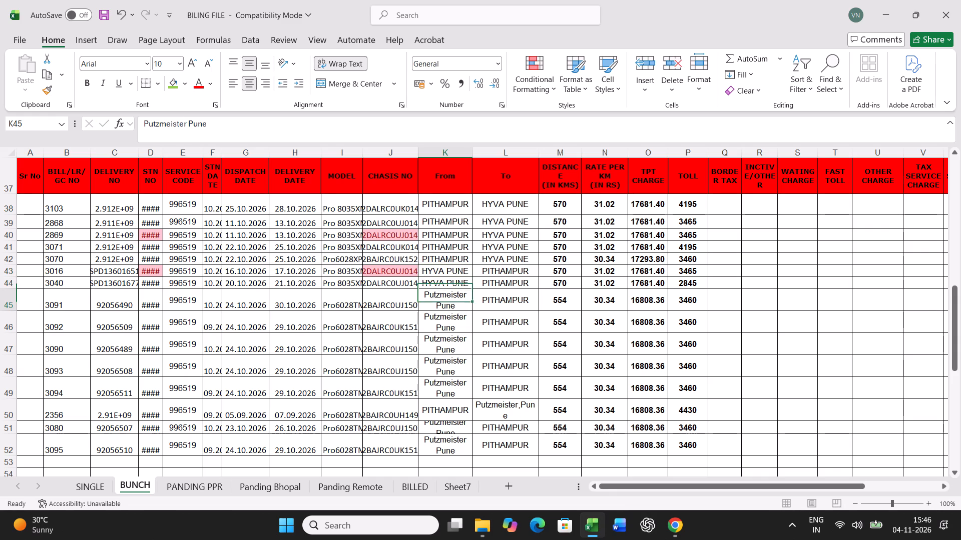
Set the From entries in rows 45 to 49 of the BUNCH bill table to PUTZ PUNE.
type("PUTZ PUNE")
key("Return")
key("ctrl+d")
key("Return")
key("ctrl+d")
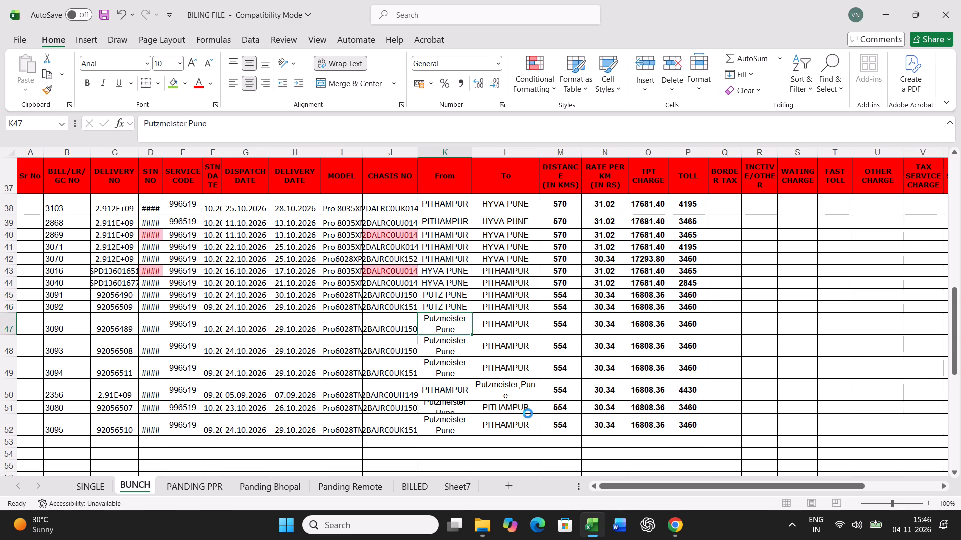
key("Return")
key("ctrl+d")
key("Return")
key("ctrl+d")
key("Return")
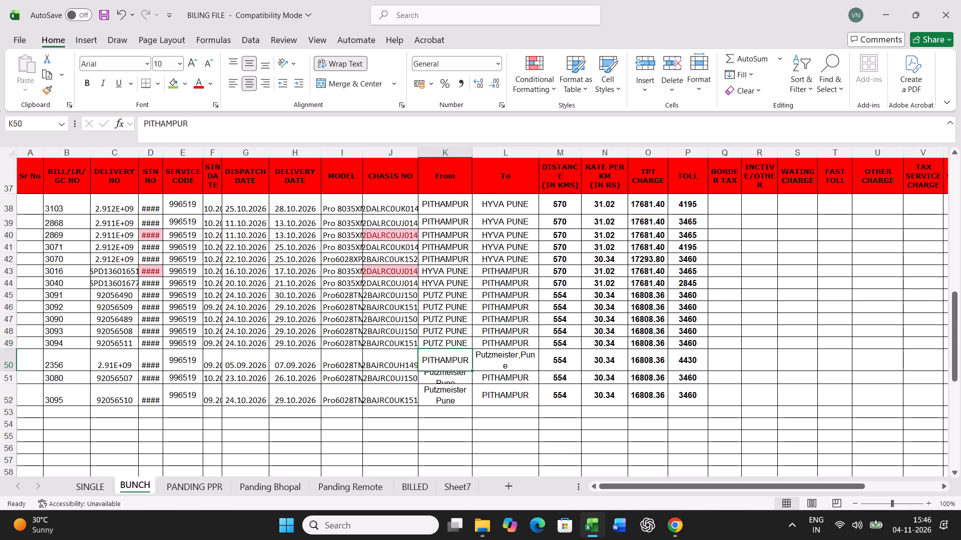
Copy the PUTZ PUNE From entry of row 49 into the From cells of rows 51 and 52.
key("Return")
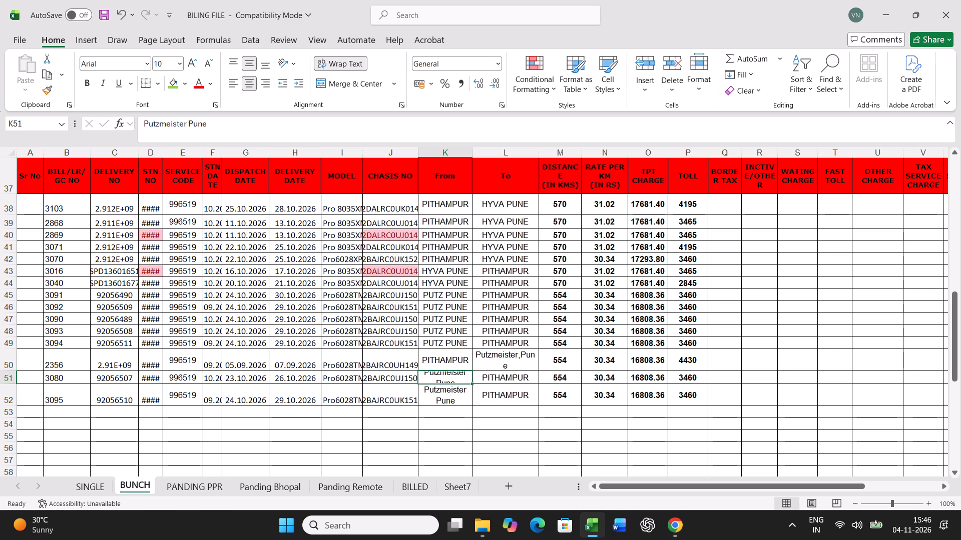
key("Up")
key("Up")
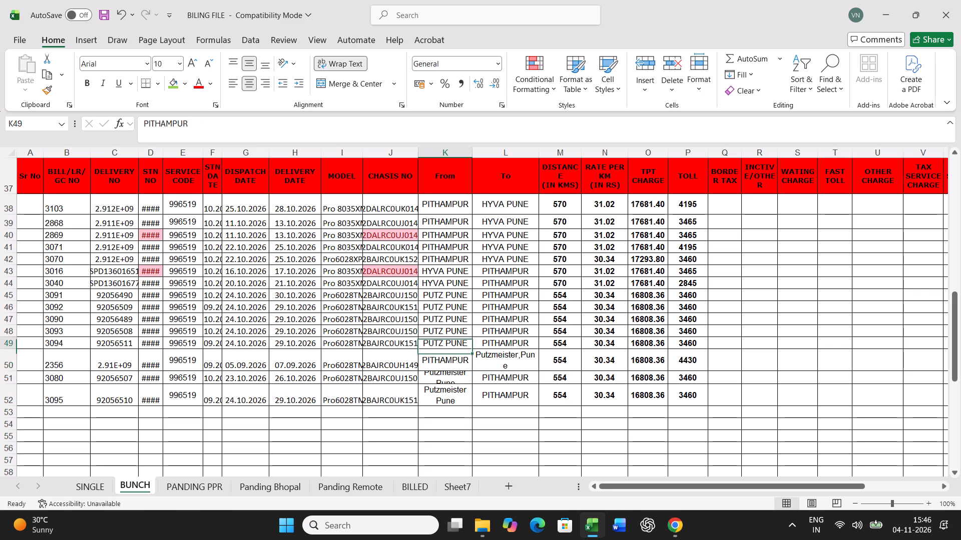
key("ctrl+c")
key("Down")
key("Down")
key("shift+Down")
key("Return")
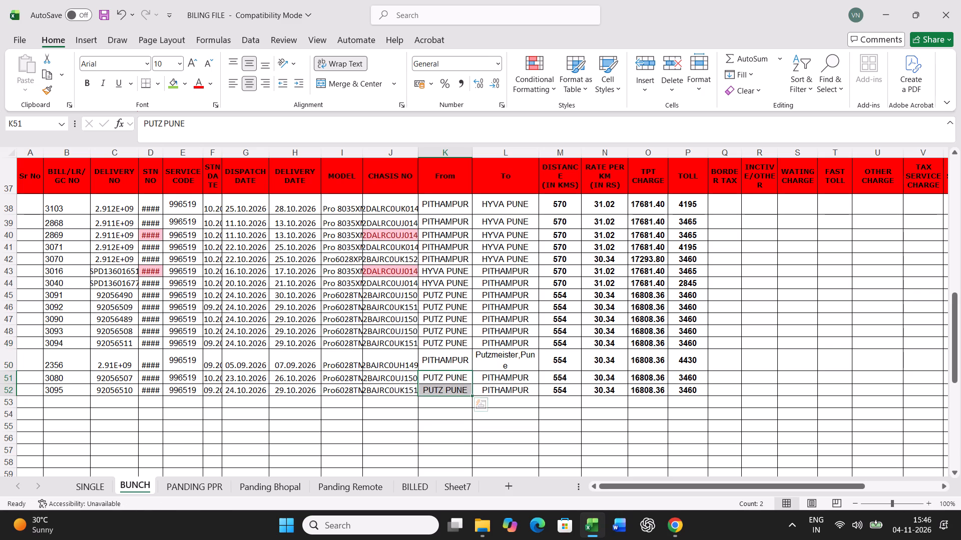
Copy PUTZ PUNE from row 49 into the To cell of row 50 in the BUNCH bill table.
left_click(522, 355)
left_click(453, 344)
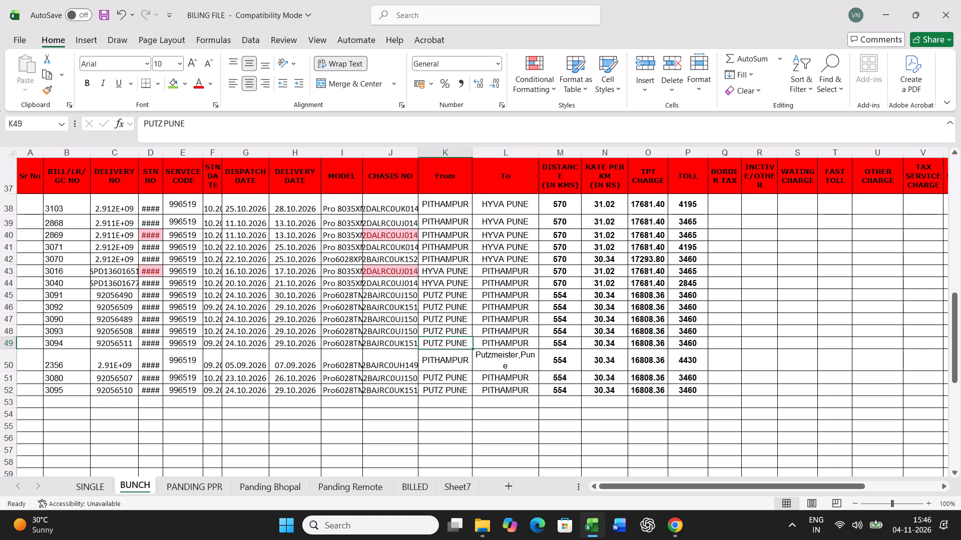
key("ctrl+c")
left_click(494, 354)
key("Return")
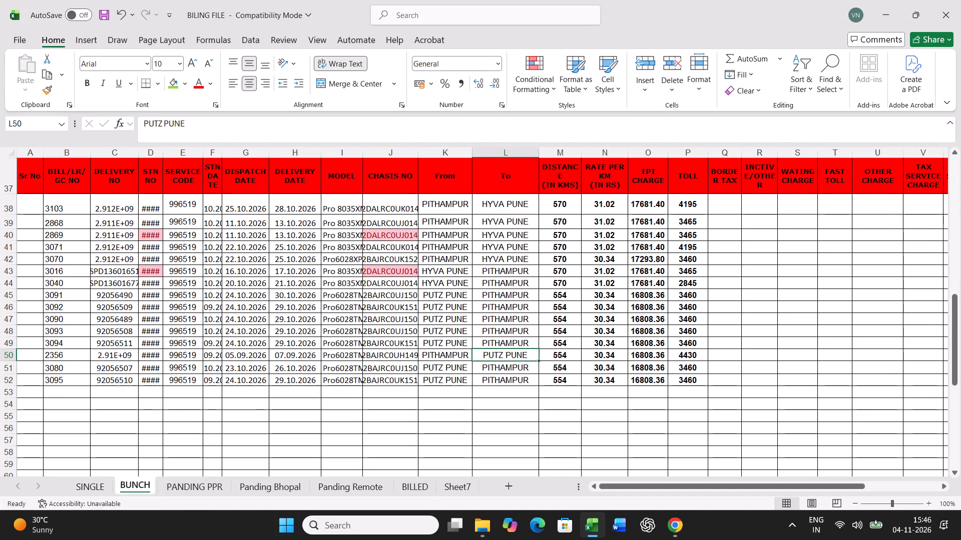
Switch to File Explorer and duplicate the VL2627270 workbook in the BILL-2627 folder's 201 TO 300 subfolder.
left_click(484, 522)
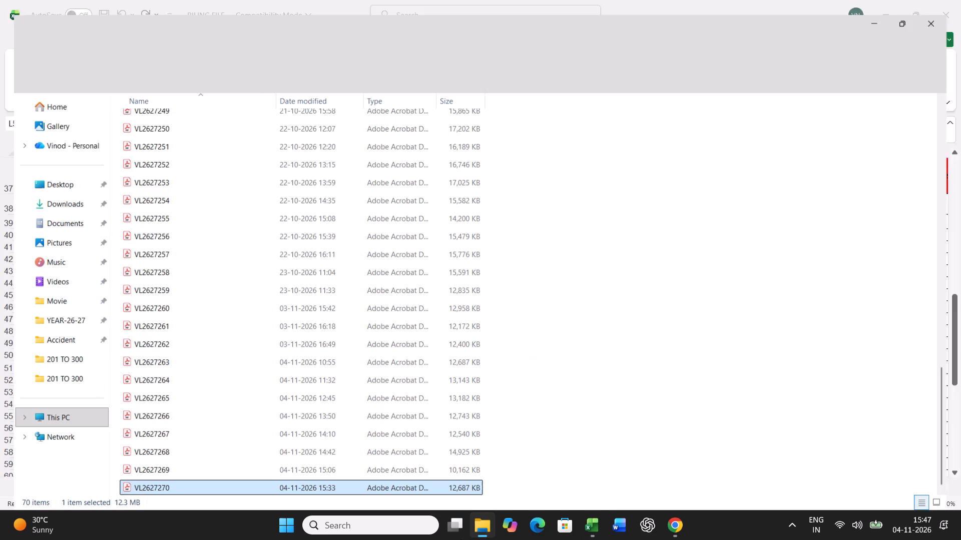
scroll(288, 408, "down", 5)
double_click(24, 39)
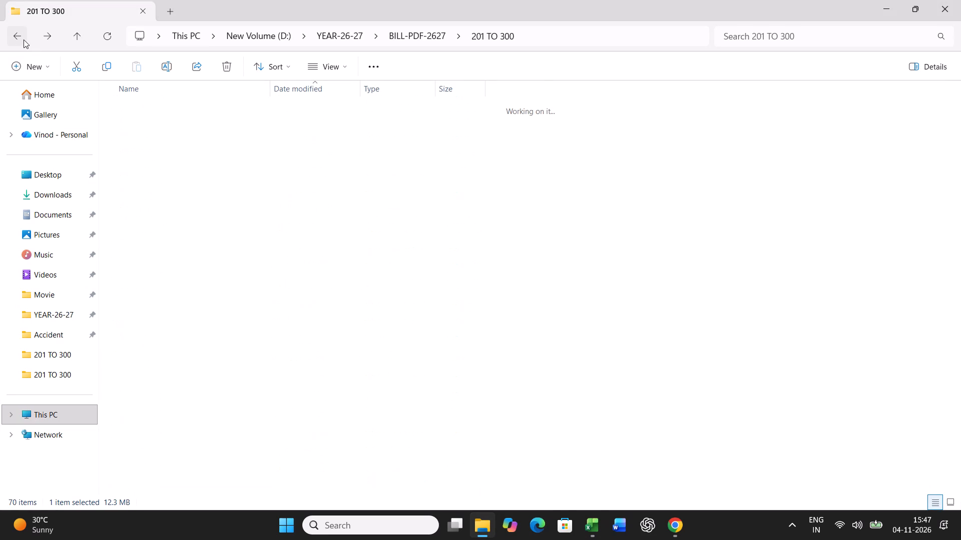
double_click(144, 105)
double_click(155, 144)
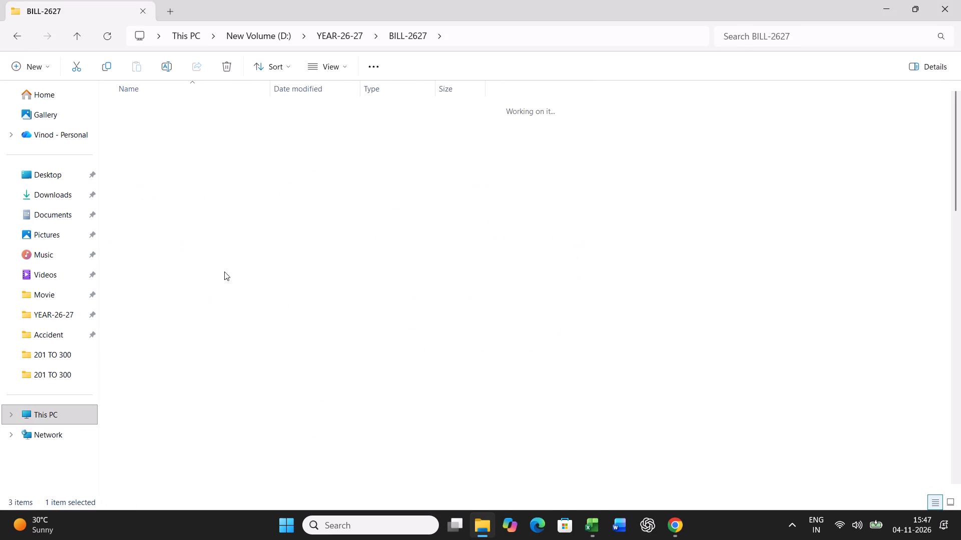
scroll(234, 301, "down", 20)
scroll(234, 301, "down", 12)
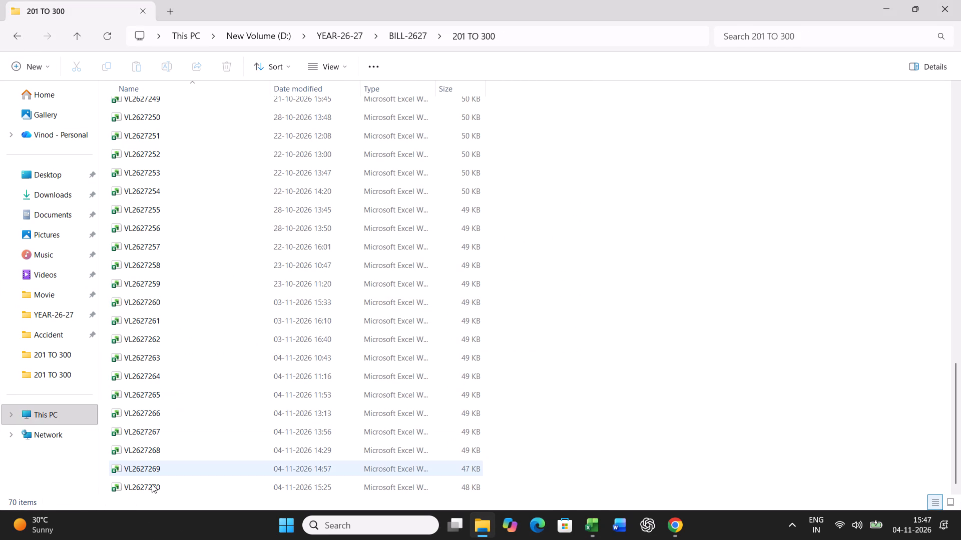
right_click(152, 484)
left_click(220, 466)
right_click(653, 218)
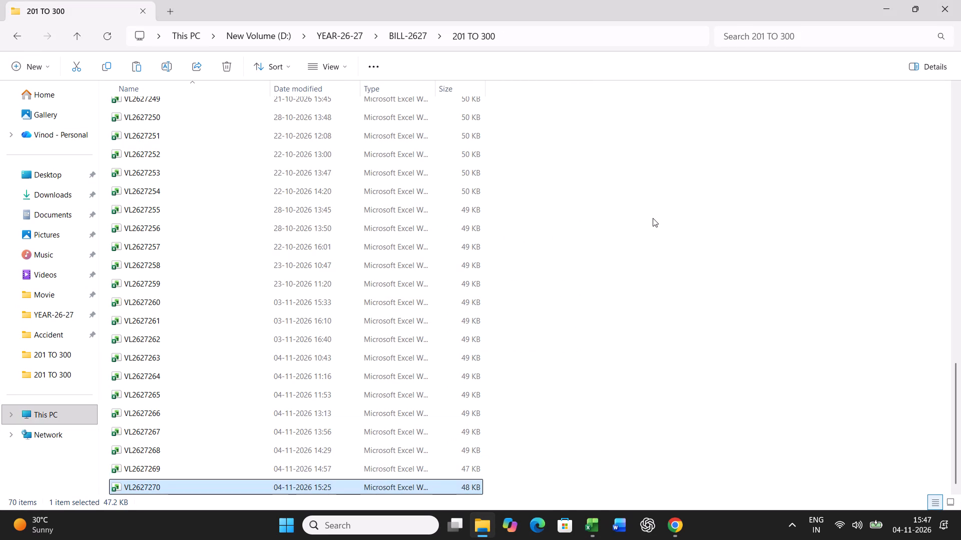
left_click(681, 244)
Rename the copied workbook as VL2627271.
key("F2")
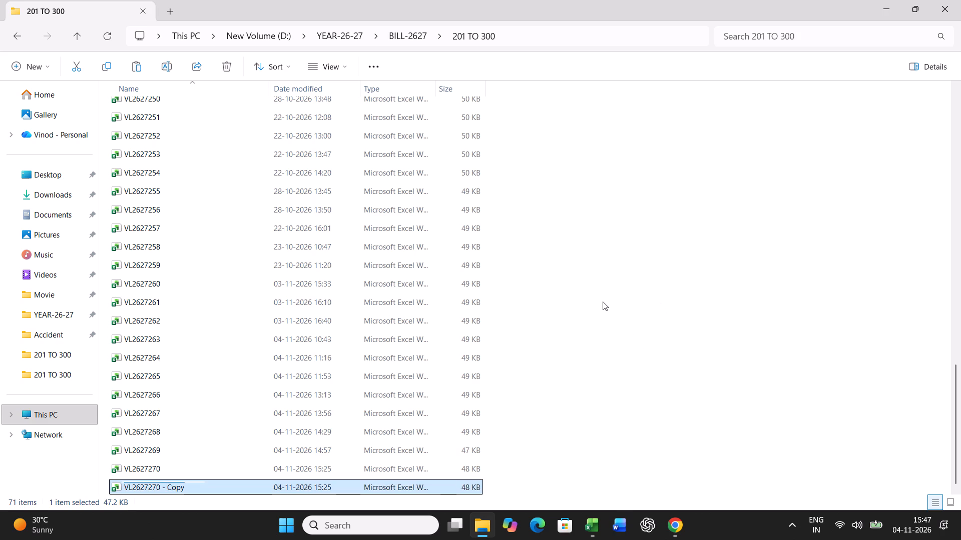
key("Right")
key("BackSpace")
key("BackSpace")
key("BackSpace")
key("BackSpace")
key("BackSpace")
key("BackSpace")
key("BackSpace")
key("BackSpace")
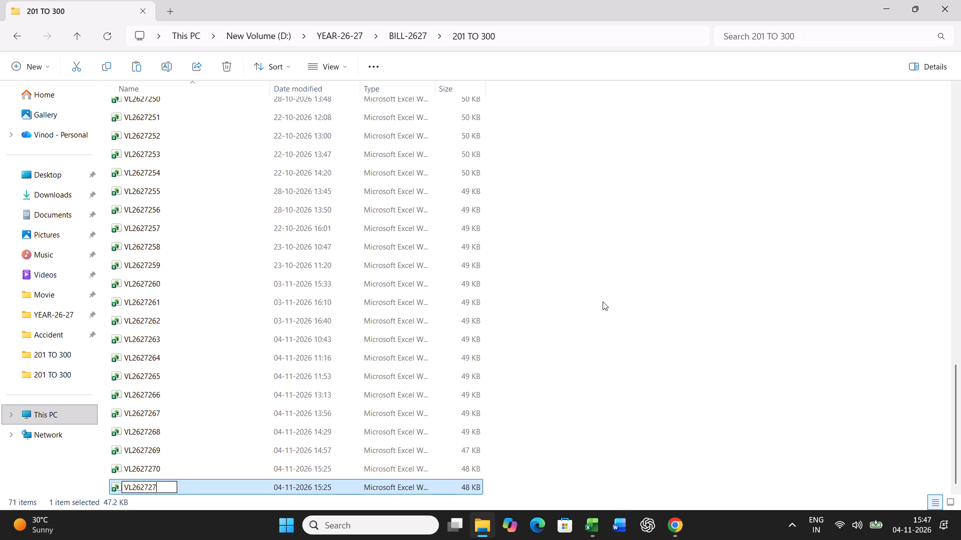
key("1")
key("Return")
Open the VL2627271 workbook for editing and change the bill number in its header to VL2627271.
key("Return")
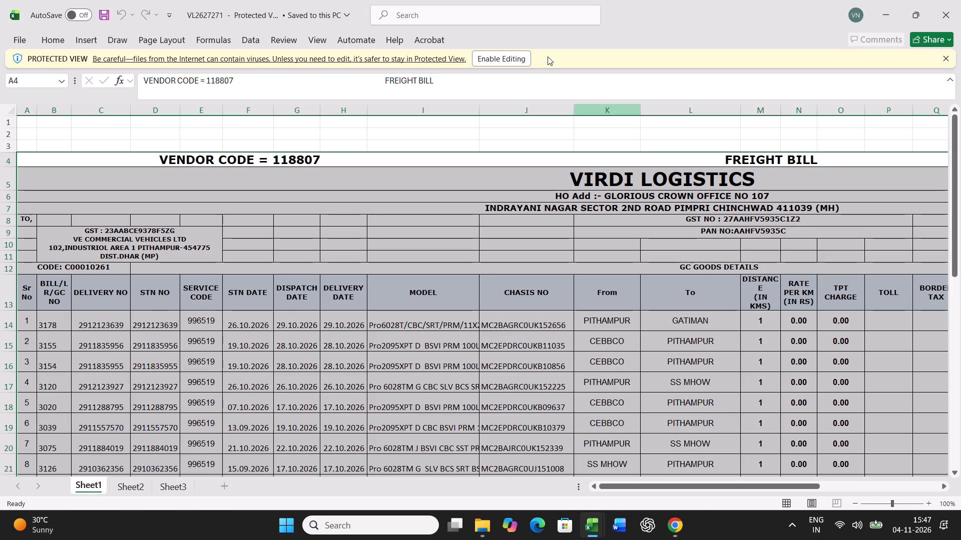
left_click(514, 57)
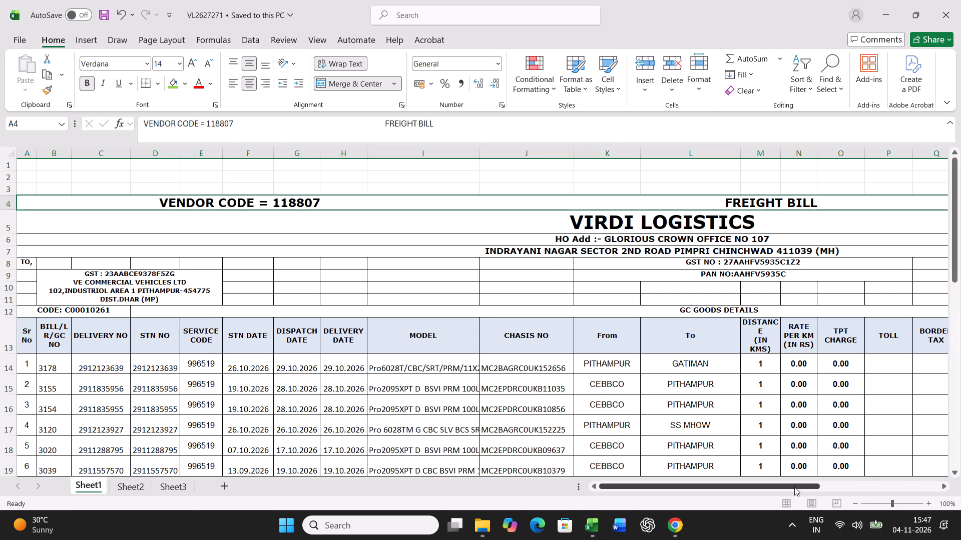
left_click_drag(794, 487, 914, 499)
left_click(777, 288)
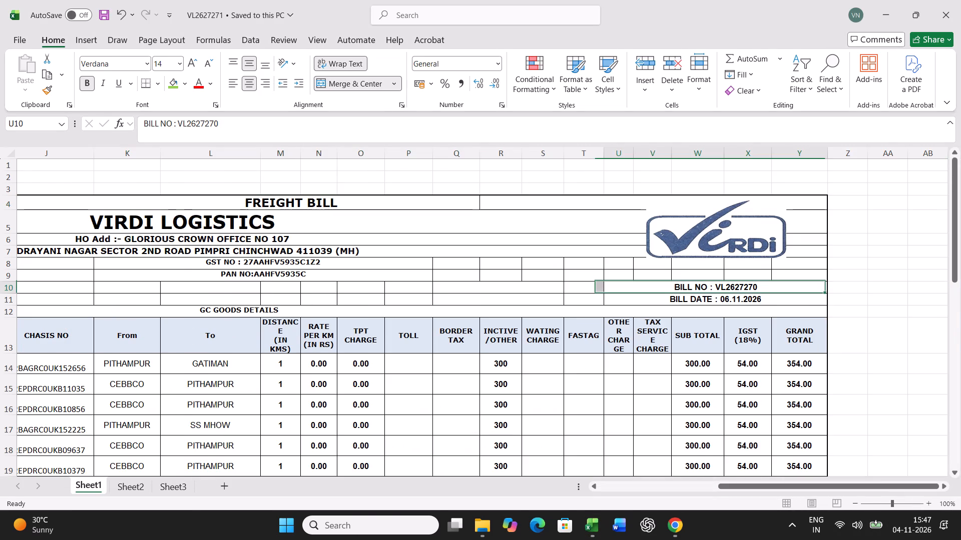
key("F2")
key("BackSpace")
key("1")
key("Return")
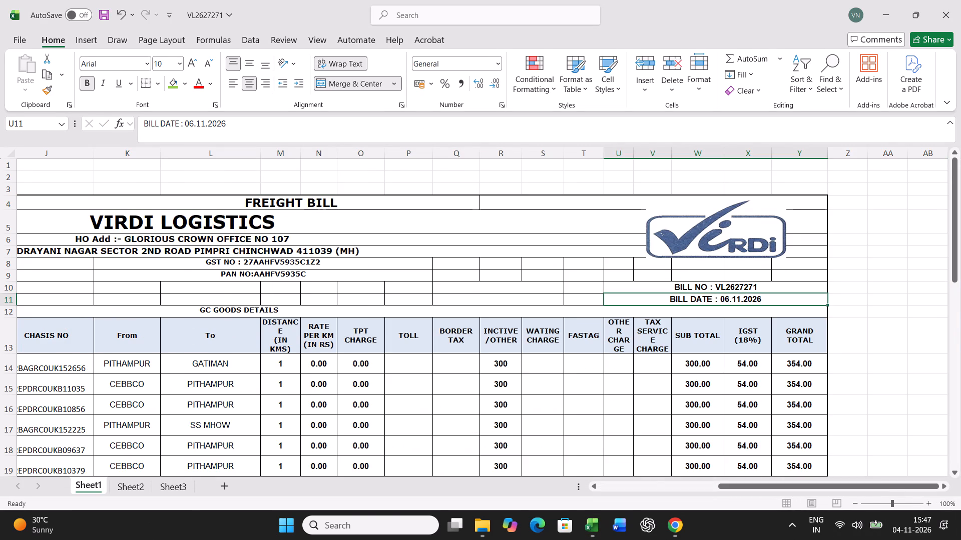
Clear the previous bill's vehicle entries from rows 14 to 34 of the VL2627271 freight bill.
left_click(642, 487)
scroll(373, 377, "down", 3)
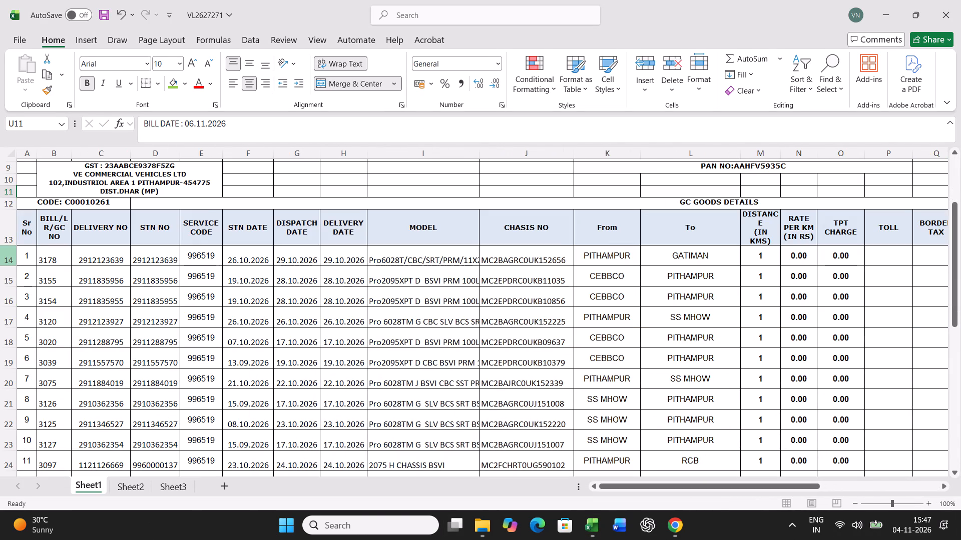
left_click_drag(4, 254, 0, 445)
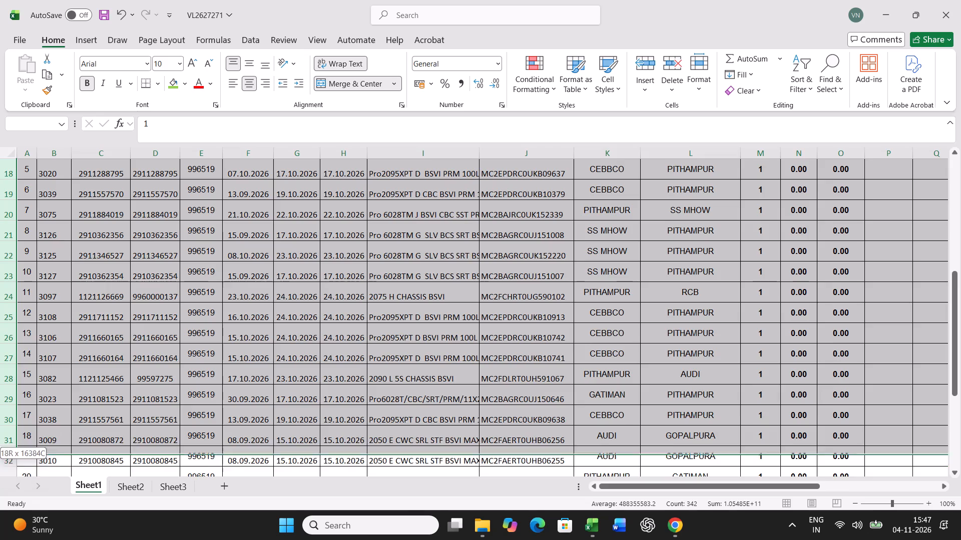
left_click_drag(0, 445, 5, 430)
key("Delete")
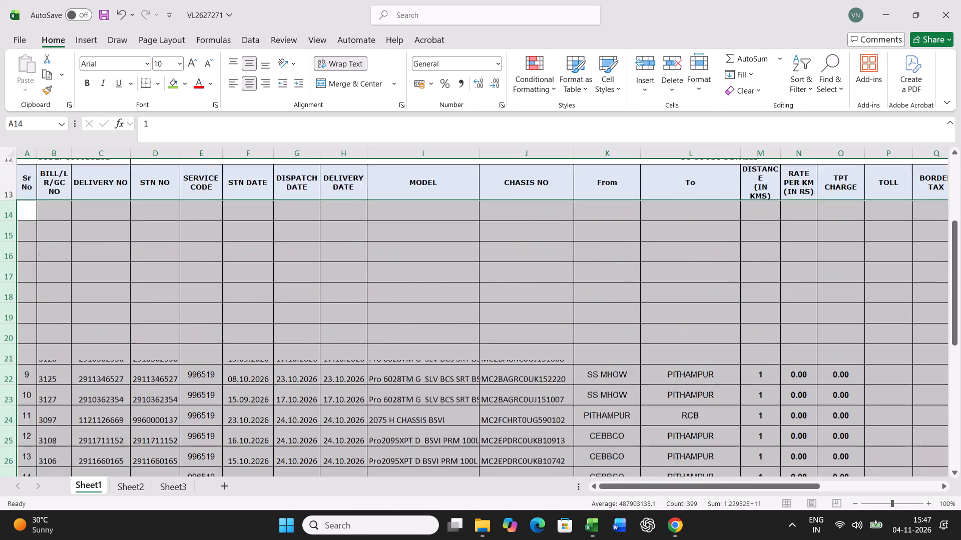
Copy rows 38 to 52 of the BUNCH sheet in BILING FILE and paste them as values from A14 in VL2627271.
left_click(596, 525)
left_click(533, 464)
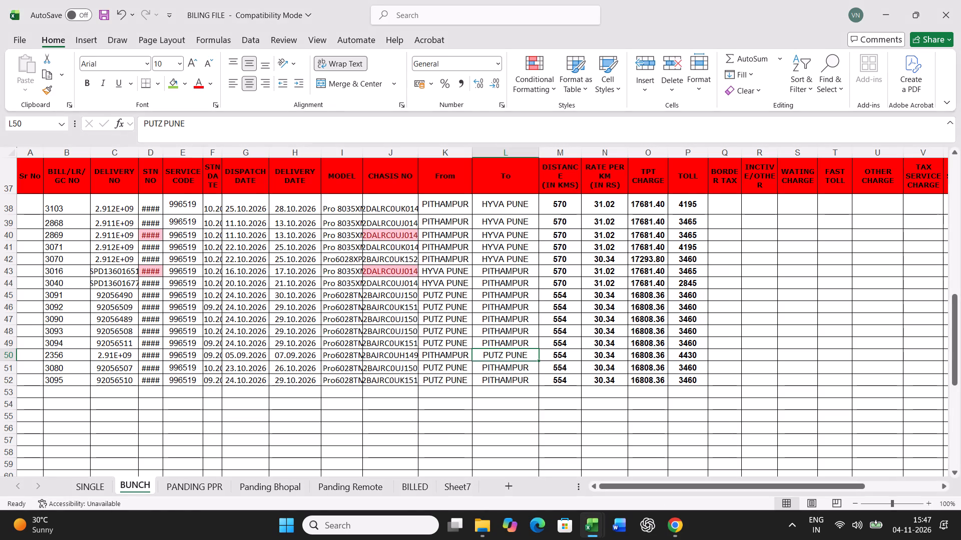
left_click_drag(5, 204, 0, 380)
key("ctrl+c")
left_click(594, 530)
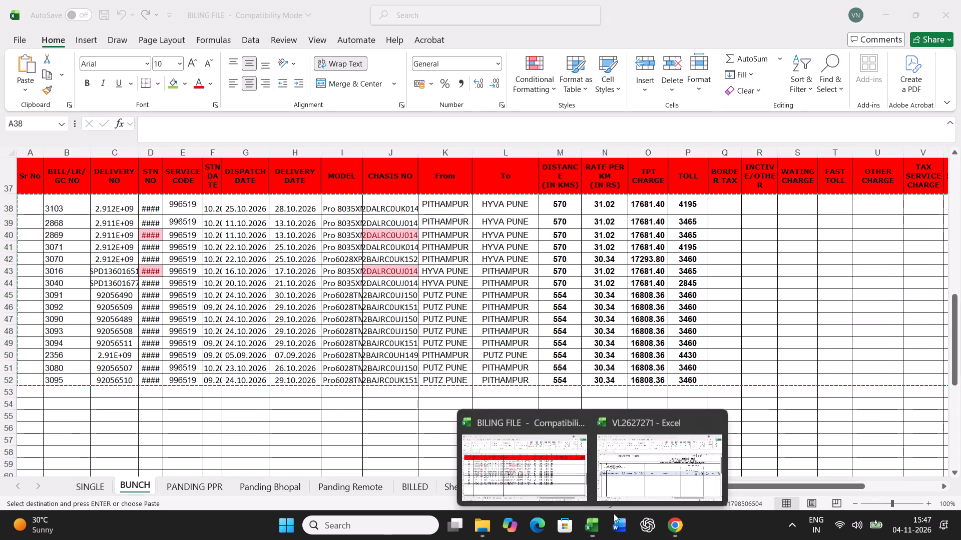
left_click(654, 473)
left_click(188, 368)
right_click(30, 329)
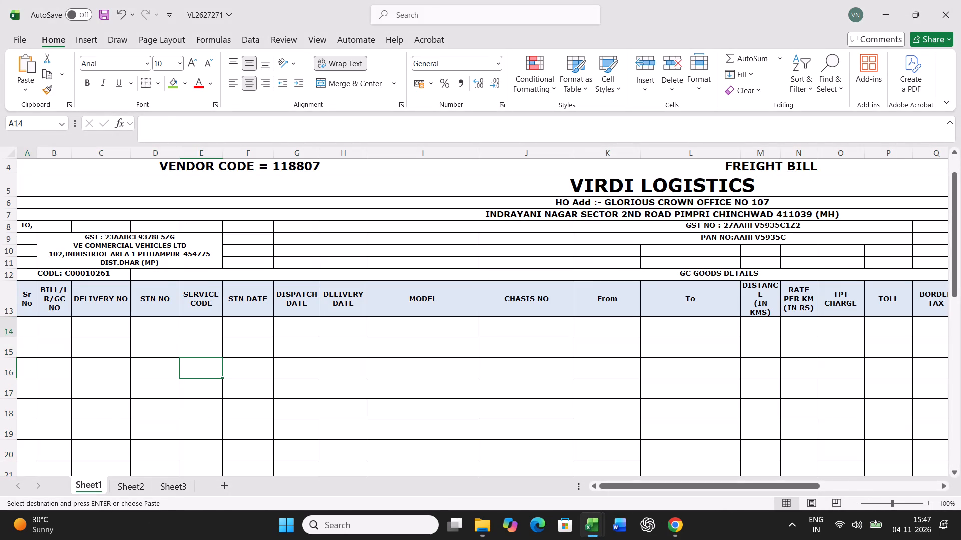
left_click(89, 215)
left_click(39, 185)
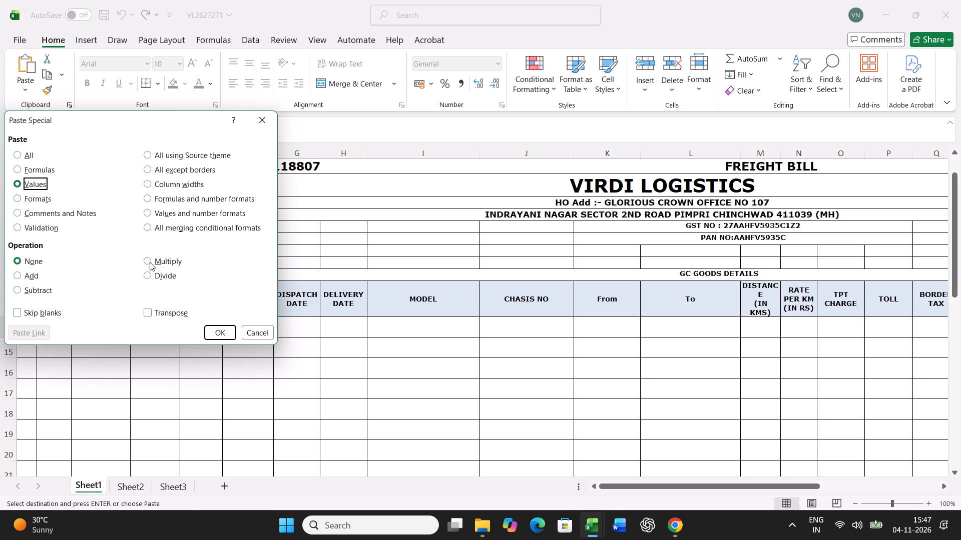
left_click(231, 337)
Number the pasted vehicle rows 1 to 15 in the Sr No column.
scroll(366, 425, "down", 3)
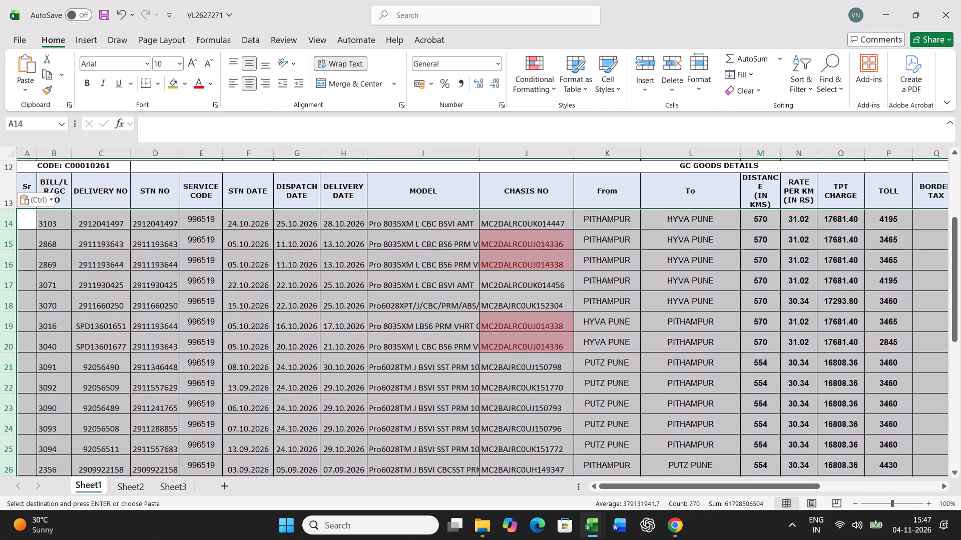
left_click(28, 221)
key("1")
key("Return")
key("2")
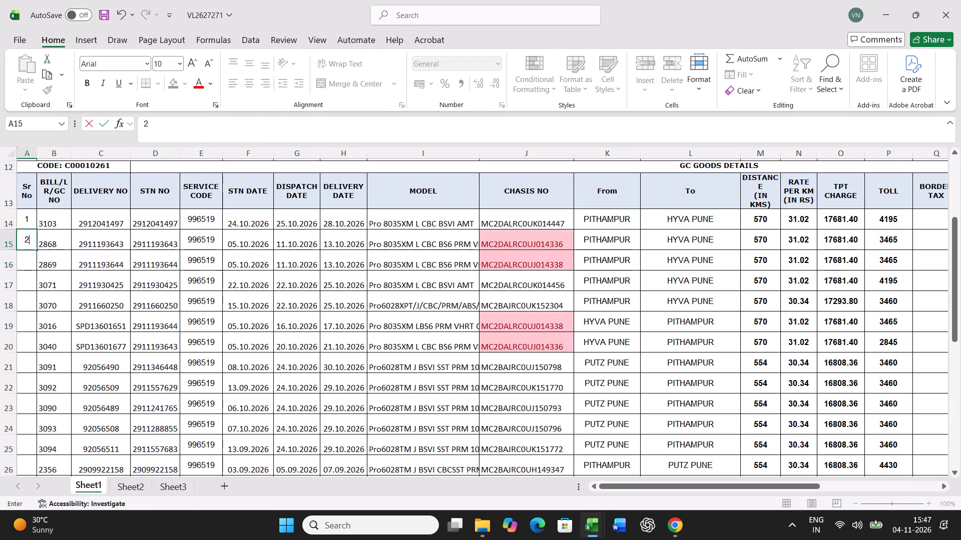
key("Return")
left_click_drag(29, 218, 25, 231)
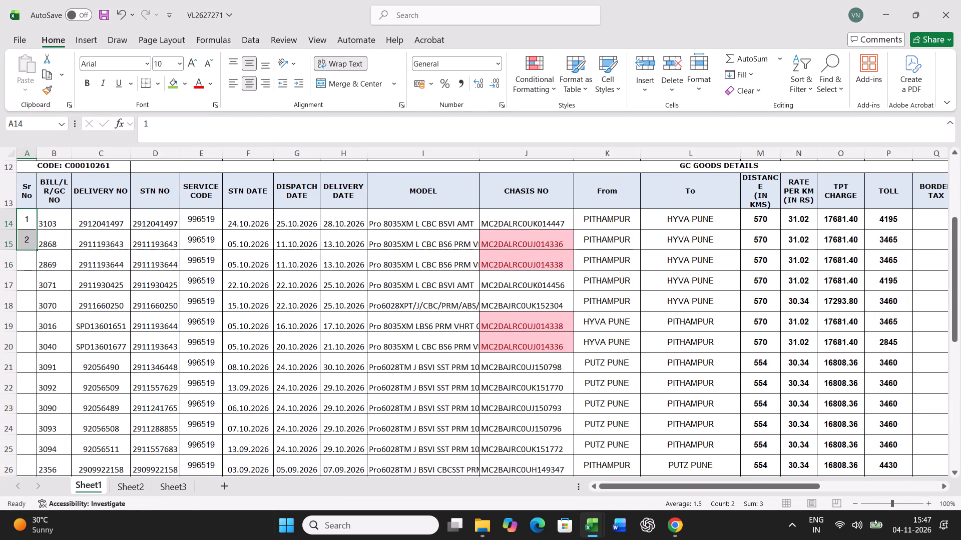
double_click(35, 249)
Delete the empty rows 29 to 34 between the last vehicle entry and the totals row.
scroll(316, 334, "down", 5)
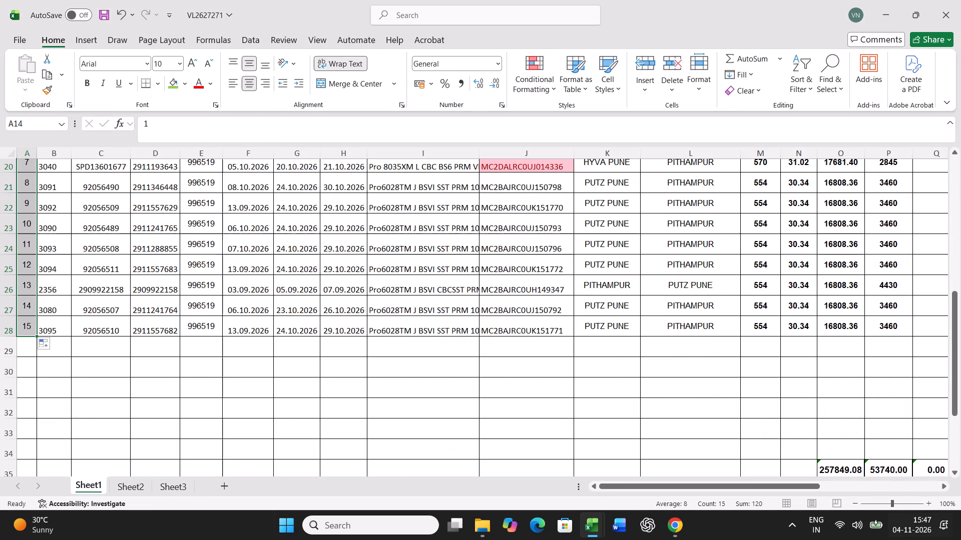
scroll(829, 382, "down", 3)
left_click_drag(838, 236, 838, 337)
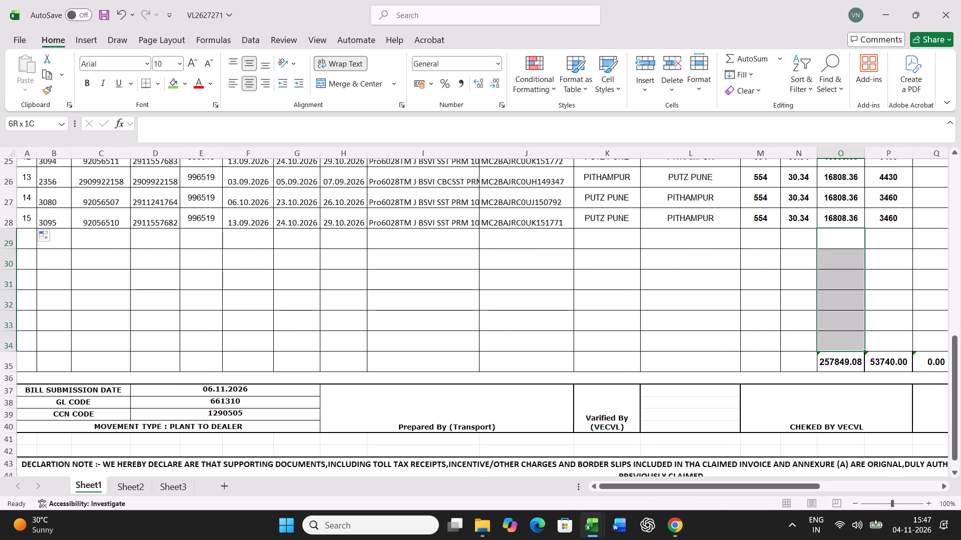
left_click_drag(838, 337, 838, 338)
right_click(838, 338)
left_click(758, 261)
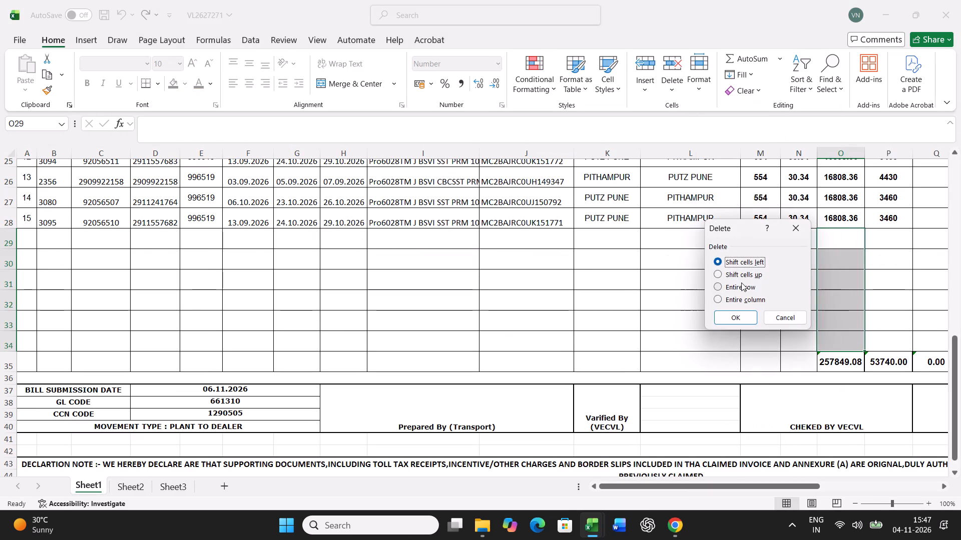
left_click(741, 282)
left_click(733, 322)
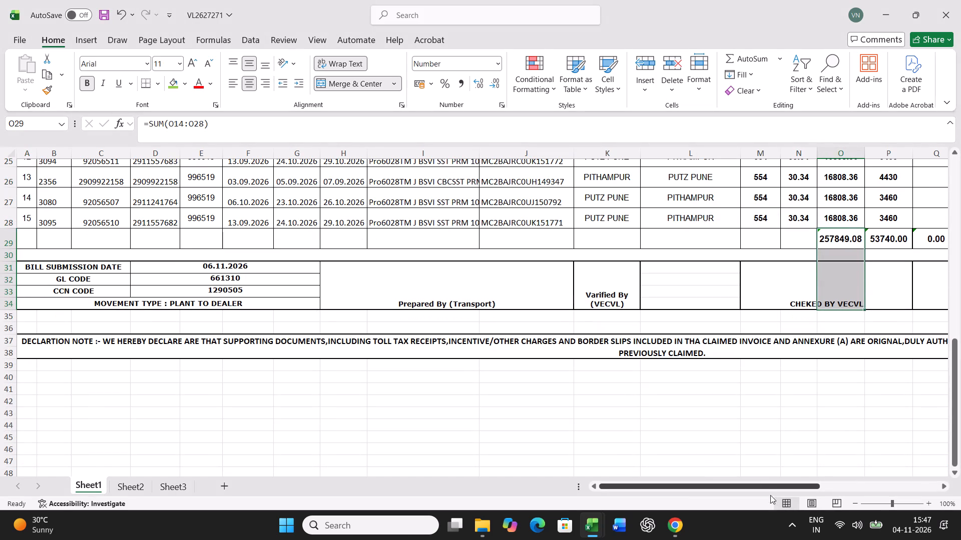
Re-enter the Grand Total sum in cell Y29 with AutoSum.
left_click_drag(769, 487, 871, 483)
scroll(858, 387, "up", 3)
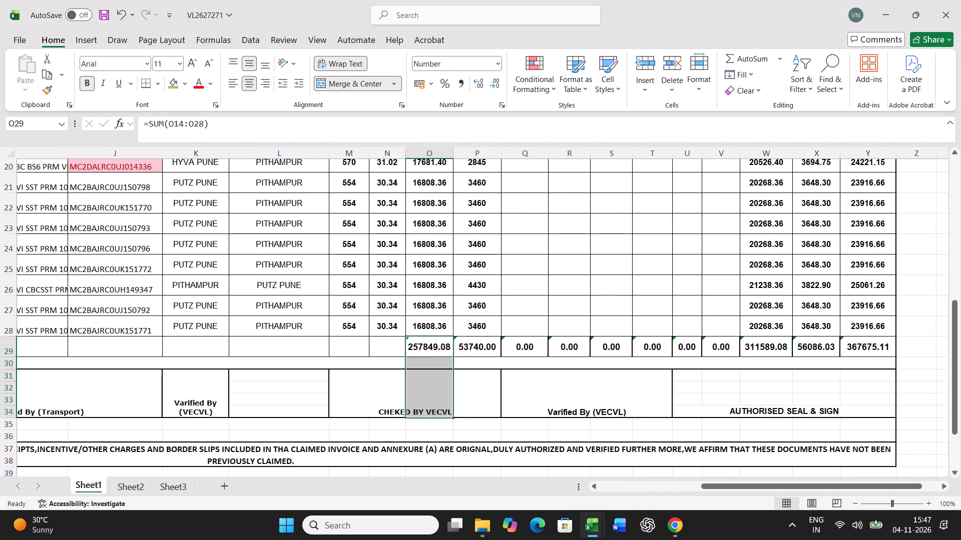
left_click(862, 347)
left_click(753, 61)
key("Return")
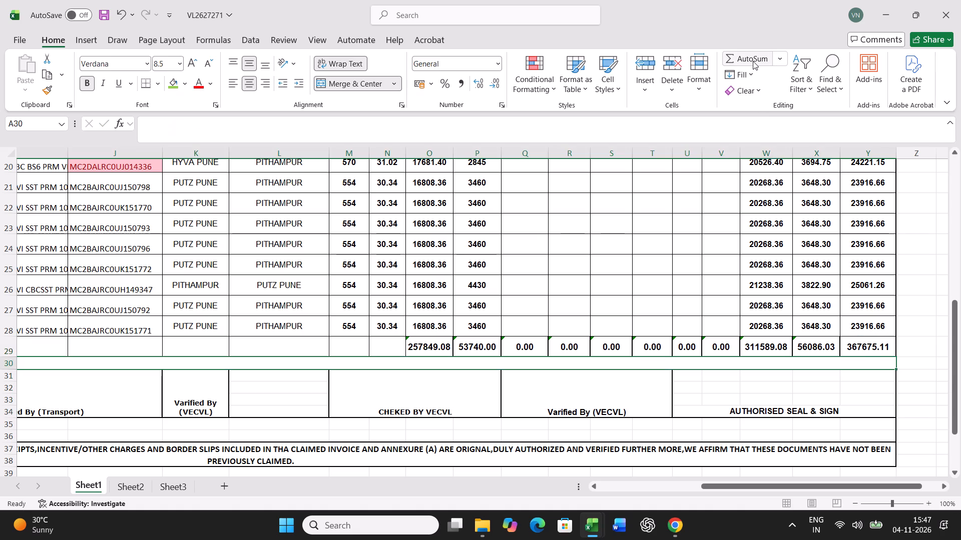
Copy the Grand Total sum formula from Y29 across the totals row cells O29 to X29.
key("Up")
key("ctrl+c")
key("shift+Left")
key("shift+Left")
key("shift+Left")
key("shift+Left")
key("shift+Left")
key("shift+Left")
key("shift+Left")
key("shift+Left")
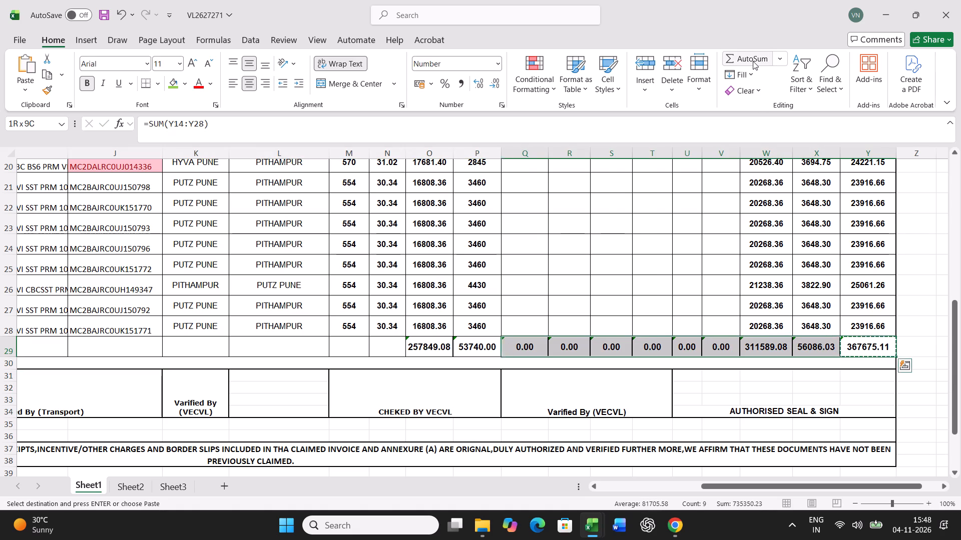
key("shift+Left")
key("shift+Left")
key("Return")
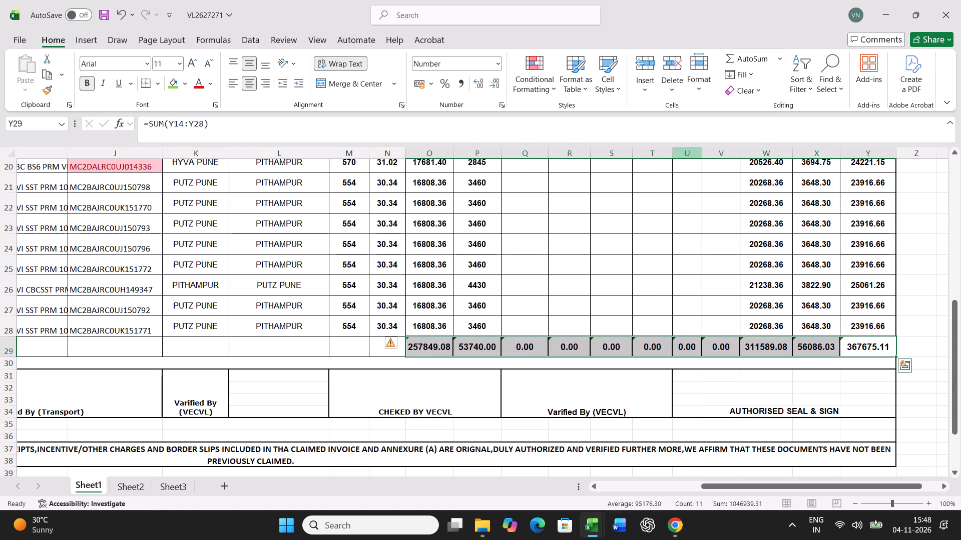
Save VL2627271 and print only the selected freight bill, from the vendor code row through the declaration note, as one copy.
left_click(641, 482)
scroll(206, 380, "up", 11)
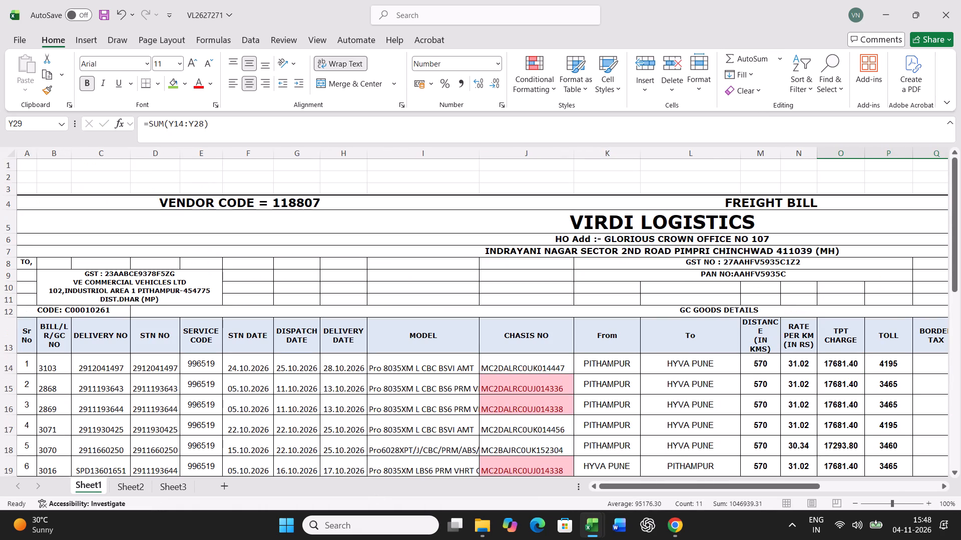
left_click_drag(77, 203, 75, 539)
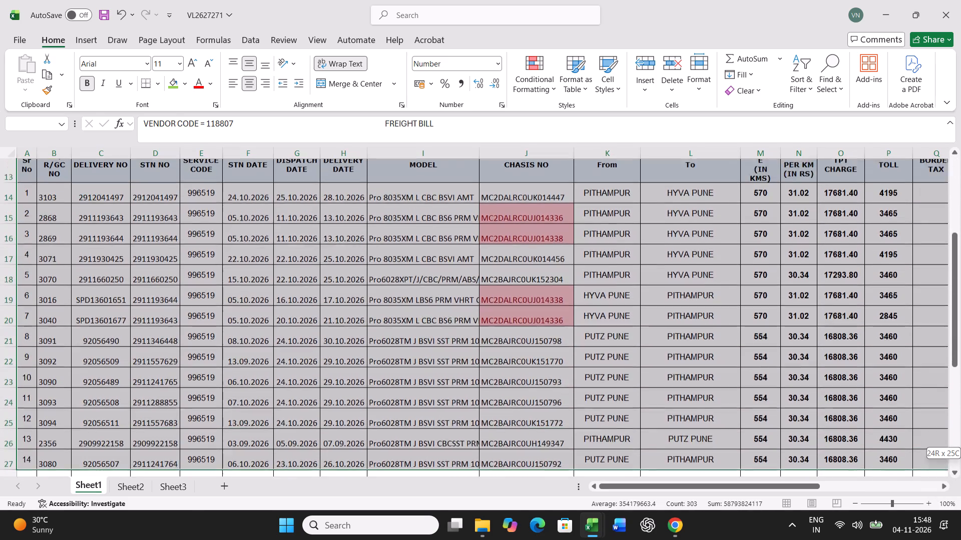
left_click_drag(75, 539, 94, 470)
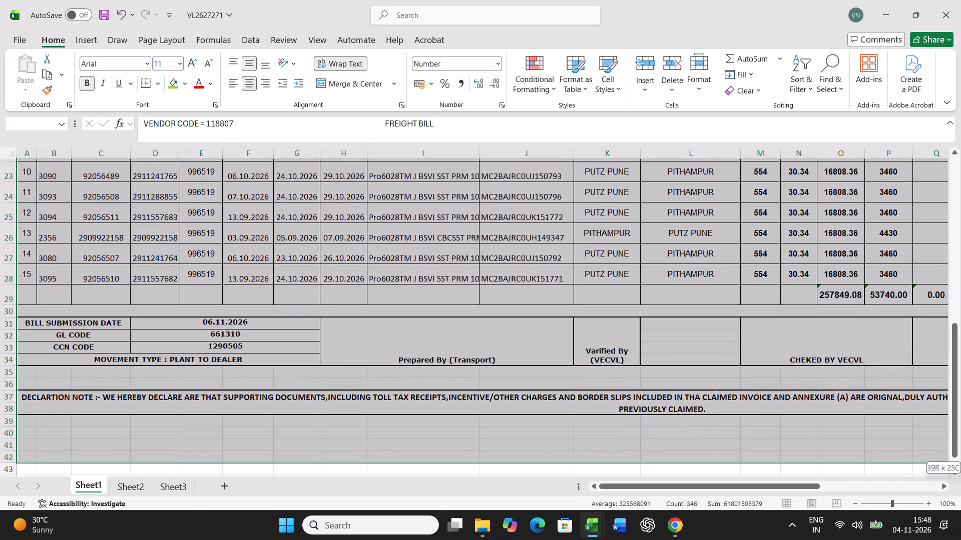
left_click_drag(94, 470, 114, 385)
scroll(412, 336, "up", 18)
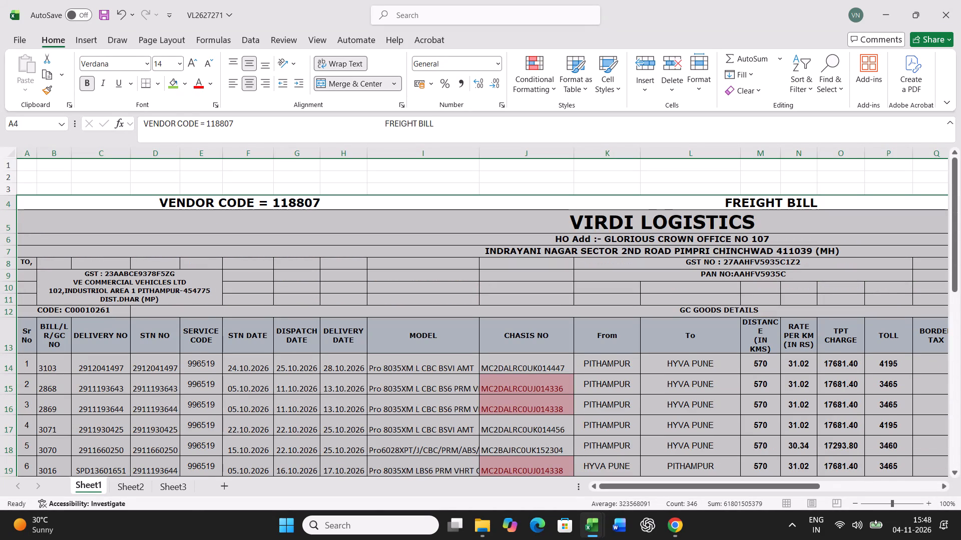
key("ctrl+s")
key("ctrl+p")
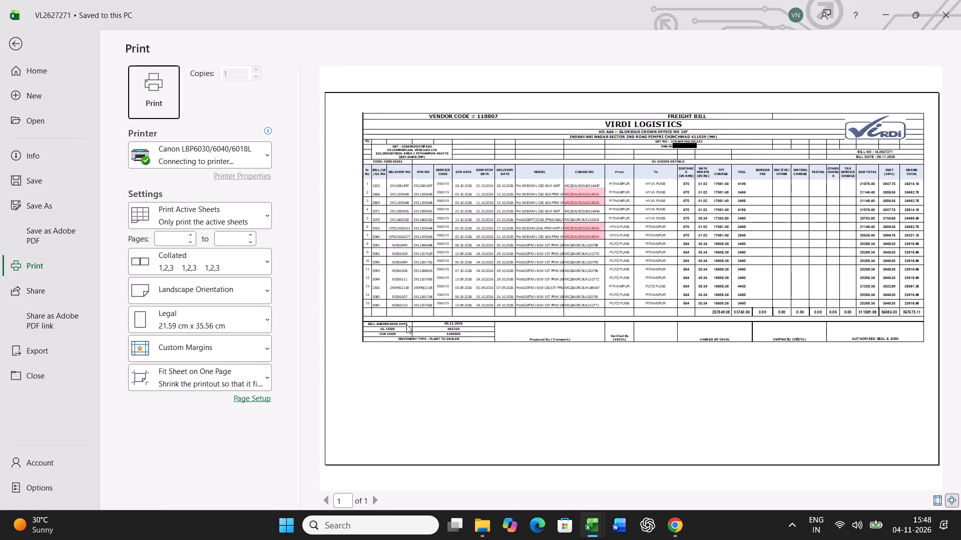
left_click(226, 211)
left_click(193, 302)
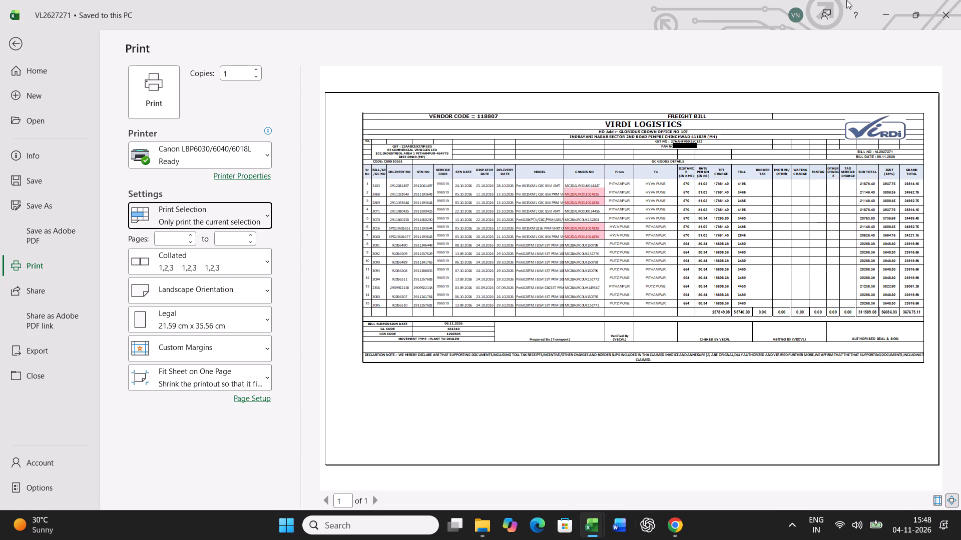
left_click(151, 109)
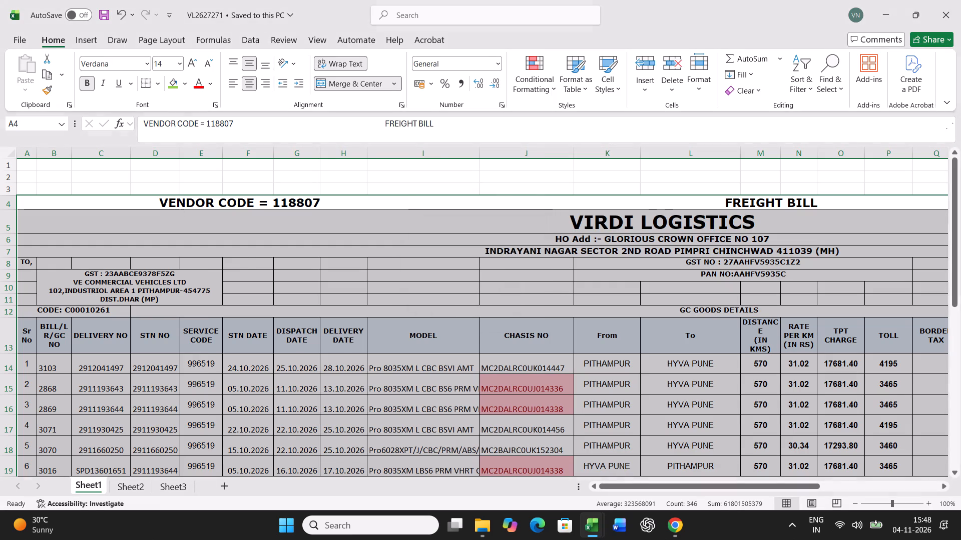
Close VL2627271 and clear the contents of vehicle rows 38 to 52 on the BUNCH sheet of BILING FILE.
left_click(955, 4)
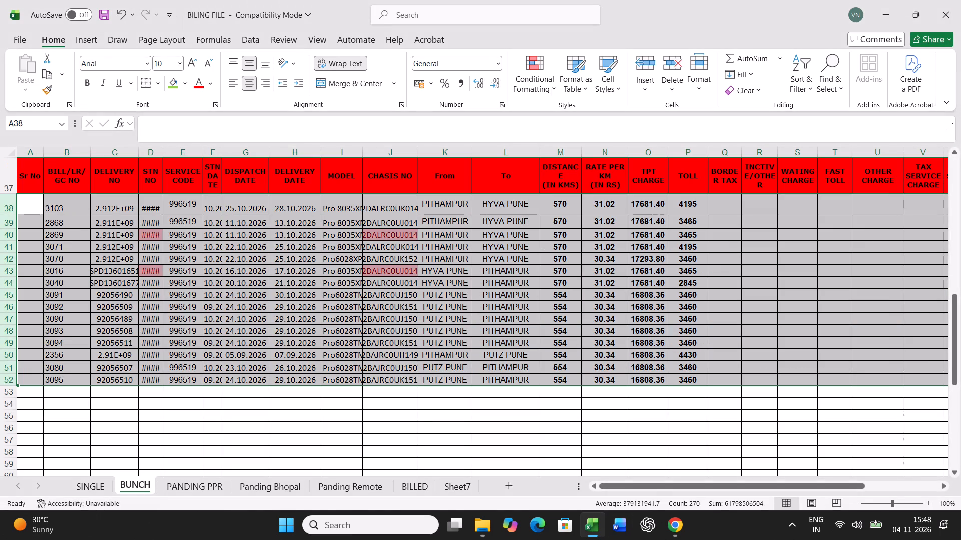
key("Delete")
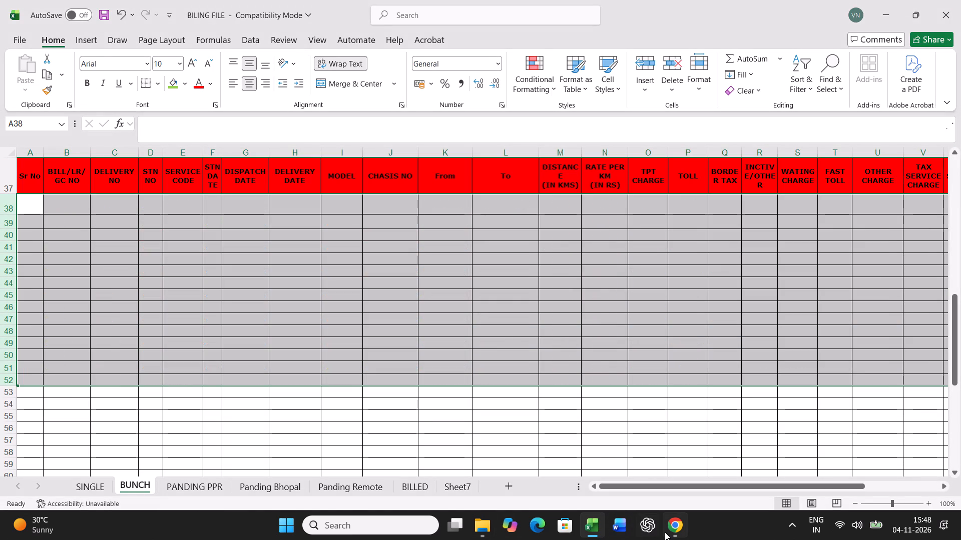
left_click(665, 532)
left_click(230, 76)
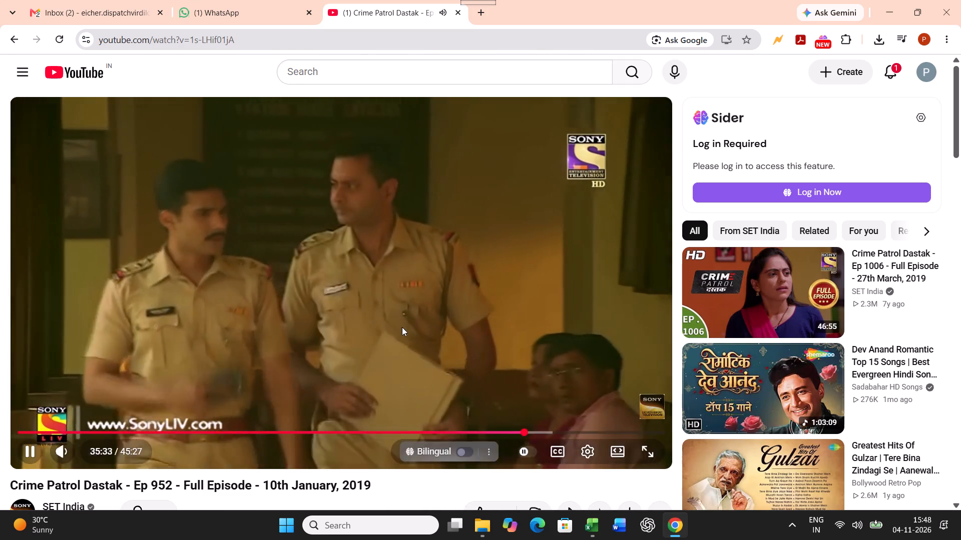
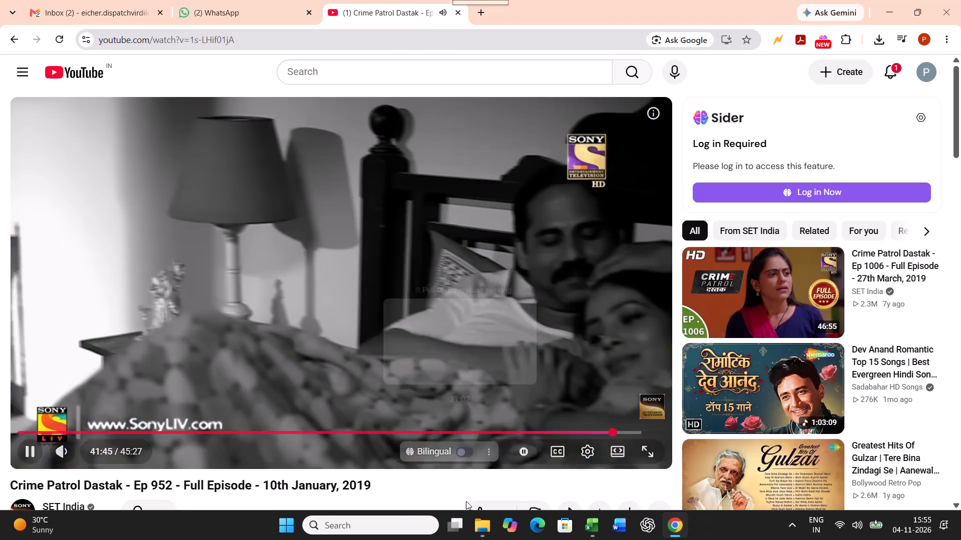
In File Explorer, go from the BILL-2627 bills to the 201 TO 300 folder of BILL-PDF-2627 and show its latest bill PDFs.
left_click(491, 517)
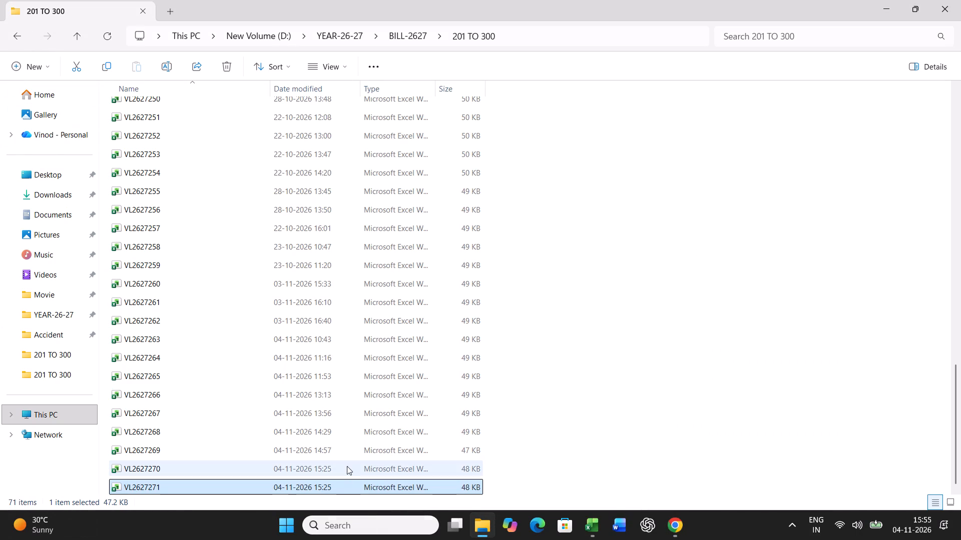
scroll(327, 436, "down", 4)
scroll(177, 364, "down", 3)
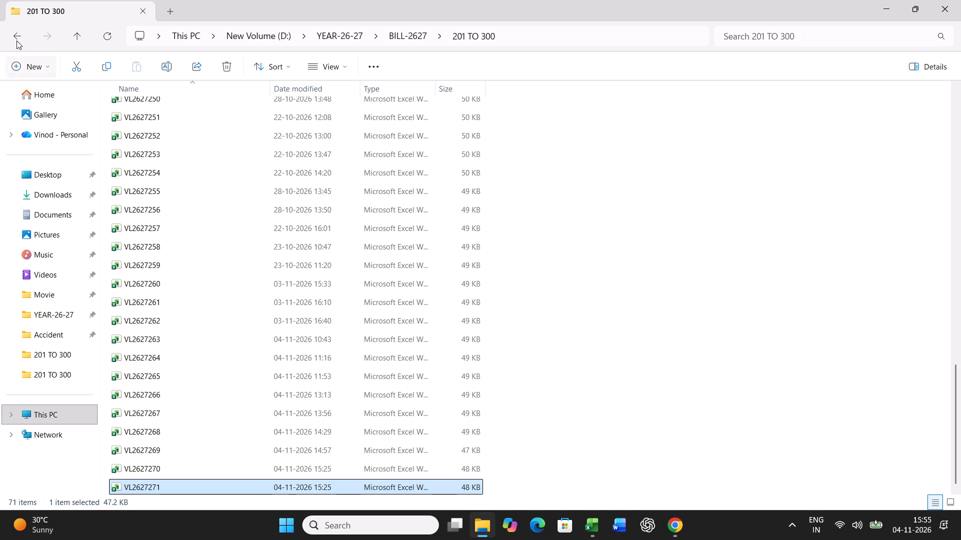
left_click(14, 34)
left_click(14, 34)
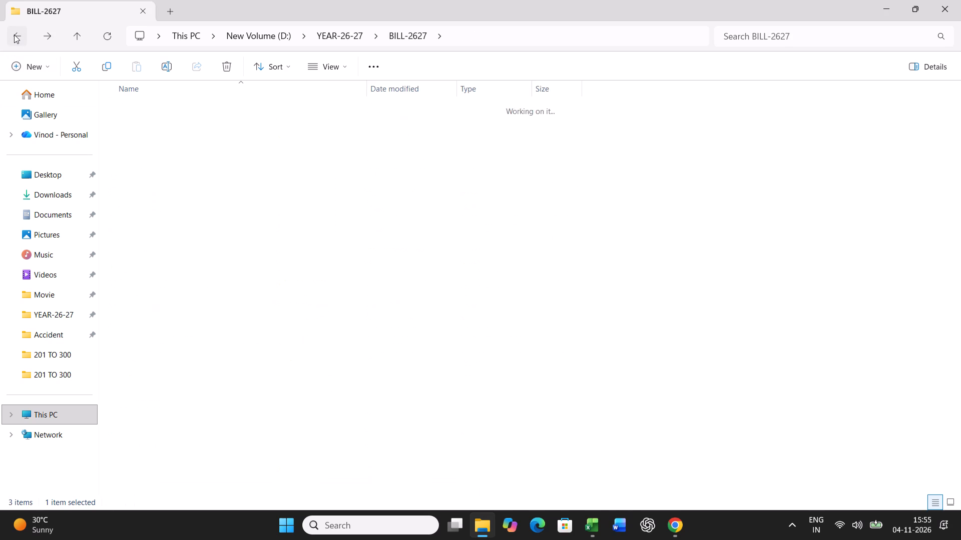
double_click(155, 131)
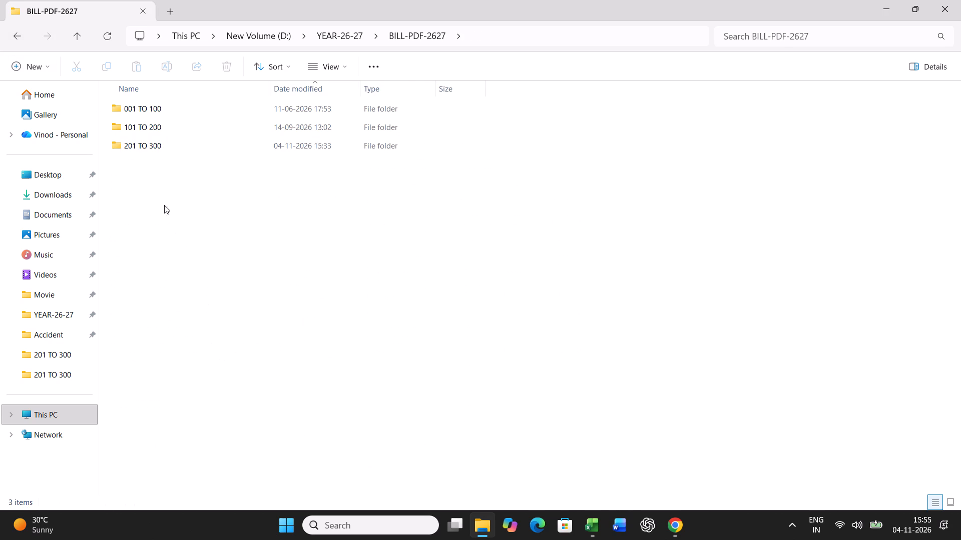
double_click(148, 143)
scroll(292, 327, "down", 20)
scroll(292, 327, "down", 10)
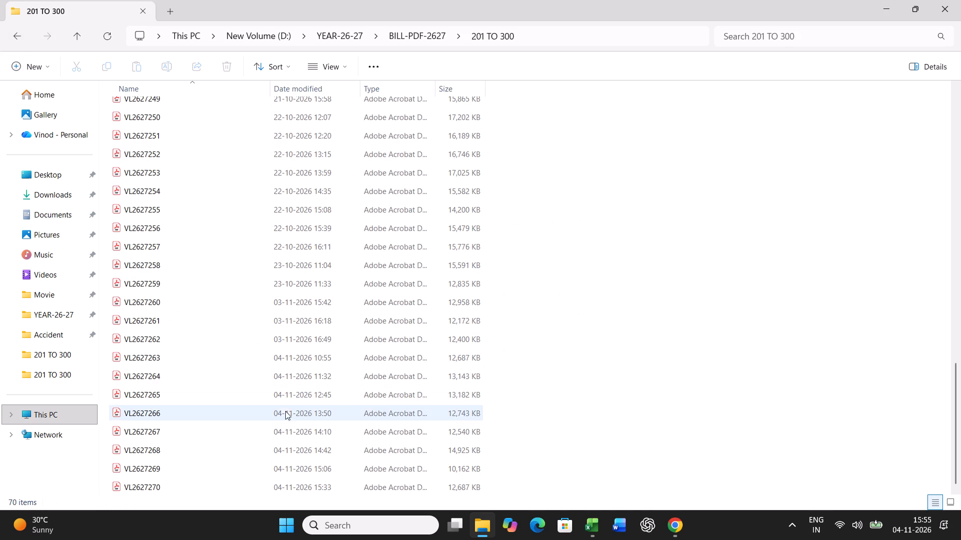
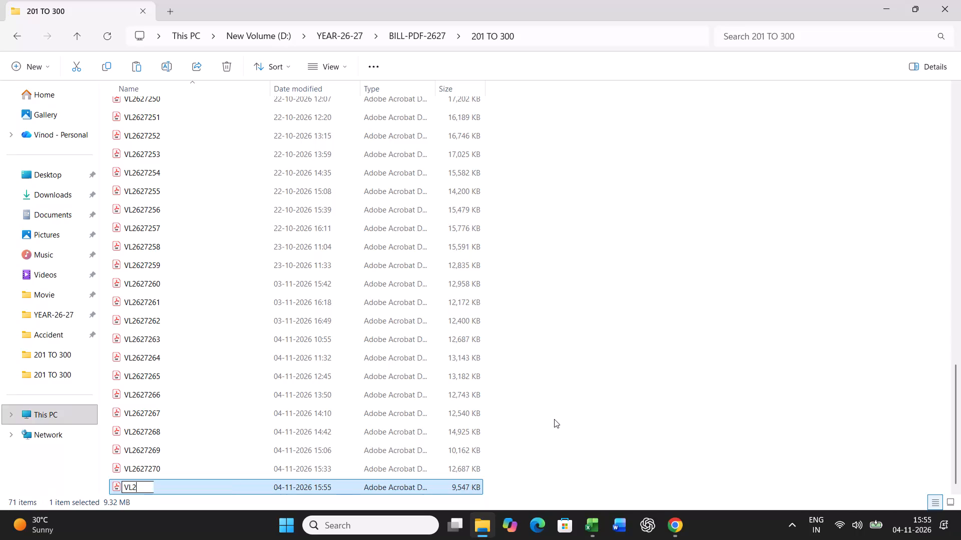
Rename the newest bill PDF in the 201 TO 300 folder as VL2627271.
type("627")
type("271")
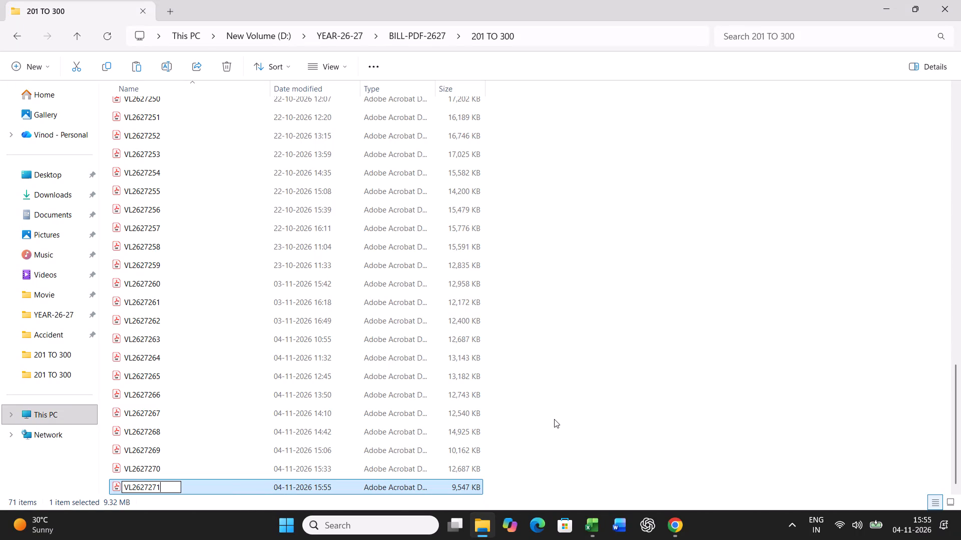
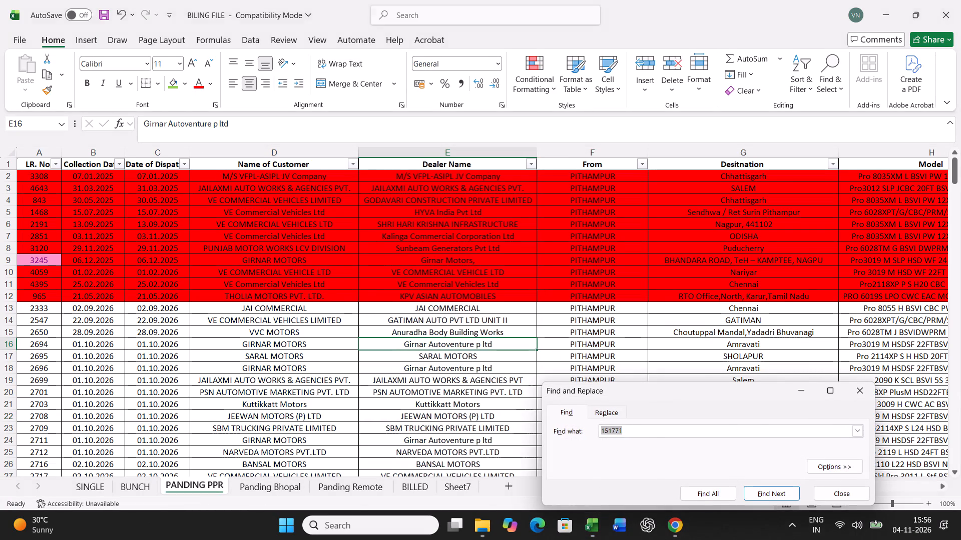
Find the vehicle with chassis number ending 152754 in PANDING PPR and highlight its chassis cell green.
left_click(707, 323)
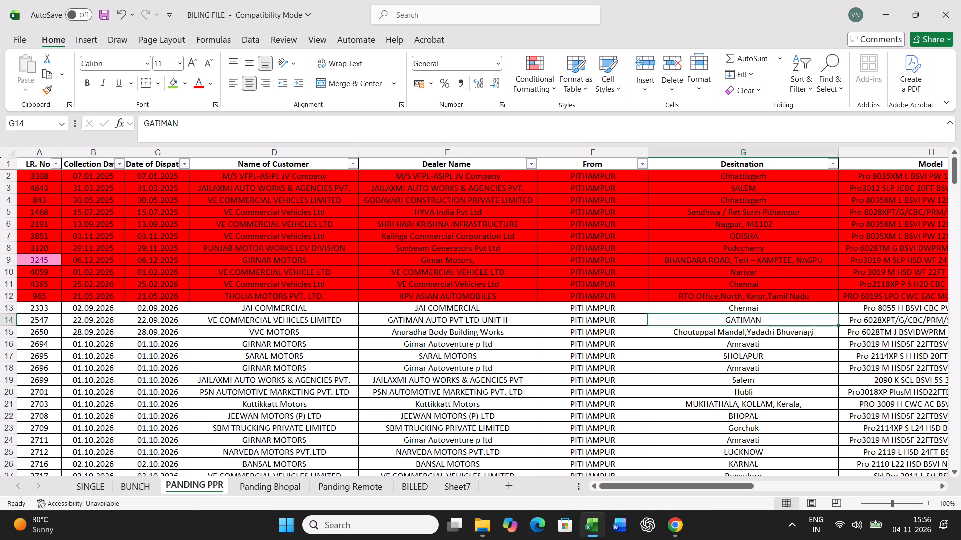
left_click(459, 378)
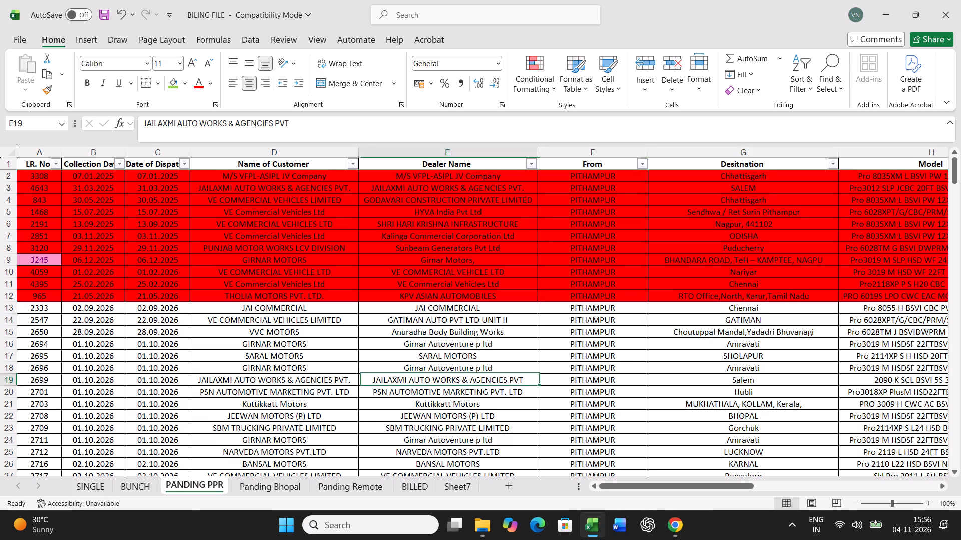
key("ctrl+f")
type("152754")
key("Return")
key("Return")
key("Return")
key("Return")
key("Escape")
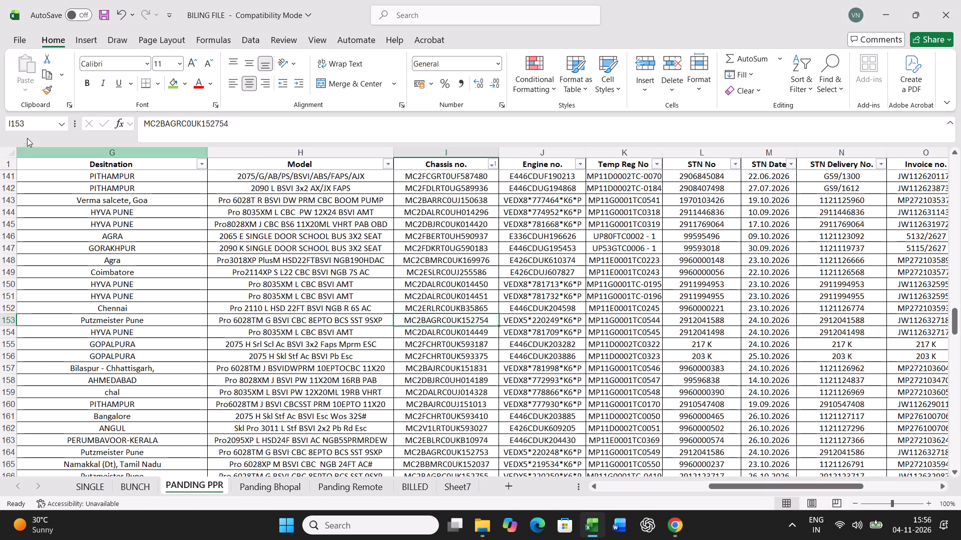
left_click(172, 81)
Copy the whole record of chassis 152754, LR 3104, from PANDING PPR into row 21 of the BUNCH sheet.
key("Left")
key("Left")
key("Left")
key("Left")
key("Left")
key("Left")
key("Left")
key("Left")
key("Left")
key("Left")
key("Left")
key("Left")
key("Left")
key("Left")
key("Left")
key("Left")
key("Left")
key("Left")
key("Left")
key("Left")
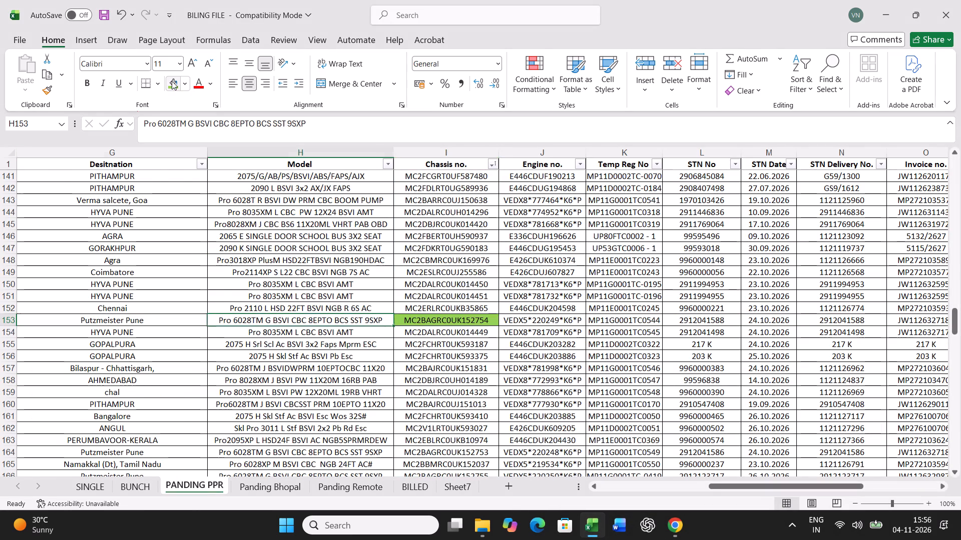
key("ctrl+shift+Right")
key("ctrl+c")
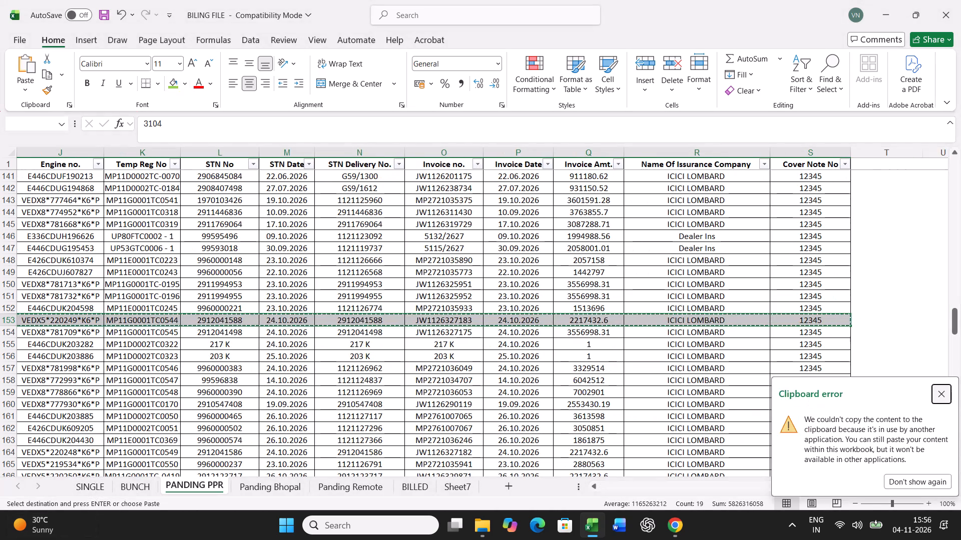
left_click(144, 483)
scroll(173, 425, "up", 12)
left_click(25, 378)
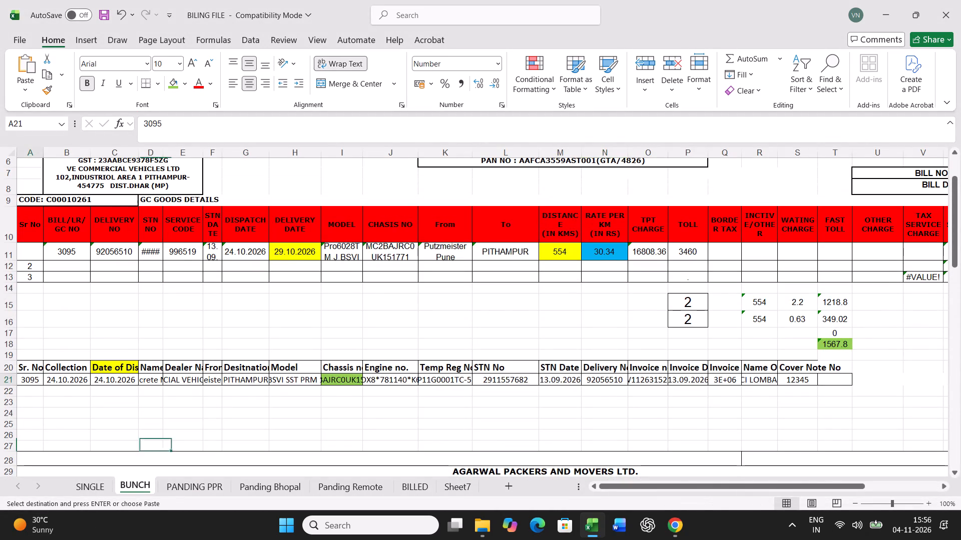
key("ctrl+v")
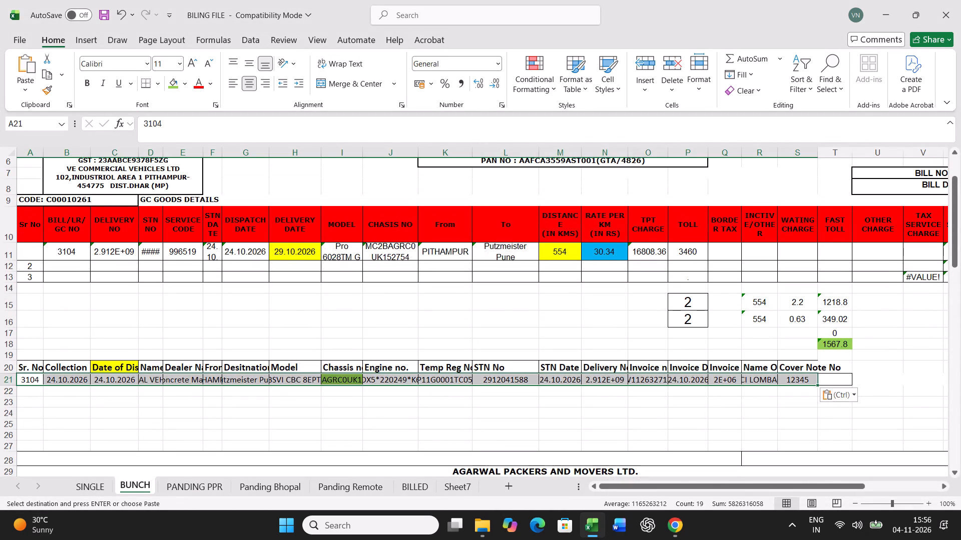
In BUNCH row 11, set the delivery date to 26.10.2026, the rate per km to 20.97 and the toll to 3460.
left_click(295, 251)
scroll(364, 408, "up", 3)
type("26.10.2026")
key("Right")
key("Right")
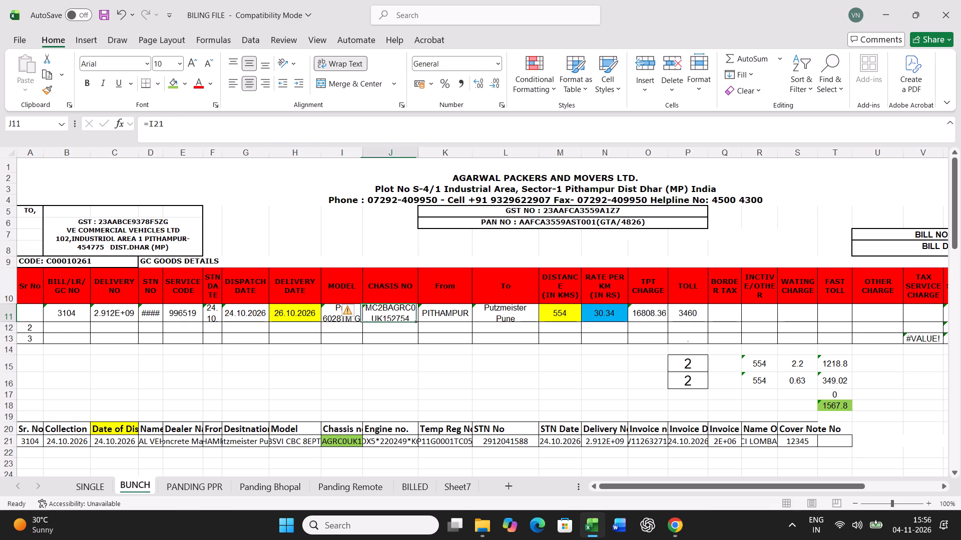
key("Right")
key("Right")
key("Right")
key("Right")
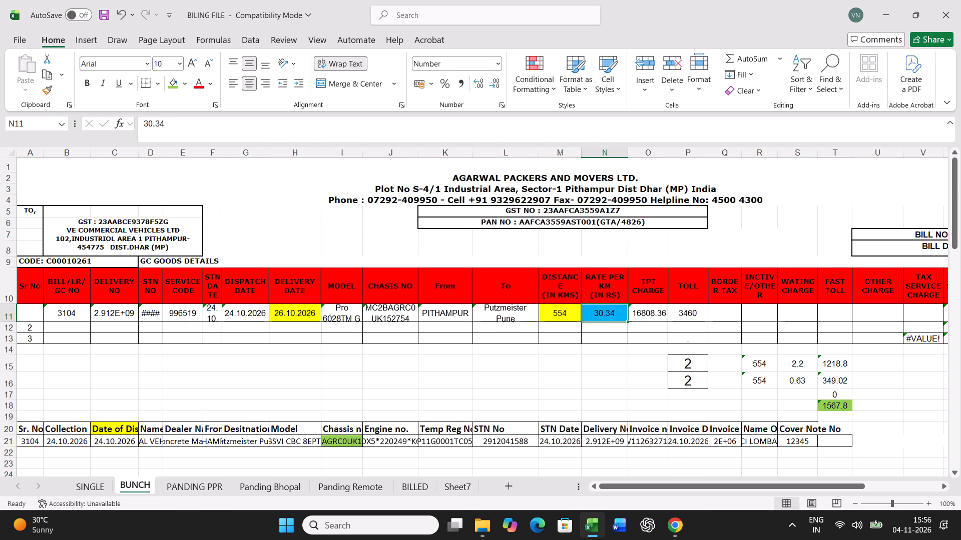
type("20.97")
key("Right")
key("Right")
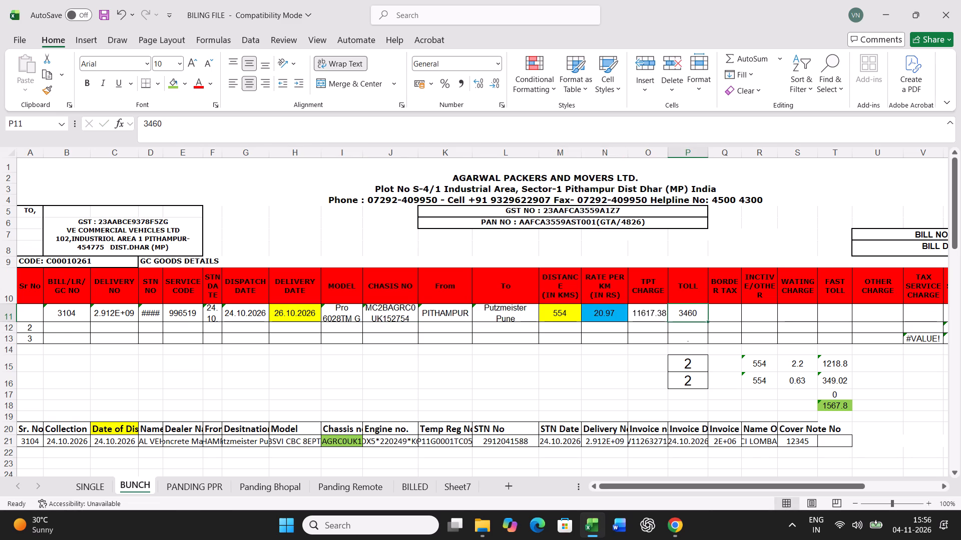
type("3460")
key("Return")
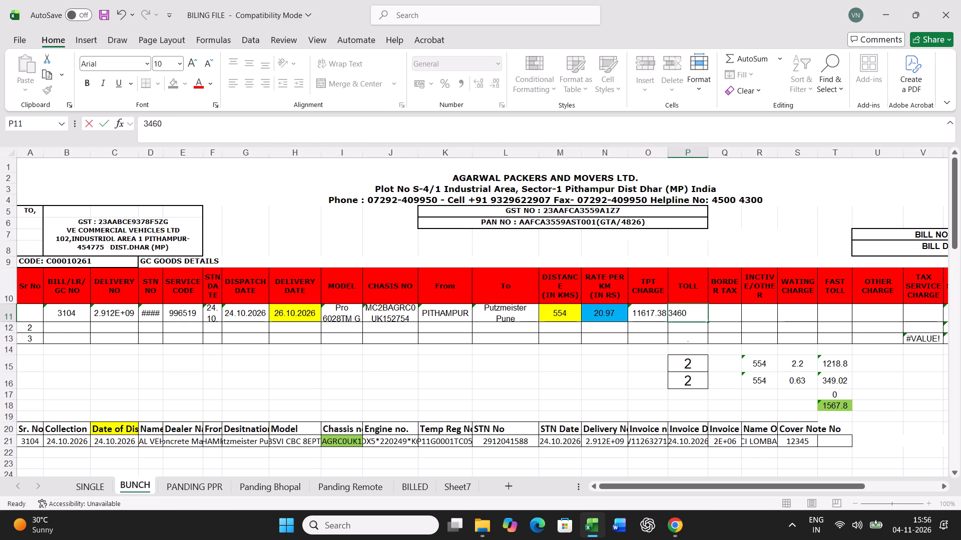
key("Return")
key("Return")
Print the freight bill for LR 3104 from the SINGLE sheet.
left_click(103, 496)
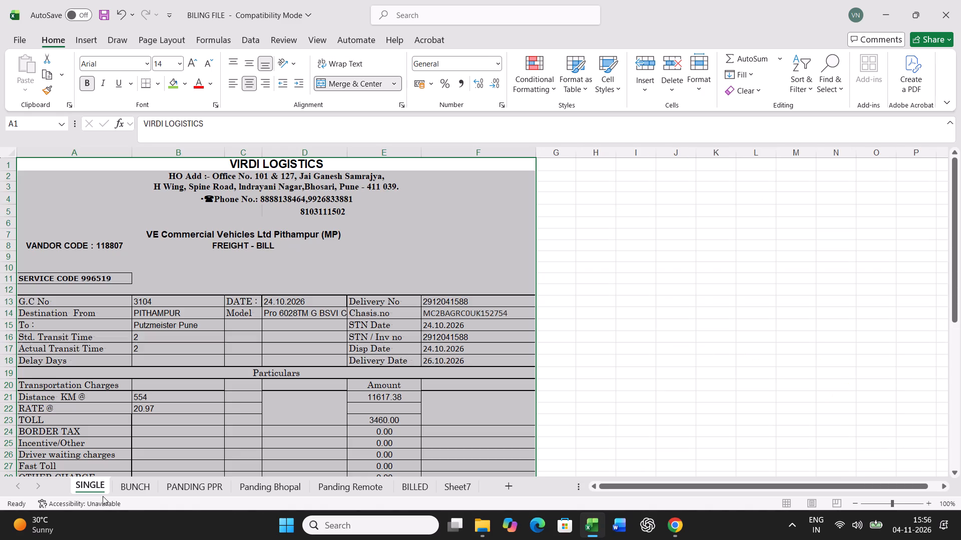
key("ctrl+p")
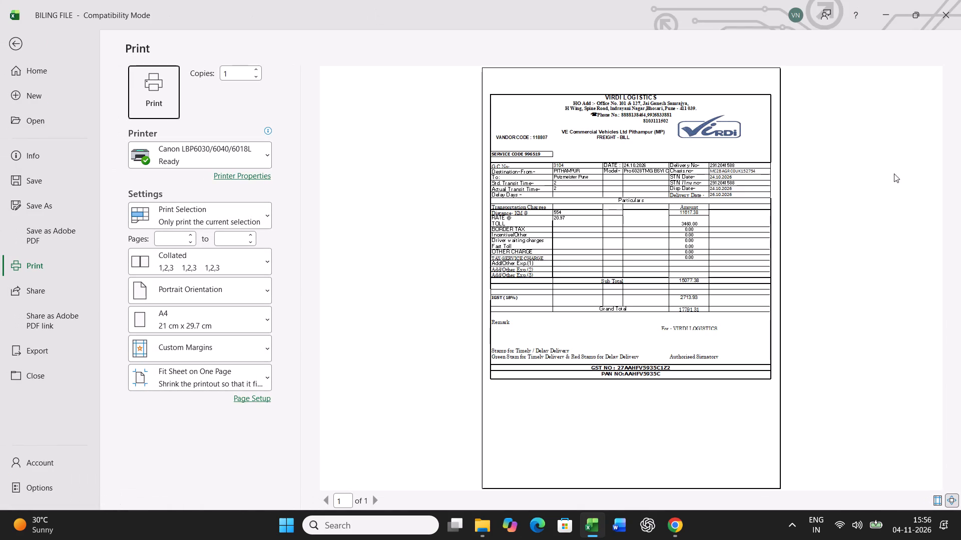
left_click(150, 96)
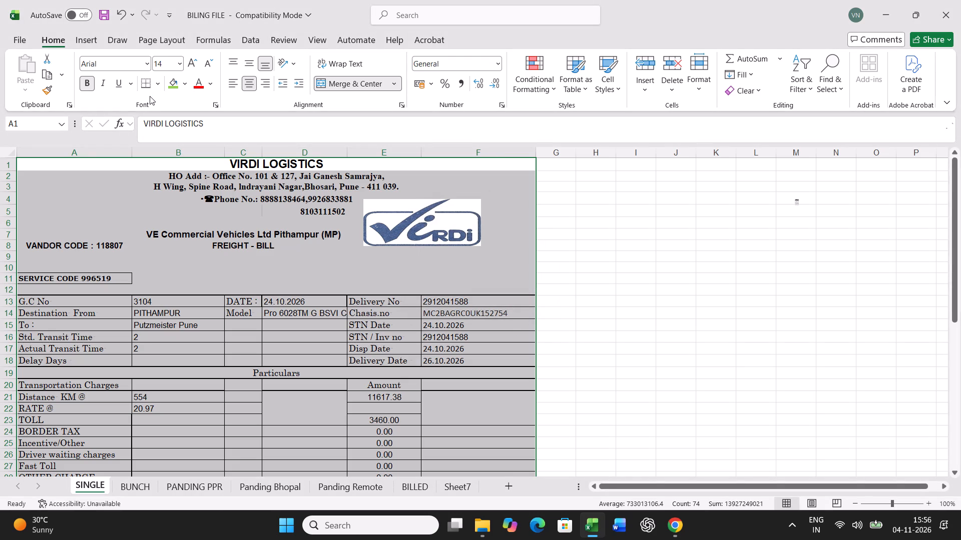
Copy BUNCH row 11 and paste it as values into row 38, the first row of the lower GC goods details table.
left_click(141, 489)
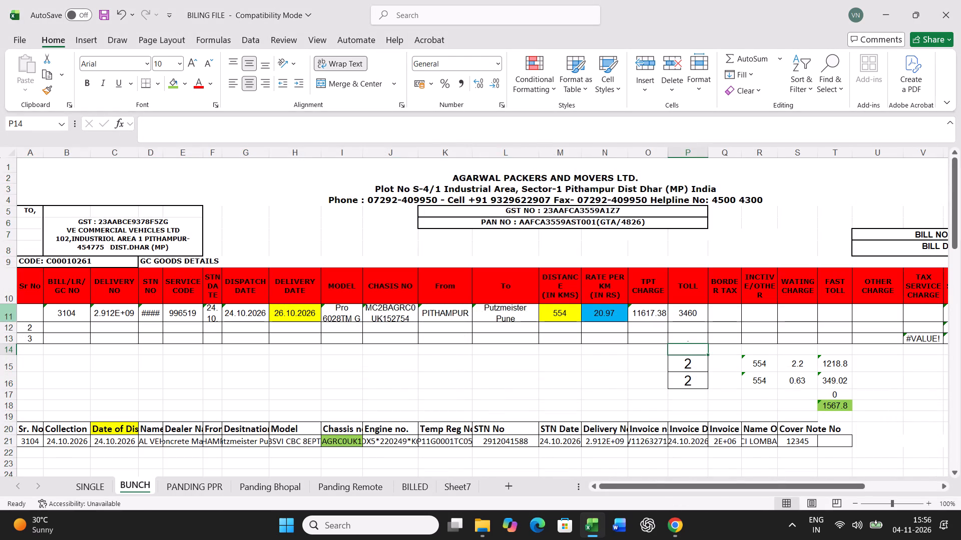
left_click(4, 310)
key("ctrl+c")
scroll(277, 336, "down", 12)
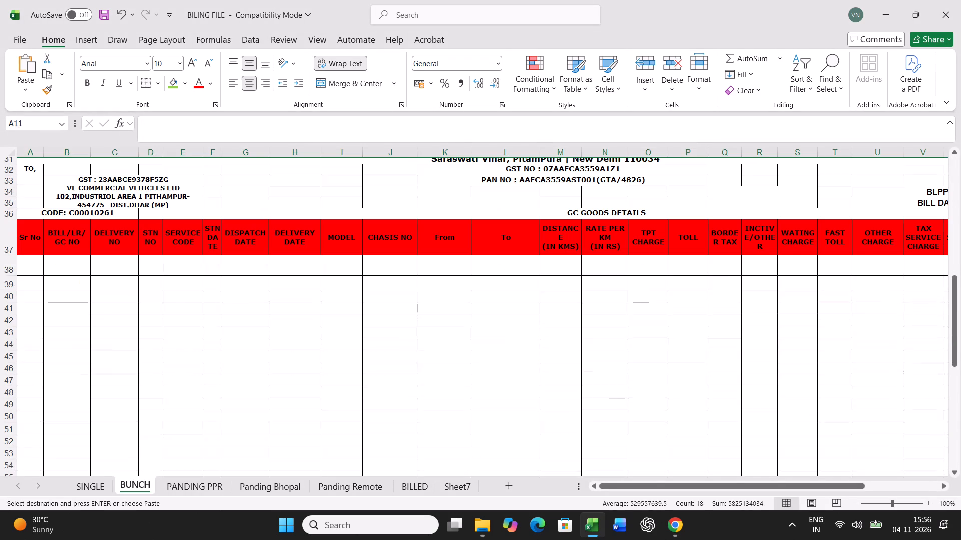
right_click(30, 271)
left_click(91, 243)
left_click(31, 216)
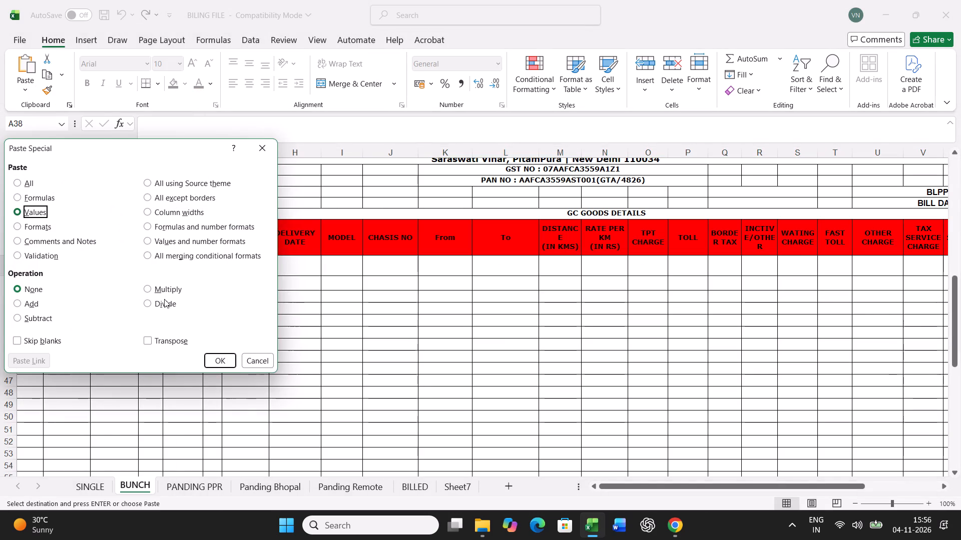
left_click(218, 363)
left_click(200, 481)
left_click(412, 387)
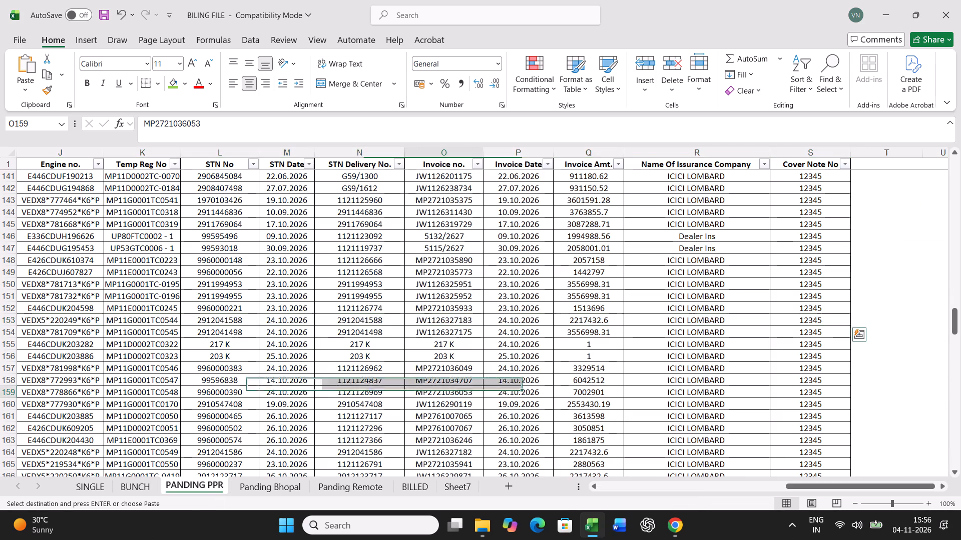
key("ctrl+f")
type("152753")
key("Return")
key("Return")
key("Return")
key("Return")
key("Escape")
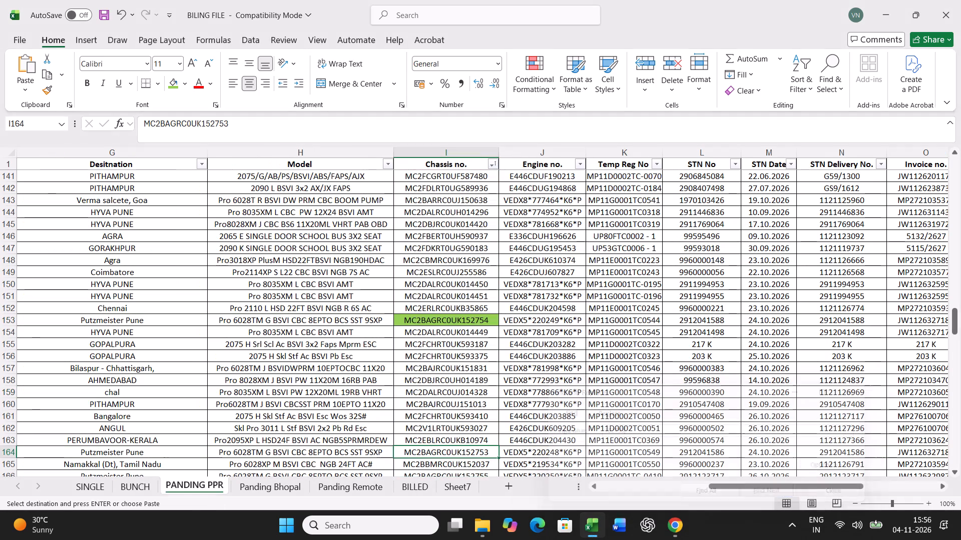
left_click(172, 86)
key("Left")
key("Left")
key("Left")
key("Left")
key("Left")
key("Left")
key("Left")
key("Left")
key("Left")
key("Left")
key("Left")
key("Left")
key("Left")
key("Left")
key("Left")
key("Left")
key("Left")
key("Left")
key("Left")
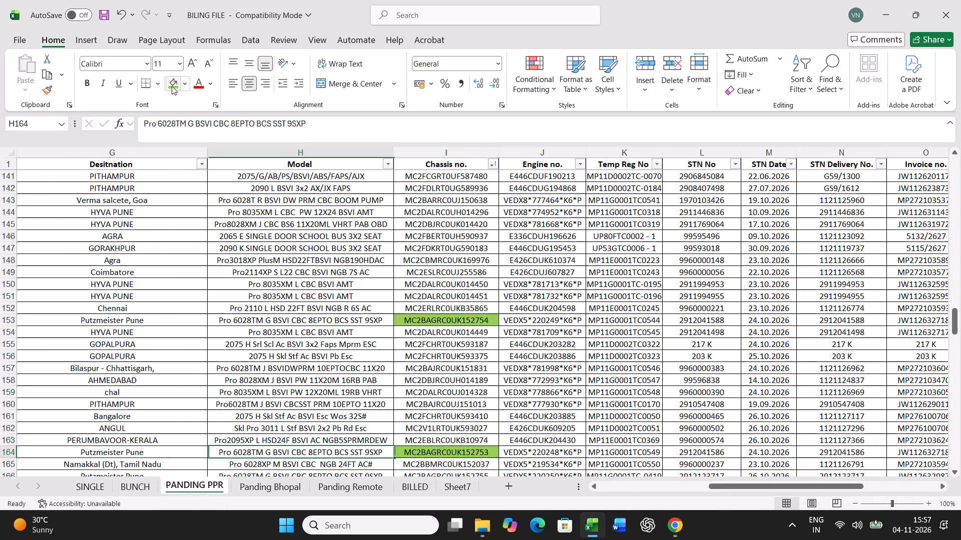
key("ctrl+shift+Right")
key("ctrl+c")
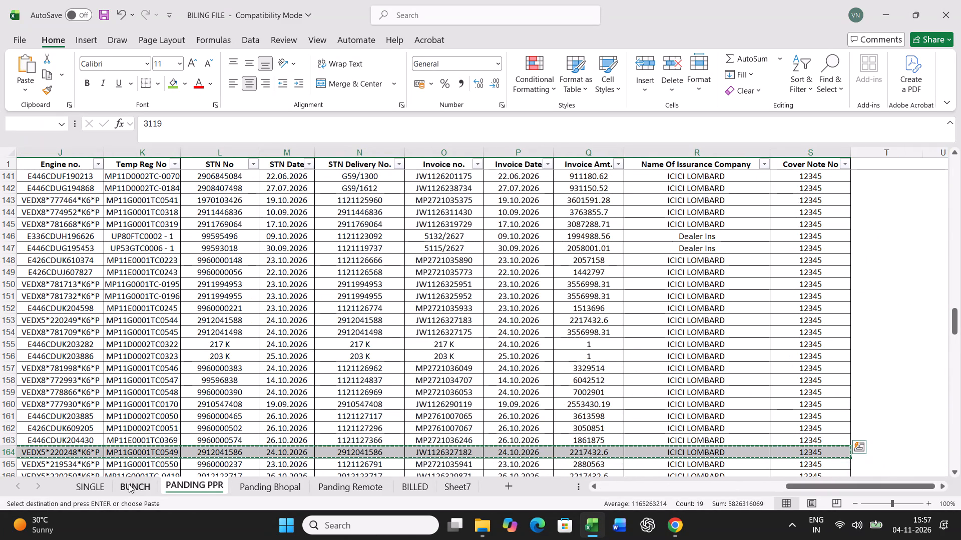
left_click(128, 484)
scroll(165, 380, "up", 12)
left_click(34, 438)
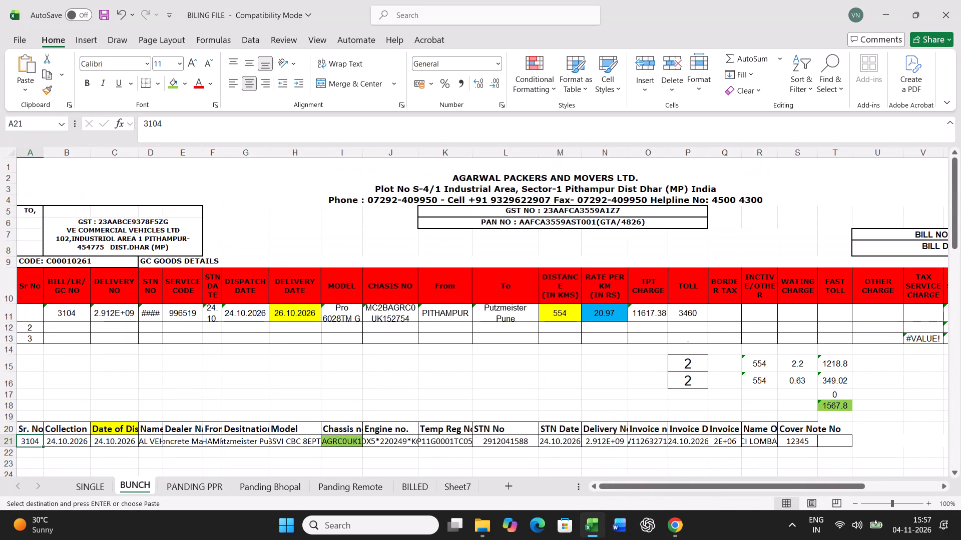
key("ctrl+v")
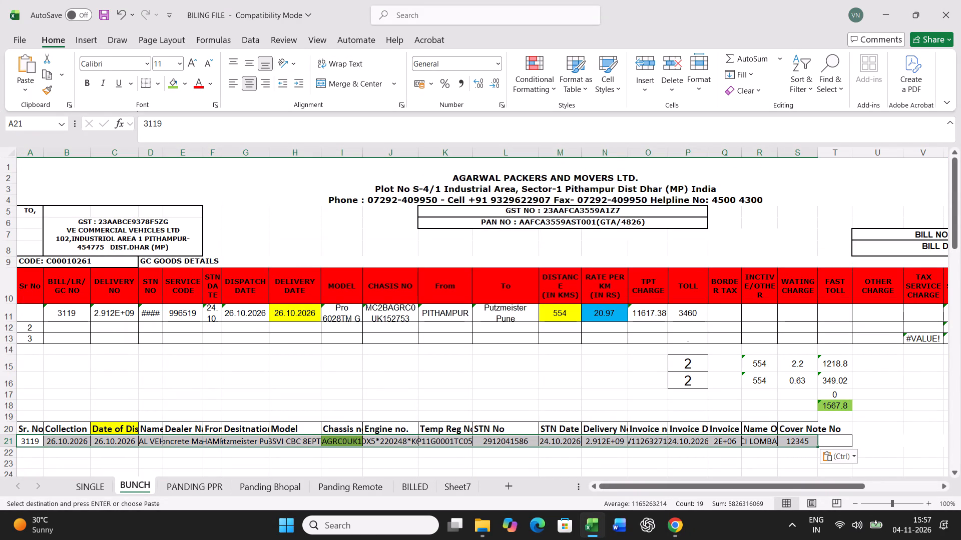
Set the delivery date in BUNCH row 11 to 28.10.2026 and check the distance, rate and toll.
left_click(308, 313)
type("28.10.2026")
key("Right")
key("Right")
key("Right")
key("Right")
key("Right")
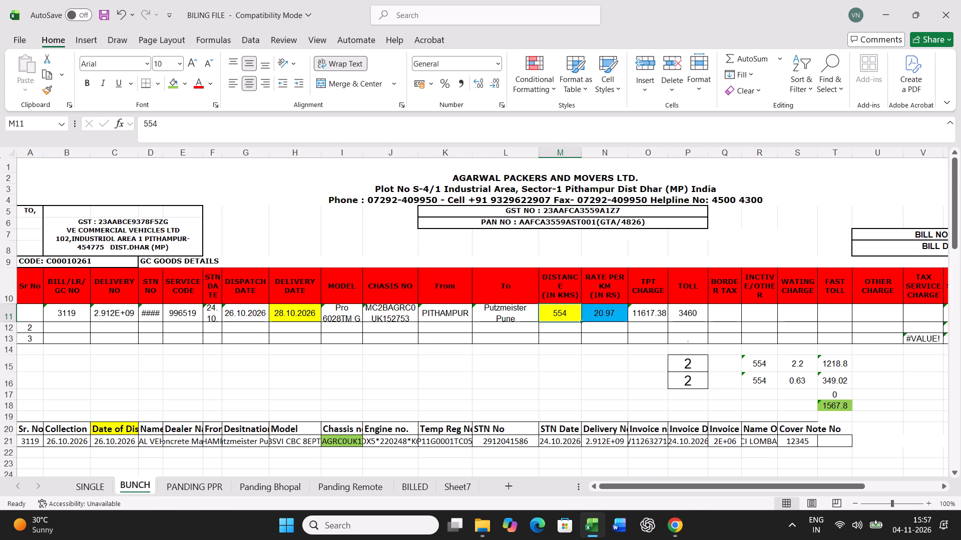
key("Right")
key("Right")
key("Right")
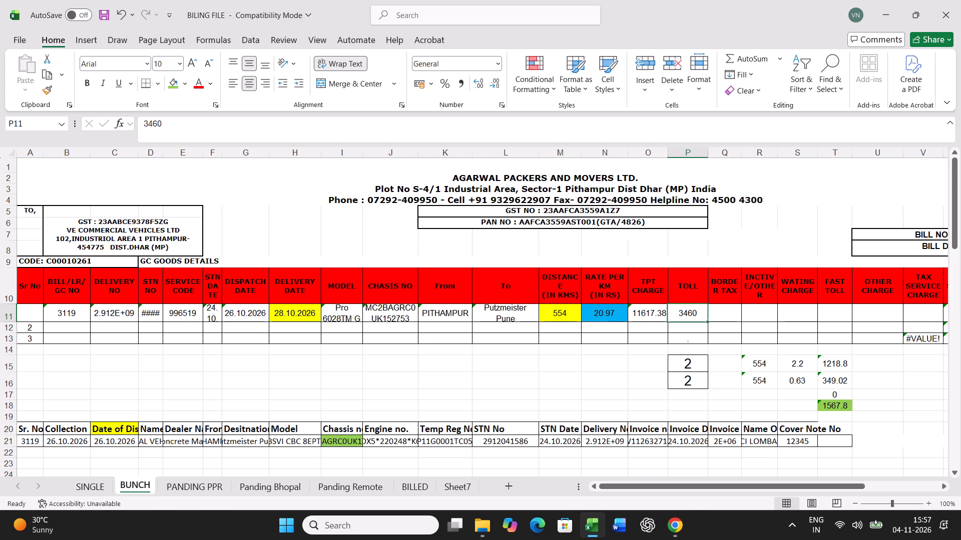
Print the freight bill for LR 3119 from the SINGLE sheet.
left_click(91, 491)
key("ctrl+p")
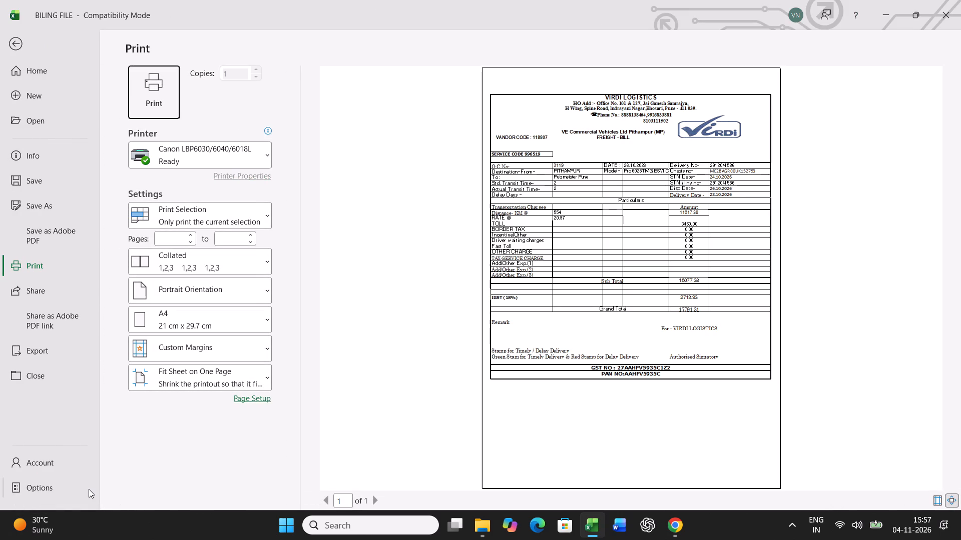
left_click(133, 96)
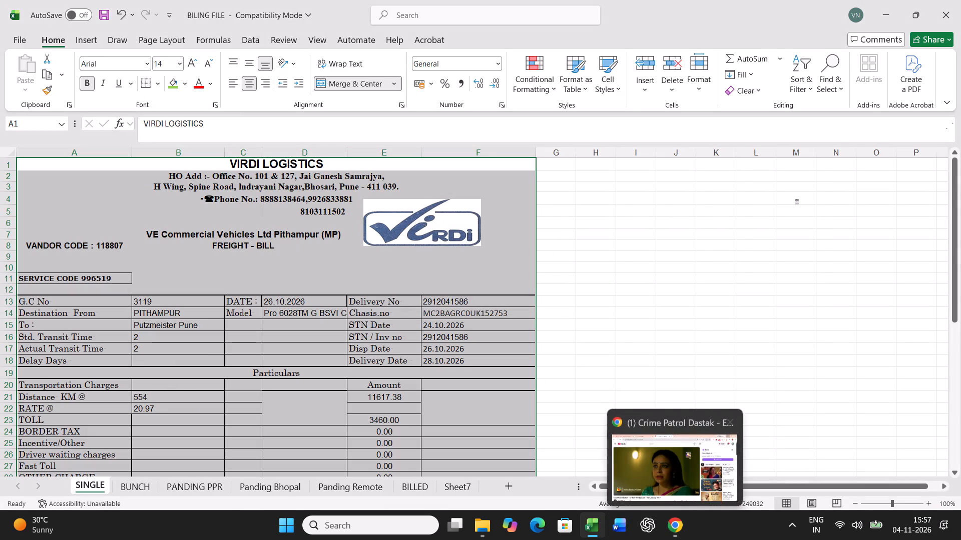
Copy BUNCH row 11 and paste it as values into row 39 of the lower GC goods details table.
left_click(129, 491)
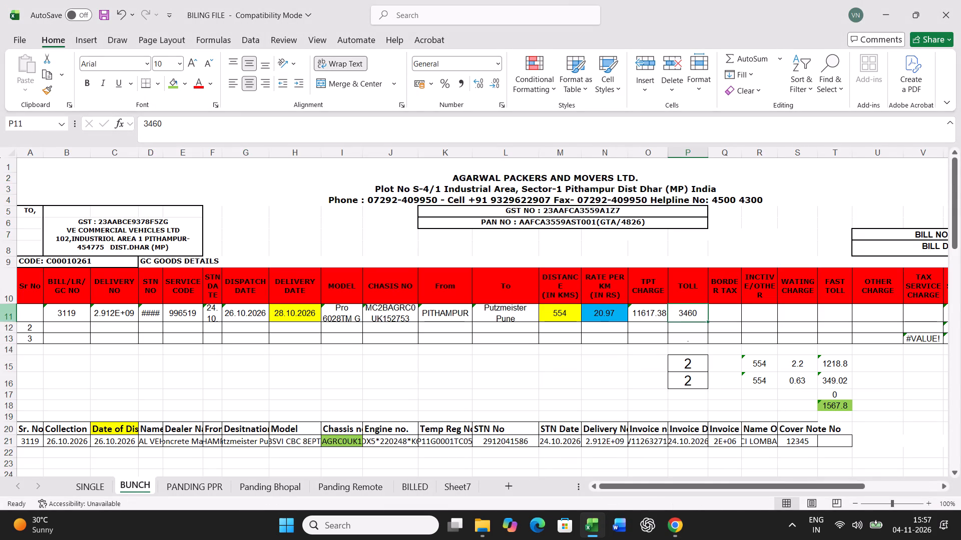
left_click(8, 316)
key("ctrl+c")
scroll(270, 328, "down", 11)
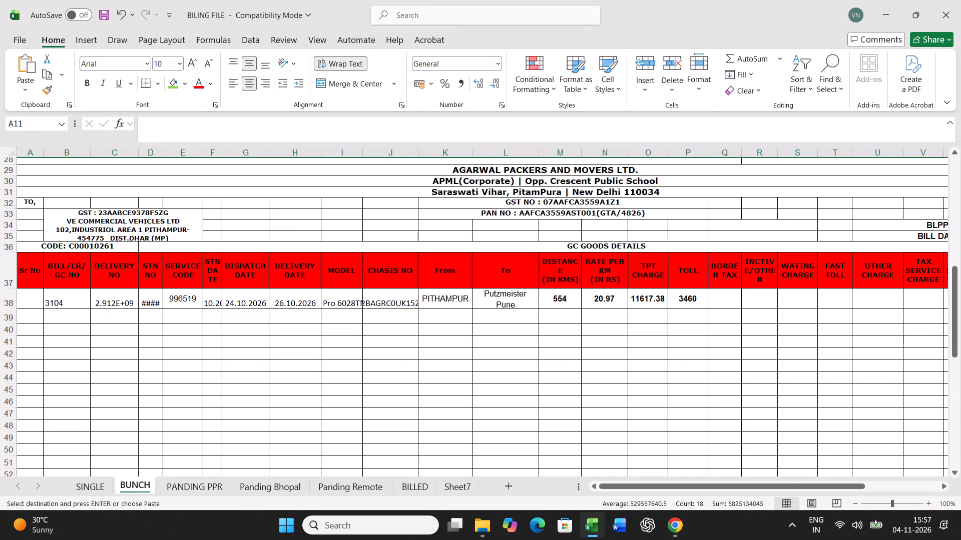
right_click(30, 320)
left_click(84, 238)
left_click(36, 202)
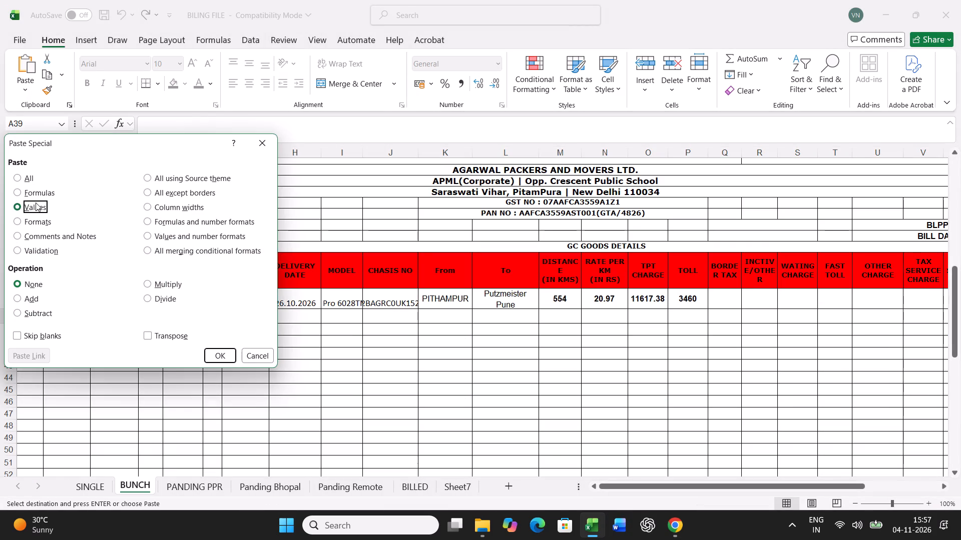
left_click(217, 355)
Find the vehicle with chassis number ending 151771 in PANDING PPR and highlight its chassis cell green.
left_click(200, 485)
left_click(427, 369)
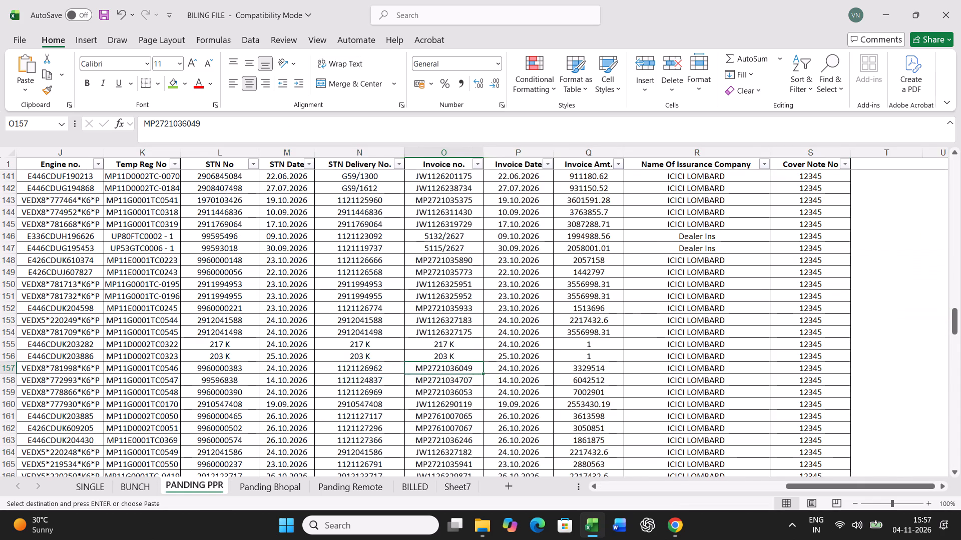
key("ctrl+f")
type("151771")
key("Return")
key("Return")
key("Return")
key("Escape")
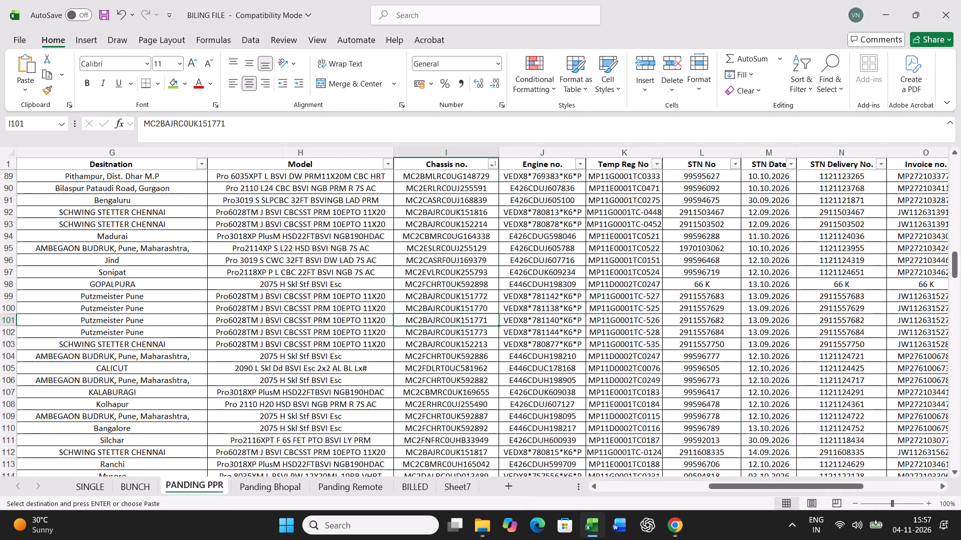
left_click(176, 86)
key("Left")
key("Left")
key("Left")
key("Left")
key("Left")
key("Left")
key("Left")
key("Left")
key("Left")
key("Left")
key("Left")
key("Left")
key("Left")
key("Left")
key("Left")
key("Left")
key("Left")
key("Left")
key("Left")
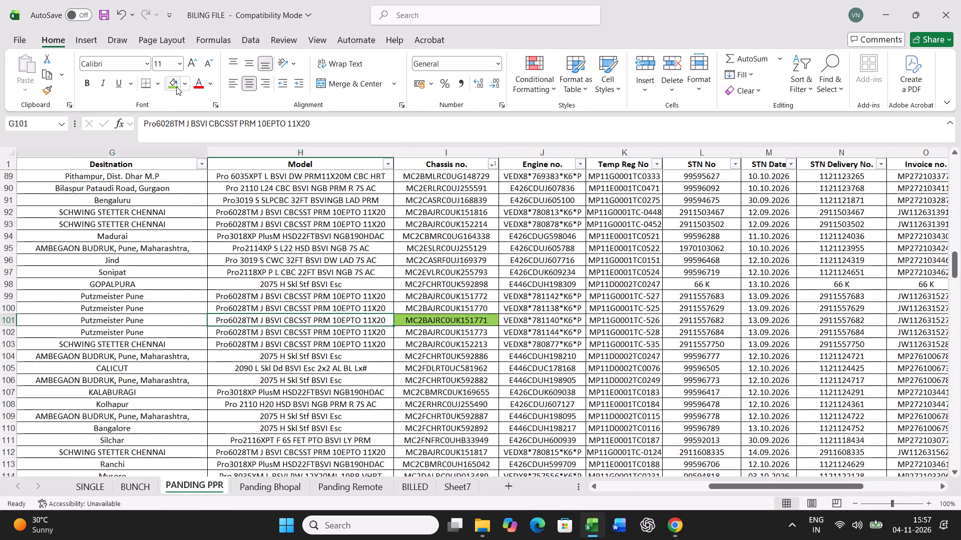
key("ctrl+shift+Right")
key("ctrl+c")
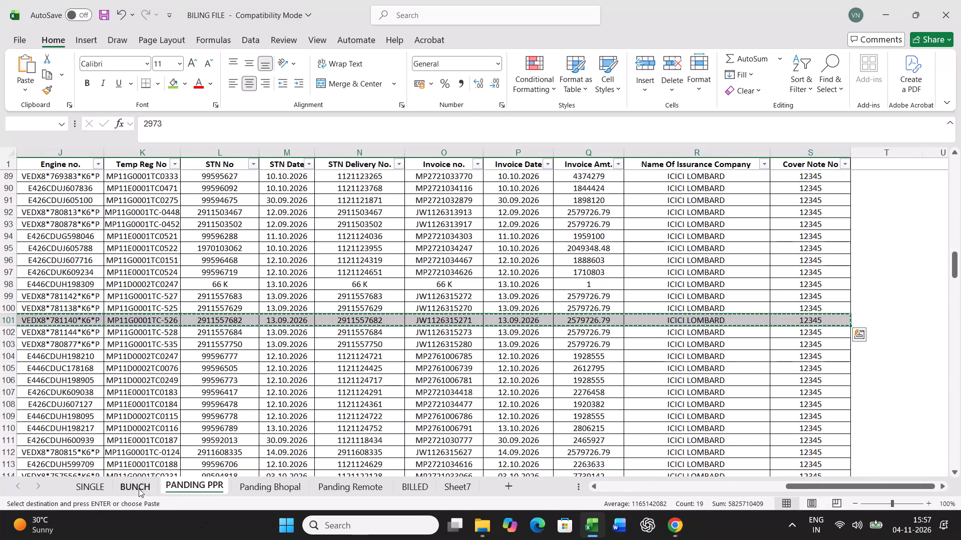
left_click(139, 488)
scroll(166, 412, "up", 13)
left_click(26, 444)
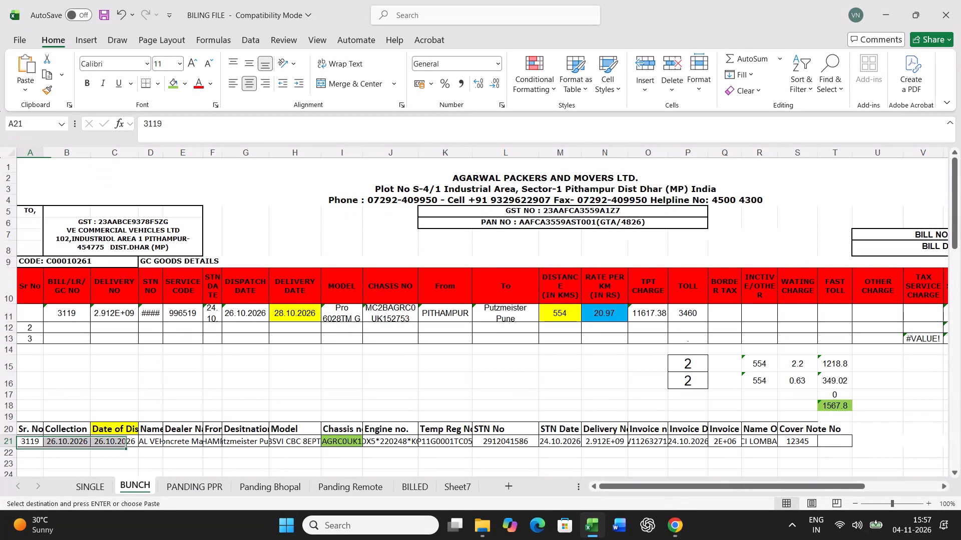
key("ctrl+v")
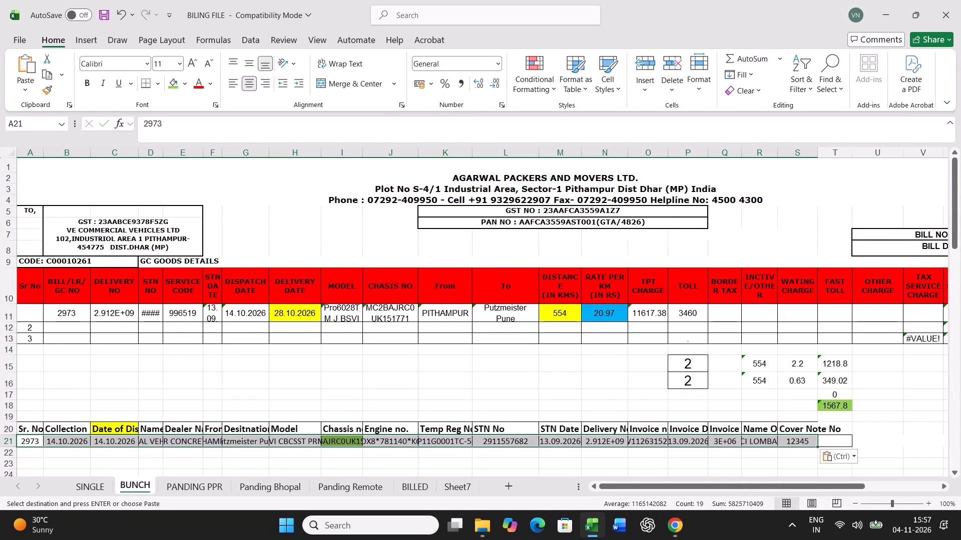
In BUNCH row 11, set the delivery date to 16.10.2026 and the rate per km to 30.34.
left_click(291, 308)
type("16.10.2026")
key("Right")
key("Right")
key("Right")
key("Right")
key("Right")
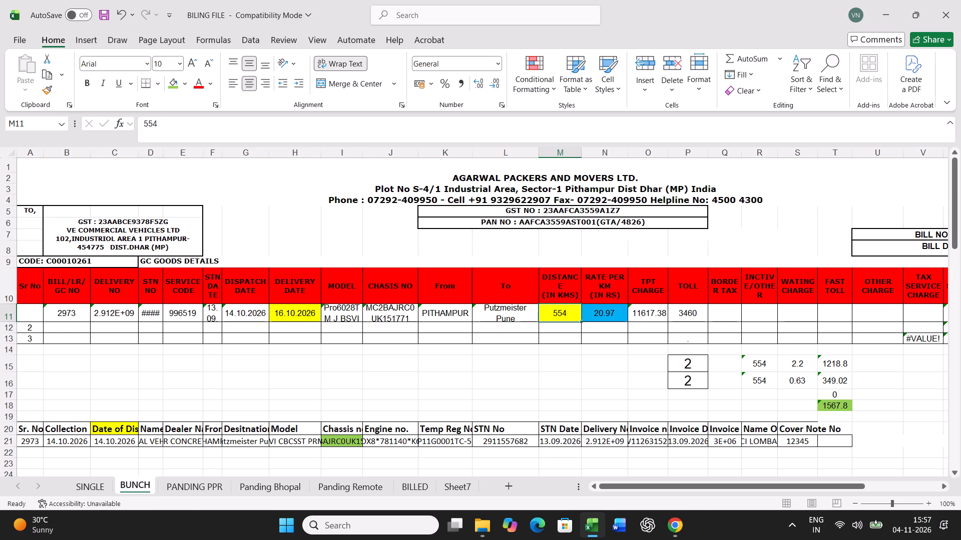
key("Right")
type("30.34")
key("Right")
key("Right")
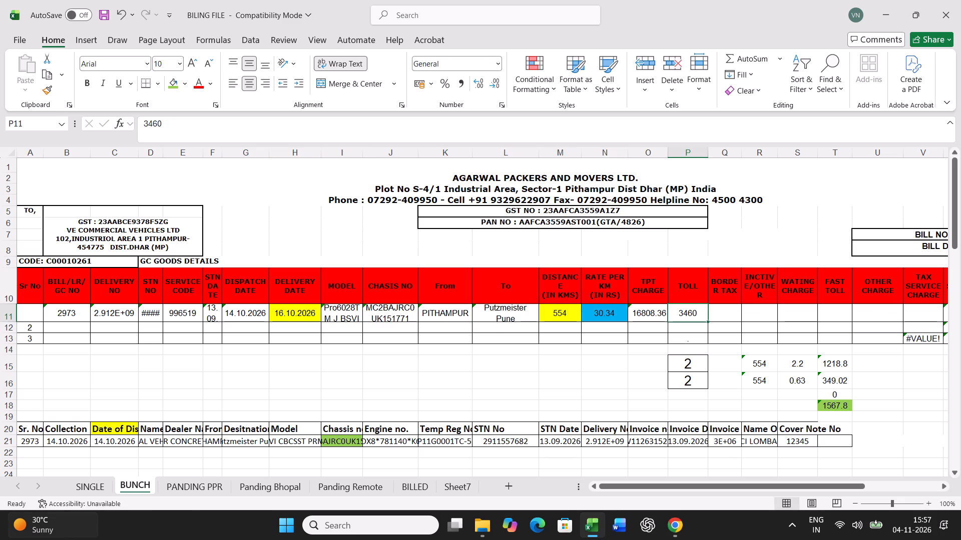
Print the freight bill for LR 2973 from the SINGLE sheet.
left_click(93, 493)
key("ctrl+p")
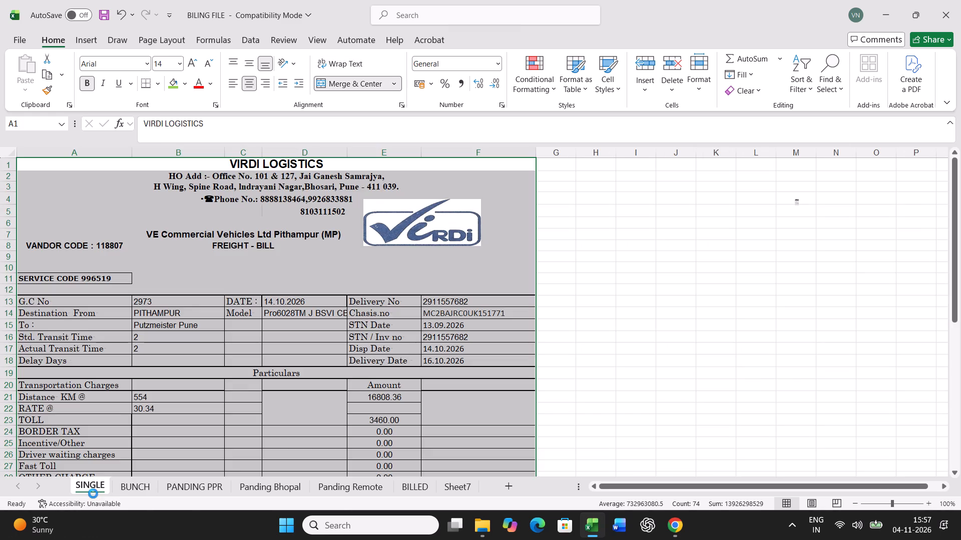
left_click(157, 89)
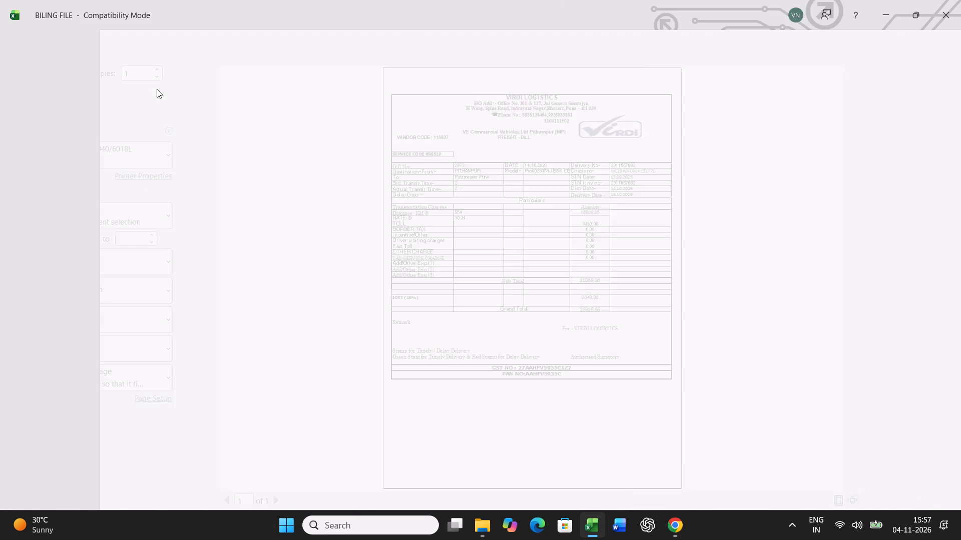
Copy BUNCH row 11 and paste it as values into row 40 of the lower GC goods details table.
left_click(137, 484)
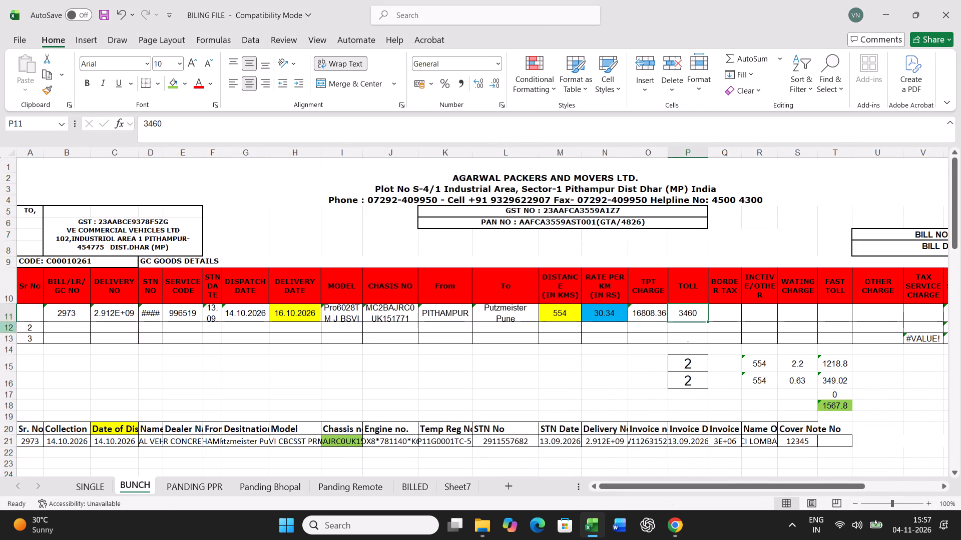
left_click(5, 313)
key("ctrl+c")
scroll(253, 384, "down", 12)
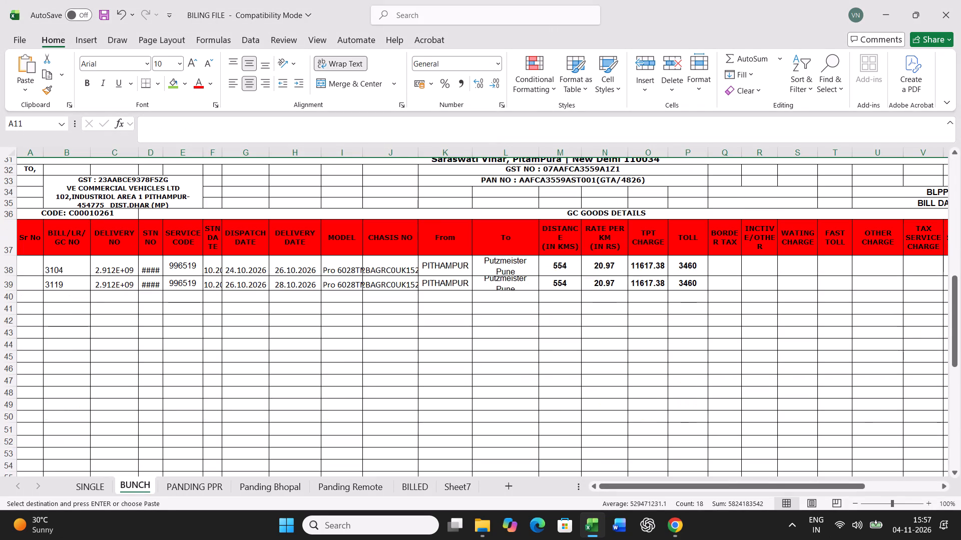
right_click(32, 296)
left_click(87, 233)
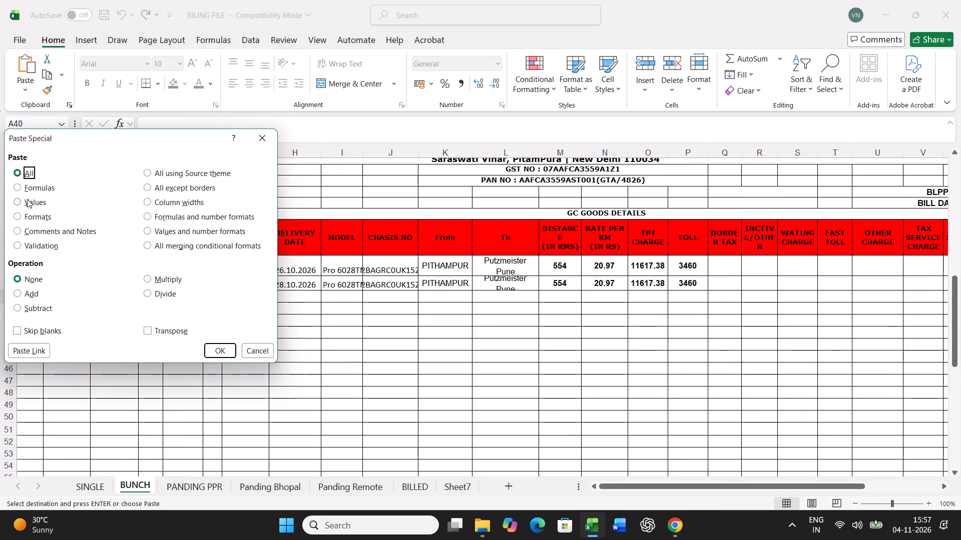
left_click(27, 199)
left_click(215, 350)
left_click(201, 488)
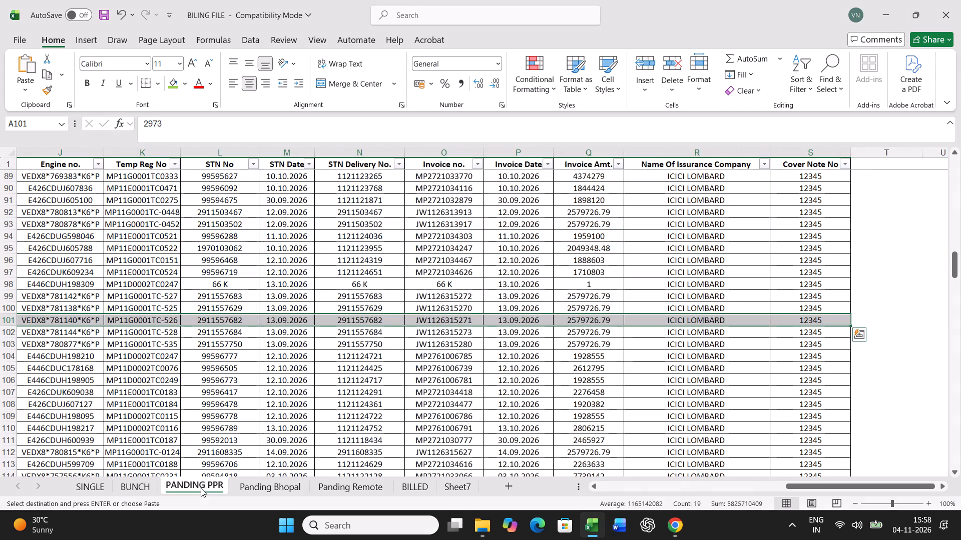
left_click(413, 402)
key("ctrl+f")
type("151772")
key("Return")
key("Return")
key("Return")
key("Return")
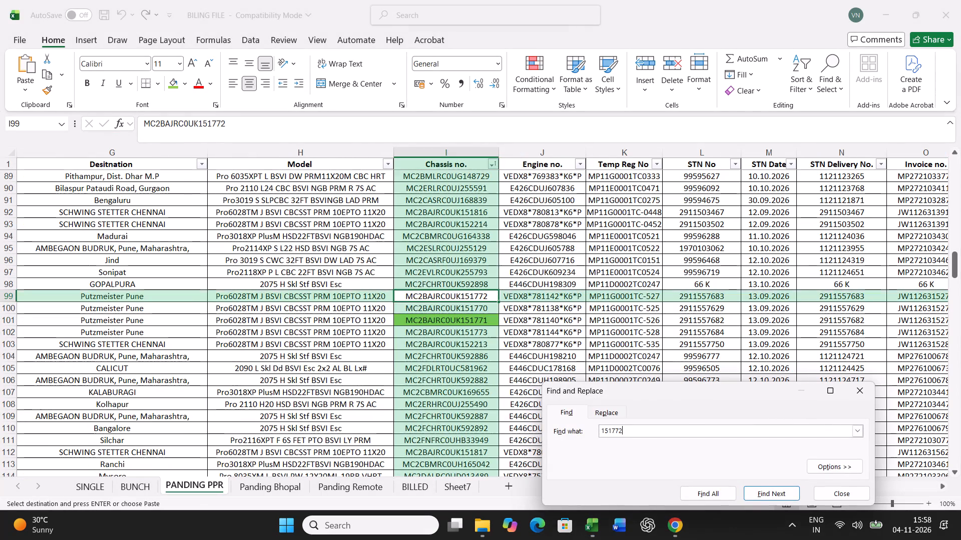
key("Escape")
left_click(169, 82)
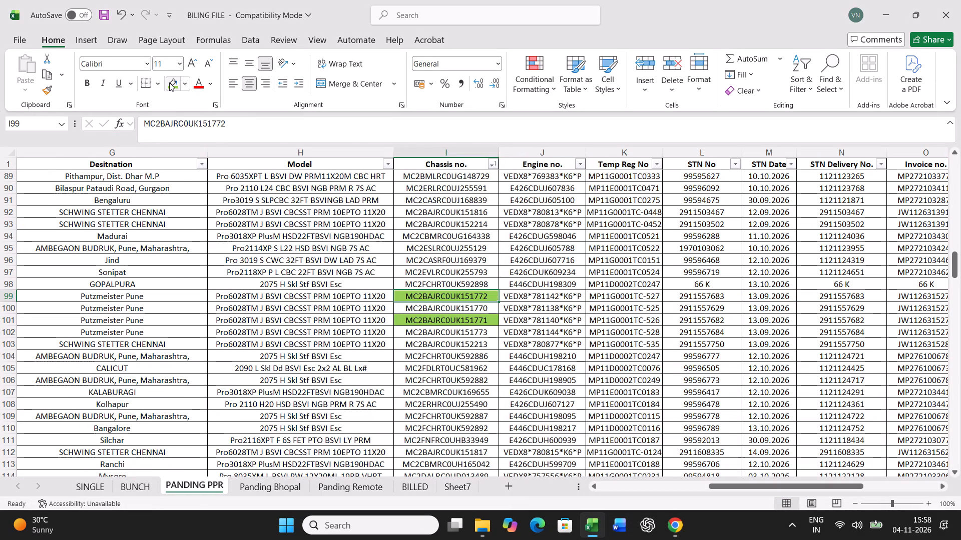
Copy the full LR 2971 record from PANDING PPR row 99 and paste it into row 21 of the BUNCH sheet.
key("Left")
key("Left")
key("Left")
key("Left")
key("Left")
key("Left")
key("Left")
key("Left")
key("Left")
key("Left")
key("Left")
key("Left")
key("Left")
key("Left")
key("Left")
key("Left")
key("Left")
key("Left")
key("Left")
key("Left")
key("ctrl+shift+Right")
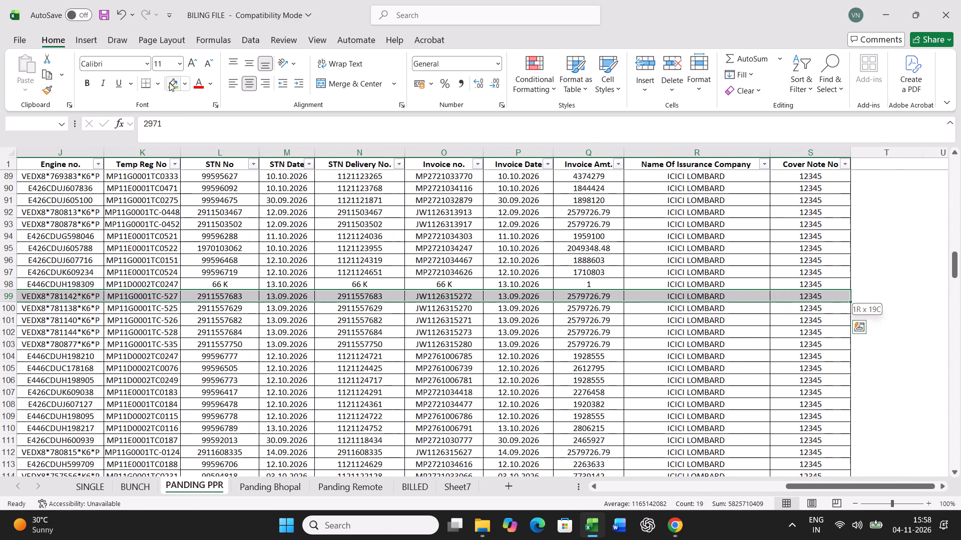
key("ctrl+c")
left_click(132, 489)
scroll(187, 402, "up", 13)
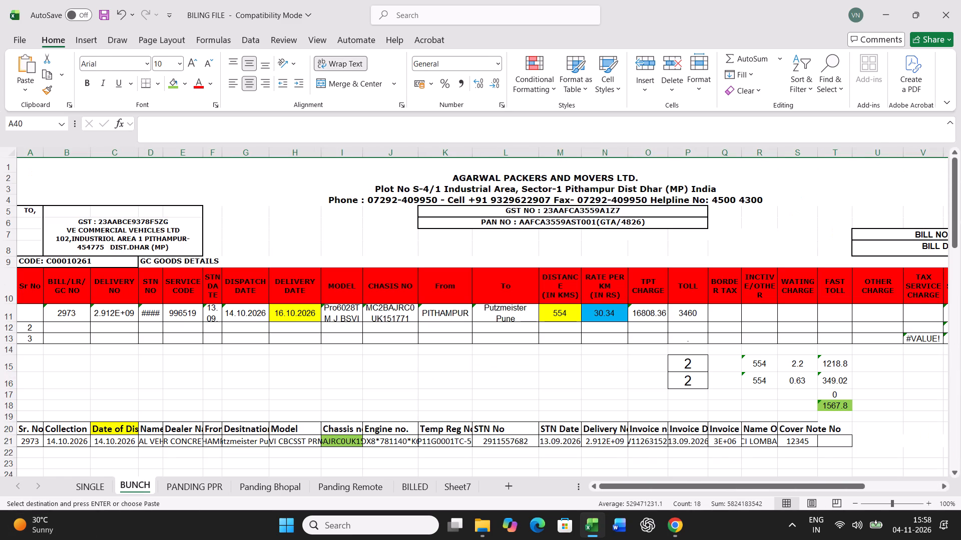
left_click(34, 443)
key("ctrl+v")
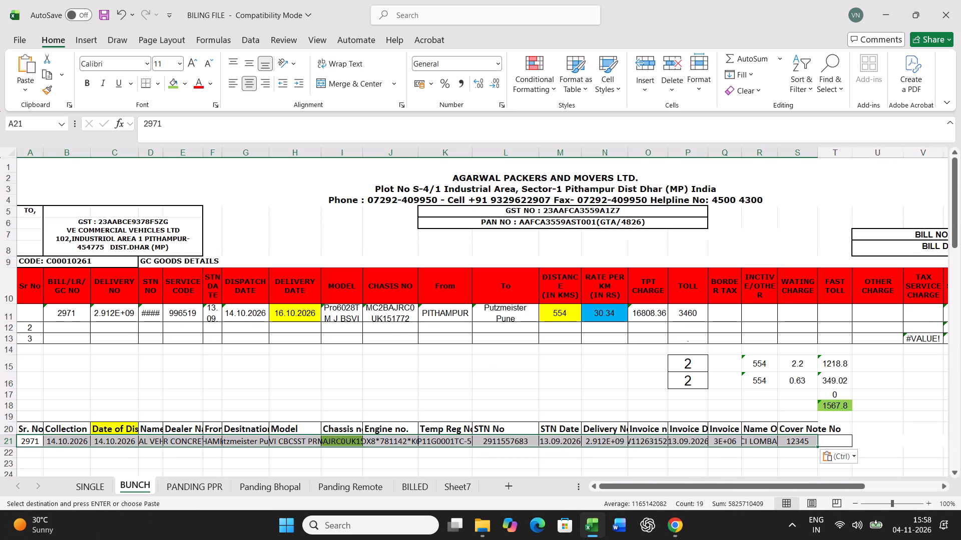
Check the distance, rate and toll in BUNCH row 11 and print the LR 2971 freight bill from the SINGLE sheet.
left_click(565, 316)
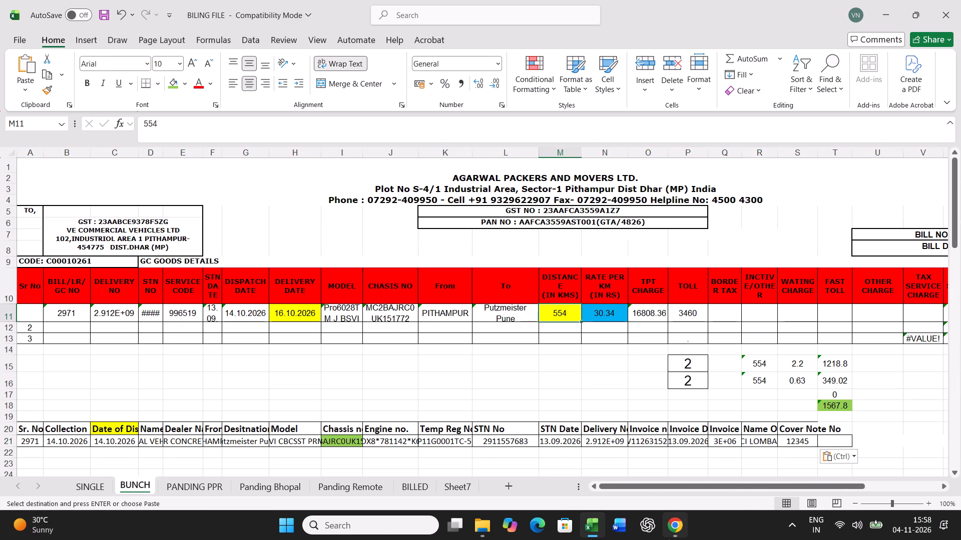
key("Right")
key("Right")
key("Right")
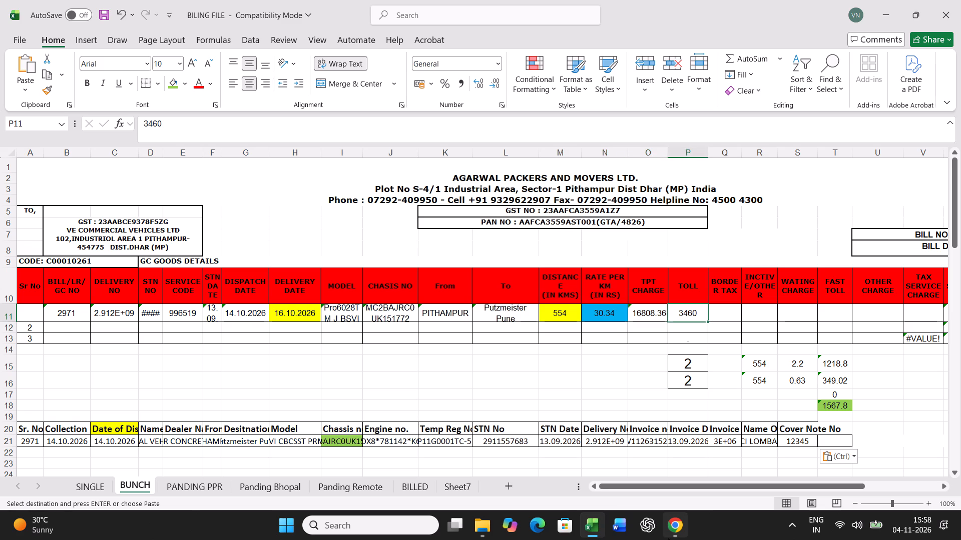
left_click(99, 490)
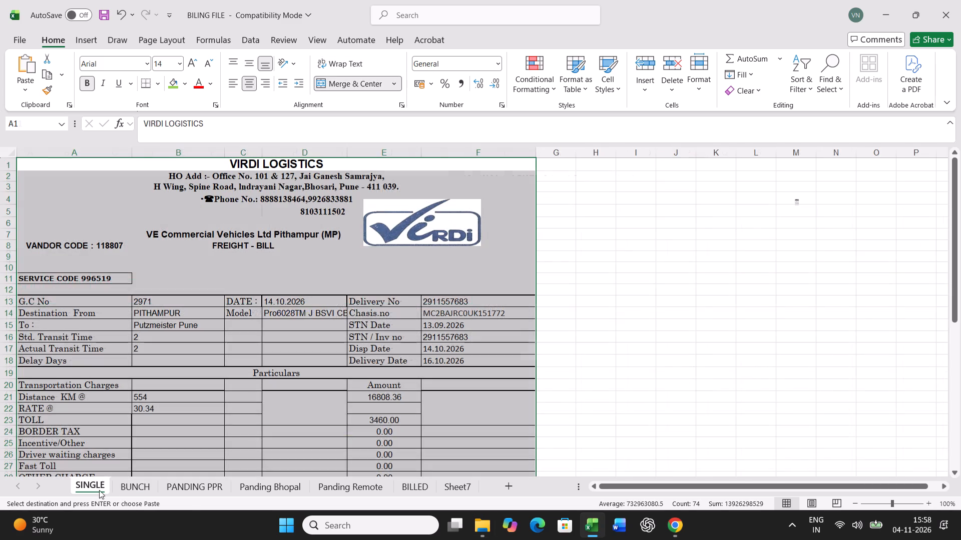
key("ctrl+p")
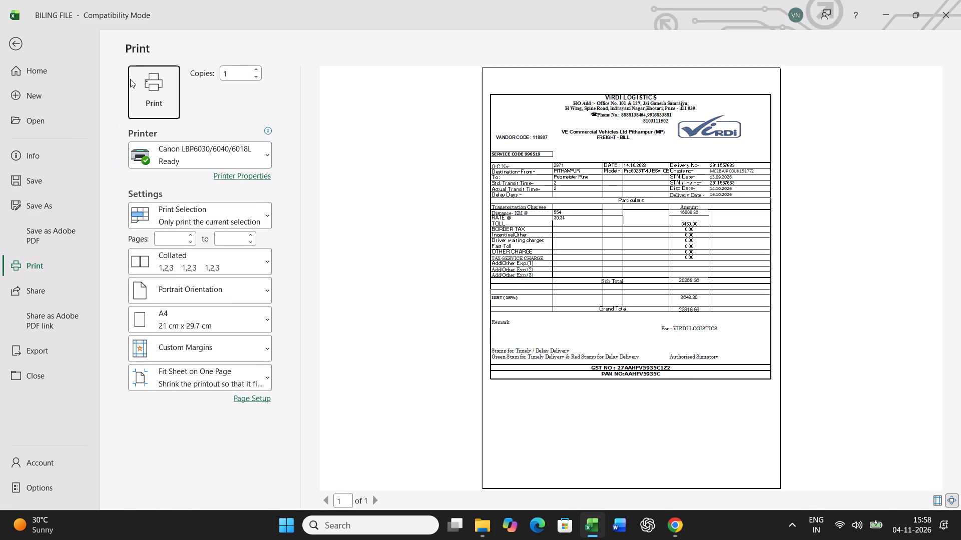
left_click(146, 93)
Copy BUNCH row 11 and paste it as values into row 41 of the lower GC goods details table.
left_click(148, 484)
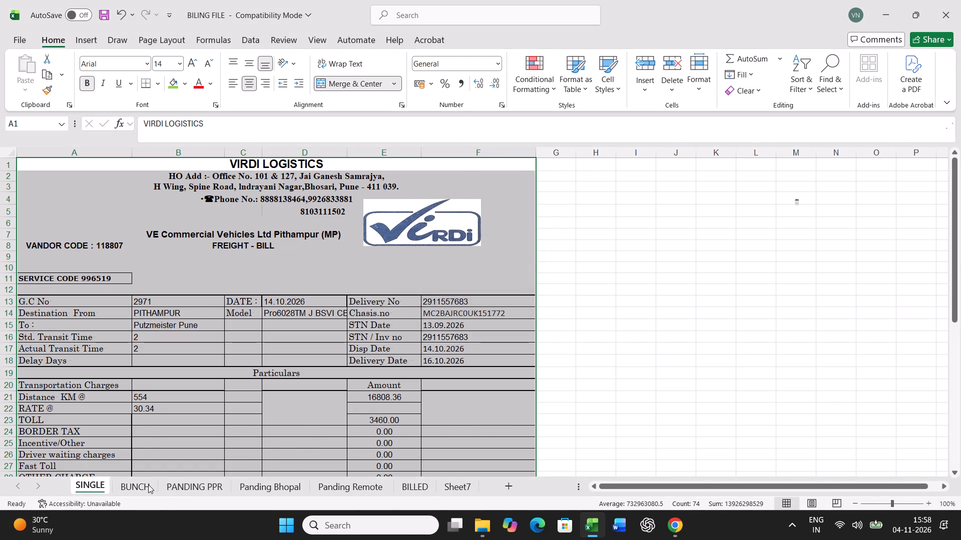
left_click(3, 311)
key("ctrl+c")
scroll(303, 411, "down", 12)
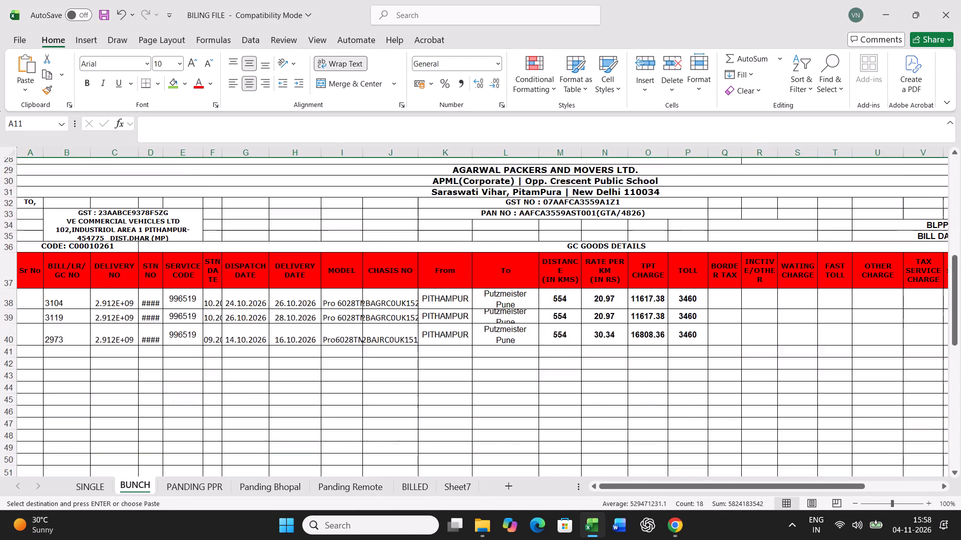
right_click(33, 321)
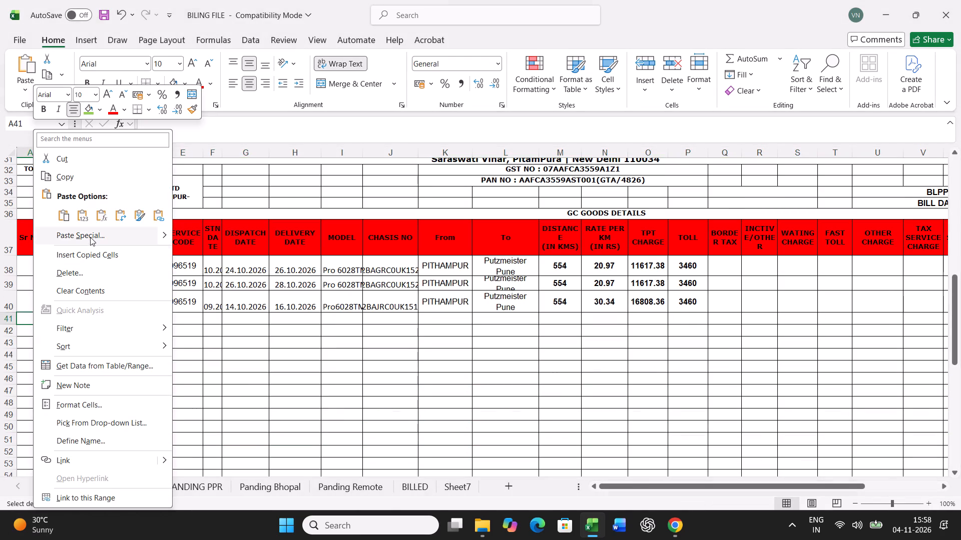
left_click(90, 237)
left_click(17, 199)
left_click(215, 359)
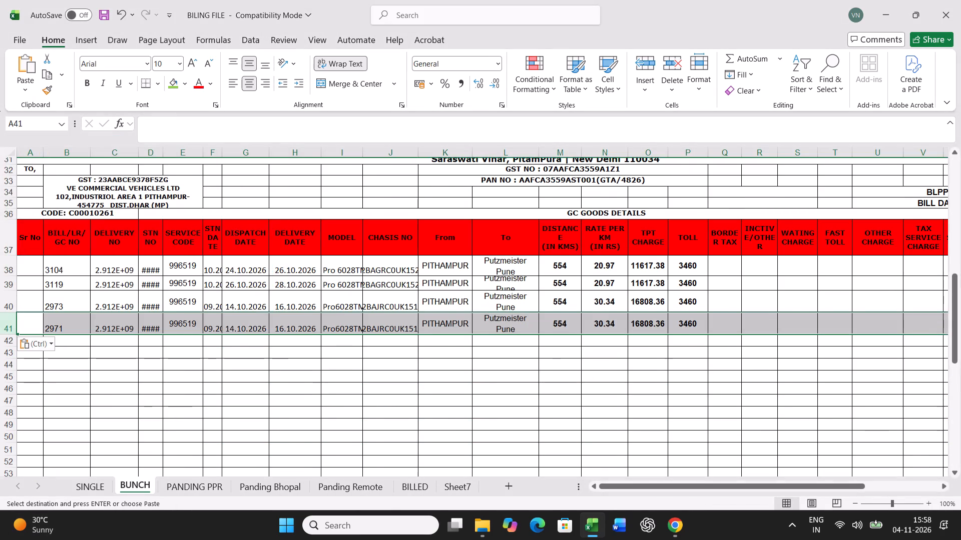
Find the vehicle with chassis number ending 151773 in PANDING PPR and highlight its chassis cell green.
left_click(196, 486)
left_click(421, 389)
key("ctrl+f")
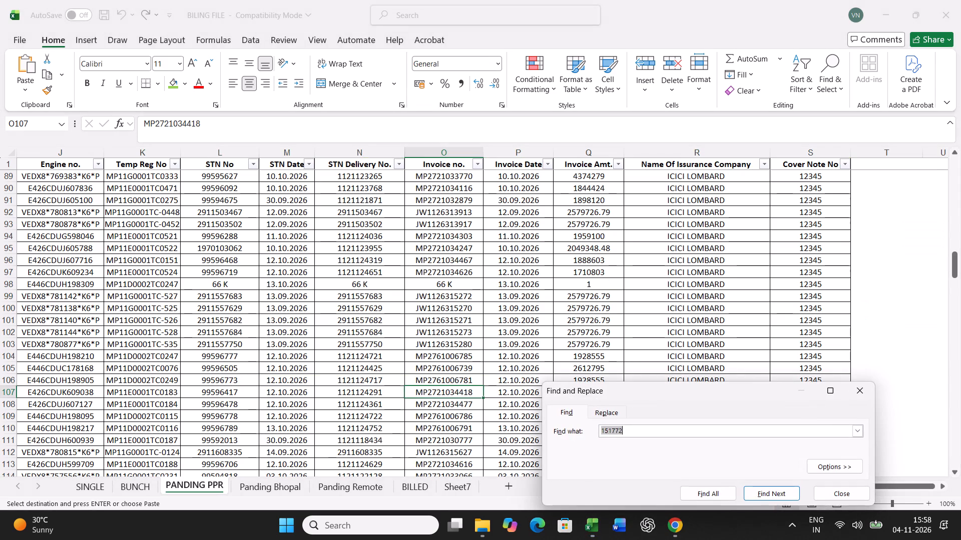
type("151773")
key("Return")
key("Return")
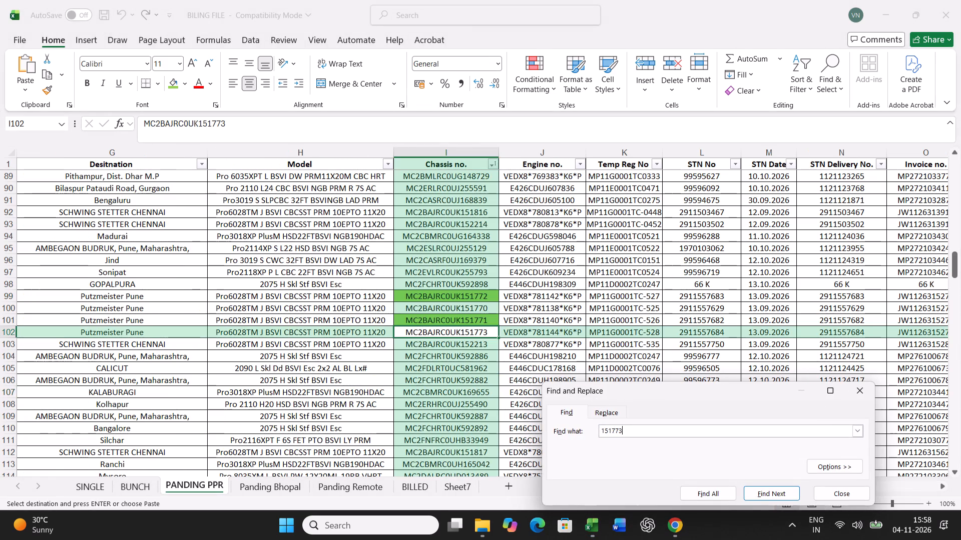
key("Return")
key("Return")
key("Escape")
left_click(172, 81)
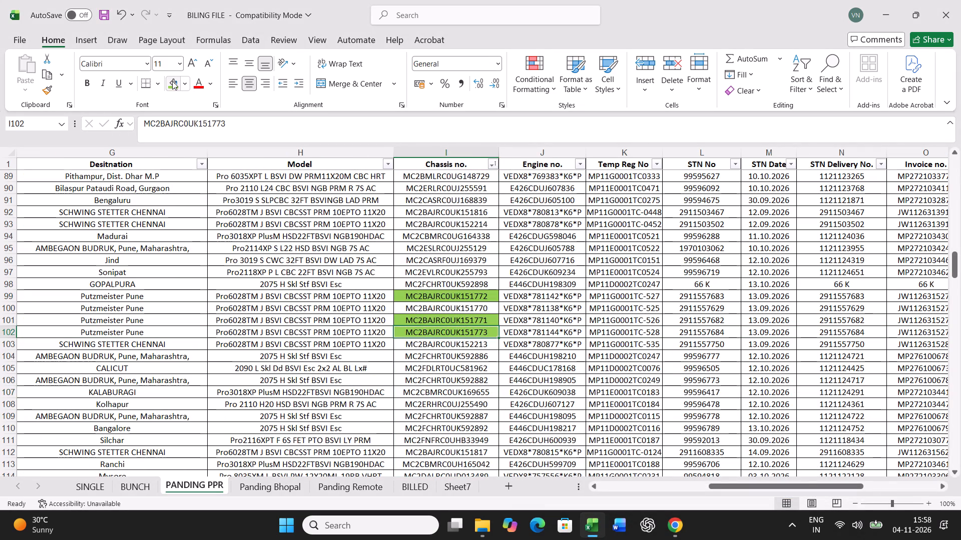
Copy the full LR 2974 record from PANDING PPR row 102 and paste it into row 21 of the BUNCH sheet.
key("Left")
key("Left")
key("Left")
key("Left")
key("Left")
key("Left")
key("Left")
key("Left")
key("Left")
key("Left")
key("Left")
key("Left")
key("Left")
key("Left")
key("Left")
key("Left")
key("Left")
key("Left")
key("Left")
key("Left")
key("ctrl+shift+Right")
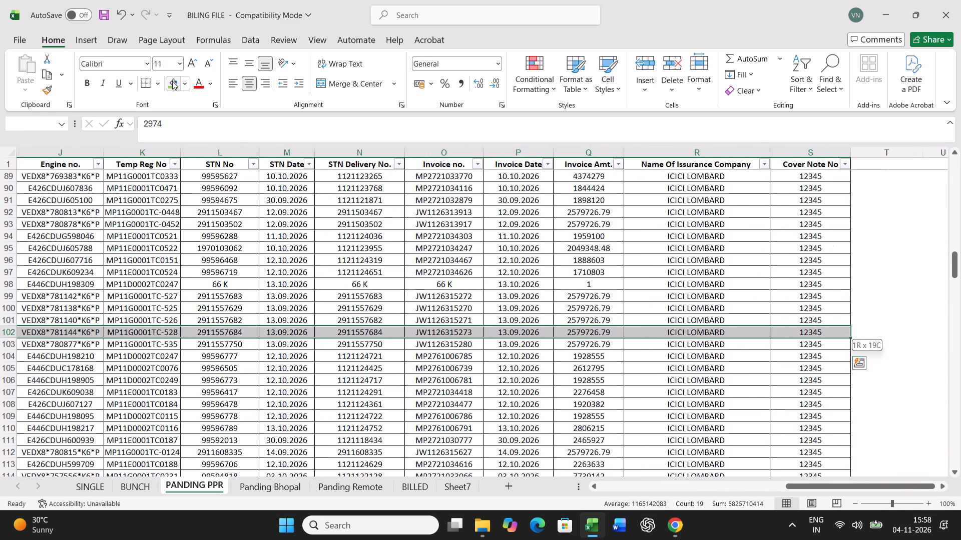
key("ctrl+c")
left_click(138, 491)
scroll(176, 416, "up", 12)
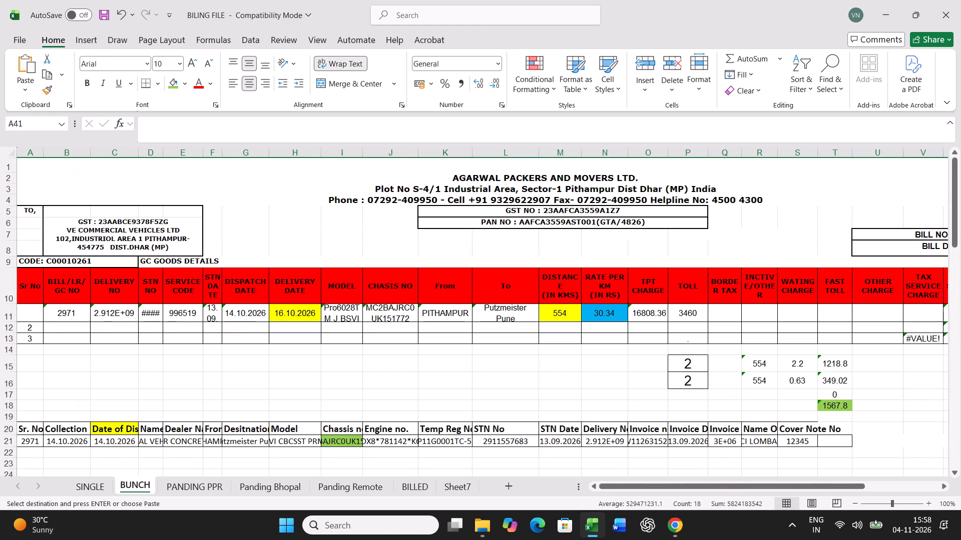
left_click(36, 440)
key("ctrl+v")
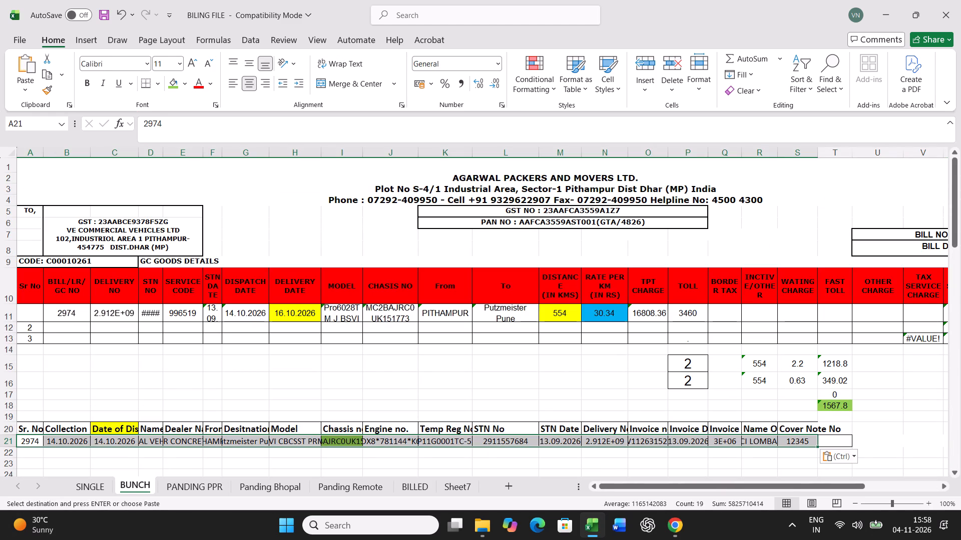
Check the delivery date, destination, distance, rate and toll for LR 2974 in BUNCH row 11.
left_click(292, 312)
key("Right")
key("Right")
key("Right")
key("Right")
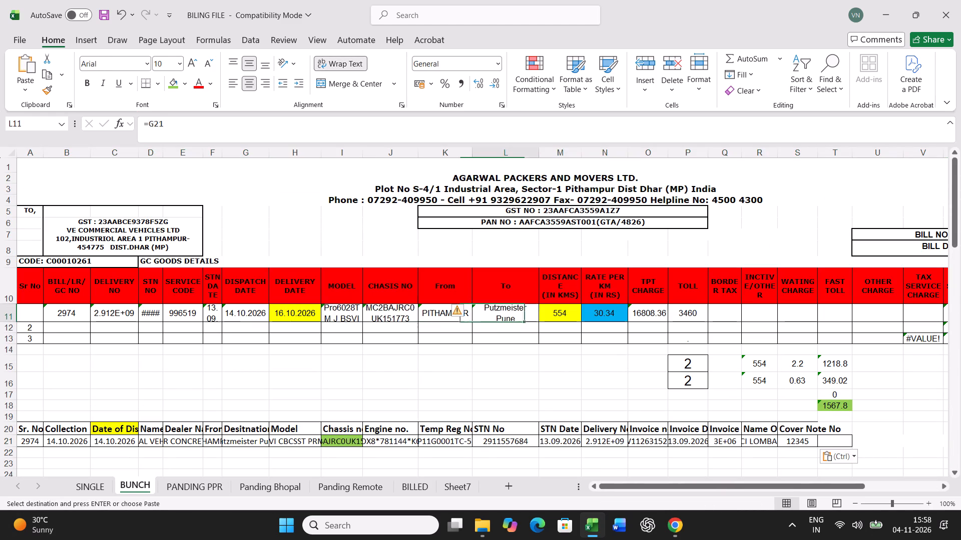
key("Right")
key("Right")
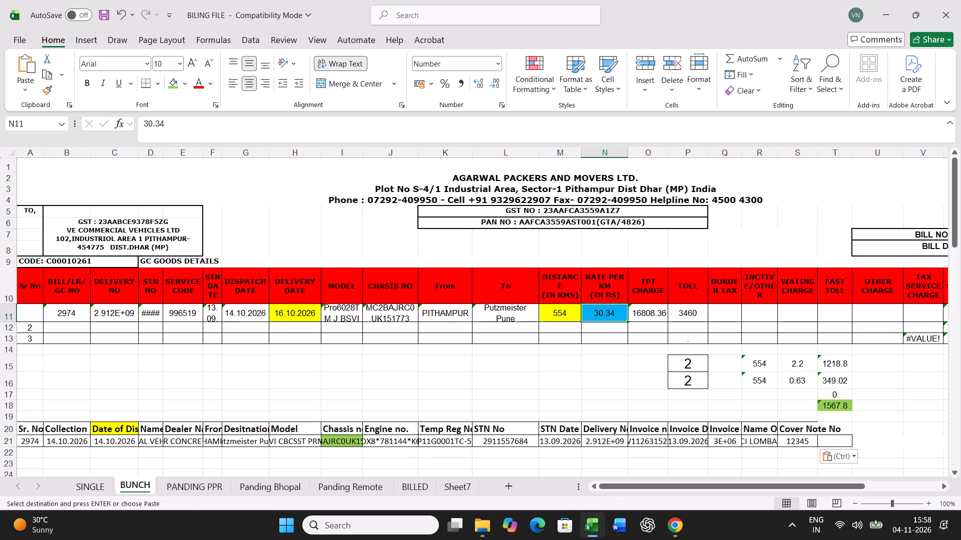
key("Right")
key("Right")
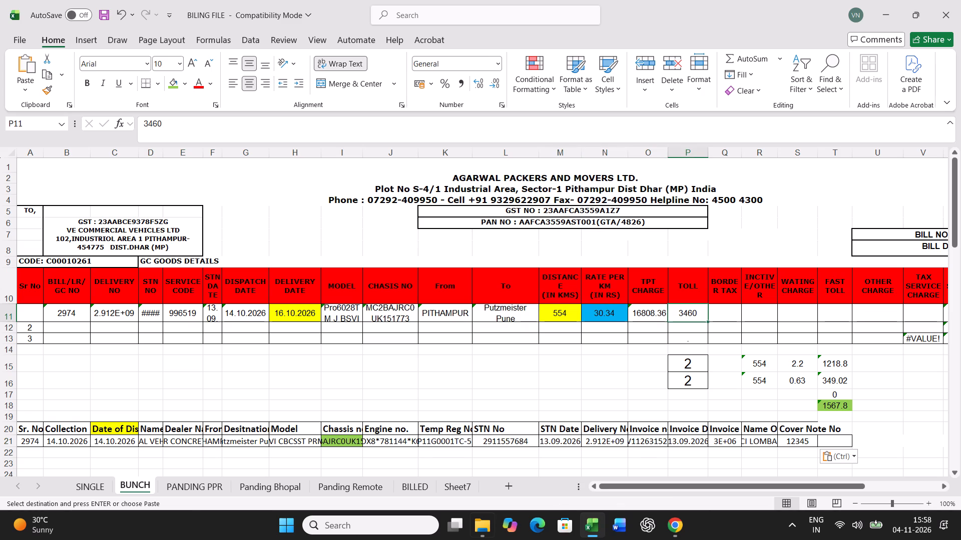
Print one copy of the freight bill for LR 2974 from the SINGLE sheet.
left_click(95, 483)
key("ctrl+p")
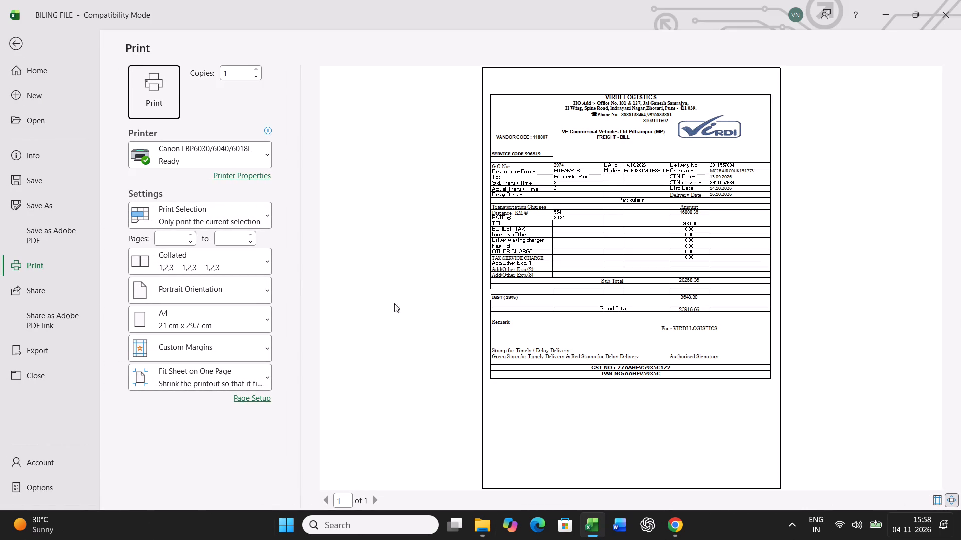
left_click(177, 84)
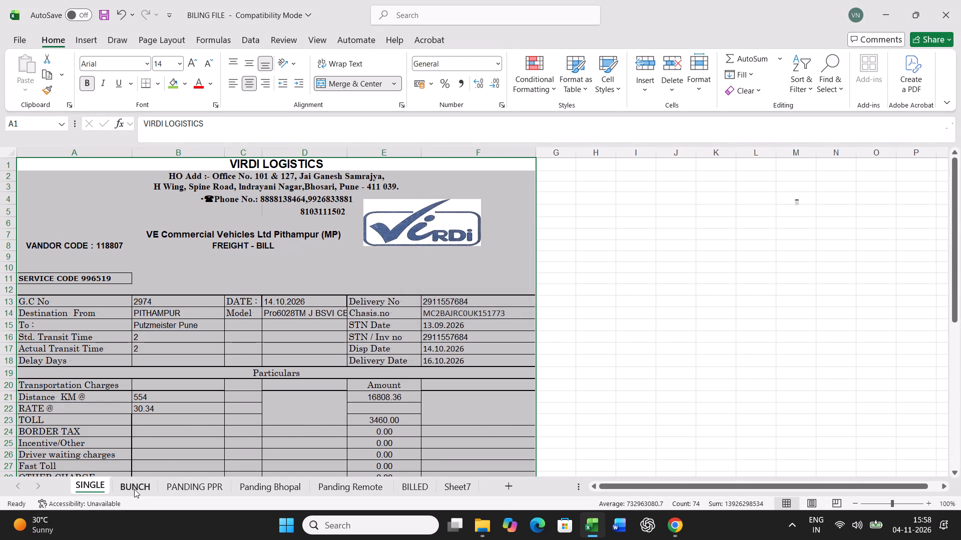
Copy BUNCH row 11 and paste it as values into row 42 of the lower GC goods details table.
left_click(134, 489)
left_click(5, 310)
key("ctrl+c")
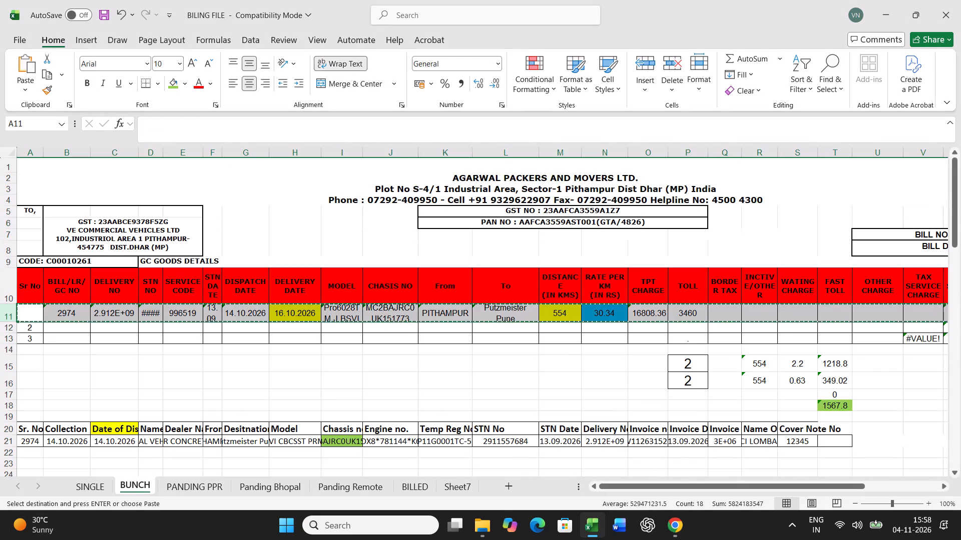
scroll(173, 359, "down", 11)
right_click(34, 373)
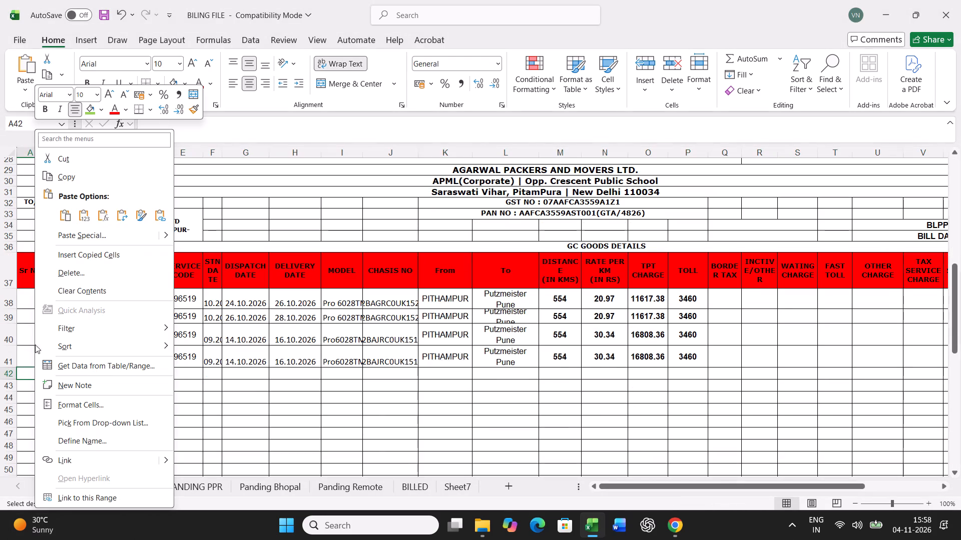
left_click(90, 236)
left_click(47, 204)
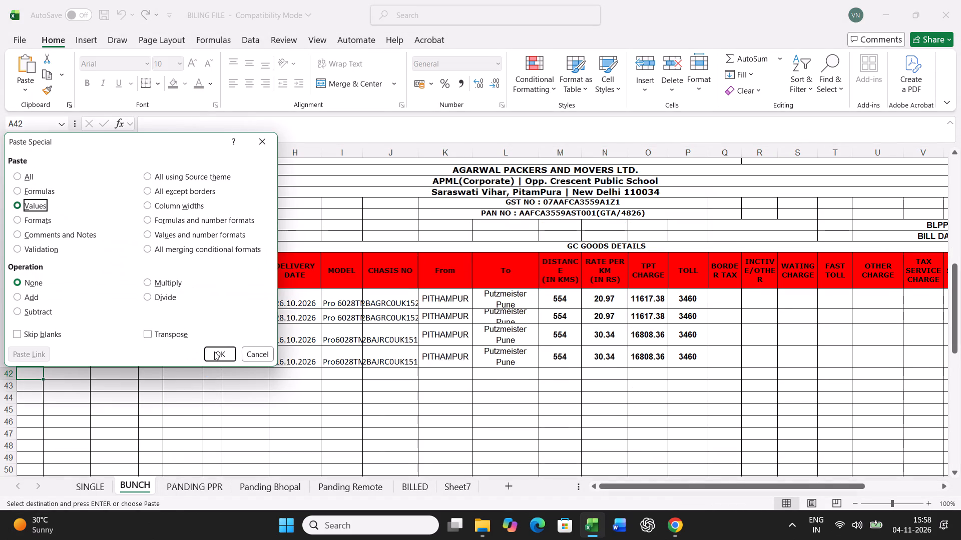
left_click(214, 352)
Find the vehicle with chassis number ending 151770 in PANDING PPR and highlight its chassis cell green.
left_click(184, 489)
left_click(361, 385)
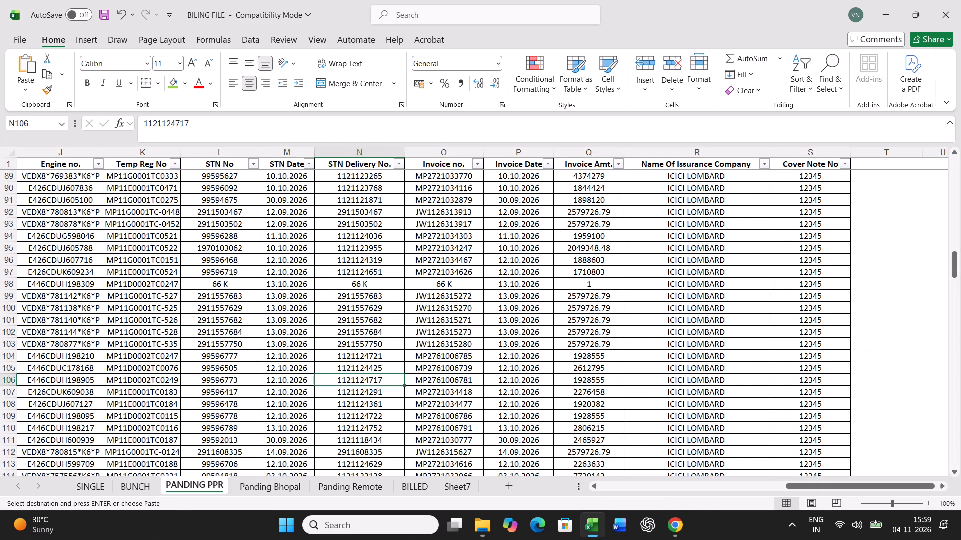
key("ctrl+f")
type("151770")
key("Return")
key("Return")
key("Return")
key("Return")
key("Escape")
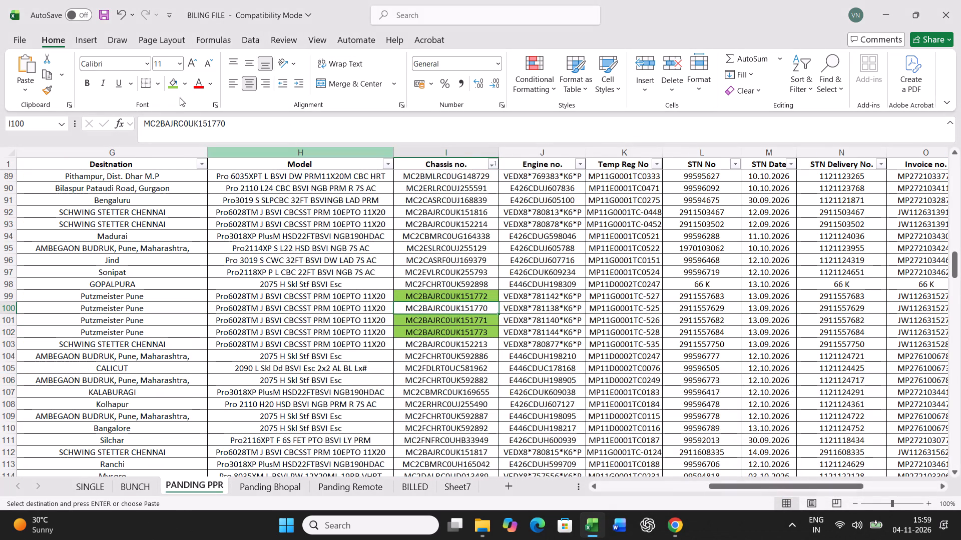
left_click(172, 82)
Copy the full LR 2972 record from PANDING PPR row 100 and paste it into row 21 of the BUNCH sheet.
key("Left")
key("Left")
key("Left")
key("Left")
key("Left")
key("Left")
key("Left")
key("Left")
key("Left")
key("Left")
key("Left")
key("Left")
key("Left")
key("Left")
key("Left")
key("Left")
key("Left")
key("Left")
key("Left")
key("Left")
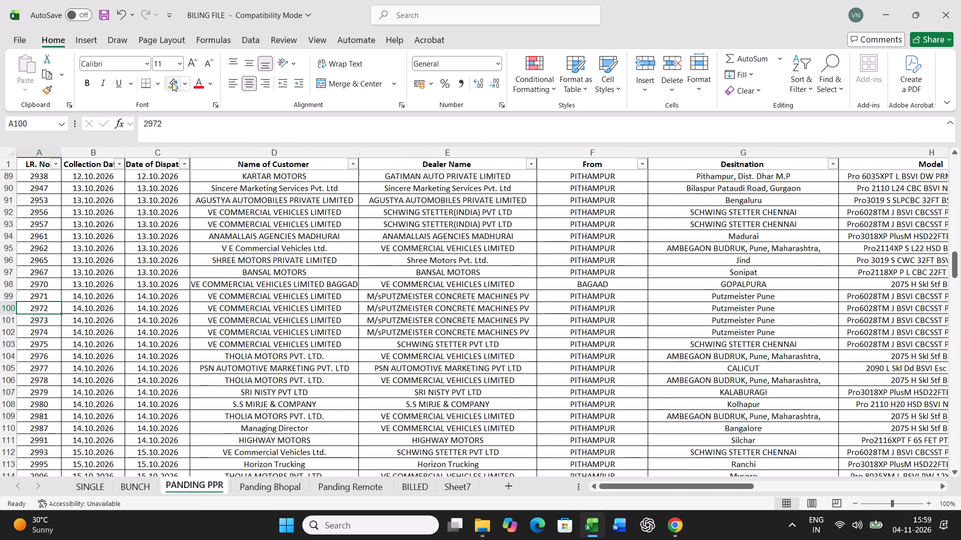
key("ctrl+shift+Right")
key("ctrl+c")
left_click(153, 483)
scroll(151, 407, "up", 12)
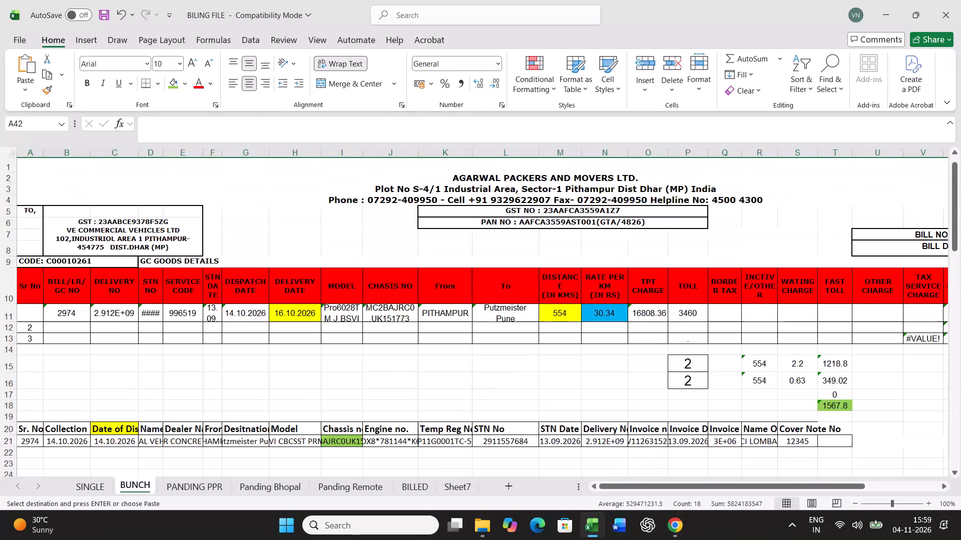
left_click(35, 444)
key("ctrl+v")
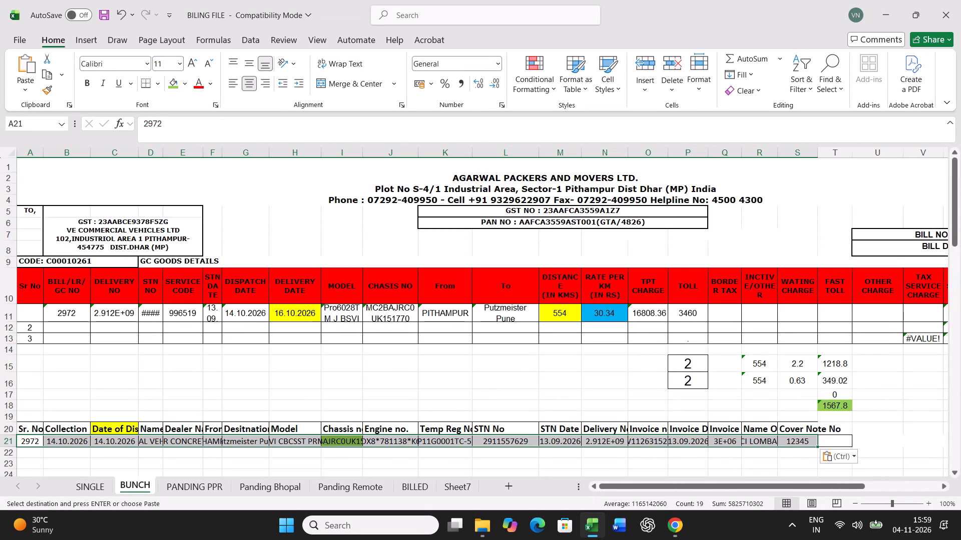
Check the distance, rate, transport charge and toll for LR 2972 in BUNCH row 11.
left_click(559, 317)
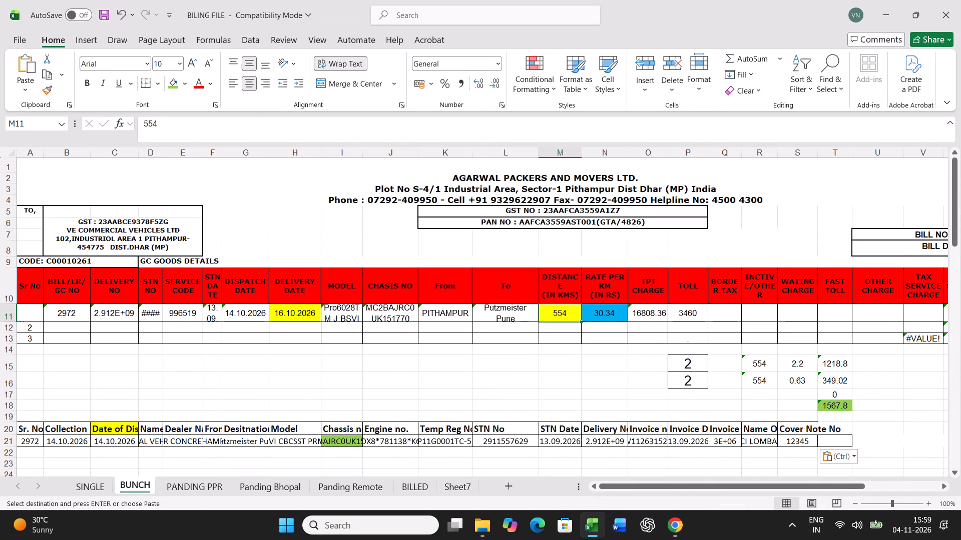
key("Right")
key("Right")
key("Right")
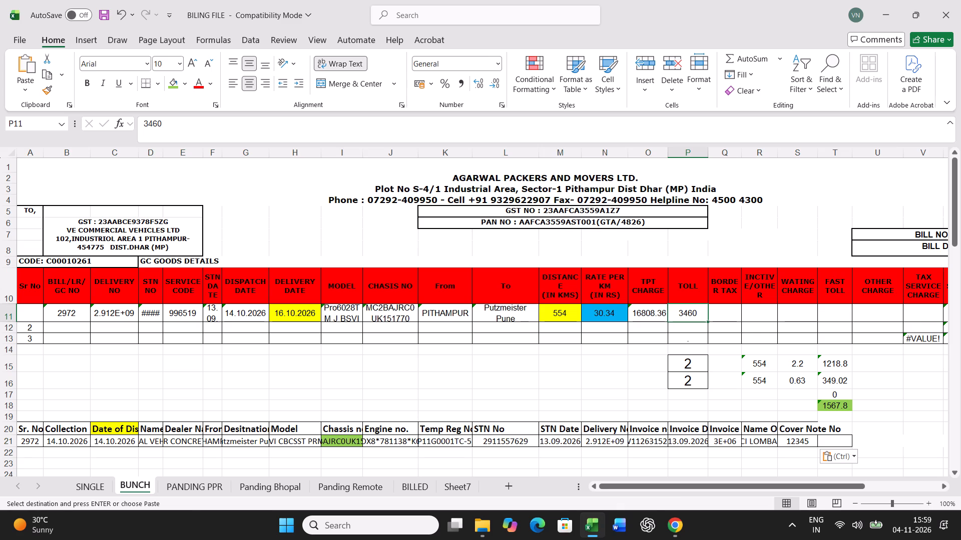
Print one copy of the freight bill for LR 2972 from the SINGLE sheet.
left_click(89, 488)
key("ctrl+p")
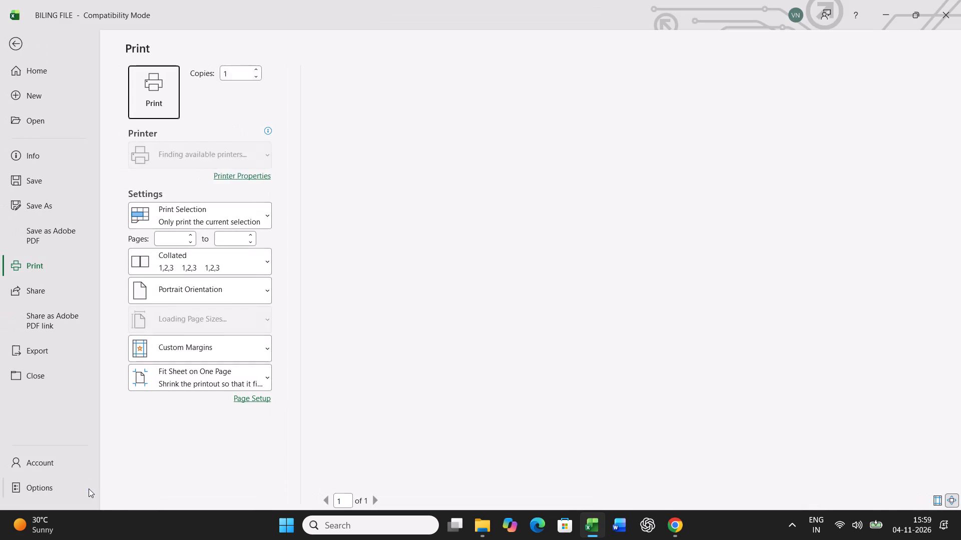
left_click(133, 90)
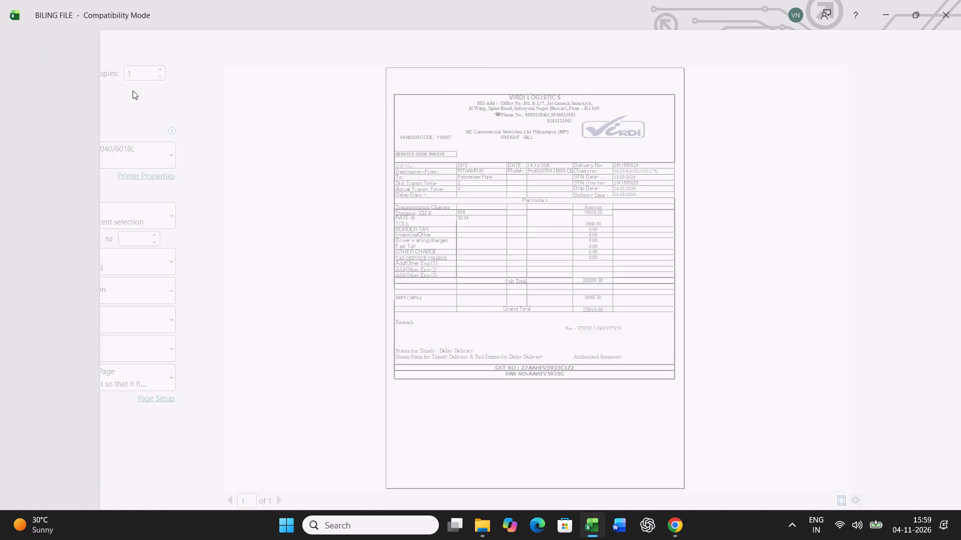
Copy BUNCH row 11, paste it as values into row 43 of the lower GC goods details table, and save the workbook.
left_click(144, 485)
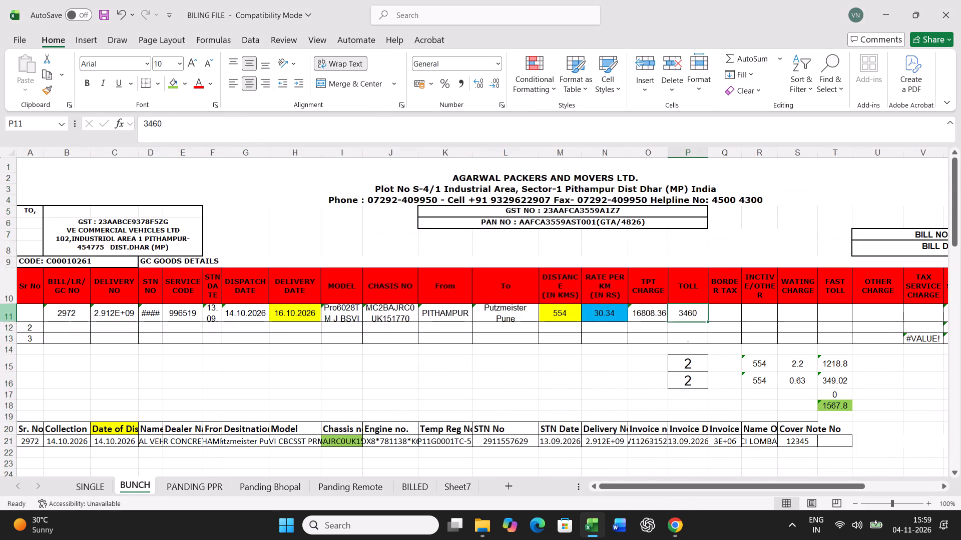
left_click(7, 314)
key("ctrl+c")
scroll(283, 373, "down", 12)
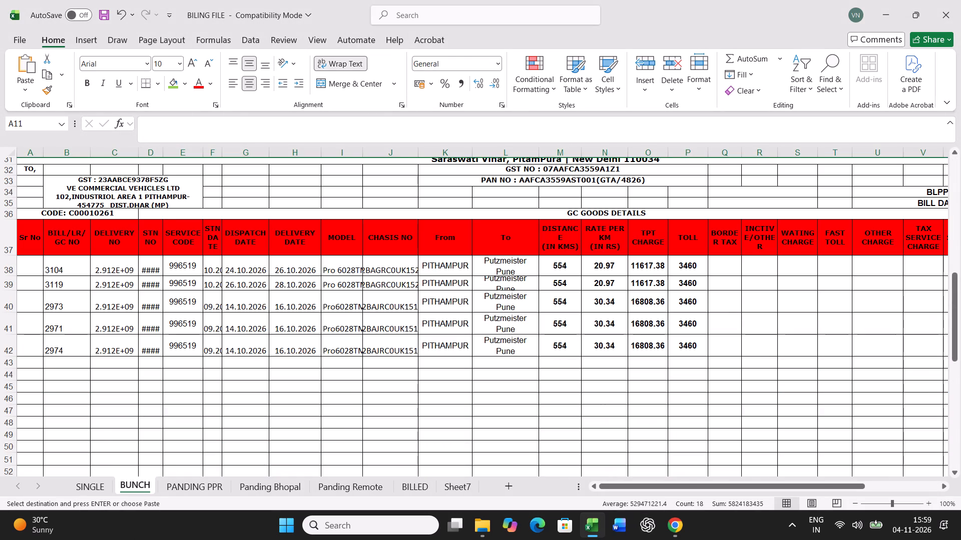
right_click(30, 357)
left_click(99, 232)
left_click(38, 200)
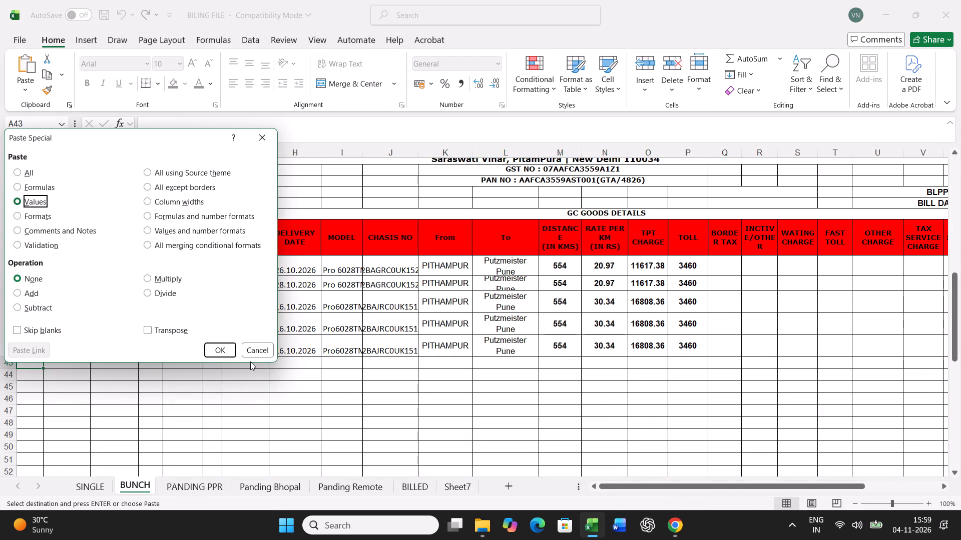
left_click(227, 350)
key("ctrl+s")
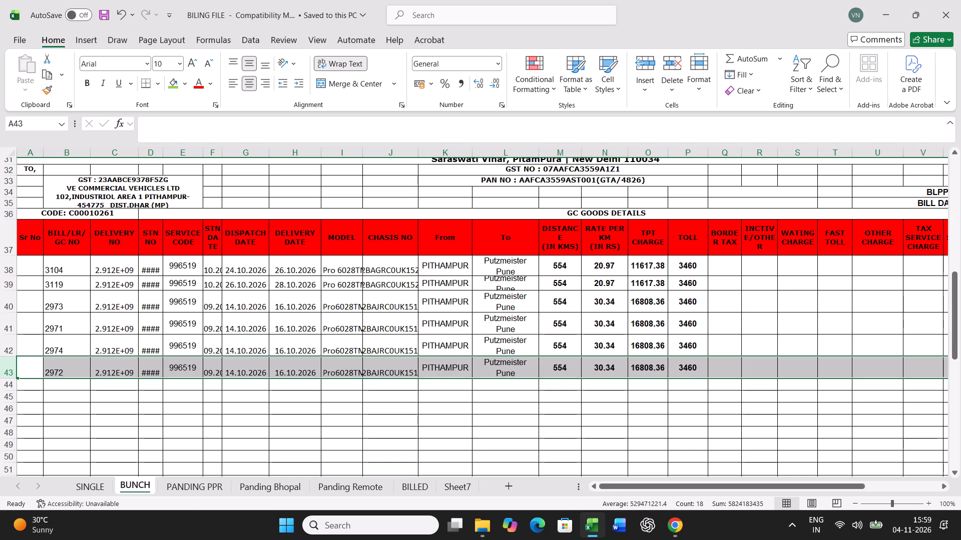
Find the vehicle with chassis number ending 152353 in PANDING PPR and highlight its chassis cell green.
left_click(219, 484)
left_click(507, 378)
key("ctrl+f")
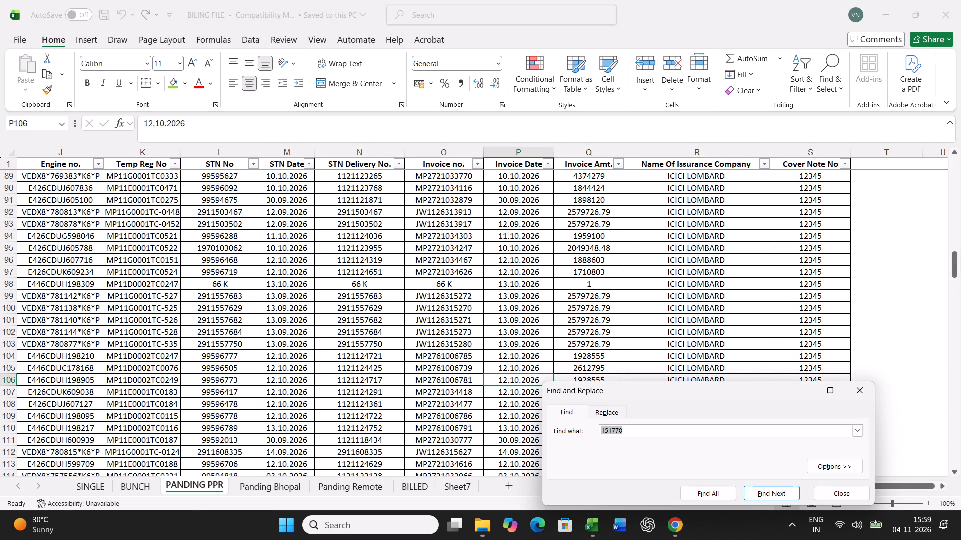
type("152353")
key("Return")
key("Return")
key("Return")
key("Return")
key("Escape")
left_click(173, 86)
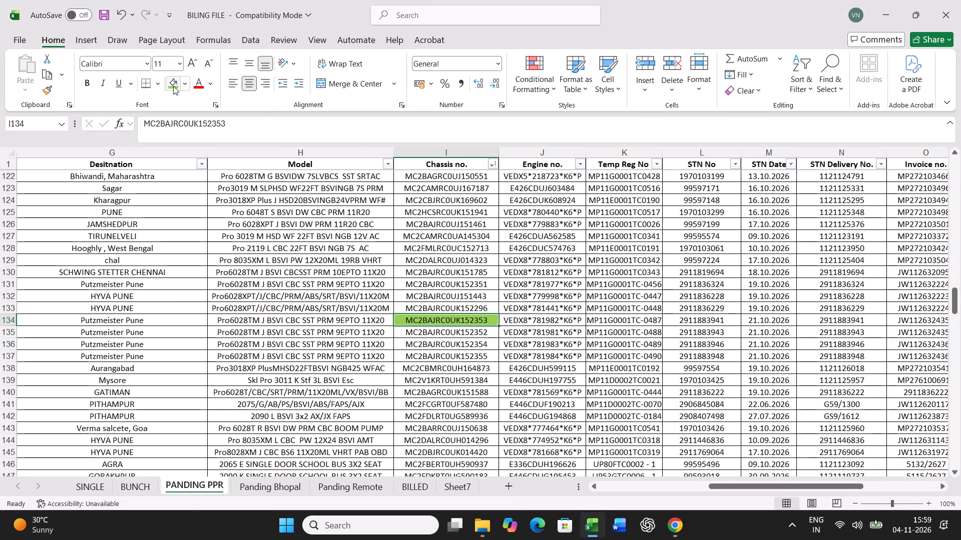
Copy the full LR 3048 record from PANDING PPR row 134 and paste it into row 21 of the BUNCH sheet.
key("Left")
key("Left")
key("Left")
key("Left")
key("Left")
key("Left")
key("Left")
key("Left")
key("Left")
key("Left")
key("Left")
key("Left")
key("Left")
key("Left")
key("Left")
key("Left")
key("Left")
key("Left")
key("Left")
key("Left")
key("ctrl+shift+Right")
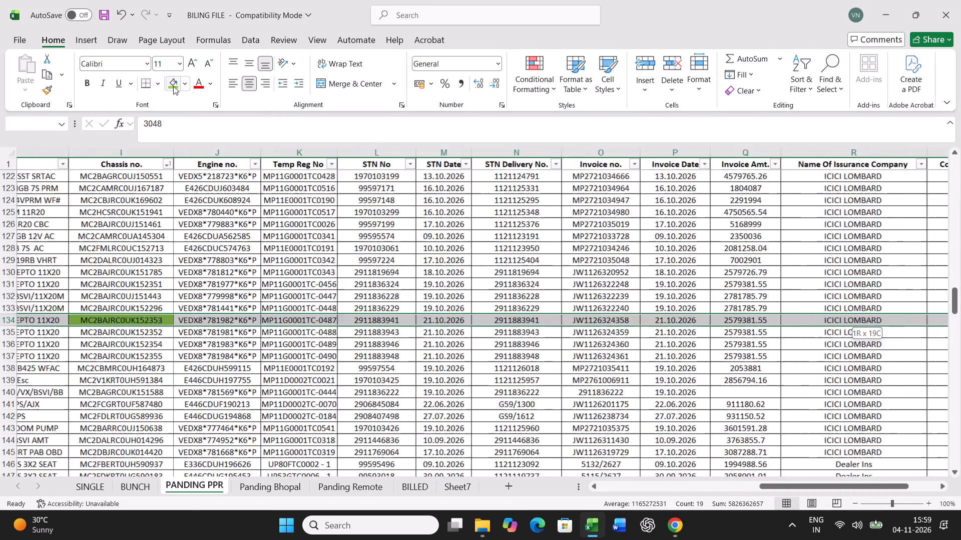
key("ctrl+c")
left_click(151, 485)
scroll(158, 403, "up", 12)
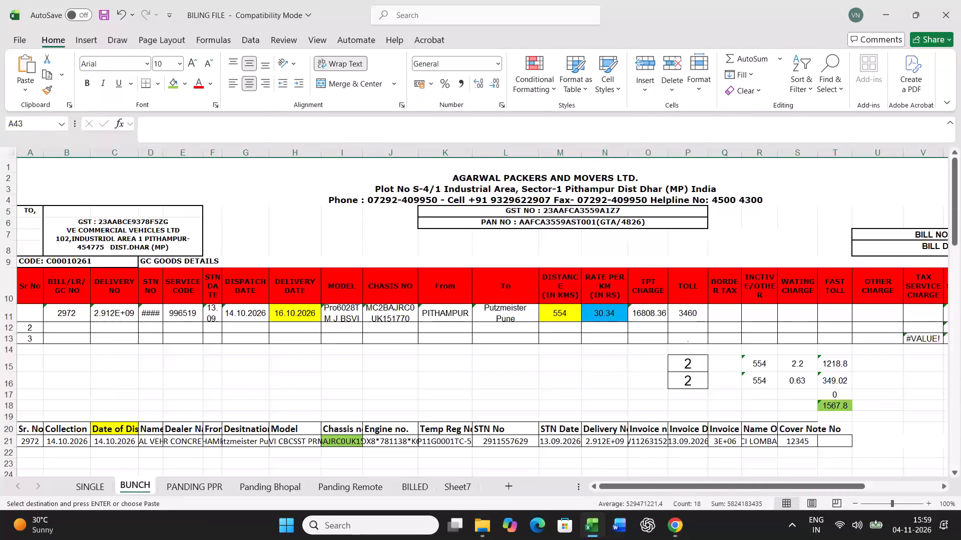
left_click(36, 444)
key("ctrl+v")
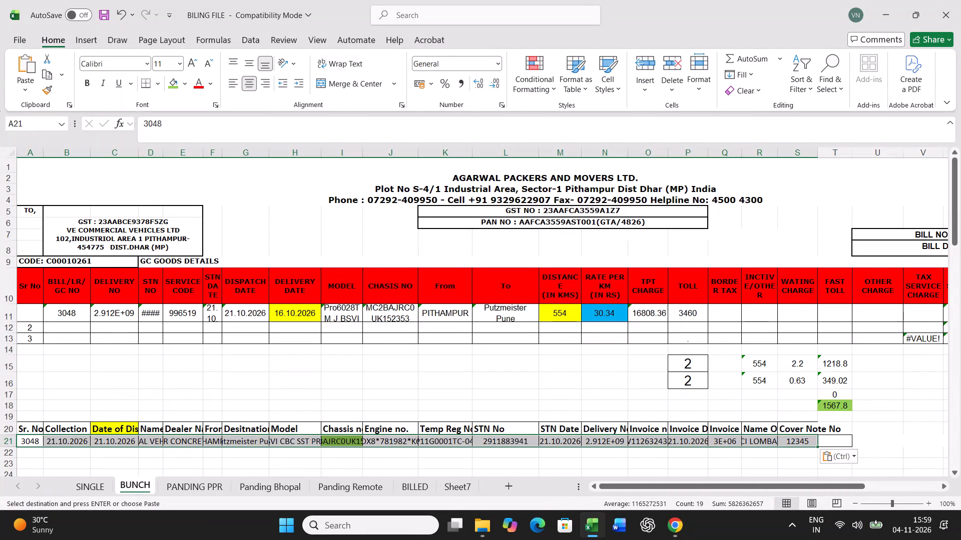
Set the delivery date for LR 3048 in BUNCH row 11 to 24.10.2026 and check its distance, rate and toll.
left_click(309, 317)
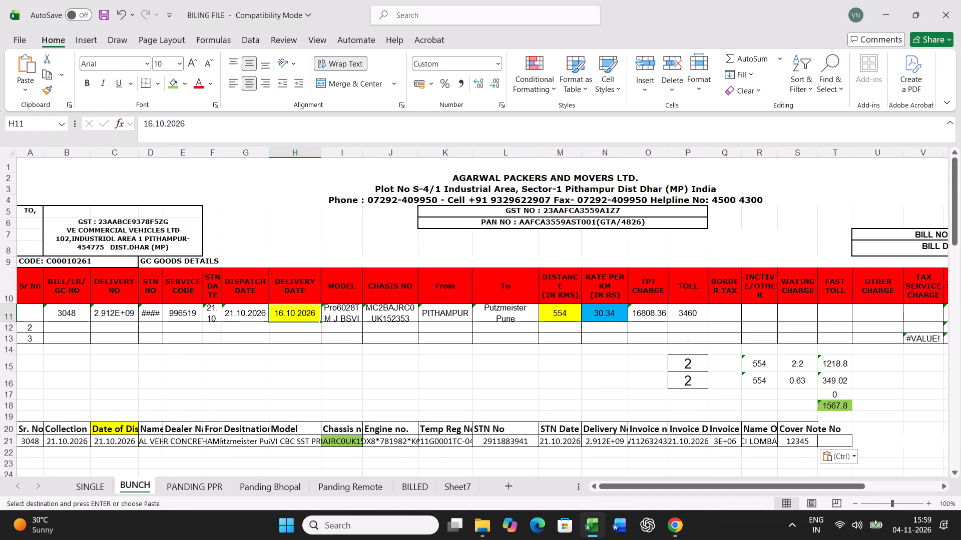
type("24.10.2026")
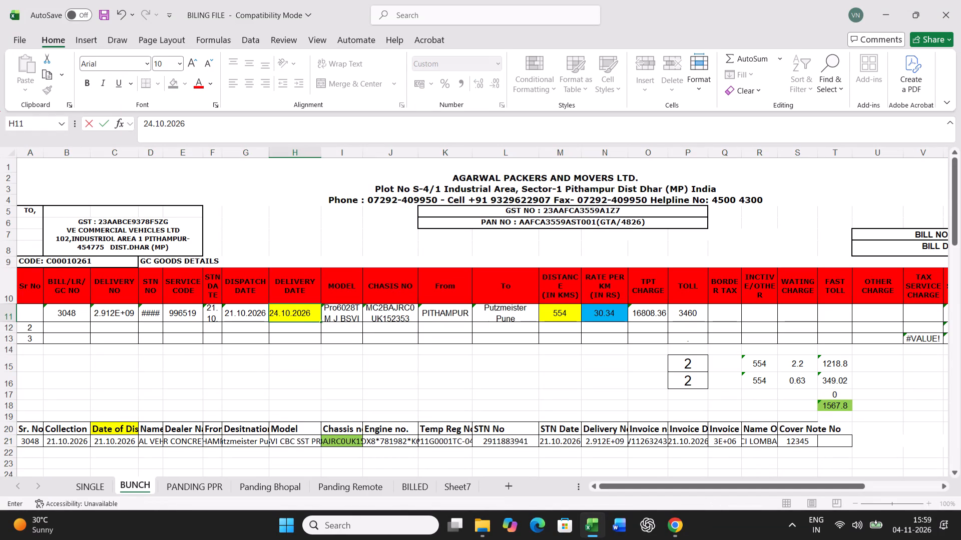
key("Right")
key("Right")
key("Right")
key("Right")
key("Right")
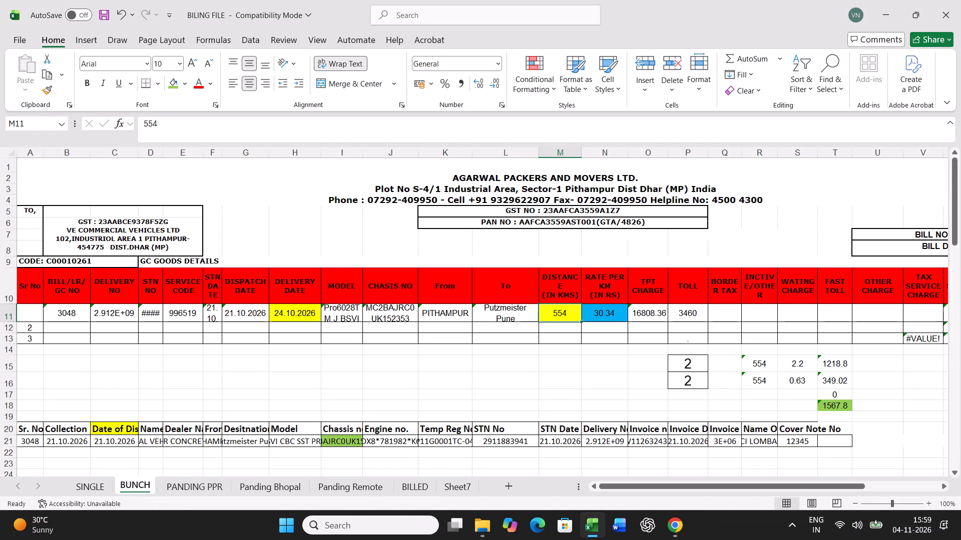
key("Right")
key("Right")
key("Right")
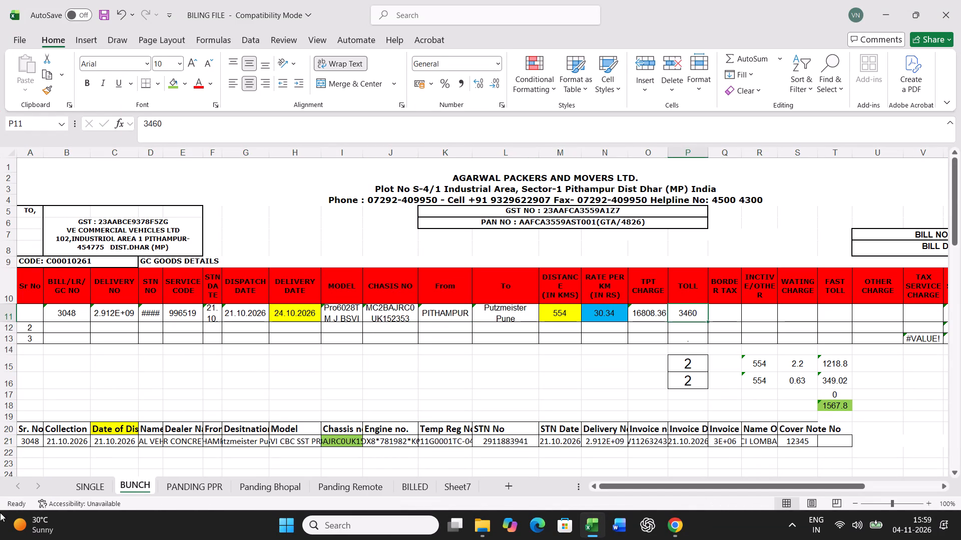
Print one copy of the freight bill for LR 3048 from the SINGLE sheet.
left_click(94, 488)
key("ctrl+p")
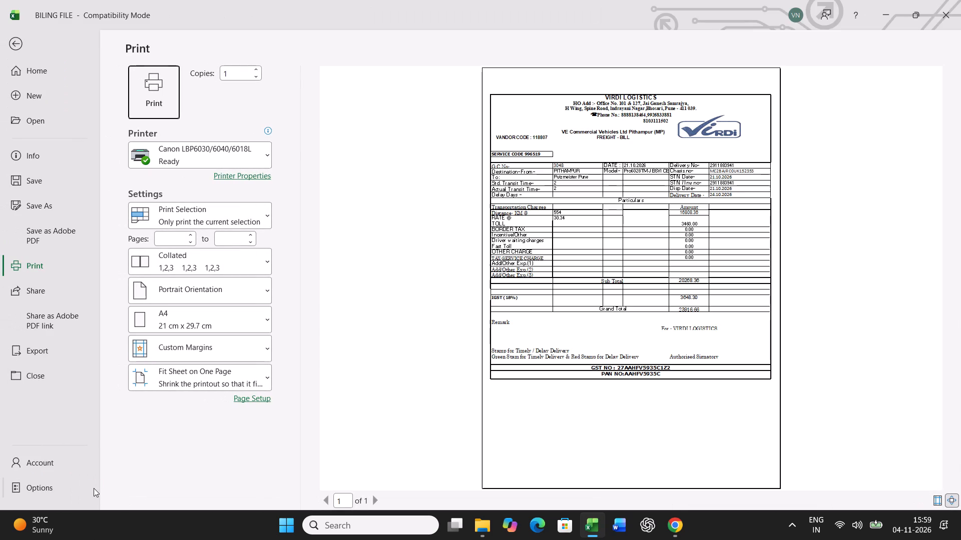
left_click(146, 105)
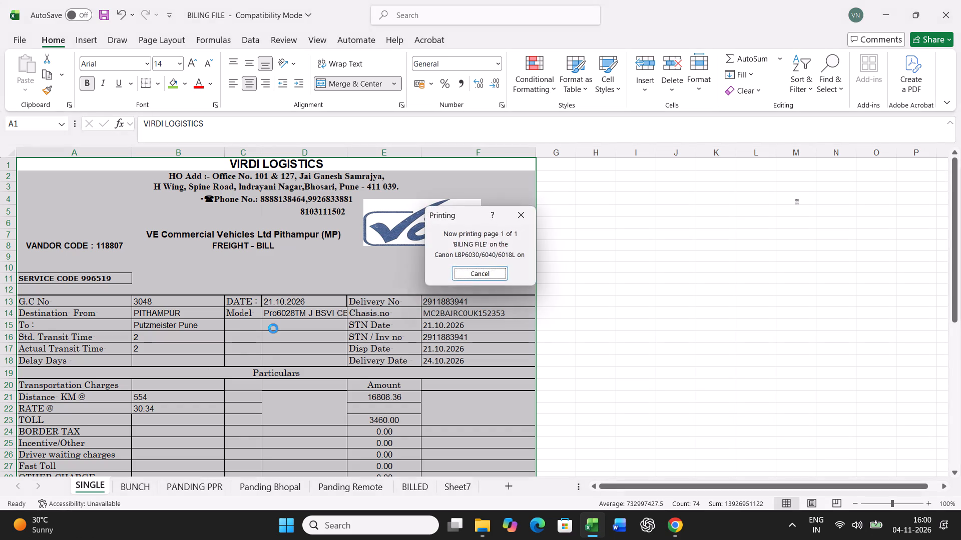
Copy BUNCH row 11 and paste it as values into row 44 of the lower GC goods details table.
left_click(134, 480)
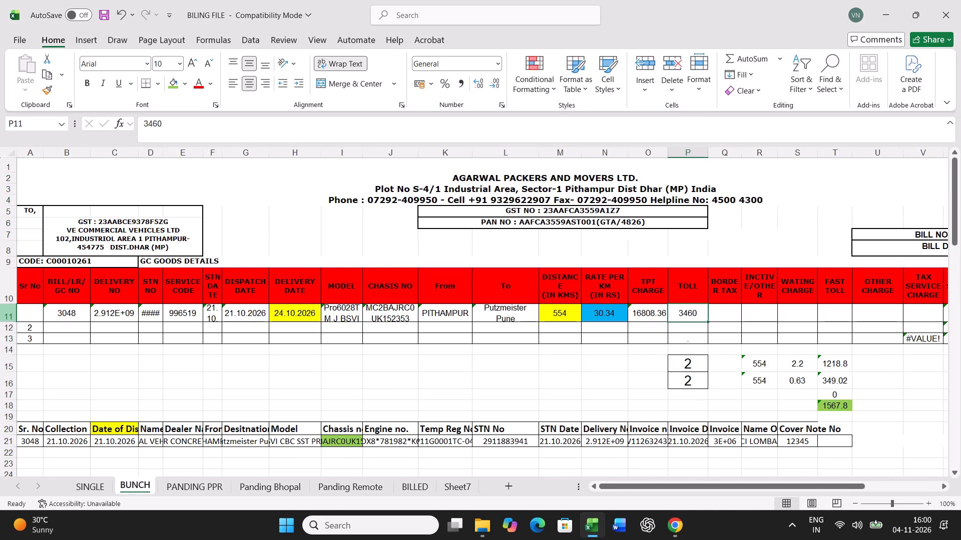
left_click(7, 315)
key("ctrl+c")
scroll(177, 328, "down", 12)
right_click(38, 386)
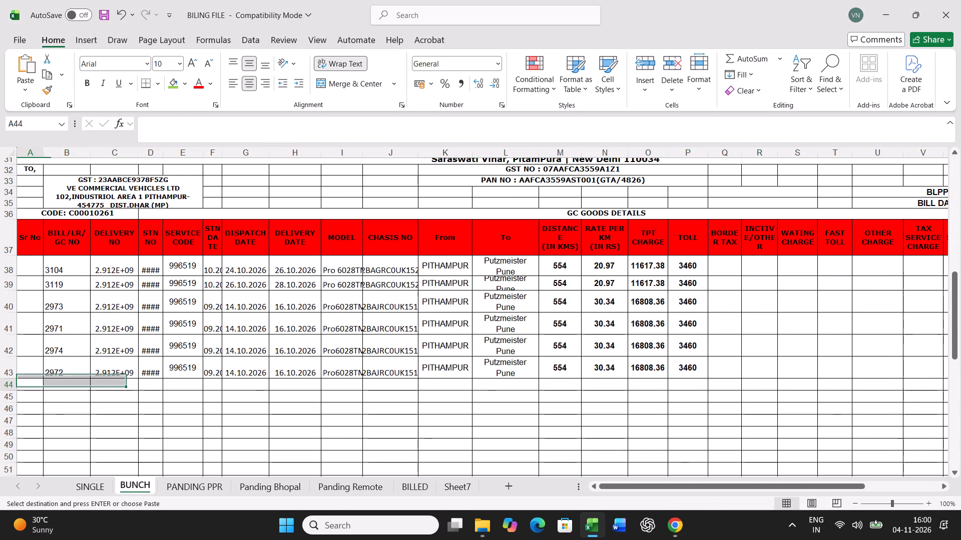
left_click(101, 115)
left_click(48, 86)
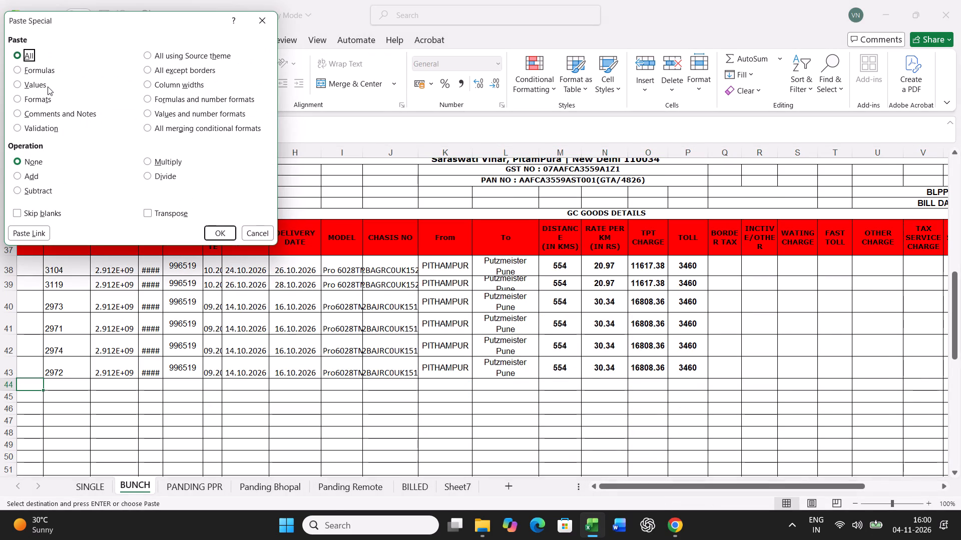
left_click(44, 83)
left_click(218, 235)
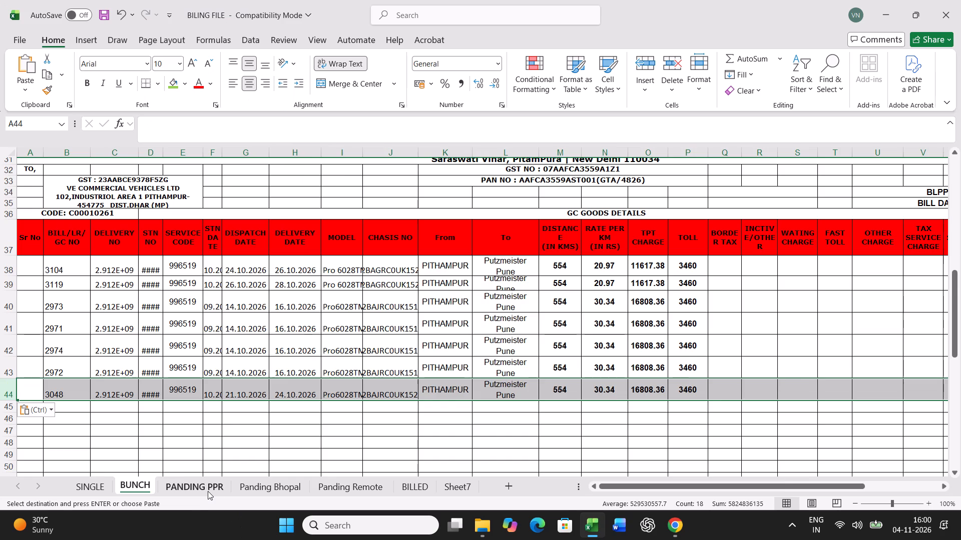
left_click(208, 491)
left_click(423, 355)
key("ctrl+f")
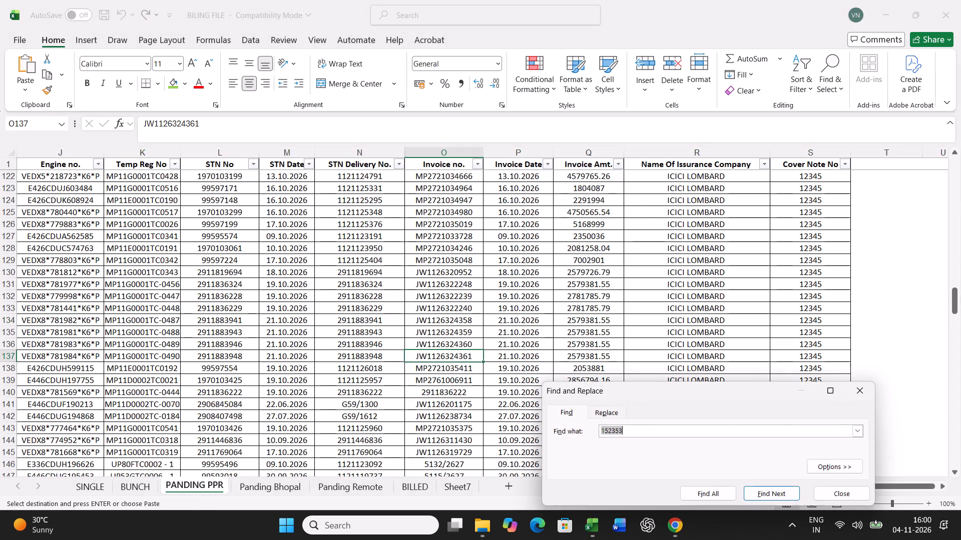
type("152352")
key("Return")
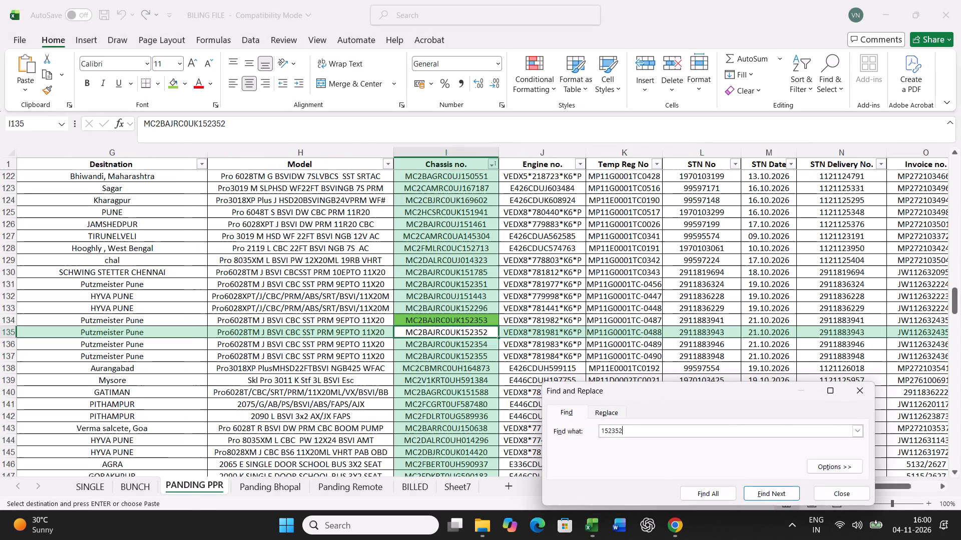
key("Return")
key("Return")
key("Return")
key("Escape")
left_click(175, 81)
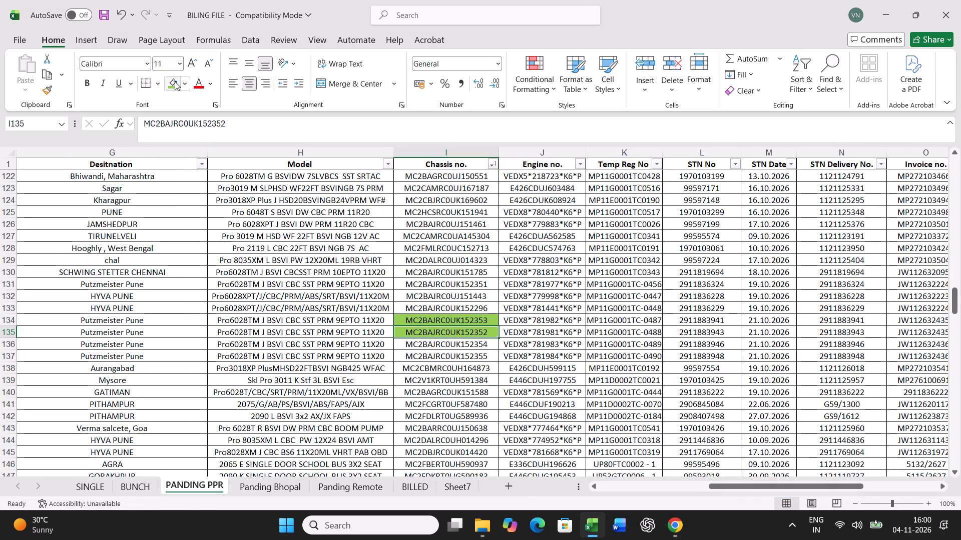
Copy the full LR 3049 record from PANDING PPR row 135 and paste it into row 21 of the BUNCH sheet.
key("Left")
key("Left")
key("Left")
key("Left")
key("Left")
key("Left")
key("Left")
key("Left")
key("Left")
key("Left")
key("Left")
key("Left")
key("Left")
key("Left")
key("Left")
key("Left")
key("Left")
key("Left")
key("Left")
key("ctrl+shift+Right")
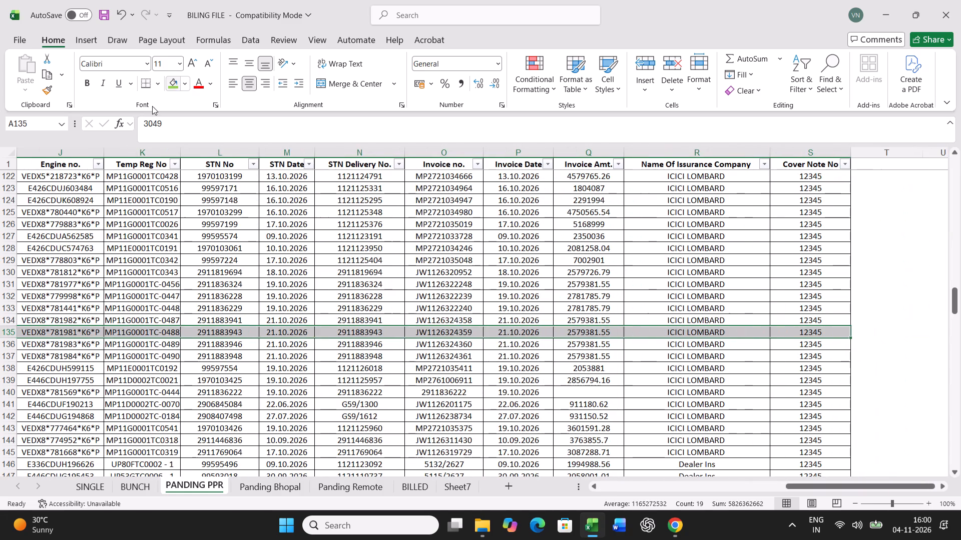
key("ctrl+c")
left_click(131, 488)
scroll(337, 383, "up", 6)
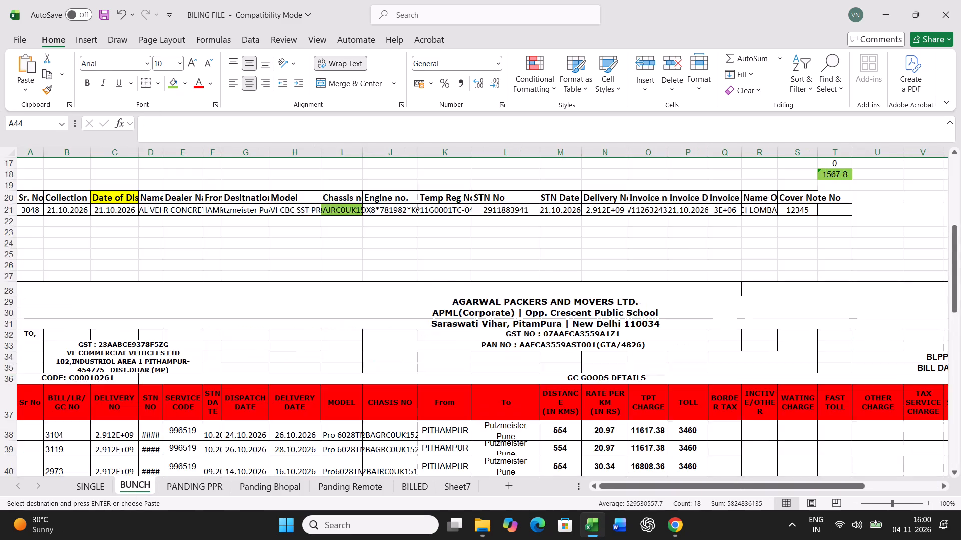
scroll(337, 383, "up", 8)
left_click(28, 444)
key("ctrl+v")
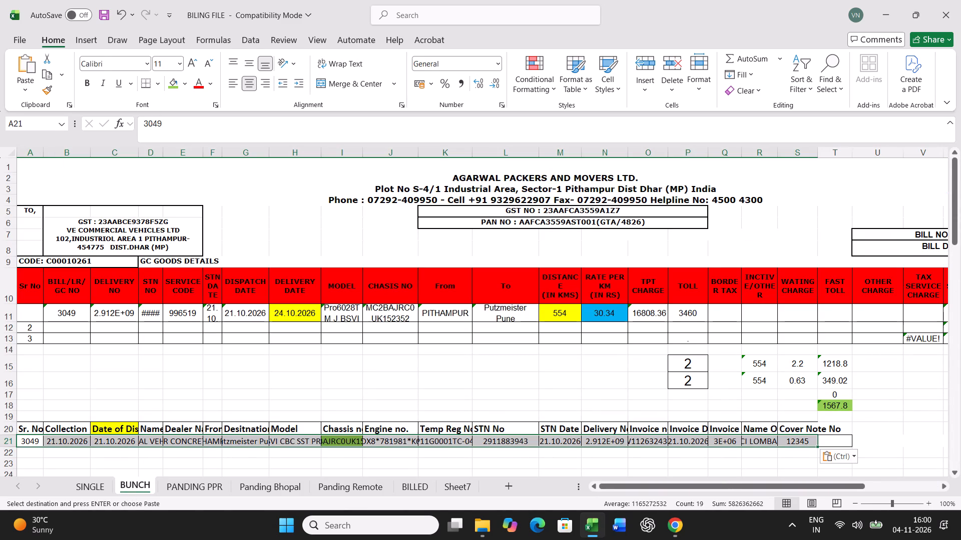
Check the distance, rate and toll for LR 3049 in BUNCH row 11 and print one copy of its freight bill from the SINGLE sheet.
left_click(556, 312)
key("Right")
key("Right")
key("Right")
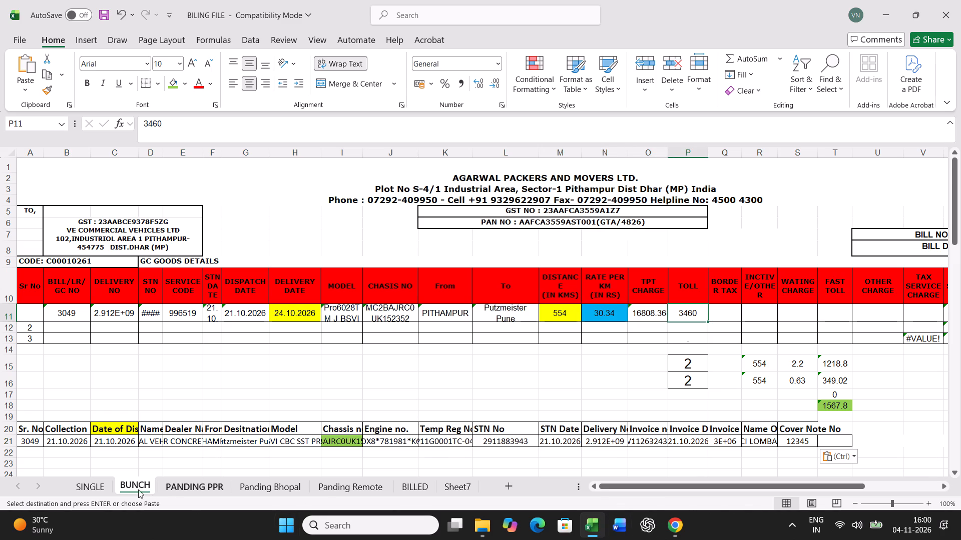
left_click(104, 483)
key("ctrl+p")
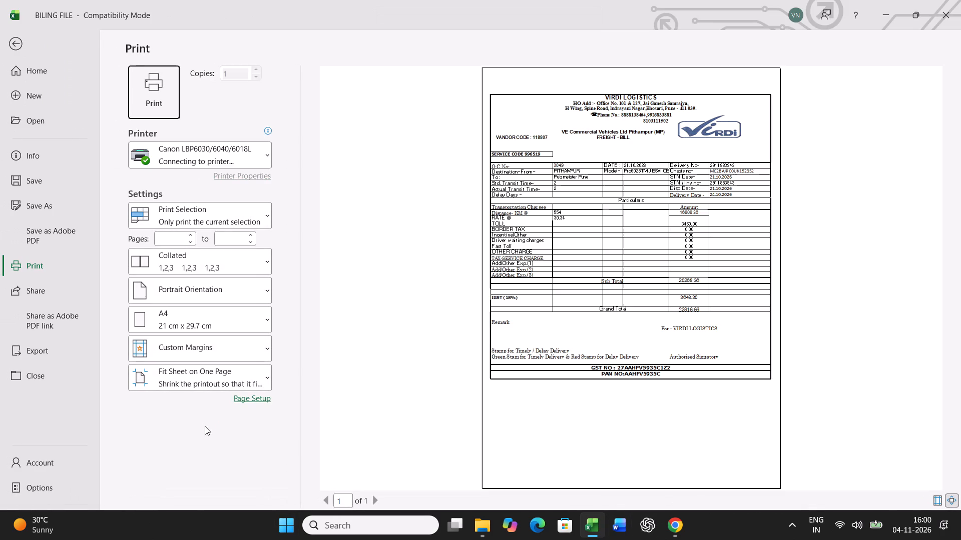
left_click(160, 87)
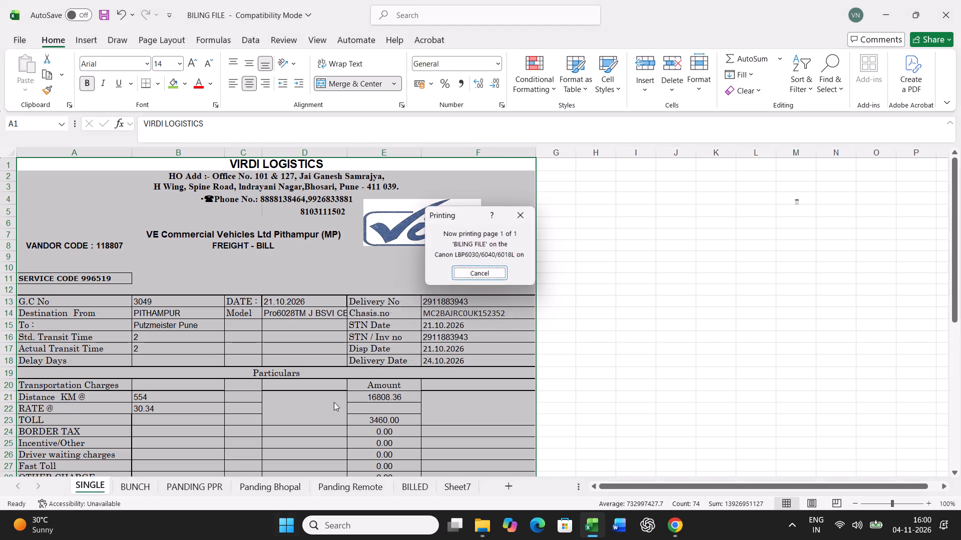
Copy BUNCH row 11 for LR 3049 and paste it as values into row 45 of the lower GC goods details table.
left_click(143, 486)
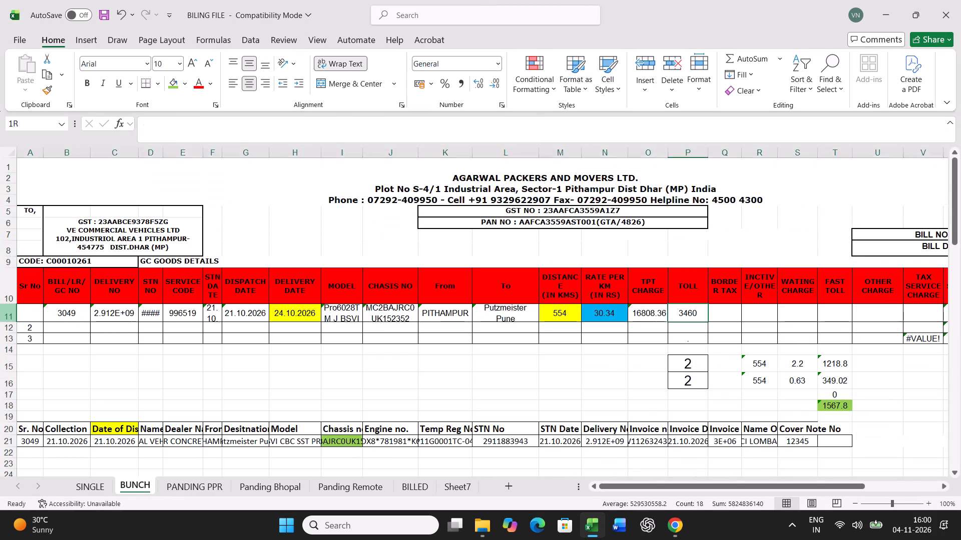
left_click(9, 310)
key("ctrl+c")
scroll(335, 371, "down", 12)
scroll(296, 392, "down", 3)
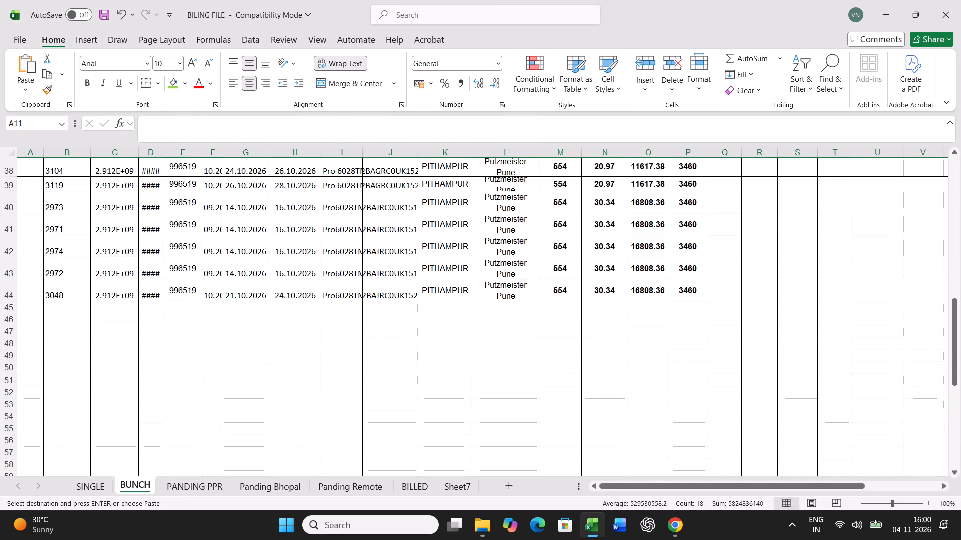
right_click(23, 309)
left_click(70, 236)
left_click(32, 205)
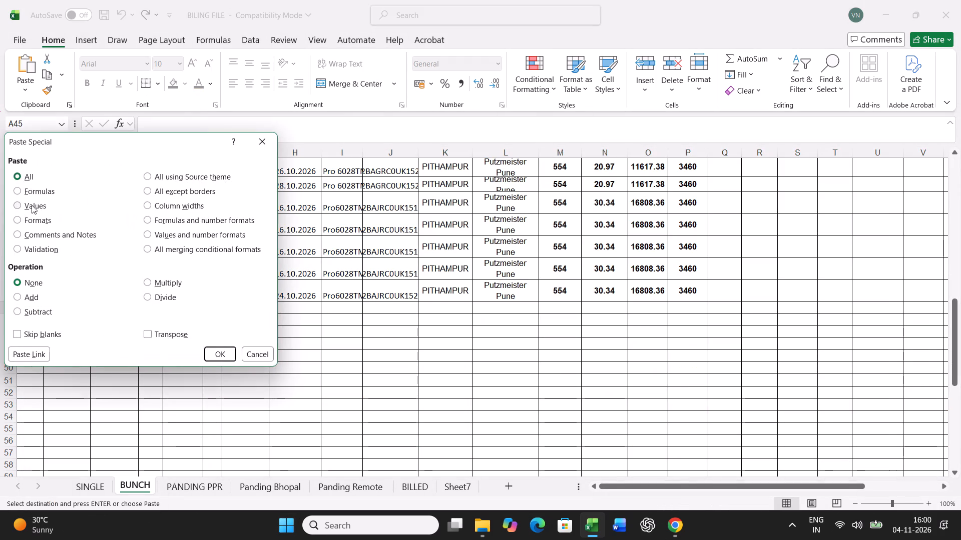
left_click(230, 356)
Find chassis number 152354 in the PANDING PPR sheet and fill its cell with green.
left_click(219, 488)
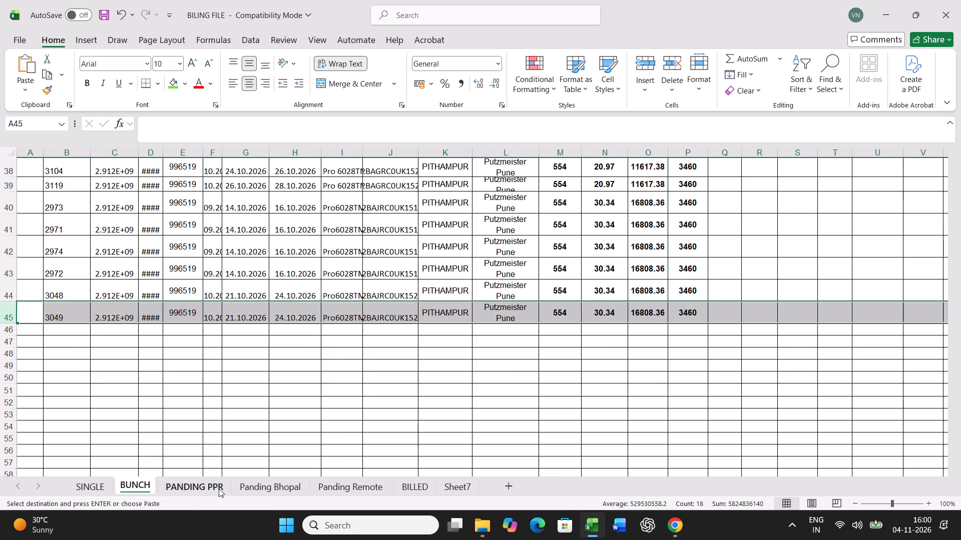
left_click(386, 404)
key("ctrl+f")
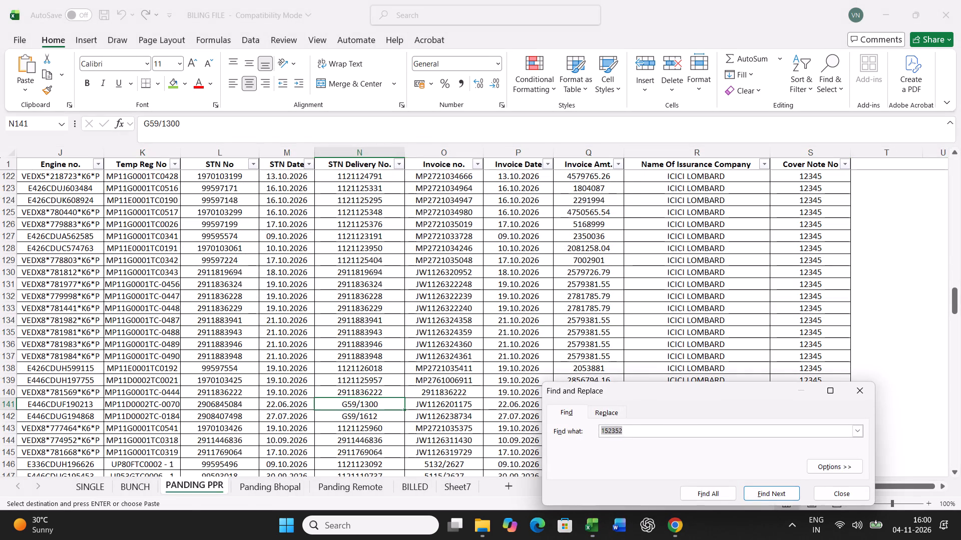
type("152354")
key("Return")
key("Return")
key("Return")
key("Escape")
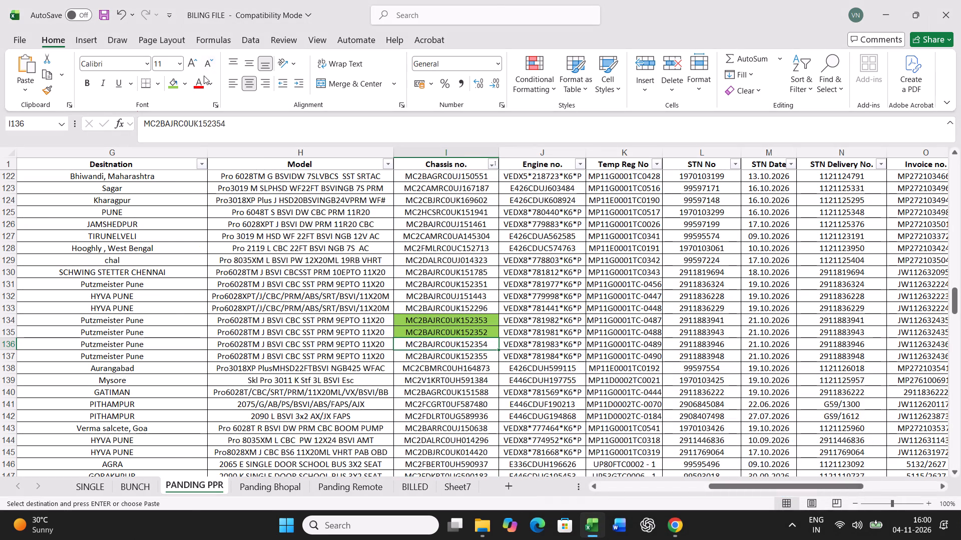
left_click(173, 83)
Copy the full LR 3050 record from PANDING PPR row 136 and paste it into row 21 of the BUNCH sheet.
key("Left")
key("Left")
key("Left")
key("Left")
key("Left")
key("Left")
key("Left")
key("Left")
key("Left")
key("Left")
key("Left")
key("Left")
key("Left")
key("Left")
key("Left")
key("Left")
key("Left")
key("Left")
key("Left")
key("Left")
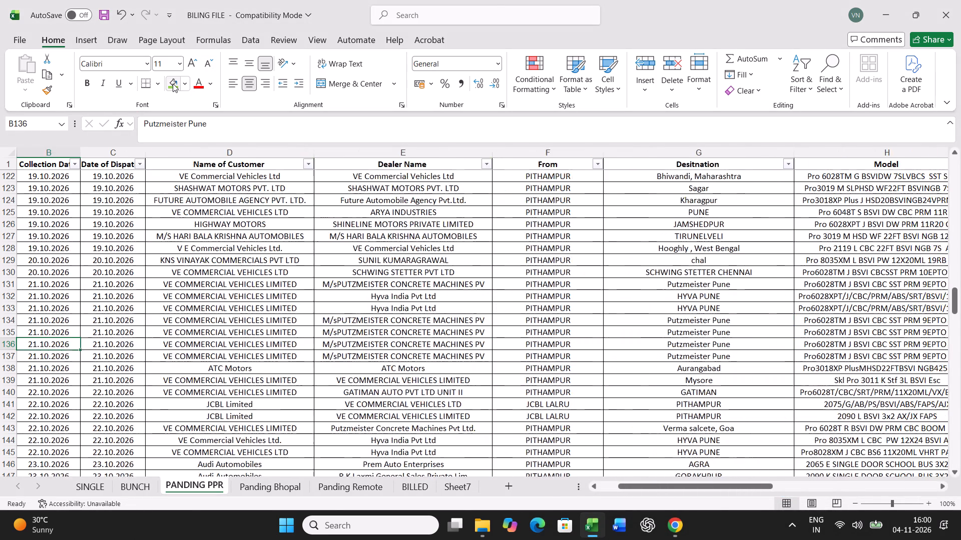
key("ctrl+shift+Right")
key("ctrl+c")
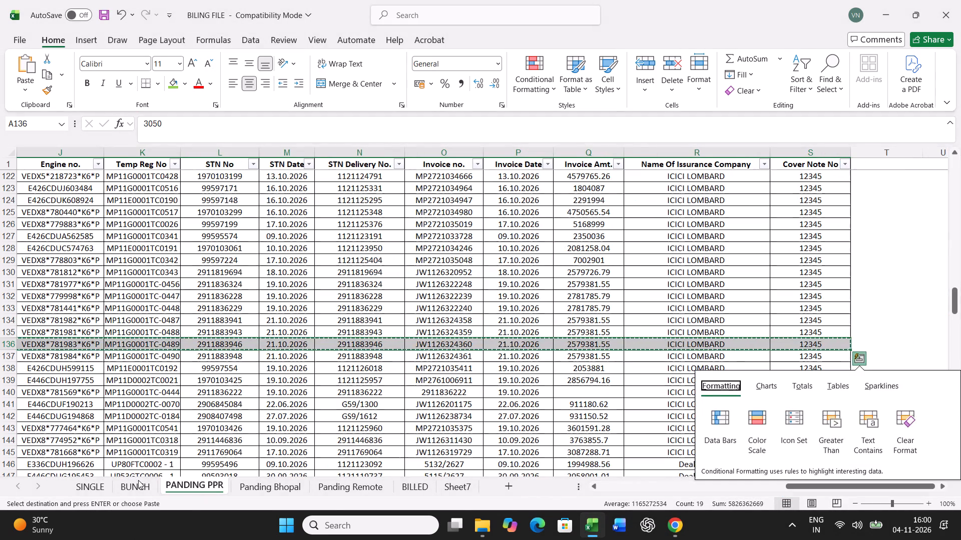
left_click(138, 480)
scroll(223, 348, "up", 16)
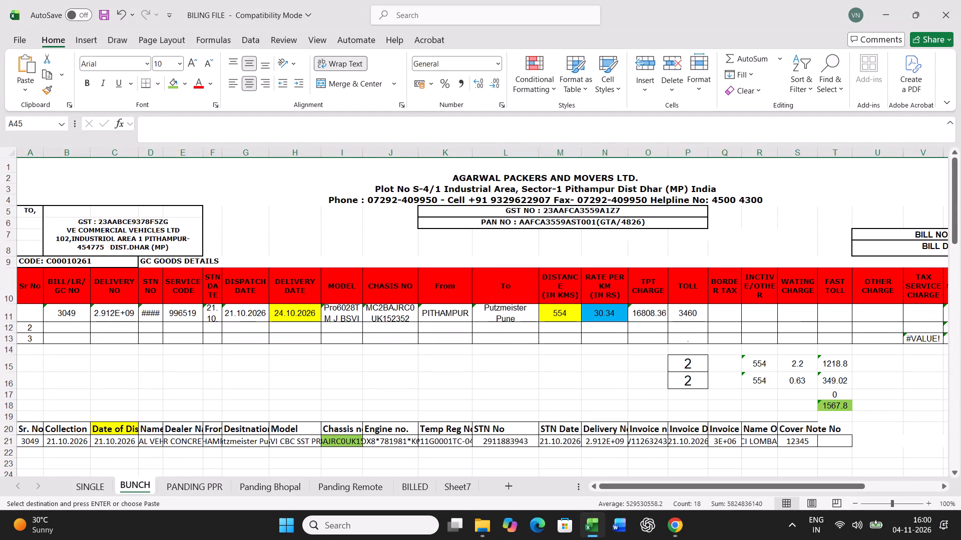
left_click(19, 439)
key("ctrl+v")
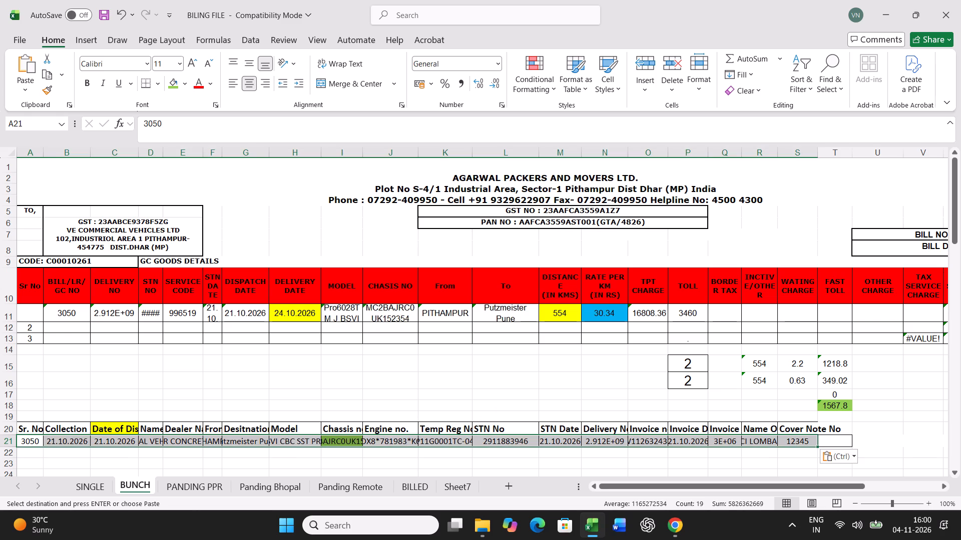
Check the distance, rate and toll for LR 3050 in BUNCH row 11 and print one copy of its freight bill from the SINGLE sheet.
left_click(569, 313)
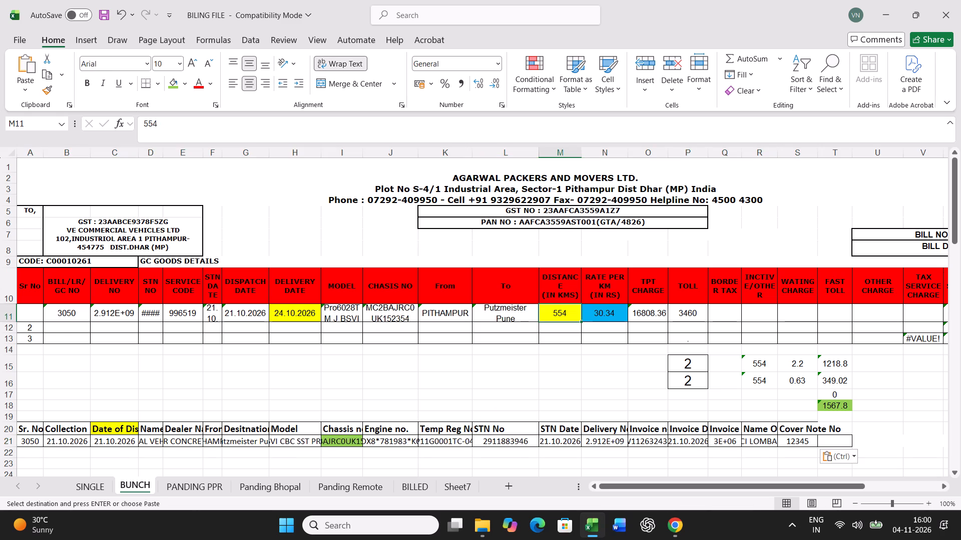
key("Right")
key("Right")
key("Right")
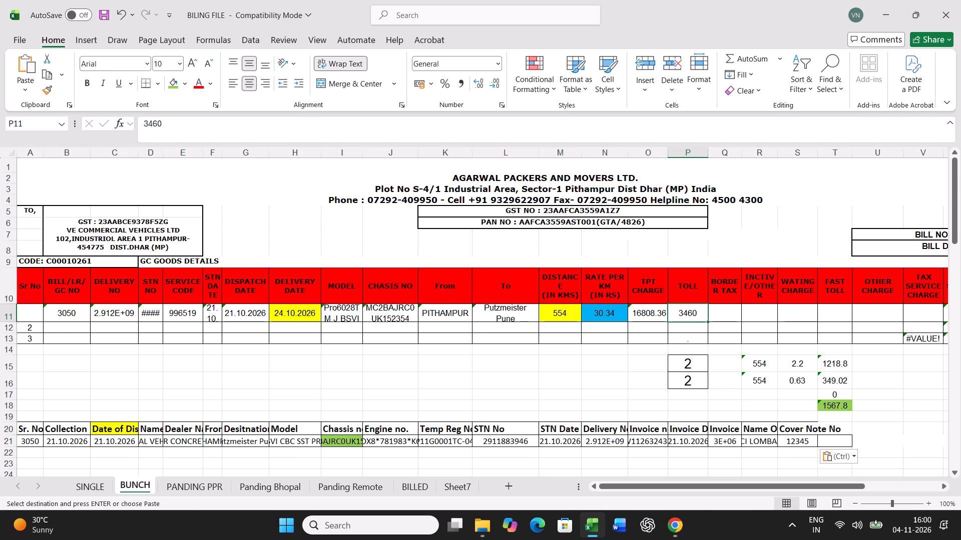
left_click(104, 479)
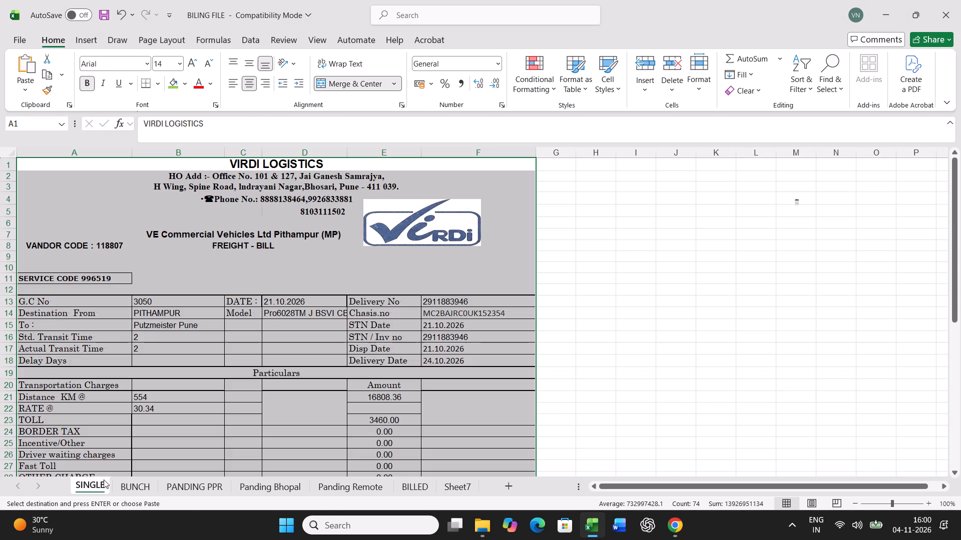
key("ctrl+p")
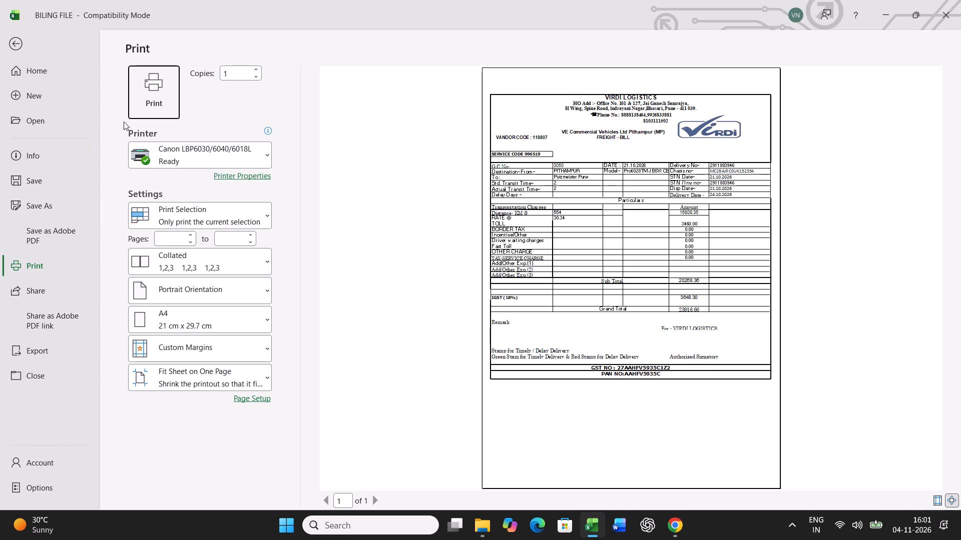
left_click(141, 94)
Copy BUNCH row 11 for LR 3050 and paste it as values into row 46 of the lower GC goods details table.
left_click(137, 489)
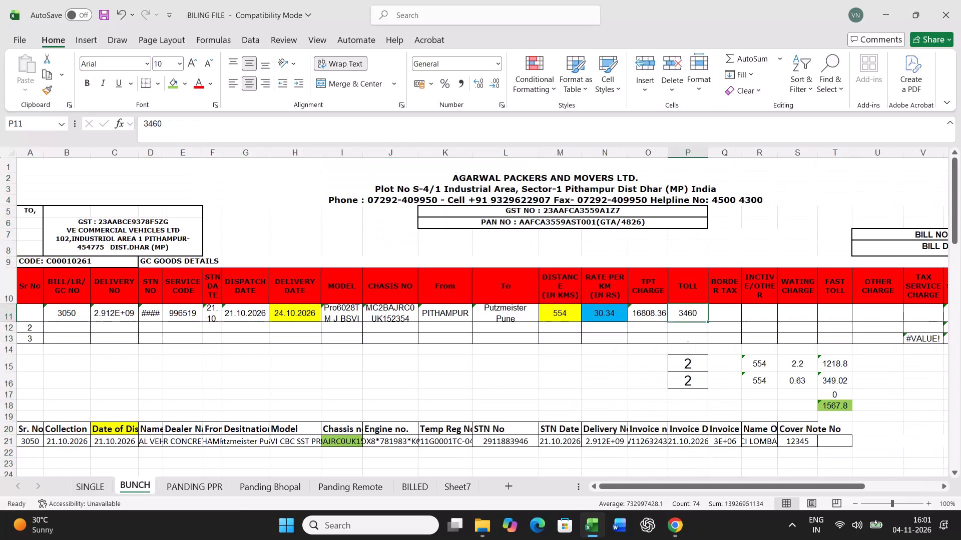
left_click(9, 312)
key("ctrl+c")
scroll(291, 377, "down", 15)
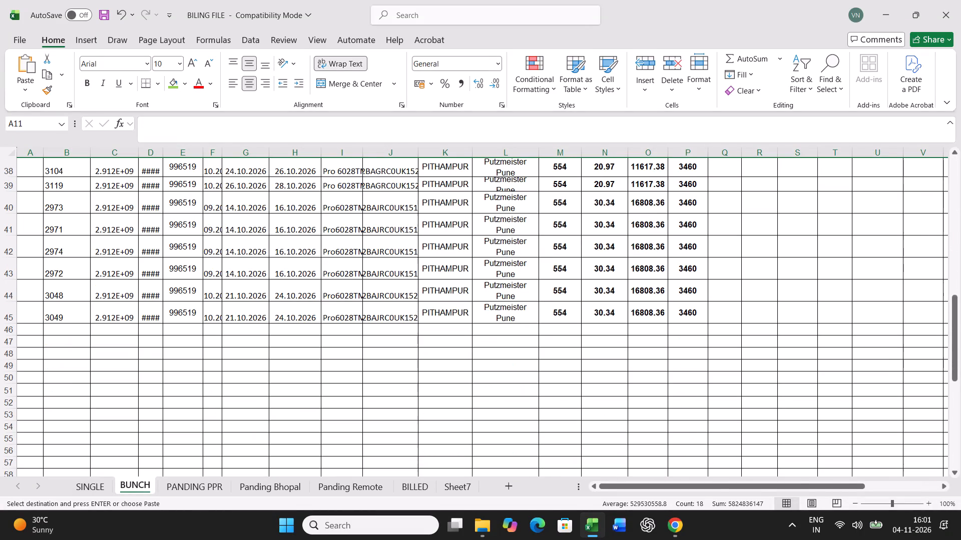
right_click(32, 327)
left_click(83, 233)
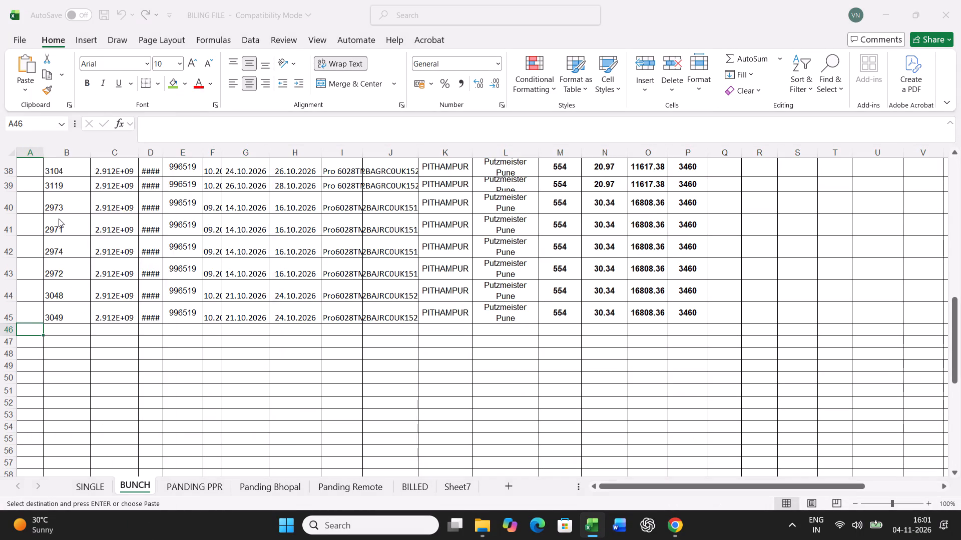
left_click(33, 199)
left_click(216, 350)
Find chassis number 152355 in the PANDING PPR sheet and fill its cell with green.
left_click(193, 480)
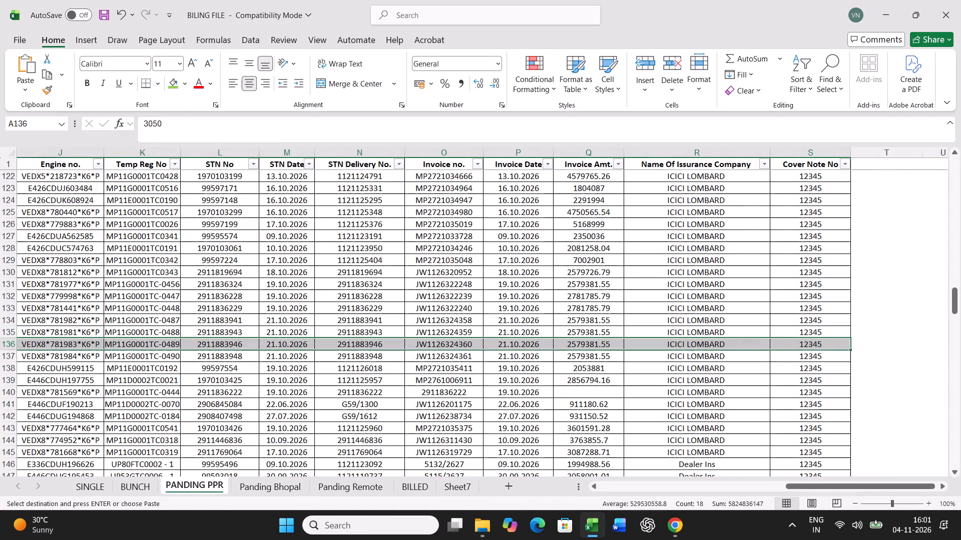
left_click(367, 368)
key("ctrl+f")
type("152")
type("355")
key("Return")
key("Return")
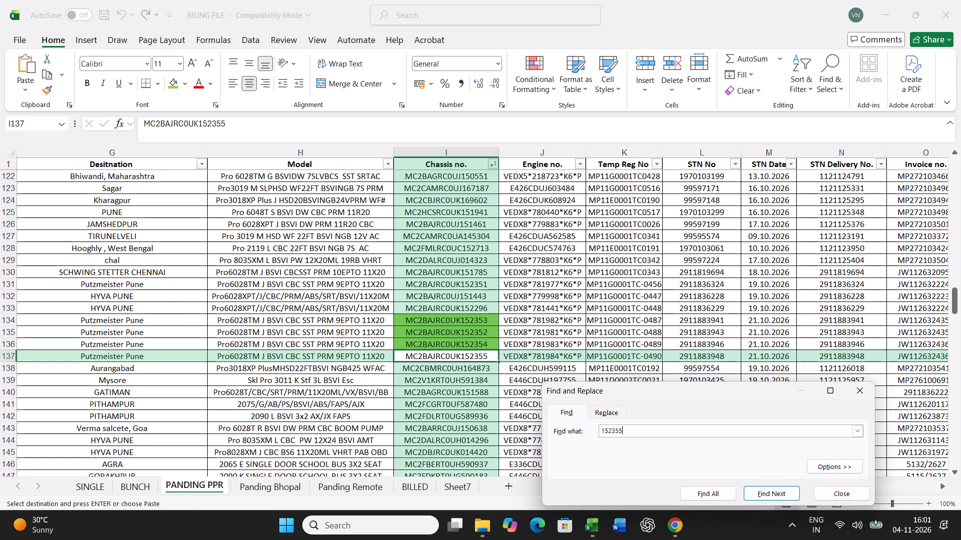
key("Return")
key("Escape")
left_click(179, 84)
Copy the full LR 3051 record from PANDING PPR row 137 and paste it into row 21 of the BUNCH sheet.
key("Left")
key("Left")
key("Left")
key("Left")
key("Left")
key("Left")
key("Left")
key("Left")
key("Left")
key("Left")
key("Left")
key("Left")
key("Left")
key("Left")
key("Left")
key("Left")
key("Left")
key("Left")
key("Left")
key("Left")
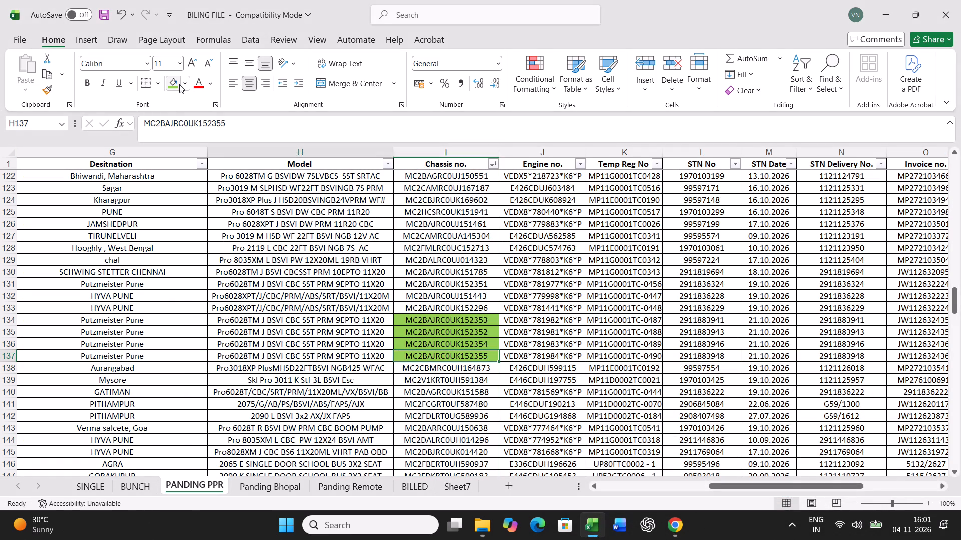
key("ctrl+shift+Right")
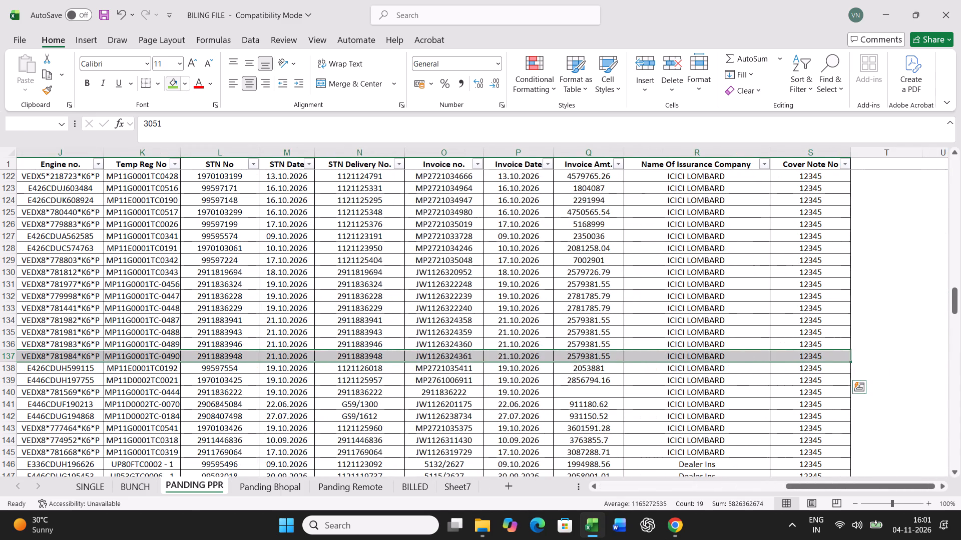
key("ctrl+c")
left_click(153, 483)
scroll(171, 396, "up", 14)
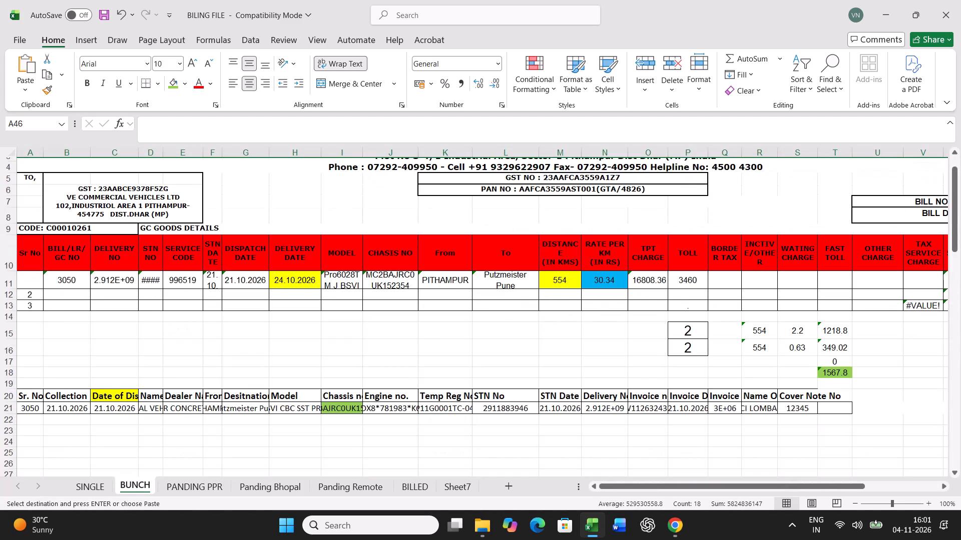
left_click(34, 407)
key("ctrl+v")
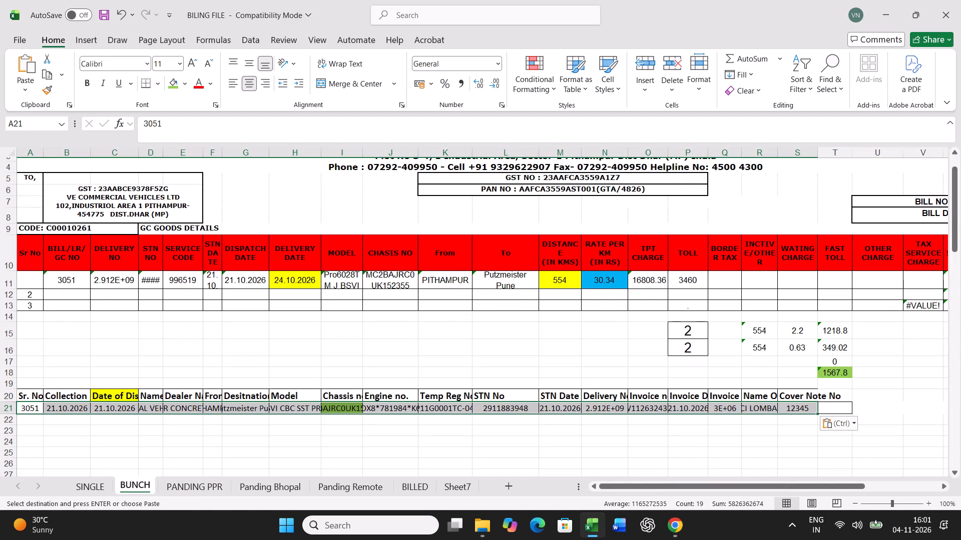
Check the distance, rate and toll for LR 3051 in BUNCH row 11 and print one copy of its freight bill from the SINGLE sheet.
left_click(550, 284)
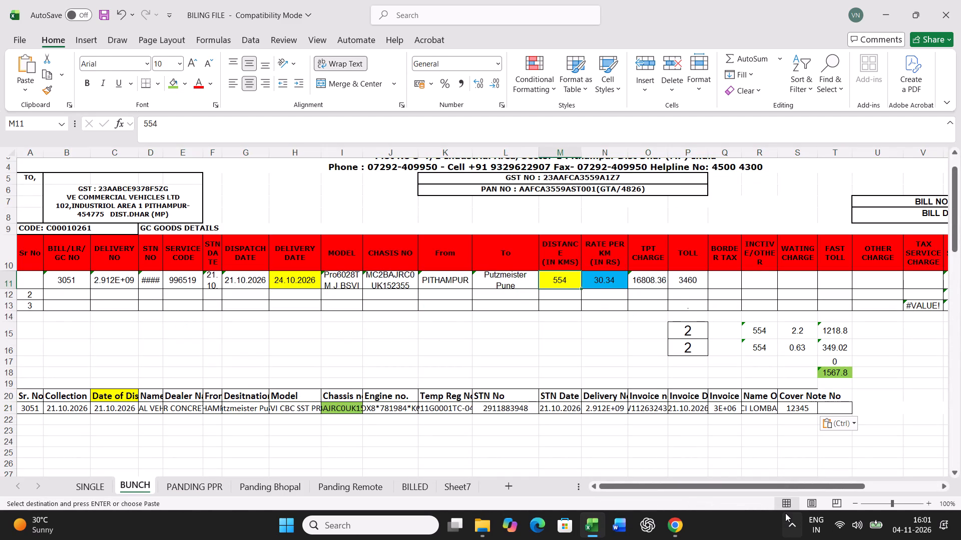
key("Right")
key("Right")
key("Right")
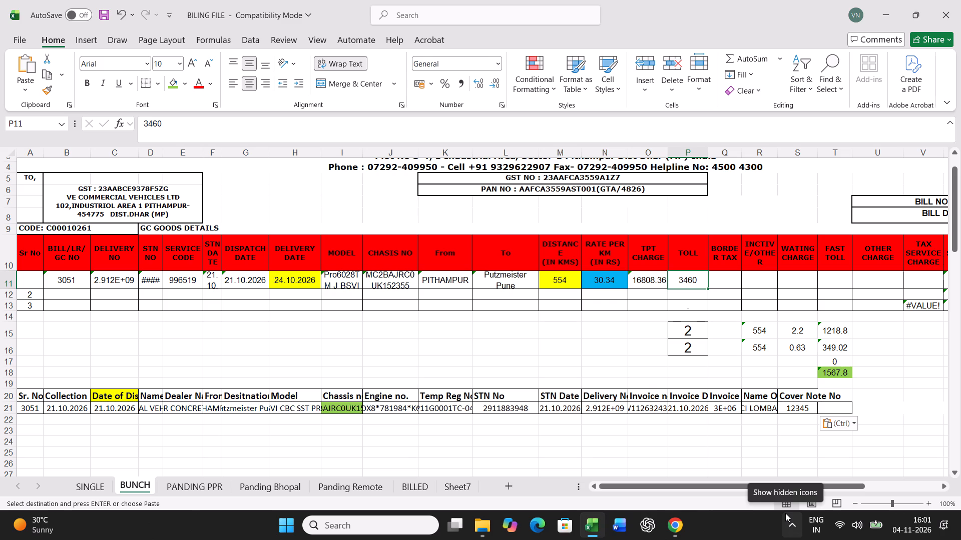
left_click(102, 491)
key("ctrl+p")
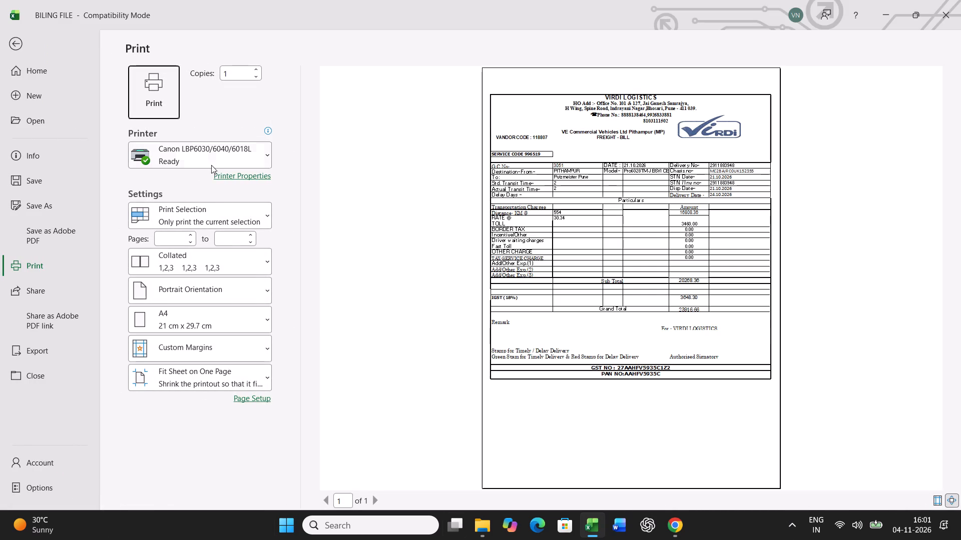
left_click(143, 80)
Copy BUNCH row 11 for LR 3051 and paste it as values into row 47 of the lower GC goods details table.
left_click(132, 489)
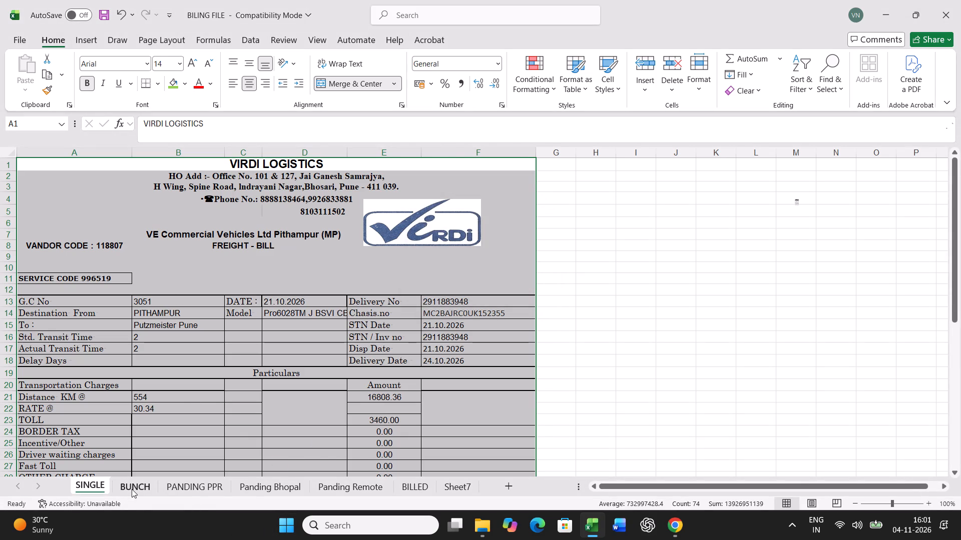
left_click(8, 279)
key("ctrl+c")
scroll(165, 310, "down", 7)
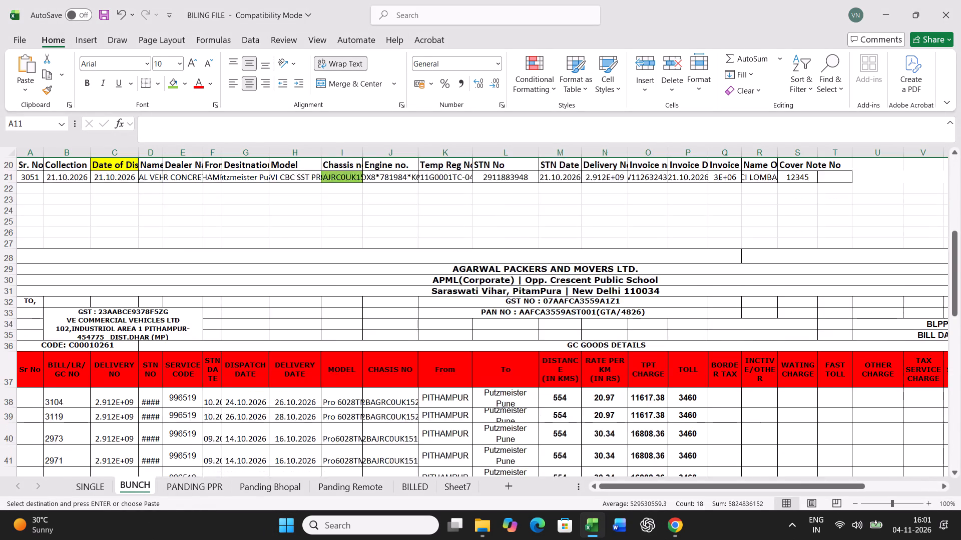
scroll(165, 310, "down", 8)
right_click(31, 321)
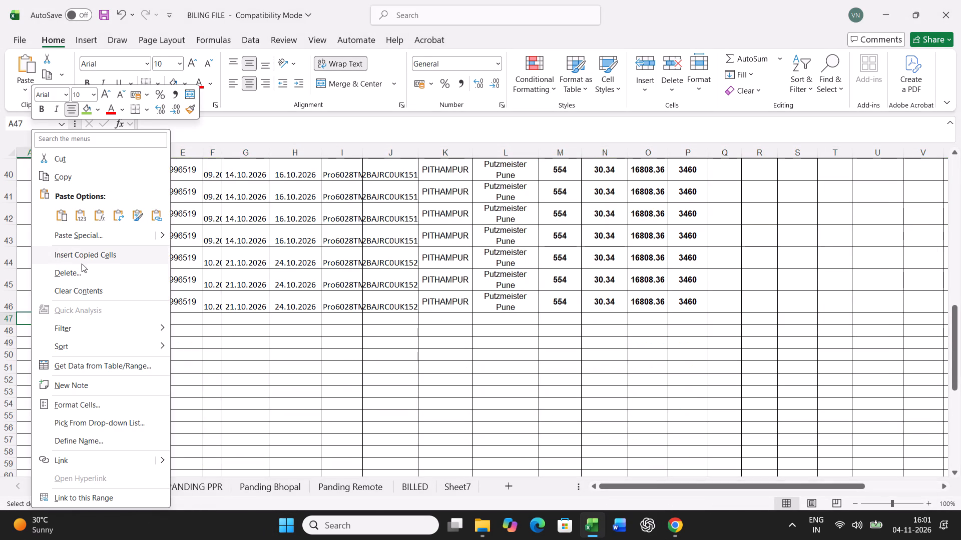
left_click(92, 237)
left_click(39, 209)
left_click(210, 352)
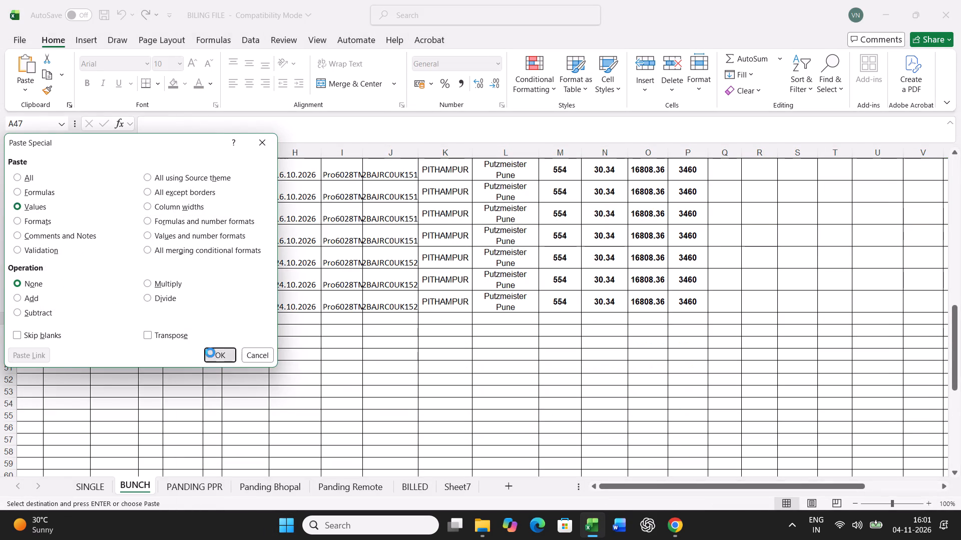
left_click(211, 496)
left_click(417, 396)
key("ctrl+f")
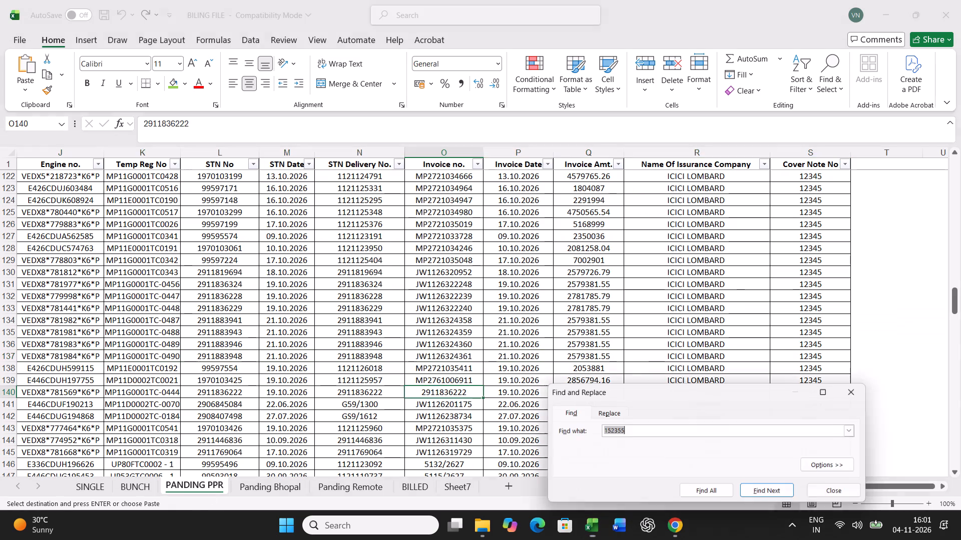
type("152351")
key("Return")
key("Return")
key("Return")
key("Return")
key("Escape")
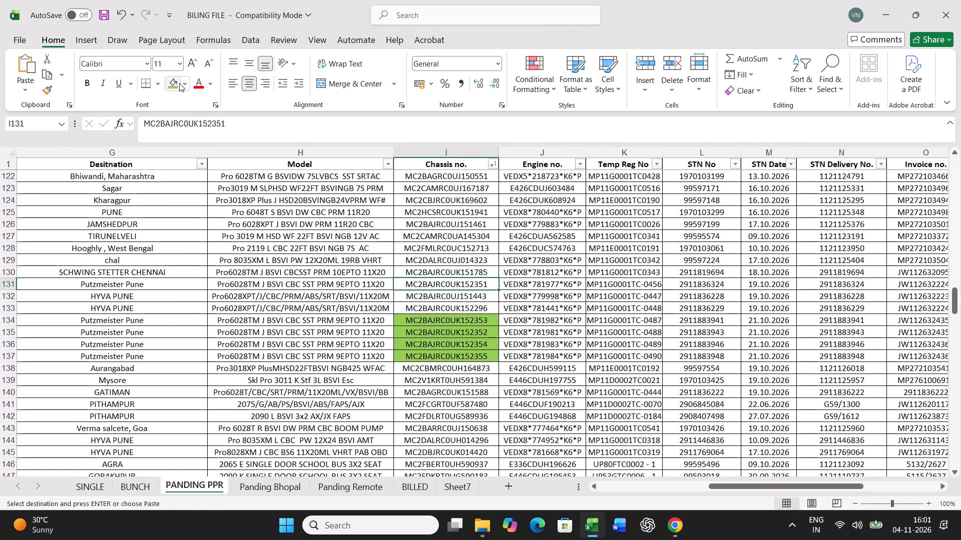
left_click(179, 83)
key("Left")
key("Left")
key("Left")
key("Left")
key("Left")
key("Left")
key("Left")
key("Left")
key("Left")
key("Left")
key("Left")
key("Left")
key("Left")
key("Left")
key("Left")
key("Left")
key("Left")
key("Left")
key("Left")
key("Left")
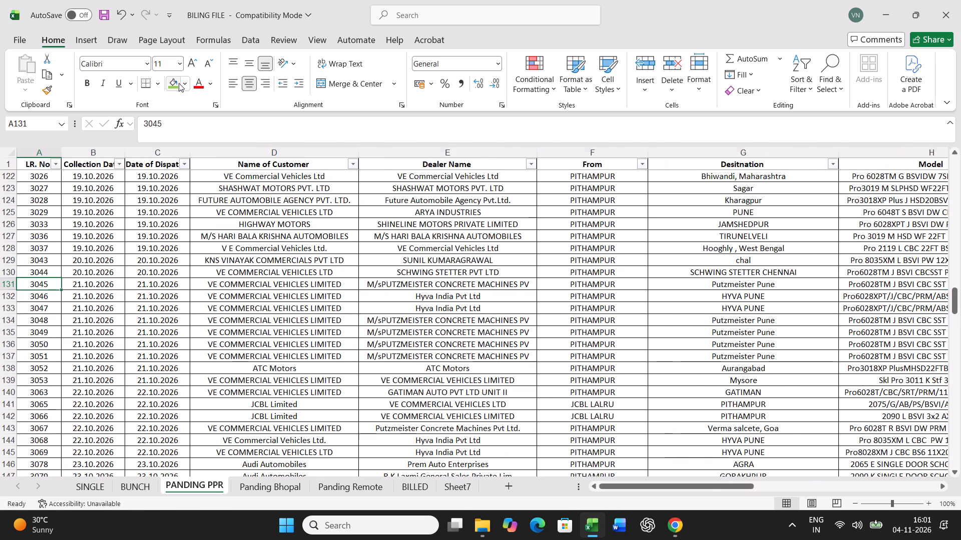
key("ctrl+shift+Right")
key("ctrl+c")
left_click(134, 485)
scroll(181, 443, "up", 12)
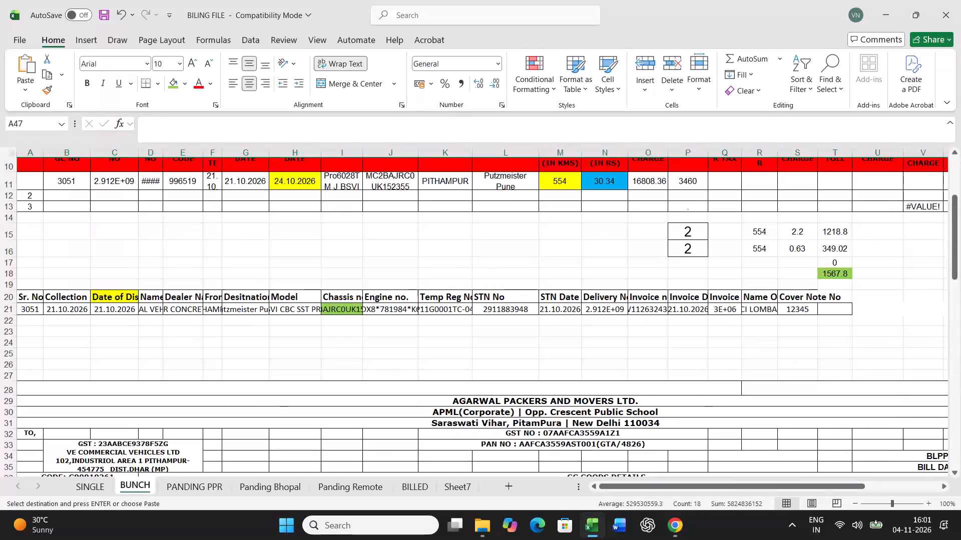
left_click(31, 308)
scroll(243, 426, "up", 3)
key("ctrl+v")
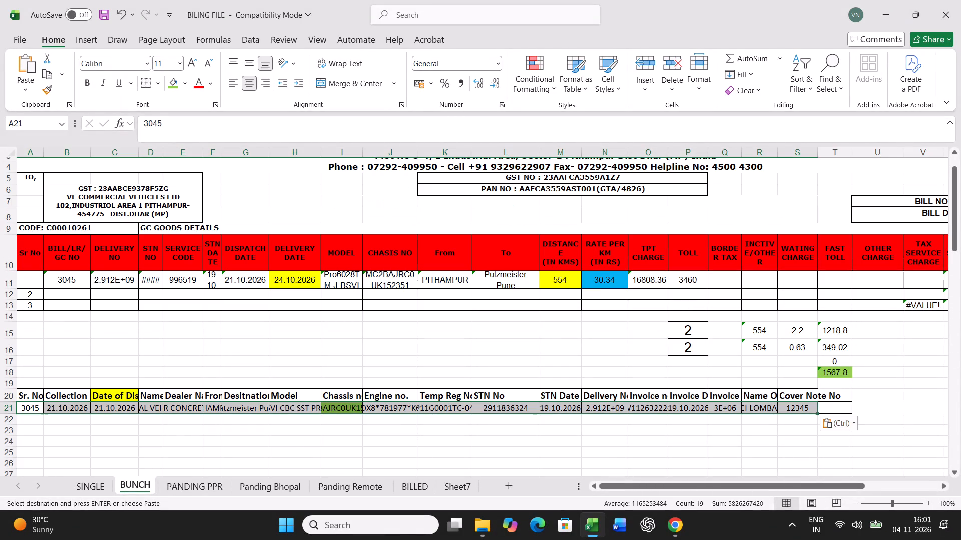
Check the distance, rate and toll for LR 3045 in BUNCH row 11 and print one copy of its freight bill from the SINGLE sheet.
left_click(564, 282)
key("Right")
key("Right")
key("Right")
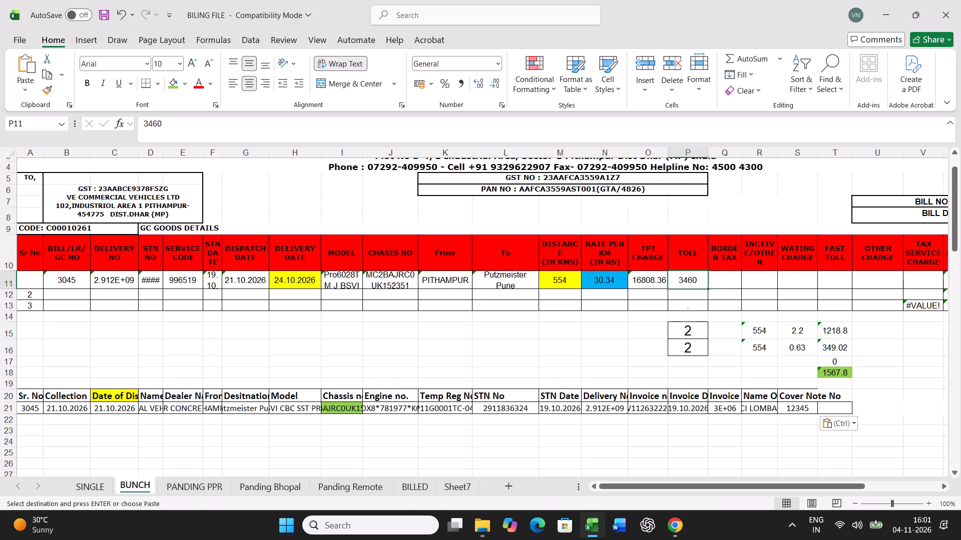
left_click(98, 488)
key("ctrl+p")
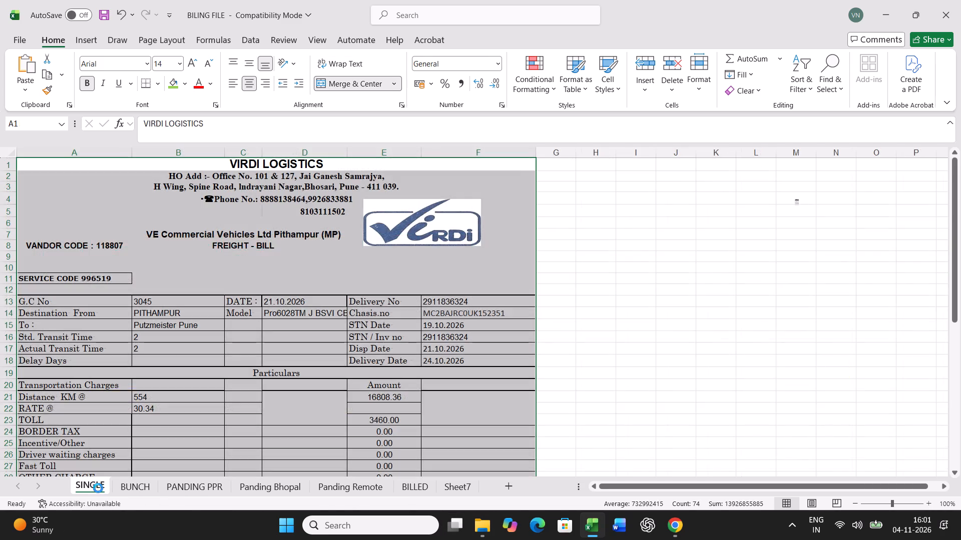
left_click(158, 80)
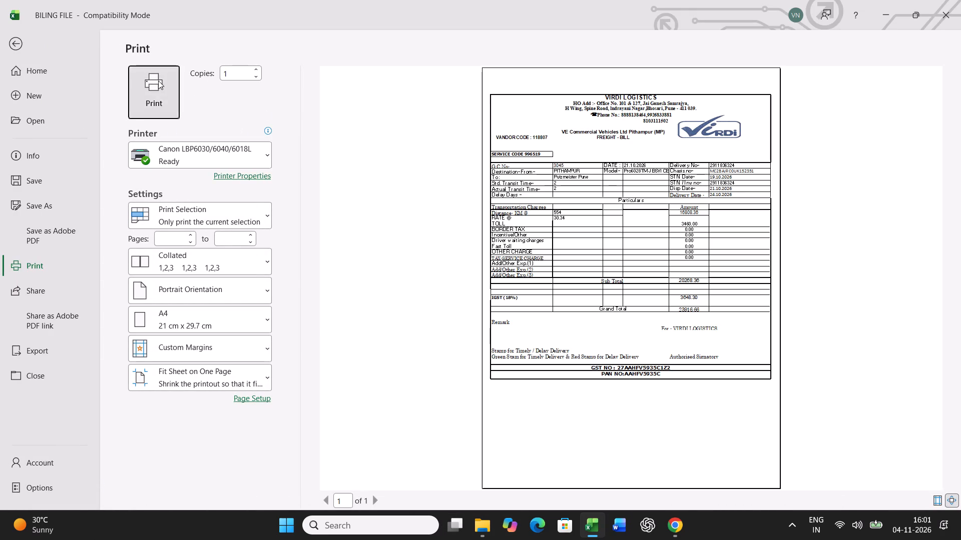
Copy BUNCH row 11 for LR 3045 and paste it as values into row 48 of the lower GC goods details table.
left_click(133, 489)
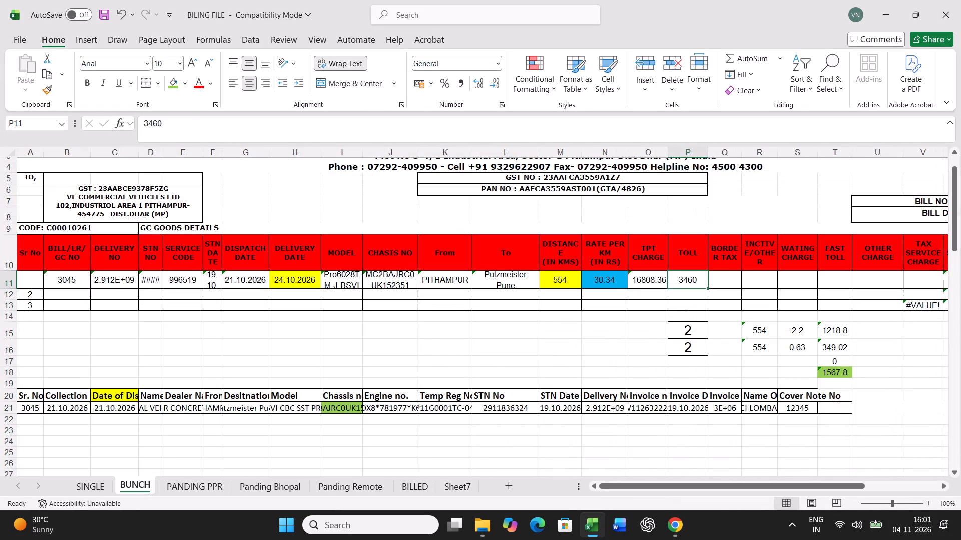
left_click(2, 279)
key("ctrl+c")
scroll(463, 422, "down", 12)
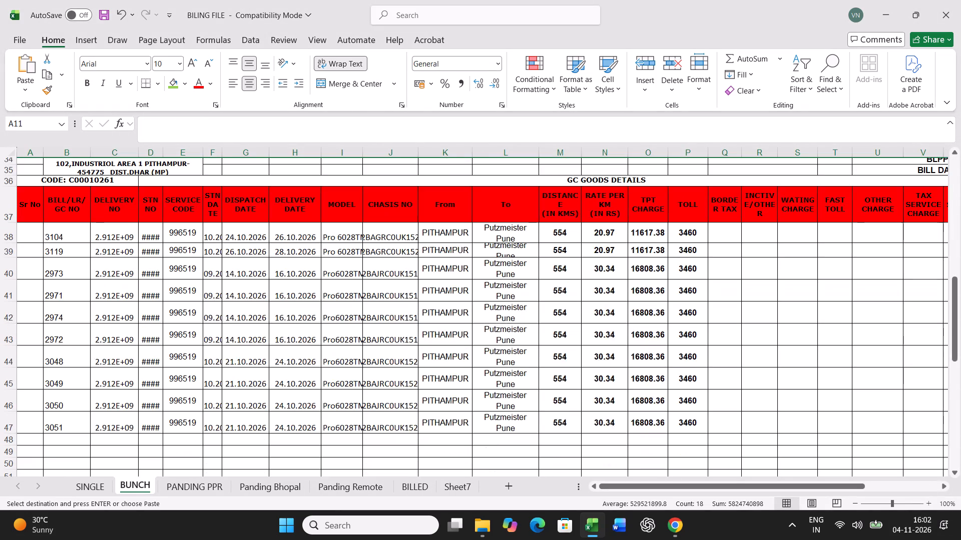
scroll(444, 415, "down", 3)
right_click(28, 342)
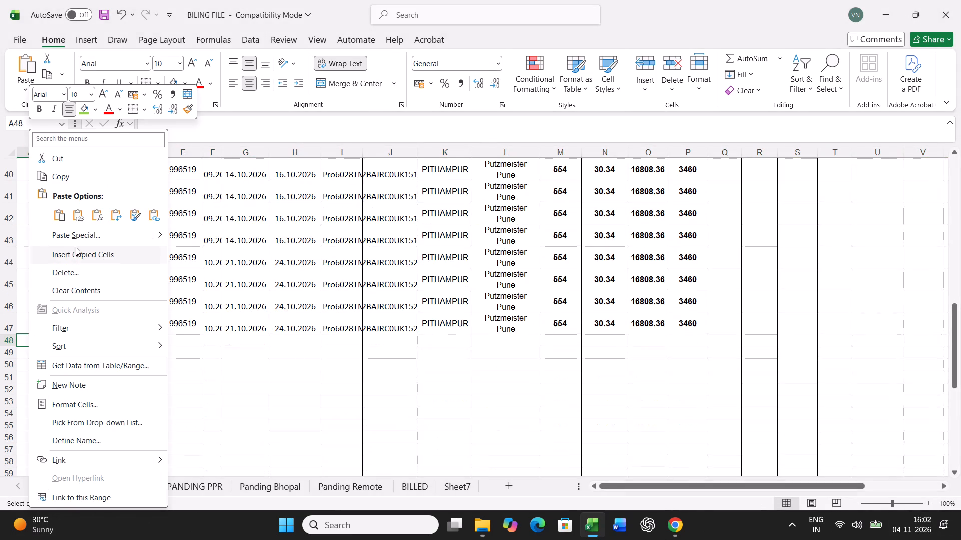
left_click(81, 239)
left_click(35, 206)
left_click(218, 354)
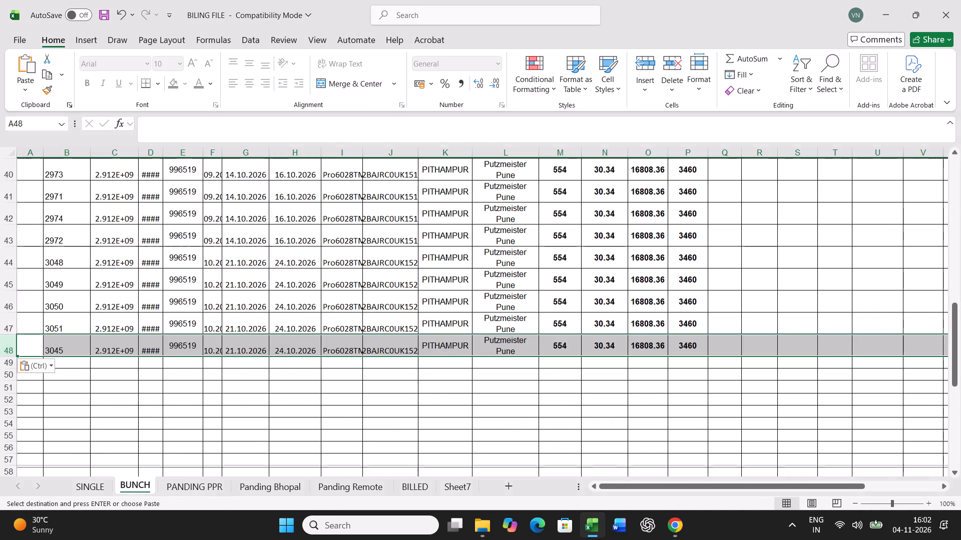
left_click(198, 489)
left_click(372, 406)
key("ctrl+f")
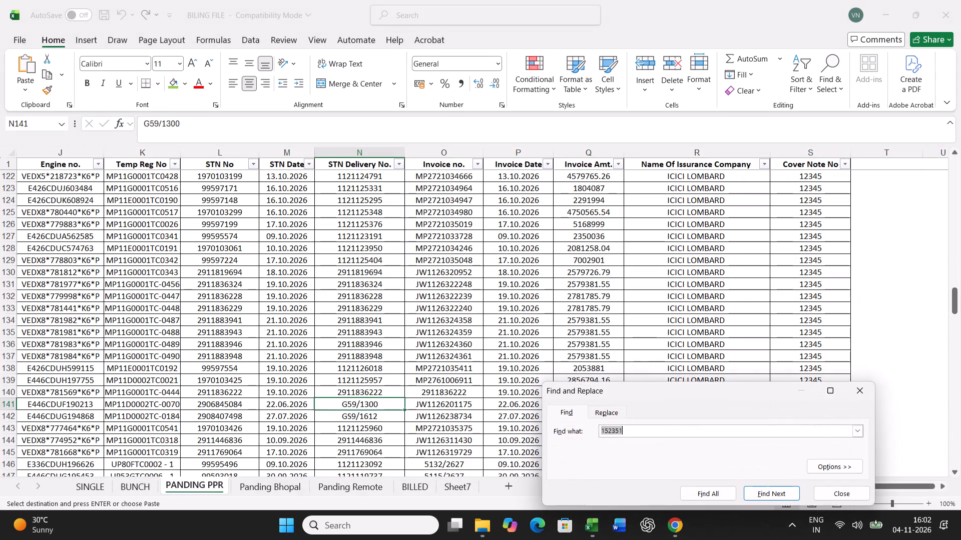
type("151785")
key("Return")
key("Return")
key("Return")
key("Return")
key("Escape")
left_click(173, 86)
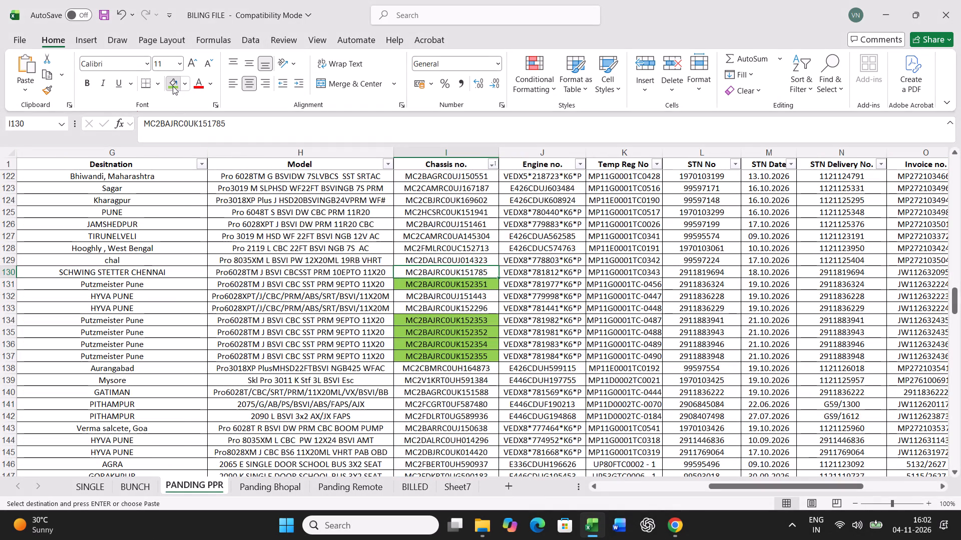
Copy the full LR 3044 record from PANDING PPR row 130 and paste it into row 21 of the BUNCH sheet.
key("Left")
key("Left")
key("Left")
key("Left")
key("Left")
key("Left")
key("Left")
key("Left")
key("Left")
key("Left")
key("Left")
key("Left")
key("Left")
key("Left")
key("Left")
key("Left")
key("Left")
key("Left")
key("Left")
key("Left")
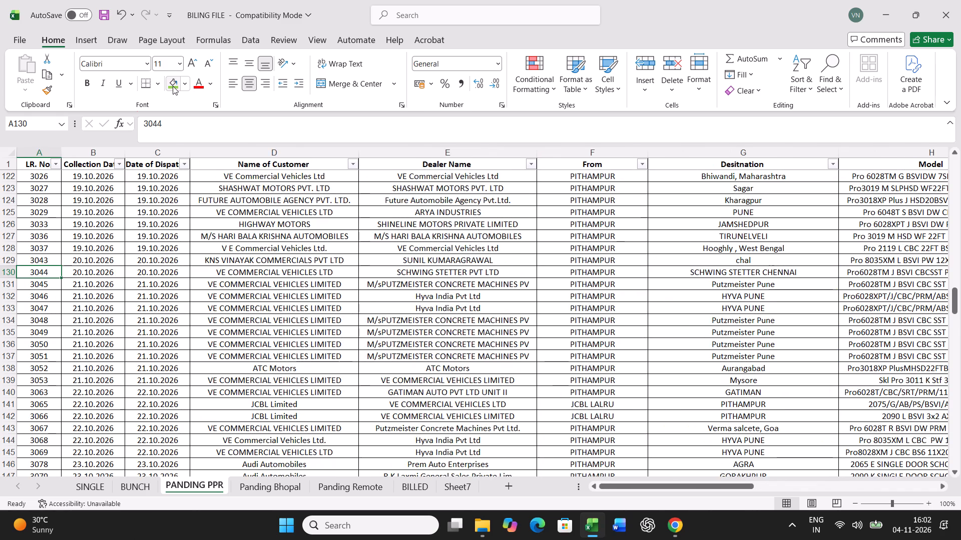
key("Left")
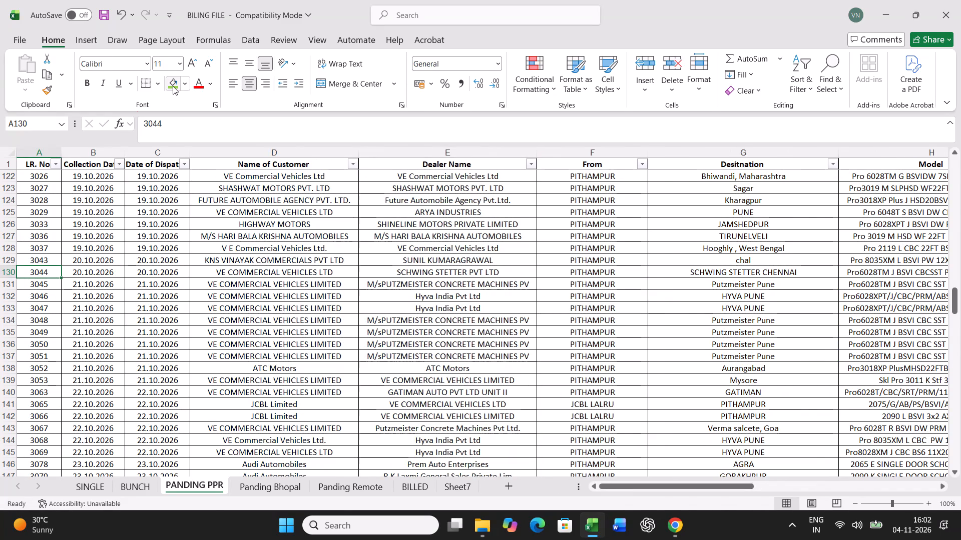
key("ctrl+shift+Right")
key("ctrl+c")
left_click(115, 477)
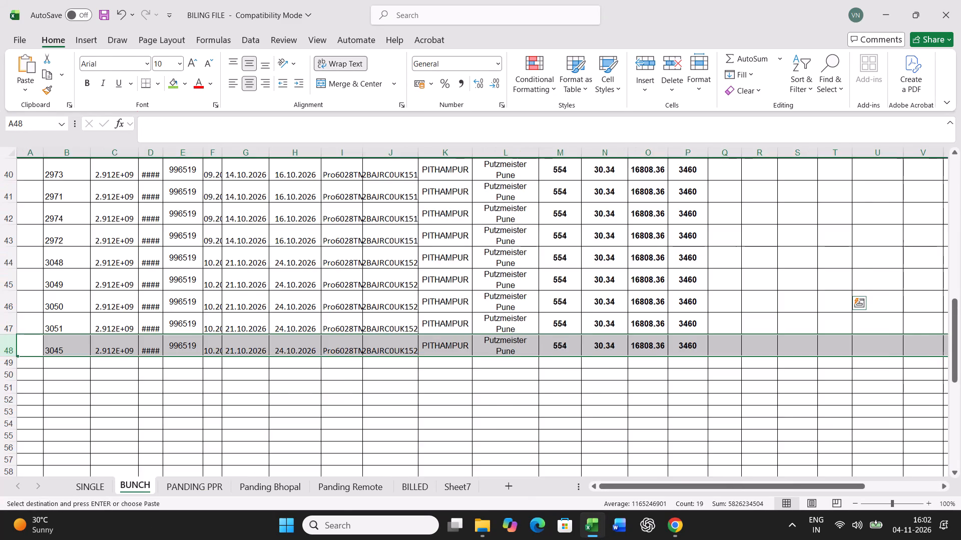
scroll(166, 415, "up", 15)
left_click(39, 409)
key("ctrl+v")
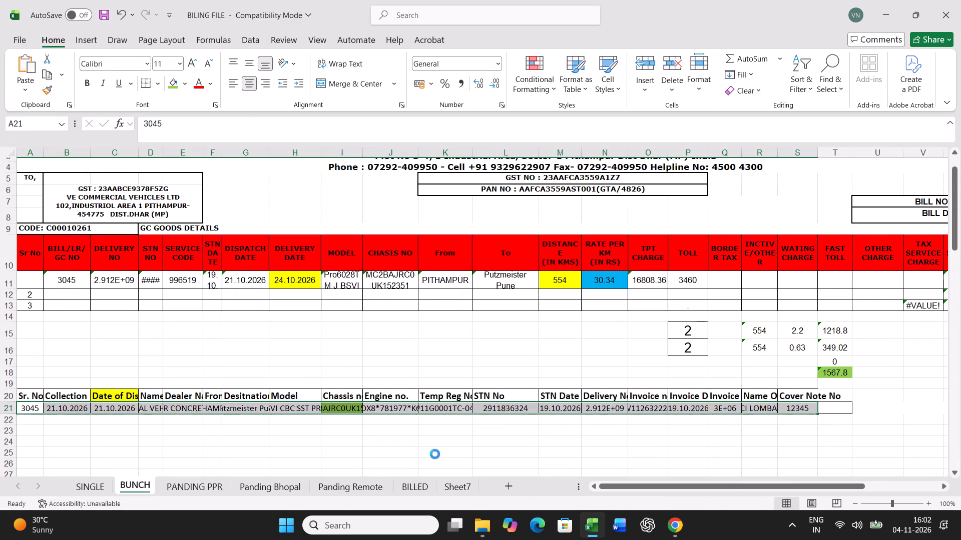
In BUNCH row 11 for LR 3044, set delivery date 26.10.2026, distance 1685, toll 11790 and border tax 11169.
left_click(308, 282)
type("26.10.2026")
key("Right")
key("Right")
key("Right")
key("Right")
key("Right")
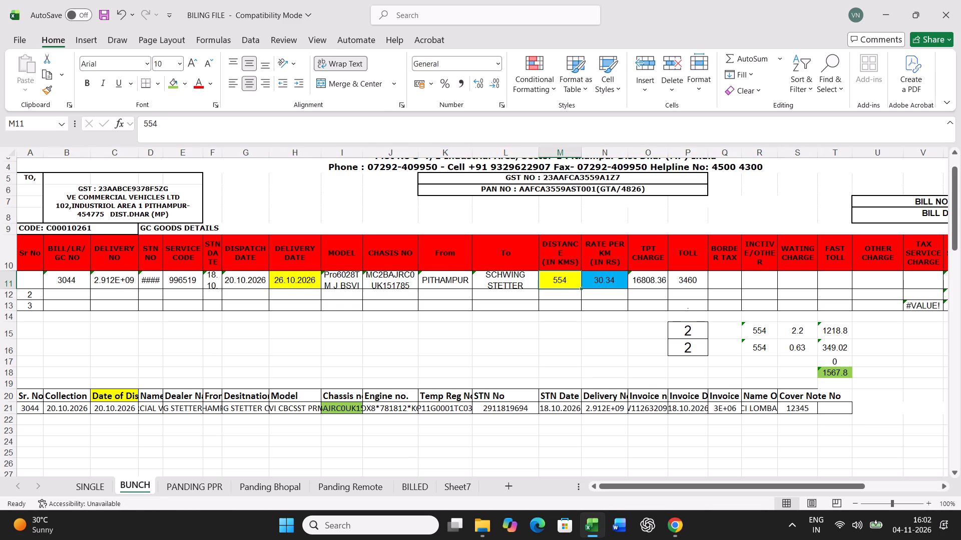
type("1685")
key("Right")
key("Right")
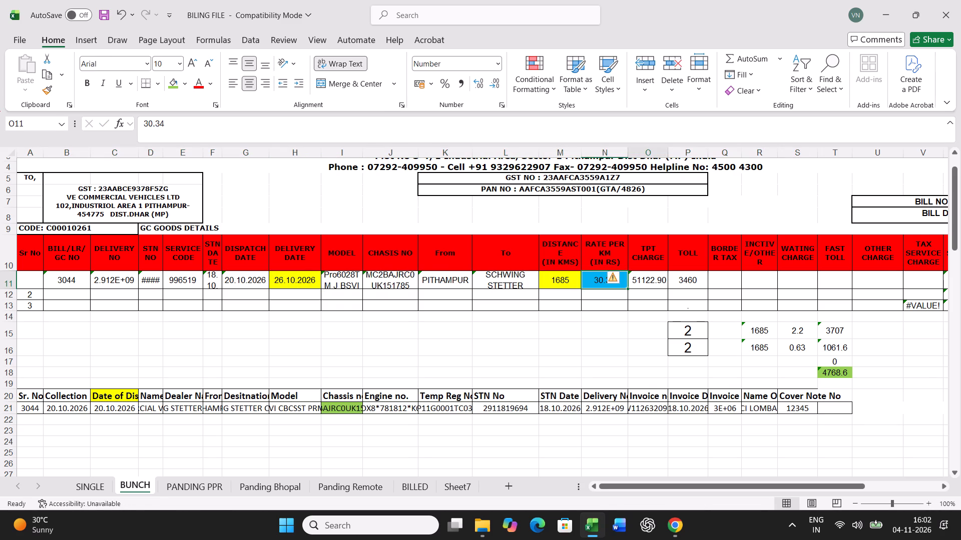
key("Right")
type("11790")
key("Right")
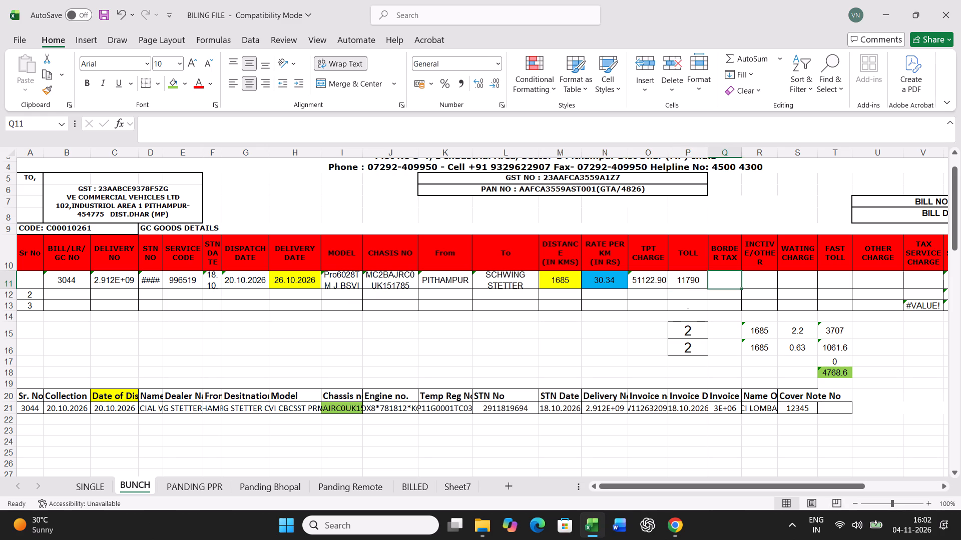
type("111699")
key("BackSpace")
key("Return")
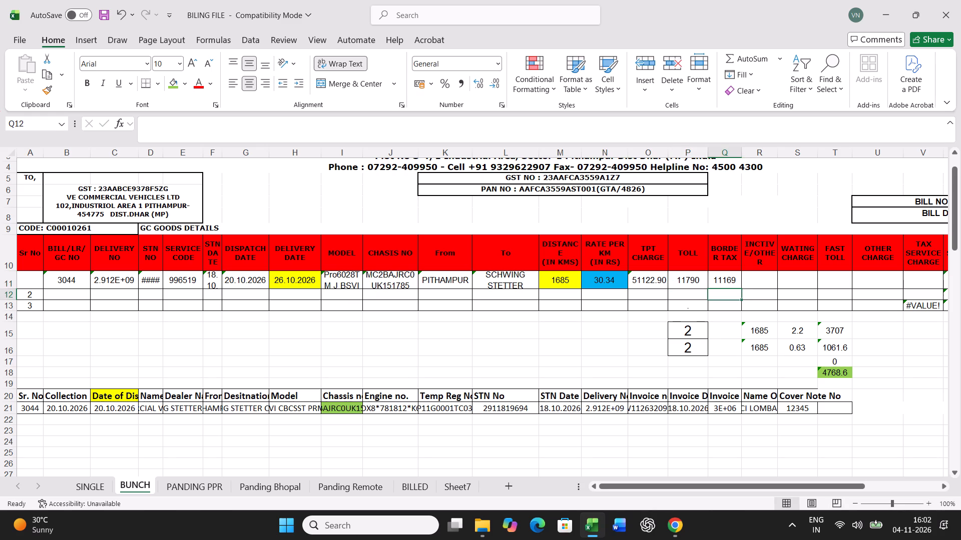
Set the standard transit time in BUNCH cell P15 to 5 and the actual transit time in P16 to 6.
left_click(689, 326)
key("5")
key("Return")
key("6")
key("Return")
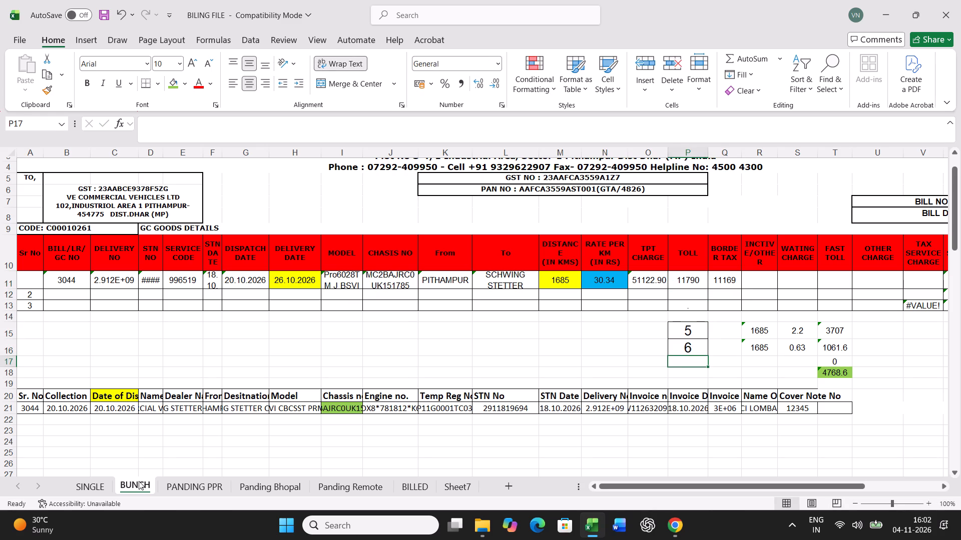
Print one copy of the LR 3044 freight bill from the SINGLE sheet.
left_click(97, 485)
key("ctrl+p")
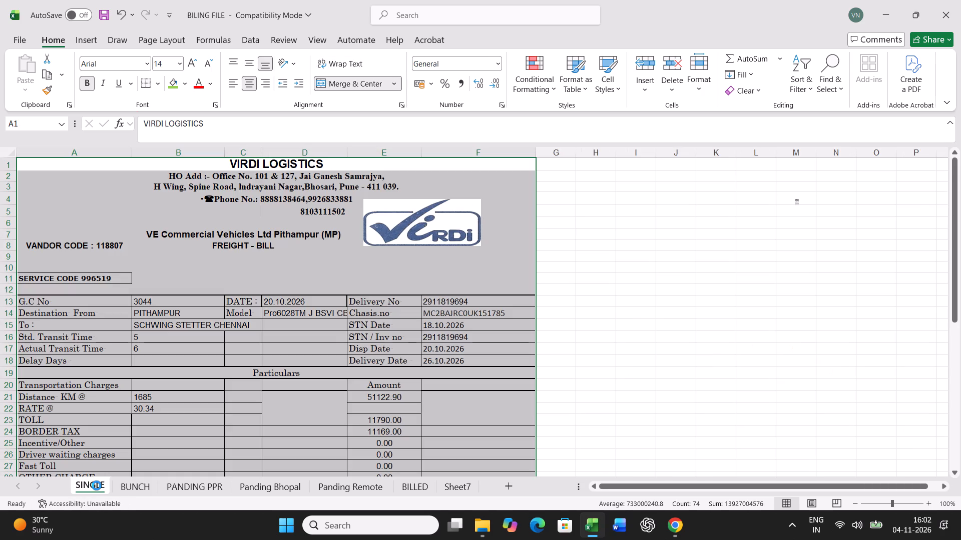
left_click(157, 108)
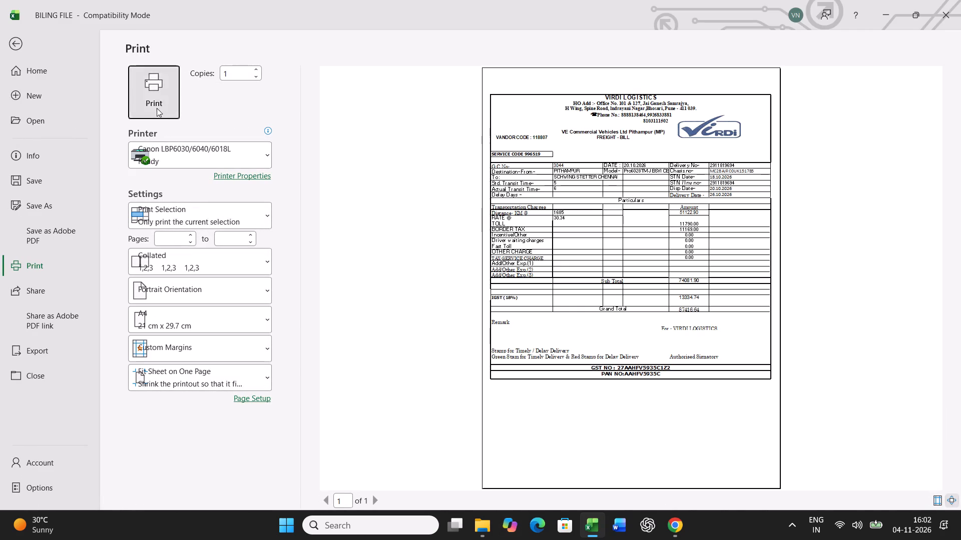
Copy the LR 3044 bill line from BUNCH row 11 and paste it as values only into row 49.
left_click(134, 488)
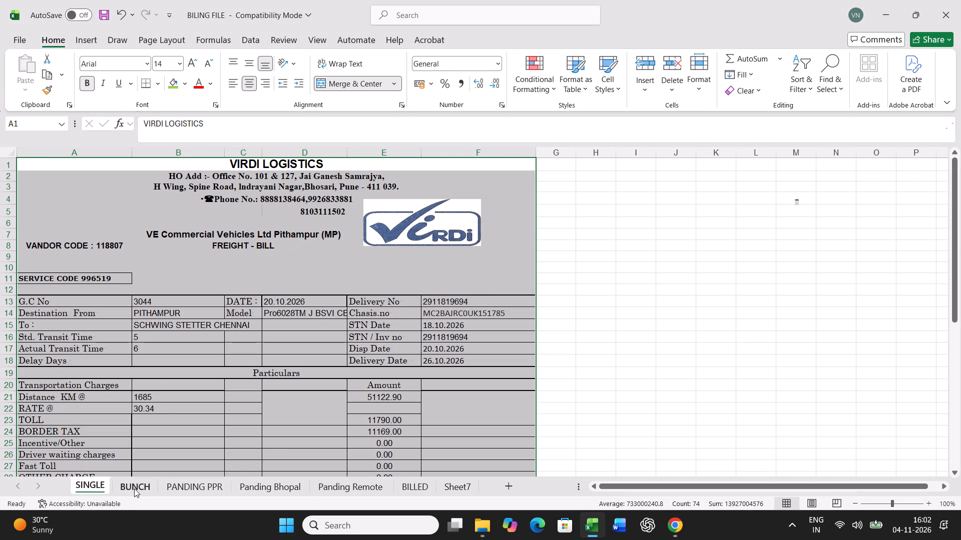
left_click(8, 278)
key("ctrl+c")
scroll(224, 334, "down", 12)
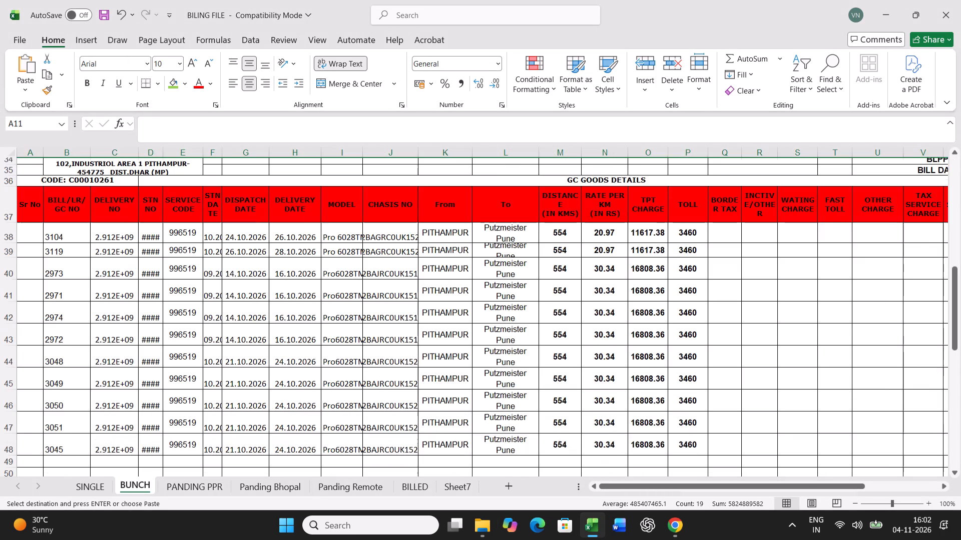
scroll(224, 334, "down", 3)
right_click(34, 361)
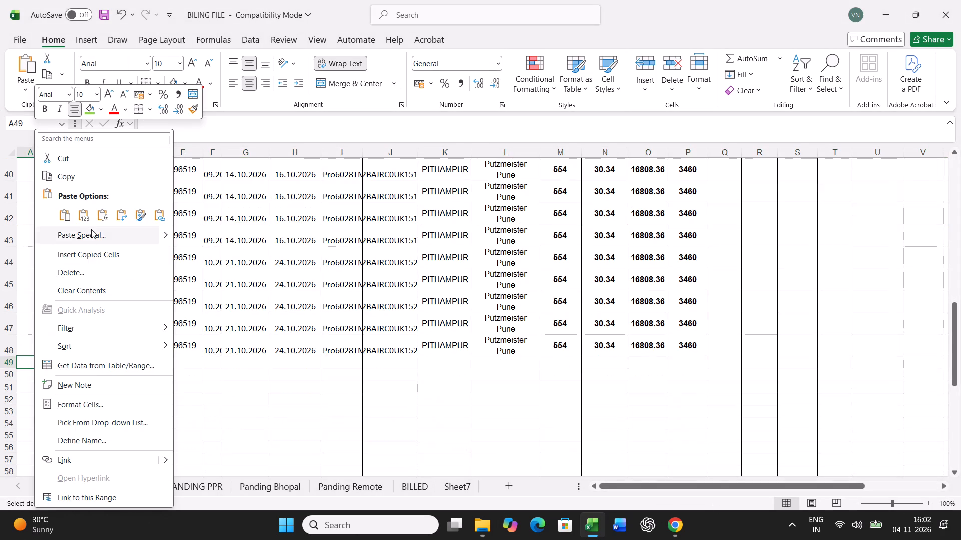
left_click(92, 228)
left_click(37, 196)
left_click(216, 344)
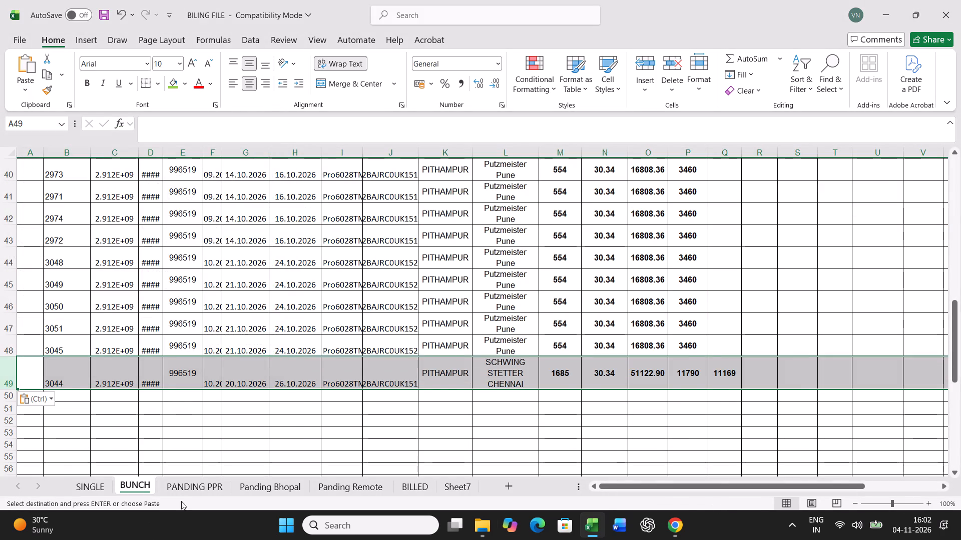
left_click(186, 484)
left_click(333, 411)
key("ctrl+f")
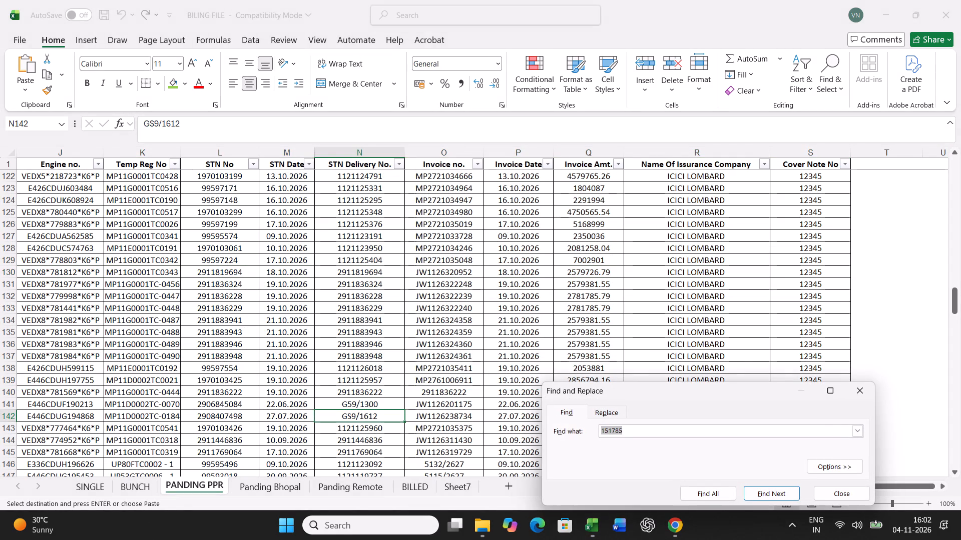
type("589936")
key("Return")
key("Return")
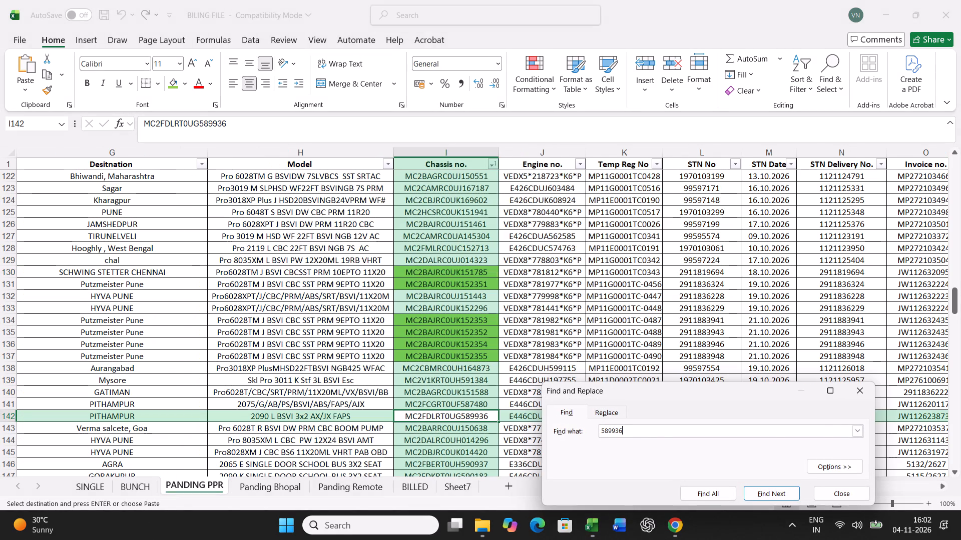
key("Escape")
left_click(169, 81)
Copy the full LR 3066 record from PANDING PPR row 142 and paste it into row 21 of the BUNCH sheet.
key("Left")
key("Left")
key("Left")
key("Left")
key("Left")
key("Left")
key("Left")
key("Left")
key("Left")
key("Left")
key("Left")
key("Left")
key("Left")
key("Left")
key("Left")
key("Left")
key("Left")
key("Left")
key("Left")
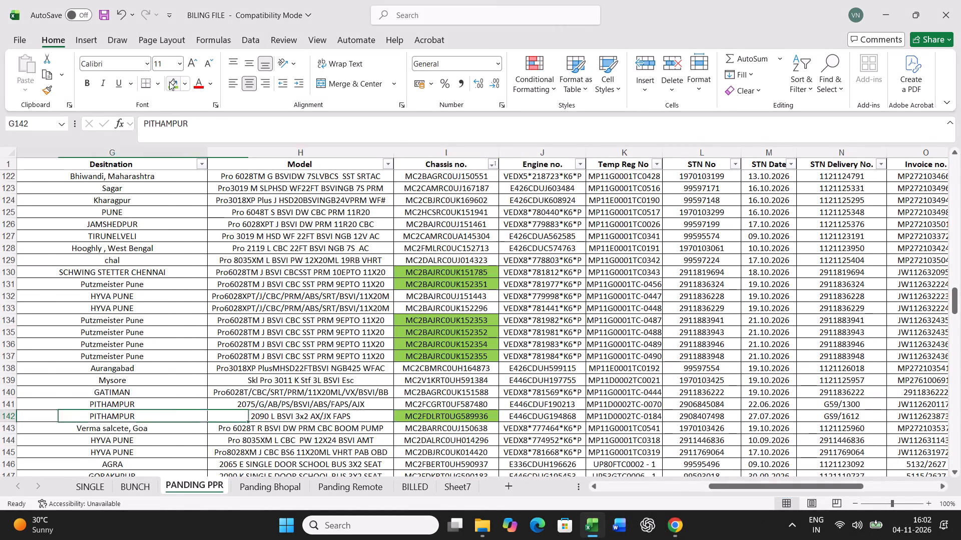
key("ctrl+shift+Right")
key("ctrl+c")
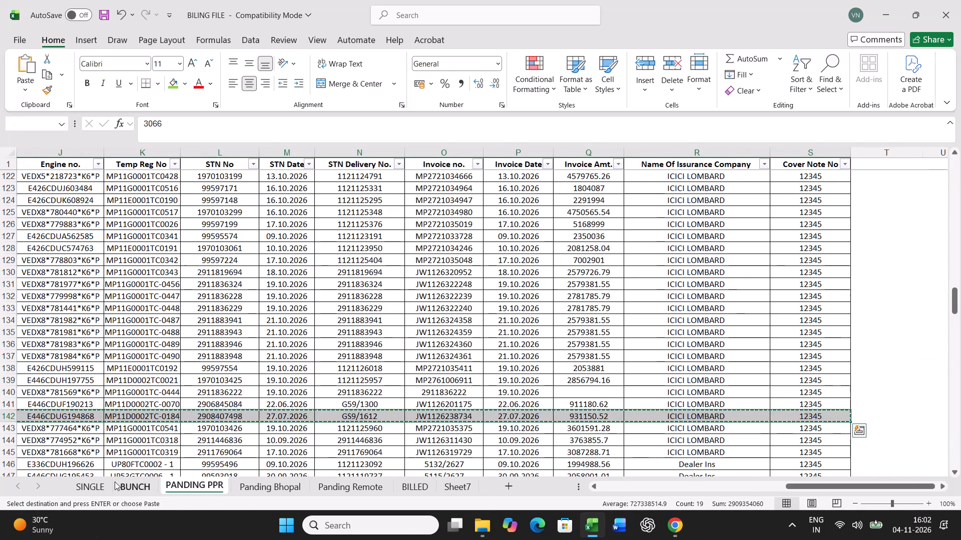
left_click(135, 481)
scroll(267, 372, "up", 16)
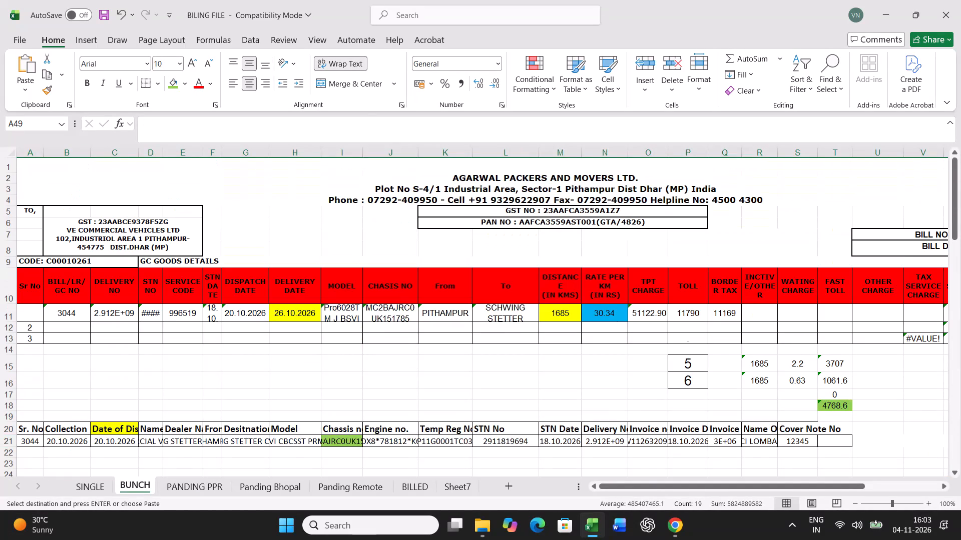
left_click(23, 441)
key("ctrl+v")
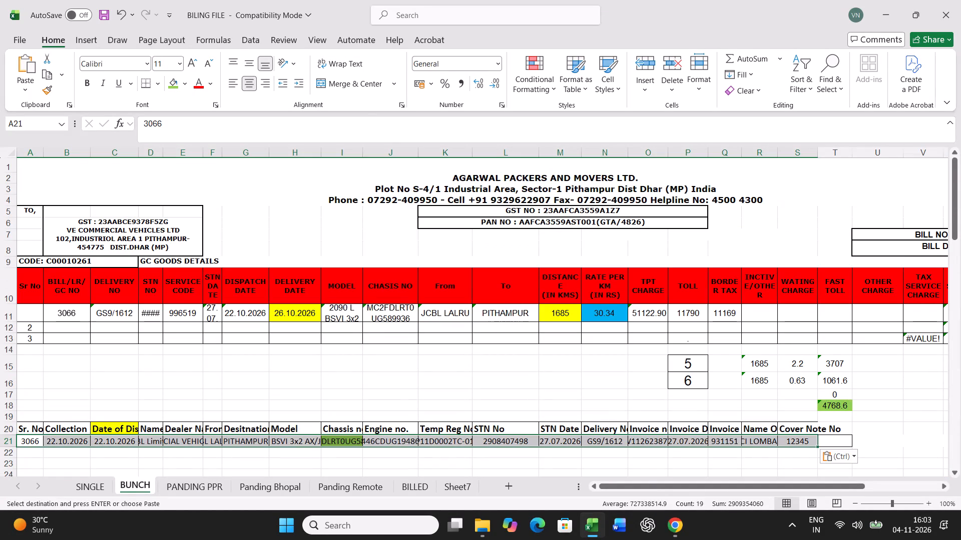
In BUNCH row 11 for LR 3066, set delivery date 27.10.2026, distance 1117, rate 15.73, toll 7115 and border tax 1594.
left_click(302, 314)
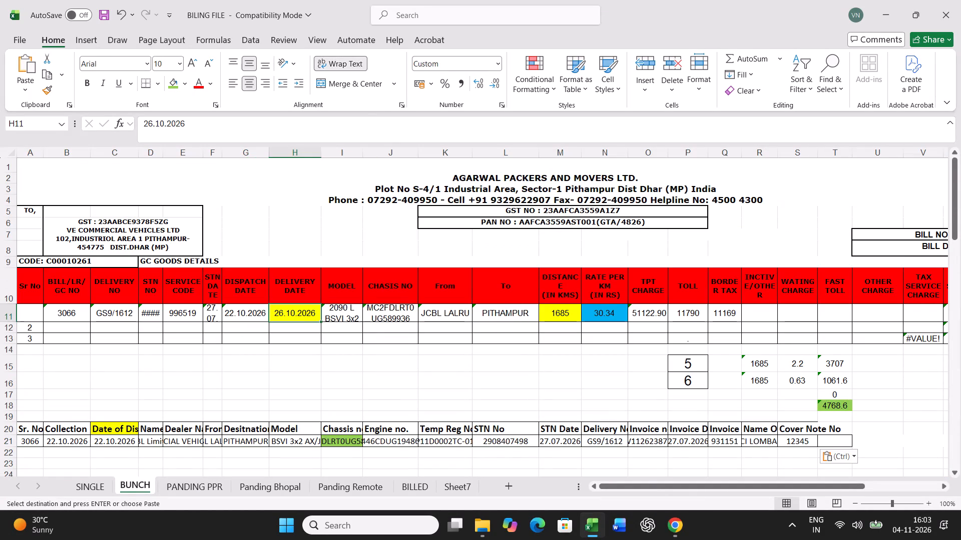
type("27.10.2026")
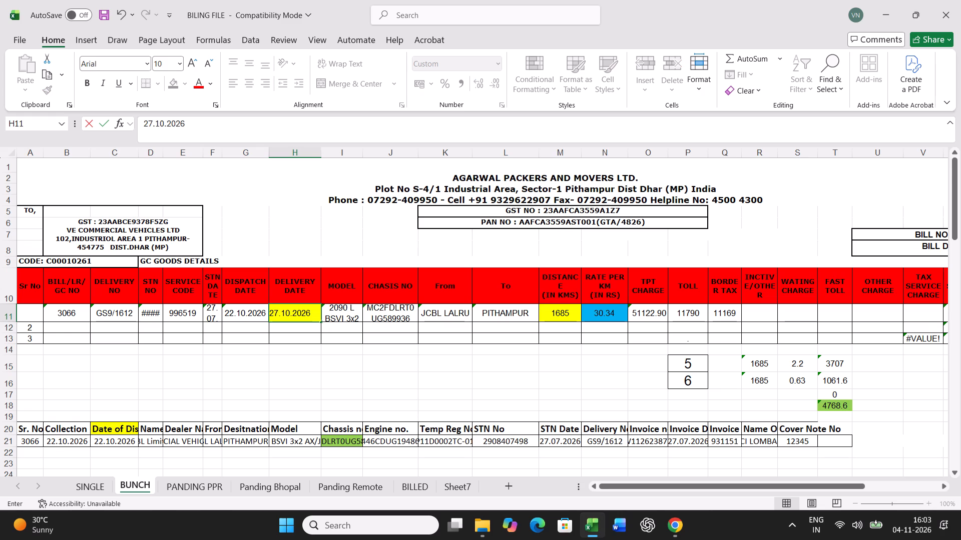
key("Right")
key("Right")
key("Right")
key("Right")
key("Right")
type("1117")
key("Right")
type("15.73")
key("Right")
key("Right")
key("Right")
key("Left")
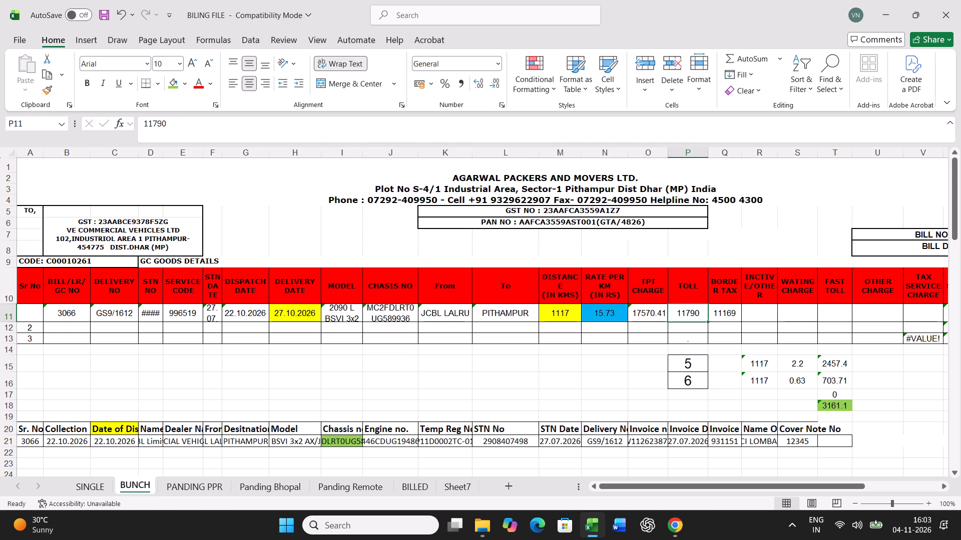
type("7115")
key("Right")
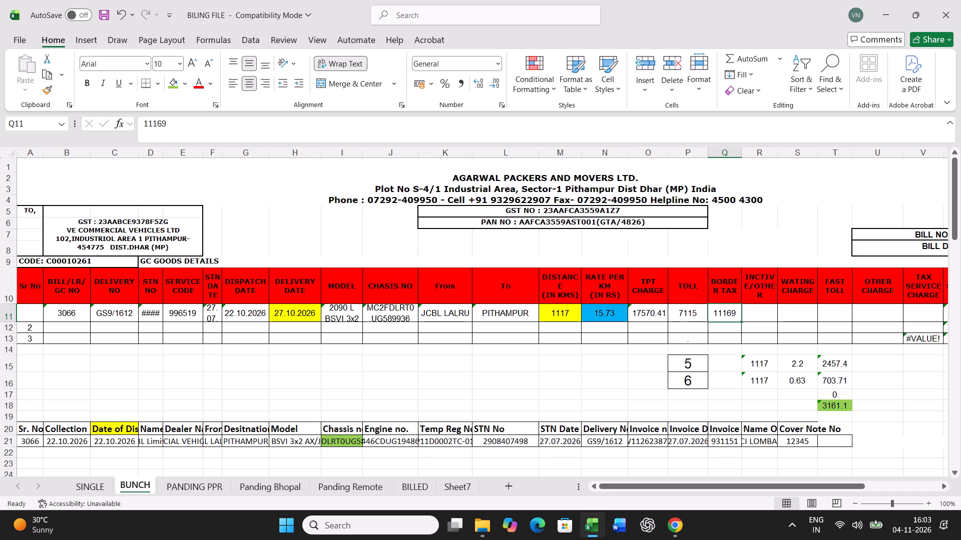
type("1594")
key("Return")
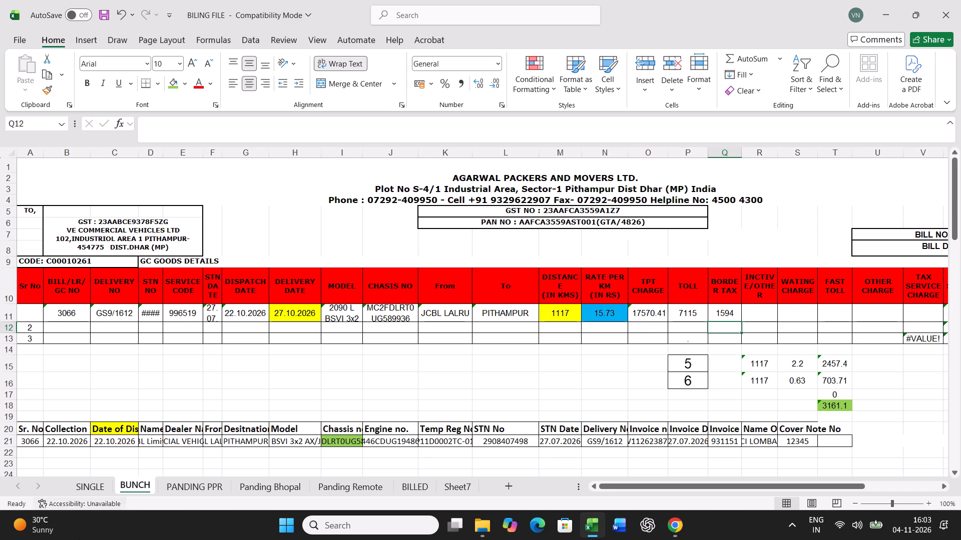
Set the standard transit time in BUNCH cell P15 to 4 and the actual transit time in P16 to 5.
left_click(687, 366)
key("4")
key("Return")
key("5")
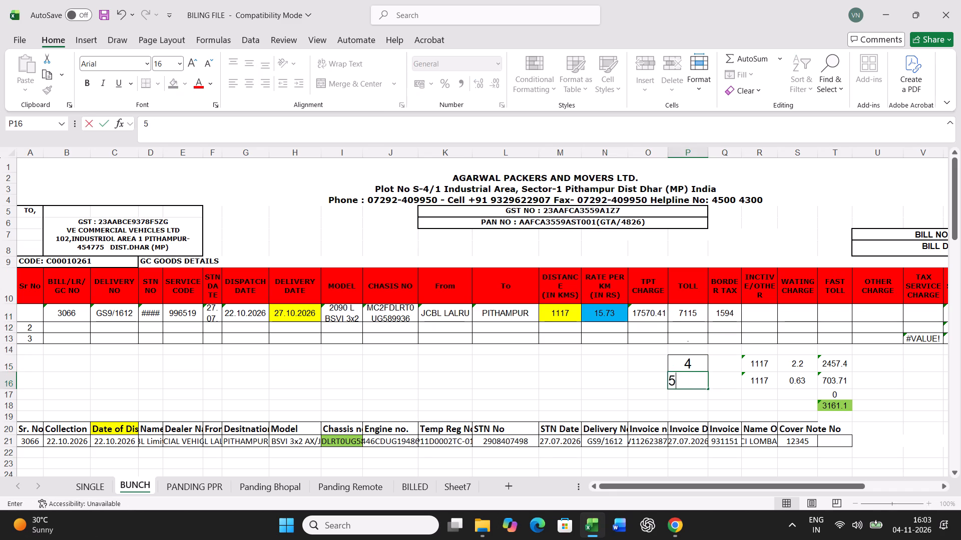
key("Return")
Print one copy of the LR 3066 freight bill from the SINGLE sheet.
left_click(97, 485)
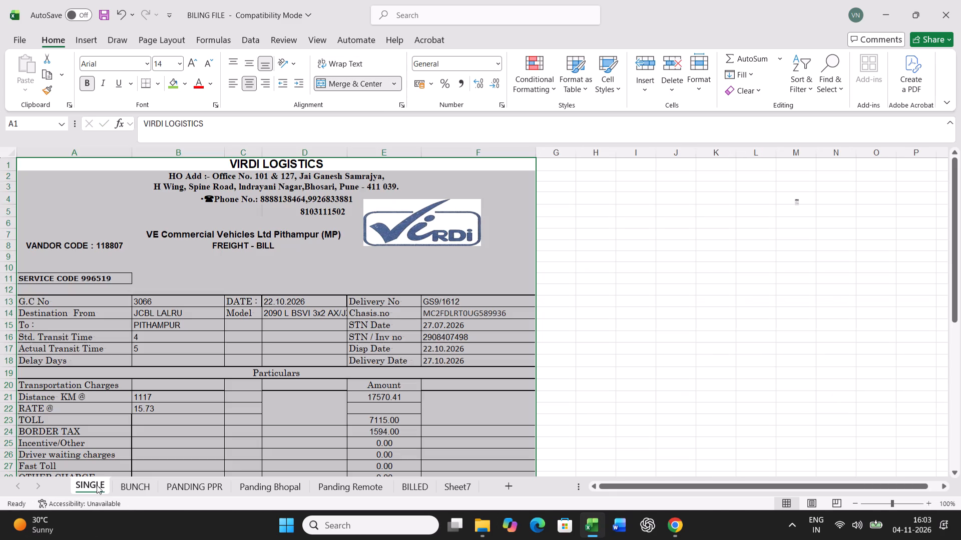
key("ctrl+p")
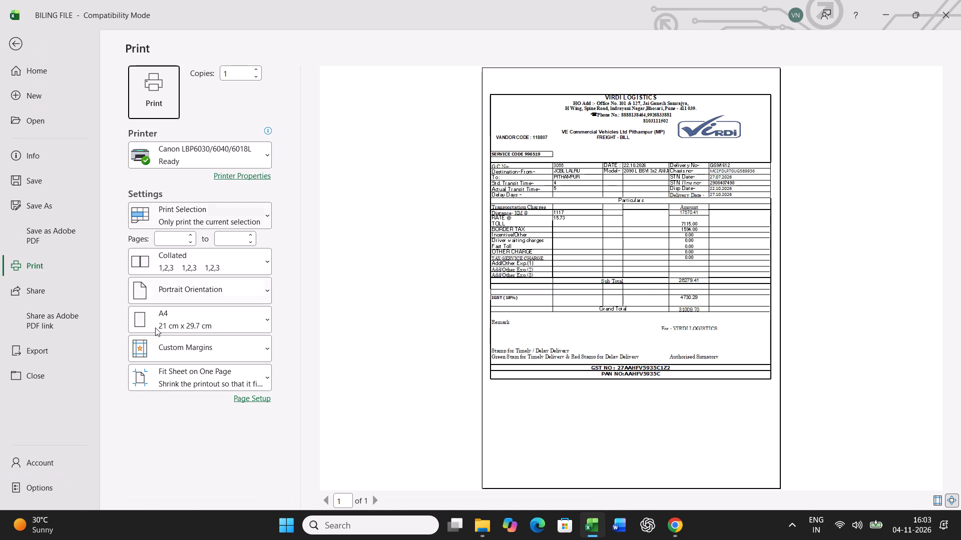
left_click(154, 110)
Copy the LR 3066 bill line from BUNCH row 11 and paste it as values only into row 50.
left_click(131, 480)
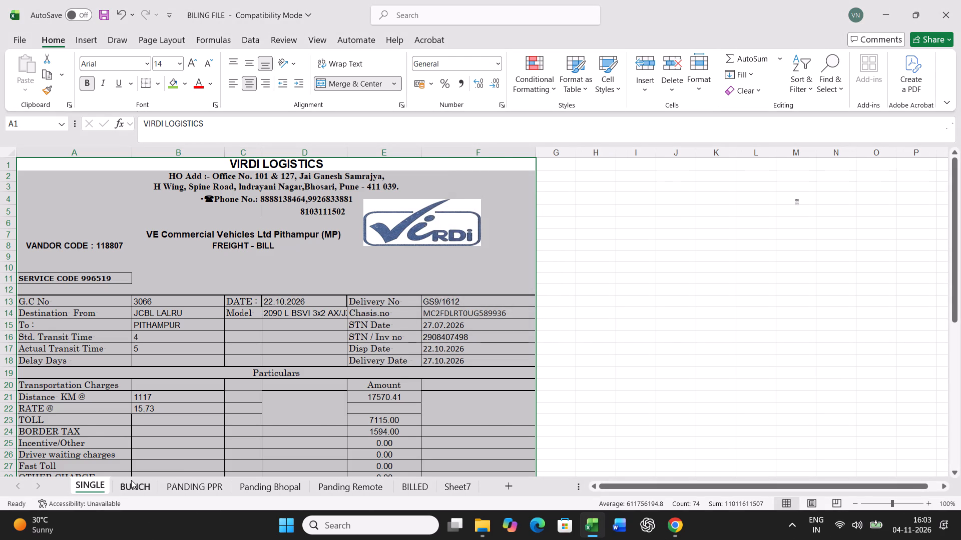
left_click(1, 310)
key("ctrl+c")
scroll(216, 360, "down", 8)
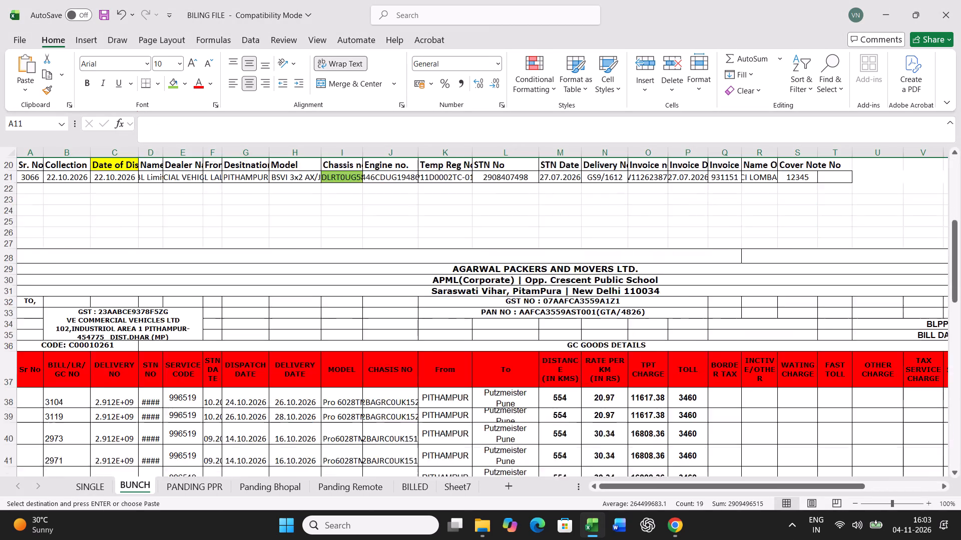
scroll(216, 360, "down", 8)
right_click(26, 394)
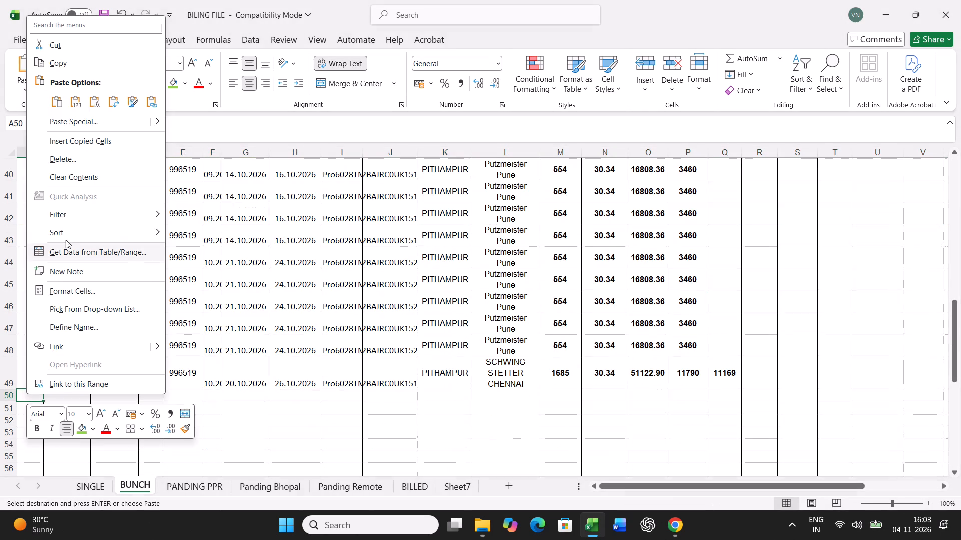
left_click(80, 122)
left_click(40, 88)
left_click(220, 241)
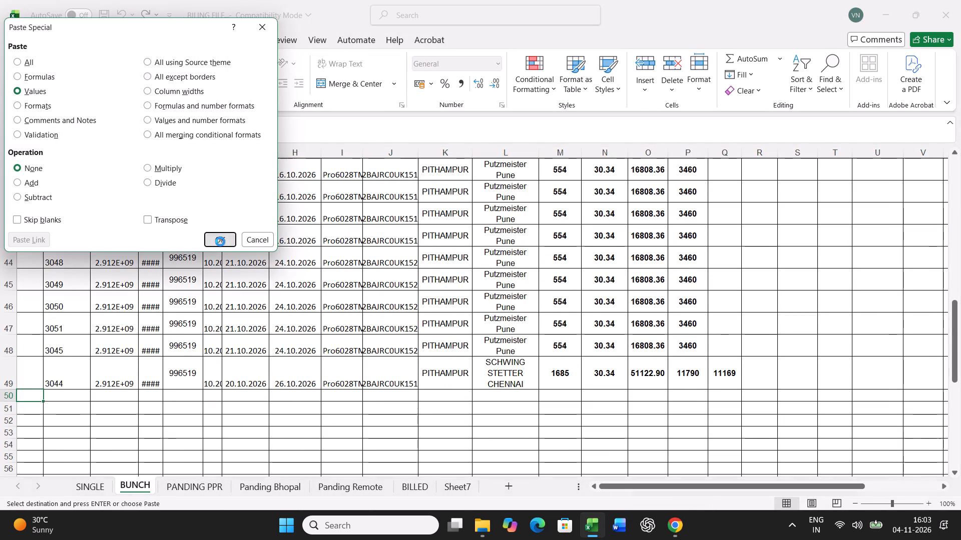
Find chassis number 587480 in the PANDING PPR sheet and fill its cell green.
left_click(176, 485)
left_click(367, 344)
key("ctrl+f")
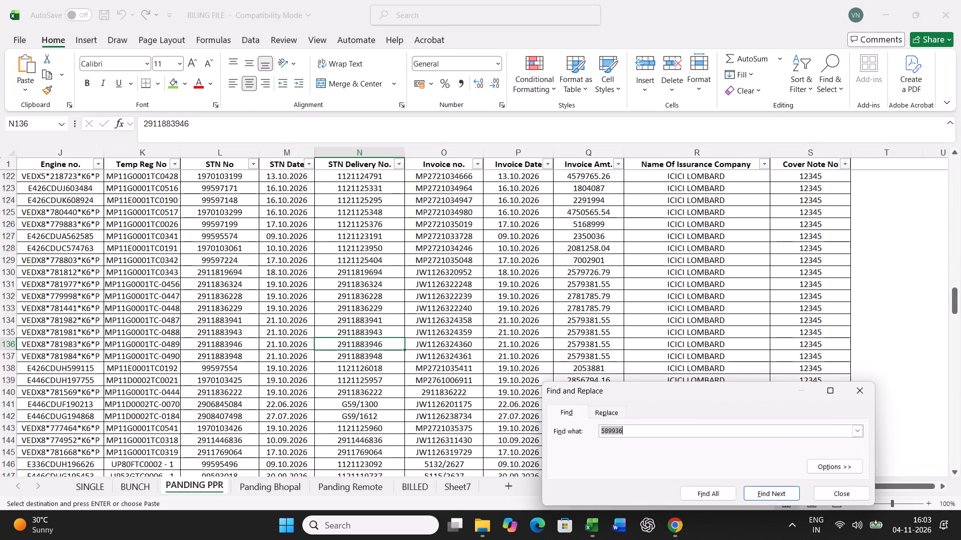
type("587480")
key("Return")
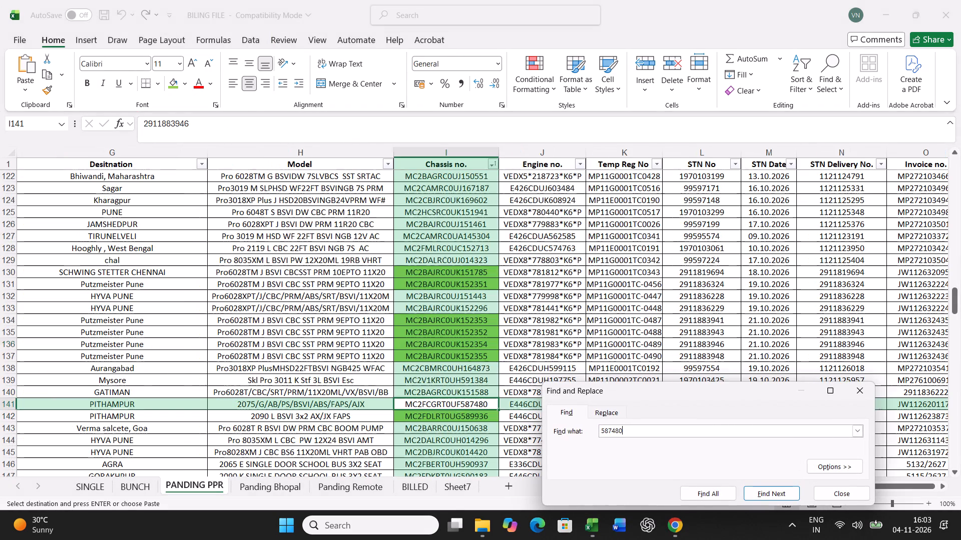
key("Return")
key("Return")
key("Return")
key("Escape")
left_click(171, 84)
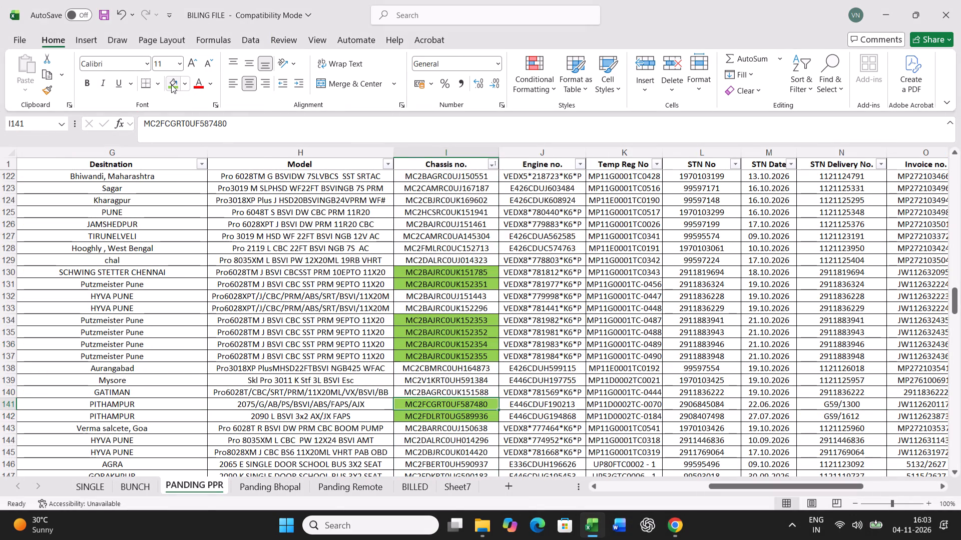
Copy the full LR 3065 record from PANDING PPR row 141 and paste it into row 21 of the BUNCH sheet.
key("Left")
key("Left")
key("Left")
key("Left")
key("Left")
key("Left")
key("Left")
key("Left")
key("Left")
key("Left")
key("Left")
key("Left")
key("Left")
key("Left")
key("Left")
key("Left")
key("Left")
key("Left")
key("Left")
key("Left")
key("ctrl+shift+Right")
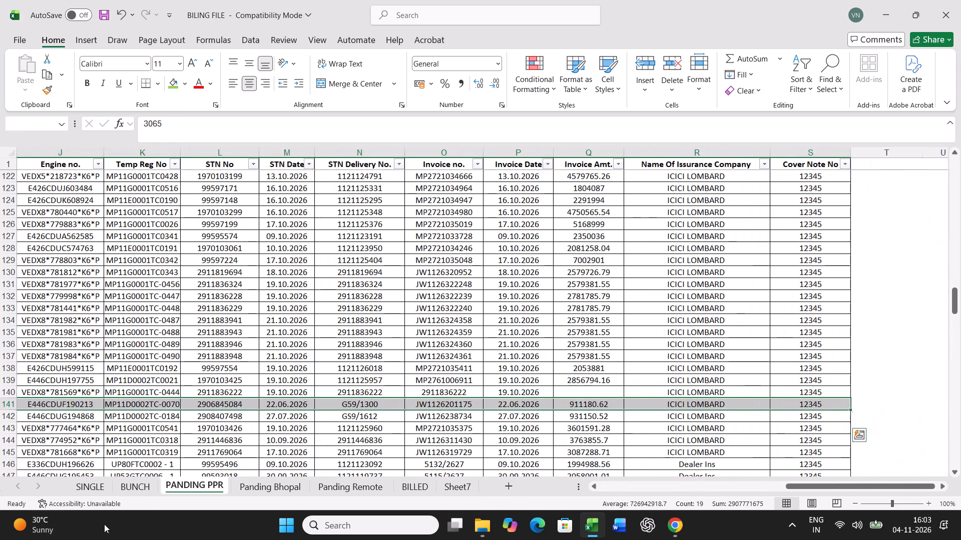
key("ctrl+c")
left_click(138, 480)
scroll(162, 448, "up", 18)
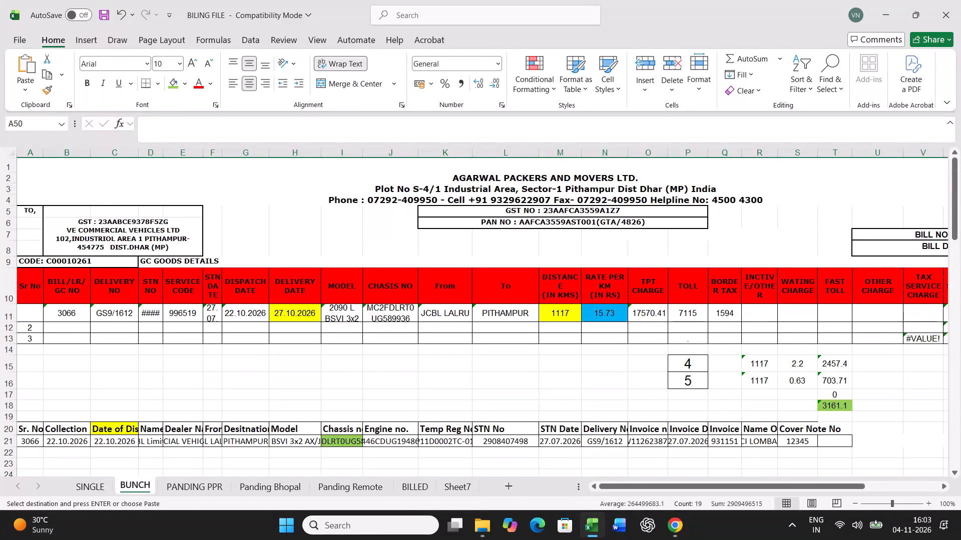
left_click(31, 442)
key("ctrl+v")
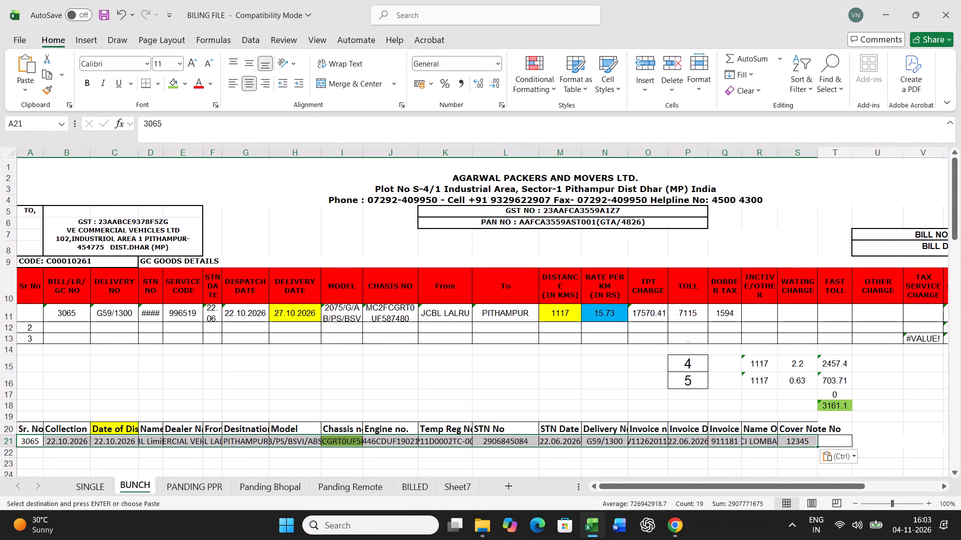
In BUNCH row 11 for LR 3065, set the toll to 3395.
left_click(548, 312)
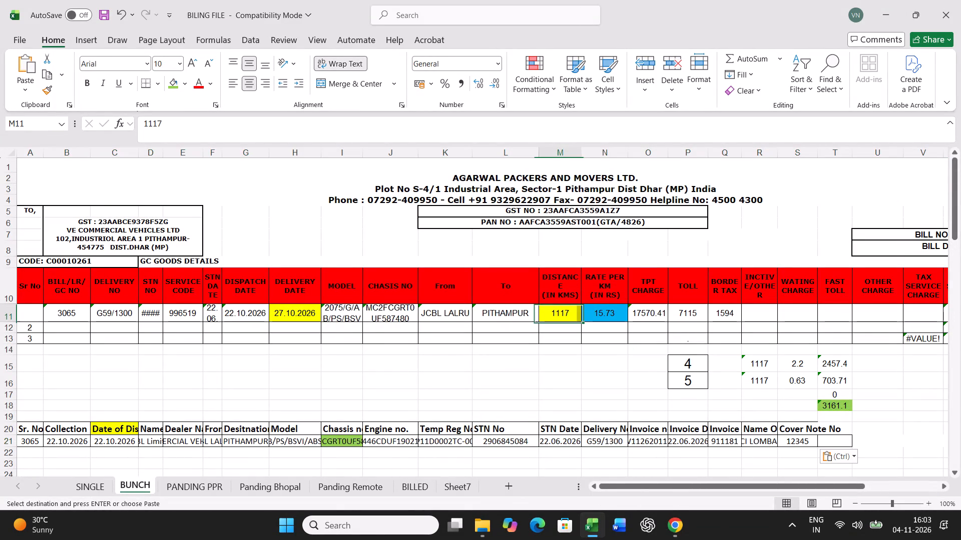
key("Right")
key("Right")
key("Right")
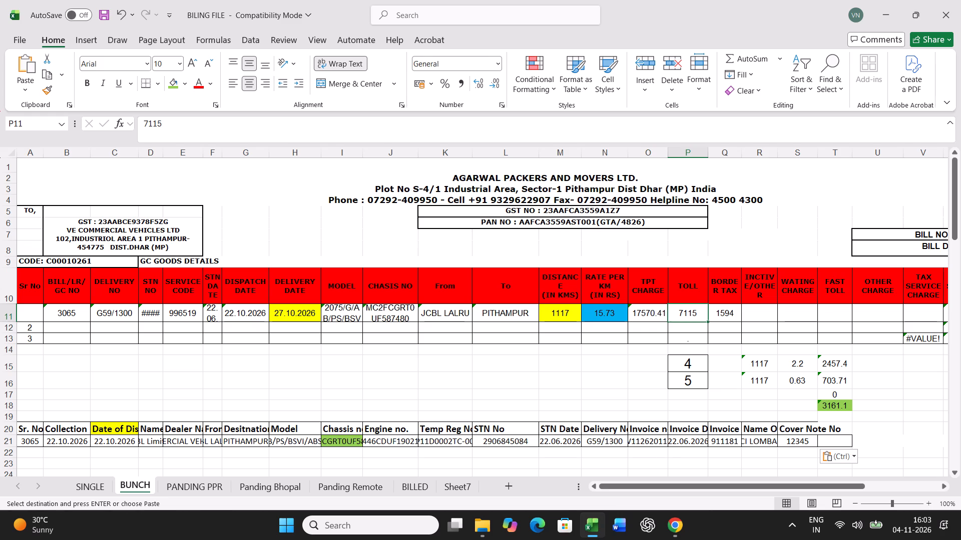
type("3395")
key("Return")
key("Up")
key("Right")
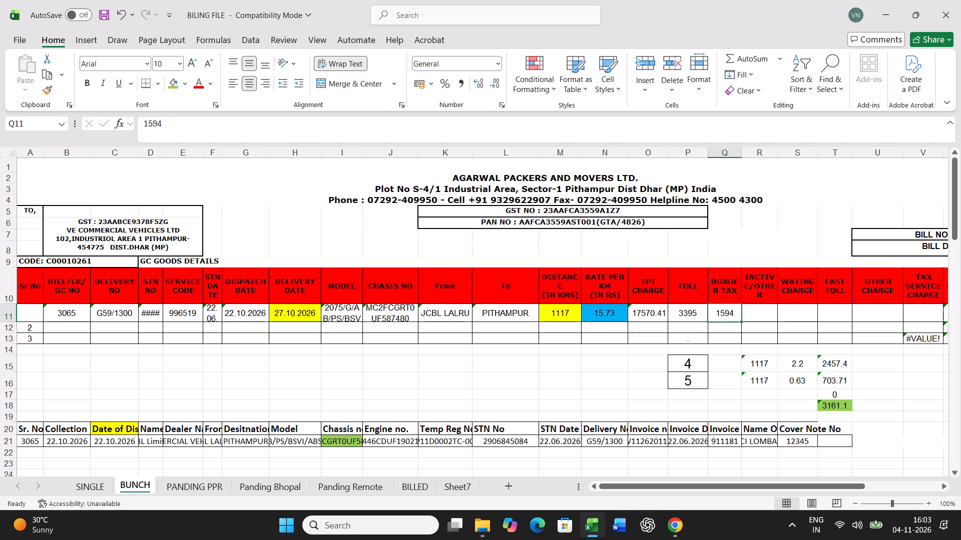
Print one copy of the LR 3065 freight bill from the SINGLE sheet.
left_click(101, 483)
key("ctrl+p")
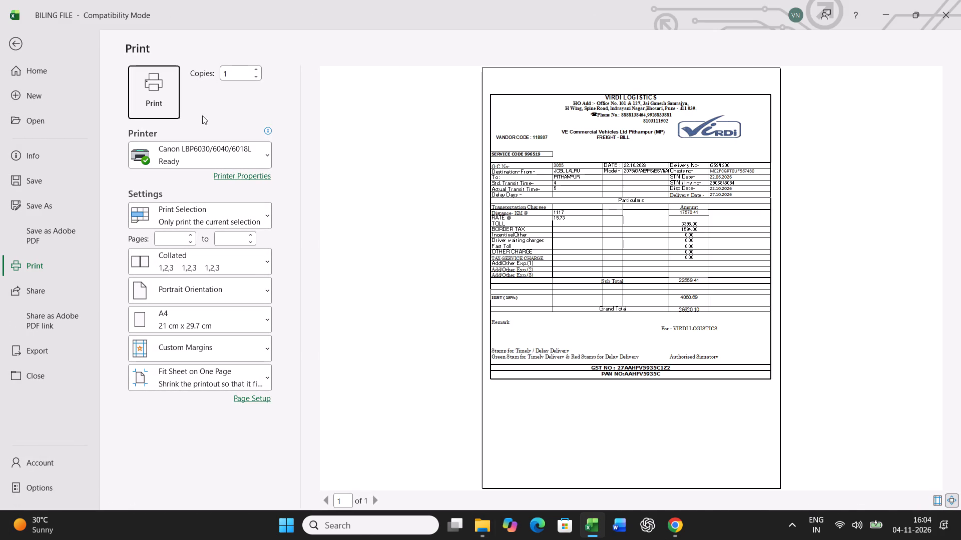
left_click(169, 92)
Copy the LR 3065 billing row 11 in the BUNCH sheet, paste it as values into row 51, and save.
left_click(142, 485)
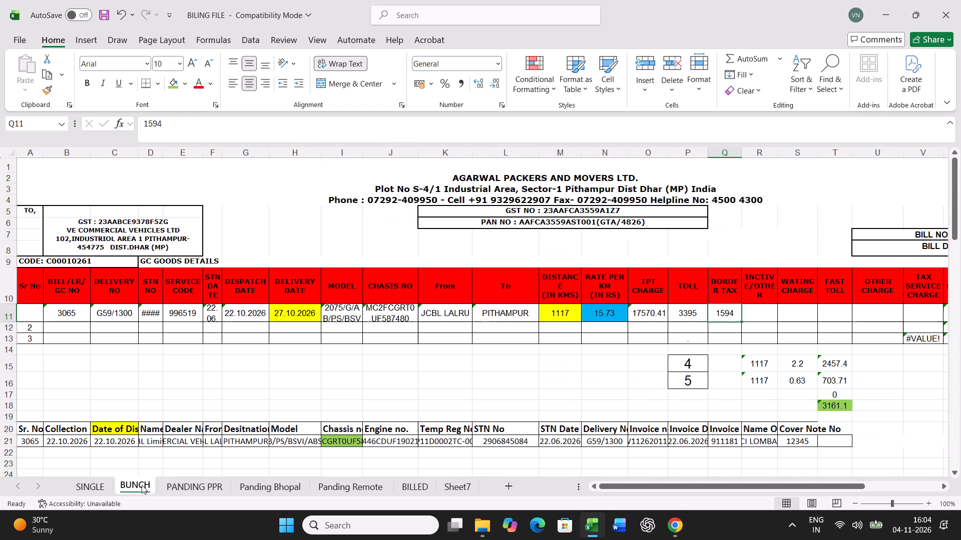
left_click(2, 310)
key("ctrl+c")
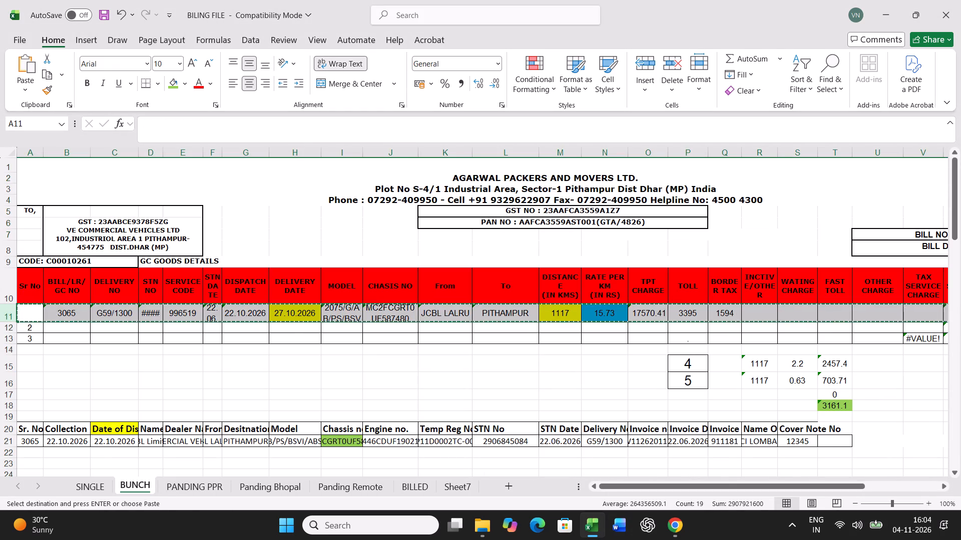
scroll(216, 331, "down", 20)
right_click(33, 275)
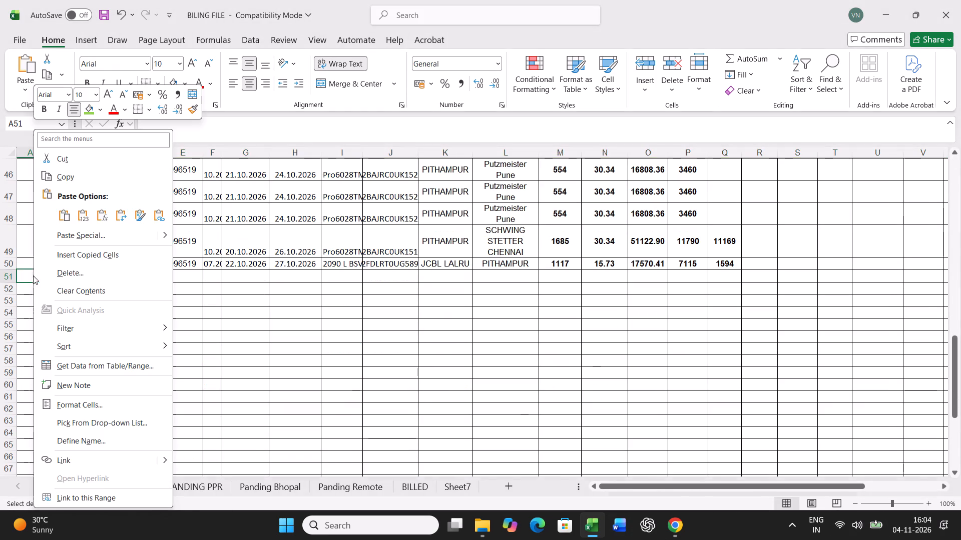
left_click(84, 235)
left_click(34, 206)
left_click(212, 353)
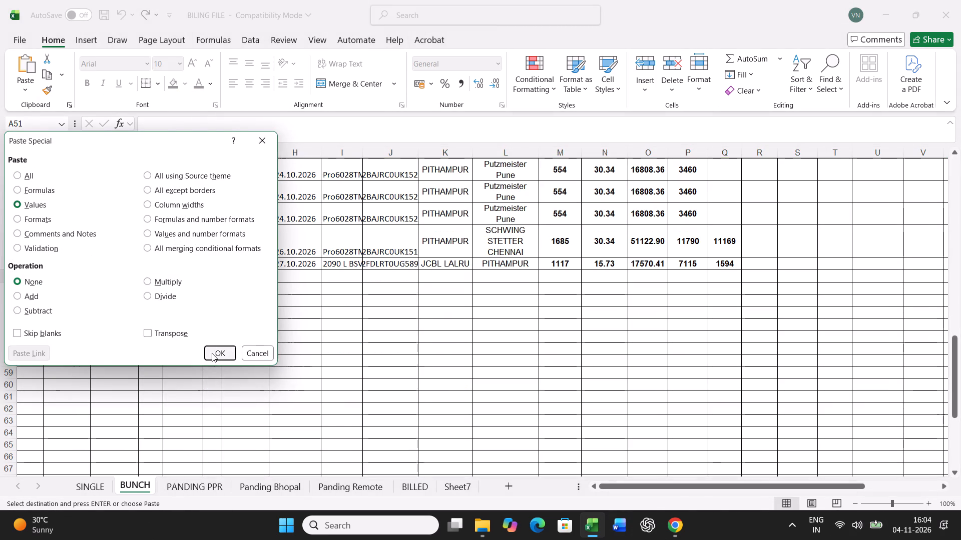
key("ctrl+s")
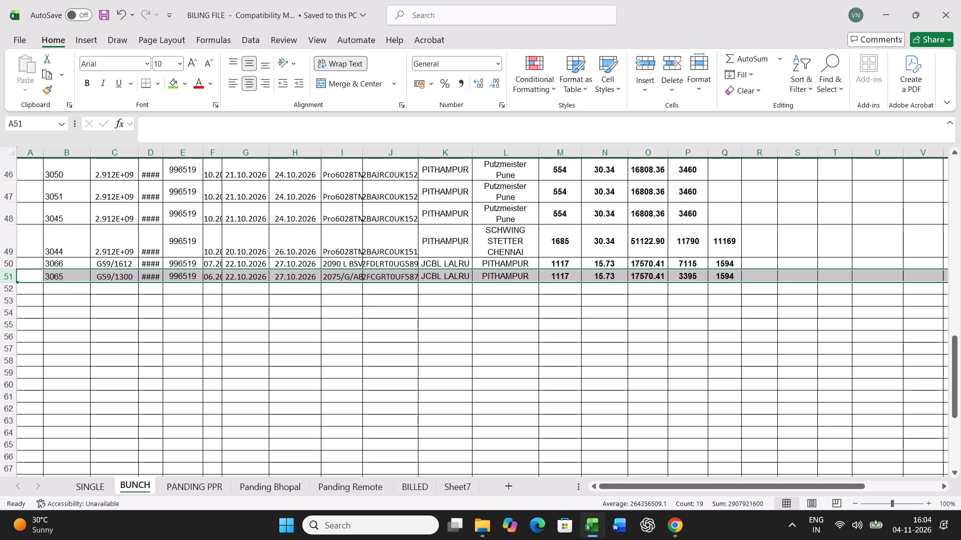
Sort the PANDING PPR records by chassis number colour with green first, and check the green rows against the BUNCH bill list.
scroll(548, 393, "up", 8)
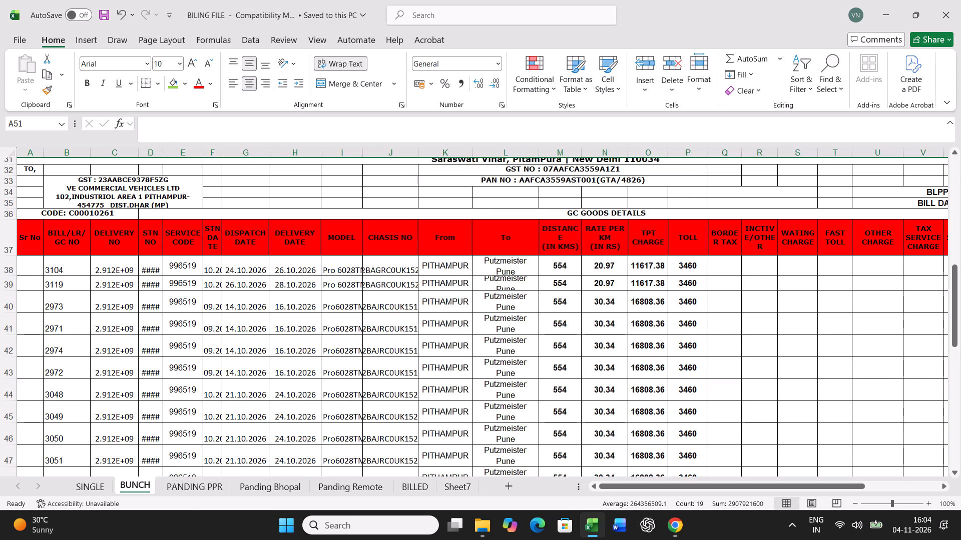
left_click_drag(503, 264, 502, 443)
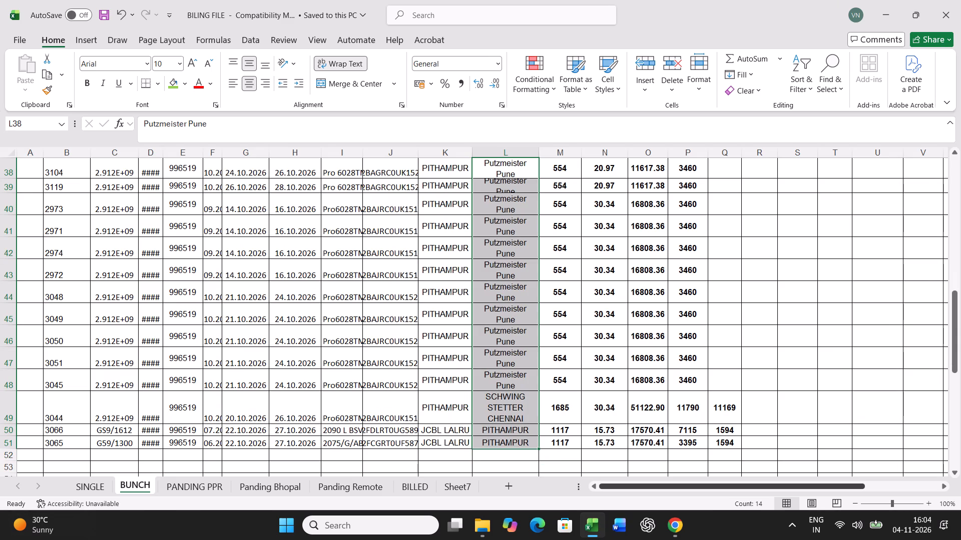
scroll(479, 402, "down", 2)
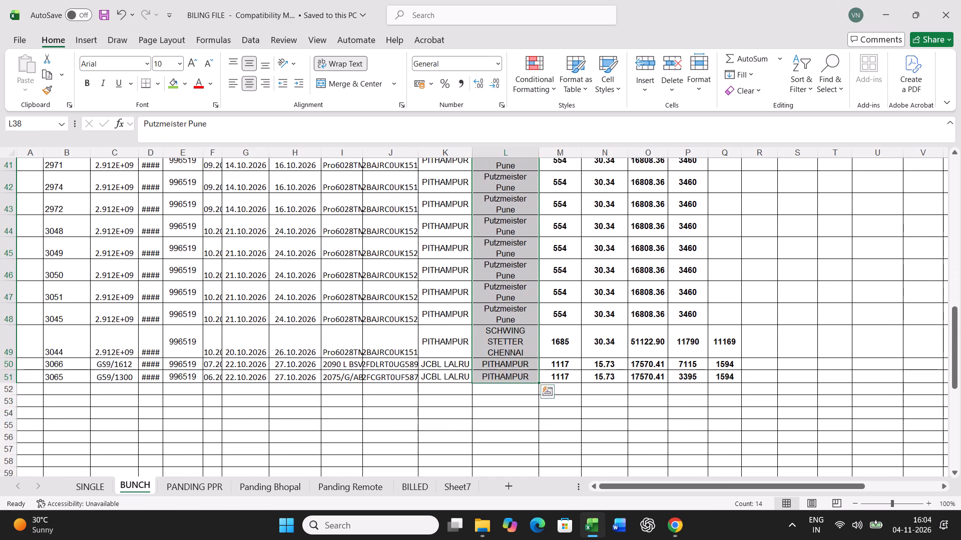
scroll(479, 402, "up", 3)
left_click(183, 485)
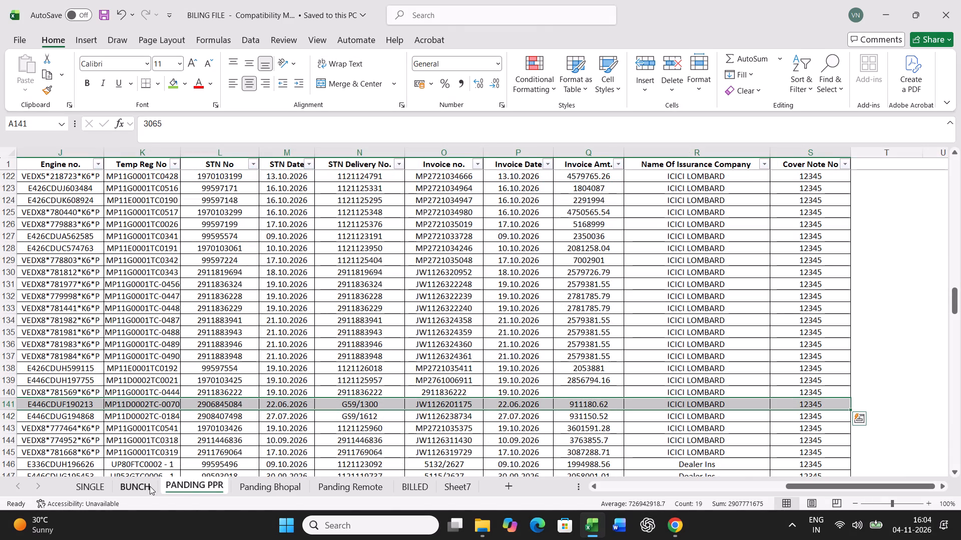
left_click_drag(833, 485, 747, 486)
left_click(495, 229)
left_click(503, 165)
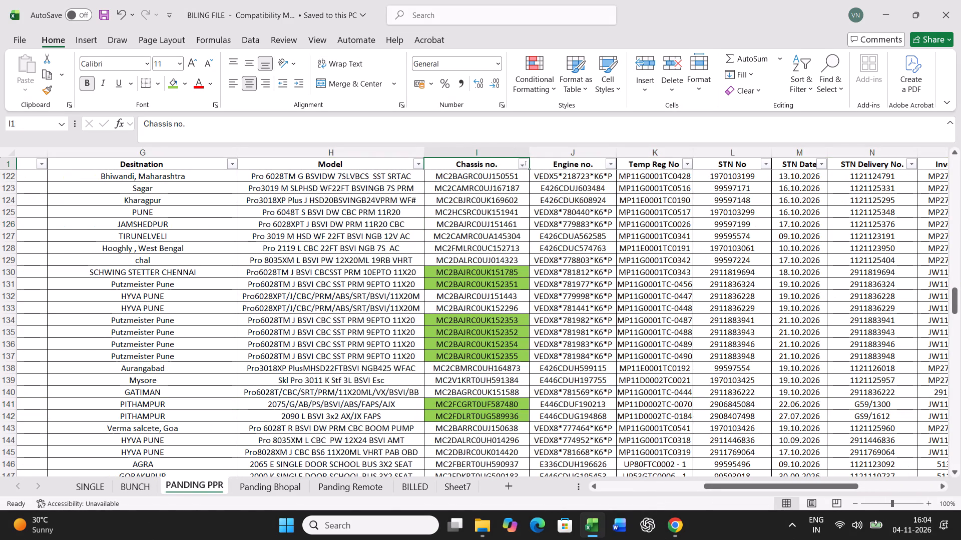
left_click(523, 164)
left_click(582, 263)
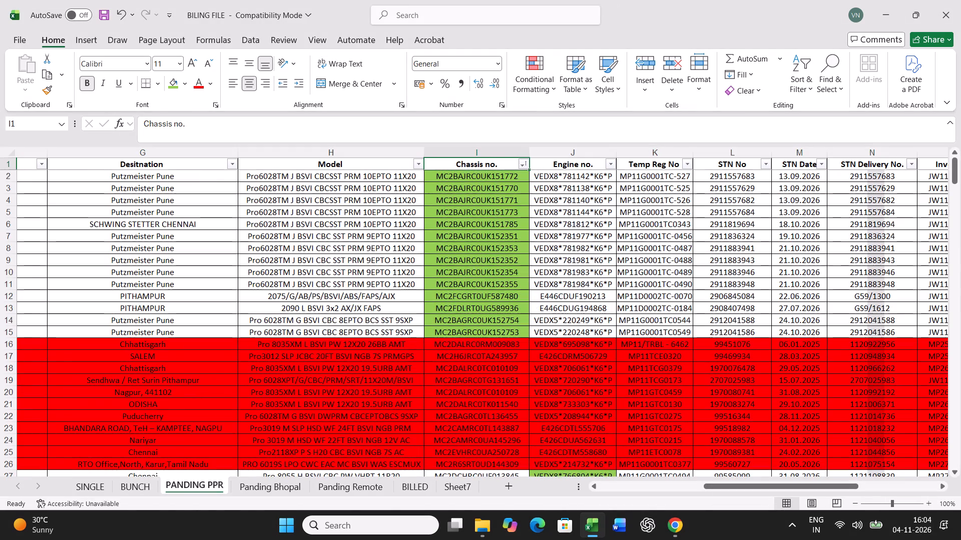
left_click_drag(517, 179, 504, 329)
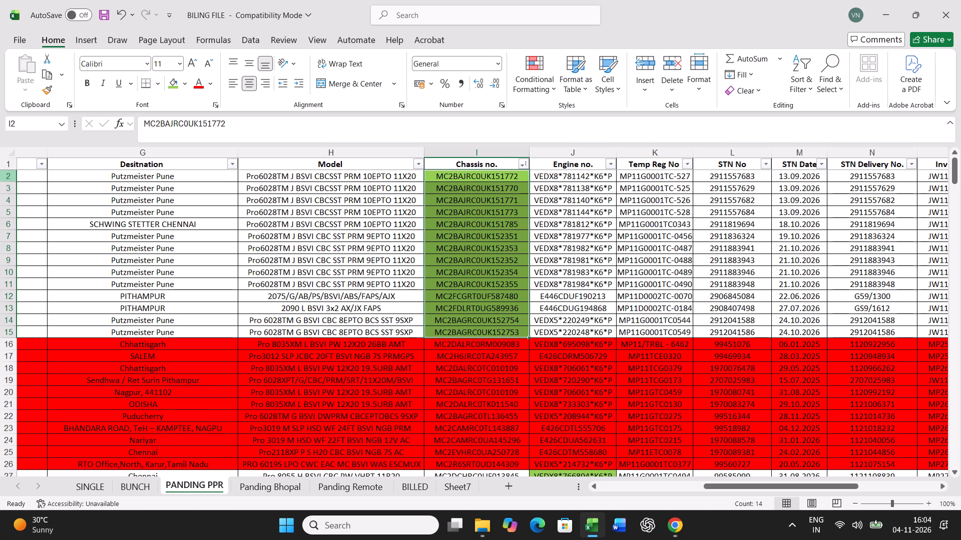
Cut the green-marked records in PANDING PPR rows 2 to 15 and paste them into the BILLED sheet from row 3663.
left_click_drag(5, 177, 0, 327)
key("ctrl+x")
left_click(418, 488)
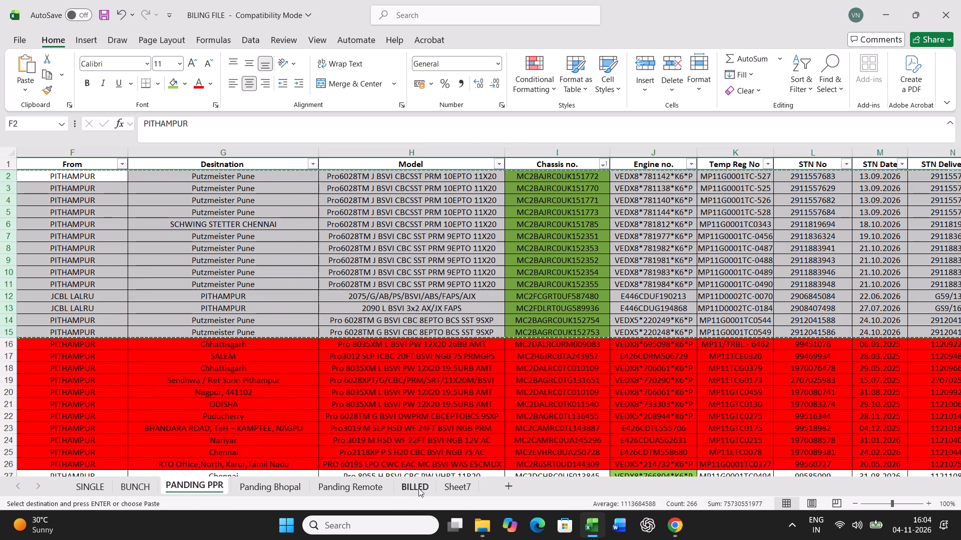
left_click(10, 219)
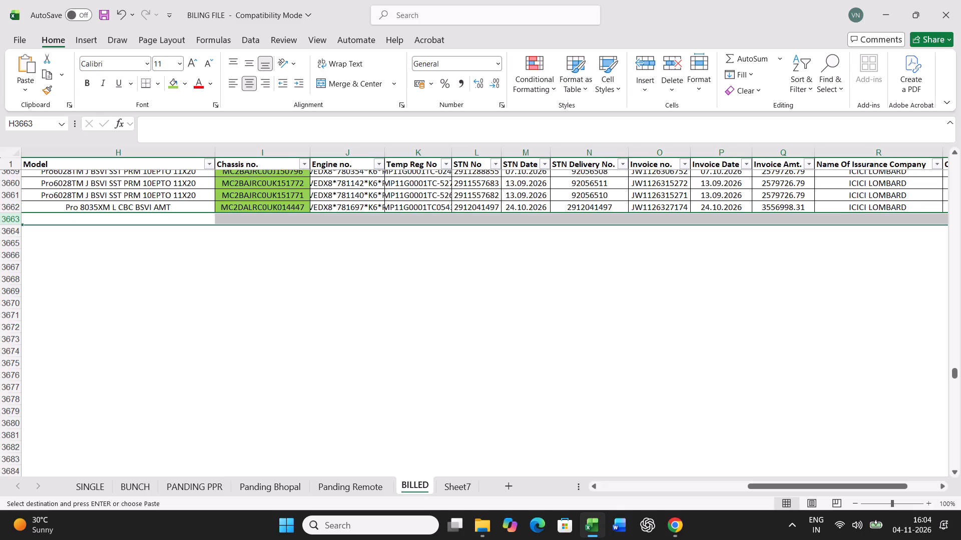
key("ctrl+v")
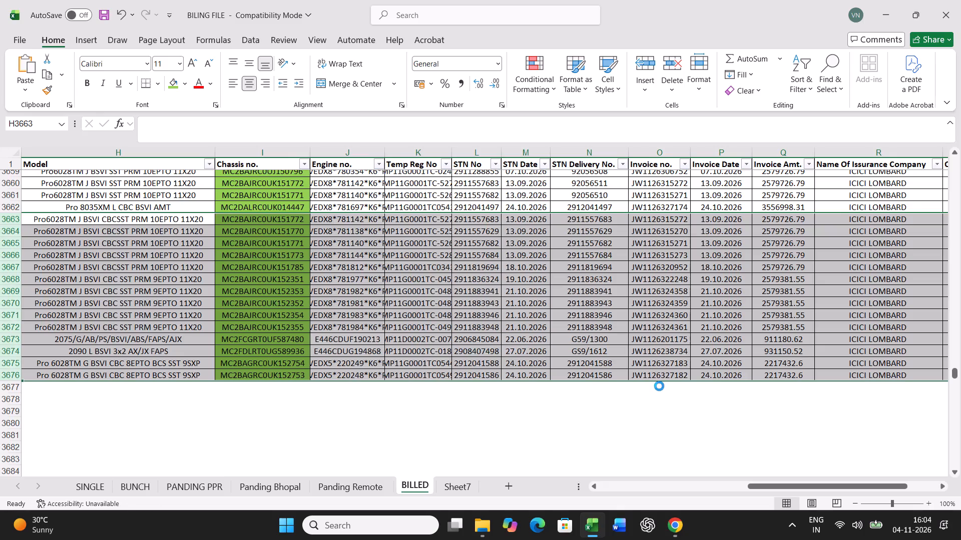
scroll(660, 382, "down", 4)
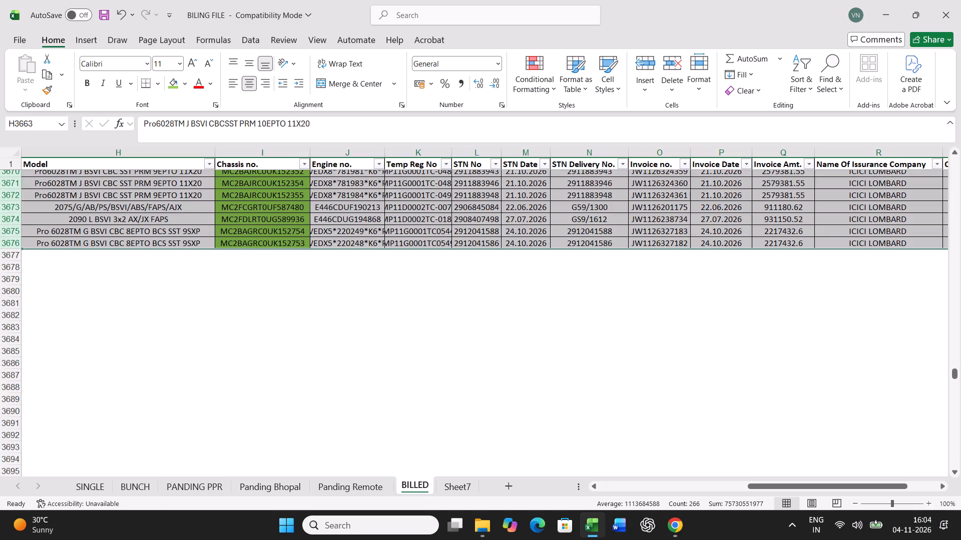
left_click(598, 259)
Delete the emptied rows 2 to 15 from the PANDING PPR sheet.
left_click(280, 484)
left_click(185, 500)
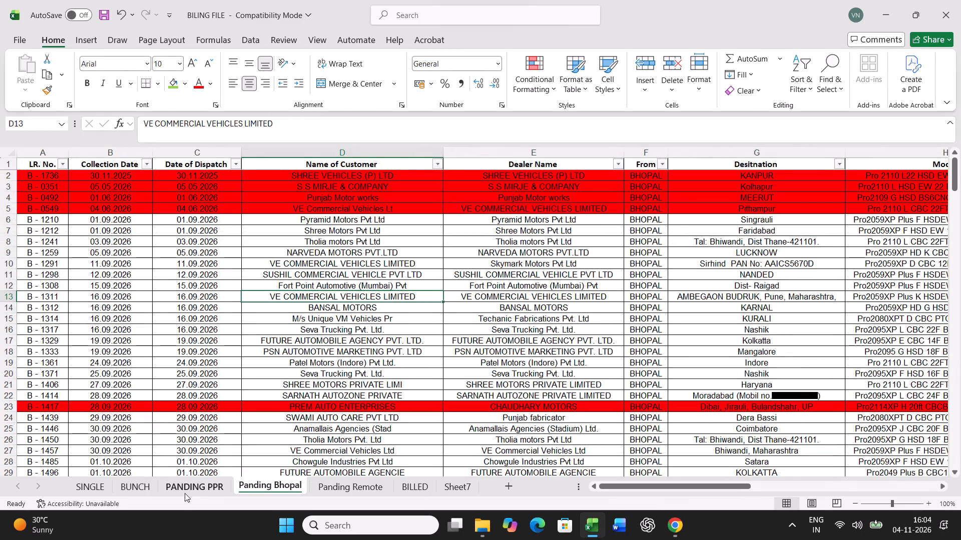
left_click(187, 486)
right_click(360, 281)
left_click(417, 180)
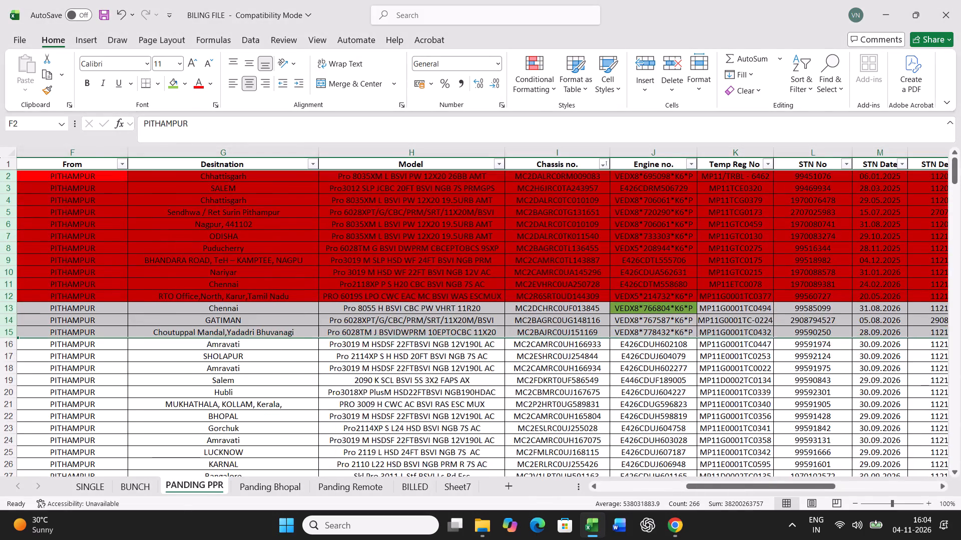
left_click(647, 487)
Replace the Putzmeister Pune destination with PUTZ PUNE for all bills in BUNCH rows 38 to 48.
left_click(145, 488)
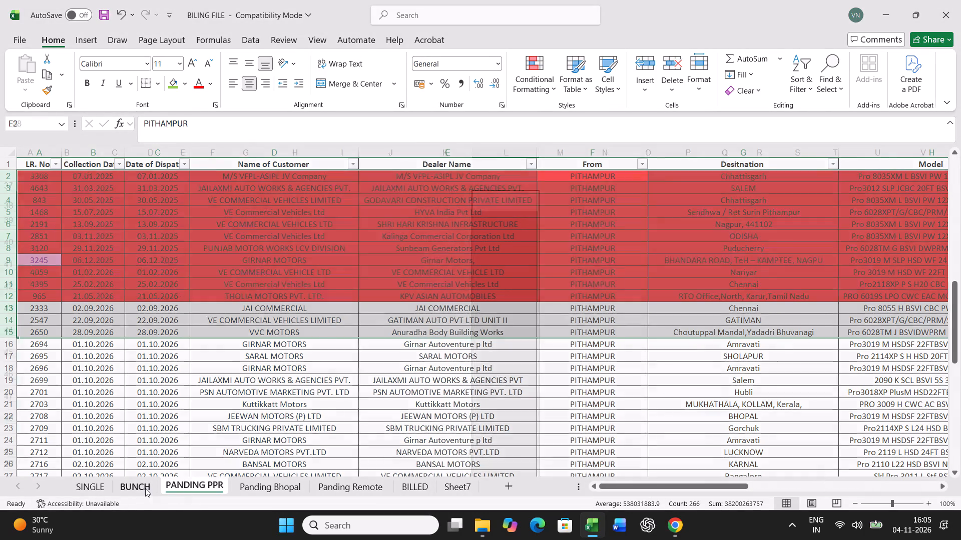
left_click(475, 364)
left_click(504, 203)
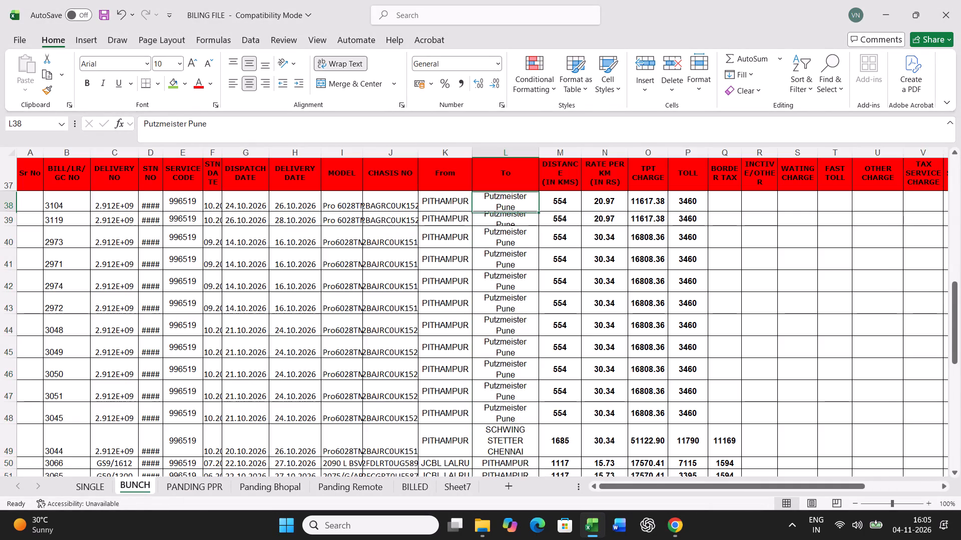
type("PUTZ PUNE")
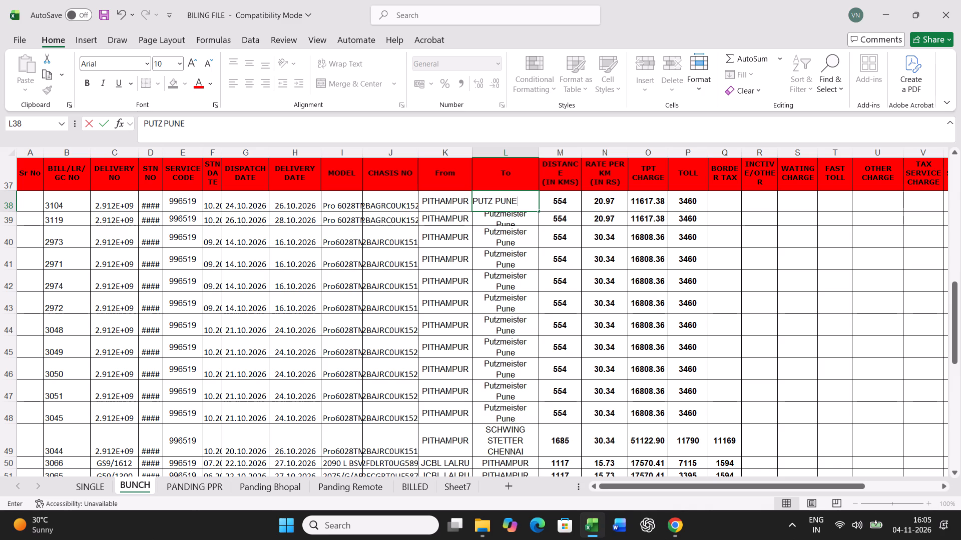
key("Return")
key("ctrl+d")
key("Return")
key("ctrl+d")
key("Return")
key("ctrl+d")
key("Return")
key("ctrl+d")
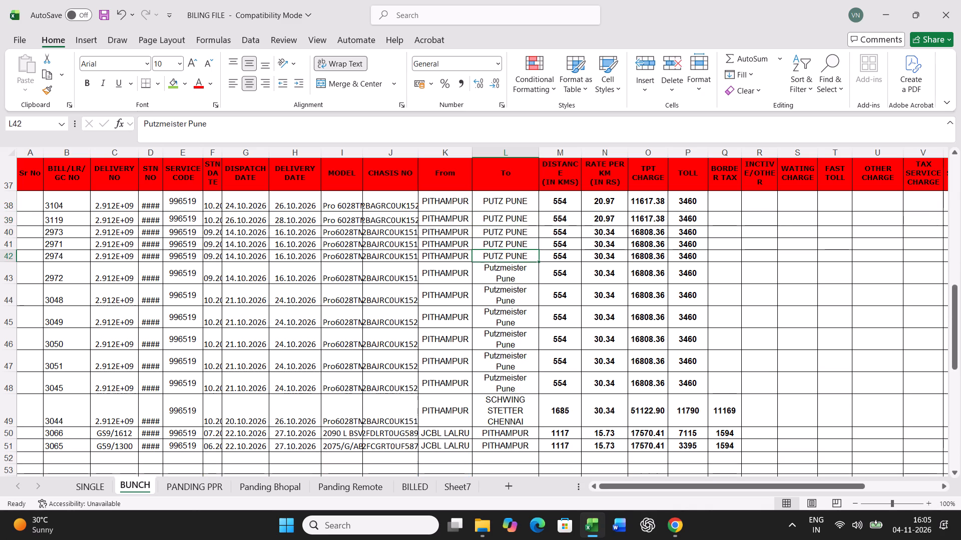
key("Return")
key("ctrl+d")
key("Return")
key("ctrl+d")
key("Return")
key("ctrl+d")
key("Return")
key("ctrl+d")
key("Return")
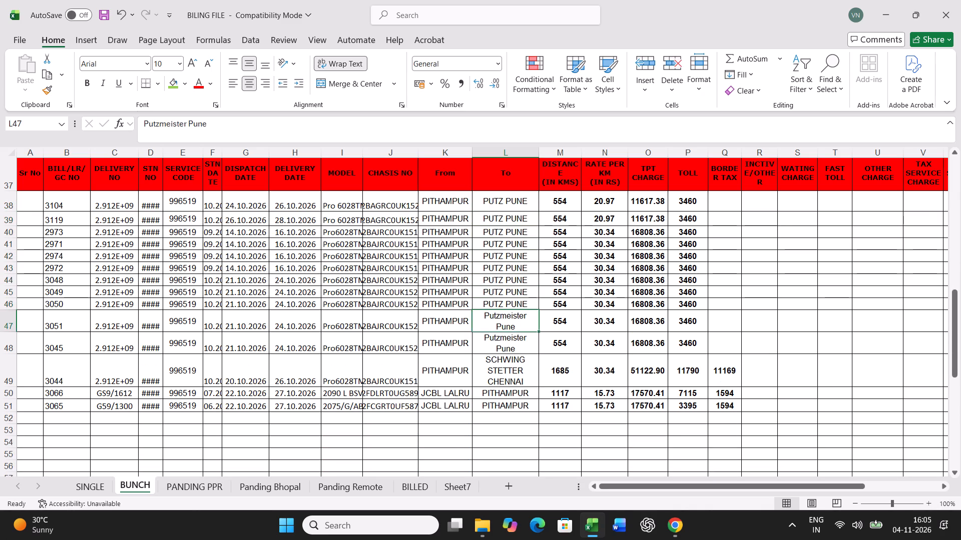
key("ctrl+d")
key("Return")
key("ctrl+d")
key("Return")
Set the destination of LR 3044 in BUNCH row 49 to SS CHENNAI and save the workbook.
type("SS CHENNAI")
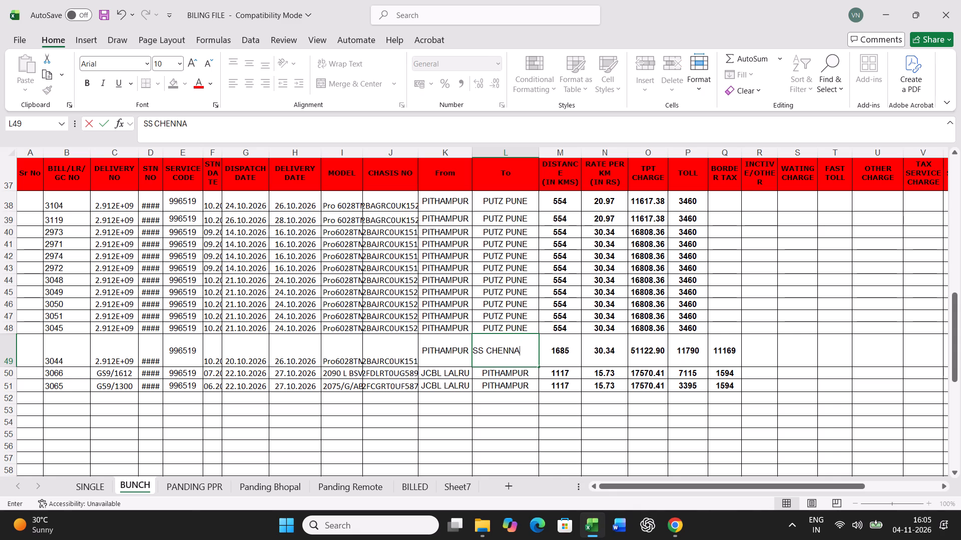
key("Return")
key("Return")
key("ctrl+s")
key("ctrl+s")
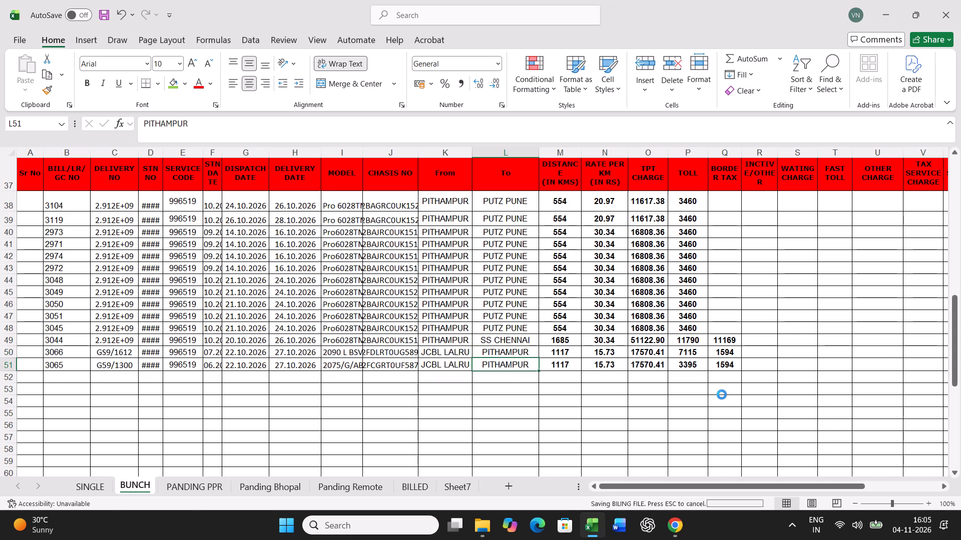
key("ctrl+s")
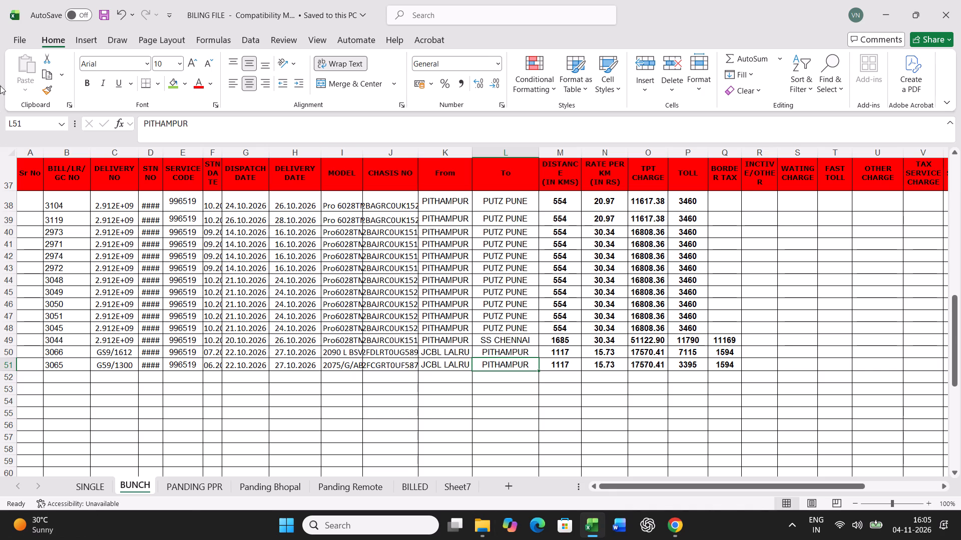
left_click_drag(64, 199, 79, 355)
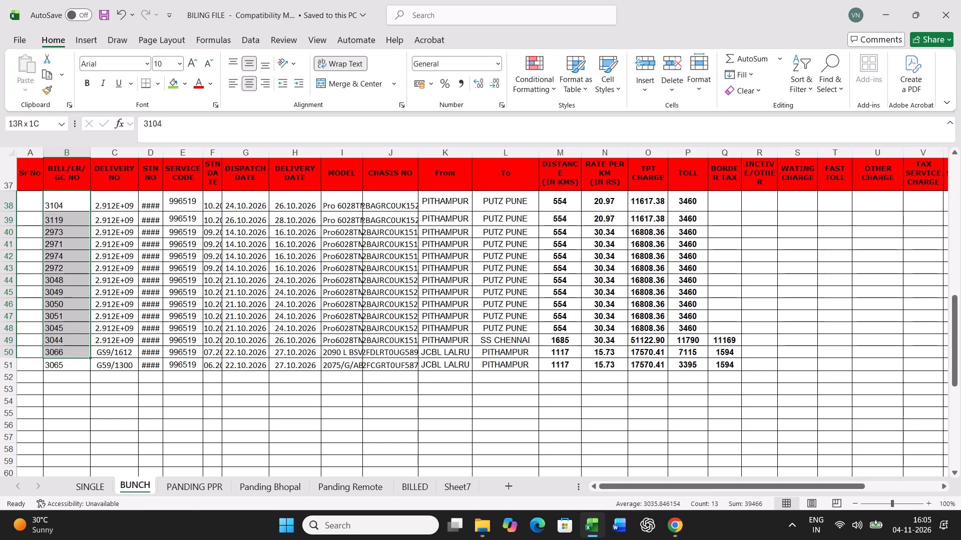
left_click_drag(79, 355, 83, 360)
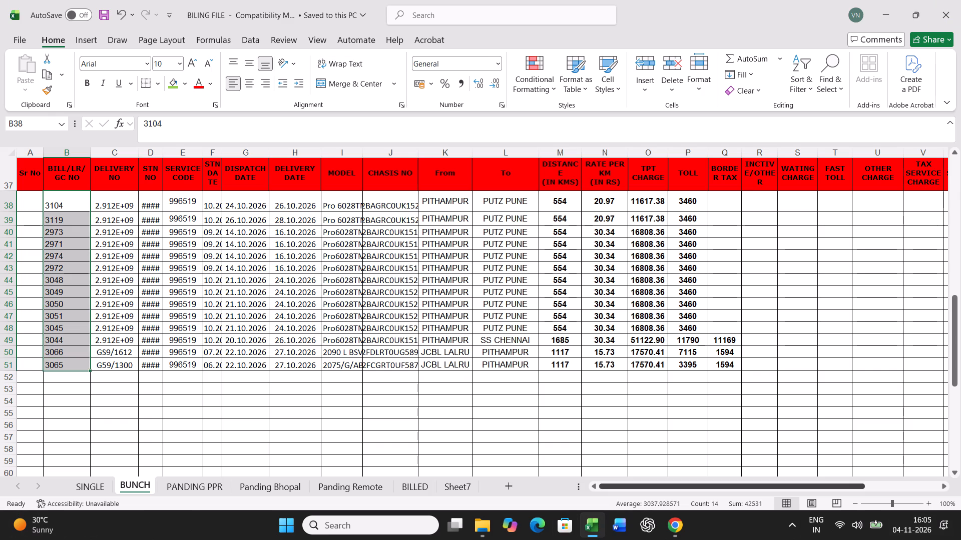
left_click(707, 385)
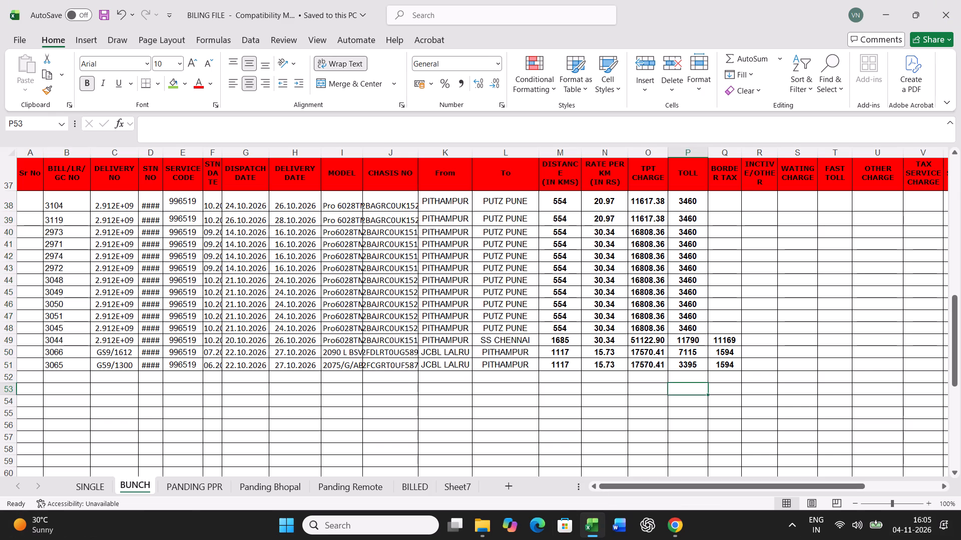
In File Explorer, duplicate the VL2627271 workbook within the 201 TO 300 folder of BILL-2627.
left_click(485, 522)
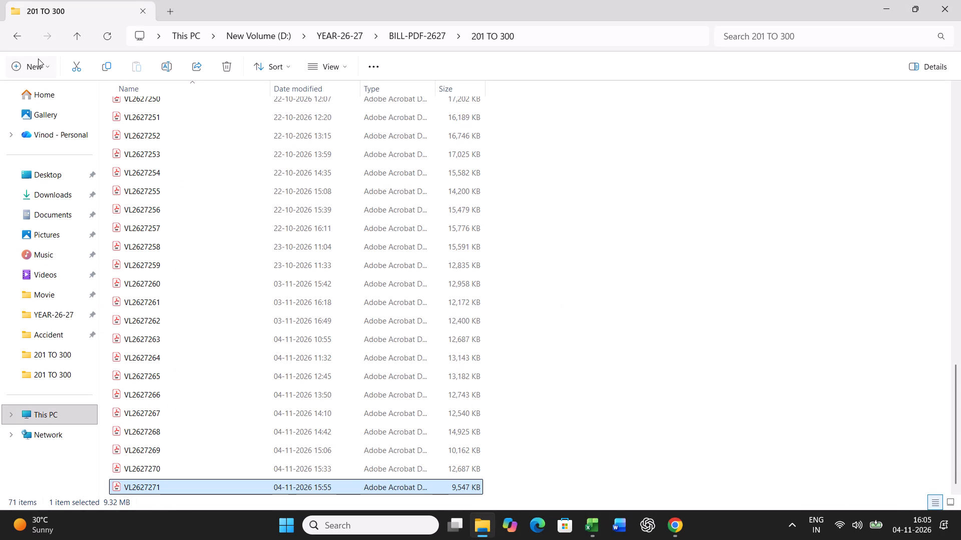
double_click(12, 37)
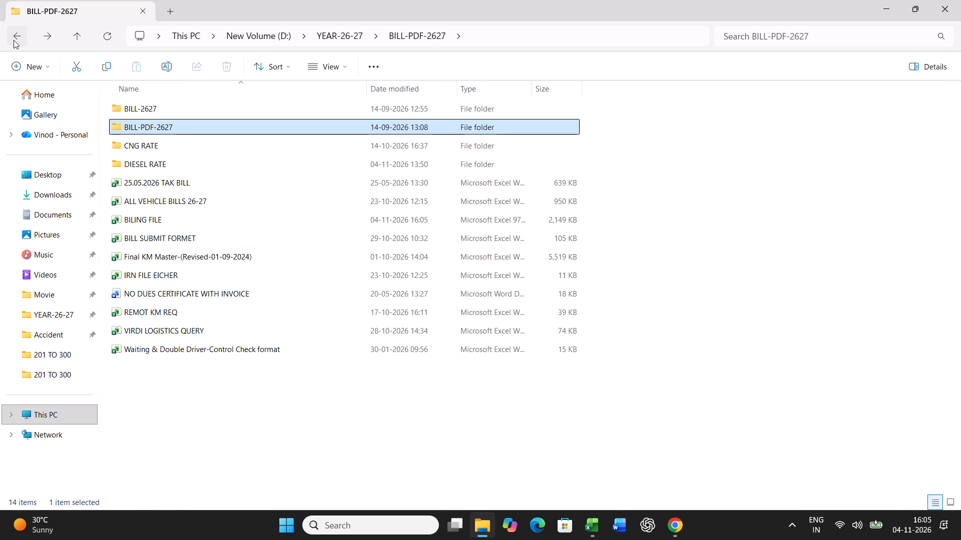
double_click(142, 105)
double_click(147, 150)
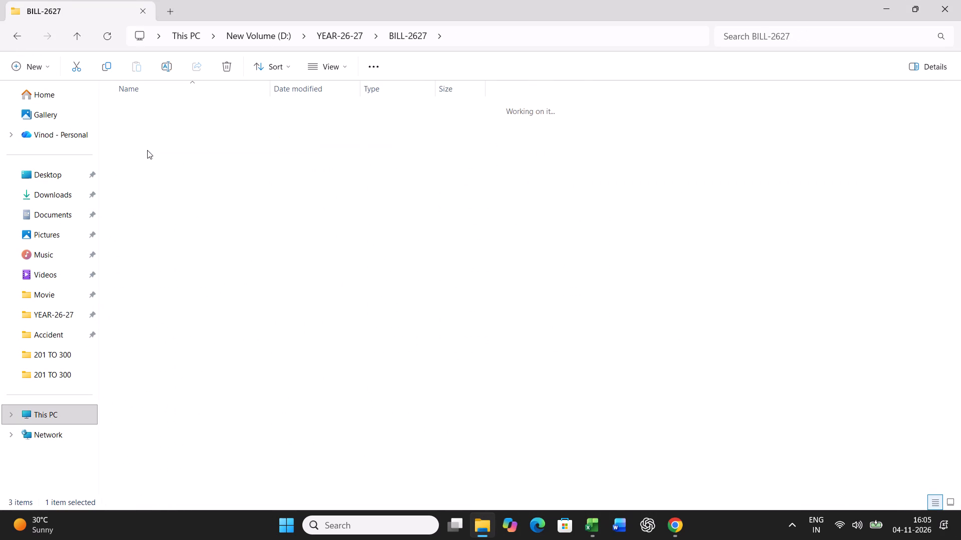
scroll(266, 422, "down", 20)
scroll(266, 422, "down", 3)
right_click(156, 492)
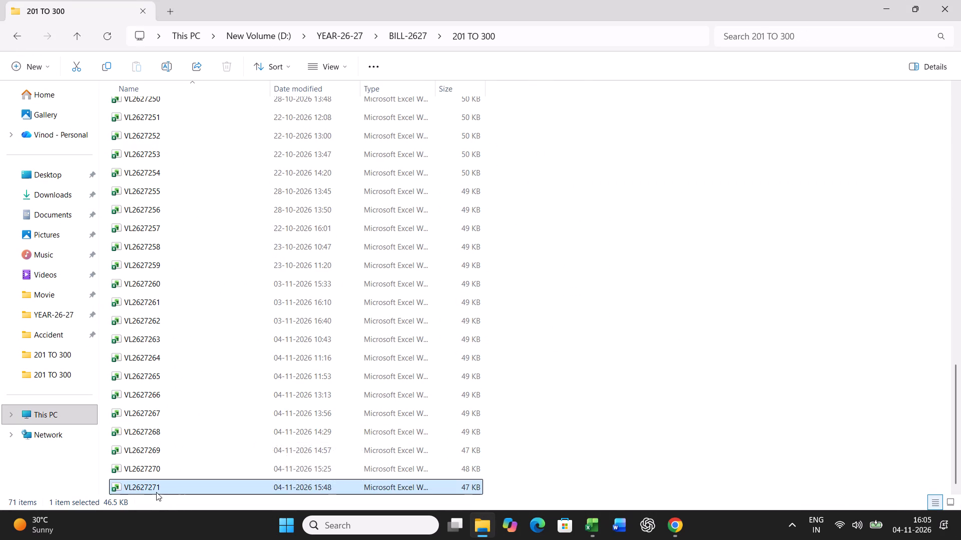
left_click(220, 475)
right_click(676, 201)
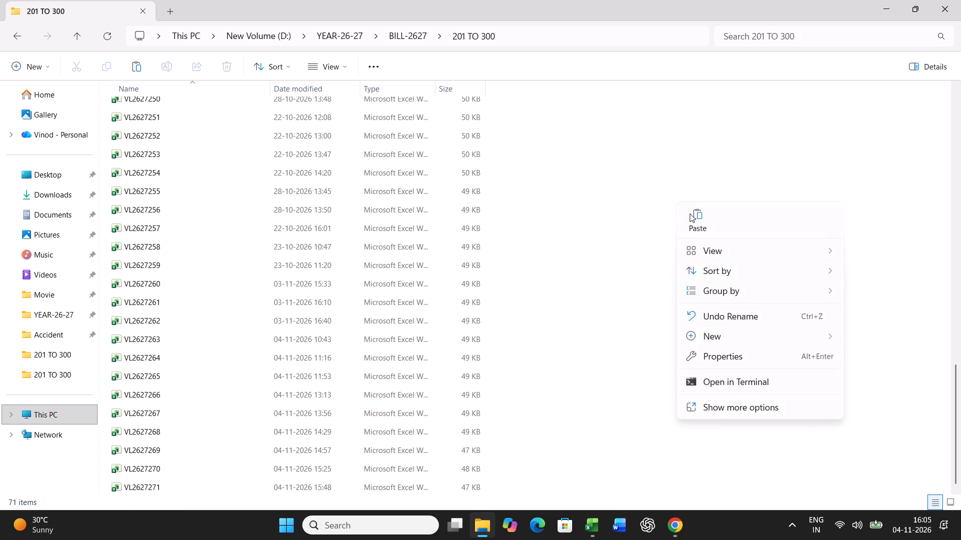
left_click(694, 220)
Rename the copied bill workbook in the 201 TO 300 folder as VL2627272.
scroll(687, 331, "down", 5)
key("F2")
key("Right")
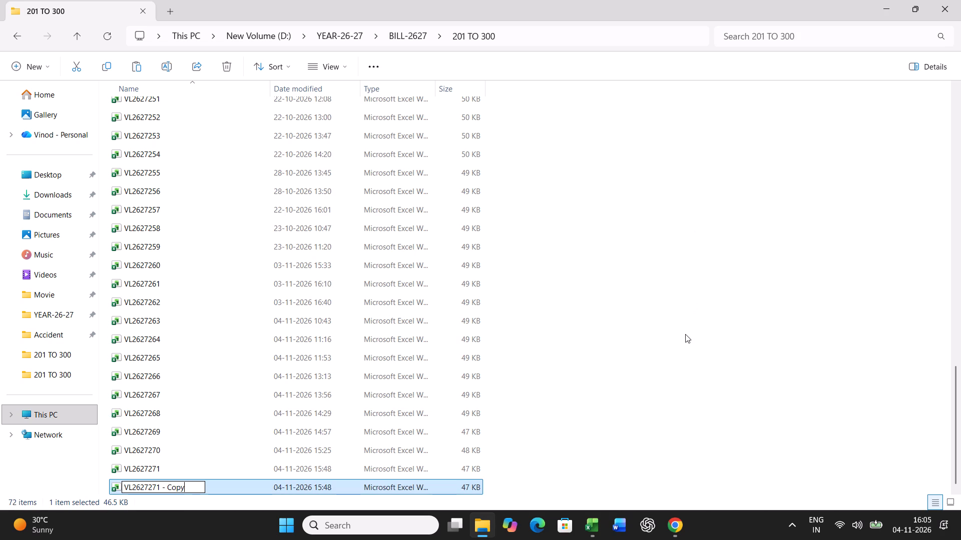
key("BackSpace")
key("BackSpace")
key("BackSpace")
key("BackSpace")
key("BackSpace")
key("BackSpace")
key("BackSpace")
key("BackSpace")
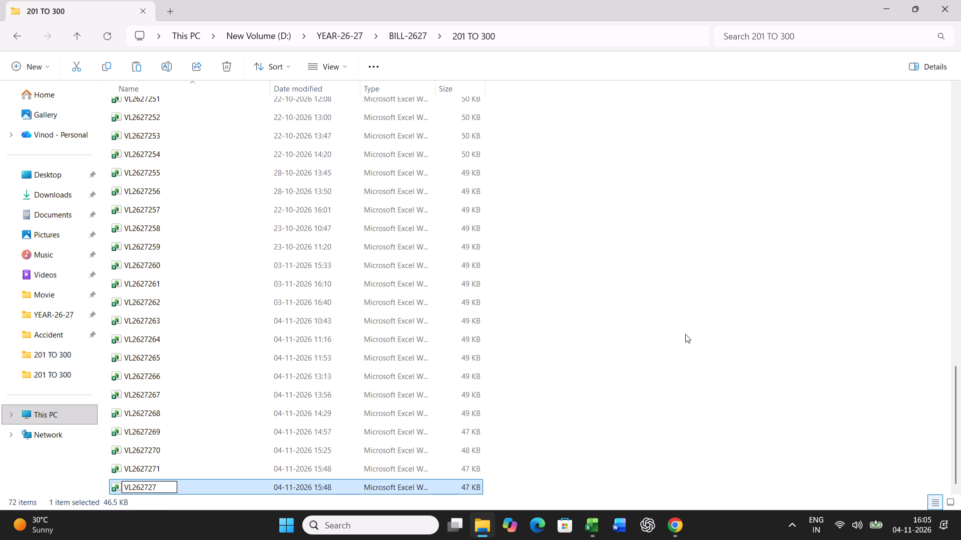
key("2")
key("Return")
Open the VL2627272 workbook for editing and change its bill number to VL2627272.
key("Return")
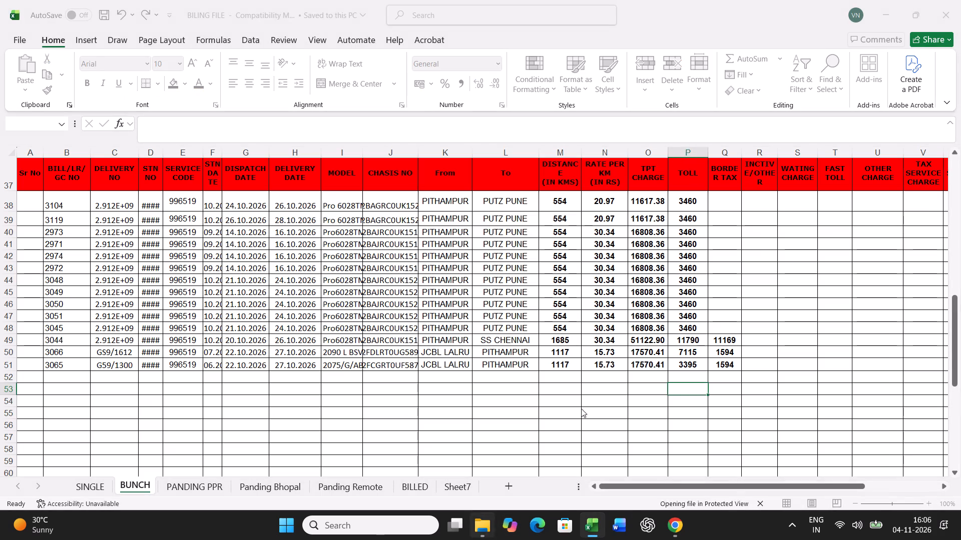
left_click(489, 55)
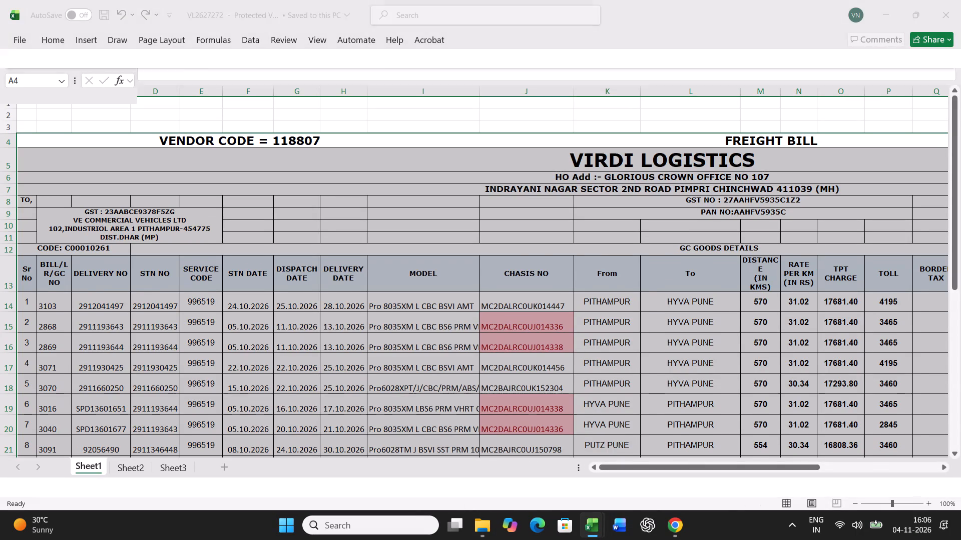
left_click_drag(785, 485, 877, 496)
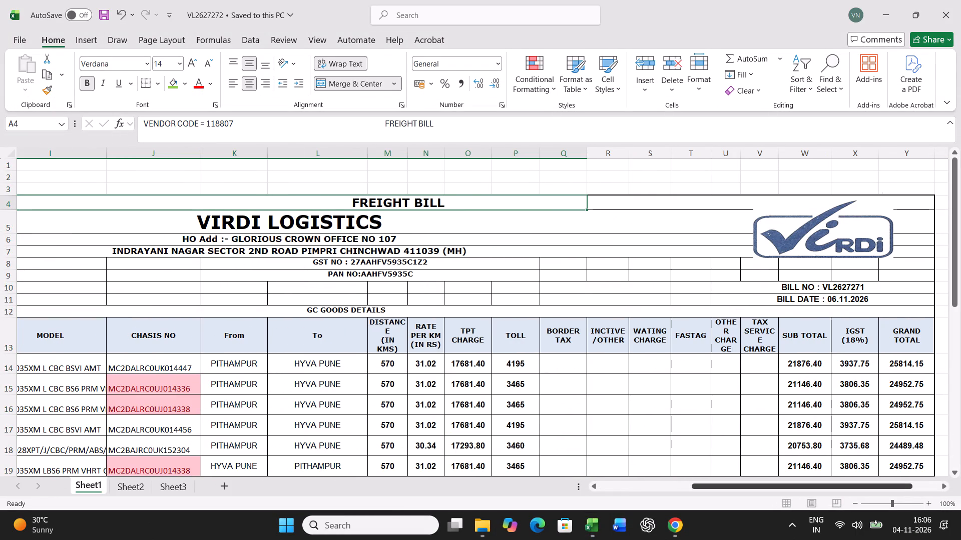
left_click(851, 281)
key("F2")
key("BackSpace")
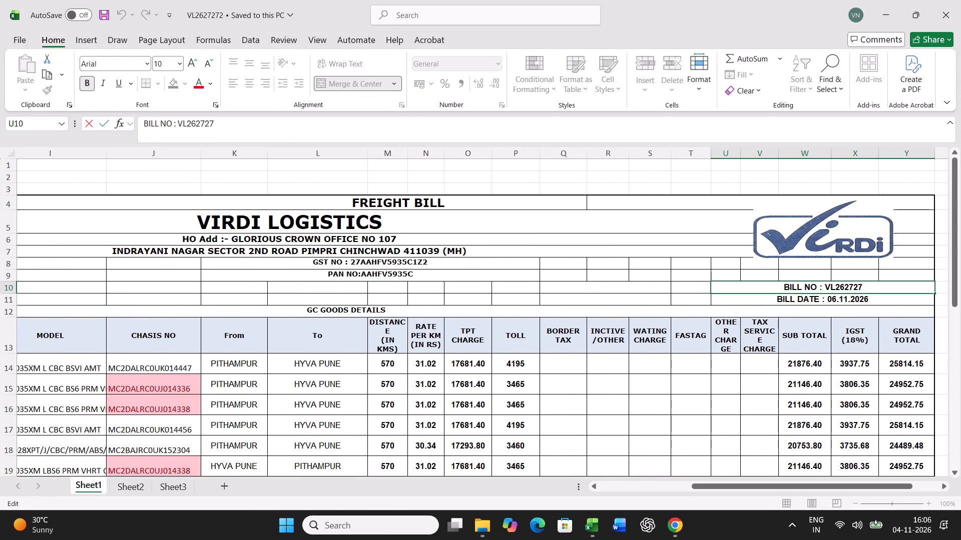
key("2")
key("Return")
Clear the old bill entries from row 14 downward on Sheet1 of VL2627272.
left_click(661, 488)
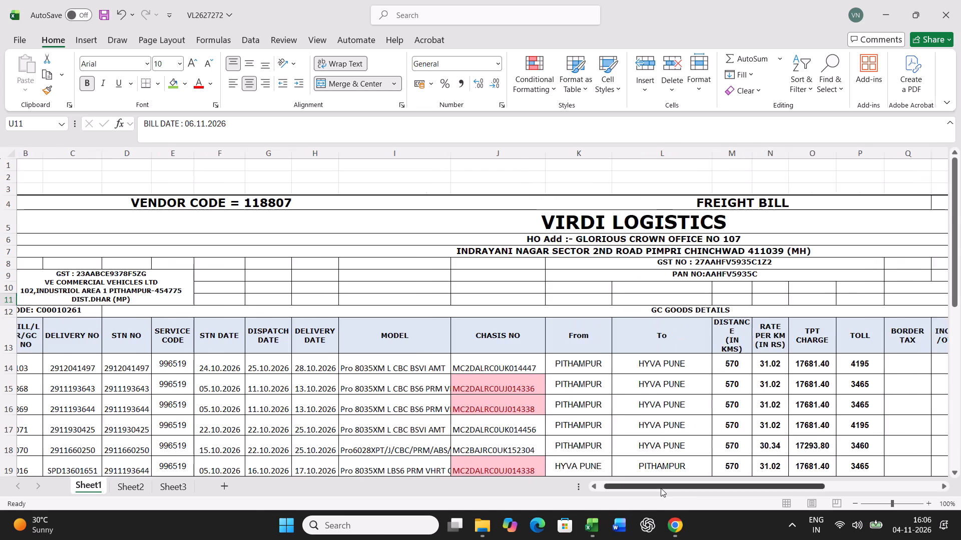
scroll(331, 365, "down", 4)
left_click_drag(3, 220, 6, 423)
key("Delete")
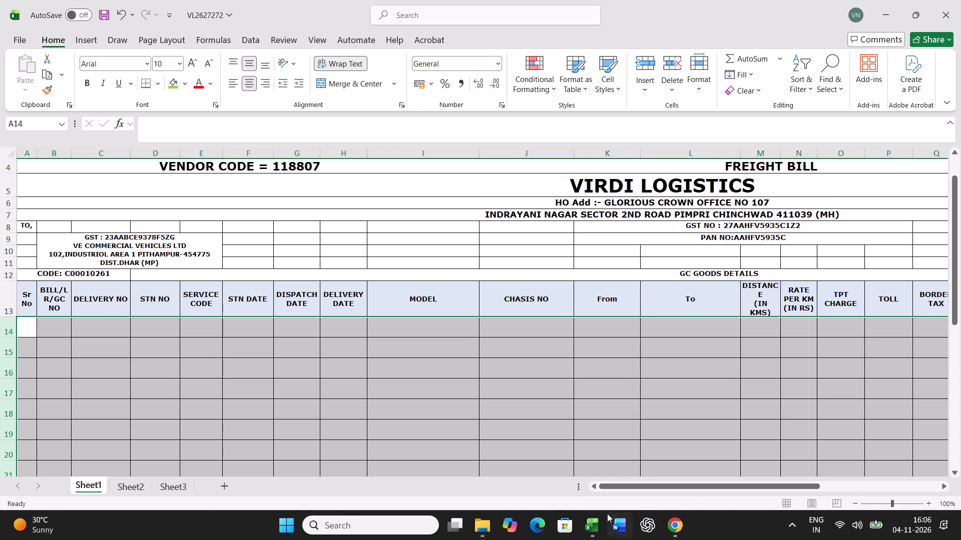
Copy BUNCH rows 38 to 51 from BILING FILE into VL2627272 starting at A14, using Paste Special.
left_click(594, 520)
left_click(543, 451)
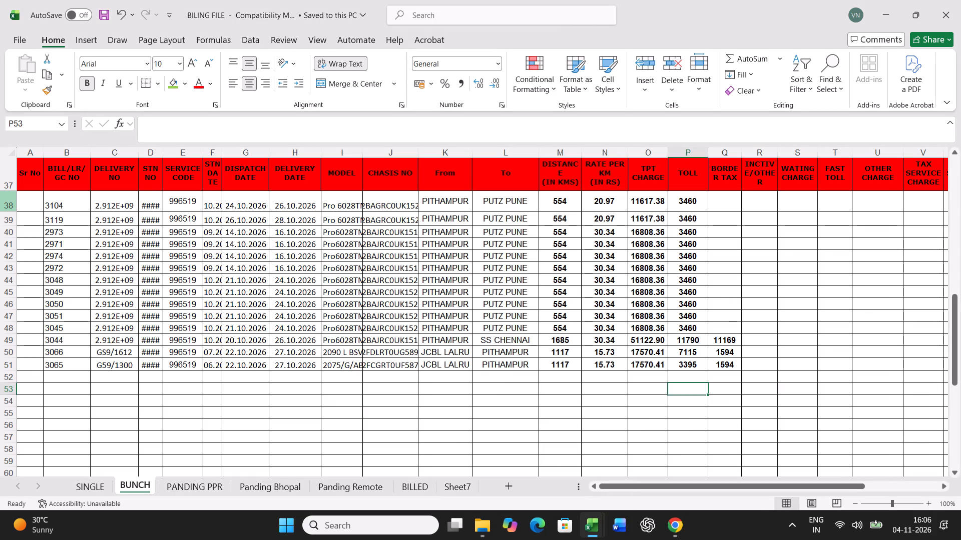
left_click_drag(6, 196, 0, 364)
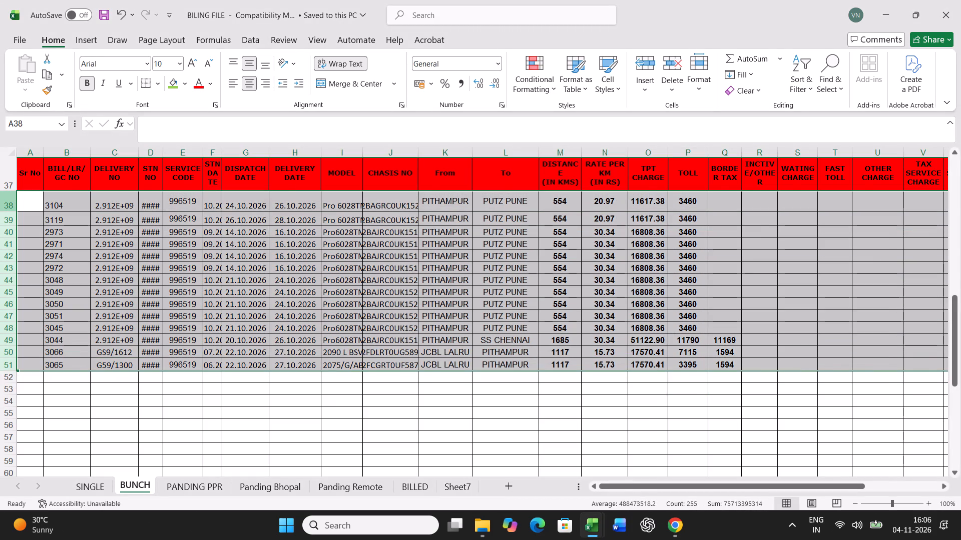
key("ctrl+c")
left_click(588, 519)
left_click(617, 473)
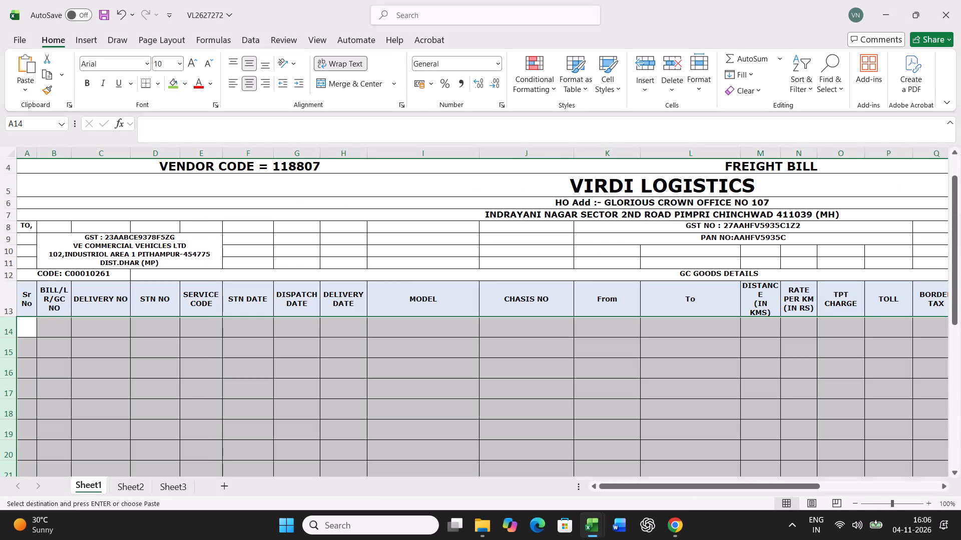
left_click(28, 324)
right_click(28, 324)
left_click(80, 221)
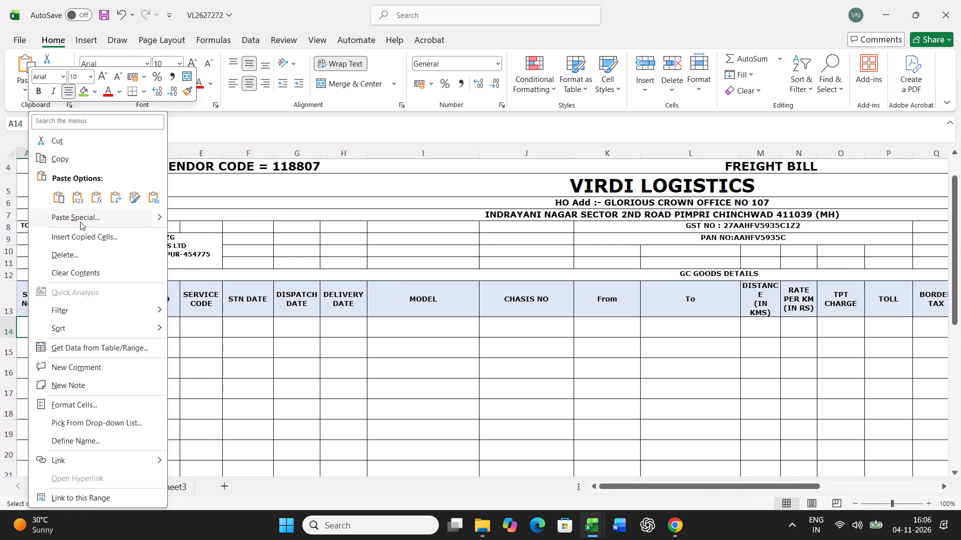
left_click(46, 194)
left_click(220, 338)
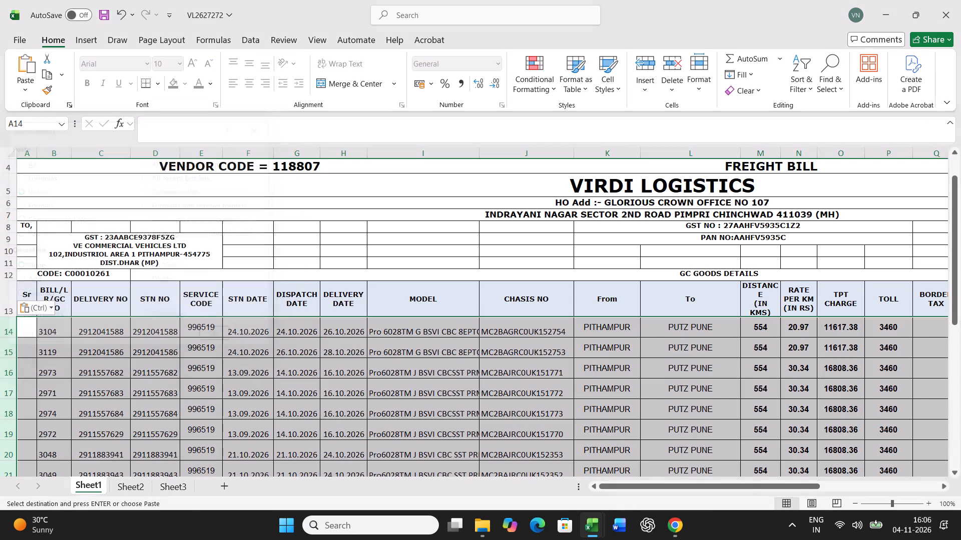
Number the pasted bill entries 1 to 14 in the Sr No column.
left_click(28, 323)
key("1")
key("Return")
key("2")
key("Return")
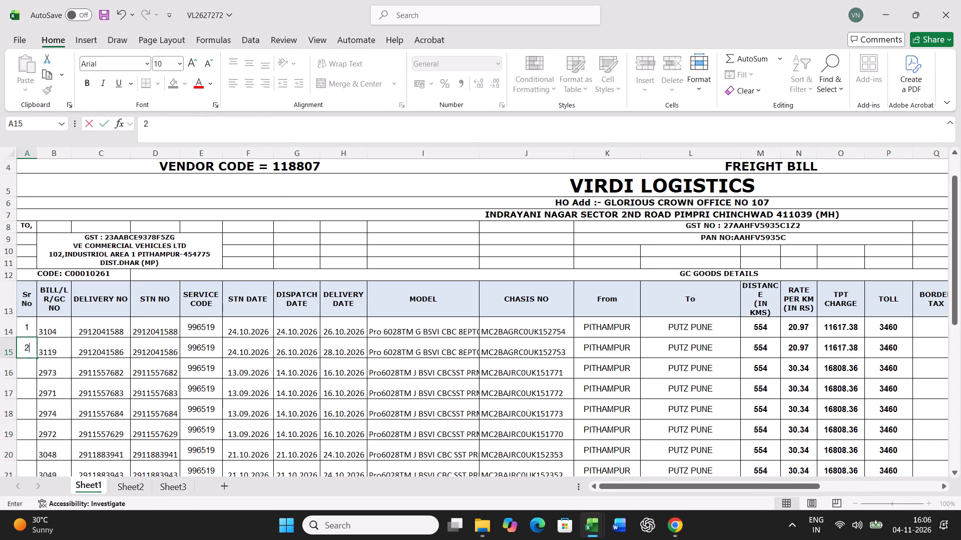
left_click_drag(23, 326, 23, 342)
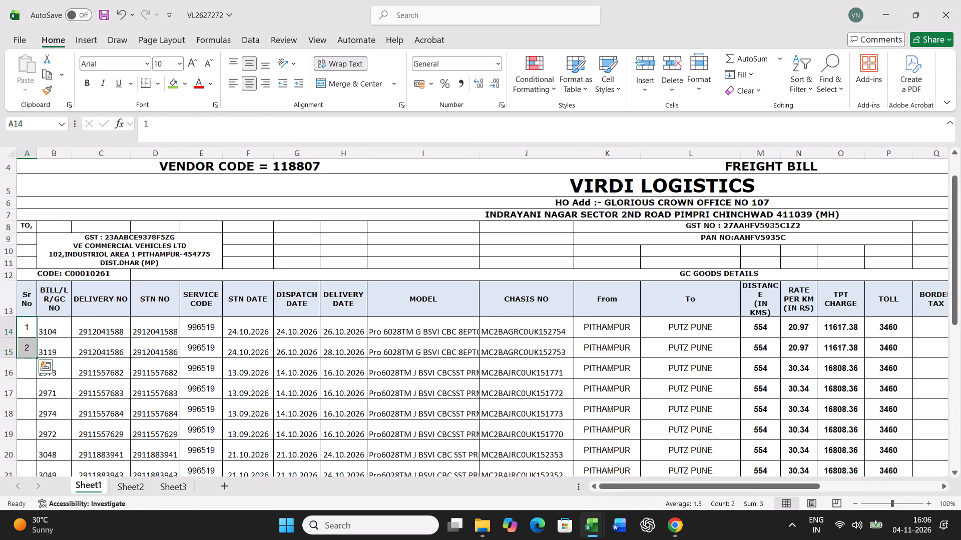
double_click(35, 358)
Delete the entire empty row 28 between the last bill entry and the totals row.
scroll(353, 371, "down", 11)
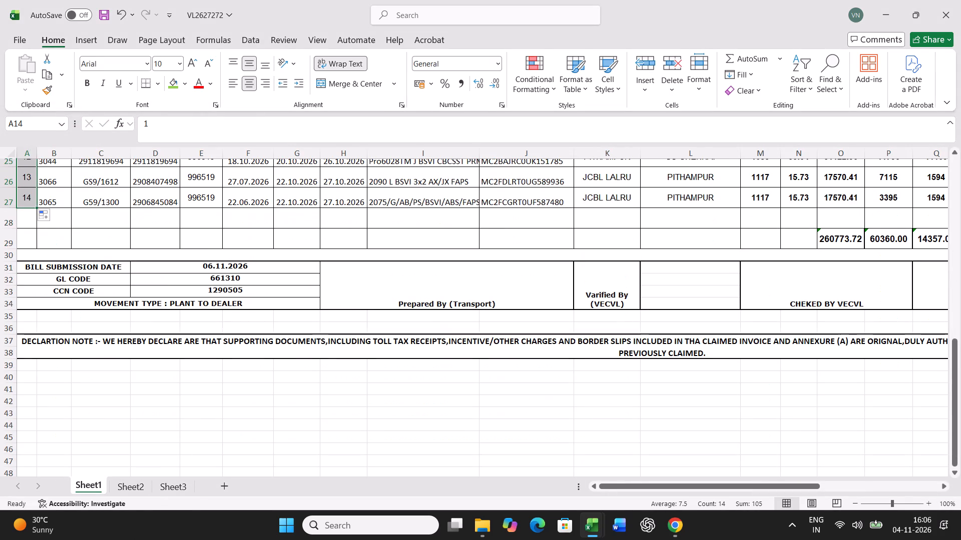
right_click(701, 218)
left_click(744, 255)
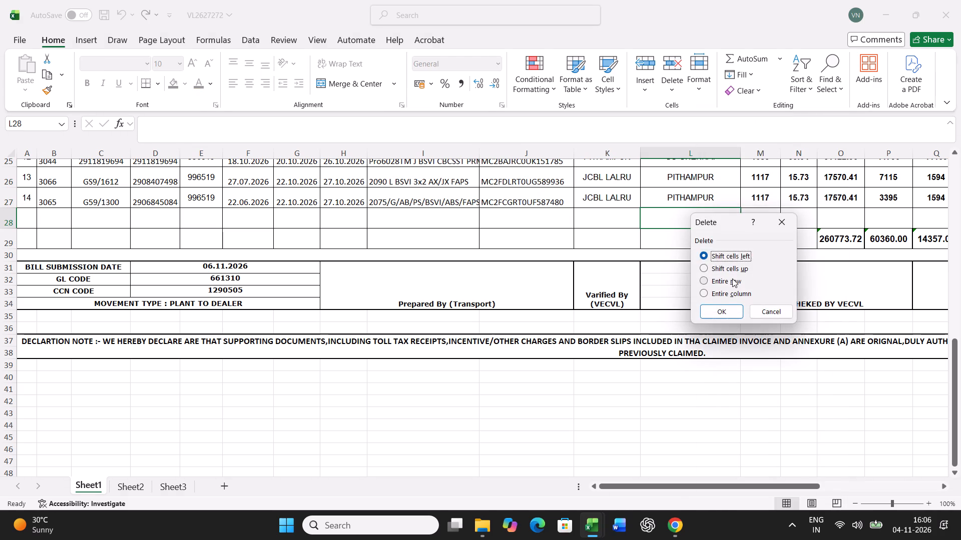
left_click(732, 278)
left_click(726, 310)
Select the whole freight bill from A4 to Y37, save the workbook and print the bill.
left_click_drag(733, 486, 836, 485)
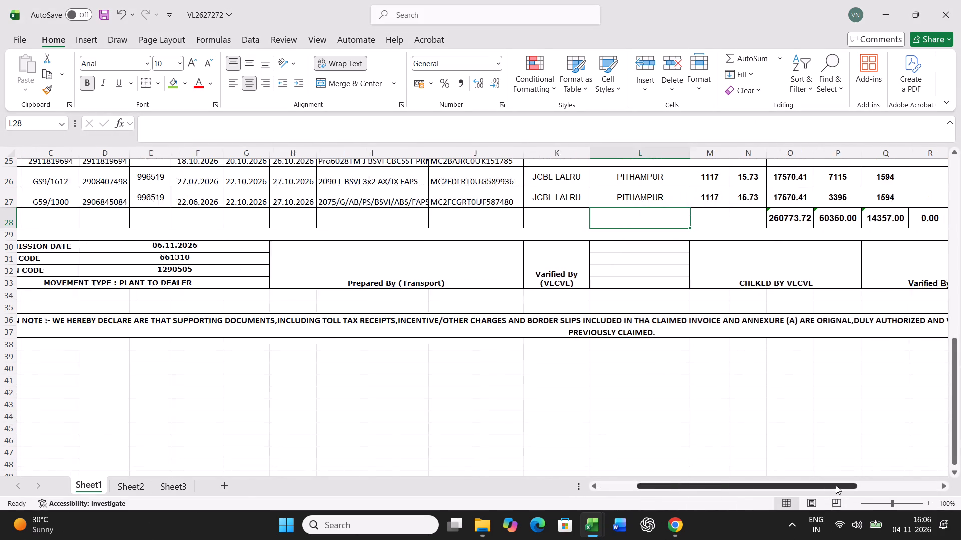
left_click_drag(836, 485, 624, 507)
scroll(132, 364, "up", 11)
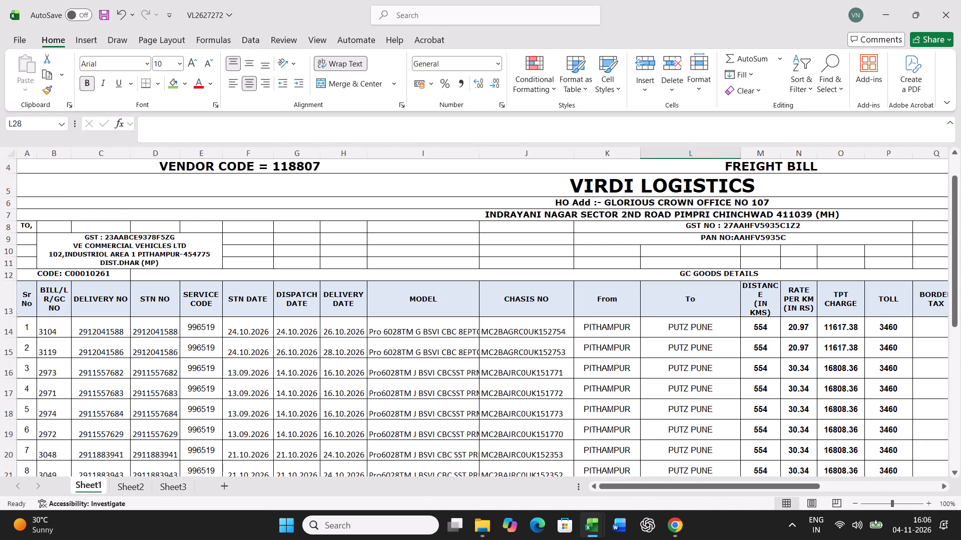
scroll(129, 303, "up", 3)
left_click_drag(87, 202, 75, 471)
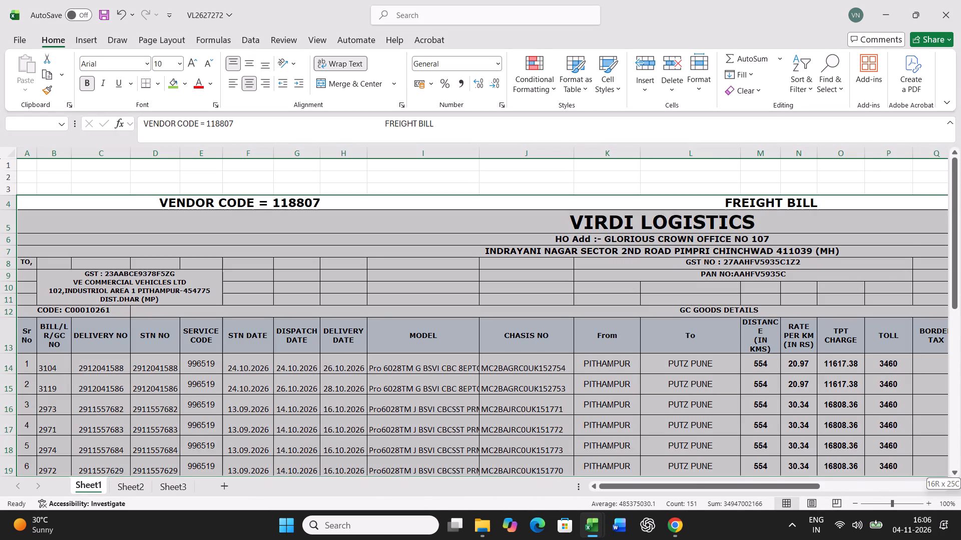
left_click_drag(75, 471, 74, 467)
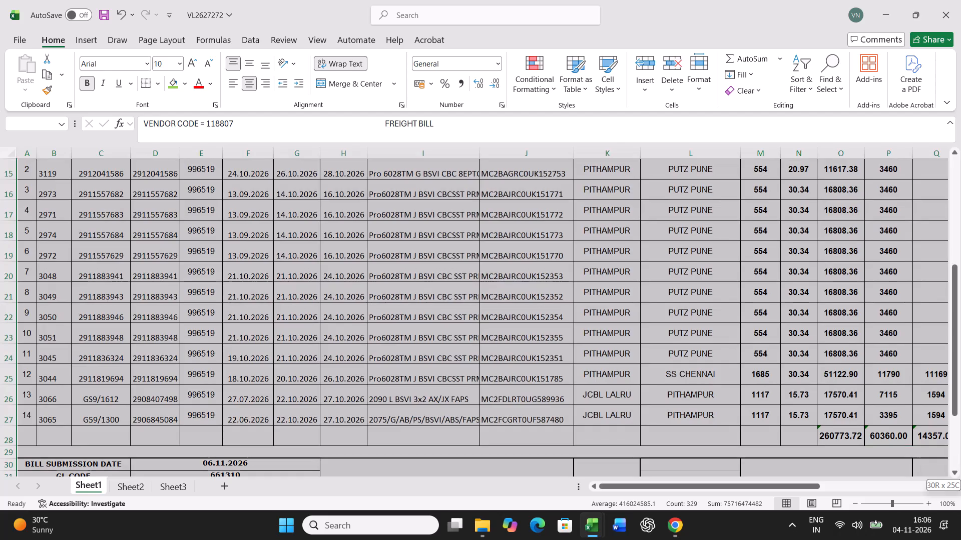
left_click_drag(74, 467, 86, 436)
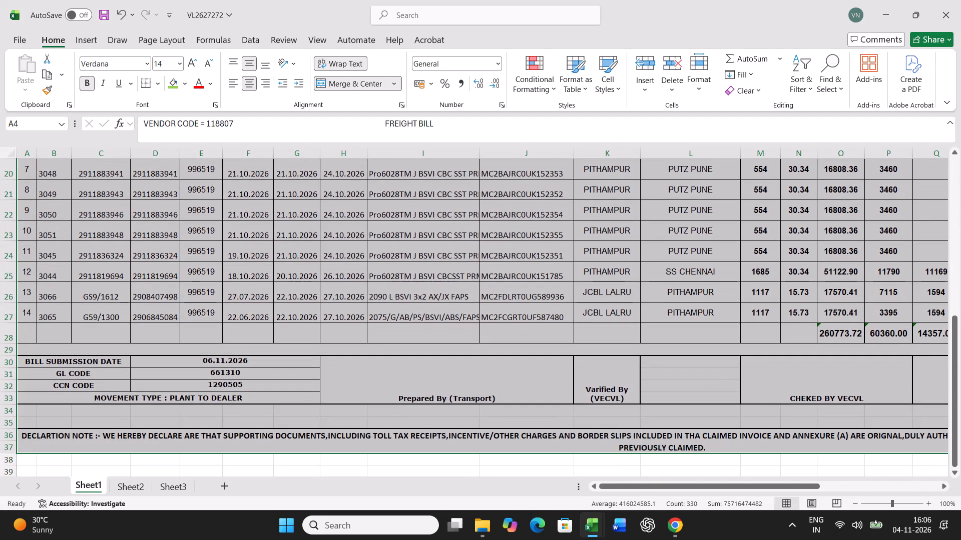
scroll(300, 306, "up", 17)
key("ctrl+s")
key("ctrl+p")
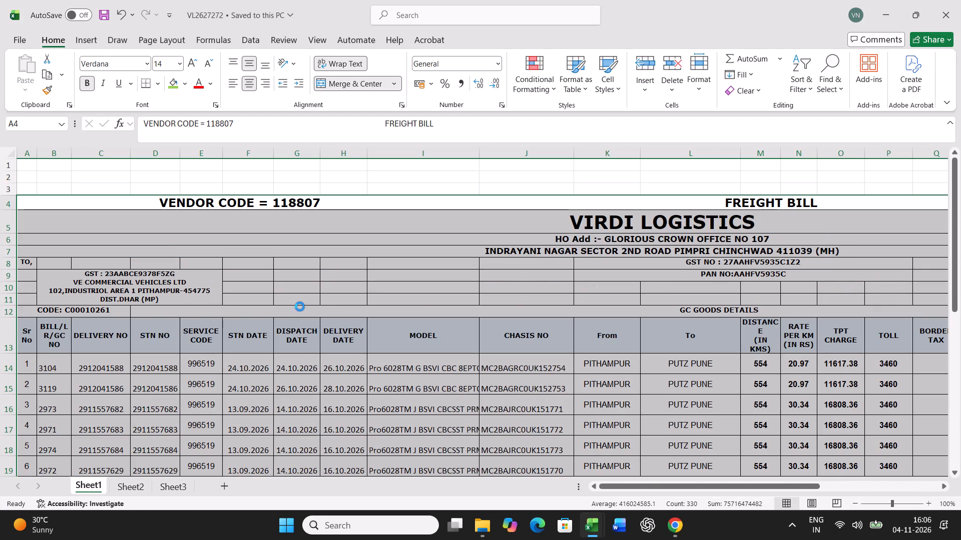
left_click(208, 210)
left_click(211, 307)
scroll(795, 348, "down", 4)
scroll(795, 348, "up", 3)
scroll(791, 343, "down", 4)
left_click(165, 84)
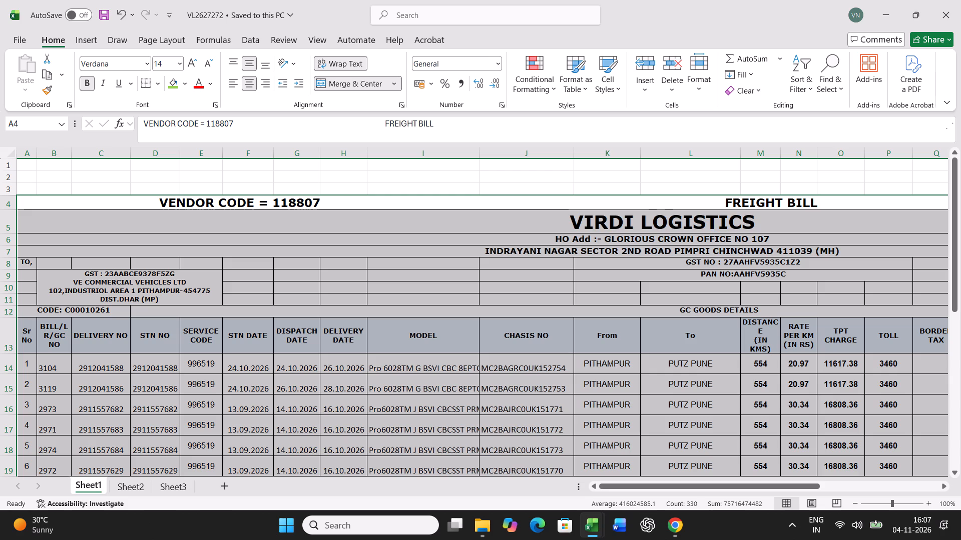
Print only the selected freight bill range and close the VL2627272 workbook.
key("ctrl+p")
left_click(173, 211)
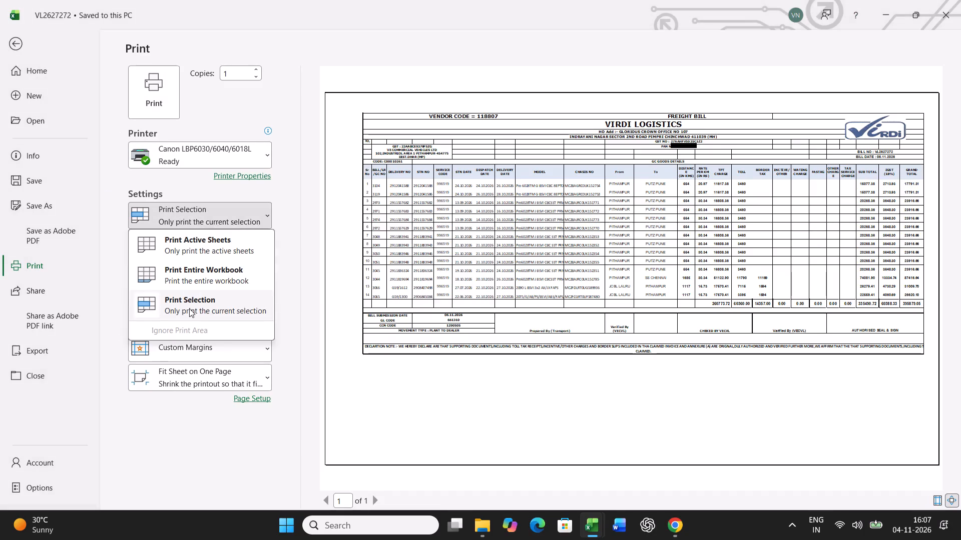
left_click(189, 310)
scroll(362, 327, "down", 5)
scroll(362, 327, "up", 4)
scroll(362, 322, "down", 4)
left_click(154, 85)
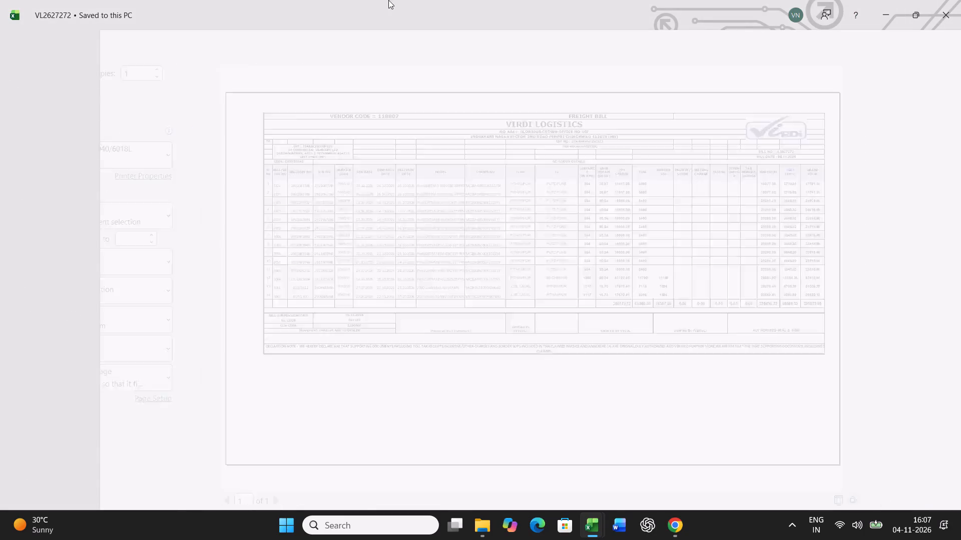
left_click(957, 3)
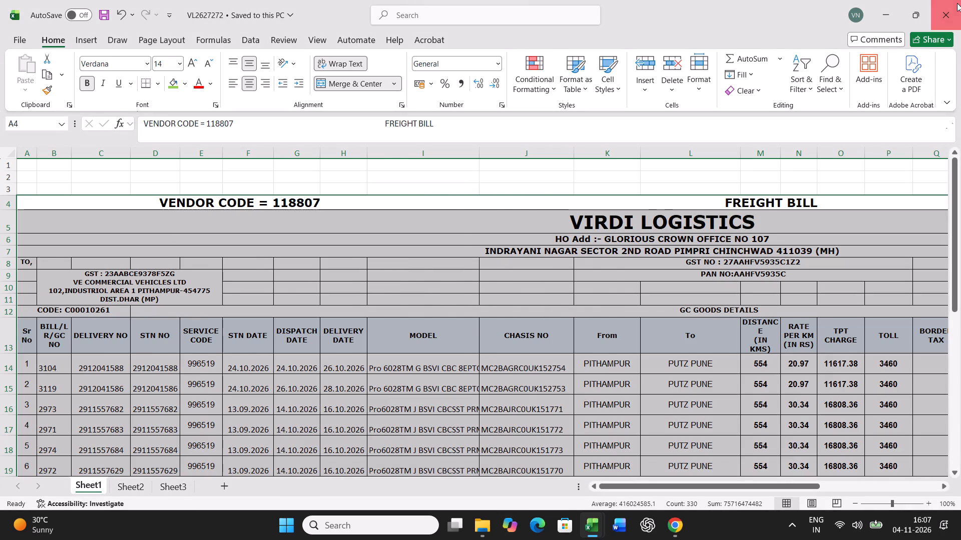
Clear the contents of the selected bill rows 38 to 51 on the BUNCH sheet of BILING FILE.
key("Delete")
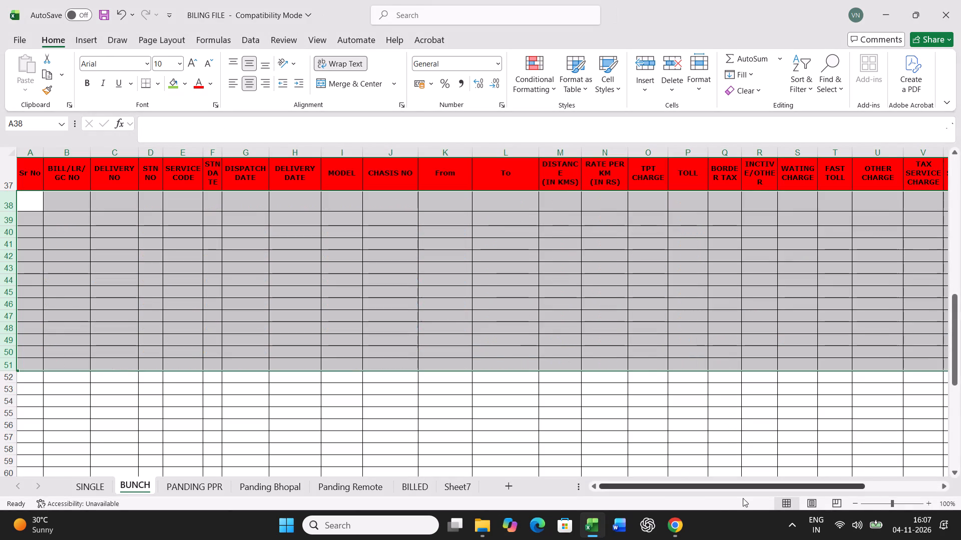
Switch to the YouTube page in Chrome and search for "kya hua tera wada".
left_click(681, 522)
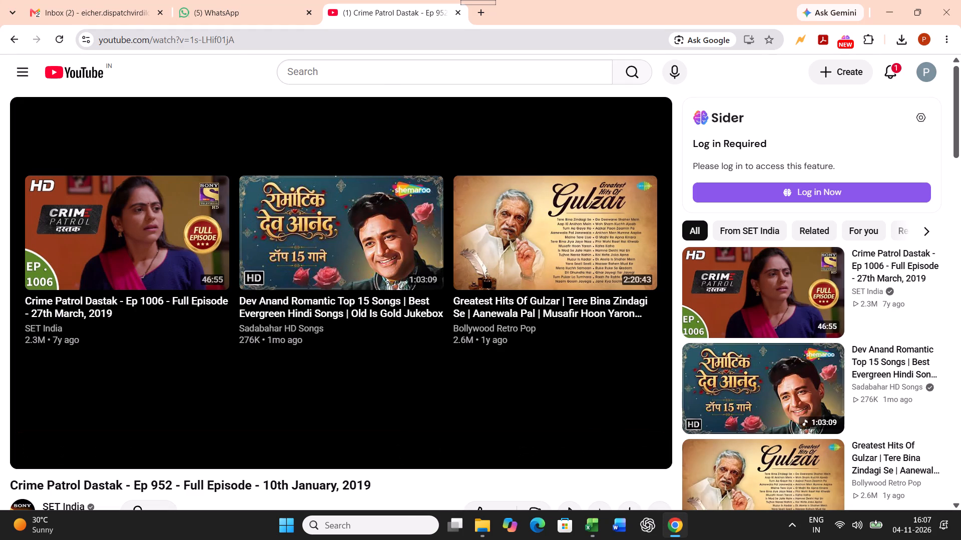
left_click(334, 78)
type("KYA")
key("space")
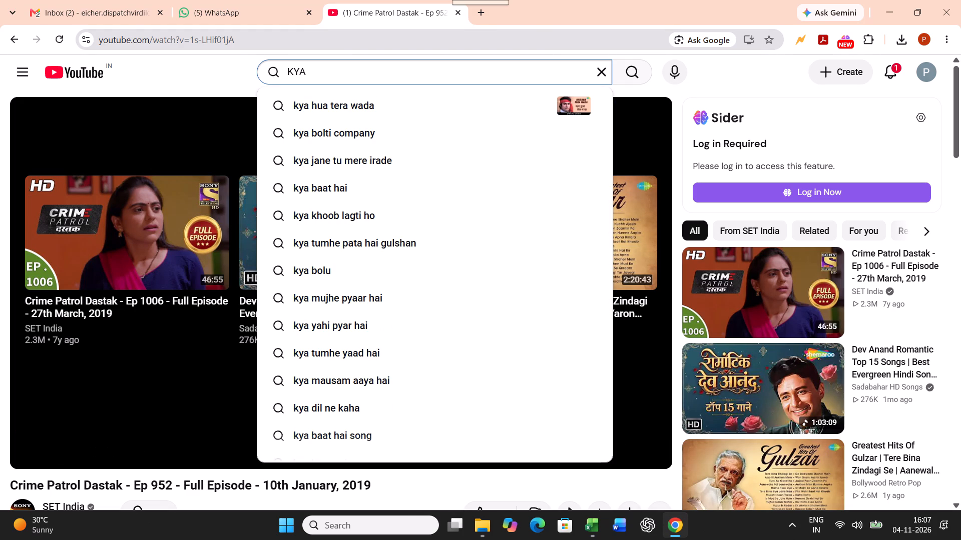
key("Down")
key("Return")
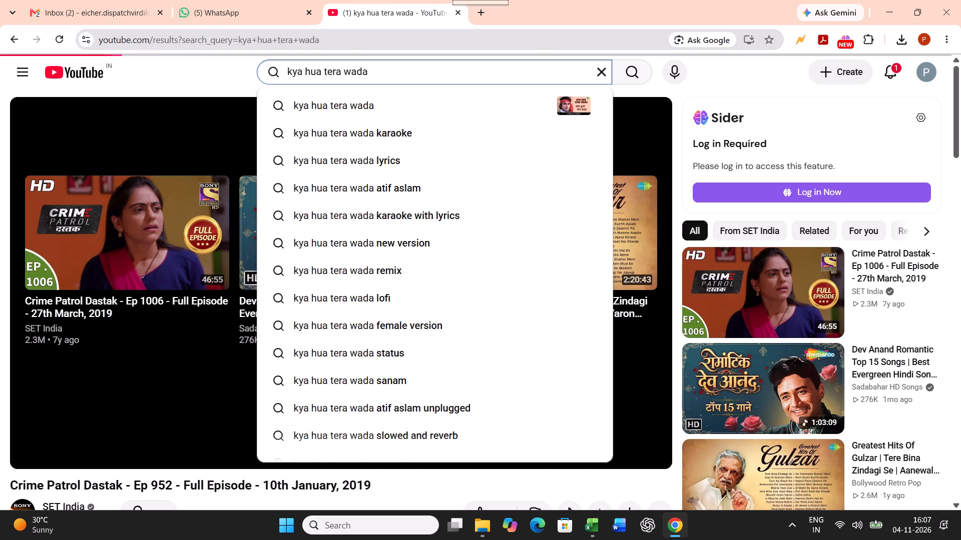
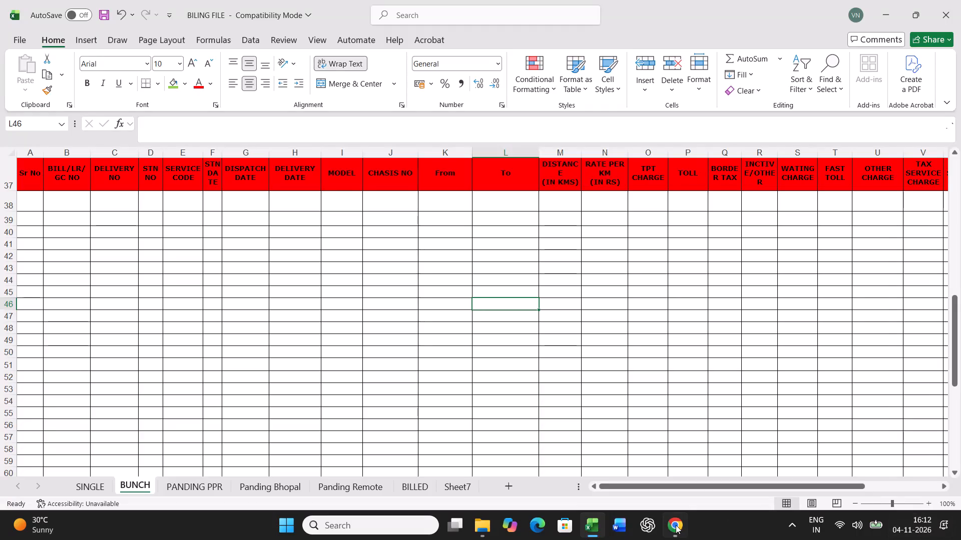
Switch from the BILING FILE workbook to the YouTube song page open in Chrome.
left_click(676, 525)
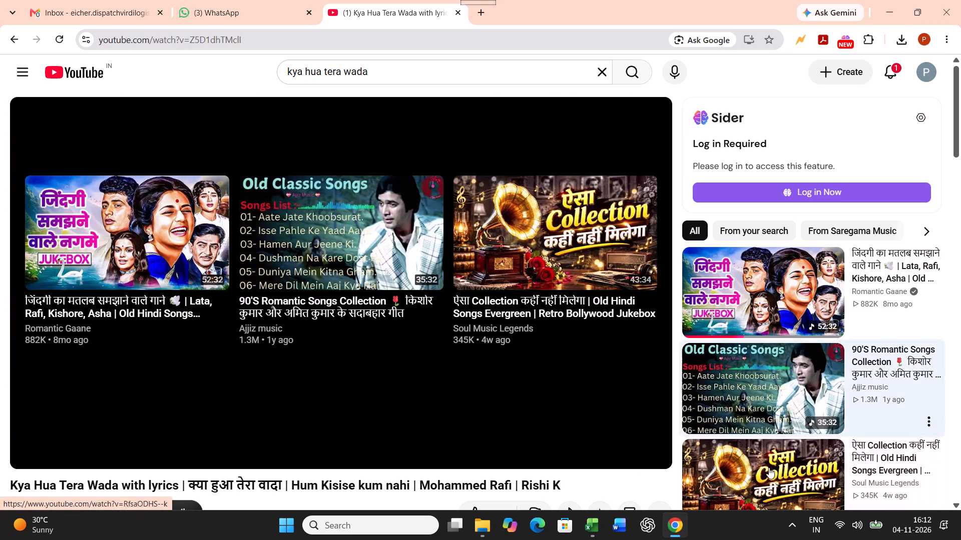
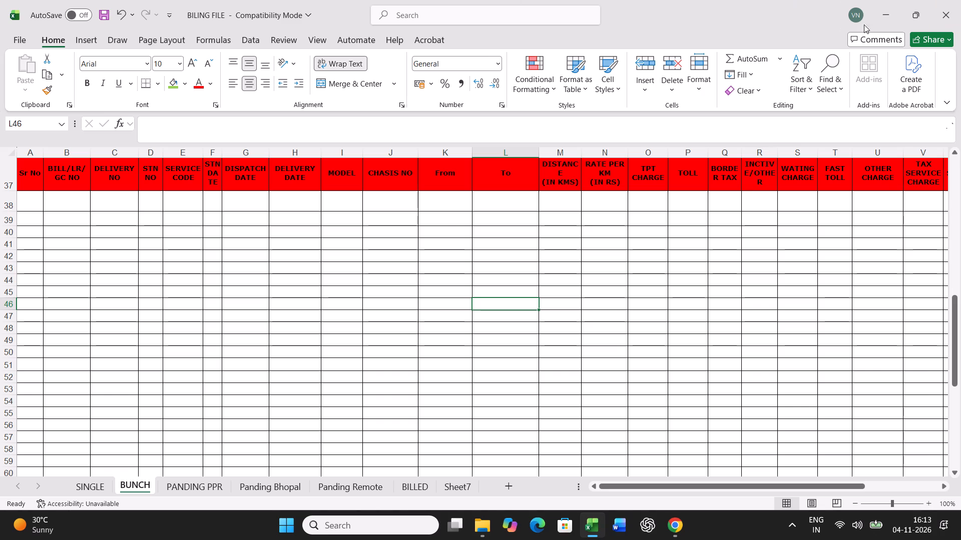
Switch to Google Chrome and pause the old Hindi songs jukebox video on YouTube.
left_click(679, 526)
left_click(486, 353)
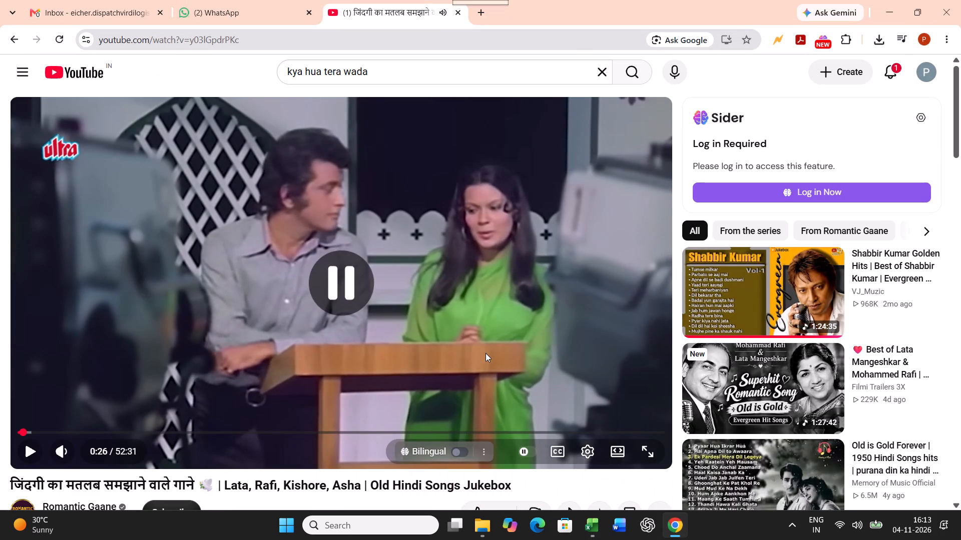
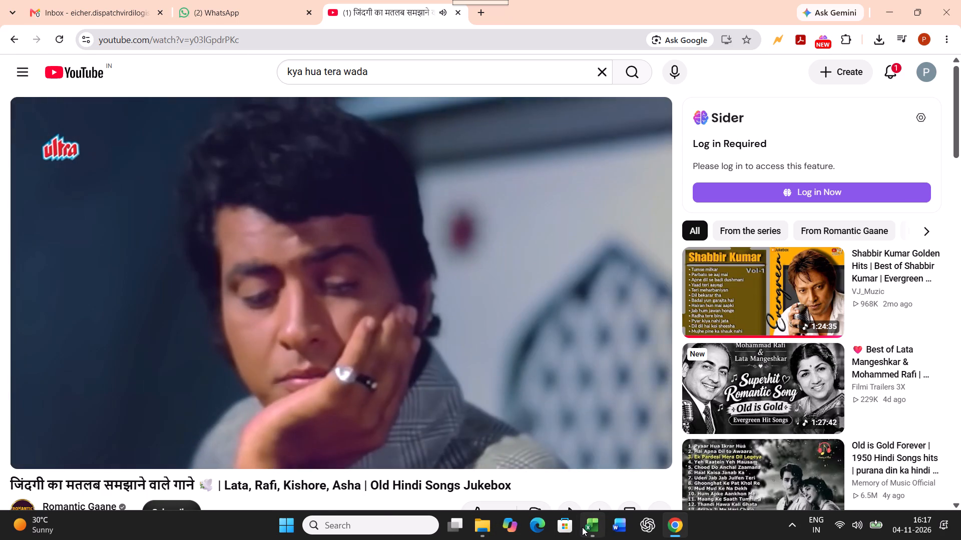
Switch to the billing workbook, find chassis B03467 on the Panding Bhopal sheet and fill its cell green.
left_click(582, 527)
left_click(254, 487)
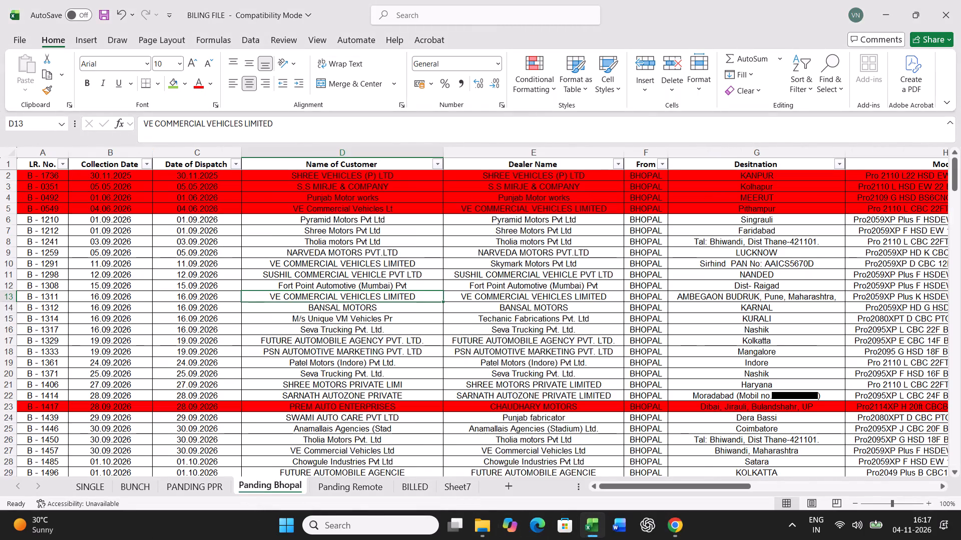
left_click(375, 347)
key("ctrl+f")
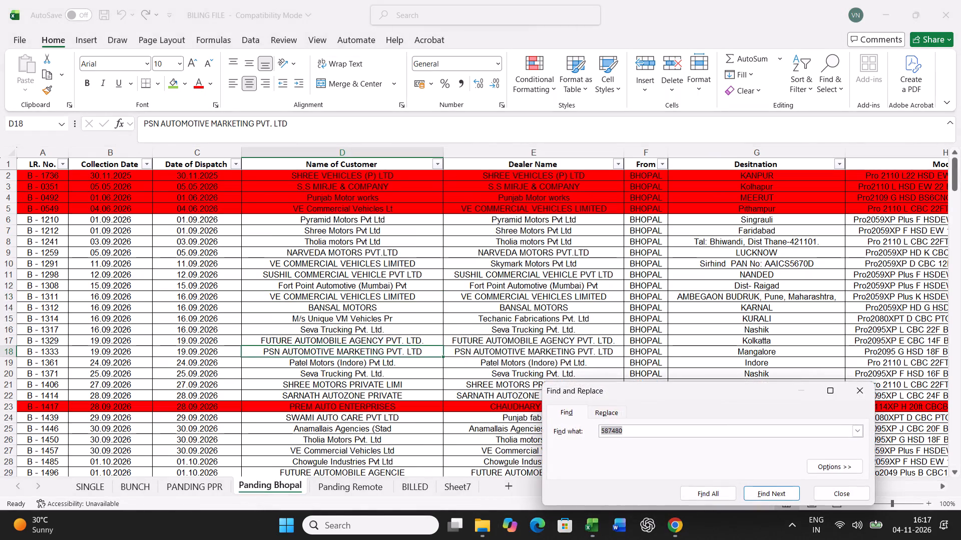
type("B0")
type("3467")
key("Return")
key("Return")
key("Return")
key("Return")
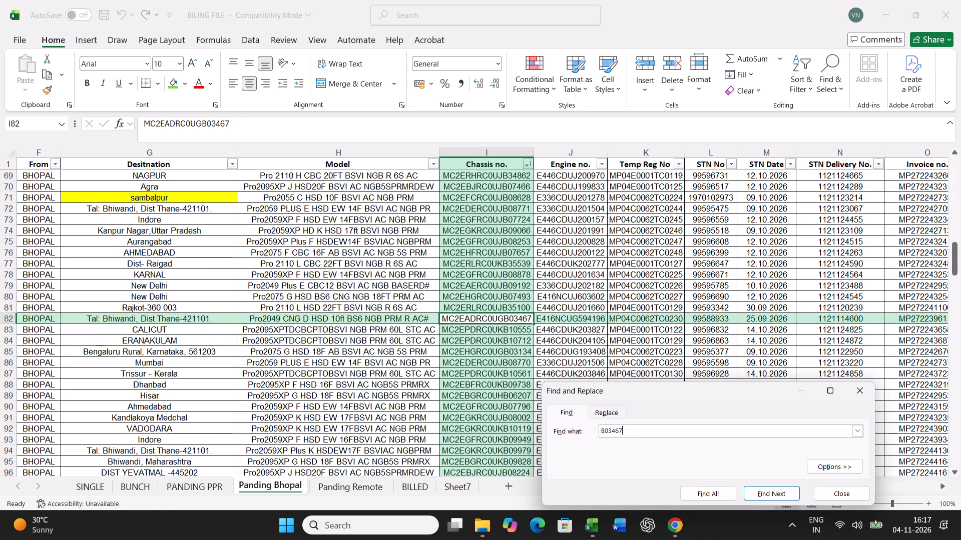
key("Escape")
left_click(175, 87)
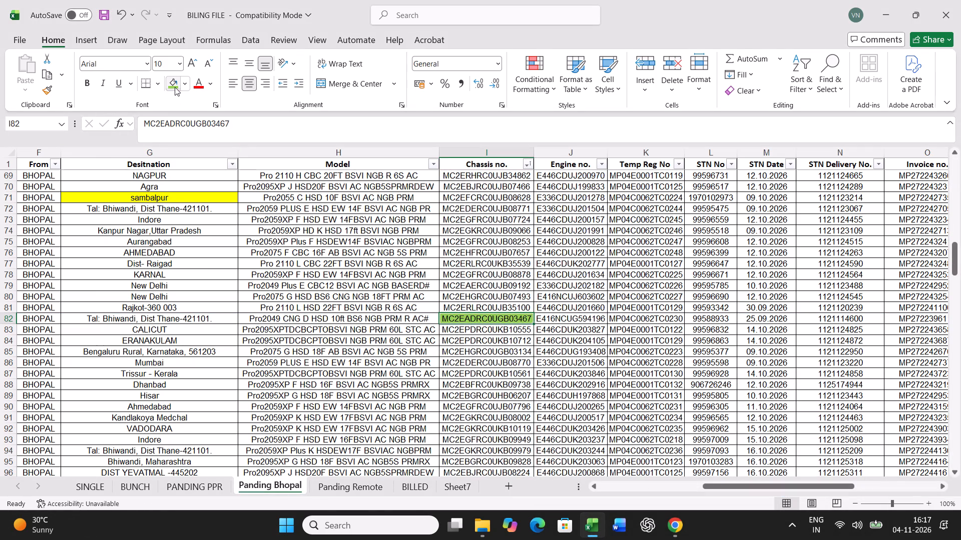
Copy the B - 1619 record from the Panding Bhopal sheet into the BUNCH sheet's data row starting at A21.
key("Left")
key("Left")
key("Left")
key("Left")
key("Left")
key("Left")
key("Left")
key("Left")
key("Left")
key("Left")
key("Left")
key("Left")
key("Left")
key("Left")
key("Left")
key("Left")
key("Left")
key("Left")
key("Left")
key("Left")
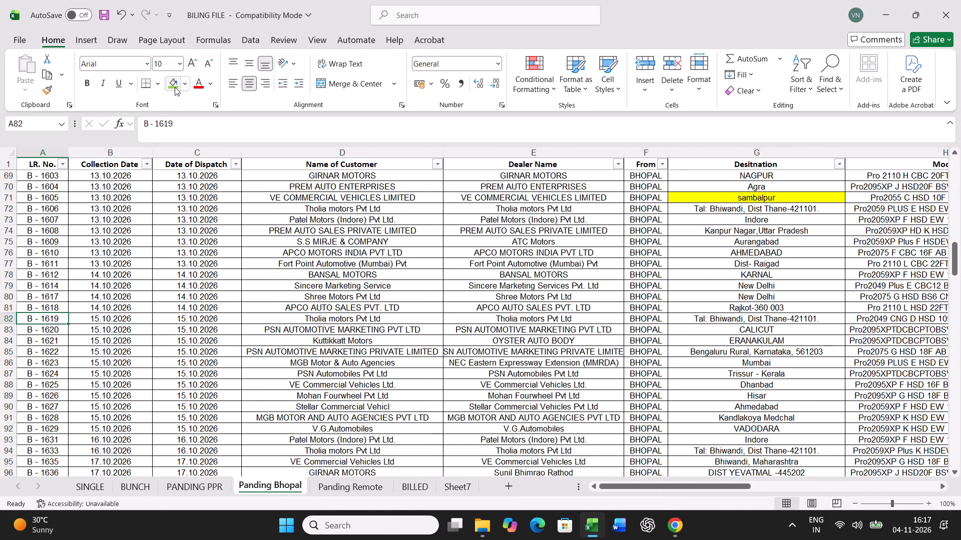
key("ctrl+shift+Right")
key("ctrl+c")
left_click(133, 485)
scroll(253, 380, "up", 9)
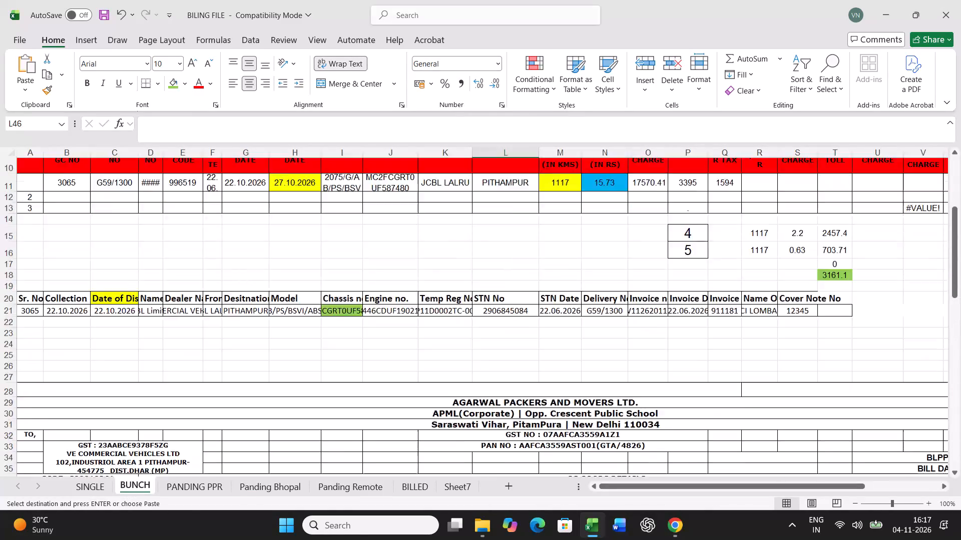
scroll(253, 380, "up", 6)
left_click(25, 445)
key("ctrl+v")
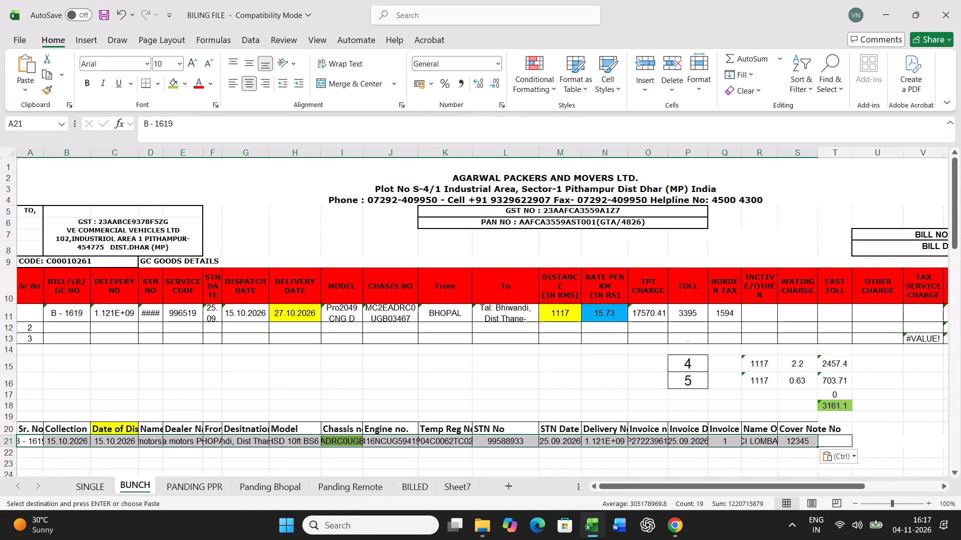
In row 11 of the BUNCH sheet, set the delivery date to 19.10.2026 and the distance to =520+260.
left_click(304, 309)
type("19.10.2026")
key("Right")
key("Right")
key("Right")
key("Right")
key("Right")
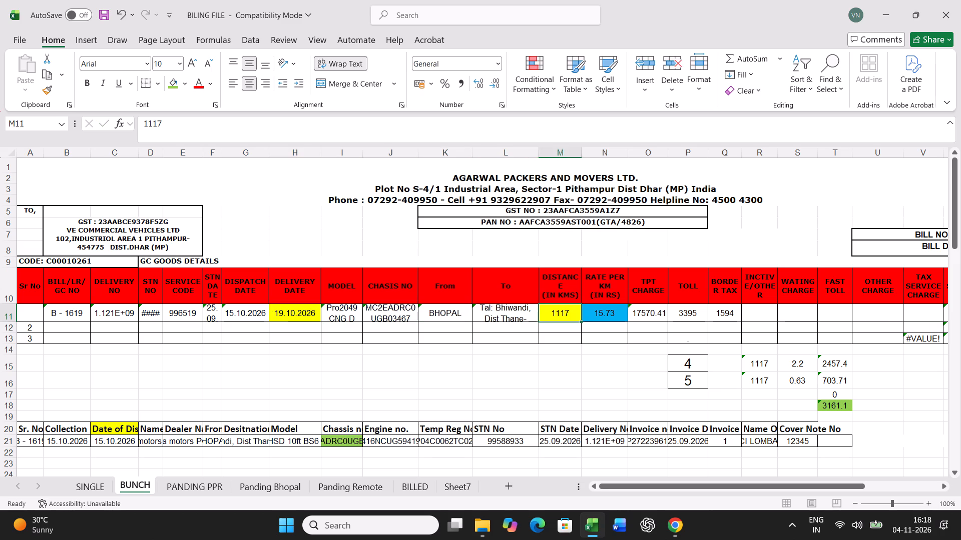
type("=520+260")
key("Return")
key("Up")
In row 11, set the rate per km to 11.78 and the toll to 2499, and clear the border tax.
key("Right")
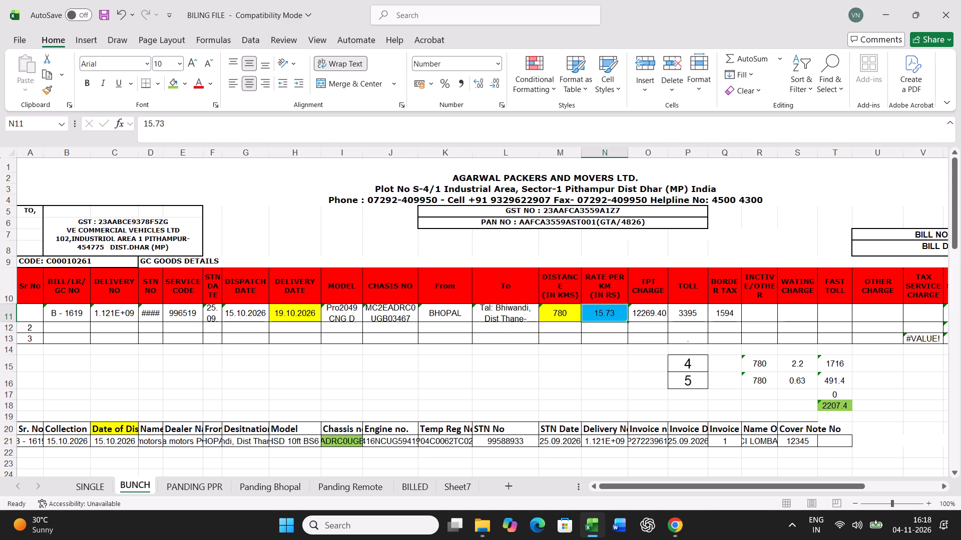
type("11.78")
key("Right")
key("Right")
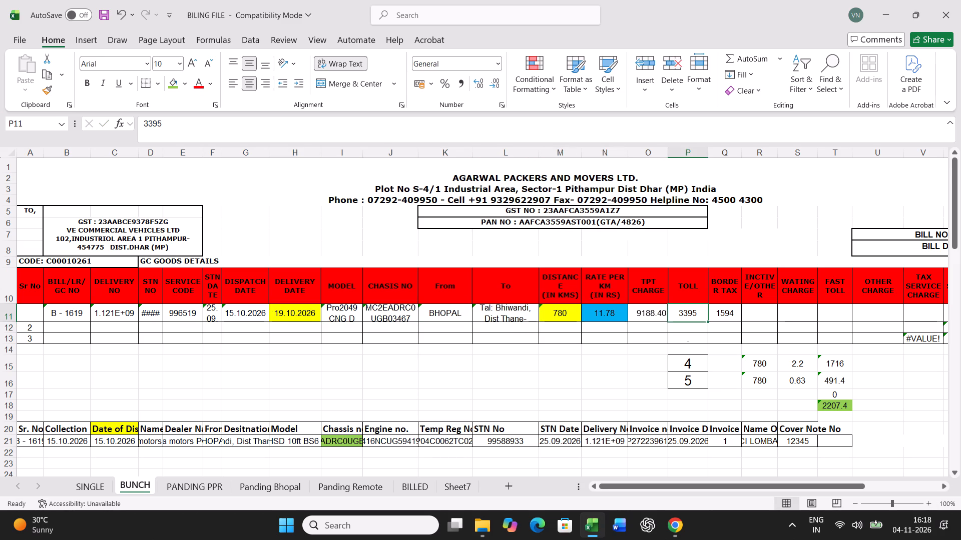
type("2499")
key("Right")
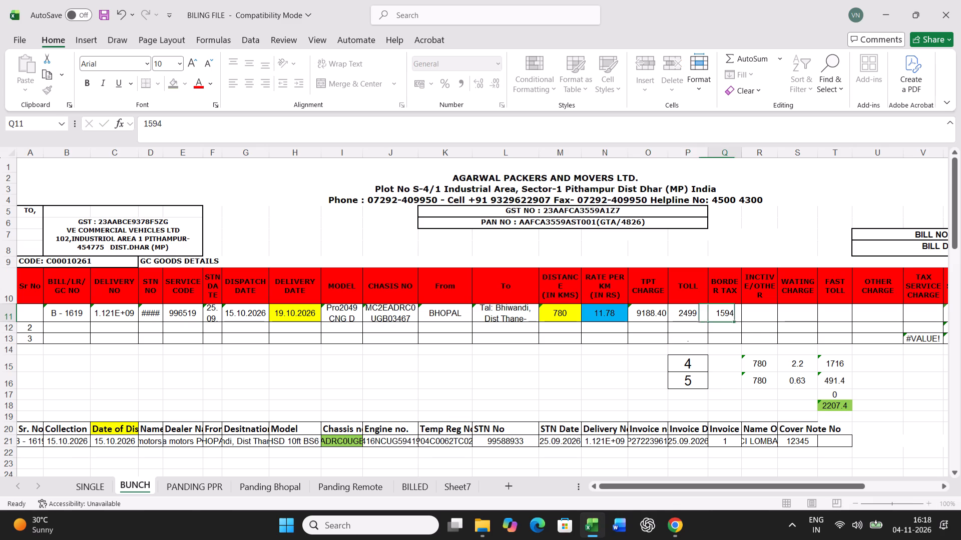
key("Delete")
Set the transit days in P15 and P16 to 3 and 4.
left_click(688, 363)
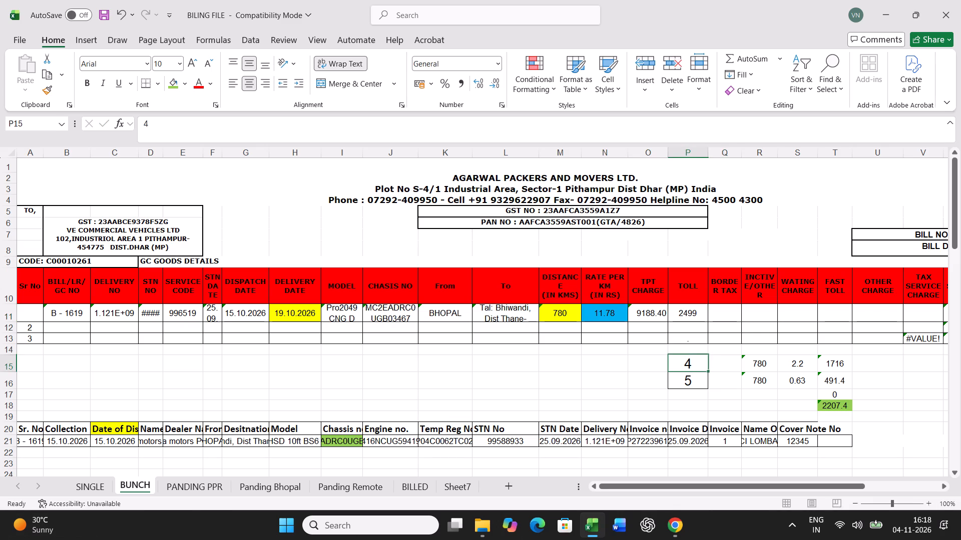
key("3")
key("Return")
key("4")
key("Return")
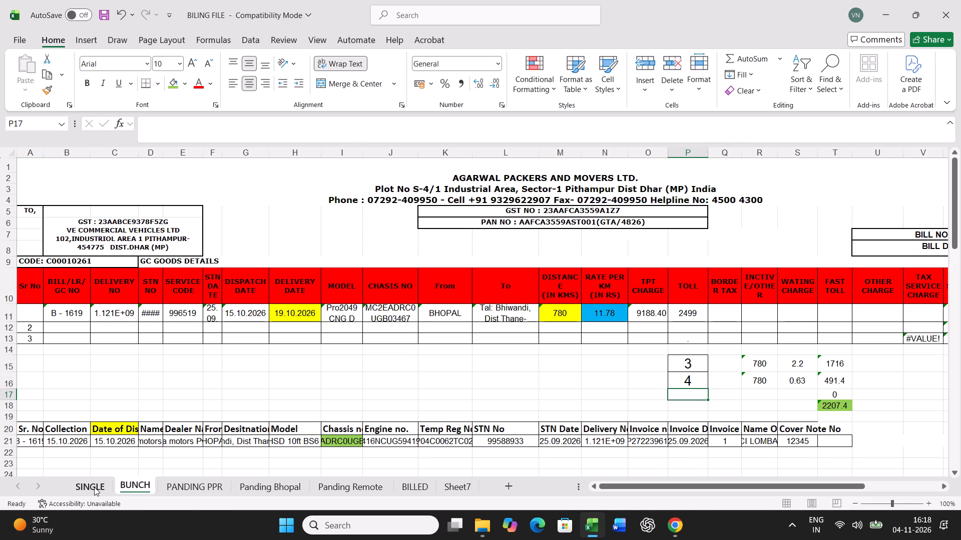
Print one copy of the B - 1619 freight bill from the SINGLE sheet.
left_click(94, 487)
key("ctrl+p")
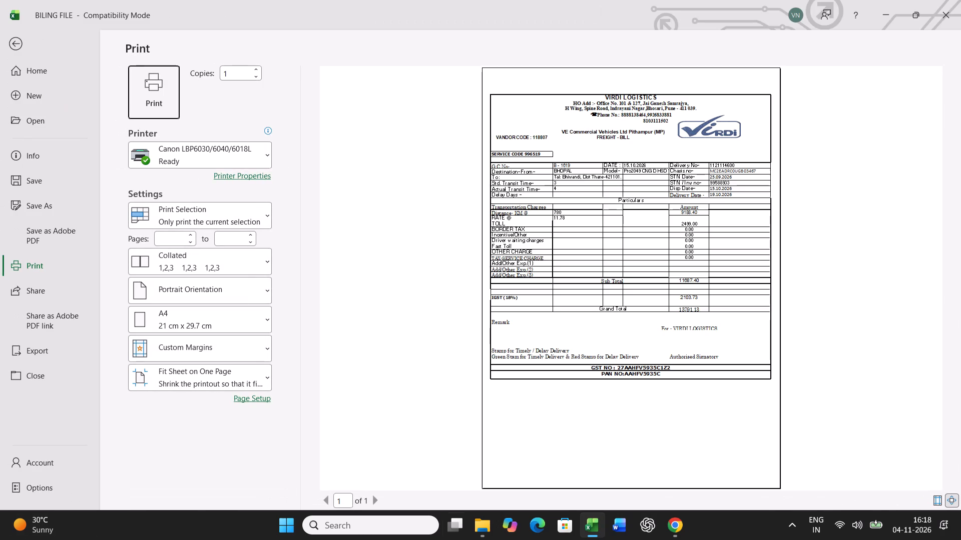
left_click(163, 98)
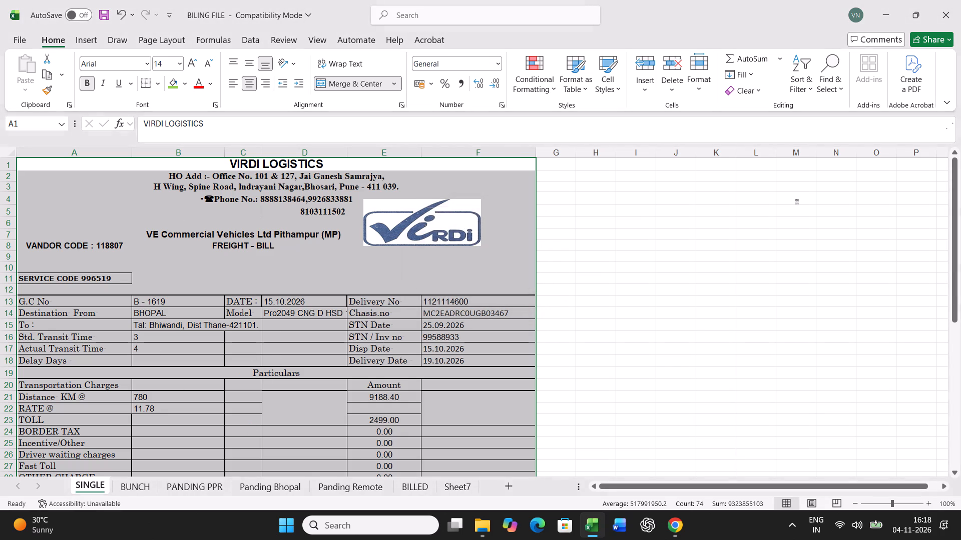
Copy row 11 of the BUNCH sheet and paste it as values into row 38 of the lower GC goods table.
left_click(137, 485)
left_click(3, 314)
key("ctrl+c")
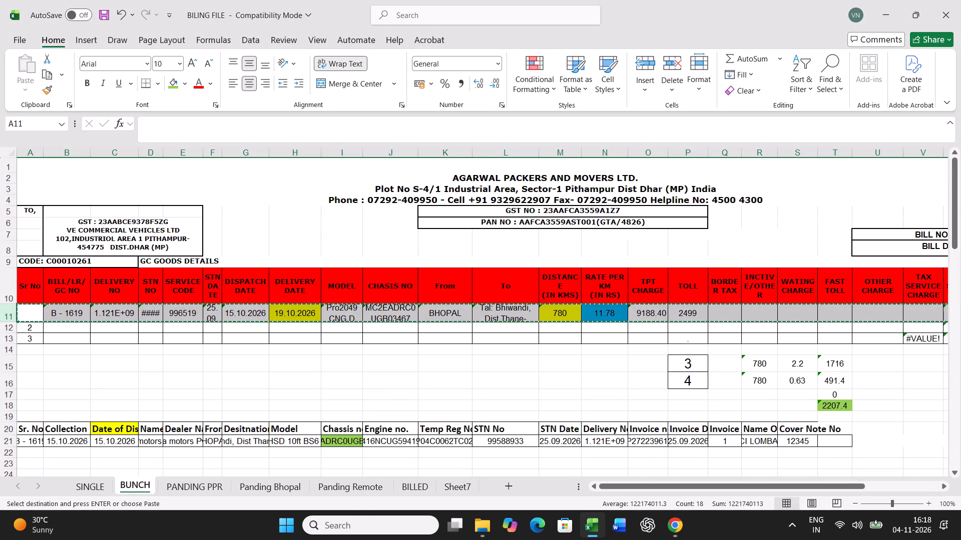
scroll(251, 340, "down", 12)
right_click(25, 262)
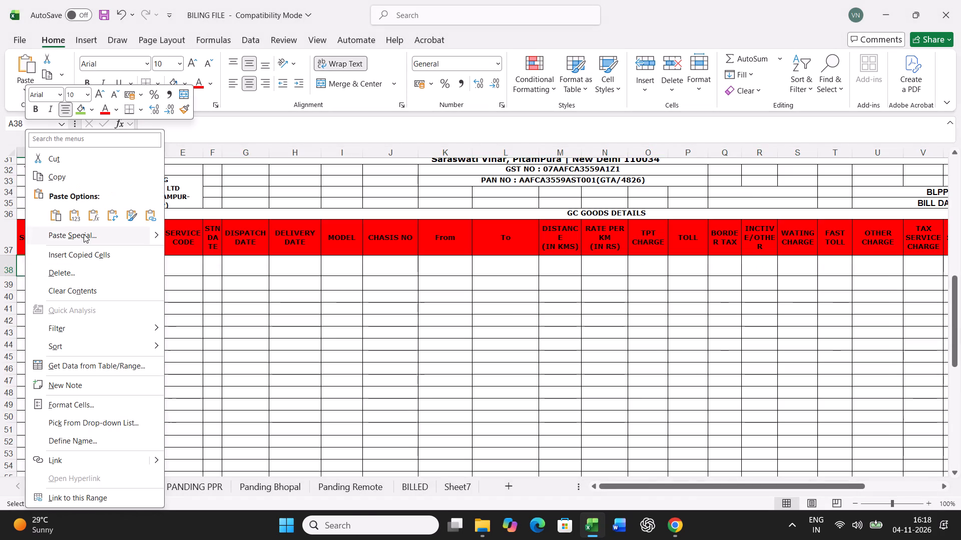
left_click(84, 234)
left_click(33, 198)
left_click(218, 354)
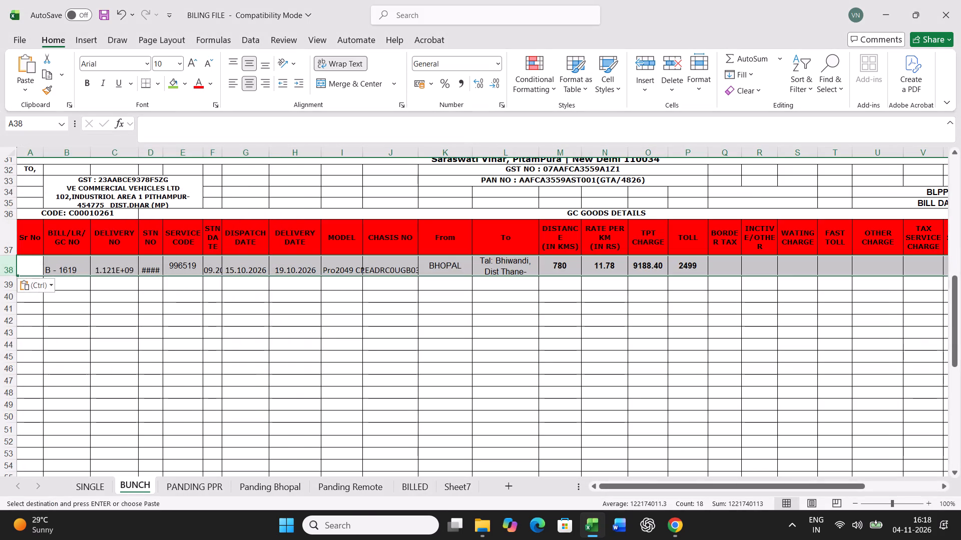
Find chassis B07493 on the Panding Bhopal sheet and fill its cell green.
left_click(198, 488)
left_click(311, 409)
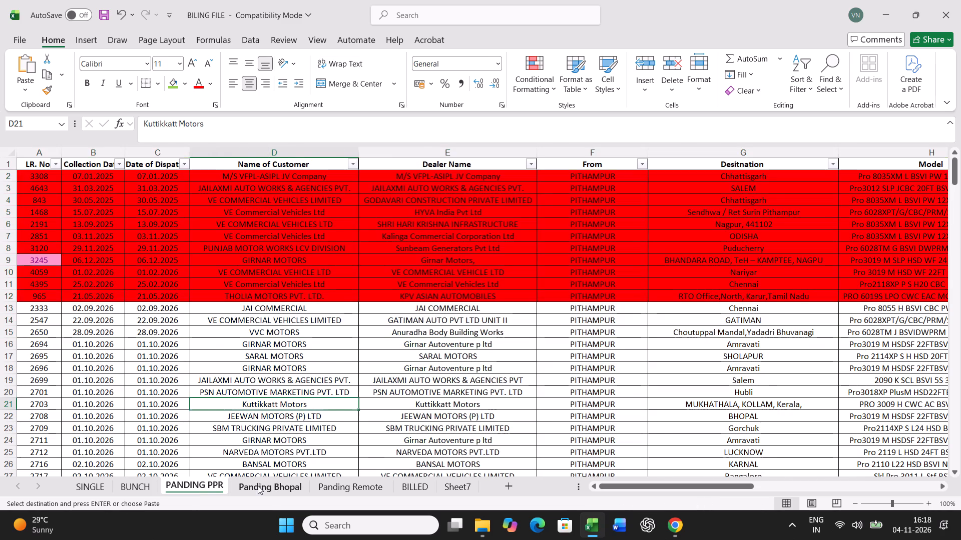
left_click(258, 485)
left_click(393, 389)
key("ctrl+f")
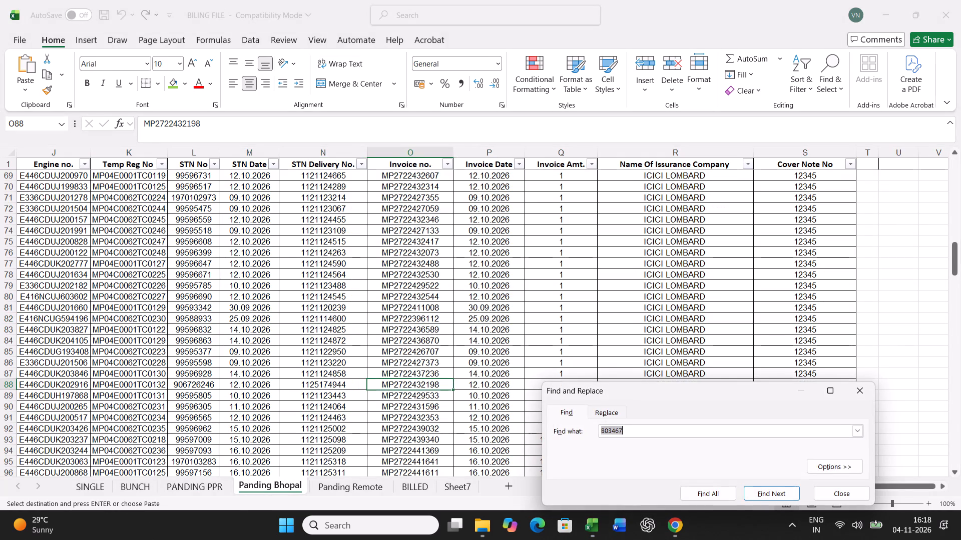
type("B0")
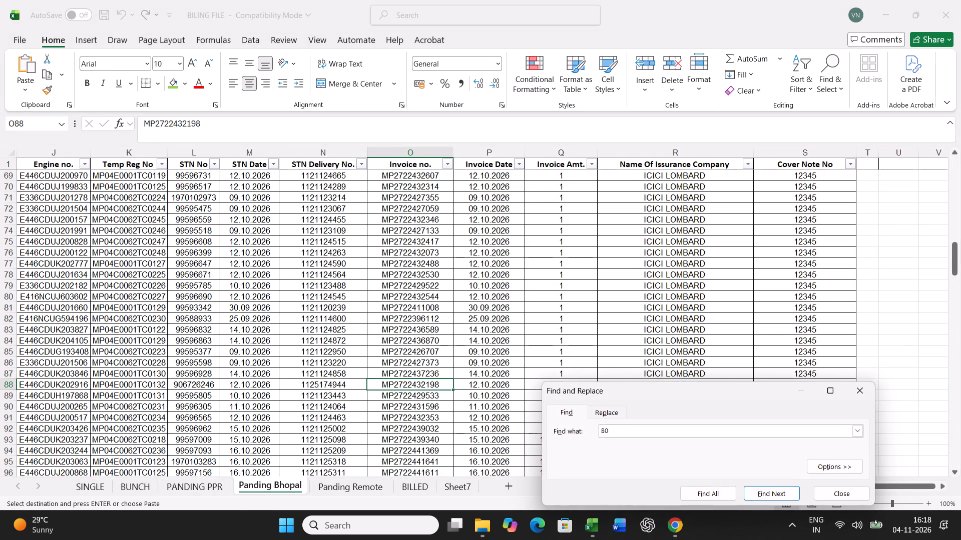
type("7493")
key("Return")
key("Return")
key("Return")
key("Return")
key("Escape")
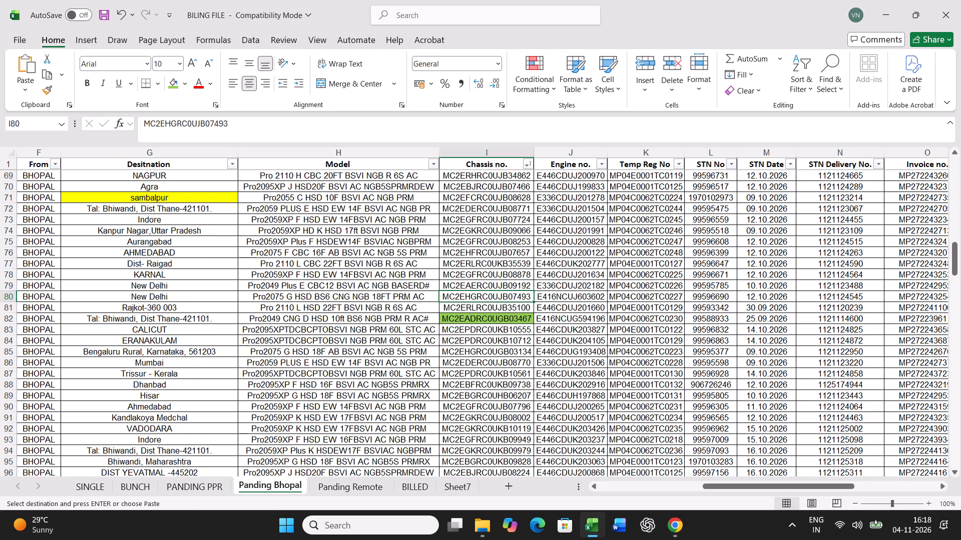
left_click(176, 85)
Copy the B - 1617 record from the Panding Bhopal sheet over the BUNCH sheet's data row starting at A21.
key("Left")
key("Left")
key("Left")
key("Left")
key("Left")
key("Left")
key("Left")
key("Left")
key("Left")
key("Left")
key("Left")
key("Left")
key("Left")
key("Left")
key("Left")
key("Left")
key("Left")
key("Left")
key("Left")
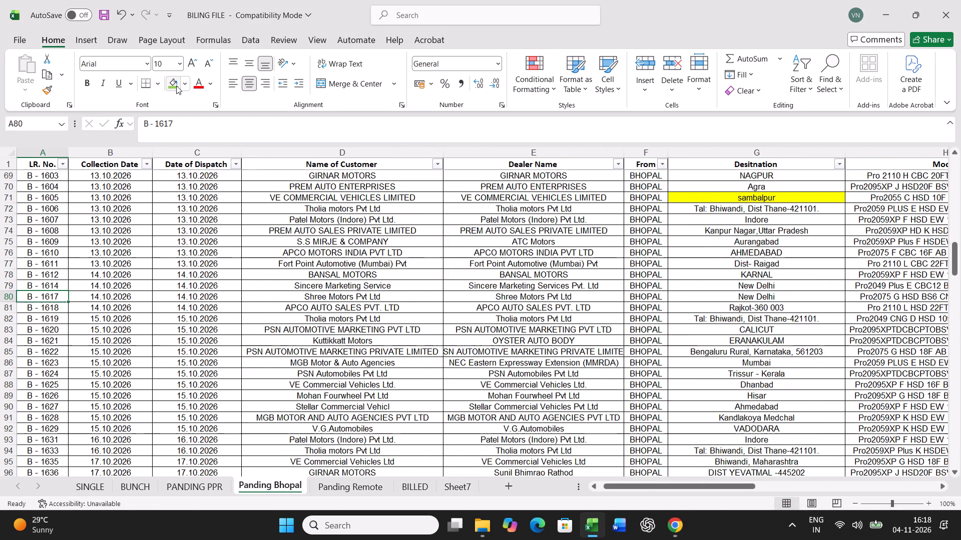
key("ctrl+shift+Right")
key("ctrl+c")
left_click(137, 491)
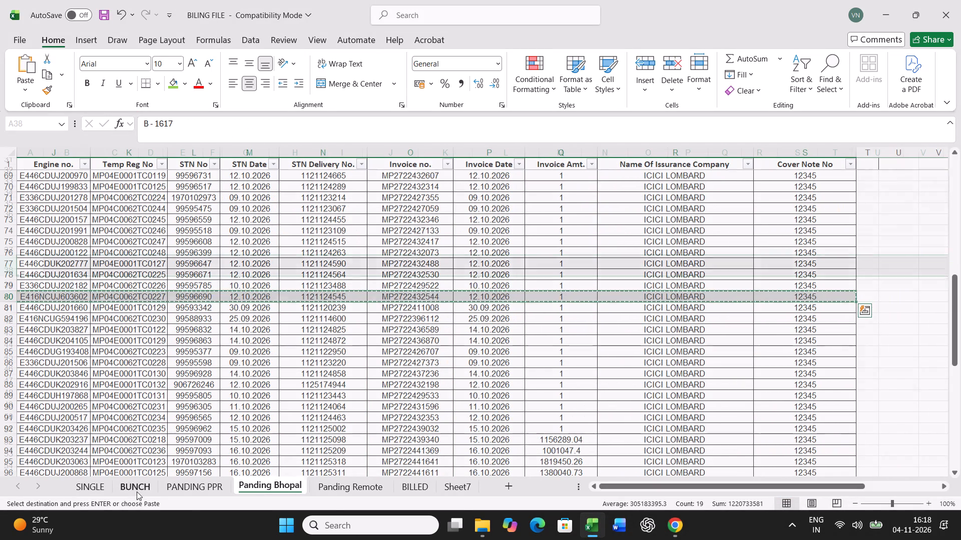
scroll(184, 415, "up", 12)
left_click(34, 442)
key("ctrl+v")
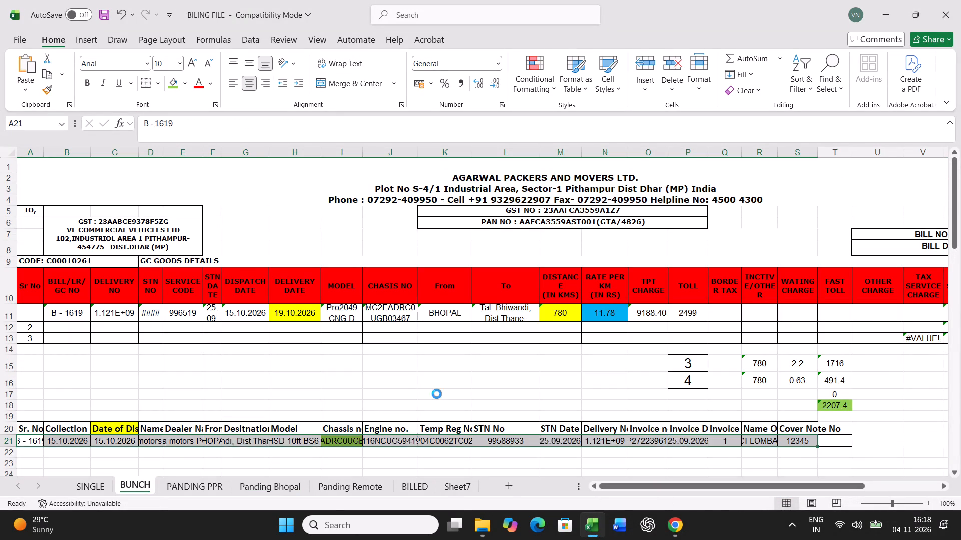
In row 11 of the BUNCH sheet, set the delivery date to 16.10.2026 and the distance to 830 km.
left_click(292, 313)
type("16.10.2026")
key("Right")
key("Right")
key("Right")
key("Right")
key("Right")
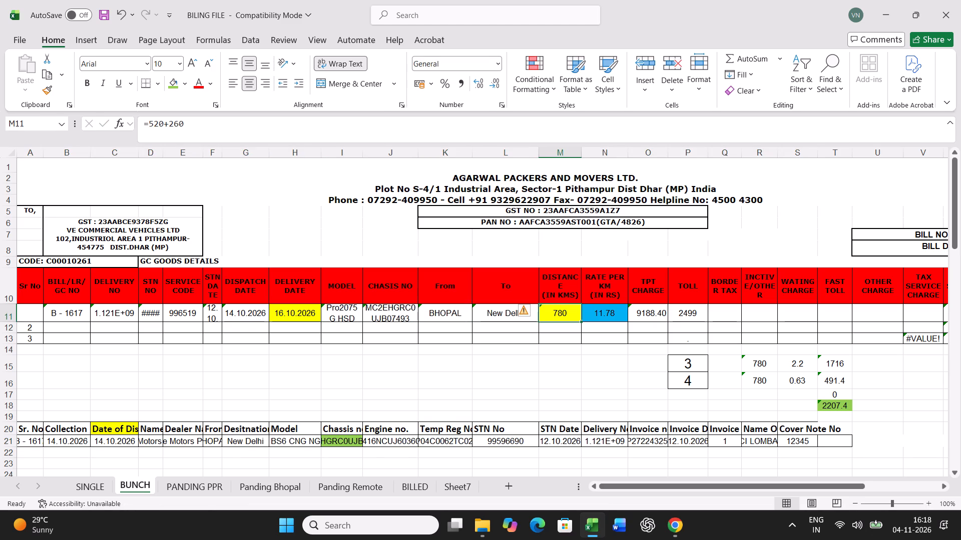
type("830")
key("Right")
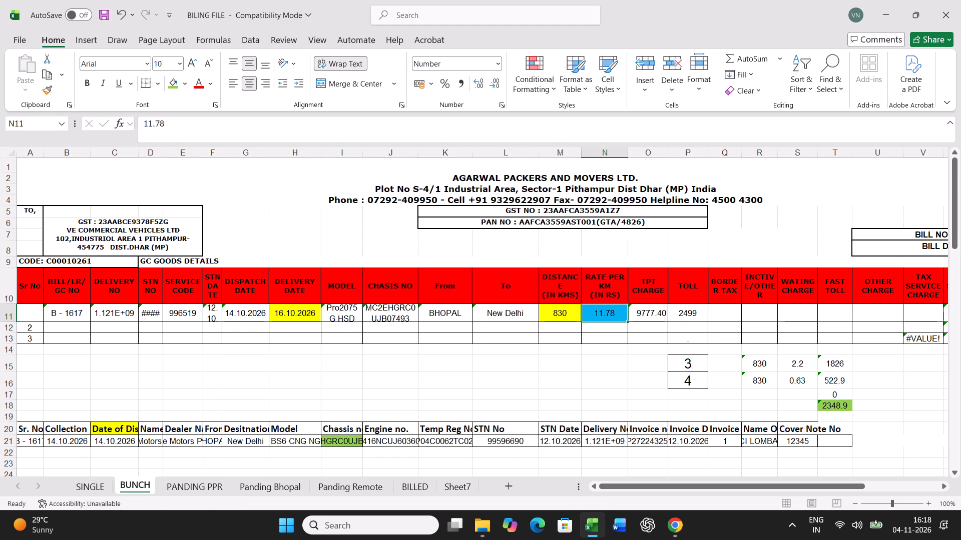
Set row 11's rate per km to 13.59, toll to 2180, border tax to 1594 and incentive/other to 200.
type("13.59")
key("Right")
key("Right")
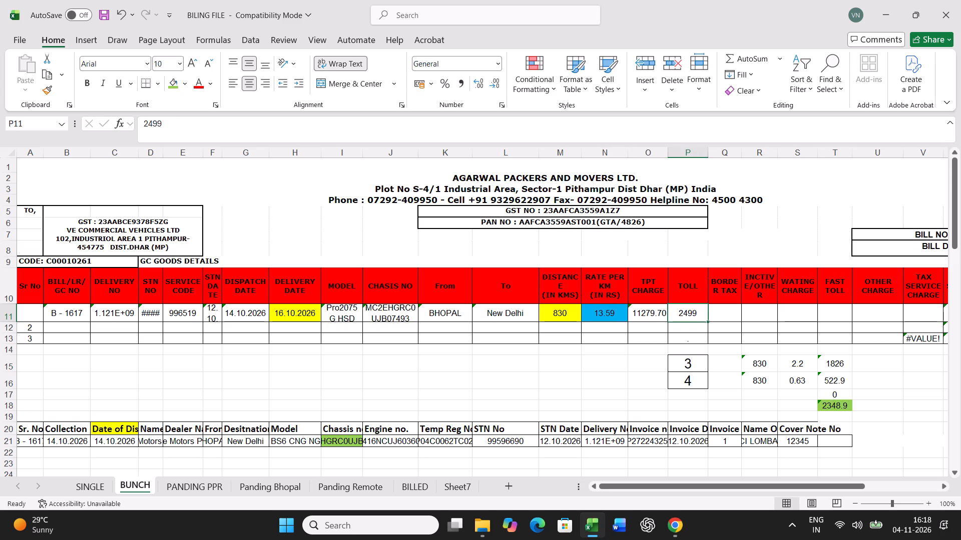
type("218")
key("0")
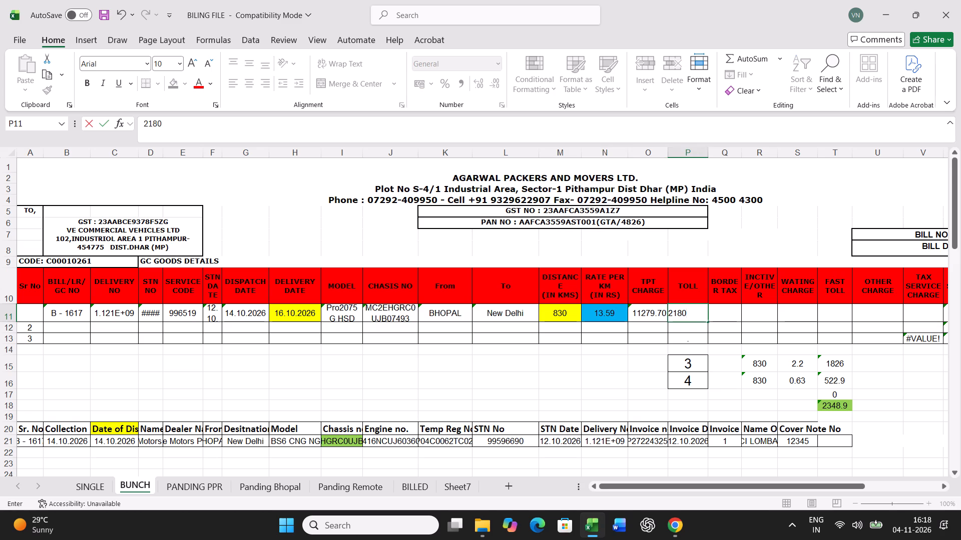
key("Right")
type("1594")
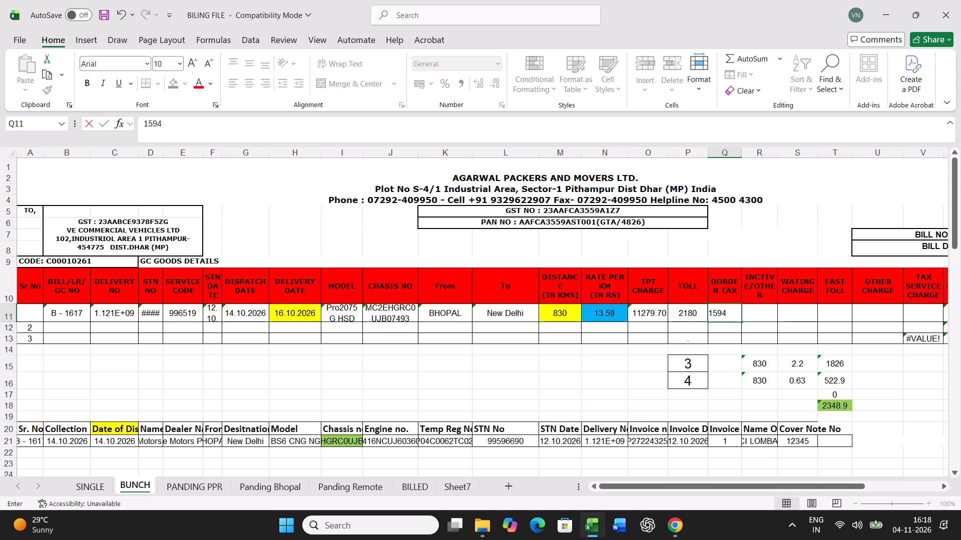
key("Right")
type("200")
key("Return")
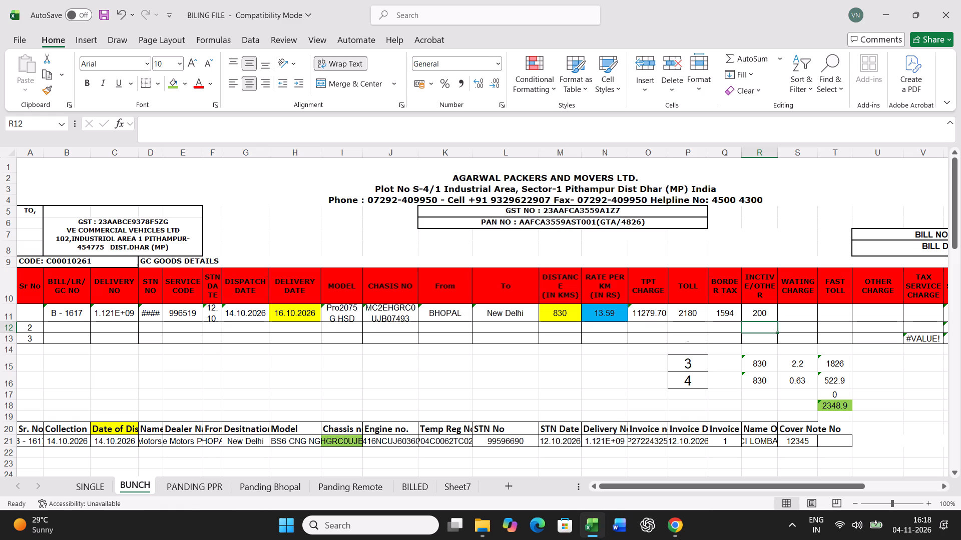
Set the actual transit days in P16 to 2.
left_click(688, 374)
key("2")
key("Return")
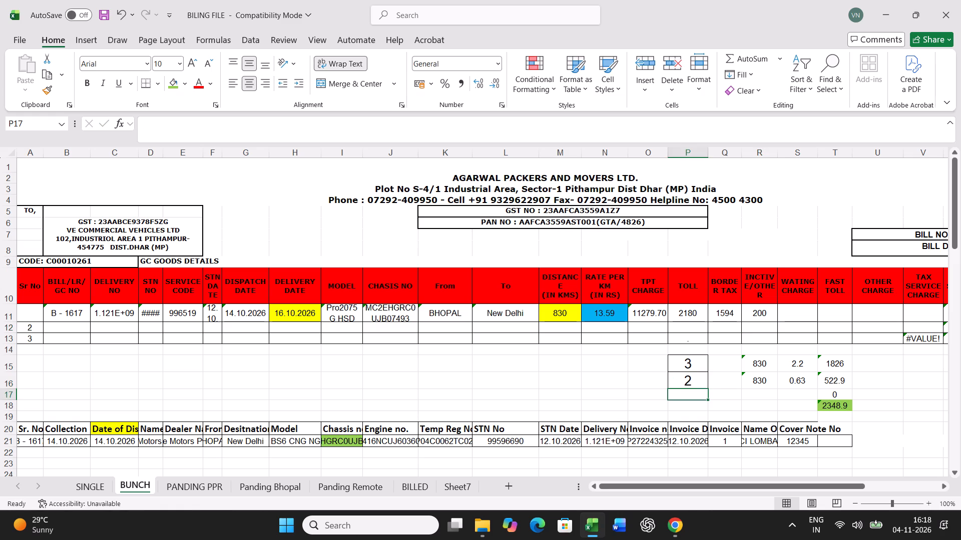
Print one copy of the B - 1617 freight bill from the SINGLE sheet.
left_click(92, 481)
key("ctrl+p")
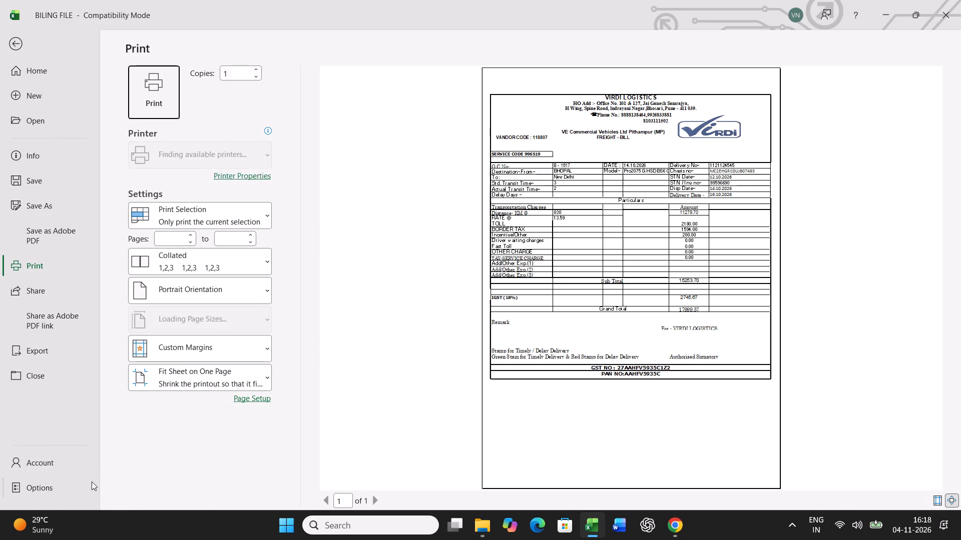
left_click(150, 95)
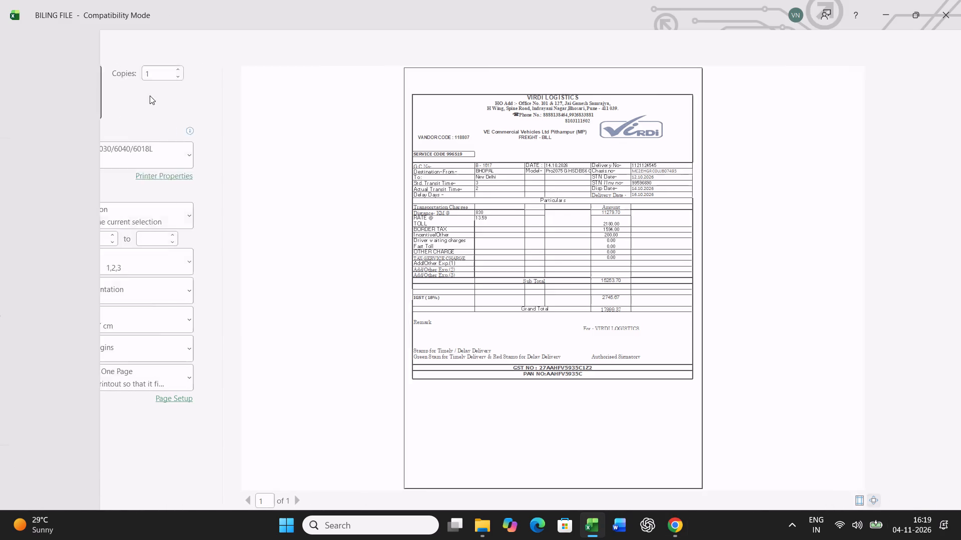
Record the B - 1617 bill by copying row 11 of the BUNCH sheet as values into row 39 of the lower bill table.
left_click(143, 489)
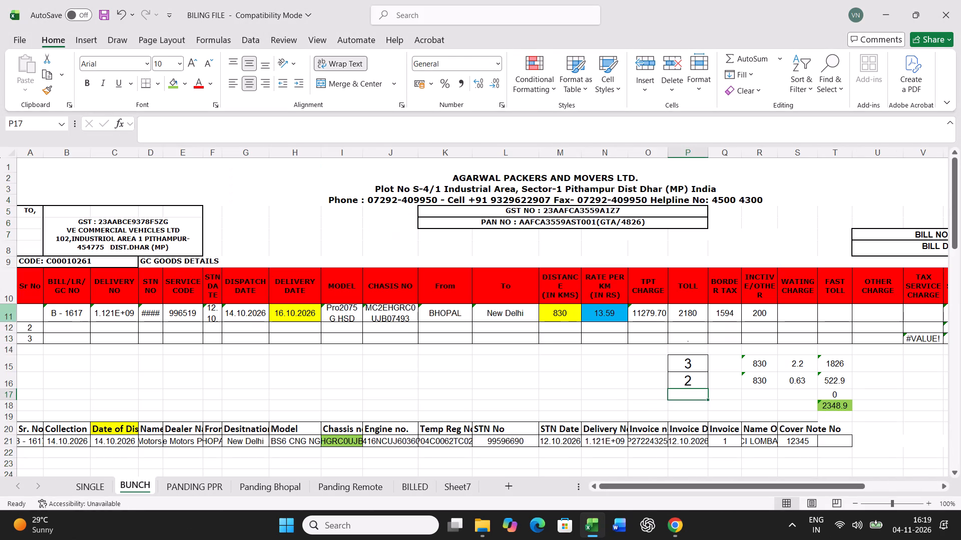
left_click(4, 314)
key("ctrl+c")
scroll(310, 370, "down", 10)
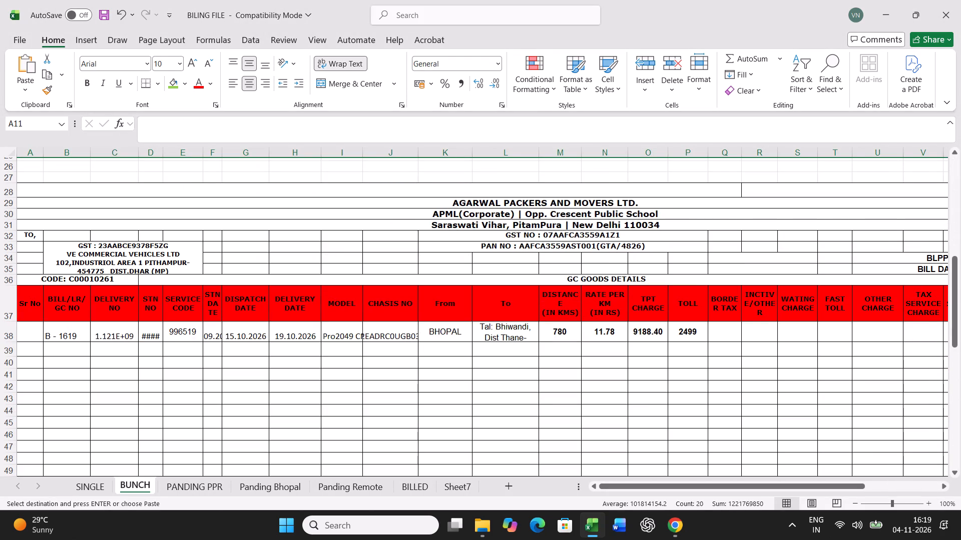
right_click(34, 349)
left_click(87, 239)
left_click(42, 209)
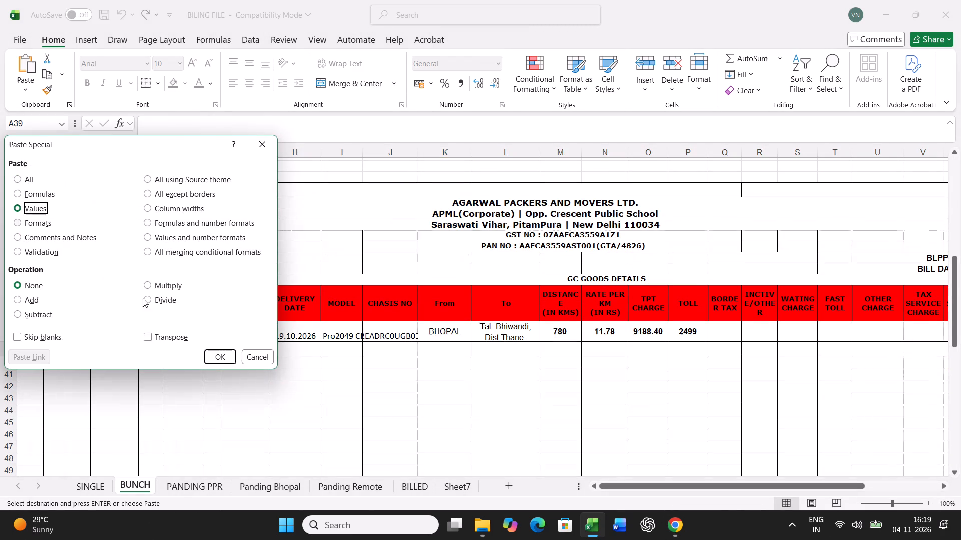
left_click(213, 357)
left_click(206, 493)
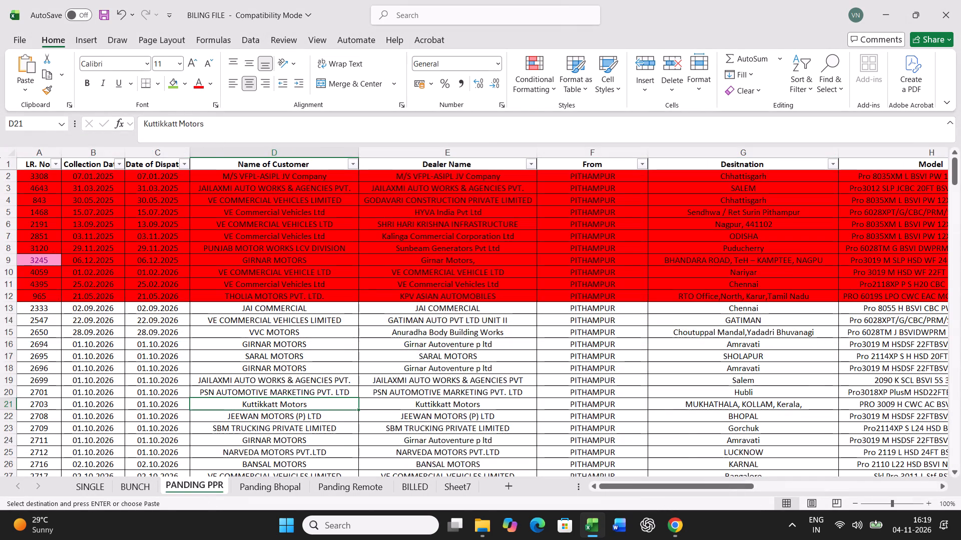
left_click(279, 488)
left_click(370, 404)
key("ctrl+f")
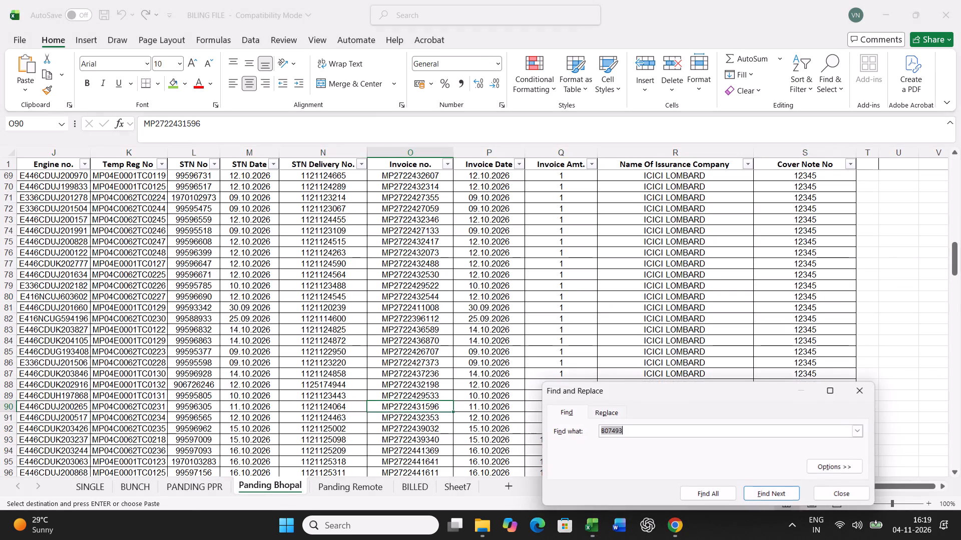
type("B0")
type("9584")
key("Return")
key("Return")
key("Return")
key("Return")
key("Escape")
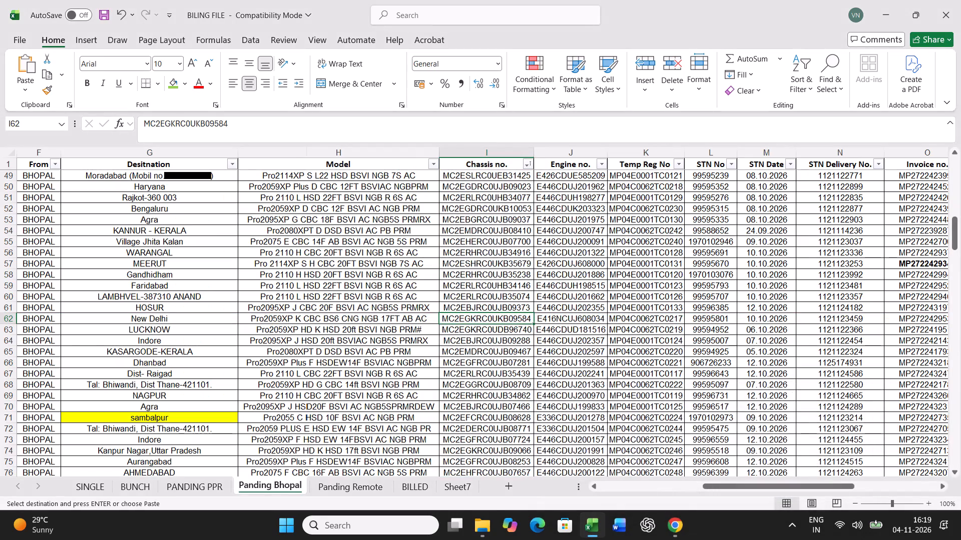
left_click(175, 90)
Copy the full B - 1596 record from Panding Bhopal row 62 into row 21 of the BUNCH sheet, starting at A21.
key("Left")
key("Left")
key("Left")
key("Left")
key("Left")
key("Left")
key("Left")
key("Left")
key("Left")
key("Left")
key("Left")
key("Left")
key("Left")
key("Left")
key("Left")
key("Left")
key("Left")
key("Left")
key("Left")
key("Left")
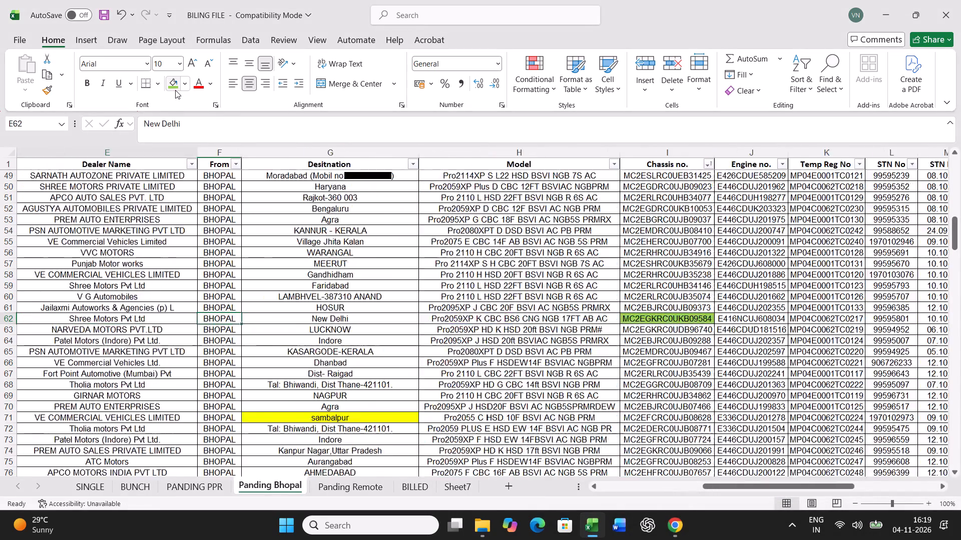
key("ctrl+shift+Right")
key("ctrl+c")
left_click(147, 480)
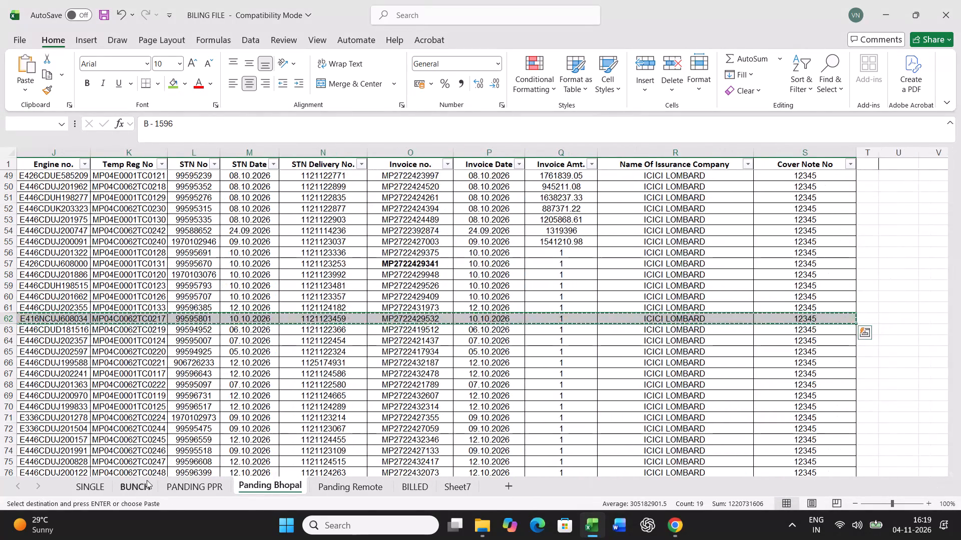
scroll(147, 480, "up", 11)
left_click(31, 443)
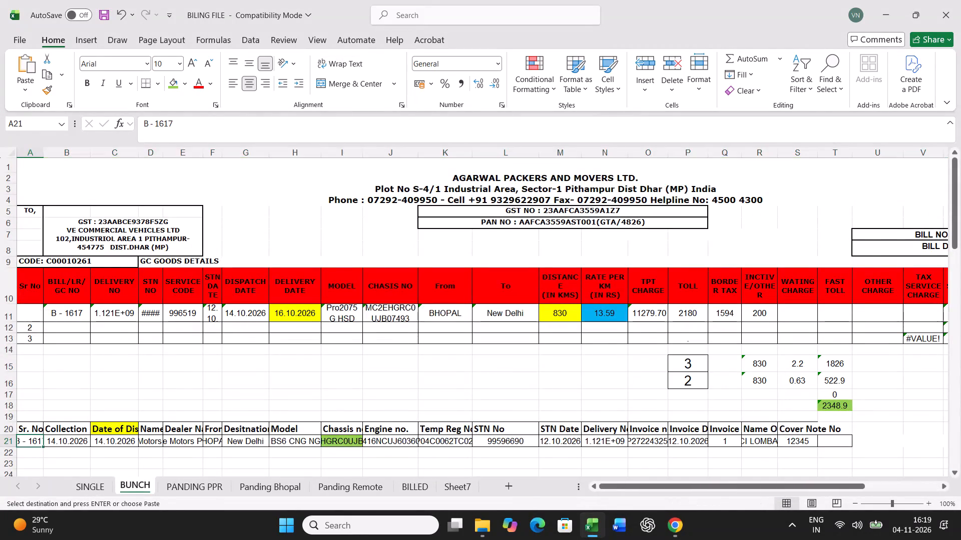
key("ctrl+v")
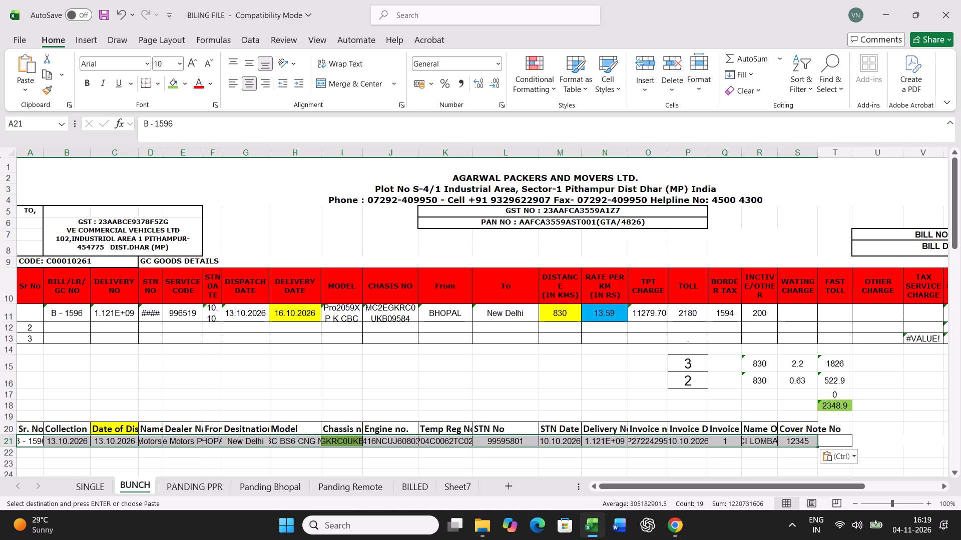
Set the dispatch date in C21 to 20.10.2026 and the delivery date in row 11 to 23.10.2026.
left_click(119, 441)
type("20.10.2026")
key("Return")
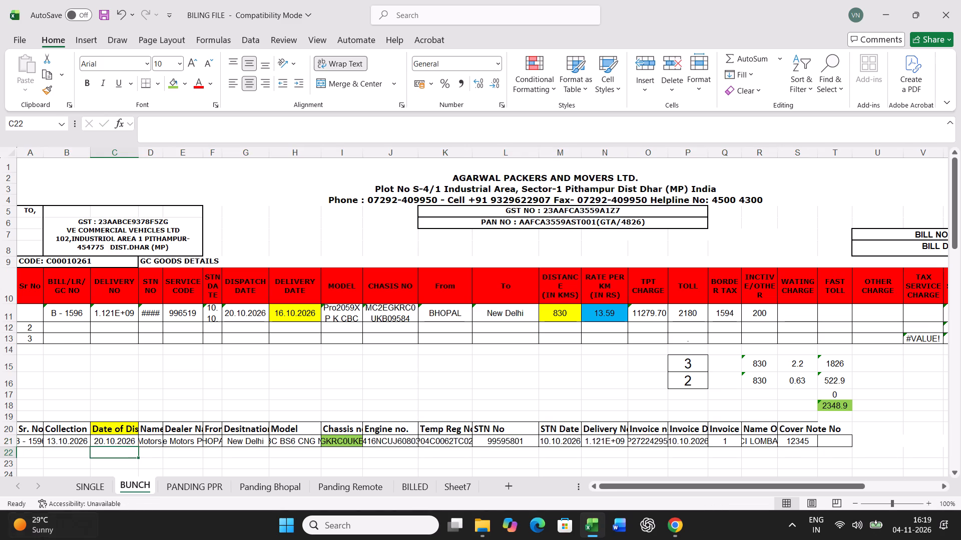
left_click(300, 306)
type("23.10.2026")
key("Right")
Set row 11's rate per km to 12.67, toll to 2010, border tax to 1063 and incentive/other to 100.
key("Right")
key("Right")
key("Right")
key("Right")
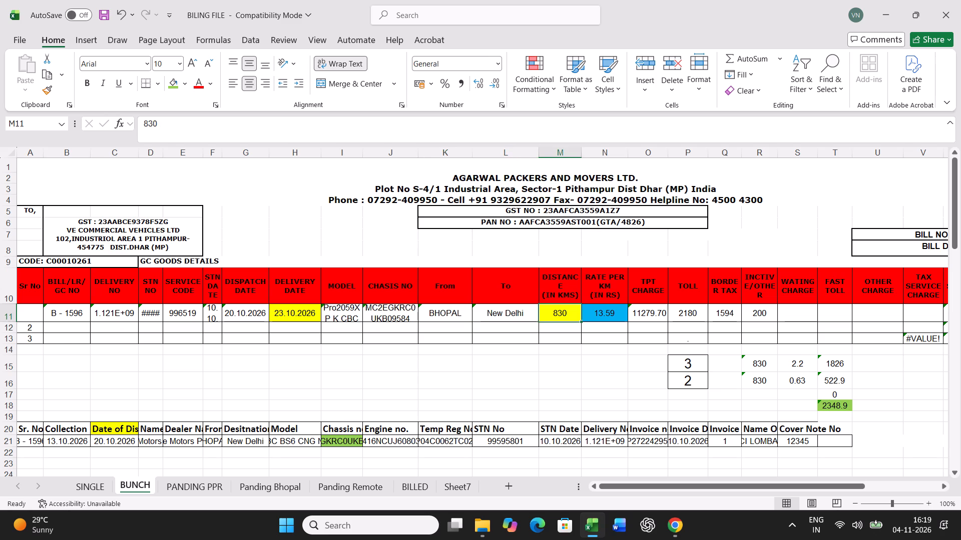
key("Right")
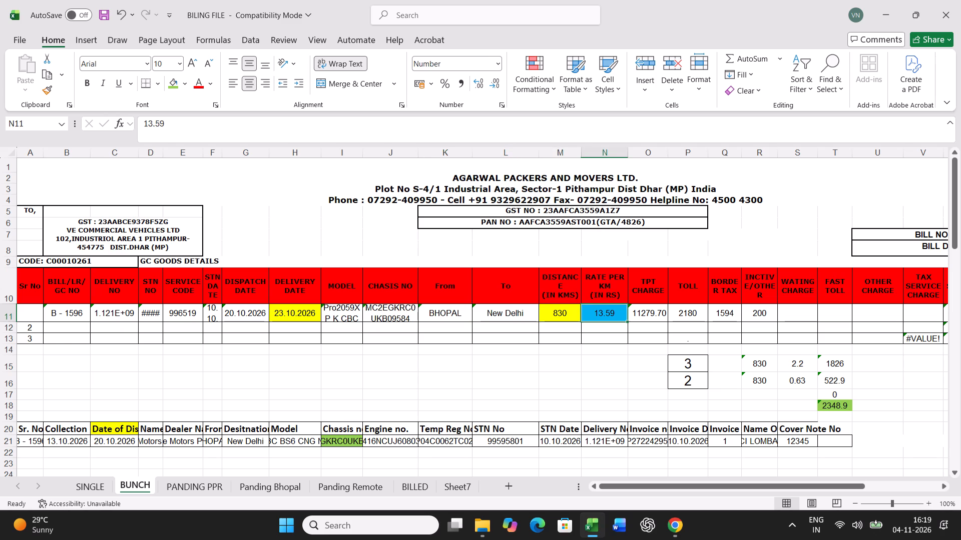
type("12.67")
key("Right")
key("Right")
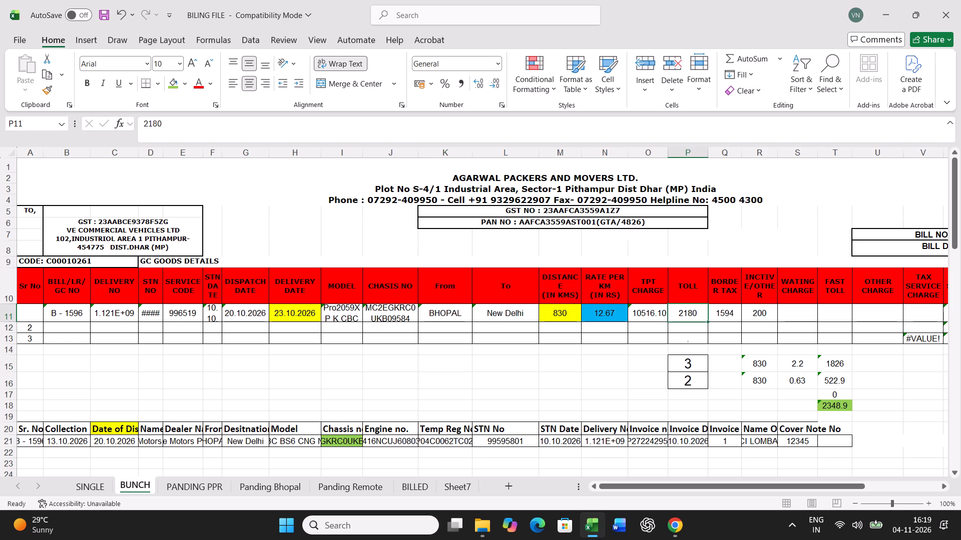
type("2010")
key("Right")
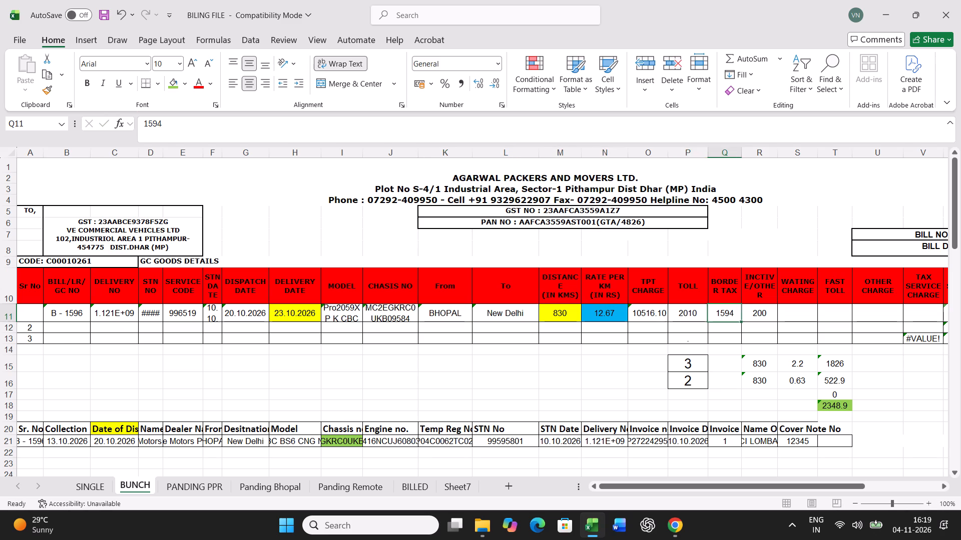
type("1063")
key("Right")
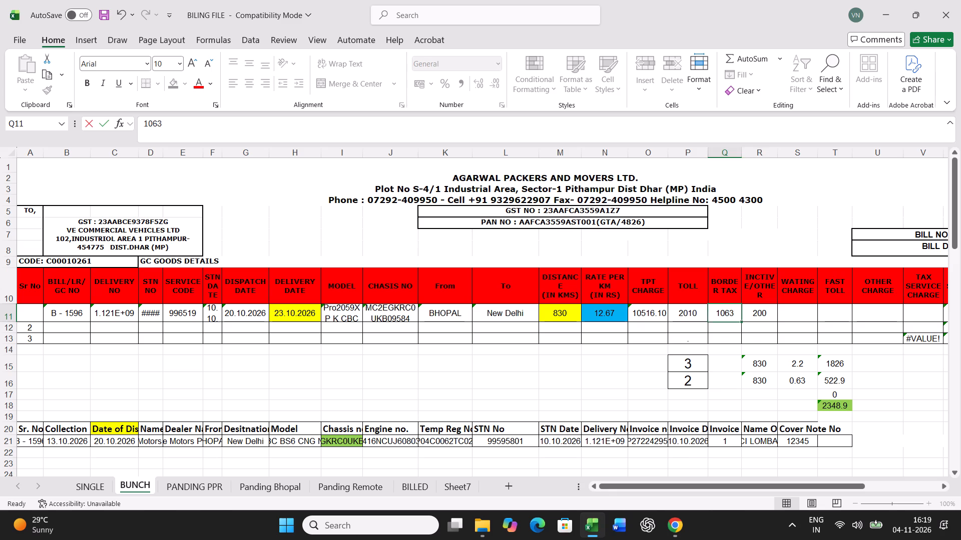
type("100")
key("Return")
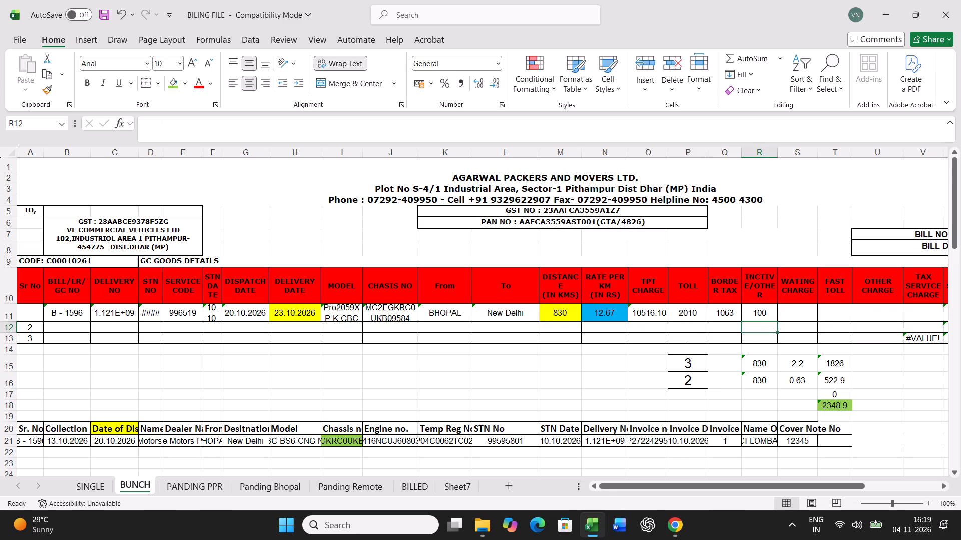
Set the actual transit days in P16 to 3.
left_click(680, 389)
key("Up")
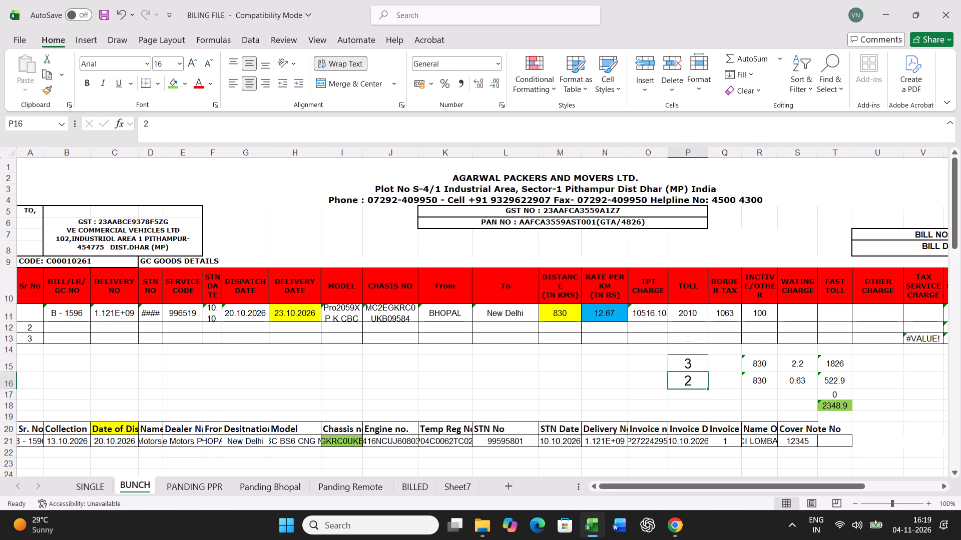
key("3")
key("Return")
Print one copy of the B - 1596 freight bill from the SINGLE sheet.
left_click(80, 481)
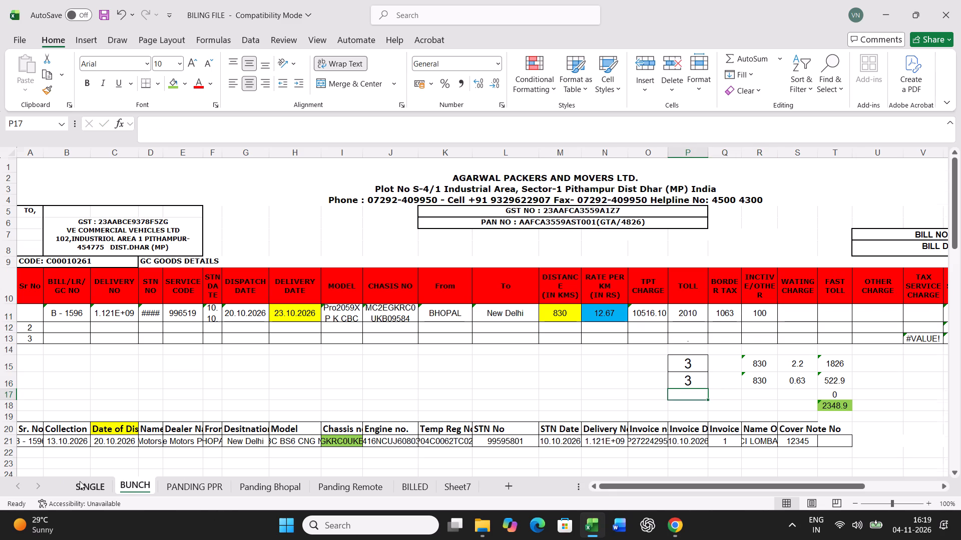
key("ctrl+p")
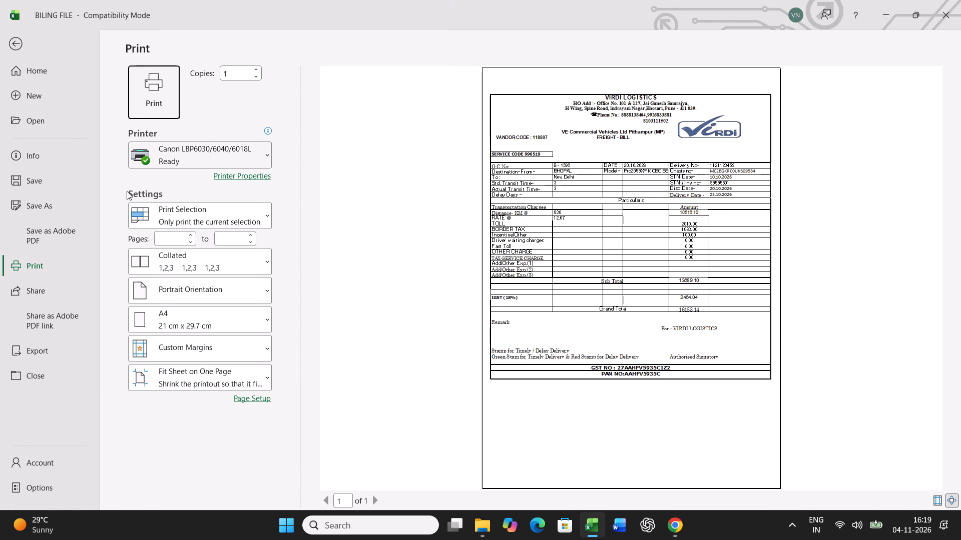
left_click(157, 75)
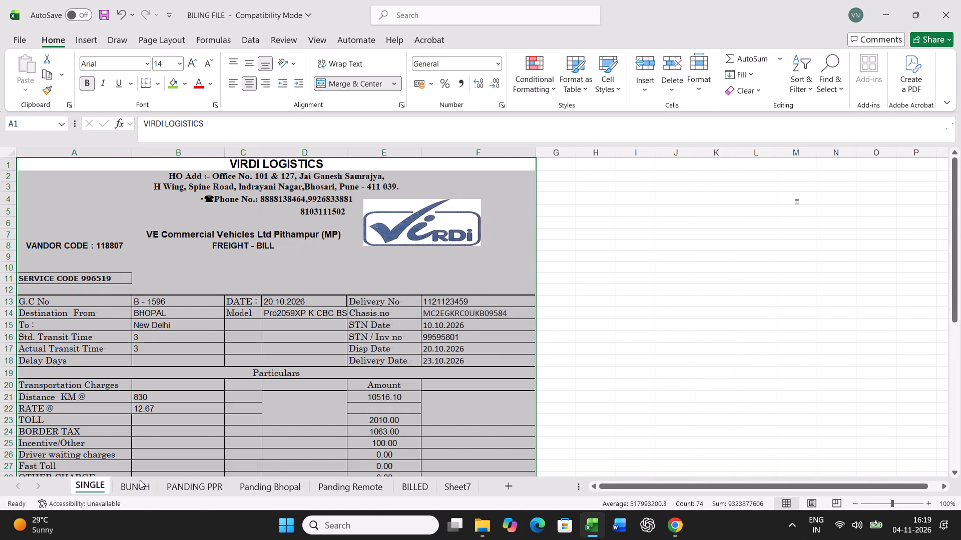
Record the B - 1596 bill by copying row 11 of the BUNCH sheet as values into row 40 of the lower bill table.
left_click(140, 480)
left_click(8, 313)
key("ctrl+c")
scroll(396, 354, "down", 6)
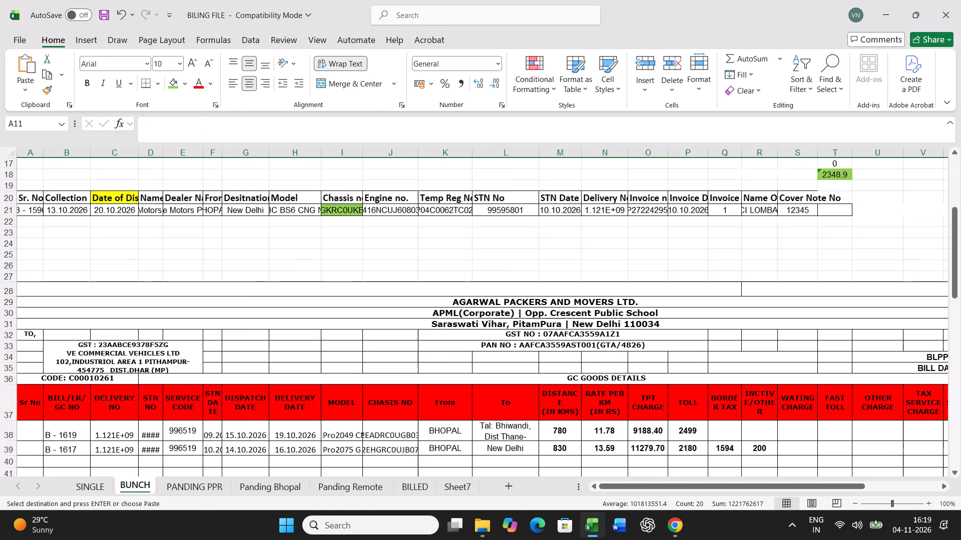
scroll(396, 354, "down", 6)
right_click(36, 296)
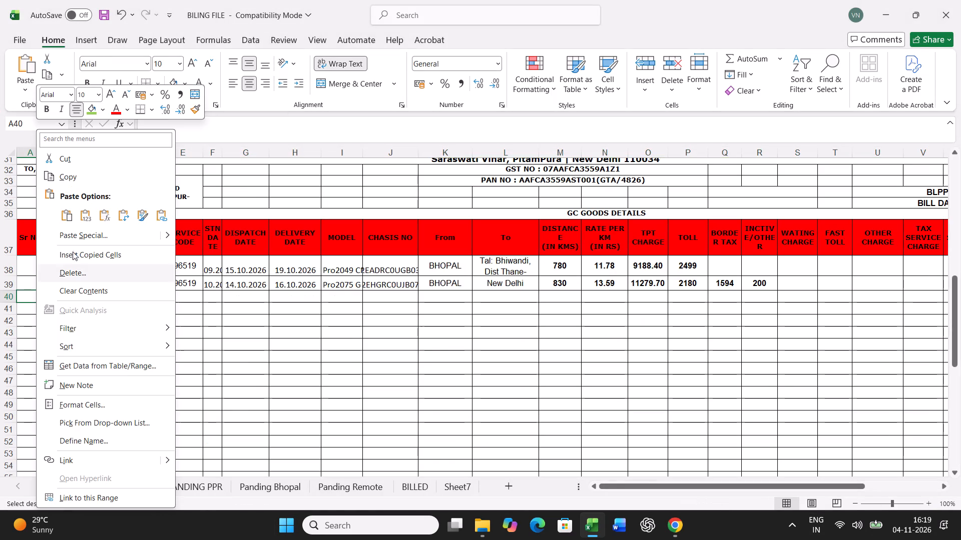
left_click(84, 233)
left_click(35, 202)
left_click(221, 350)
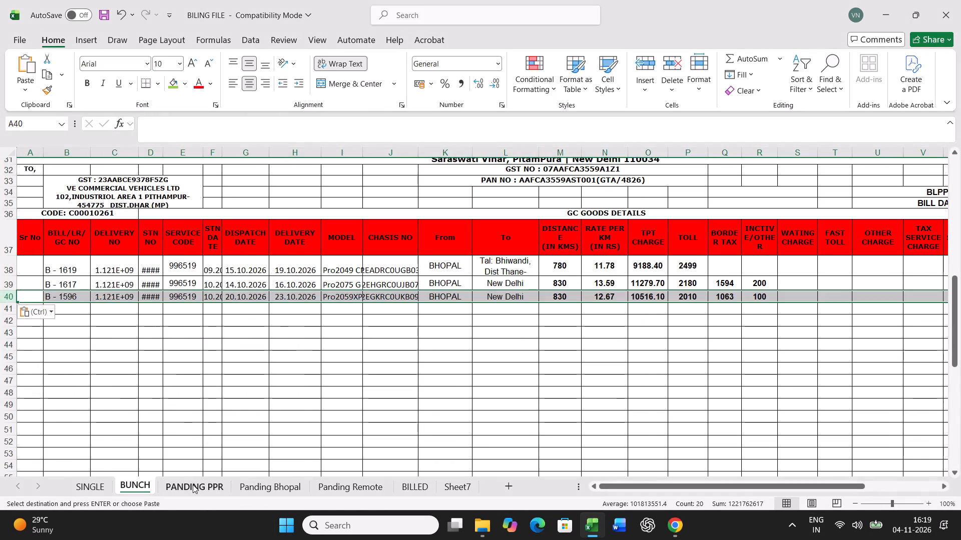
left_click(193, 484)
left_click(450, 350)
left_click(264, 494)
left_click(336, 384)
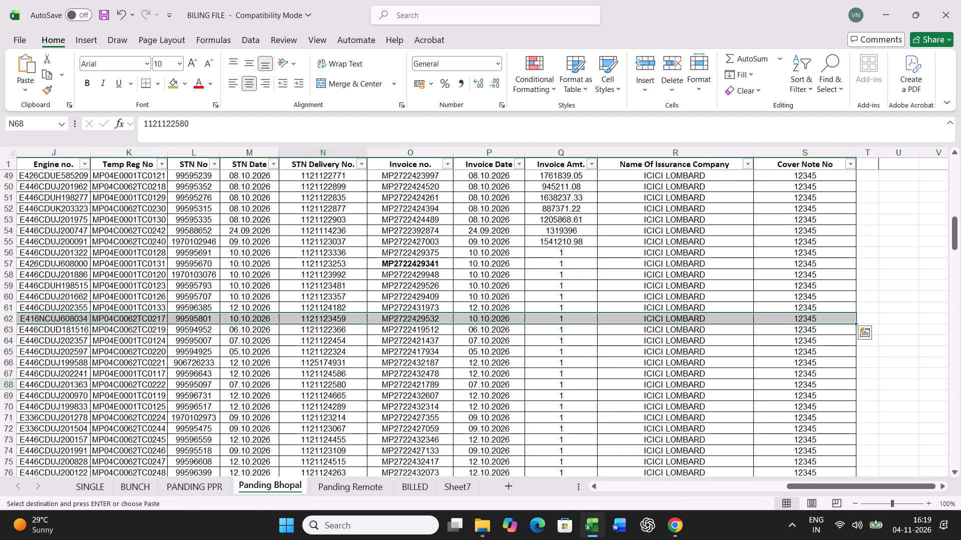
key("ctrl+f")
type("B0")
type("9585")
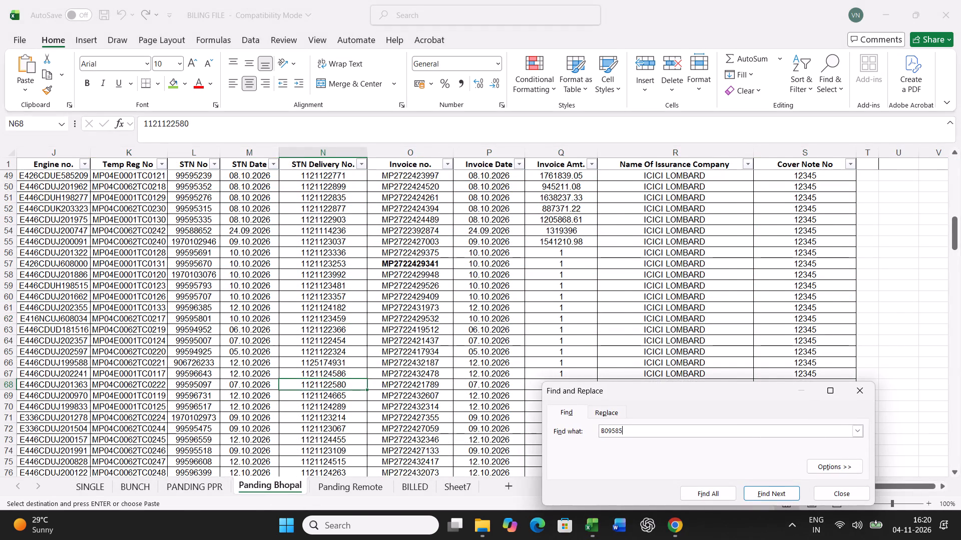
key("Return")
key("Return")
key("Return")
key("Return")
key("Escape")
left_click(169, 83)
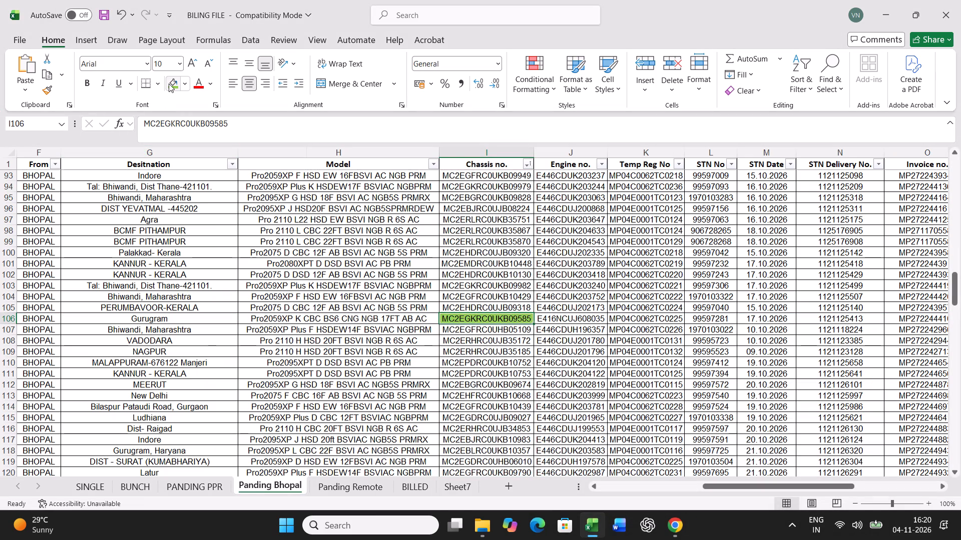
Copy the full B - 1662 record from Panding Bhopal row 106 into row 21 of the BUNCH sheet, starting at A21.
key("Left")
key("Left")
key("Left")
key("Left")
key("Left")
key("Left")
key("Left")
key("Left")
key("Left")
key("Left")
key("Left")
key("Left")
key("Left")
key("Left")
key("Left")
key("Left")
key("Left")
key("Left")
key("Left")
key("Left")
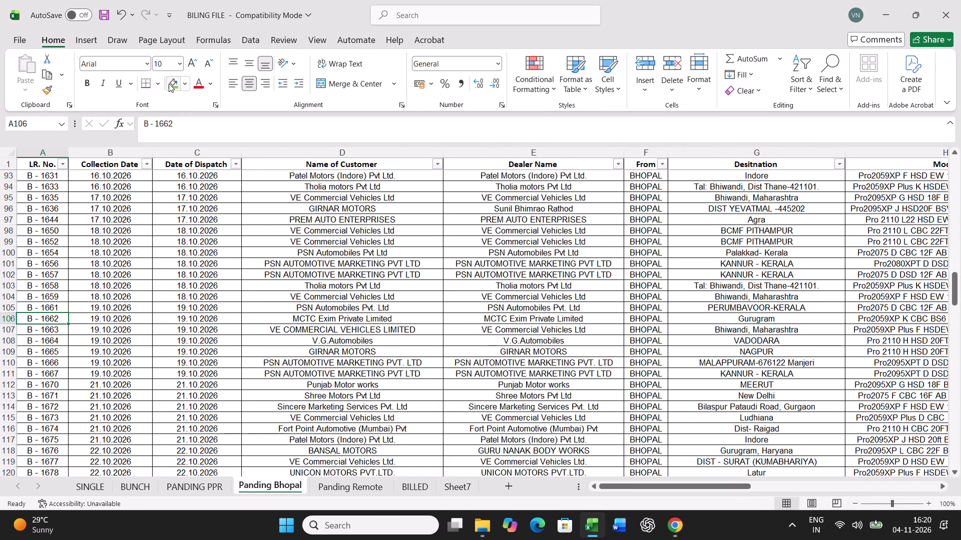
key("ctrl+shift+Right")
key("ctrl+c")
left_click(135, 484)
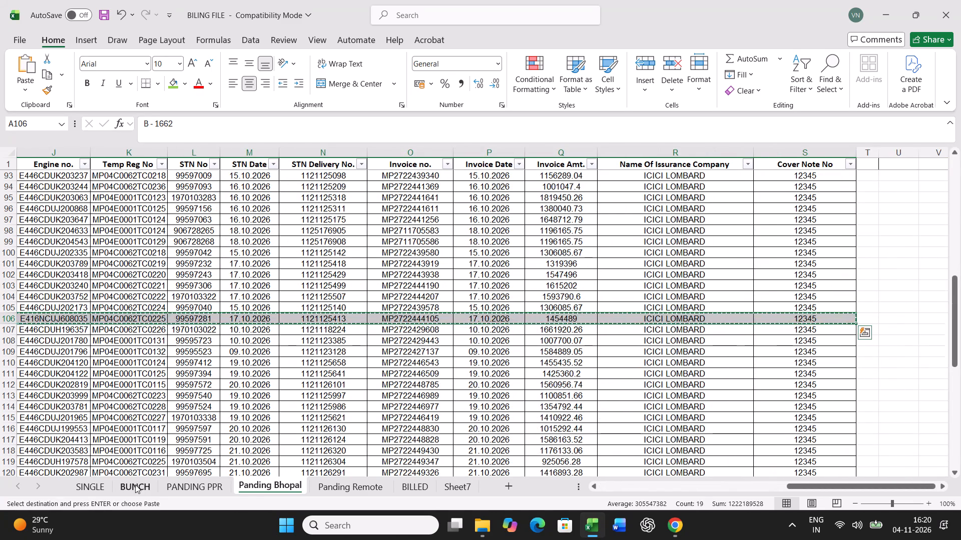
scroll(181, 359, "up", 11)
left_click(32, 410)
key("ctrl+v")
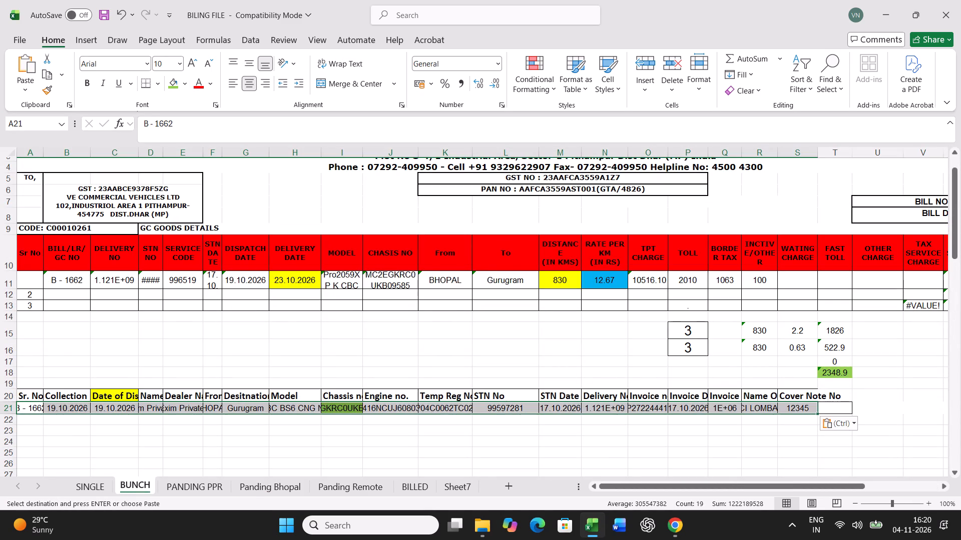
In row 11 of the BUNCH sheet, set the delivery date to 21.10.2026 and the distance to 818 km.
left_click(300, 279)
type("21.10.2026")
key("Right")
key("Right")
key("Right")
key("Right")
key("Right")
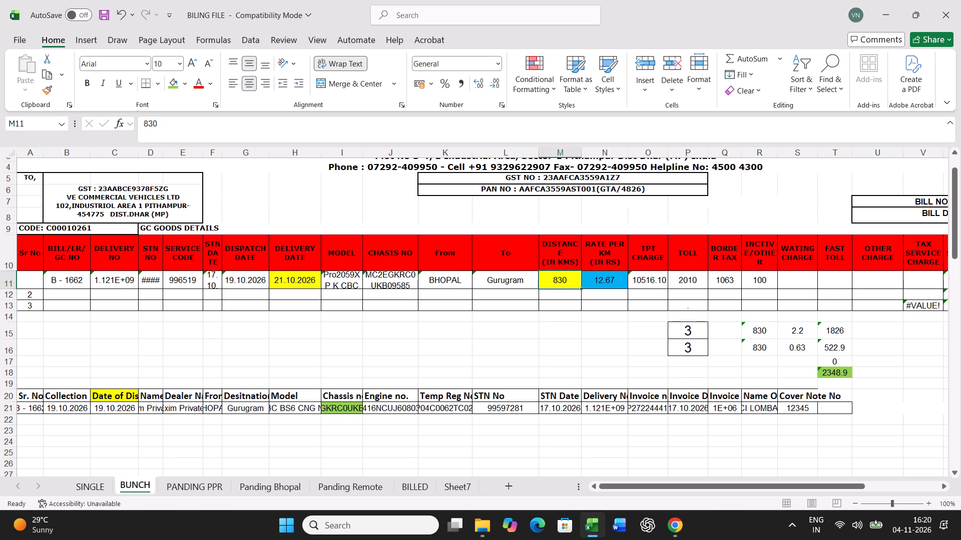
type("818")
key("Right")
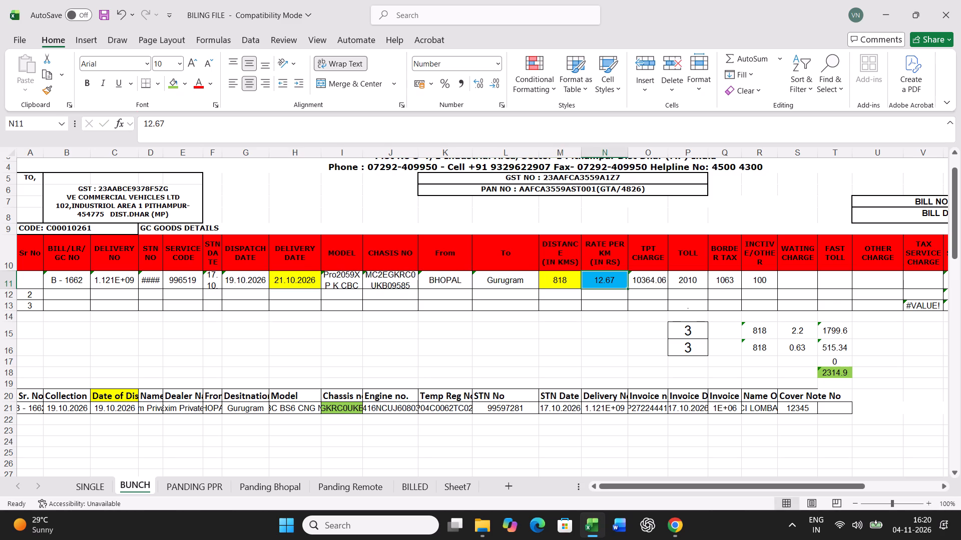
Enter 12.67 as row 11's rate per km, set the toll to 1920 and clear the incentive/other amount.
type("12.67")
key("Right")
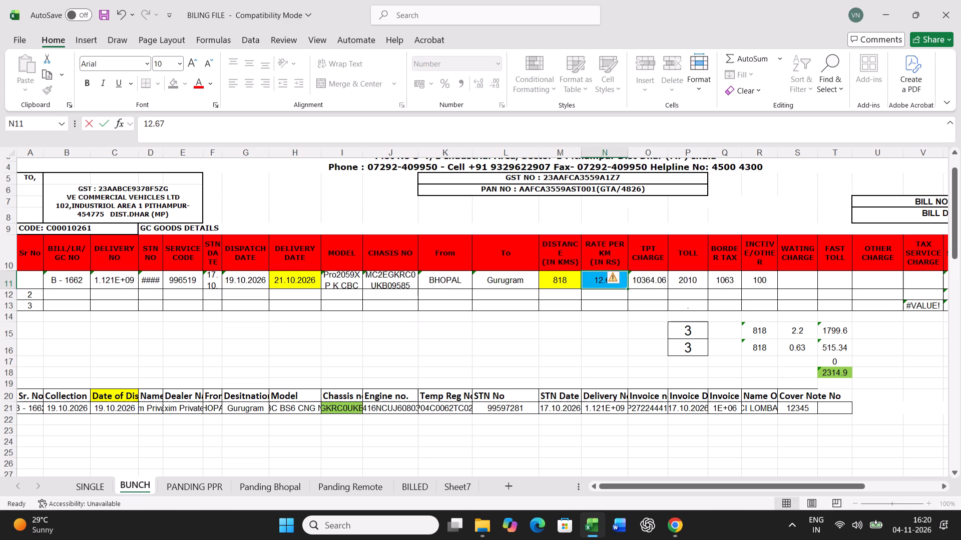
key("Right")
key("Right")
key("Left")
type("1920")
key("Right")
key("Right")
key("Delete")
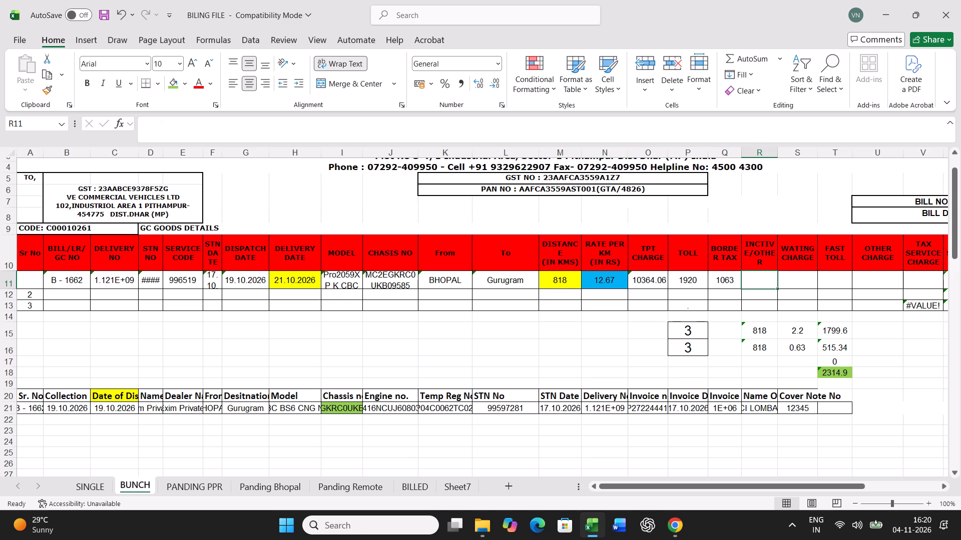
Set the actual transit time in cell P16 of the BUNCH sheet to 2.
left_click(688, 343)
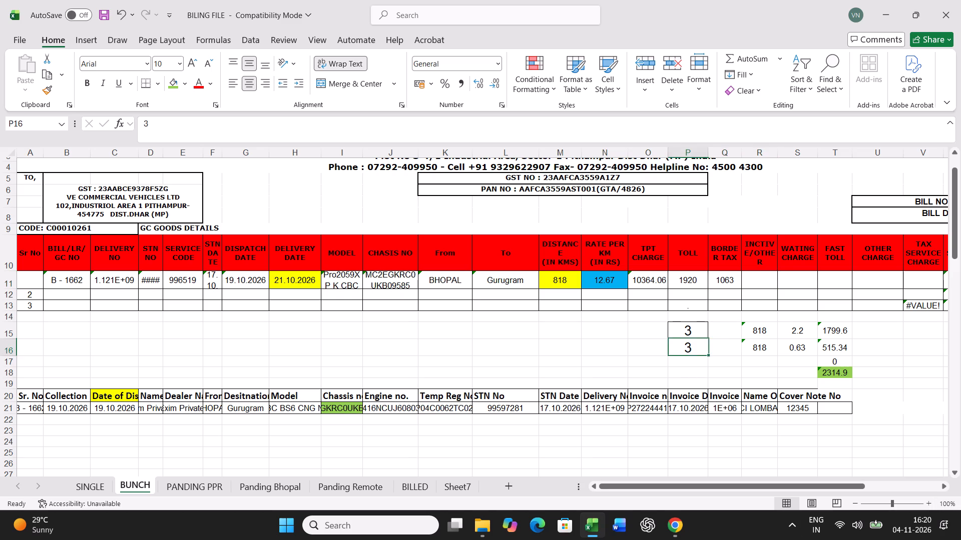
key("2")
key("Return")
Print the B - 1662 freight bill from the SINGLE sheet on the Canon LBP6030/6040/6018L.
left_click(88, 484)
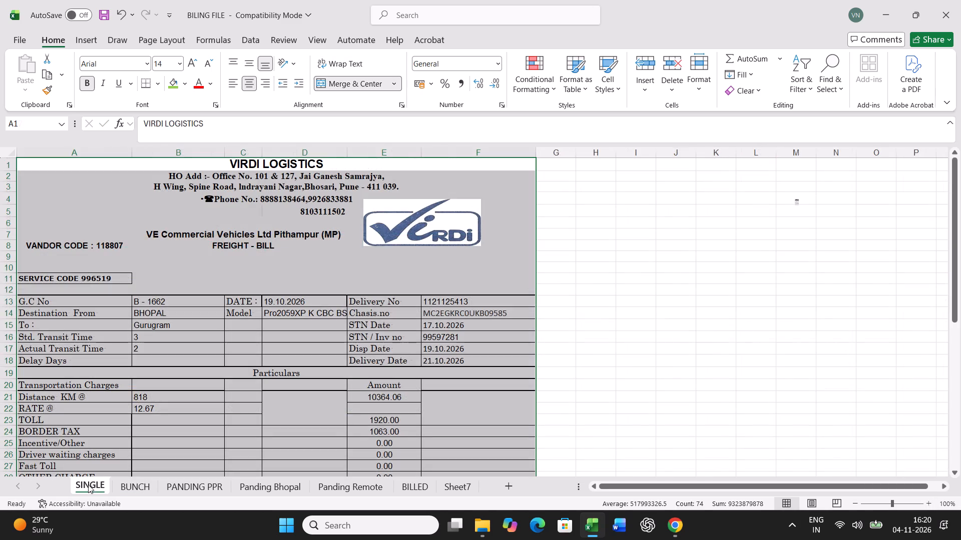
key("ctrl+p")
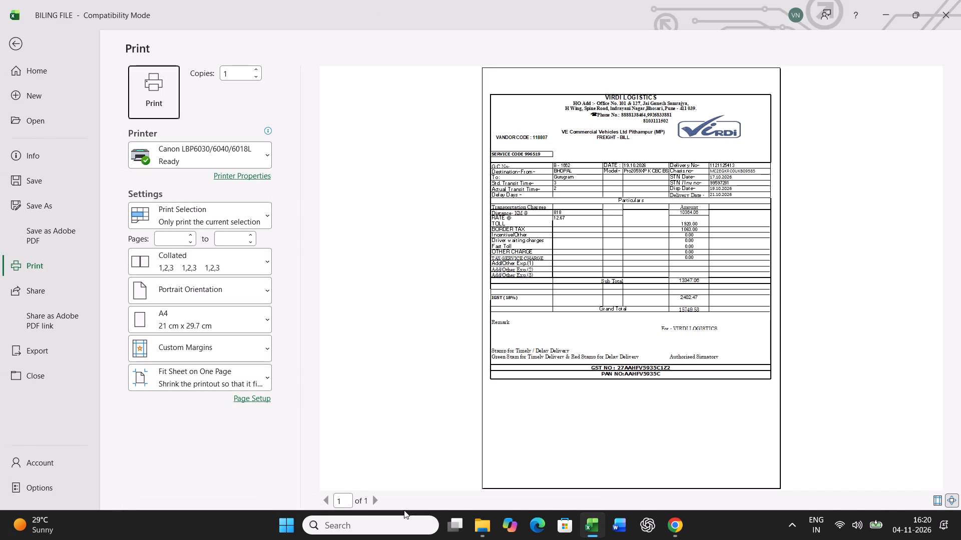
left_click(161, 87)
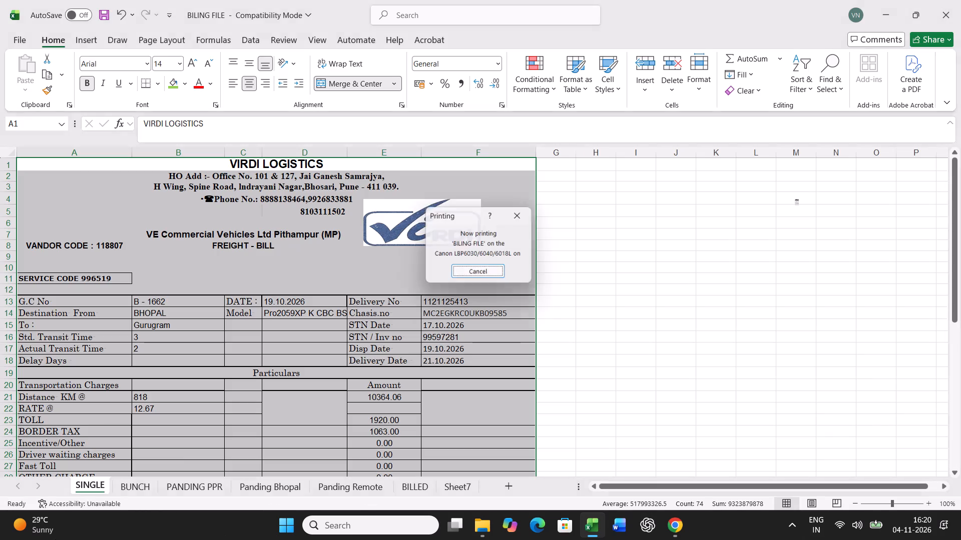
Copy row 11 of the BUNCH sheet and paste it as values only into the bill table starting at A41.
left_click(138, 486)
left_click(7, 279)
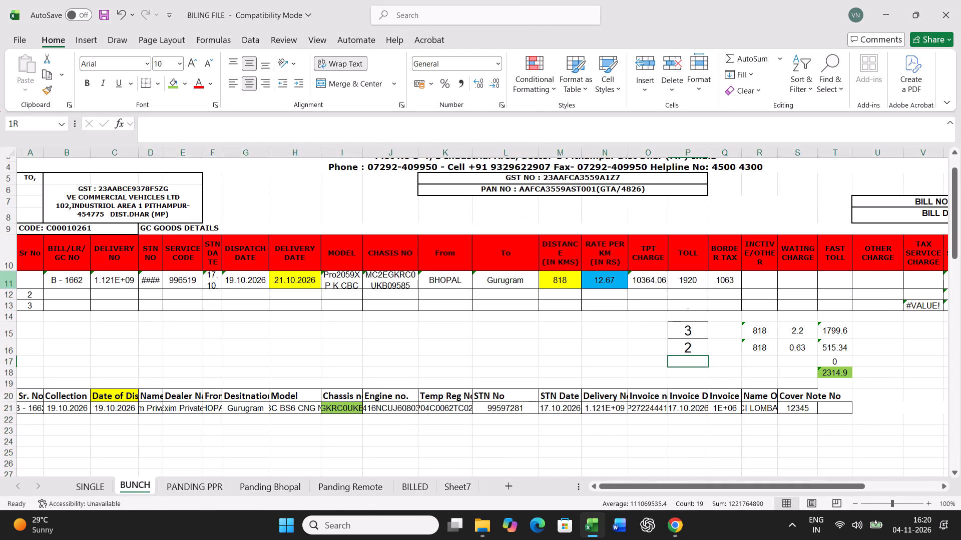
key("ctrl+c")
scroll(390, 400, "down", 11)
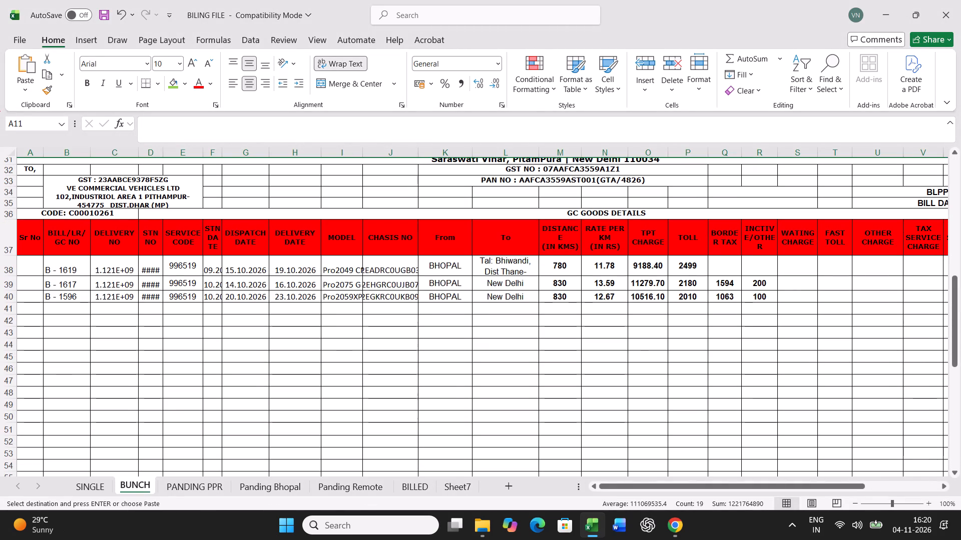
right_click(34, 310)
left_click(90, 235)
left_click(39, 204)
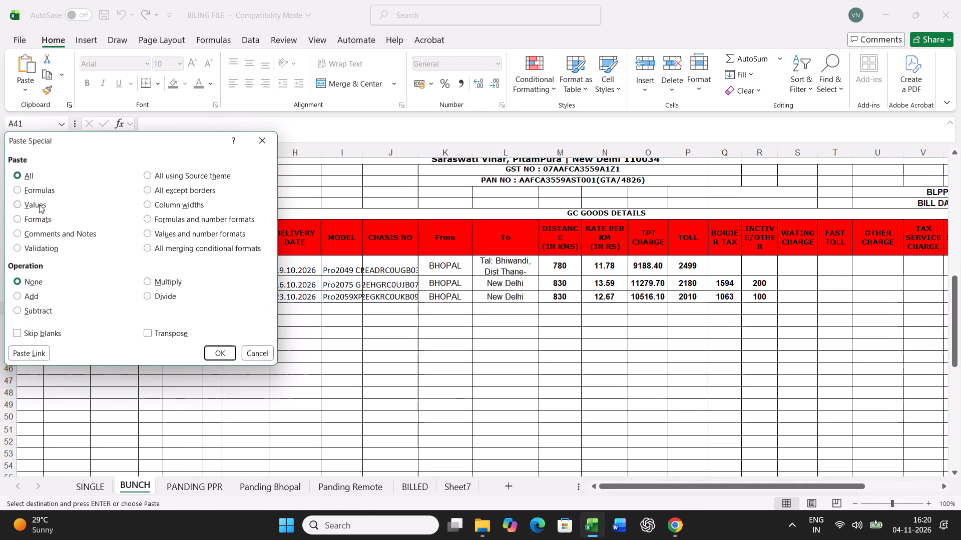
left_click(219, 349)
left_click(195, 486)
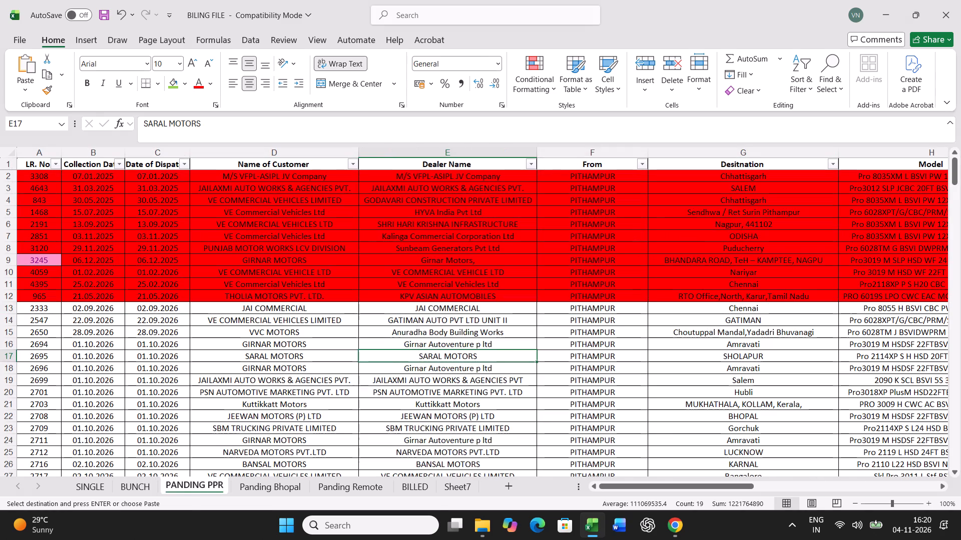
left_click(281, 482)
left_click(427, 396)
key("ctrl+f")
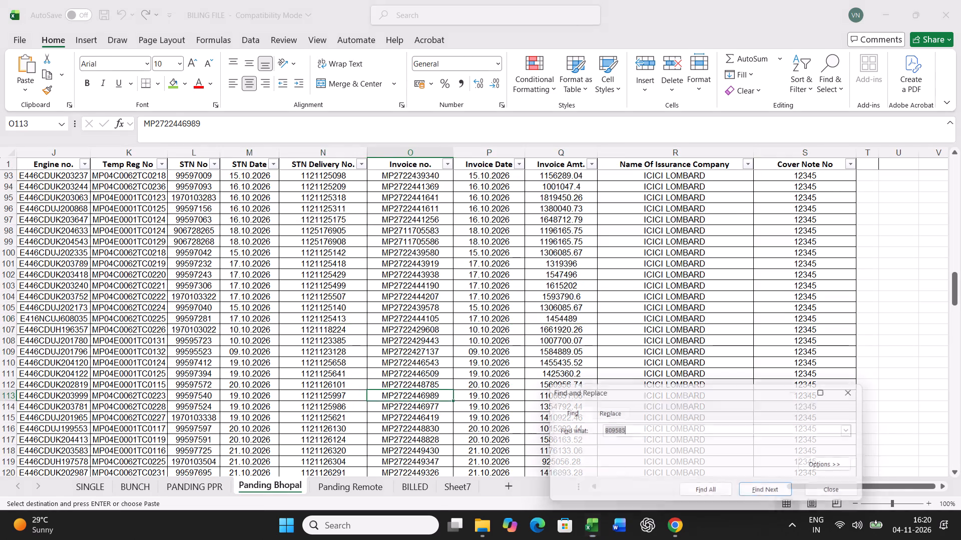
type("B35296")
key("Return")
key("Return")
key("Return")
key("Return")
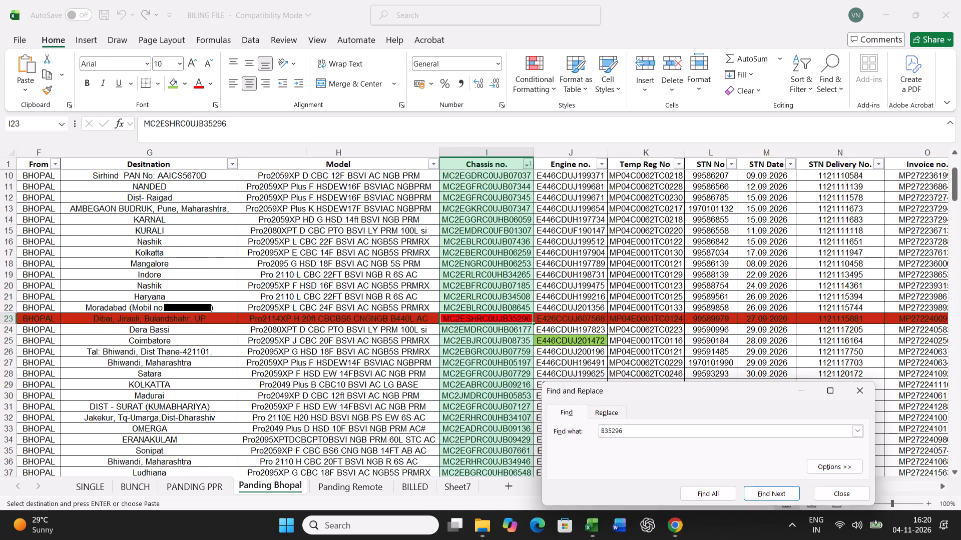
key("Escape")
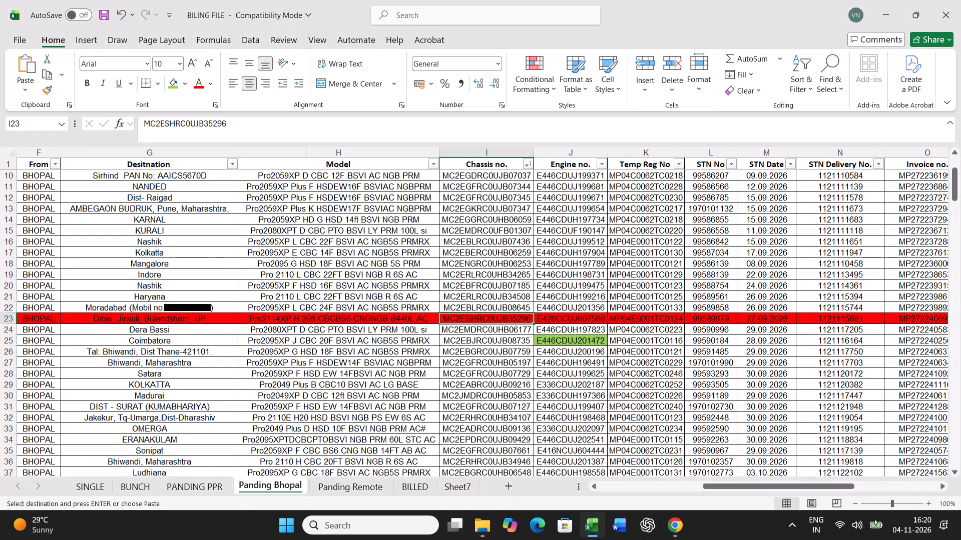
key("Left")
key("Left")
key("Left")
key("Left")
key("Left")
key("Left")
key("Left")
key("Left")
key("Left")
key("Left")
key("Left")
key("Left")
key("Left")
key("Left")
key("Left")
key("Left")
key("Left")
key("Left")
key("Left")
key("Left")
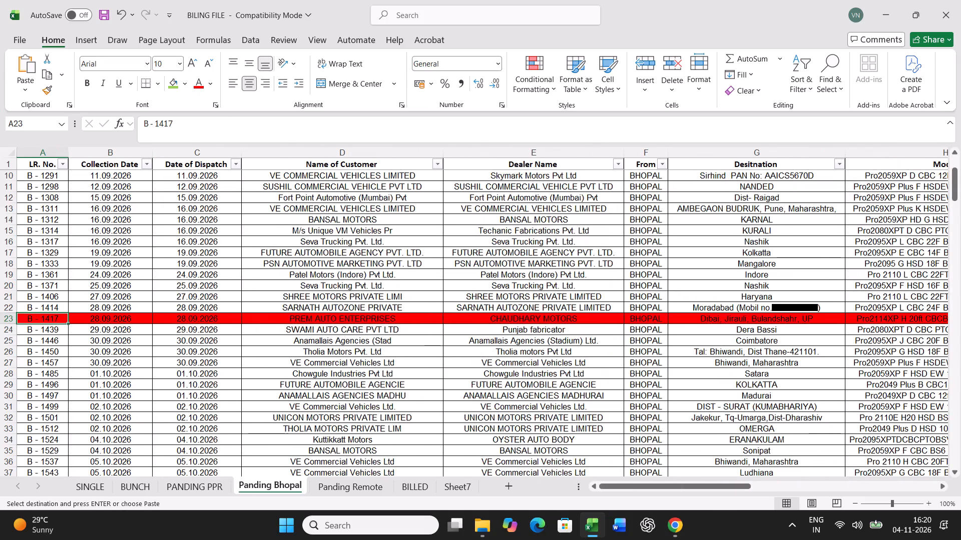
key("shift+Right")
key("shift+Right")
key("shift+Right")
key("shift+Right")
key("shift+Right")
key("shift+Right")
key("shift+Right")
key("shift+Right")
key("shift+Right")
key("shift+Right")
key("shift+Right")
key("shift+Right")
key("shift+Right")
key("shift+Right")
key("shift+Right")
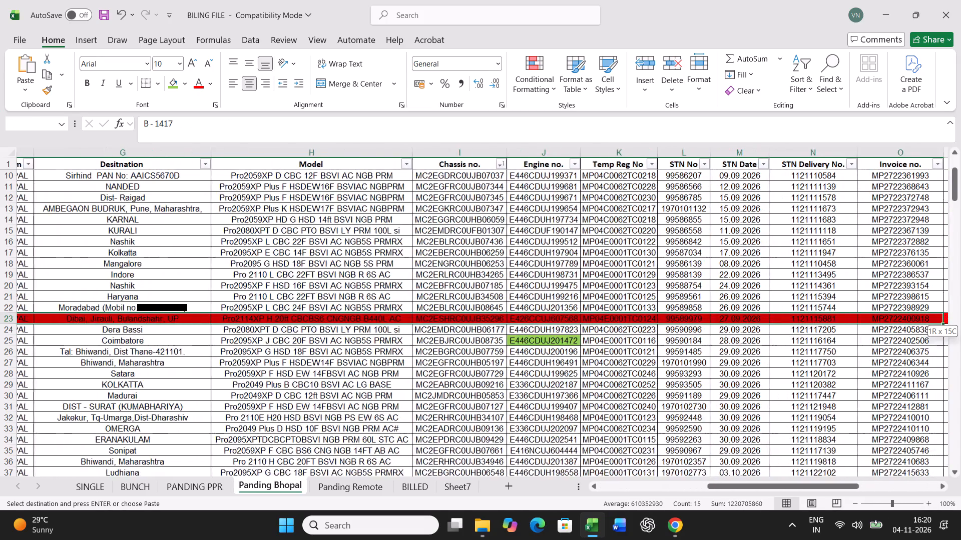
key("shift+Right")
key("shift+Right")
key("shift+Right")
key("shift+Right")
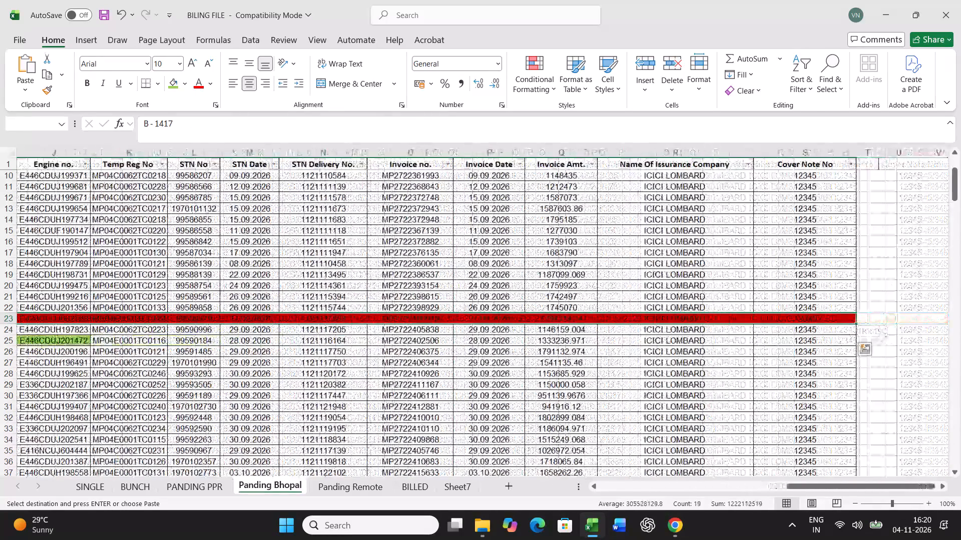
left_click(187, 80)
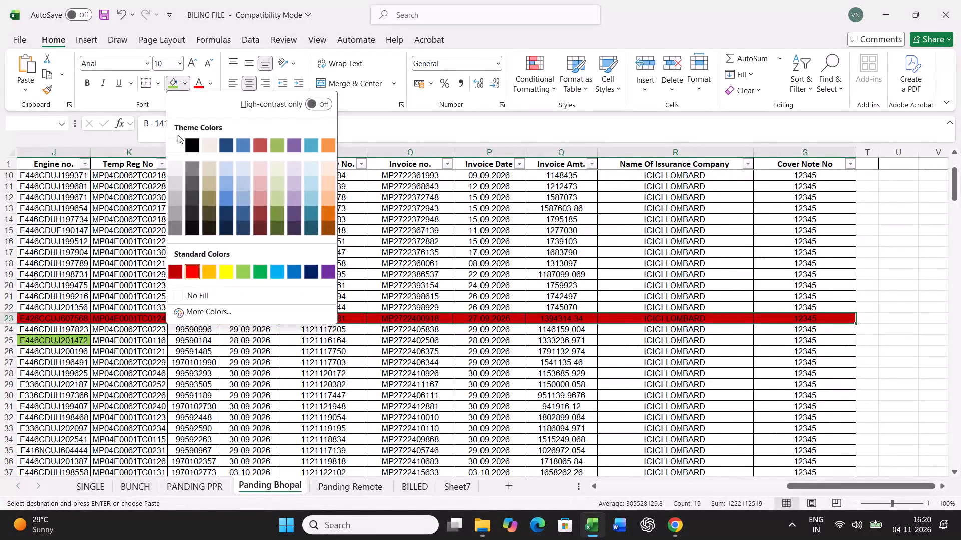
left_click(174, 142)
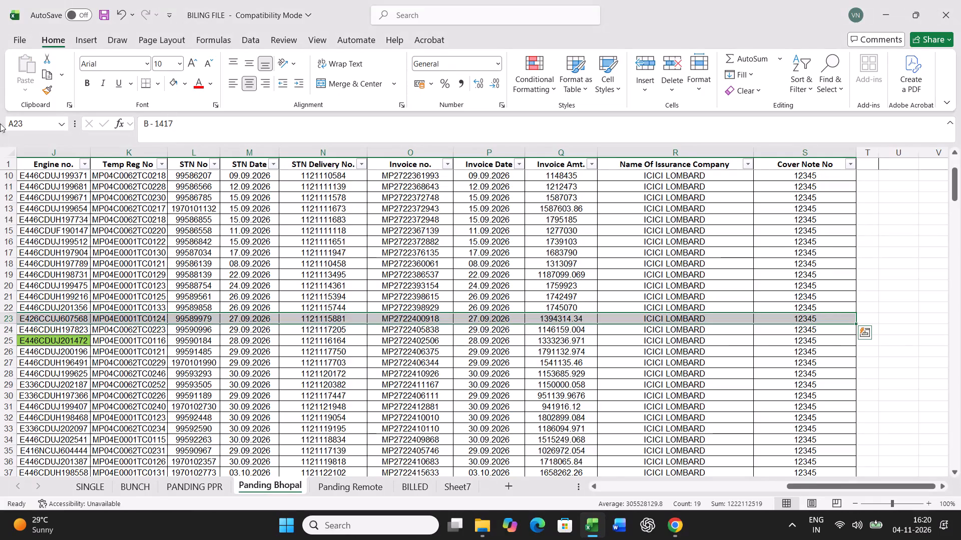
left_click(499, 299)
key("ctrl+f")
key("Return")
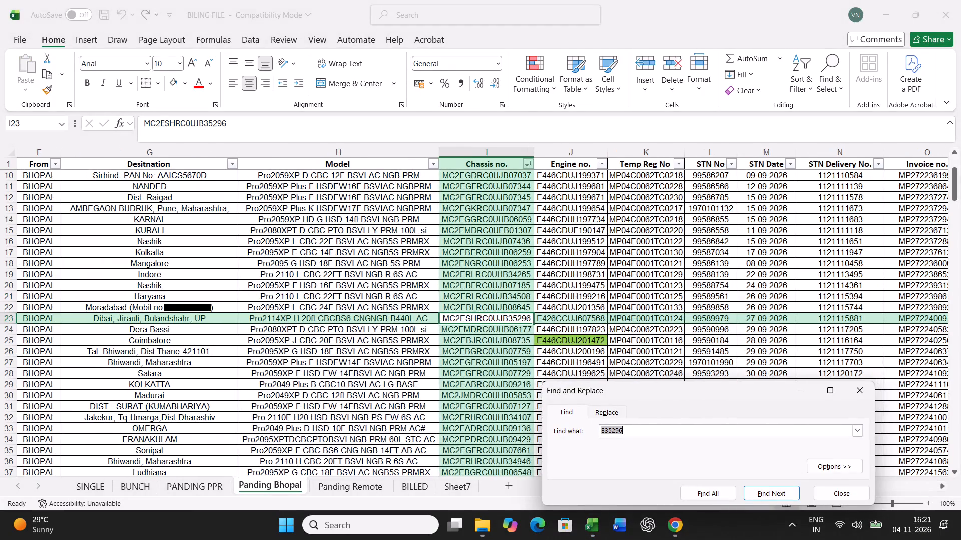
key("Return")
key("Escape")
left_click(188, 83)
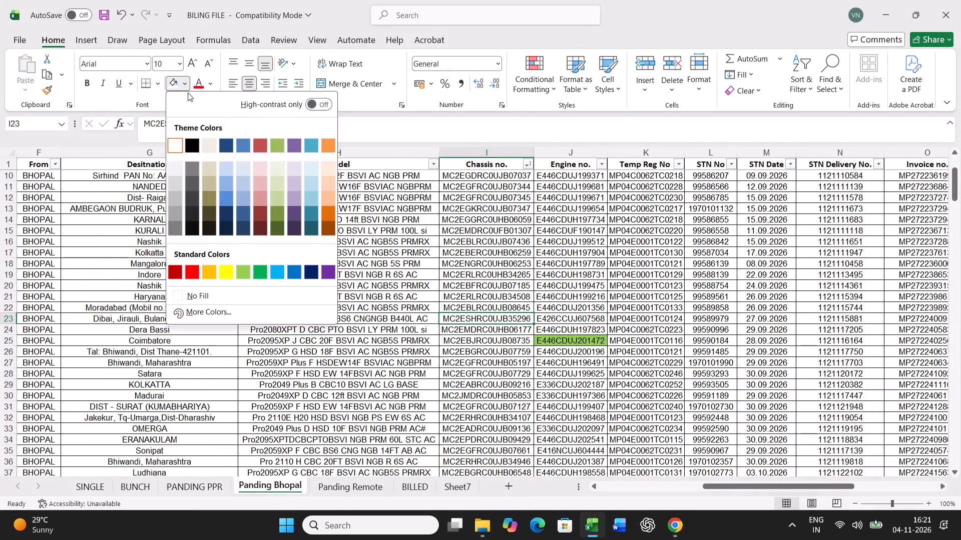
left_click(242, 274)
Copy the full B - 1417 record from Panding Bhopal row 23 into row 21 of the BUNCH sheet, starting at A21.
key("Left")
key("Left")
key("Left")
key("Left")
key("Left")
key("Left")
key("Left")
key("Left")
key("Left")
key("Left")
key("Left")
key("Left")
key("Left")
key("Left")
key("Left")
key("Left")
key("Left")
key("Left")
key("Left")
key("Left")
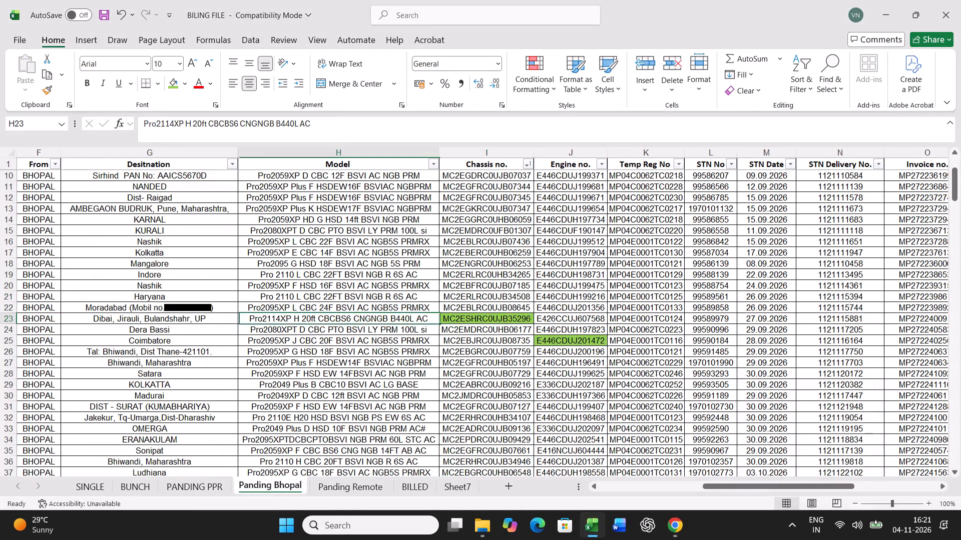
key("ctrl+shift+Right")
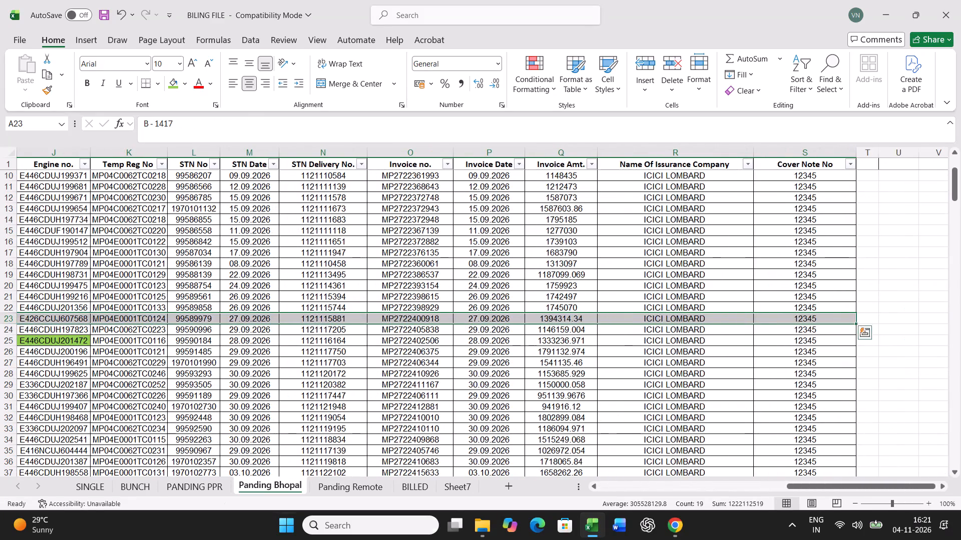
key("ctrl+c")
left_click(138, 487)
scroll(223, 406, "up", 12)
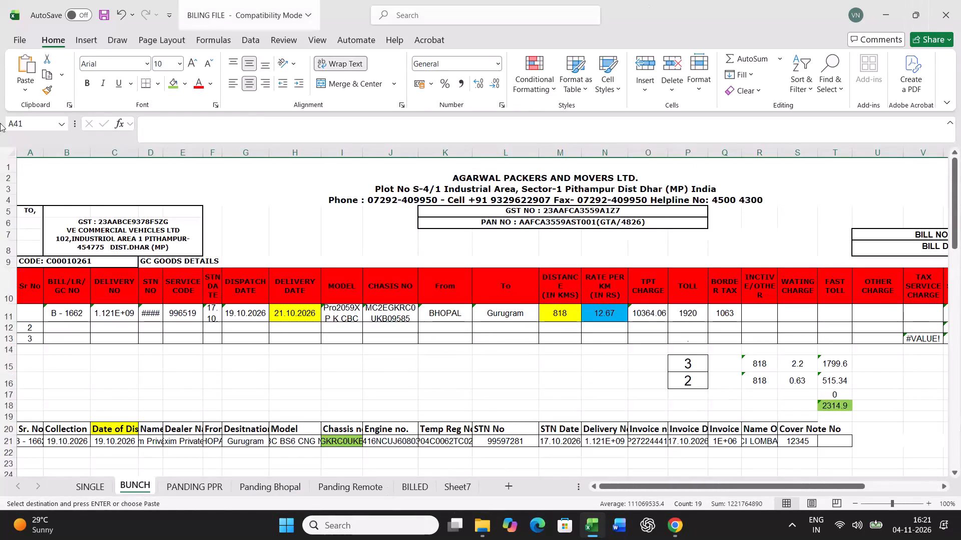
left_click(37, 438)
key("ctrl+v")
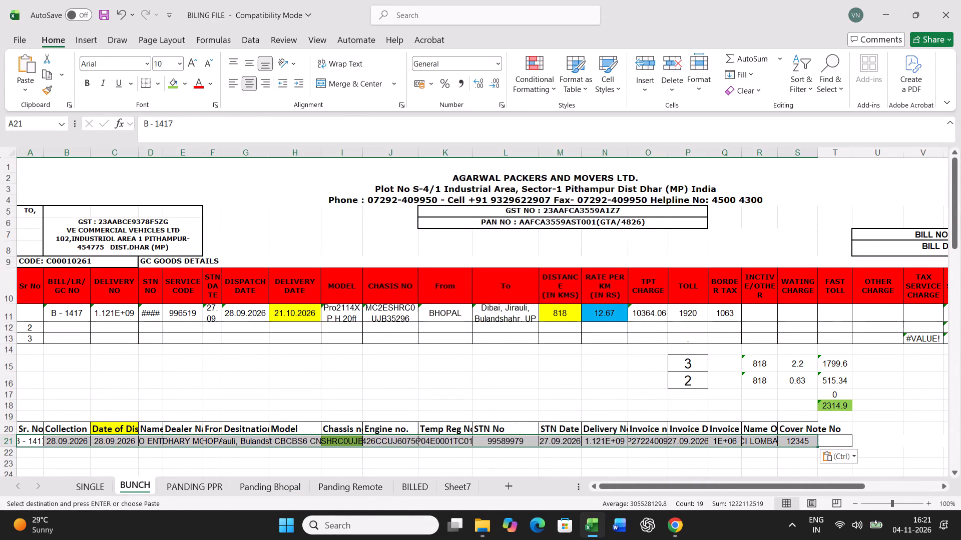
In row 11 of the BUNCH sheet, set the delivery date to 18.10.2026 and the distance to 788 km.
left_click(303, 310)
type("18.10.2026")
key("Right")
key("Right")
key("Right")
key("Right")
key("Right")
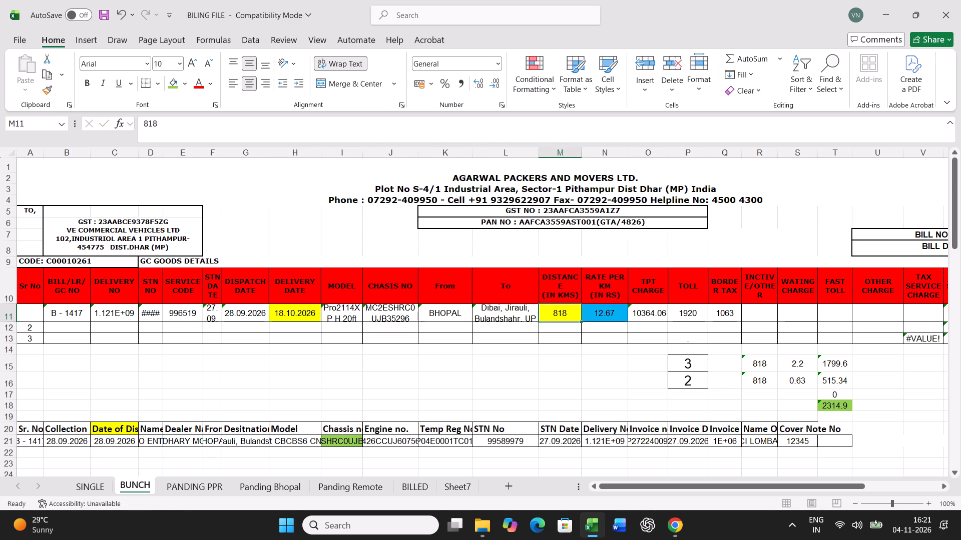
type("788")
key("Right")
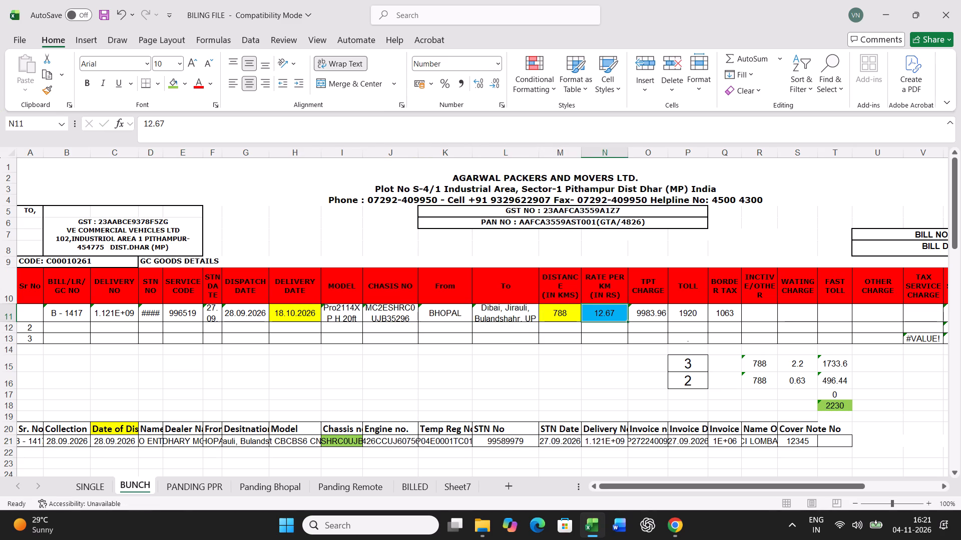
Set row 11's rate per km to 14.99 and the toll to 3360, and clear the border tax.
type("14.99")
key("Right")
key("Right")
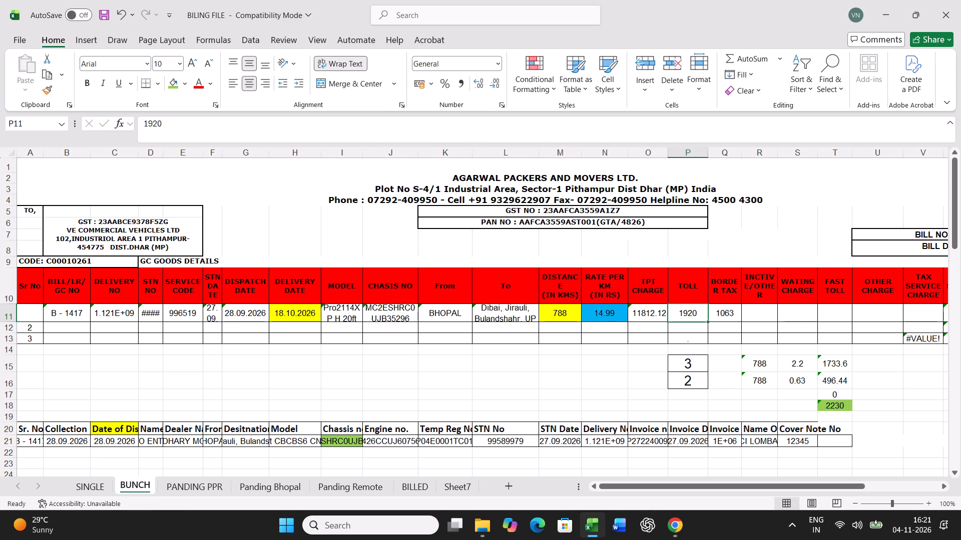
type("3360")
key("Right")
key("Delete")
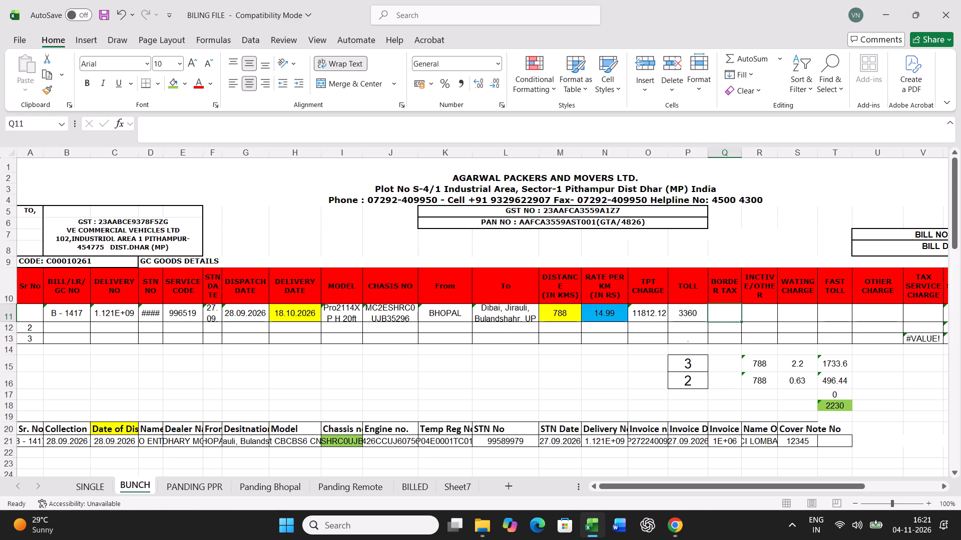
Set the actual transit time in cell P16 to 3.
left_click(685, 380)
key("3")
key("Return")
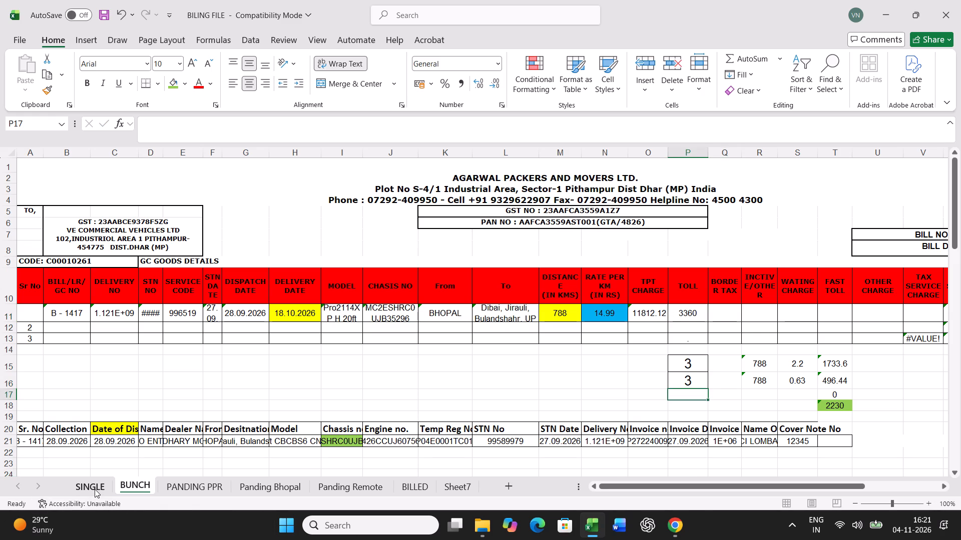
Print the B - 1417 freight bill from the SINGLE sheet on the Canon LBP6030/6040/6018L.
left_click(95, 489)
key("ctrl+p")
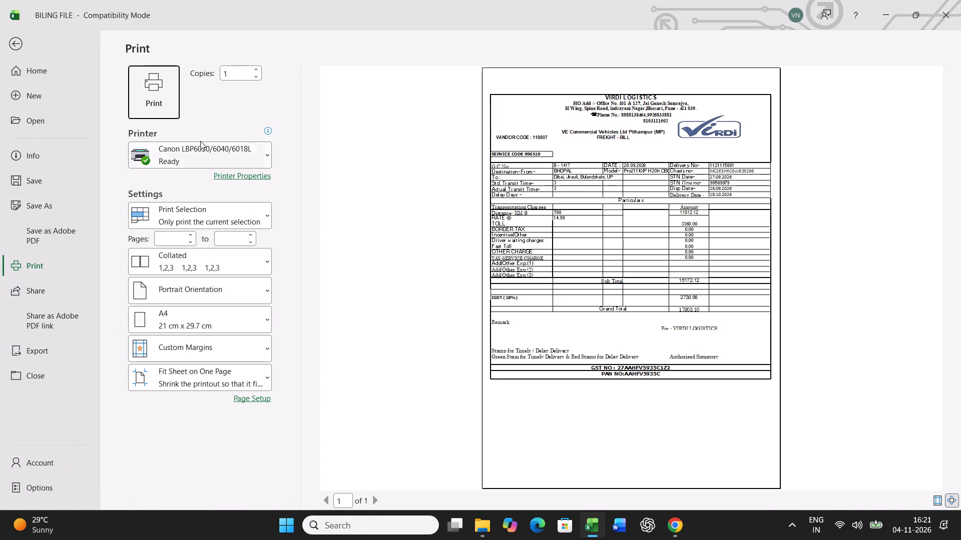
left_click(154, 92)
Copy row 11 of the BUNCH sheet and paste it as values only into the bill table starting at A42.
left_click(142, 488)
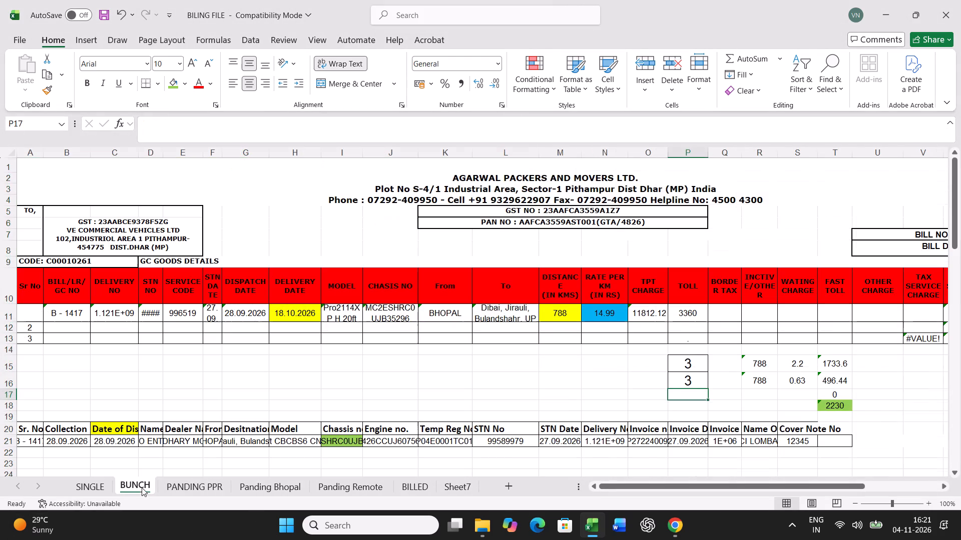
left_click(1, 314)
key("ctrl+c")
scroll(257, 352, "down", 11)
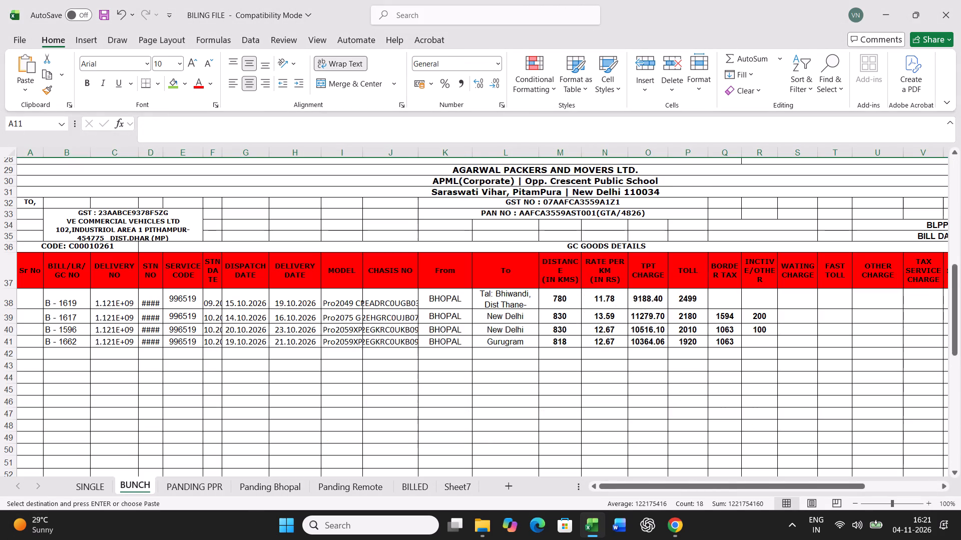
right_click(28, 352)
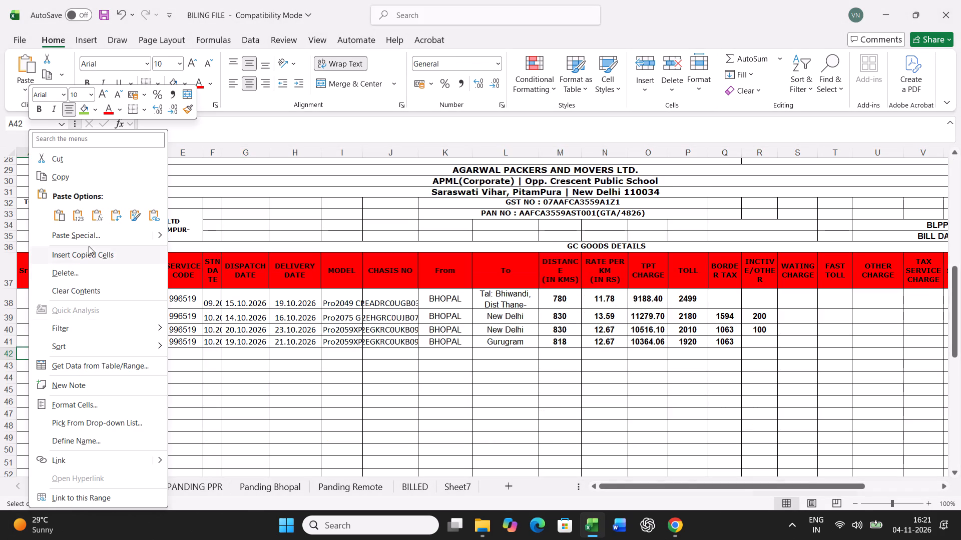
left_click(92, 238)
left_click(41, 199)
left_click(33, 207)
left_click(226, 358)
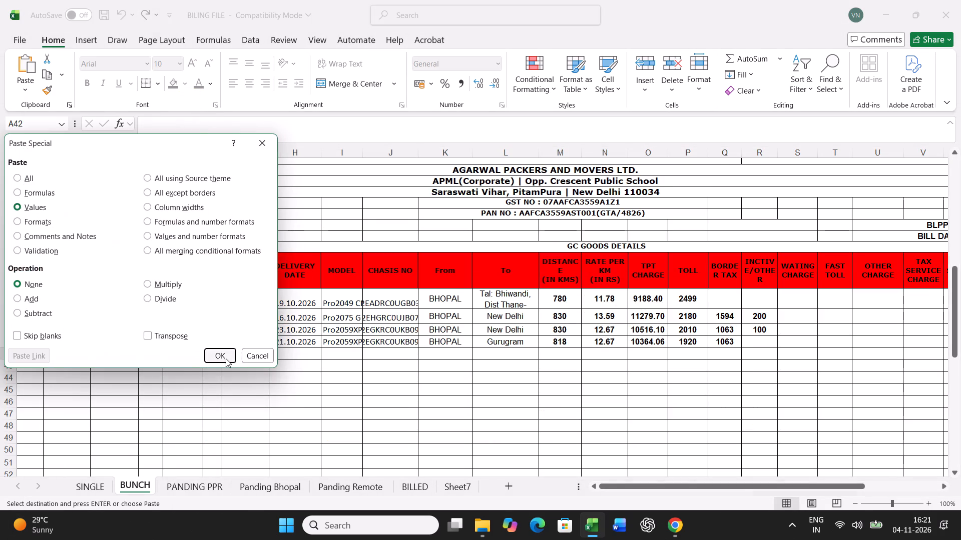
Find the chassis number containing B06813 on the Panding Bhopal sheet and fill its cell green.
left_click(210, 486)
left_click(356, 406)
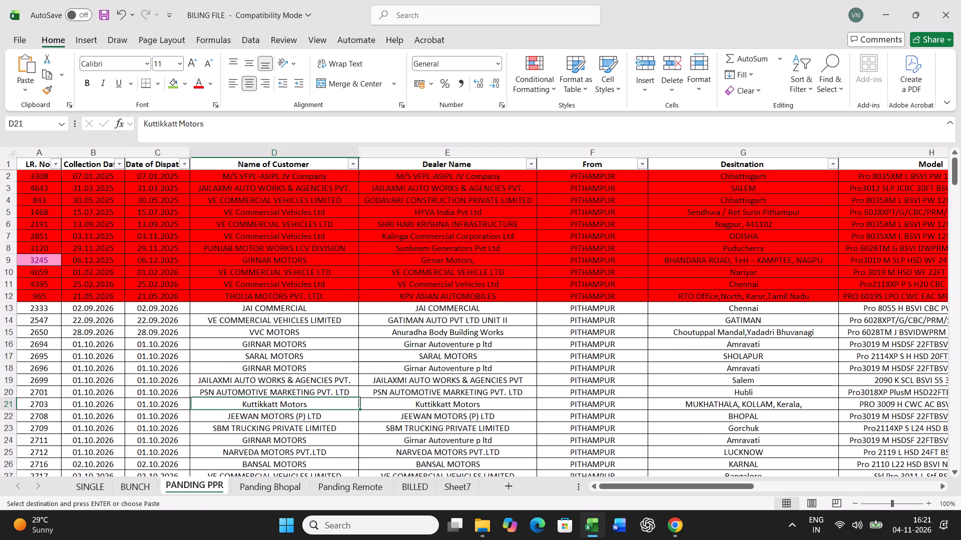
left_click(285, 490)
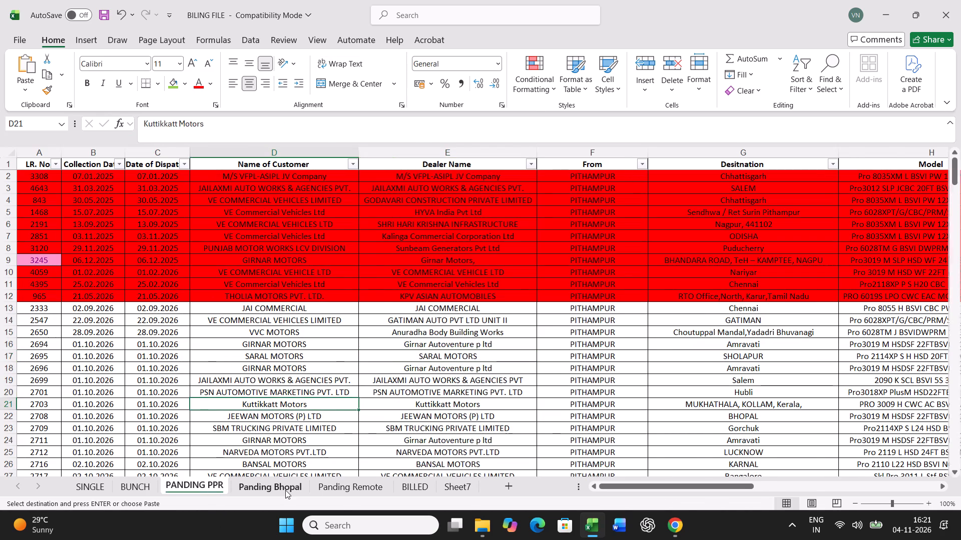
left_click(408, 379)
key("ctrl+f")
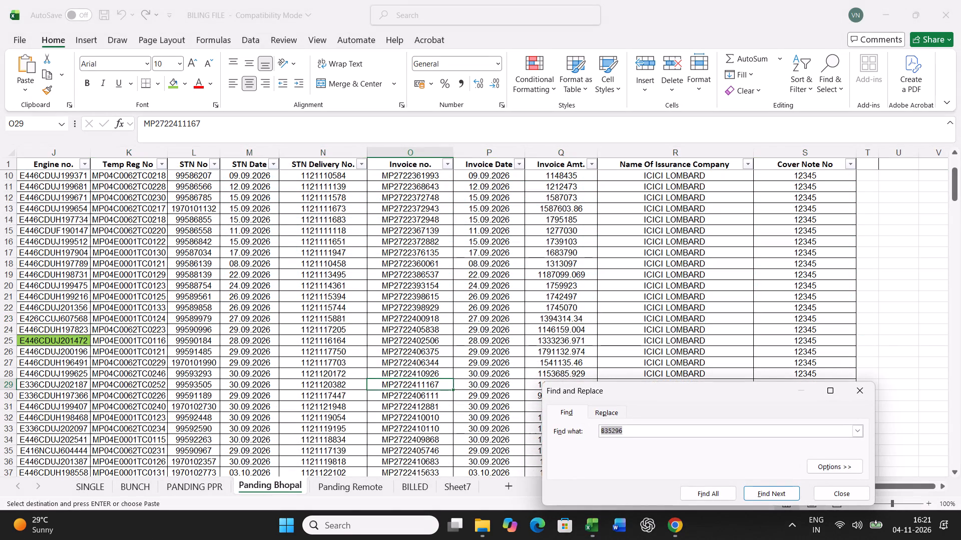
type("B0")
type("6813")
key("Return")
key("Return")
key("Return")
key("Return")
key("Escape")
left_click(174, 84)
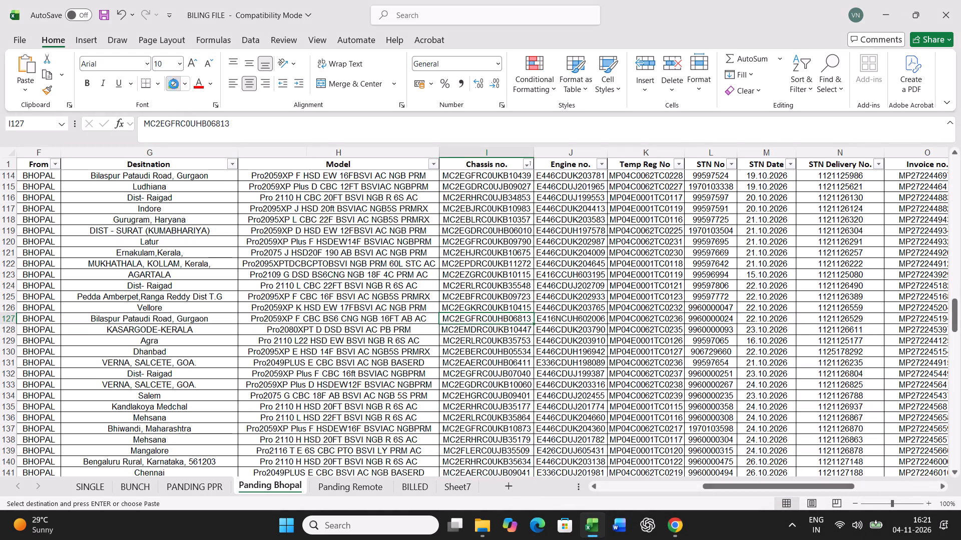
Copy the B - 1685 dispatch record from the Panding Bhopal sheet and paste it at A21 of the BUNCH sheet.
key("Left")
key("Left")
key("Left")
key("Left")
key("Left")
key("Left")
key("Left")
key("Left")
key("Left")
key("Left")
key("Left")
key("Left")
key("Left")
key("Left")
key("Left")
key("Left")
key("Left")
key("Left")
key("Left")
key("Left")
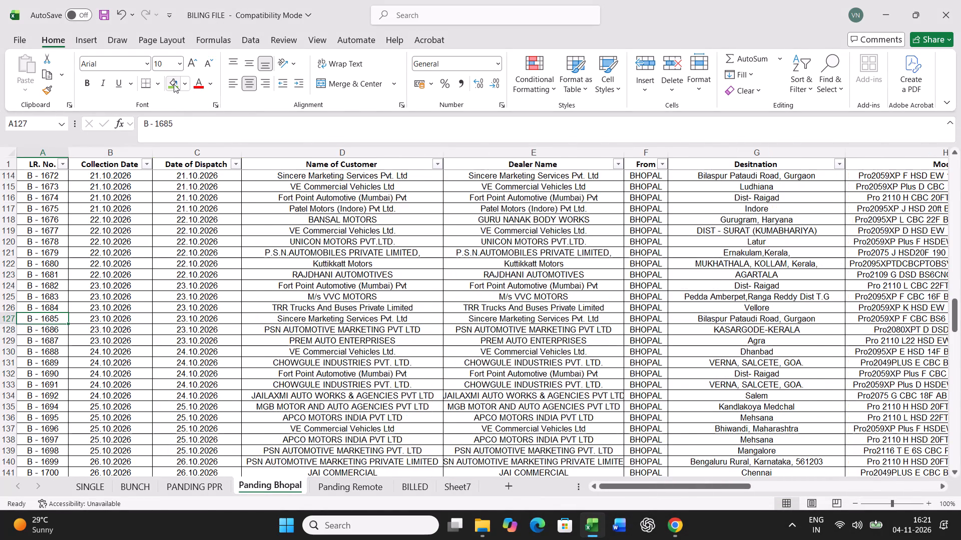
key("ctrl+shift+Right")
key("ctrl+c")
left_click(145, 491)
scroll(173, 398, "up", 11)
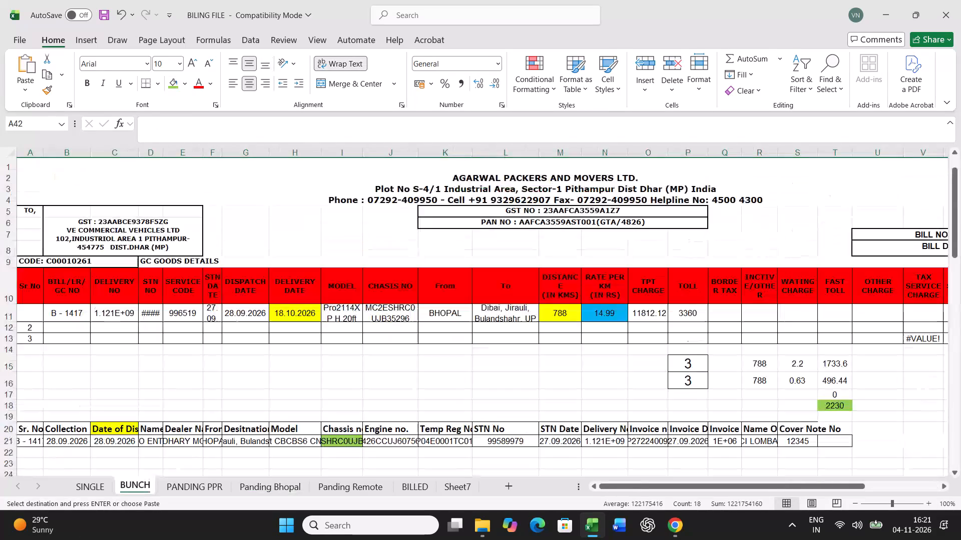
left_click(30, 442)
key("ctrl+v")
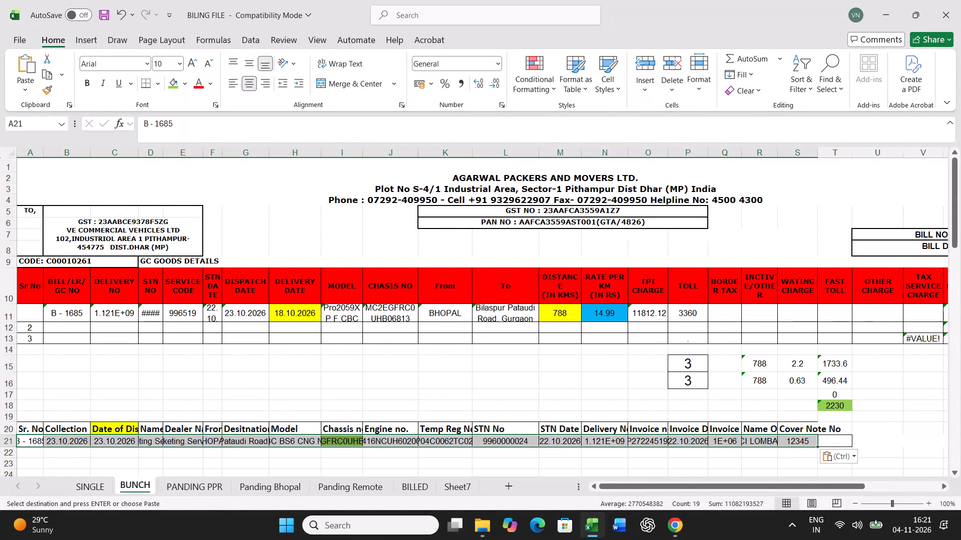
Set row 11's delivery date to 27.10.2026 and the distance to 818 km.
left_click(297, 313)
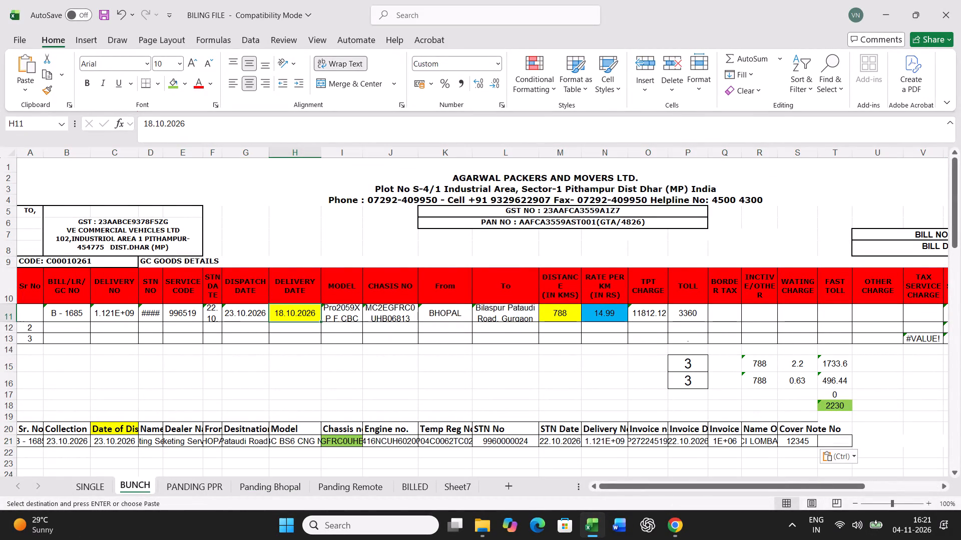
type("27.10.2026")
key("Right")
key("Right")
key("Right")
key("Right")
key("Right")
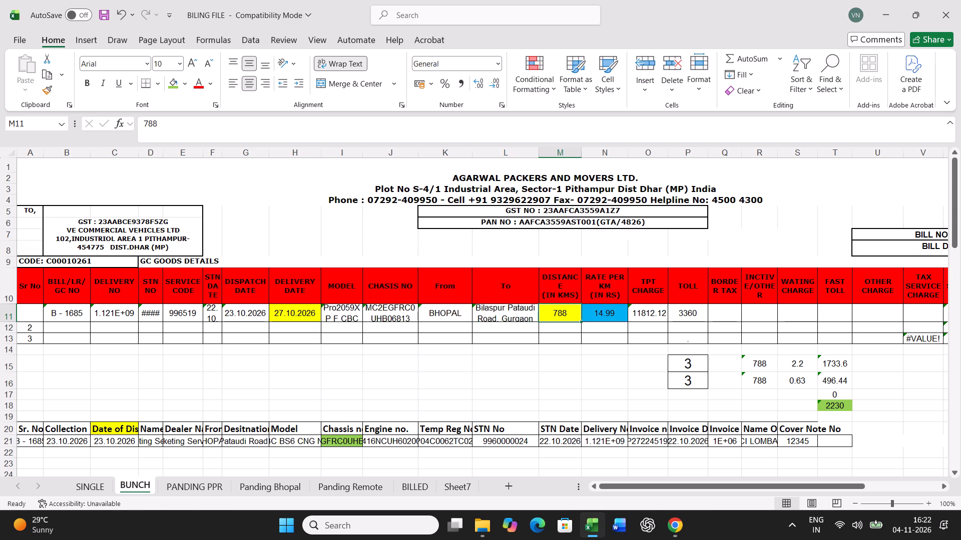
type("818")
key("Right")
Set row 11's rate per km to 12.67, the toll to 1695 and the border tax to 1063.
type("12.67")
key("Right")
key("Right")
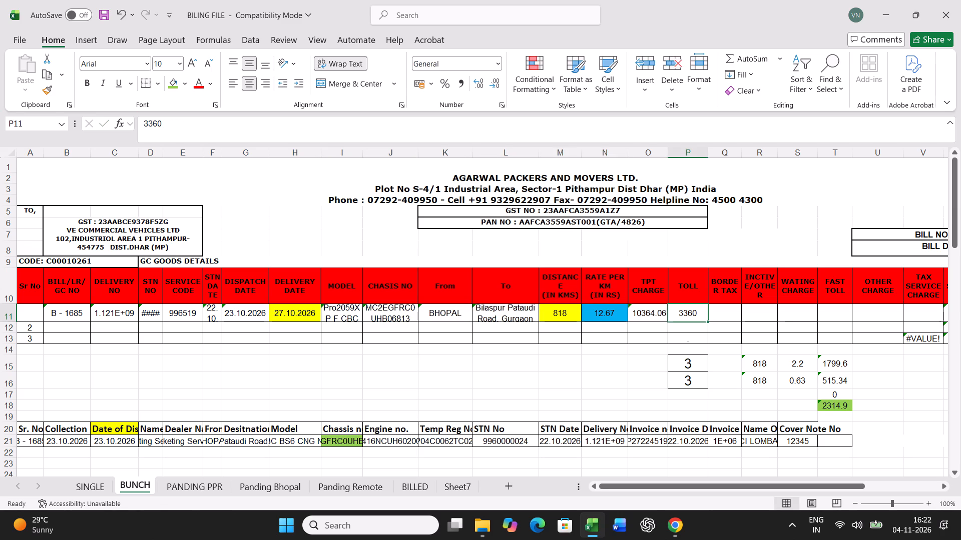
type("1695")
key("Right")
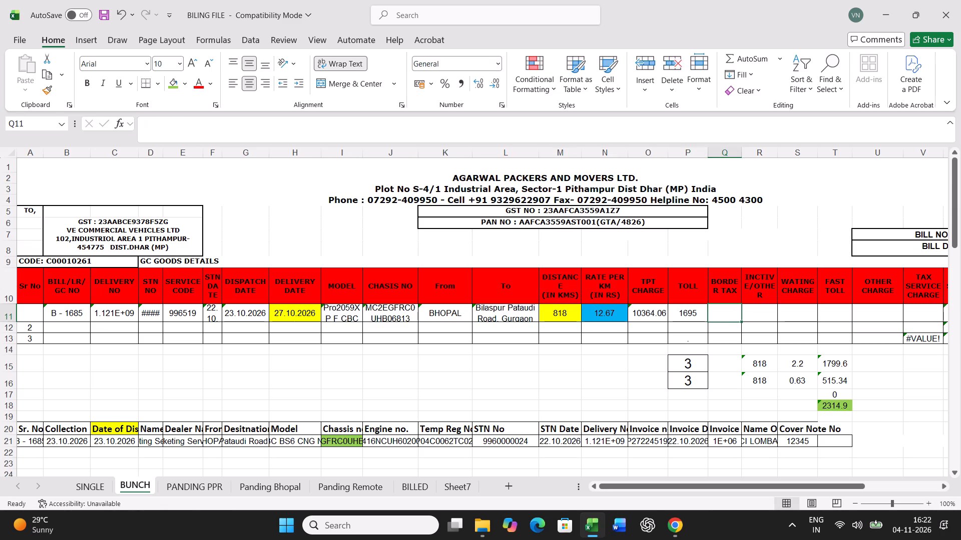
type("1063")
key("Return")
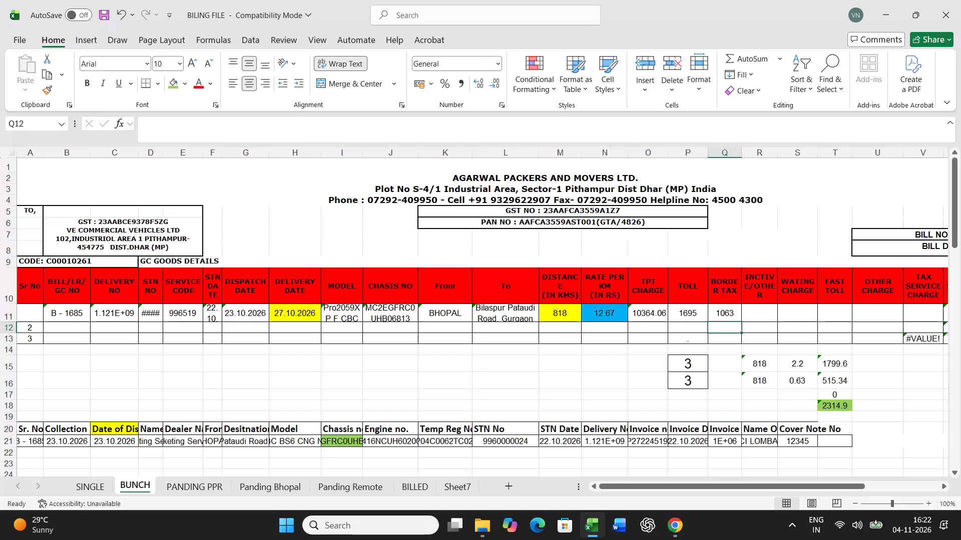
Set the actual transit time in cell P16 to 4.
left_click(691, 387)
key("4")
key("Return")
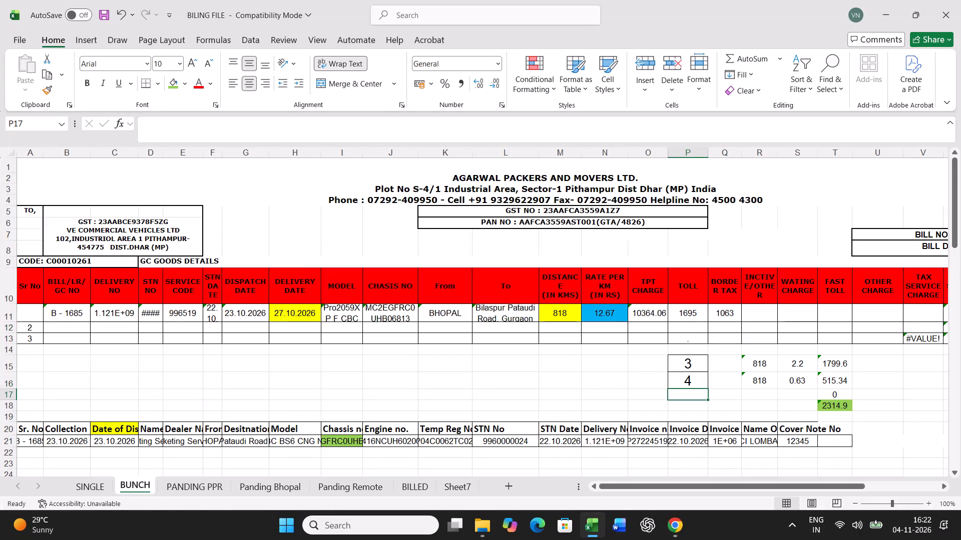
Print the B - 1685 freight bill from the SINGLE sheet on the Canon LBP6030/6040/6018L.
left_click(88, 485)
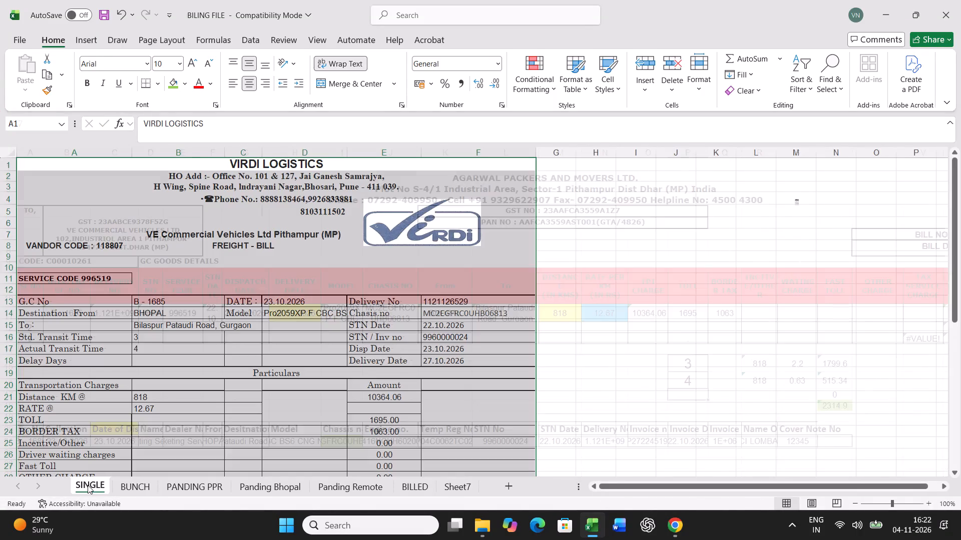
key("ctrl+p")
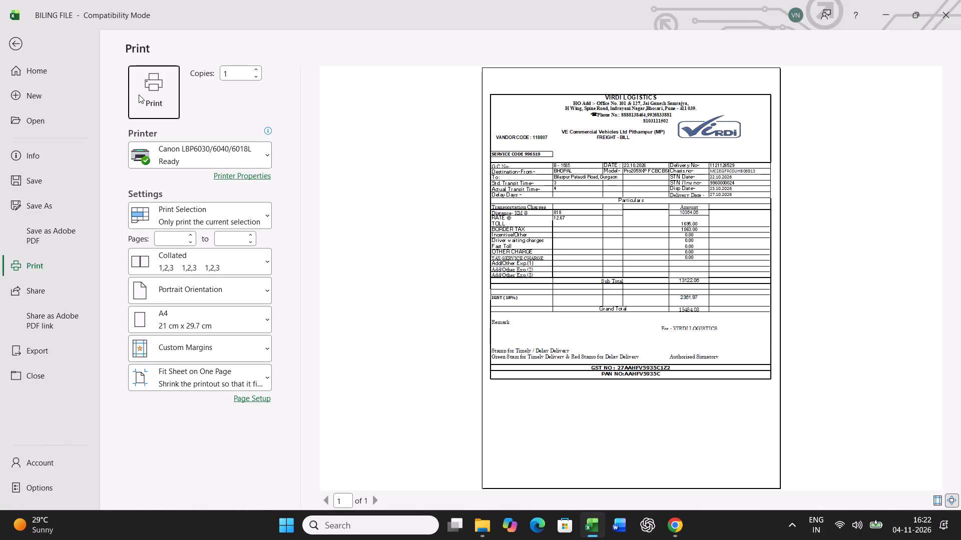
left_click(150, 94)
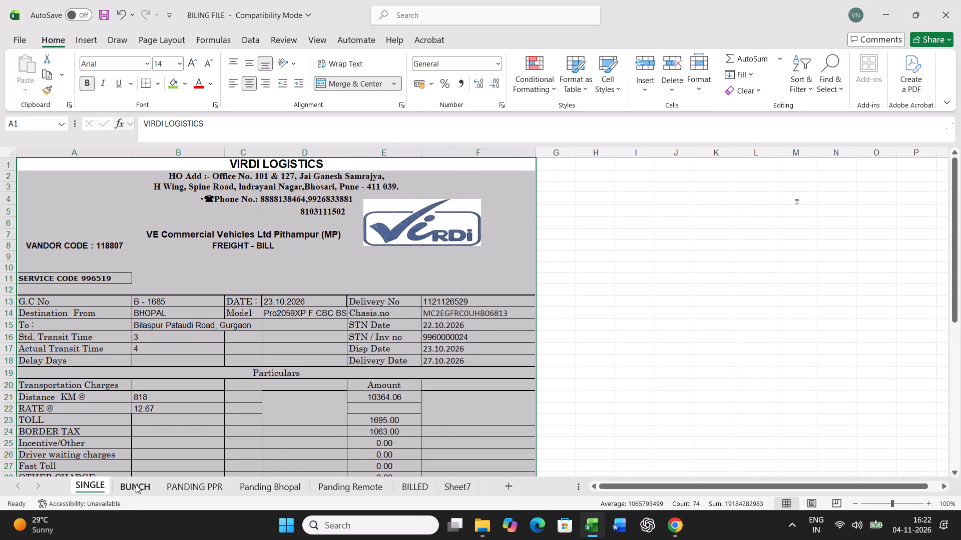
Copy row 11 of the BUNCH sheet, paste it as values only into the bill table starting at A43, and save the workbook.
left_click(136, 484)
left_click(3, 311)
key("ctrl+c")
scroll(330, 352, "down", 9)
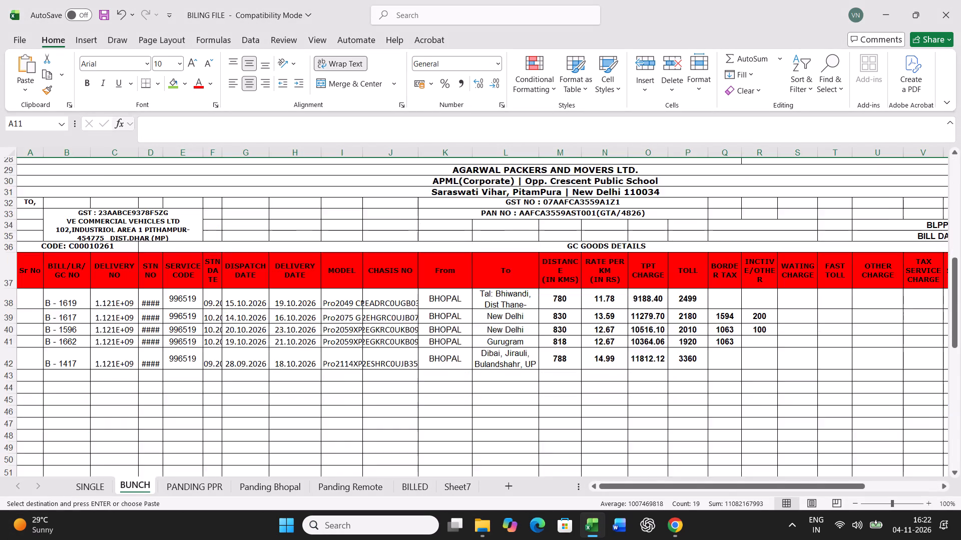
scroll(330, 352, "down", 6)
right_click(34, 244)
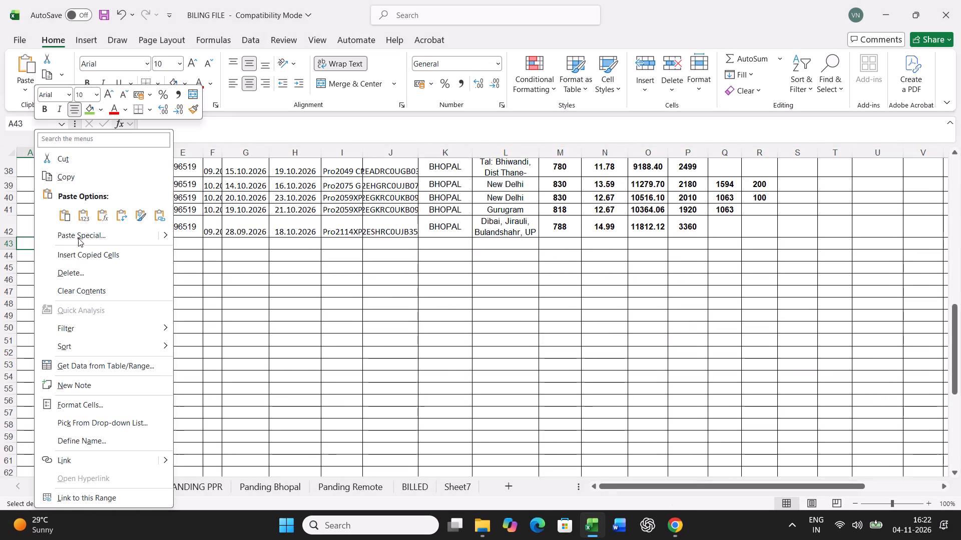
left_click(78, 238)
left_click(29, 210)
left_click(220, 358)
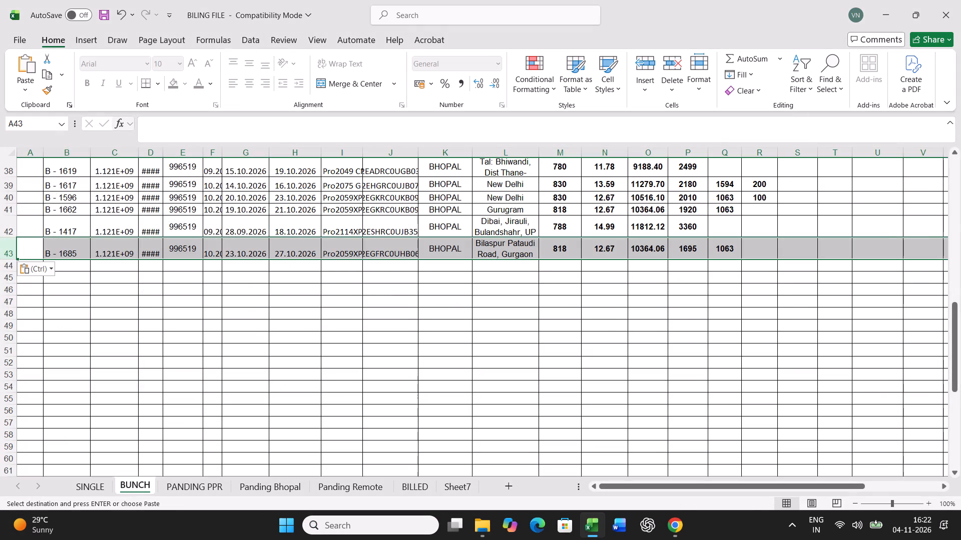
key("ctrl+s")
Sort the Panding Bhopal sheet by green chassis number colour and compare the count of green rows with the bills in BUNCH B38:B43.
scroll(461, 361, "up", 3)
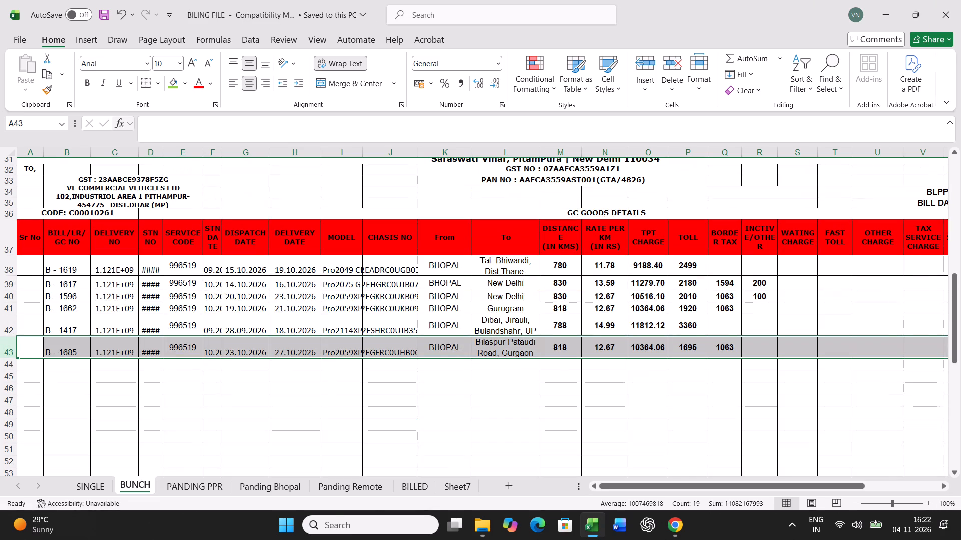
left_click_drag(67, 267, 58, 340)
left_click(277, 490)
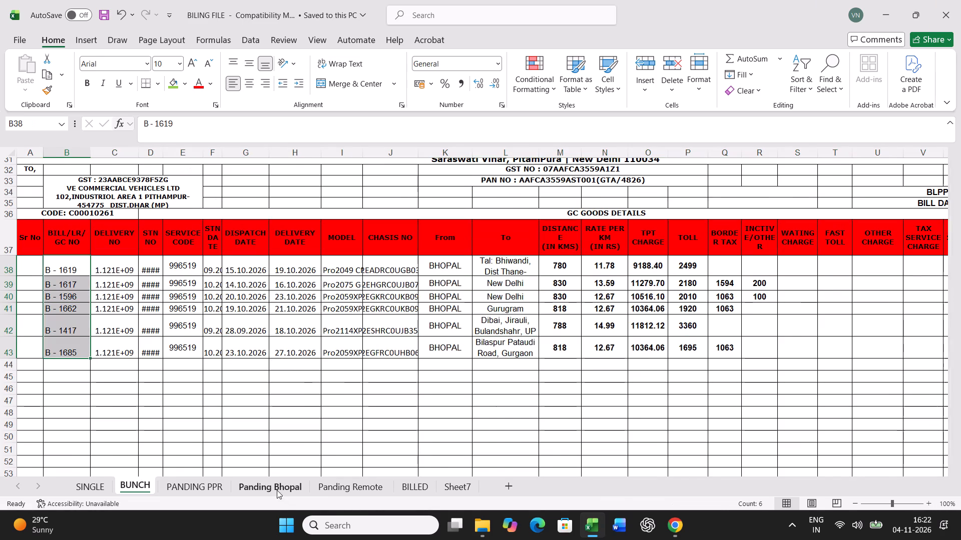
left_click_drag(849, 488, 756, 488)
left_click(564, 272)
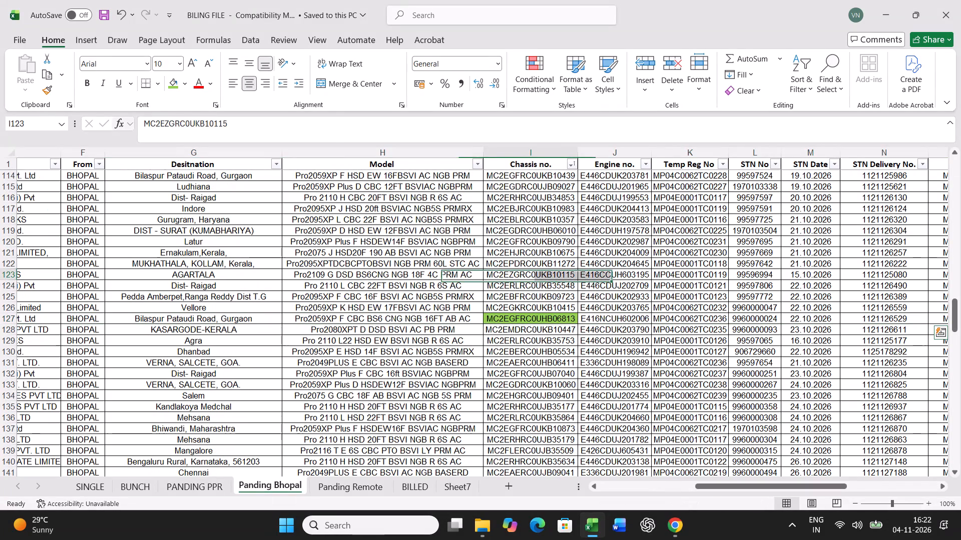
left_click(549, 167)
left_click(573, 168)
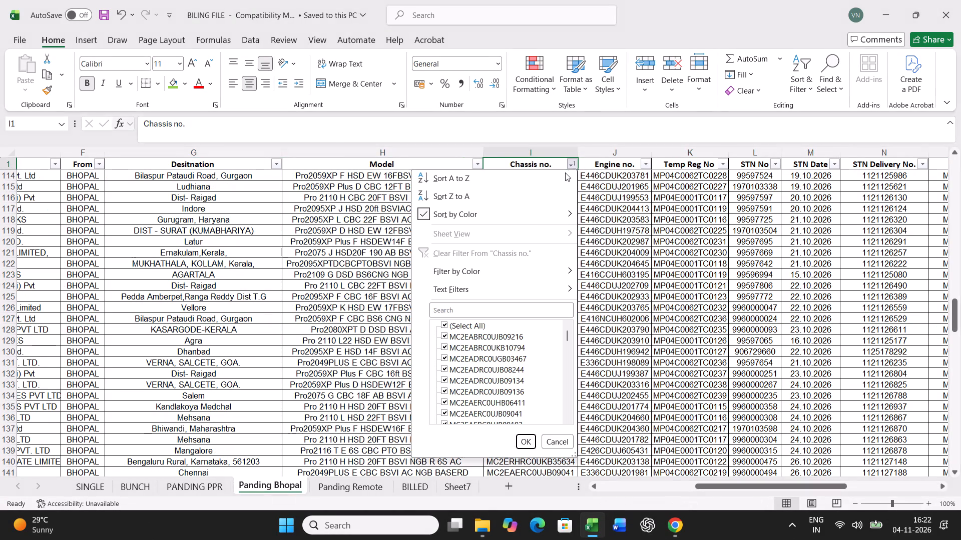
left_click(615, 265)
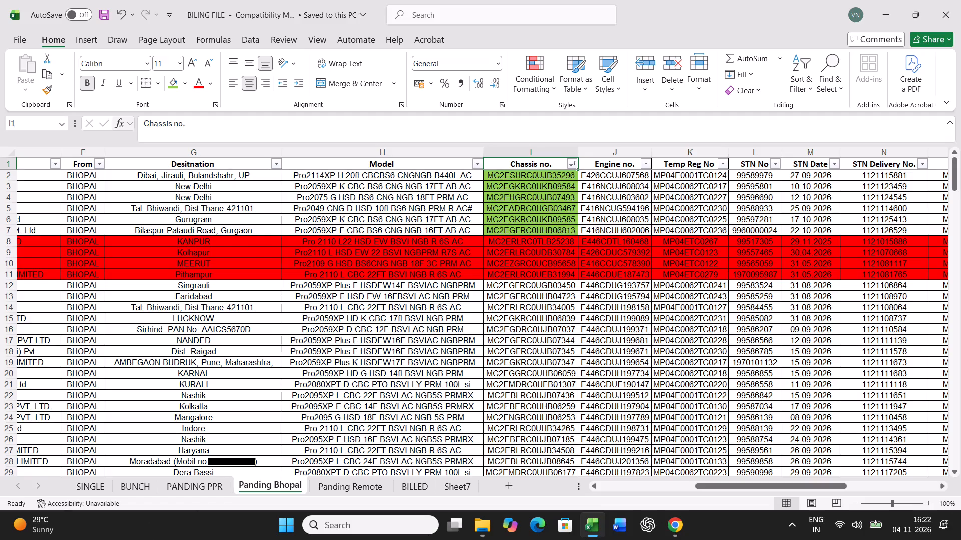
left_click_drag(559, 178, 554, 231)
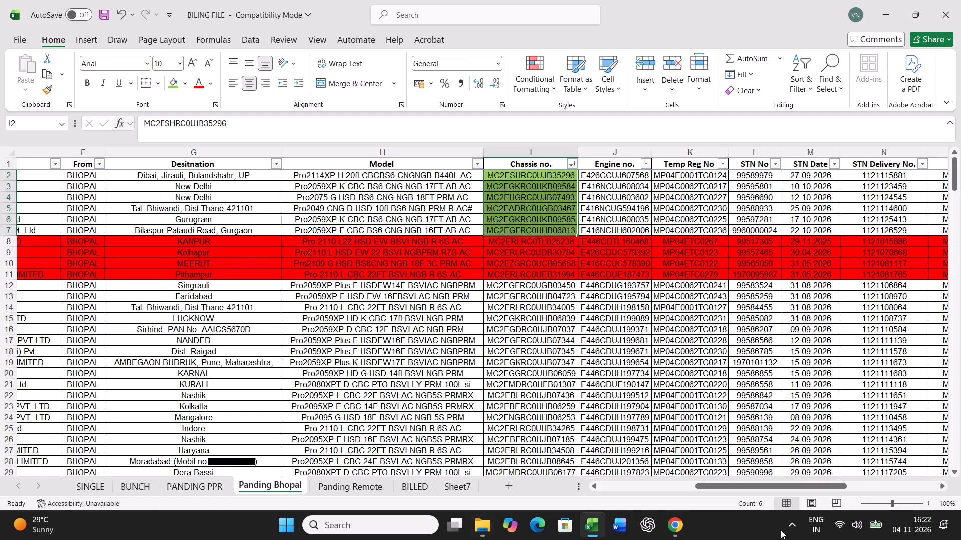
Switch to the YouTube video in Chrome, lower its volume slightly, set the playback speed to 0.95x, and return to the workbook.
left_click(673, 518)
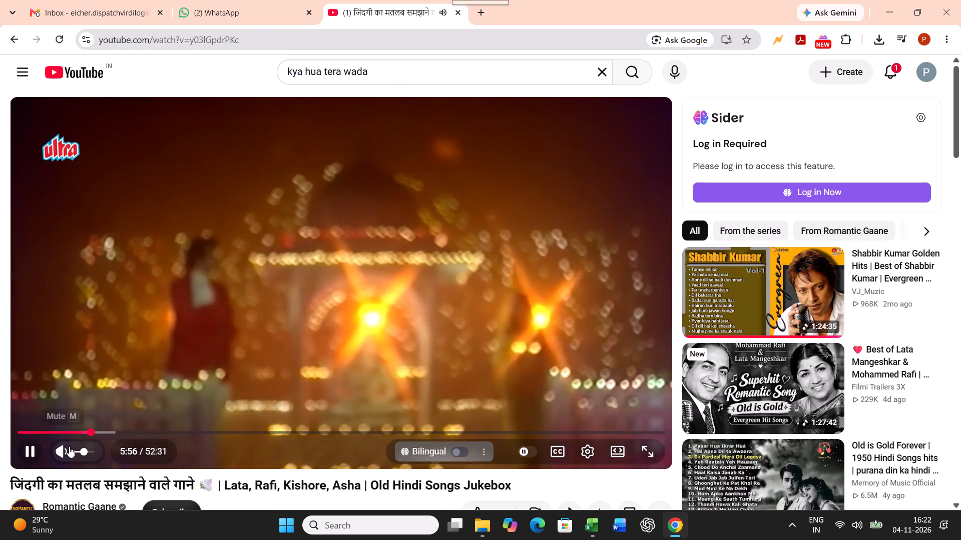
left_click(79, 449)
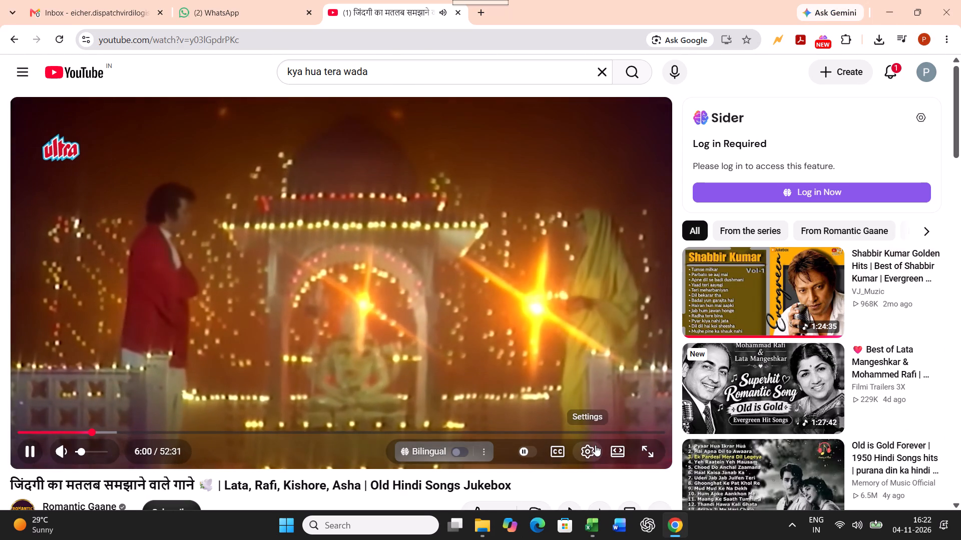
left_click(595, 445)
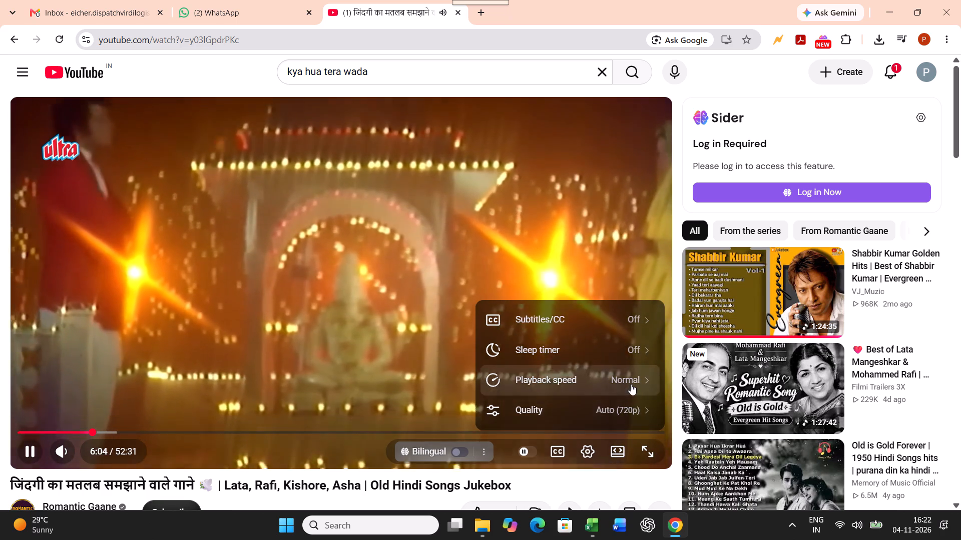
left_click(631, 384)
left_click(476, 364)
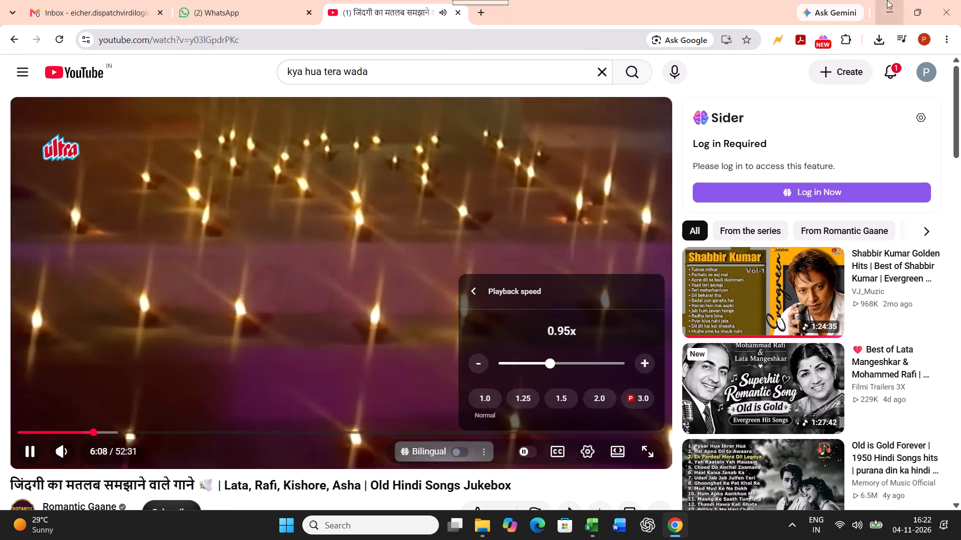
left_click(887, 0)
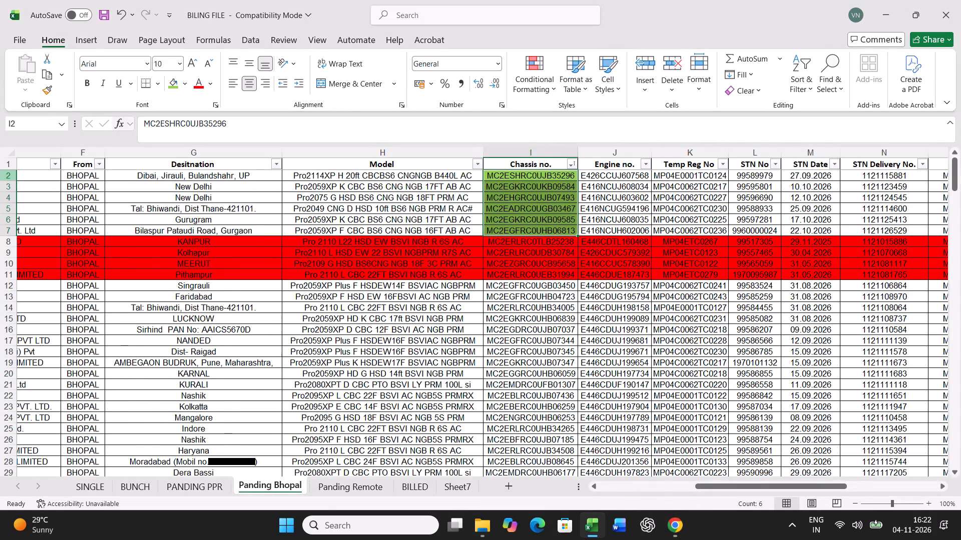
Cut the six green rows 2 to 7 from the Panding Bhopal sheet and paste them into the BILLED sheet from row 3677.
left_click_drag(5, 174, 0, 229)
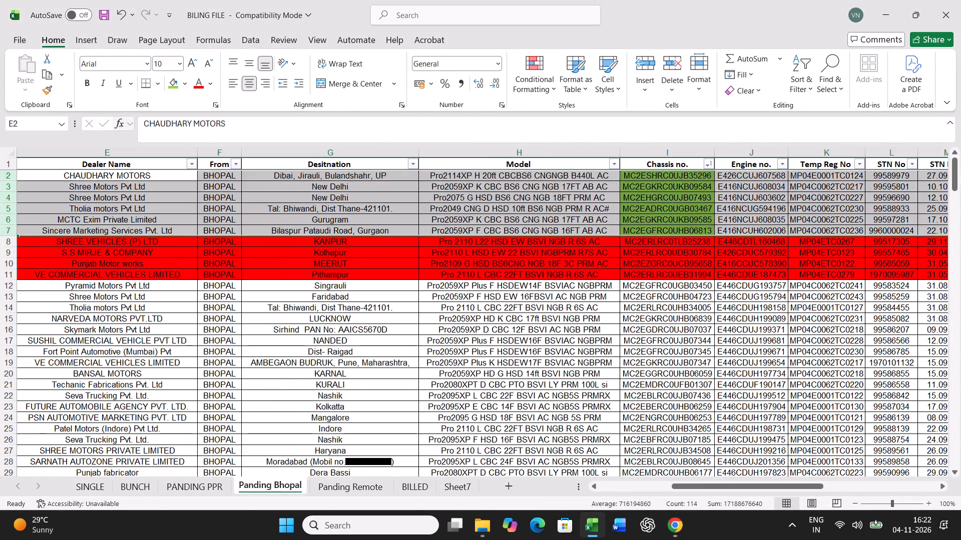
key("ctrl+x")
left_click(405, 484)
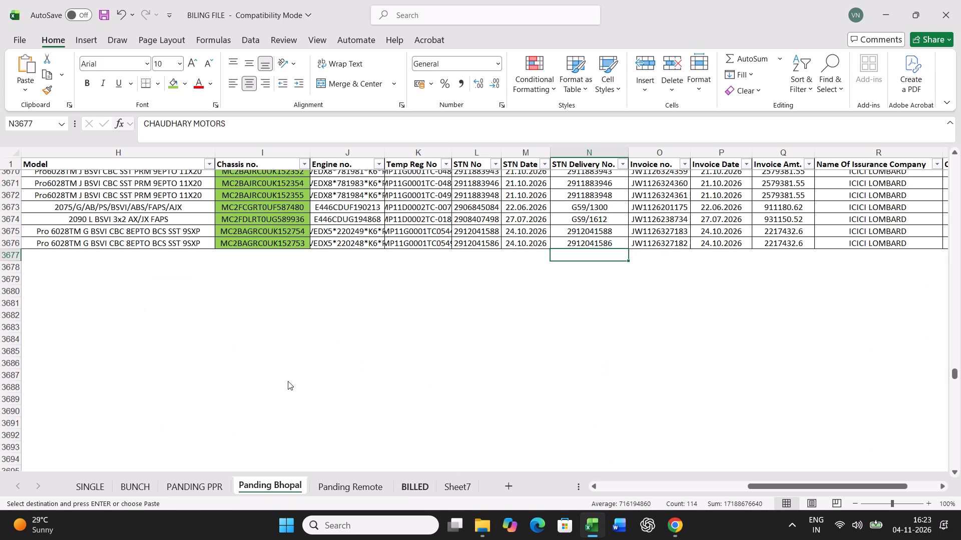
left_click(10, 255)
key("ctrl+v")
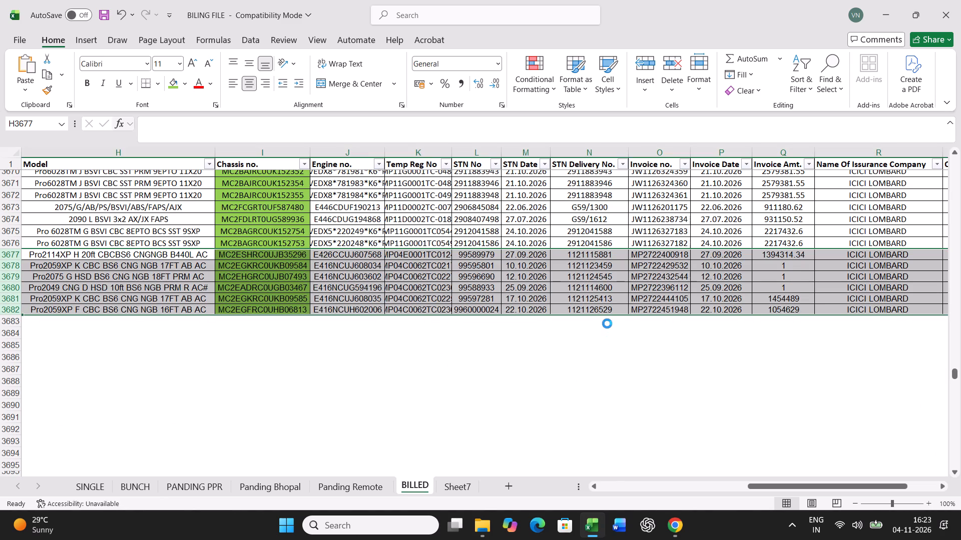
left_click(608, 322)
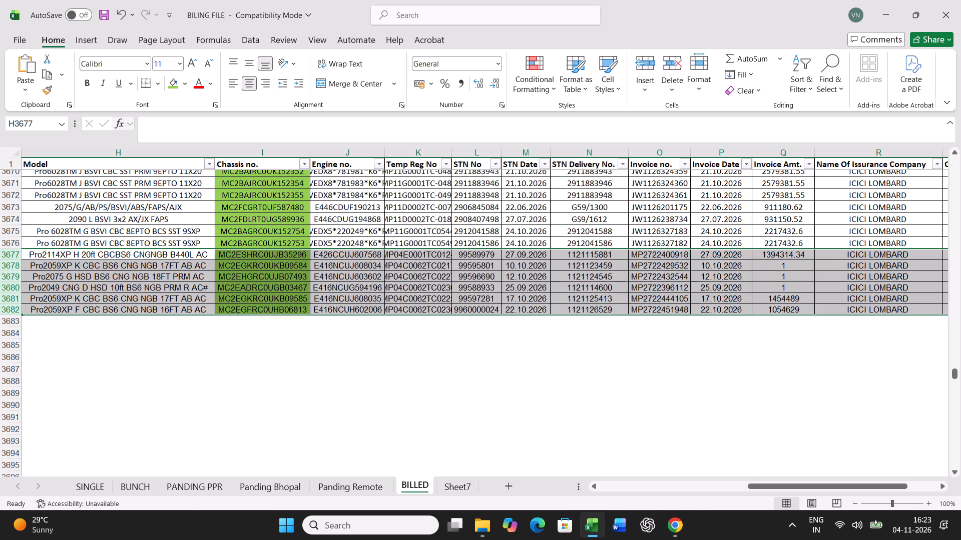
scroll(598, 373, "down", 4)
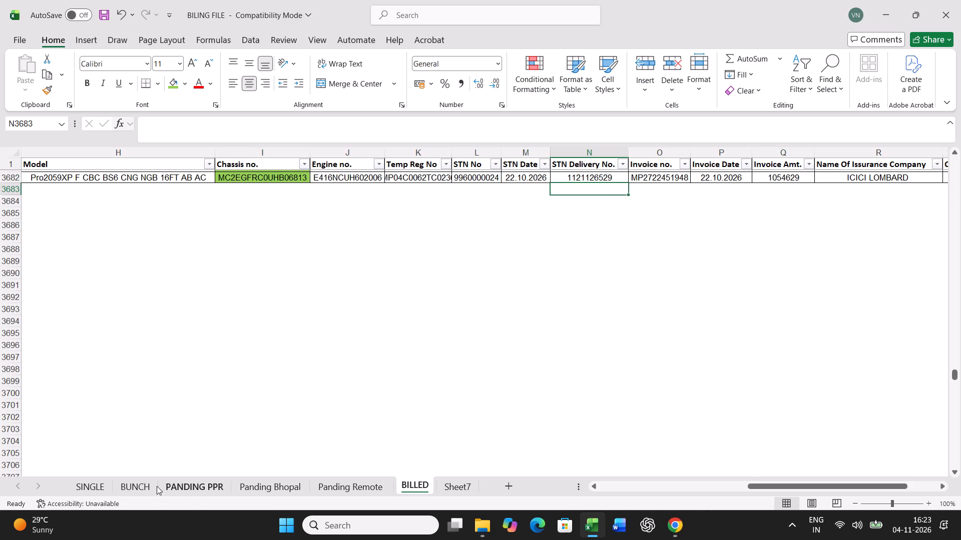
Delete the emptied rows 2 to 7 from the Panding Bhopal sheet.
left_click(208, 489)
left_click(298, 482)
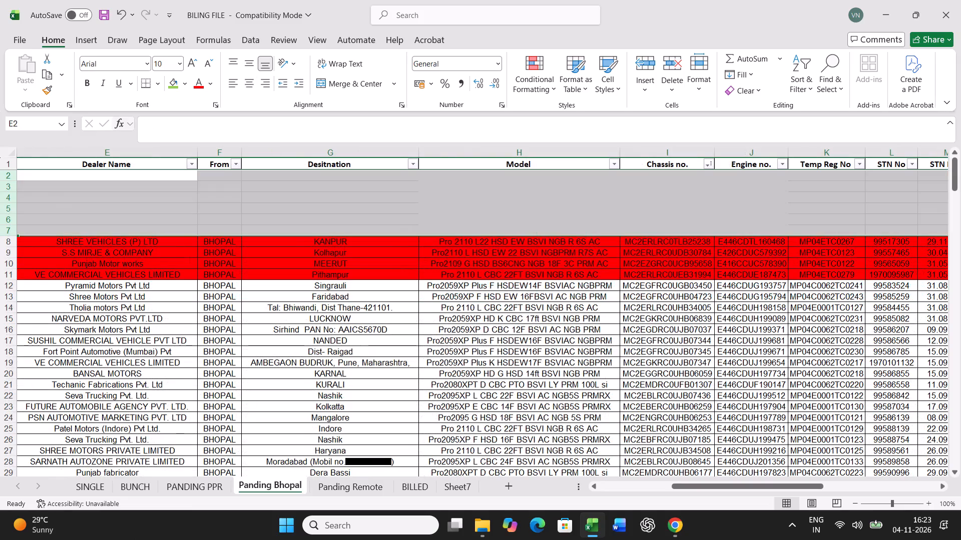
right_click(379, 211)
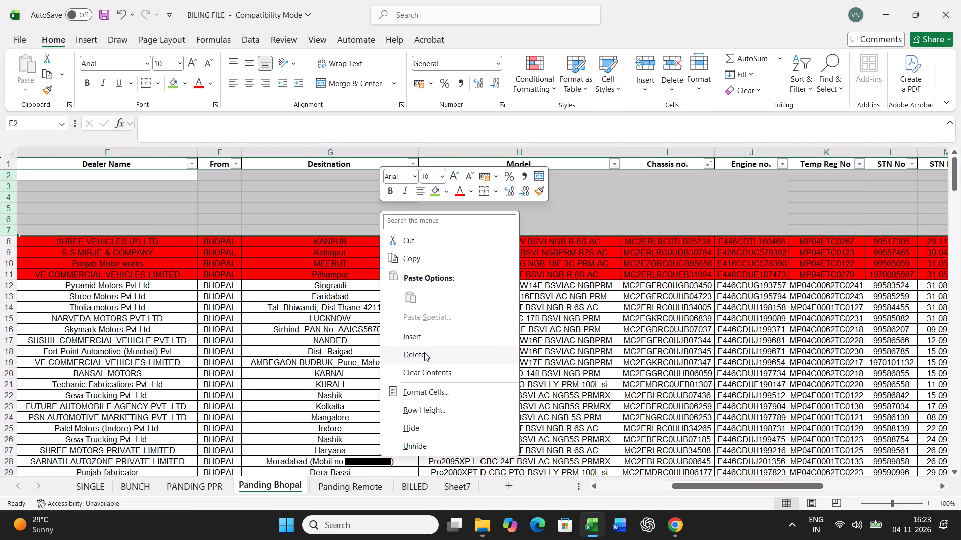
left_click(424, 352)
left_click(633, 487)
left_click(479, 350)
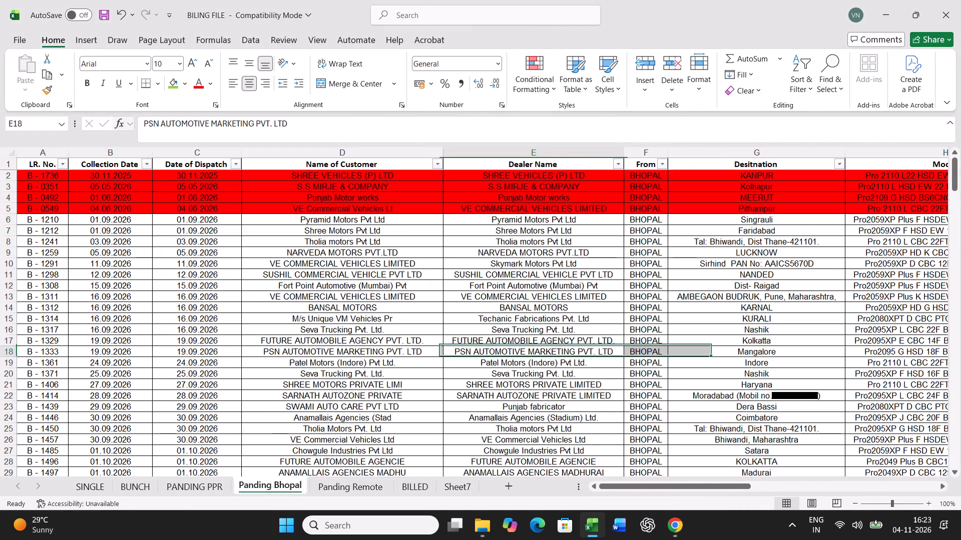
In the BUNCH sheet's bill table, replace the destination in L38 with BHIWANDI.
left_click(196, 488)
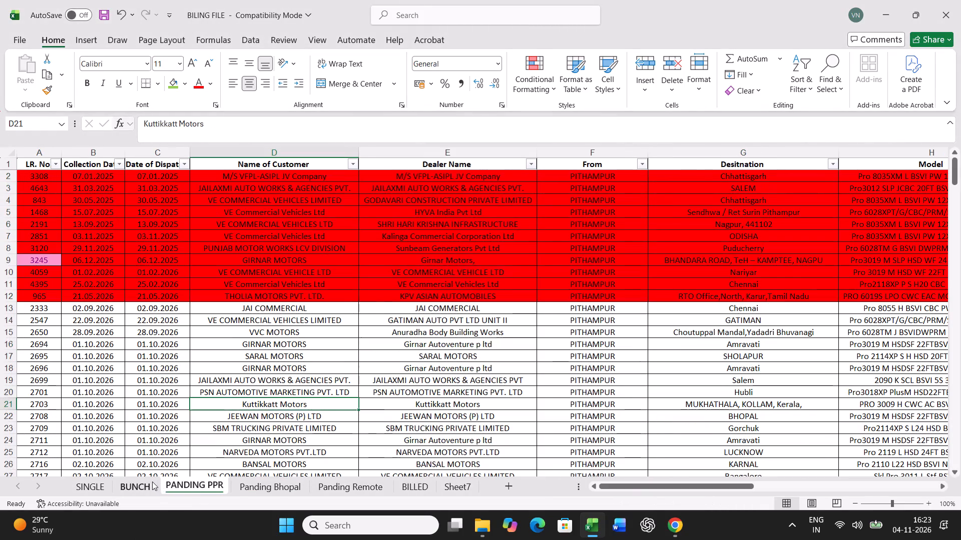
left_click(152, 481)
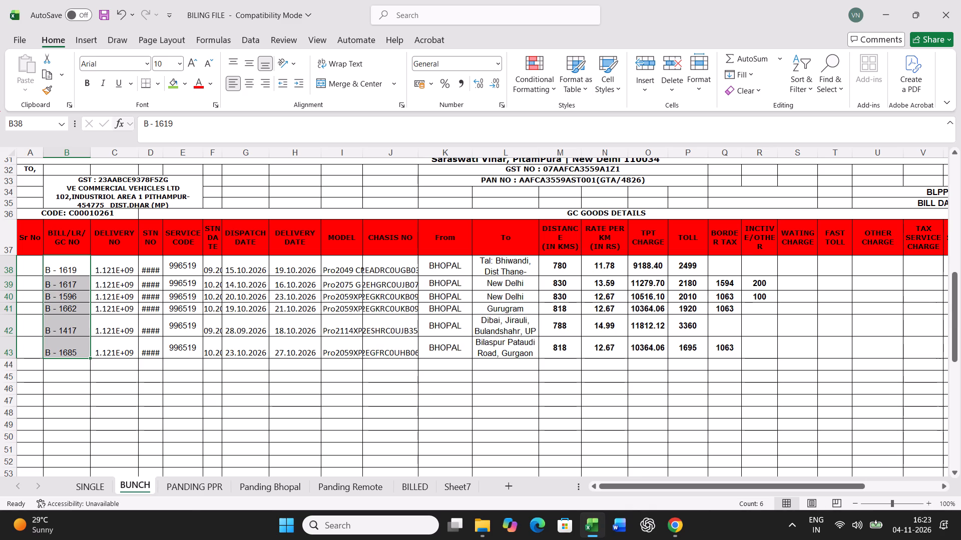
left_click(496, 267)
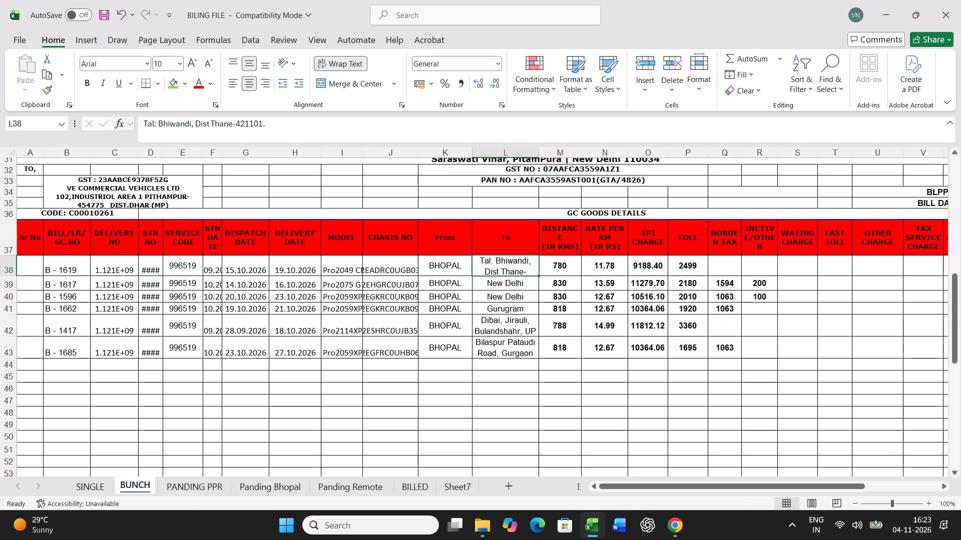
type("BHIWANDI")
key("Return")
Shorten the destination in L42, for bill B - 1417, to Bulandshahr.
key("Return")
key("Return")
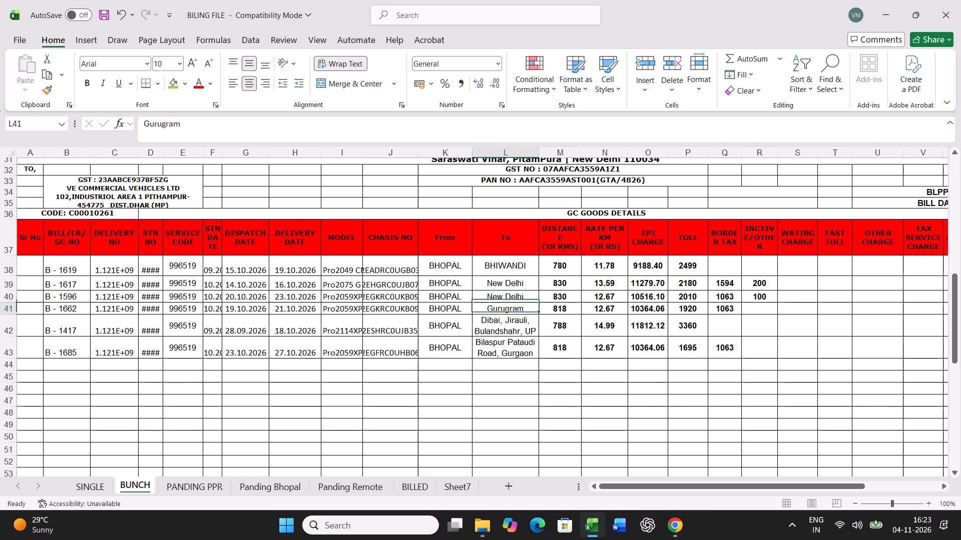
key("Return")
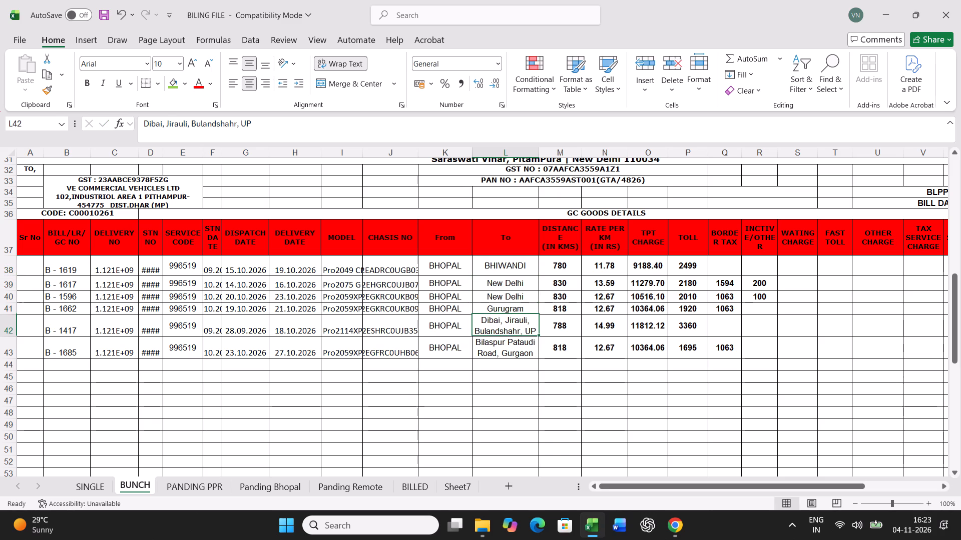
key("F2")
key("BackSpace")
key("BackSpace")
key("BackSpace")
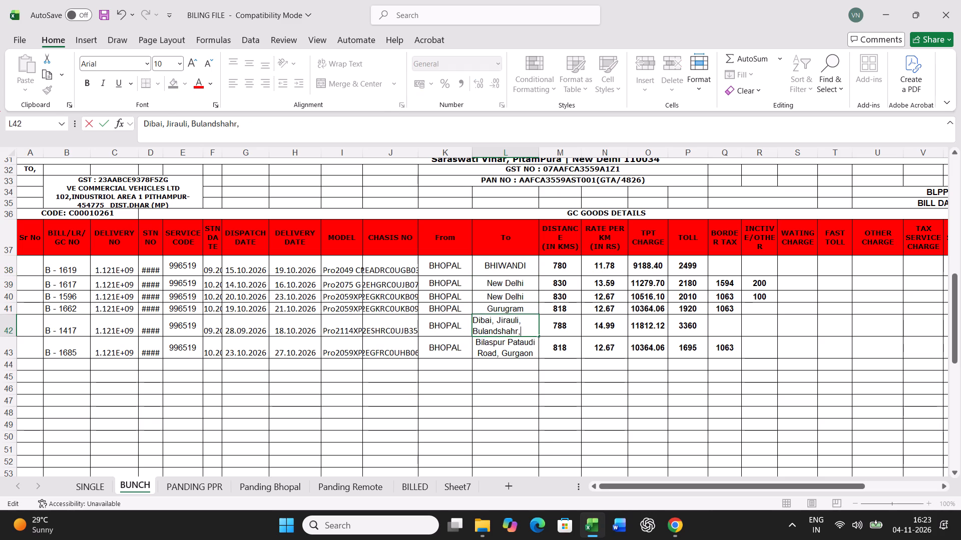
key("BackSpace")
key("Up")
key("Right")
key("BackSpace")
key("BackSpace")
key("BackSpace")
key("BackSpace")
key("BackSpace")
key("BackSpace")
key("BackSpace")
key("BackSpace")
key("BackSpace")
key("BackSpace")
key("BackSpace")
key("BackSpace")
key("BackSpace")
key("BackSpace")
key("BackSpace")
key("BackSpace")
key("BackSpace")
key("BackSpace")
key("BackSpace")
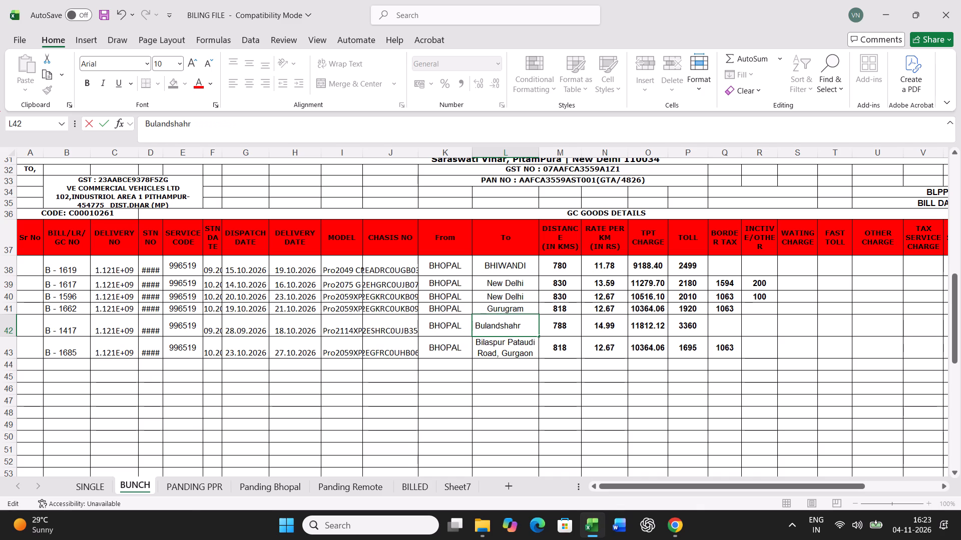
key("Delete")
key("Return")
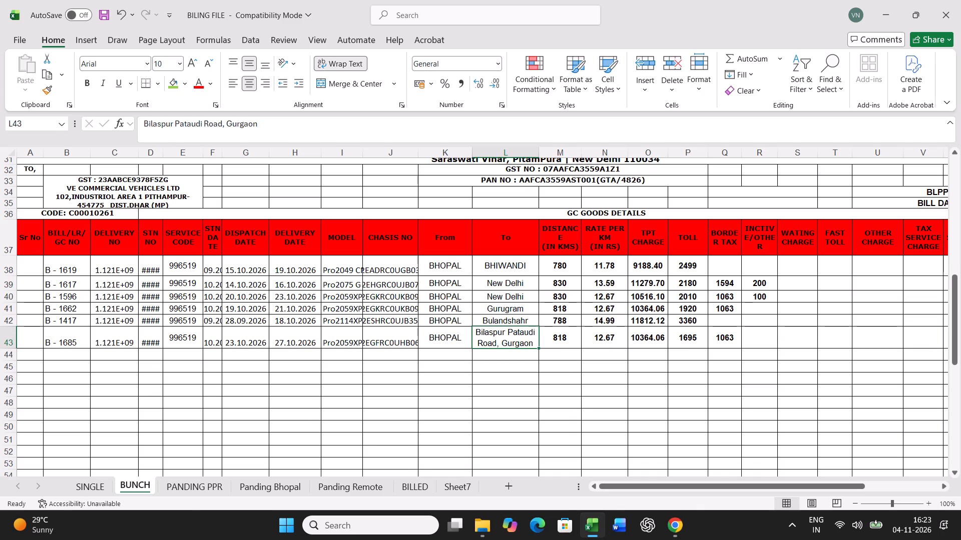
Replace the destination in L43 with GURGAON and save the workbook.
type("GURGAON")
key("Return")
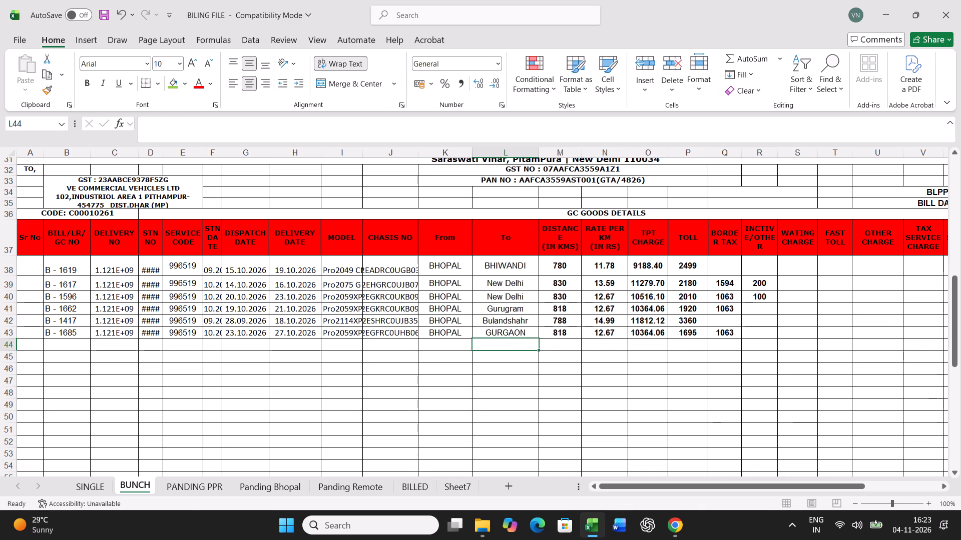
key("ctrl+s")
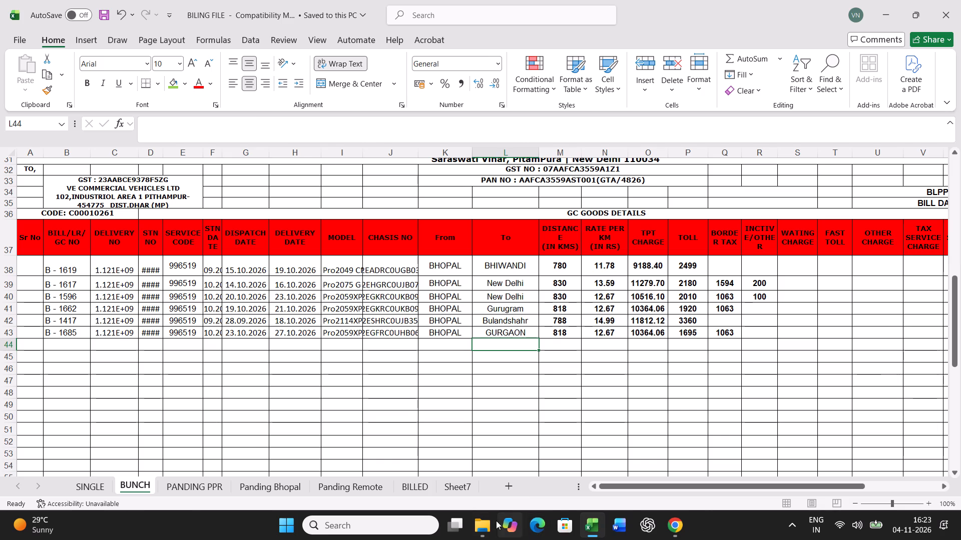
Switch to File Explorer, open the 201 TO 300 folder inside YEAR-26-27's BILL-PDF-2627 folder, and look through to the latest bill PDFs.
left_click(483, 520)
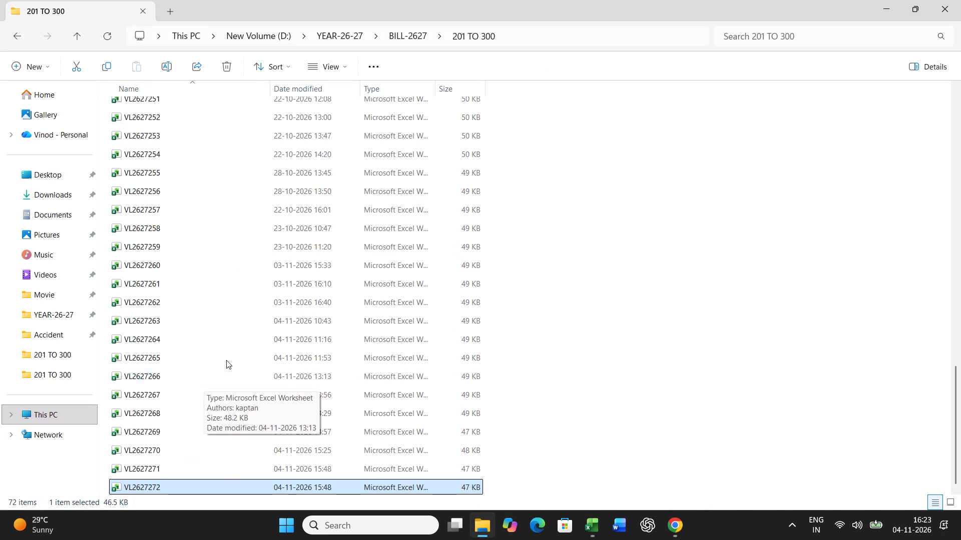
left_click(24, 40)
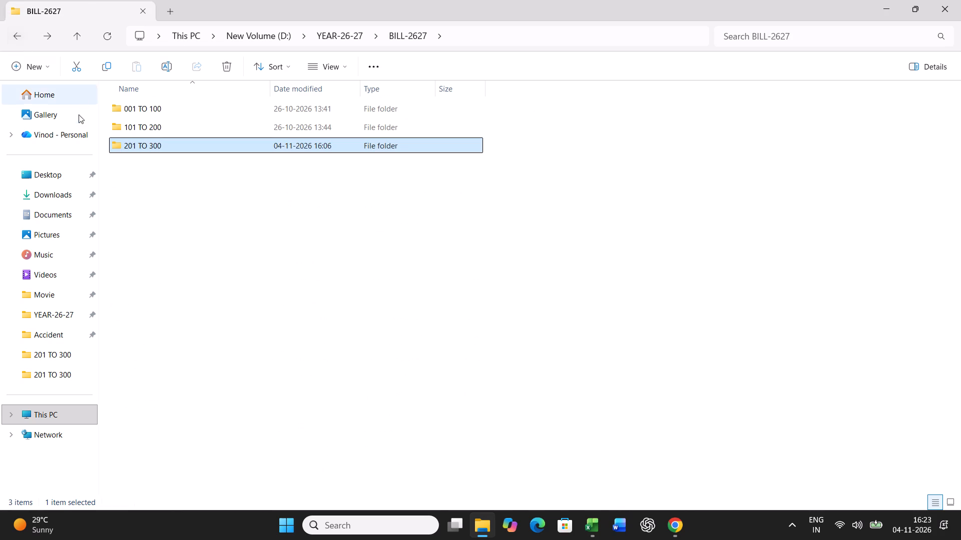
left_click(14, 37)
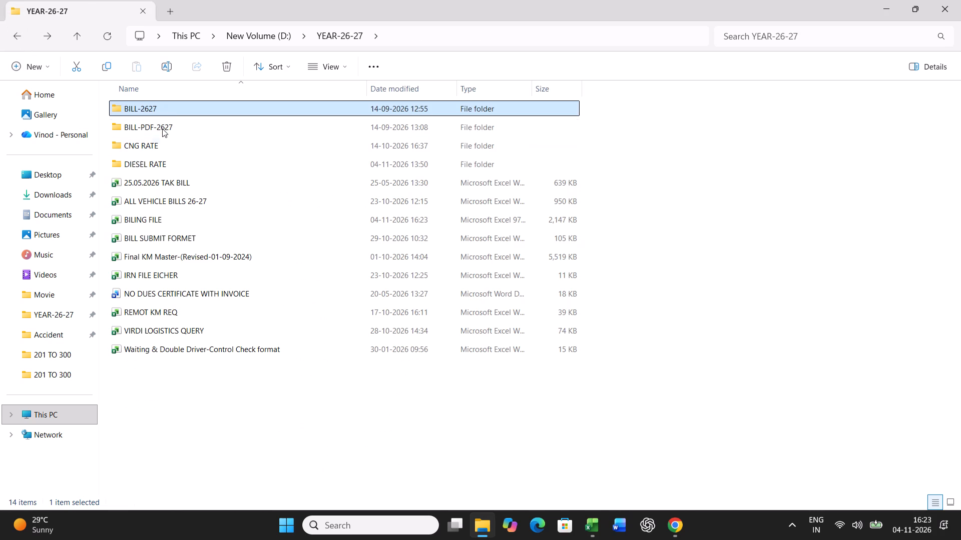
double_click(162, 126)
scroll(193, 294, "down", 4)
double_click(164, 150)
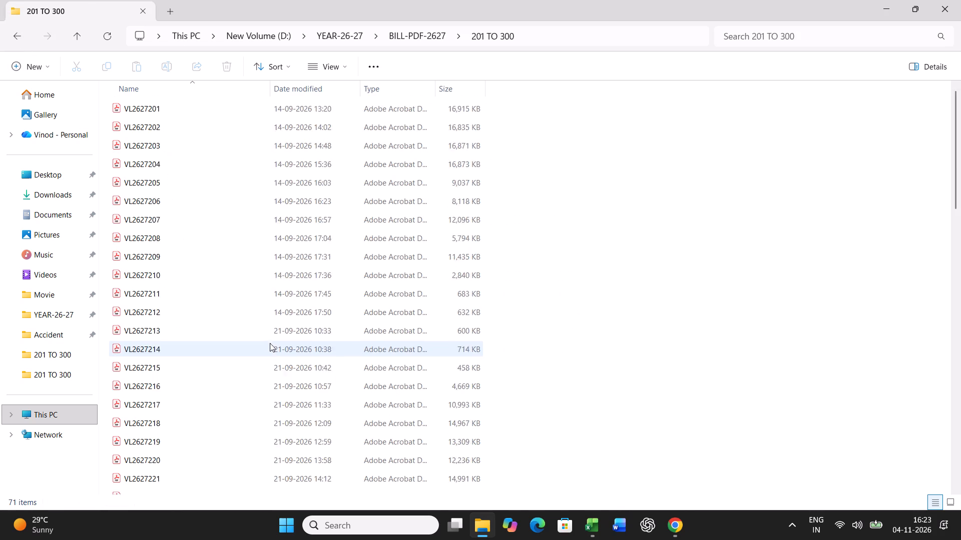
scroll(270, 343, "down", 20)
scroll(270, 343, "down", 8)
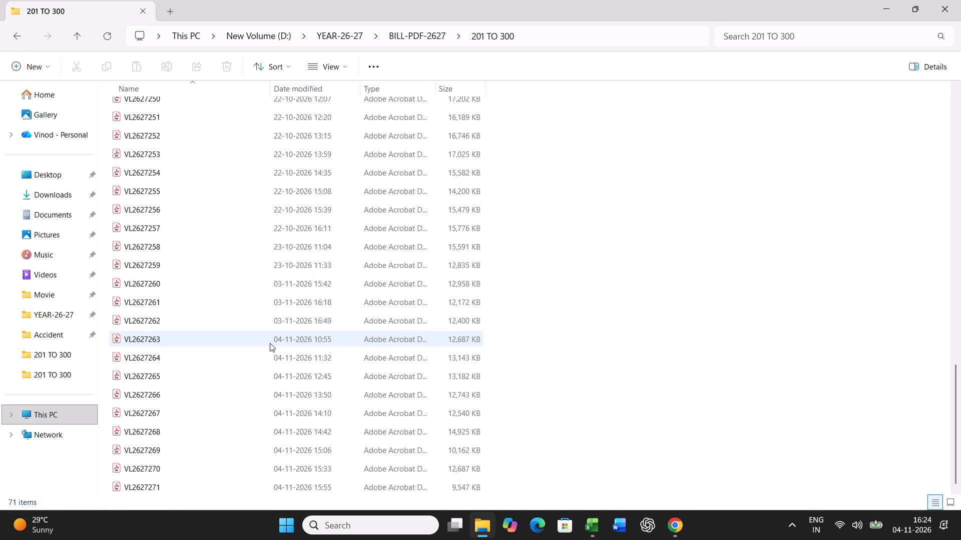
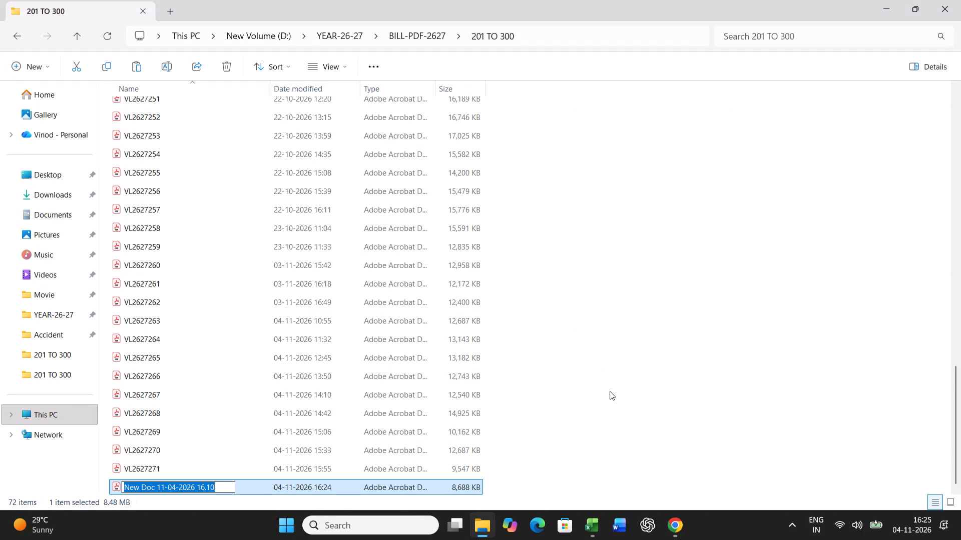
Rename the scanned PDF New Doc 11-04-2026 16.10 to match the bill series, starting its name with VL2627.
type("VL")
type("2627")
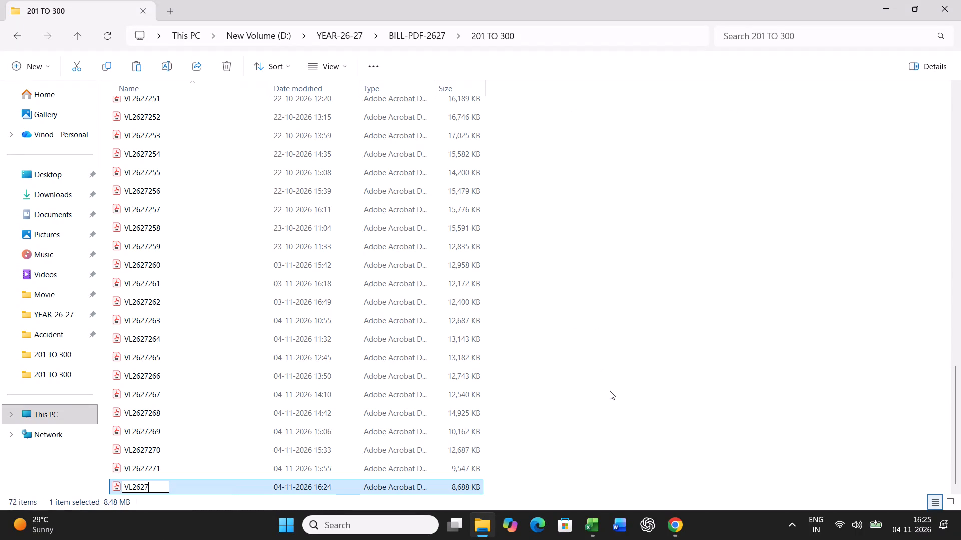
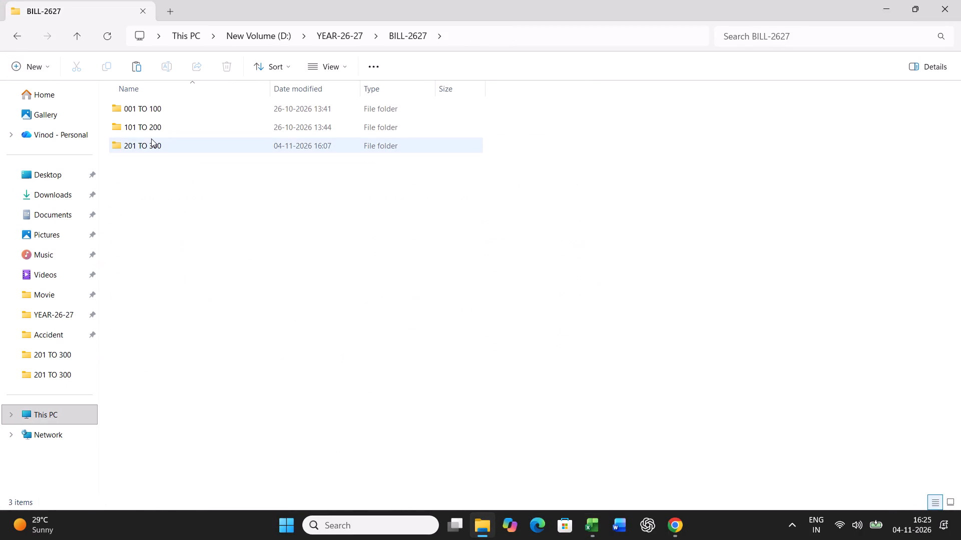
Duplicate the bill workbook VL2627272 within the 201 TO 300 folder.
double_click(151, 138)
scroll(220, 285, "down", 20)
scroll(220, 285, "down", 16)
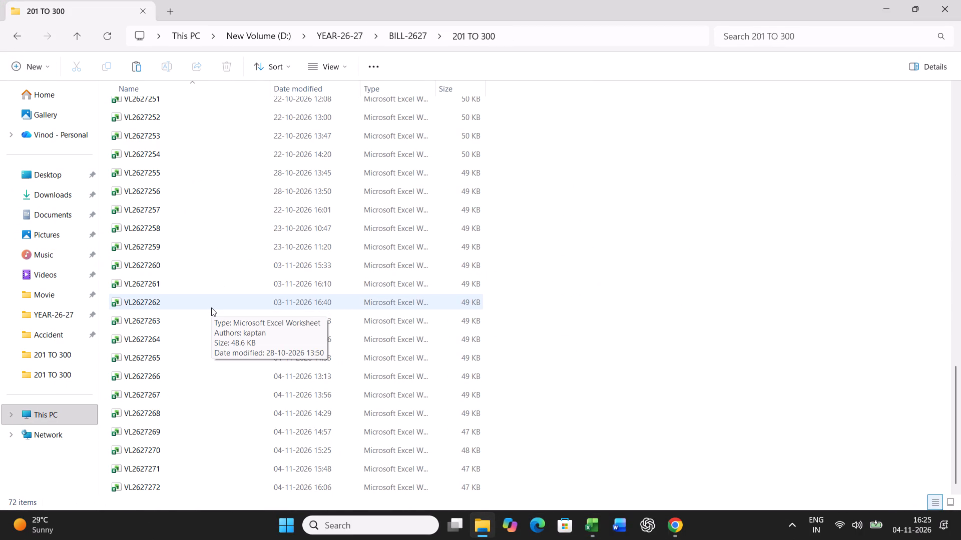
scroll(211, 307, "down", 4)
right_click(148, 490)
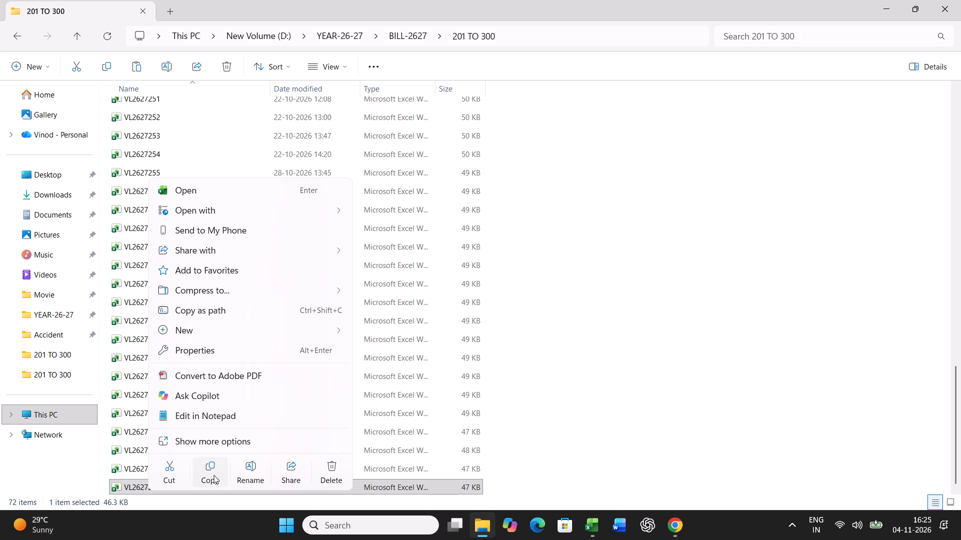
left_click(214, 475)
right_click(676, 210)
left_click(698, 234)
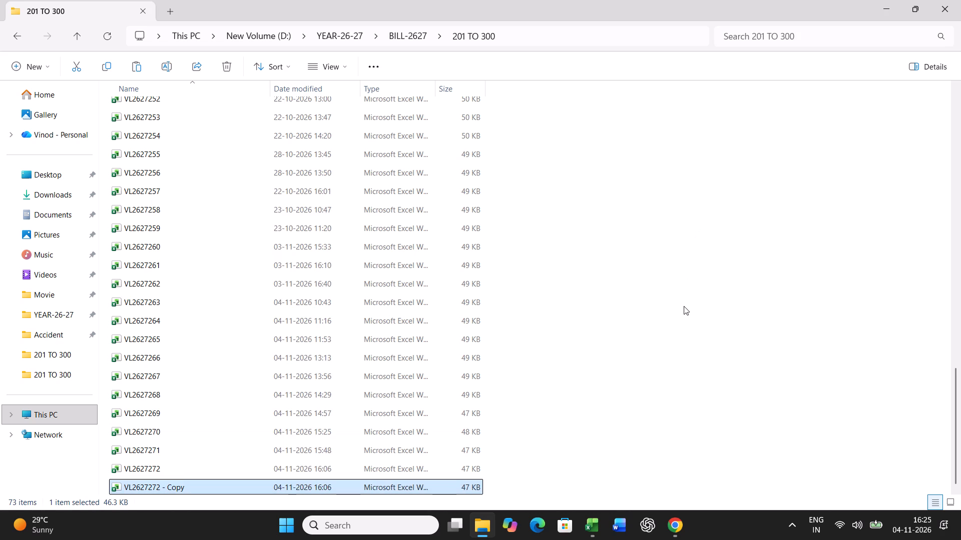
Rename the duplicated bill workbook as VL2627273.
key("F2")
key("Right")
key("BackSpace")
key("BackSpace")
key("BackSpace")
key("BackSpace")
key("BackSpace")
key("BackSpace")
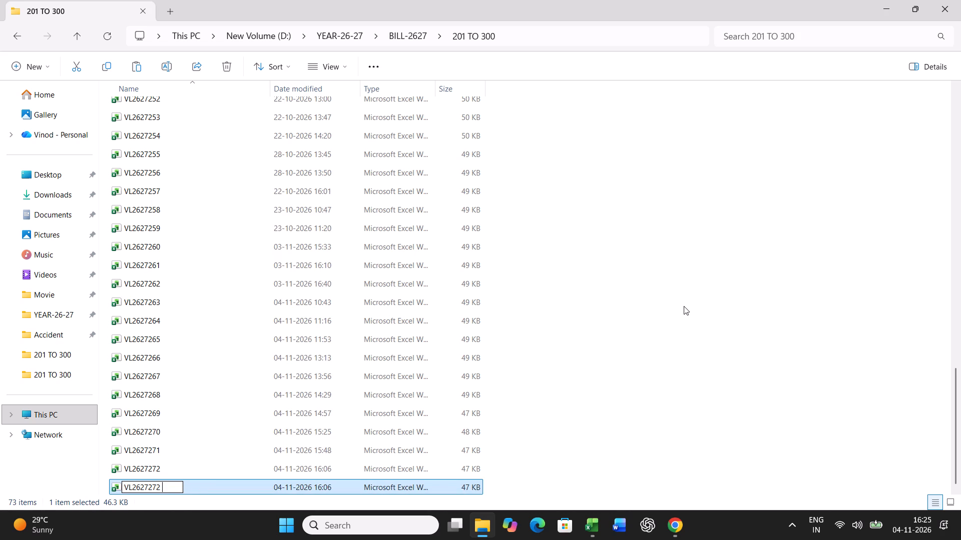
key("BackSpace")
key("BackSpace")
key("3")
key("Return")
Open the VL2627273 workbook for editing and set its bill number to VL2627273.
key("Return")
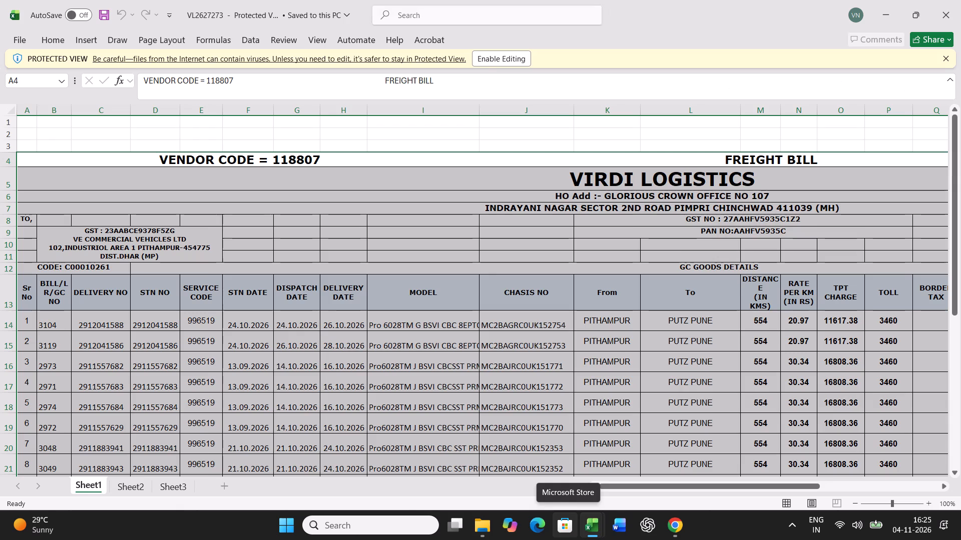
left_click(486, 60)
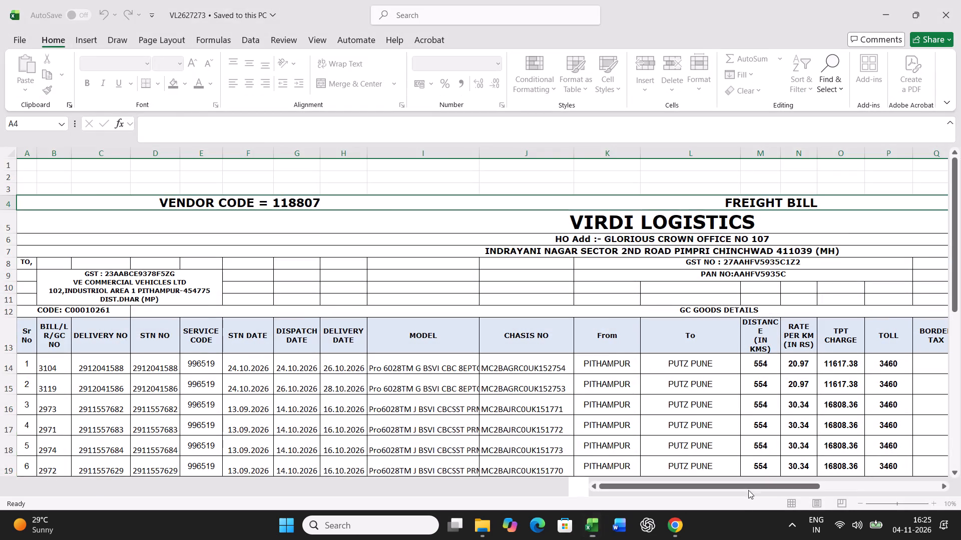
left_click_drag(750, 487, 868, 499)
left_click(777, 288)
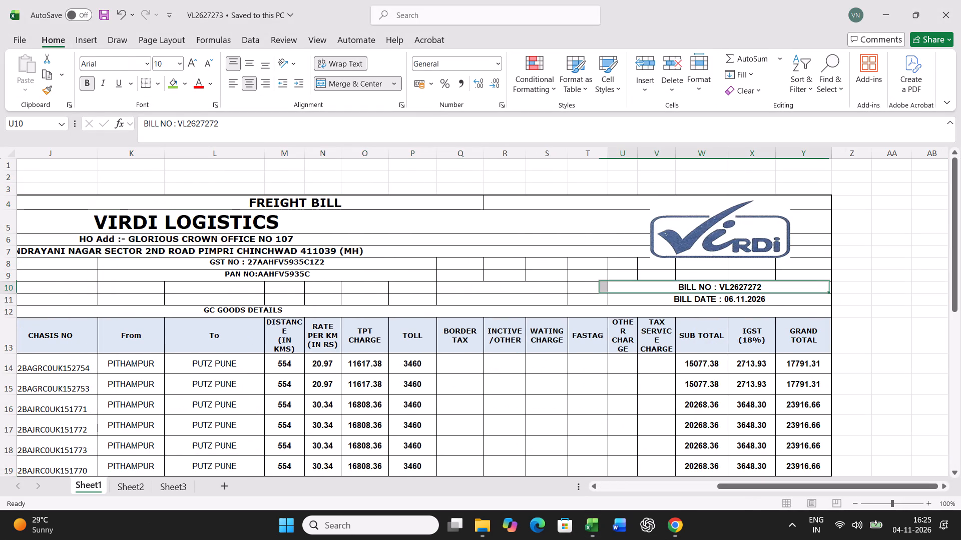
key("F2")
key("BackSpace")
key("3")
key("Return")
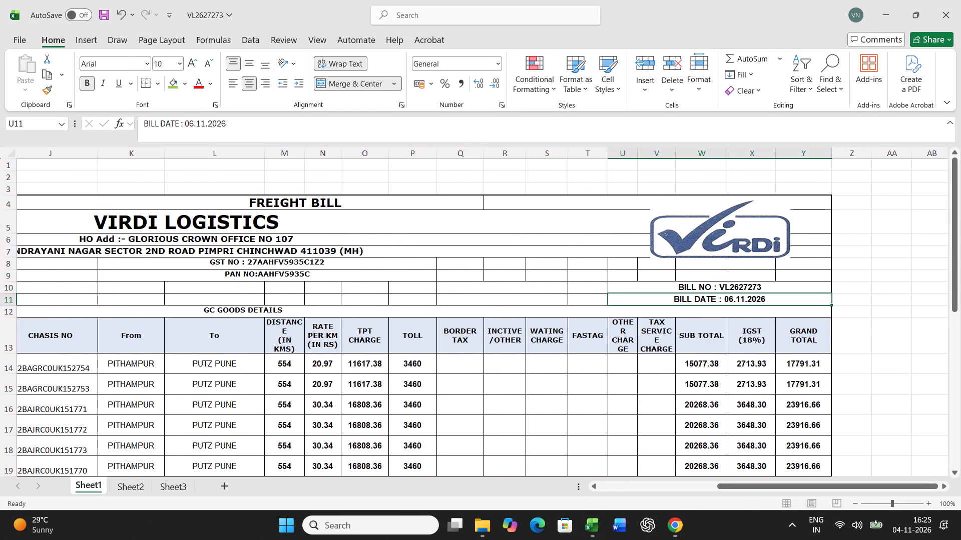
Clear the previous bill's dispatch entries from the goods details table, starting at row 14.
left_click(637, 487)
scroll(272, 357, "down", 4)
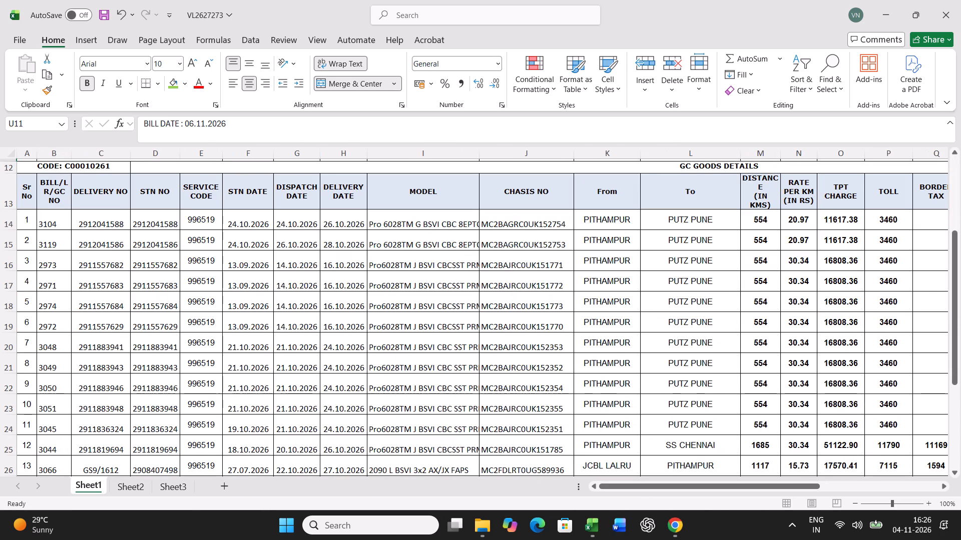
left_click_drag(6, 221, 0, 419)
key("Delete")
Copy the six pending Bhopal dispatch rows from BILING FILE and paste them as values into VL2627273 starting at A14.
left_click(591, 521)
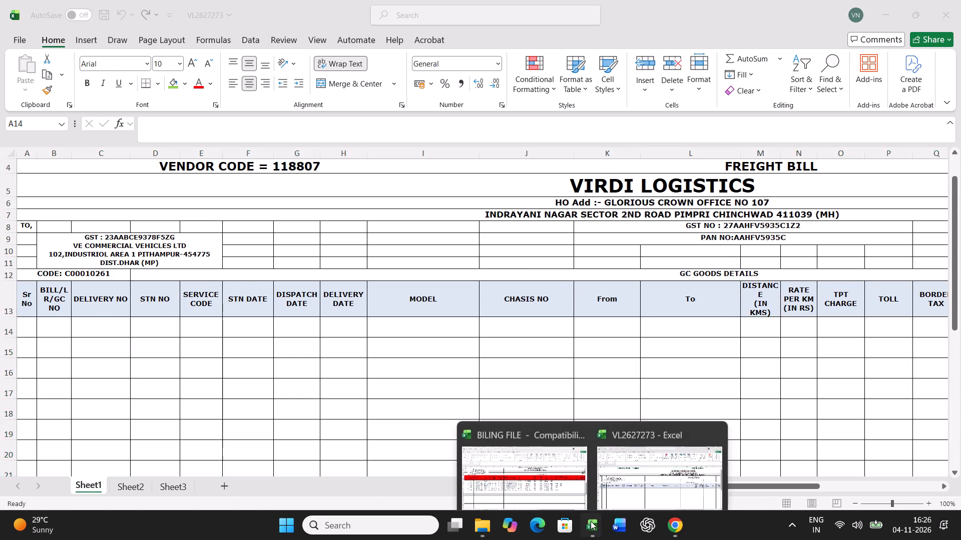
left_click(532, 446)
left_click_drag(7, 262, 2, 329)
key("ctrl+c")
left_click(600, 522)
left_click(668, 455)
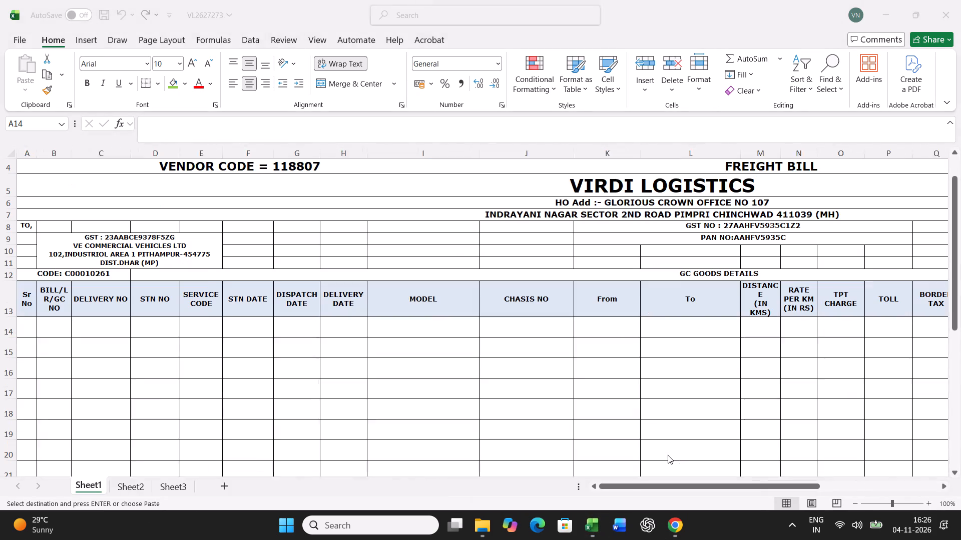
left_click(29, 329)
right_click(29, 329)
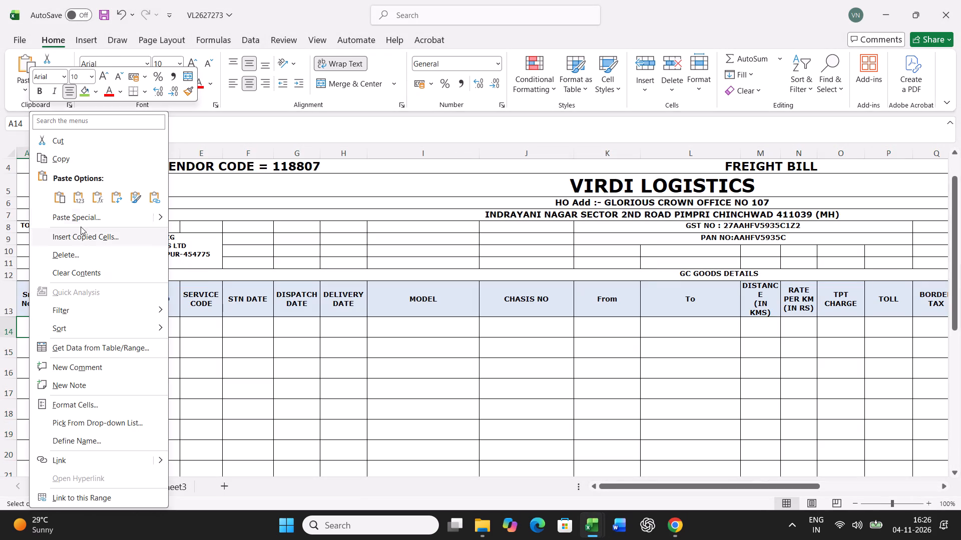
left_click(85, 218)
left_click(32, 190)
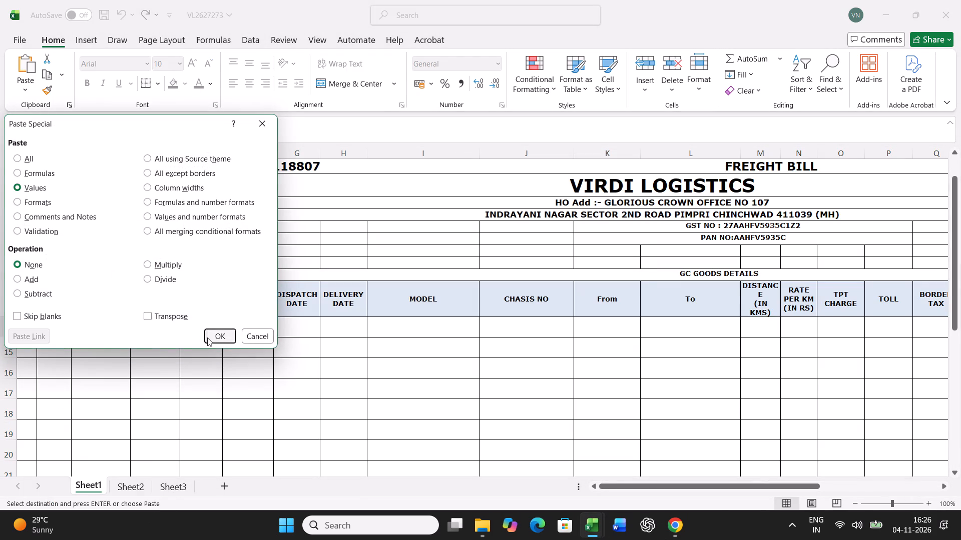
left_click(207, 337)
Number the pasted dispatch rows 1 to 6 in the Sr No column.
left_click(27, 323)
key("1")
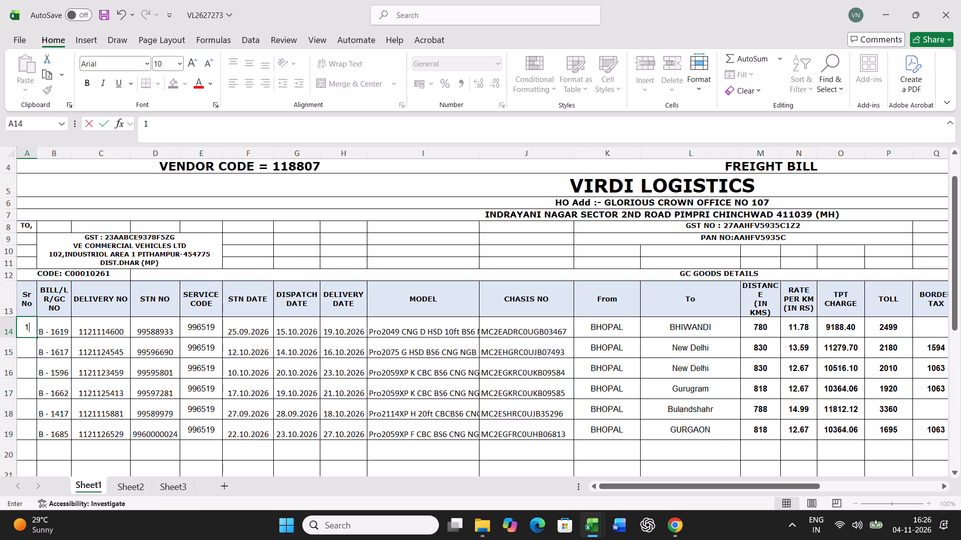
key("Return")
key("2")
key("Return")
left_click_drag(27, 323, 29, 348)
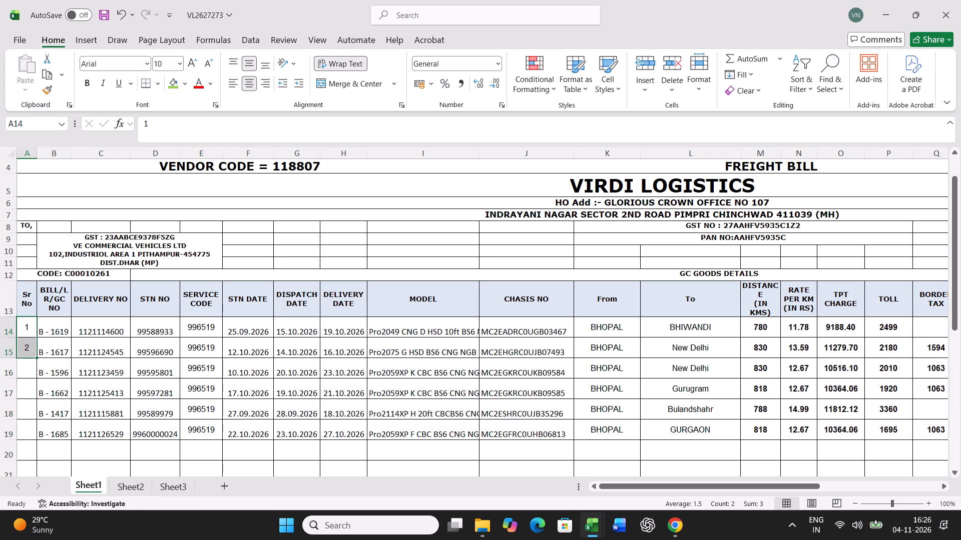
double_click(36, 358)
Delete the entire empty rows 20 to 27 between the last dispatch and the totals row.
scroll(506, 354, "down", 5)
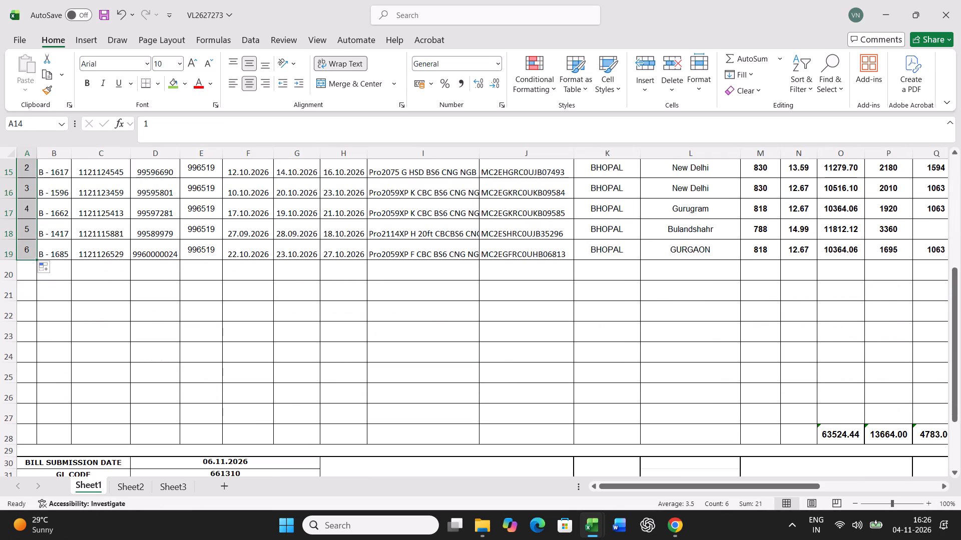
left_click_drag(841, 274, 839, 408)
right_click(839, 408)
left_click(737, 151)
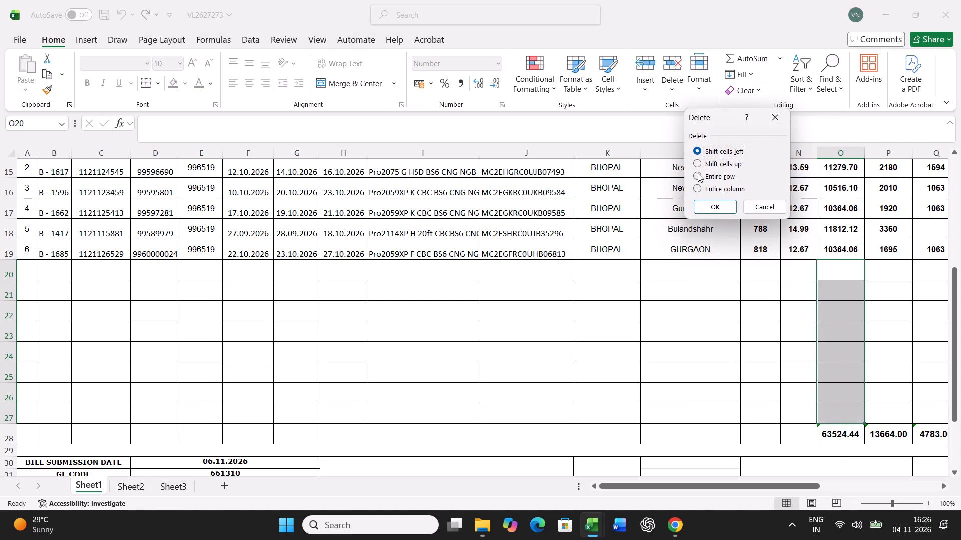
left_click(698, 173)
left_click(700, 203)
Save the bill and set printing to only the selected range, from the vendor code row through the declaration note.
left_click_drag(753, 485, 863, 485)
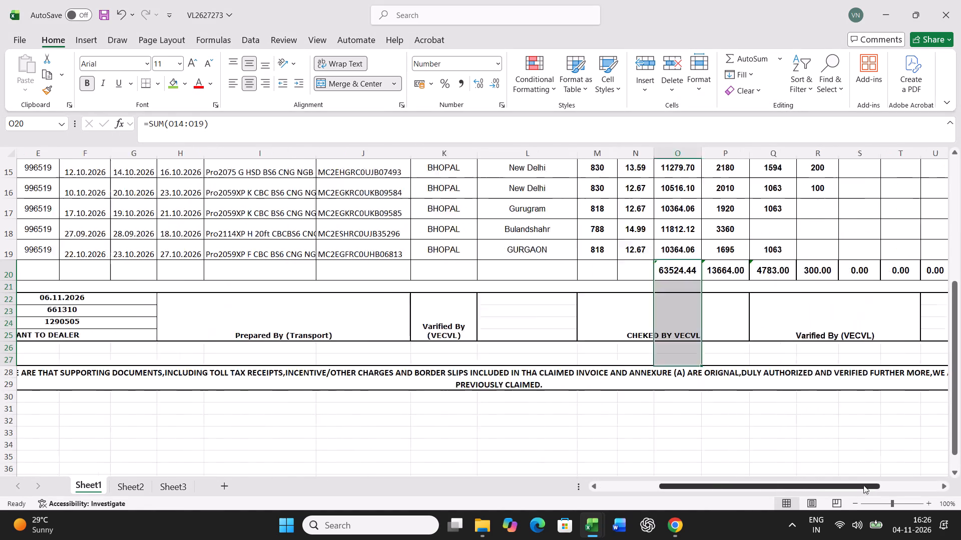
left_click_drag(863, 485, 675, 501)
scroll(275, 342, "up", 8)
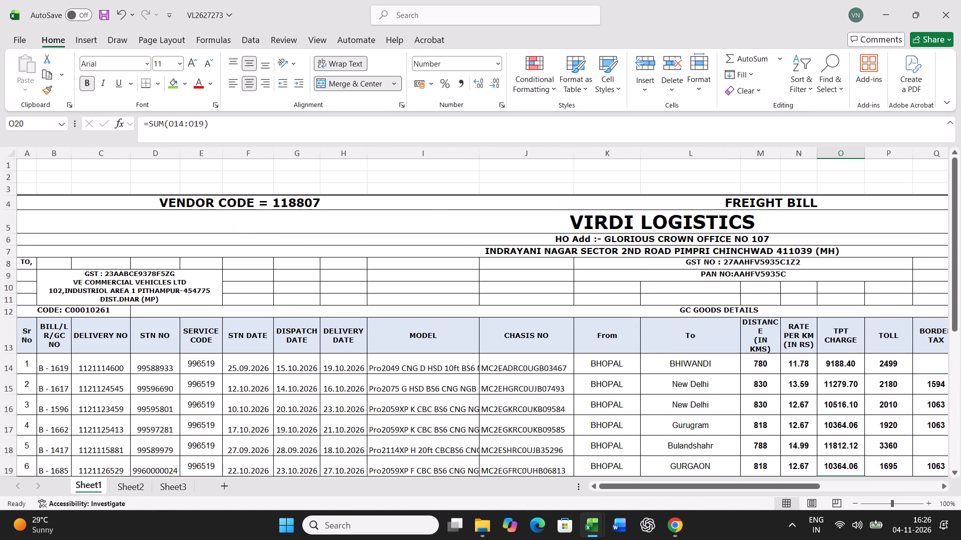
left_click_drag(97, 203, 70, 528)
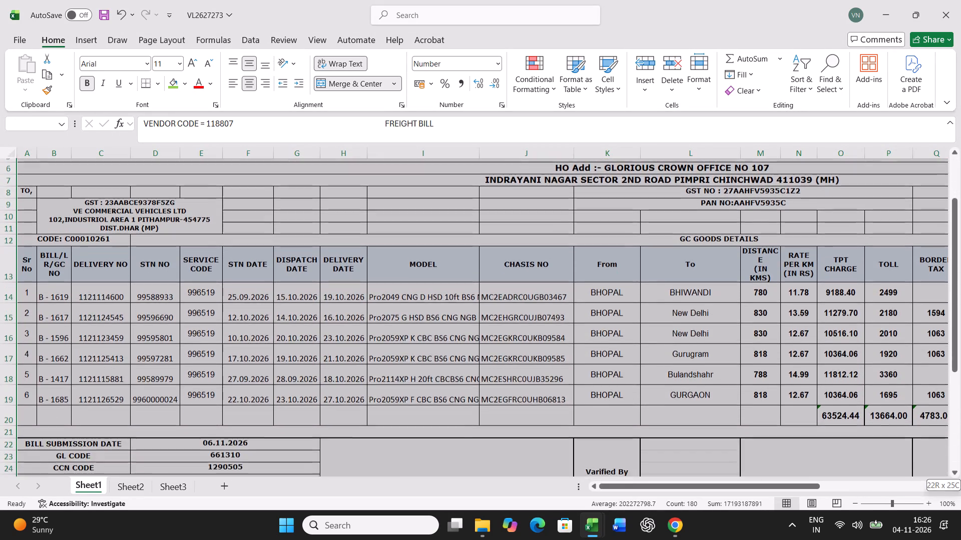
left_click_drag(70, 528, 117, 386)
scroll(570, 400, "up", 2)
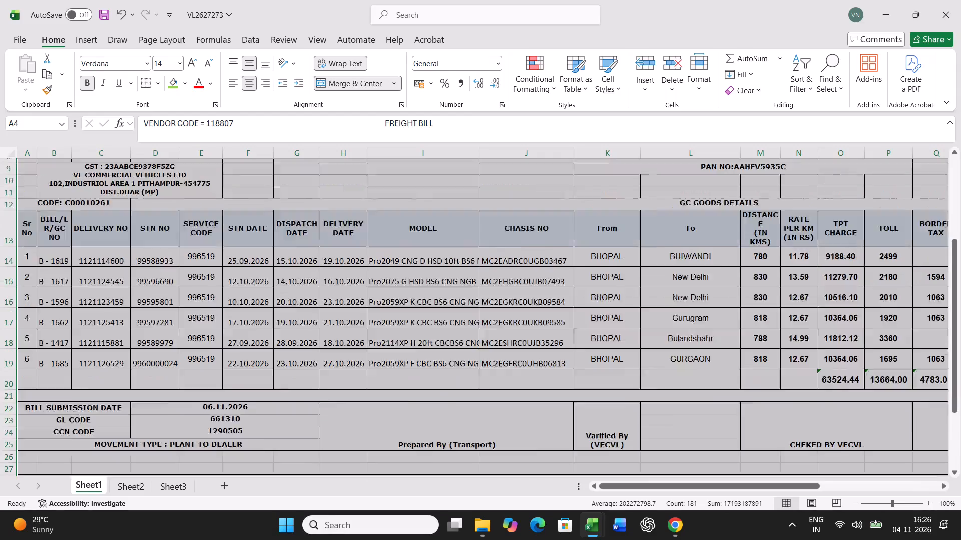
scroll(570, 400, "up", 10)
key("ctrl+s")
key("ctrl+p")
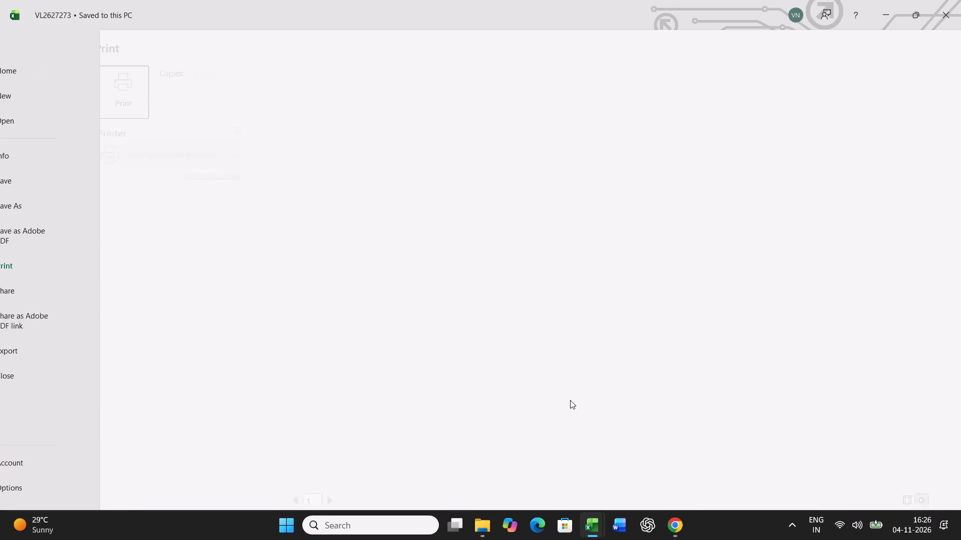
left_click(213, 206)
left_click(201, 297)
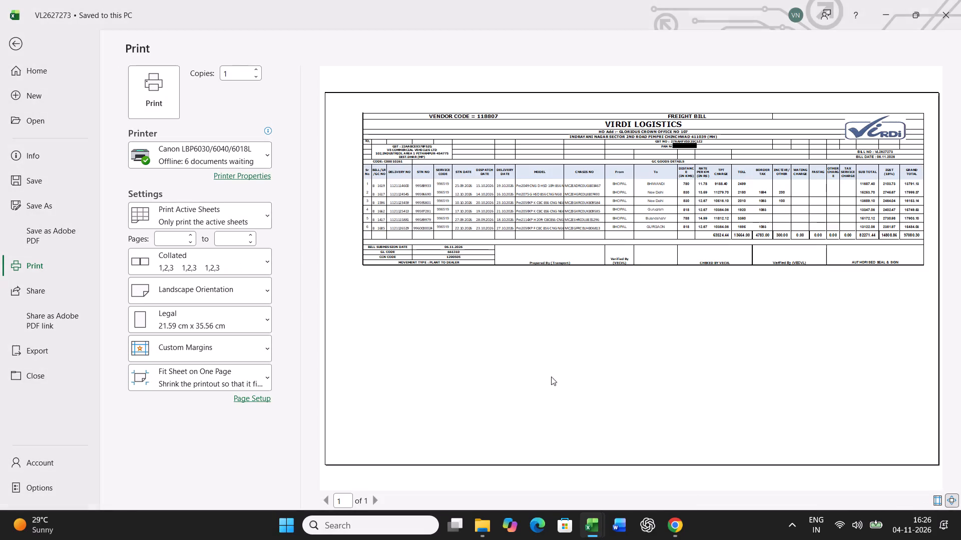
scroll(731, 410, "down", 4)
scroll(731, 410, "up", 3)
scroll(731, 410, "down", 3)
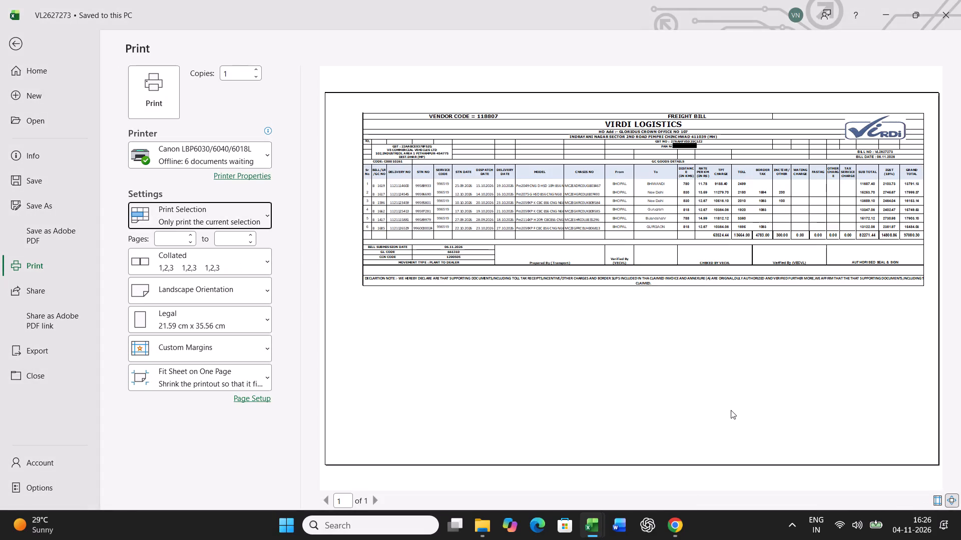
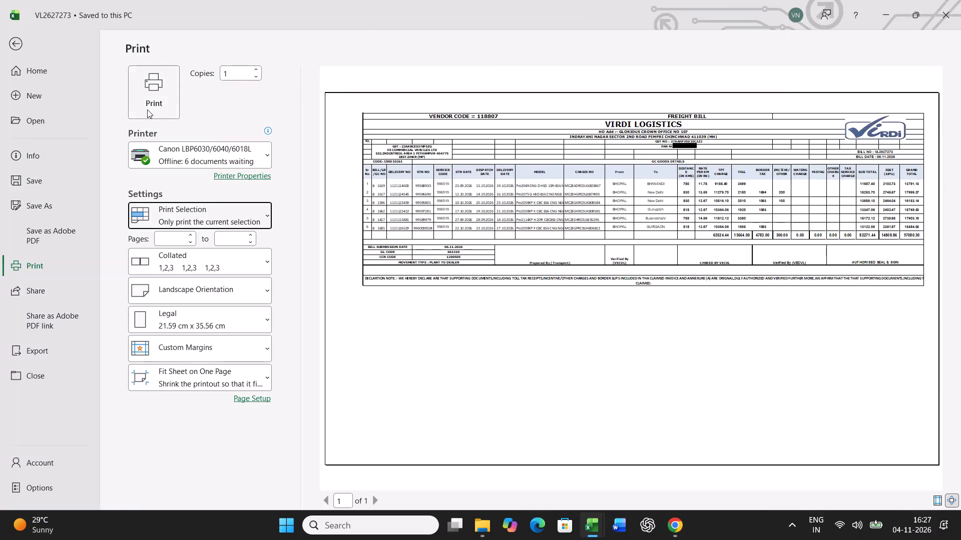
Print one copy of the selected freight bill range and close the VL2627273 workbook.
left_click(147, 109)
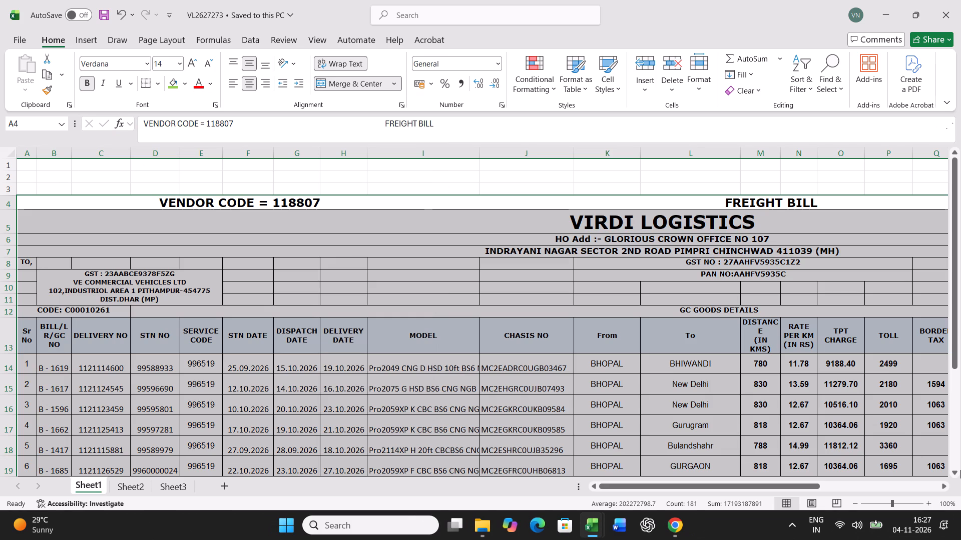
left_click(945, 13)
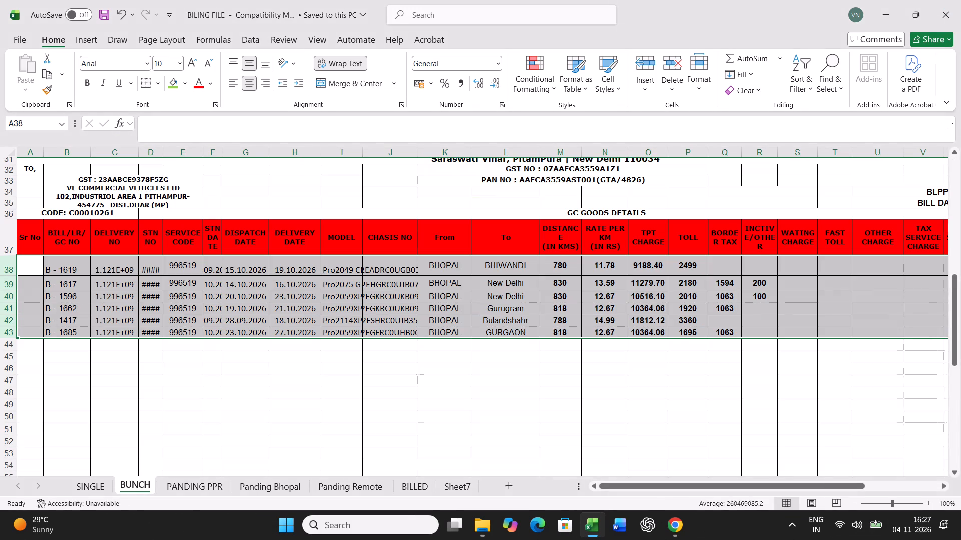
Clear the six billed dispatch entries in rows 38 to 43 of the BUNCH sheet and save BILING FILE.
key("Delete")
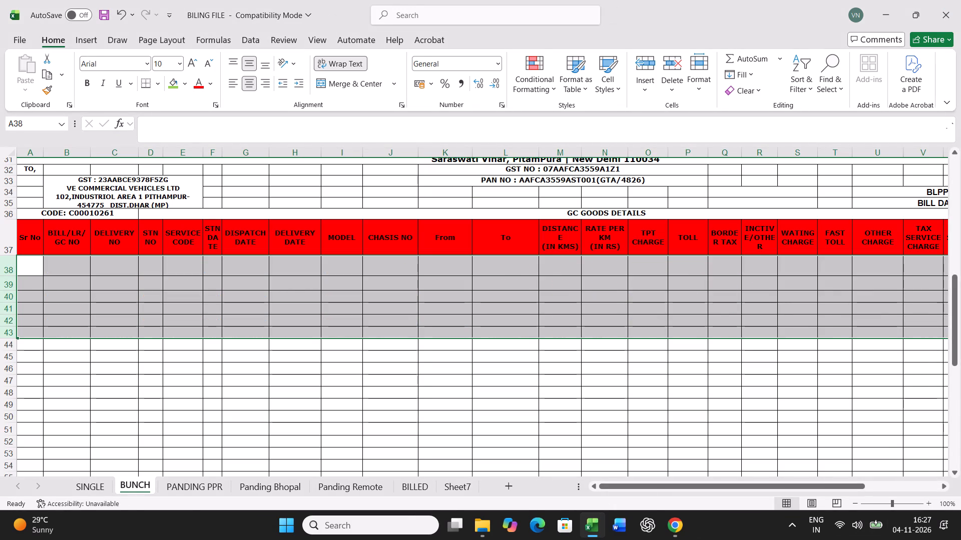
left_click(30, 262)
key("ctrl+s")
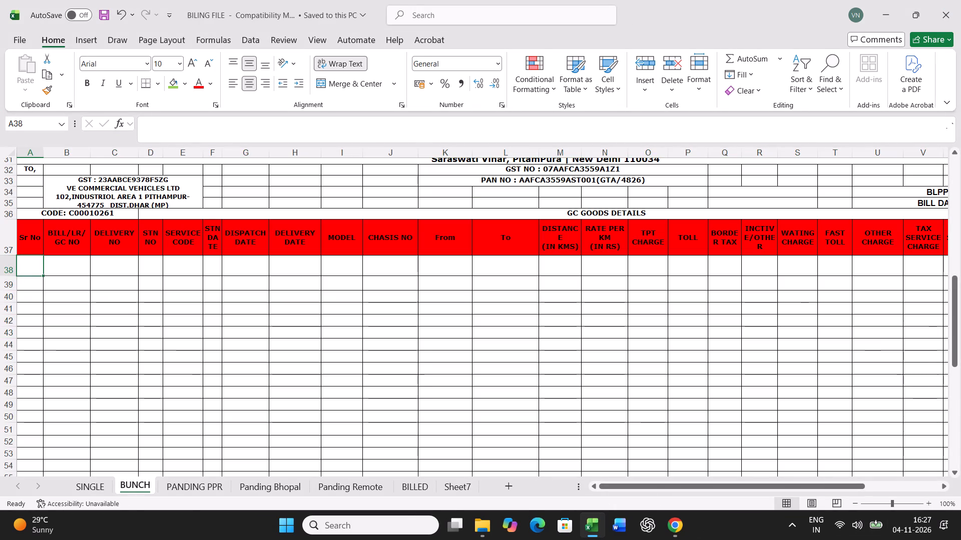
Open the PANDING PPR sheet in BILING FILE.
left_click(195, 485)
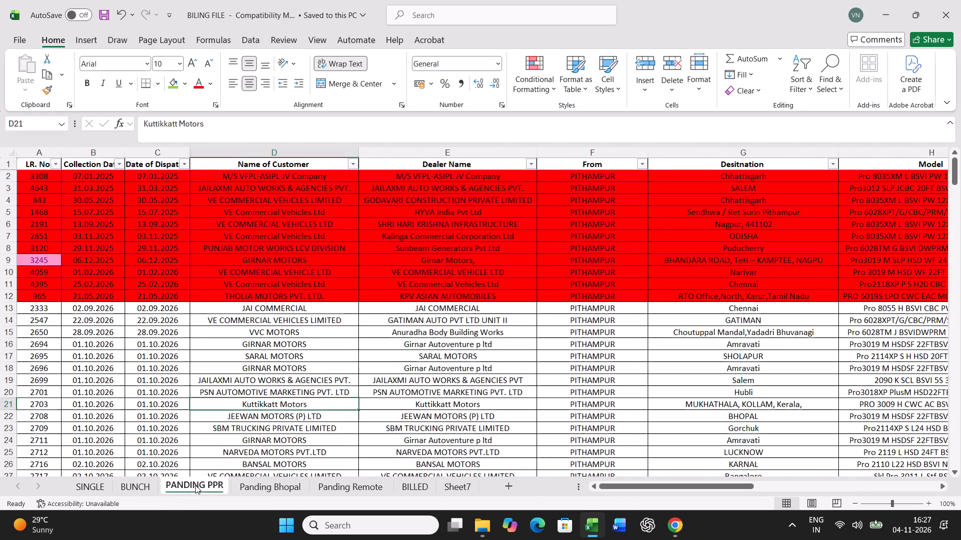
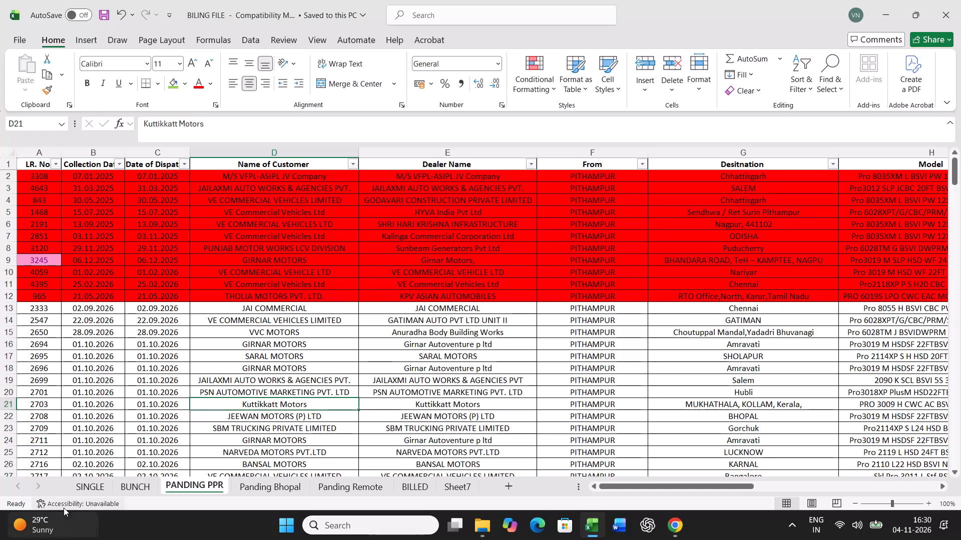
Delete the entire row of LR 2547, the GATIMAN AUTO dispatch dated 22.09.2026, from the PANDING PPR sheet.
left_click(130, 482)
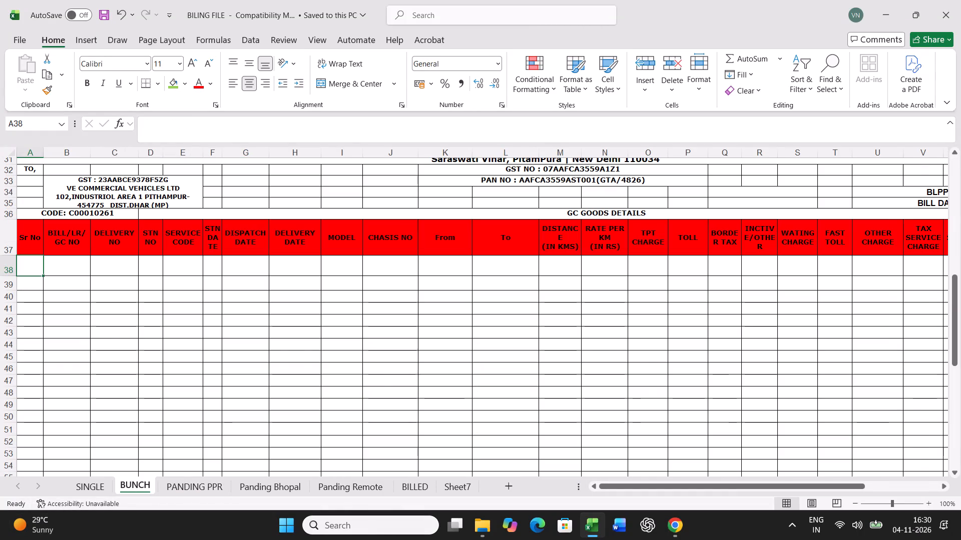
left_click(196, 484)
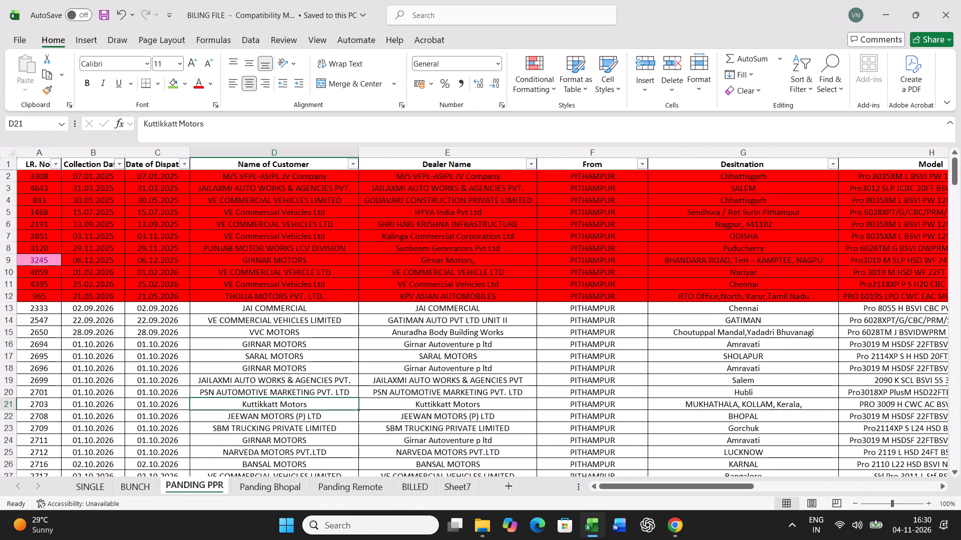
right_click(586, 322)
left_click(630, 257)
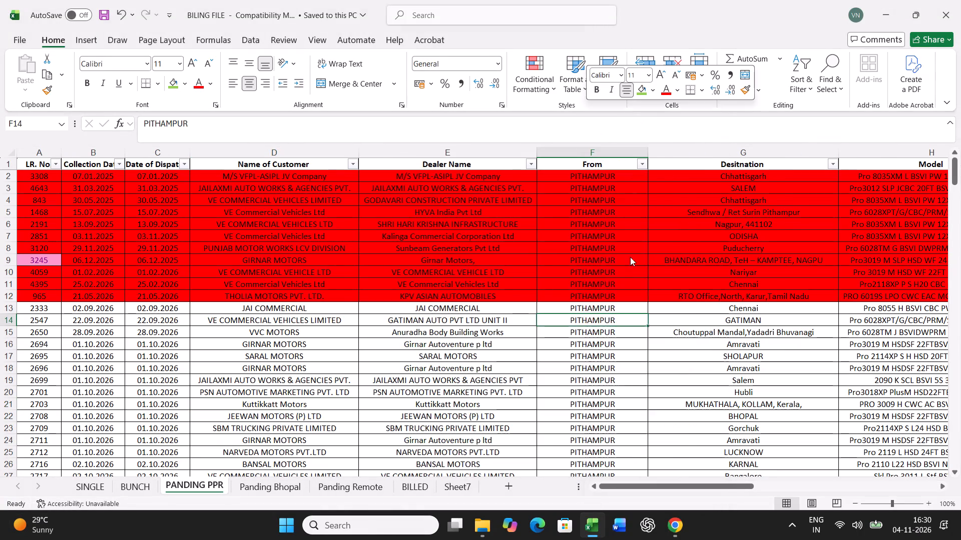
left_click(628, 284)
left_click(618, 311)
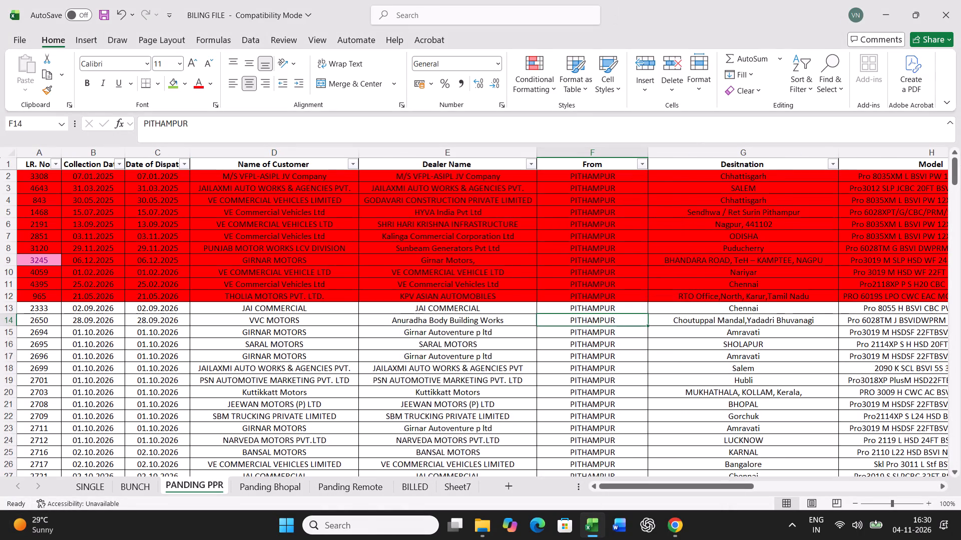
Save BILING FILE and close the workbook.
left_click(36, 310)
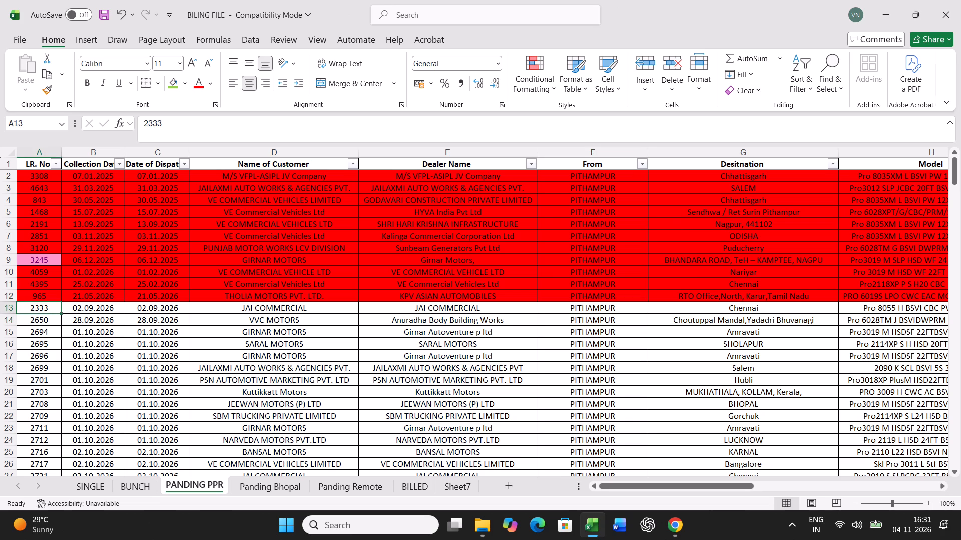
key("ctrl+s")
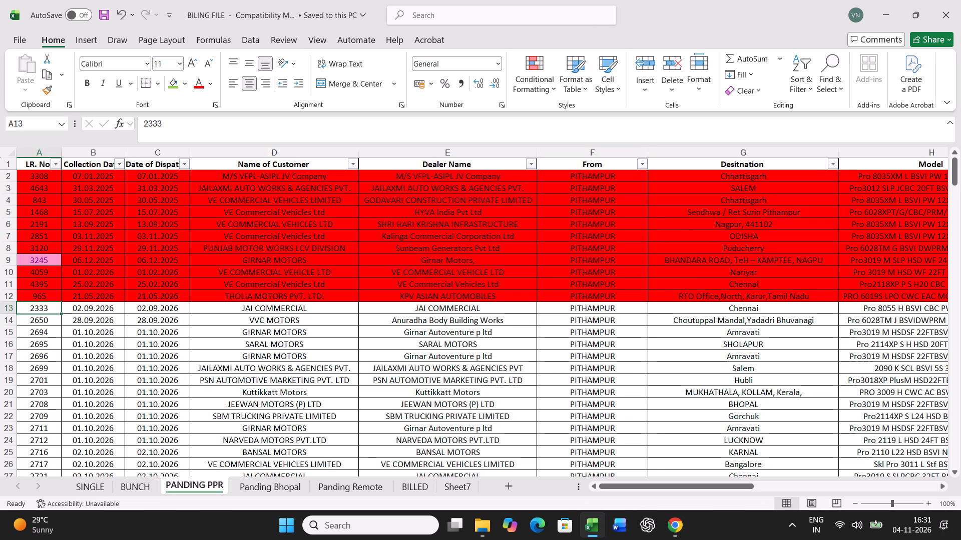
left_click(48, 320)
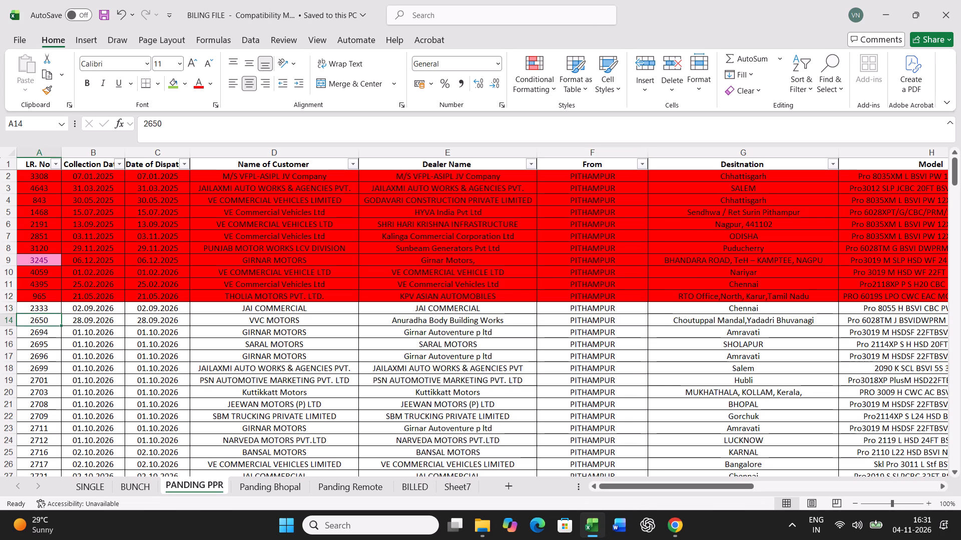
key("ctrl+s")
left_click(957, 4)
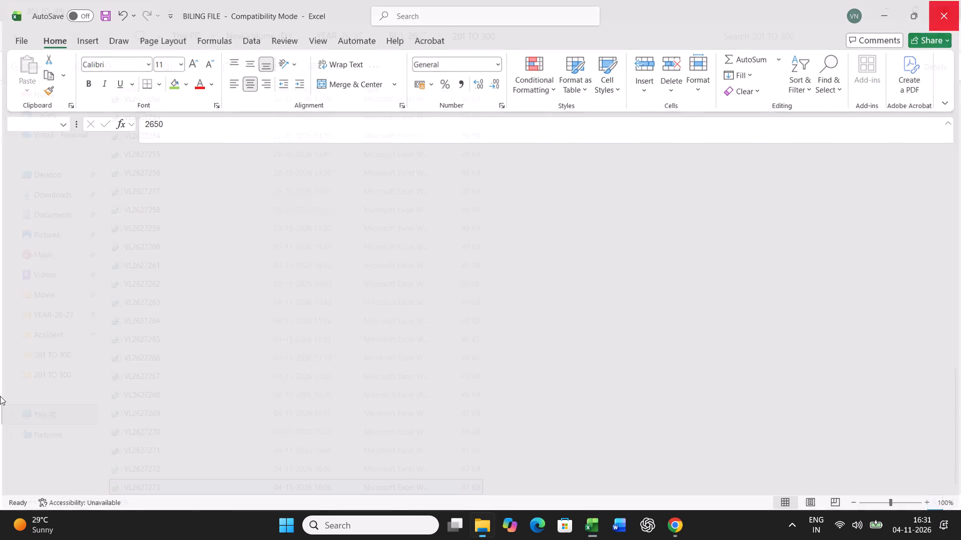